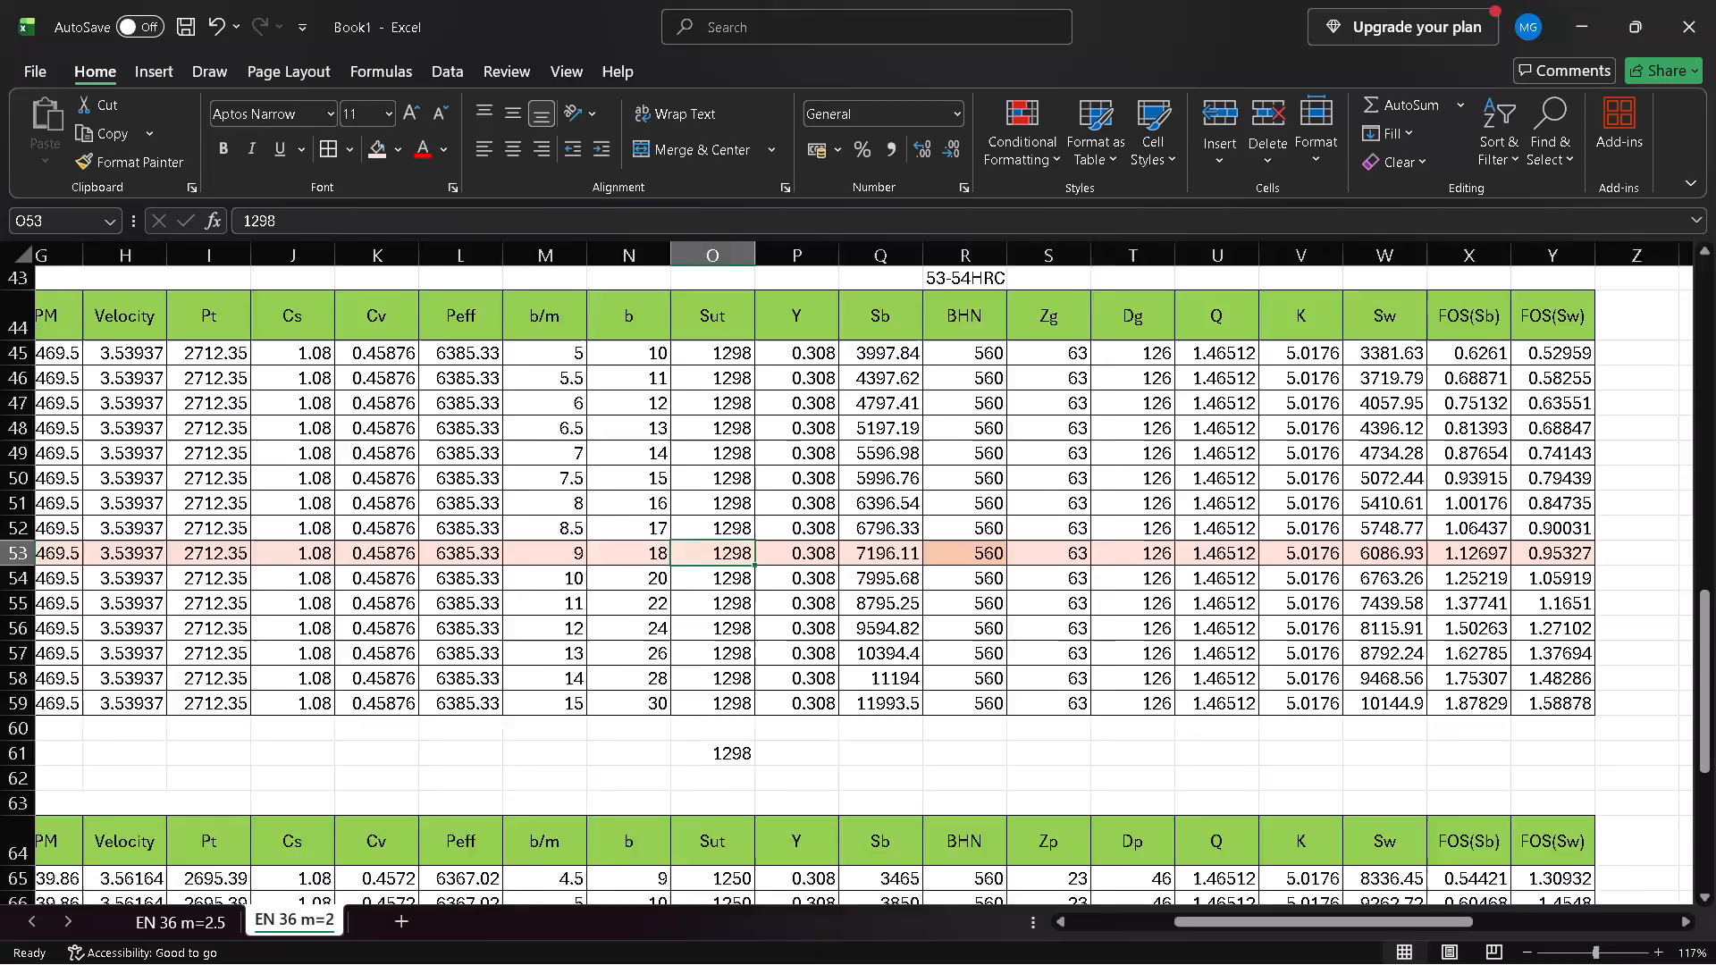
# Examine the first and second pinion and gear calculation tables across the EN 36 m=2 sheet.
pyautogui.hscroll(1, 526, 311)
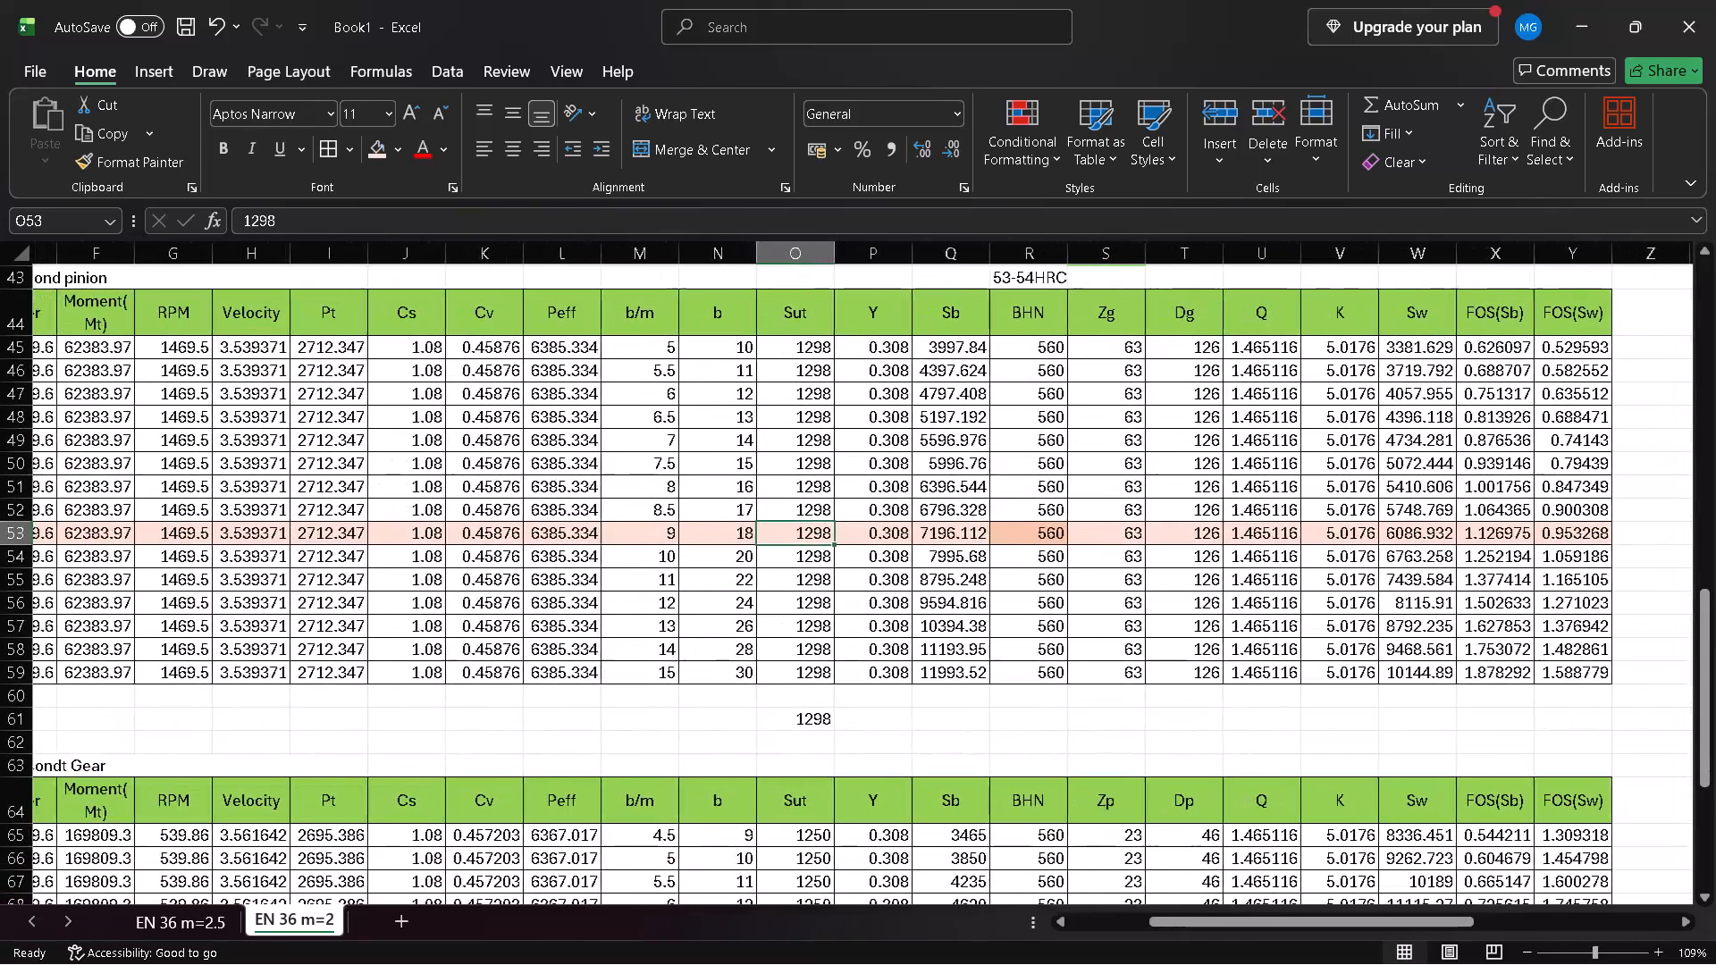
pyautogui.hscroll(1, 526, 311)
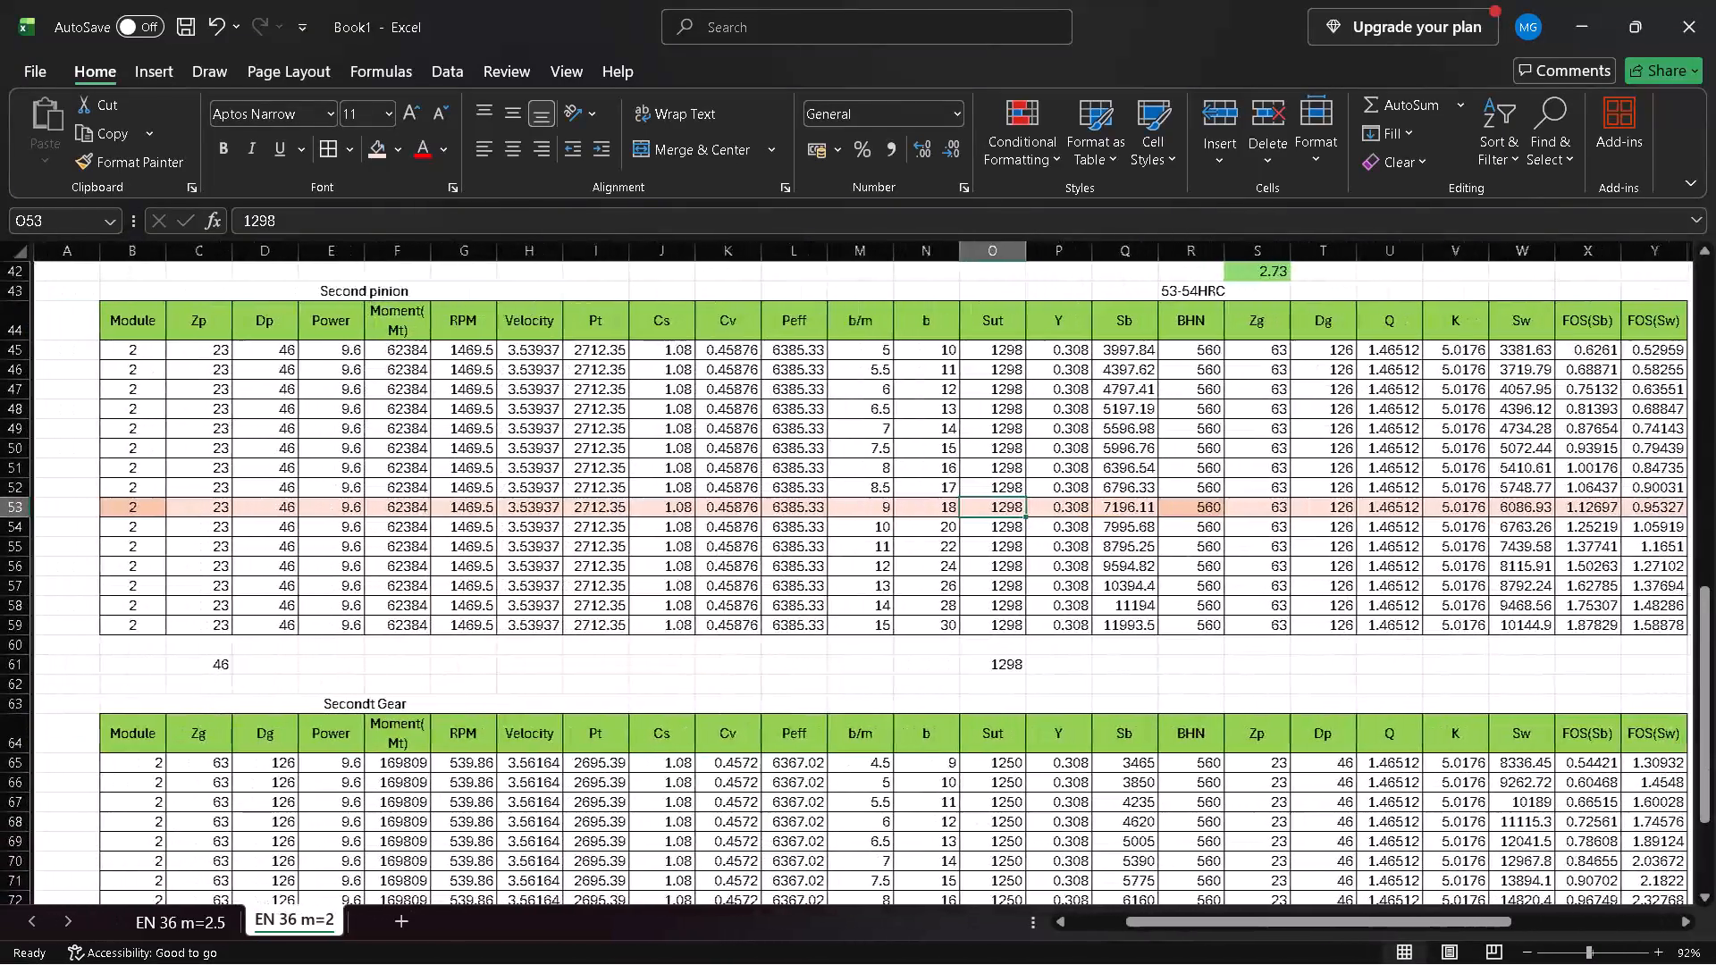
pyautogui.scroll(2, 526, 311)
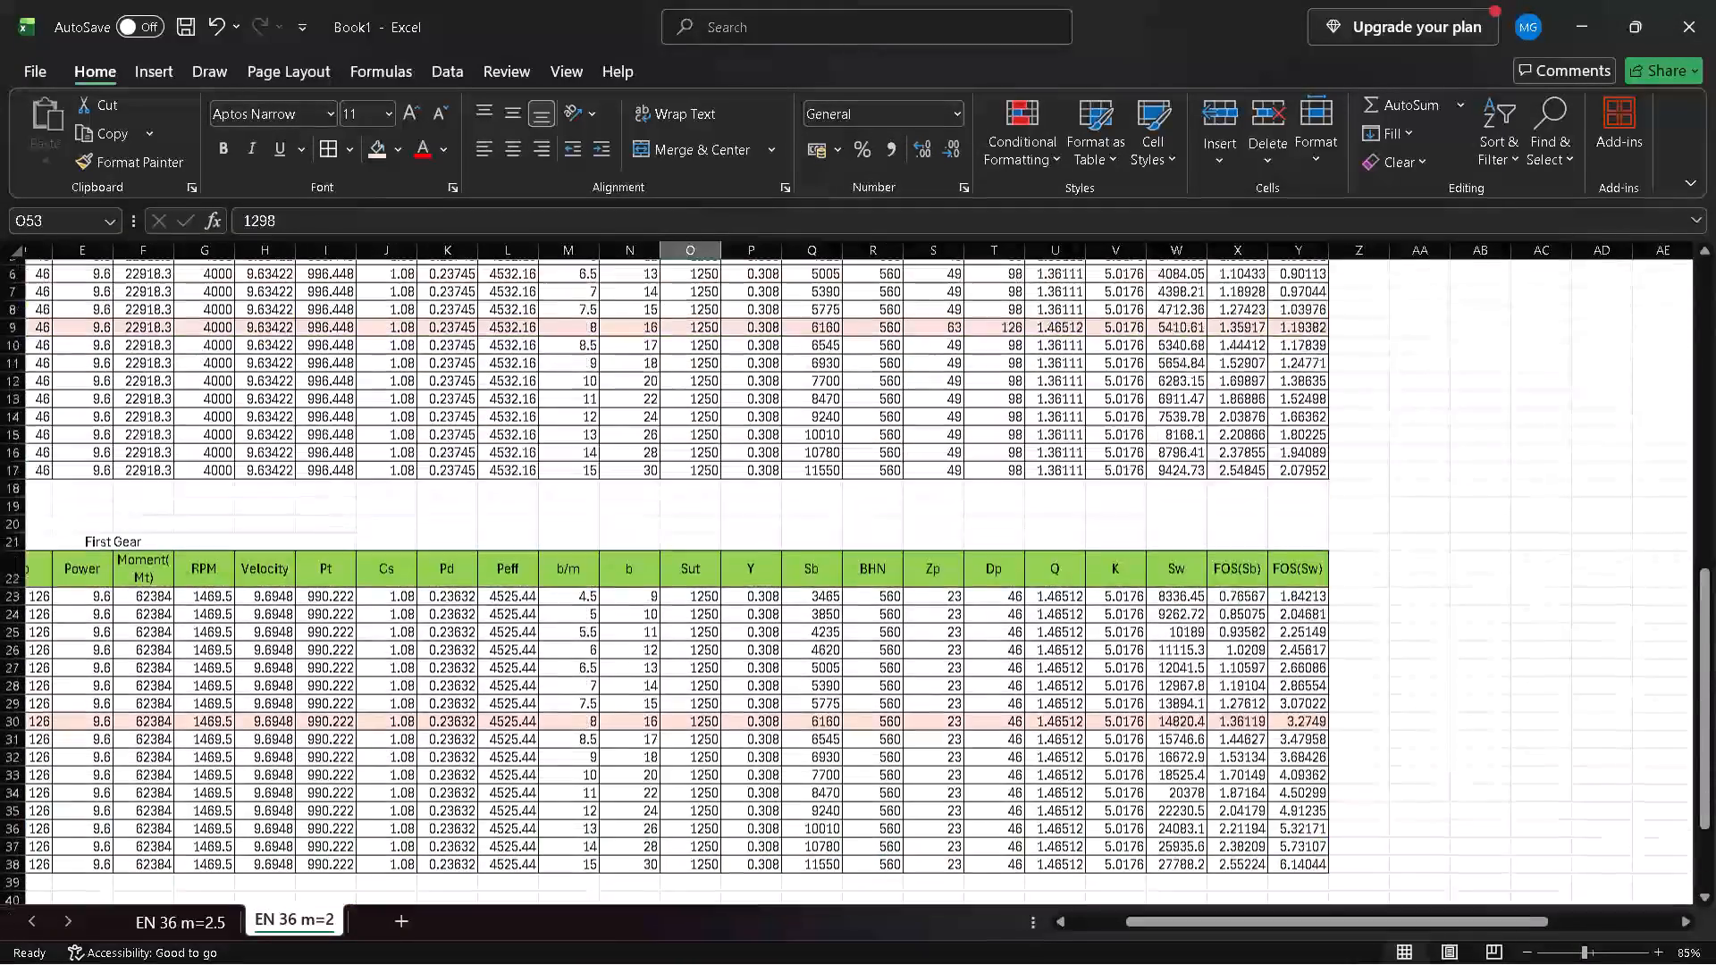
pyautogui.hscroll(1, 526, 311)
pyautogui.scroll(2, 526, 311)
pyautogui.scroll(-3, 526, 311)
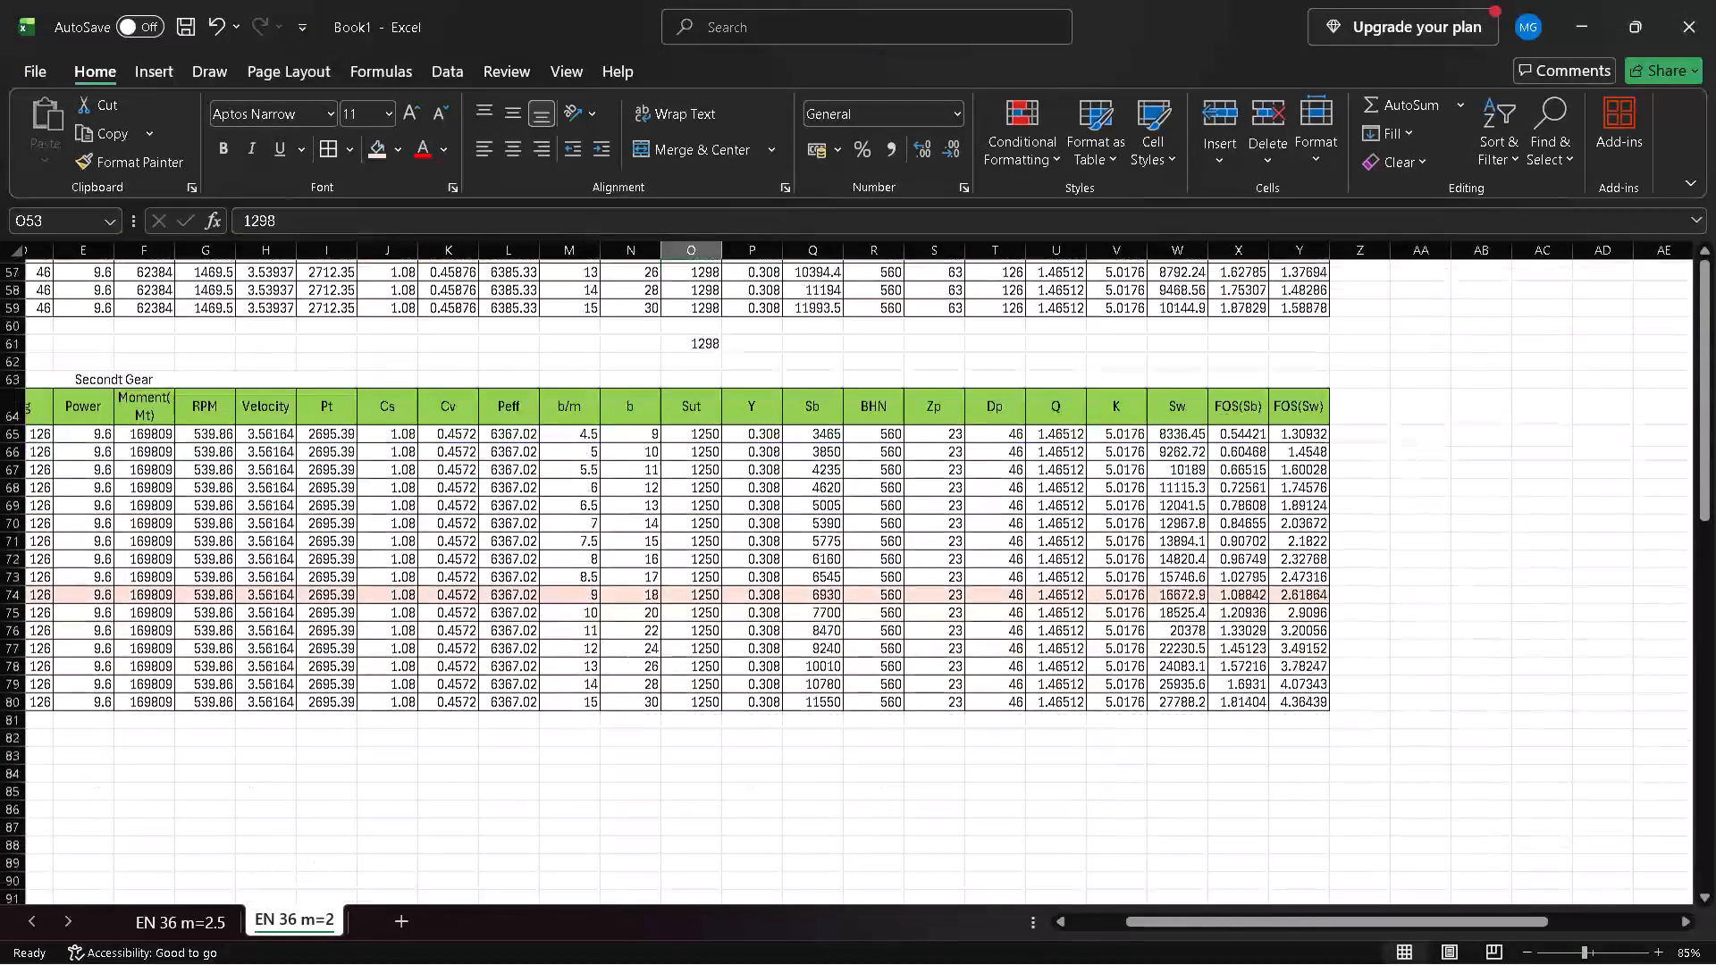
pyautogui.scroll(2, 526, 311)
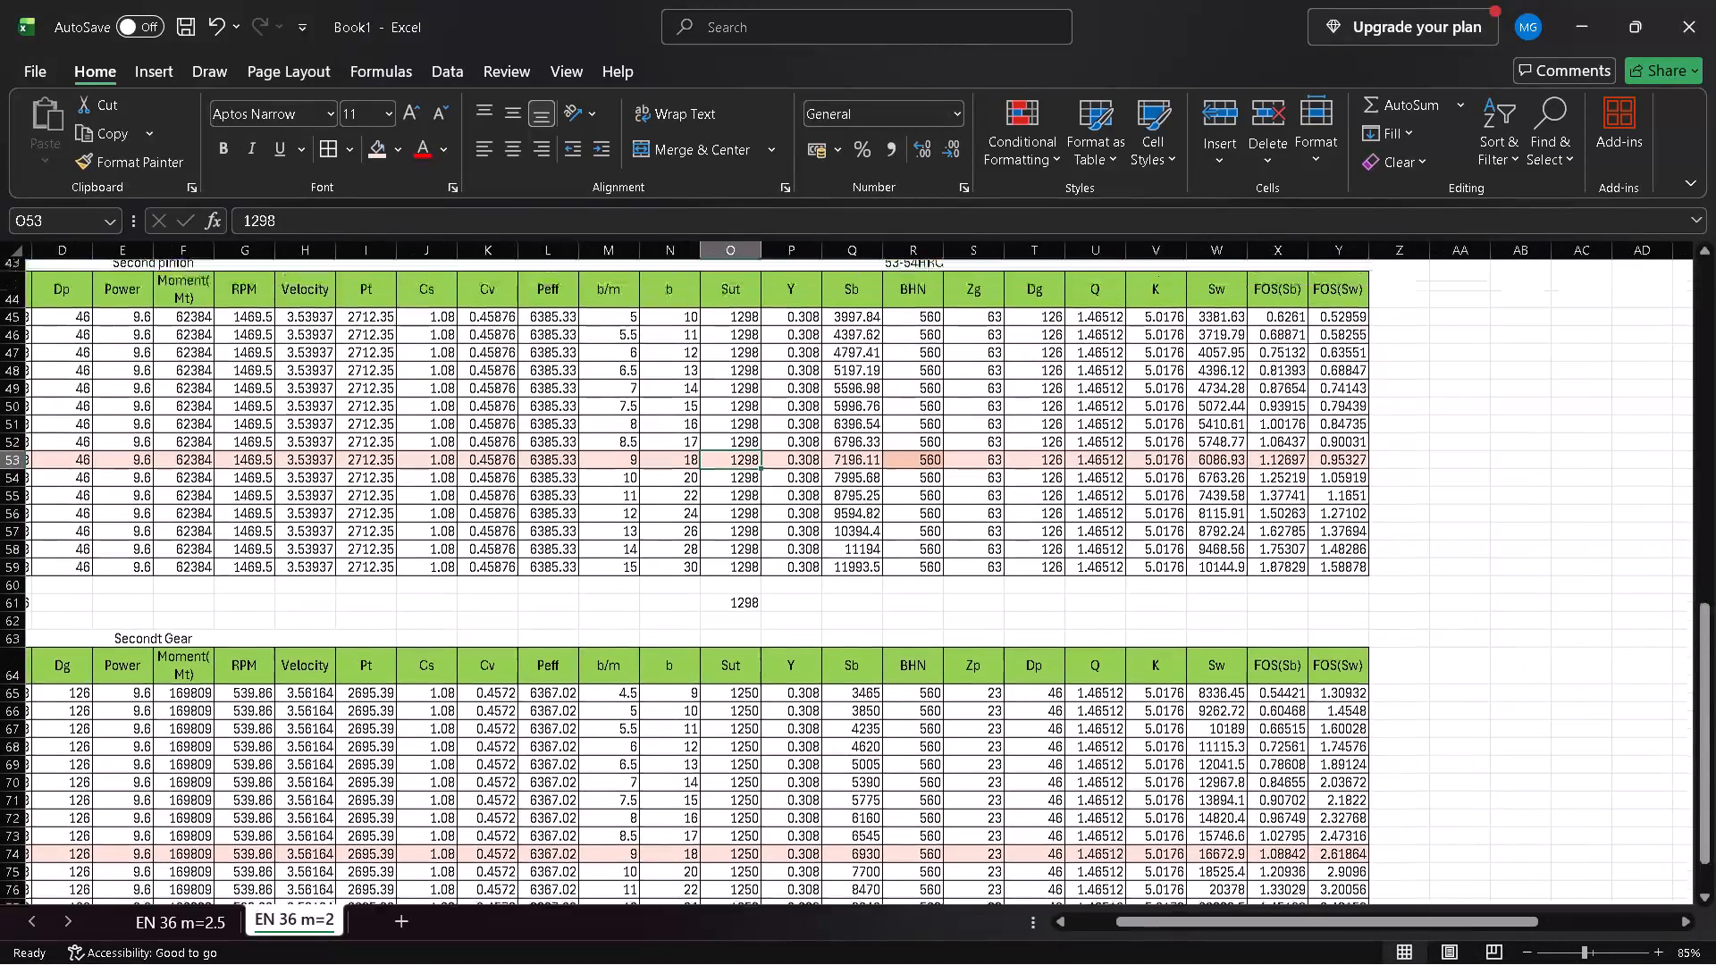
pyautogui.scroll(1, 526, 311)
pyautogui.scroll(1, 784, 455)
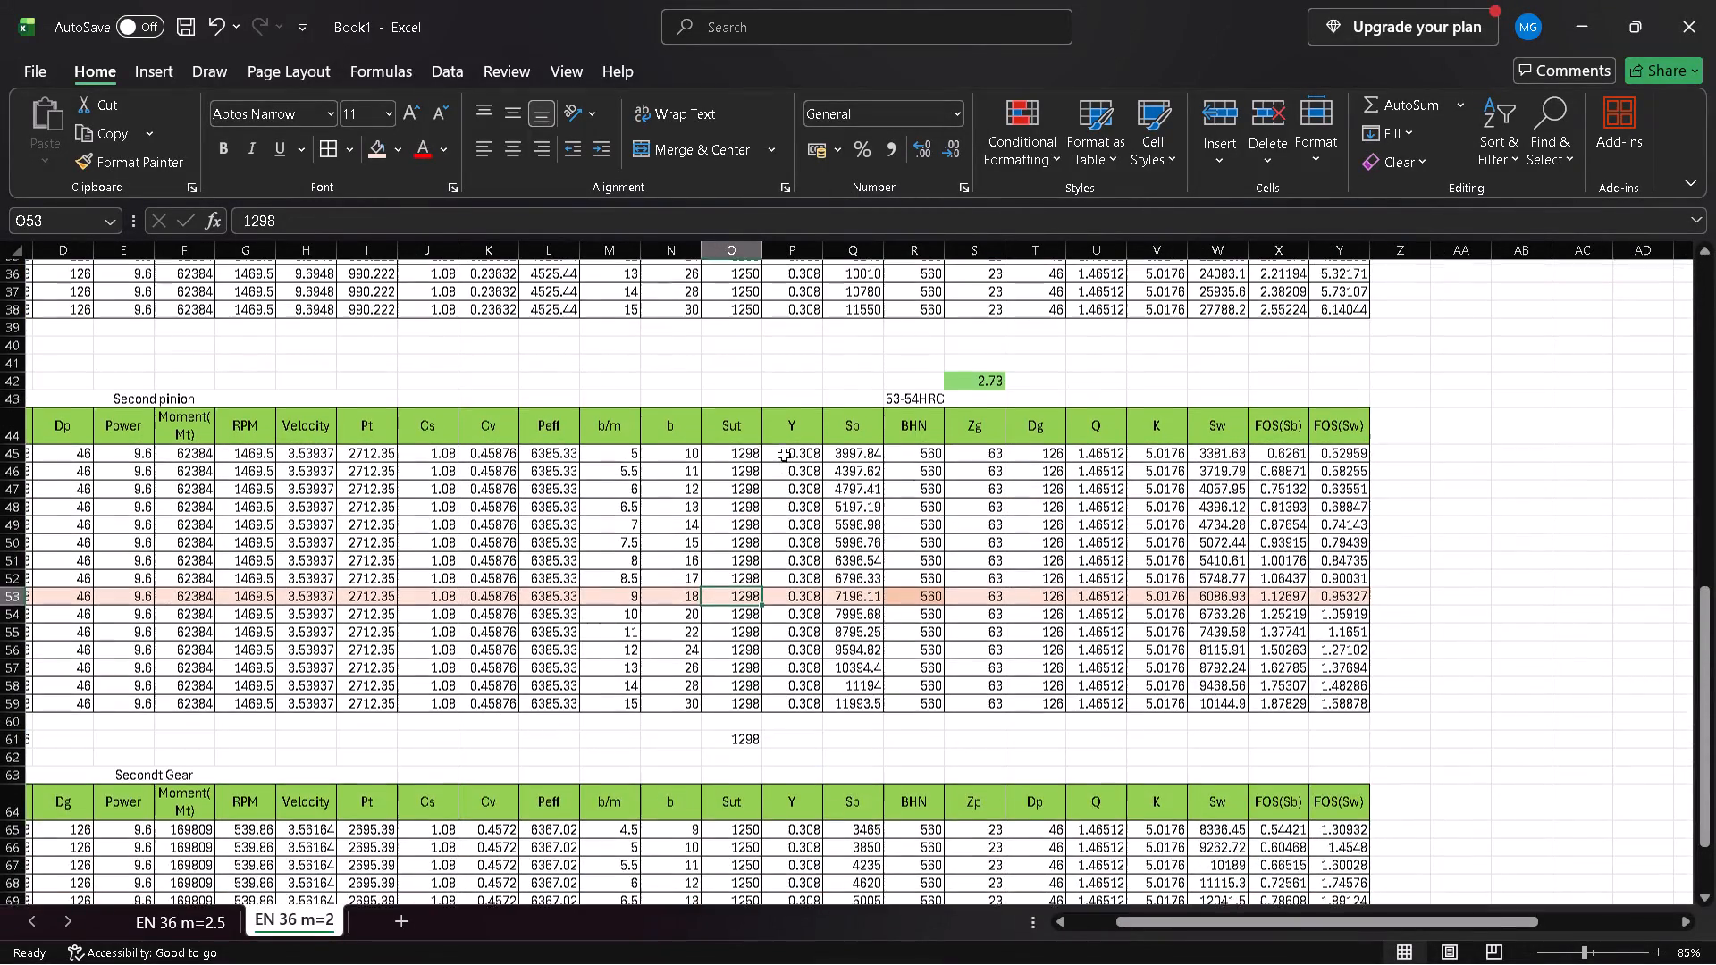
pyautogui.scroll(3, 784, 455)
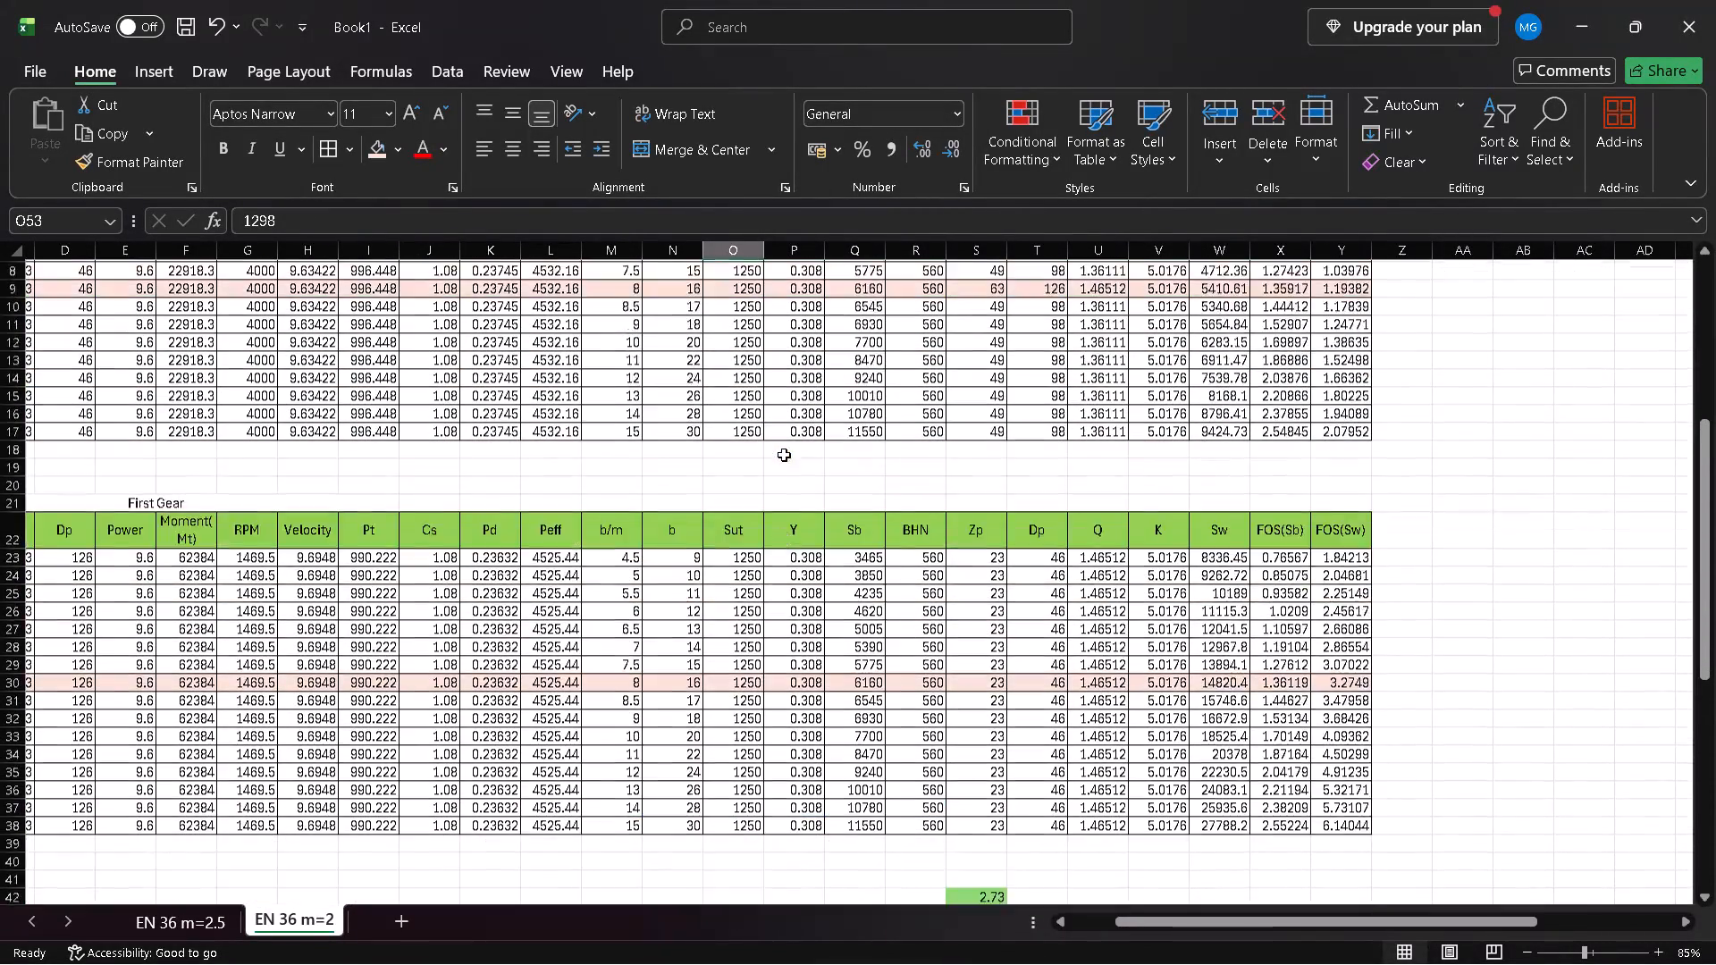
pyautogui.scroll(2, 784, 455)
pyautogui.scroll(-1, 784, 455)
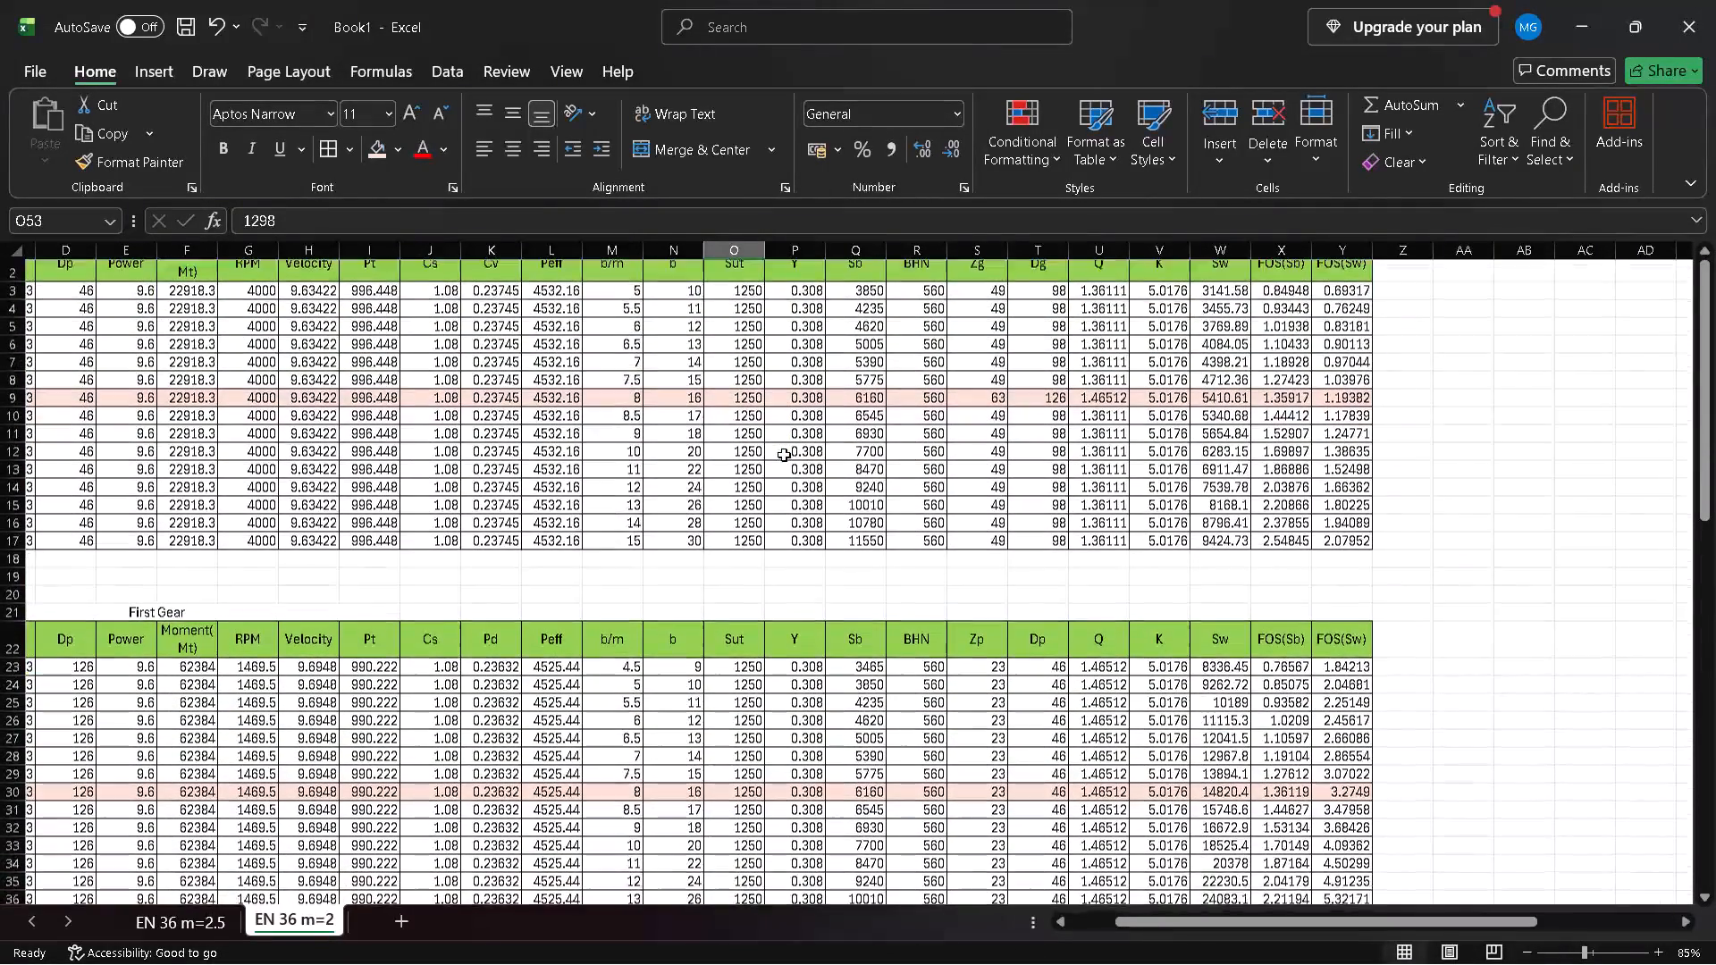
pyautogui.scroll(-6, 784, 455)
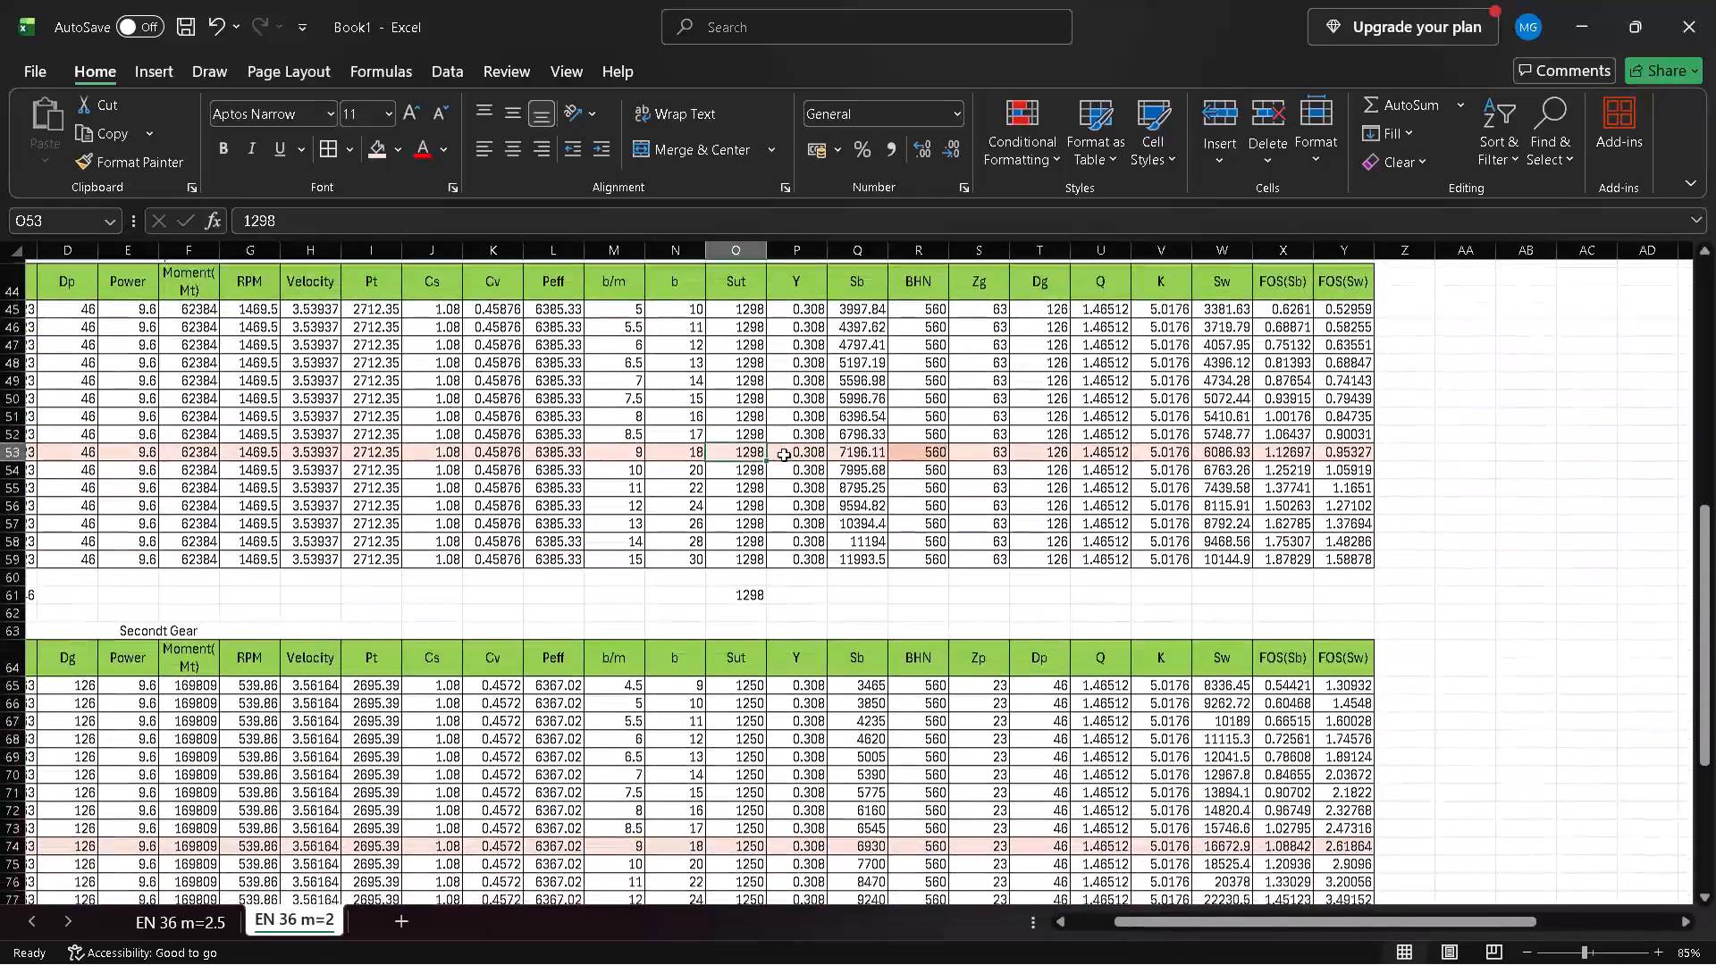
pyautogui.scroll(-1, 784, 455)
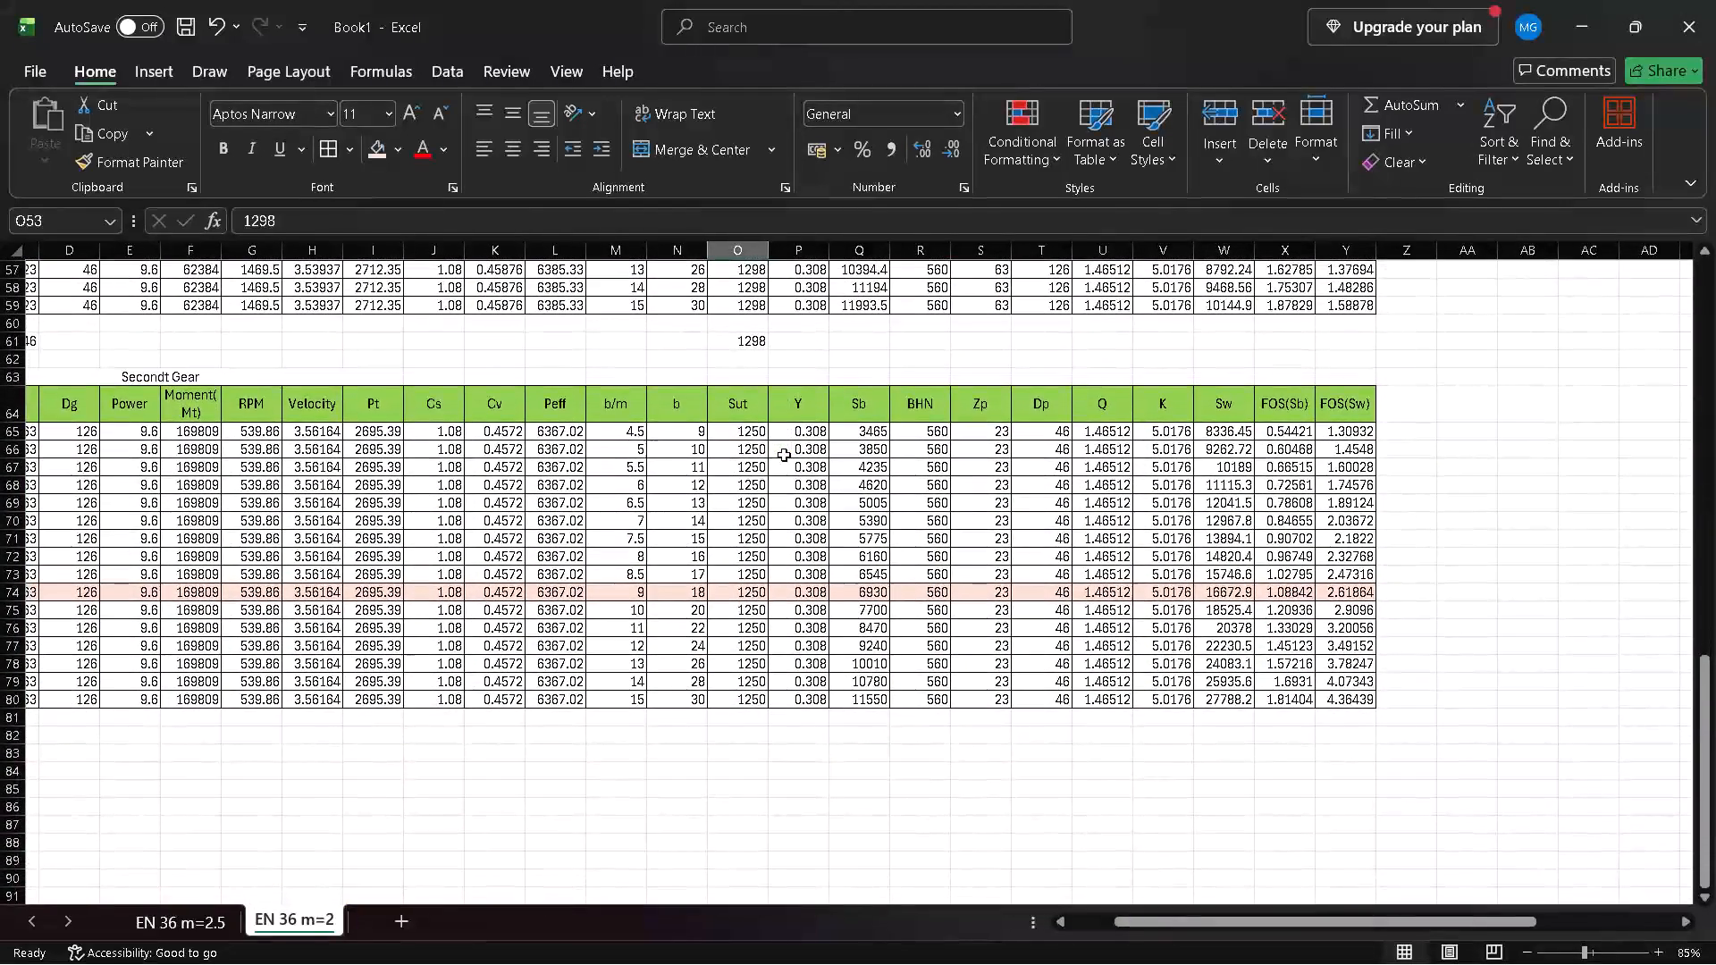
pyautogui.scroll(1, 784, 455)
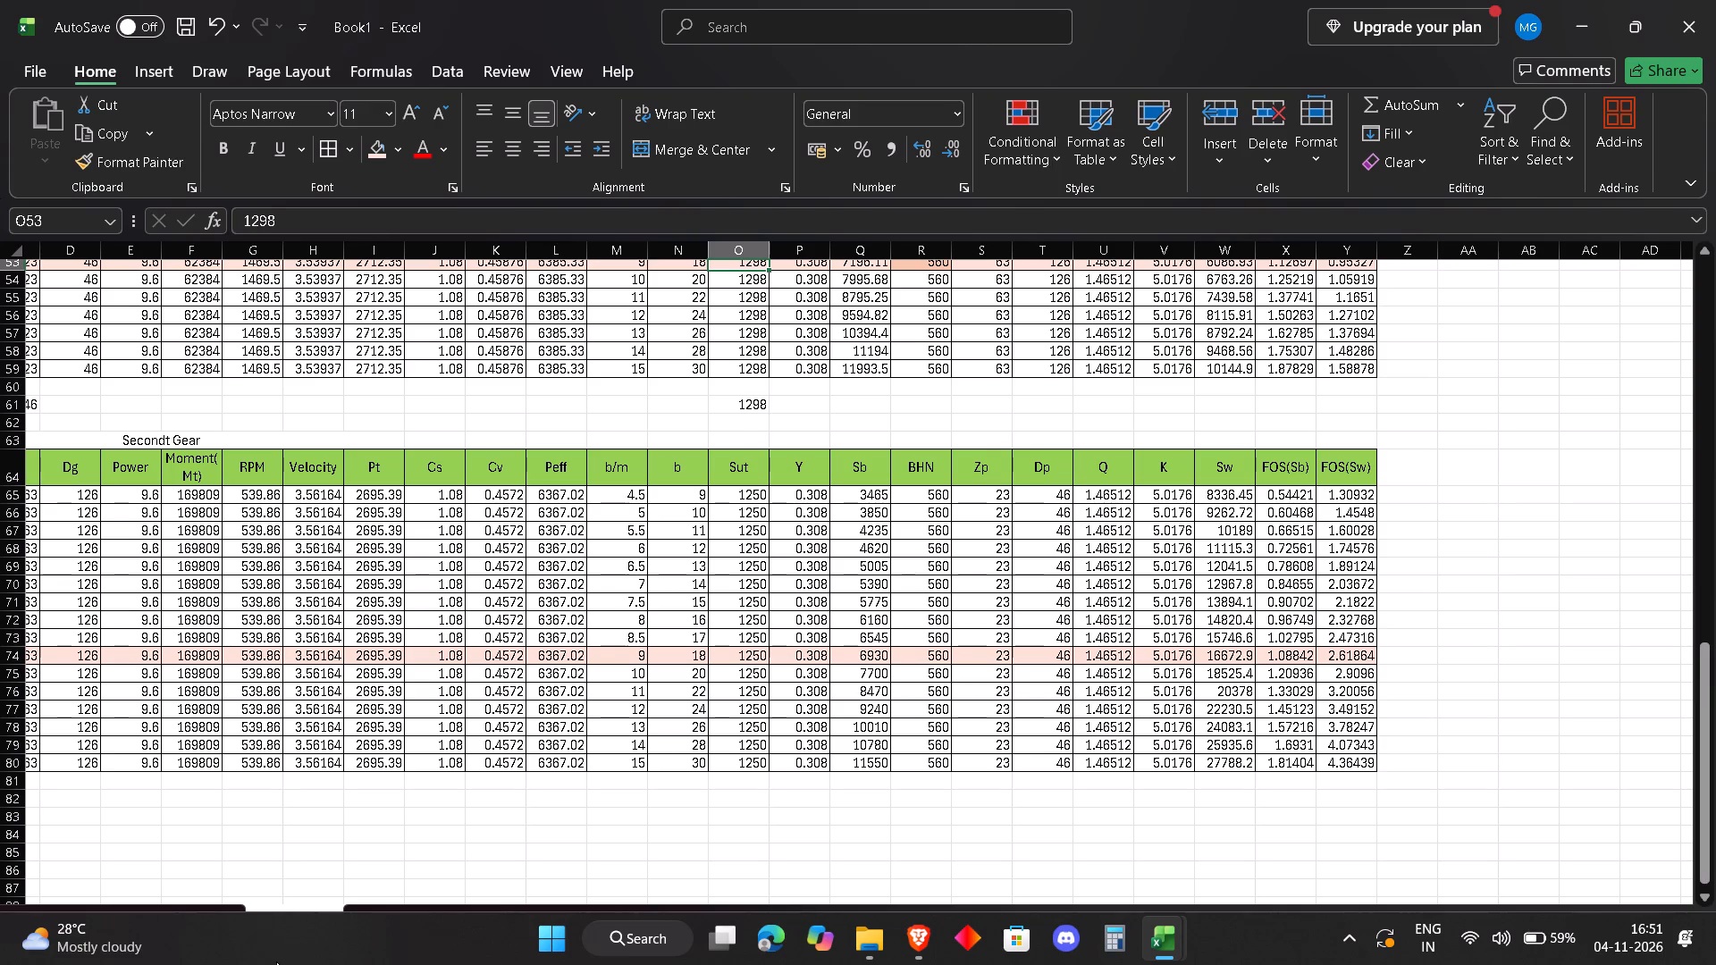
pyautogui.hscroll(3, 276, 961)
pyautogui.hscroll(2, 201, 749)
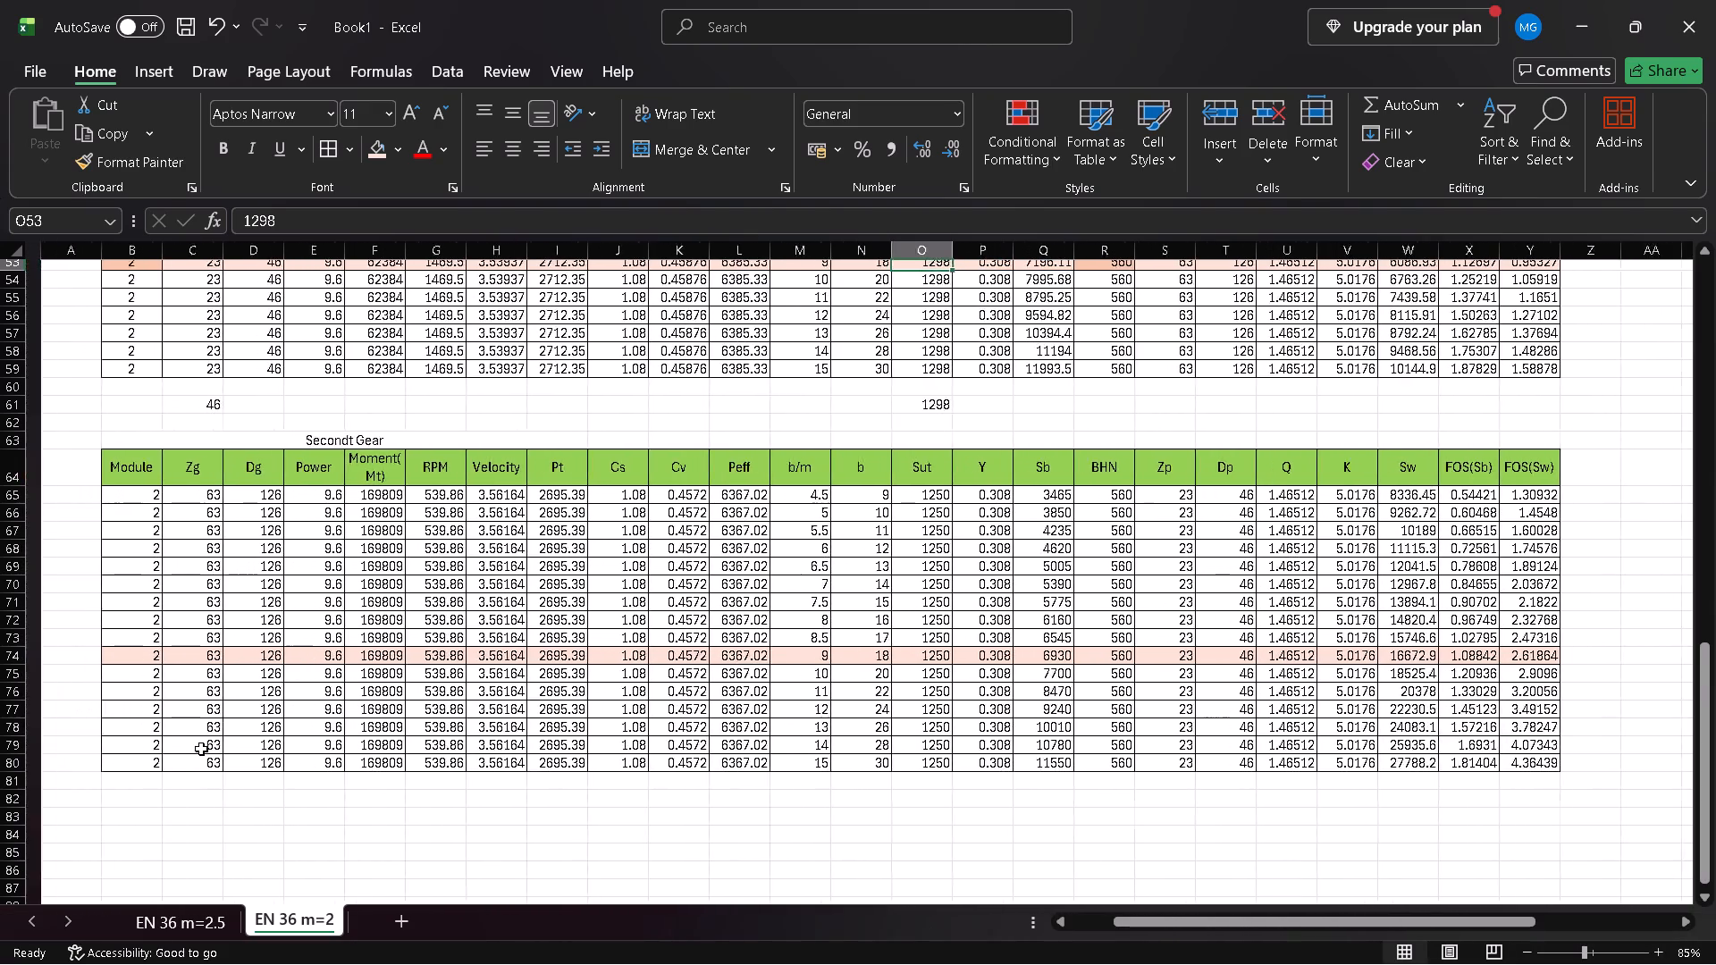
pyautogui.hscroll(2, 201, 749)
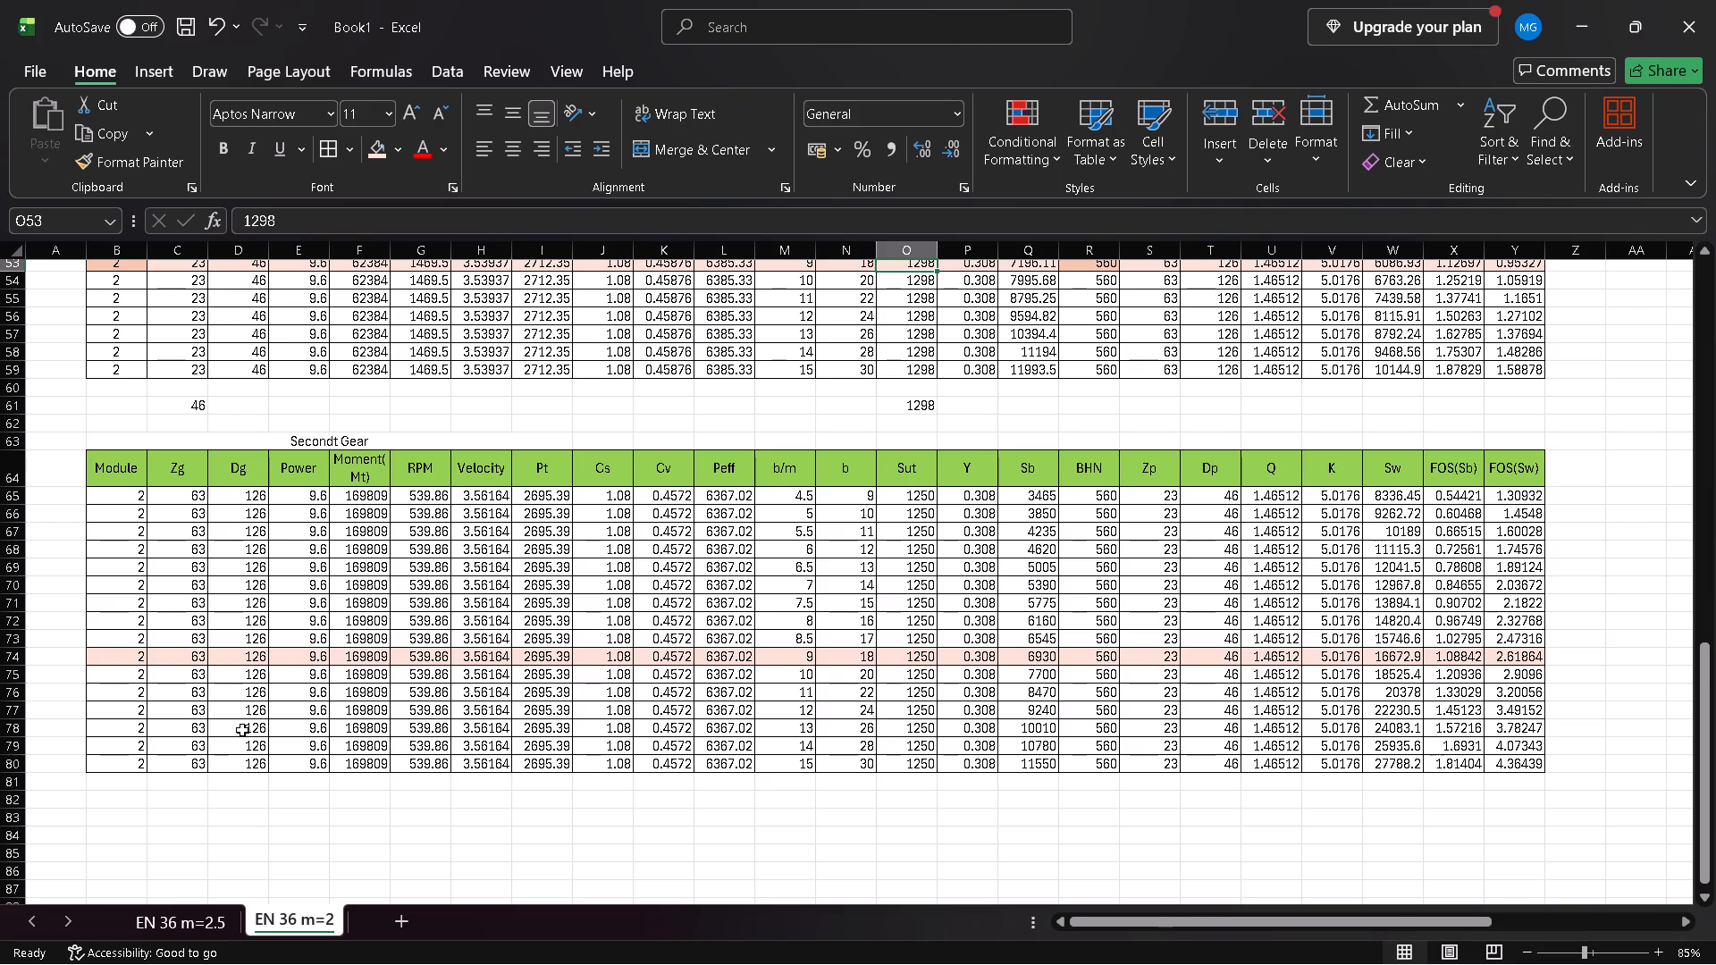
pyautogui.scroll(5, 265, 738)
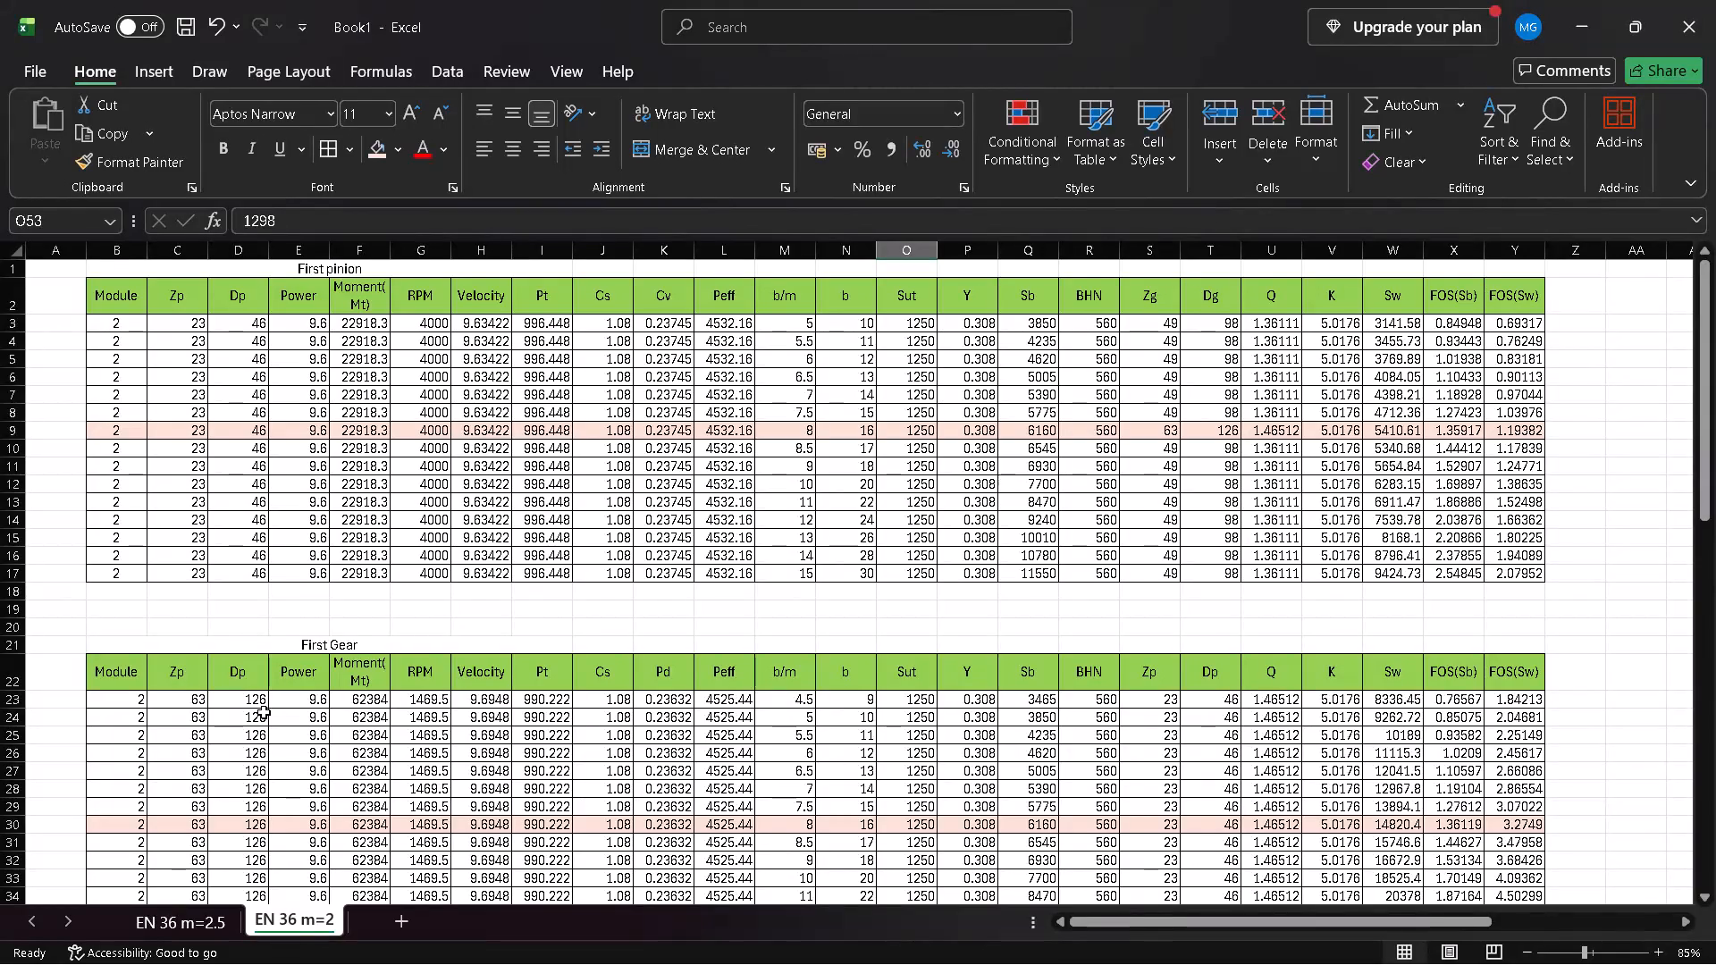
pyautogui.scroll(1, 282, 477)
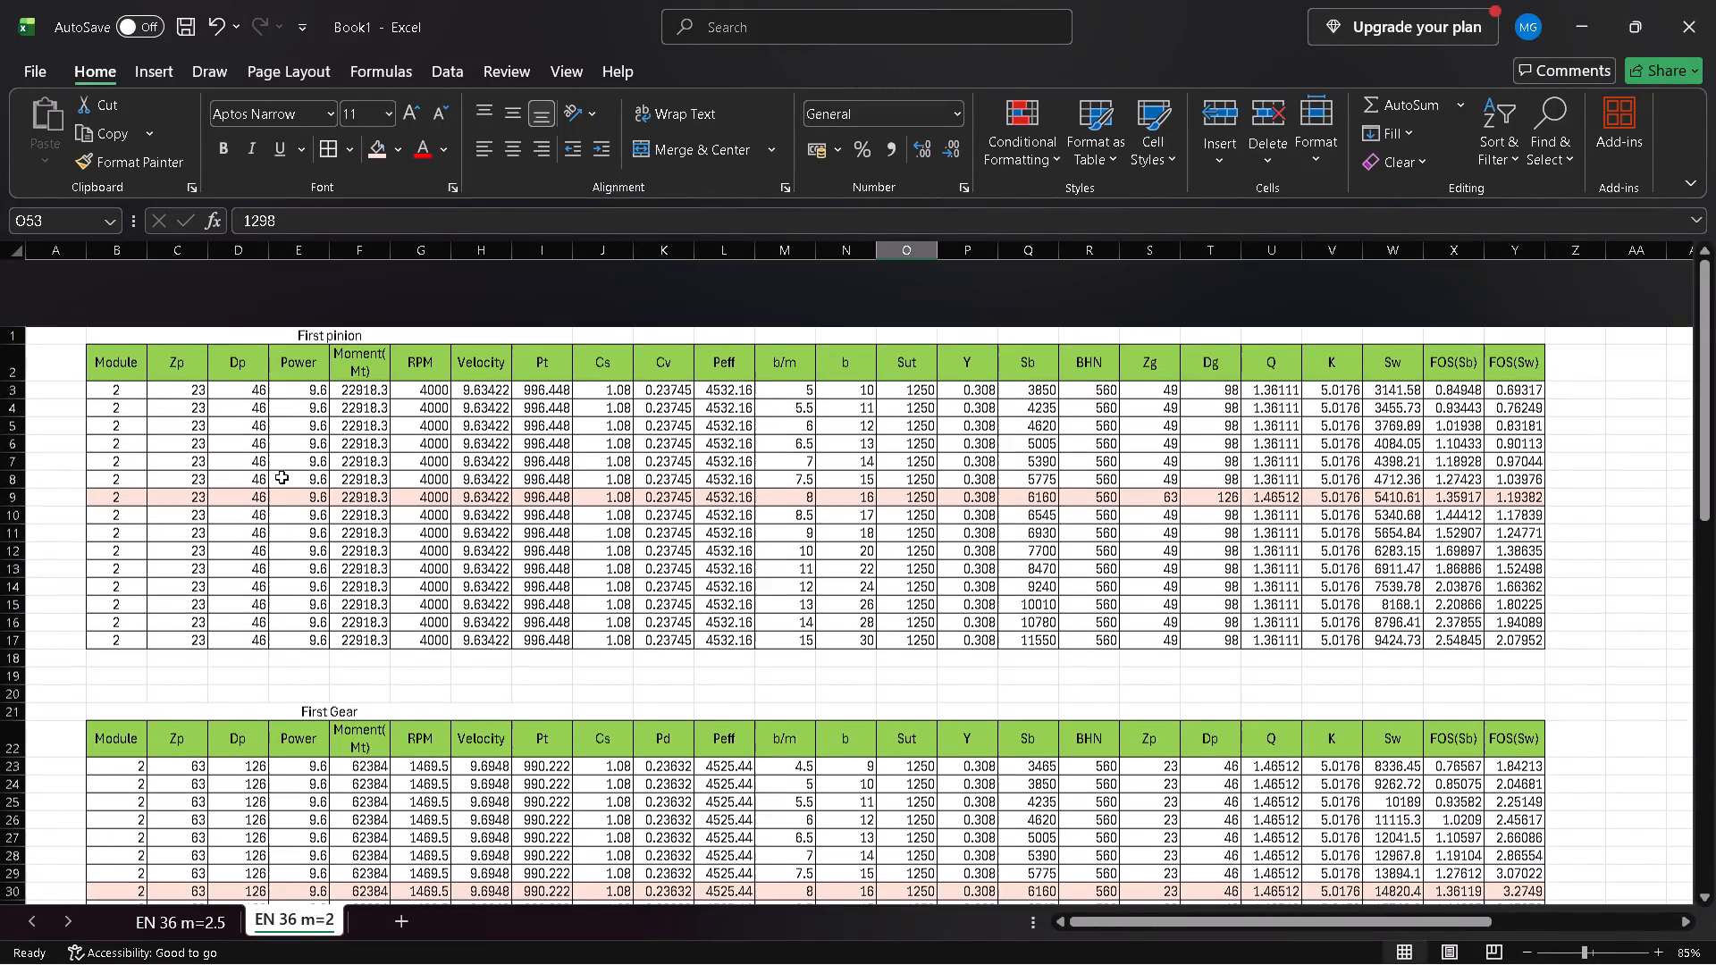
pyautogui.scroll(1, 282, 477)
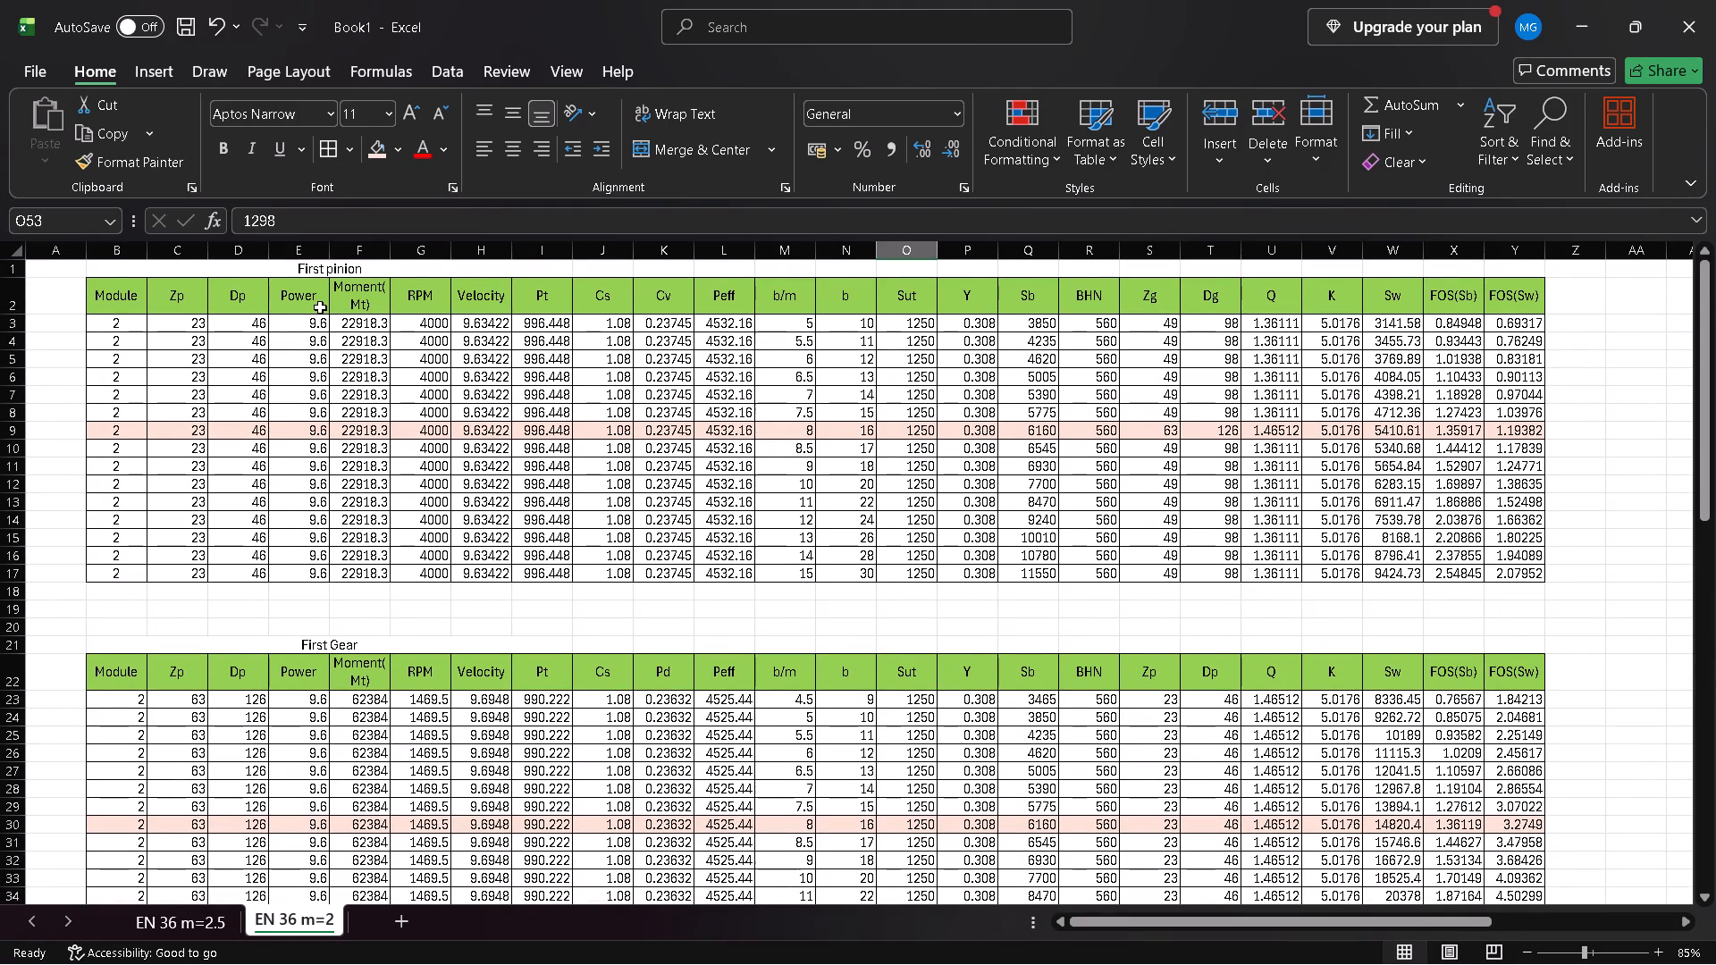
# Increase the height of row 1, which holds the First pinion title, to roughly three times a normal row.
pyautogui.click(334, 266)
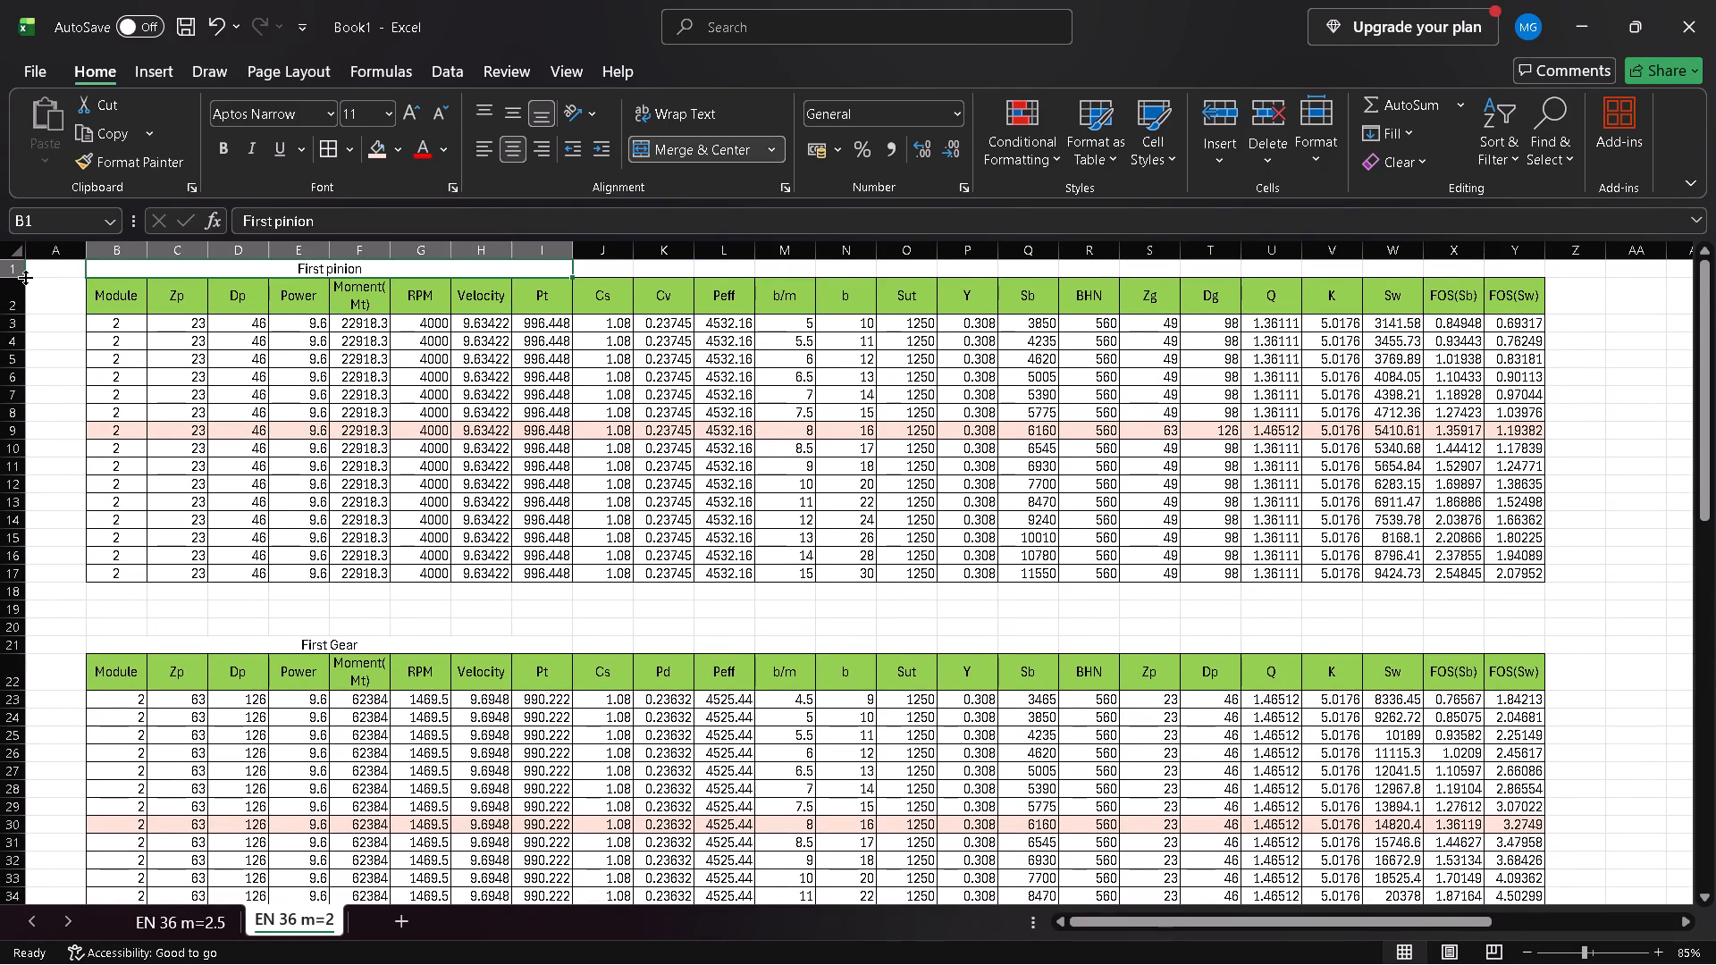
pyautogui.moveTo(25, 279); pyautogui.dragTo(27, 306)
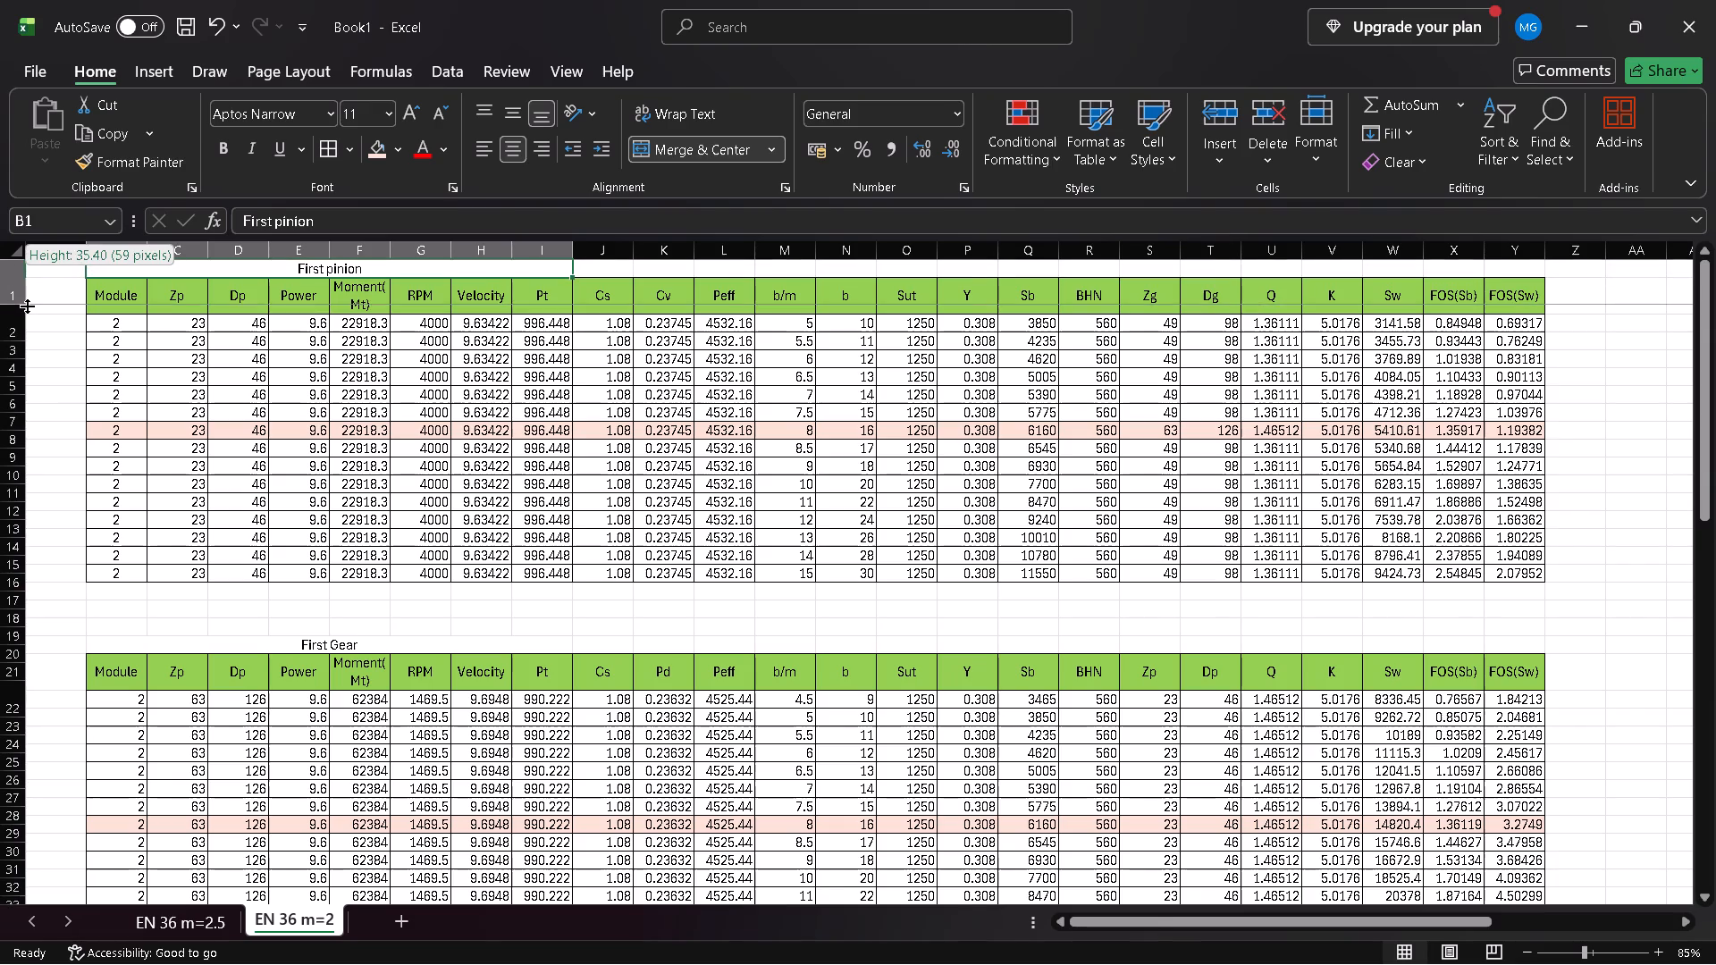
pyautogui.moveTo(27, 306); pyautogui.dragTo(32, 317)
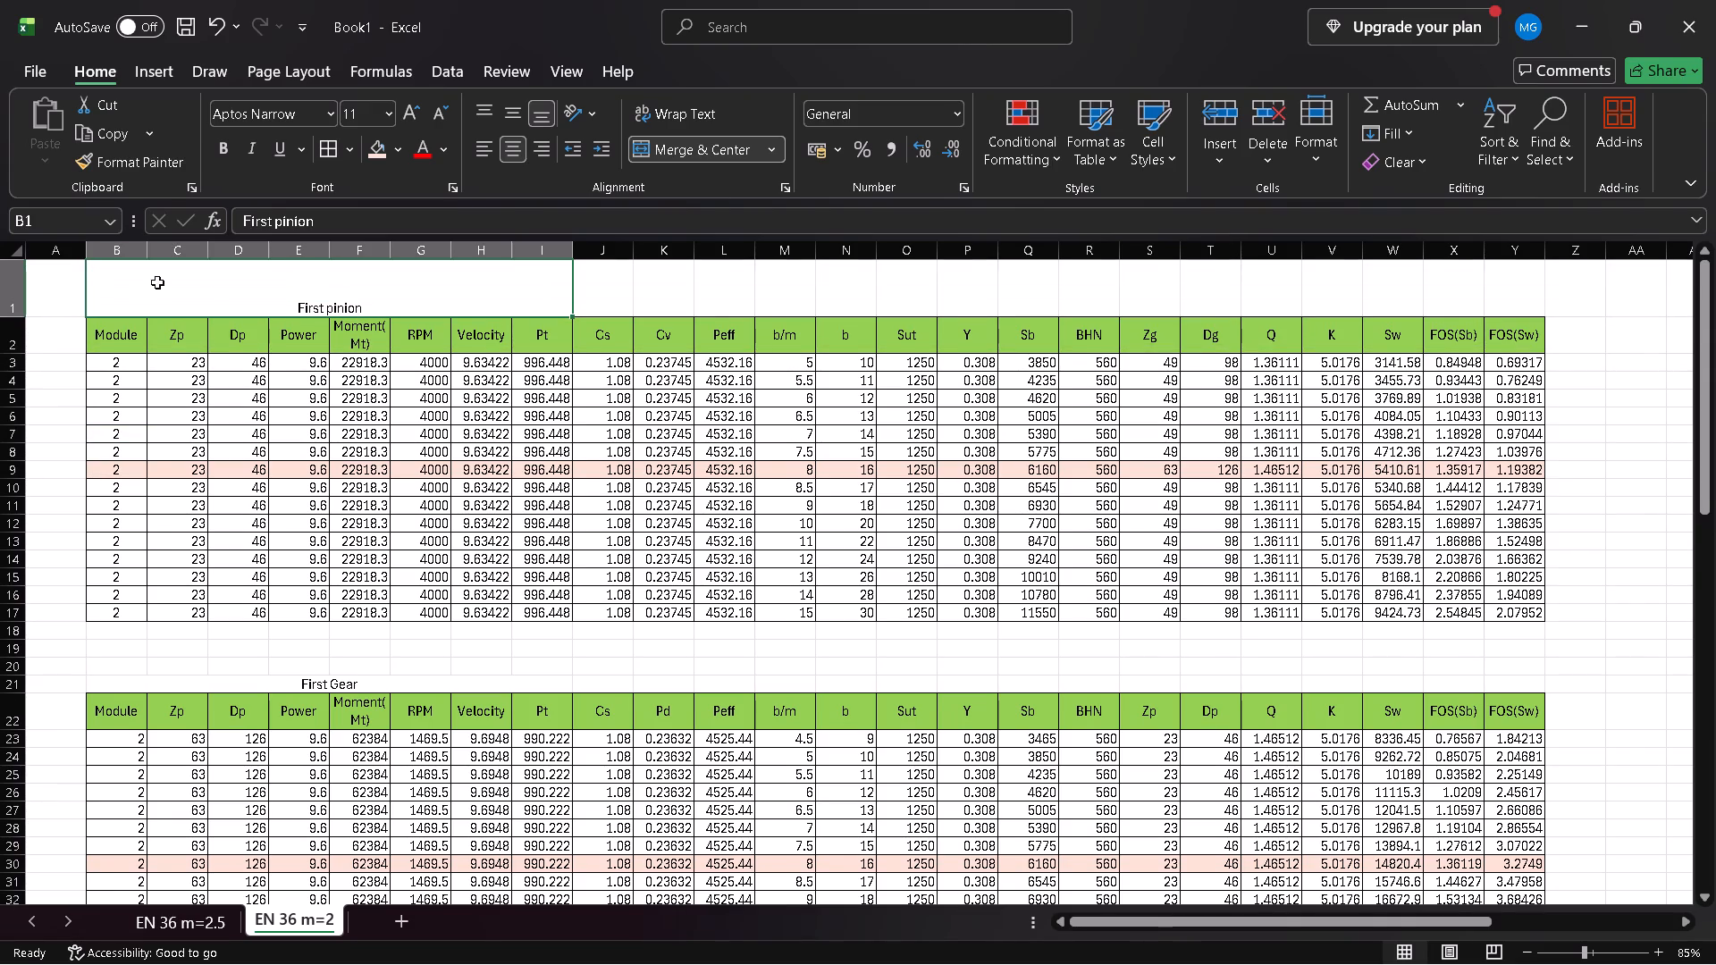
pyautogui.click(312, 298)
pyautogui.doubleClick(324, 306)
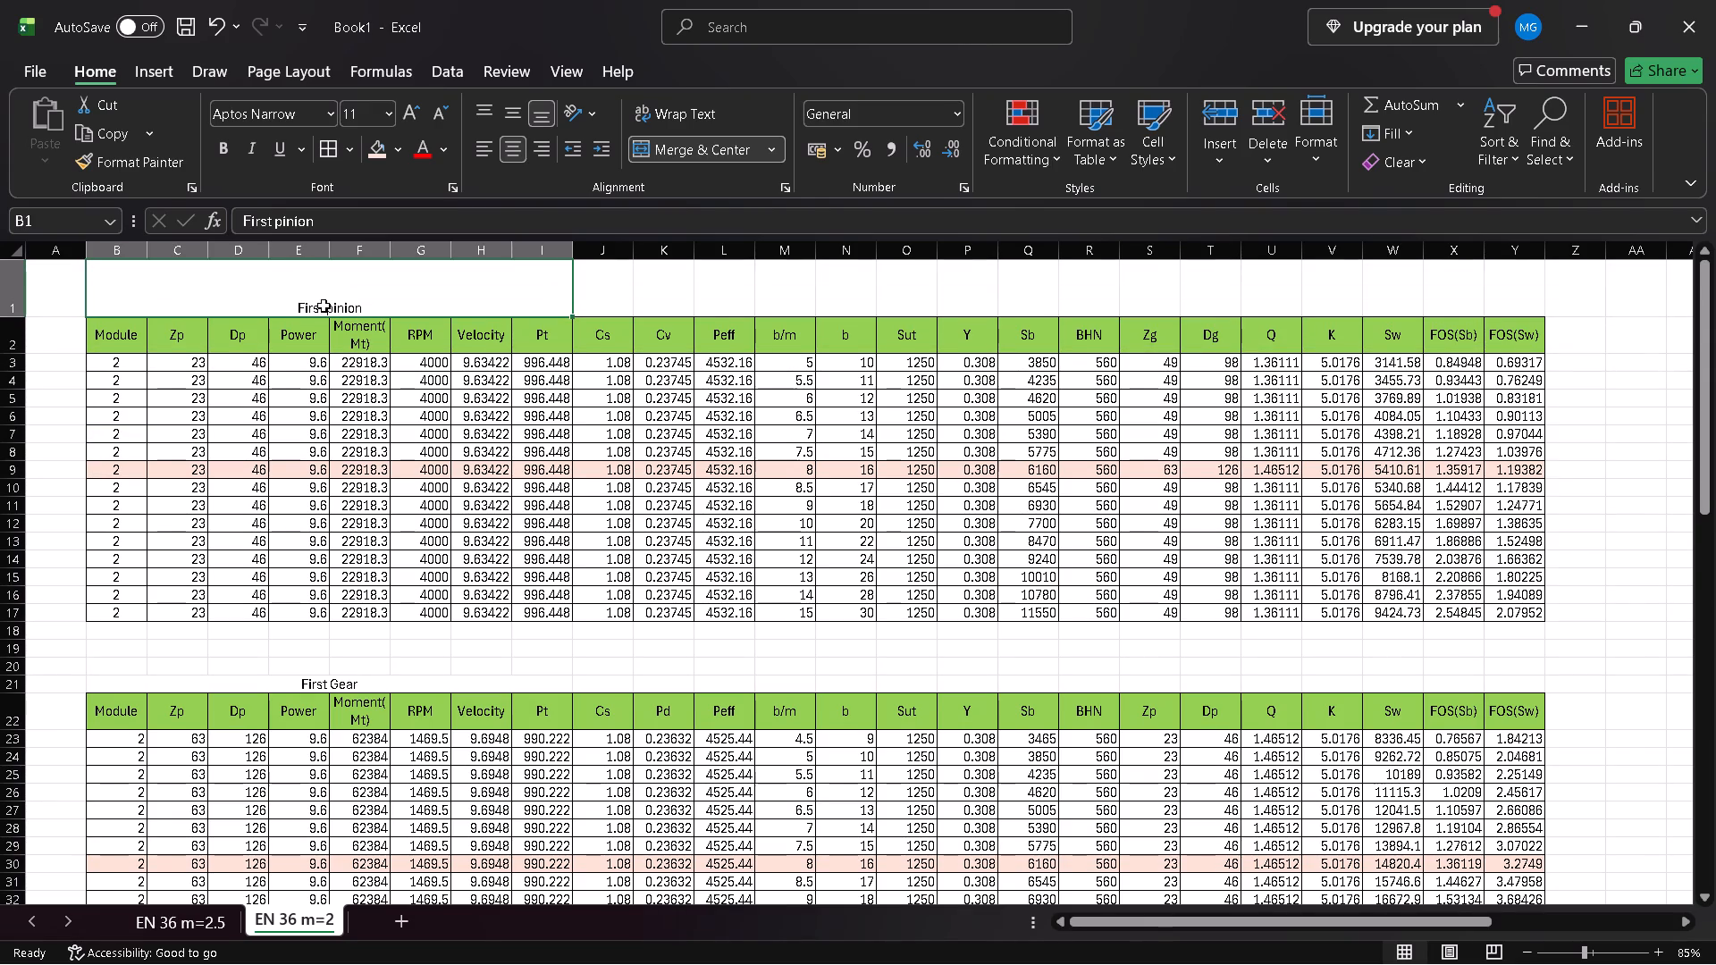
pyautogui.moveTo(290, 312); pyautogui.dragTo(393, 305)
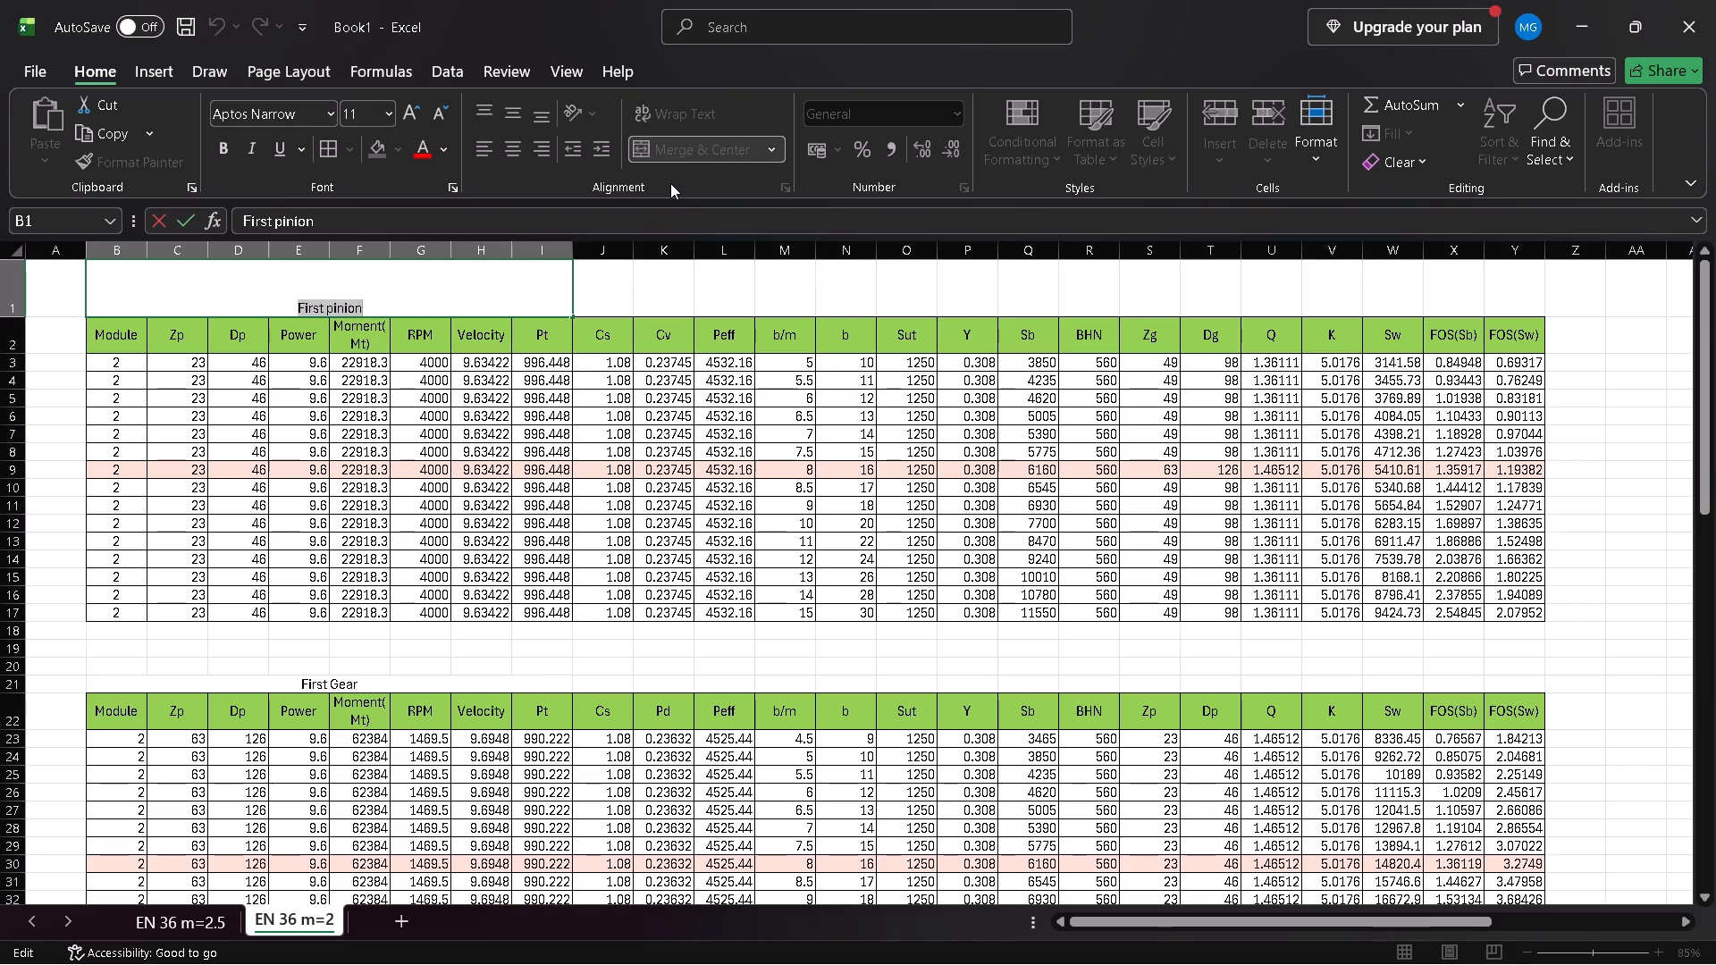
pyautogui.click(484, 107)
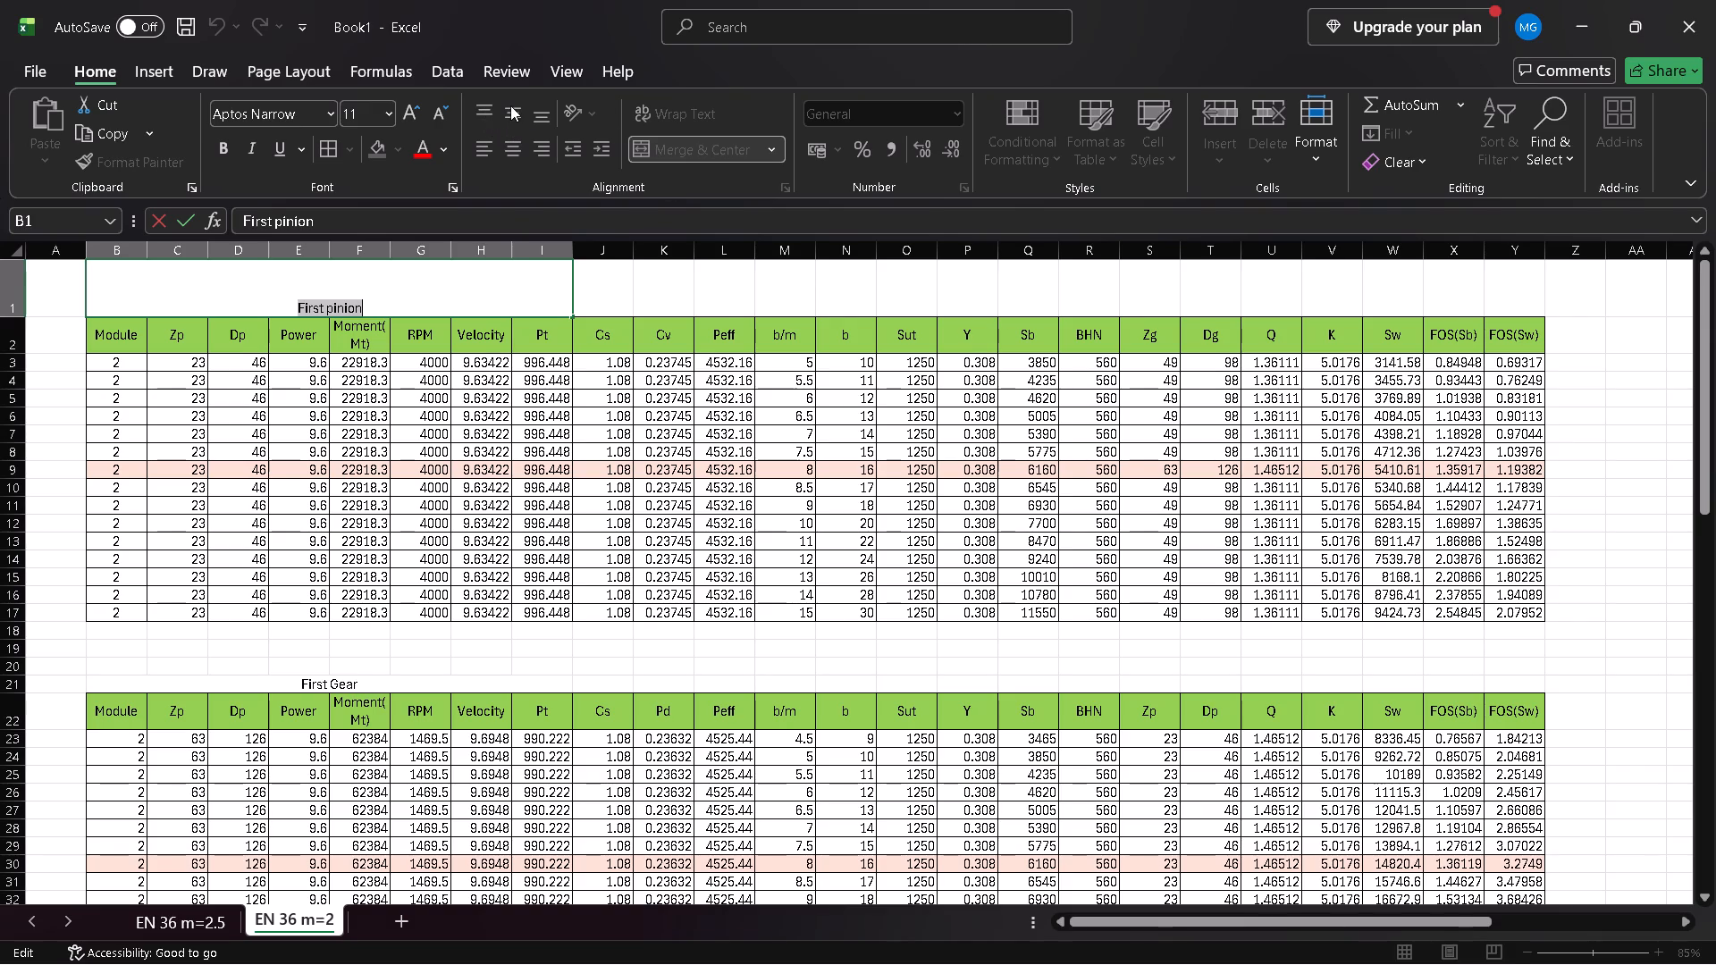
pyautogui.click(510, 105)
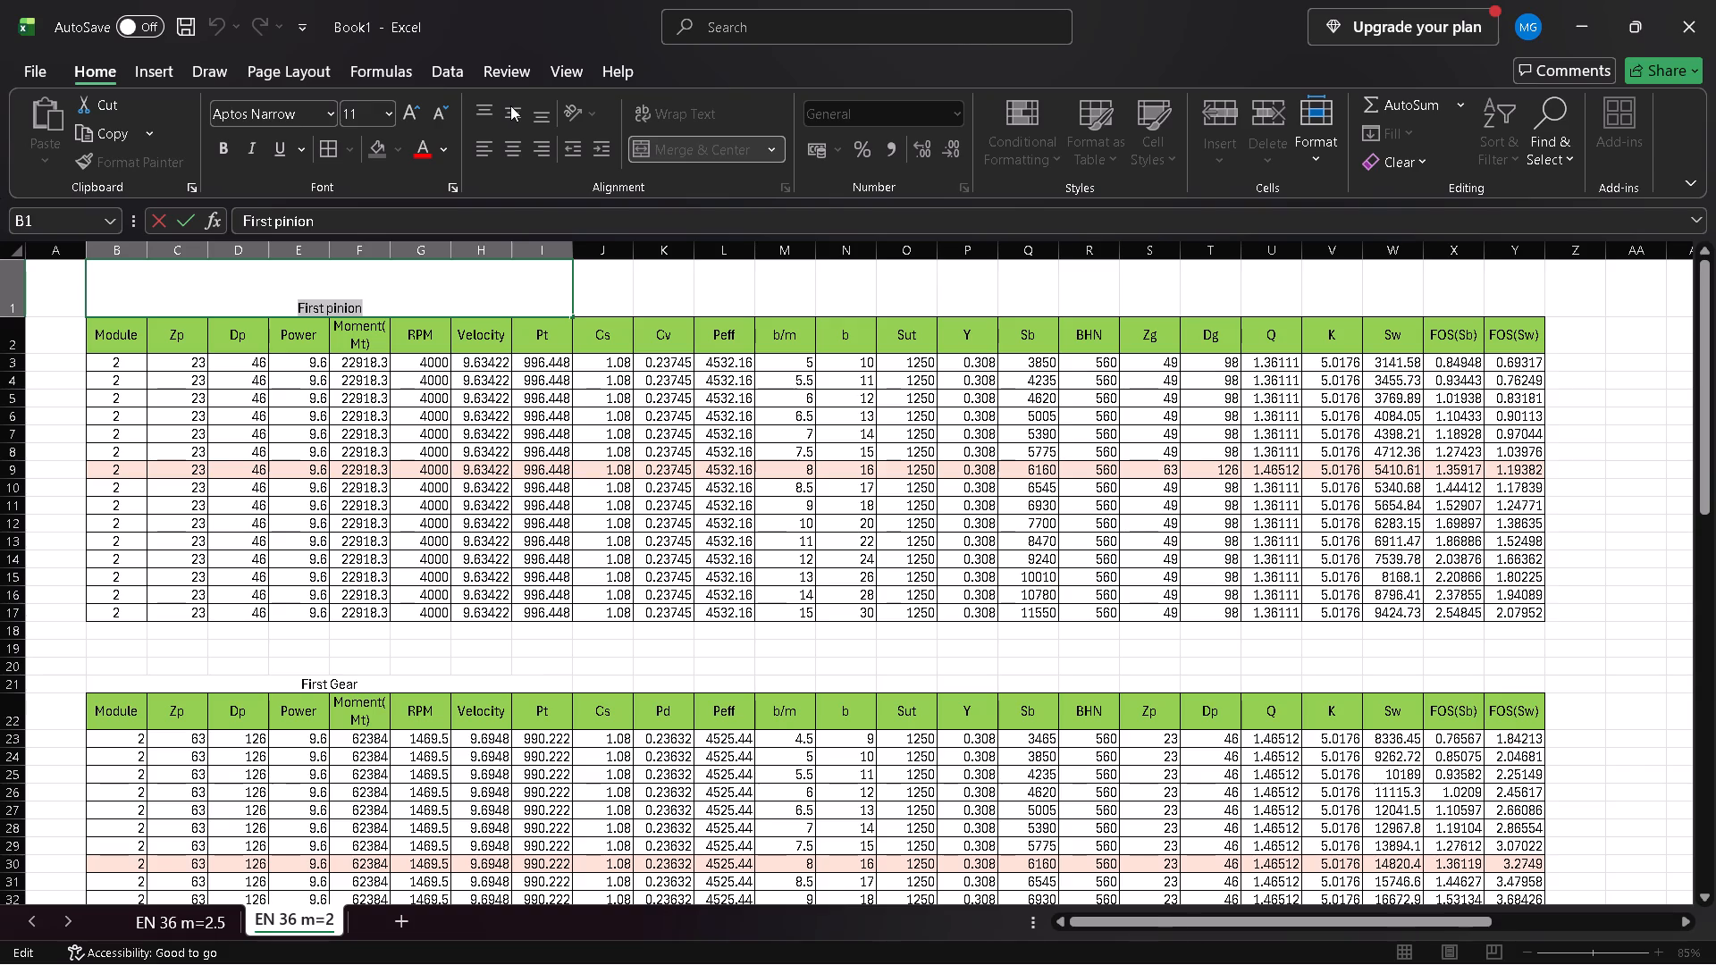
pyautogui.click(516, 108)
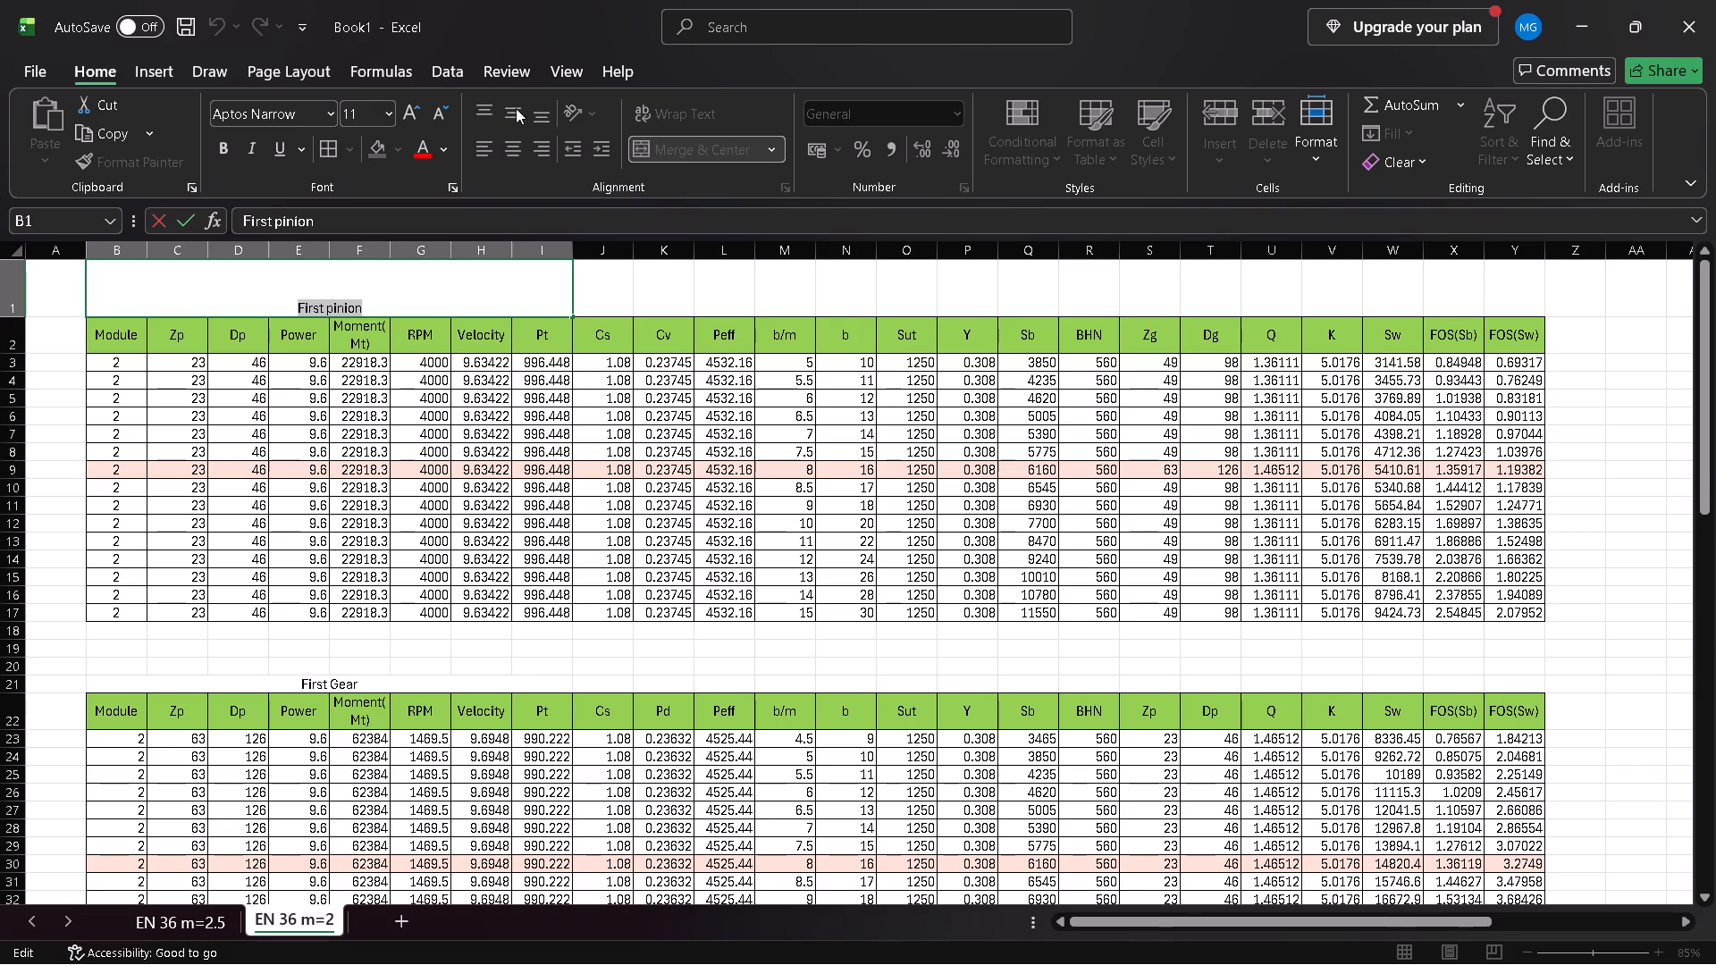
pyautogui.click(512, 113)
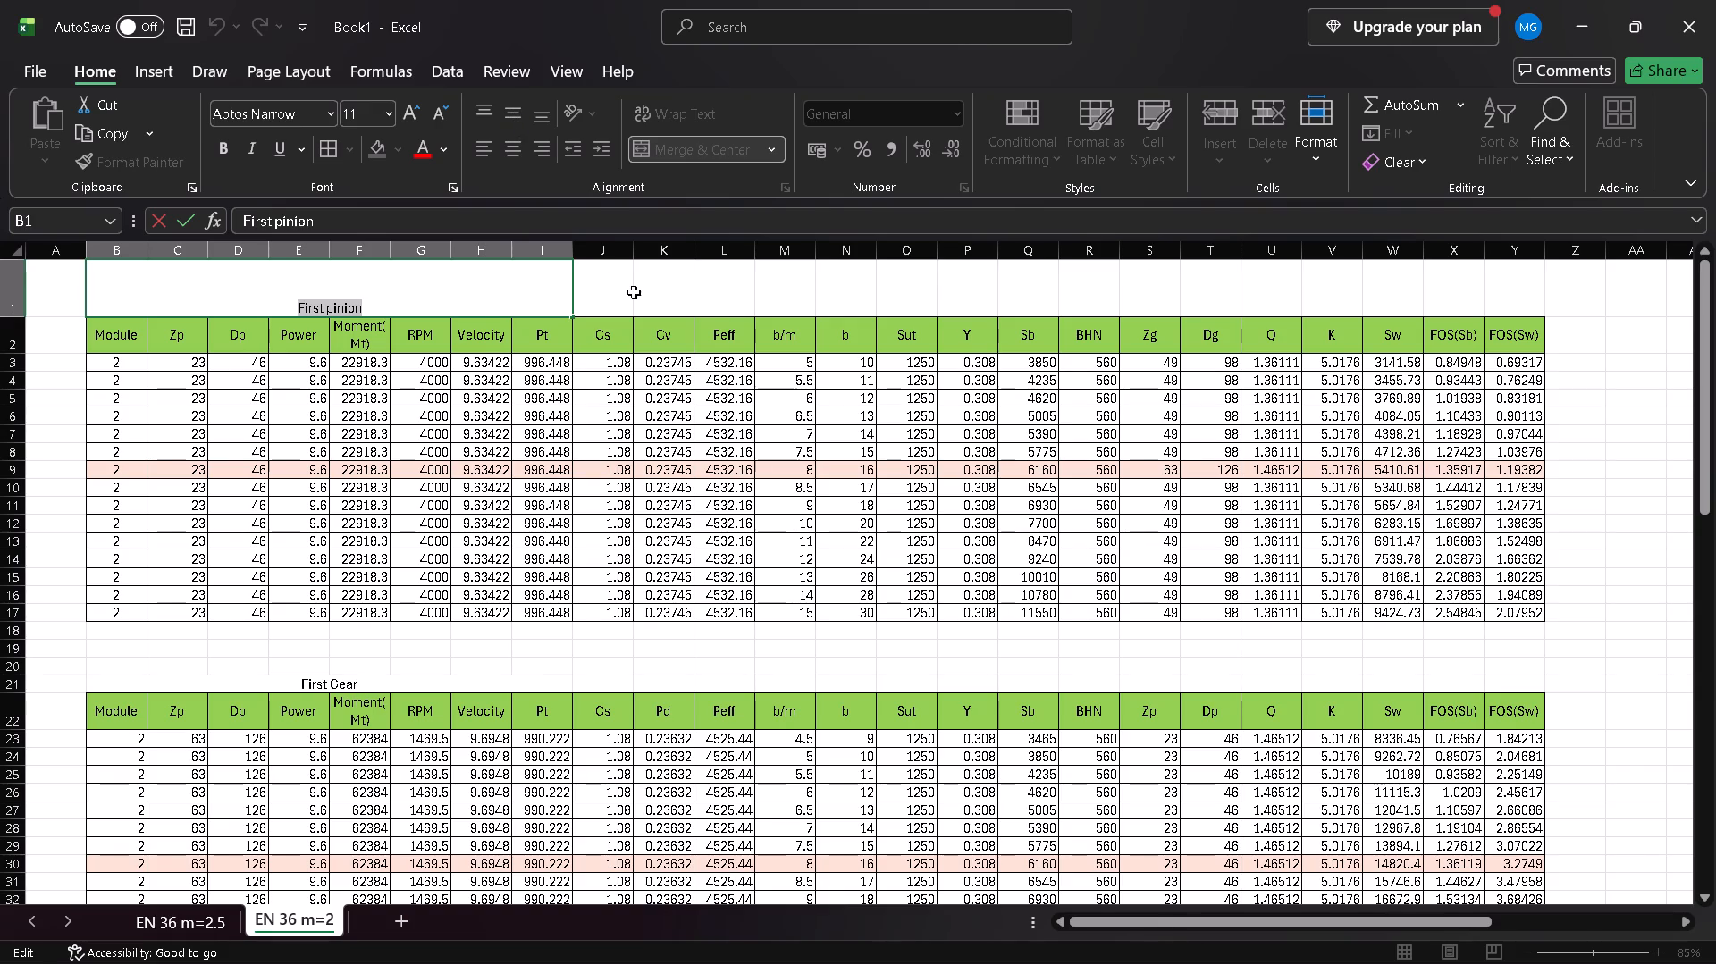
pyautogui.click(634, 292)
# Centre the First pinion title vertically in its merged cell and set its font size to 24.
pyautogui.click(476, 301)
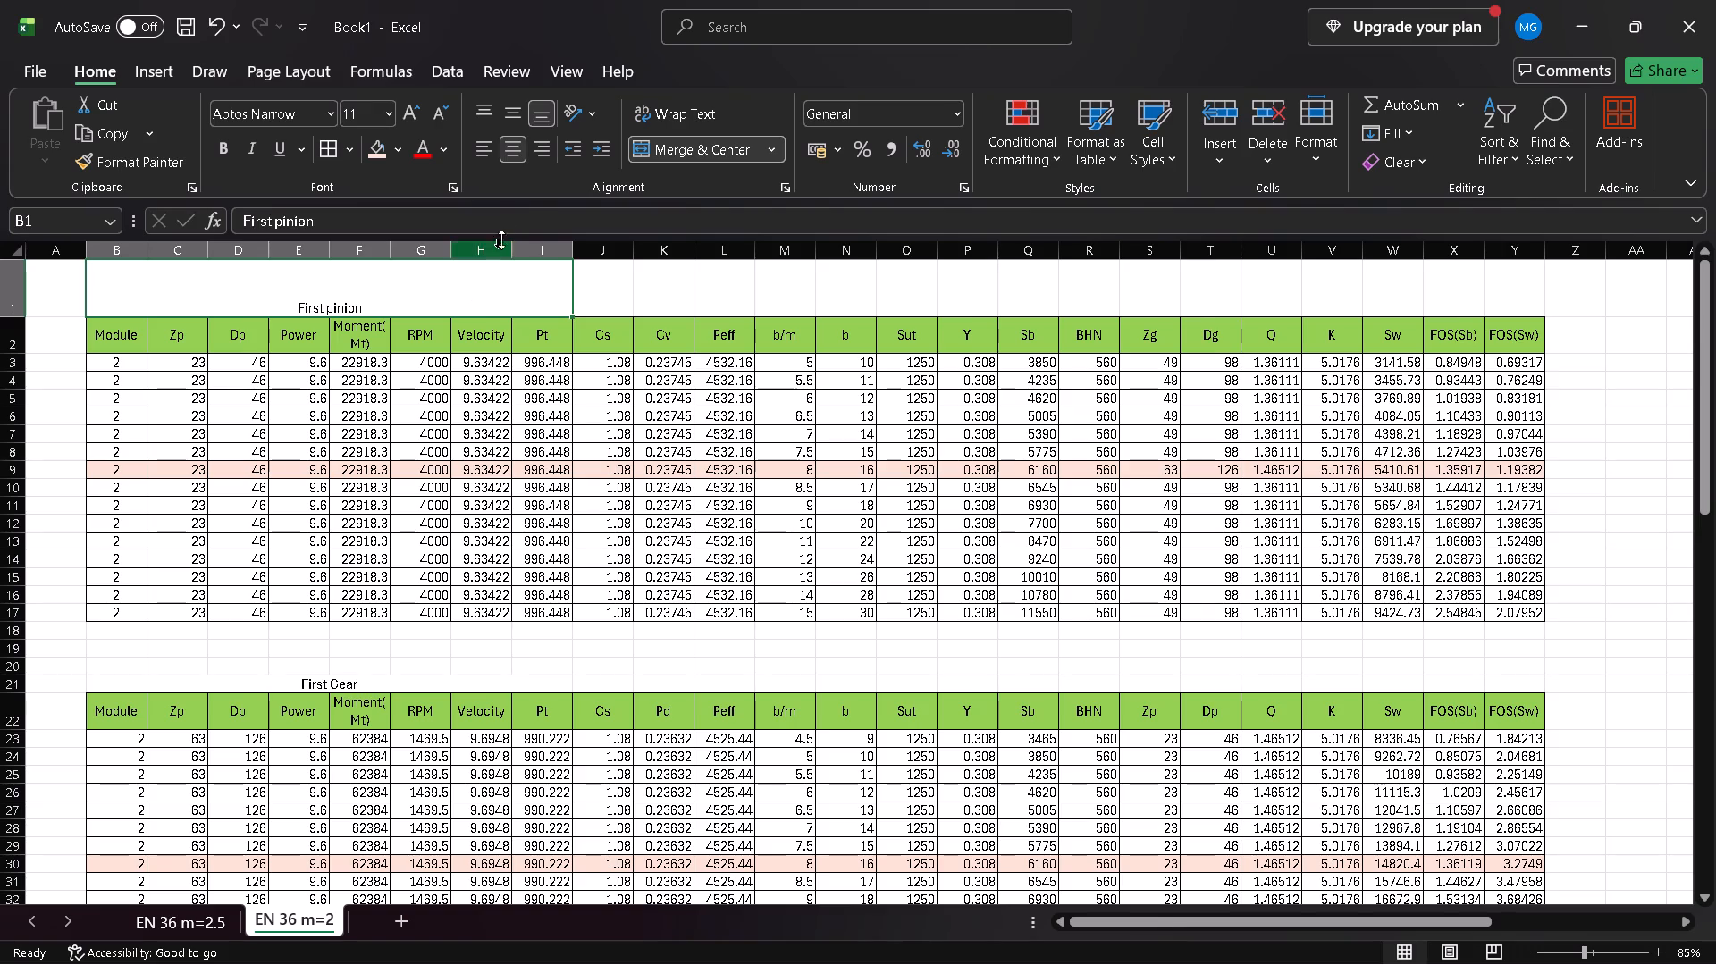
pyautogui.click(517, 113)
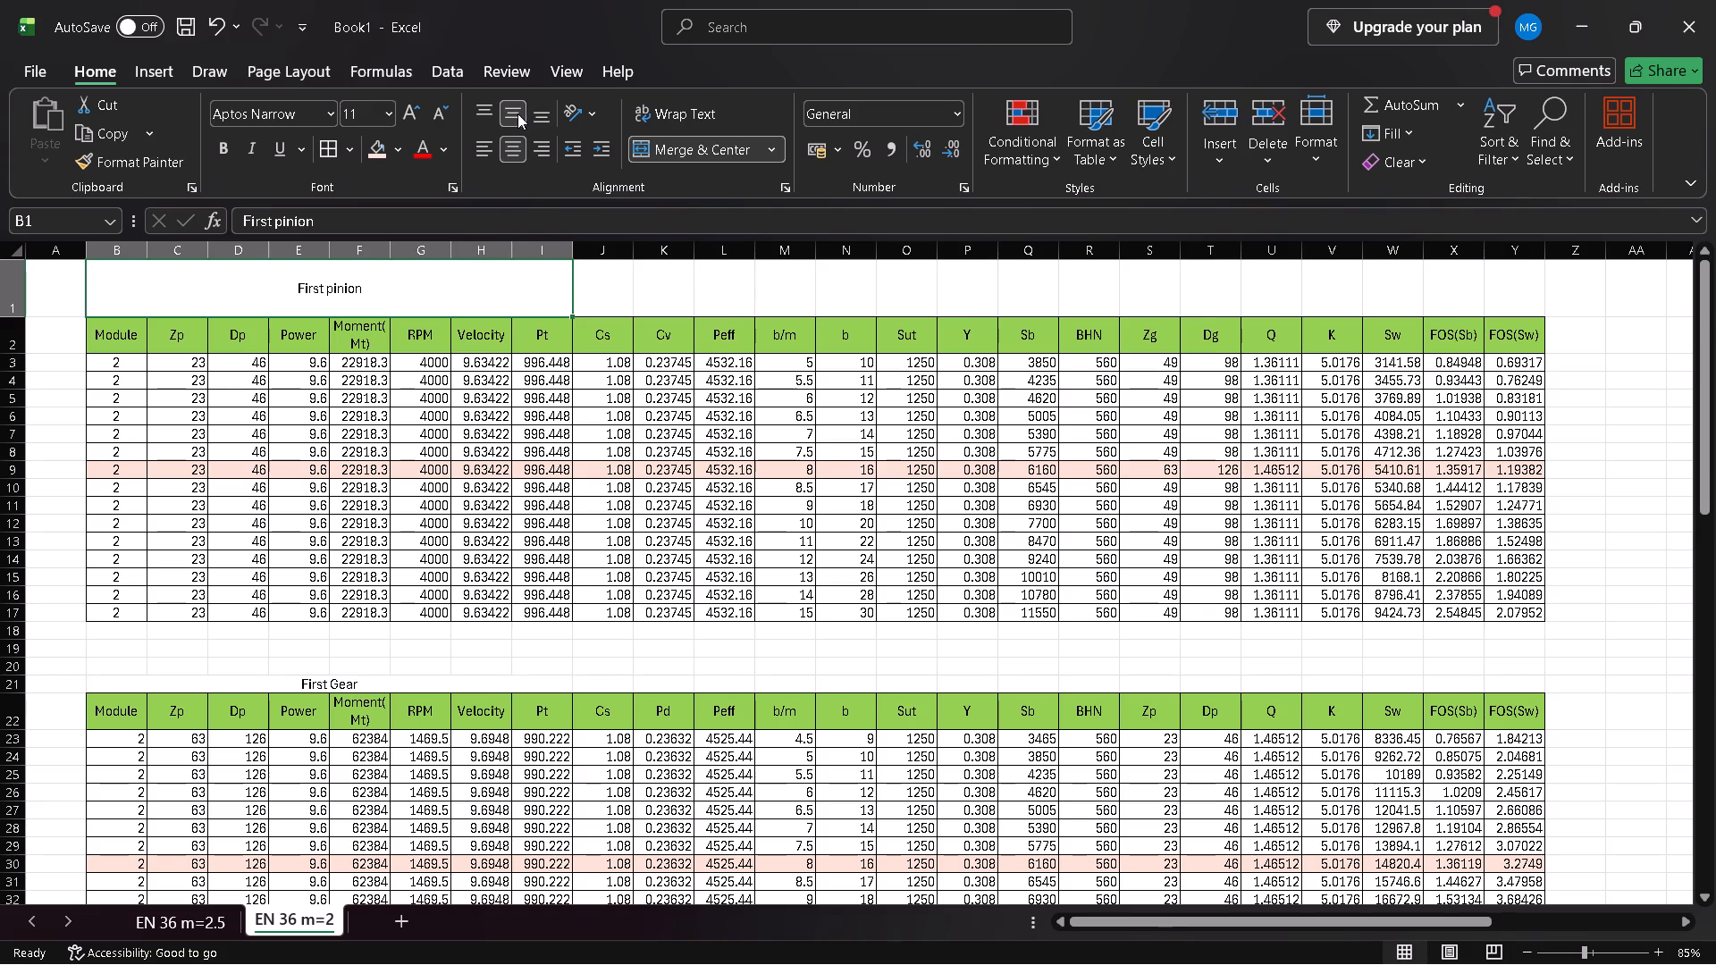
pyautogui.click(391, 110)
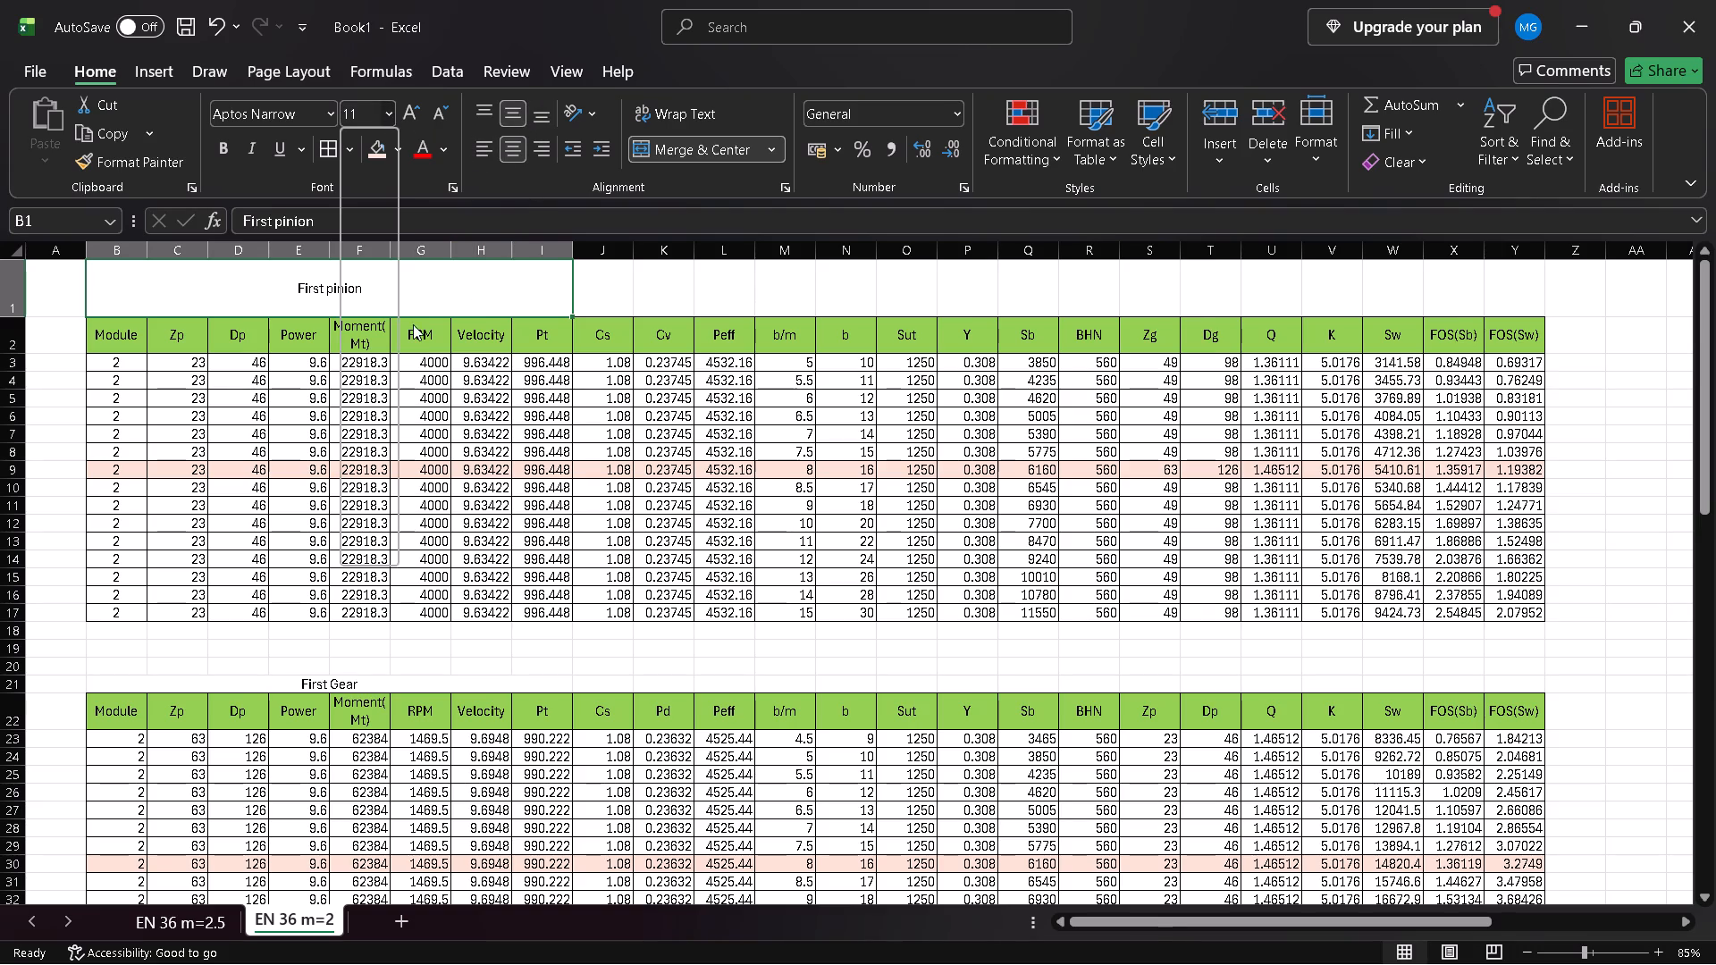
pyautogui.click(379, 429)
pyautogui.click(371, 411)
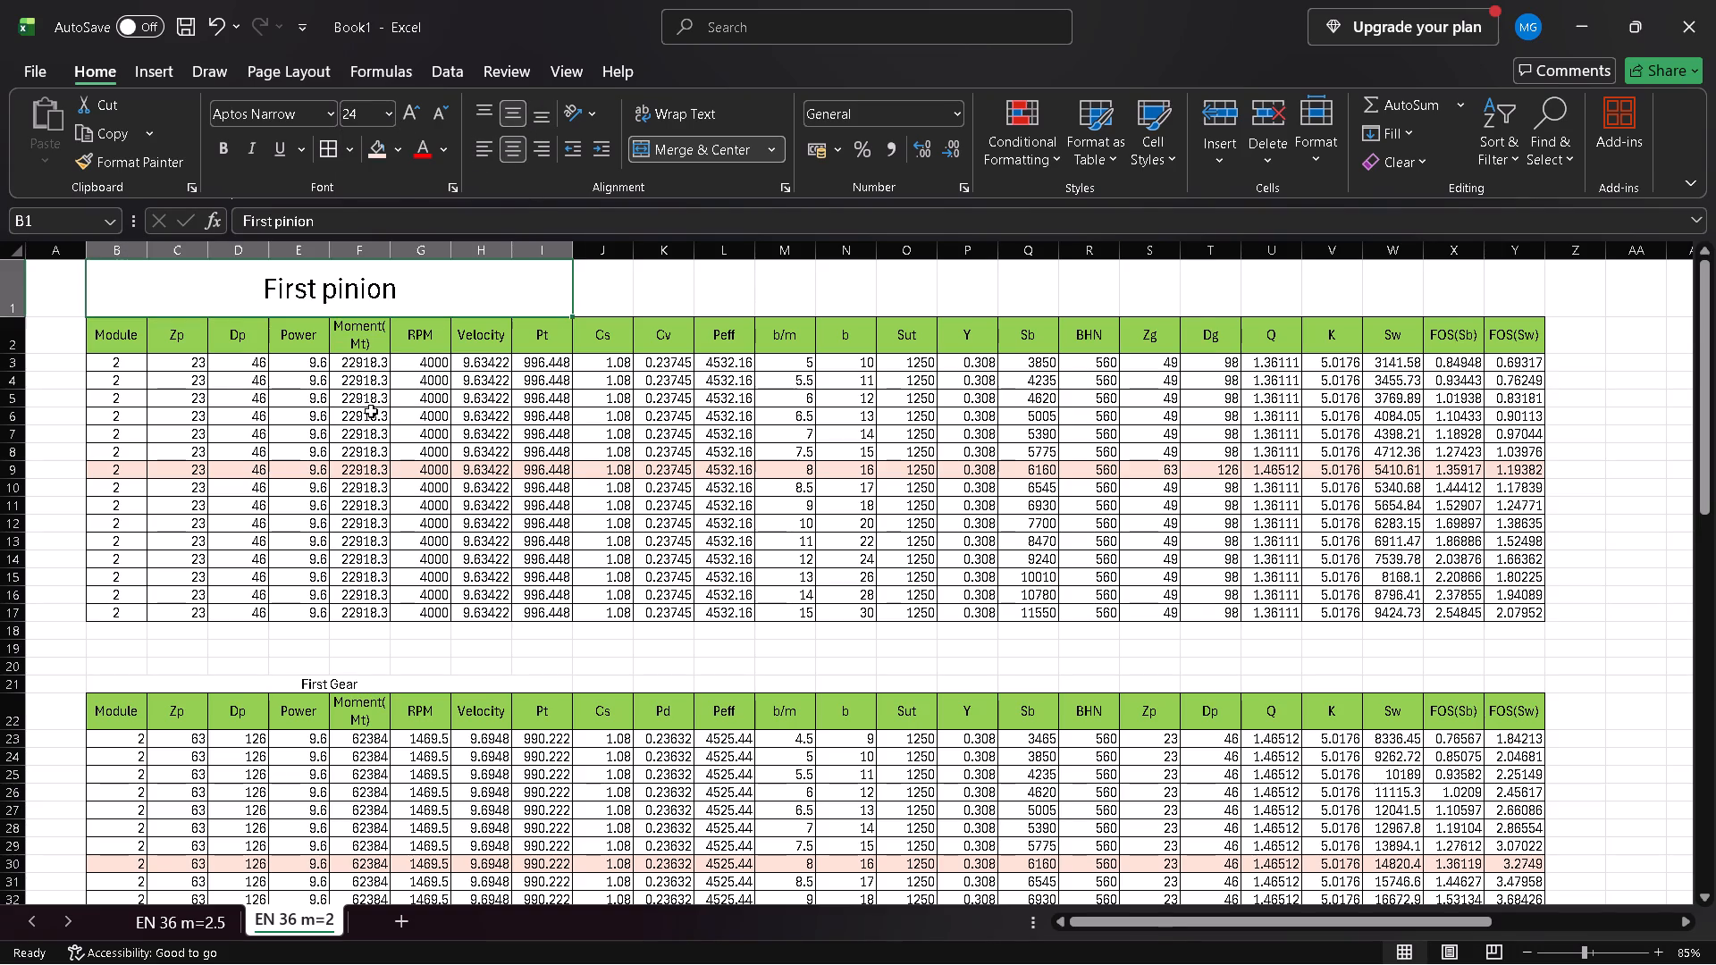
# Fill the First pinion title cell with a light orange theme colour.
pyautogui.click(449, 277)
pyautogui.click(400, 150)
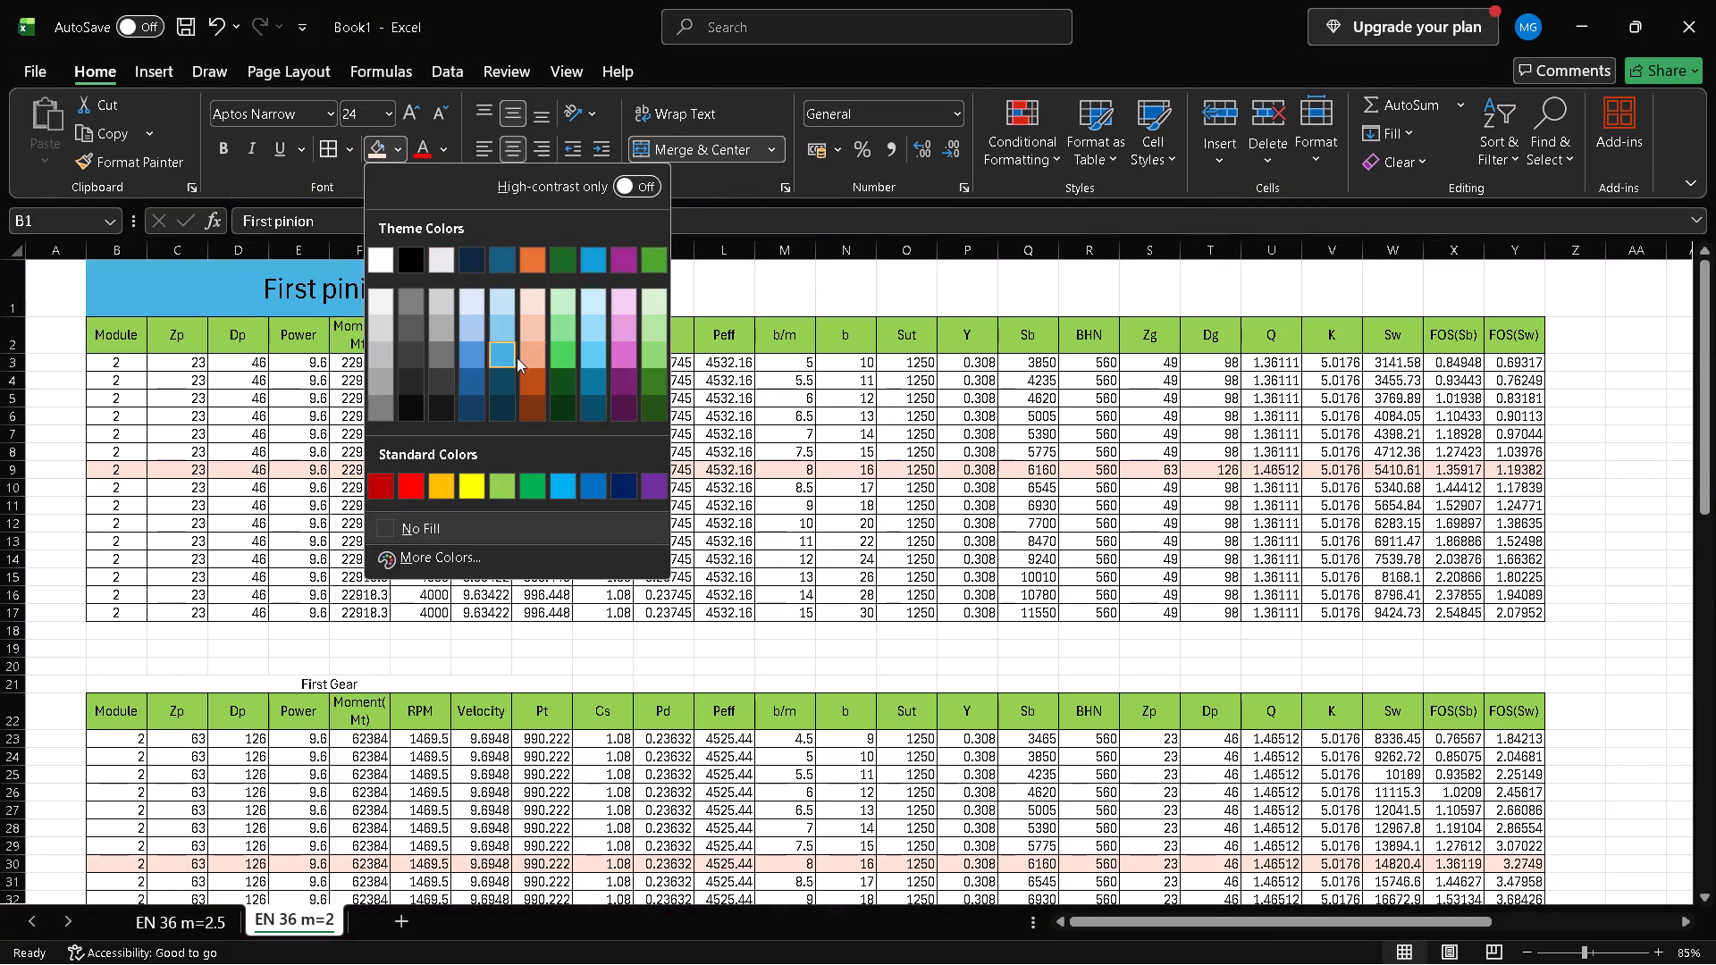
pyautogui.click(525, 354)
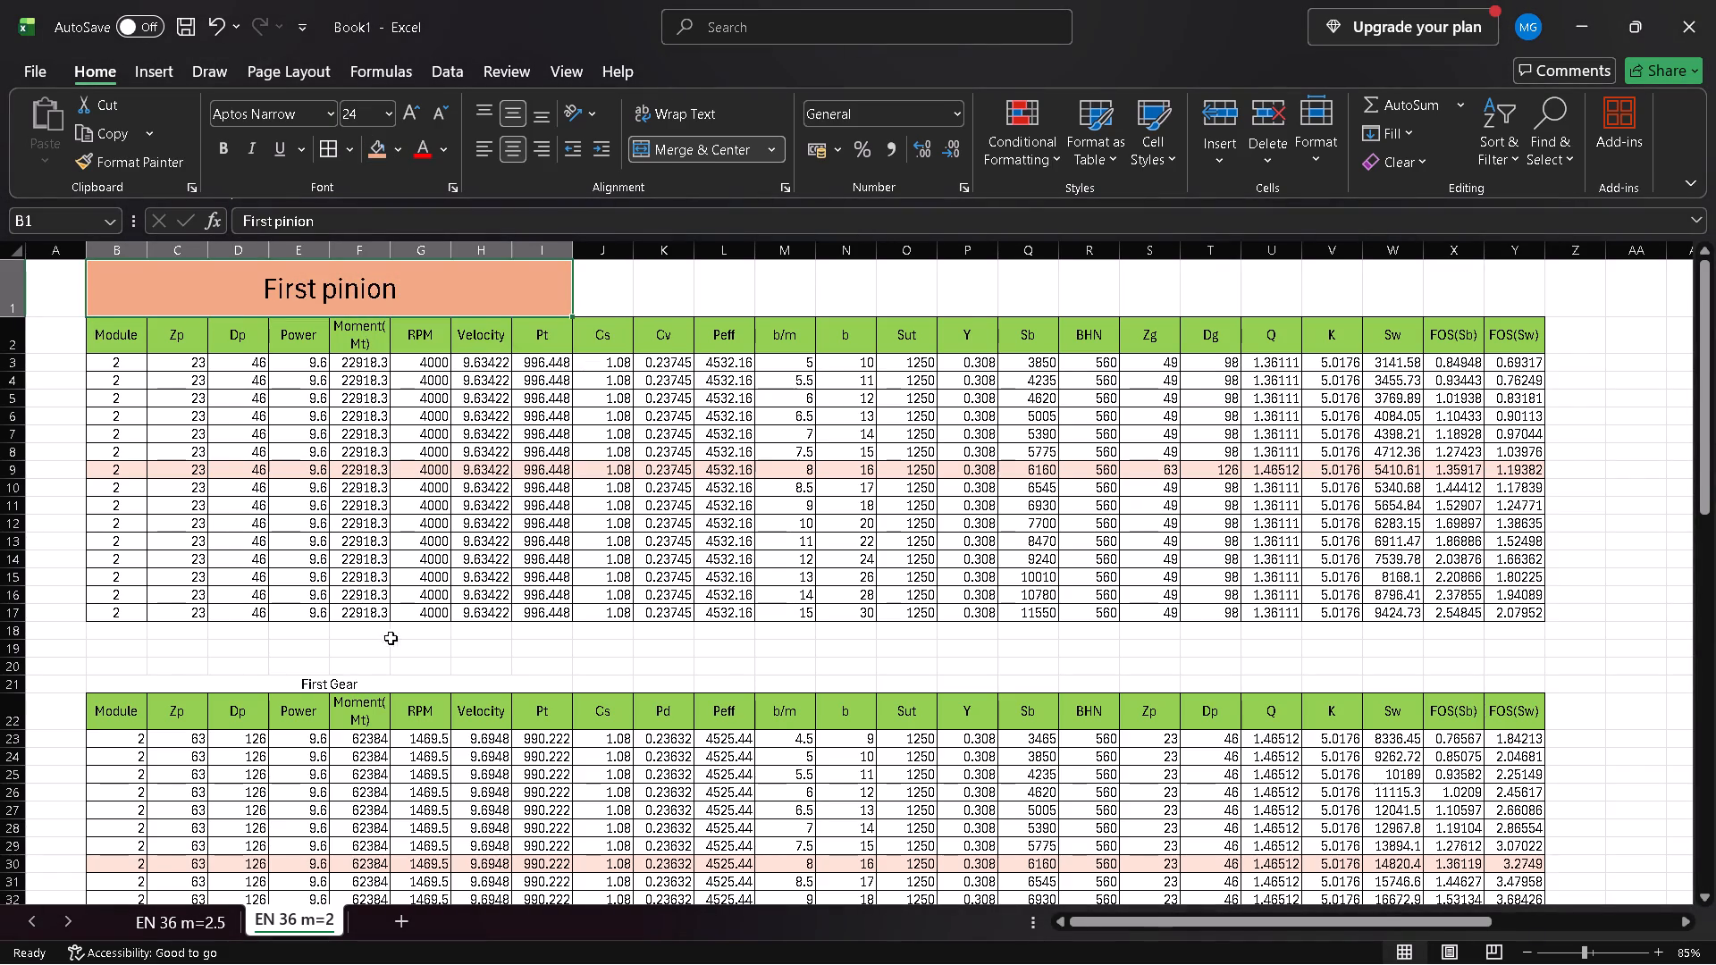
# Increase the height of row 21, which holds the First Gear title, to about 61 points.
pyautogui.click(242, 682)
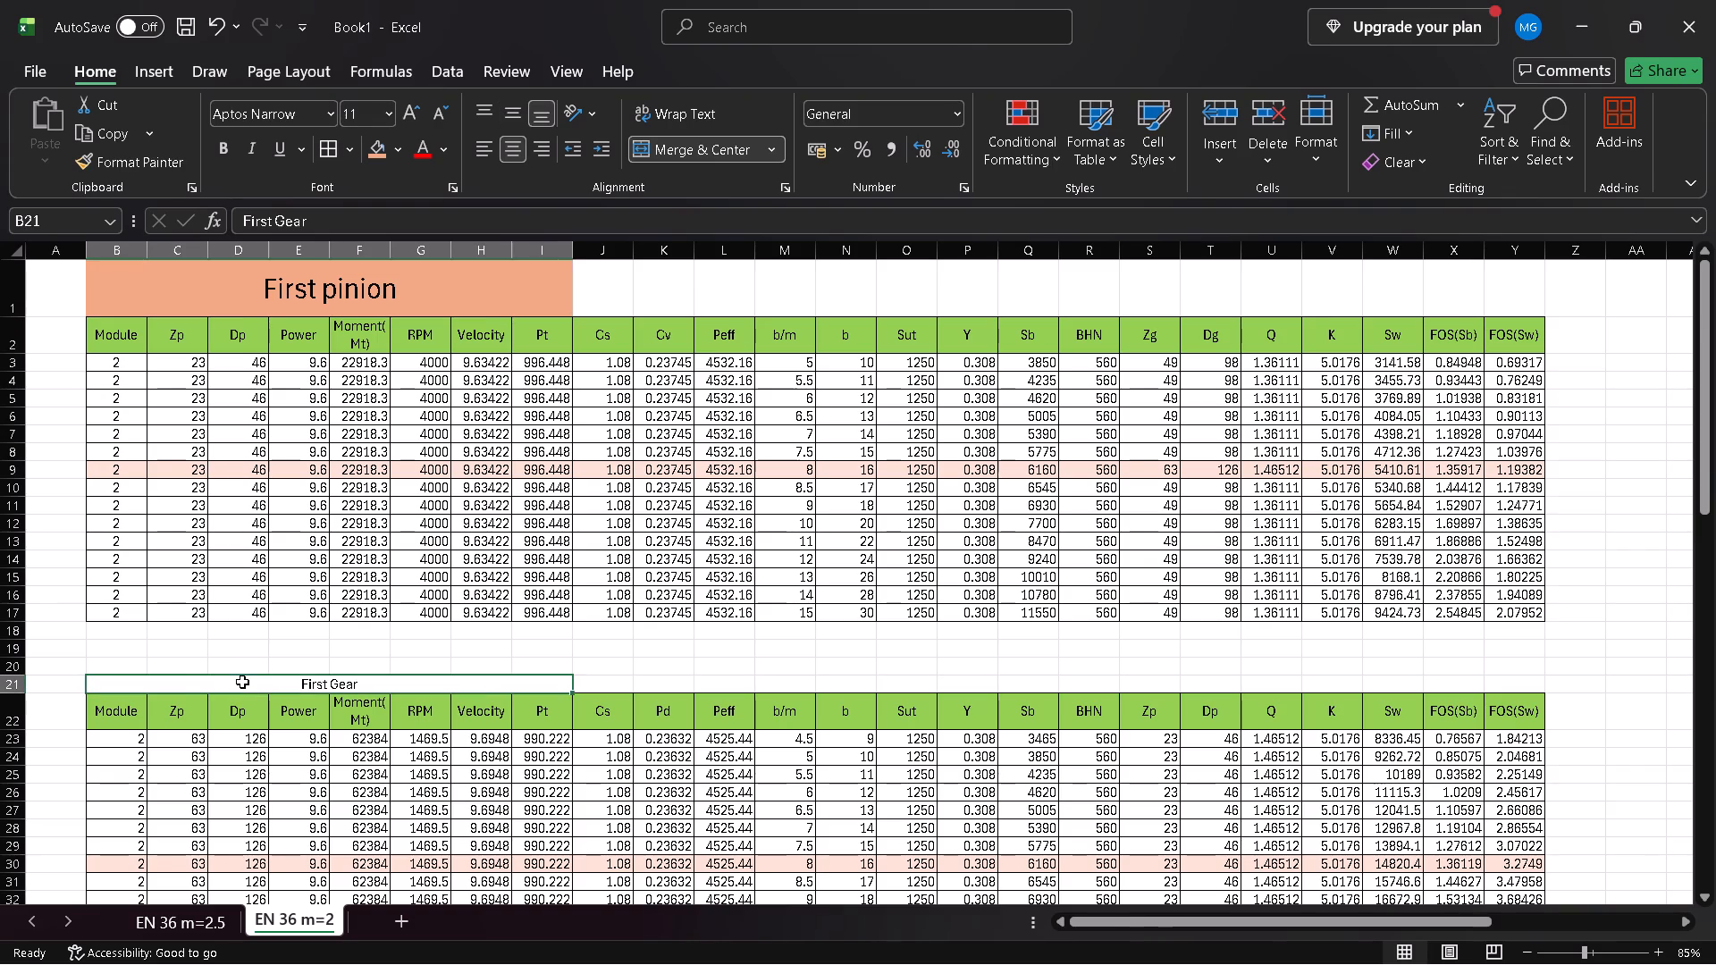
pyautogui.moveTo(23, 692); pyautogui.dragTo(28, 752)
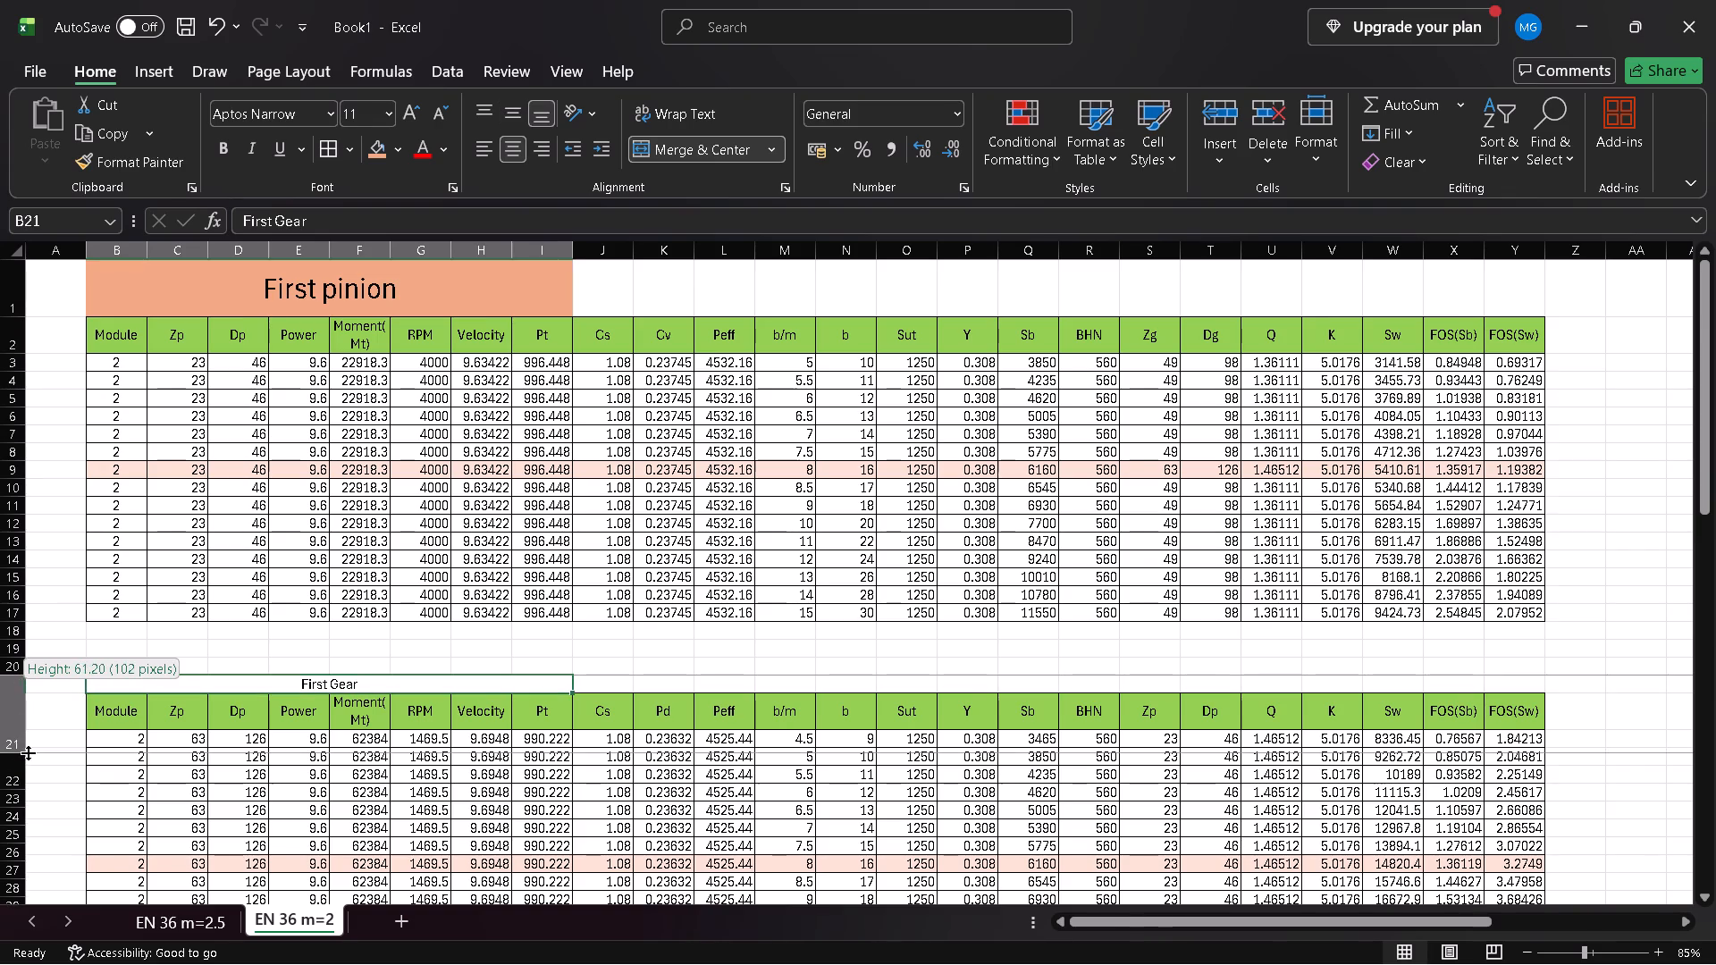
pyautogui.moveTo(28, 752); pyautogui.dragTo(29, 754)
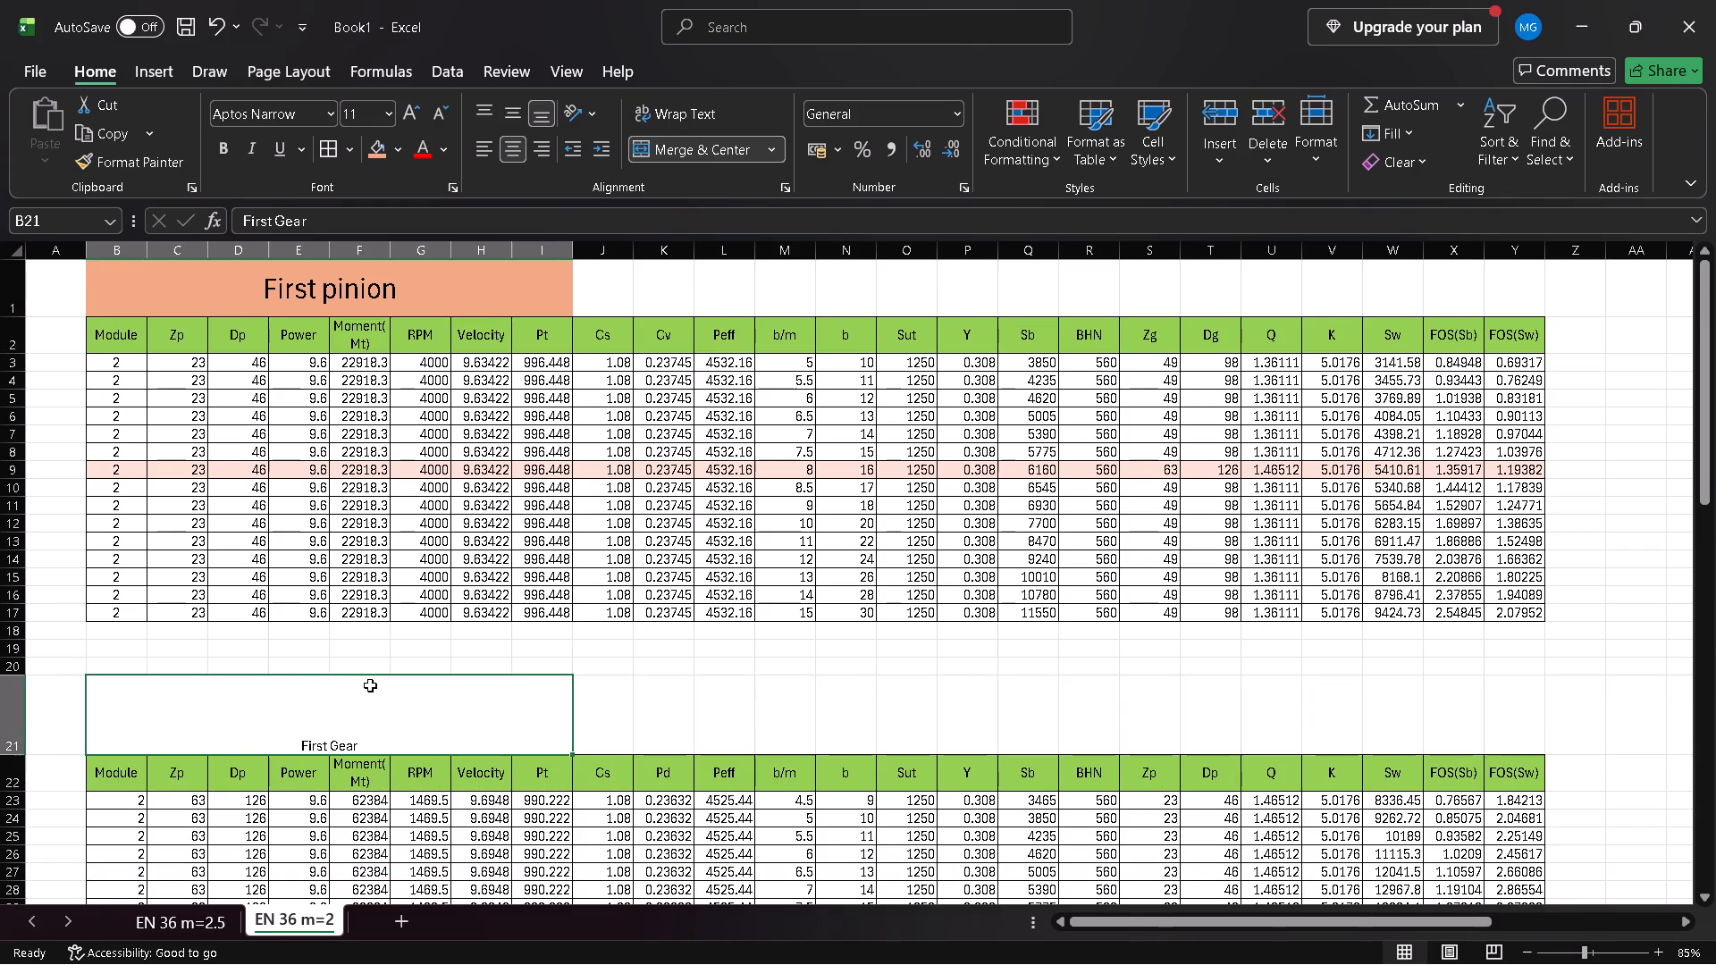
# Format the First Gear title like the First pinion title: vertically centred, font size 24, light orange fill.
pyautogui.click(511, 117)
pyautogui.click(391, 111)
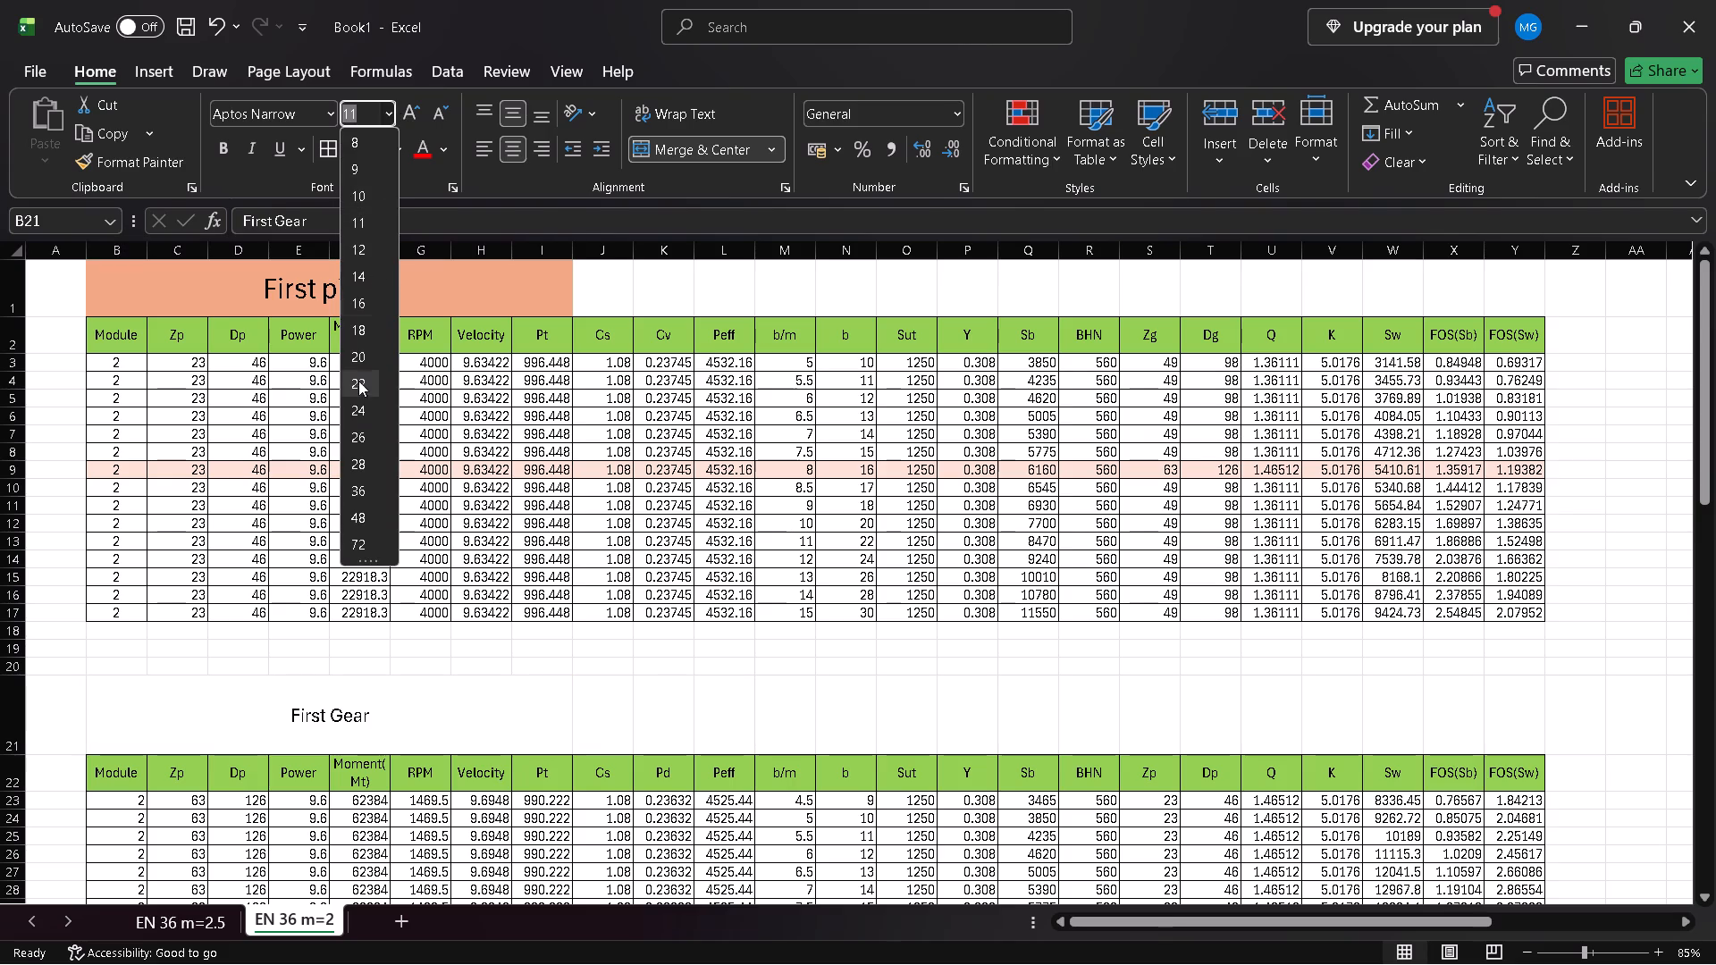
pyautogui.click(366, 411)
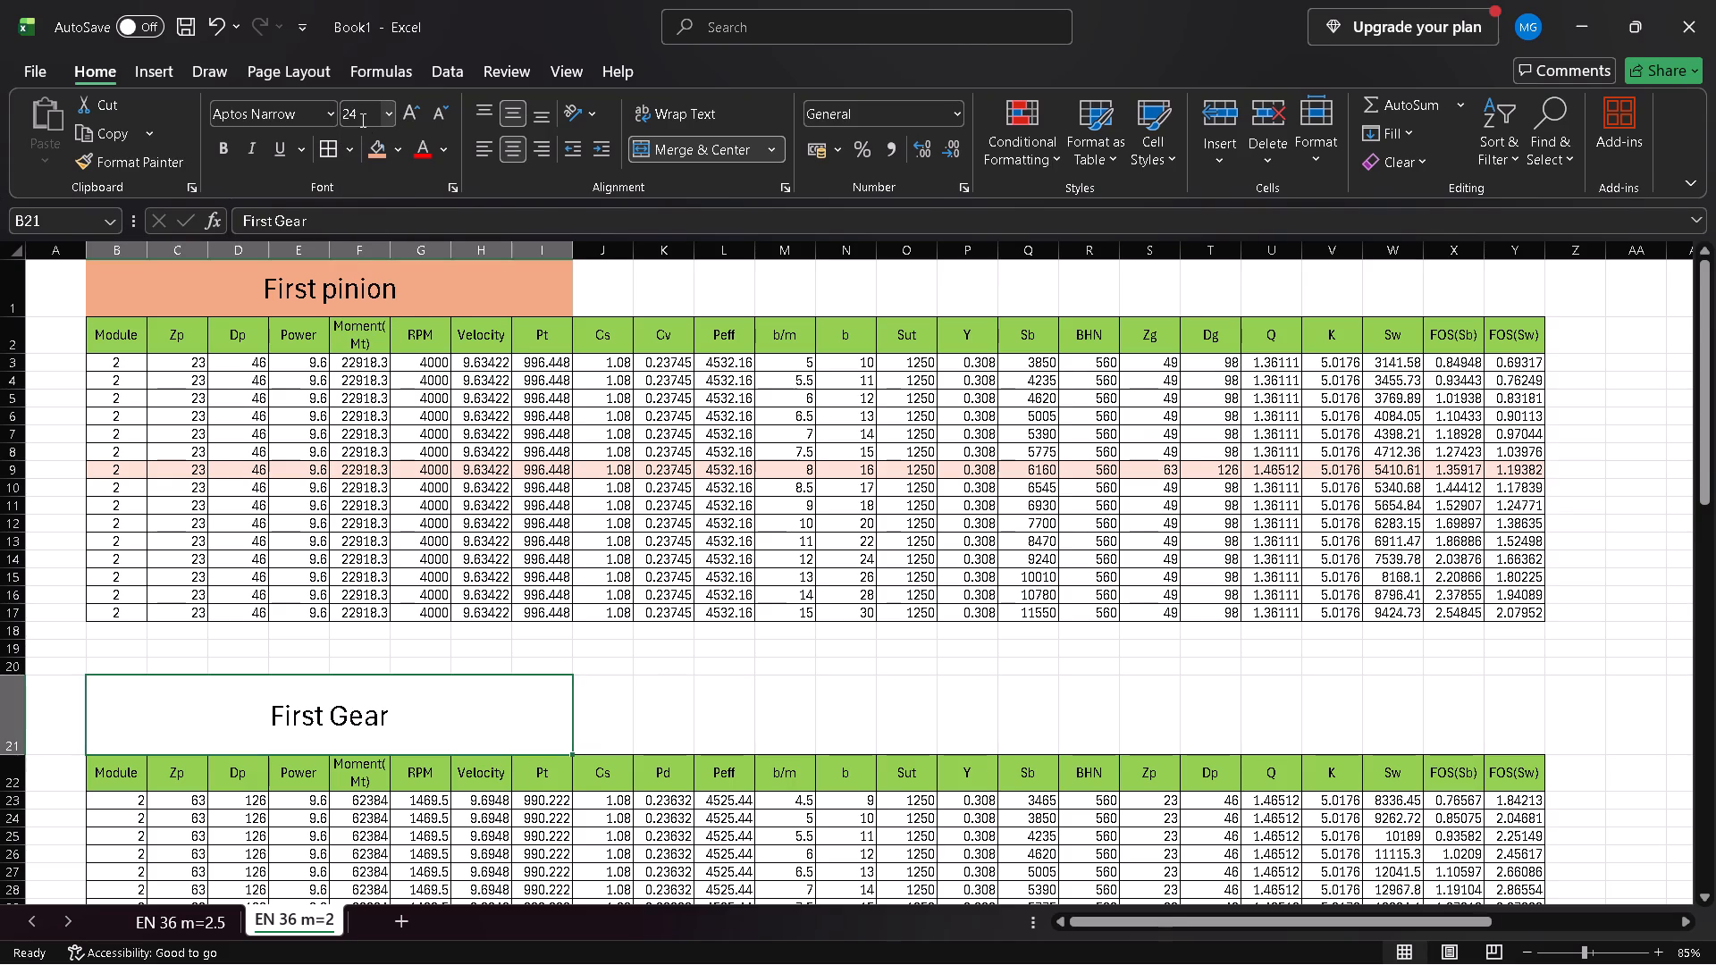
pyautogui.click(378, 144)
# Change the First pinion title text to "First Stage pinion".
pyautogui.scroll(-2, 378, 144)
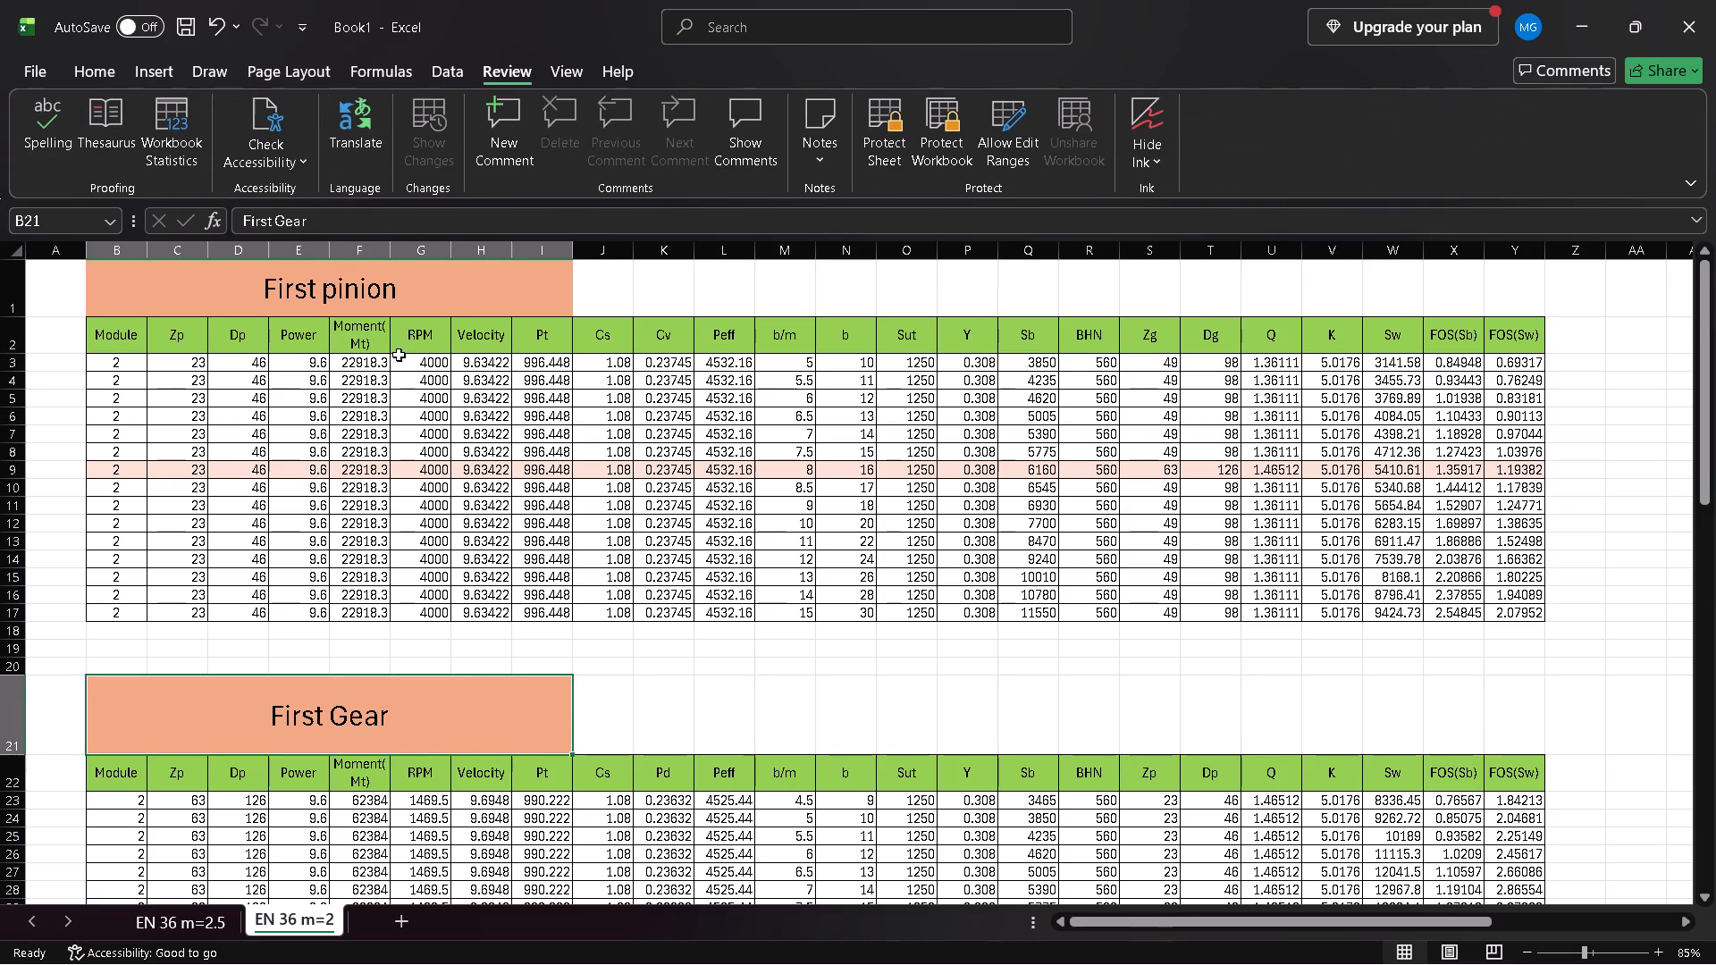
pyautogui.scroll(-3, 399, 356)
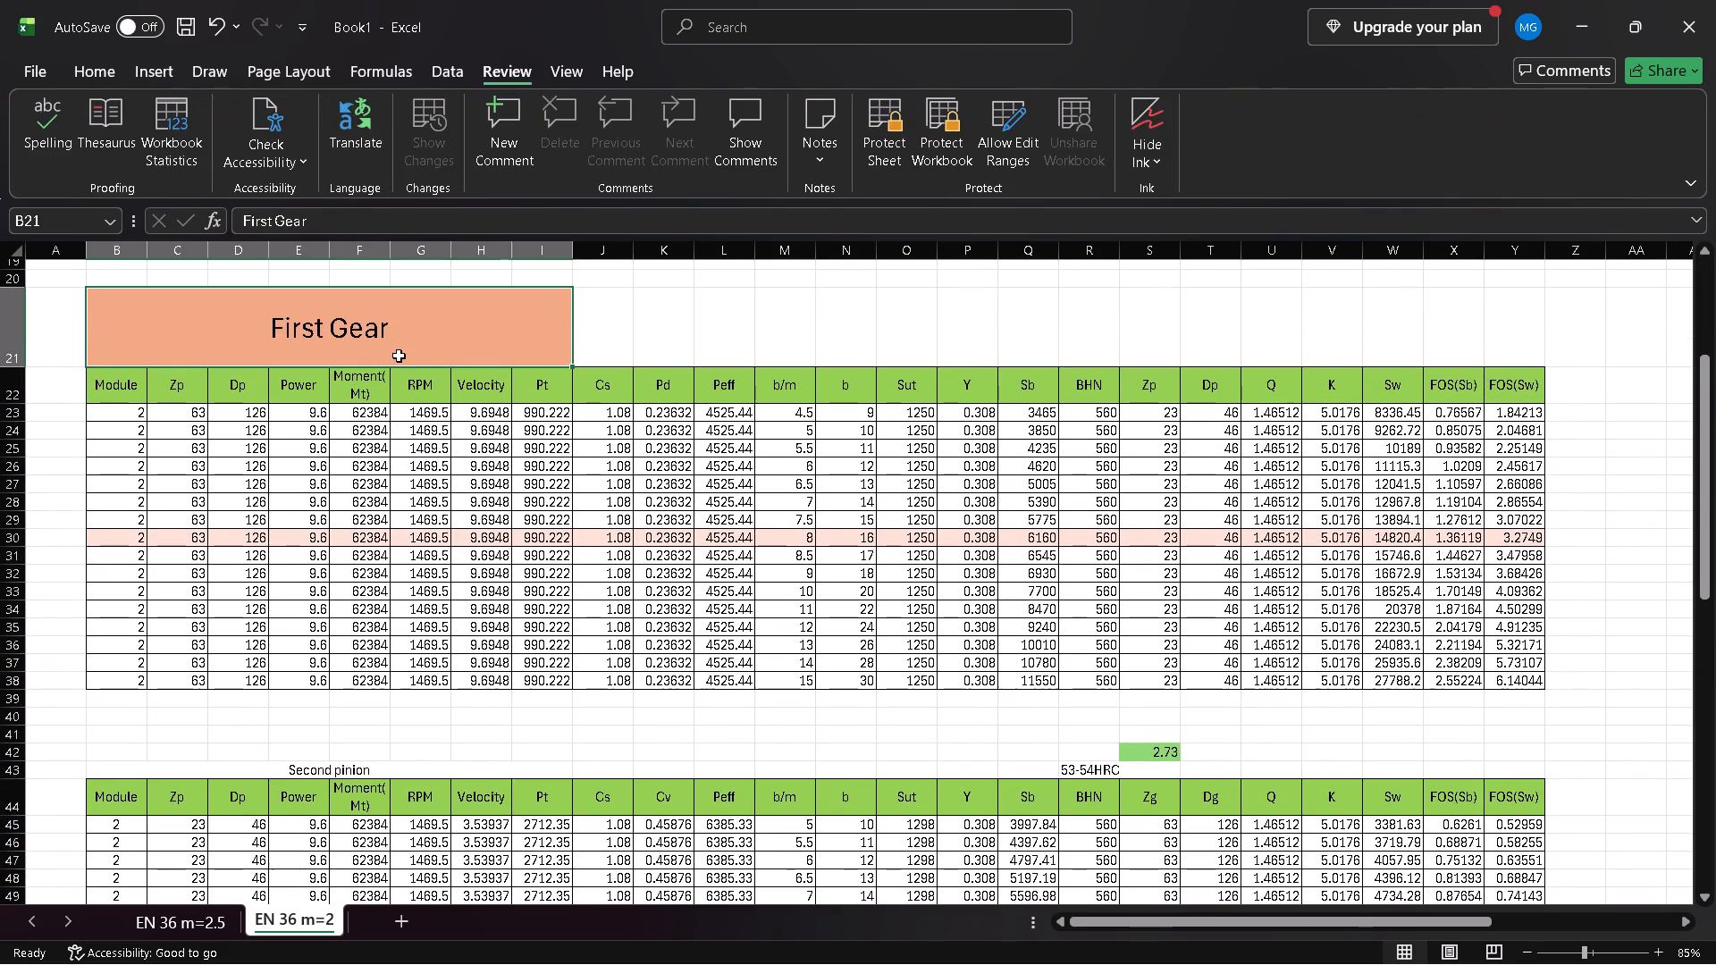
pyautogui.scroll(4, 399, 356)
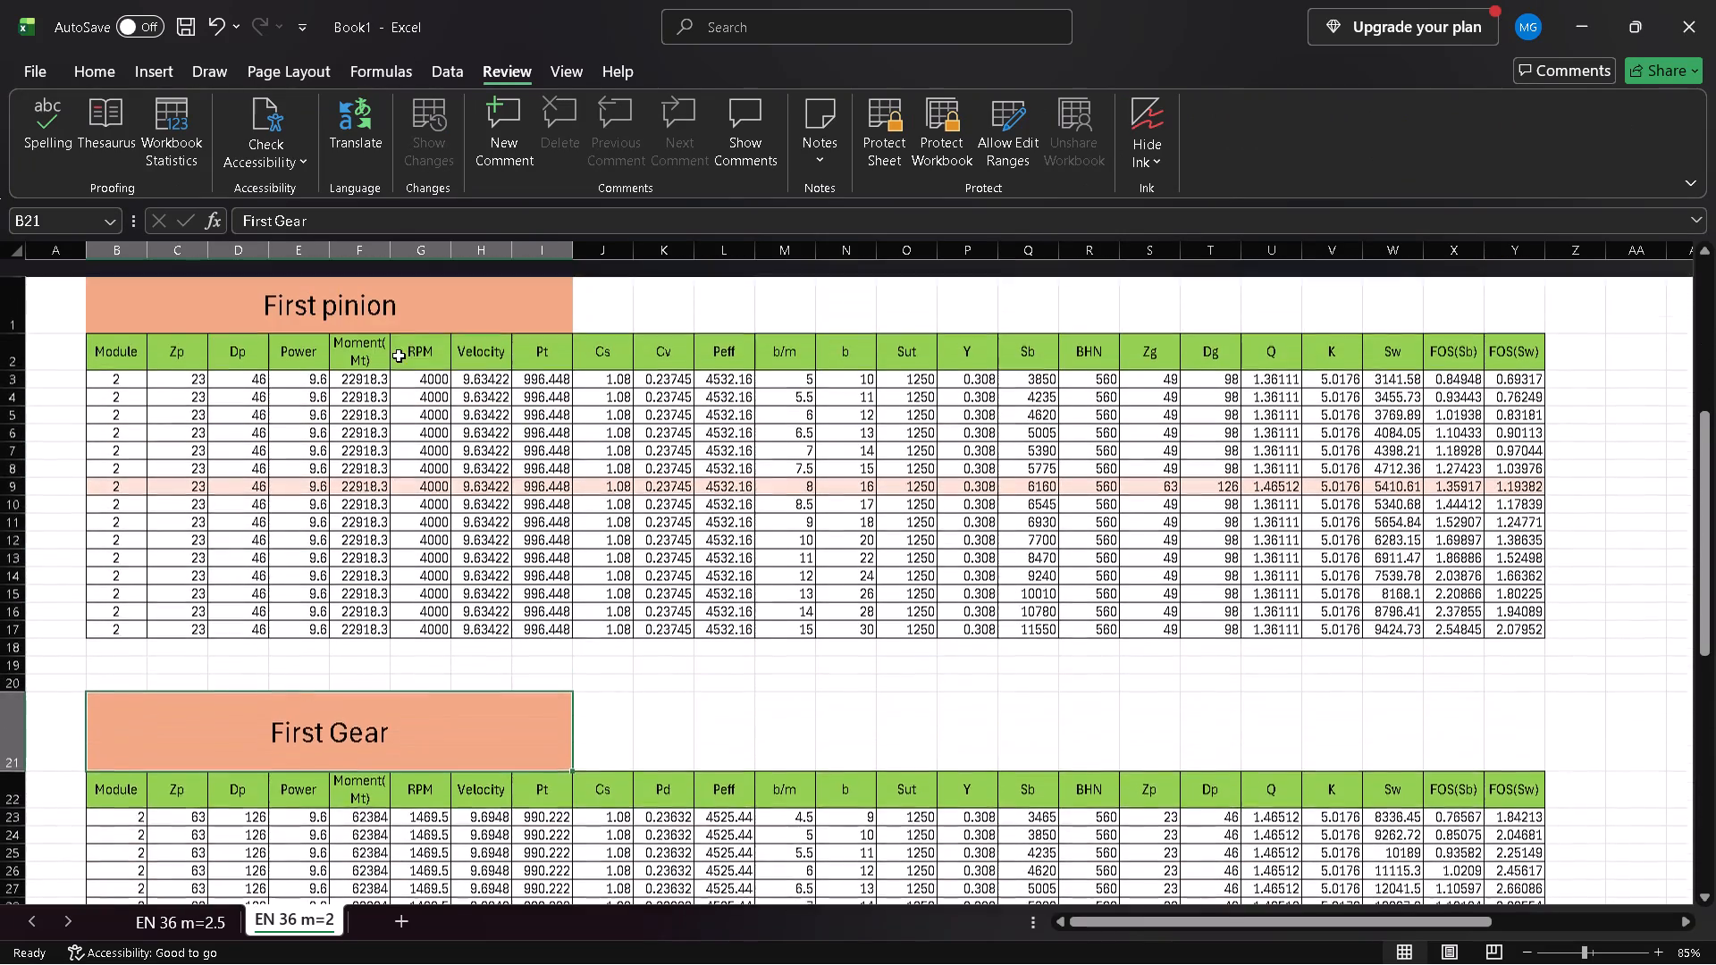
pyautogui.scroll(1, 399, 356)
pyautogui.click(320, 292)
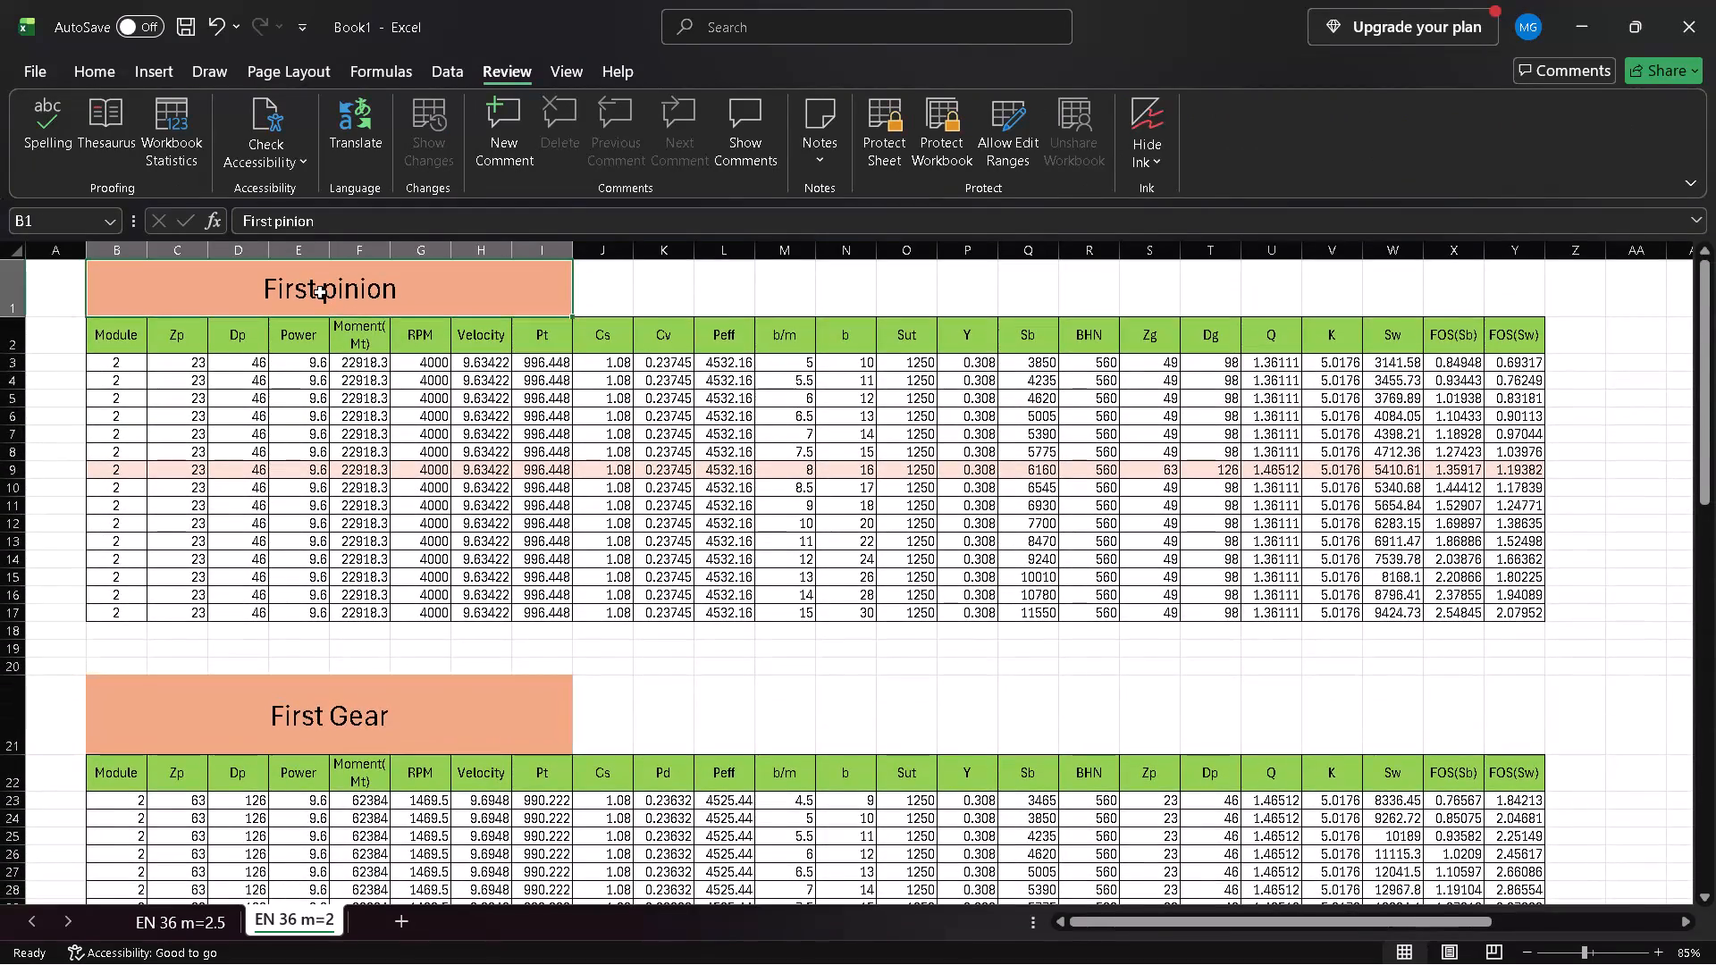
pyautogui.doubleClick(320, 292)
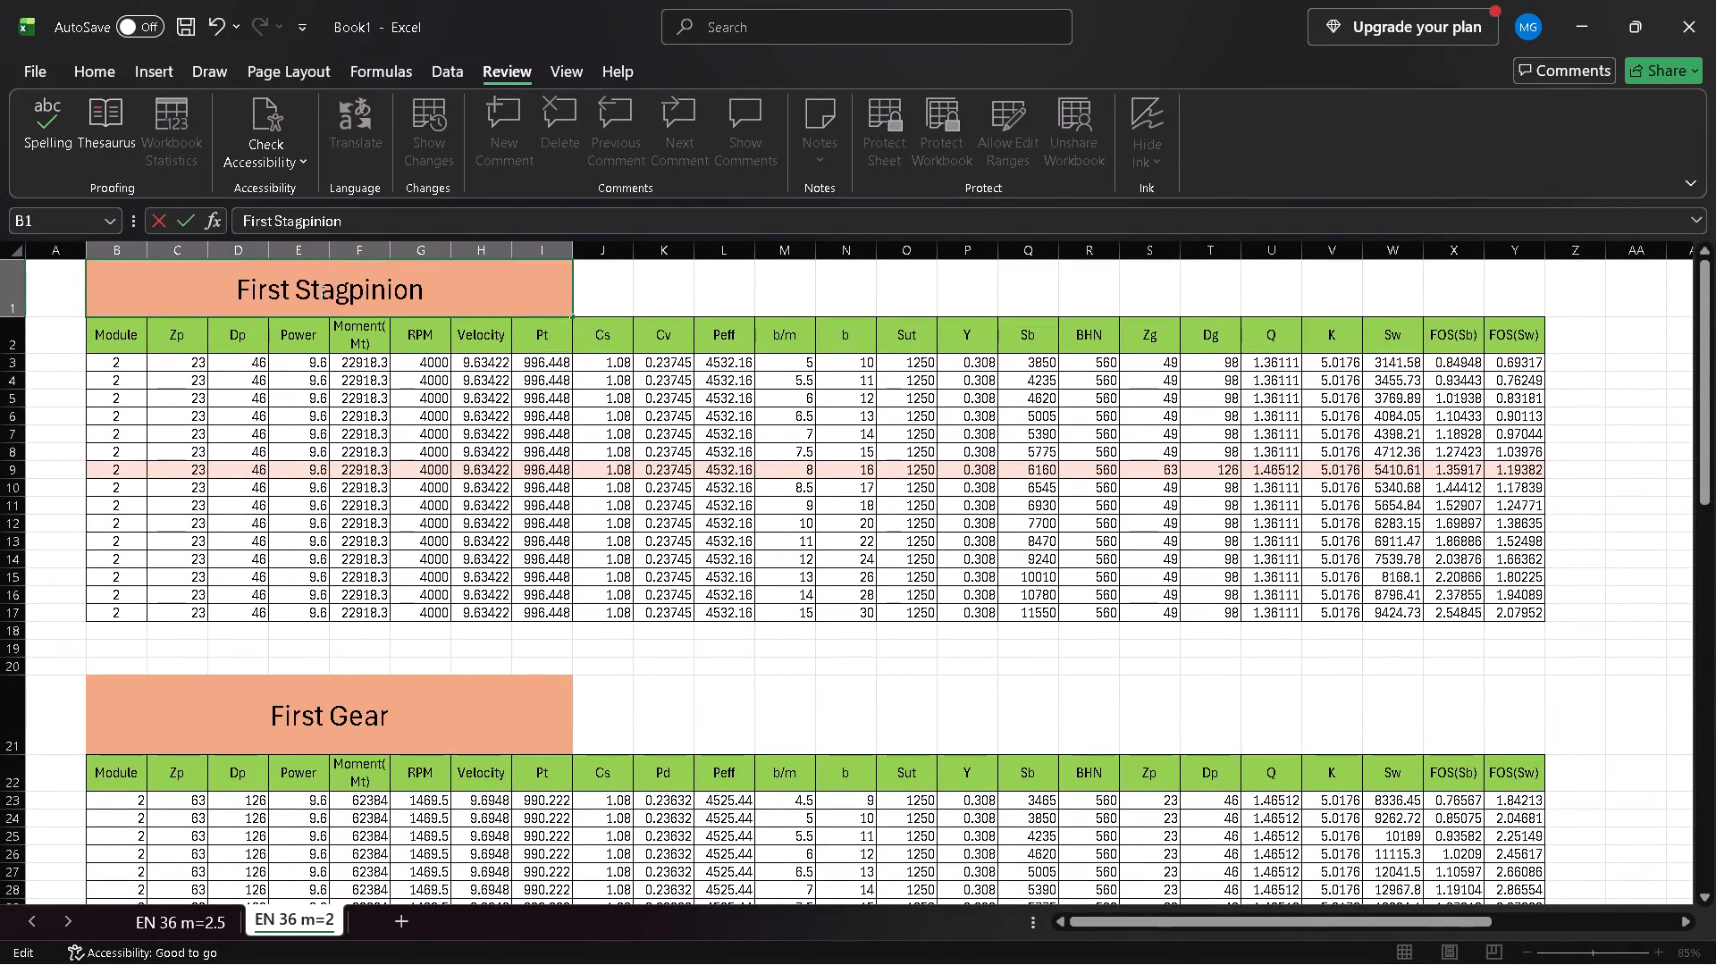
pyautogui.press('space')
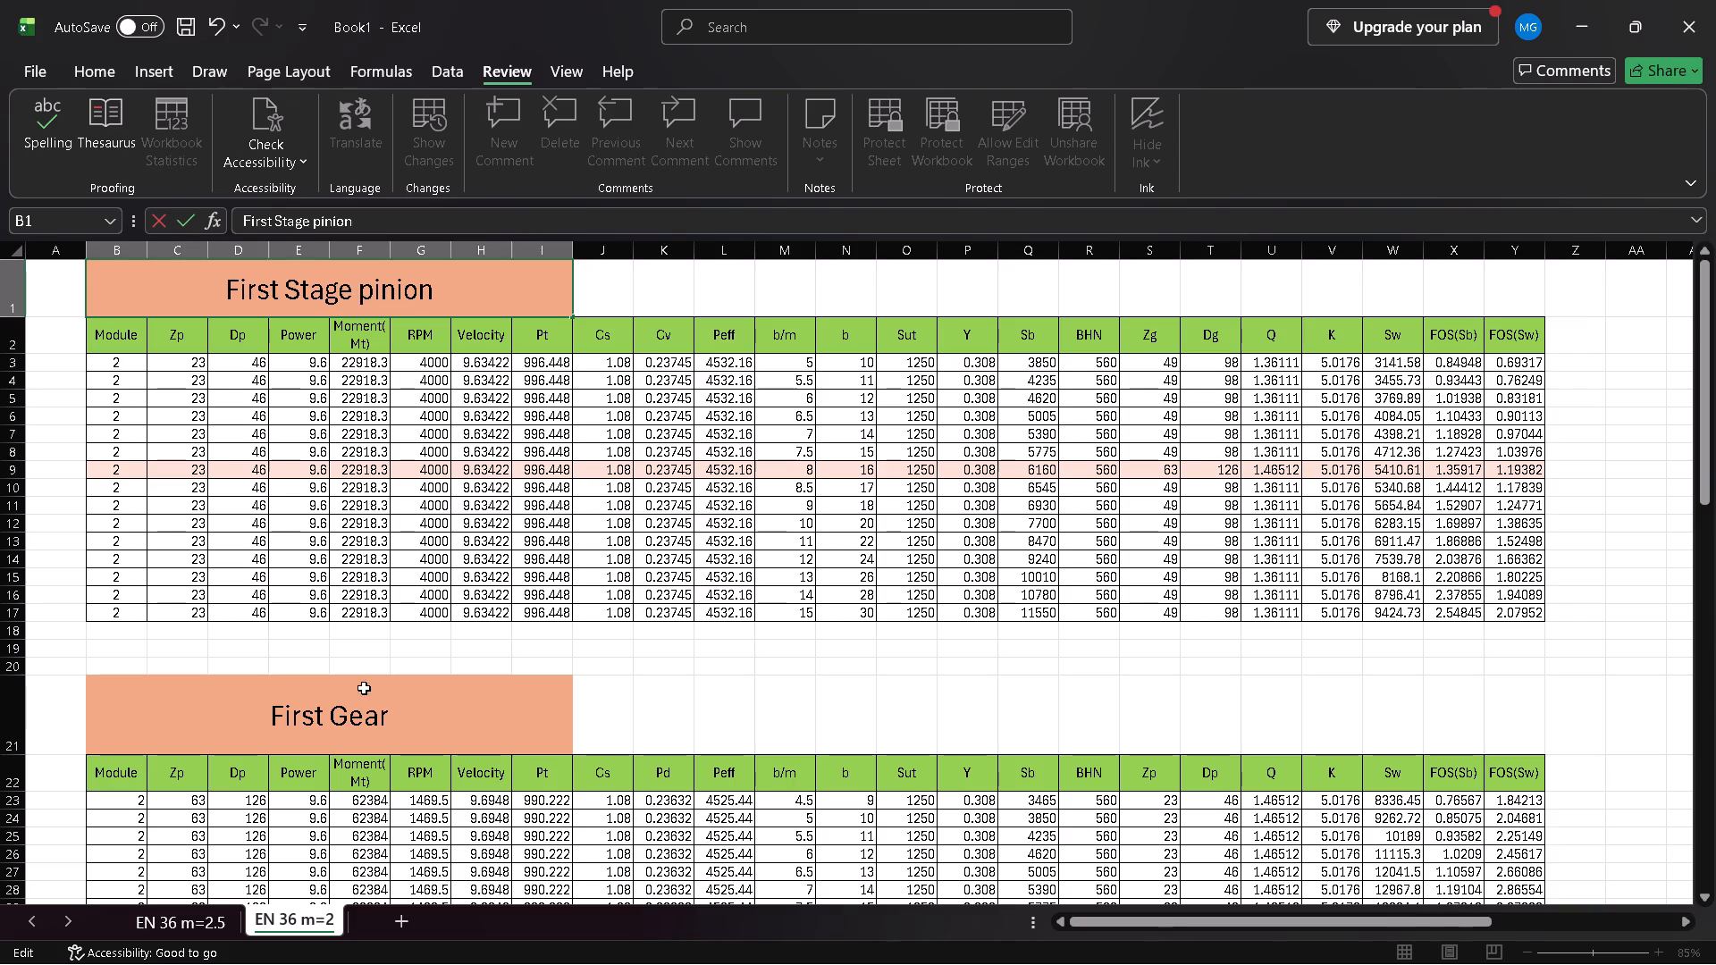
# Change the First Gear title text to "First Stage Gear".
pyautogui.click(331, 722)
pyautogui.doubleClick(331, 722)
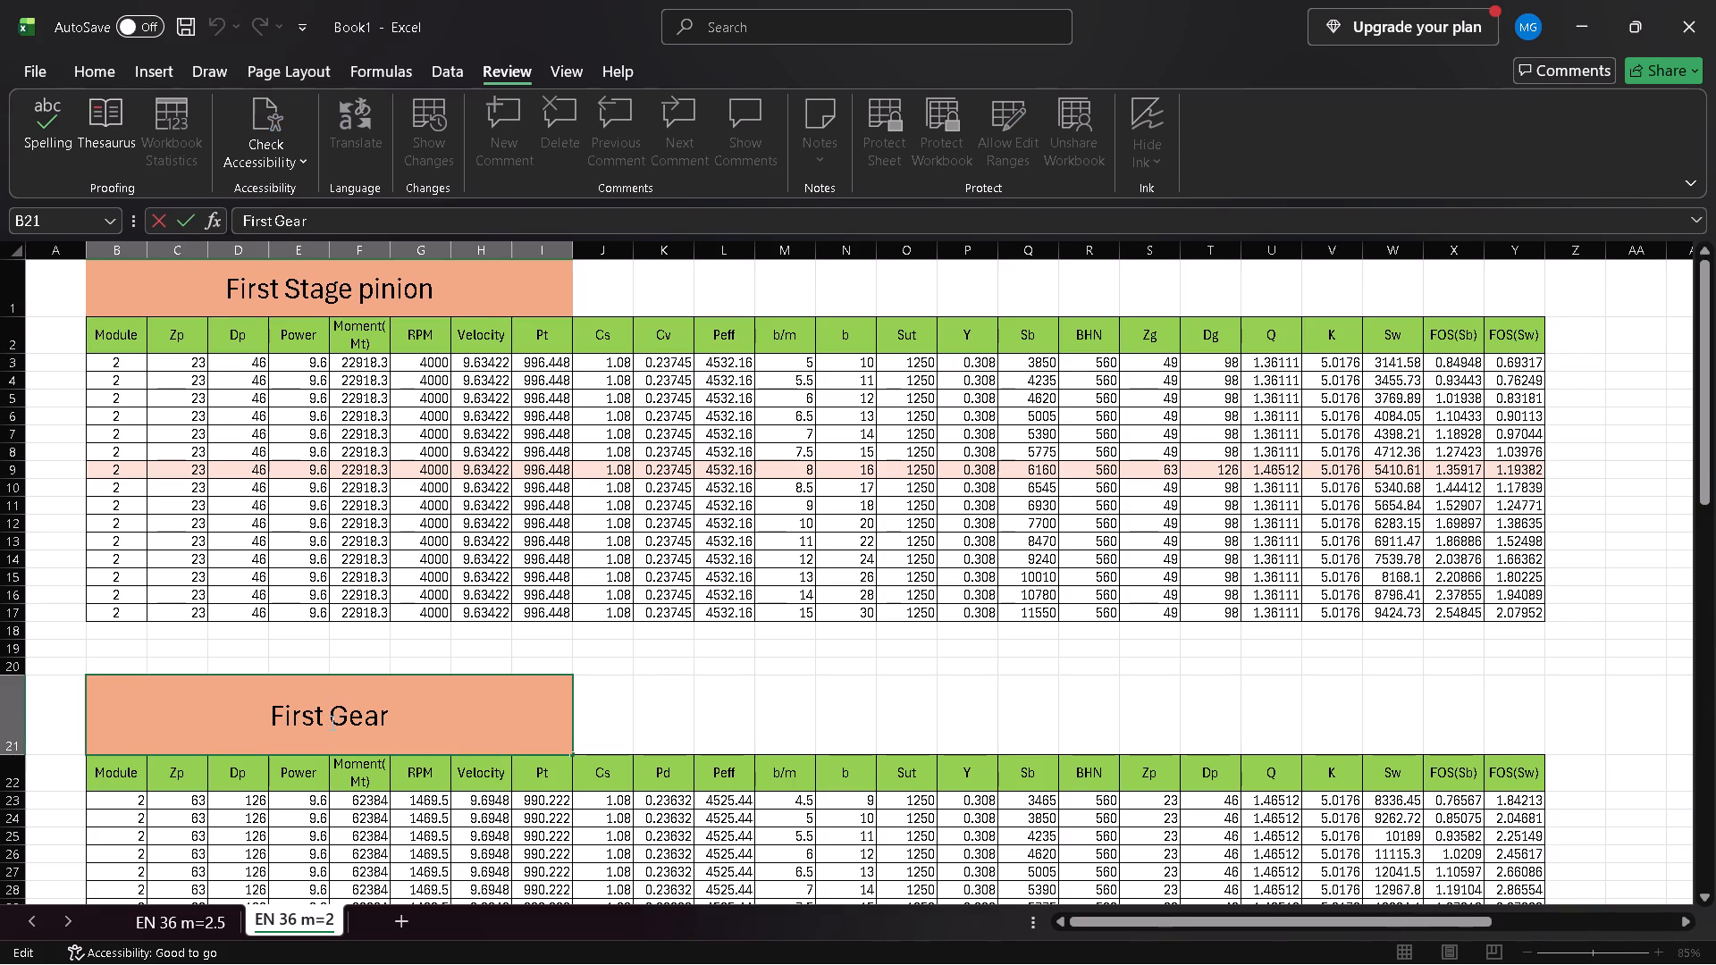
pyautogui.write('tage')
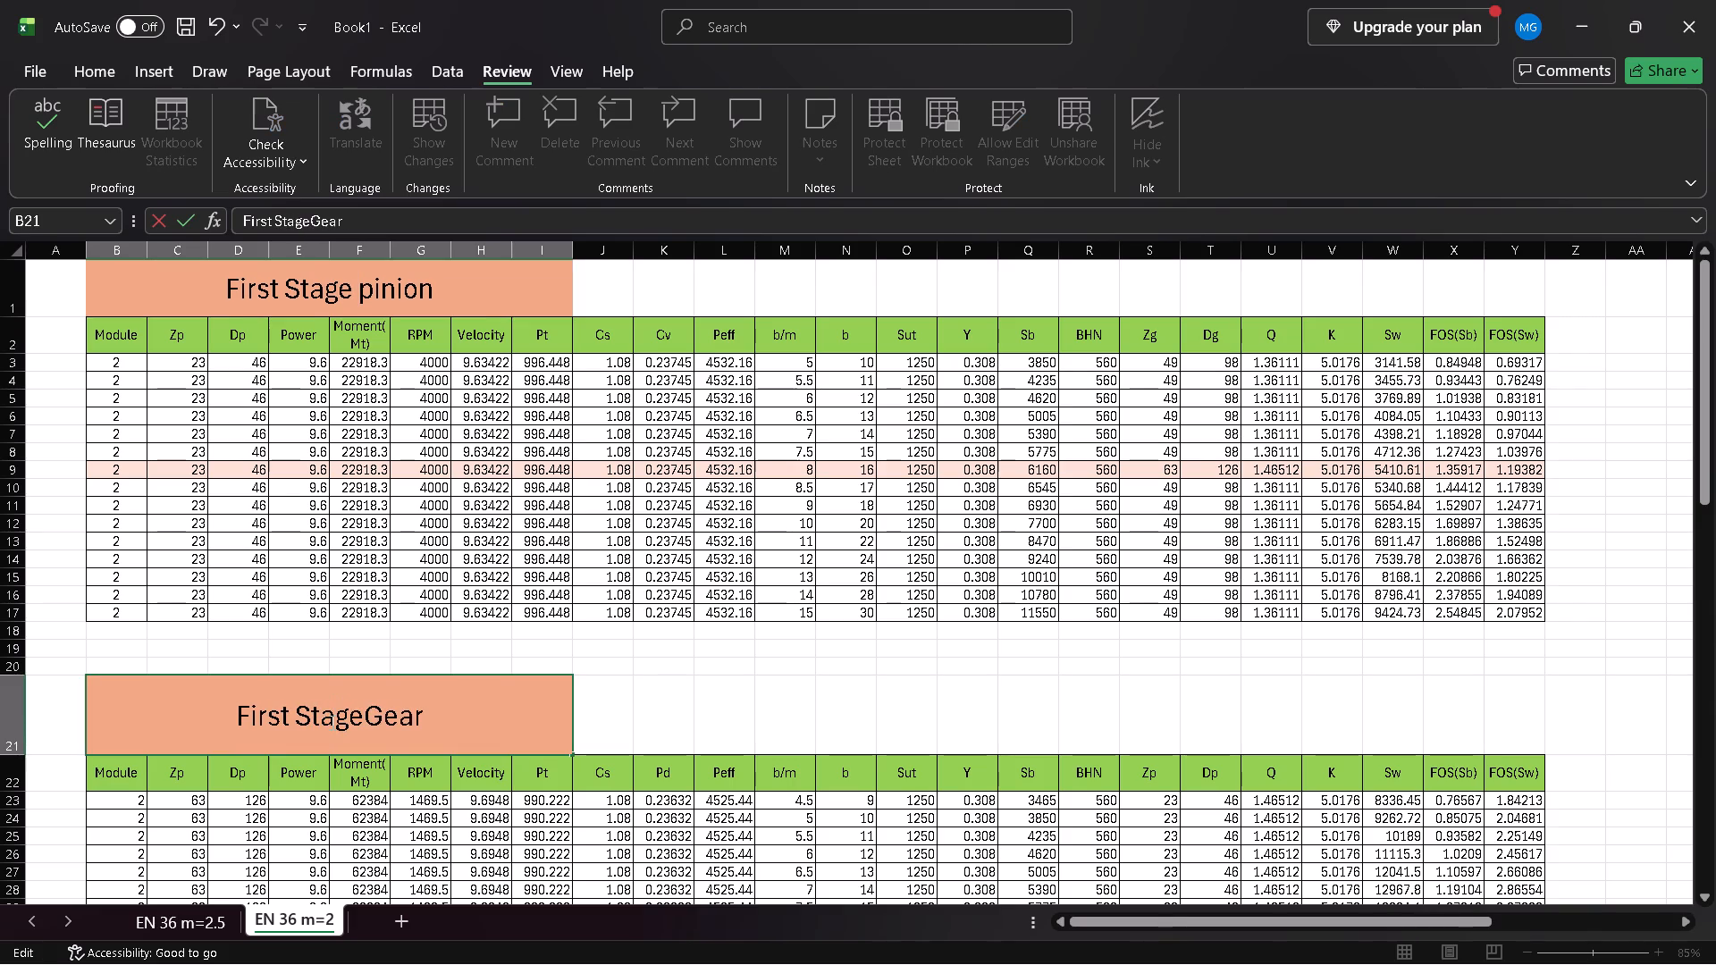
pyautogui.press('space')
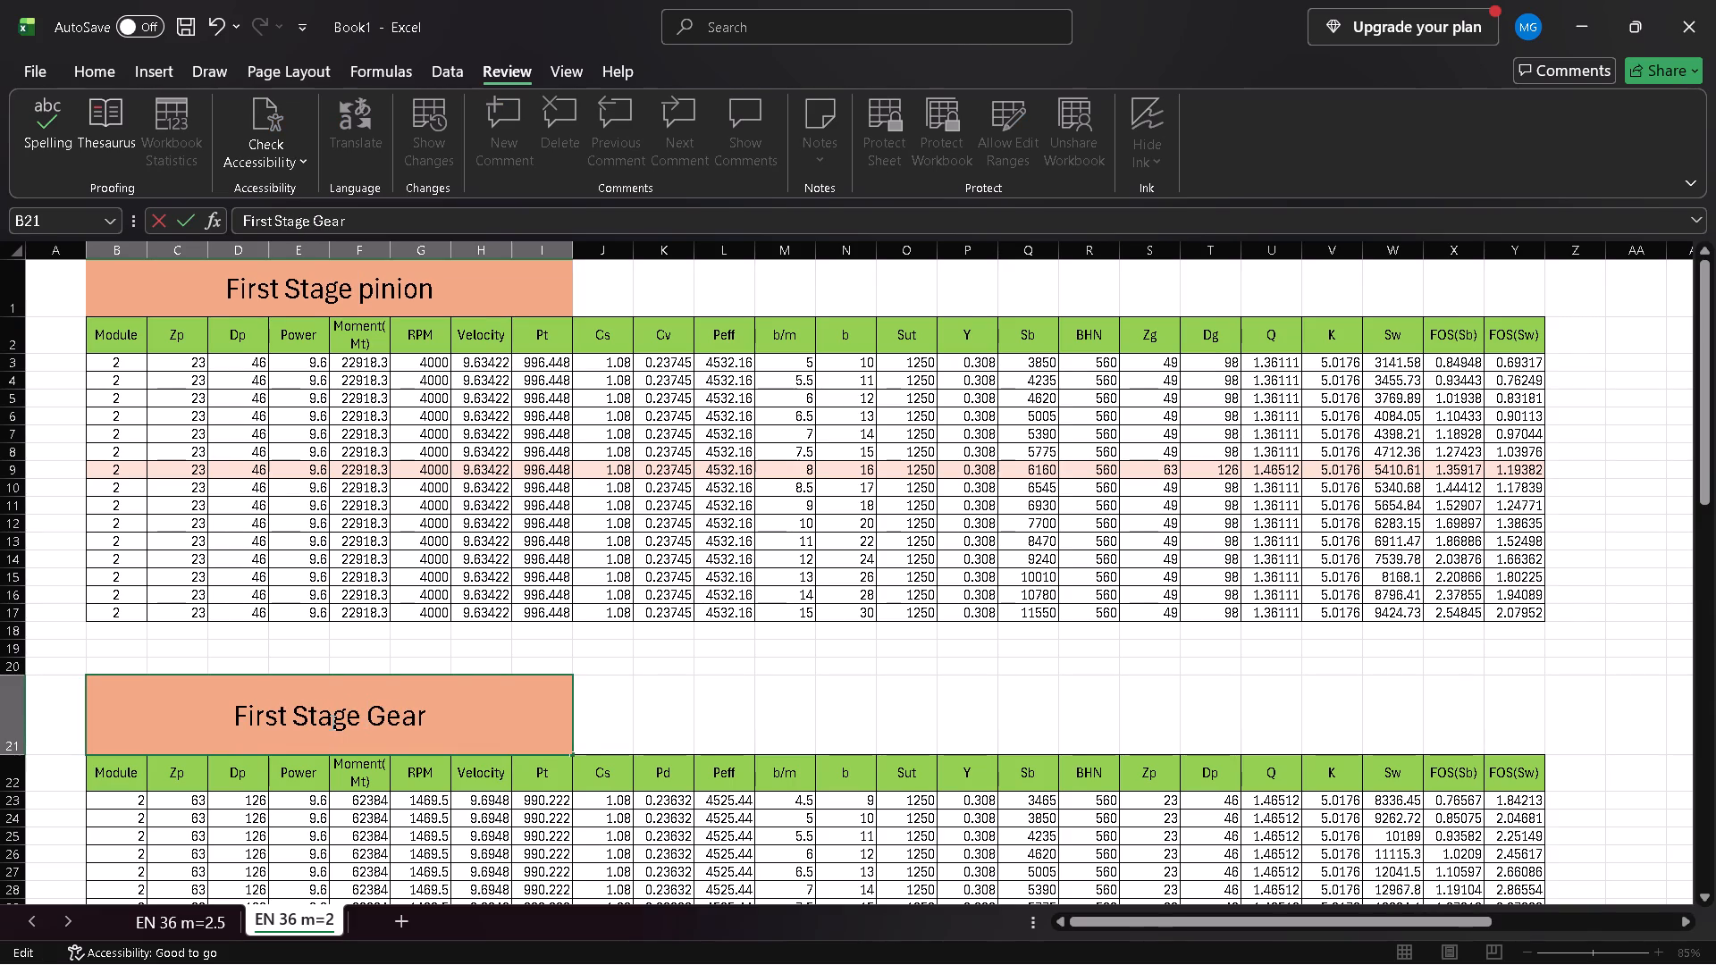
pyautogui.press('BackSpace')
pyautogui.press('space')
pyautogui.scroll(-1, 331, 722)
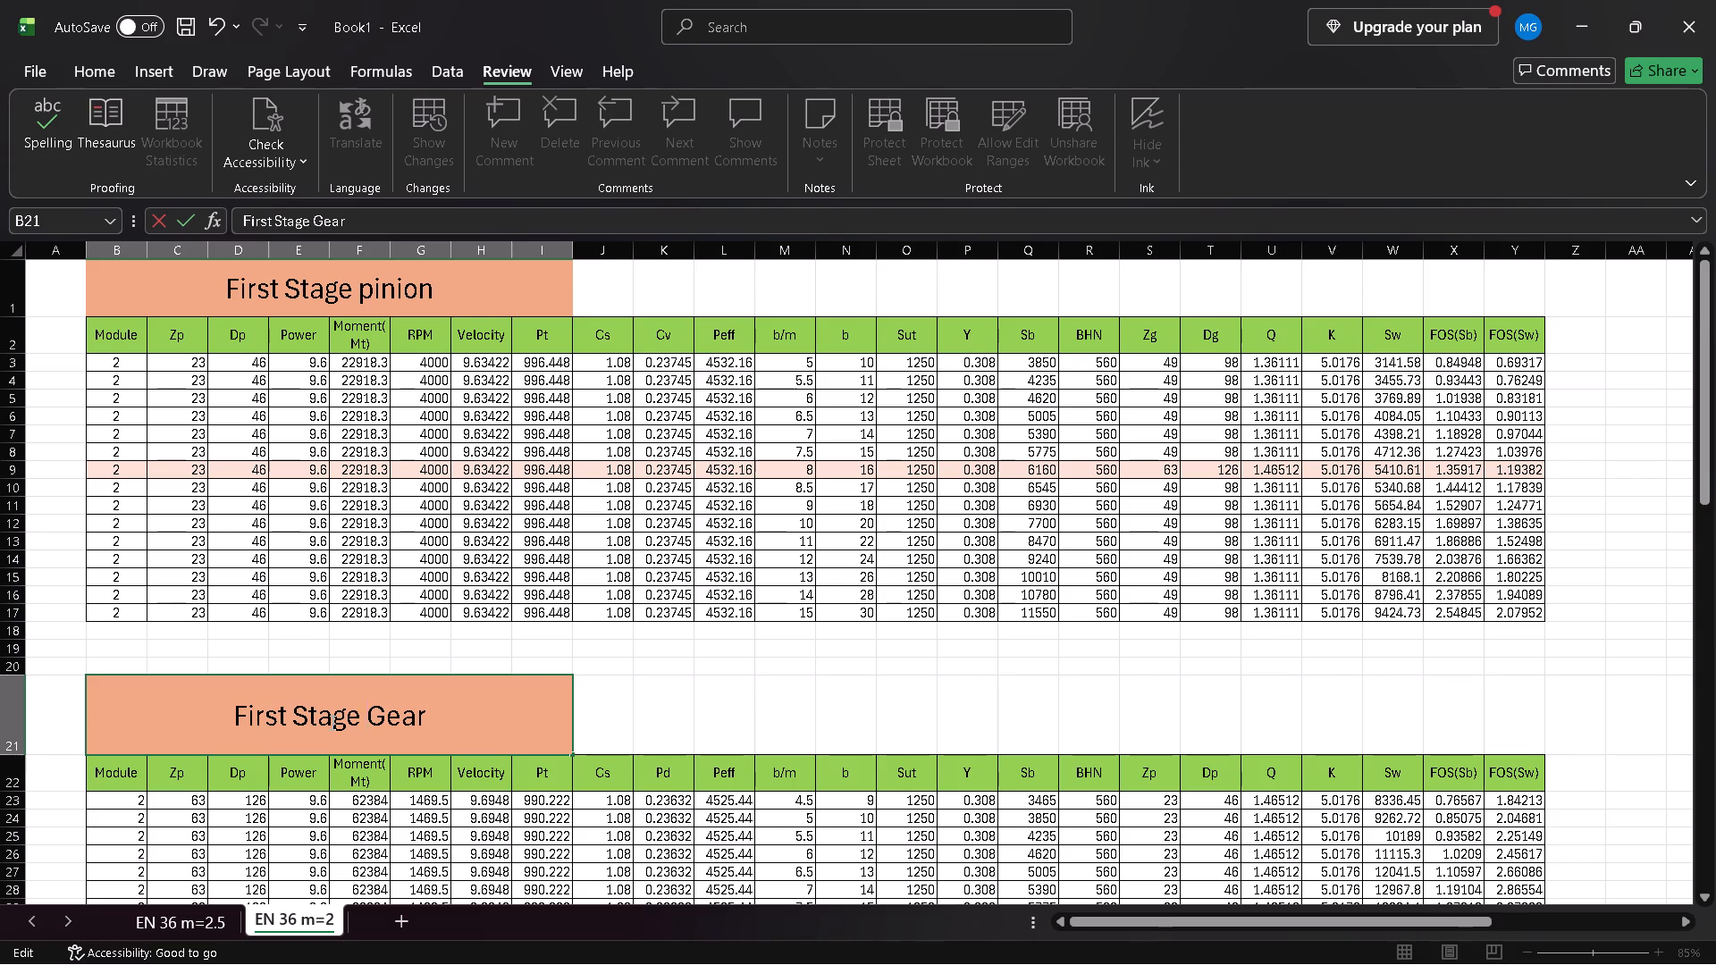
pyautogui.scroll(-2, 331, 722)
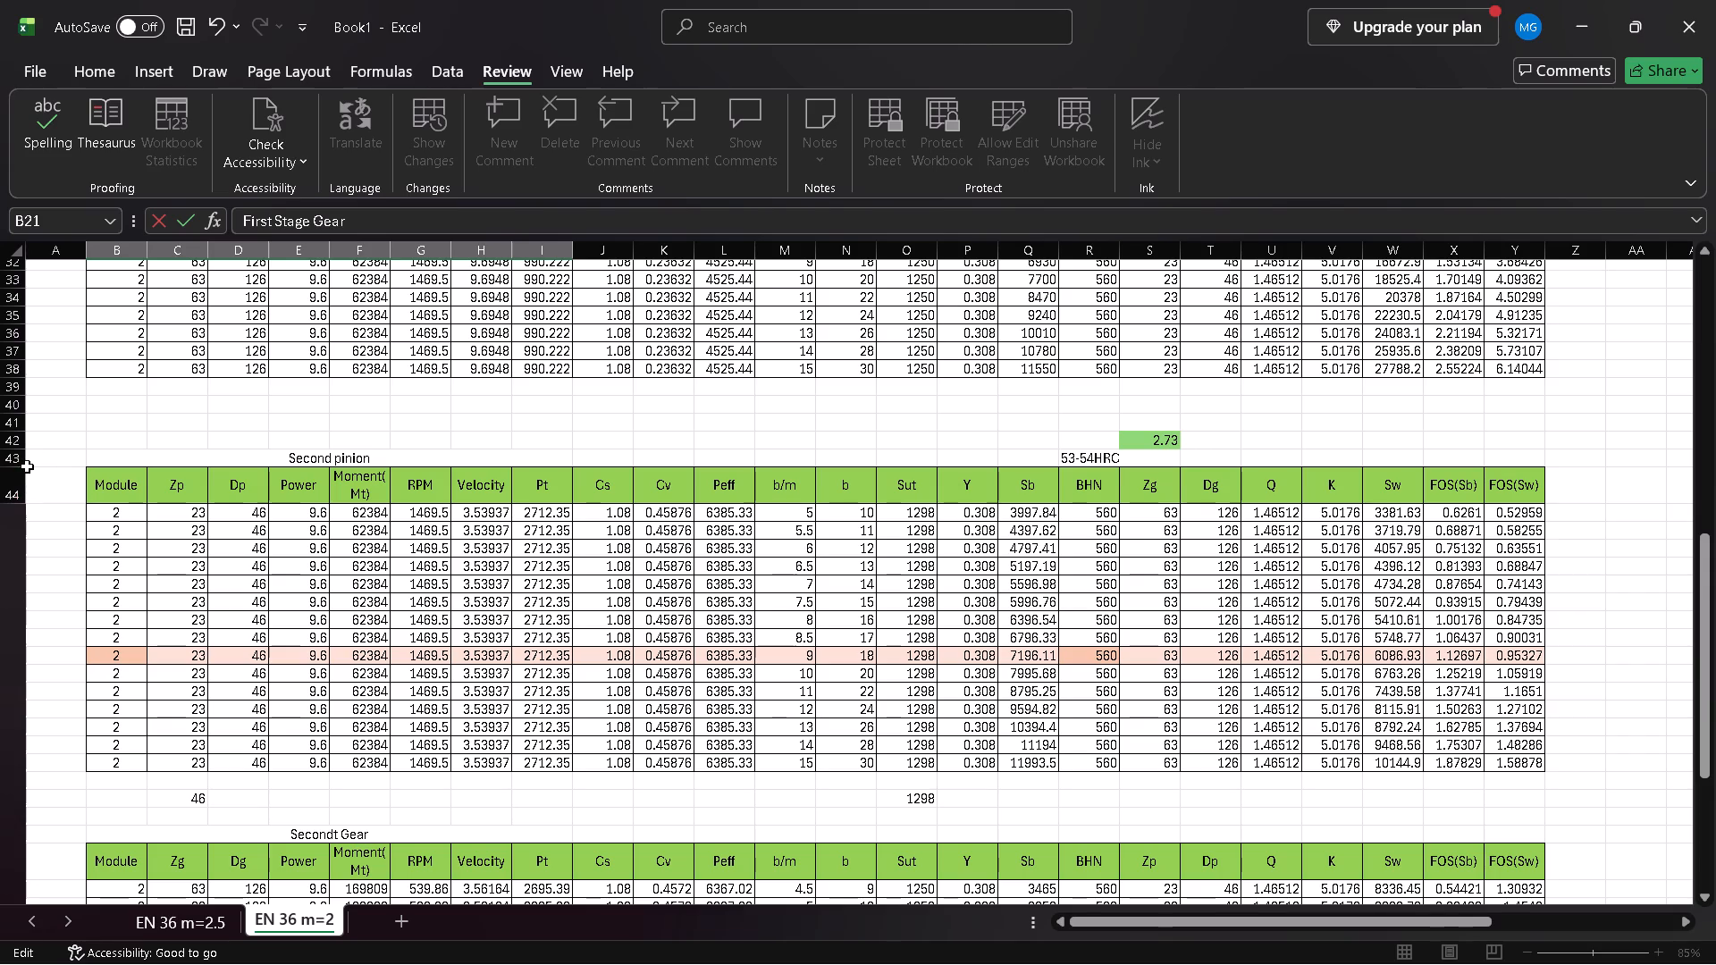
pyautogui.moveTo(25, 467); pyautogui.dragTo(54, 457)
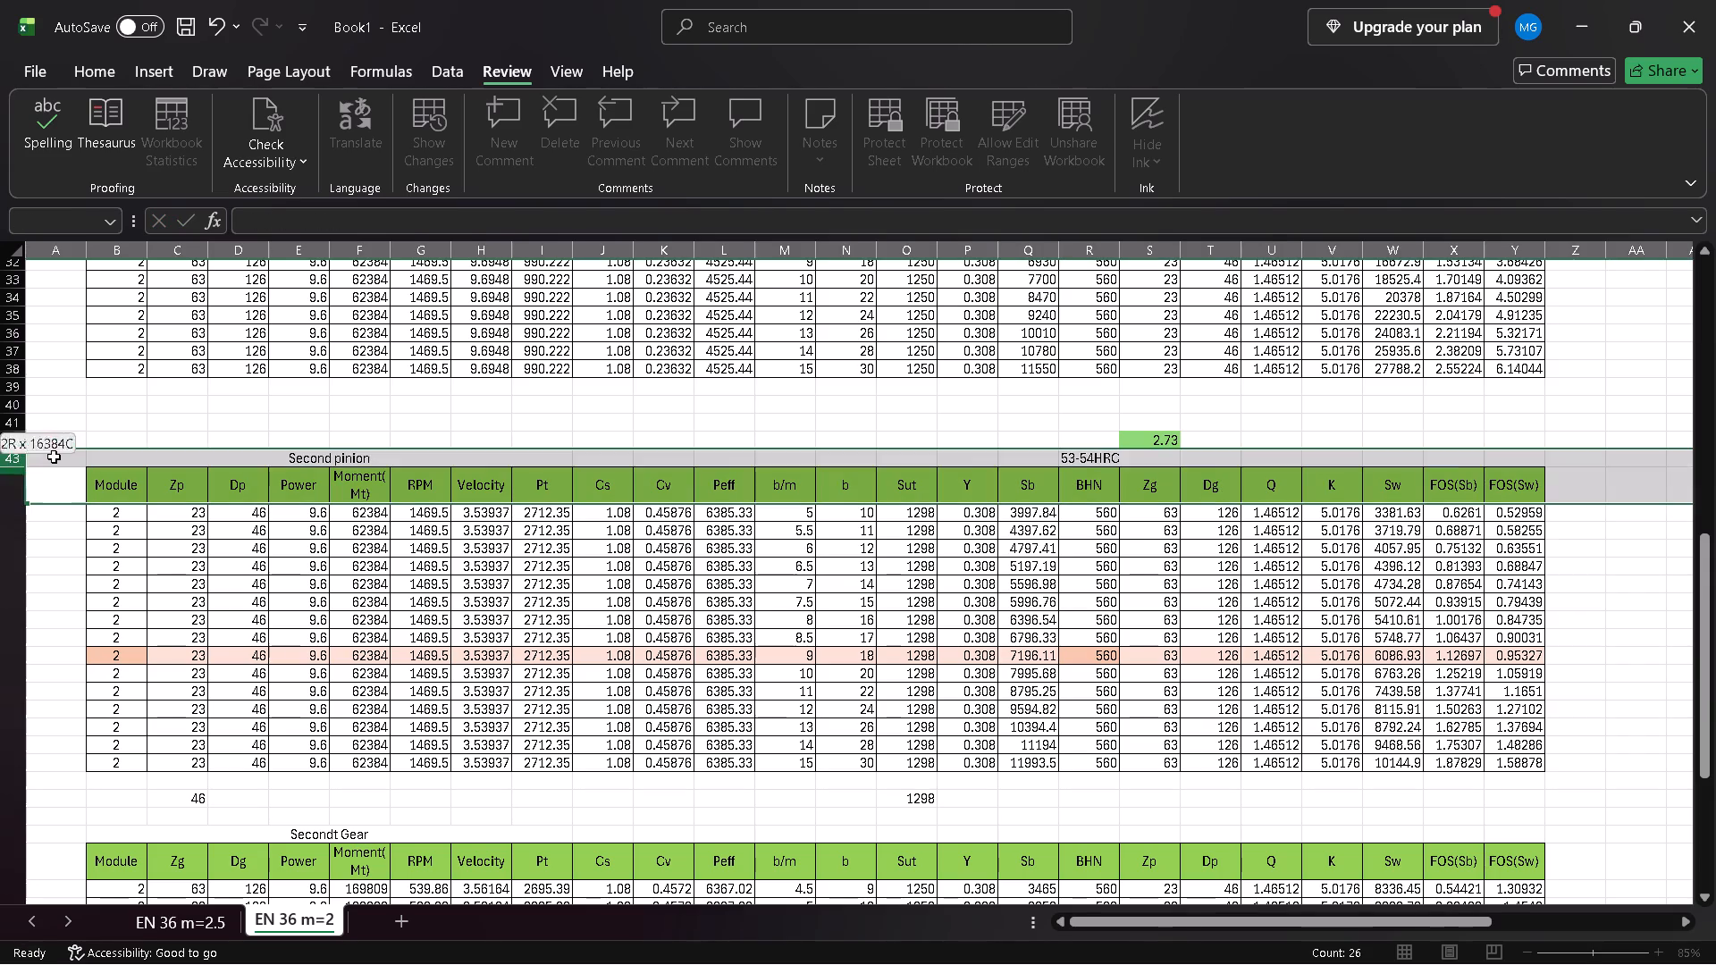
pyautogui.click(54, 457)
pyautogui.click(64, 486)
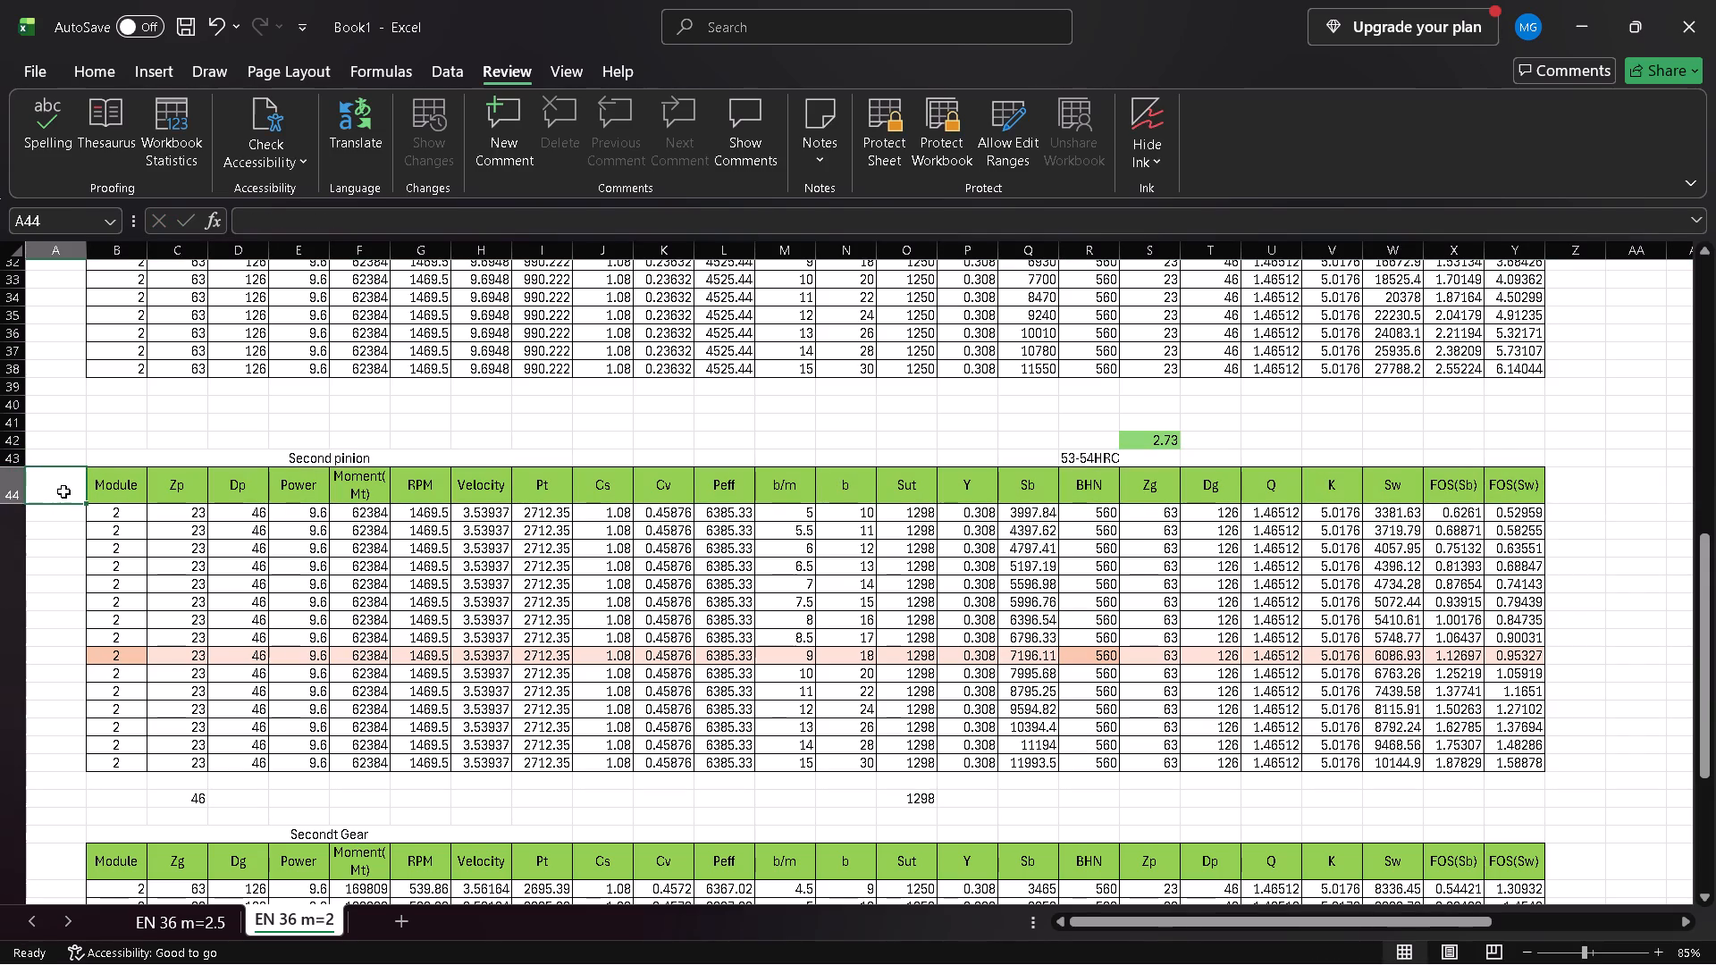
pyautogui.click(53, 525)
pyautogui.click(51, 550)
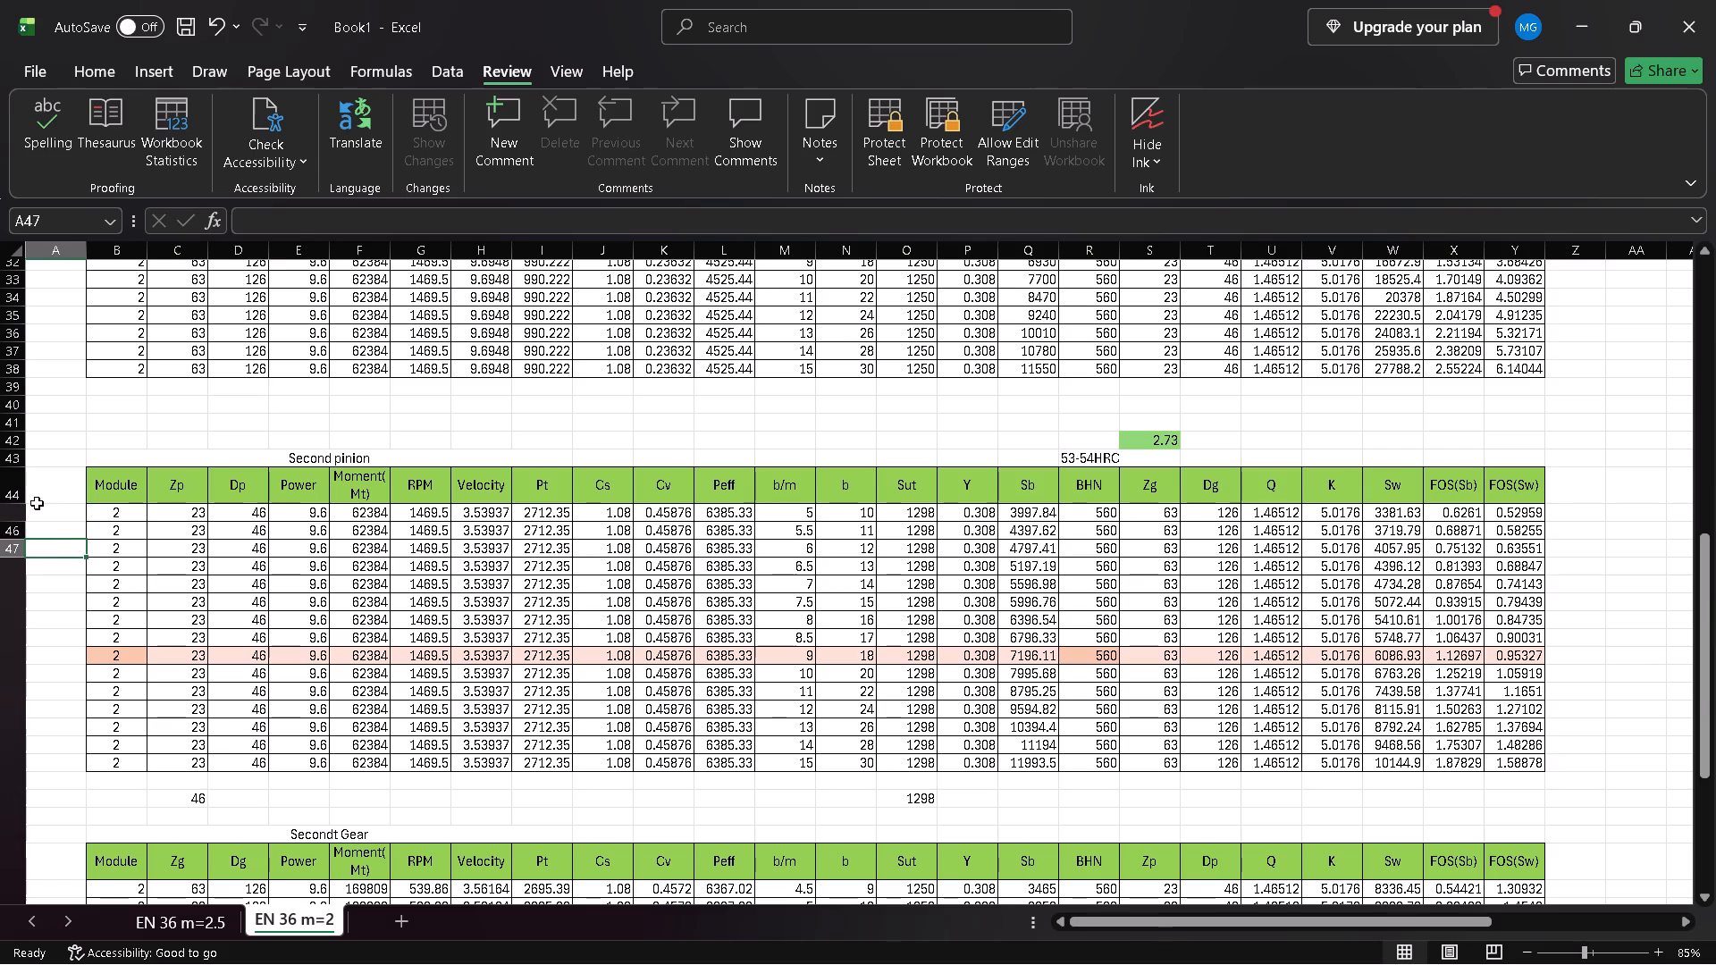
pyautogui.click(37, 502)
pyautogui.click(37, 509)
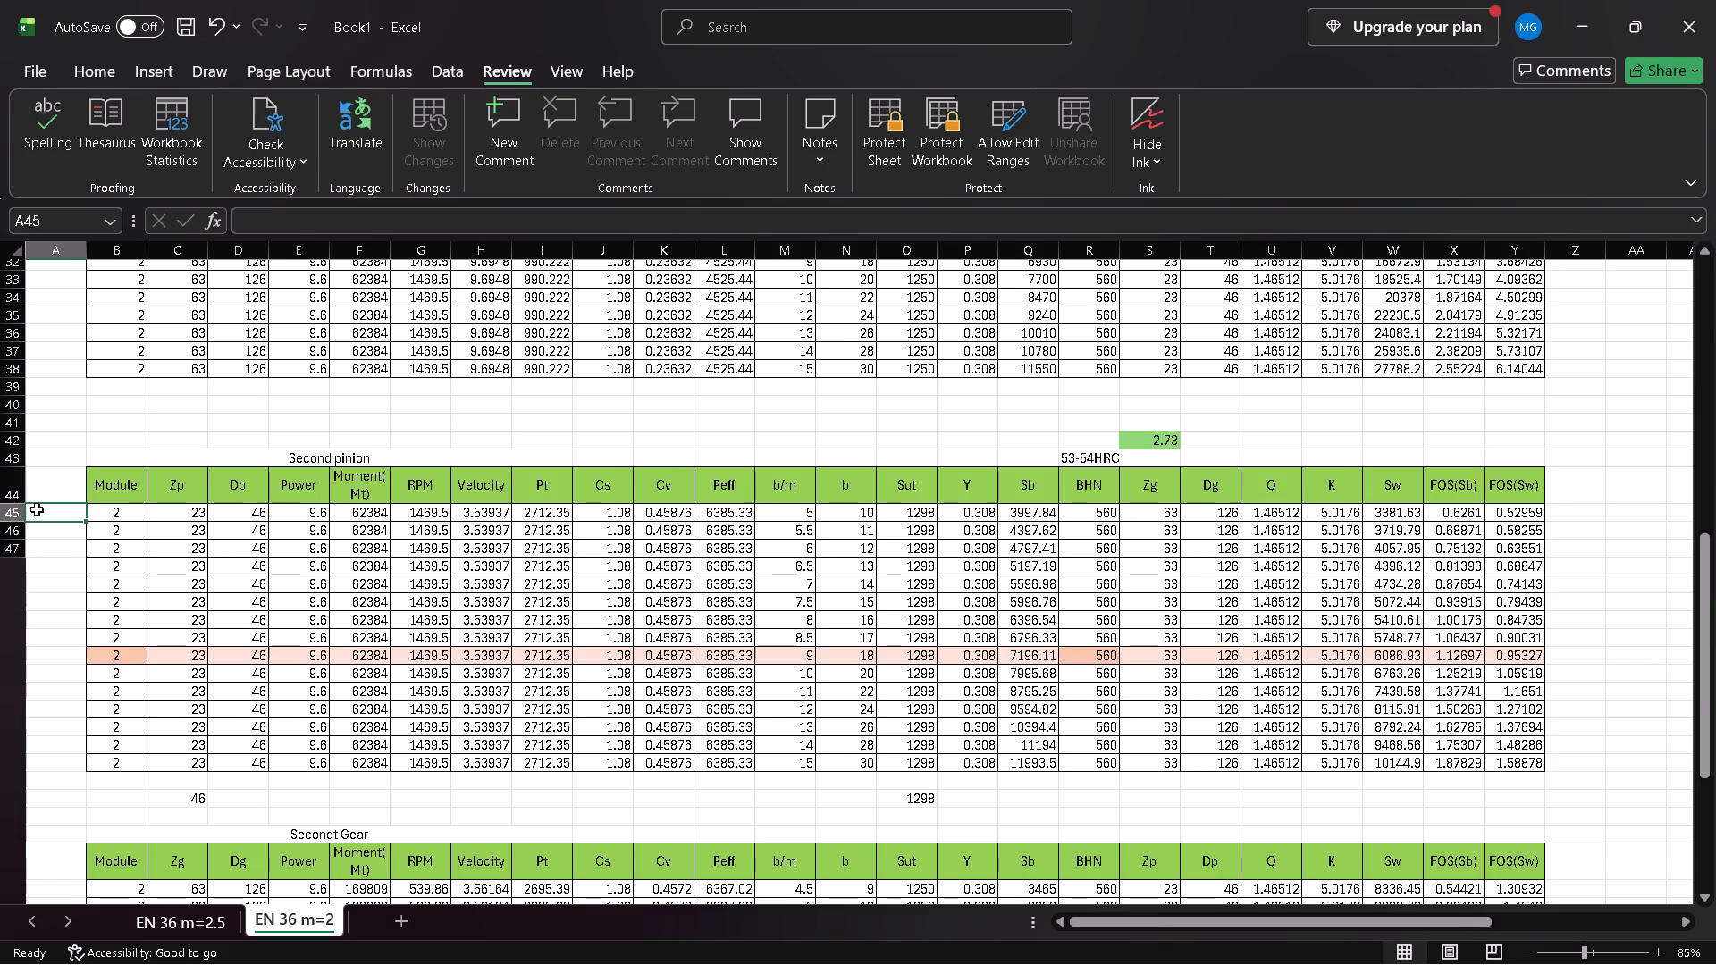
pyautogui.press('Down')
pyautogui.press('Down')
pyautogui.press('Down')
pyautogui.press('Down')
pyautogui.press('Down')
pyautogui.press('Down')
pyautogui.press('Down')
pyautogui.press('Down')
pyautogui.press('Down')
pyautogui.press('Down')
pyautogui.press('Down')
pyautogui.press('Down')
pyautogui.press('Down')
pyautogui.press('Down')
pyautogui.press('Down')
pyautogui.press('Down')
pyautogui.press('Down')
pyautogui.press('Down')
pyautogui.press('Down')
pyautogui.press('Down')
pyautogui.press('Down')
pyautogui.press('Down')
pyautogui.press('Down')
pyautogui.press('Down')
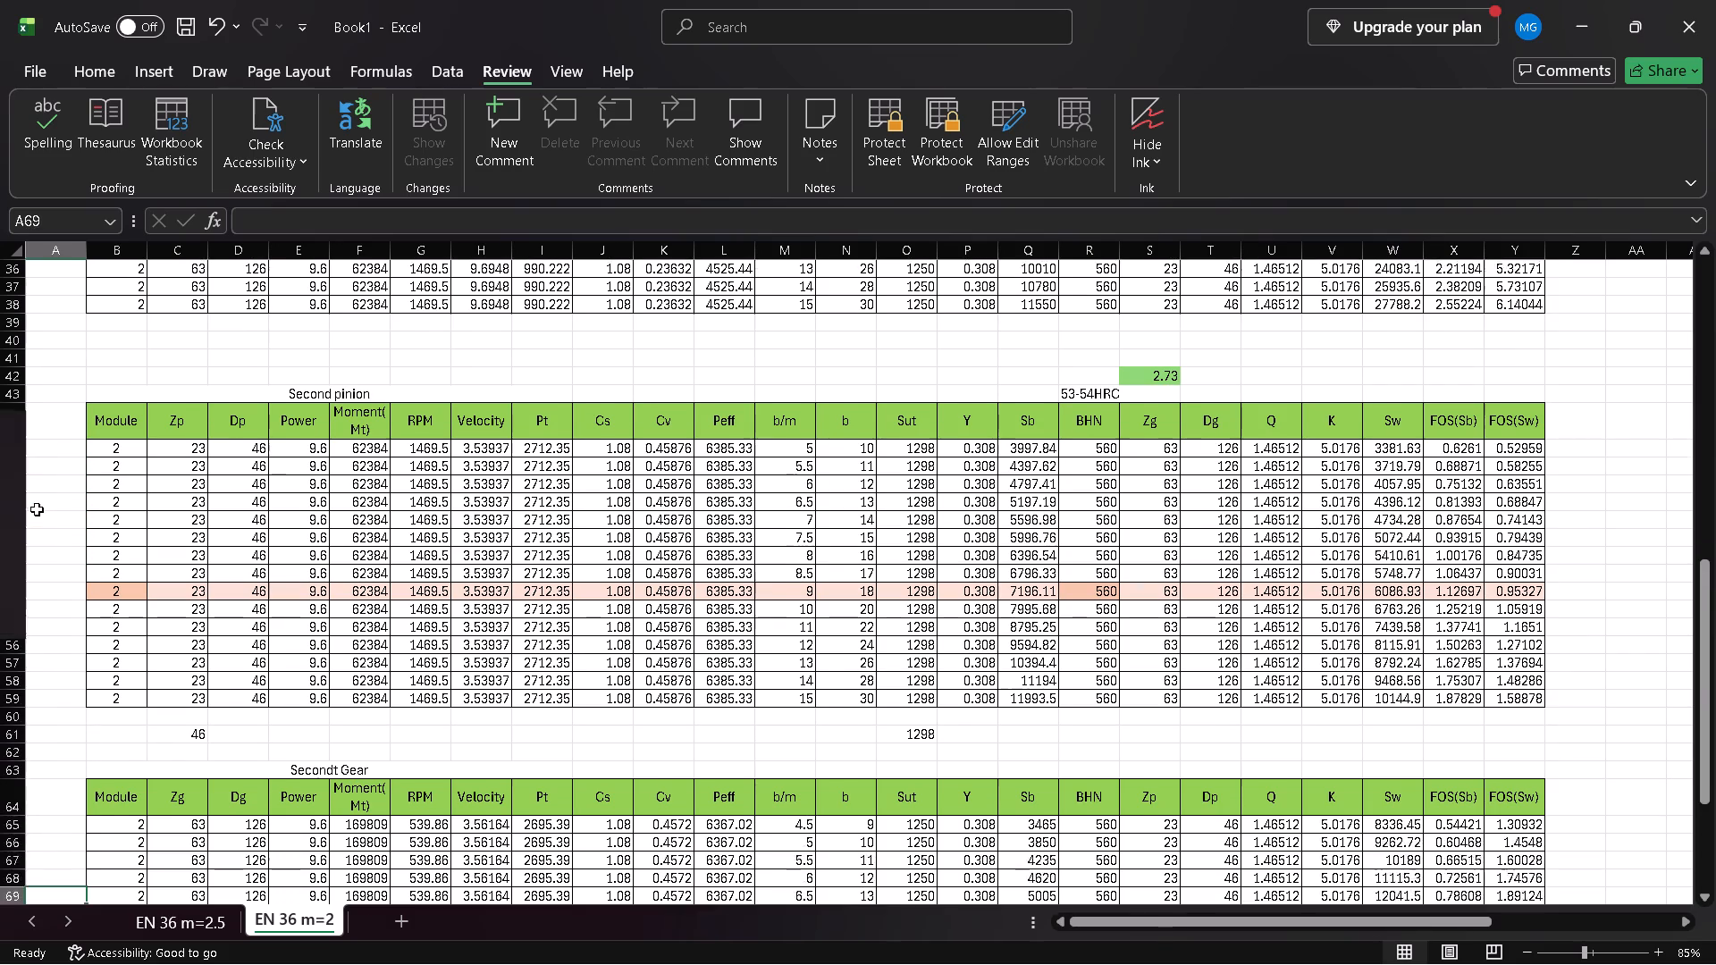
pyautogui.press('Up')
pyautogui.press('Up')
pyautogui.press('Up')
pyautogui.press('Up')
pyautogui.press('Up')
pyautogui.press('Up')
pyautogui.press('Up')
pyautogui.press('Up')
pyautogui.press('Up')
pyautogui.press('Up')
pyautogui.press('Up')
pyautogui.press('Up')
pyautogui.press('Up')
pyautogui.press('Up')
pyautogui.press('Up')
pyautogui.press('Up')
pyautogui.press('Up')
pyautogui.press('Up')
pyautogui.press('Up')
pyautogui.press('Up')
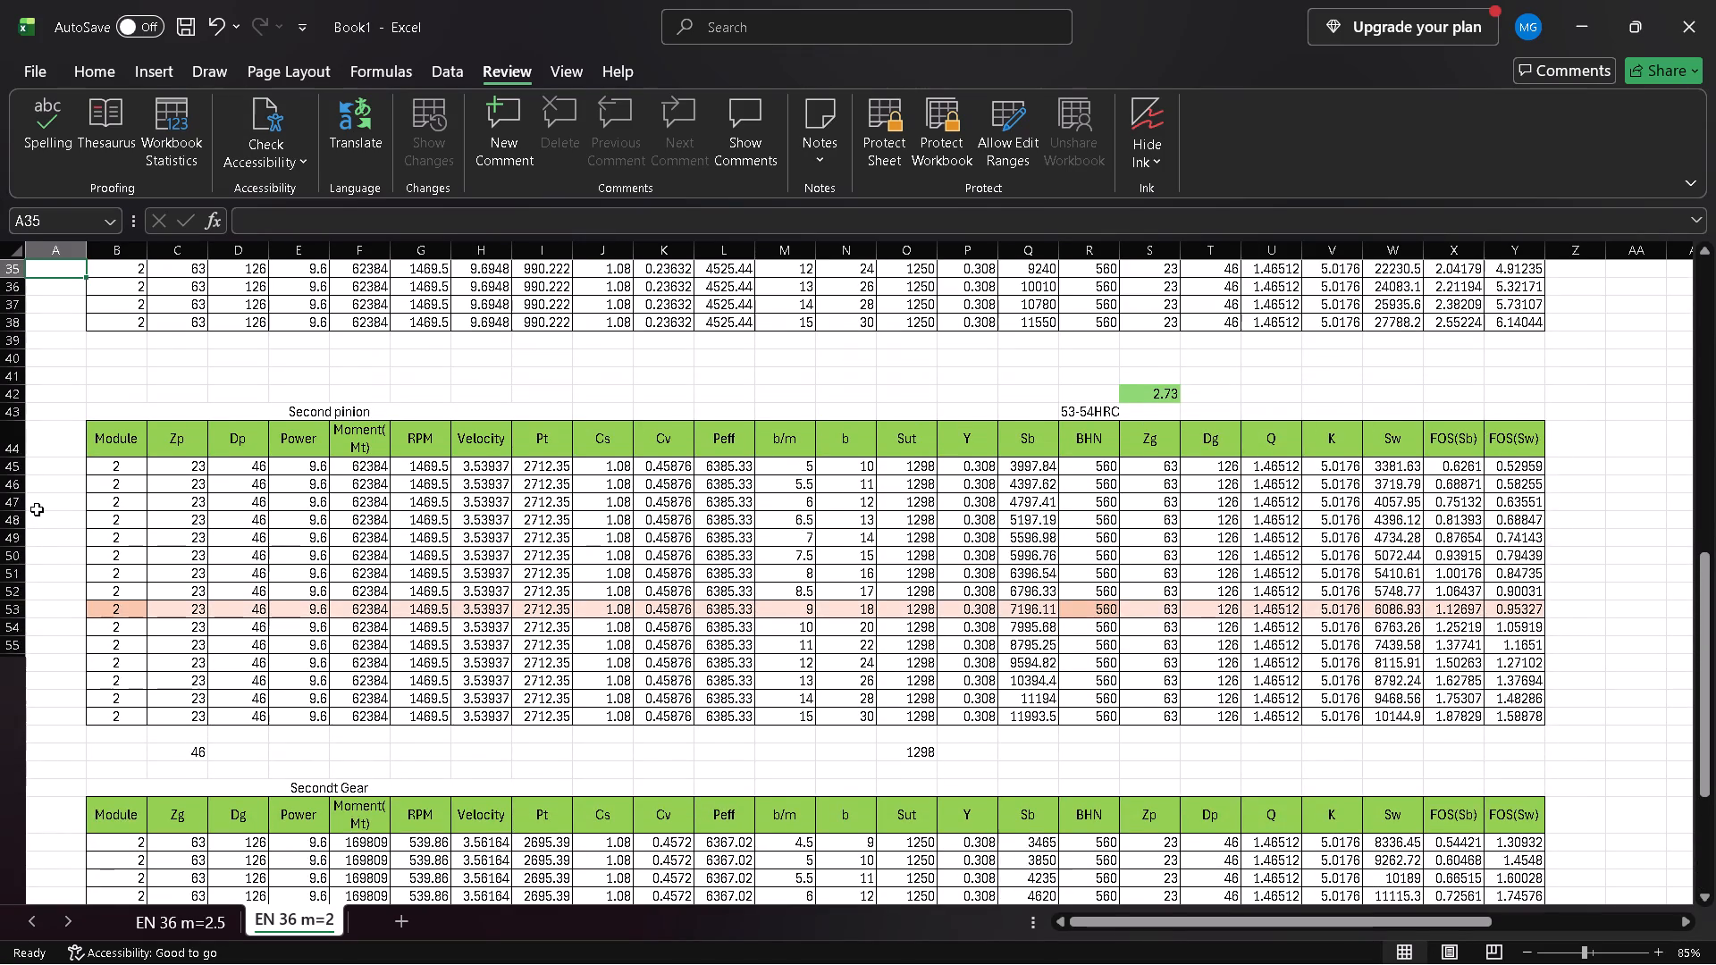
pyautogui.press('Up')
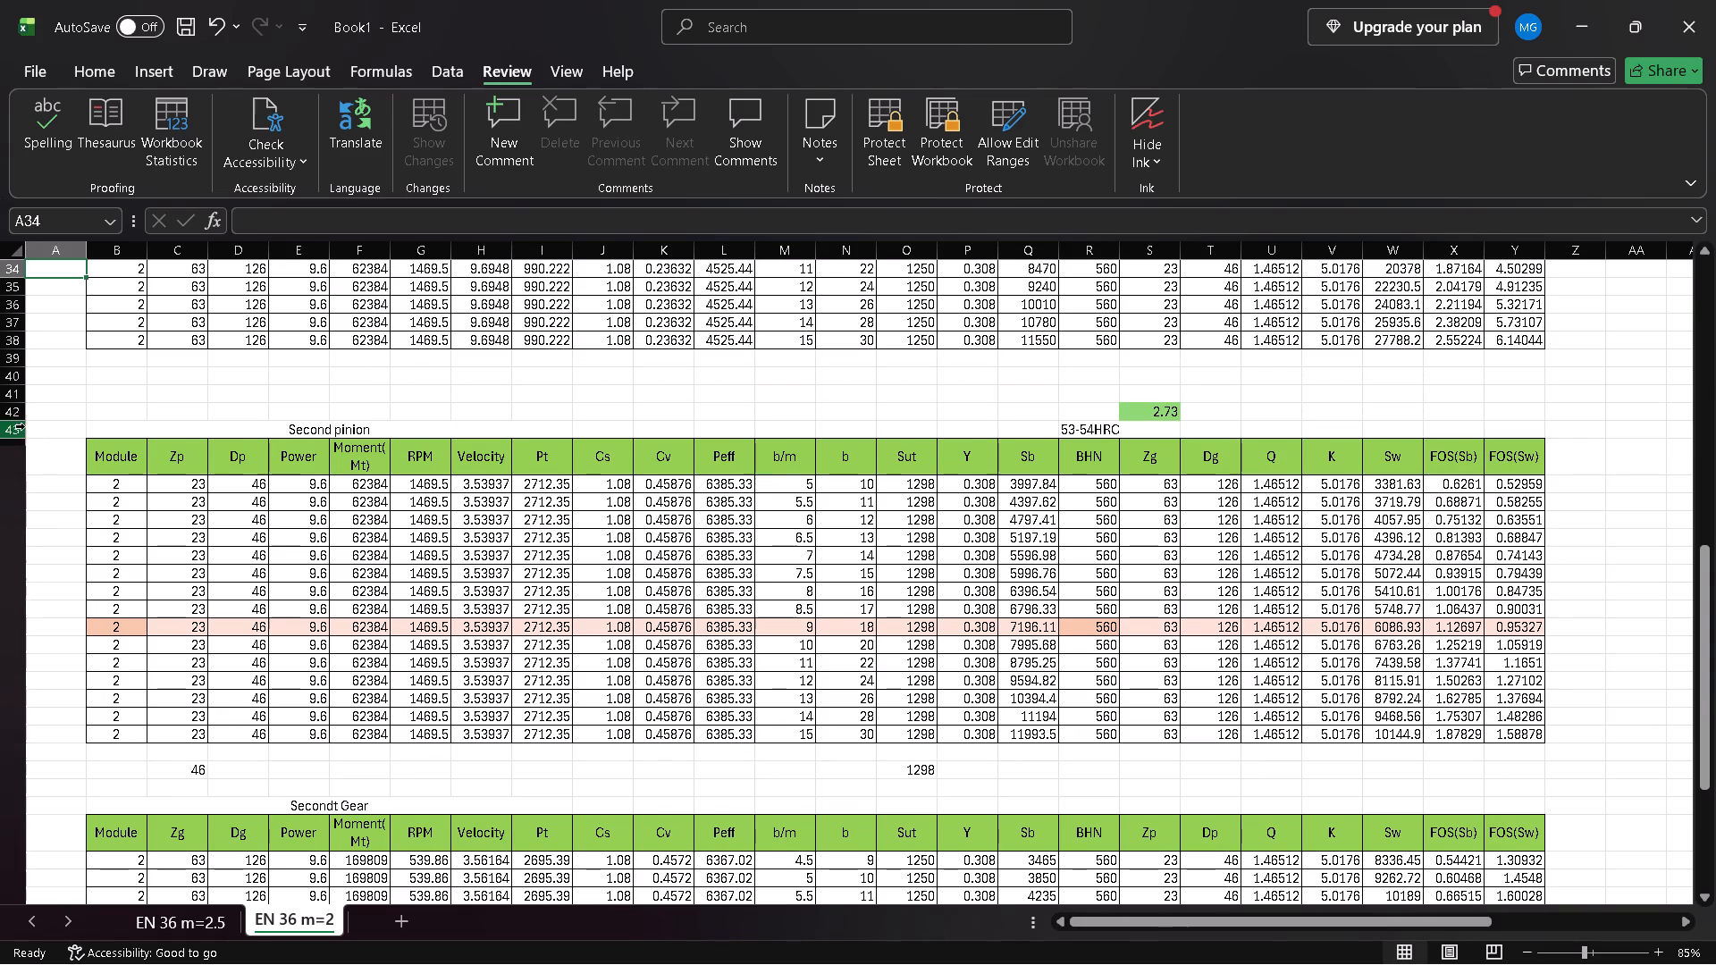
# Increase the height of row 43, which holds the Second pinion title, to roughly three times a normal row.
pyautogui.moveTo(25, 439); pyautogui.dragTo(25, 468)
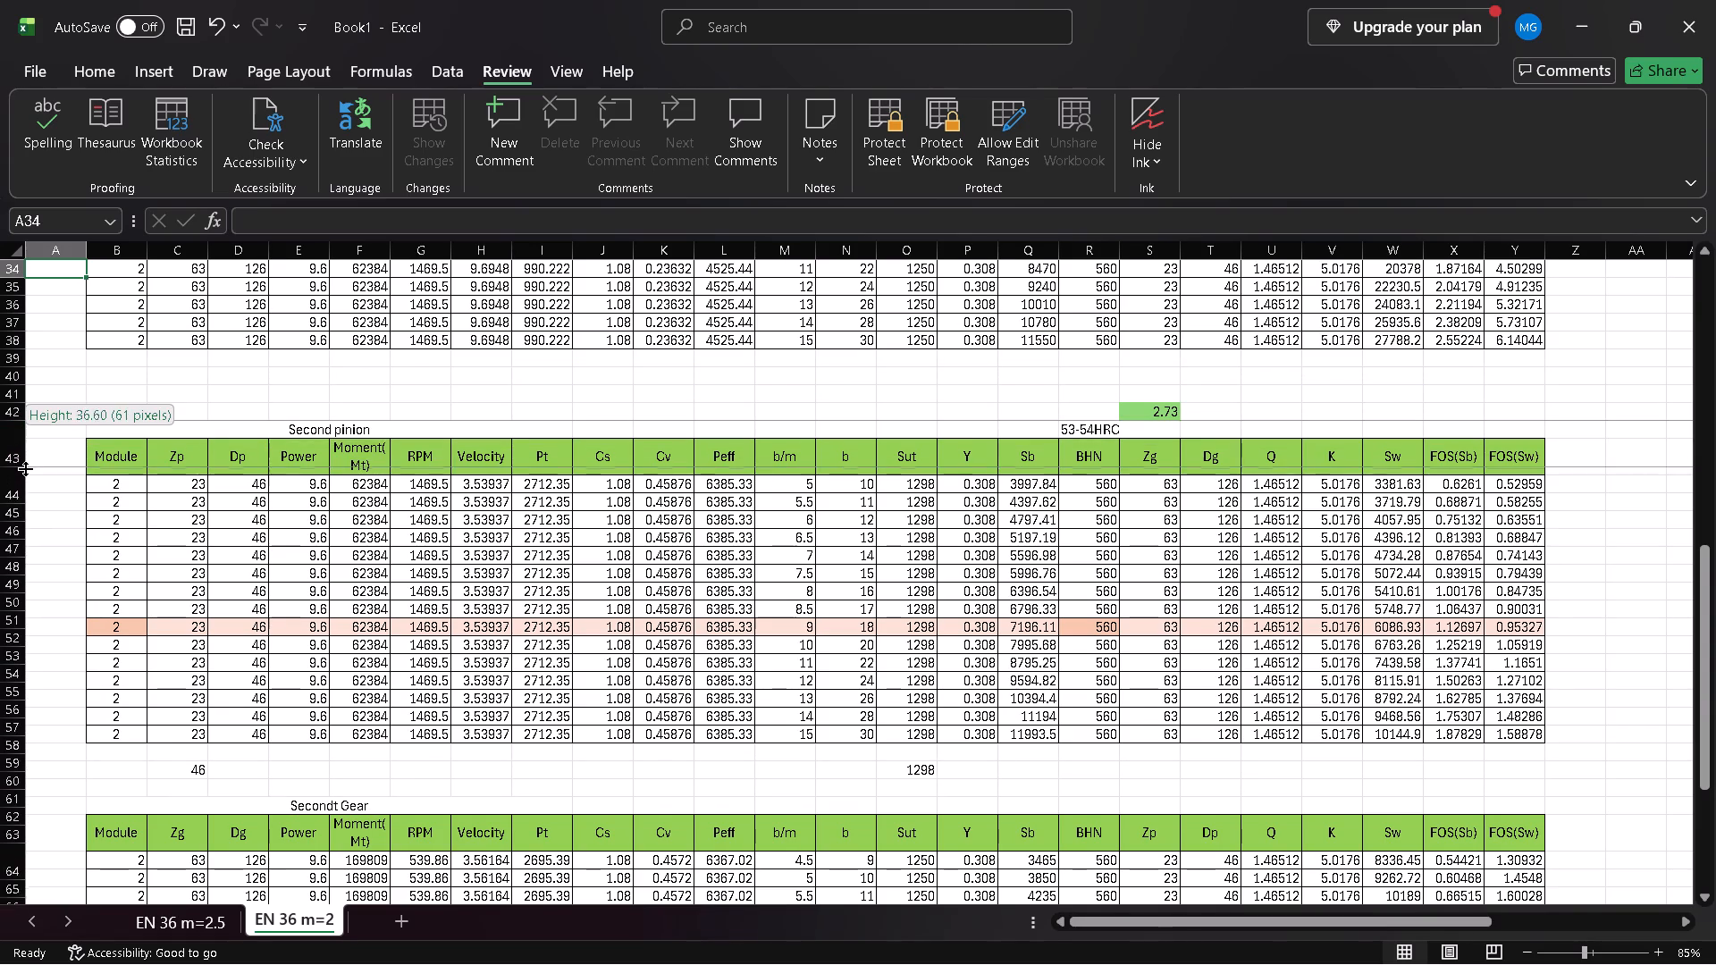
pyautogui.moveTo(25, 468); pyautogui.dragTo(25, 477)
# Format the Second pinion title like the first-stage titles: vertically centred, light orange fill, font size 24.
pyautogui.click(315, 447)
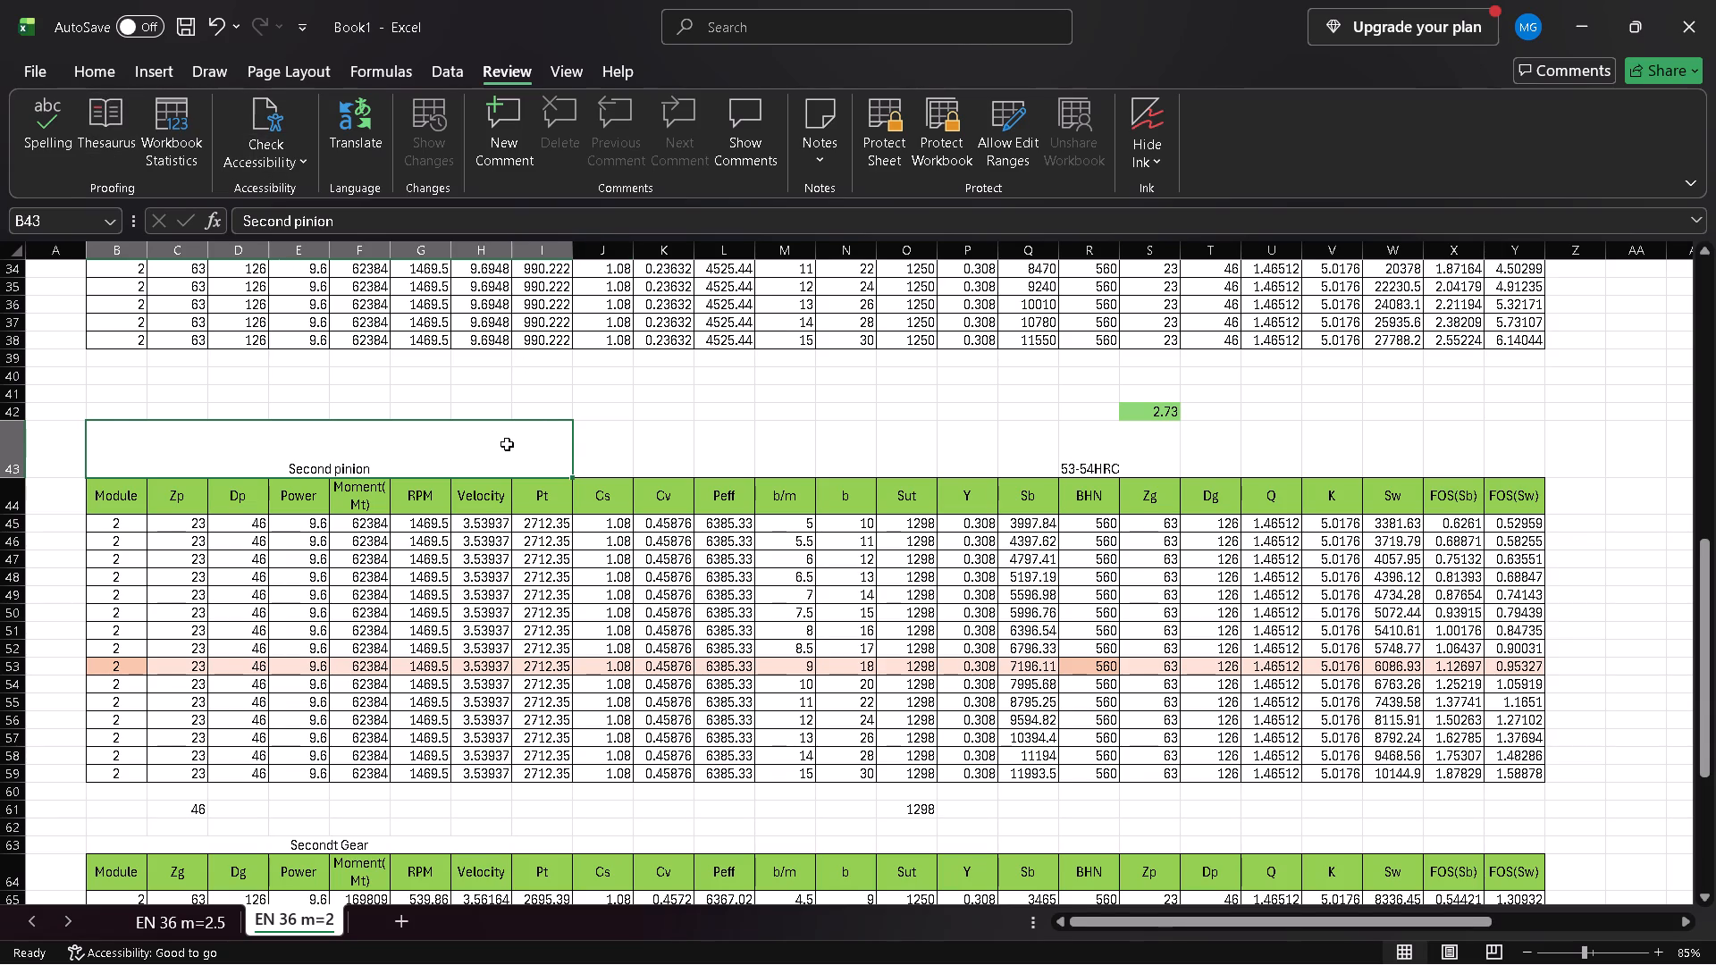
pyautogui.click(482, 579)
pyautogui.click(400, 467)
pyautogui.click(97, 73)
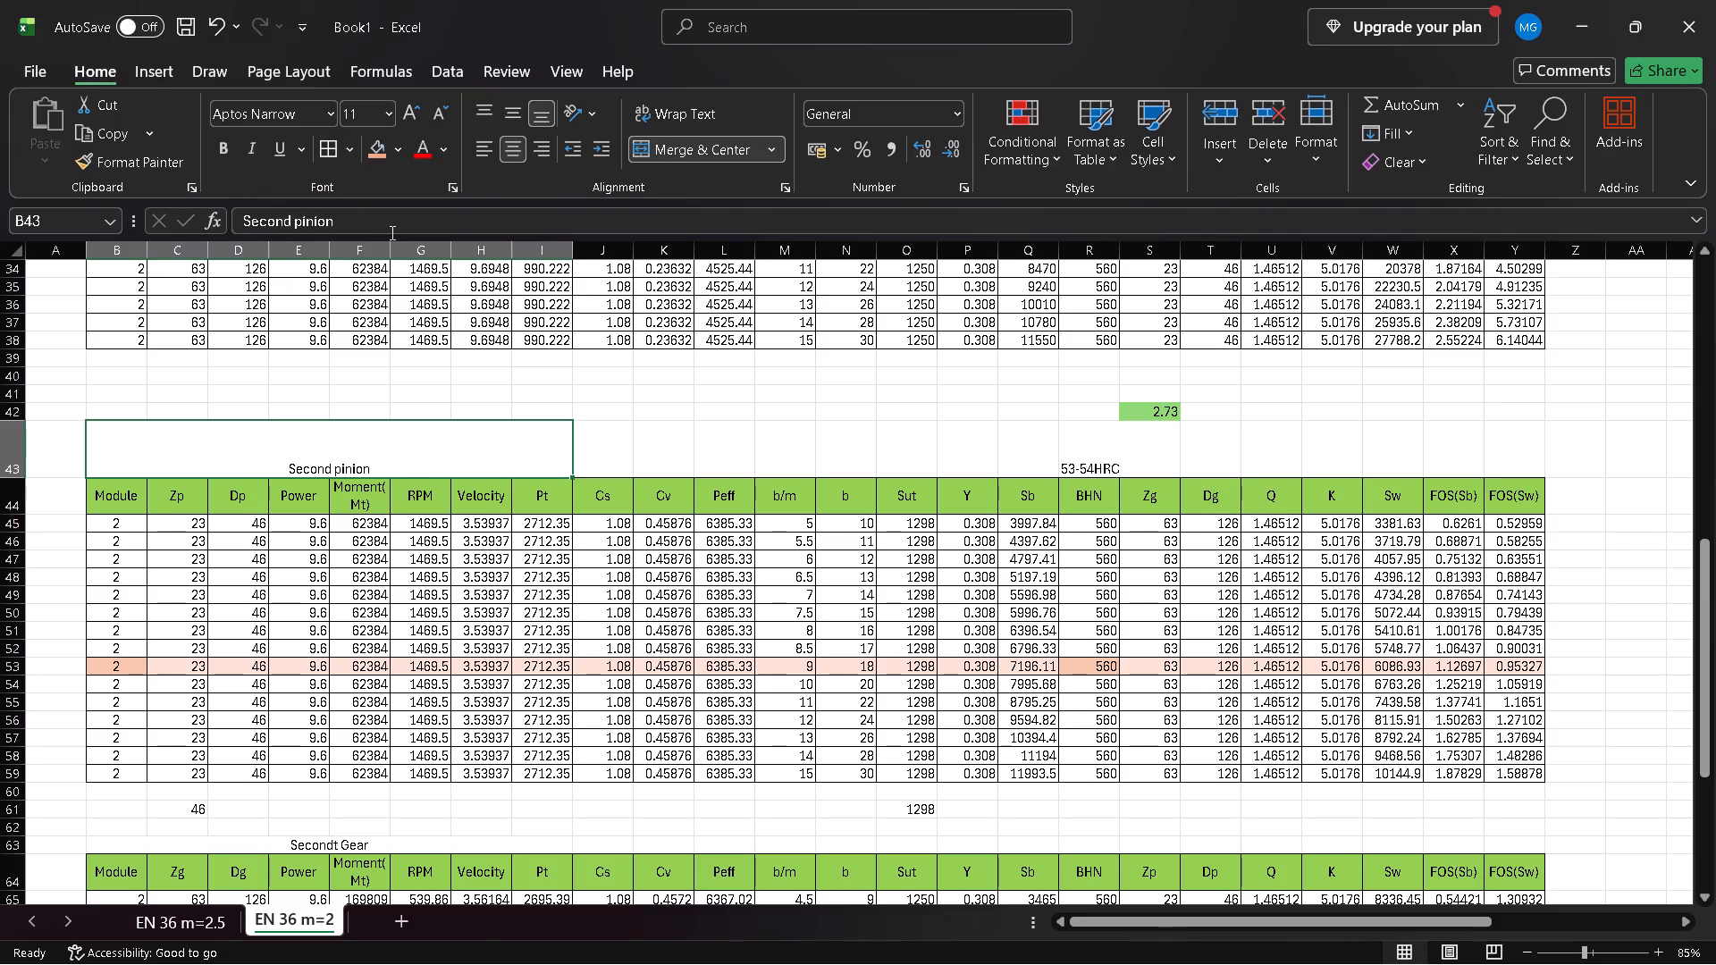
pyautogui.click(507, 105)
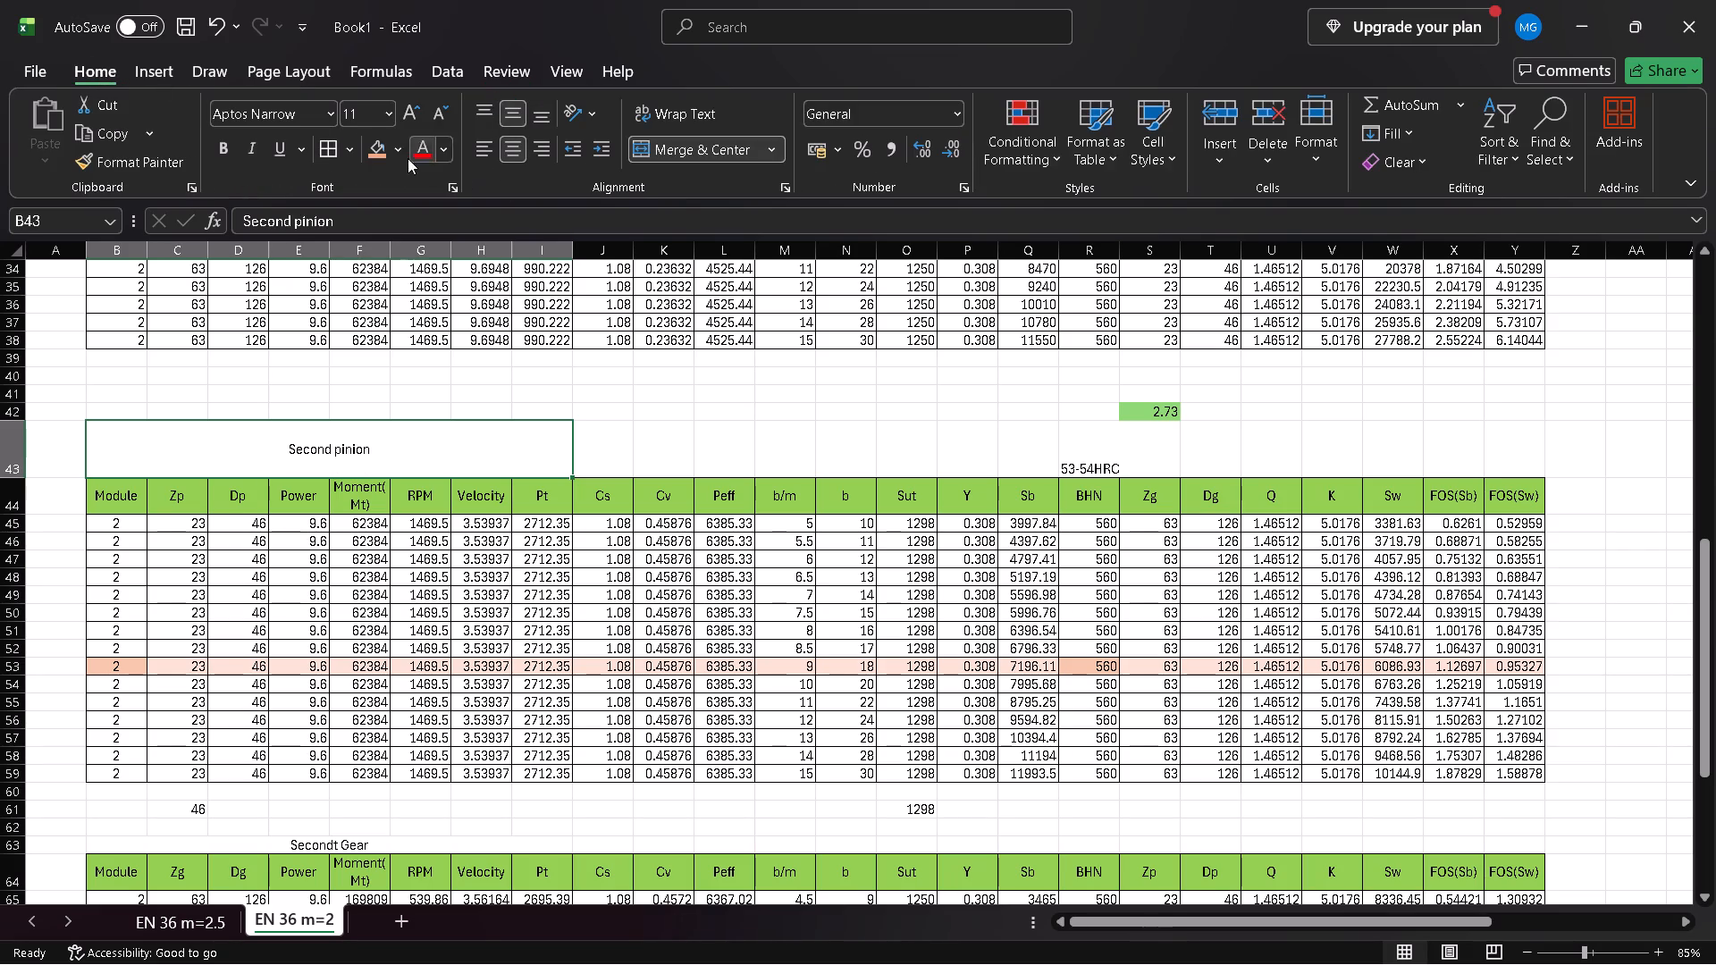
pyautogui.click(377, 153)
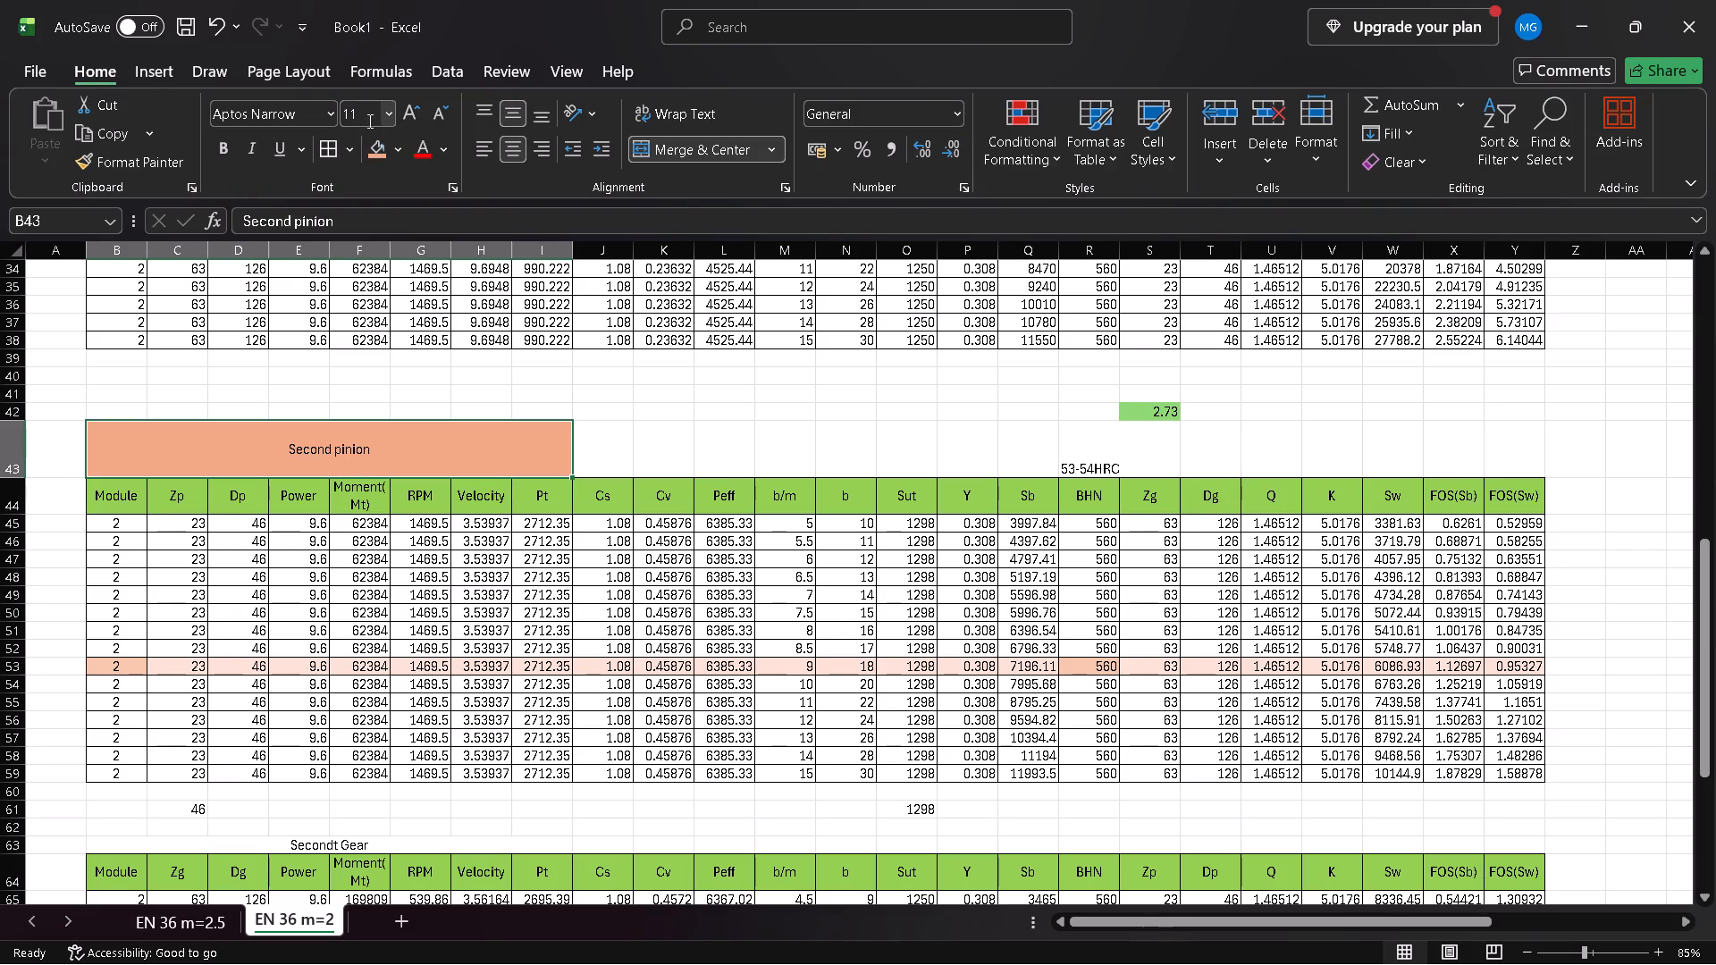
pyautogui.click(369, 121)
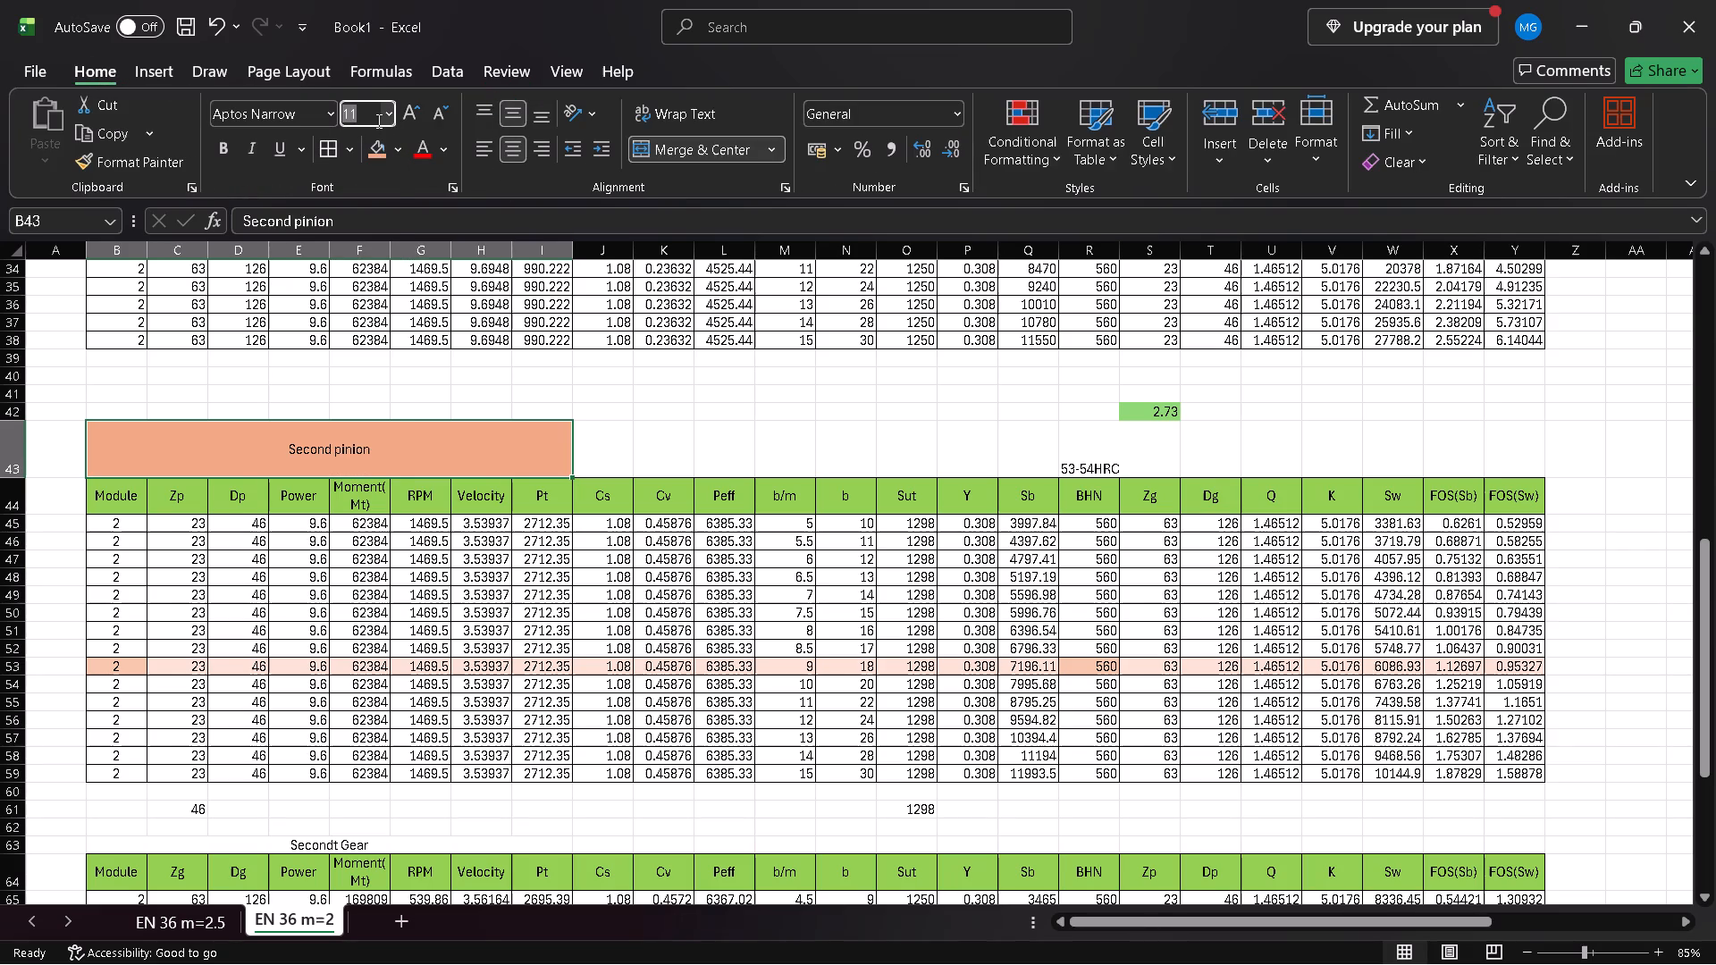
pyautogui.press('Down')
pyautogui.press('Left')
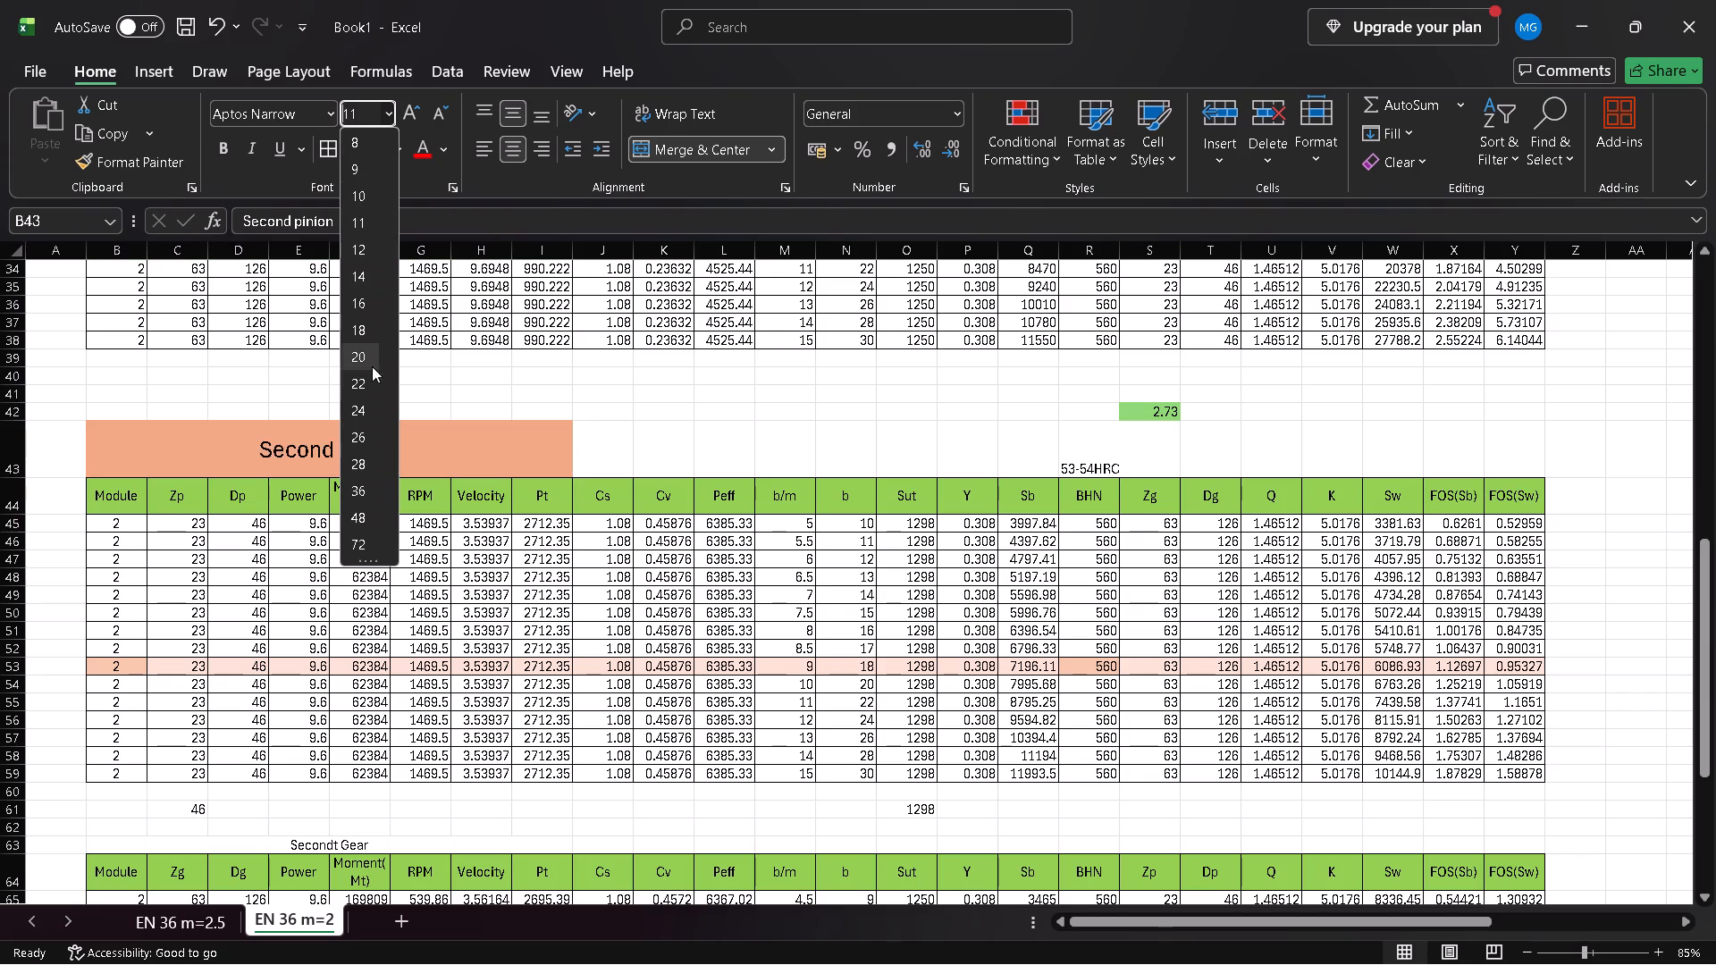
pyautogui.click(362, 412)
# Increase the height of row 63, which holds the Secondt Gear title, to nearly four times a normal row.
pyautogui.scroll(-1, 362, 412)
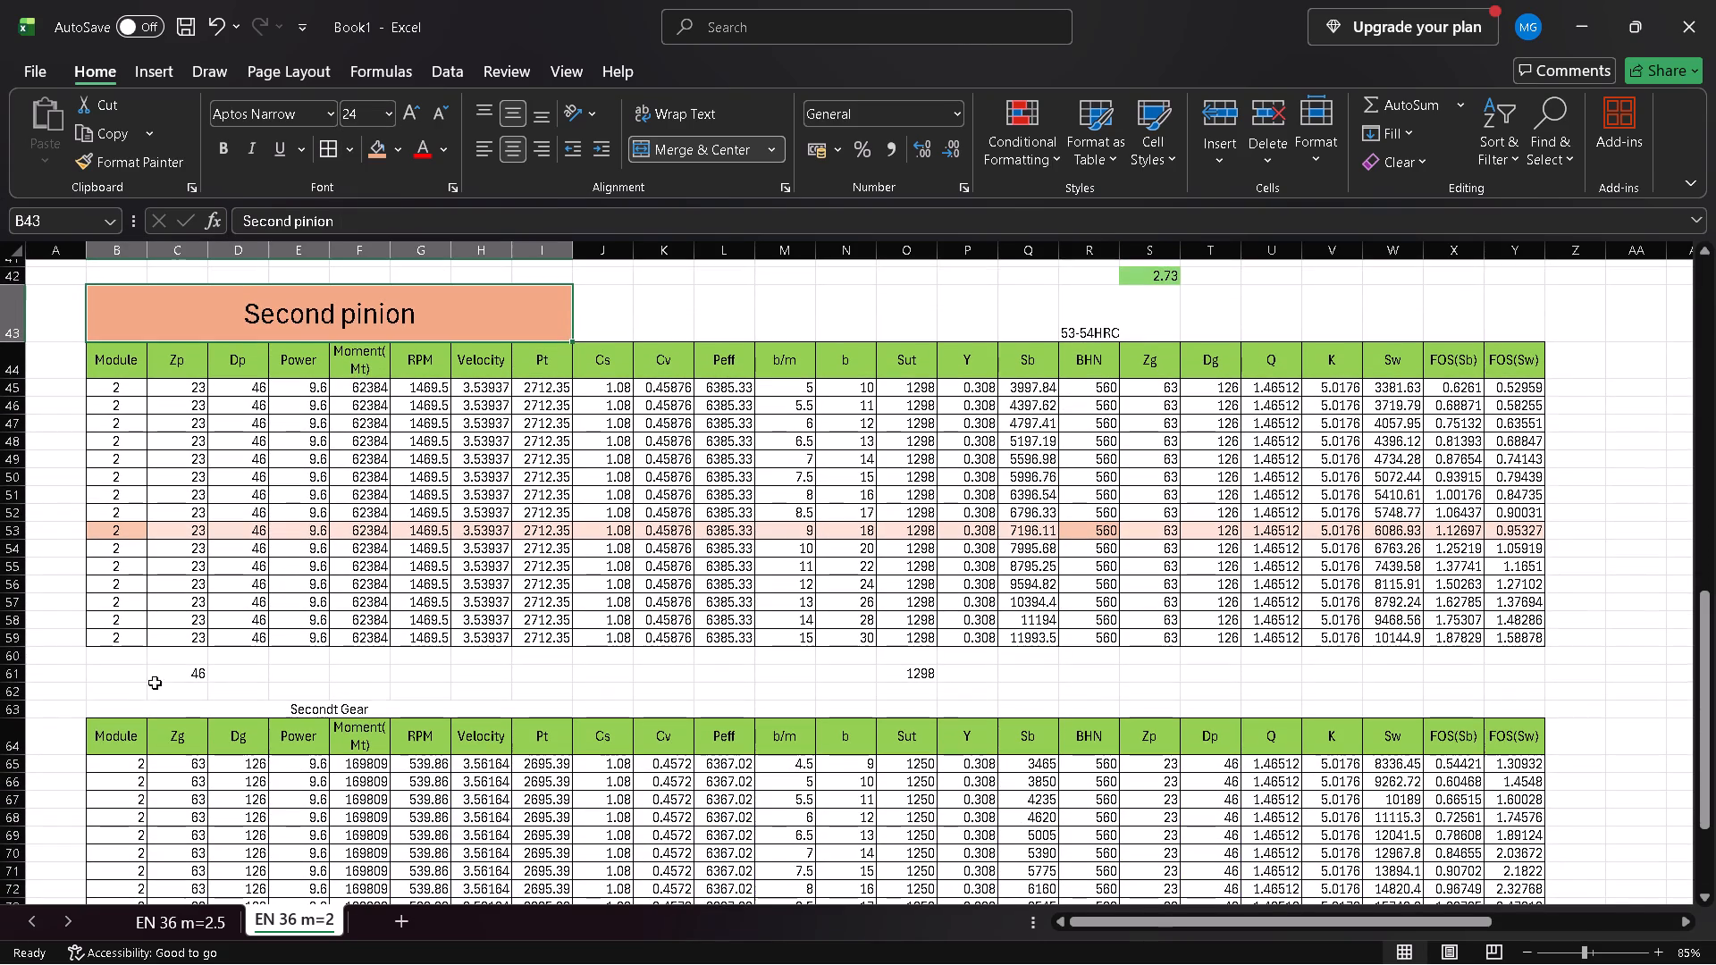
pyautogui.moveTo(23, 717); pyautogui.dragTo(24, 745)
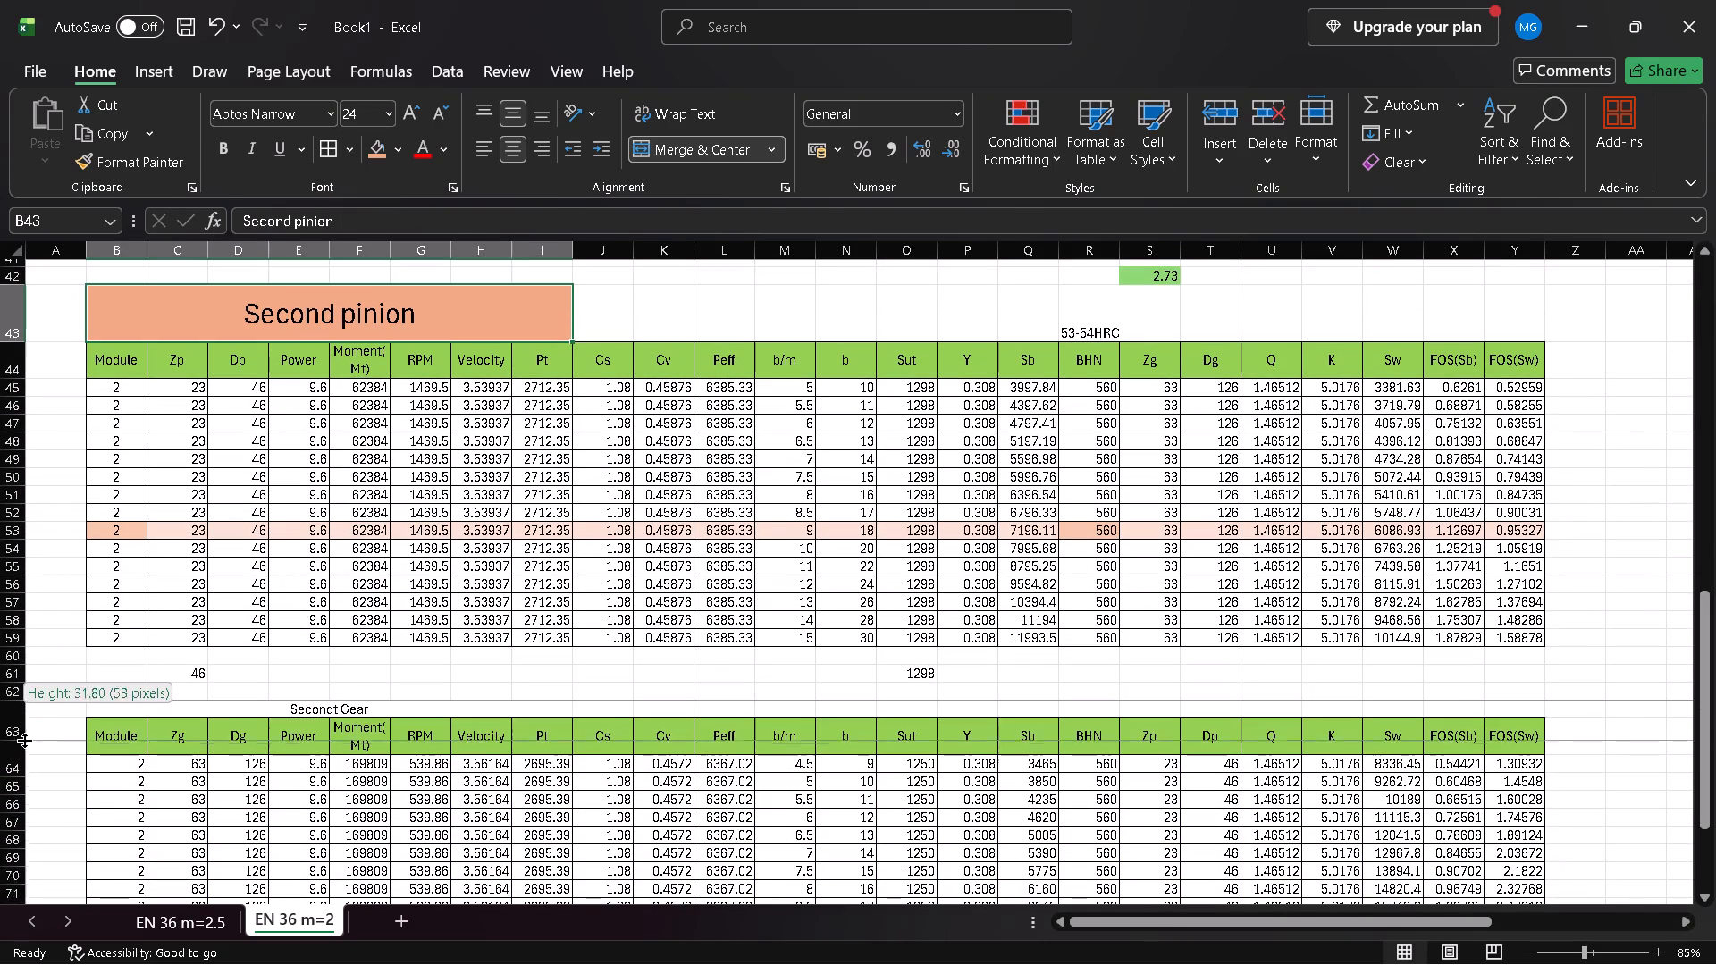
pyautogui.moveTo(24, 745); pyautogui.dragTo(24, 765)
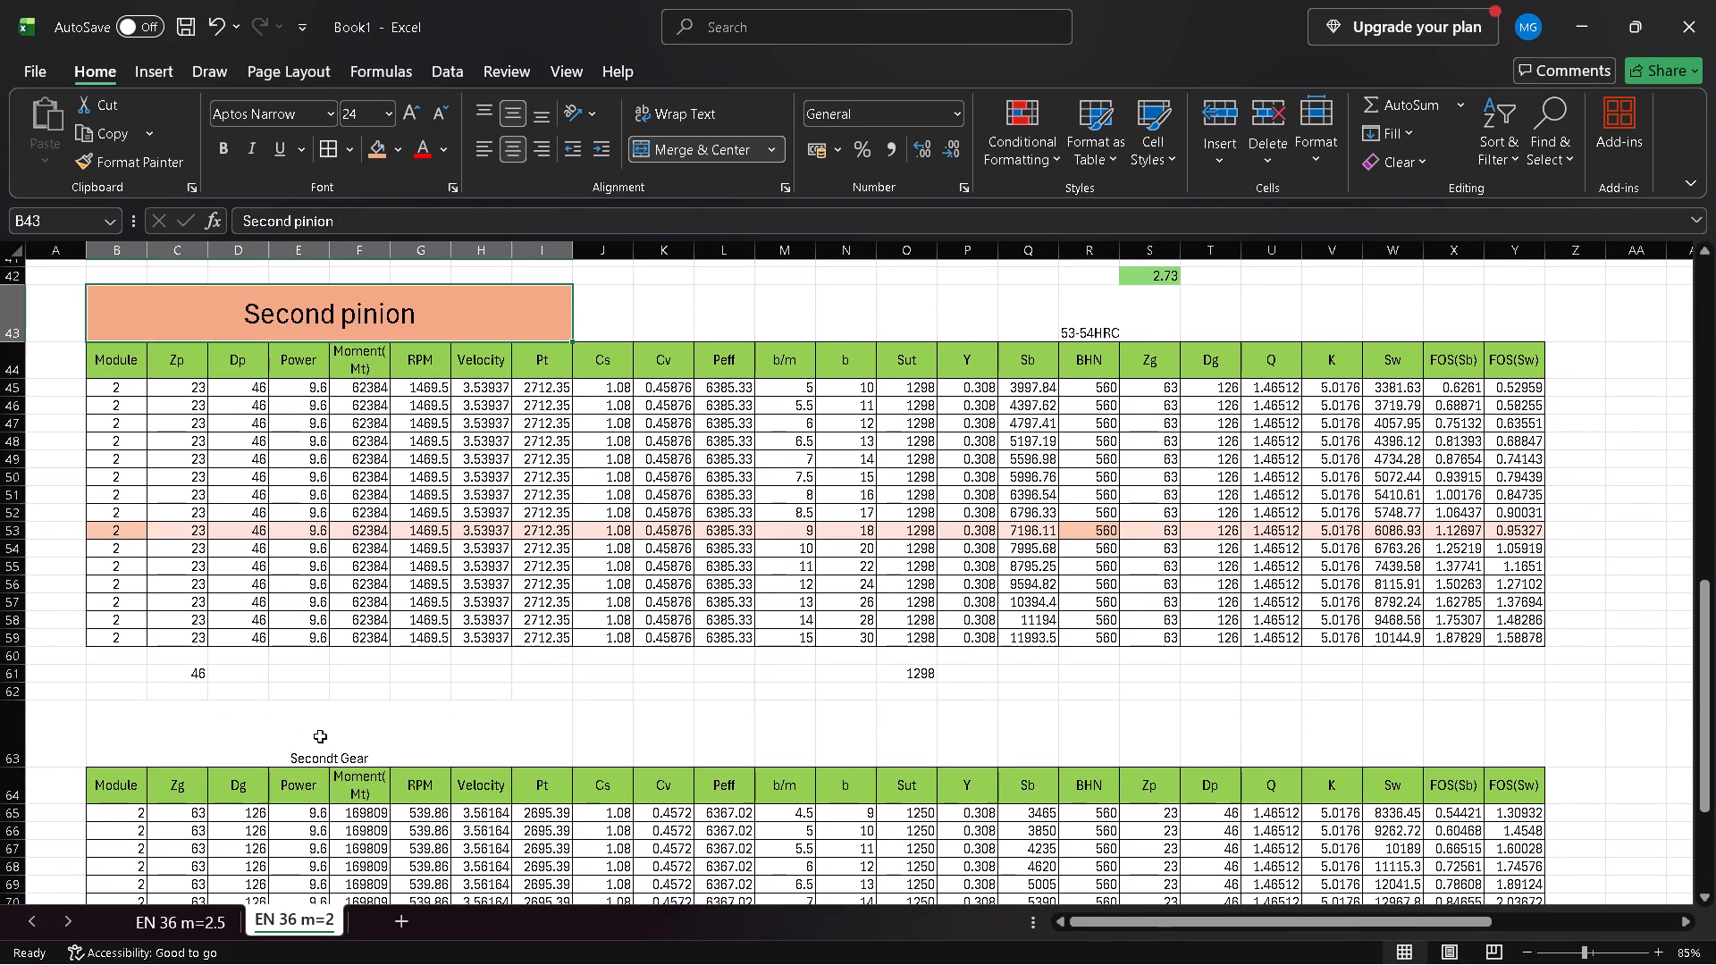
# Change the Secondt Gear title text to "Second Stage Gear".
pyautogui.doubleClick(325, 739)
pyautogui.press('Right')
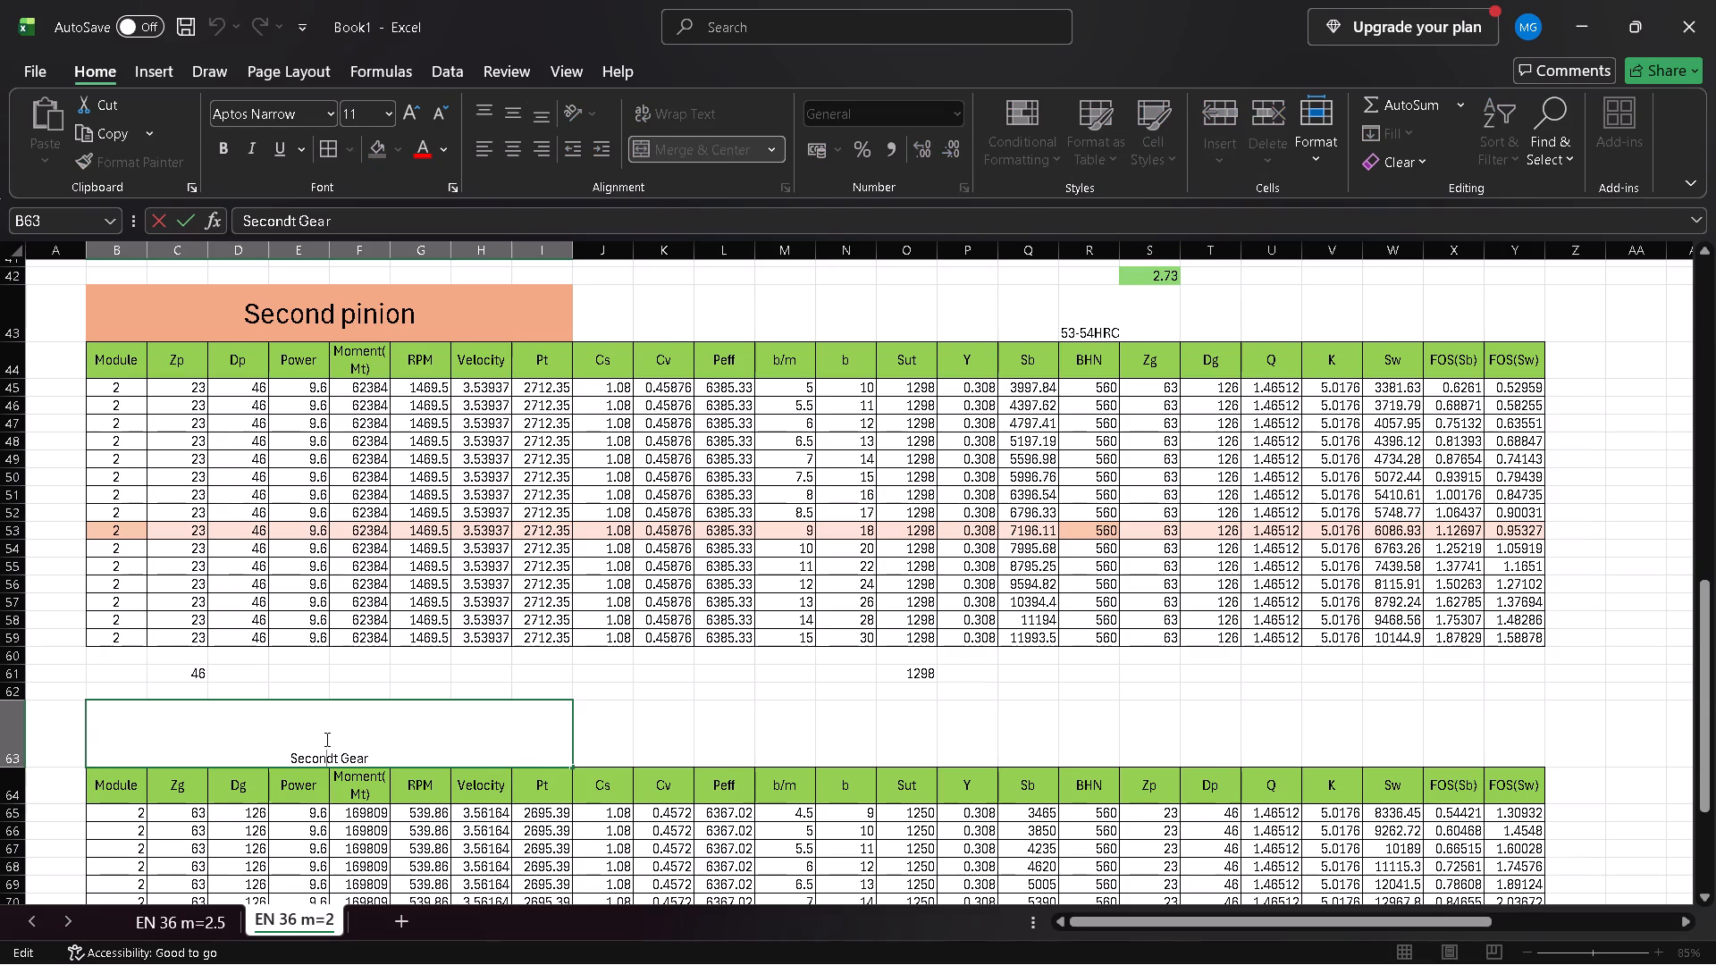
pyautogui.press('Right')
pyautogui.press('BackSpace')
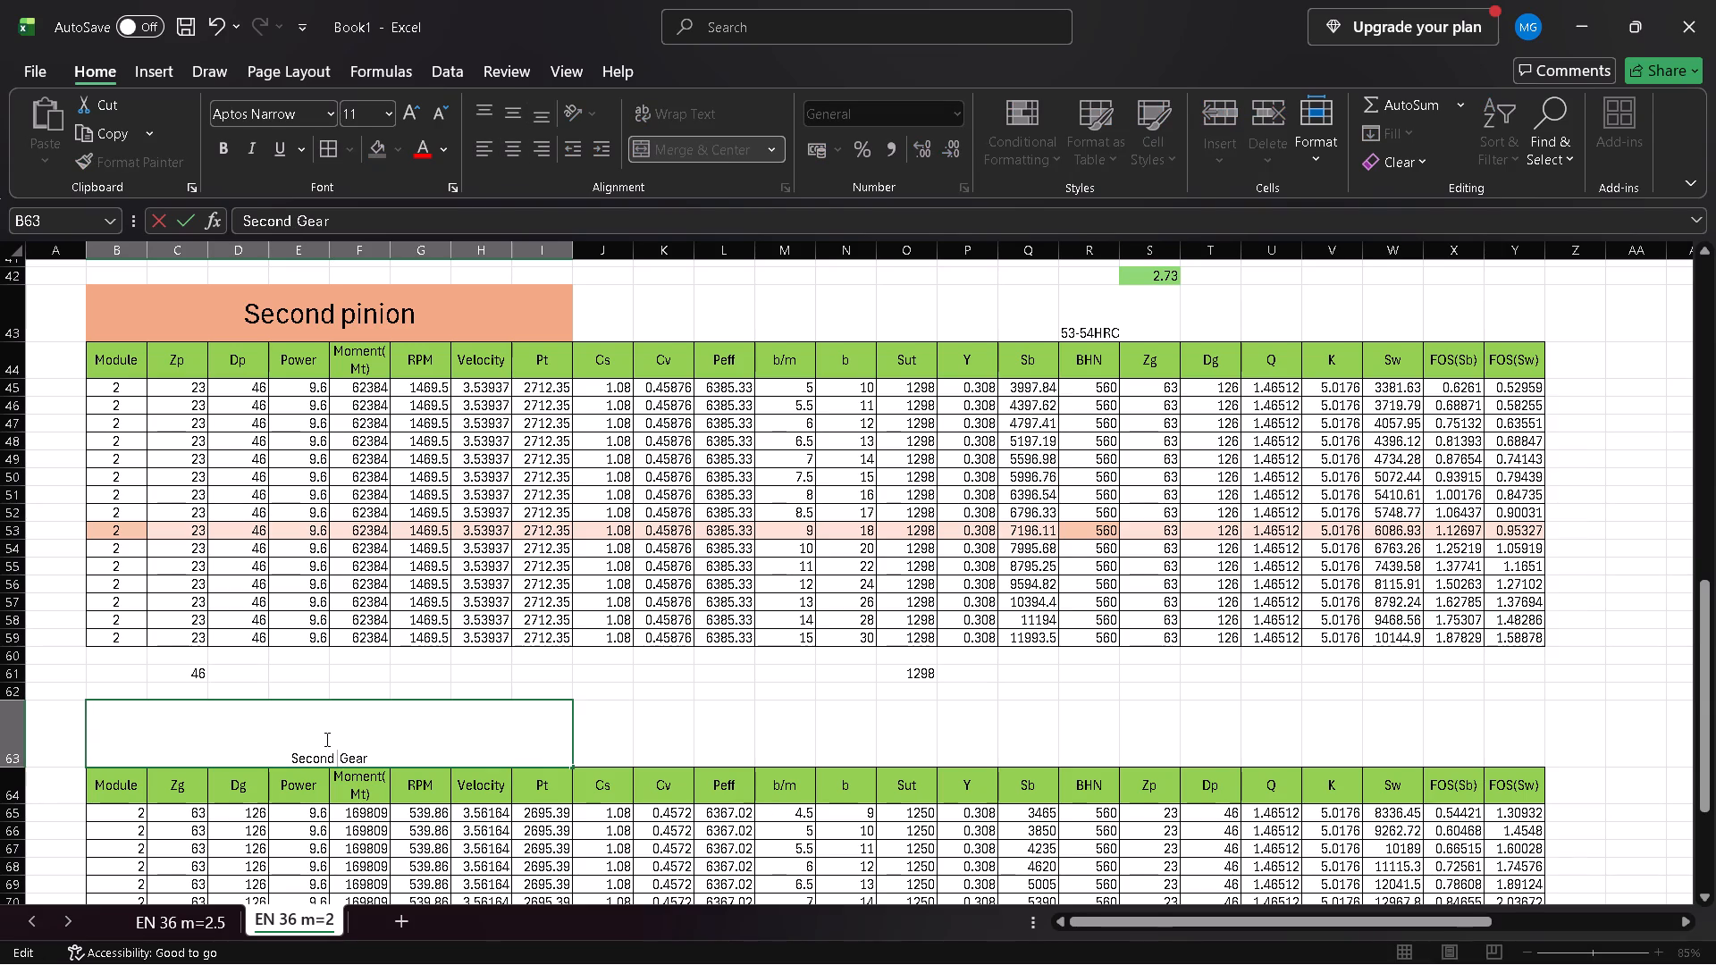
pyautogui.write('tage')
# Change the Second pinion title text to "Second Stage pinion".
pyautogui.click(338, 321)
pyautogui.doubleClick(338, 321)
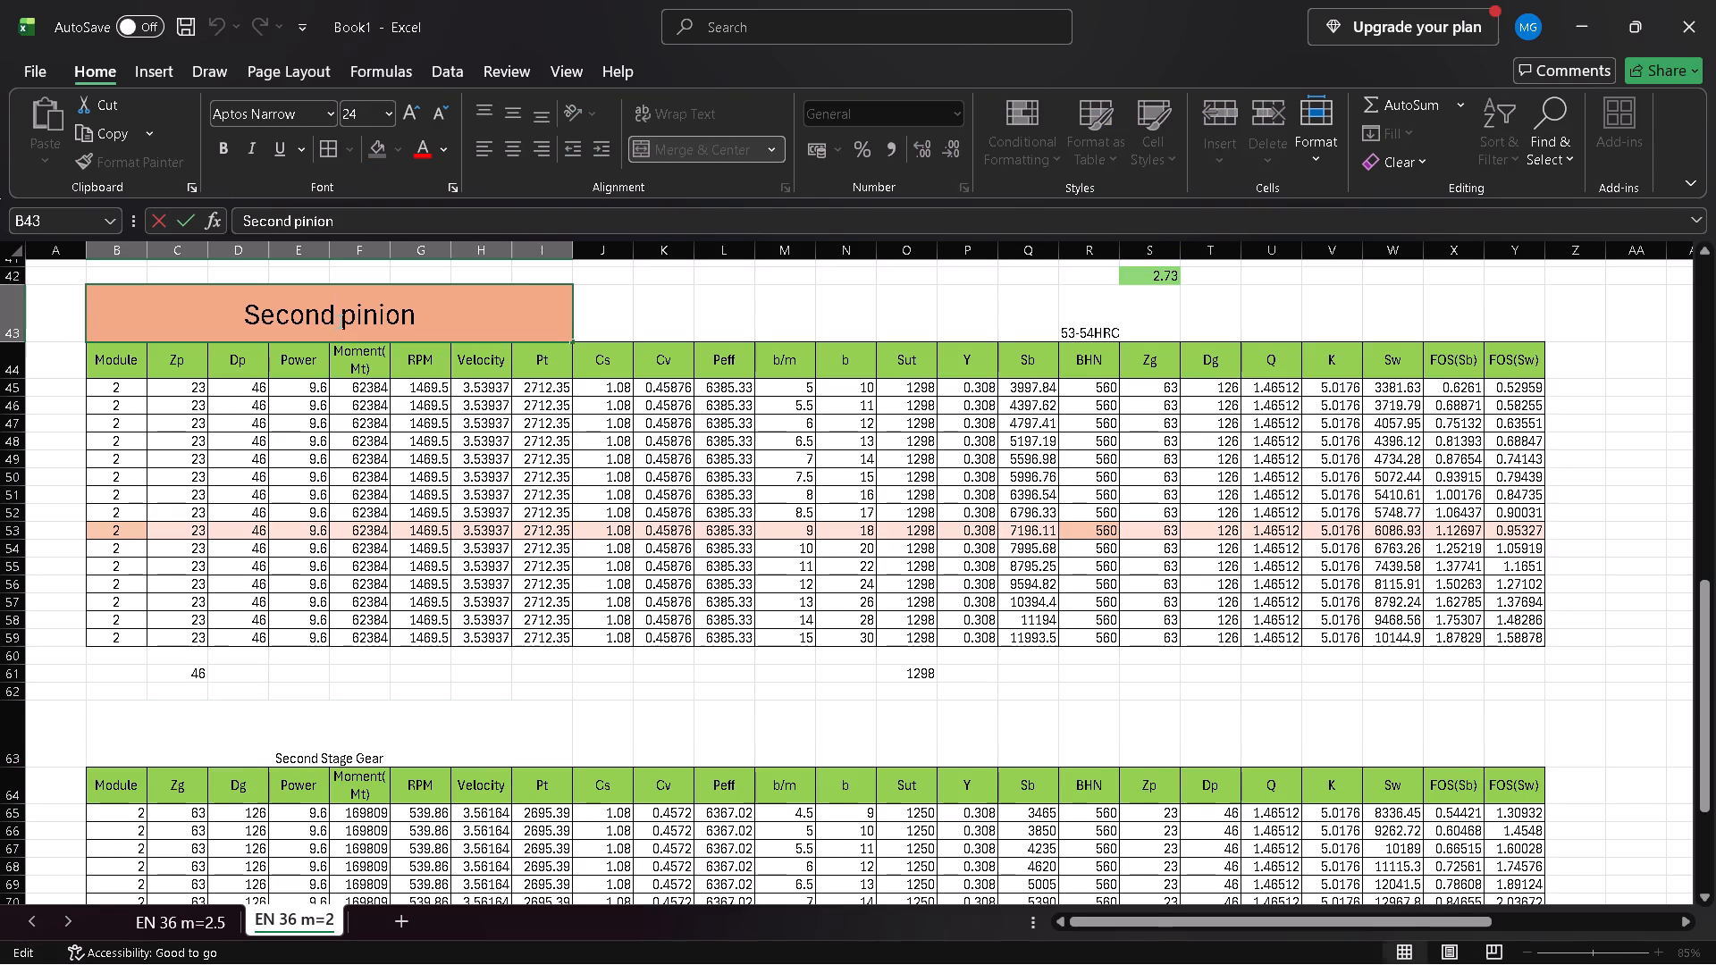
pyautogui.write('tag')
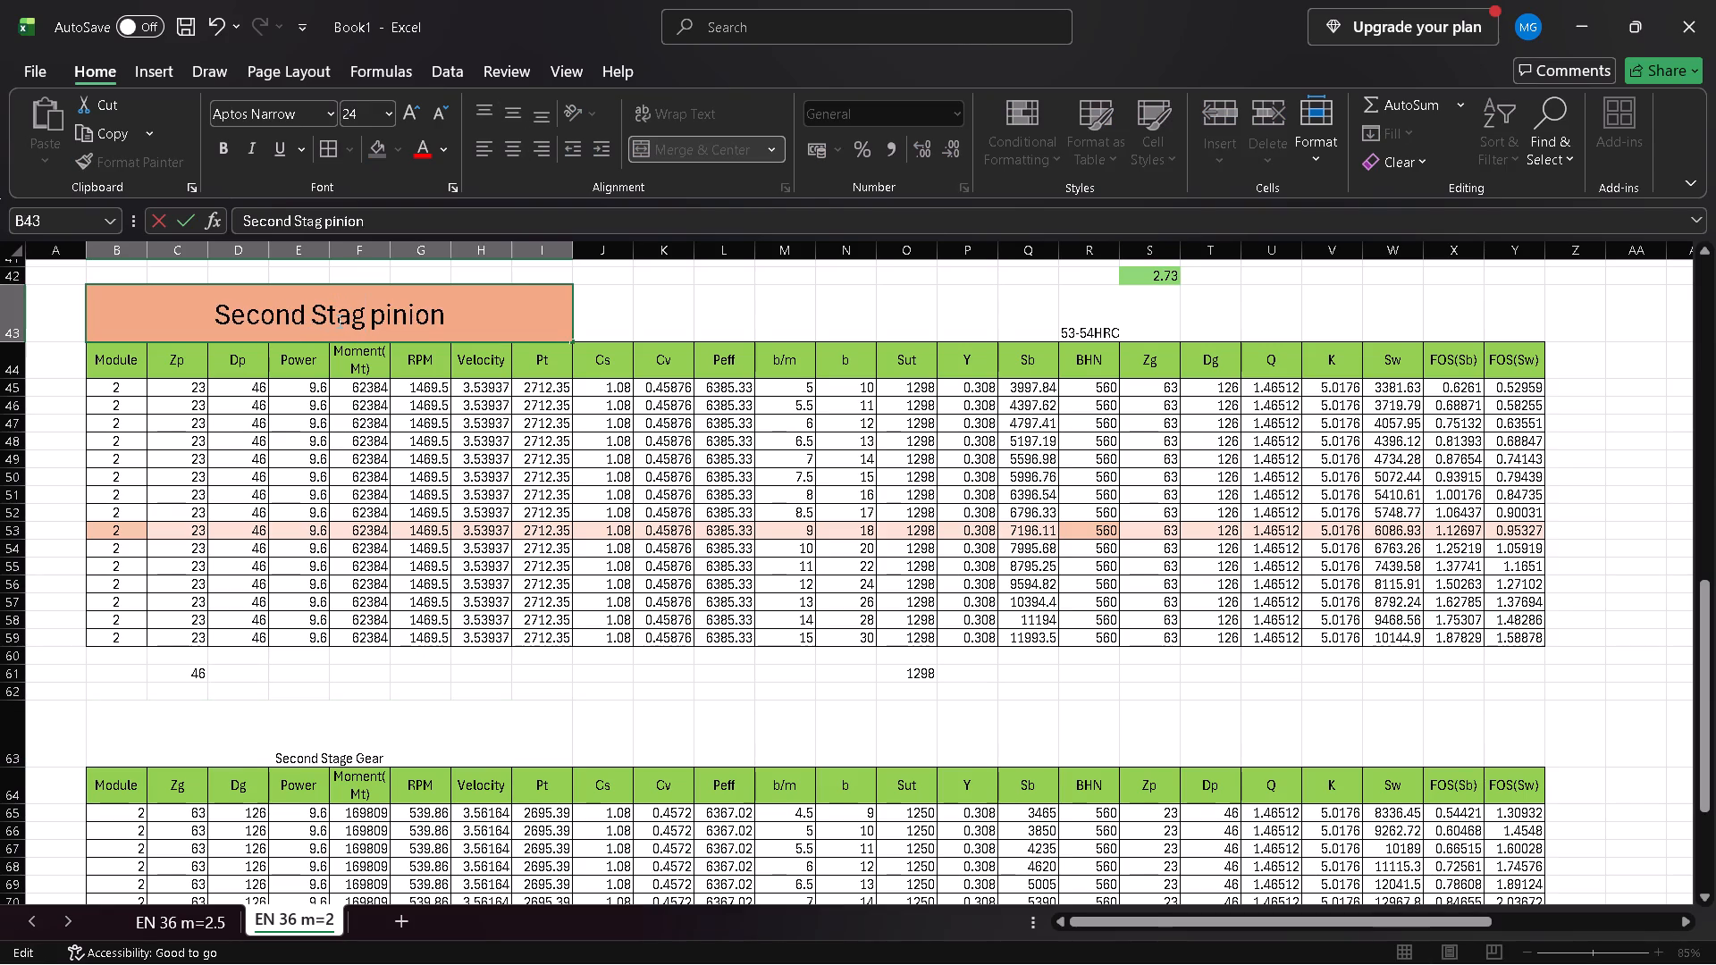
pyautogui.press('e')
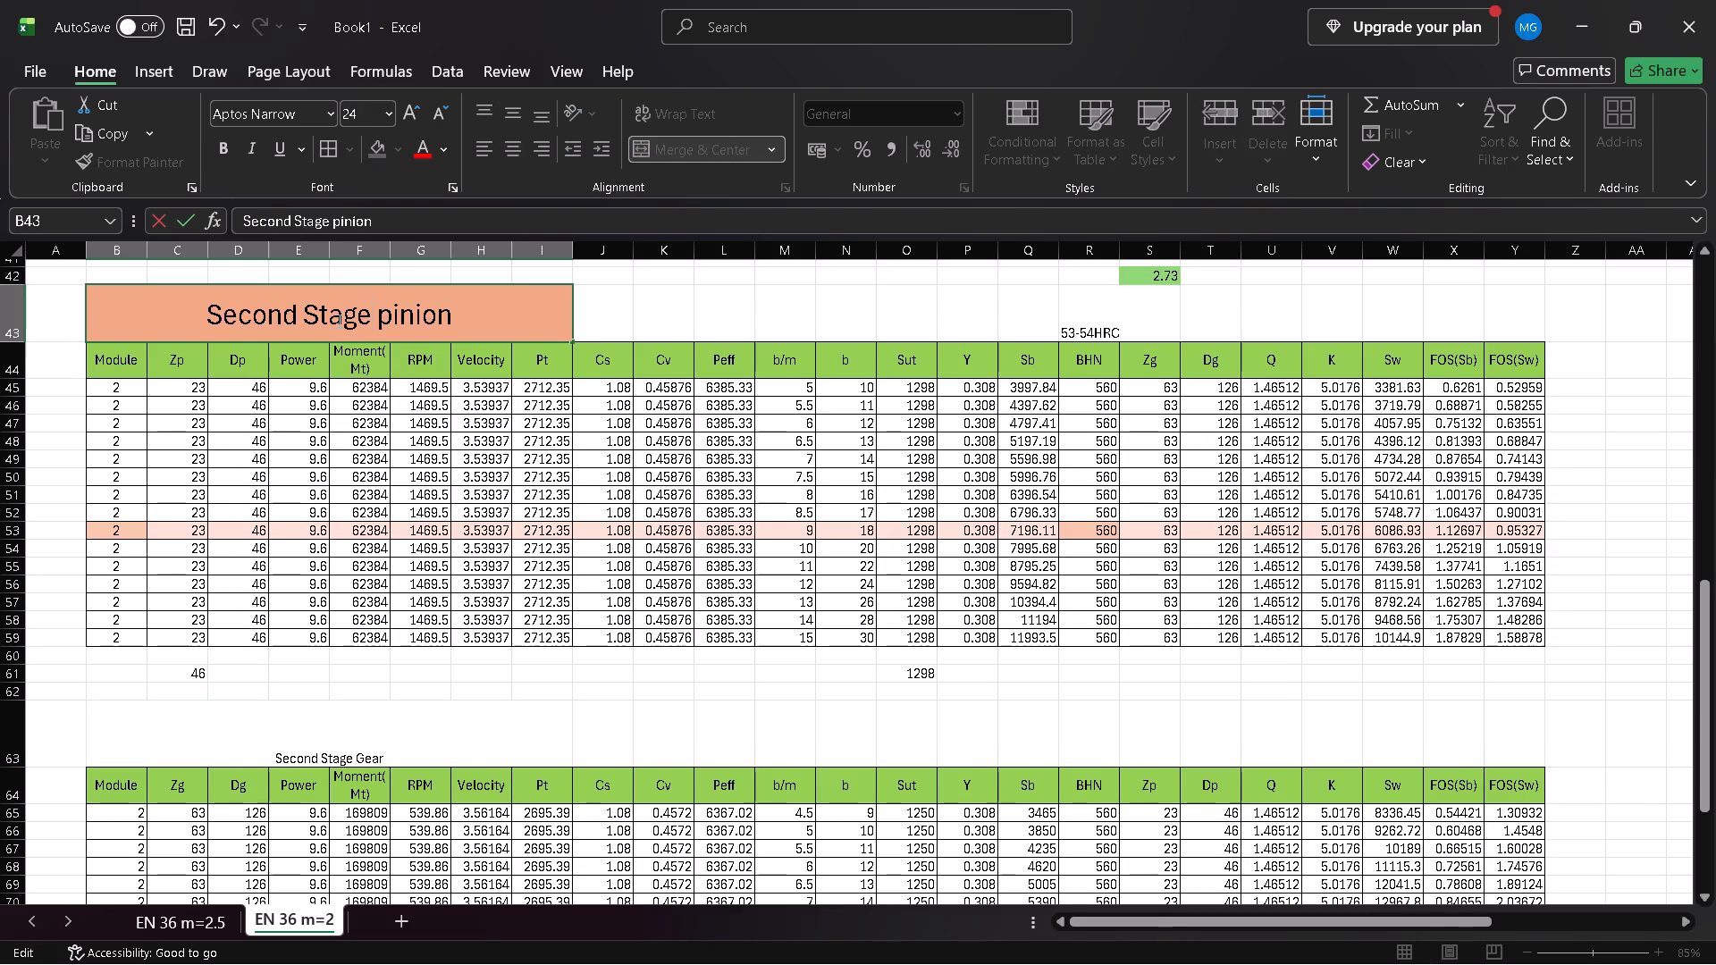
pyautogui.press('Return')
# Format the Second Stage Gear title like the other titles: vertically centred, light orange fill, font size 24.
pyautogui.click(279, 719)
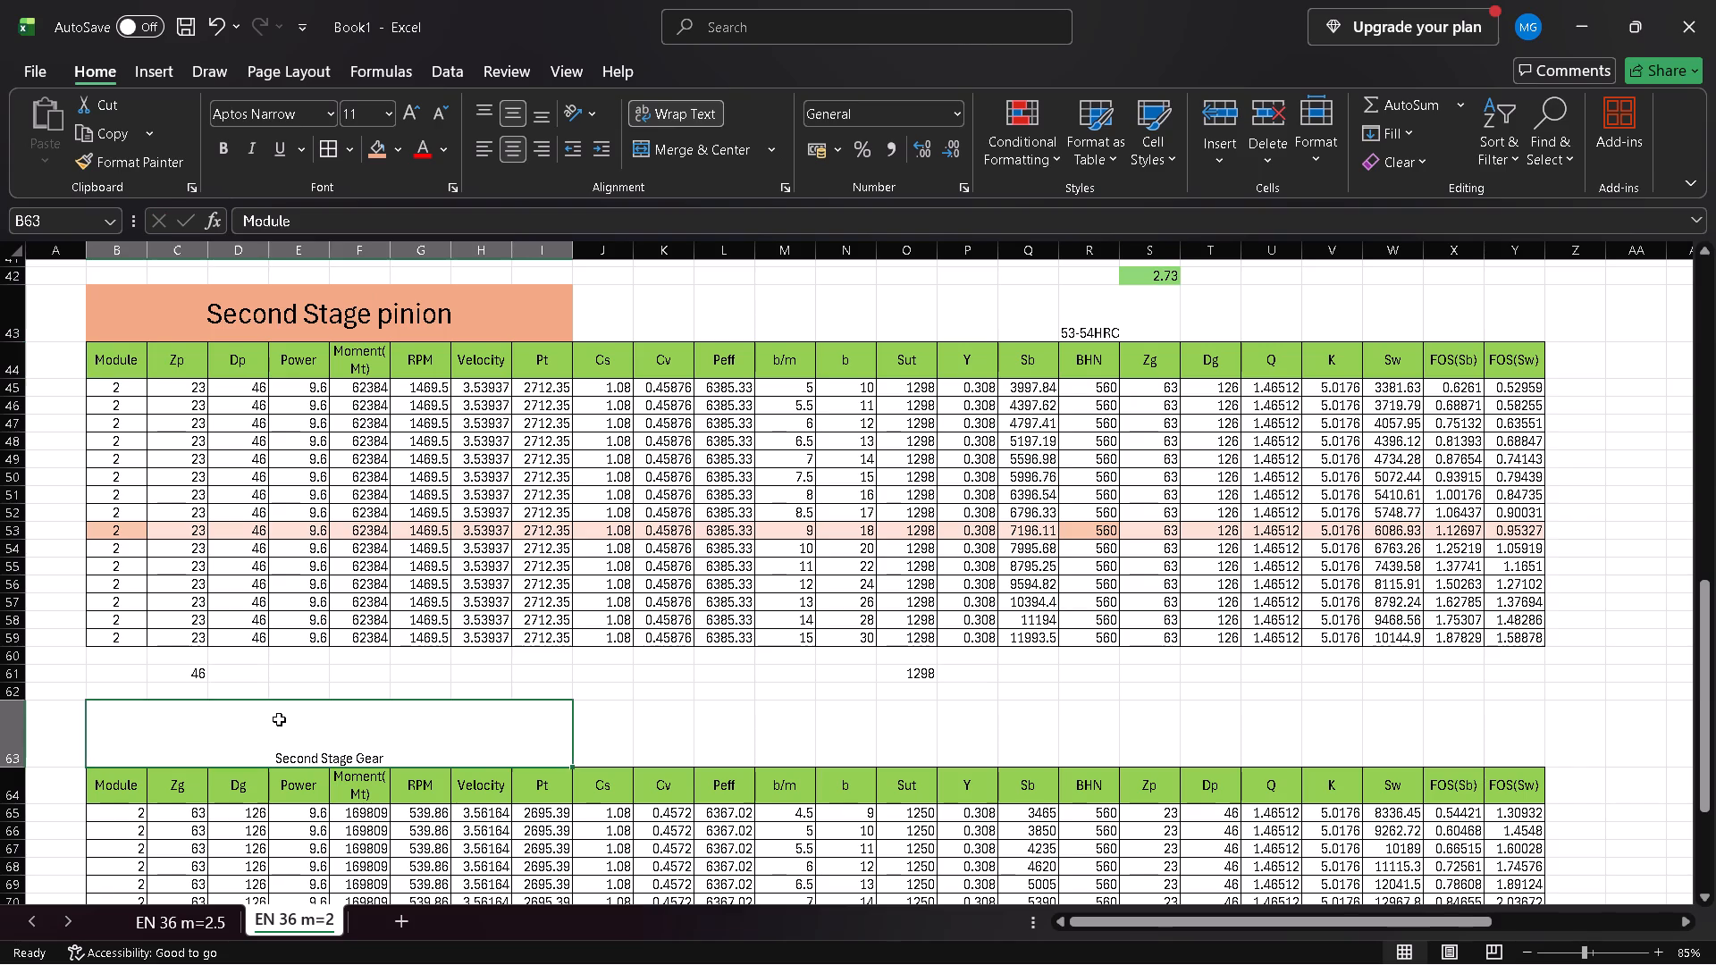
pyautogui.click(514, 121)
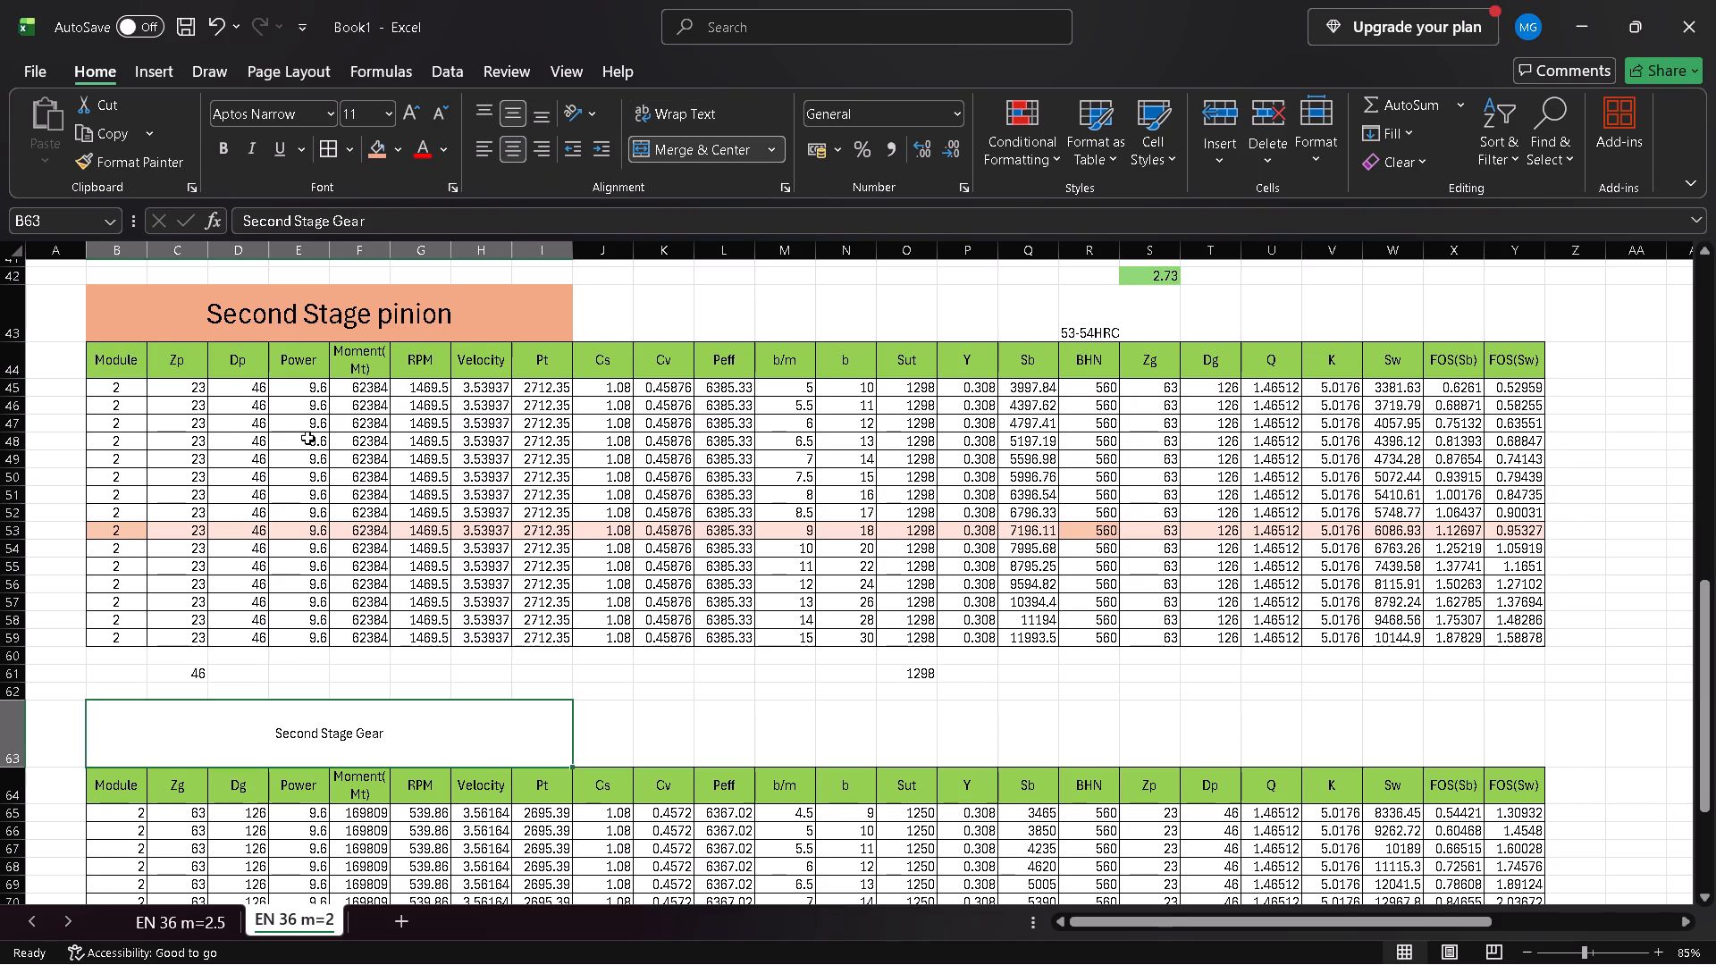
pyautogui.click(375, 156)
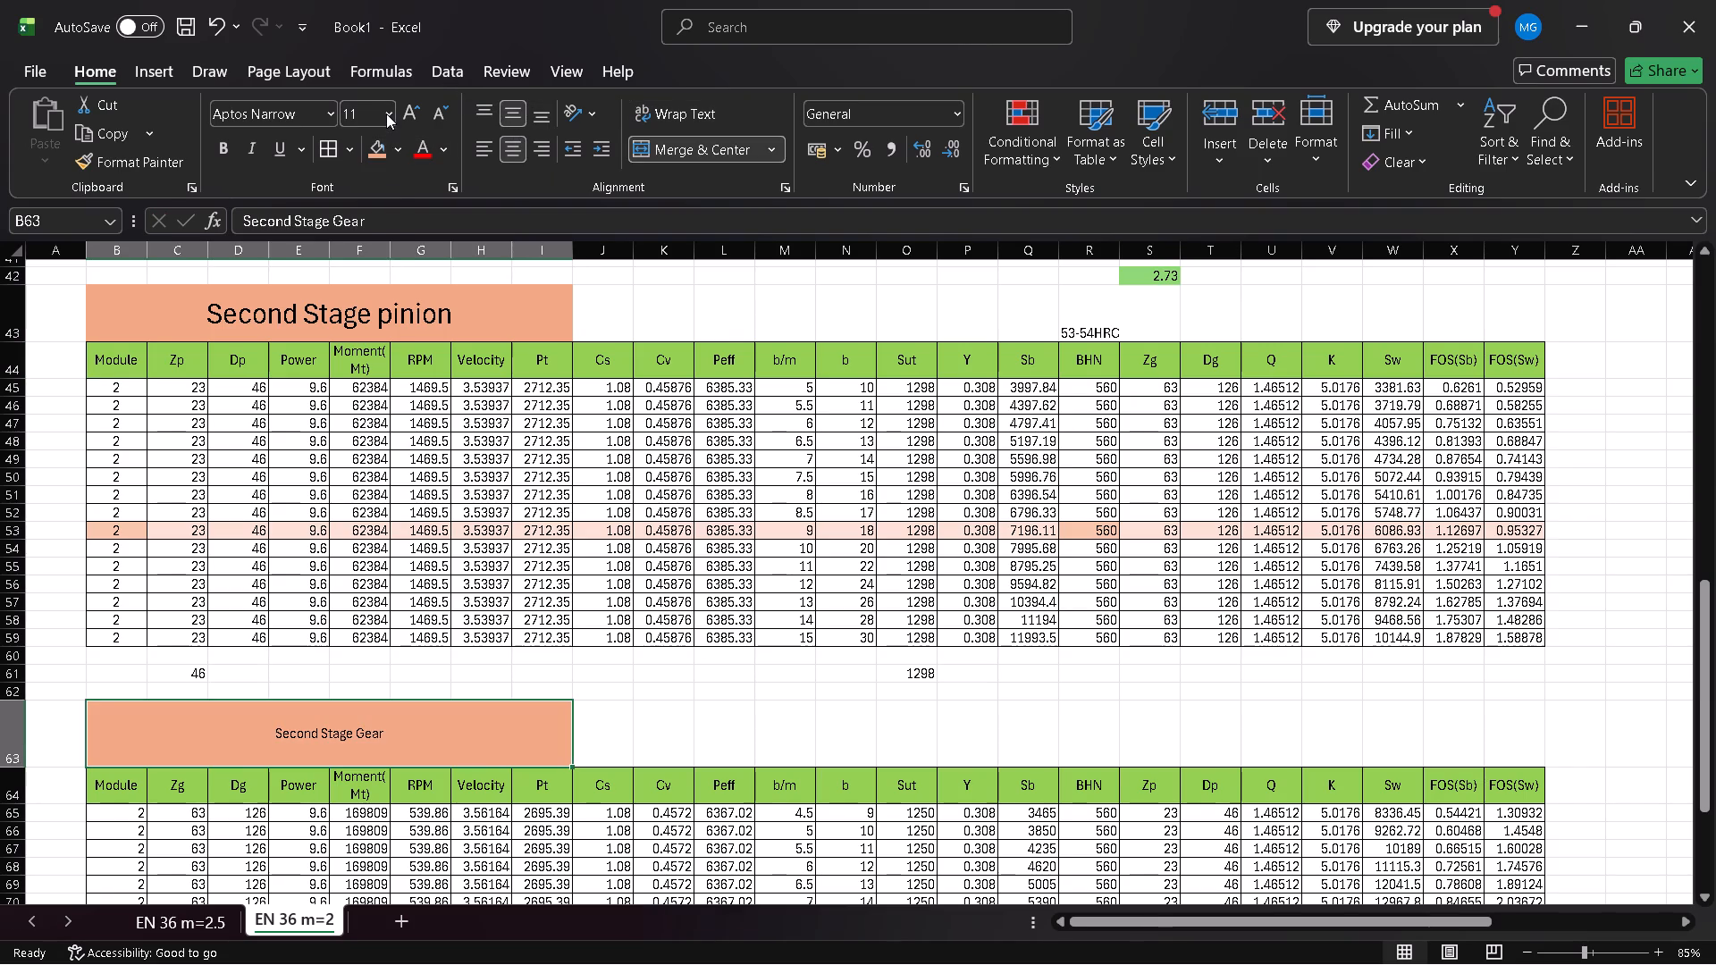
pyautogui.click(386, 113)
pyautogui.click(359, 405)
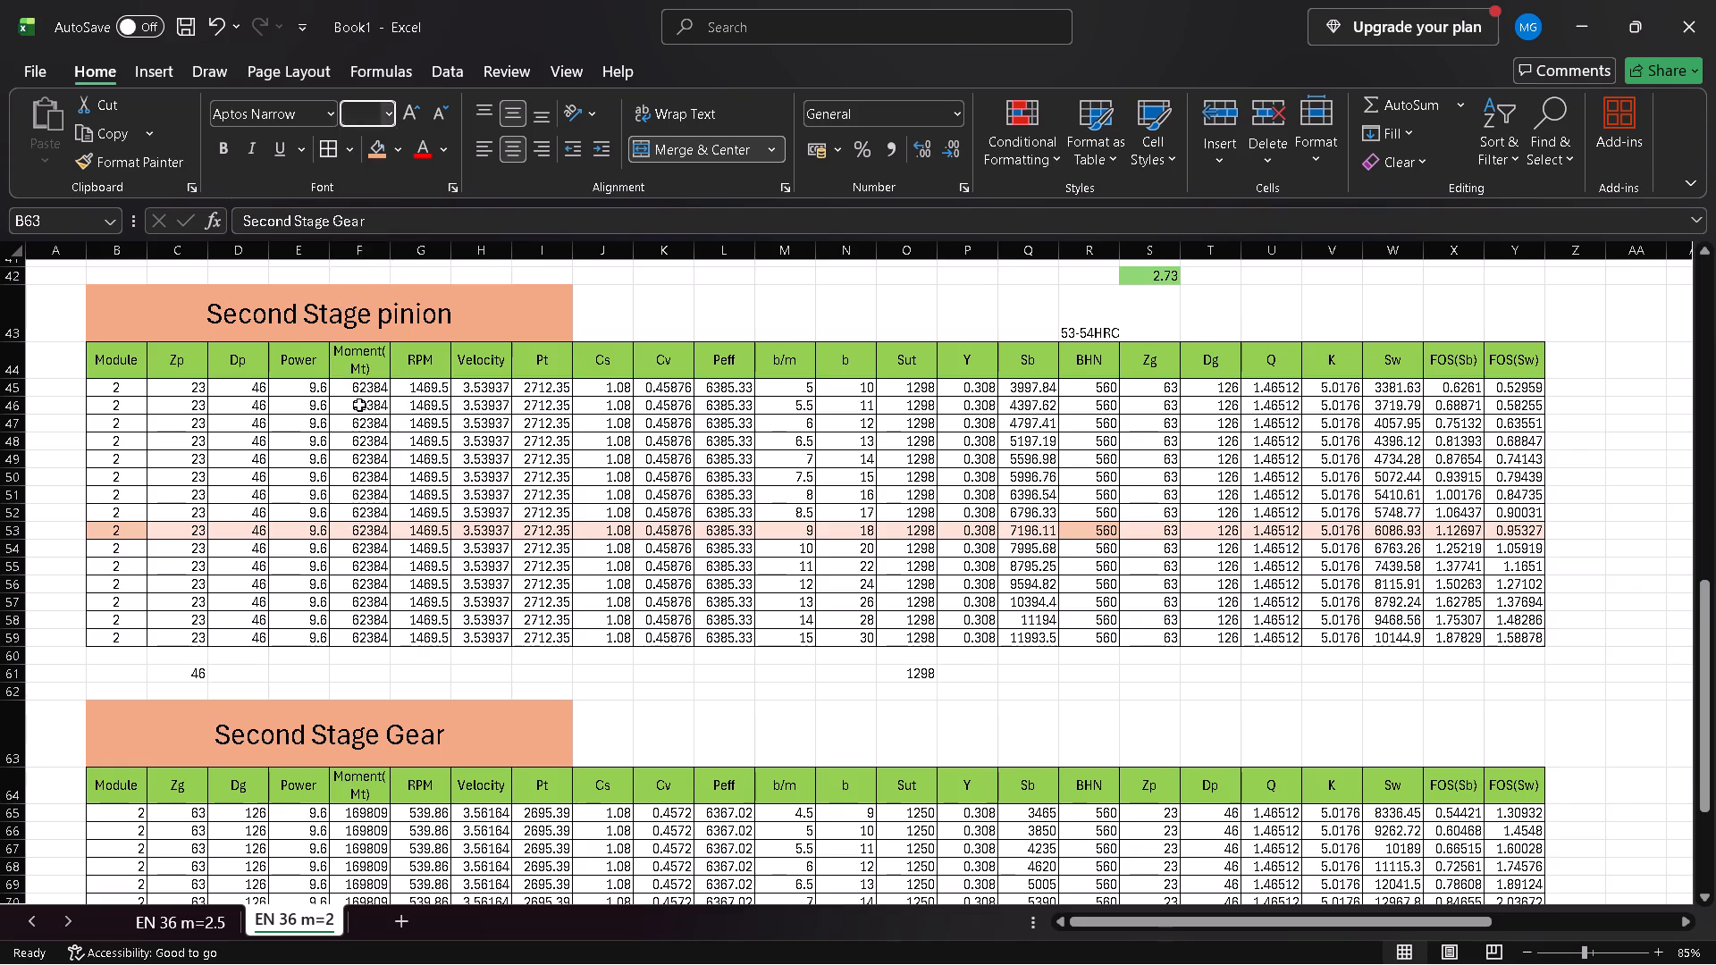
# Delete the stray values outside the tables in cells C61, O61 and S42.
pyautogui.scroll(-4, 436, 565)
pyautogui.scroll(1, 436, 565)
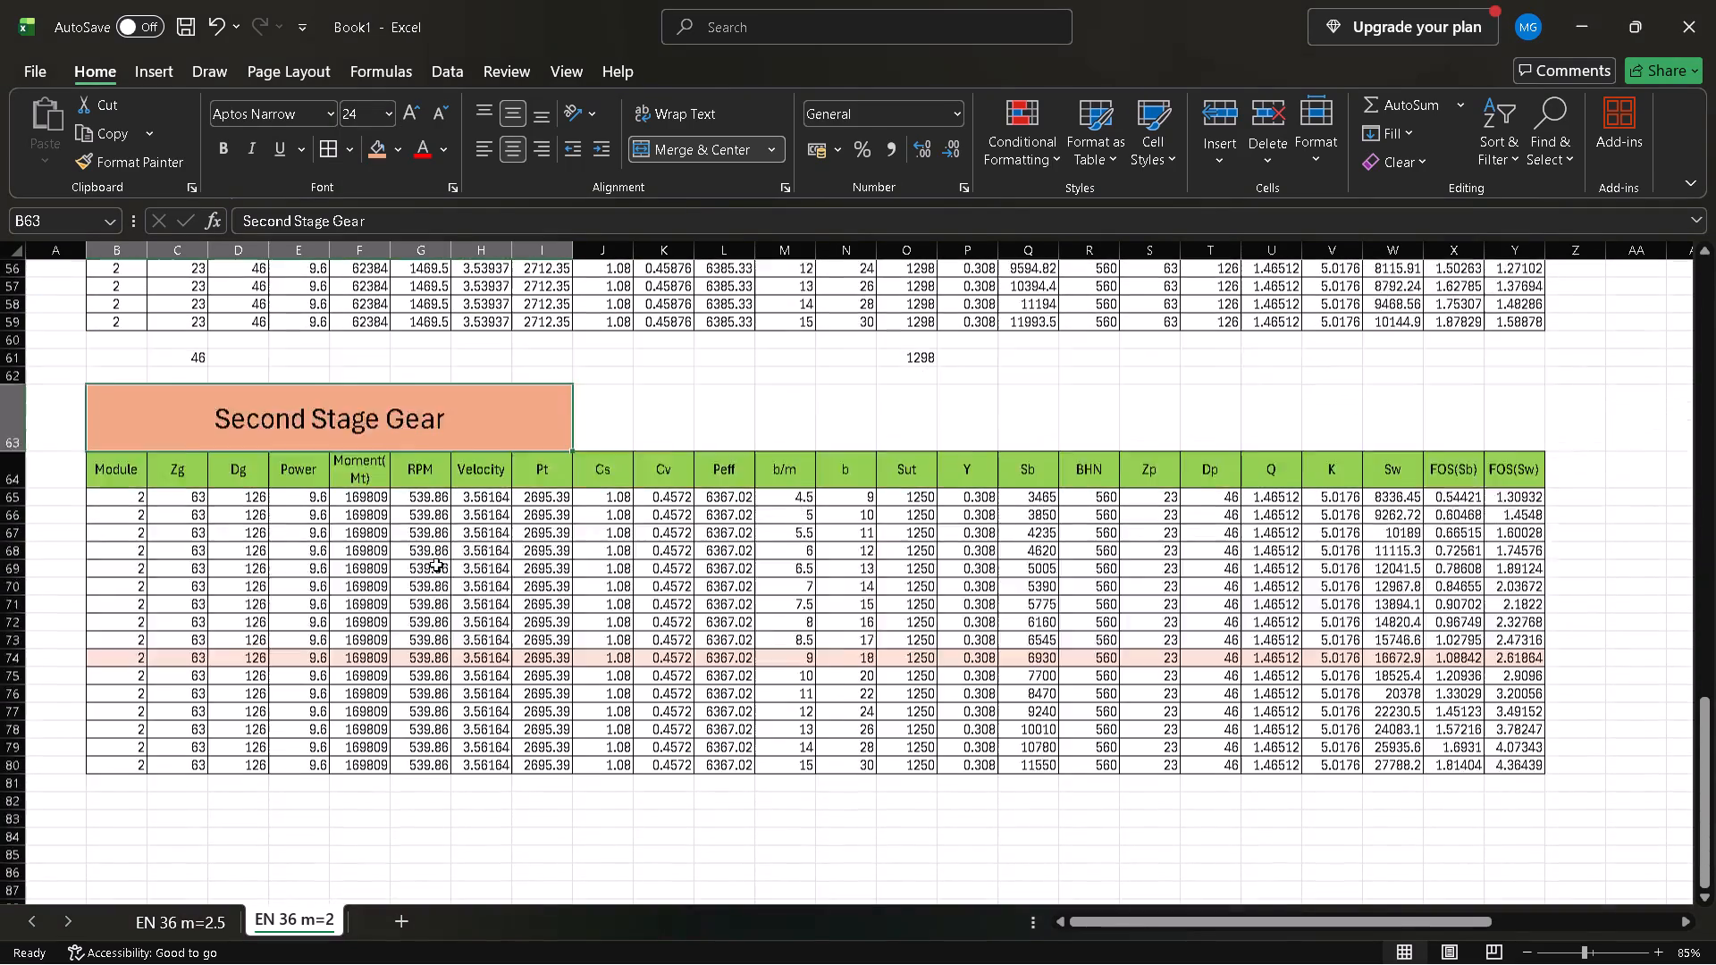
pyautogui.scroll(2, 436, 565)
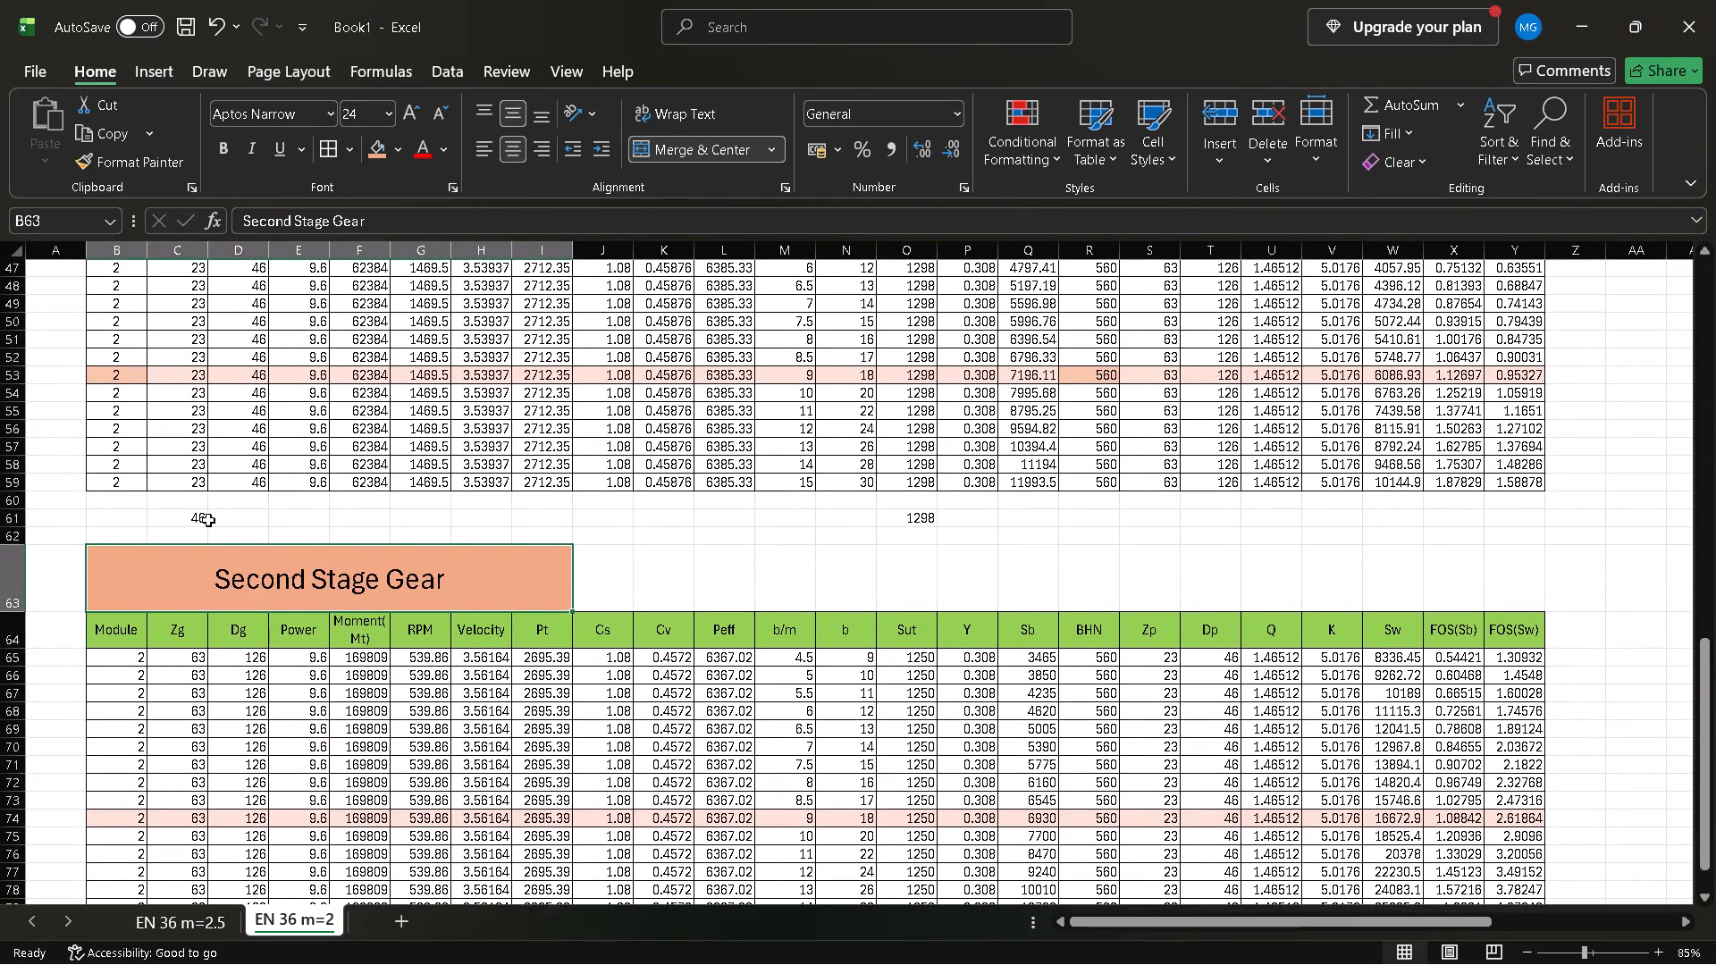
pyautogui.click(208, 520)
pyautogui.click(194, 517)
pyautogui.press('BackSpace')
pyautogui.press('BackSpace')
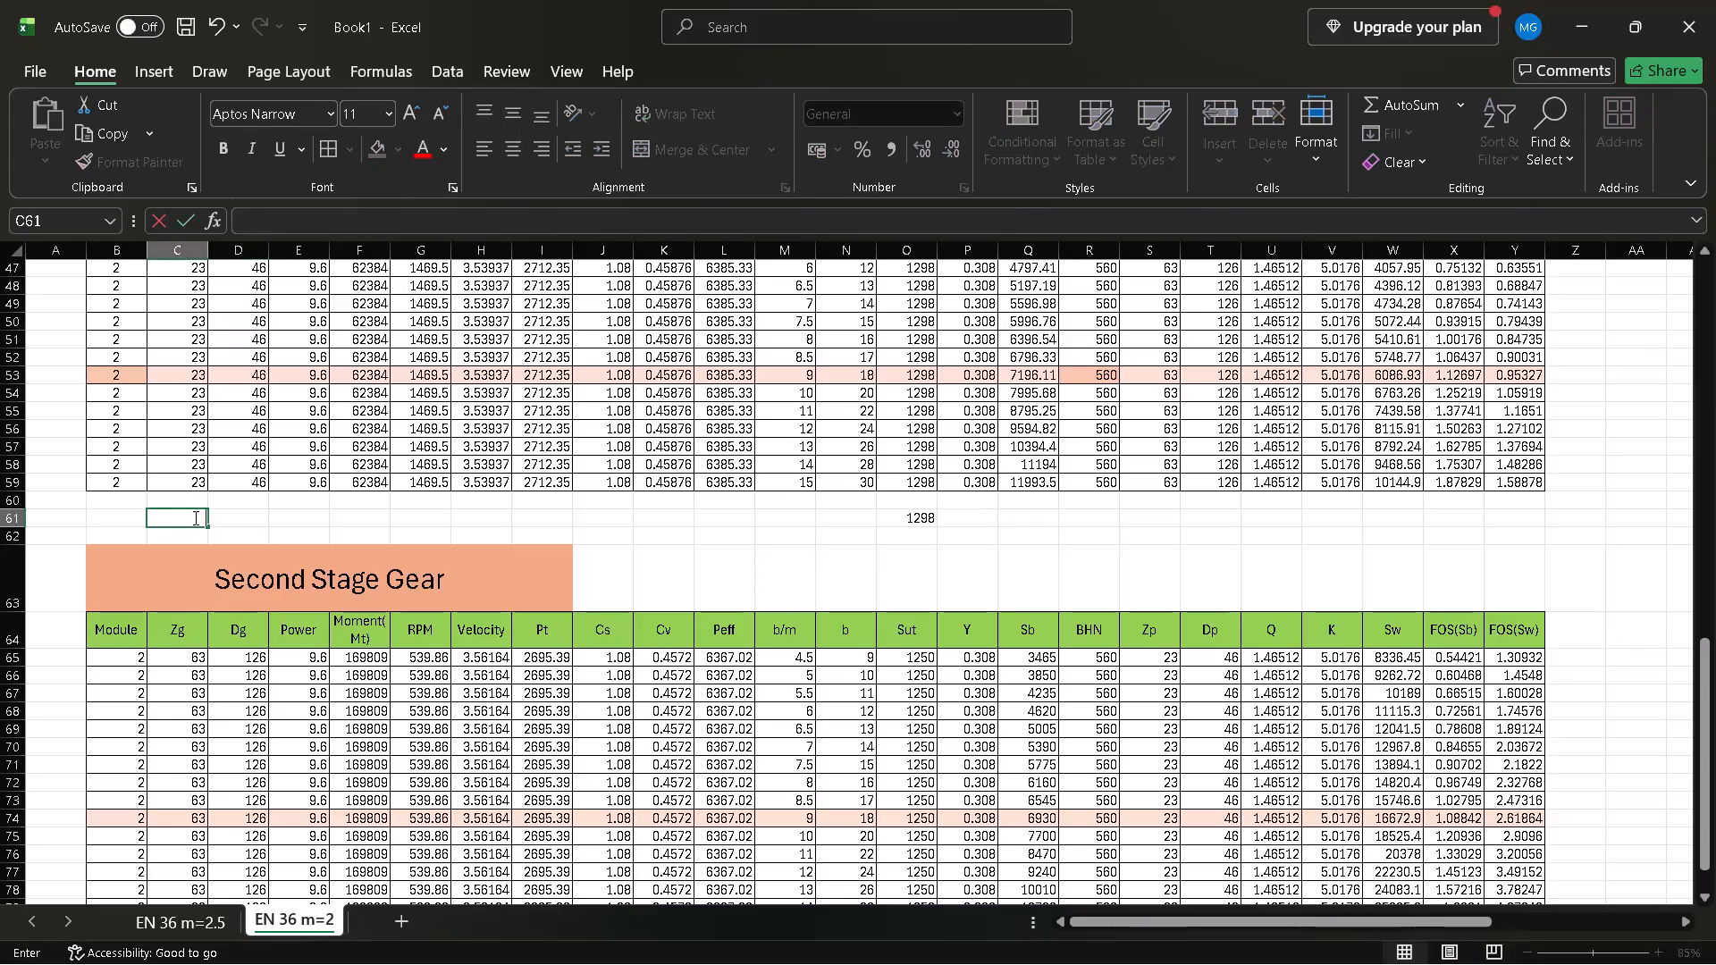
pyautogui.click(912, 519)
pyautogui.press('BackSpace')
pyautogui.press('BackSpace')
pyautogui.scroll(4, 912, 519)
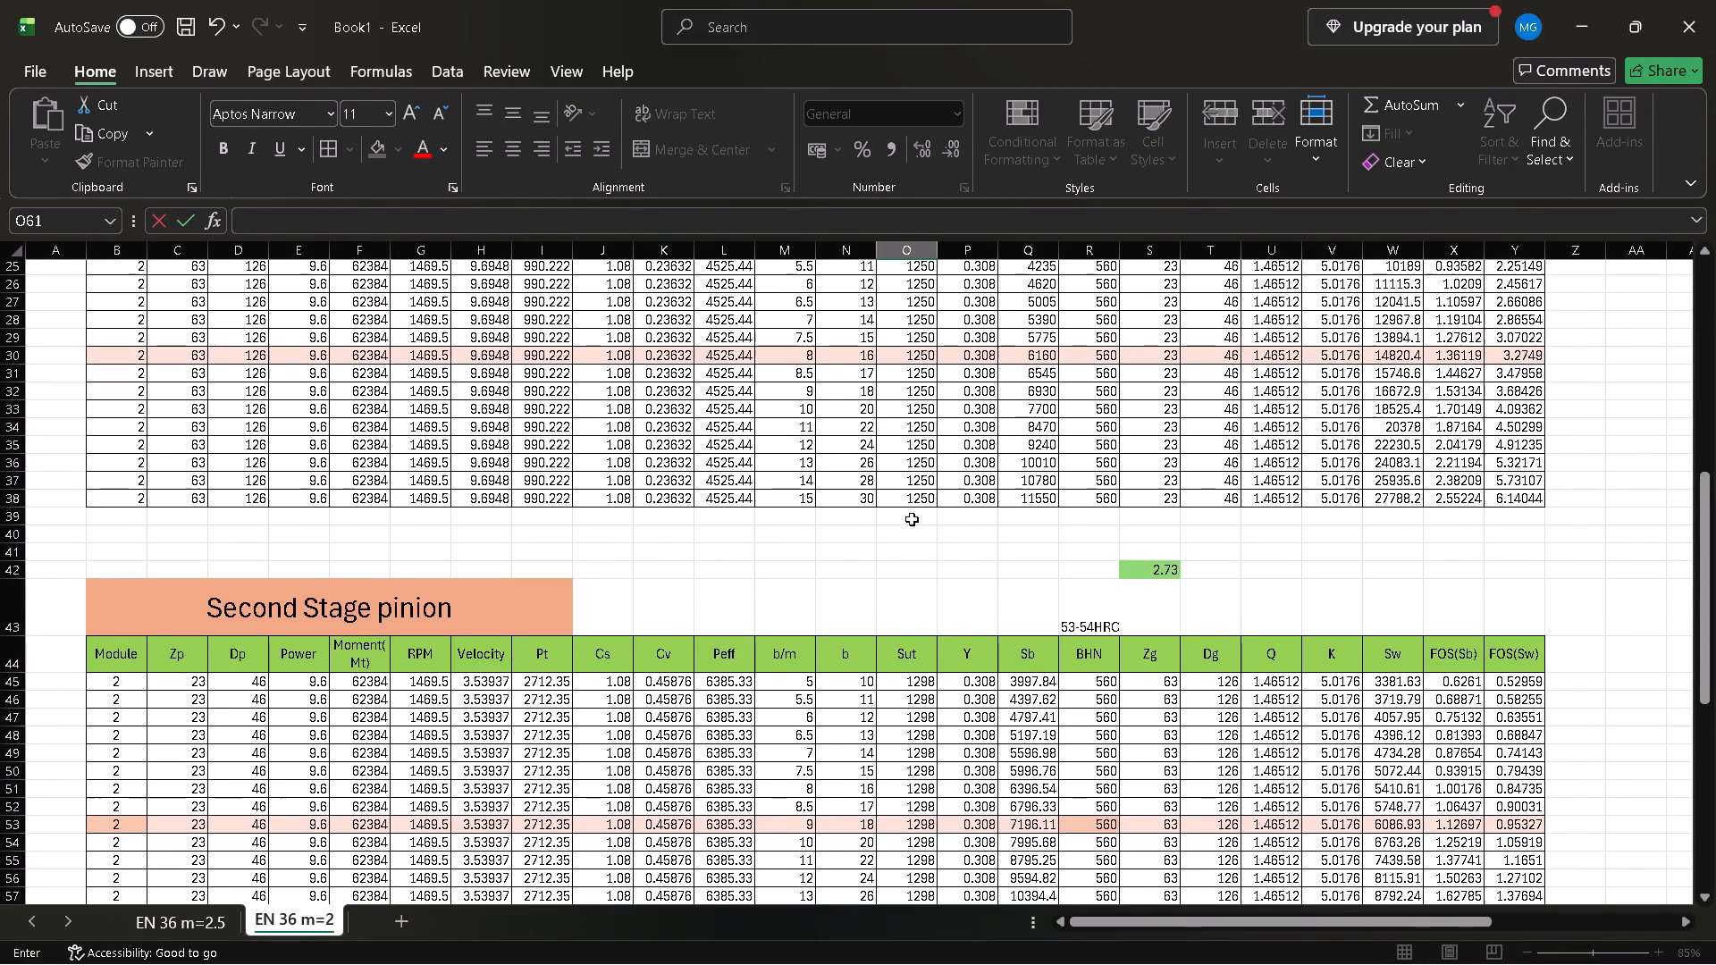
pyautogui.click(1137, 573)
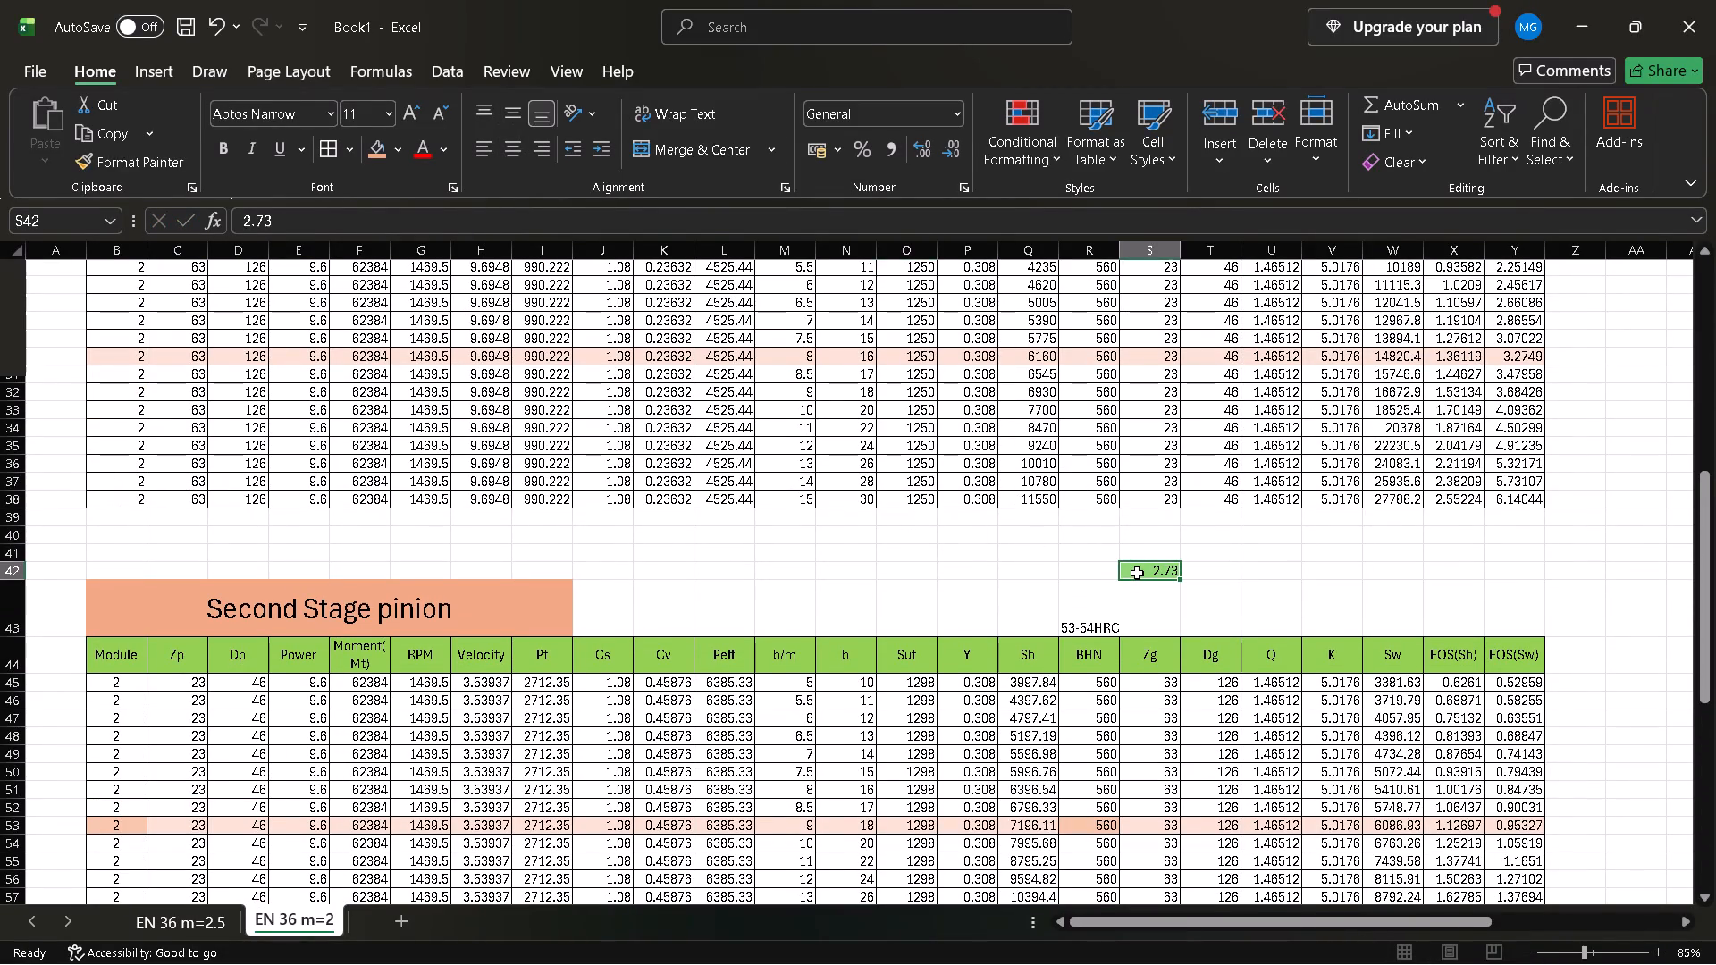
pyautogui.press('BackSpace')
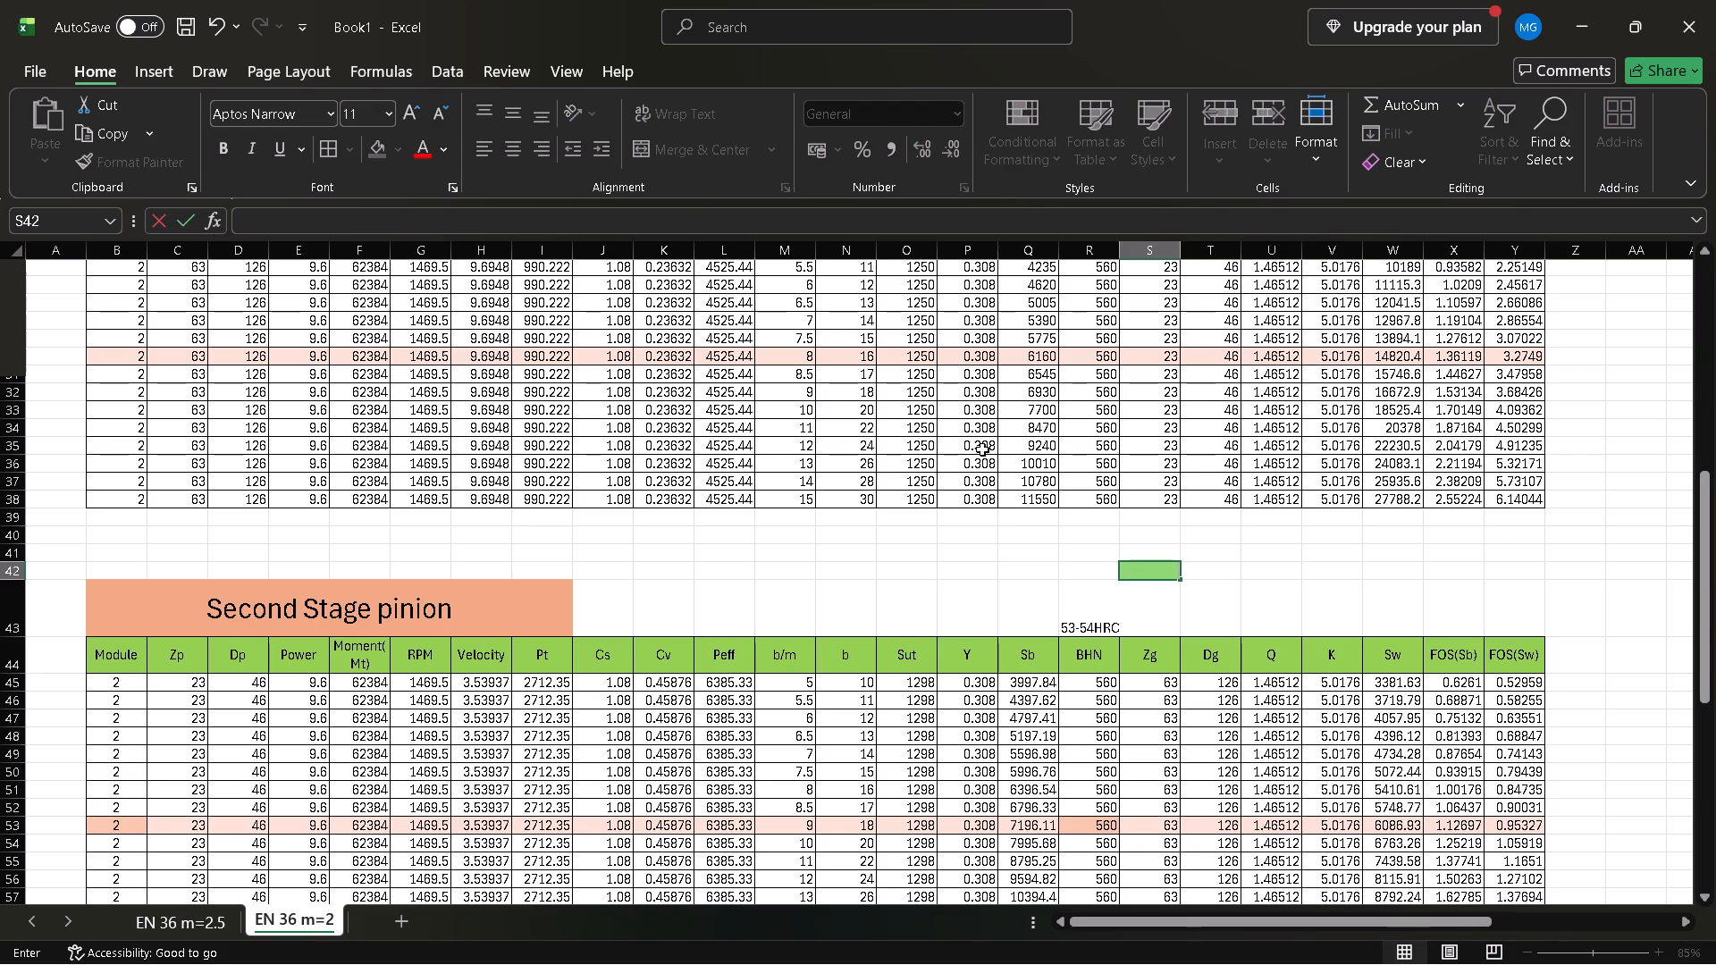
# Look over the formatted stage tables, then examine the tables and row 6 of the first table on the EN 36 m=2.5 sheet.
pyautogui.scroll(3, 1012, 524)
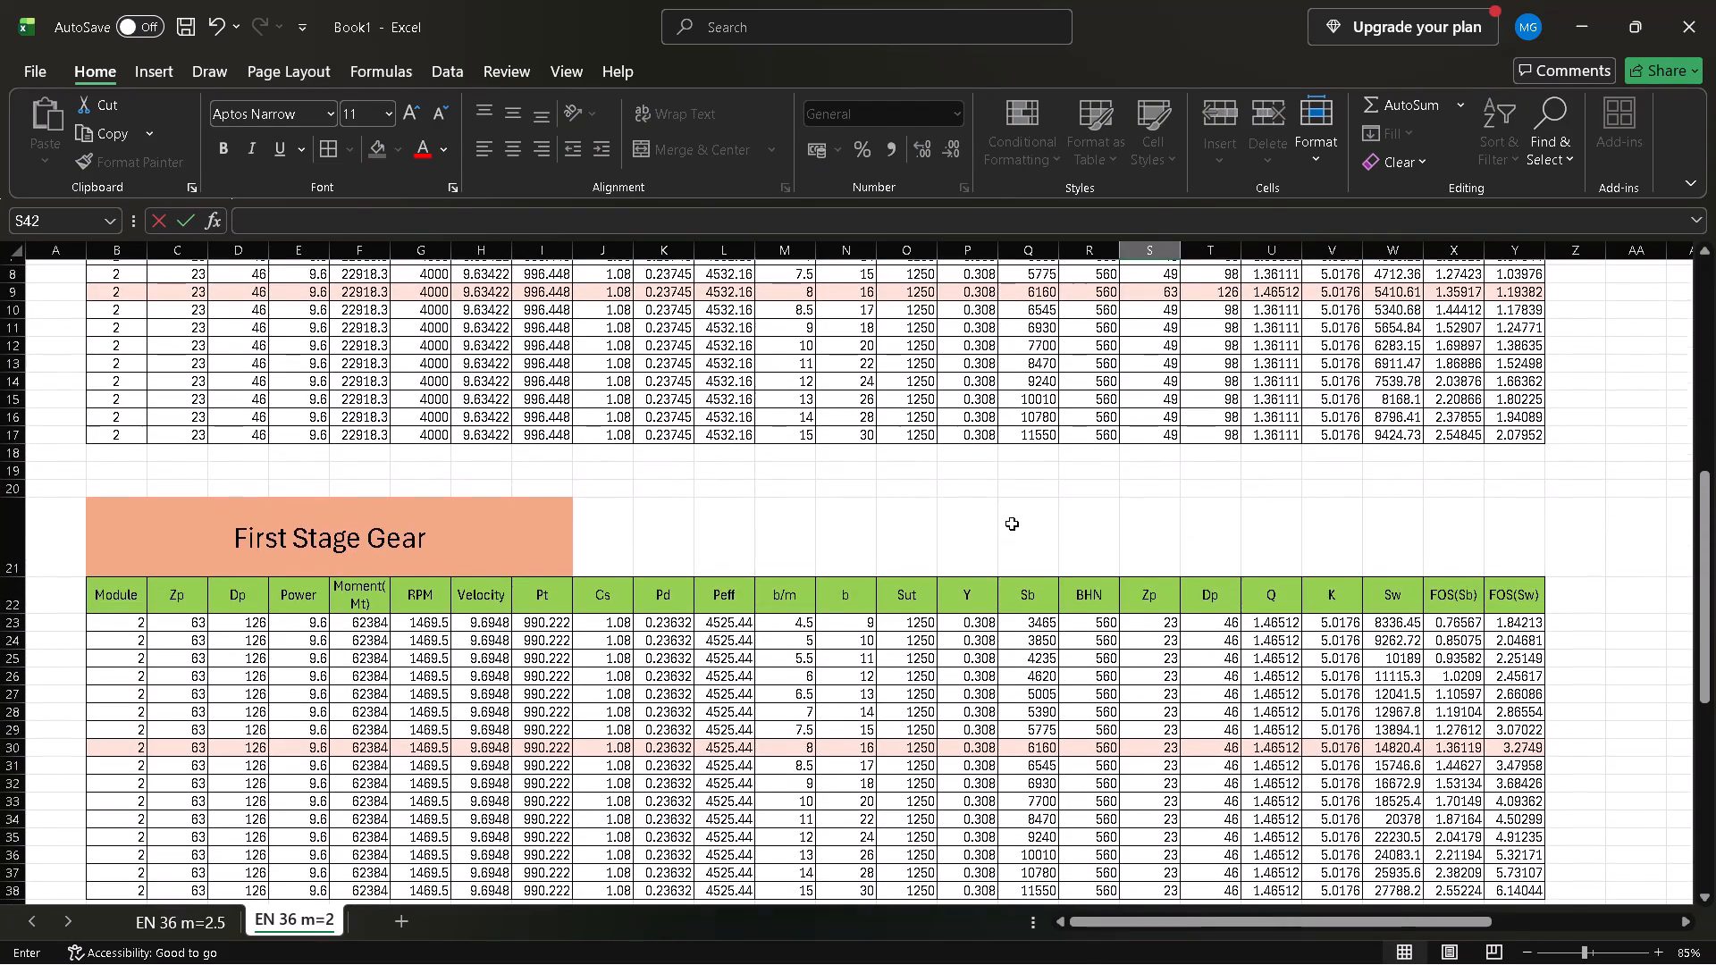
pyautogui.scroll(4, 1012, 524)
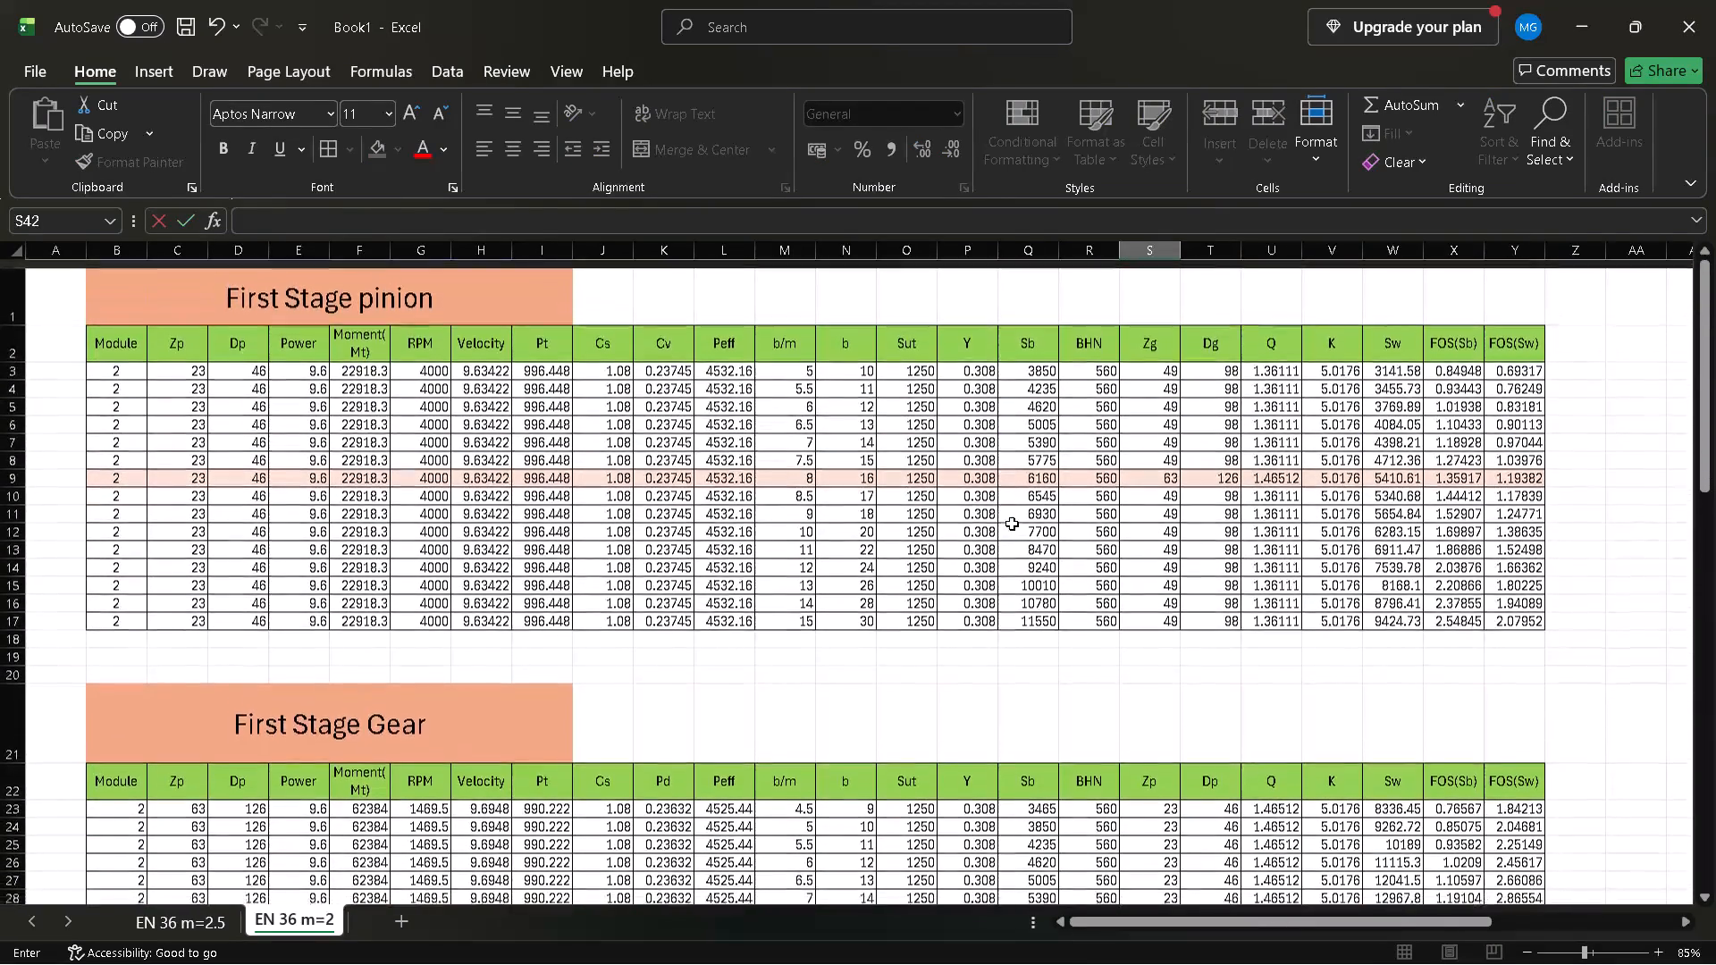
pyautogui.scroll(-7, 798, 632)
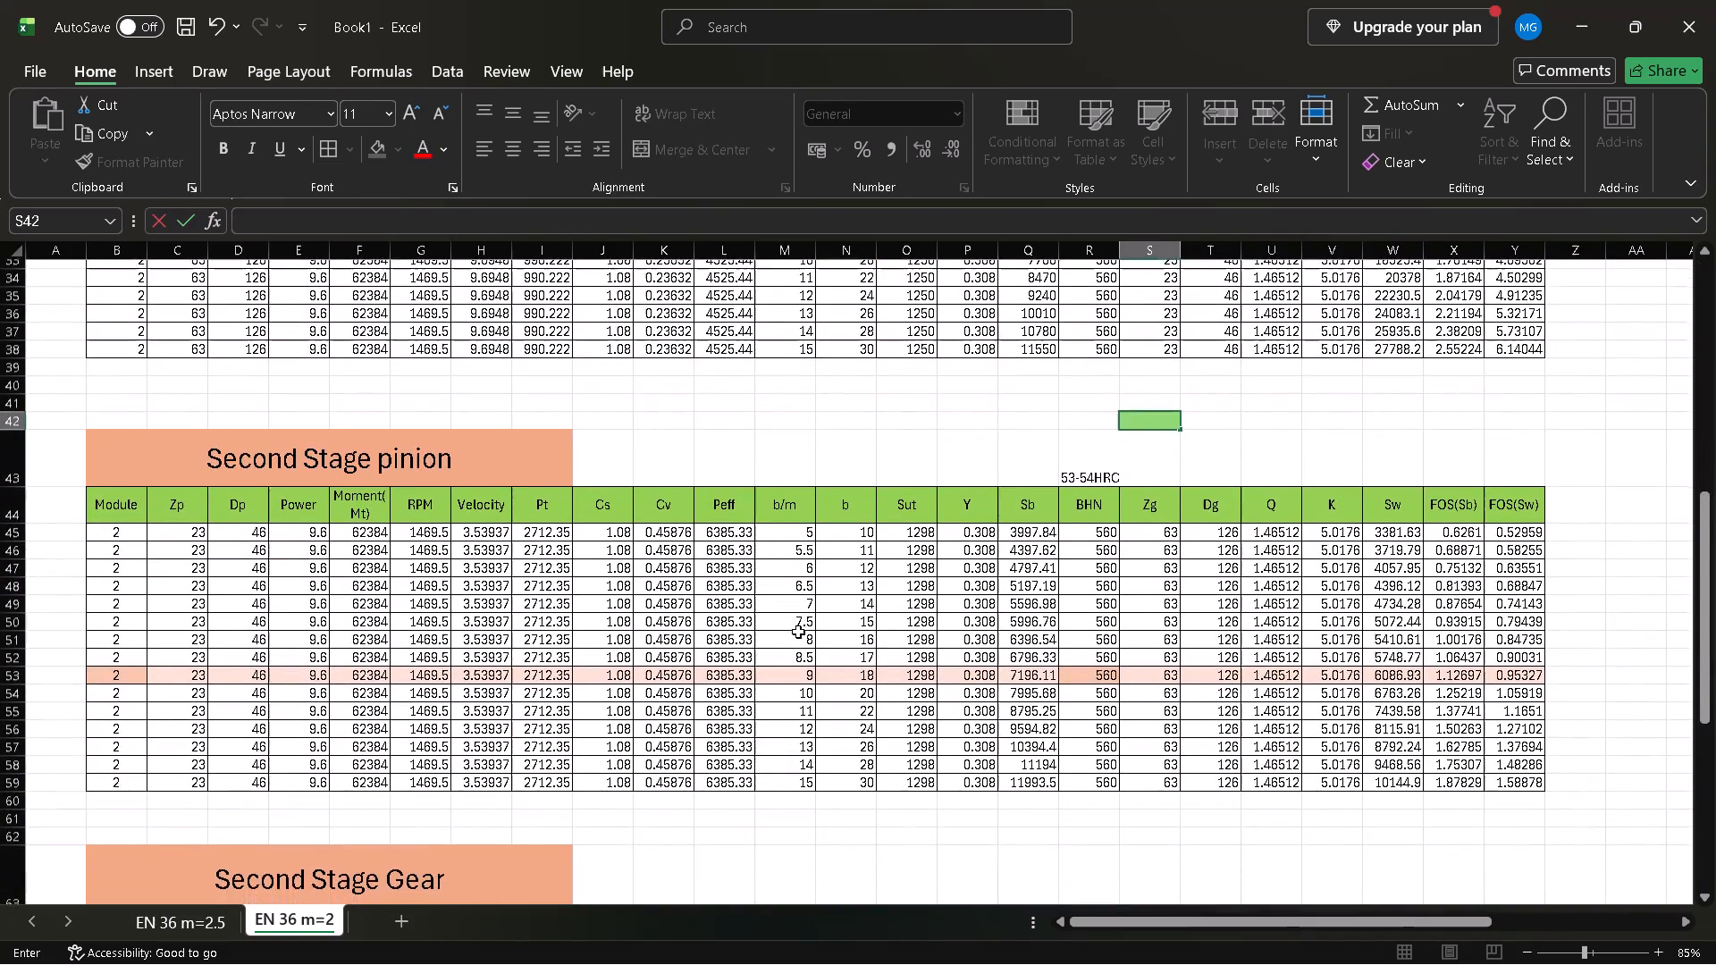
pyautogui.scroll(-6, 798, 632)
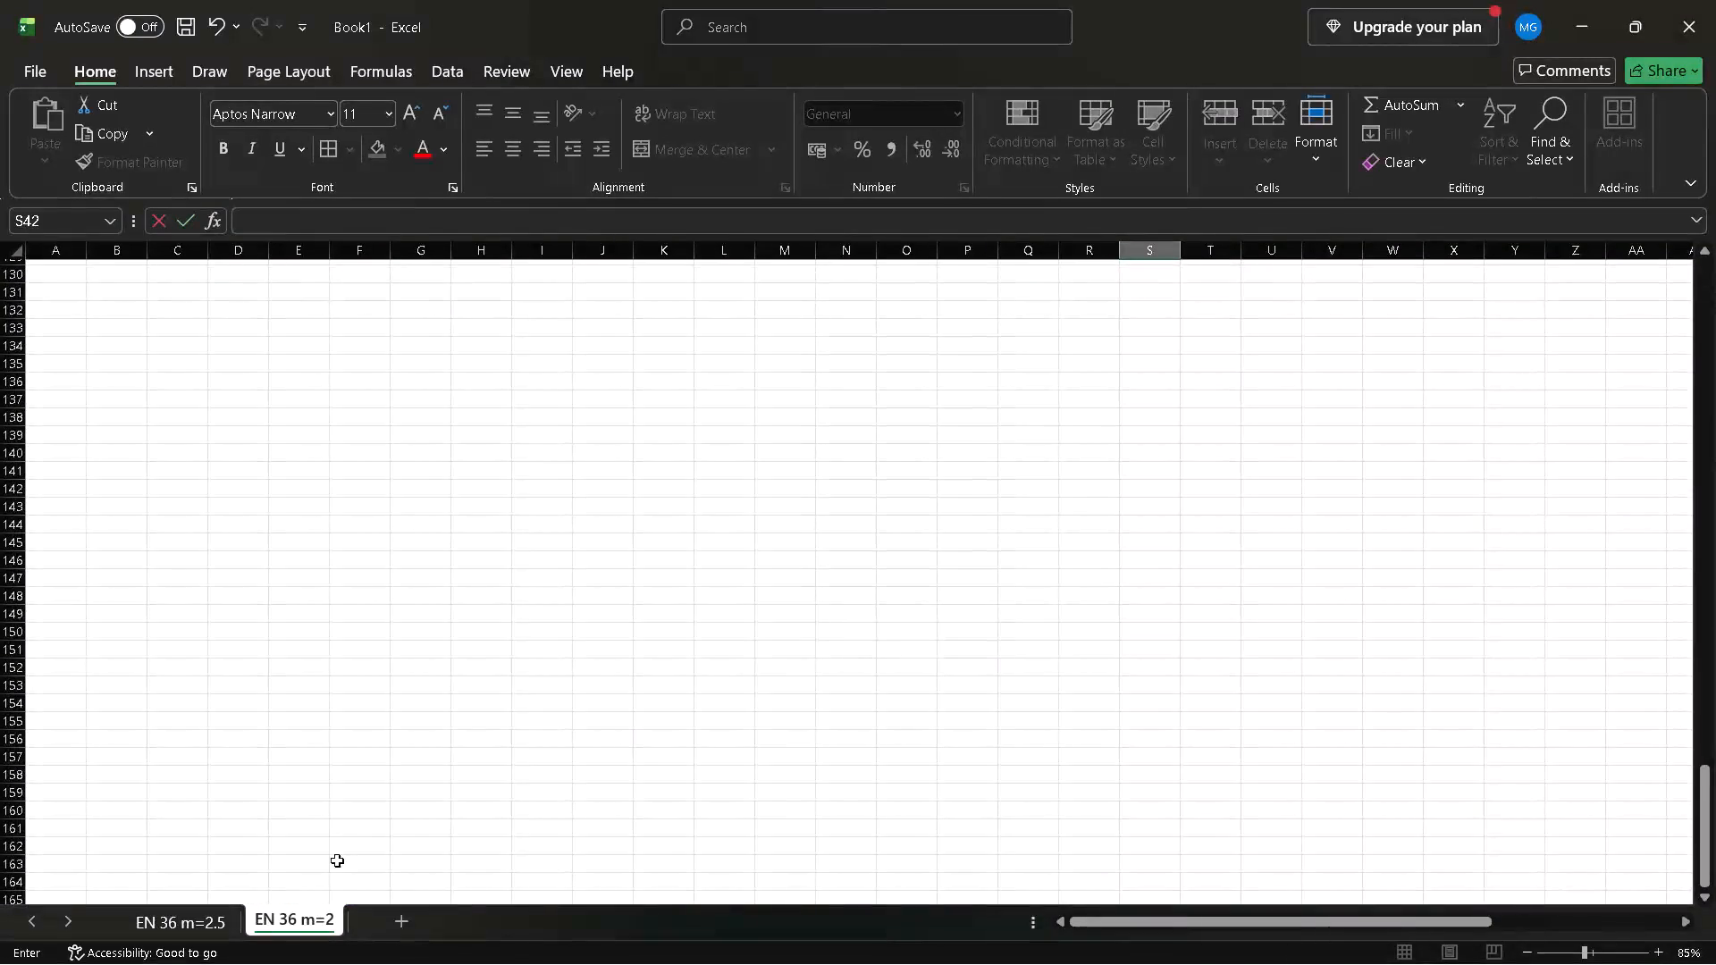
pyautogui.click(177, 917)
pyautogui.scroll(1, 379, 624)
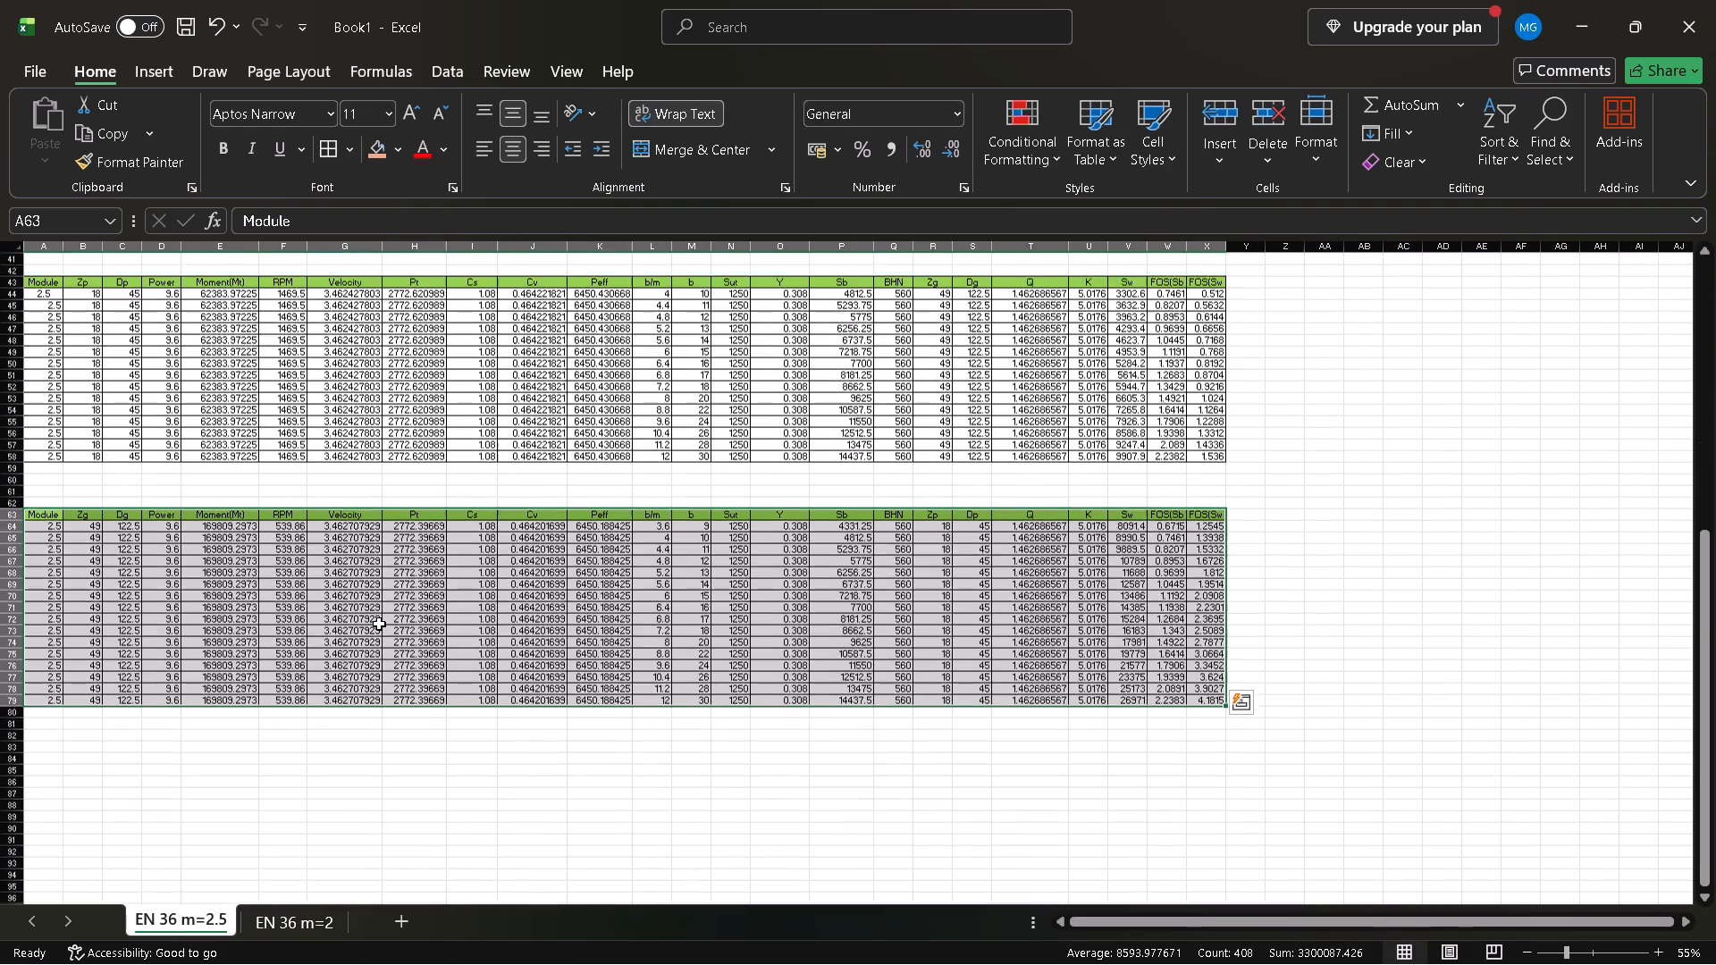
pyautogui.scroll(6, 379, 624)
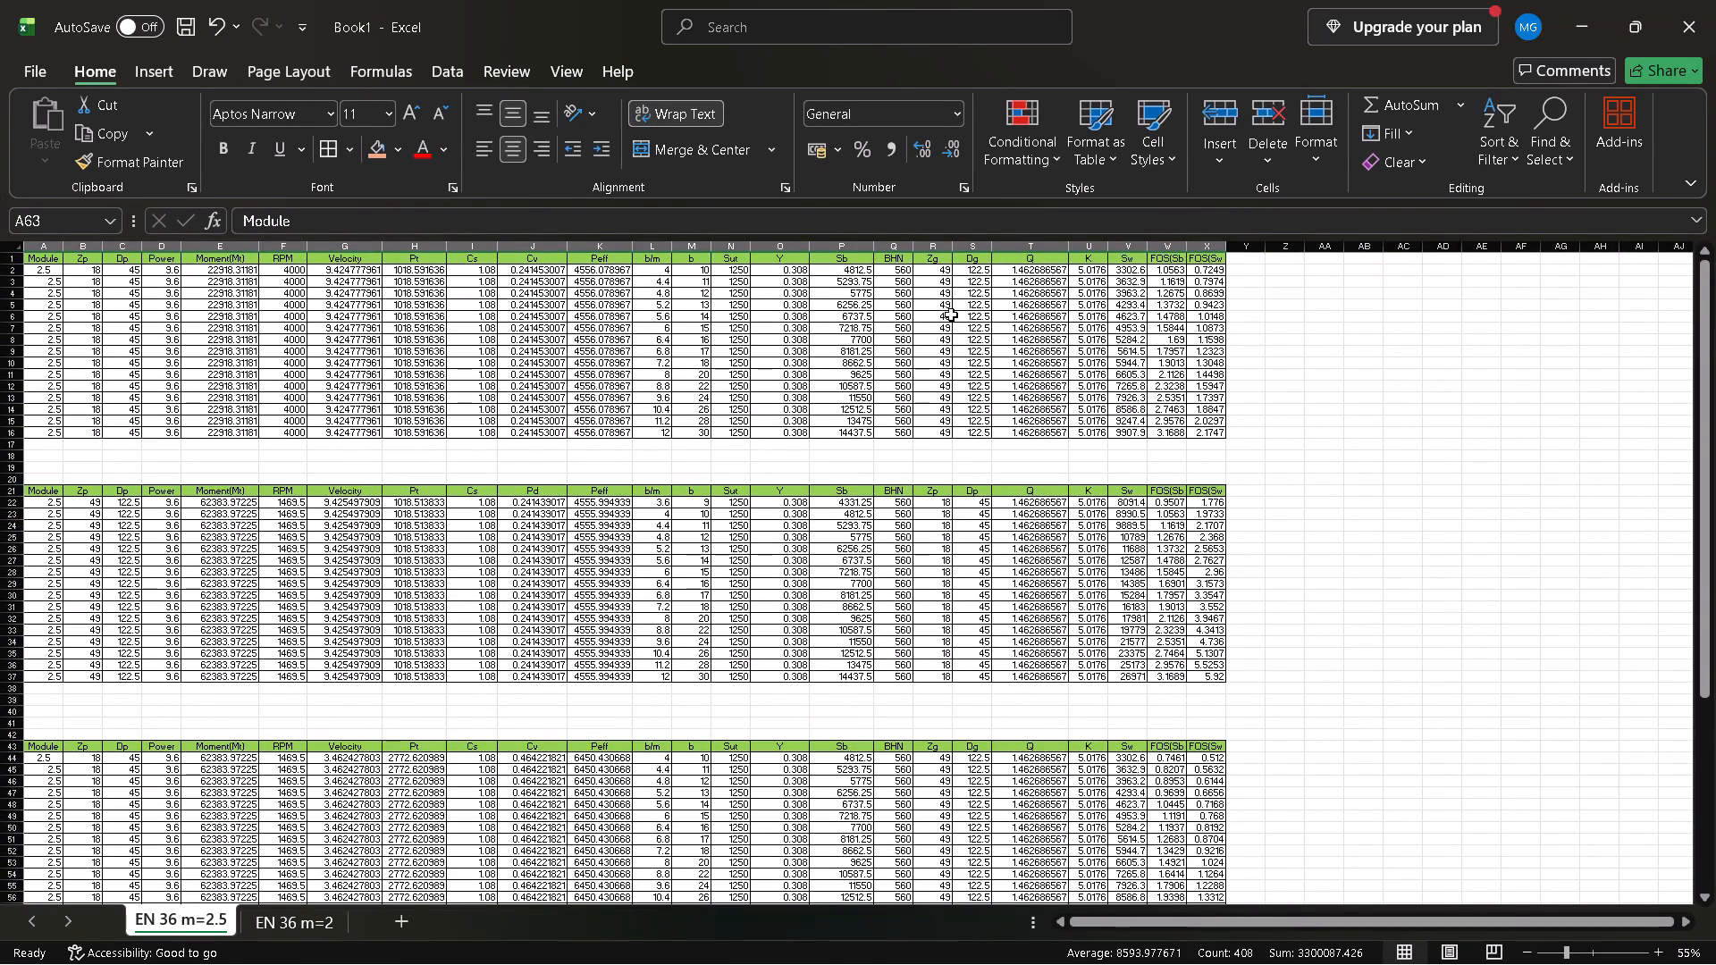
pyautogui.scroll(1, 951, 313)
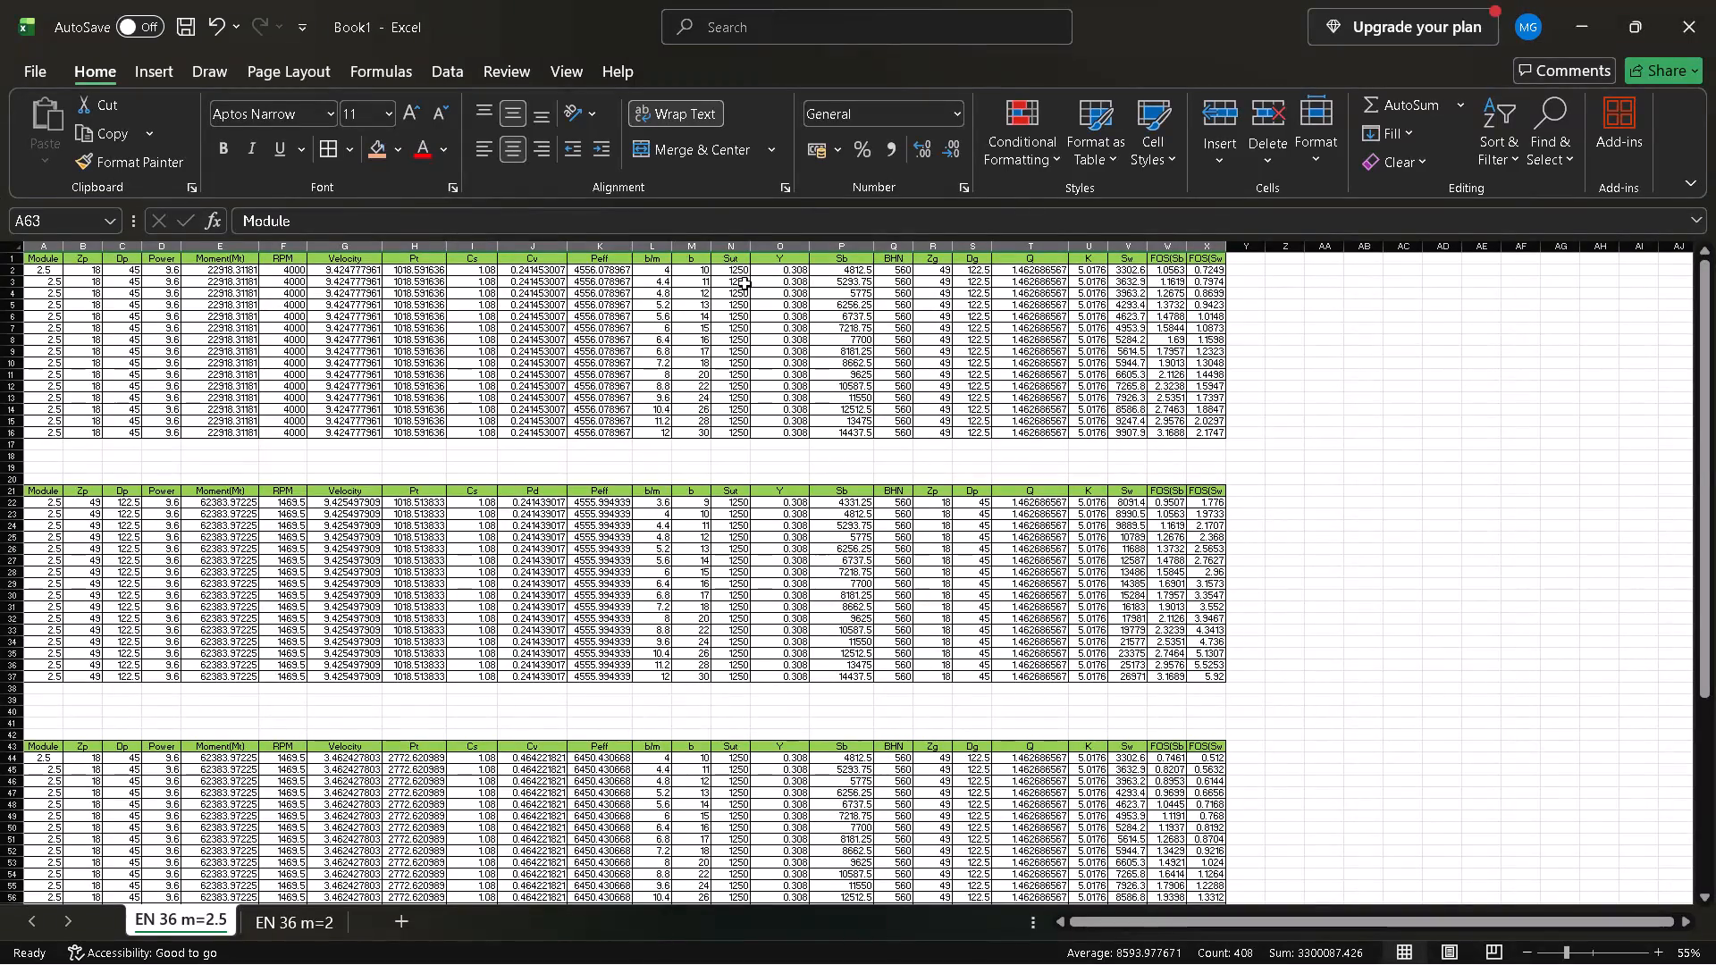
pyautogui.click(1210, 317)
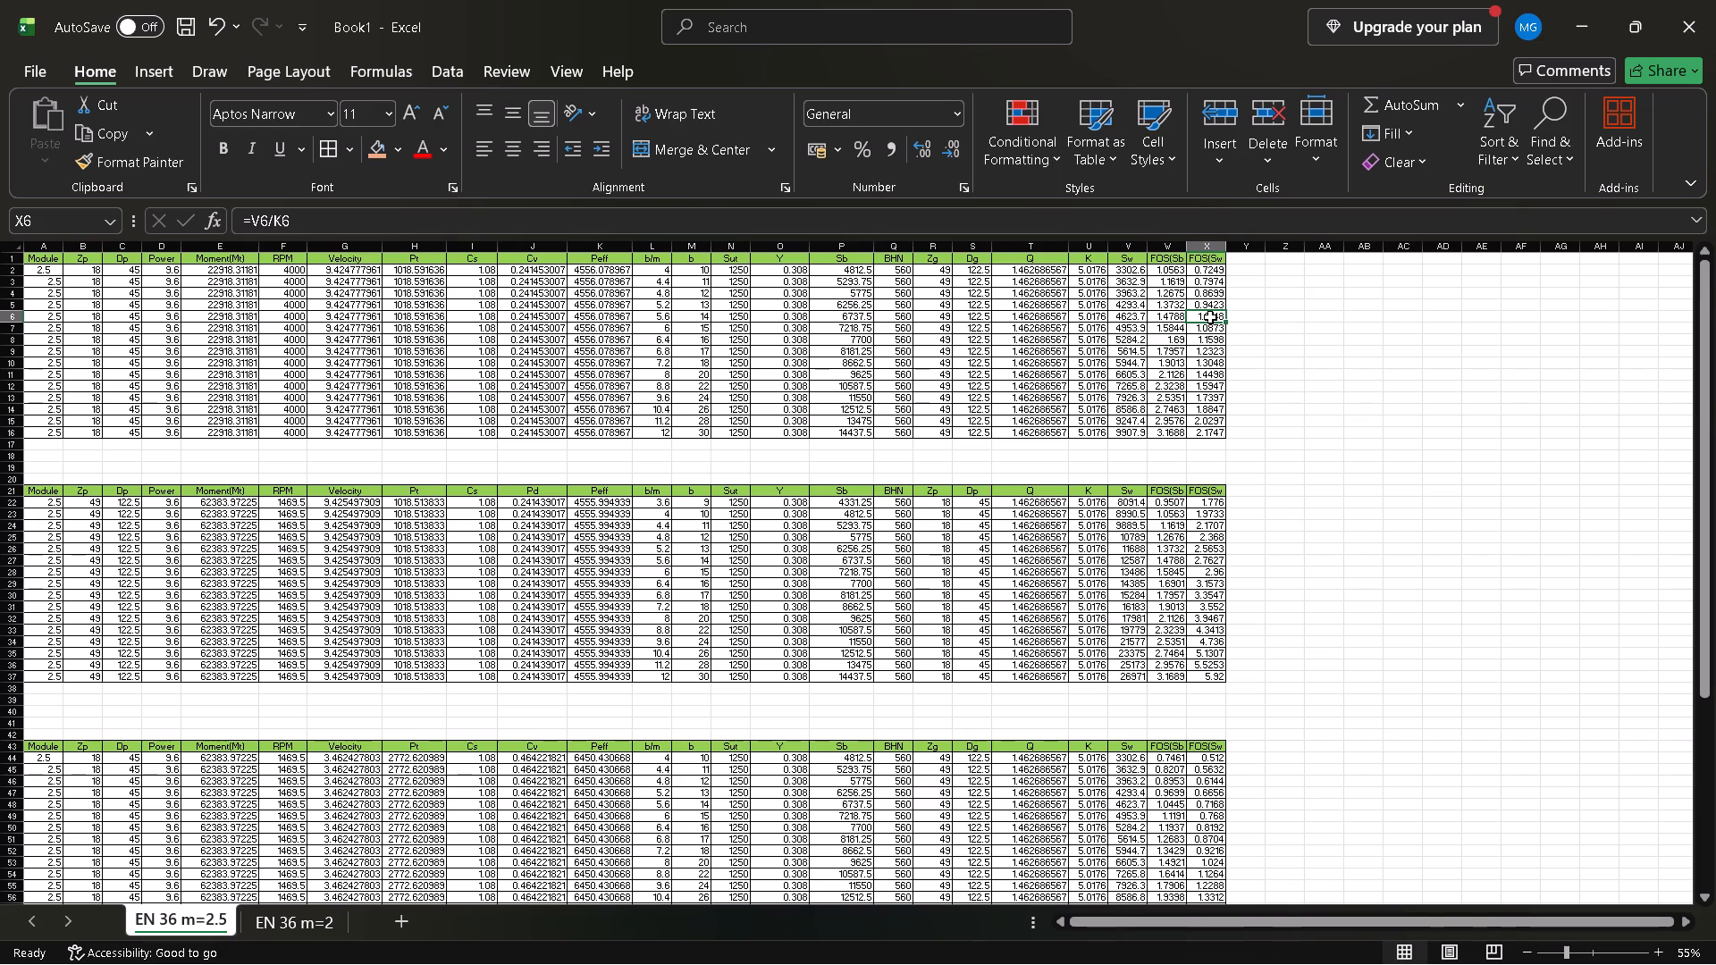
pyautogui.hotkey('ctrl', 'shift', 'Left')
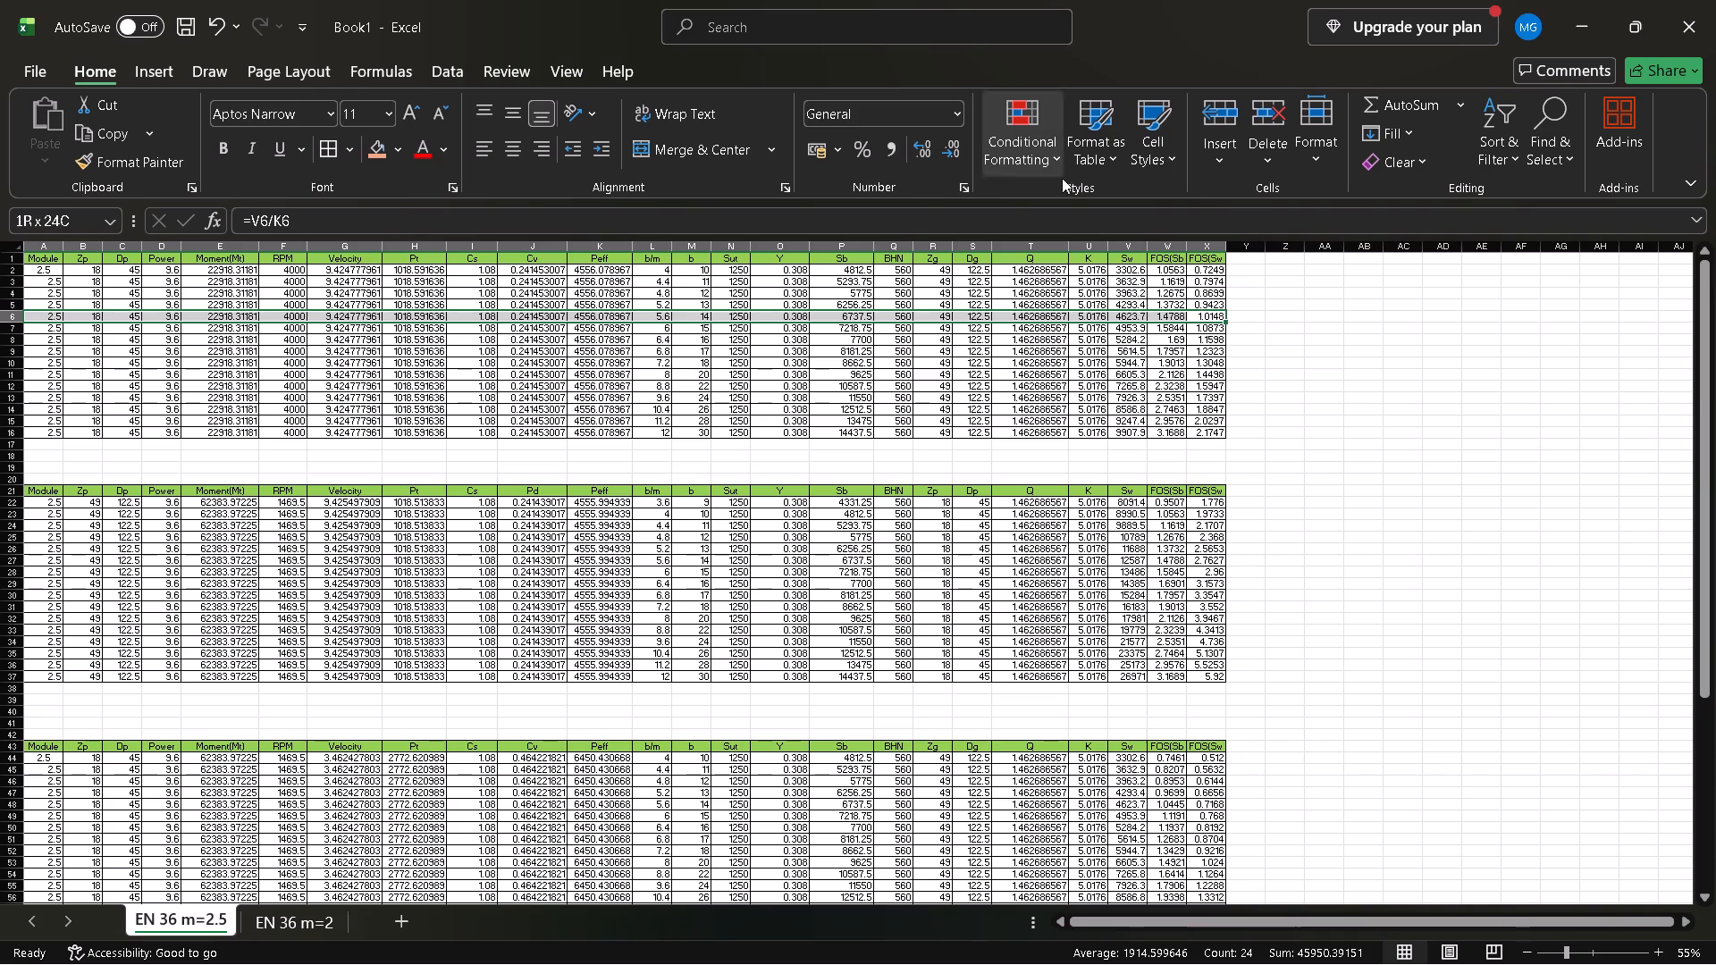
pyautogui.click(1354, 469)
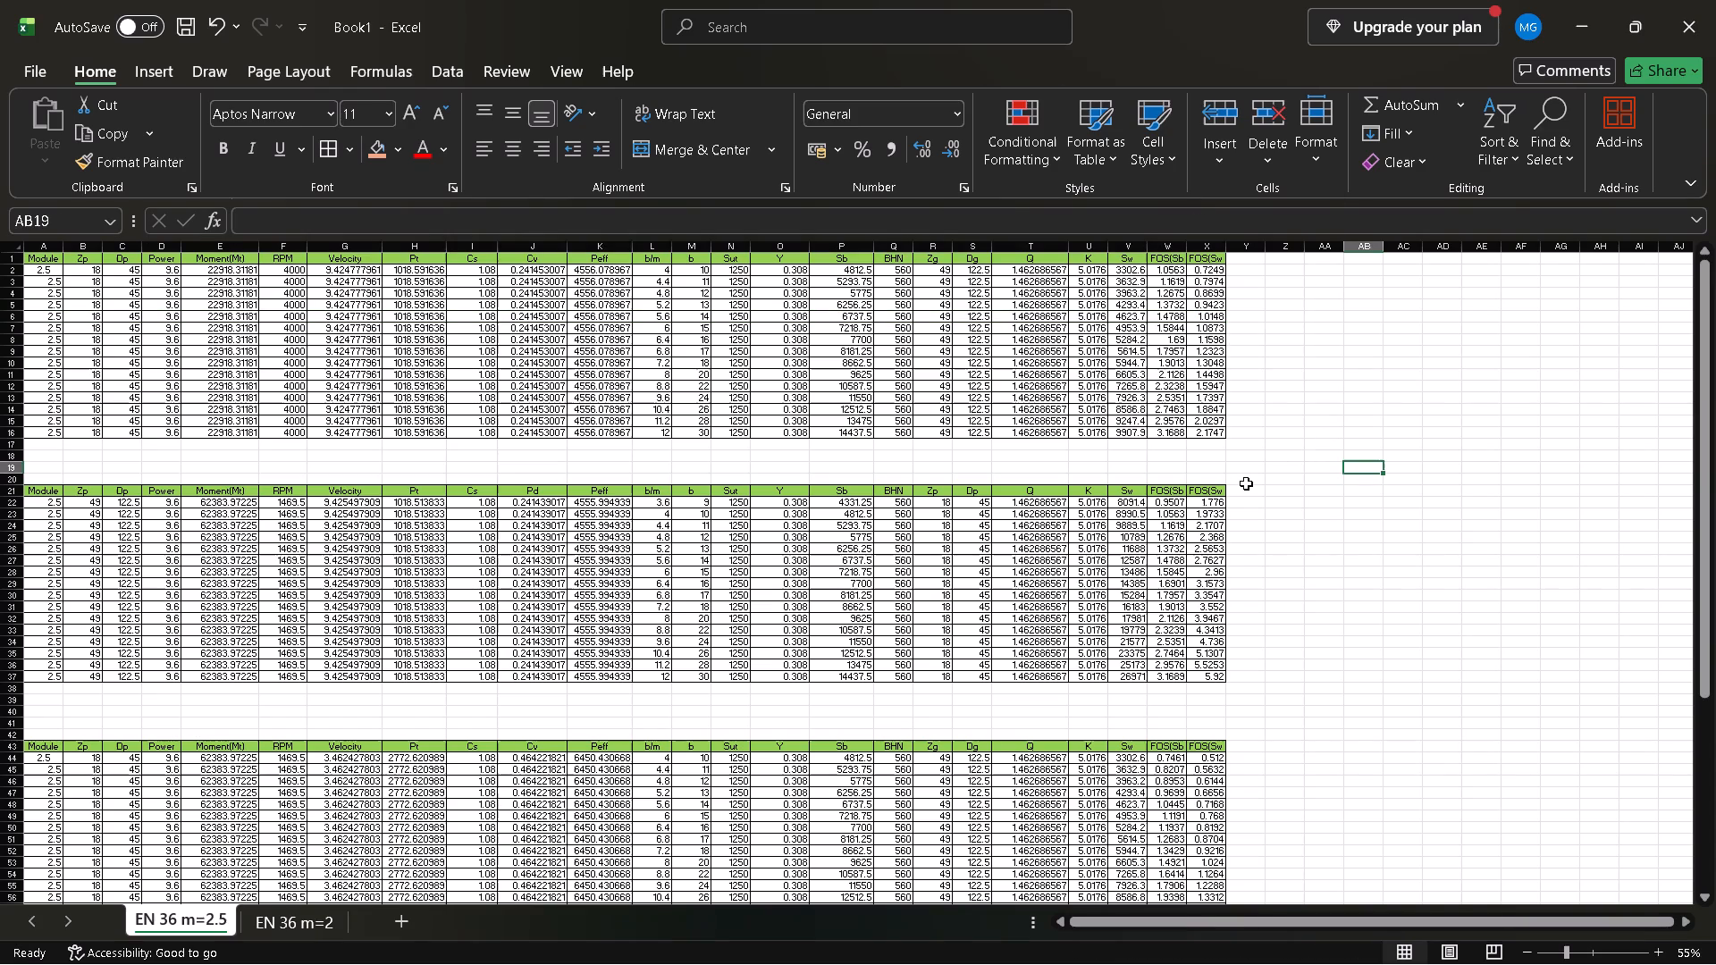
# Rename the EN 36 m=2 sheet as "EN24 m=2".
pyautogui.click(273, 923)
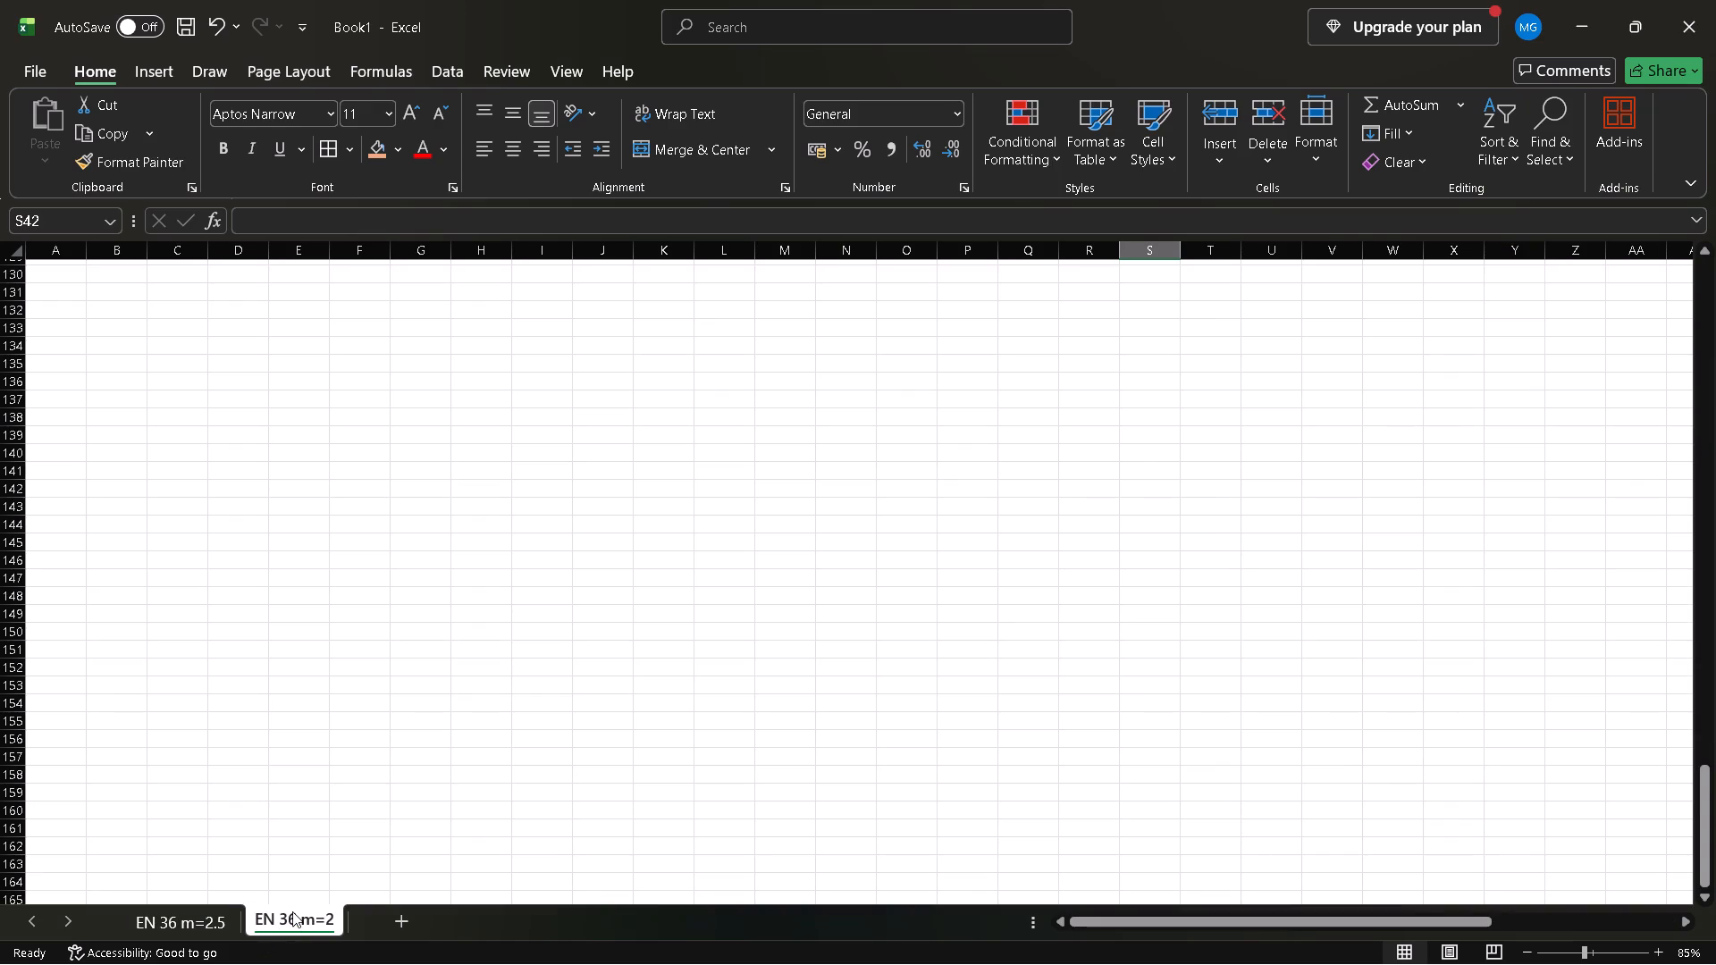
pyautogui.rightClick(292, 911)
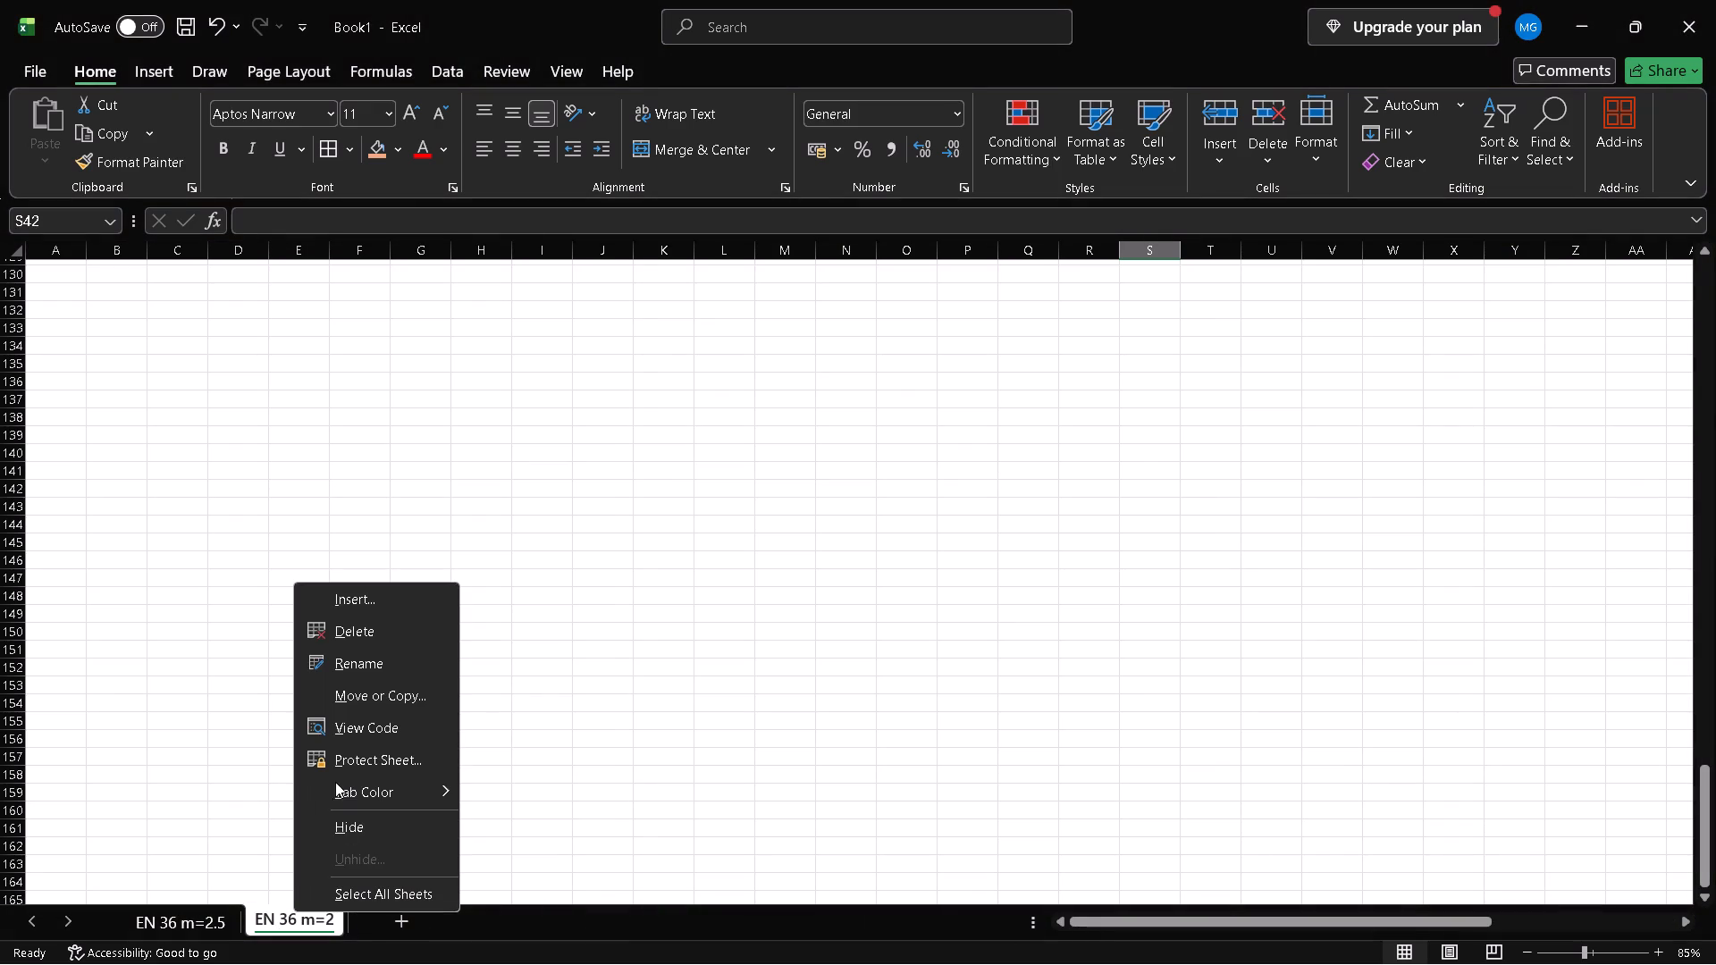
pyautogui.click(362, 667)
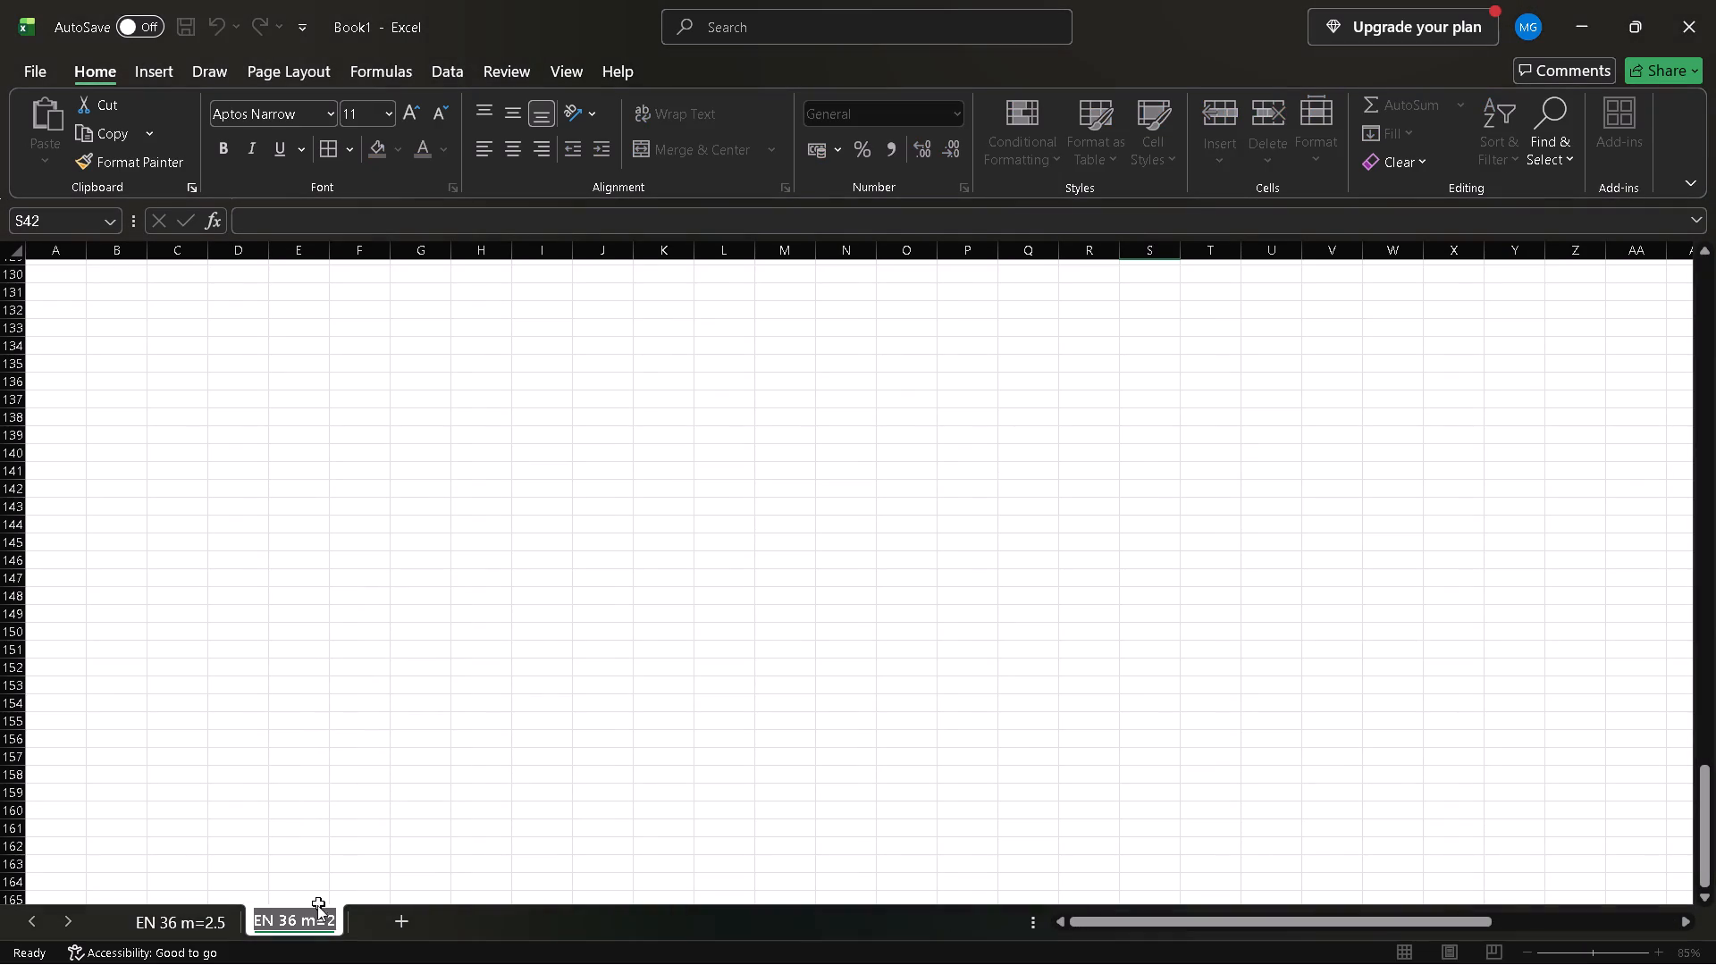
pyautogui.click(295, 918)
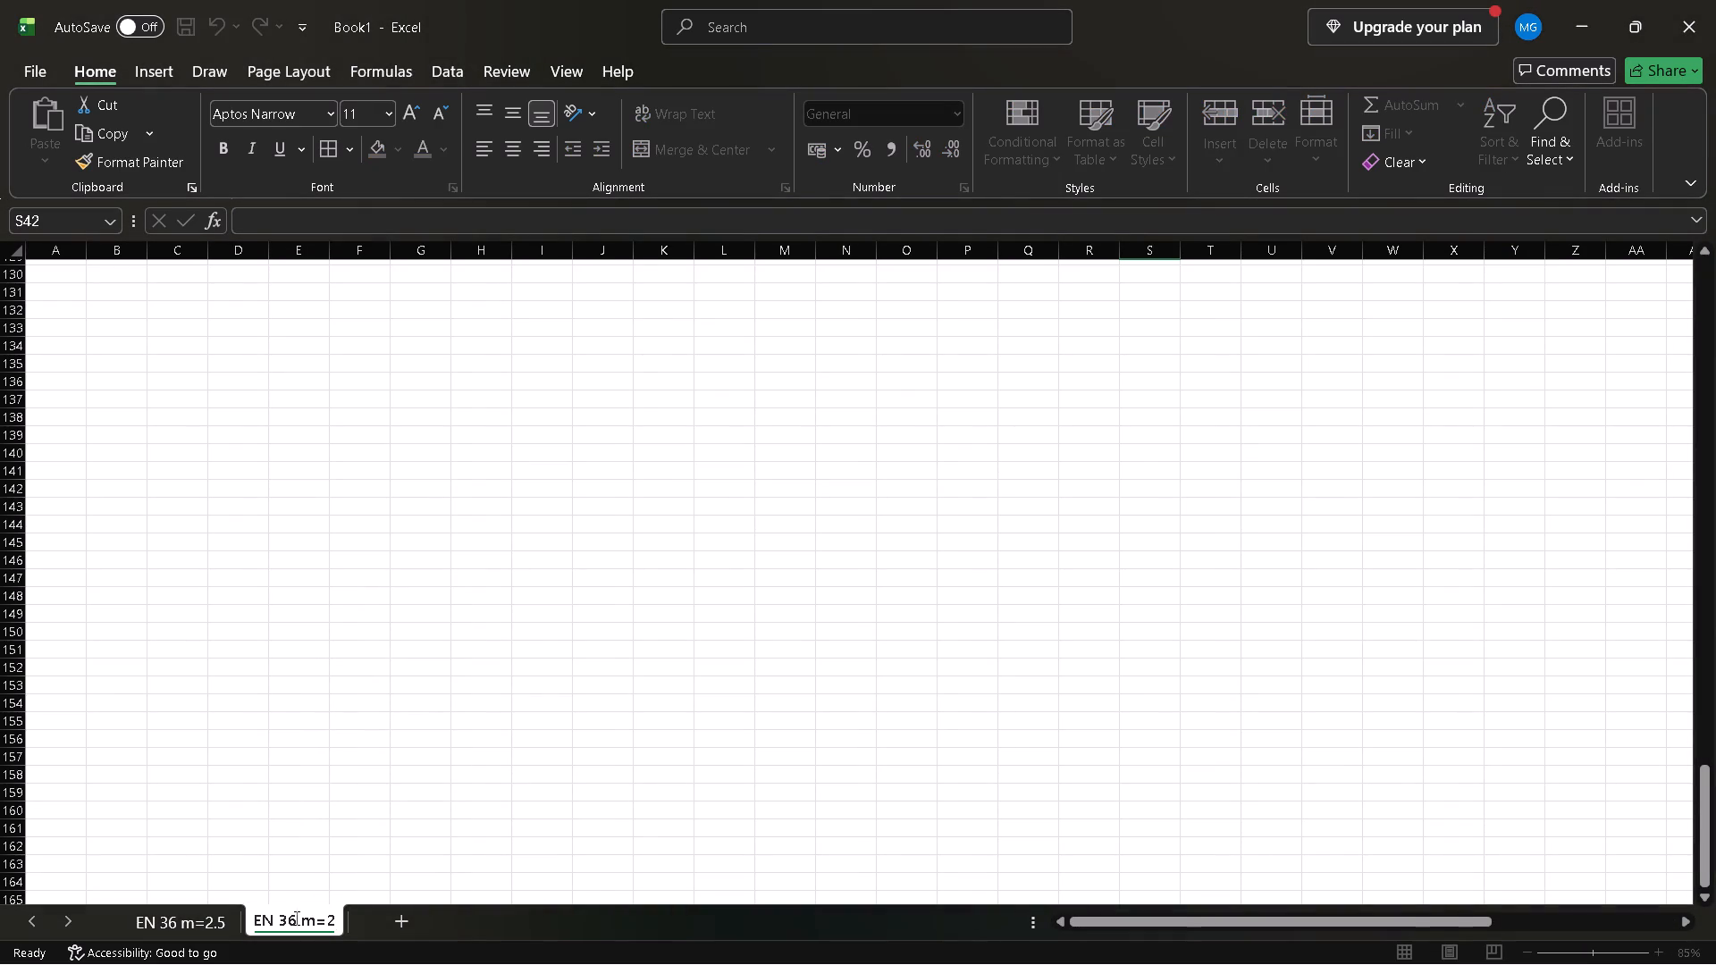
pyautogui.press('BackSpace')
pyautogui.press('BackSpace')
pyautogui.press('BackSpace')
pyautogui.write('24')
pyautogui.click(178, 918)
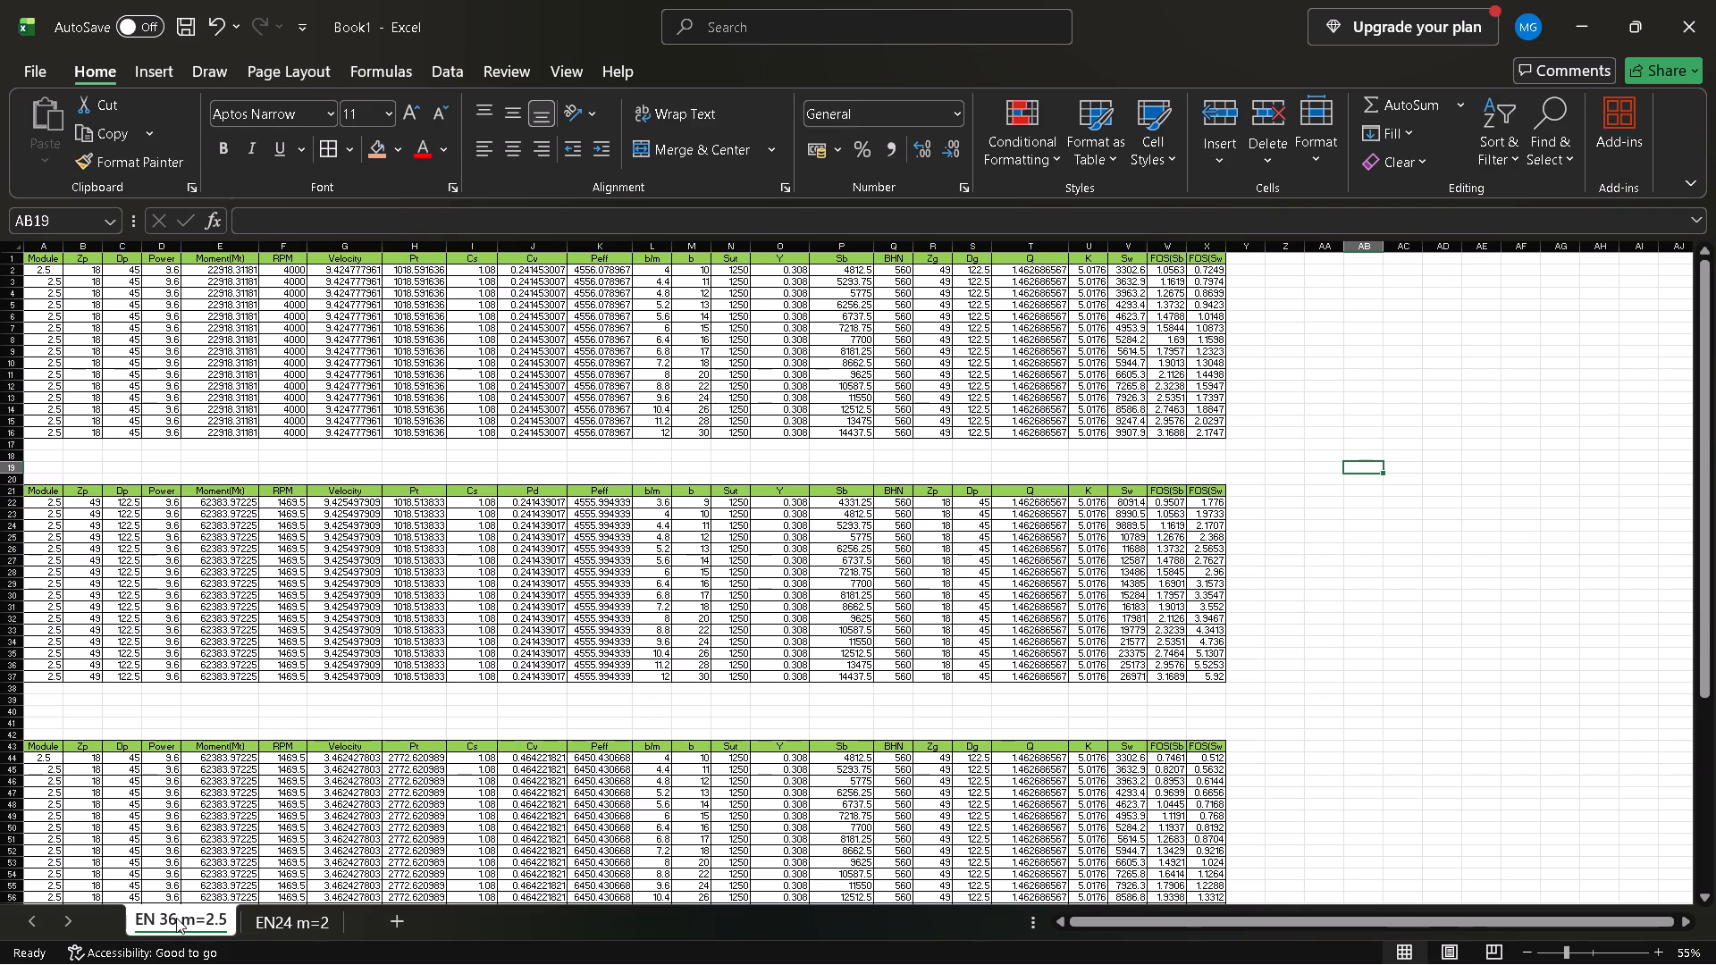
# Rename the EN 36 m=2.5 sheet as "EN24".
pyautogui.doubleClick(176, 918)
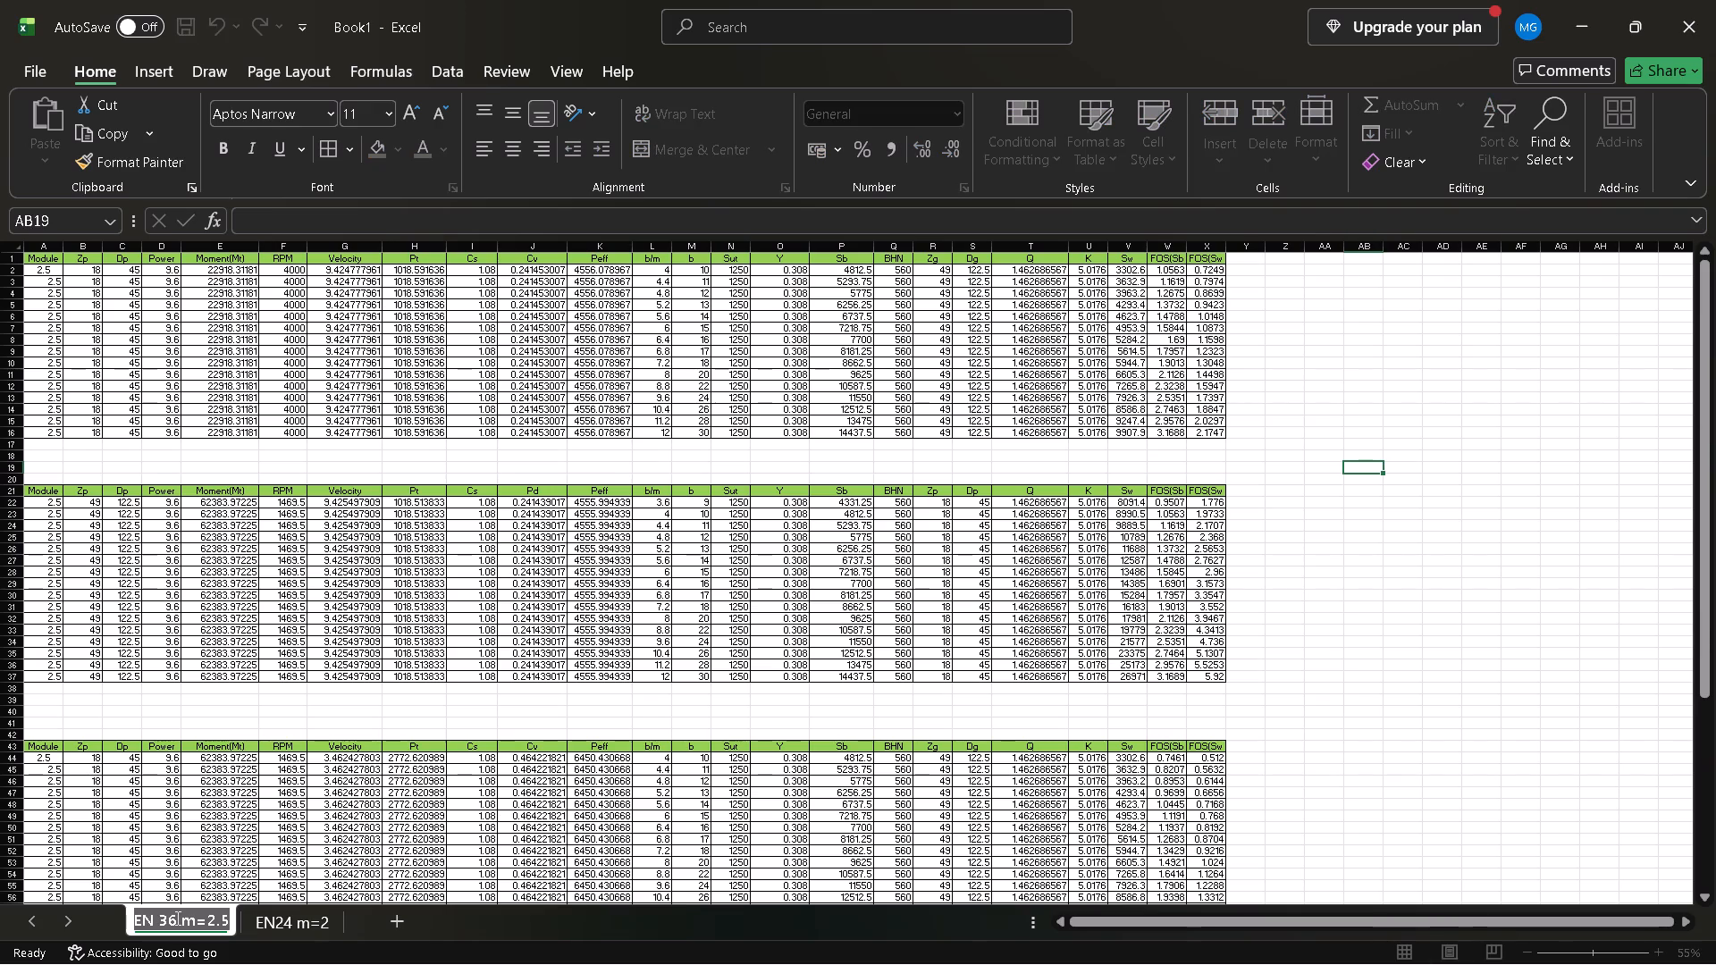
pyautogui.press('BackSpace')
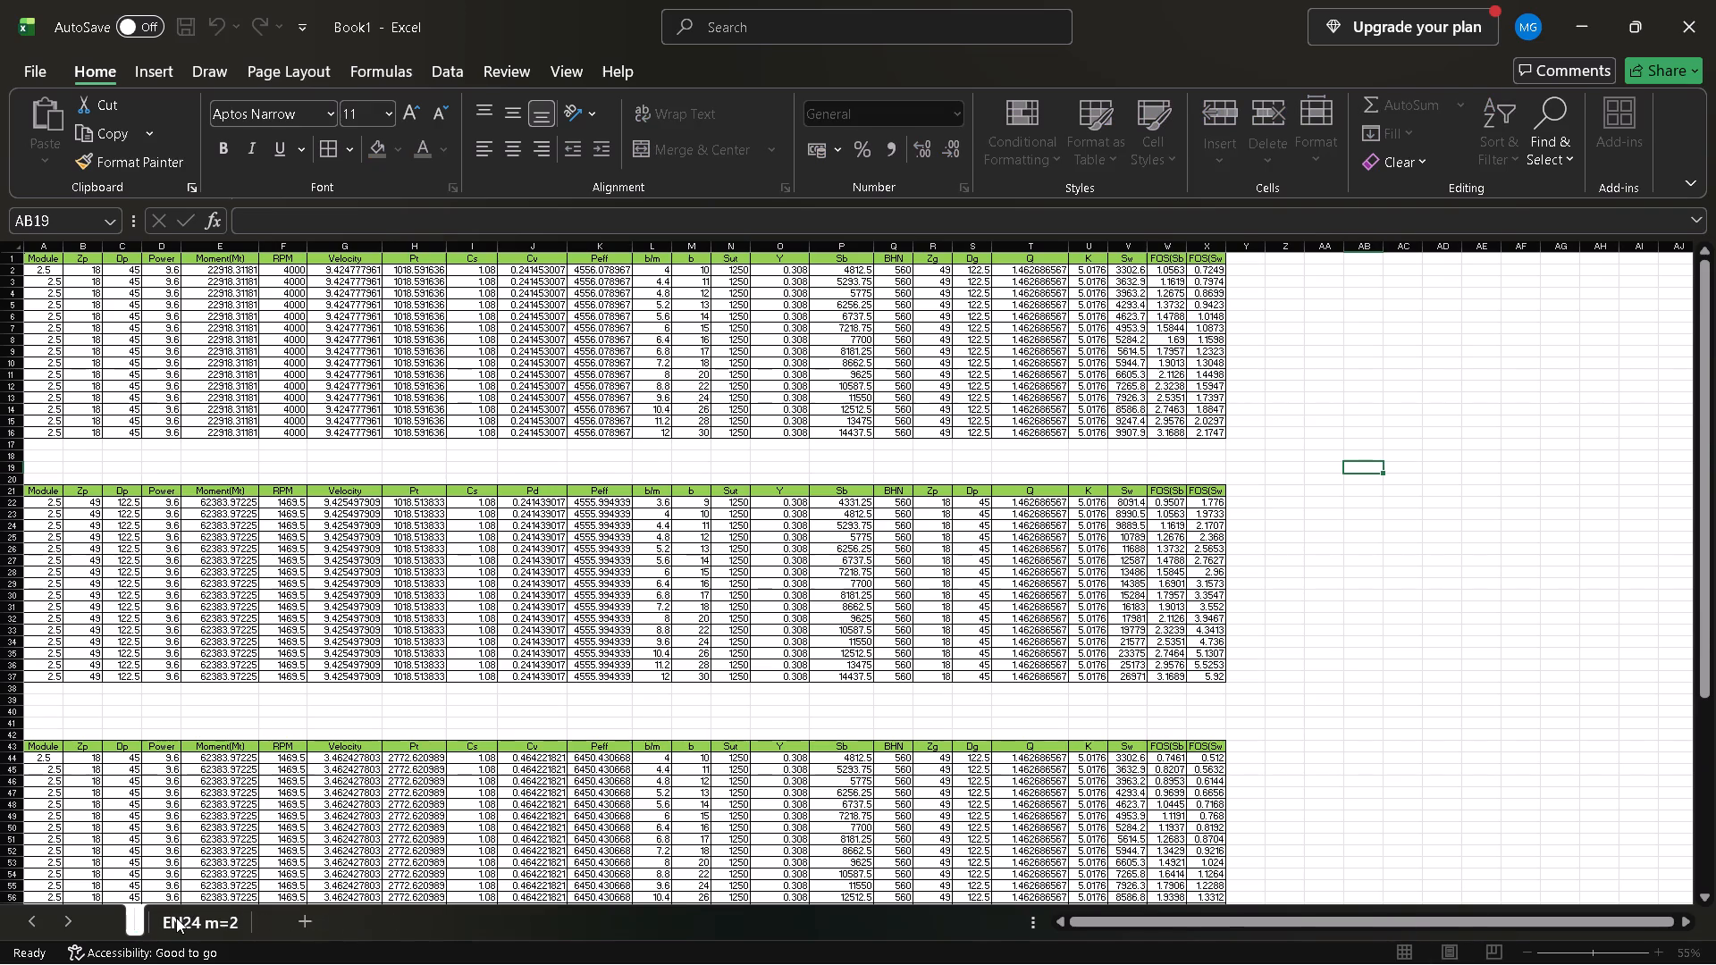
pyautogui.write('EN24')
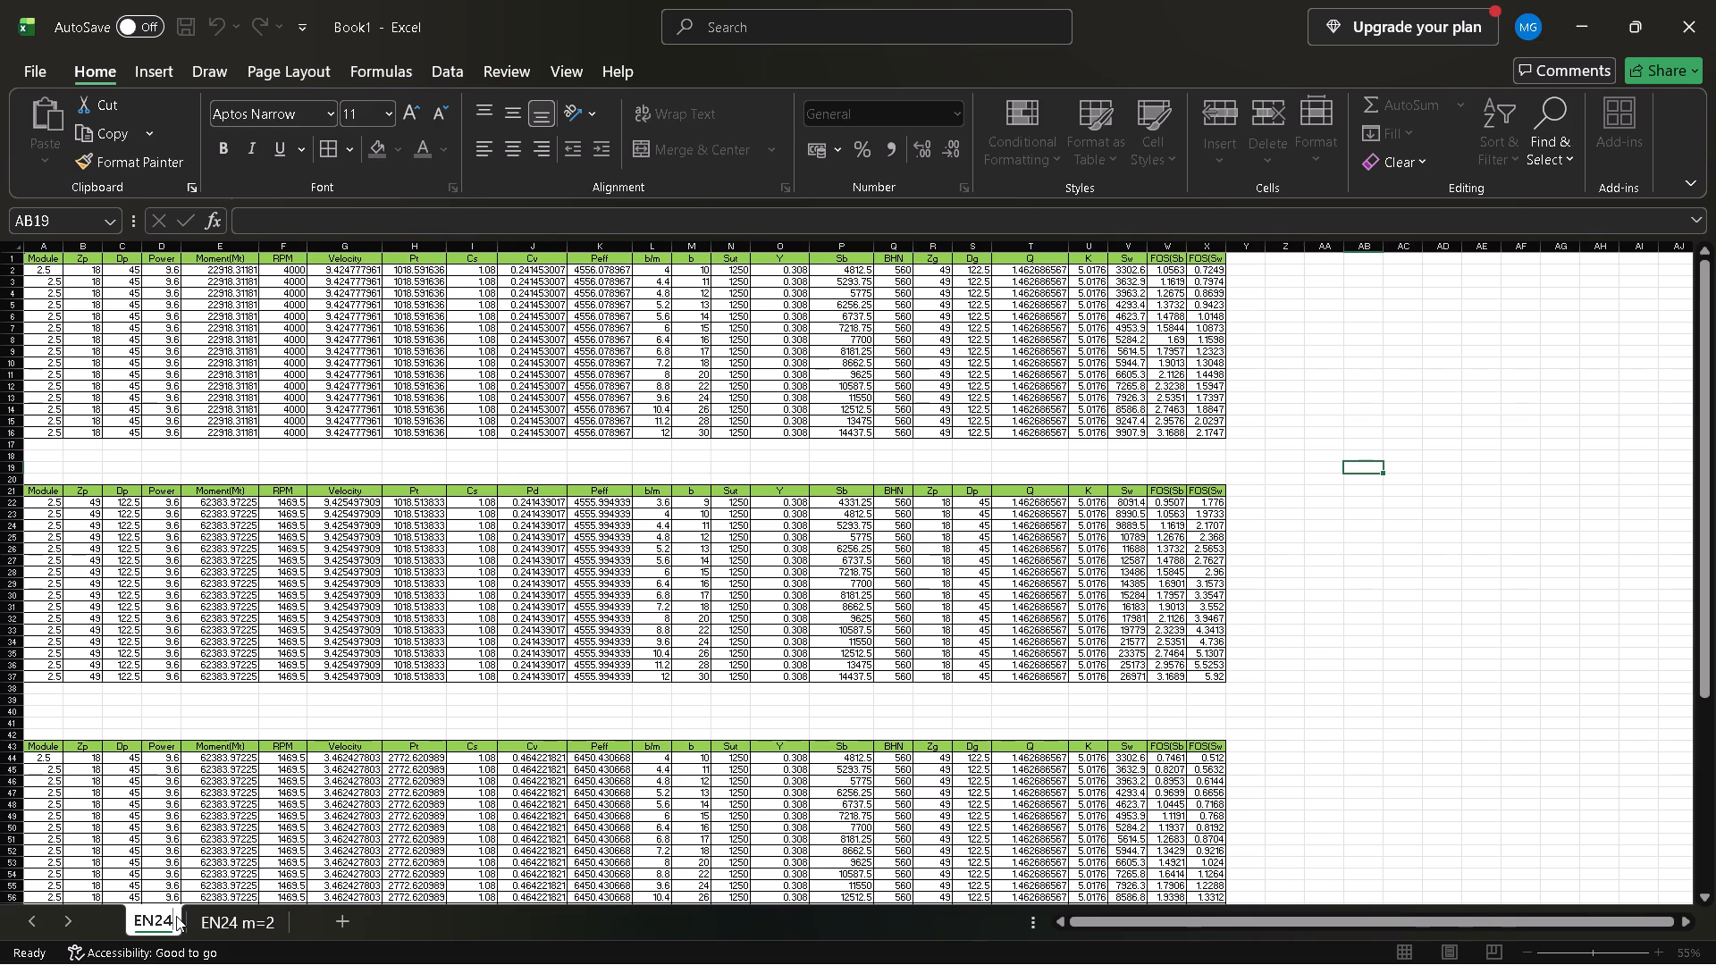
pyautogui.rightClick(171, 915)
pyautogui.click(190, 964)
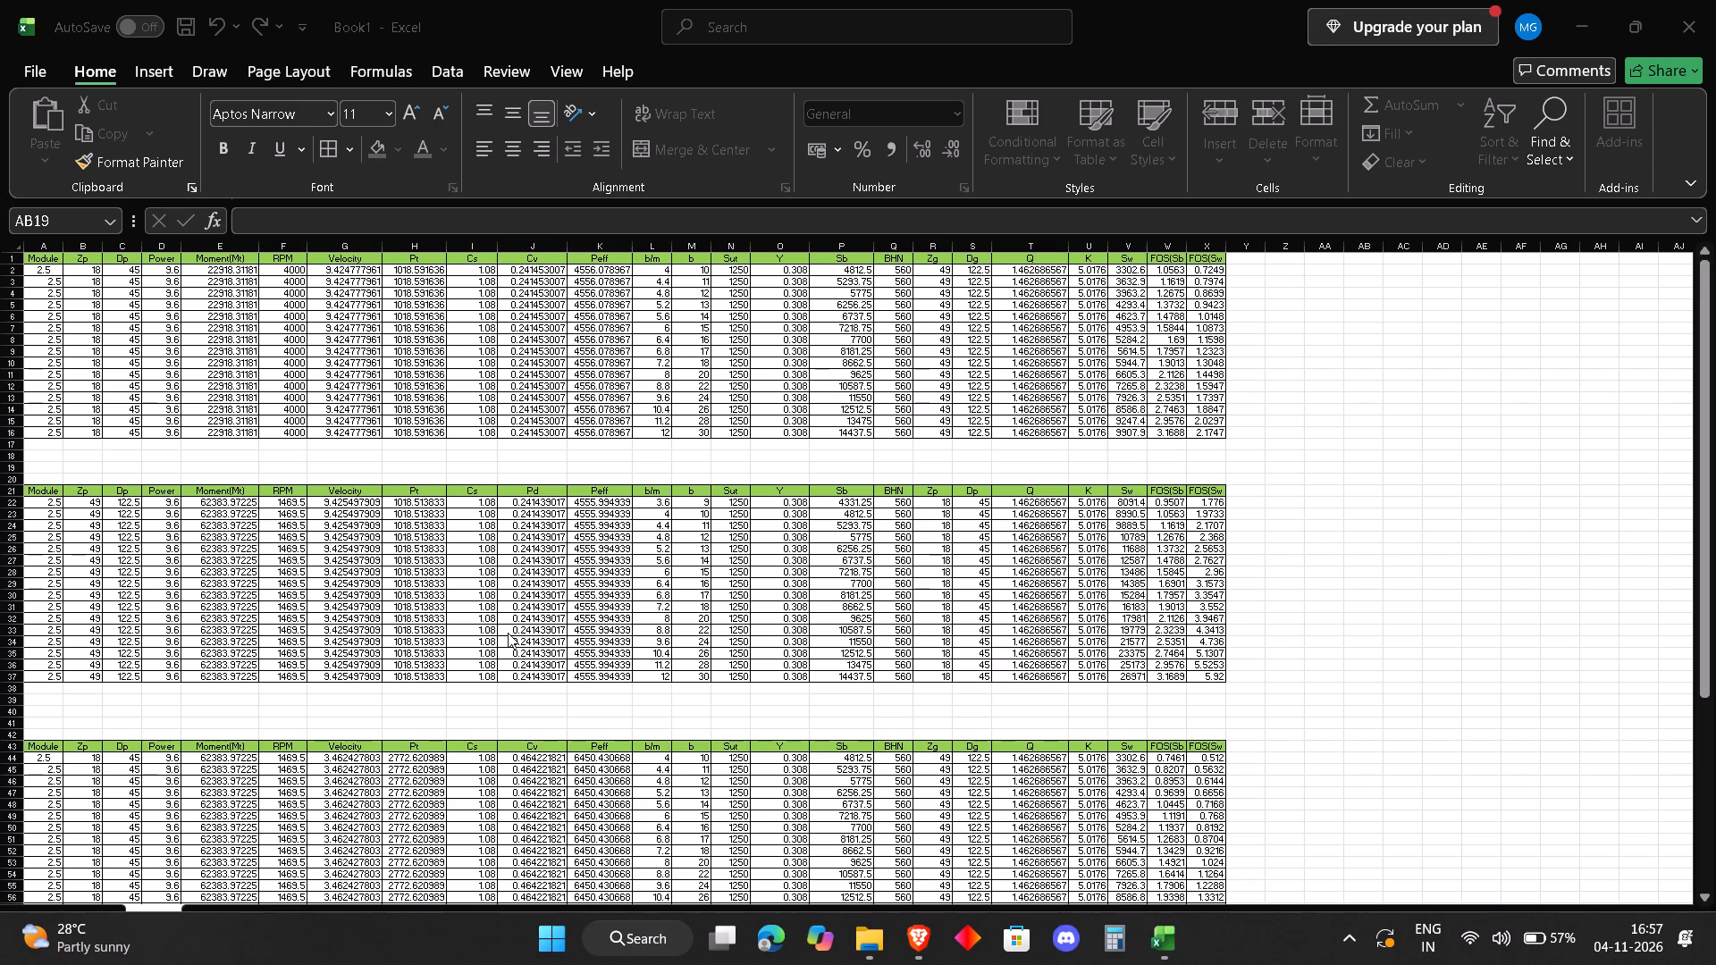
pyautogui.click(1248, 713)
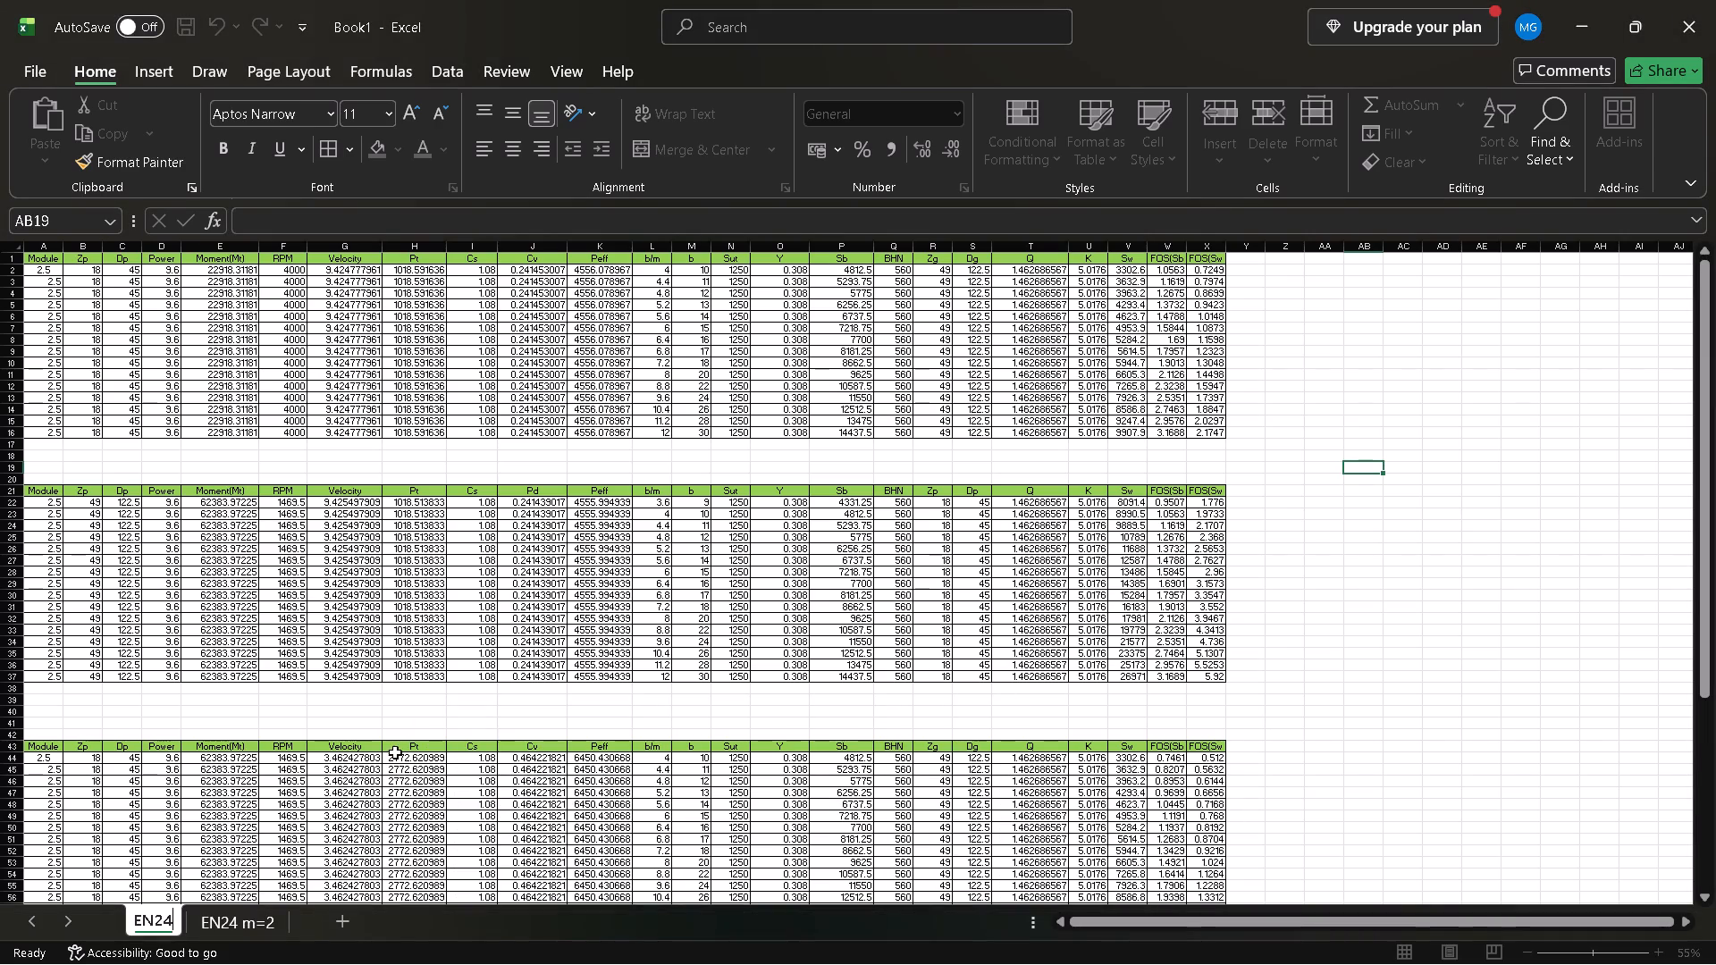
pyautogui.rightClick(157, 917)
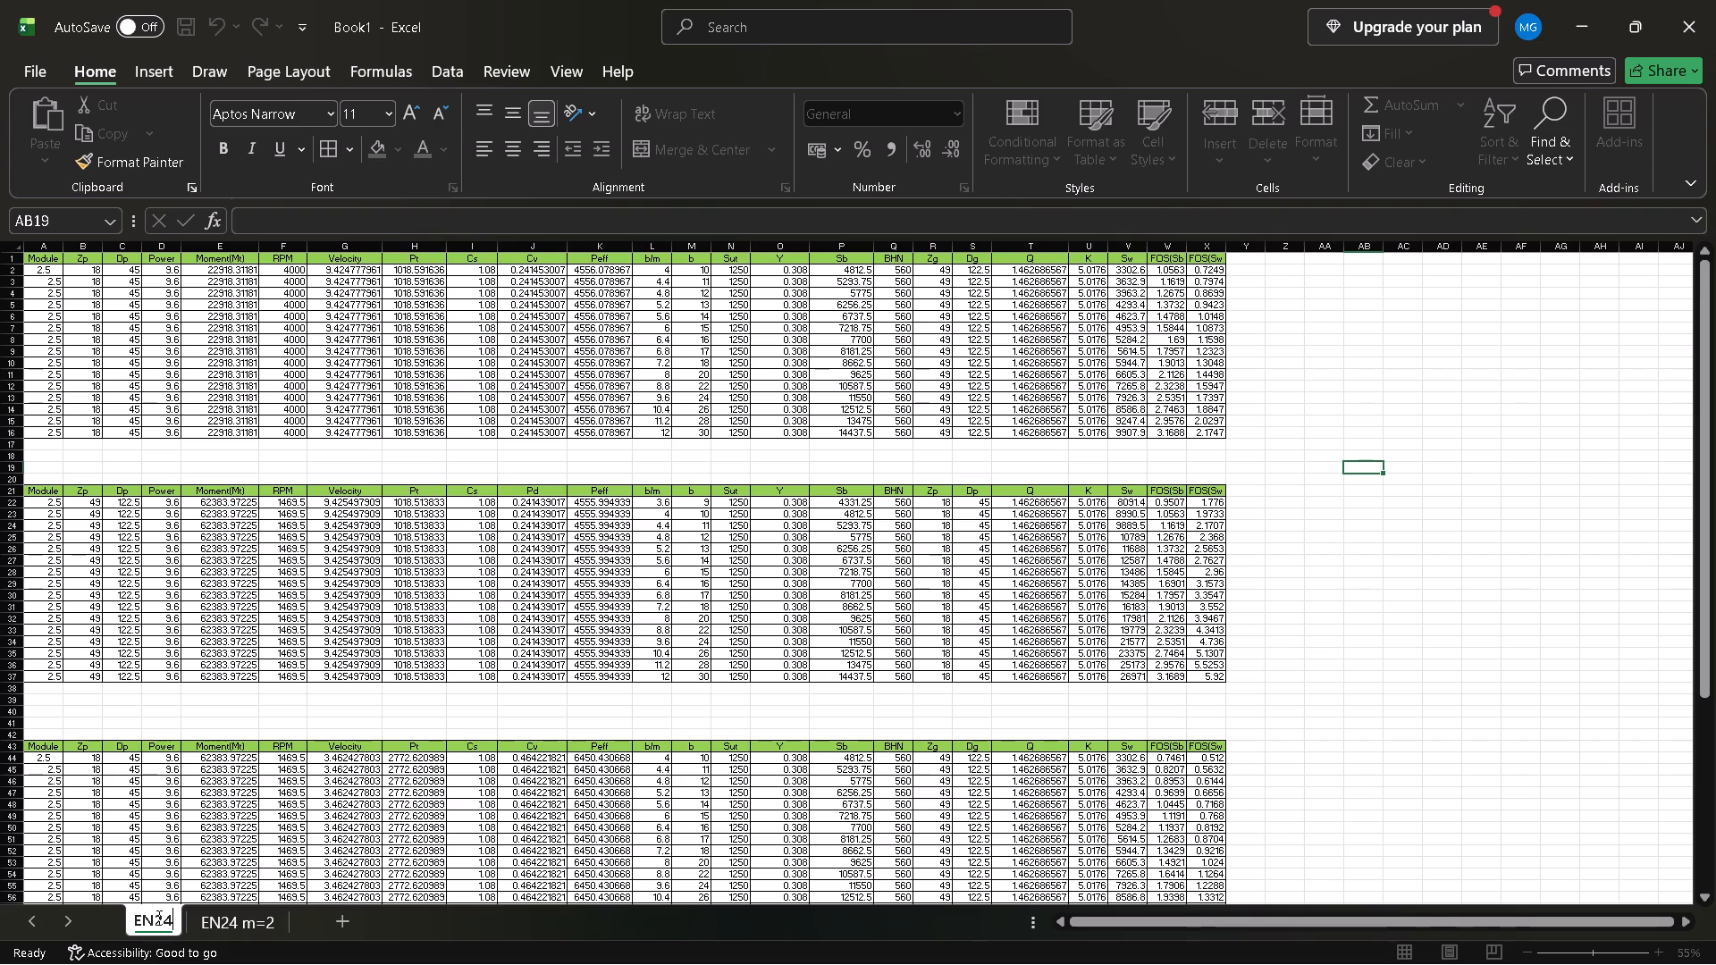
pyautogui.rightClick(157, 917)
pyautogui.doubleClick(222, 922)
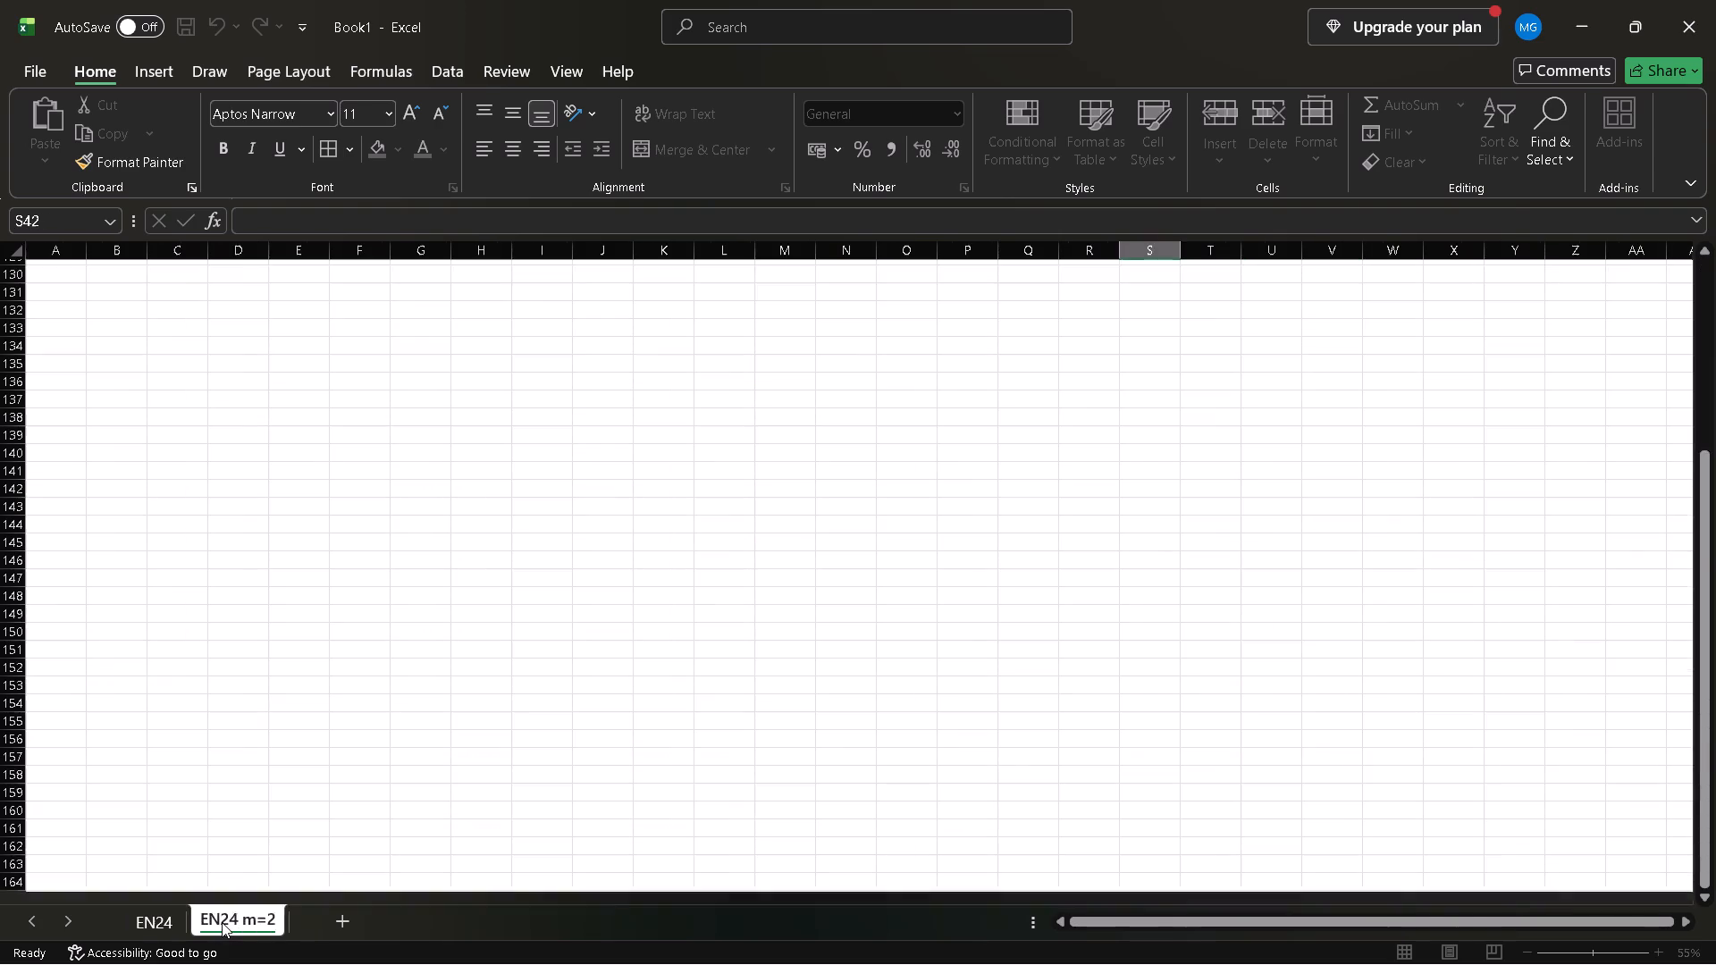
# Delete the EN24 sheet that holds the module 2.5 tables.
pyautogui.click(172, 910)
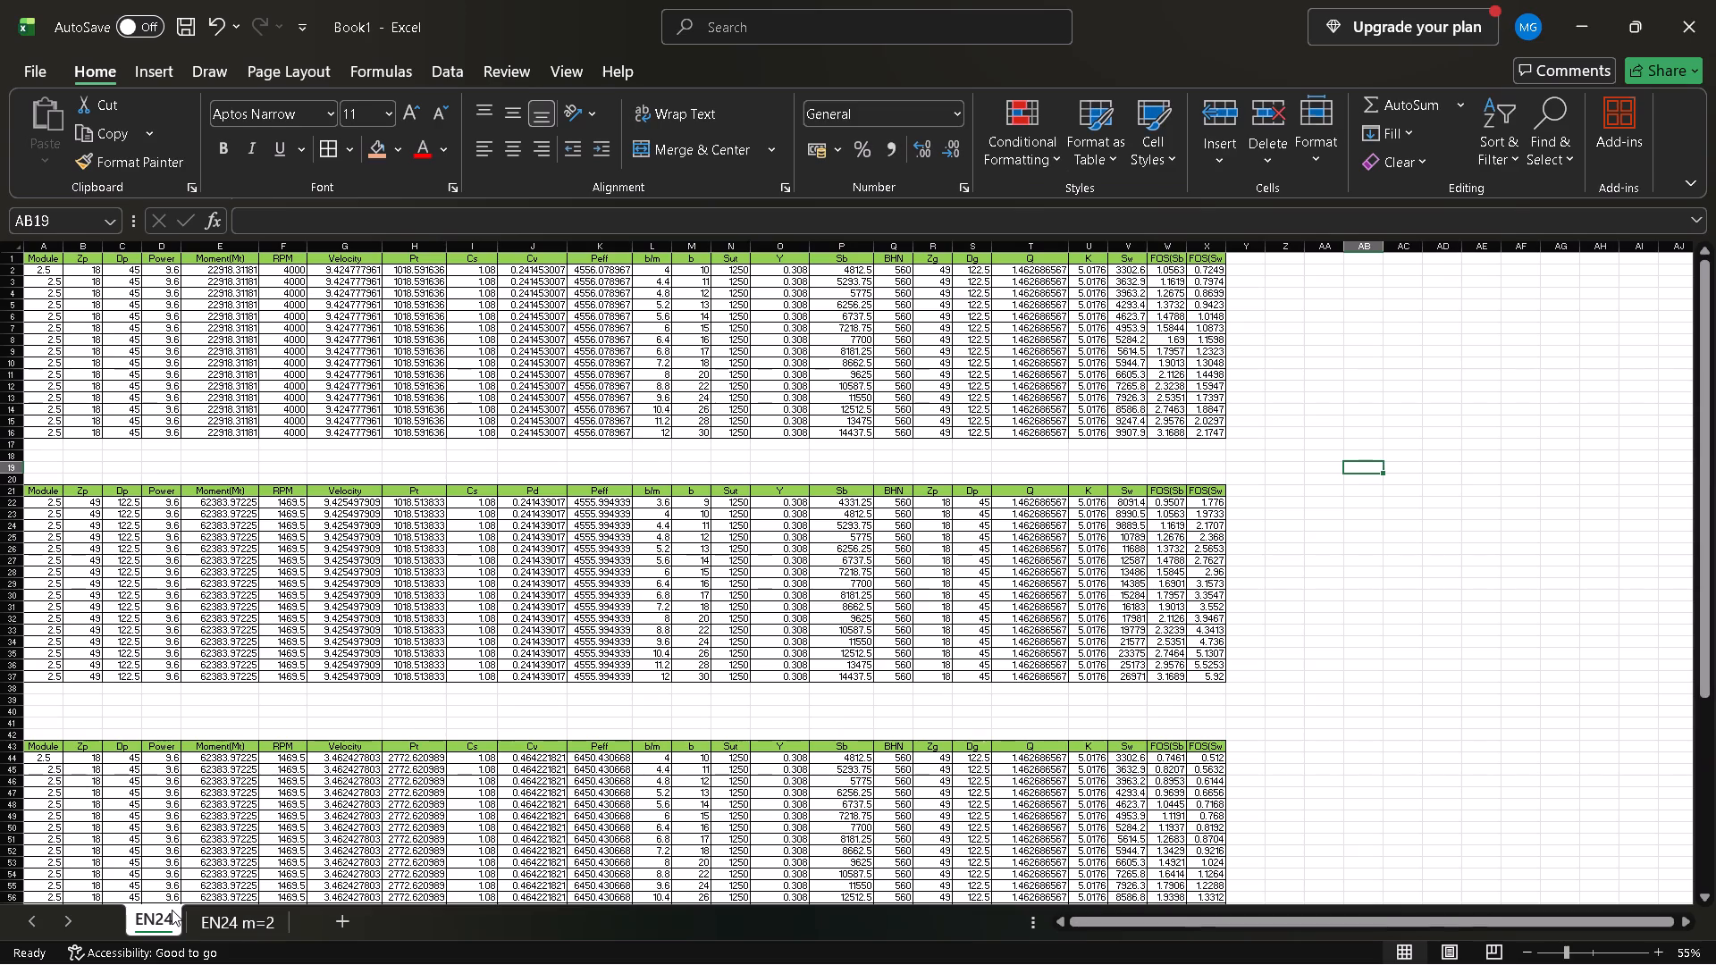
pyautogui.rightClick(172, 910)
pyautogui.click(236, 625)
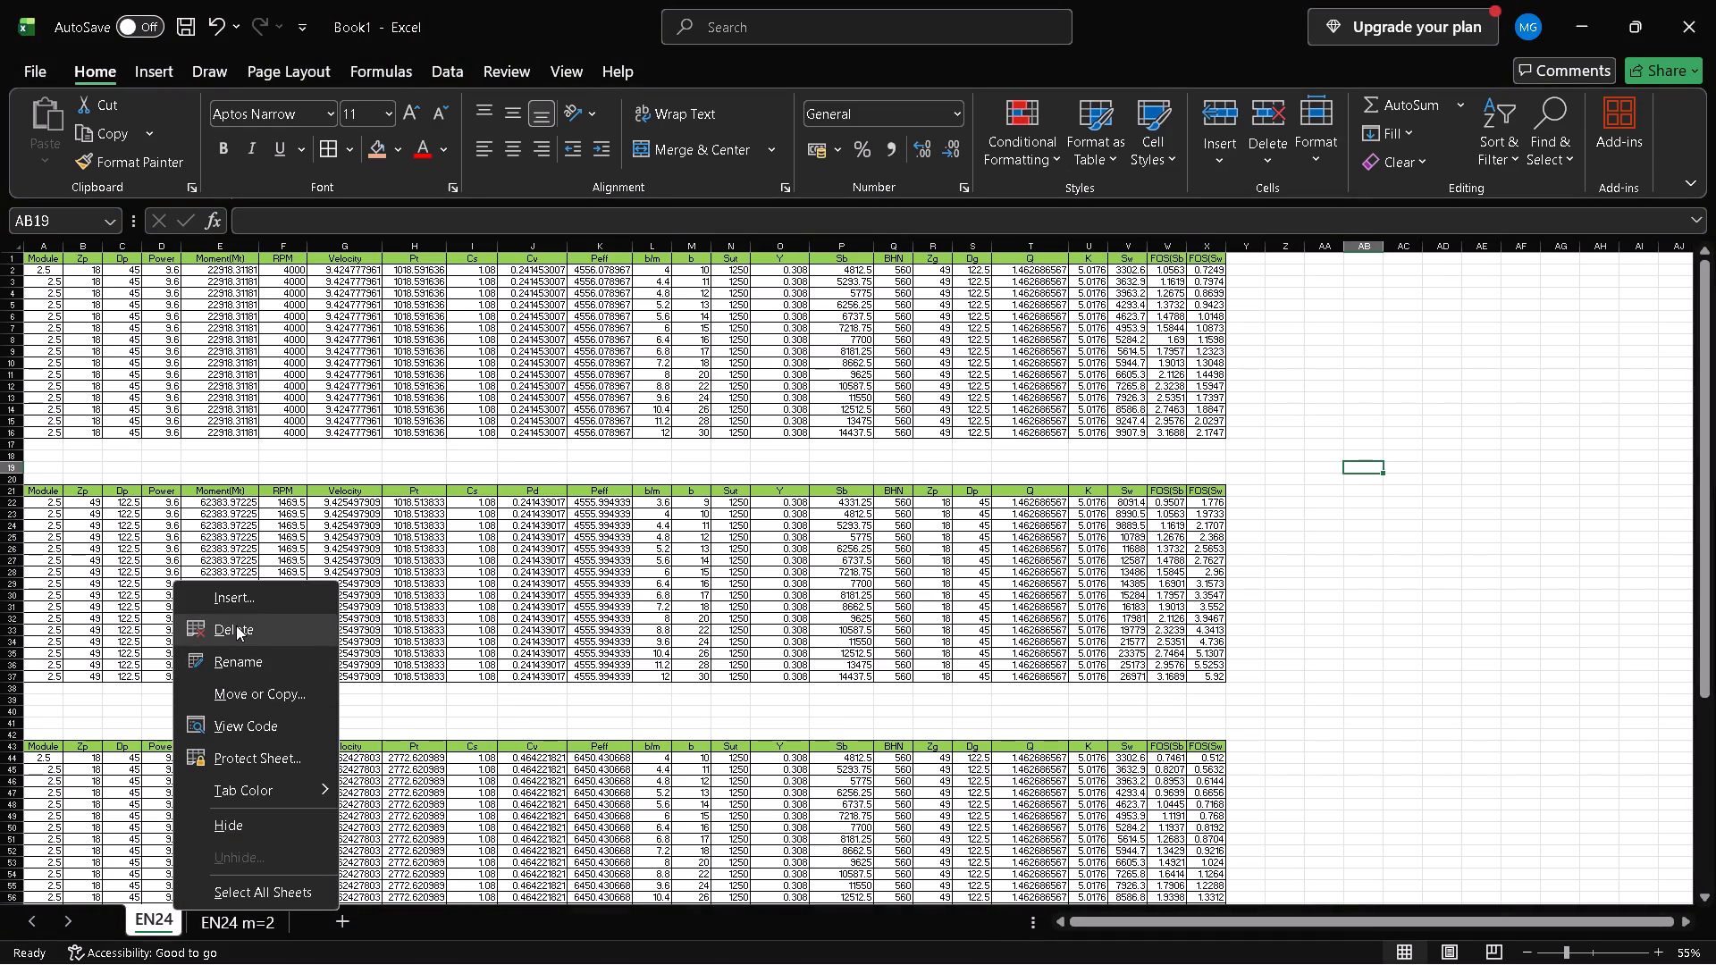
pyautogui.click(899, 541)
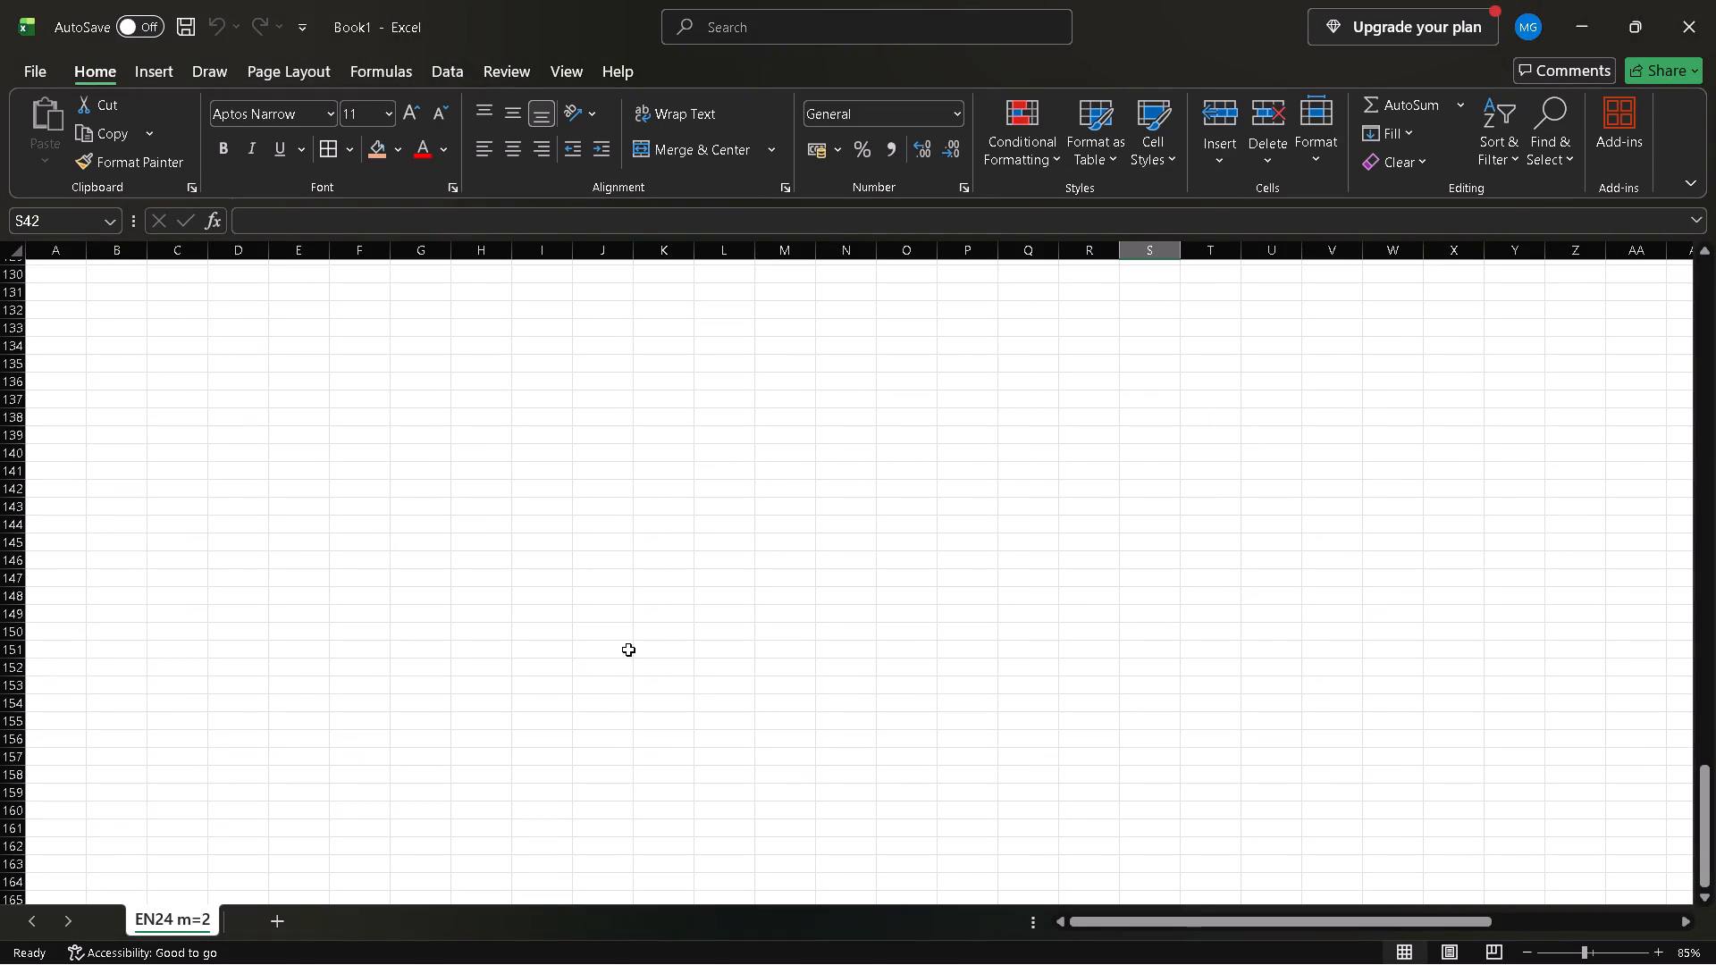
# Check the First Stage tables on EN24 m=2, then switch to the Reduction calculations 300kgs workbook and examine the zero degree sheet's gear reduction tables.
pyautogui.scroll(14, 628, 650)
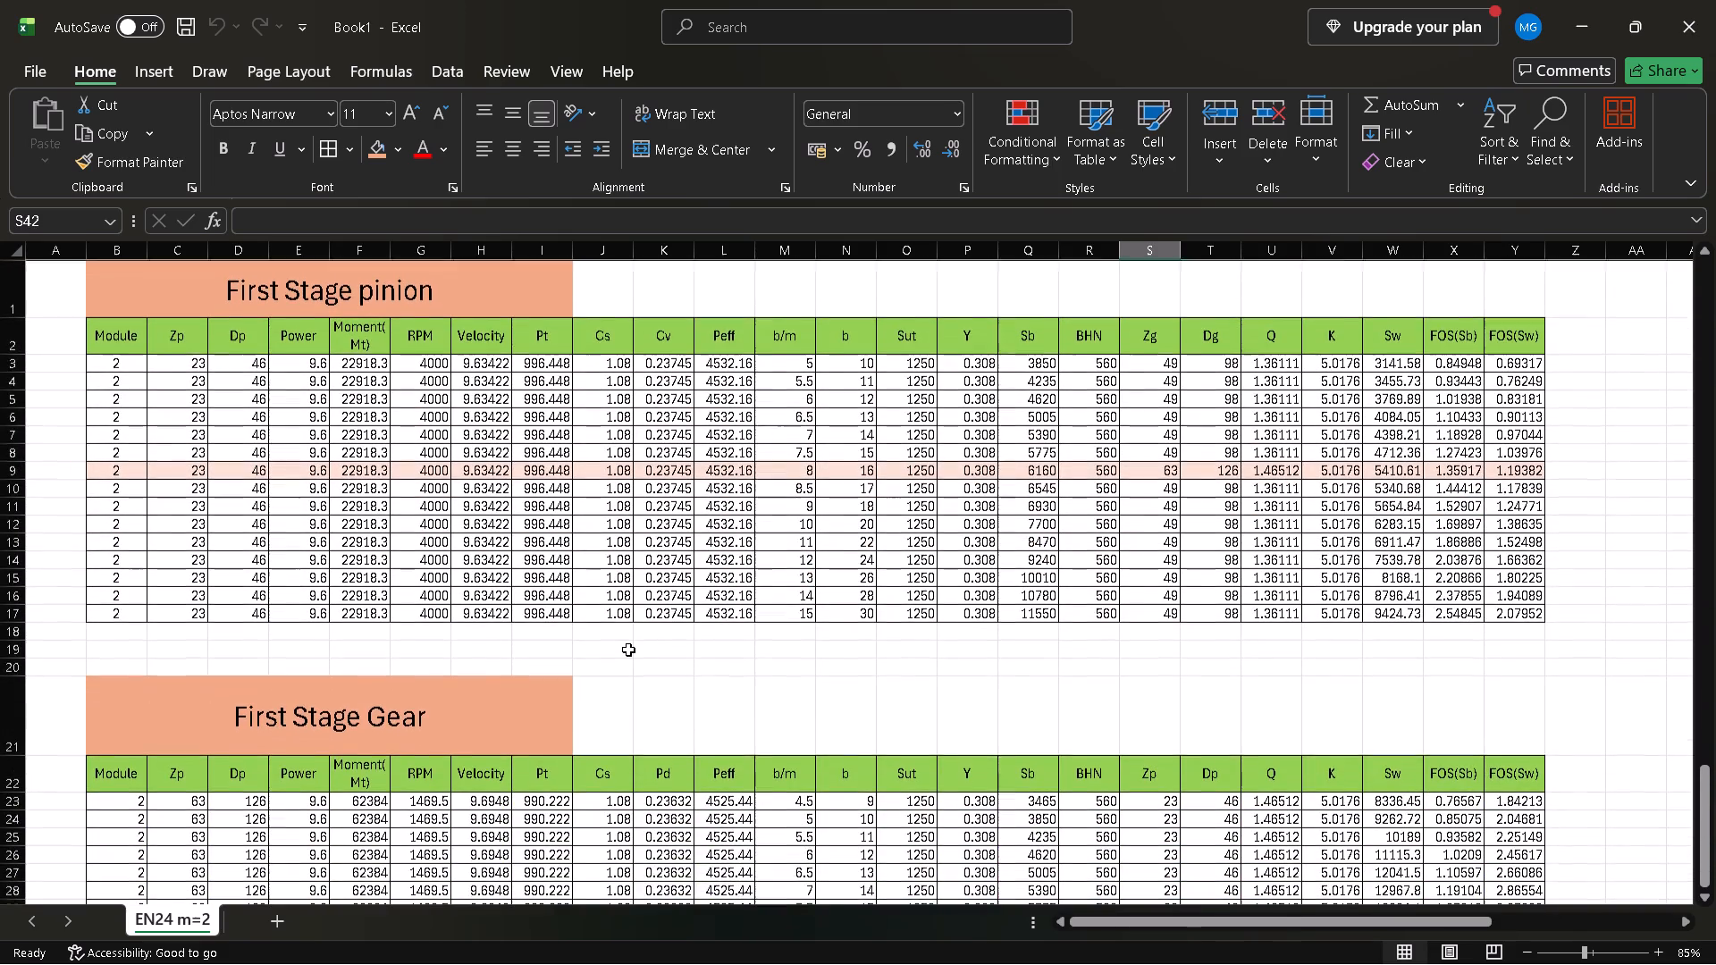
pyautogui.hscroll(-1, 628, 650)
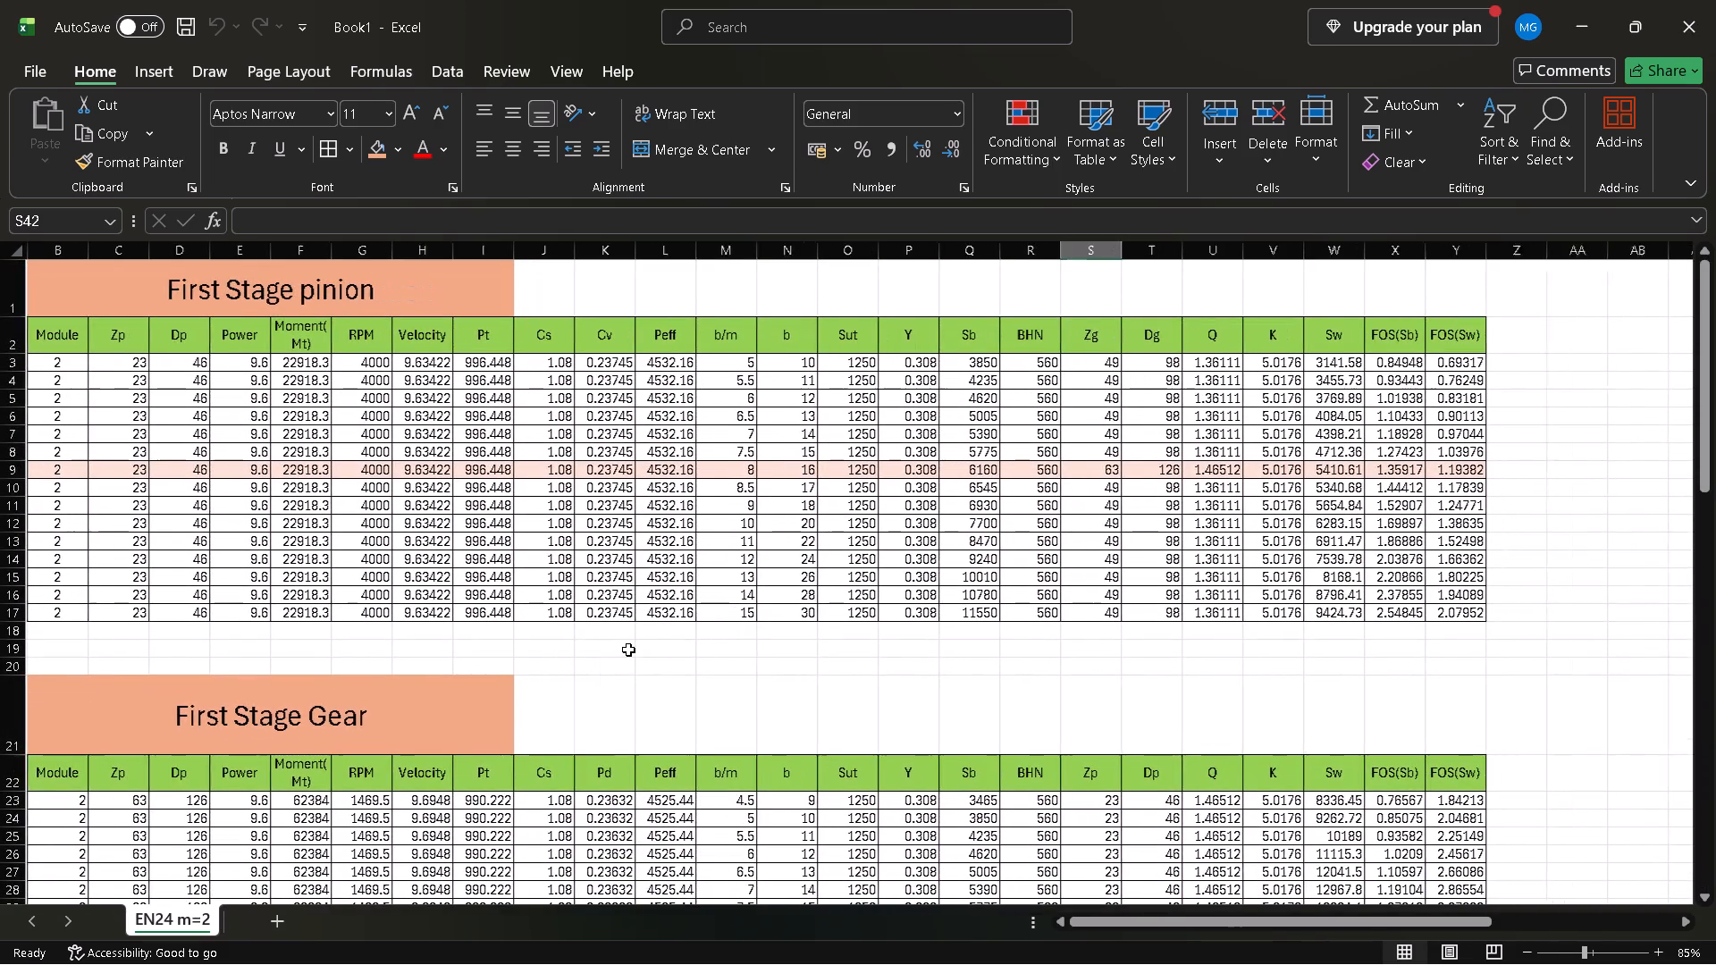
pyautogui.hscroll(-1, 628, 650)
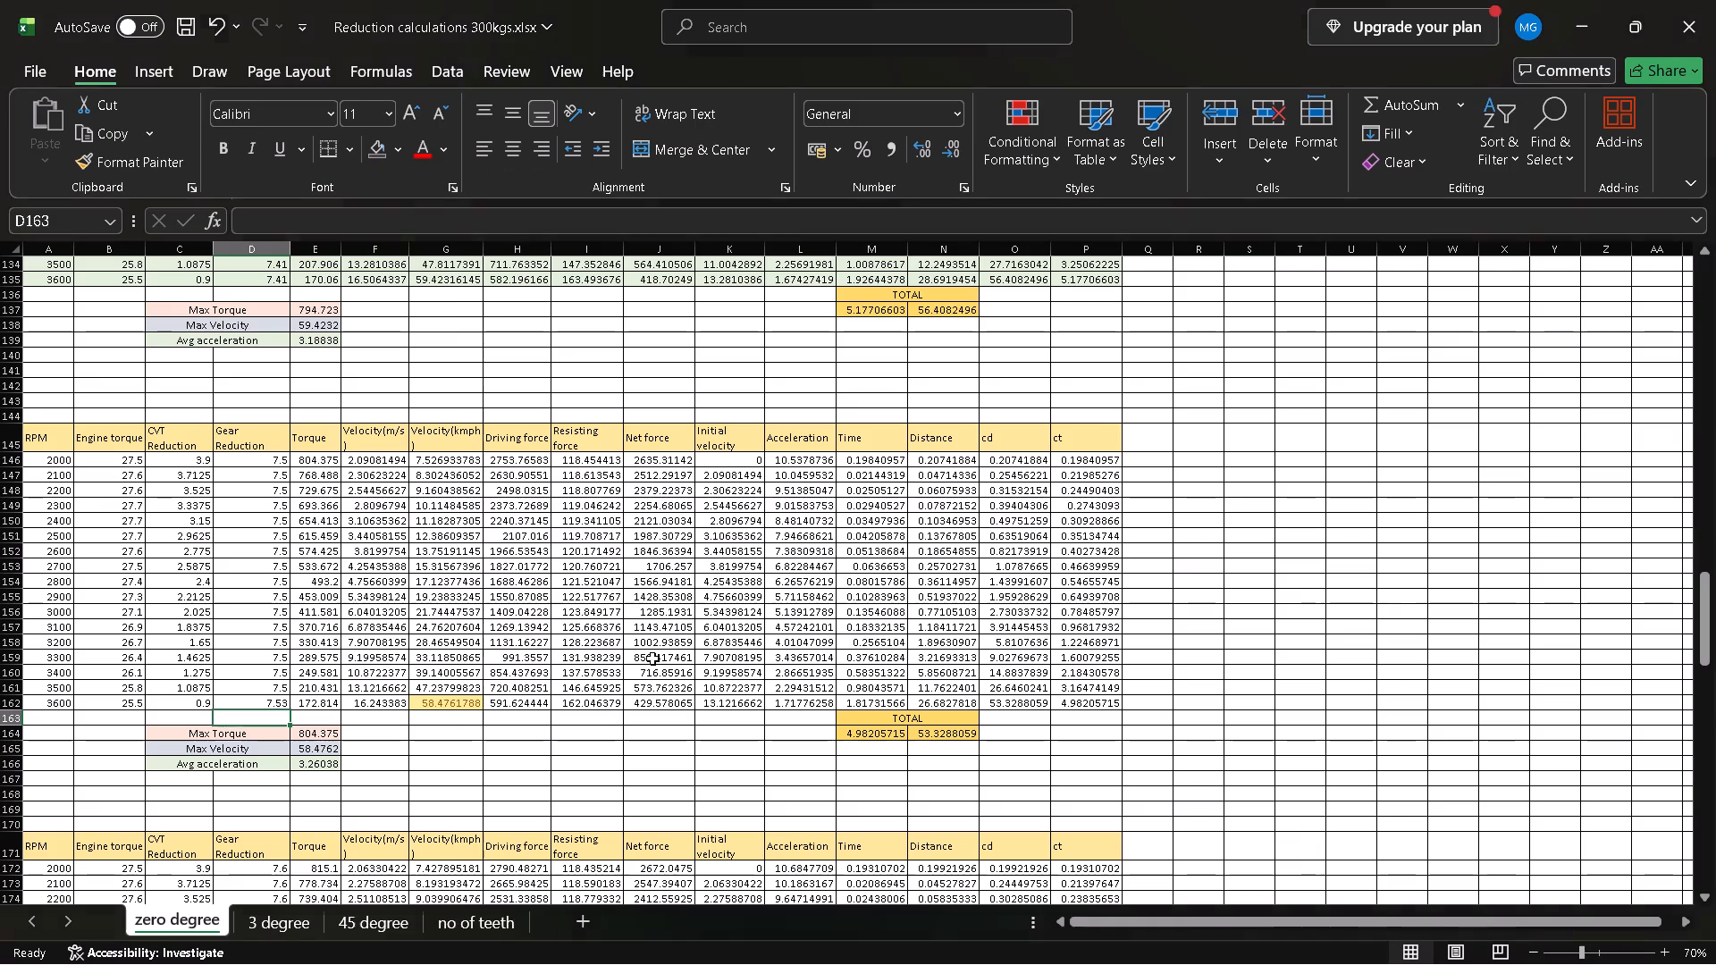
pyautogui.scroll(1, 605, 738)
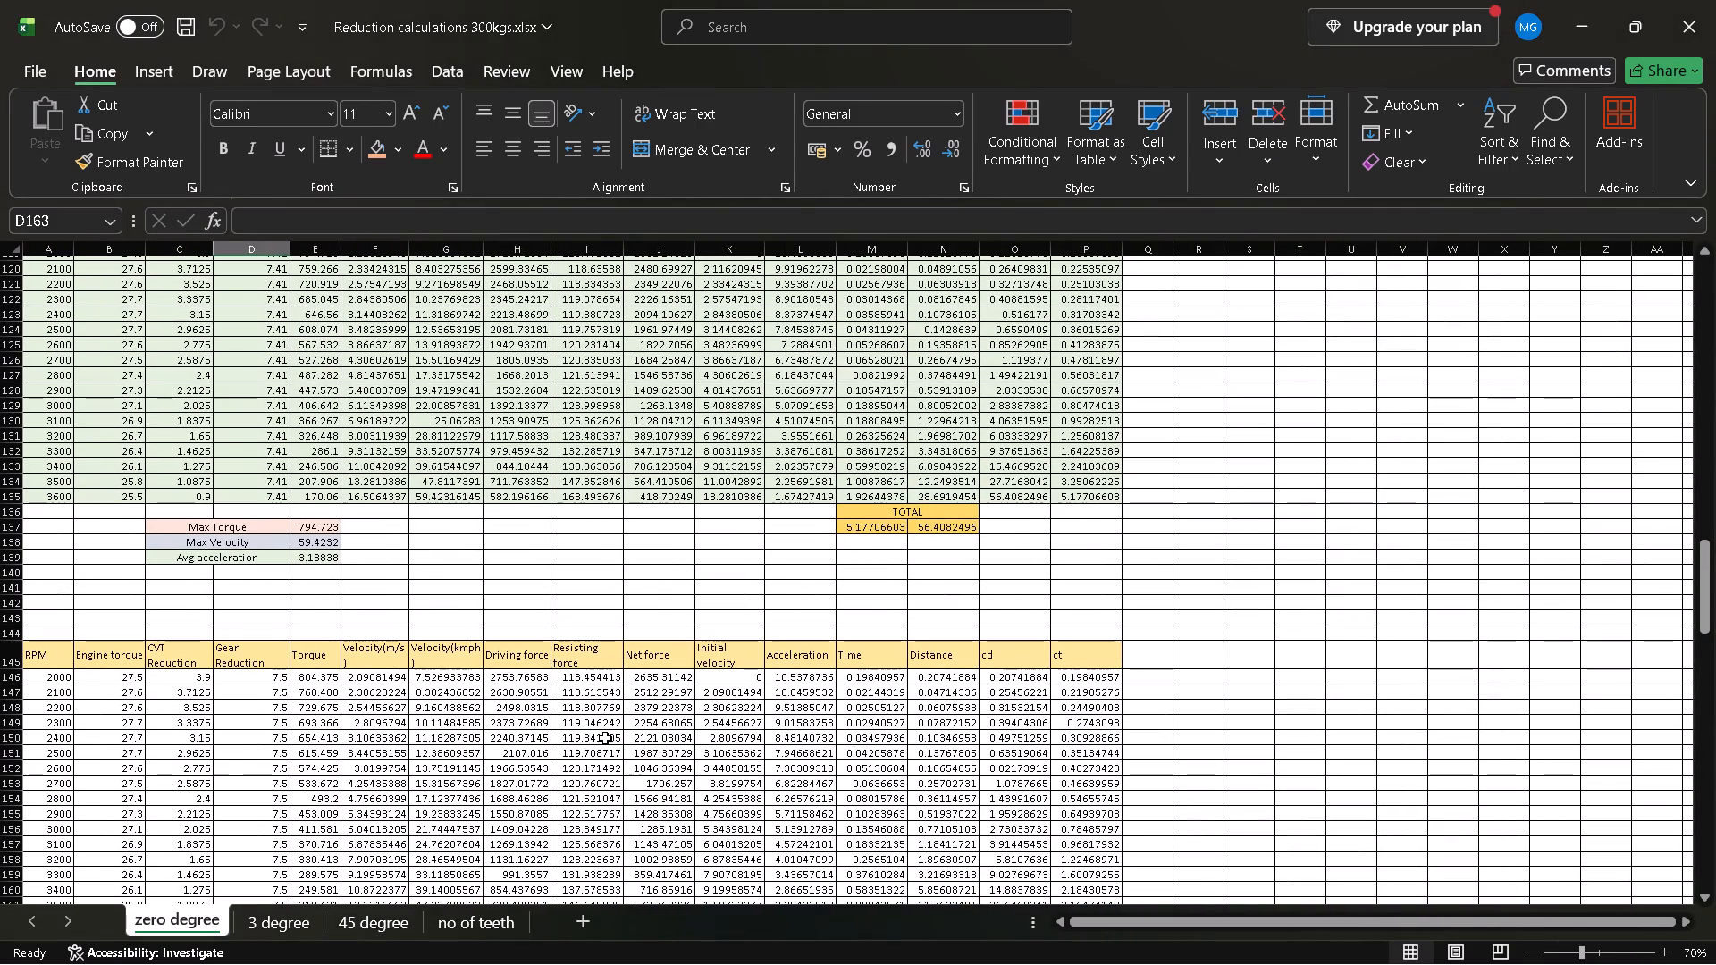
pyautogui.scroll(-9, 605, 738)
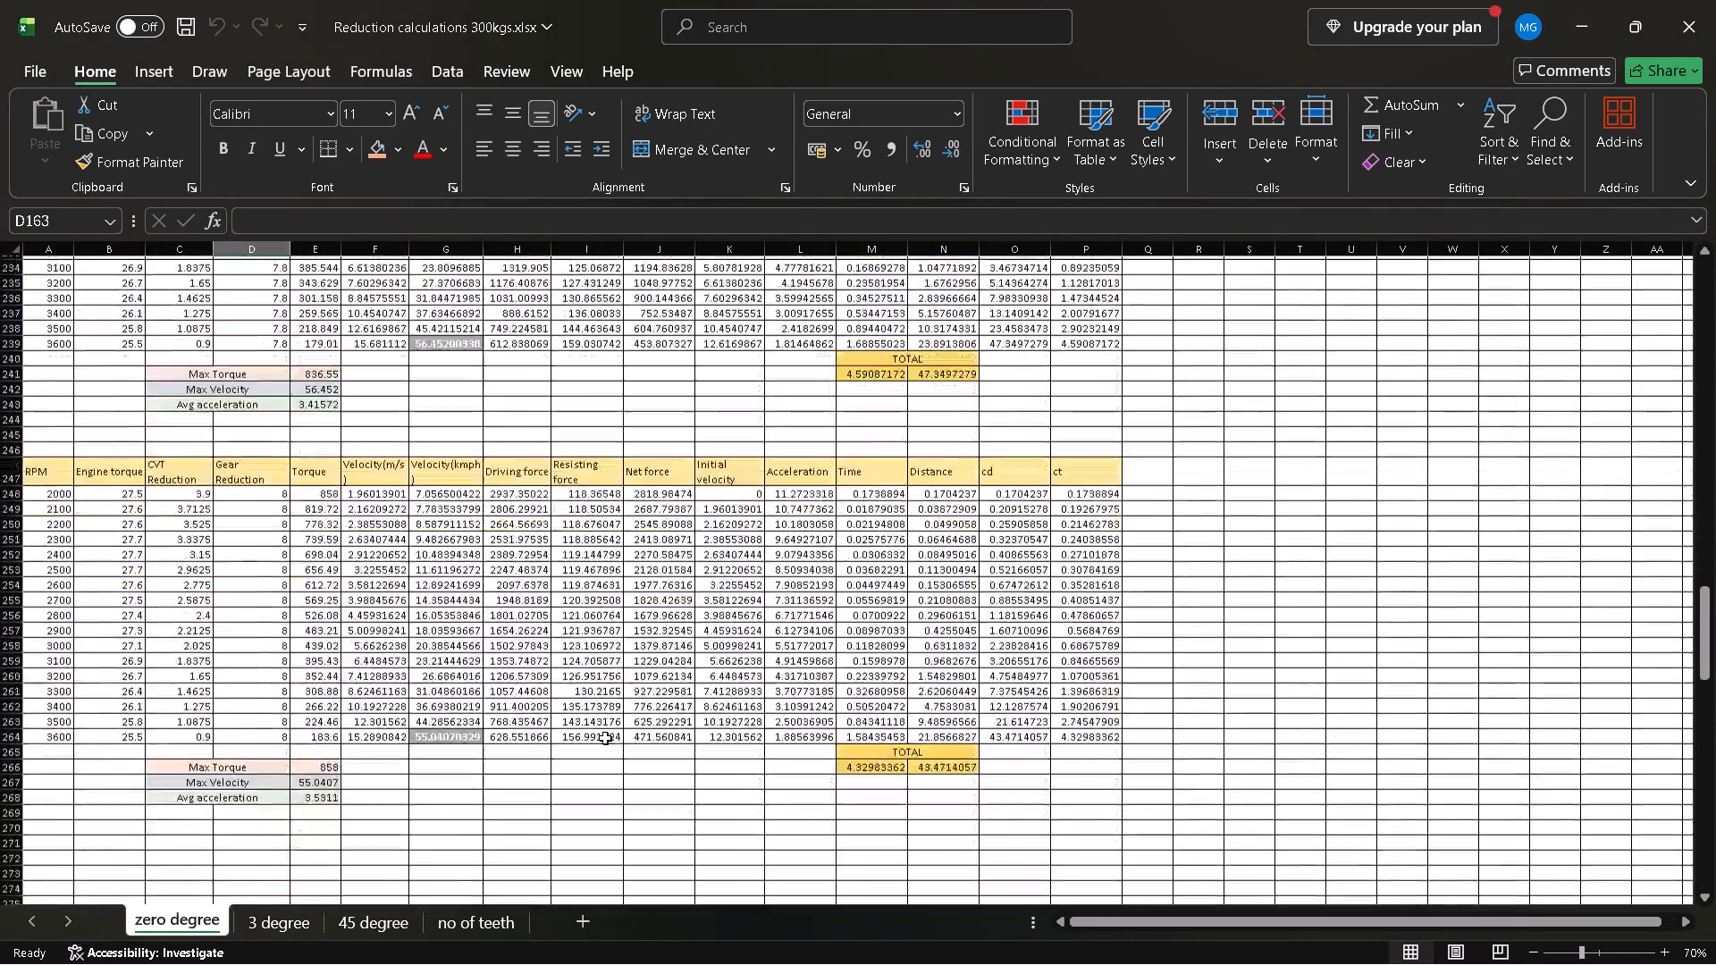
pyautogui.scroll(-2, 605, 738)
pyautogui.scroll(5, 605, 738)
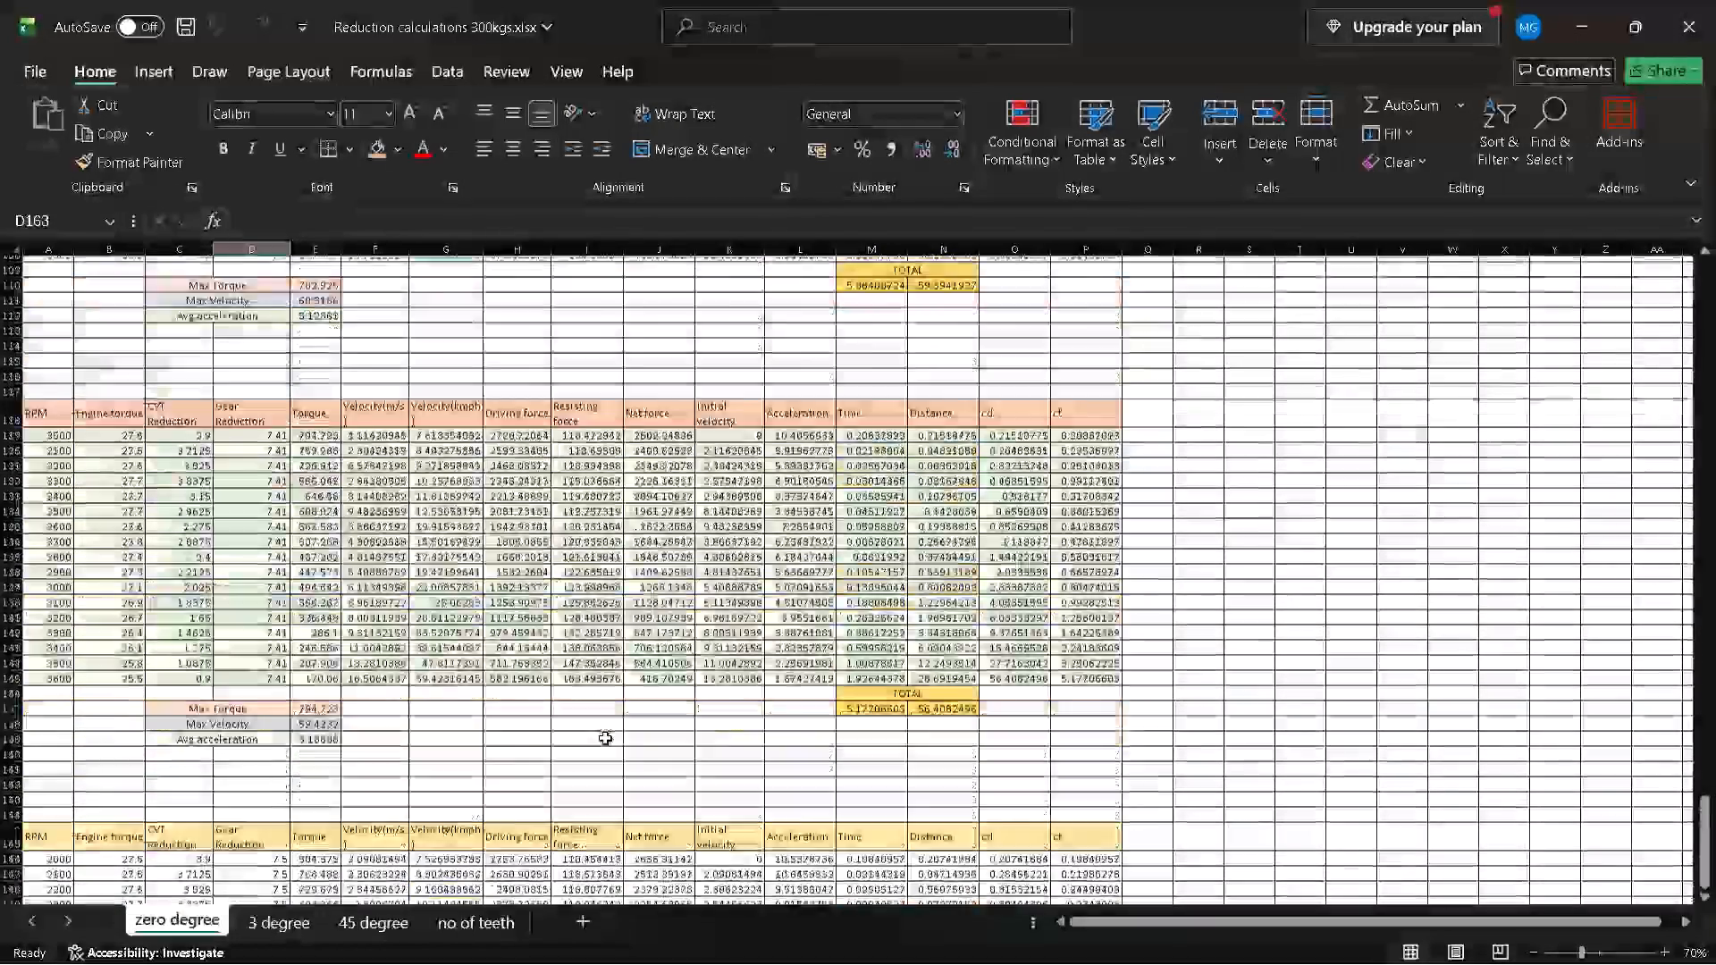
pyautogui.scroll(4, 605, 738)
pyautogui.scroll(-2, 605, 738)
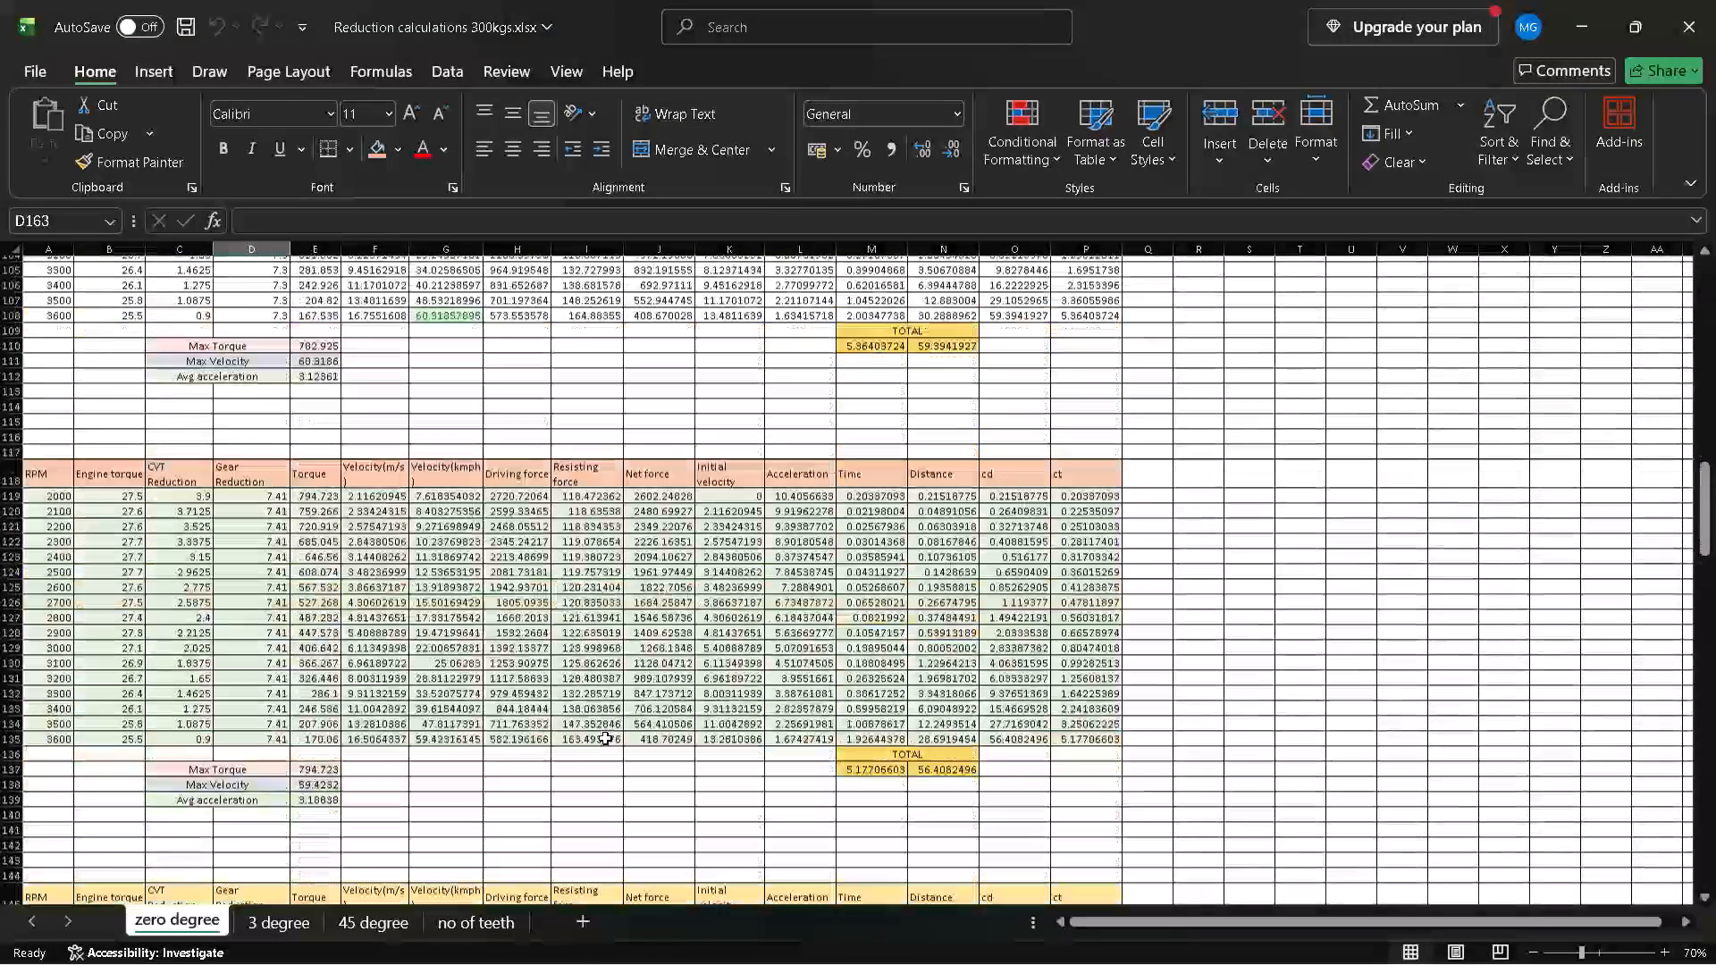
pyautogui.scroll(-2, 605, 738)
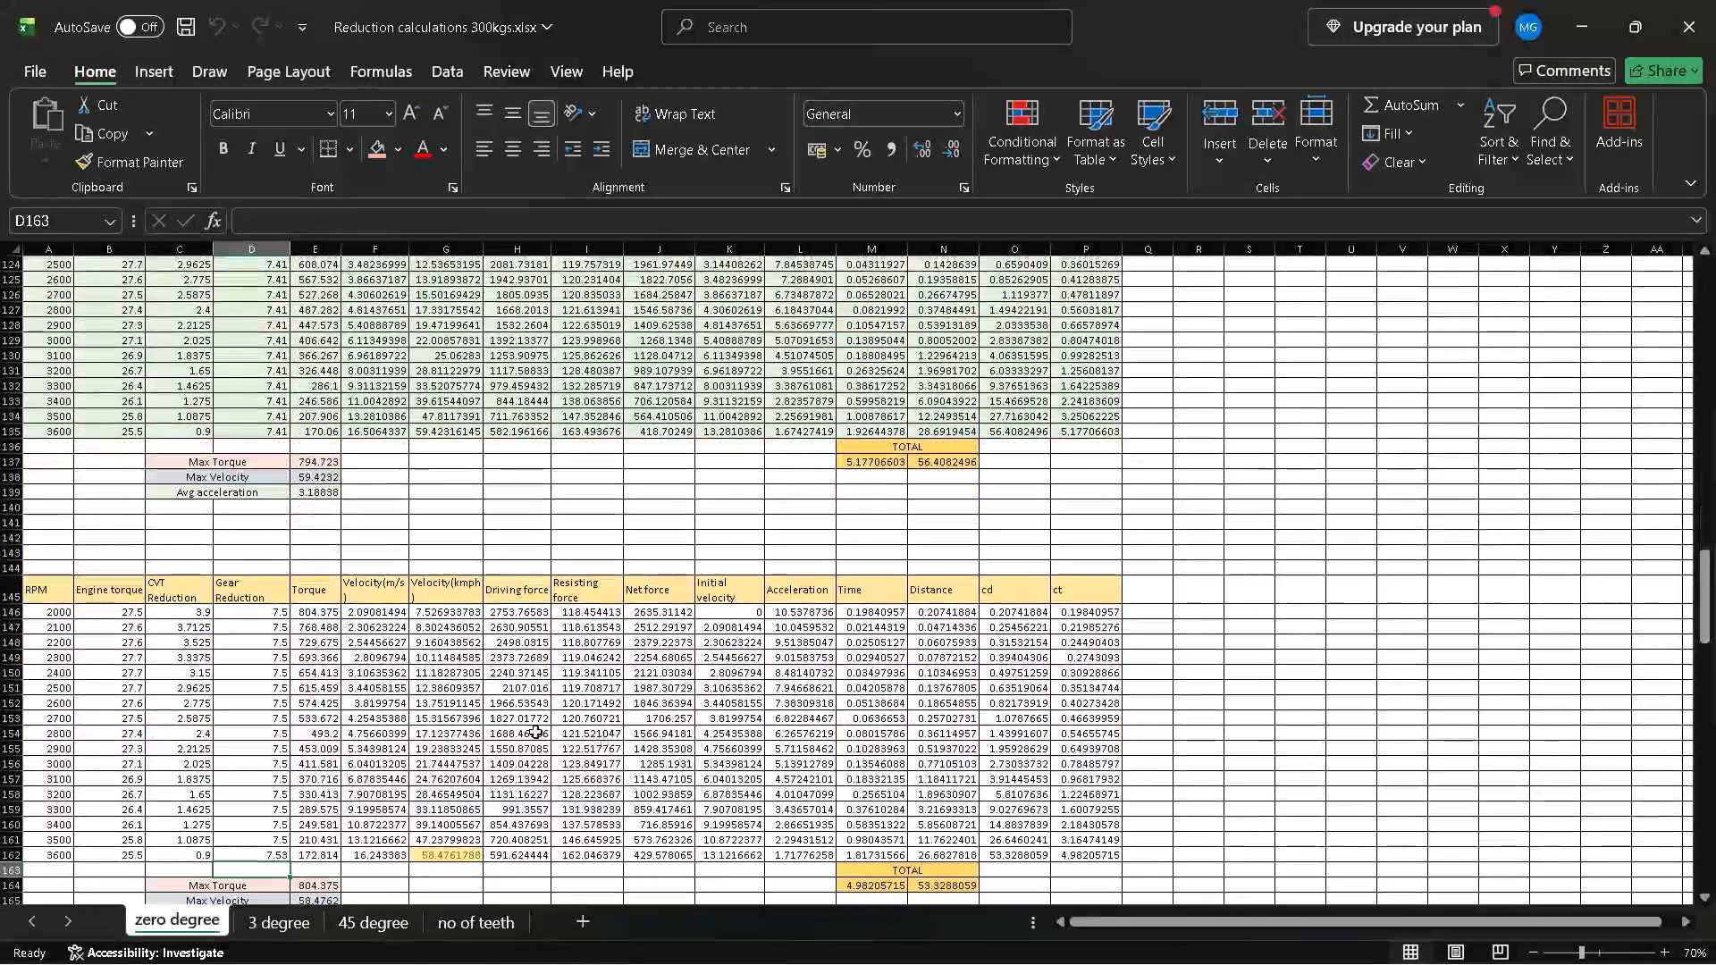
# Clear the first RPM value, cell A146, in the 7.5 gear reduction table.
pyautogui.click(272, 617)
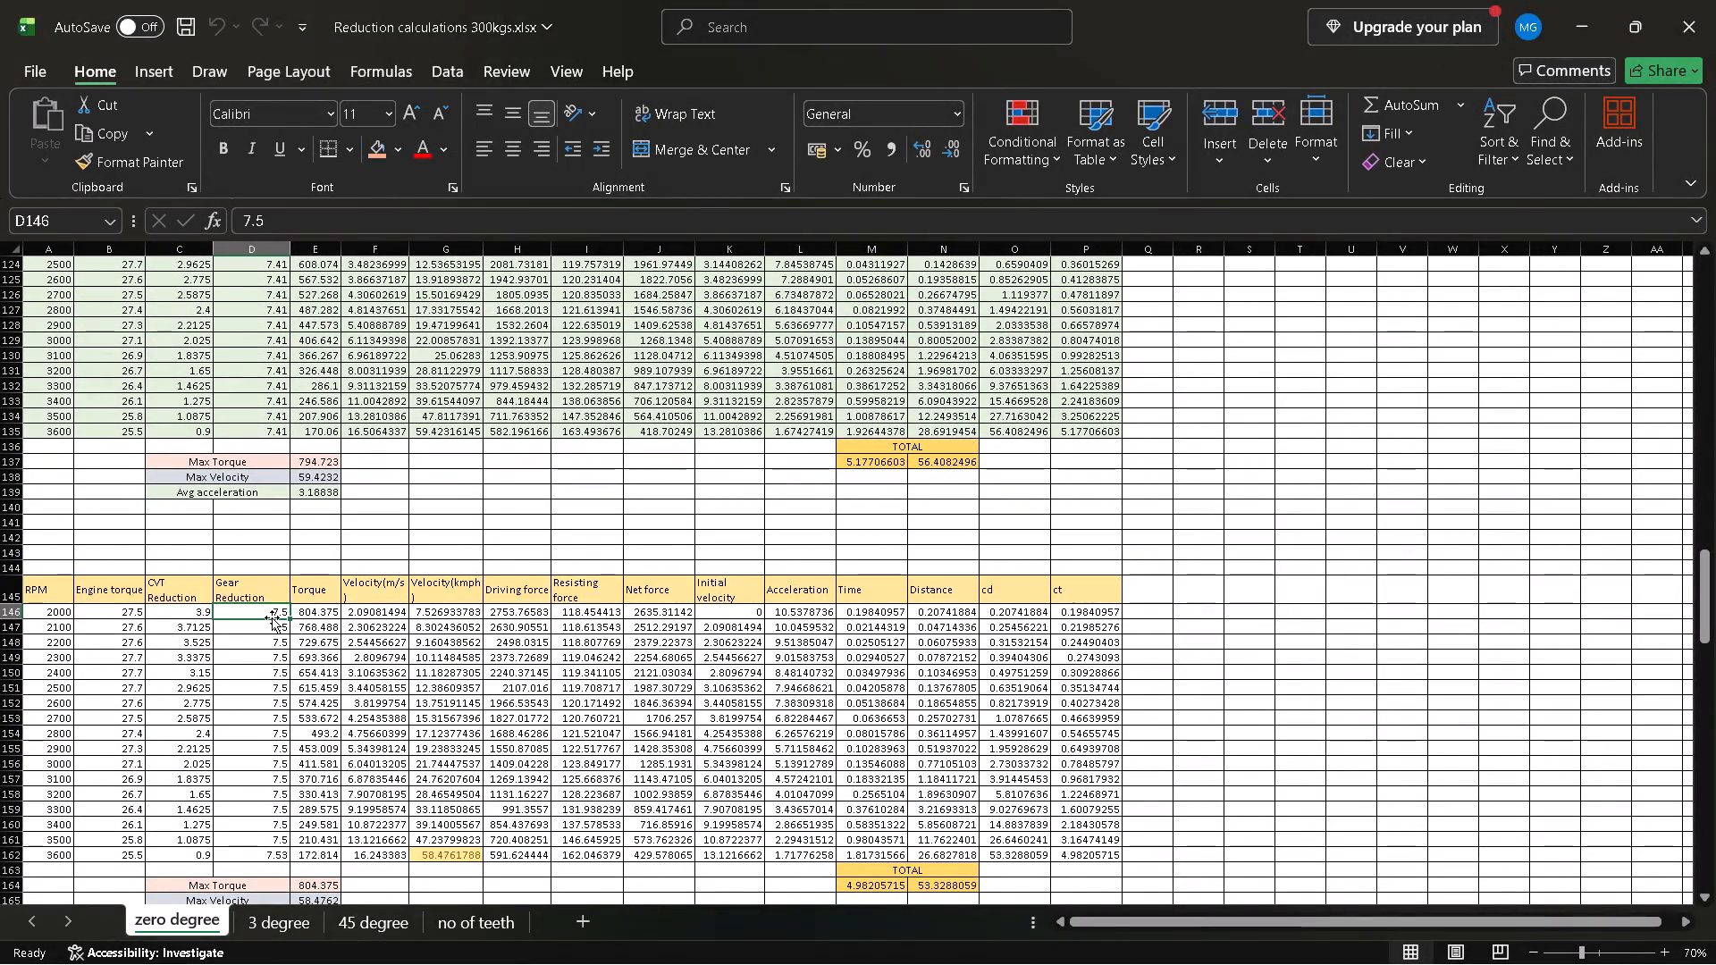
pyautogui.press('Home')
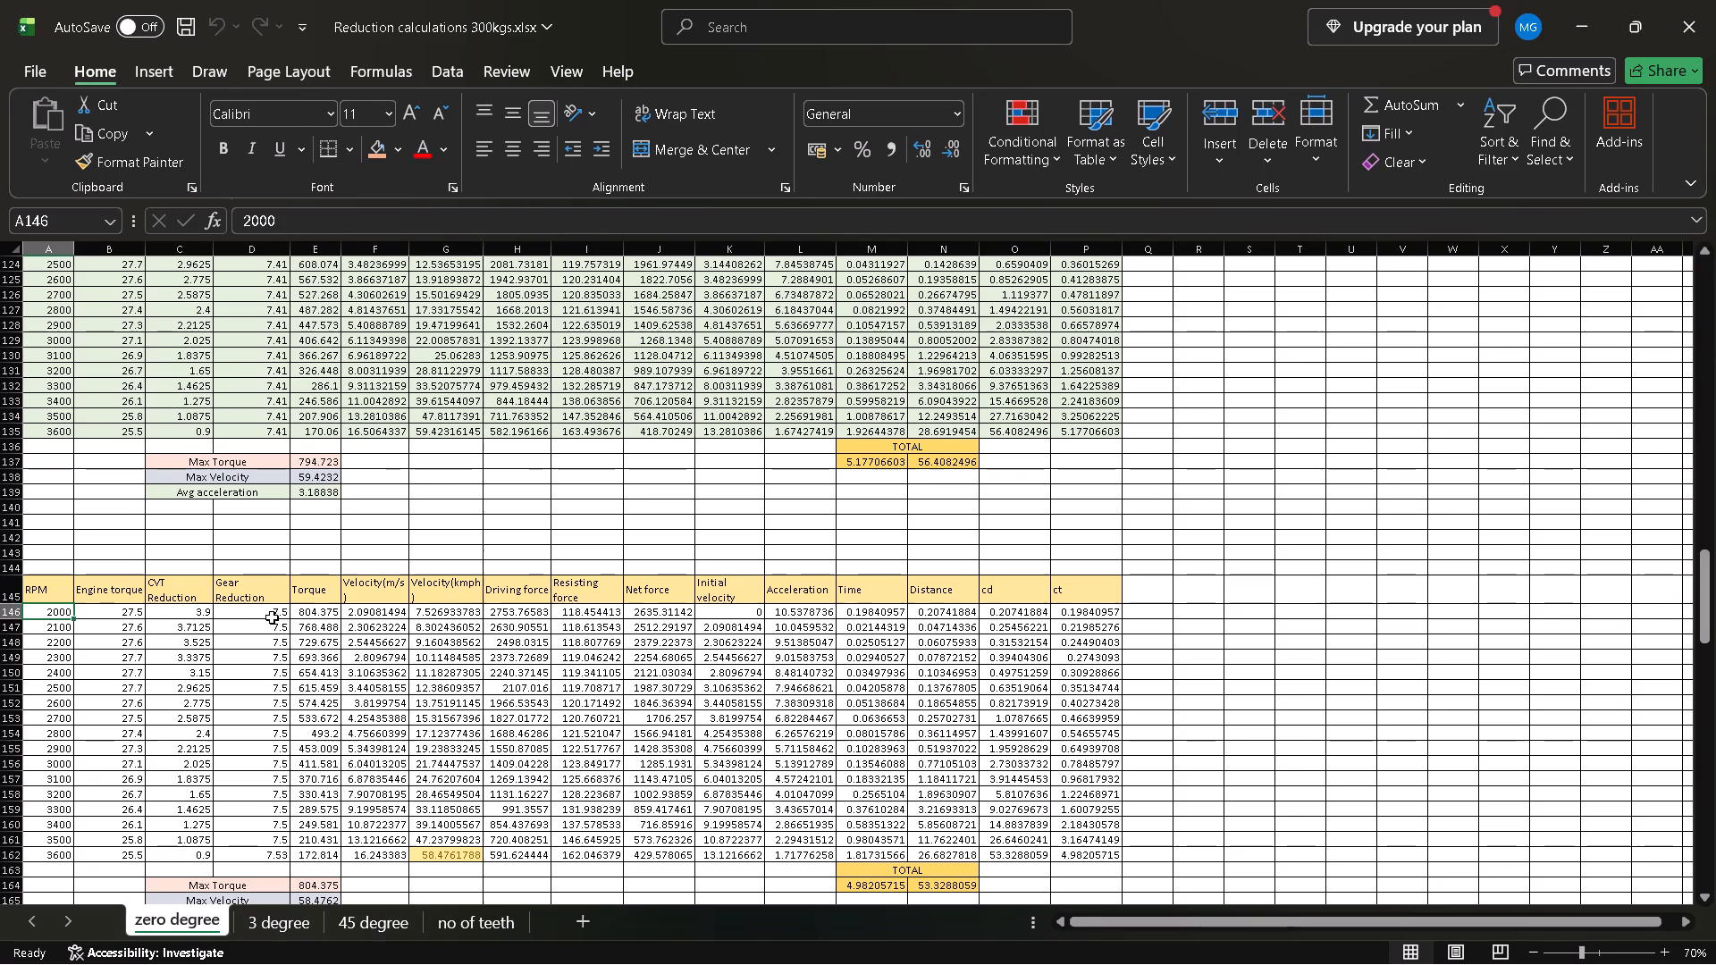
pyautogui.press('Delete')
pyautogui.press('Left')
pyautogui.press('Clear')
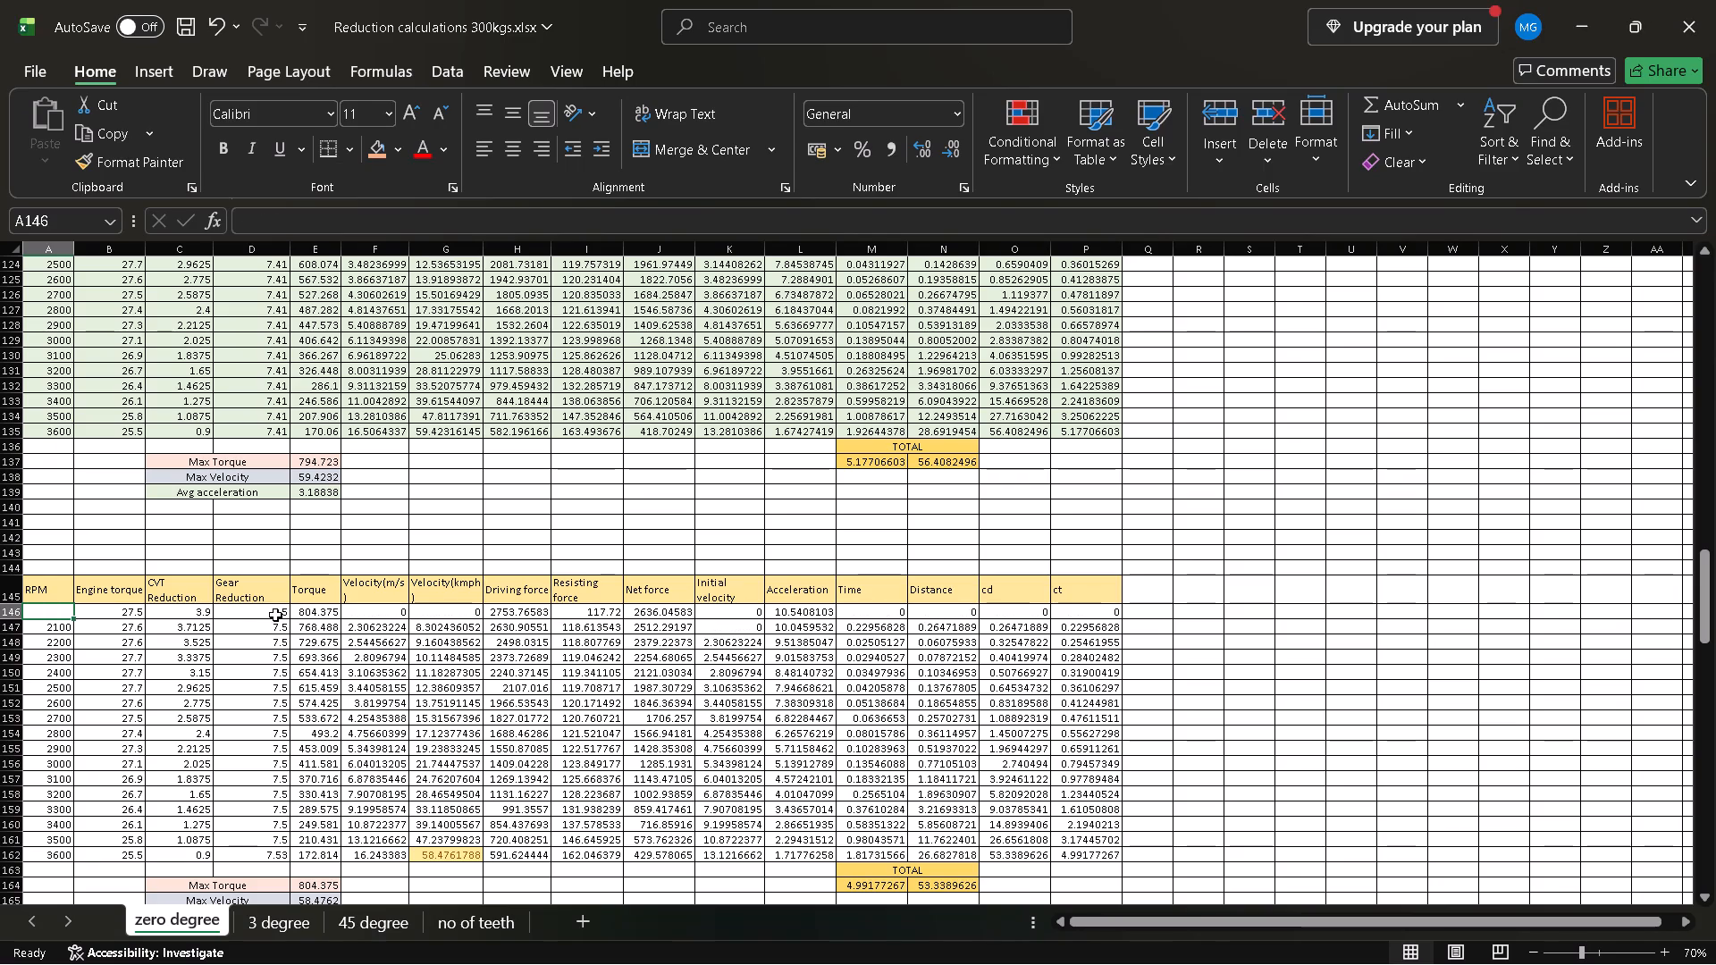
# Set the gear reduction in D146 to 7.45 and fill it down the column through D162.
pyautogui.doubleClick(276, 612)
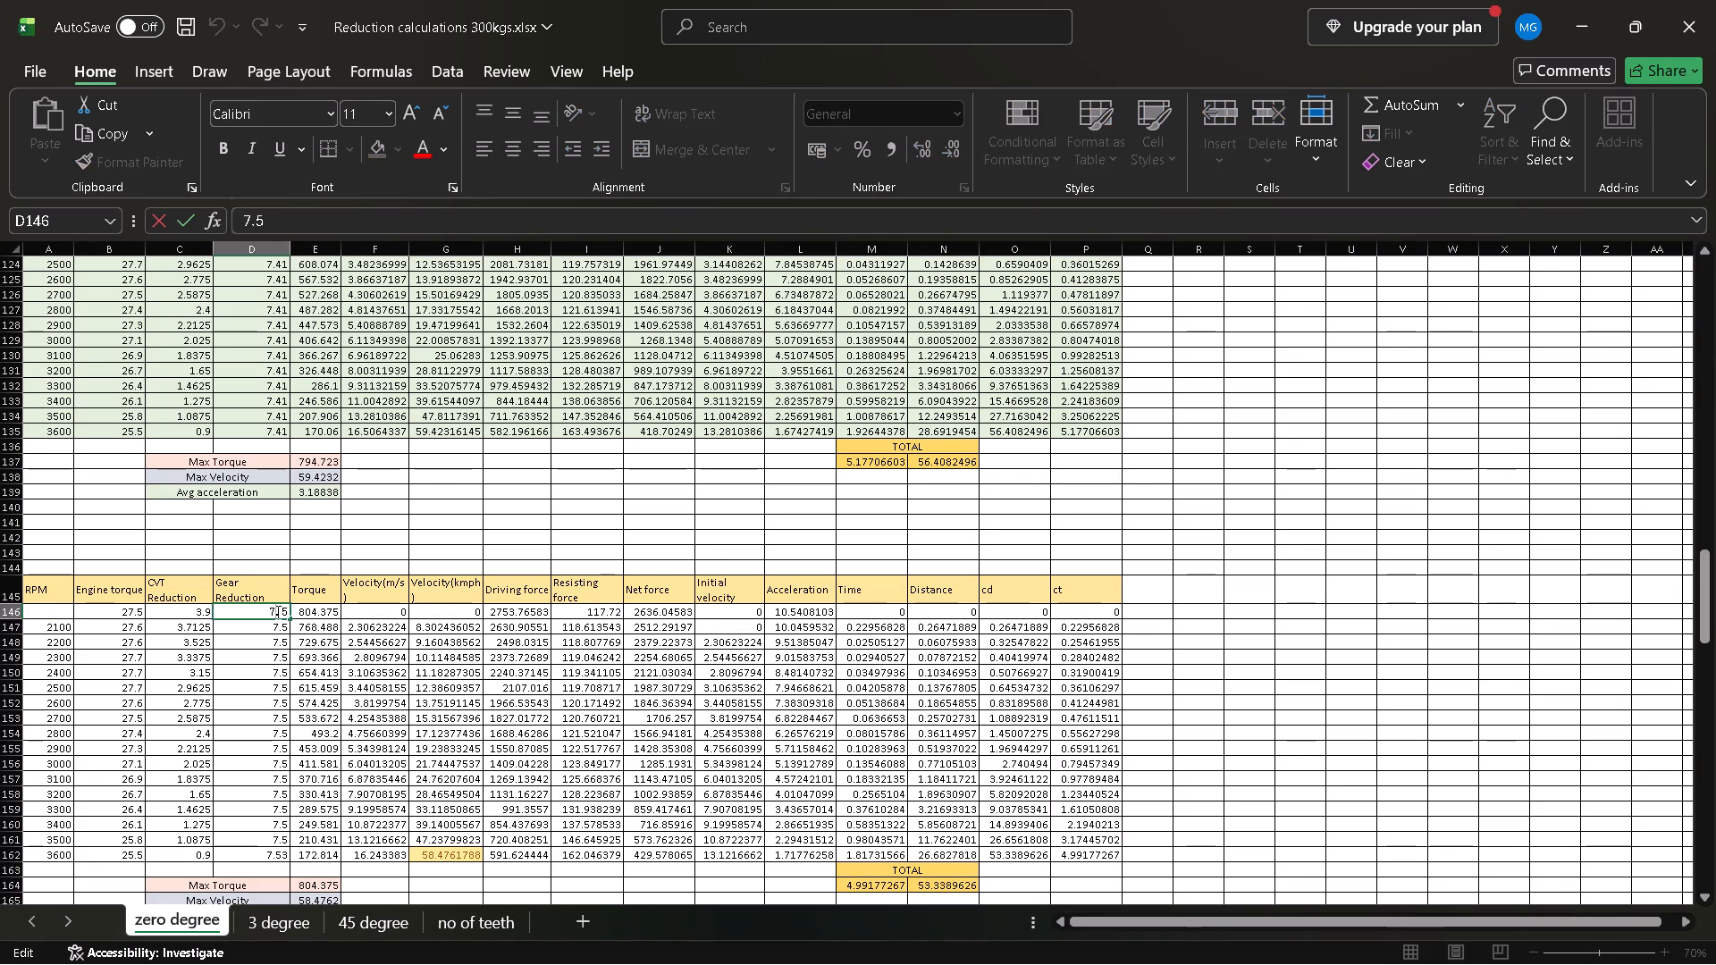
pyautogui.click(278, 612)
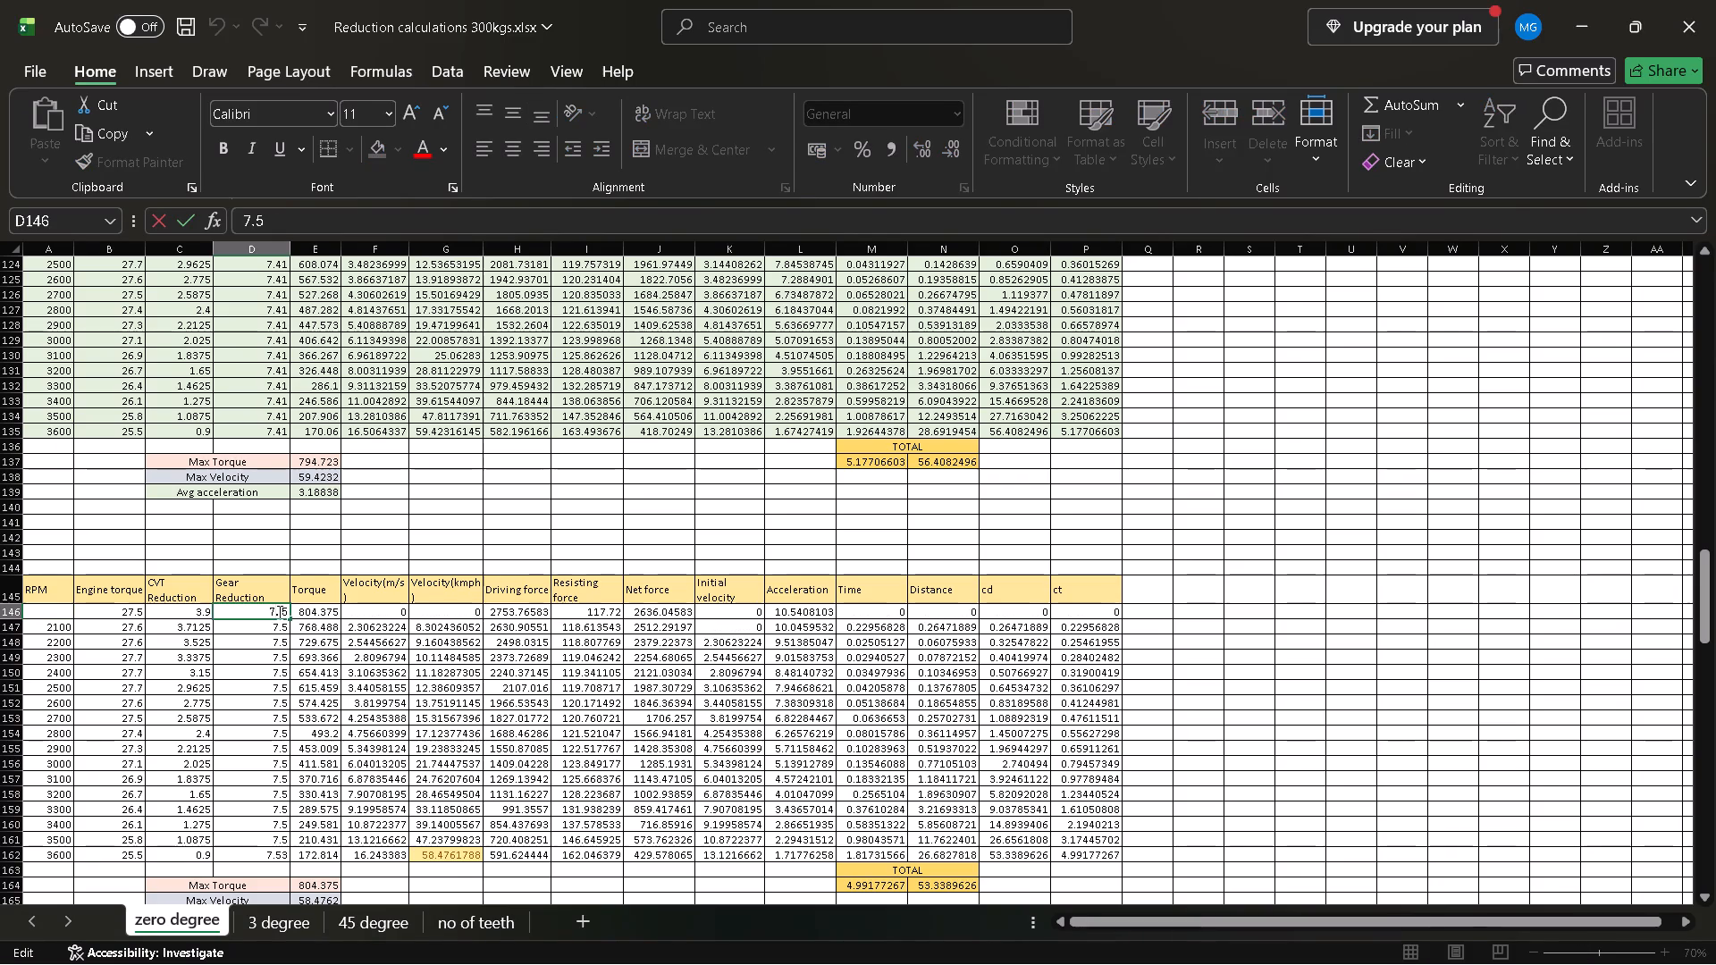
pyautogui.click(278, 612)
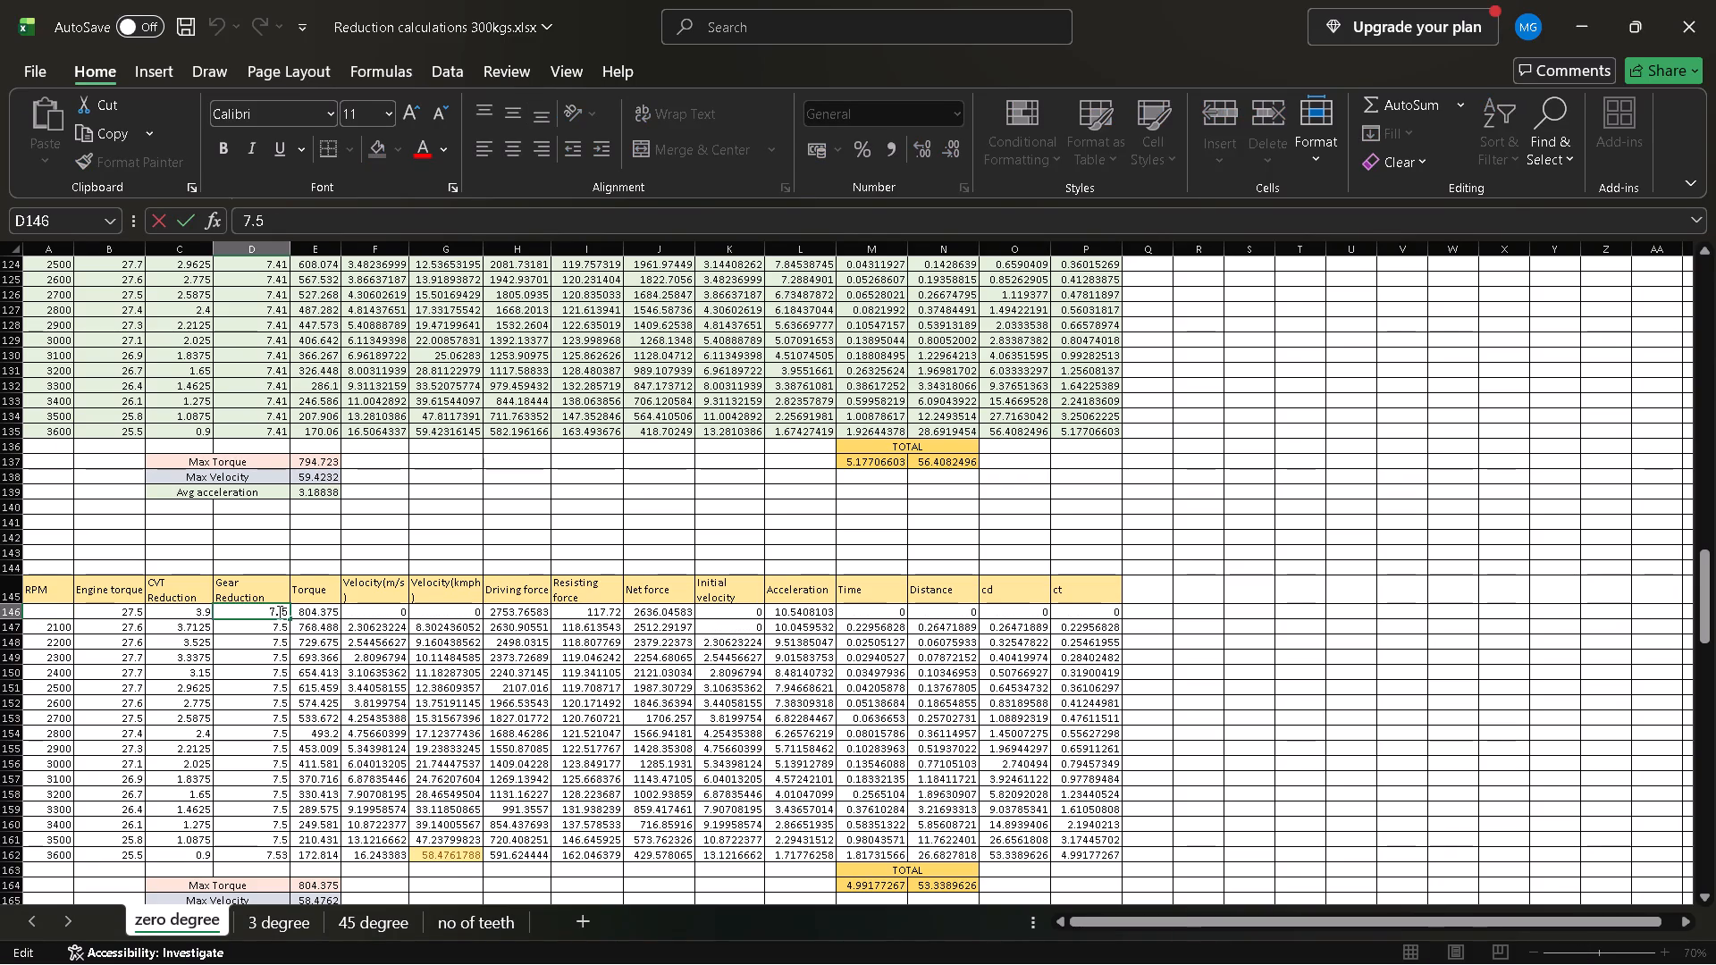
pyautogui.press('Right')
pyautogui.press('4')
pyautogui.press('Return')
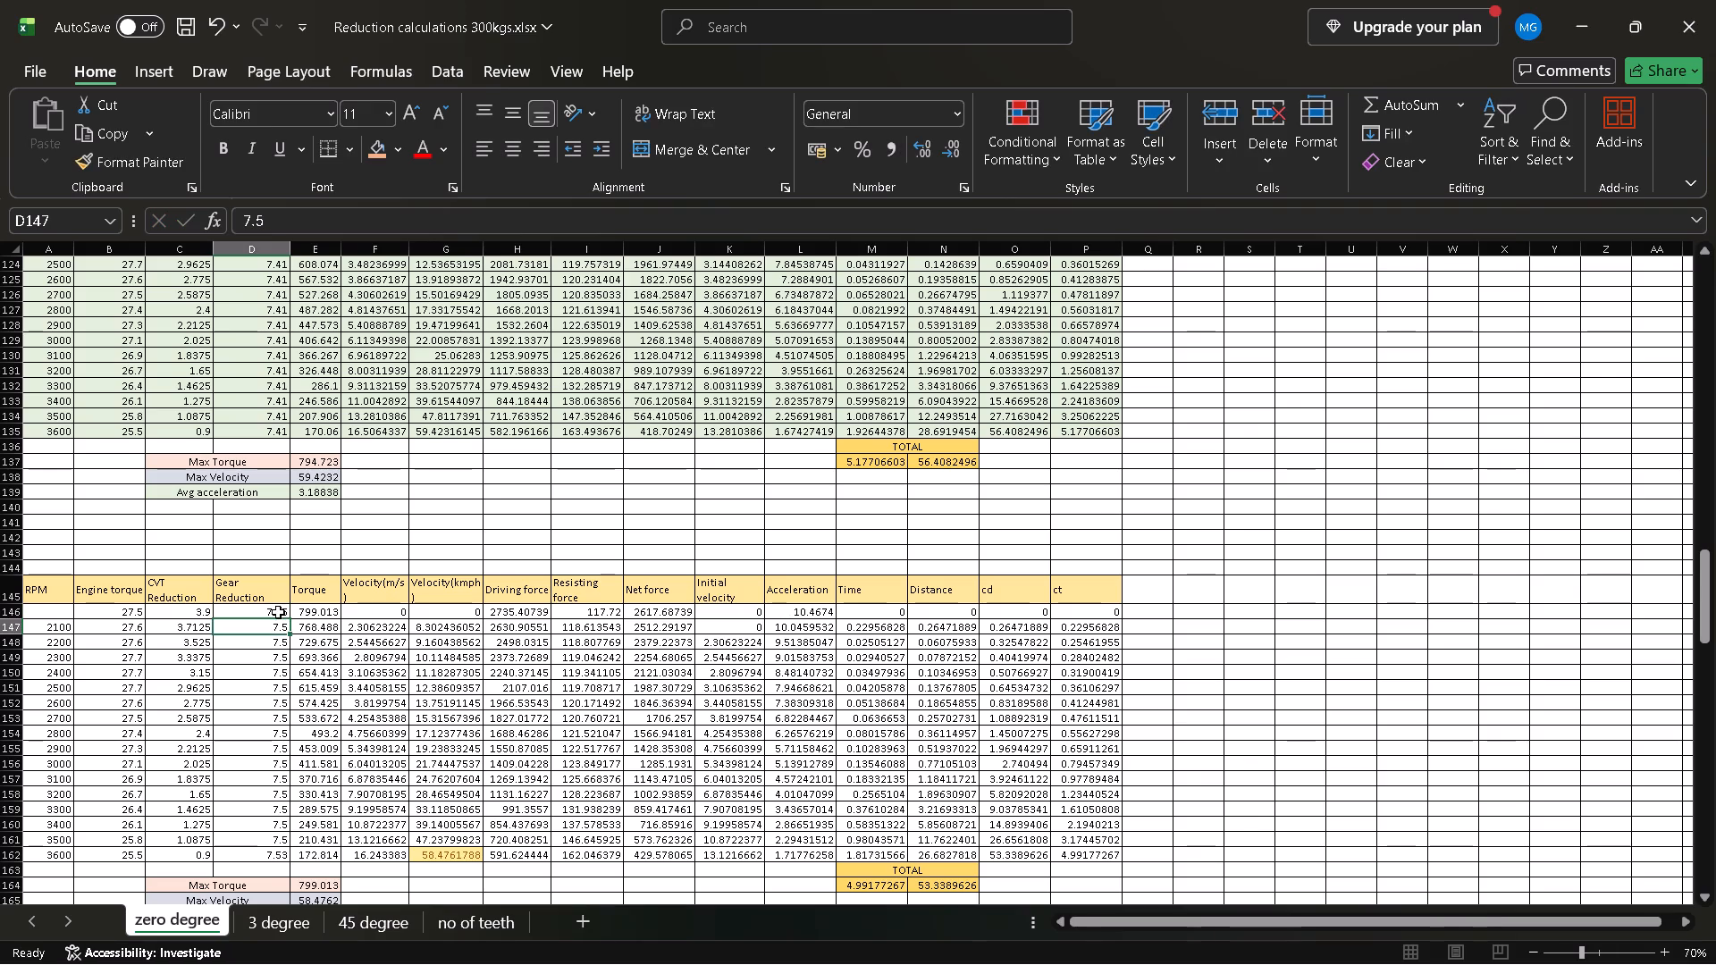
pyautogui.click(276, 614)
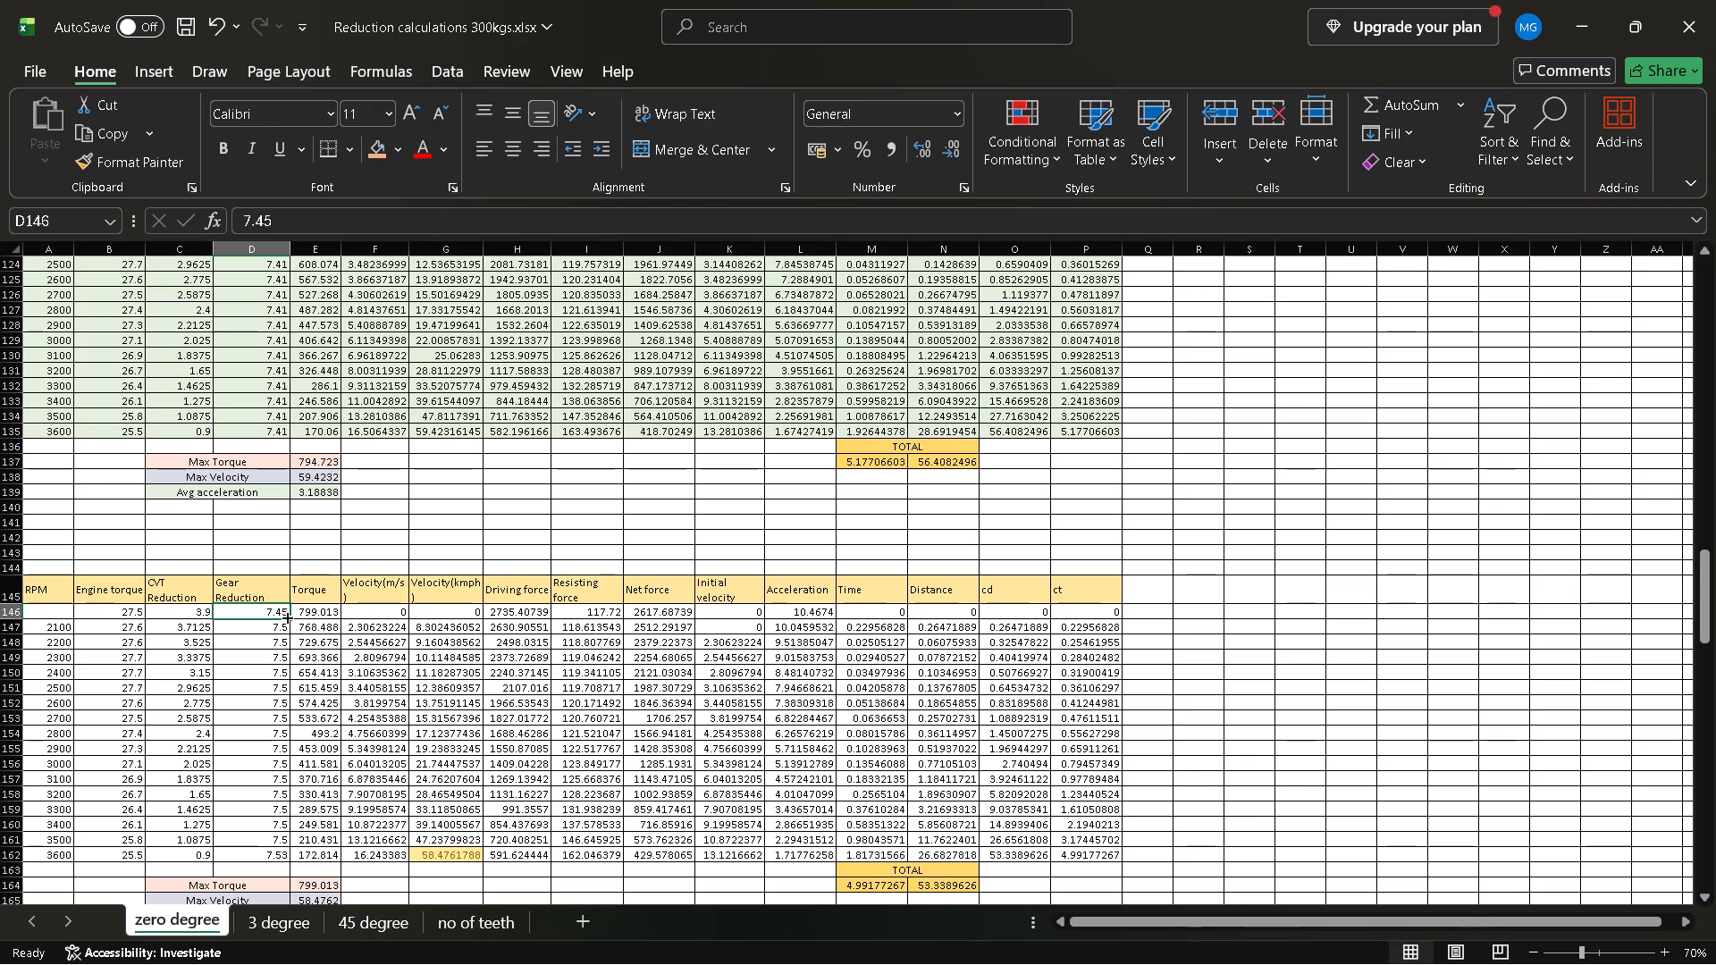
pyautogui.doubleClick(288, 618)
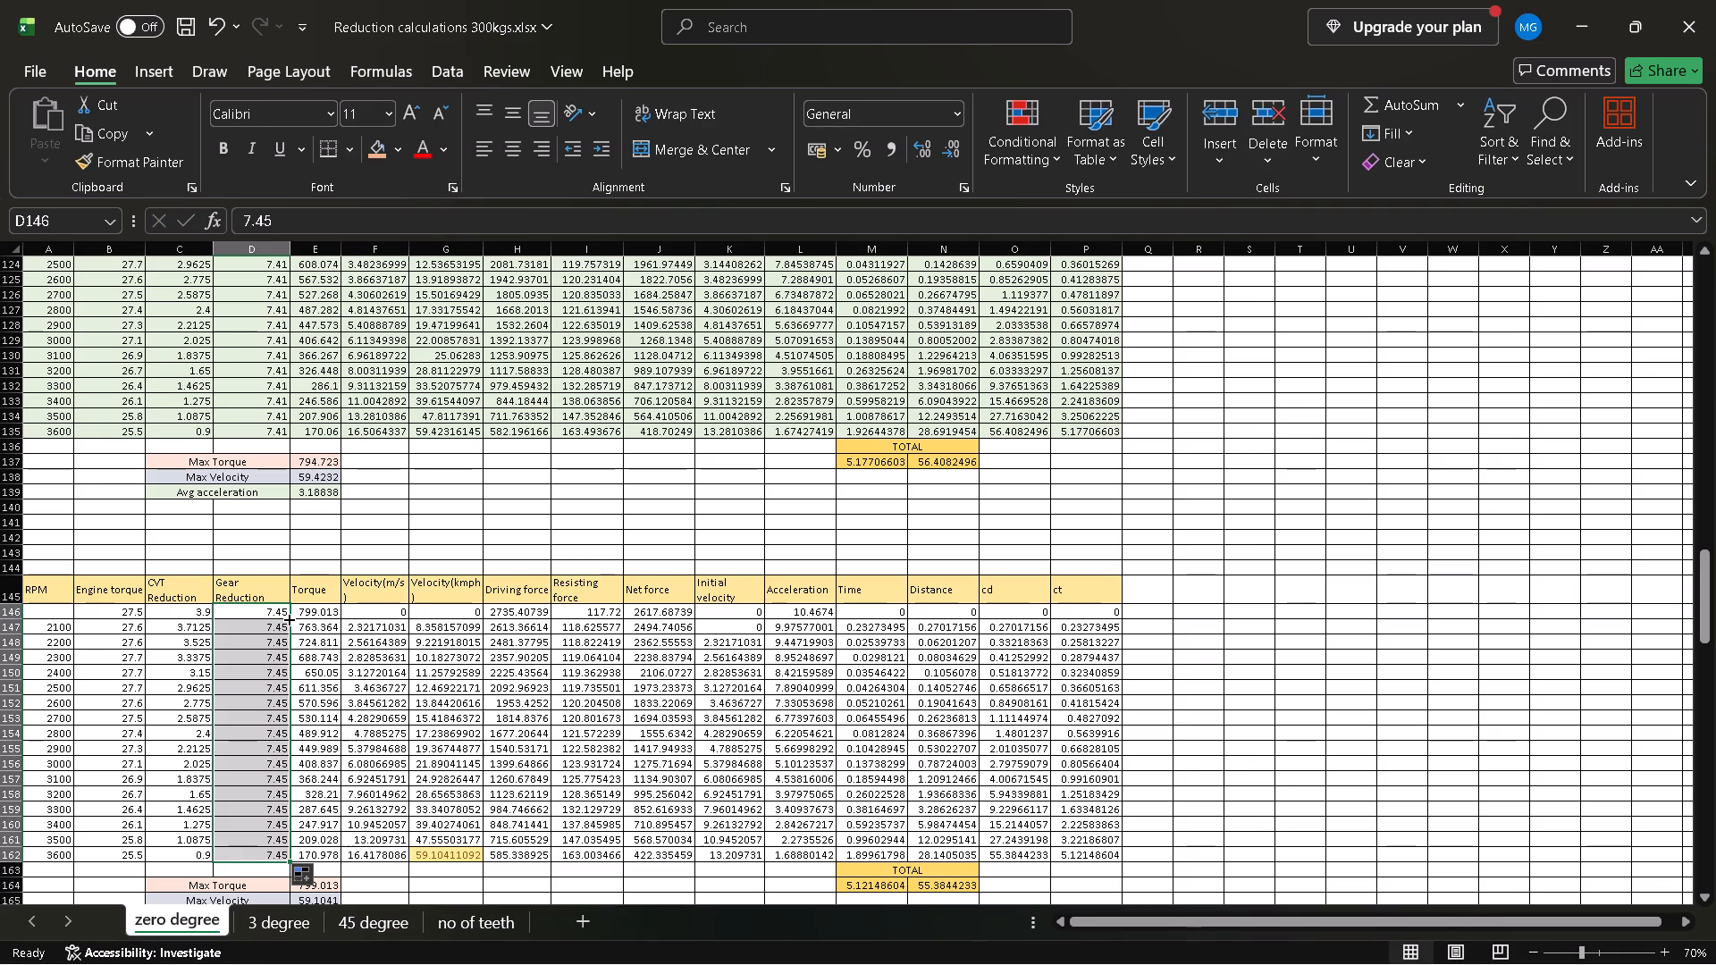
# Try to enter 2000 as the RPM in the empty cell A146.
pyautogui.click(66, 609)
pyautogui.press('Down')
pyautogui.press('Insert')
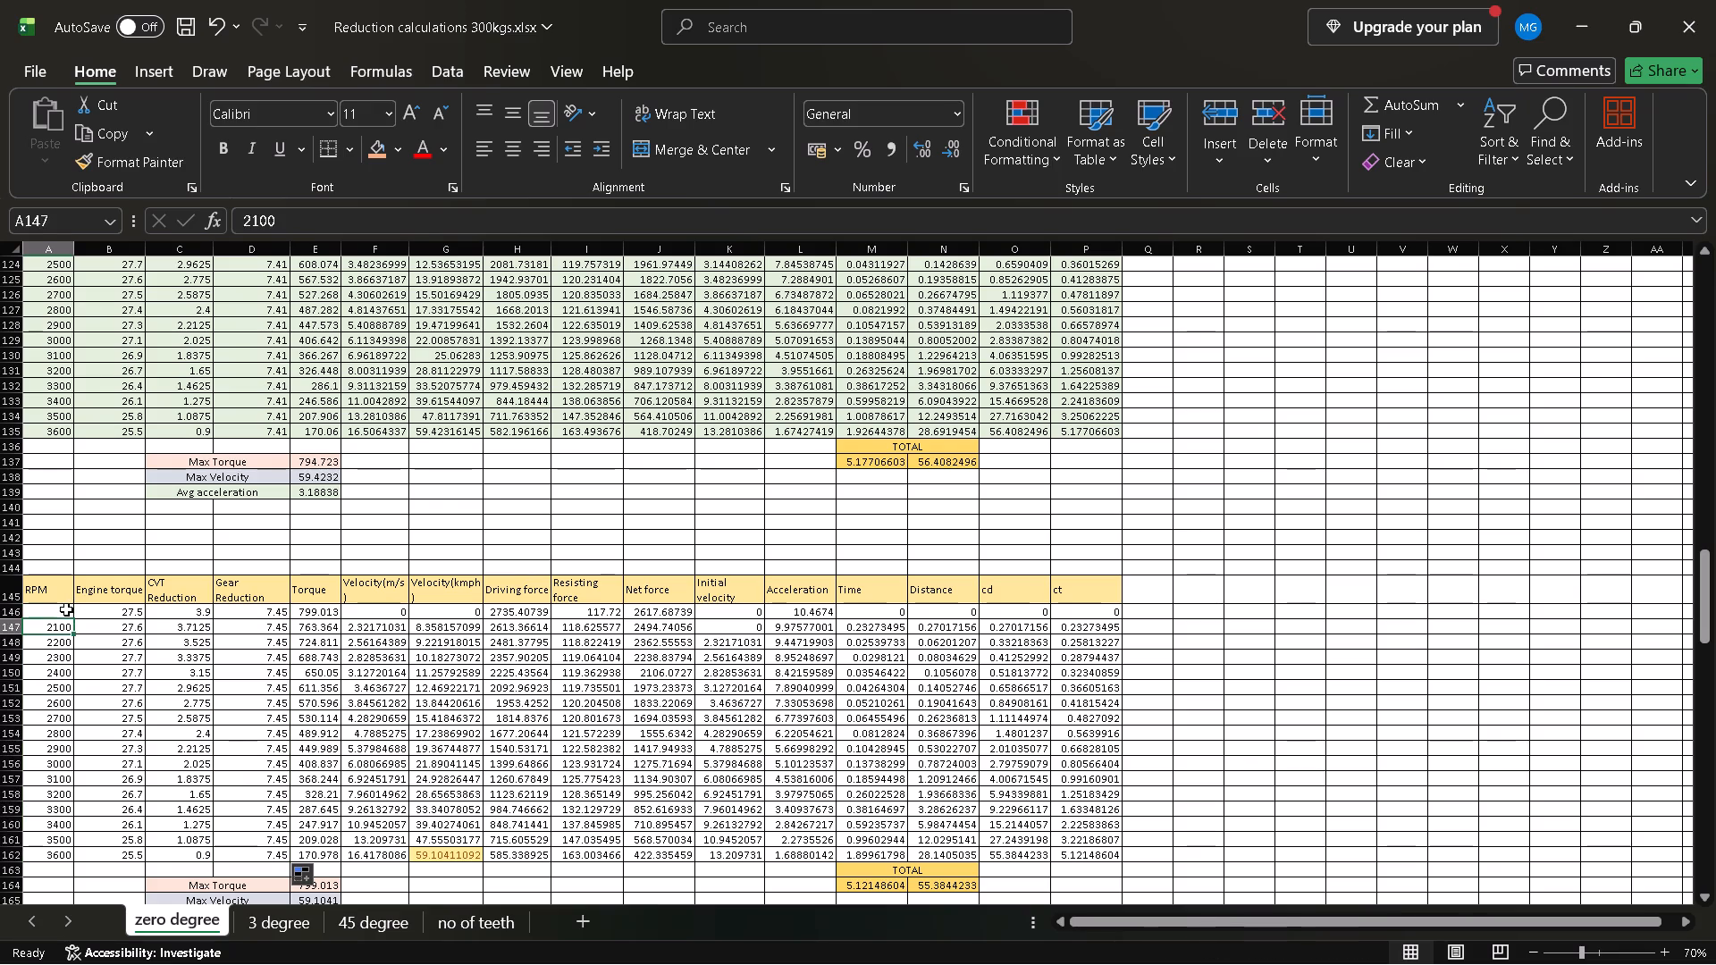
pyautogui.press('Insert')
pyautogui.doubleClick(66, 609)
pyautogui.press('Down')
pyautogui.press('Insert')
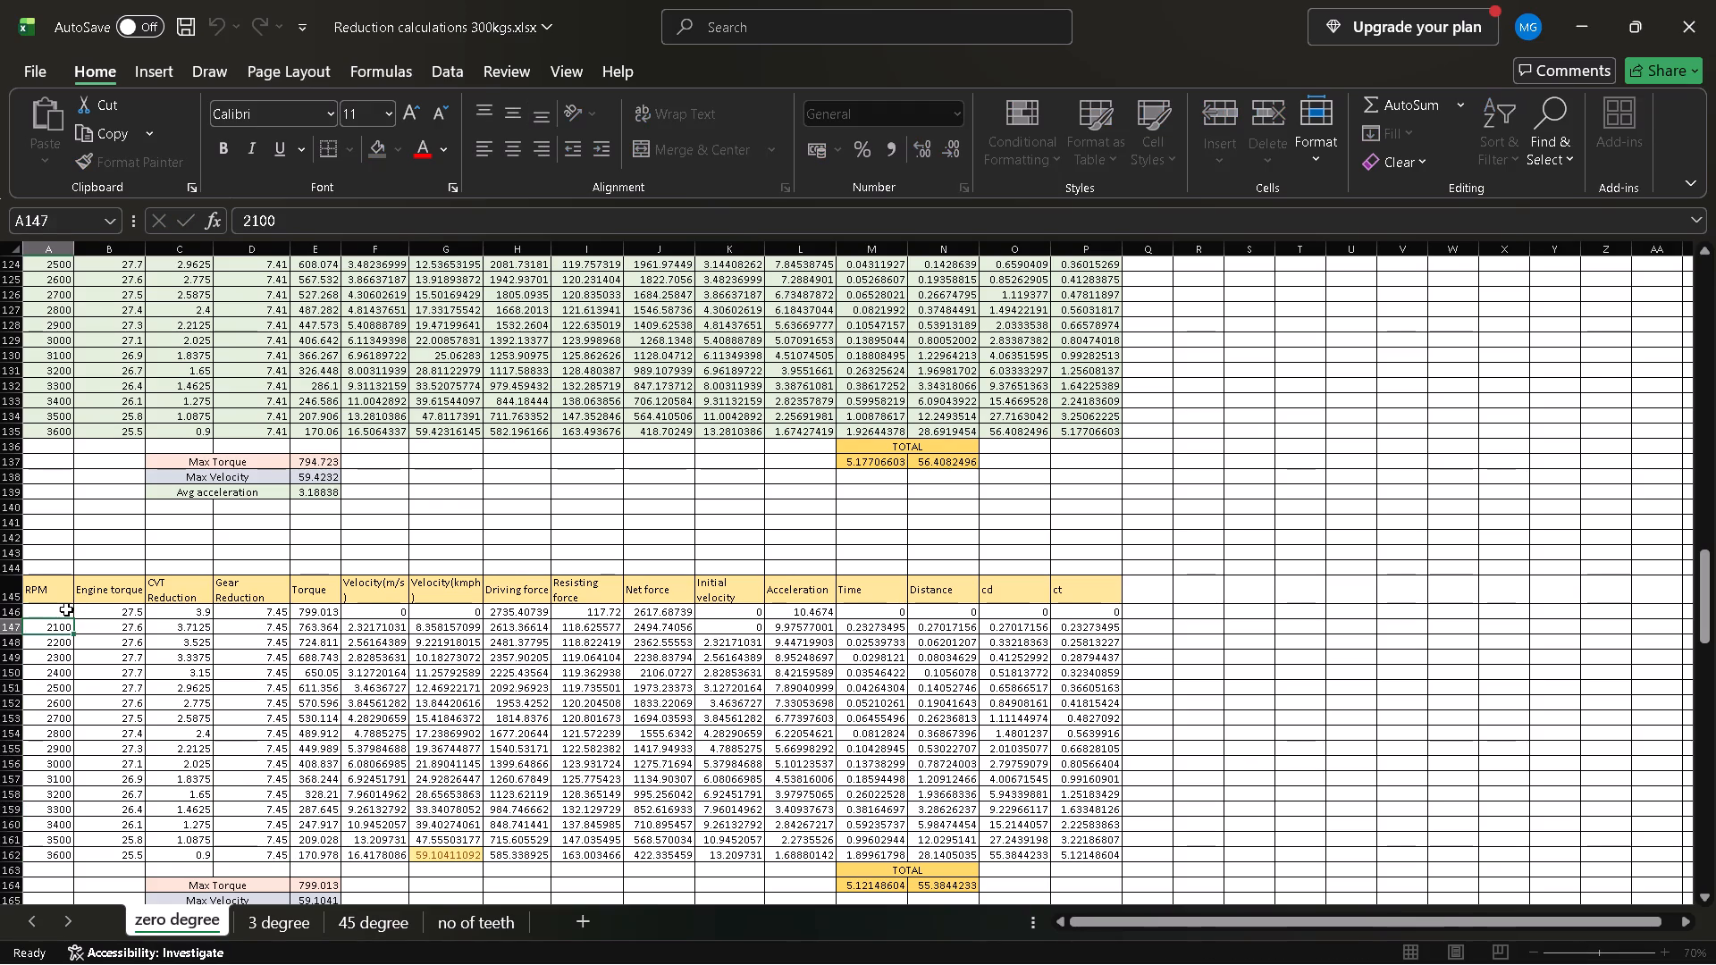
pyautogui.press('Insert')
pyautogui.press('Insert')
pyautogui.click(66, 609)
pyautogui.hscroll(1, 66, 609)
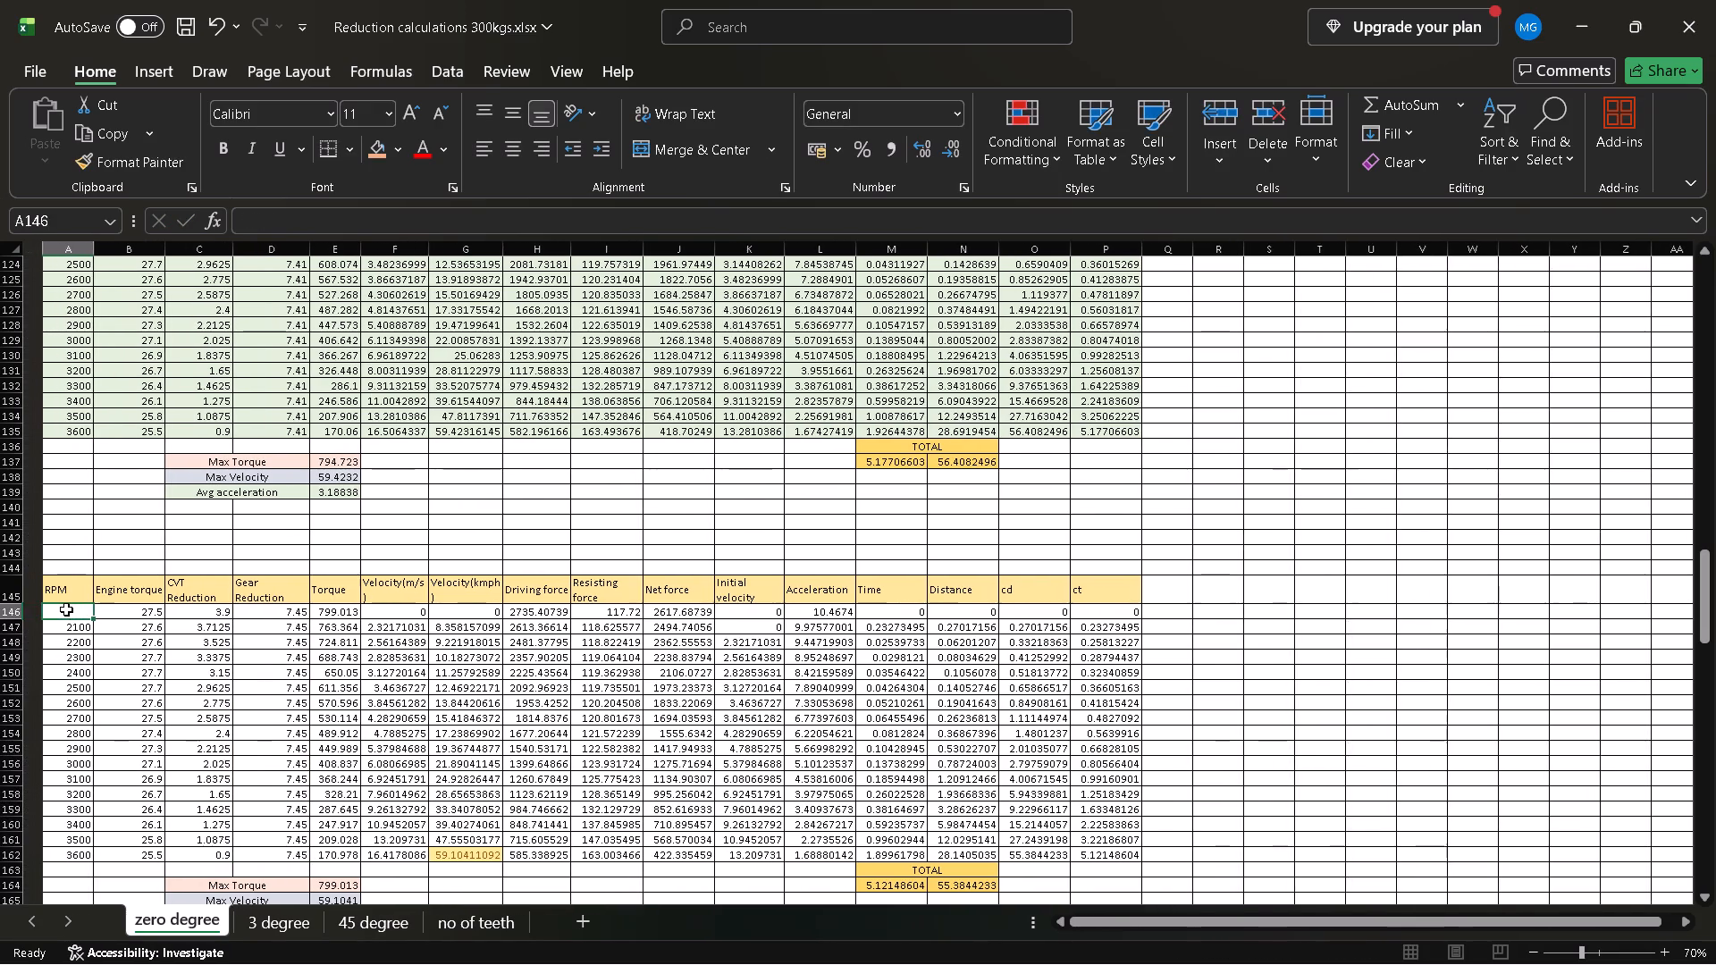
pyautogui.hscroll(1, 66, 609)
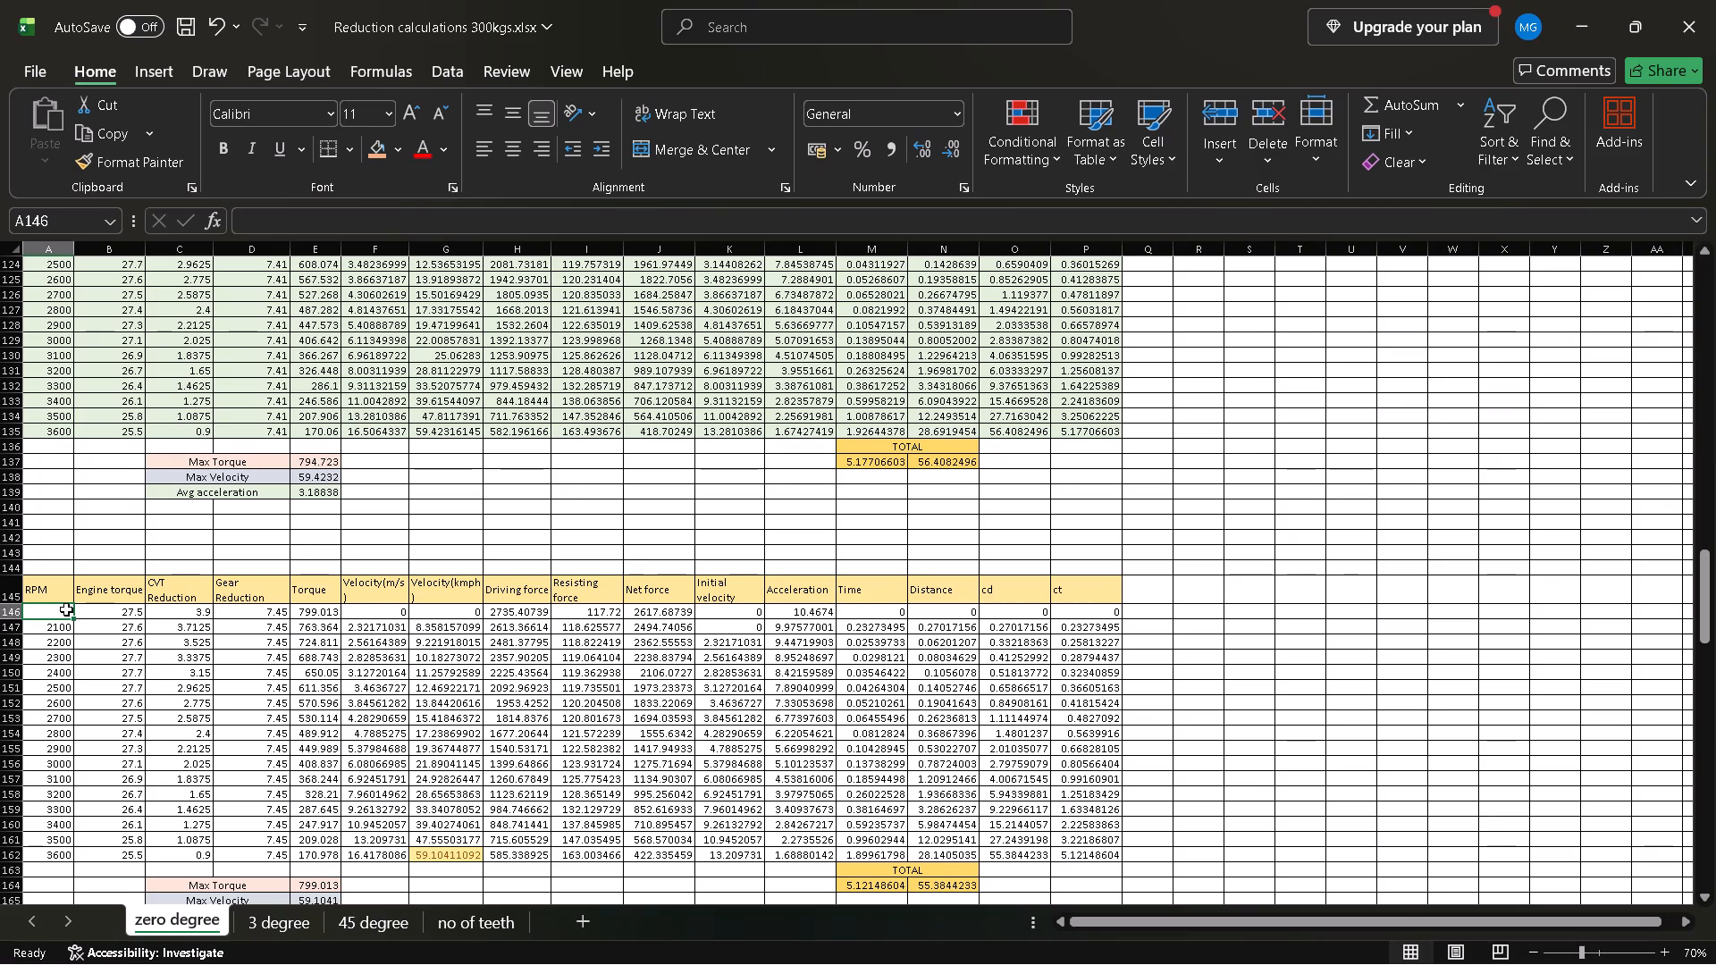
# Set the gear reduction in D146, the first row of the 7.45 gear reduction table, to 75.
pyautogui.click(279, 614)
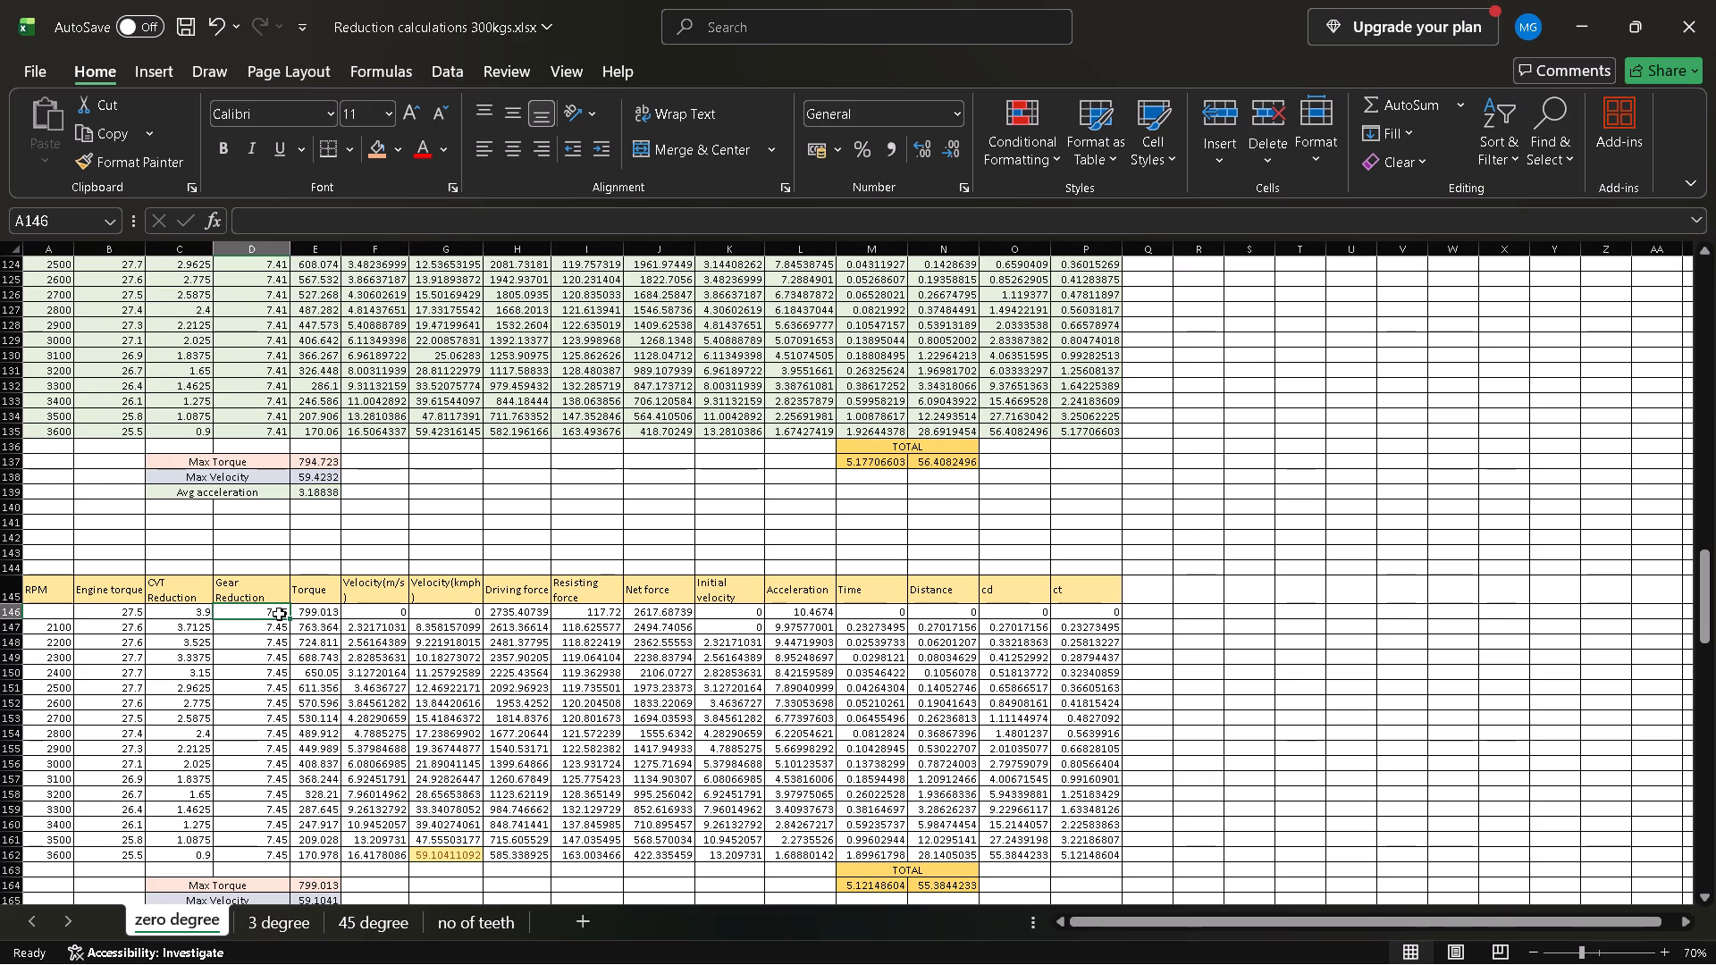
pyautogui.press('7')
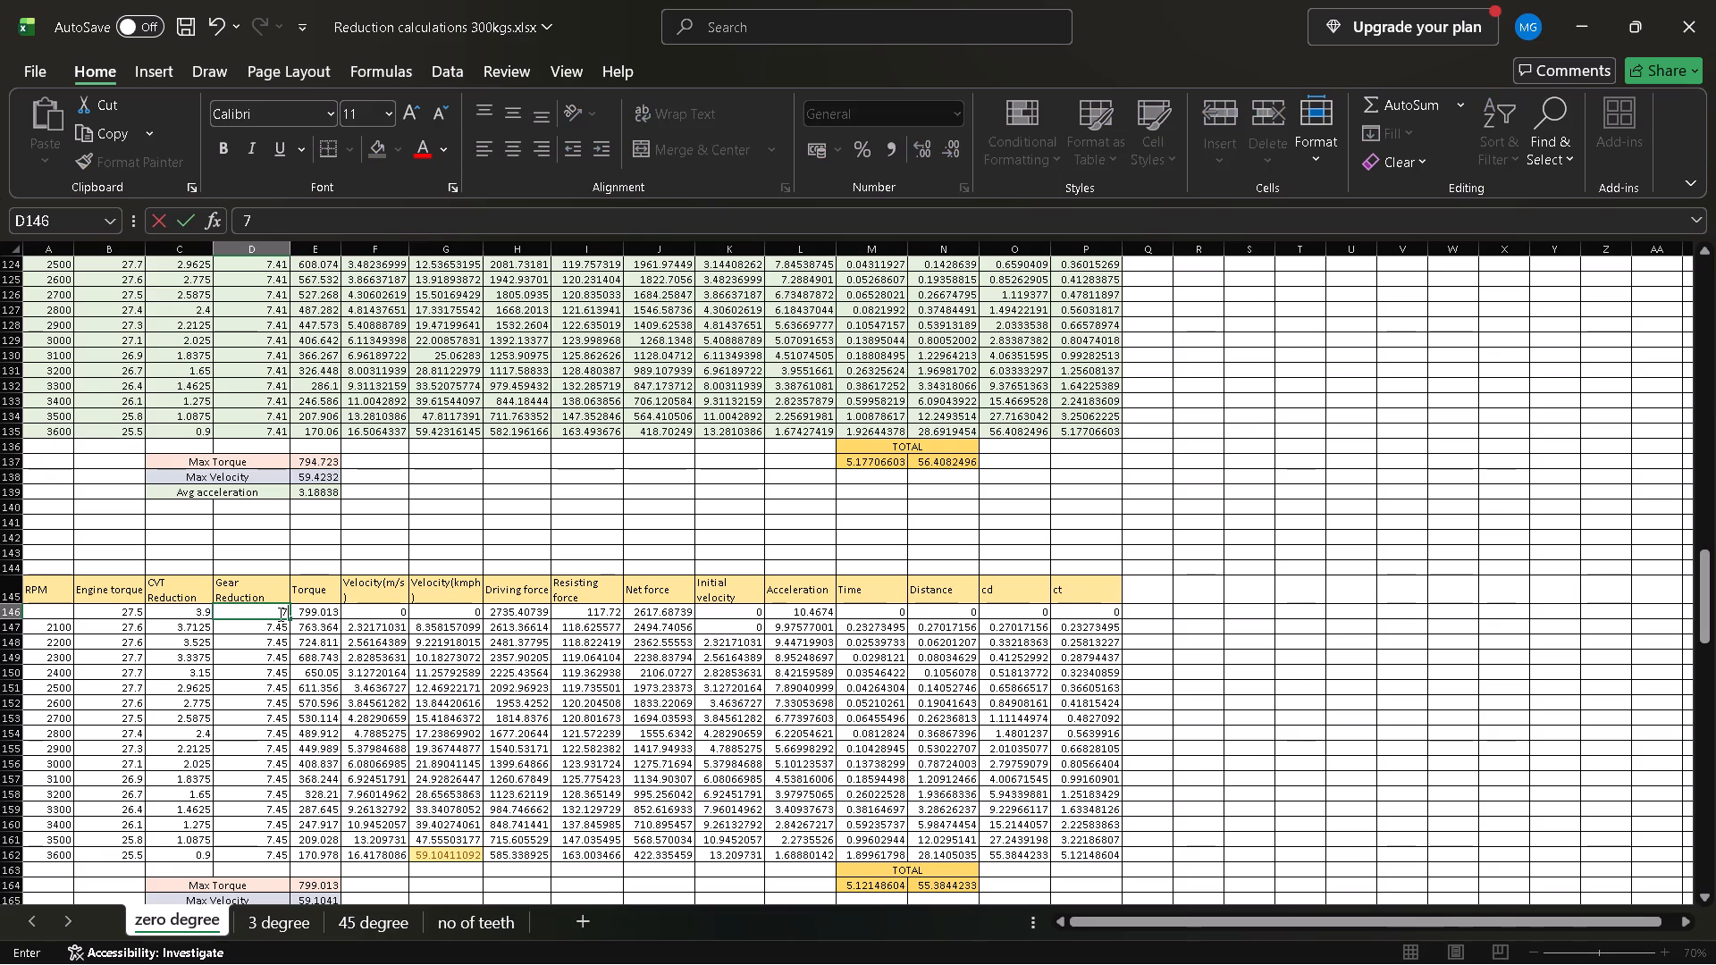
pyautogui.press('Delete')
pyautogui.press('5')
pyautogui.press('Return')
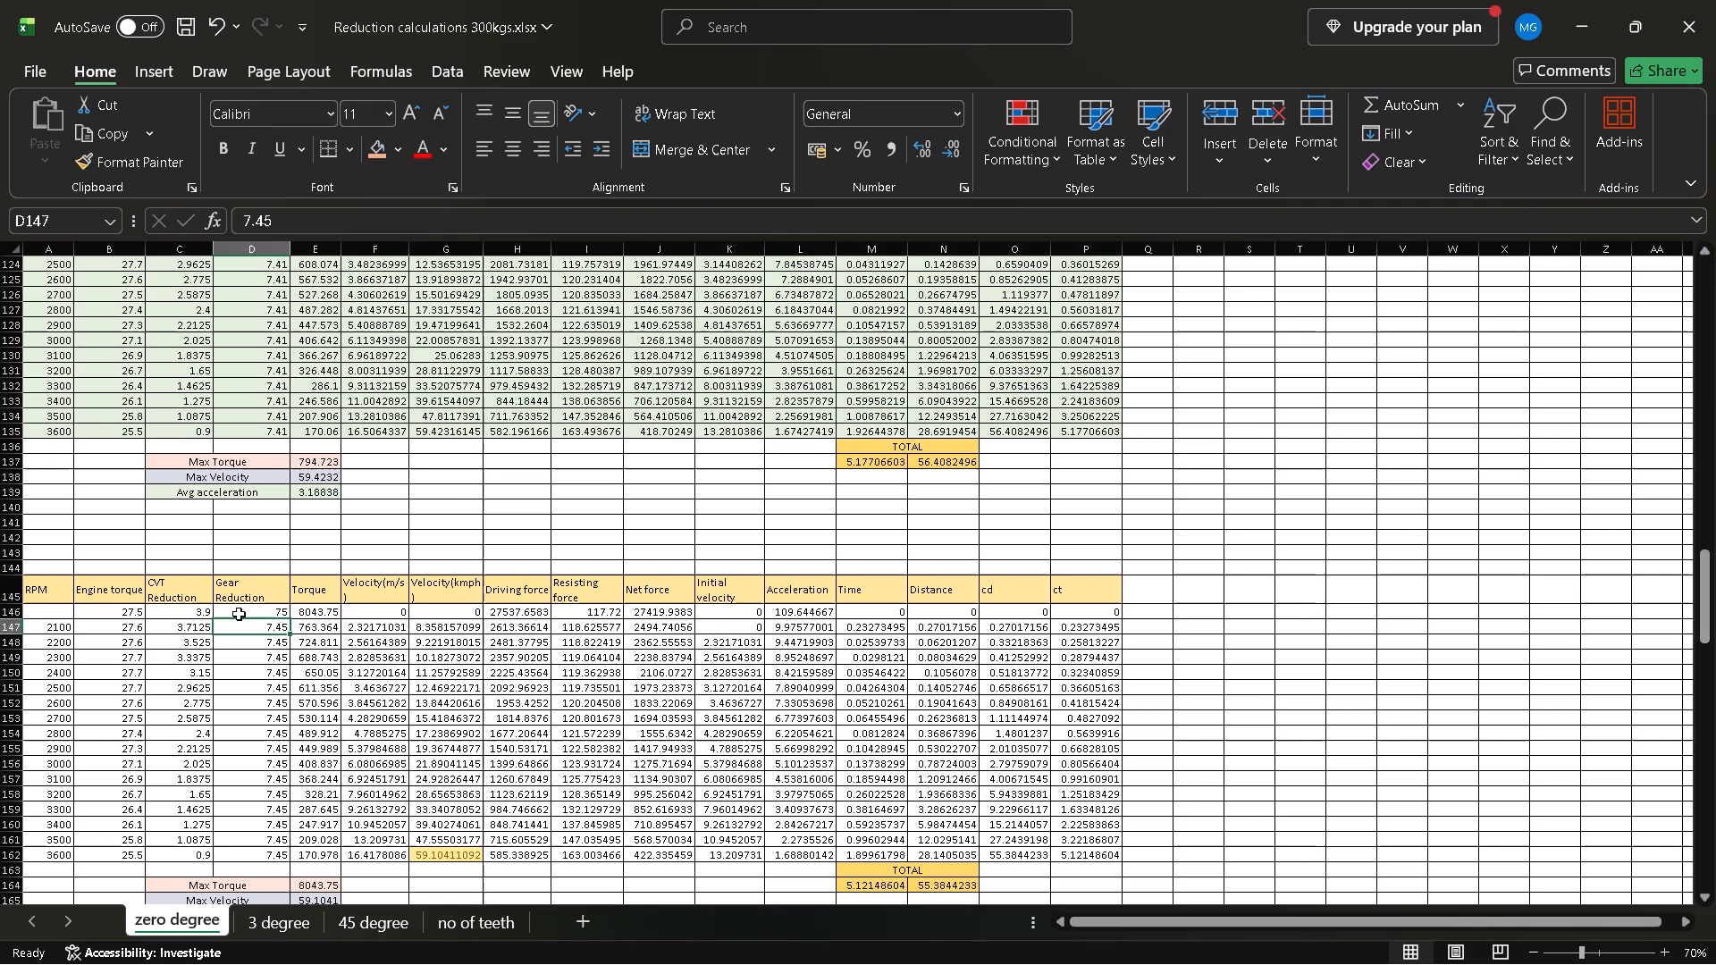
# Begin a formula in the empty cell R146, beside the first row of the 7.45 gear reduction table.
pyautogui.click(189, 603)
pyautogui.click(187, 615)
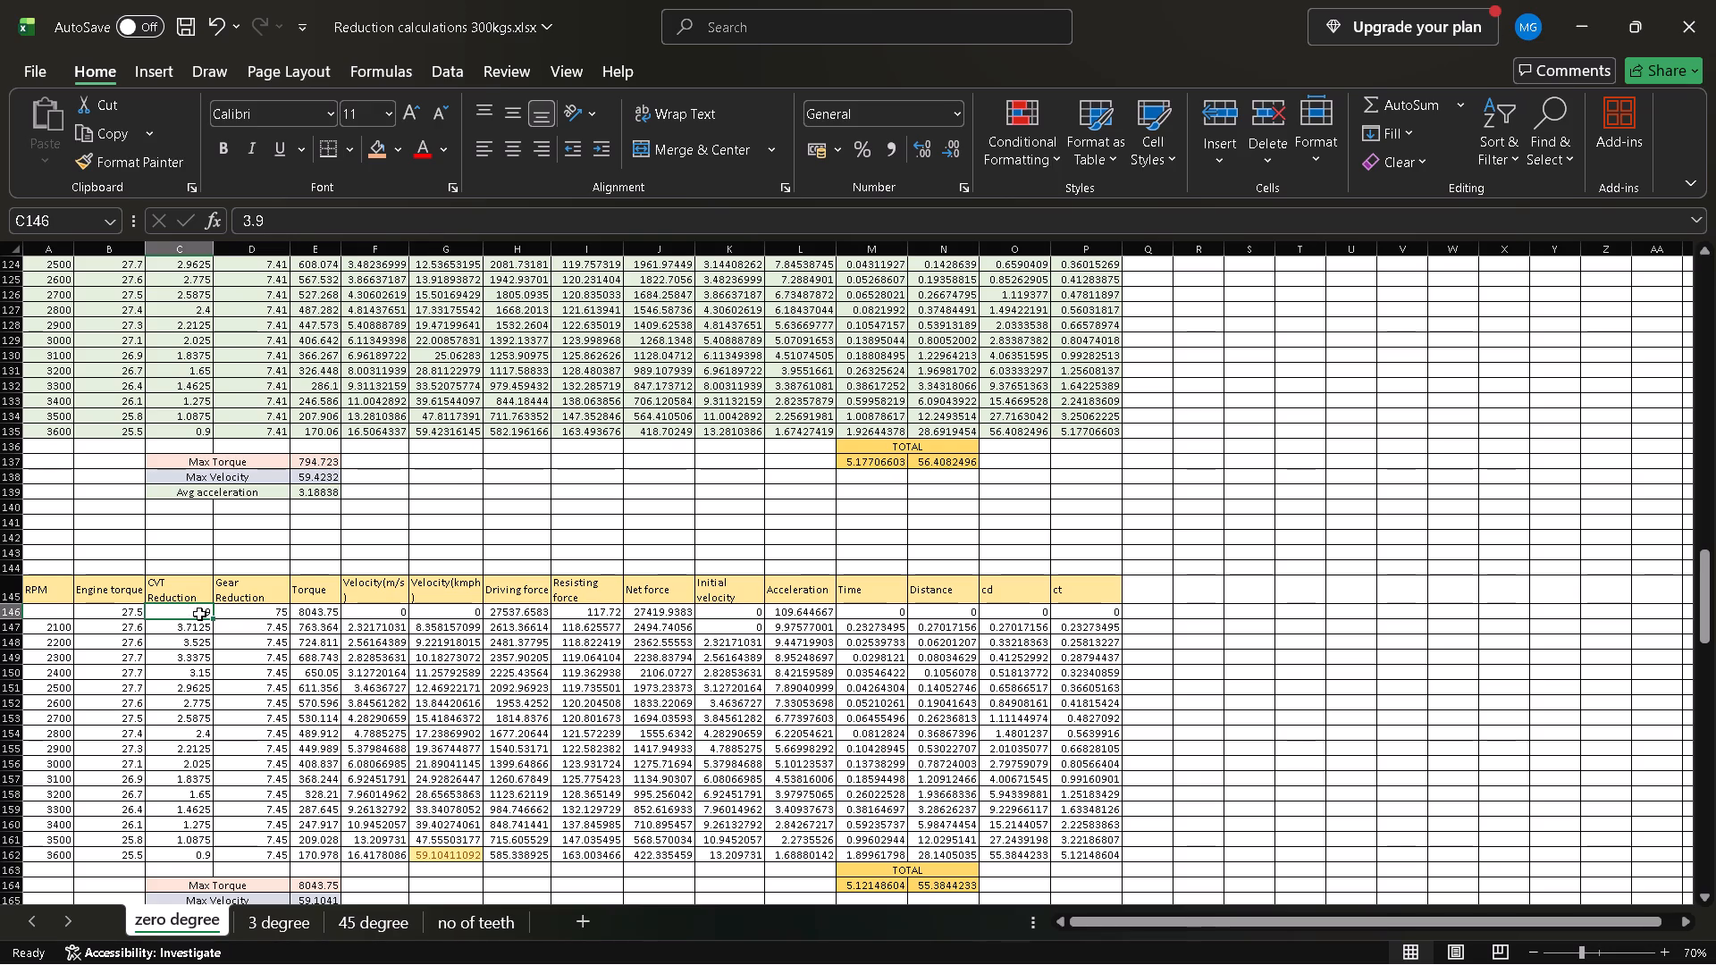
pyautogui.hscroll(-1, 595, 591)
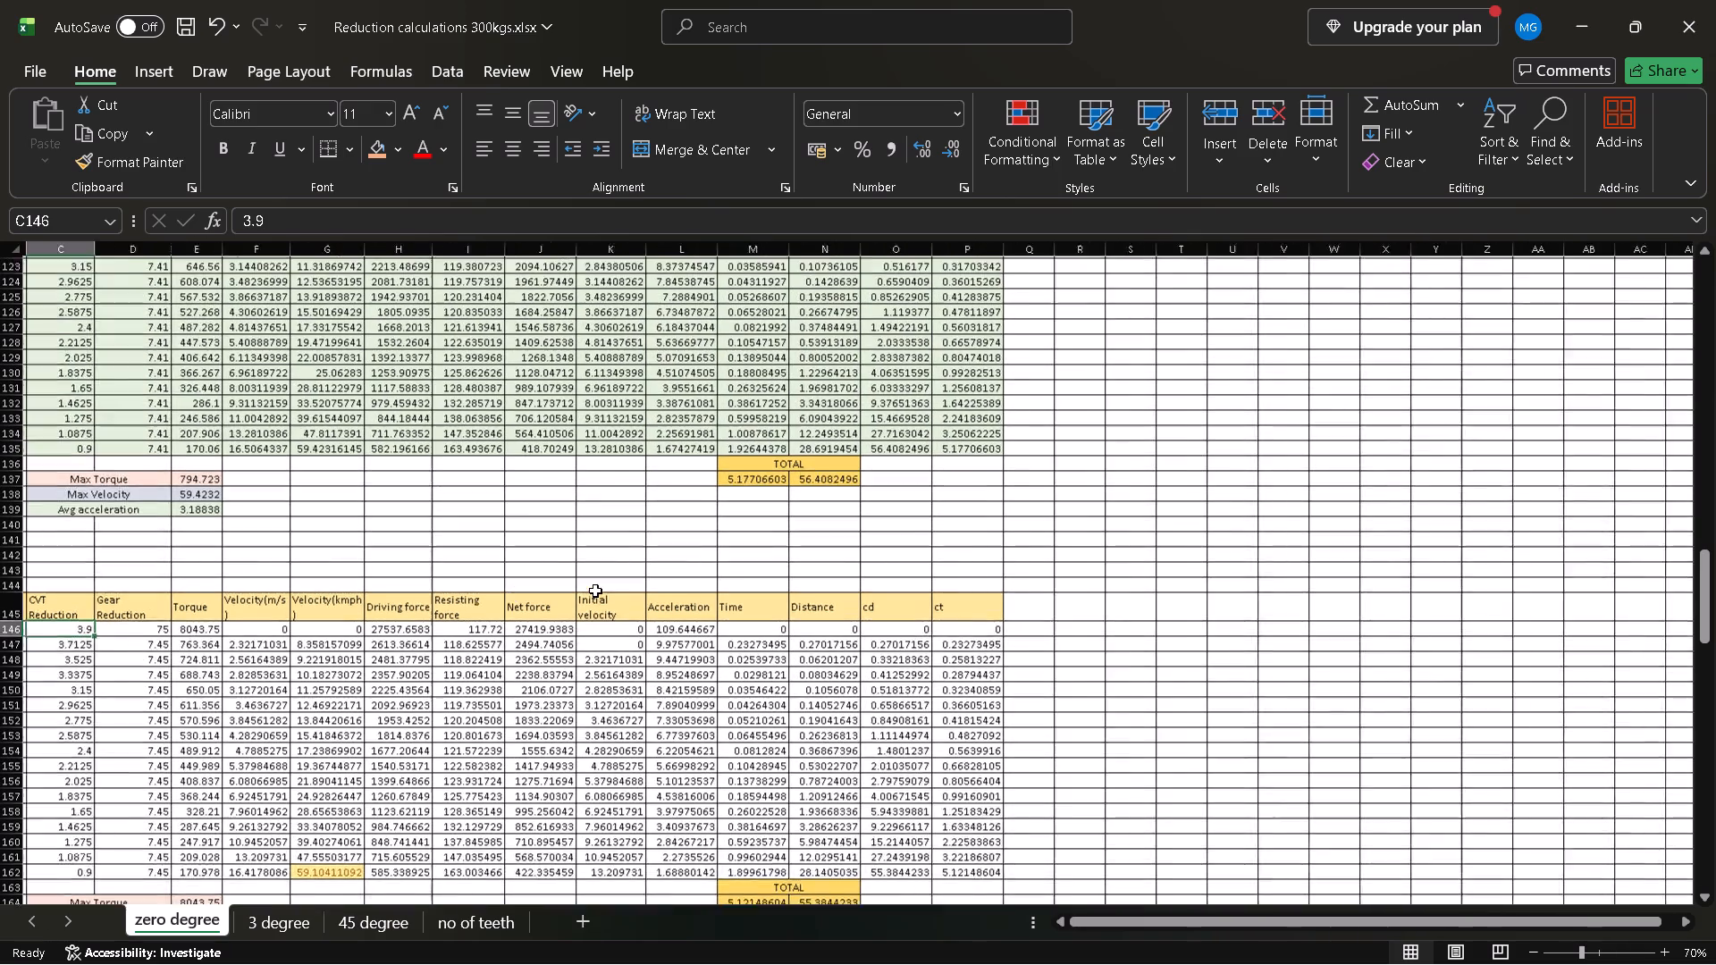
pyautogui.hscroll(-2, 595, 591)
pyautogui.scroll(-1, 595, 591)
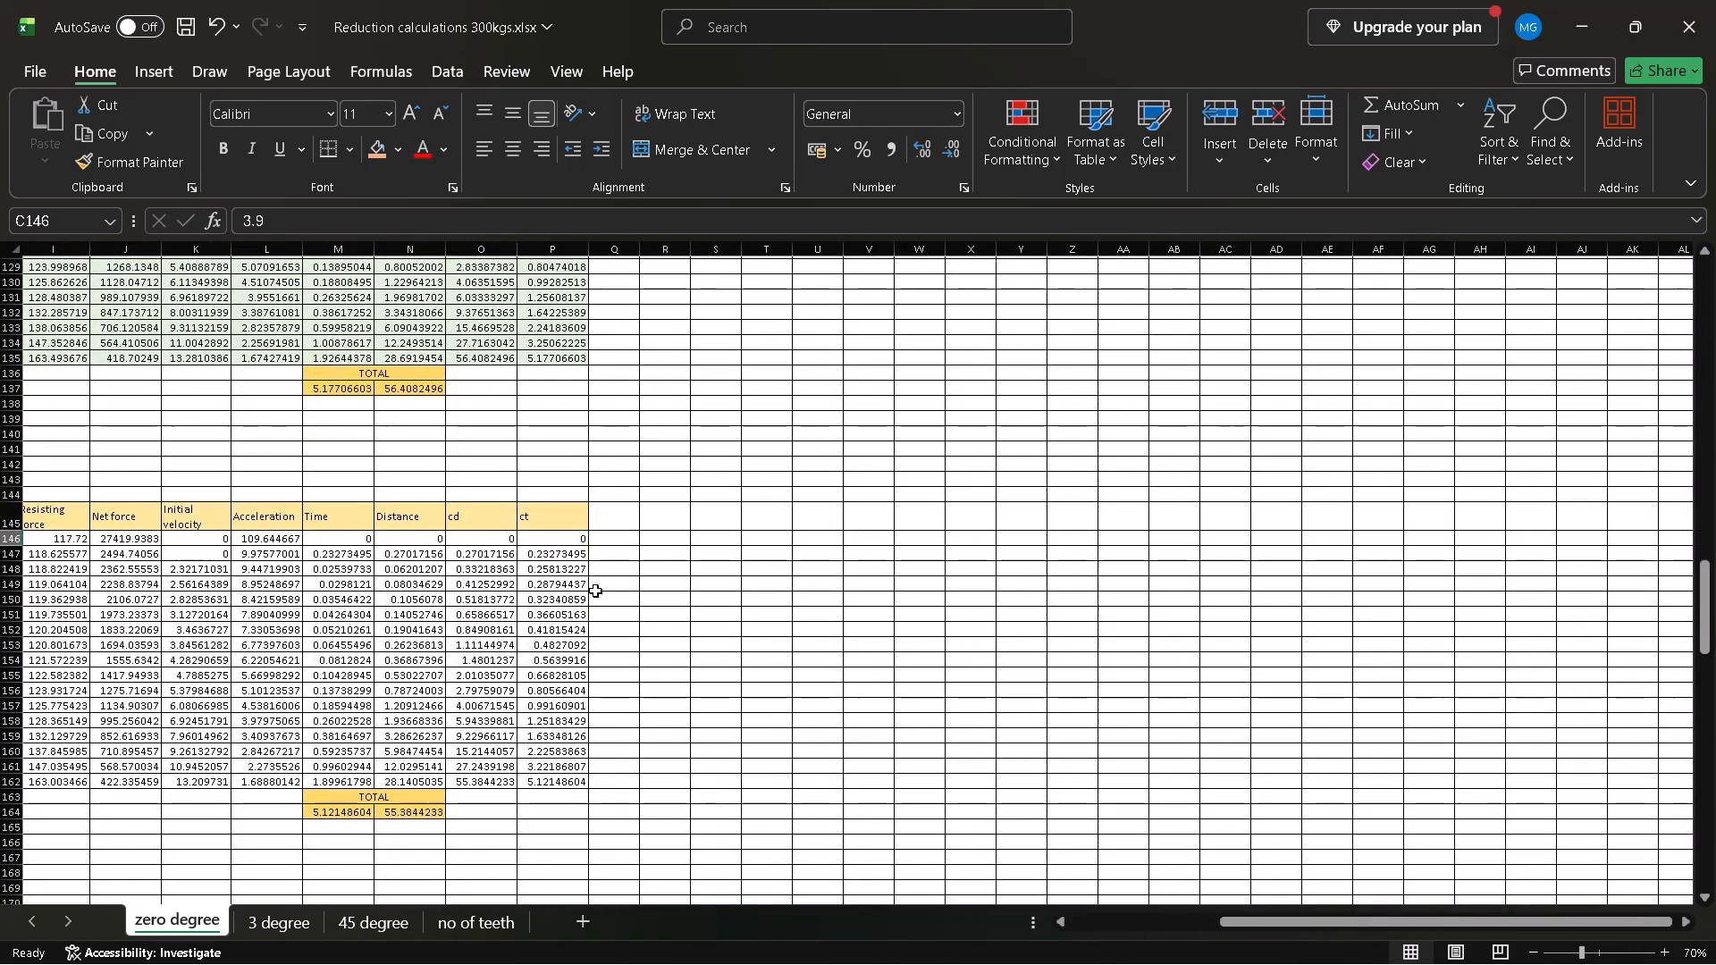
pyautogui.click(672, 537)
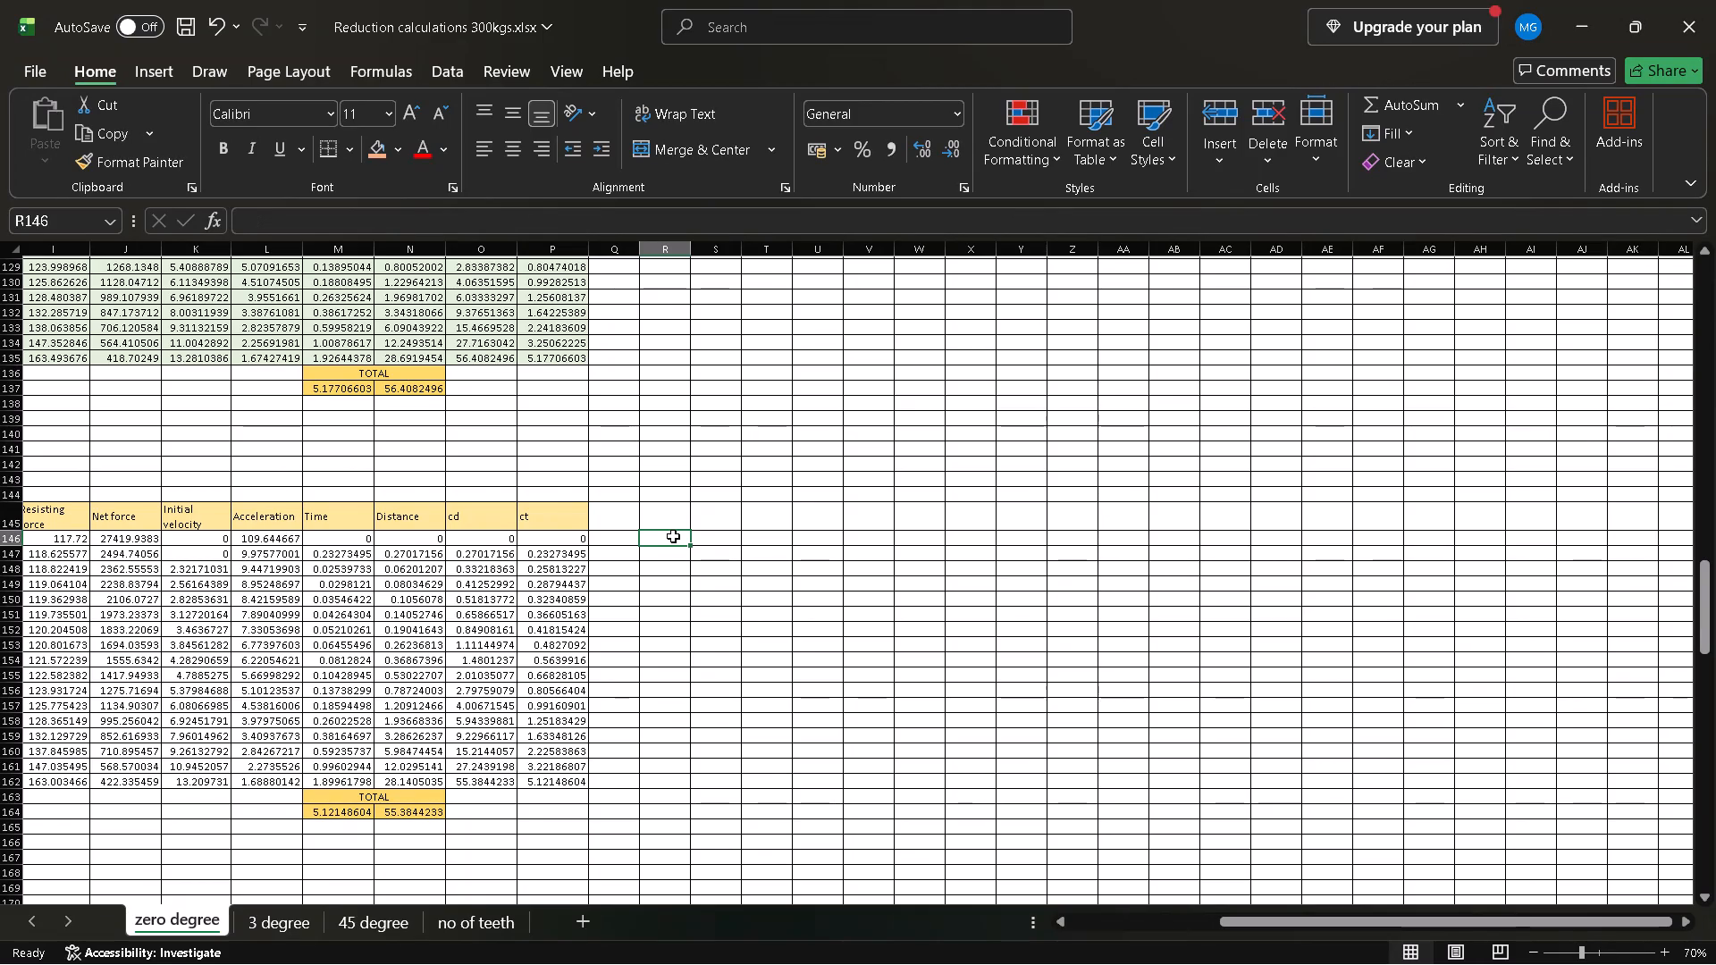
pyautogui.press('=')
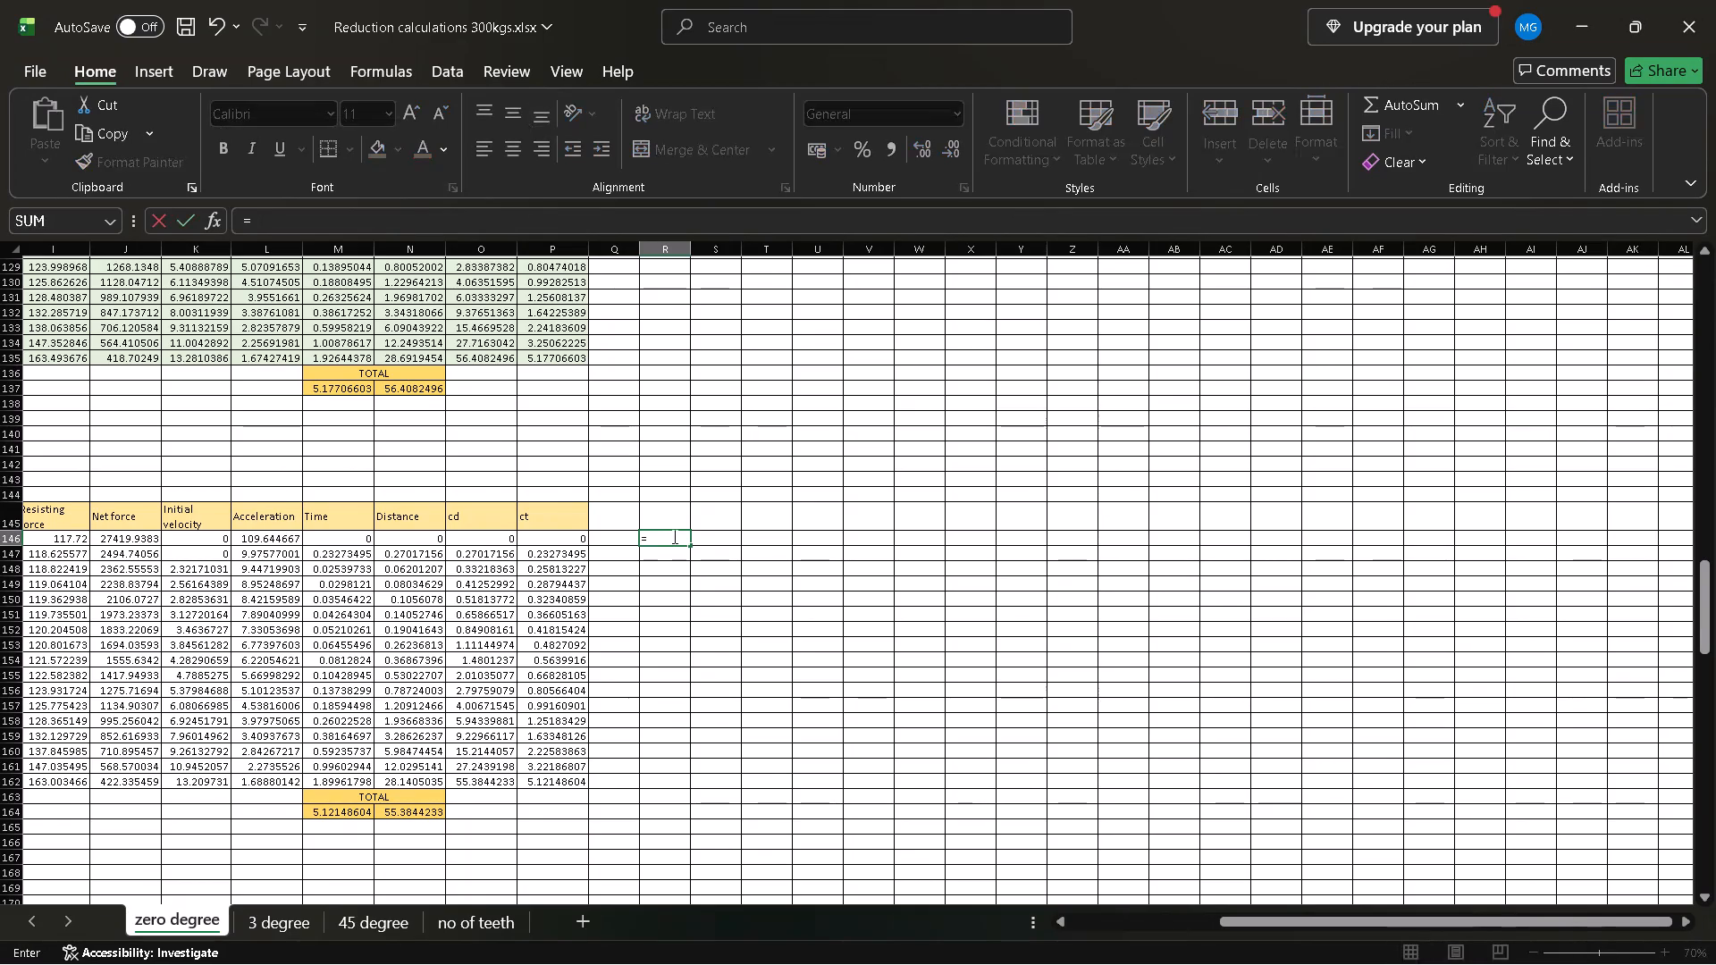
pyautogui.hscroll(1, 673, 536)
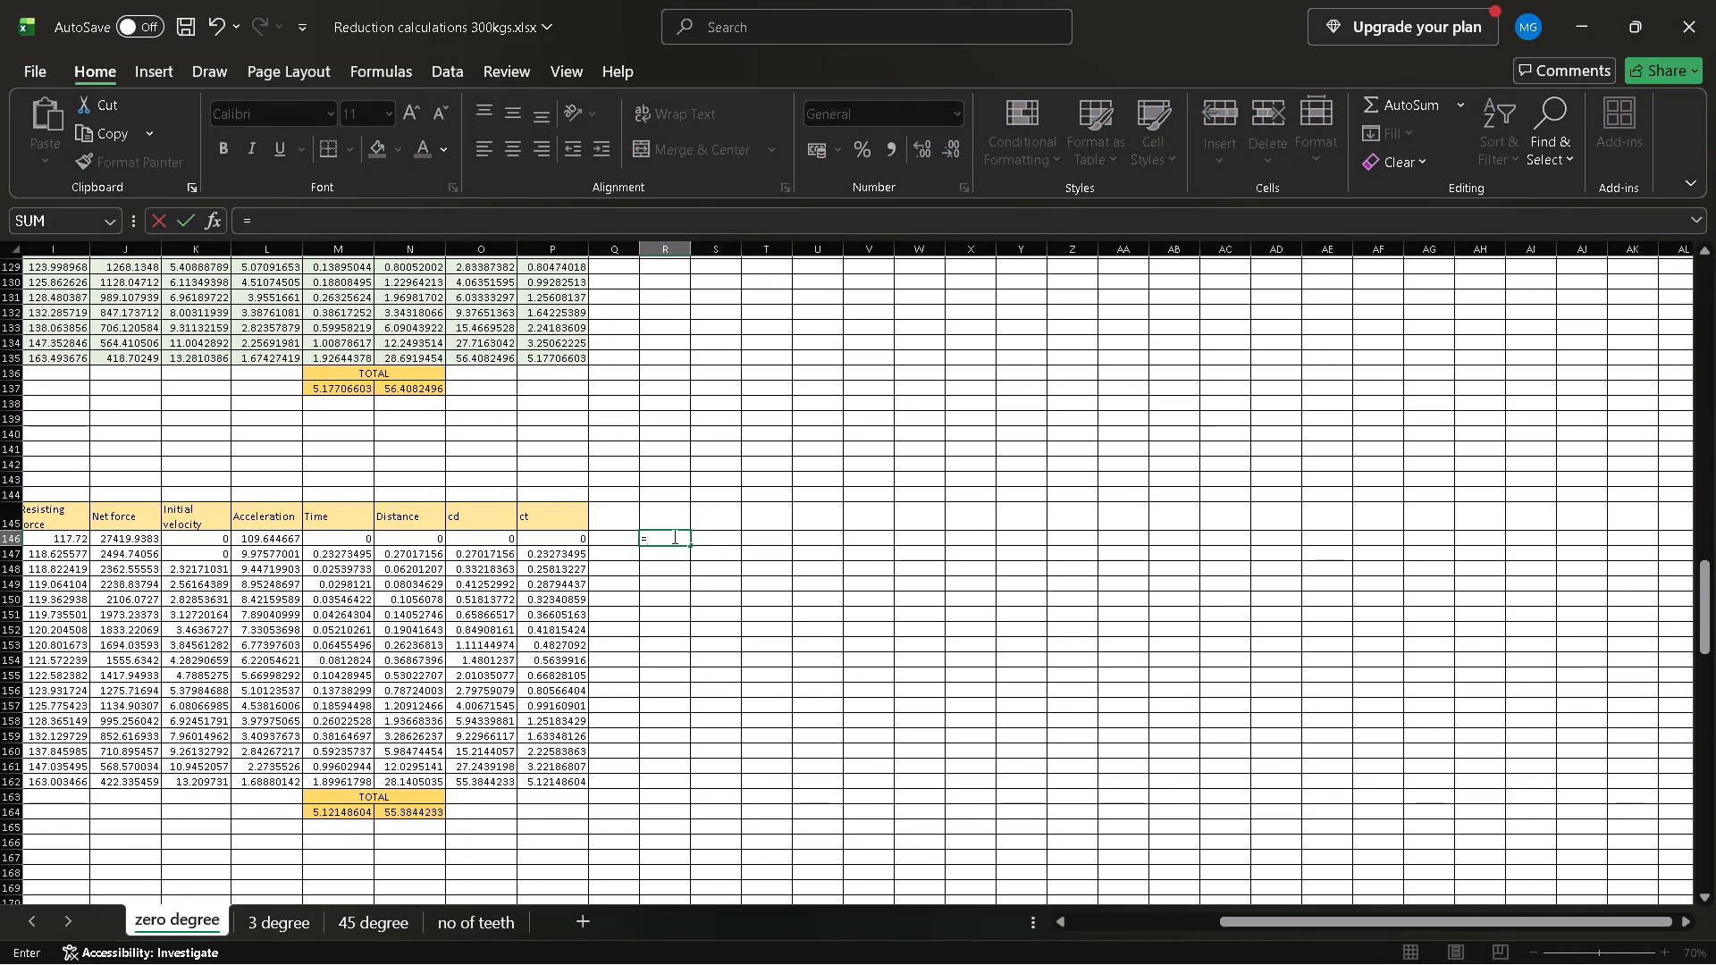
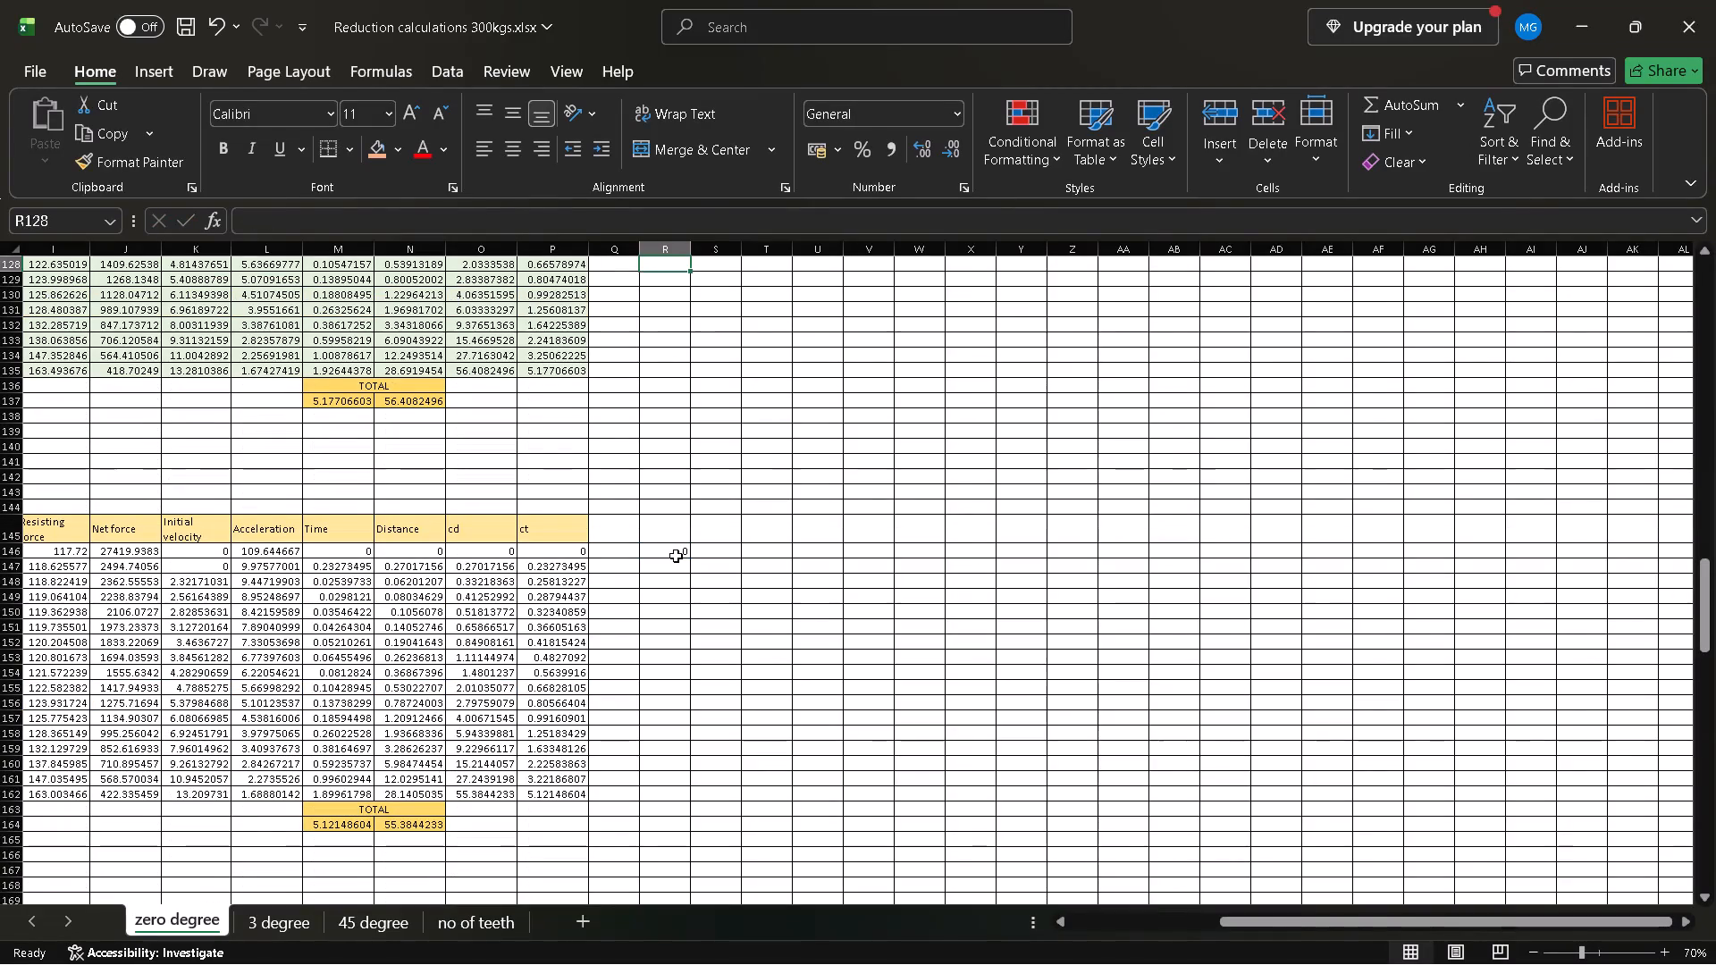
# Replace the stray R187 reference in cell R146 with the start of a formula, =3.9-.
pyautogui.doubleClick(675, 553)
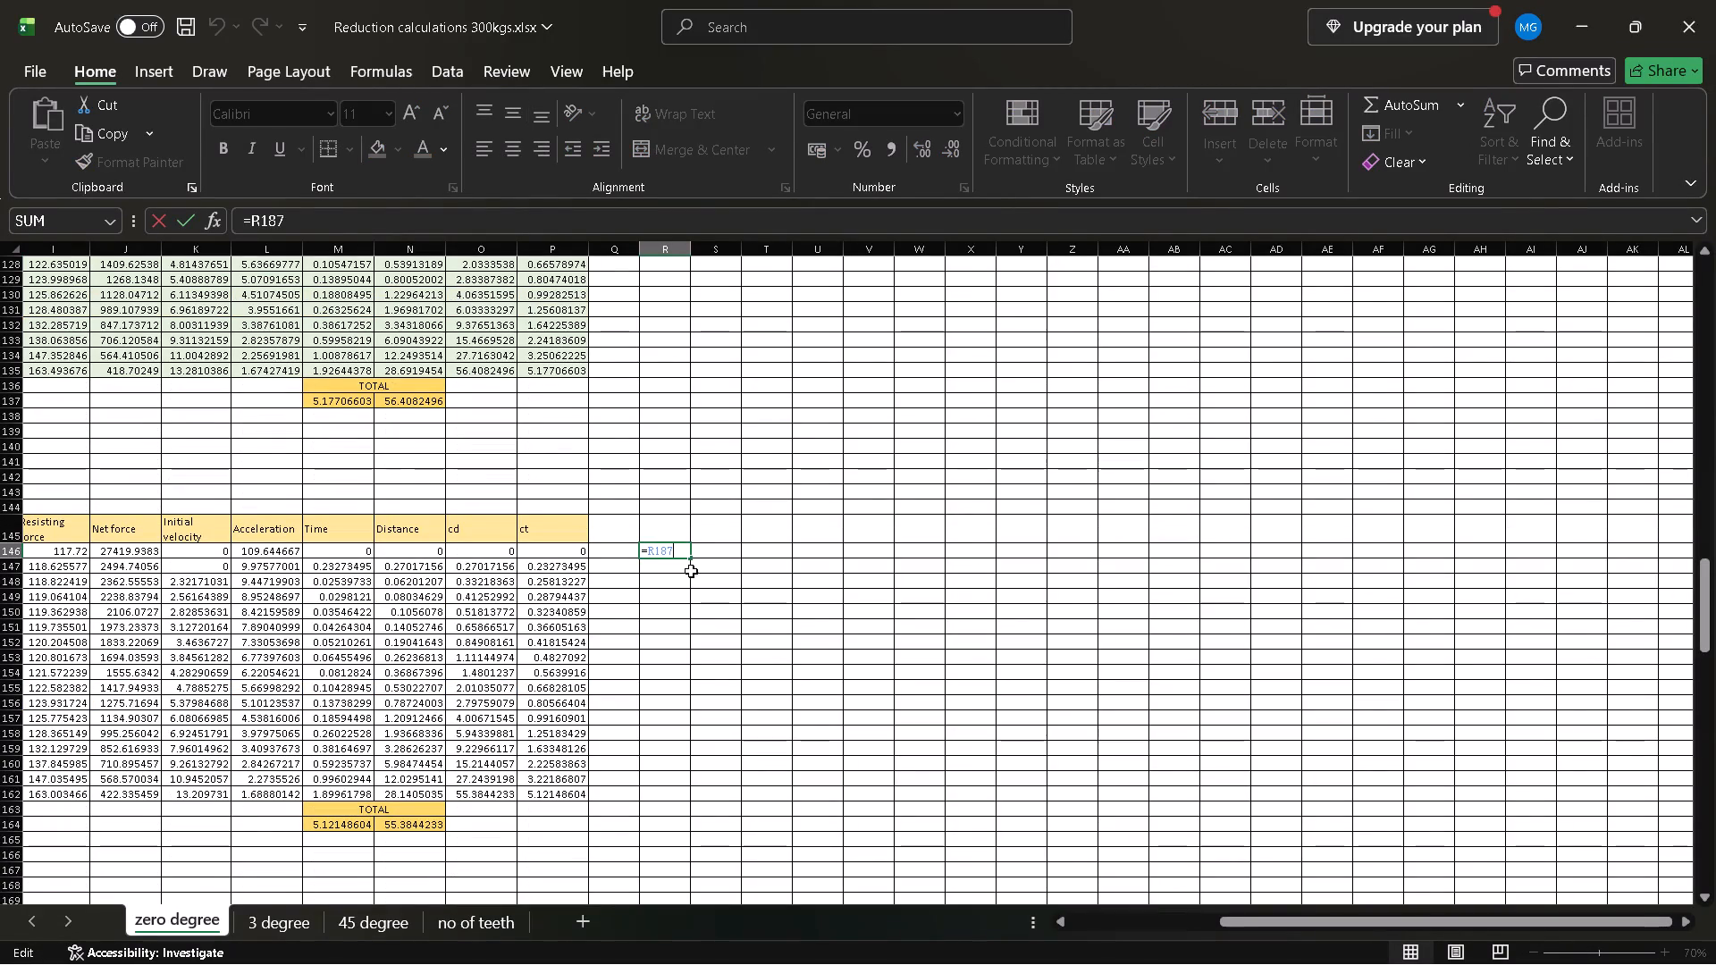
pyautogui.press('BackSpace')
pyautogui.press('BackSpace')
pyautogui.press('BackSpace')
pyautogui.press('BackSpace')
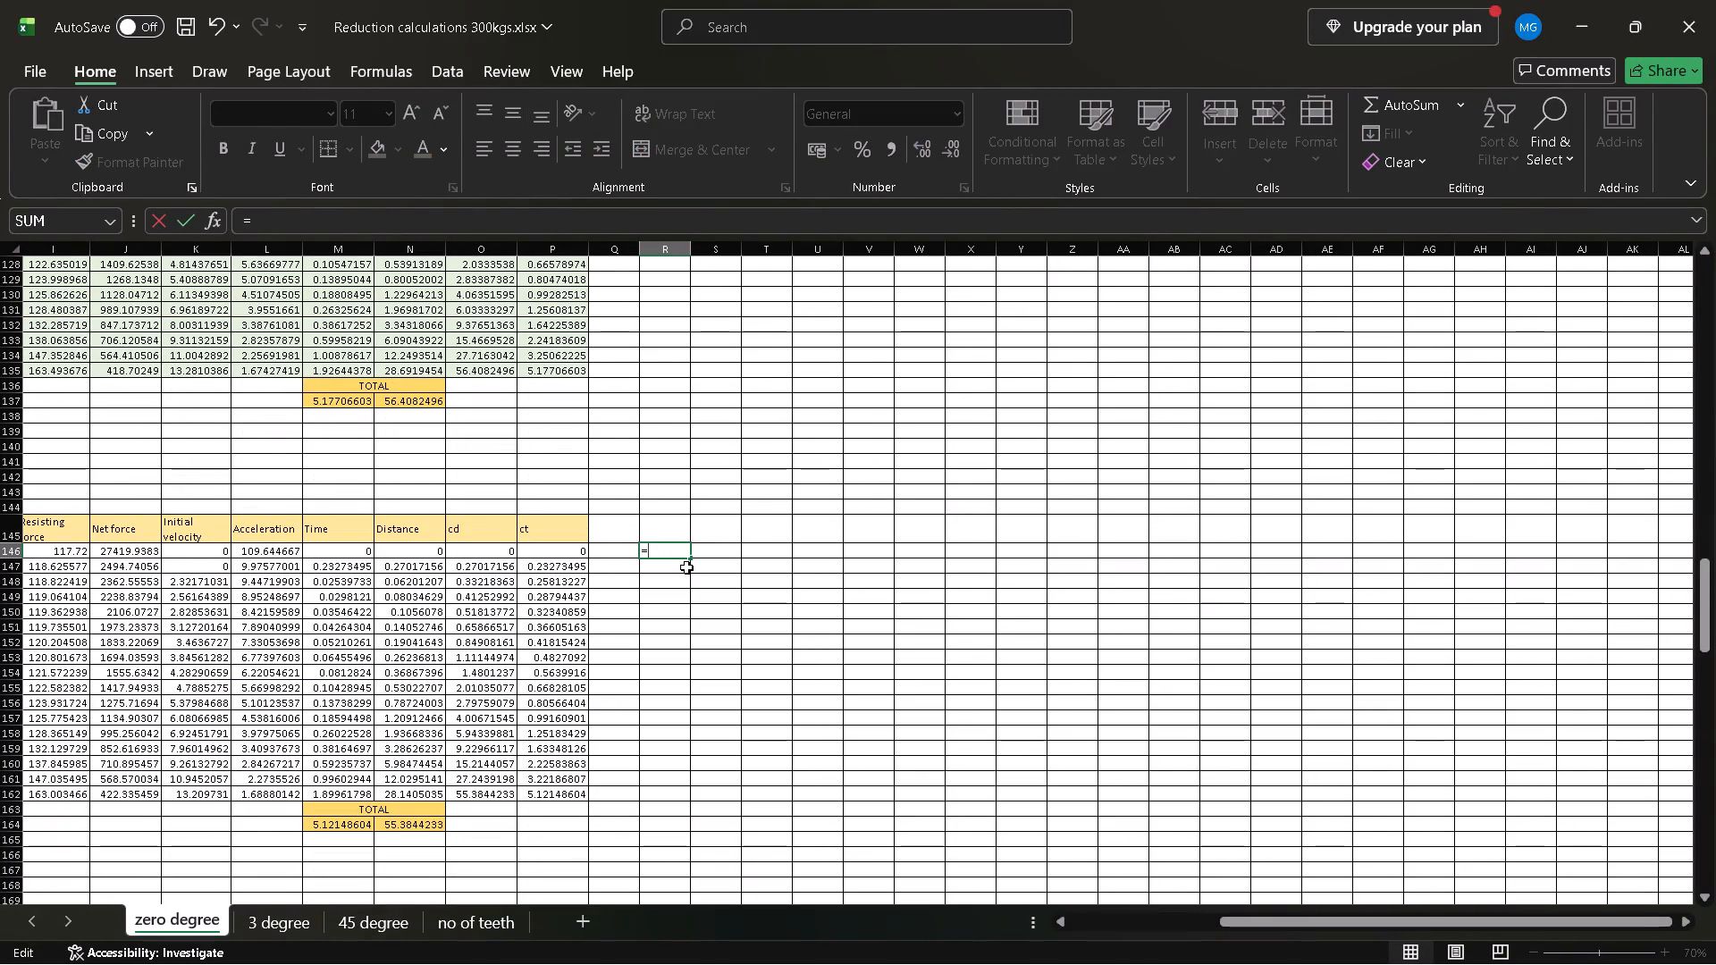
pyautogui.press('pagedown')
pyautogui.press('Delete')
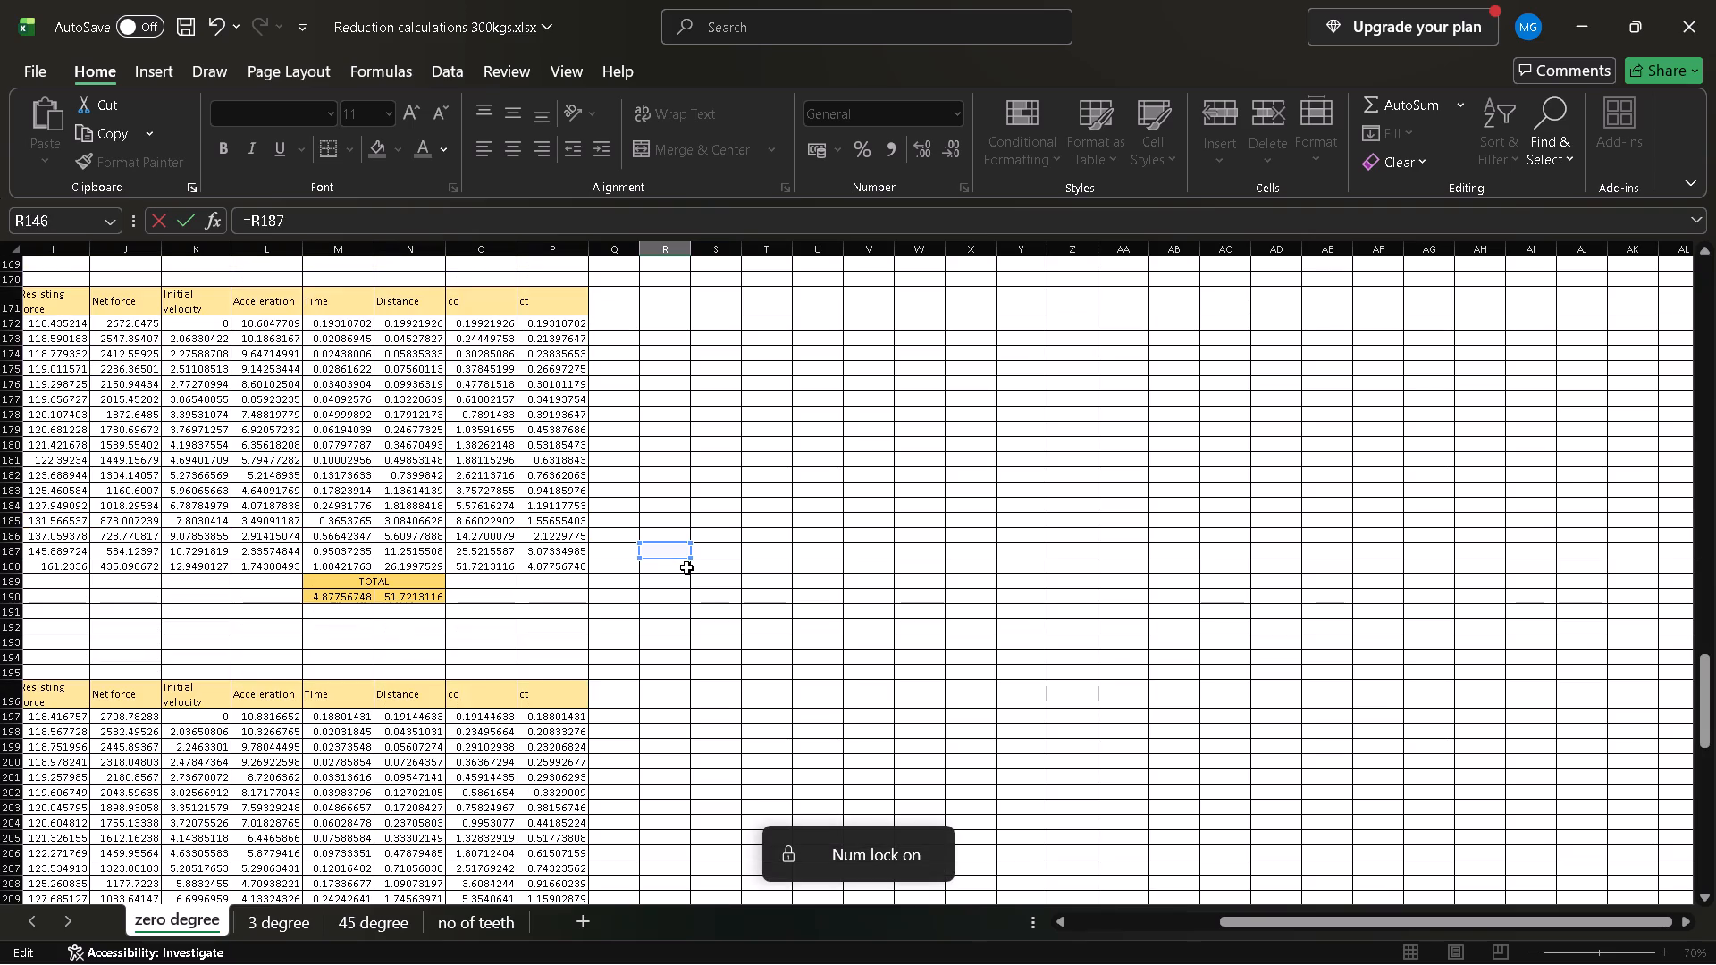
pyautogui.scroll(1, 686, 567)
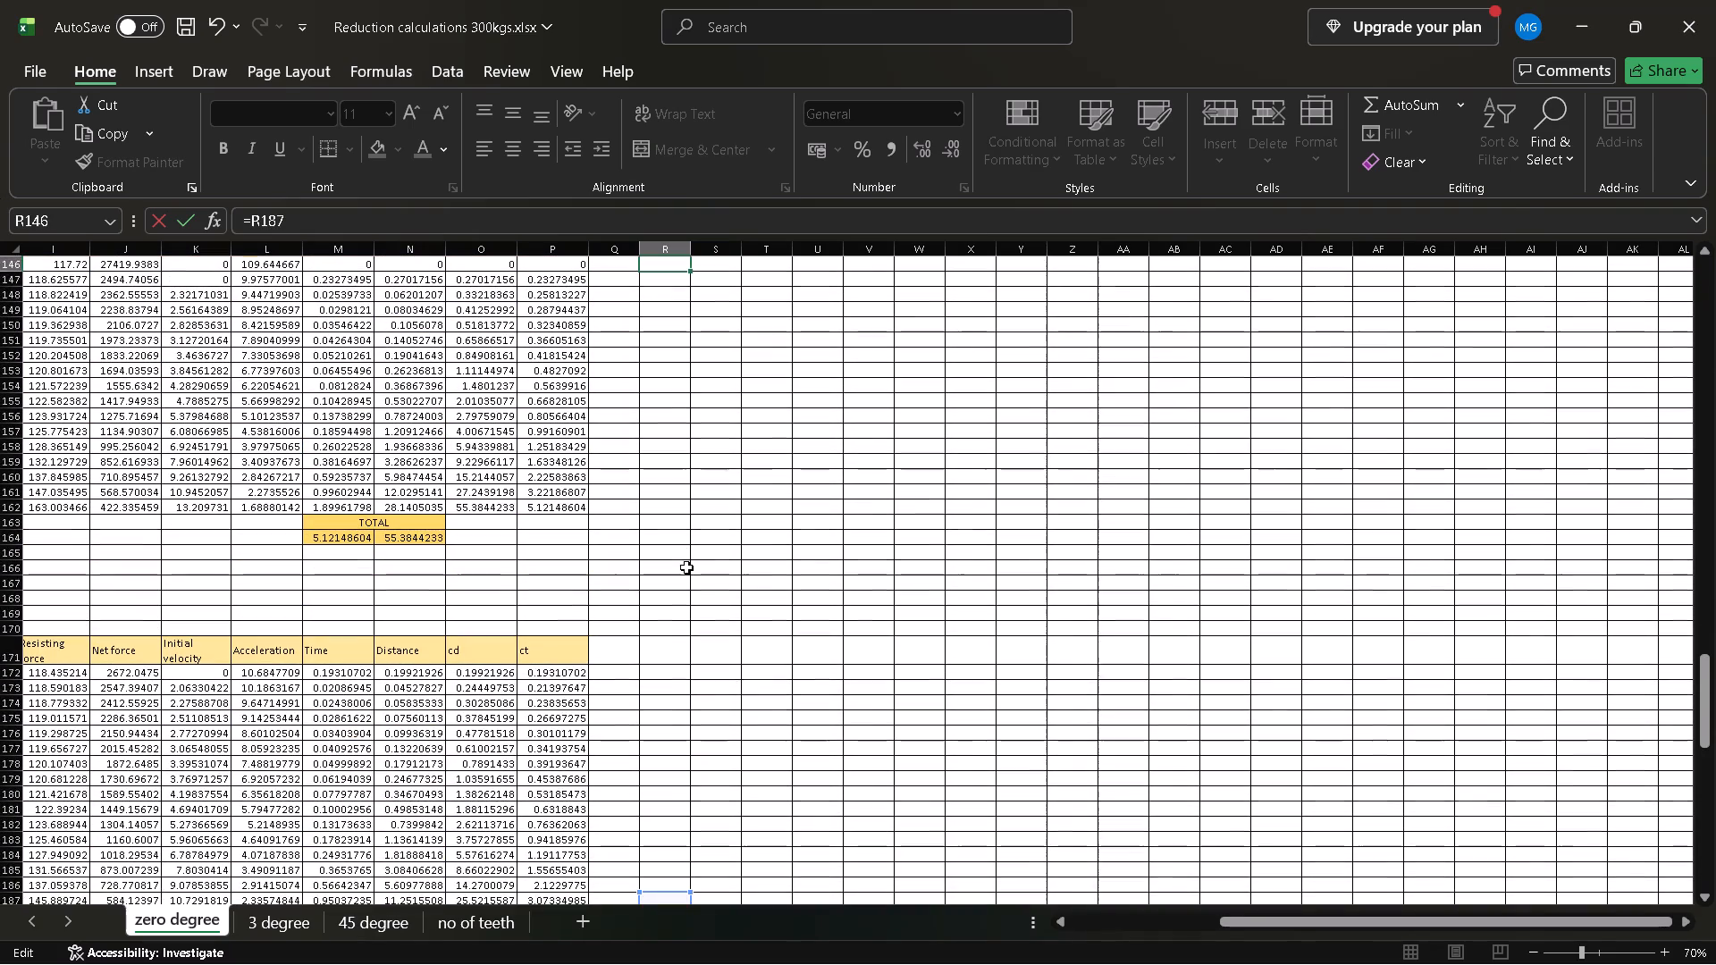
pyautogui.scroll(1, 664, 424)
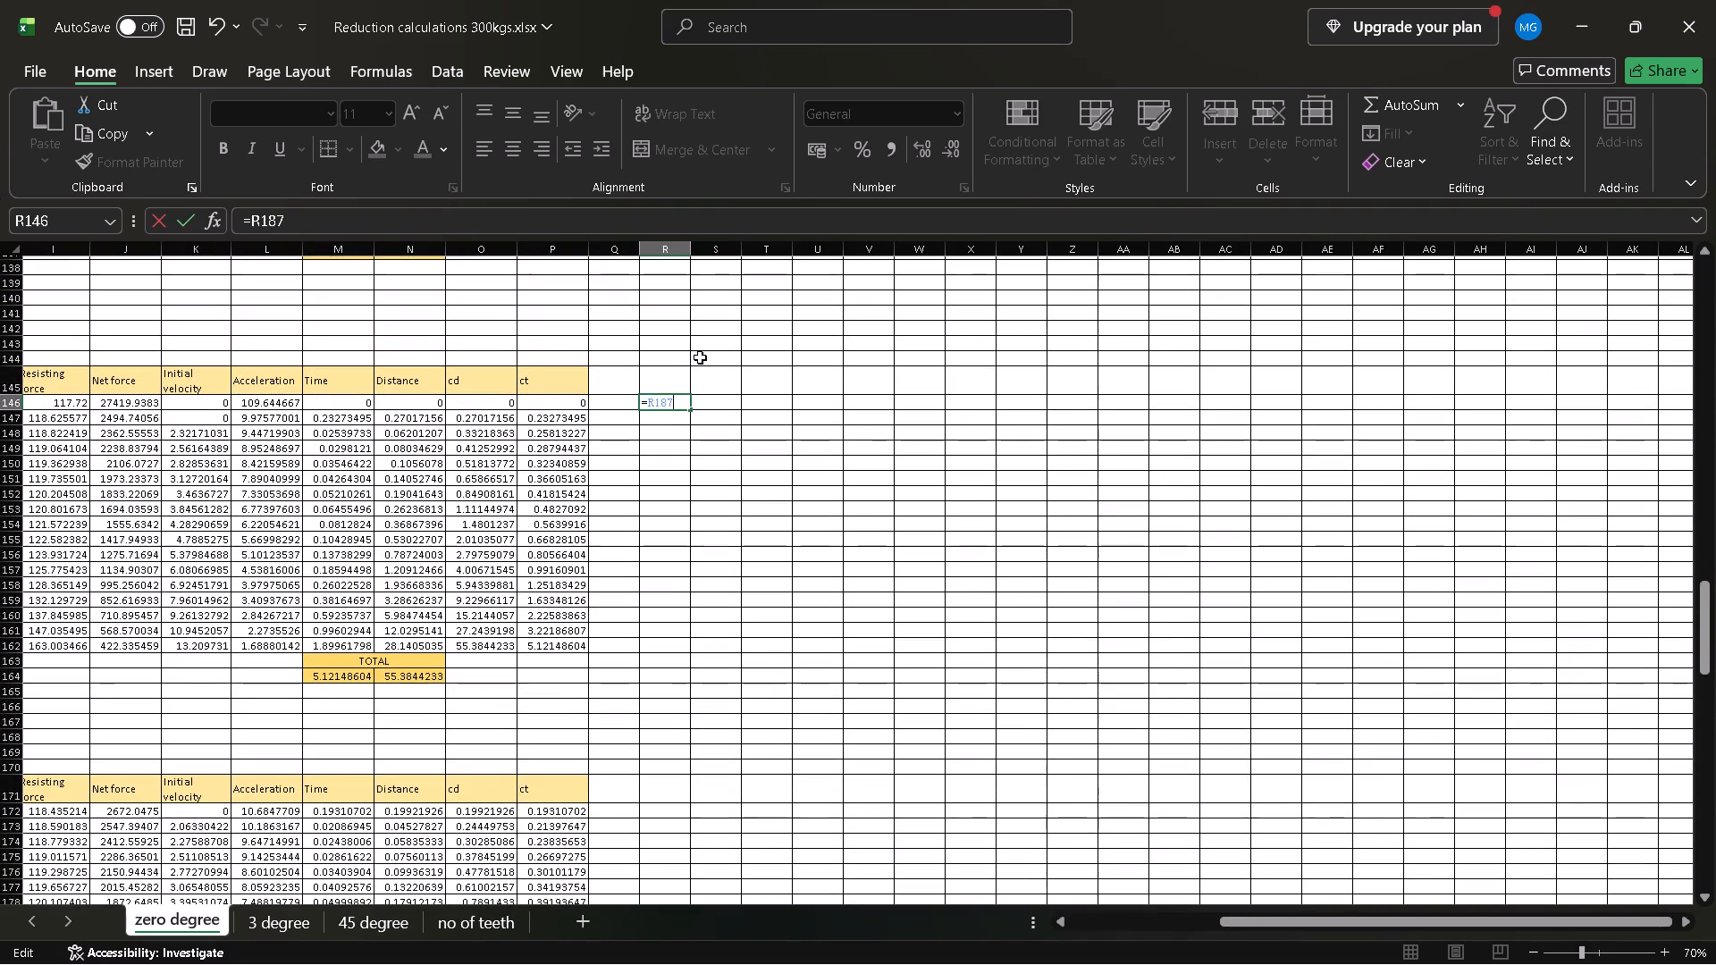
pyautogui.press('BackSpace')
pyautogui.press('BackSpace')
pyautogui.press('BackSpace')
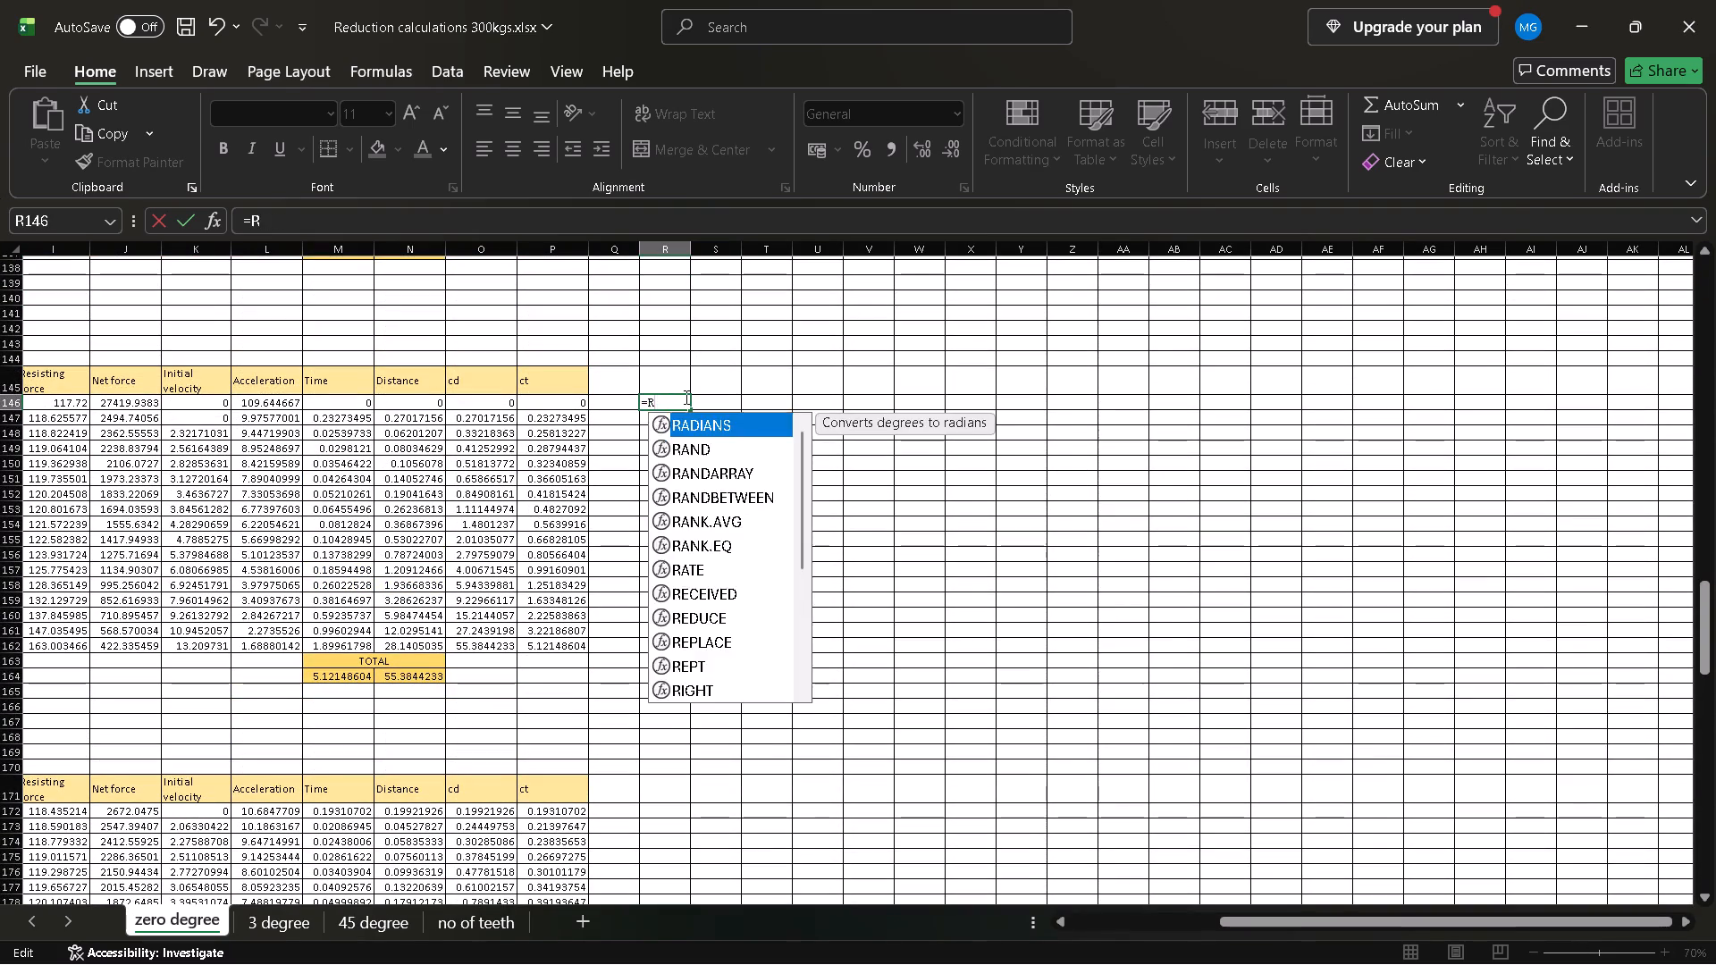
pyautogui.press('BackSpace')
pyautogui.press('3')
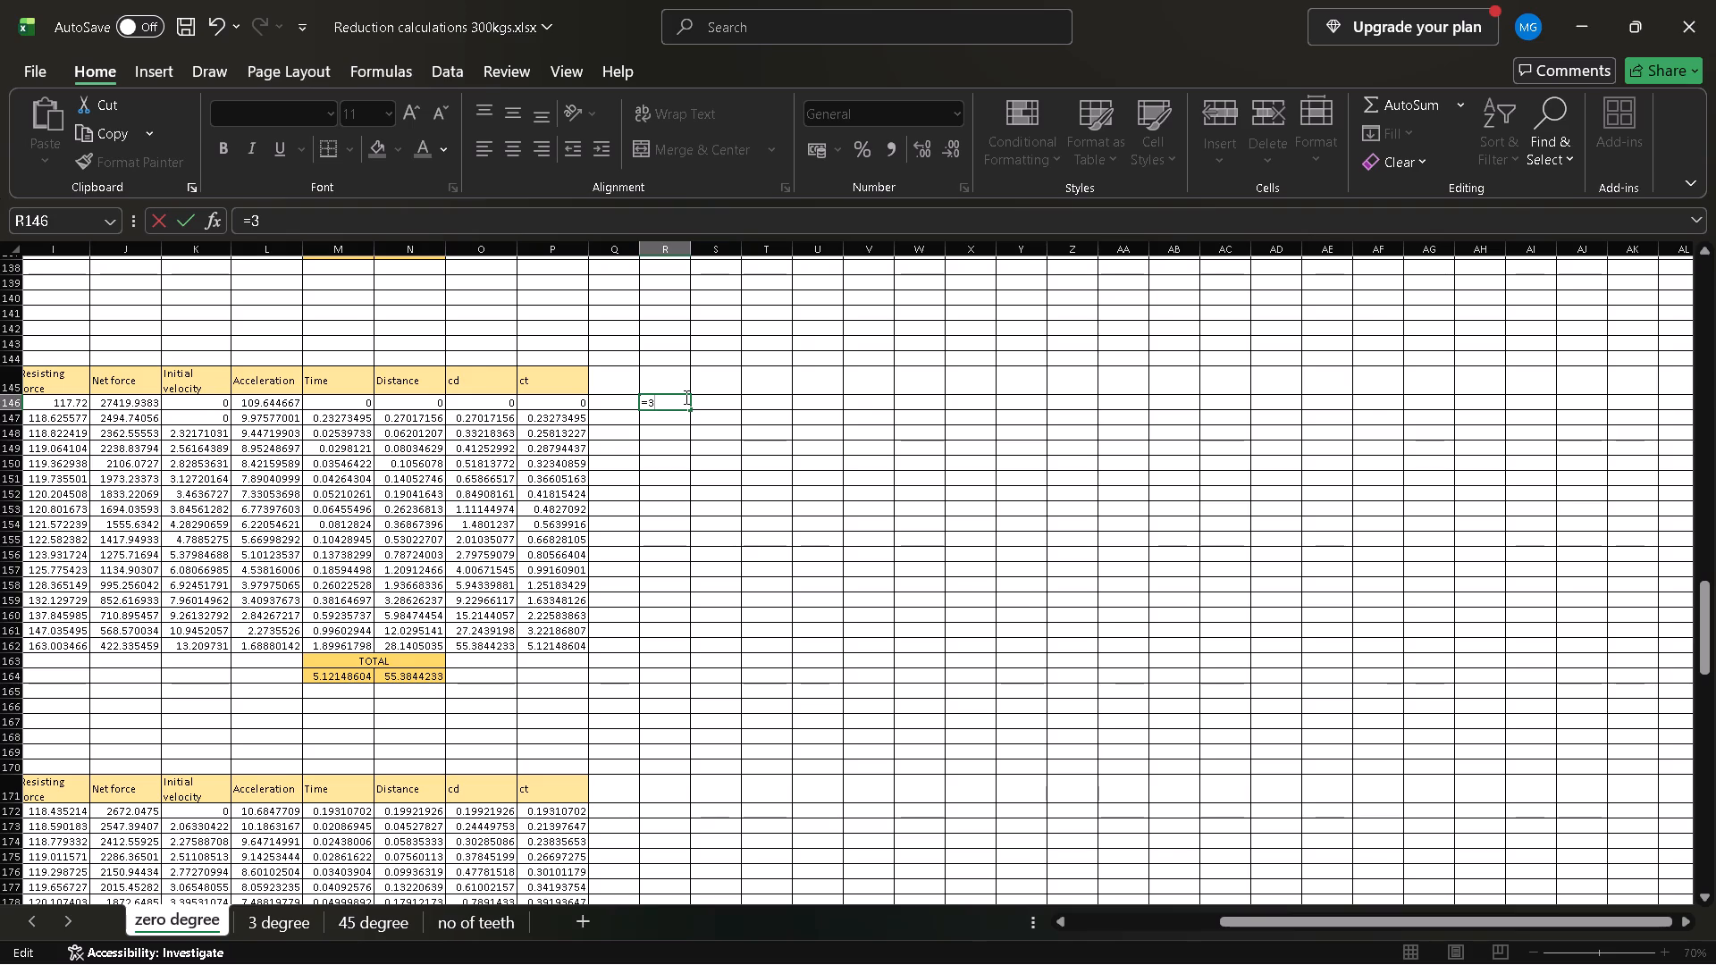
pyautogui.press('.')
pyautogui.press('9')
pyautogui.press('-')
# Extend the R146 formula with a nested bracketed term that multiplies 3 by an empty inner bracket, giving =3.9-((3*())).
pyautogui.write('()')
pyautogui.press('Left')
pyautogui.write('()')
pyautogui.press('Left')
pyautogui.press('pagedown')
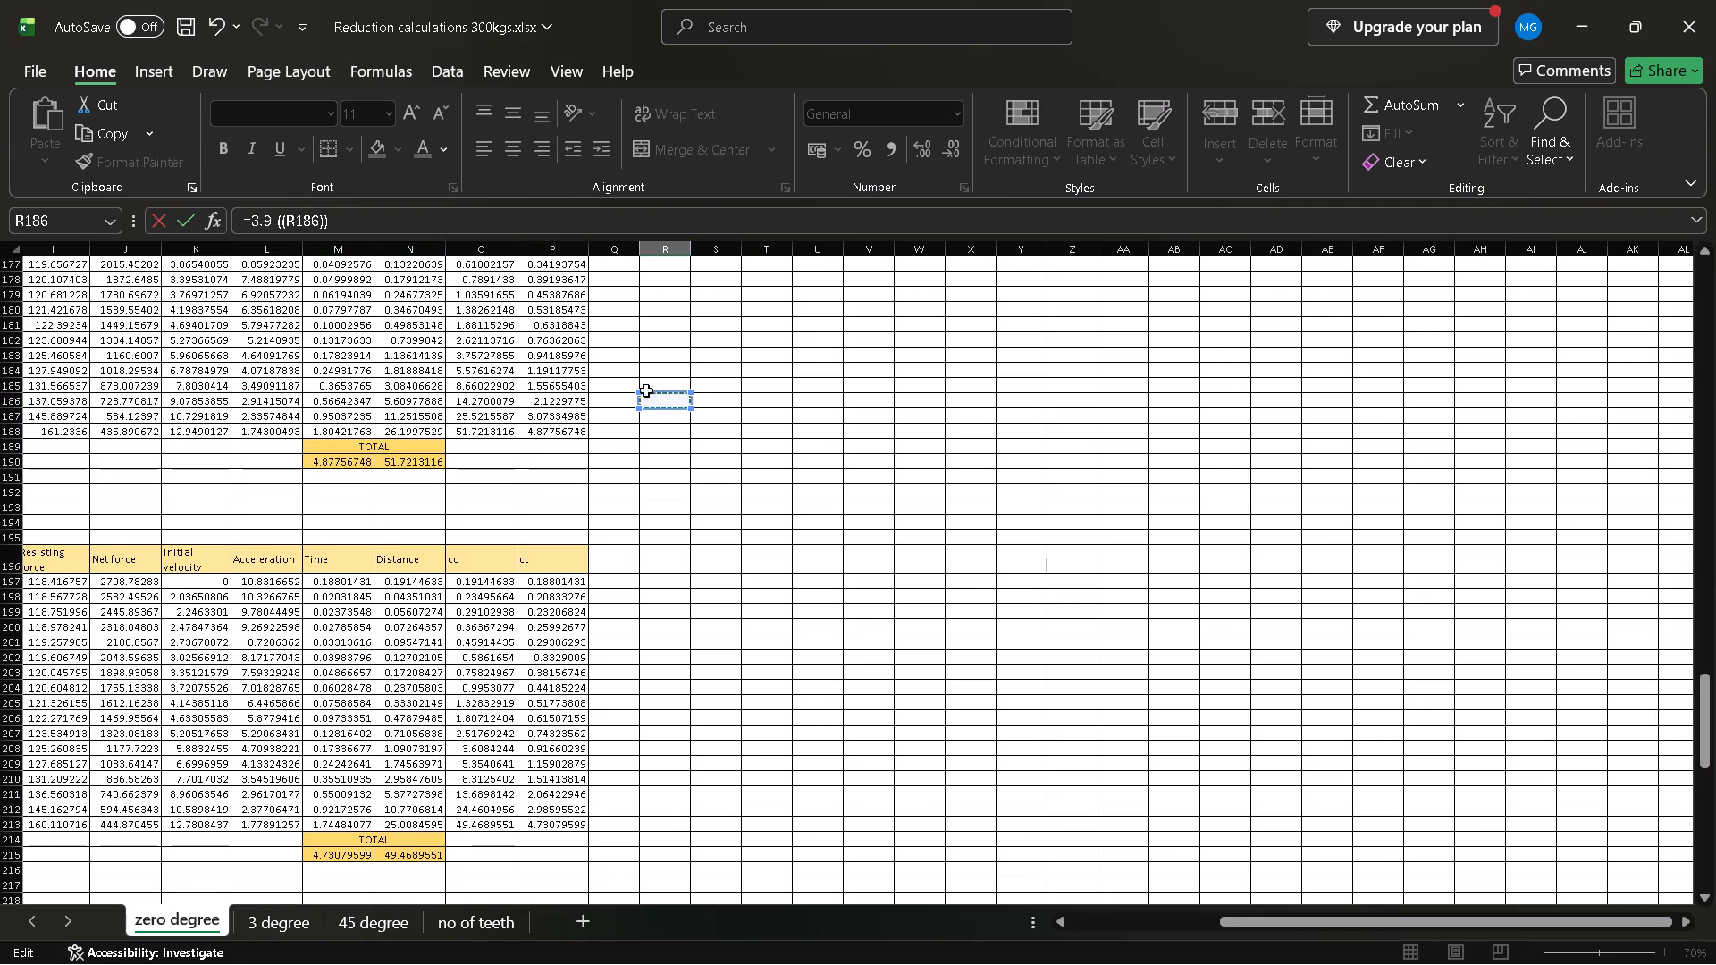
pyautogui.click(322, 216)
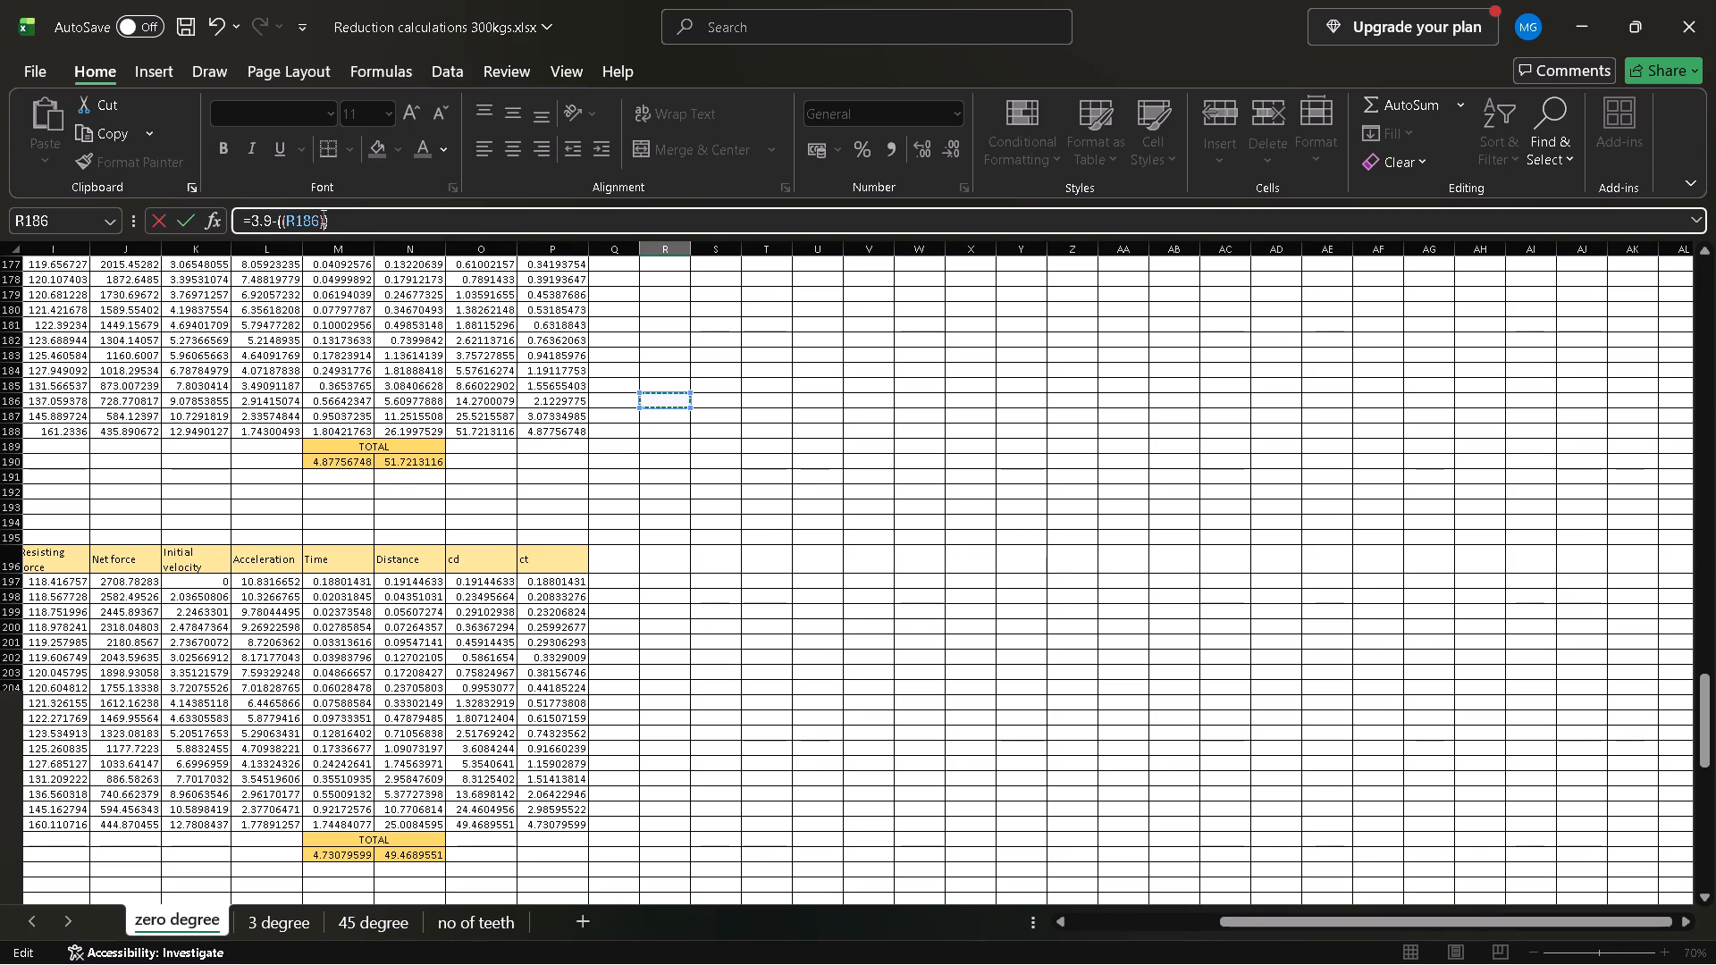
pyautogui.press('Left')
pyautogui.press('BackSpace')
pyautogui.press('BackSpace')
pyautogui.press('BackSpace')
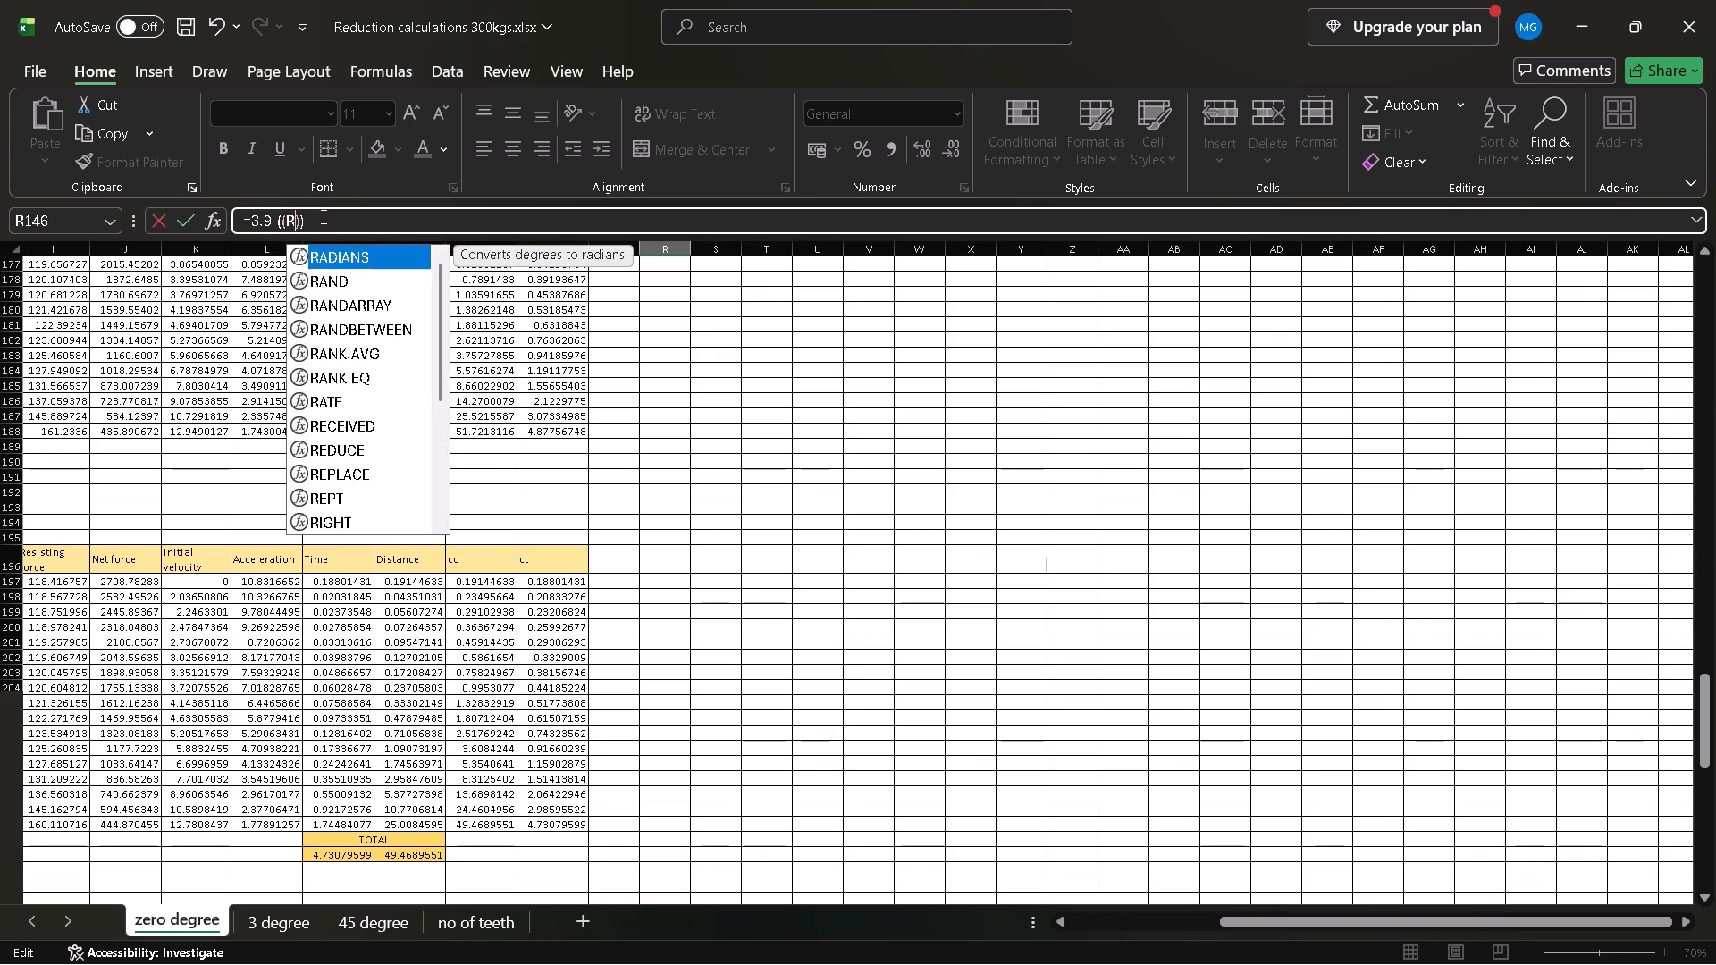
pyautogui.press('BackSpace')
pyautogui.press('3')
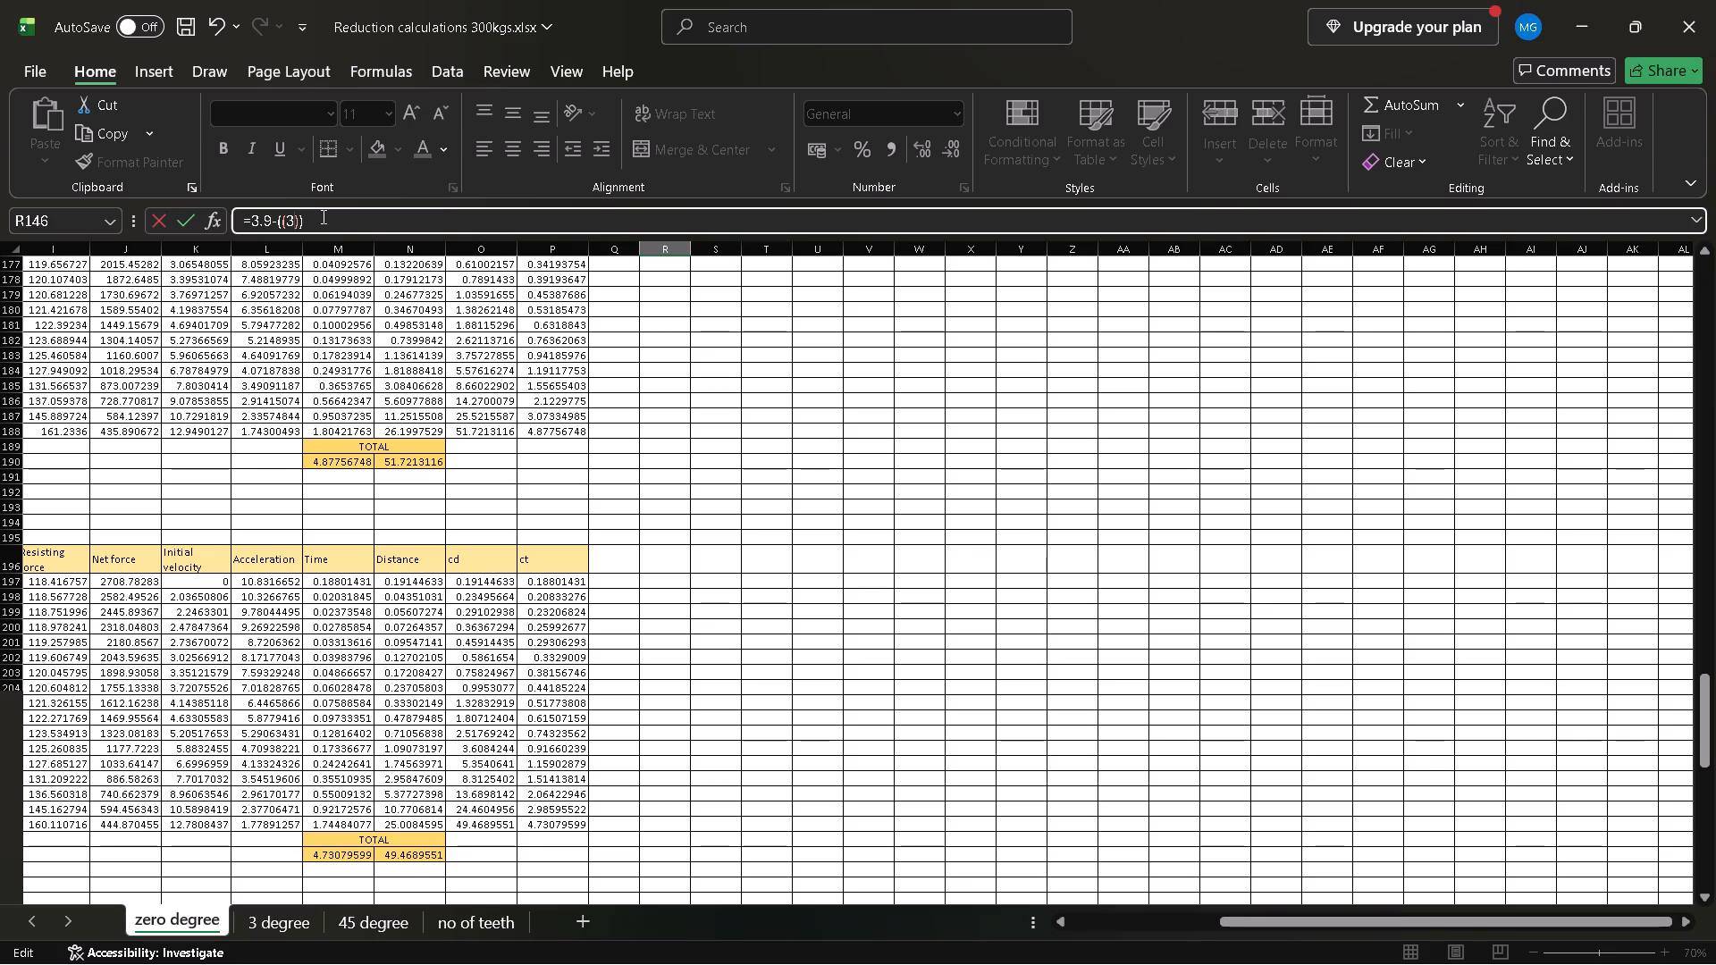
pyautogui.hotkey('shift', '*')
pyautogui.write('()')
pyautogui.press('Left')
# Complete the inner bracket as A172-2000, referencing the first RPM cell of the 7.6 gear reduction table.
pyautogui.hscroll(3, 235, 209)
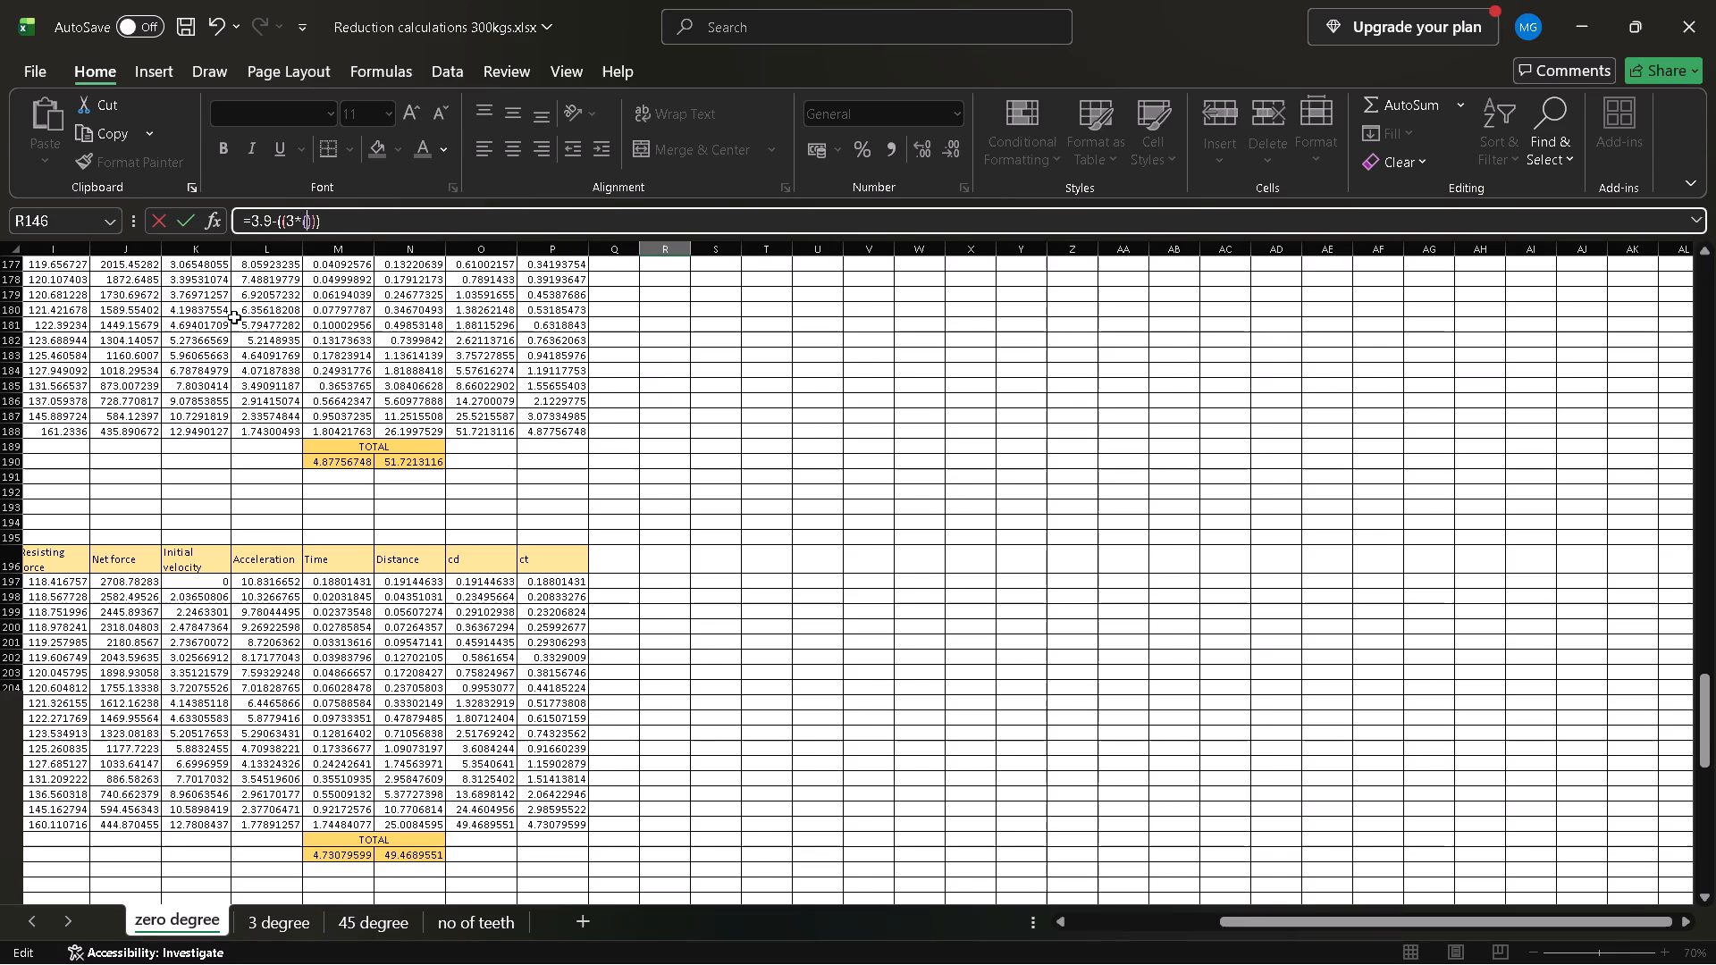
pyautogui.hscroll(4, 234, 318)
pyautogui.scroll(2, 234, 318)
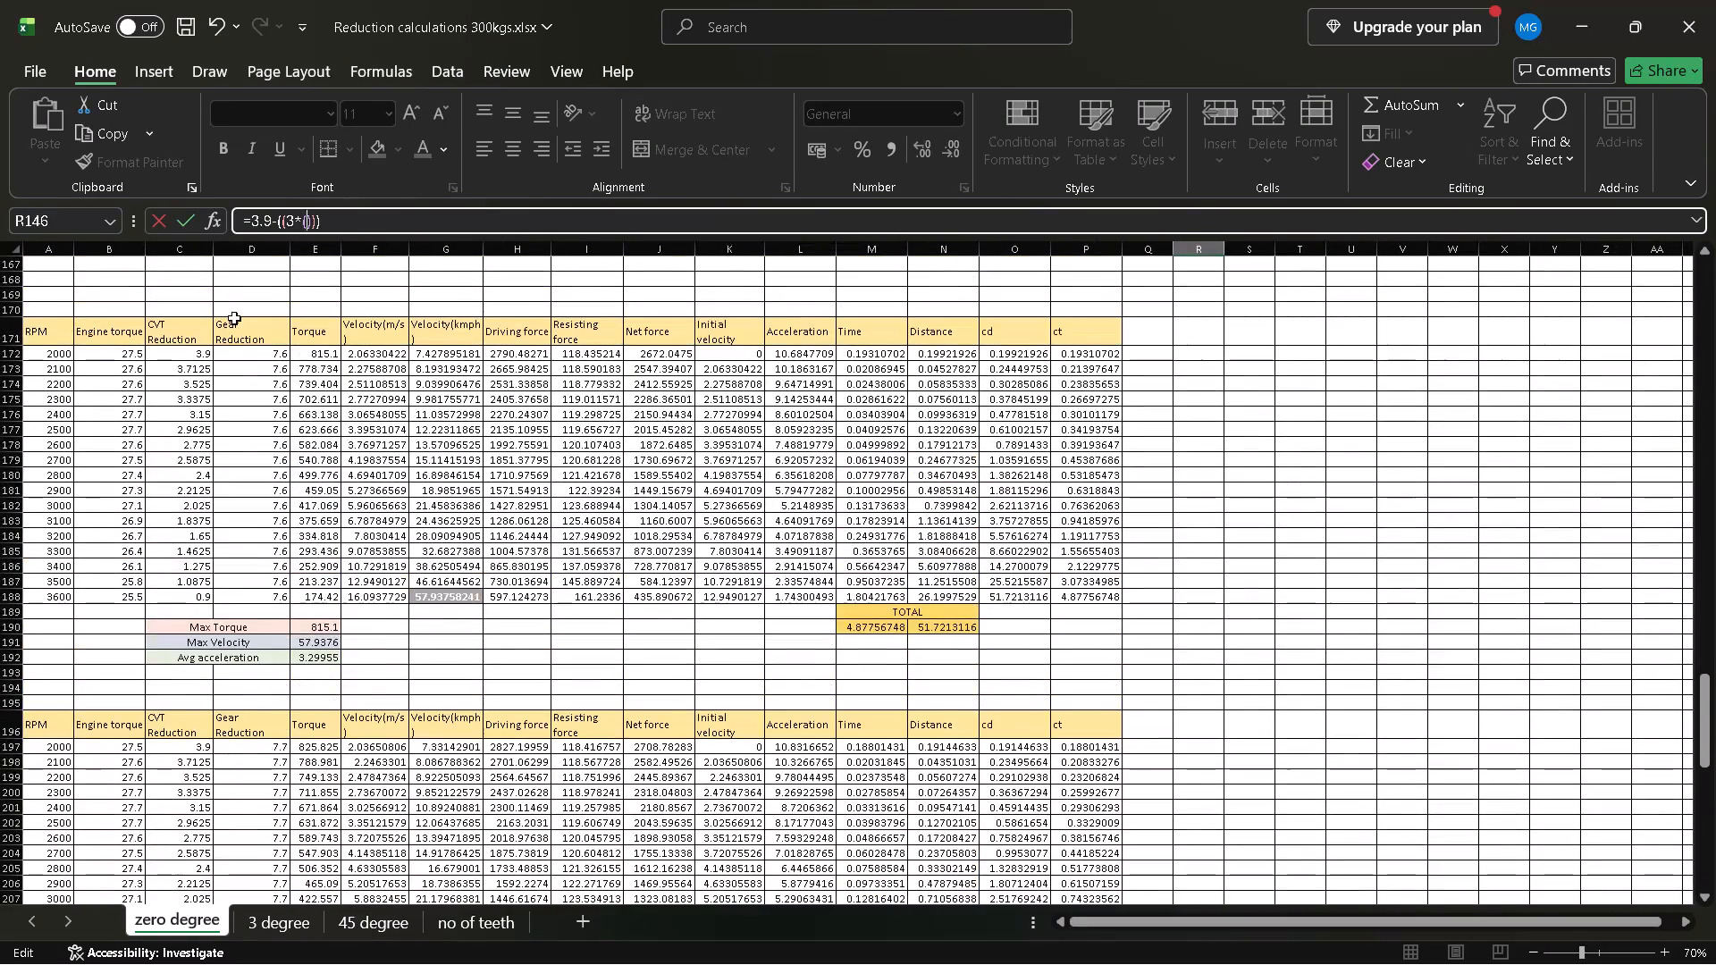
pyautogui.click(63, 354)
pyautogui.press('-')
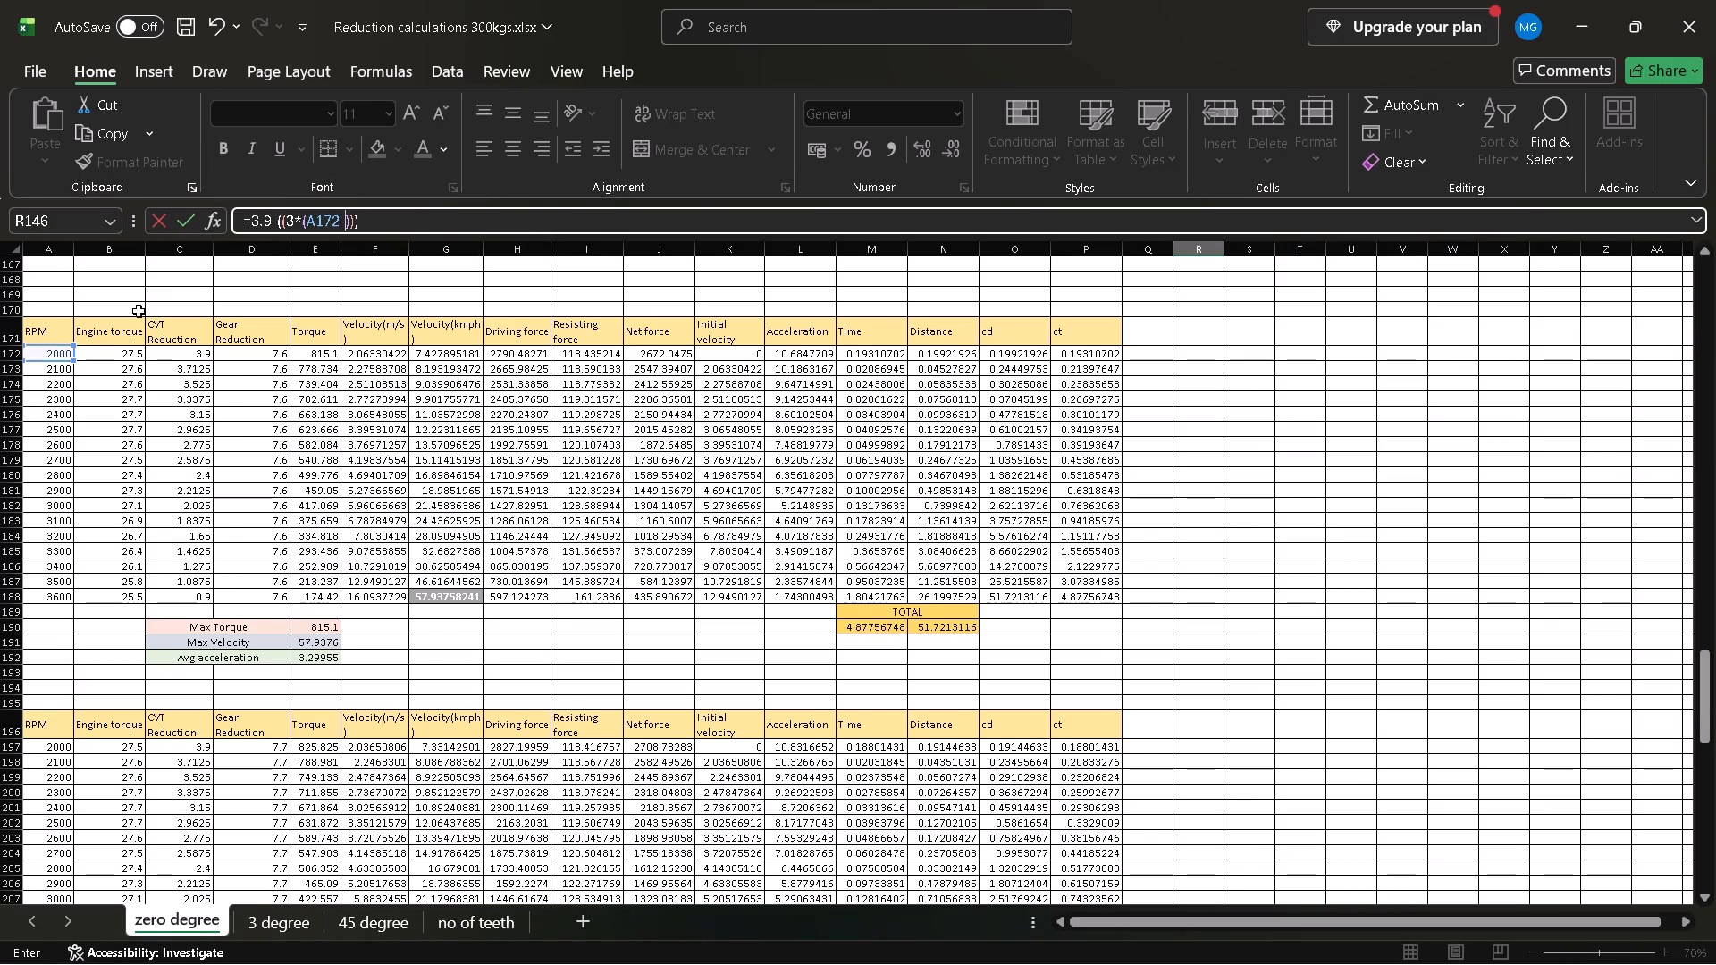
pyautogui.press('Down')
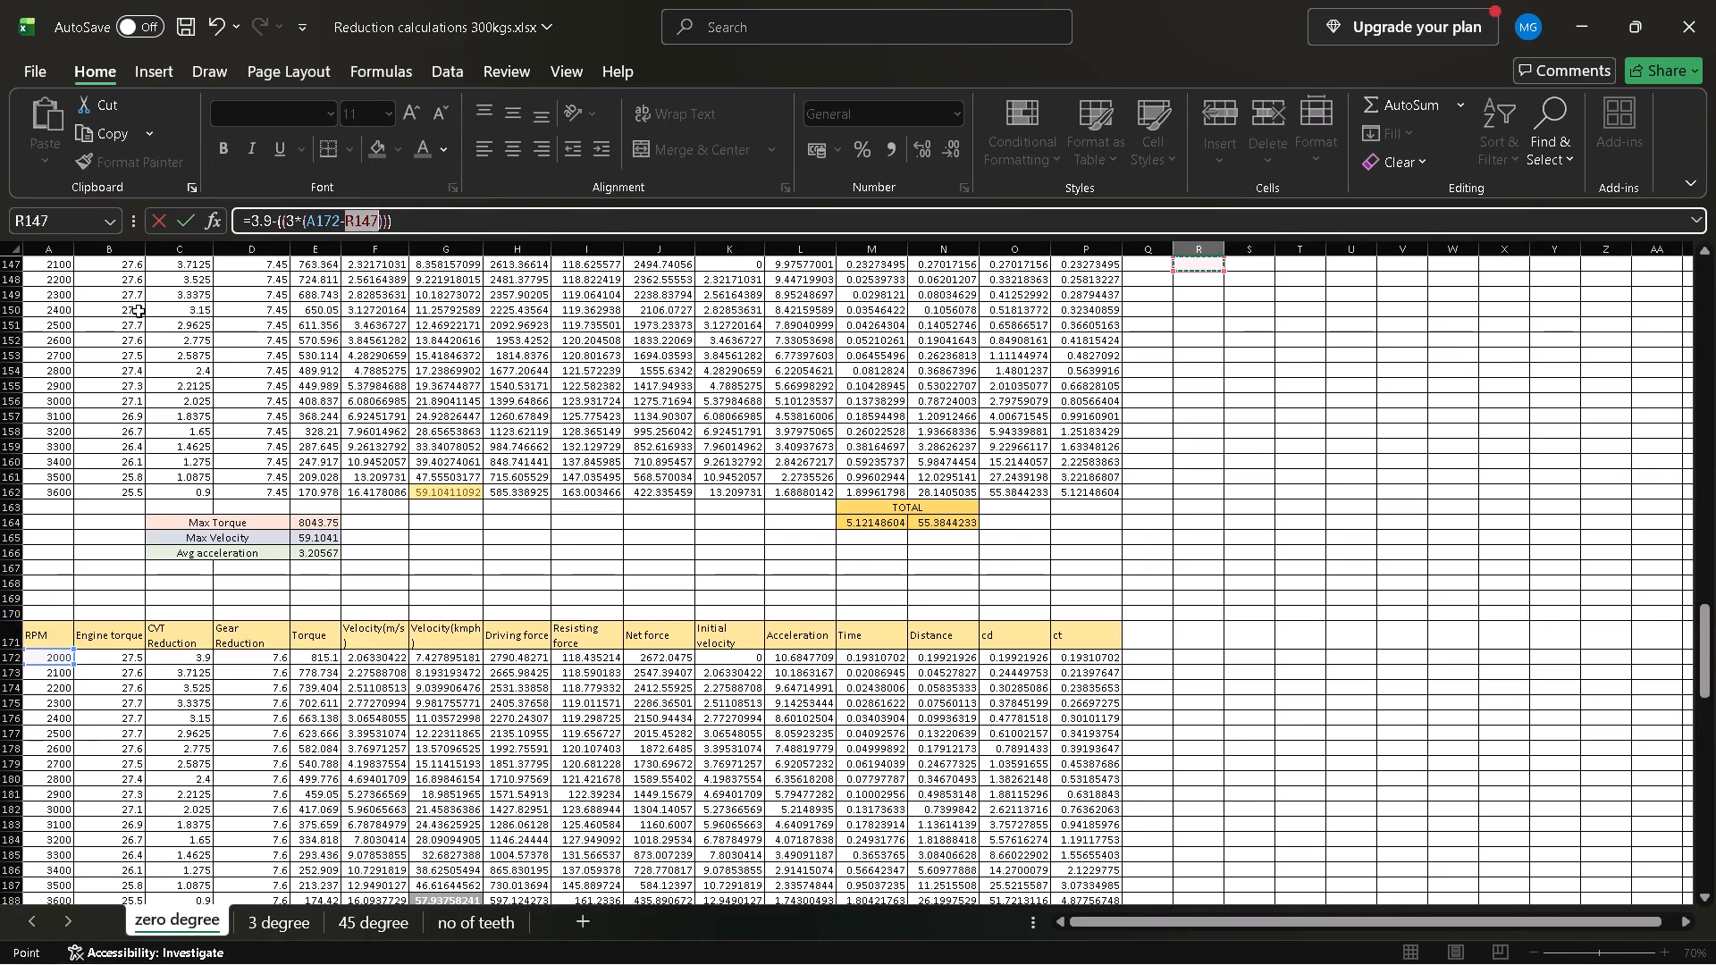
pyautogui.press('Insert')
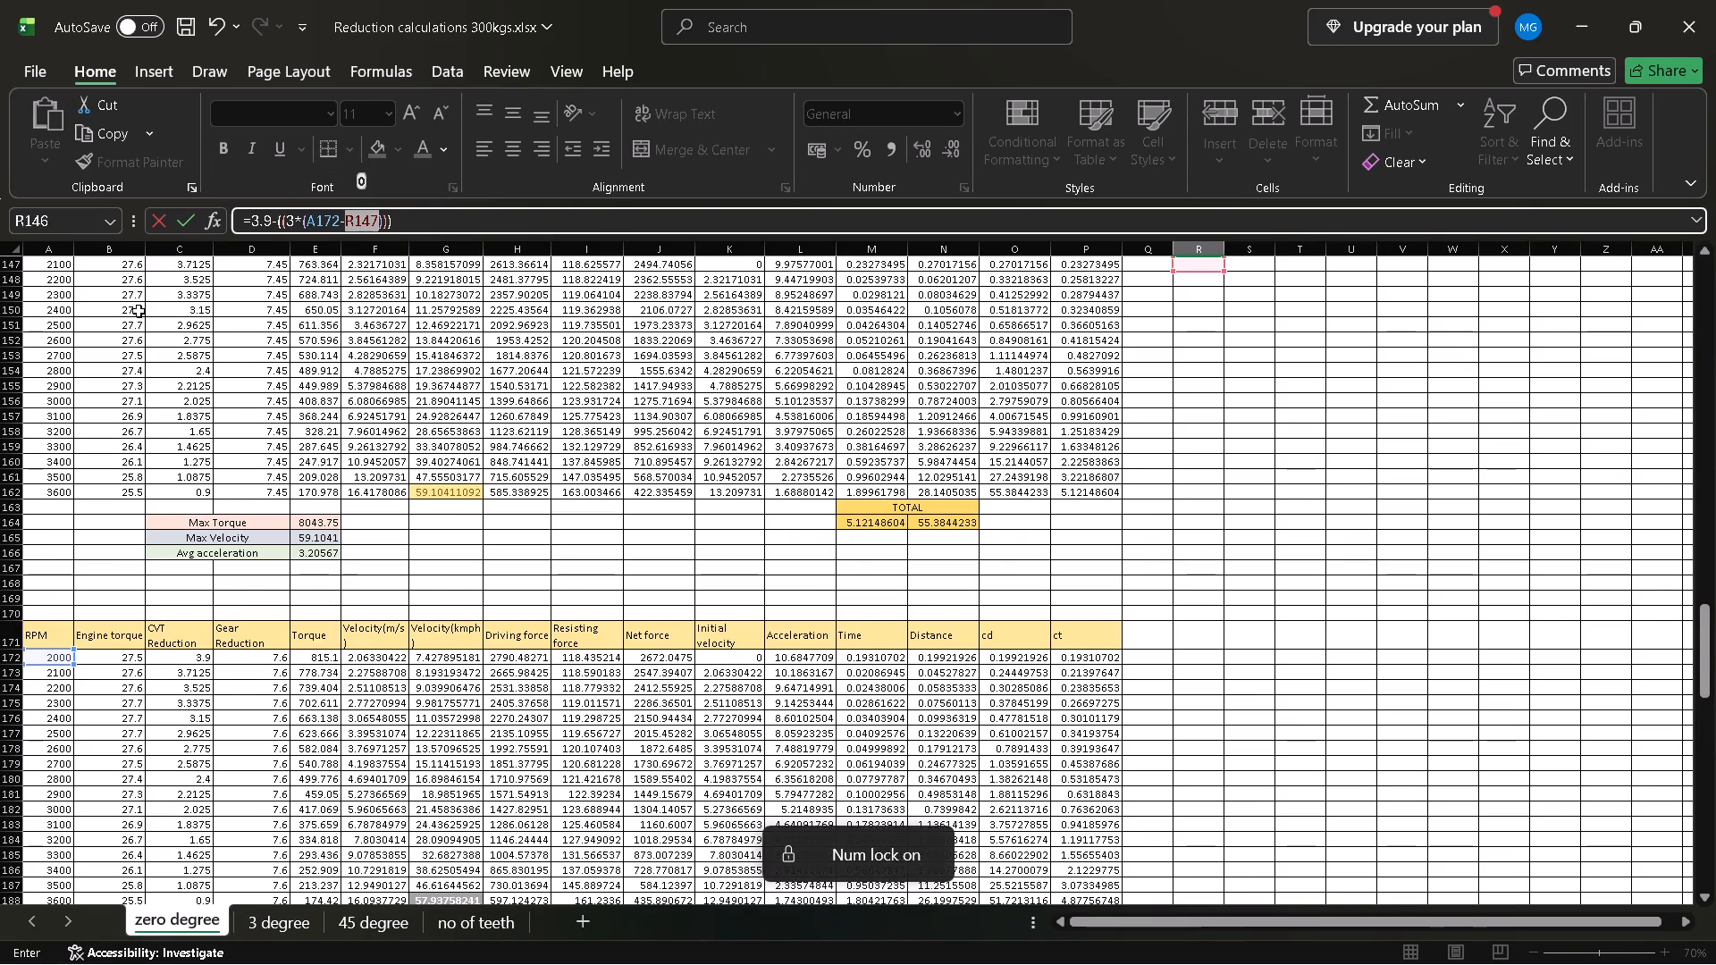
pyautogui.press('2')
pyautogui.press('BackSpace')
pyautogui.press('BackSpace')
pyautogui.press('BackSpace')
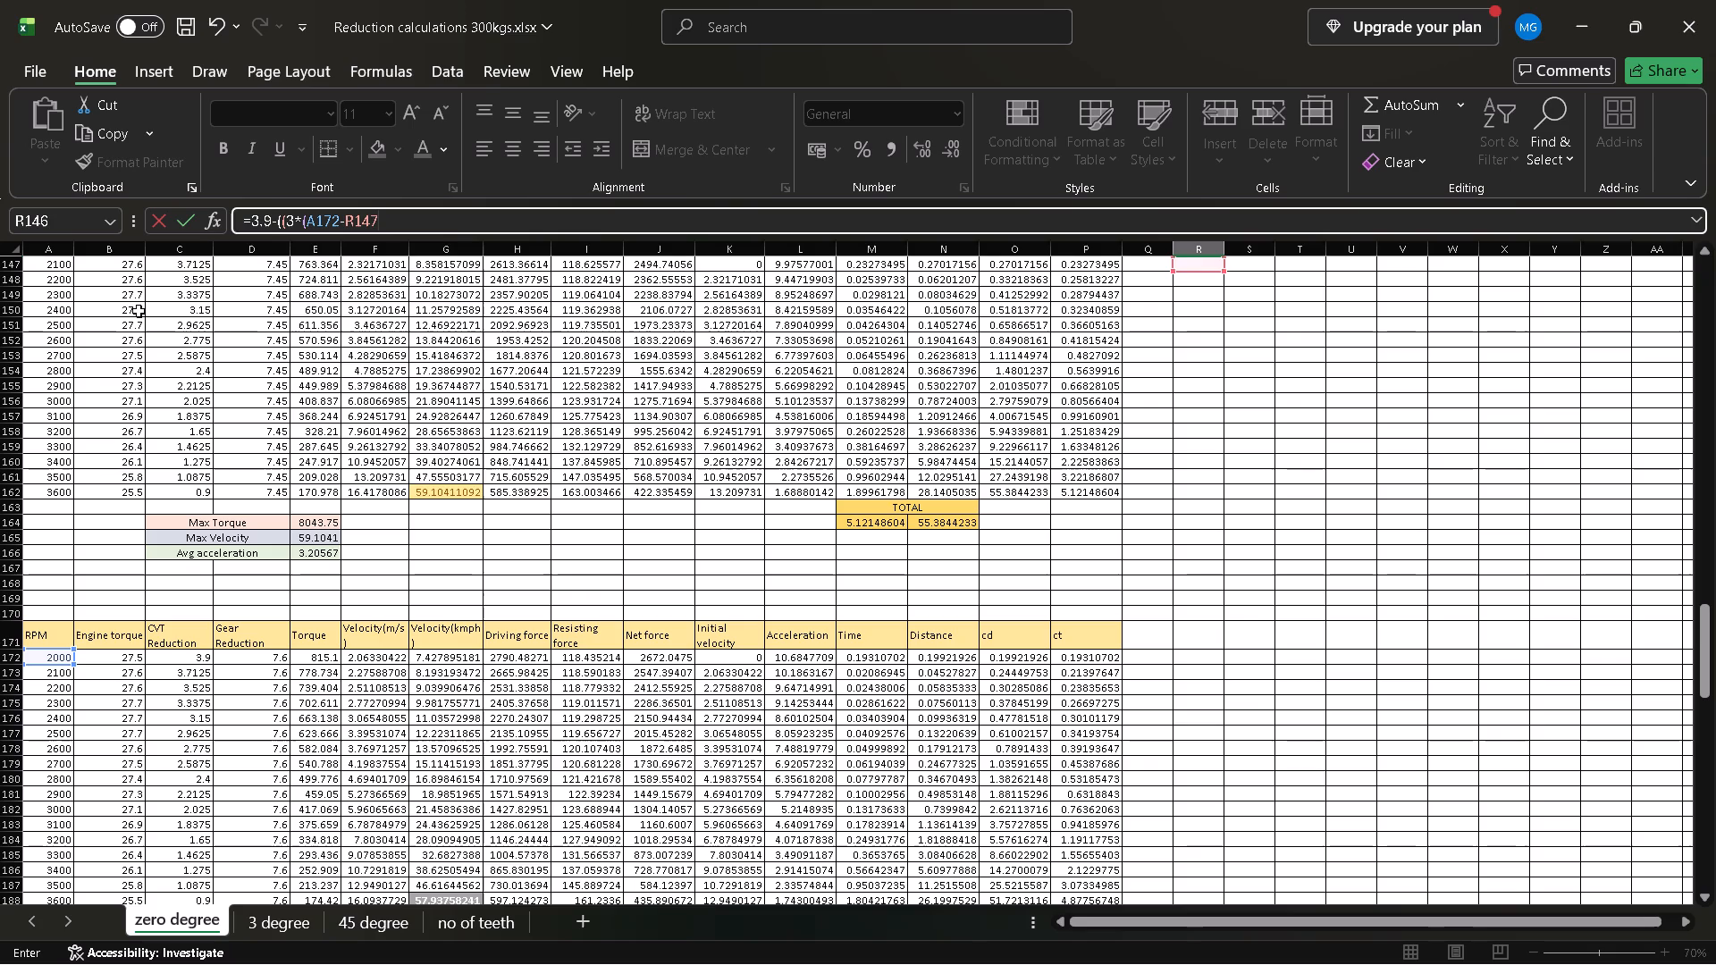
pyautogui.press('BackSpace')
pyautogui.press('BackSpace')
pyautogui.press('BackSpace')
pyautogui.write('2000')
pyautogui.press('BackSpace')
pyautogui.press('BackSpace')
pyautogui.press('BackSpace')
pyautogui.press('BackSpace')
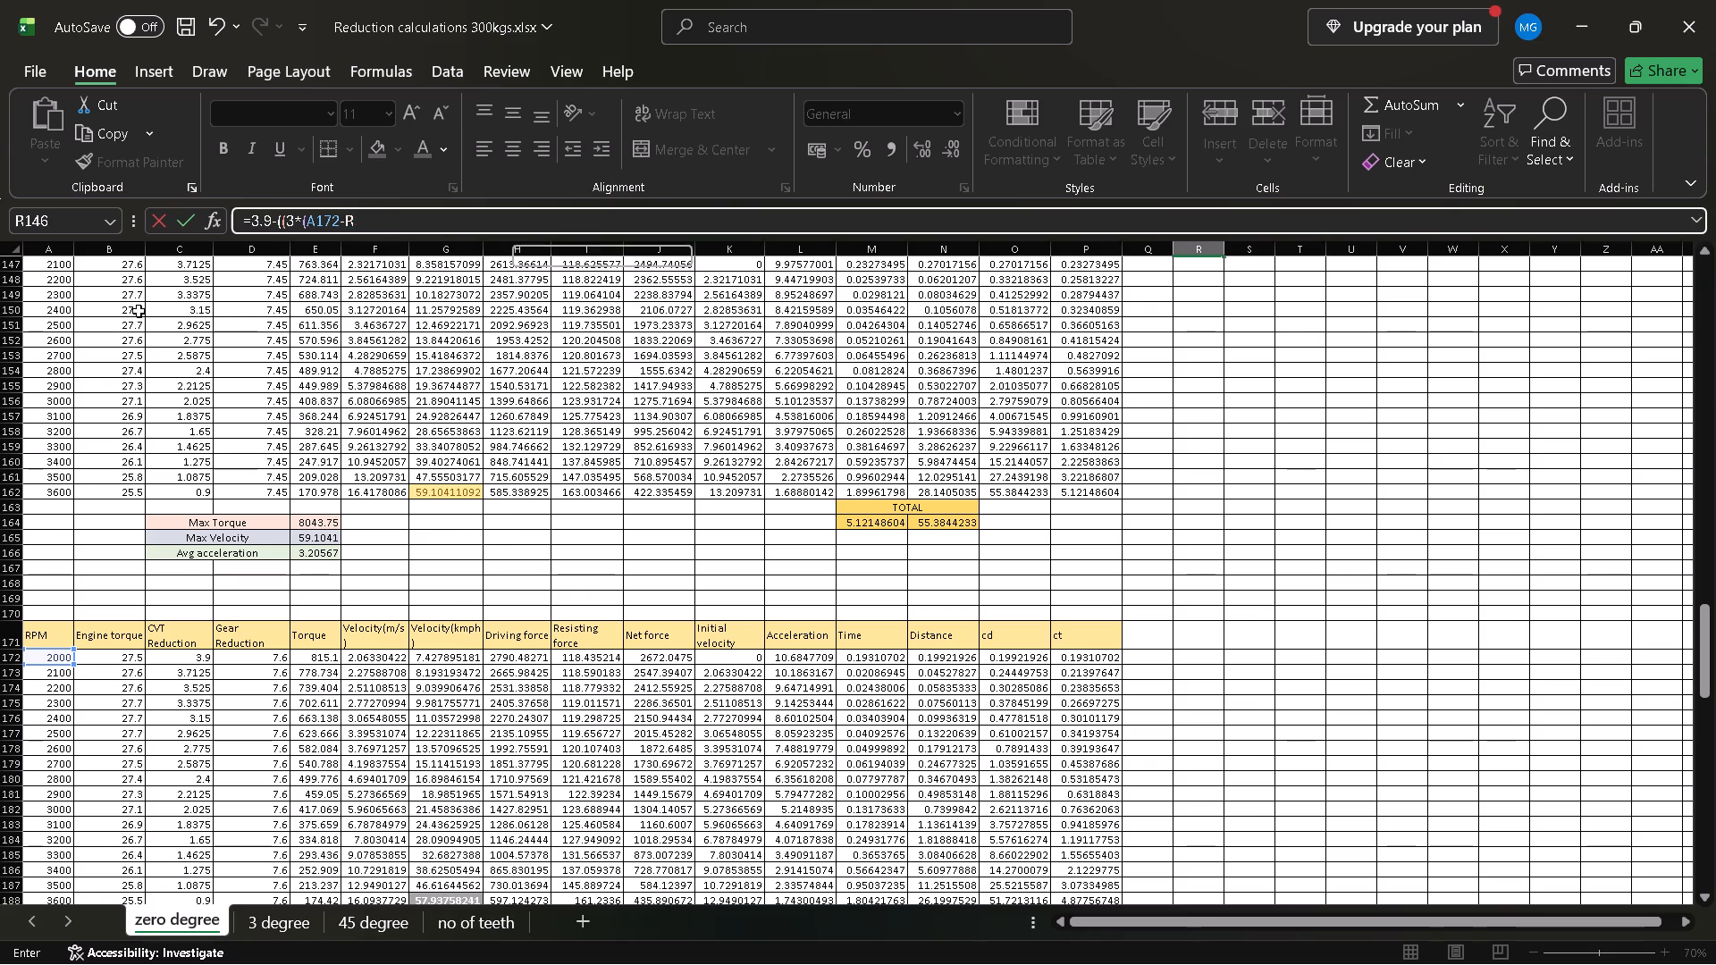
pyautogui.press('BackSpace')
pyautogui.write('2000')
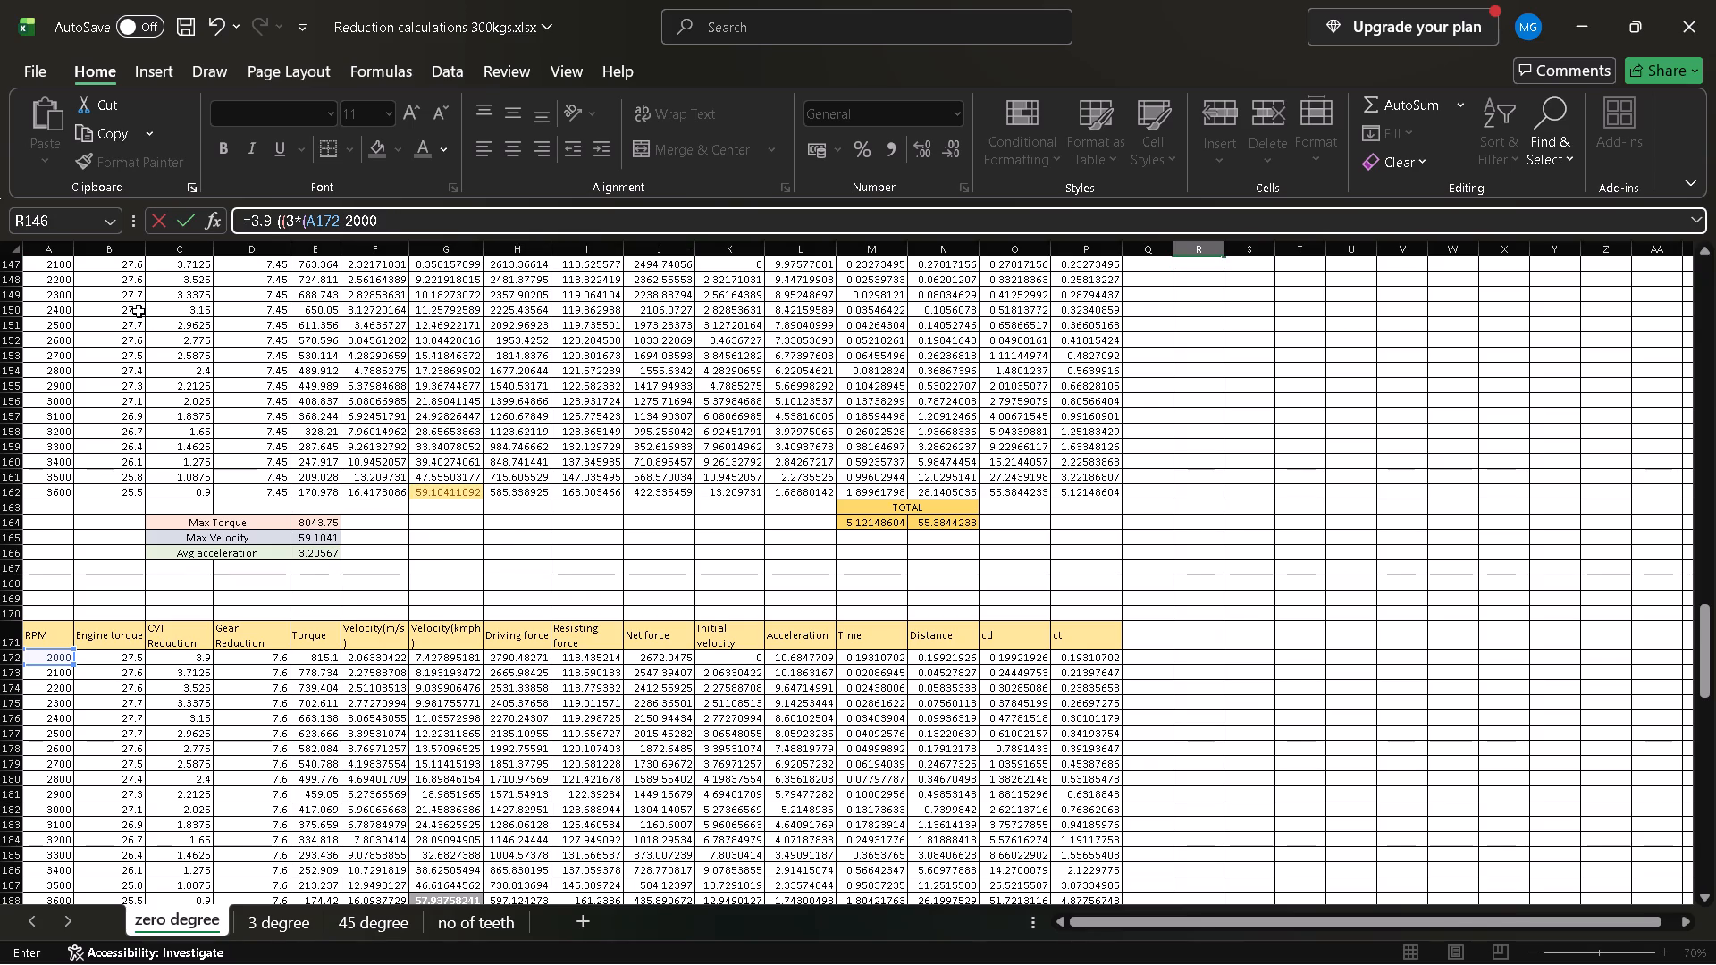
pyautogui.hotkey('shift', ')')
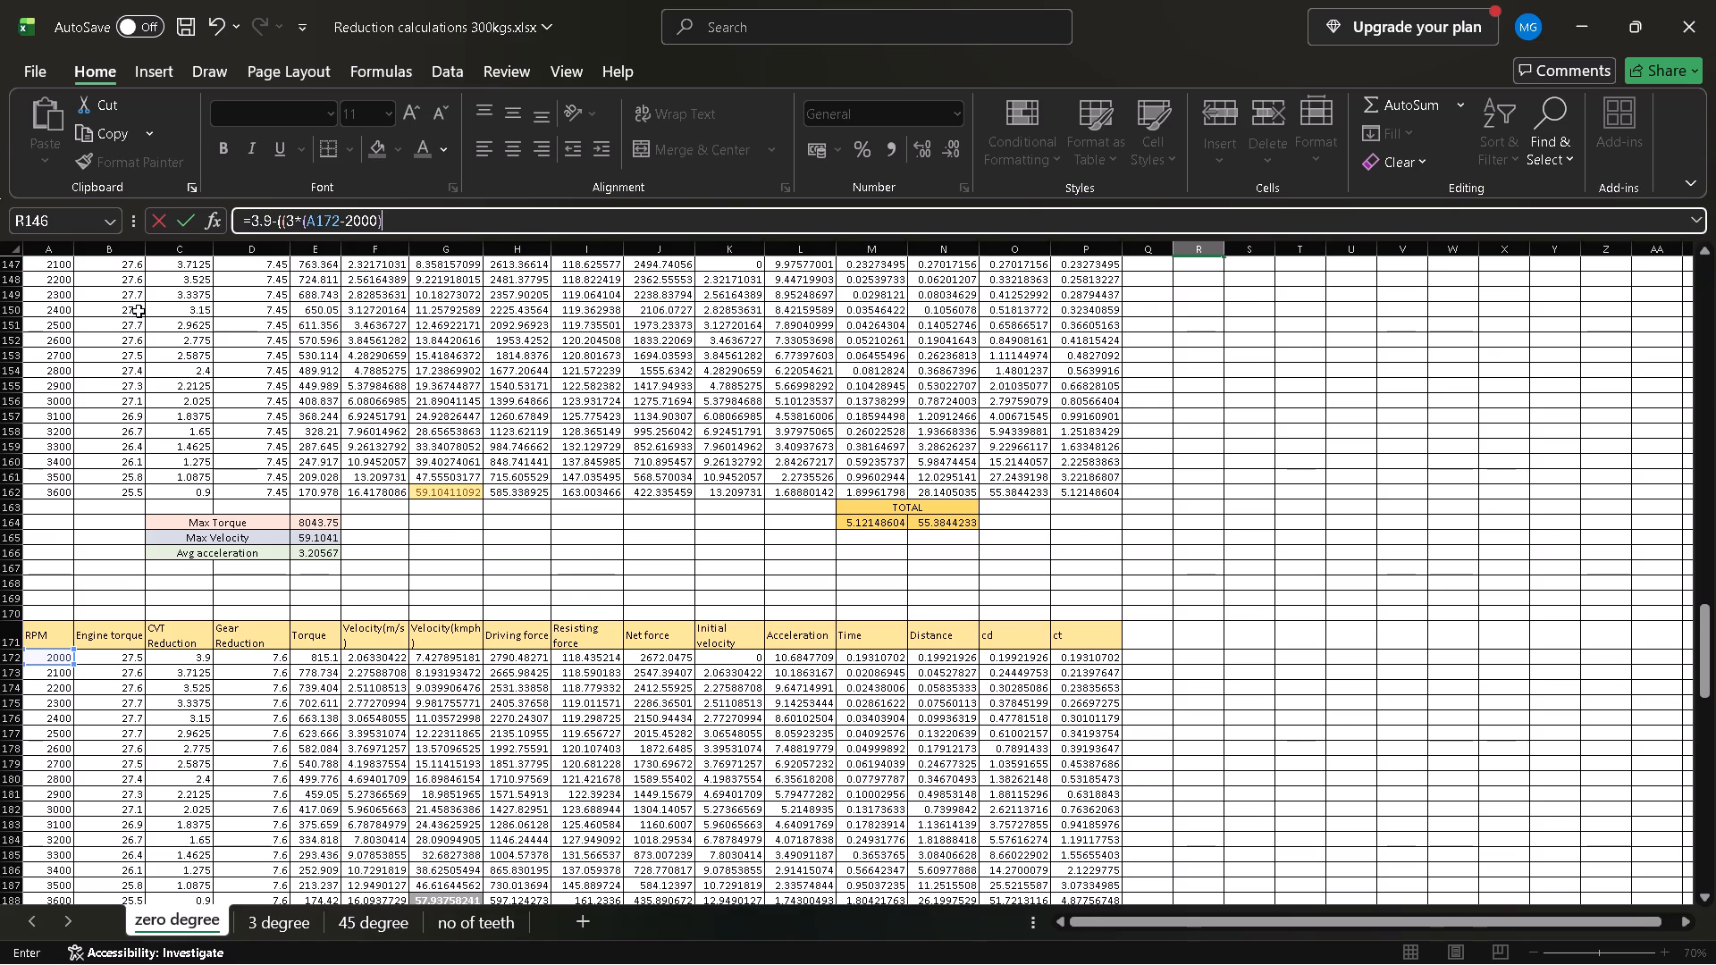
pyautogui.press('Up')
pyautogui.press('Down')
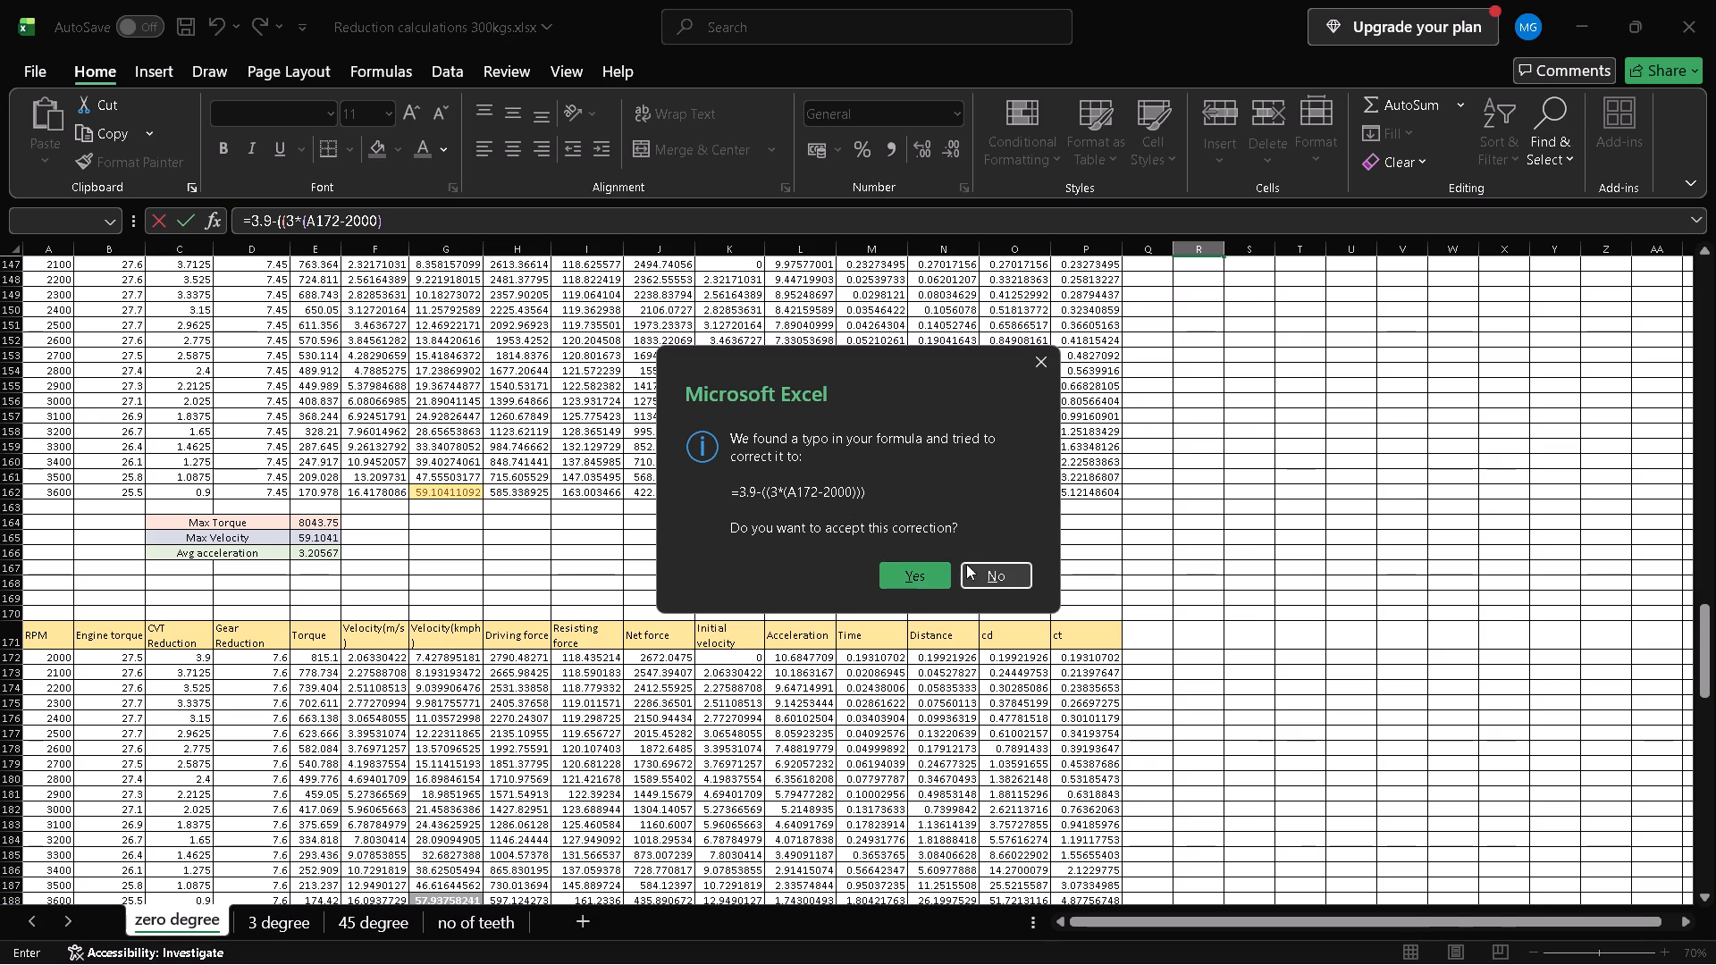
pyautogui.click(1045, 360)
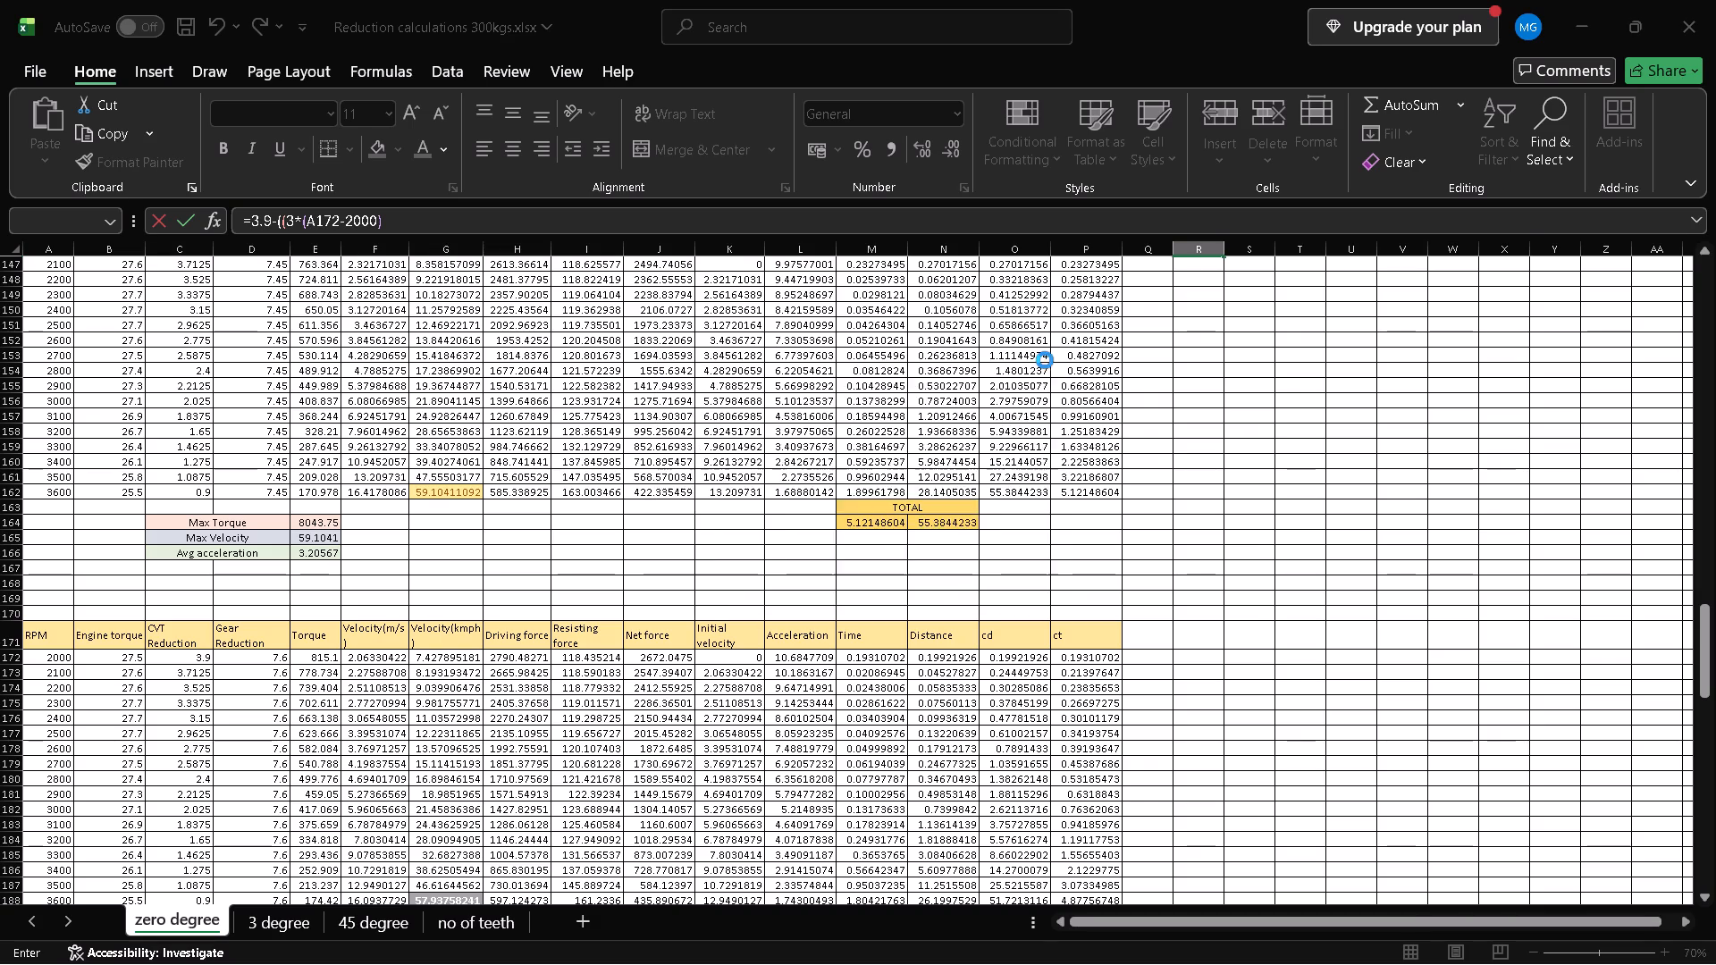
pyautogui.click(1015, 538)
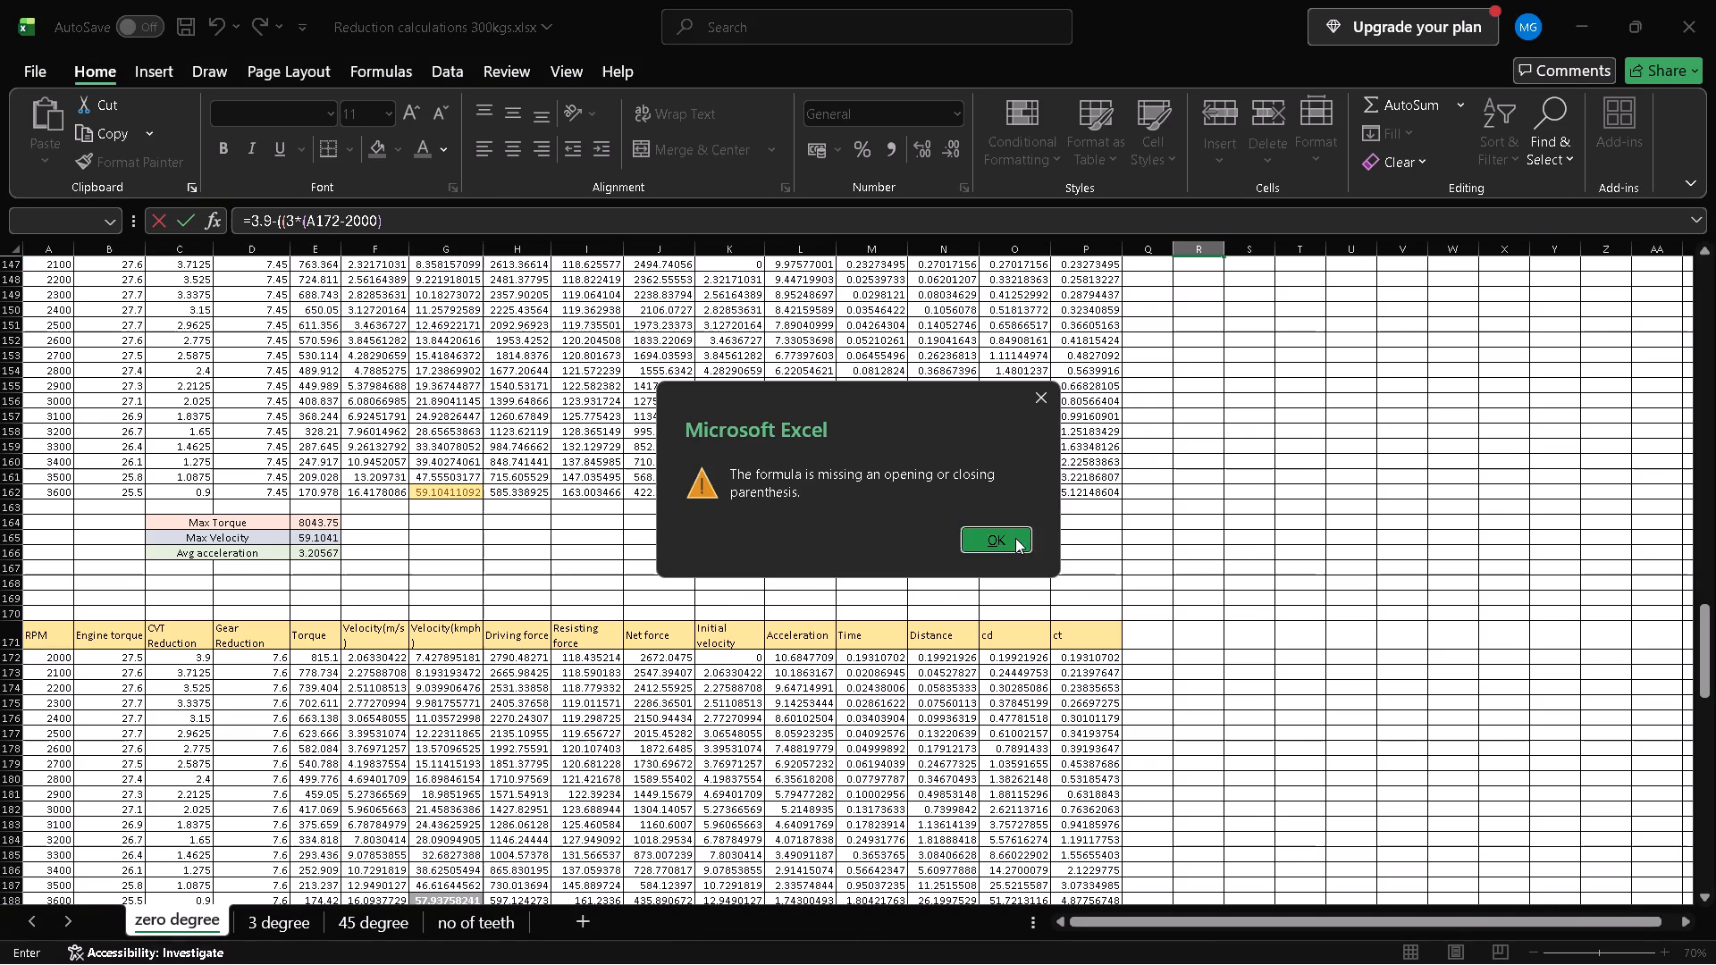
# Close the open bracket in the R146 formula and divide by (3600-2000), giving =3.9-((3*(A172-2000))/(3600-2000)).
pyautogui.click(544, 233)
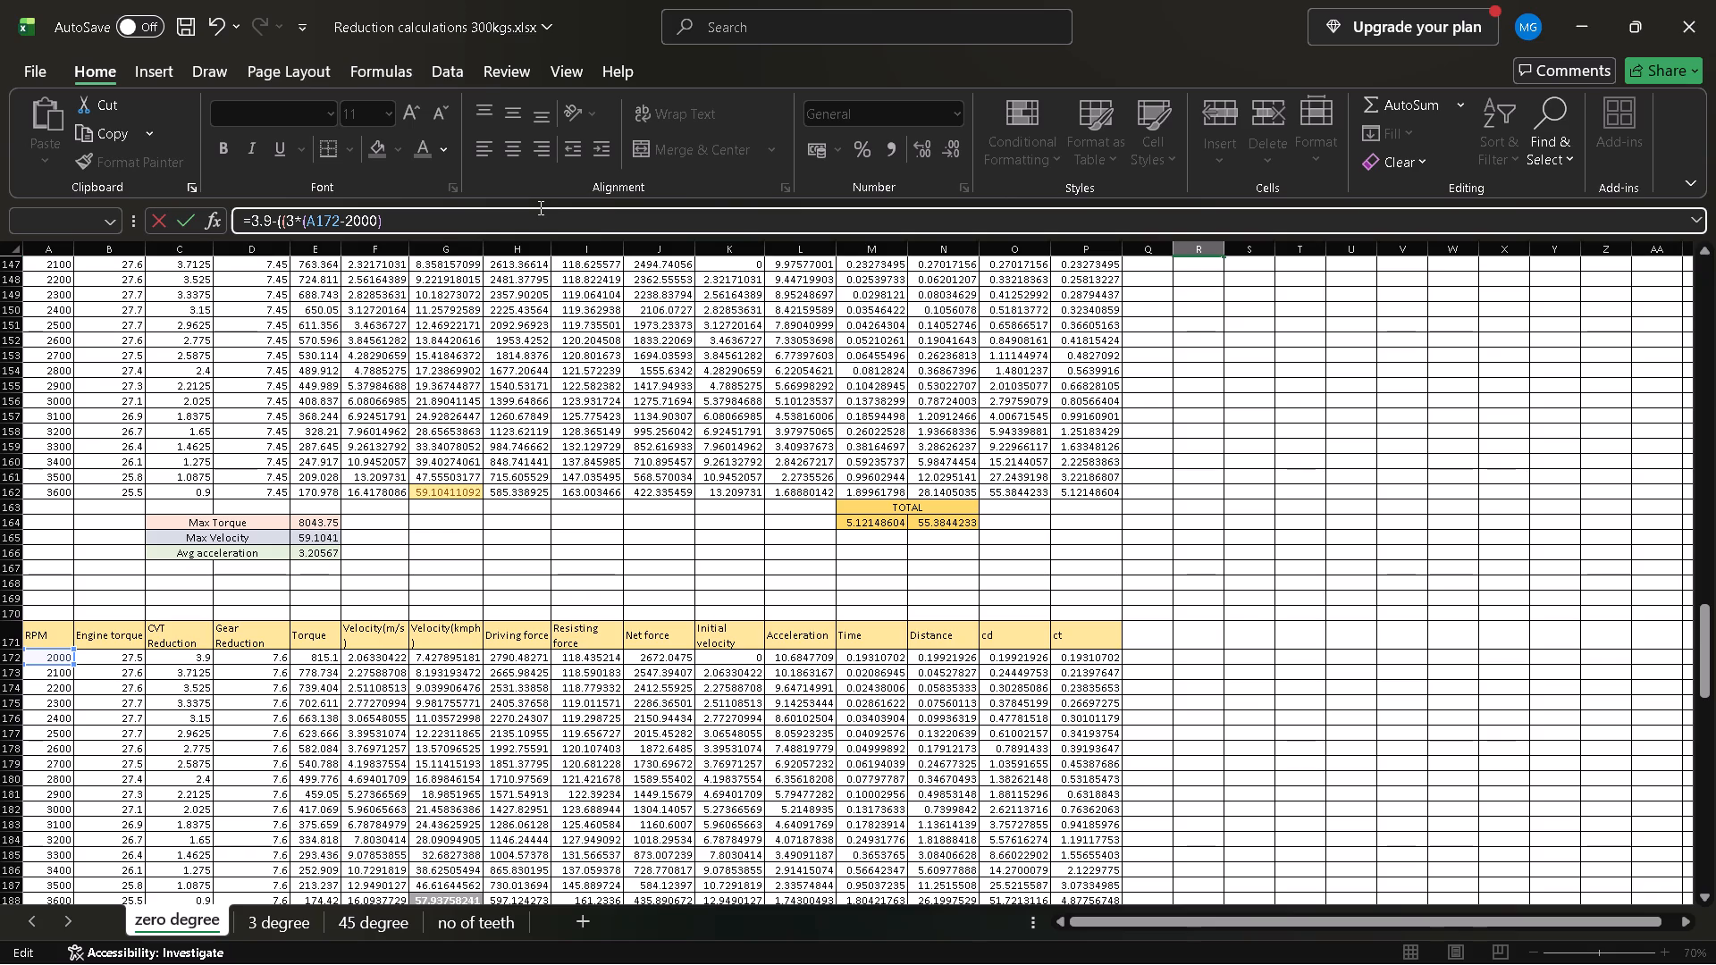
pyautogui.hotkey('shift', ')')
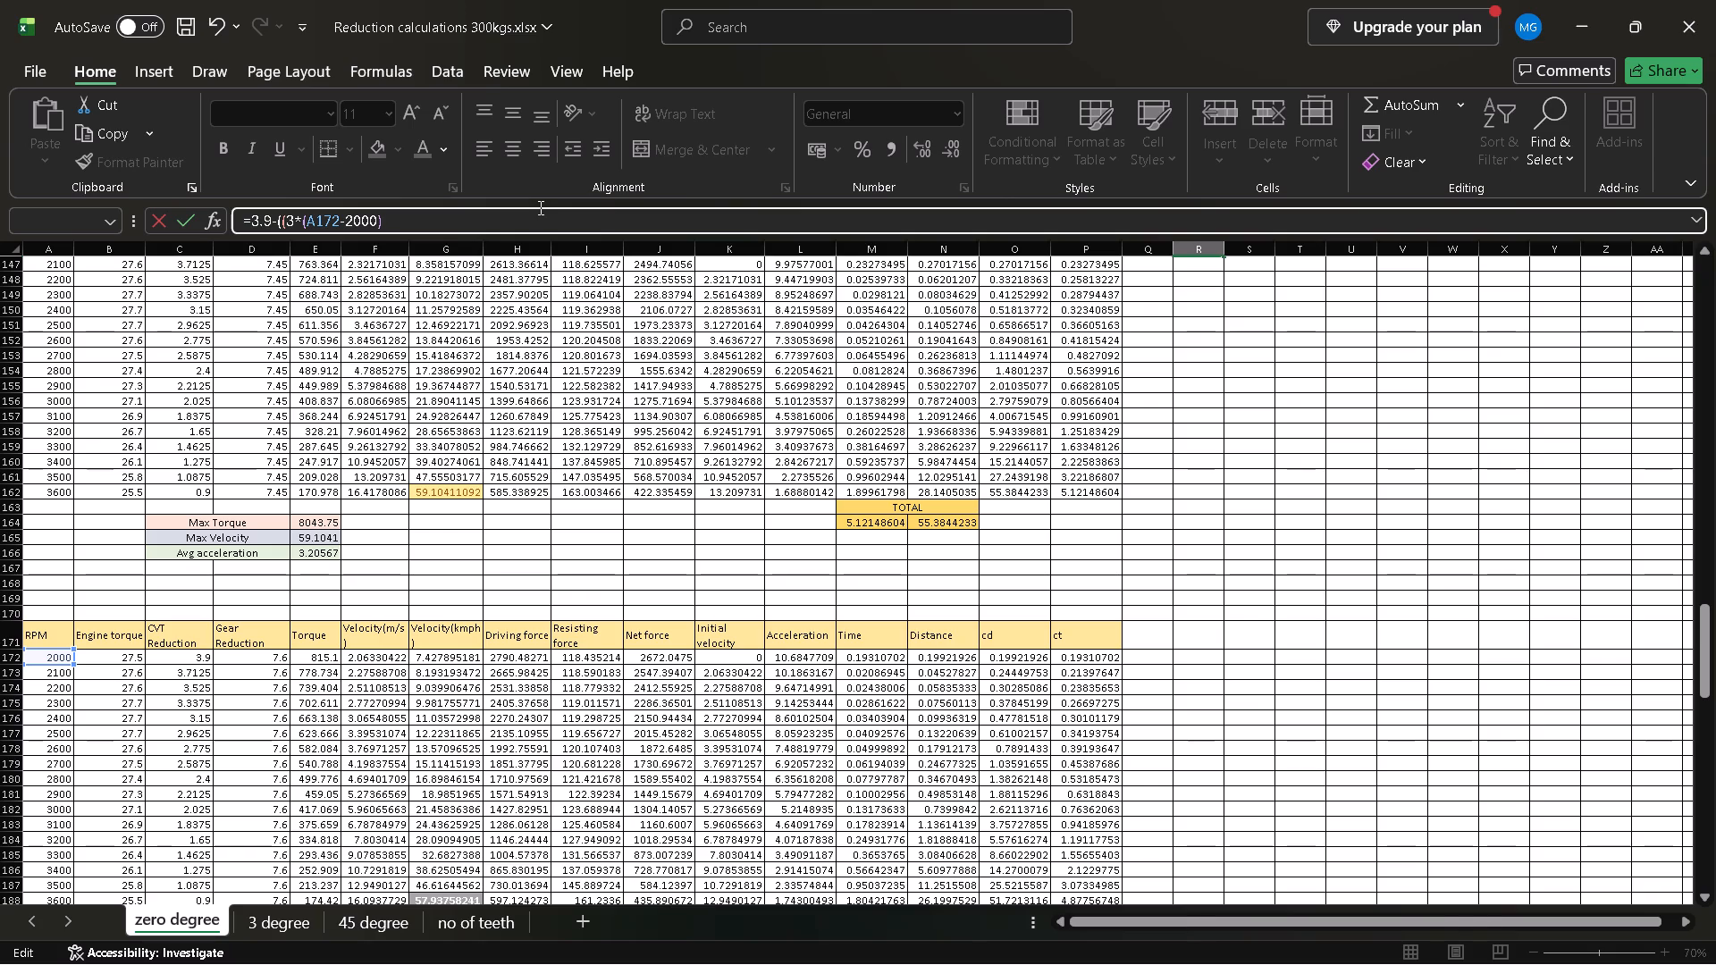
pyautogui.write('/()')
pyautogui.press('Left')
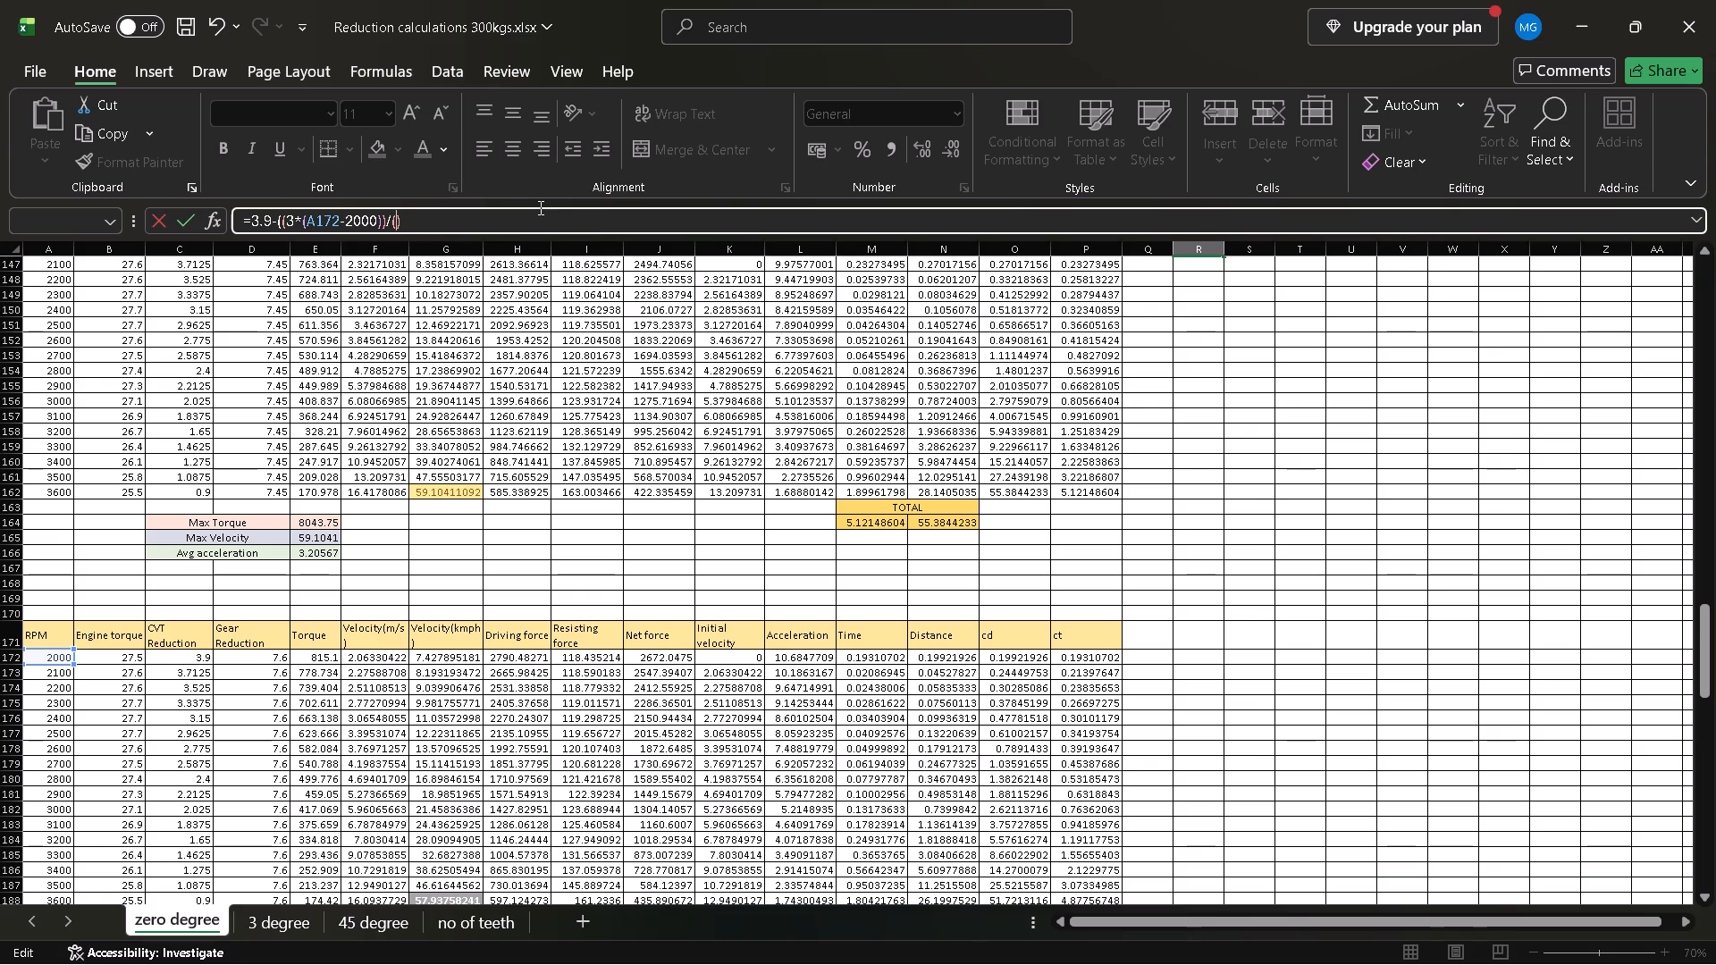
pyautogui.write('36')
pyautogui.write('00')
pyautogui.write('-2000')
pyautogui.press('Right')
pyautogui.hotkey('shift', ')')
pyautogui.press('Return')
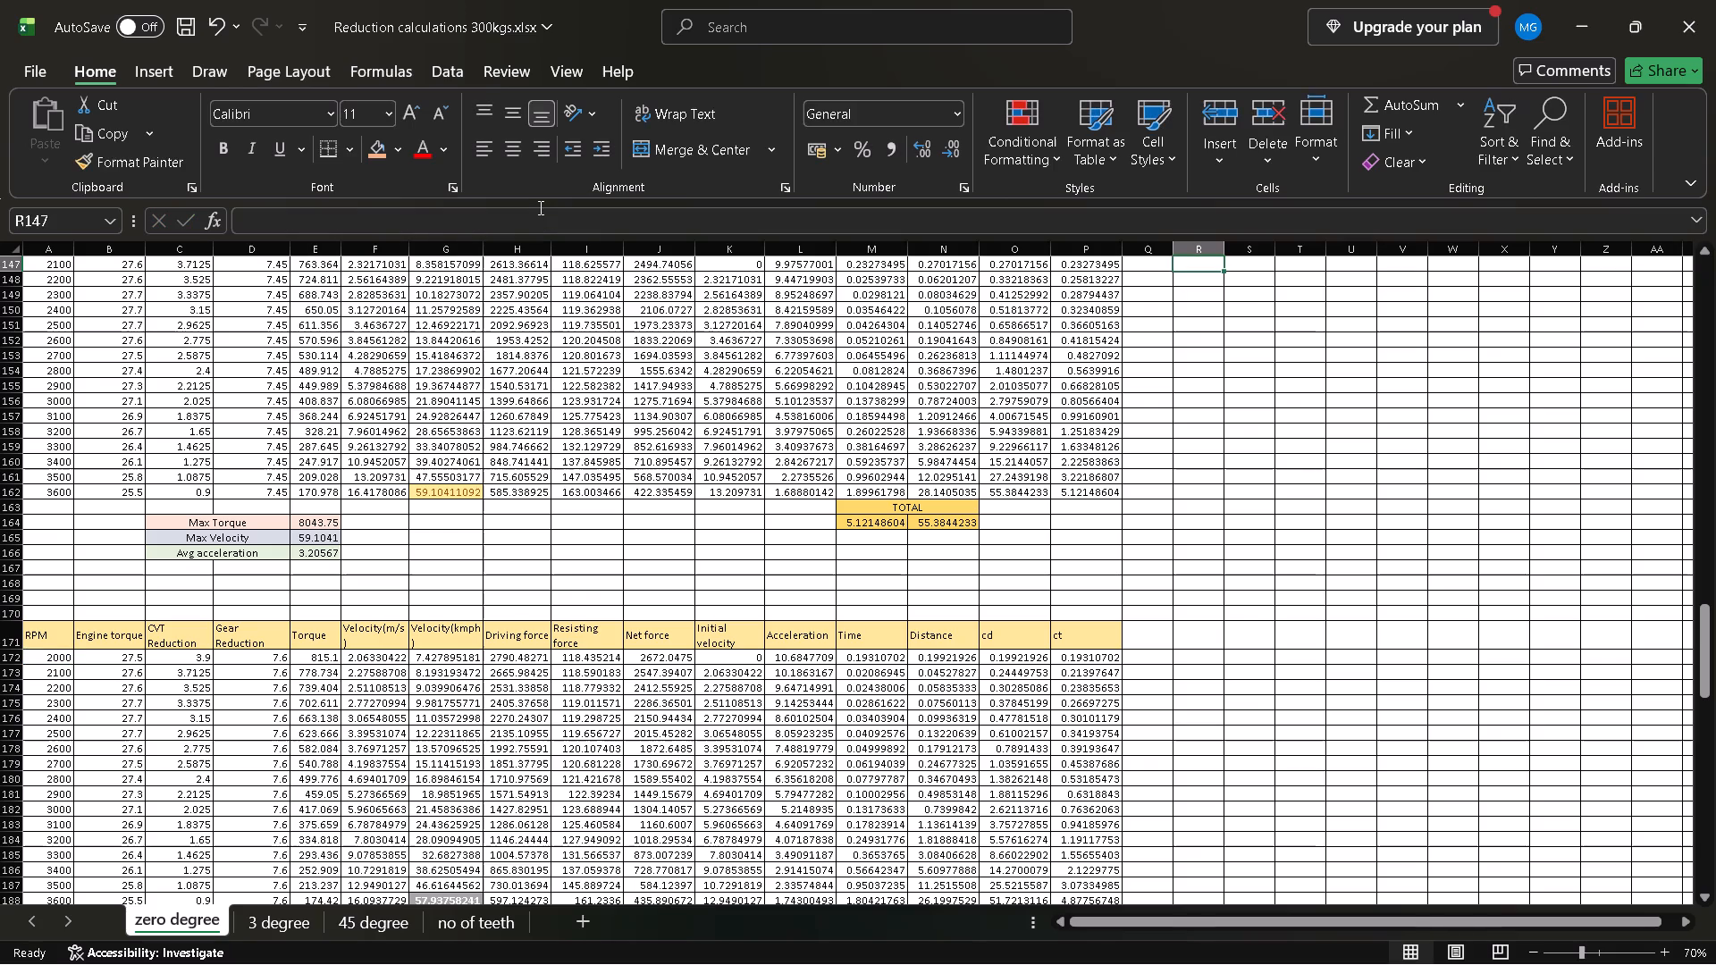
# Fill the R146 formula down to R162, alongside every row of the 7.45 gear reduction table.
pyautogui.scroll(1, 994, 348)
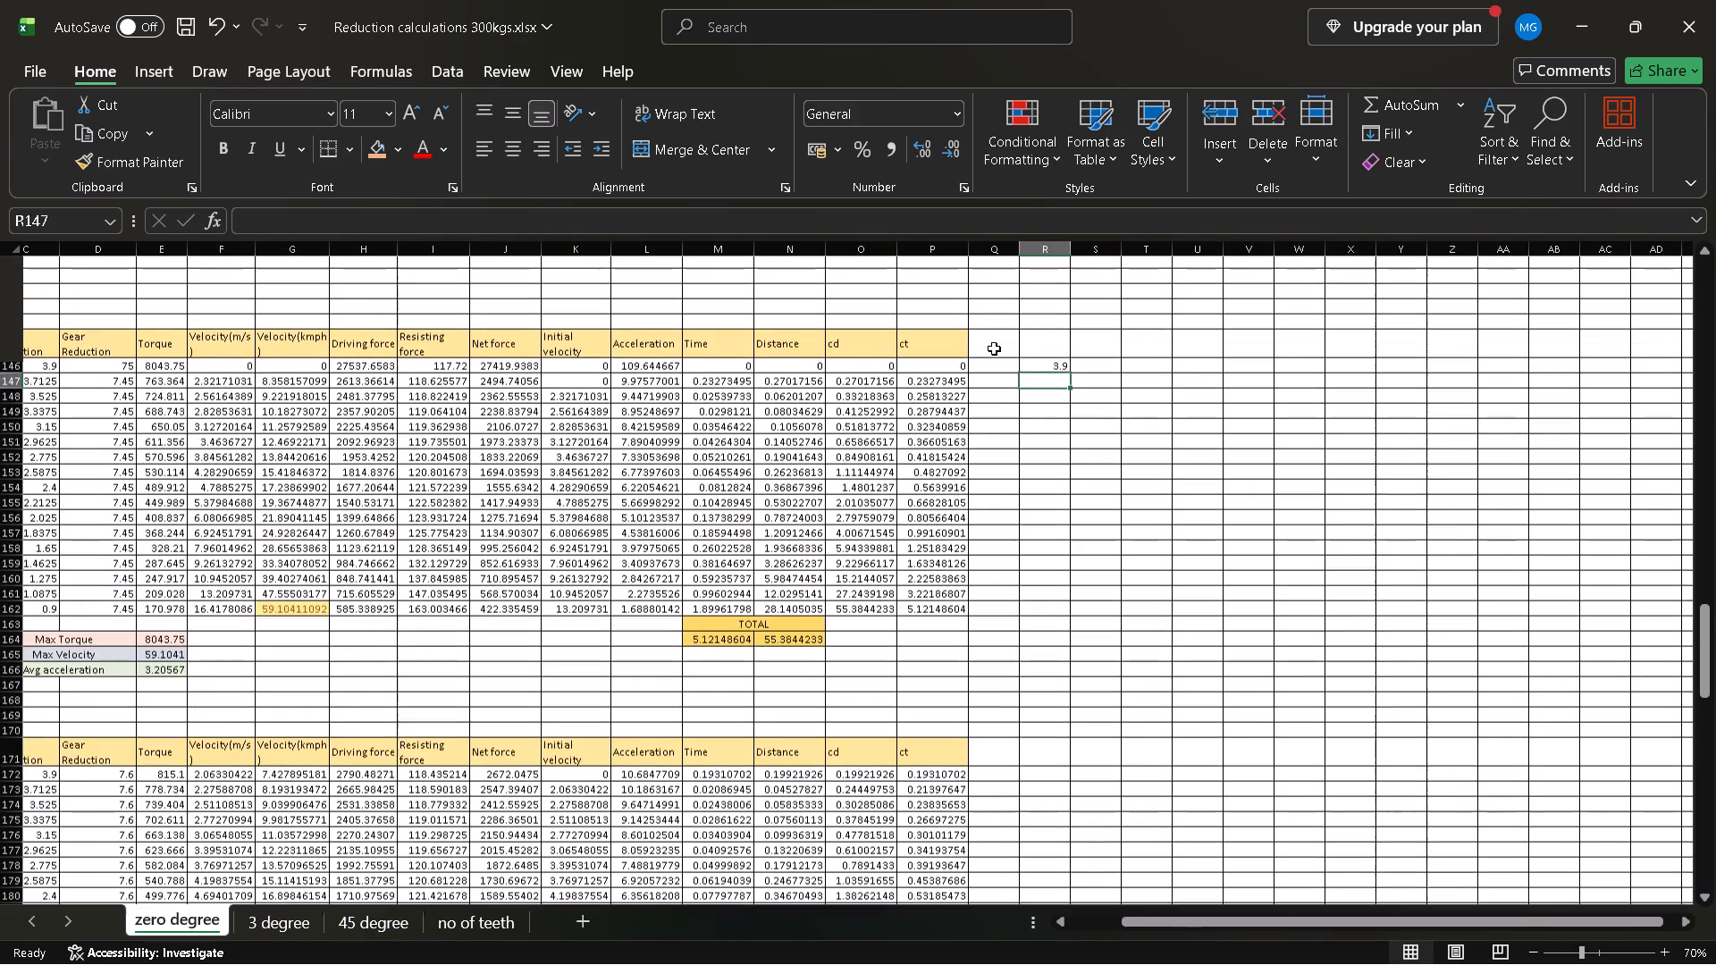
pyautogui.scroll(1, 994, 348)
pyautogui.click(1054, 371)
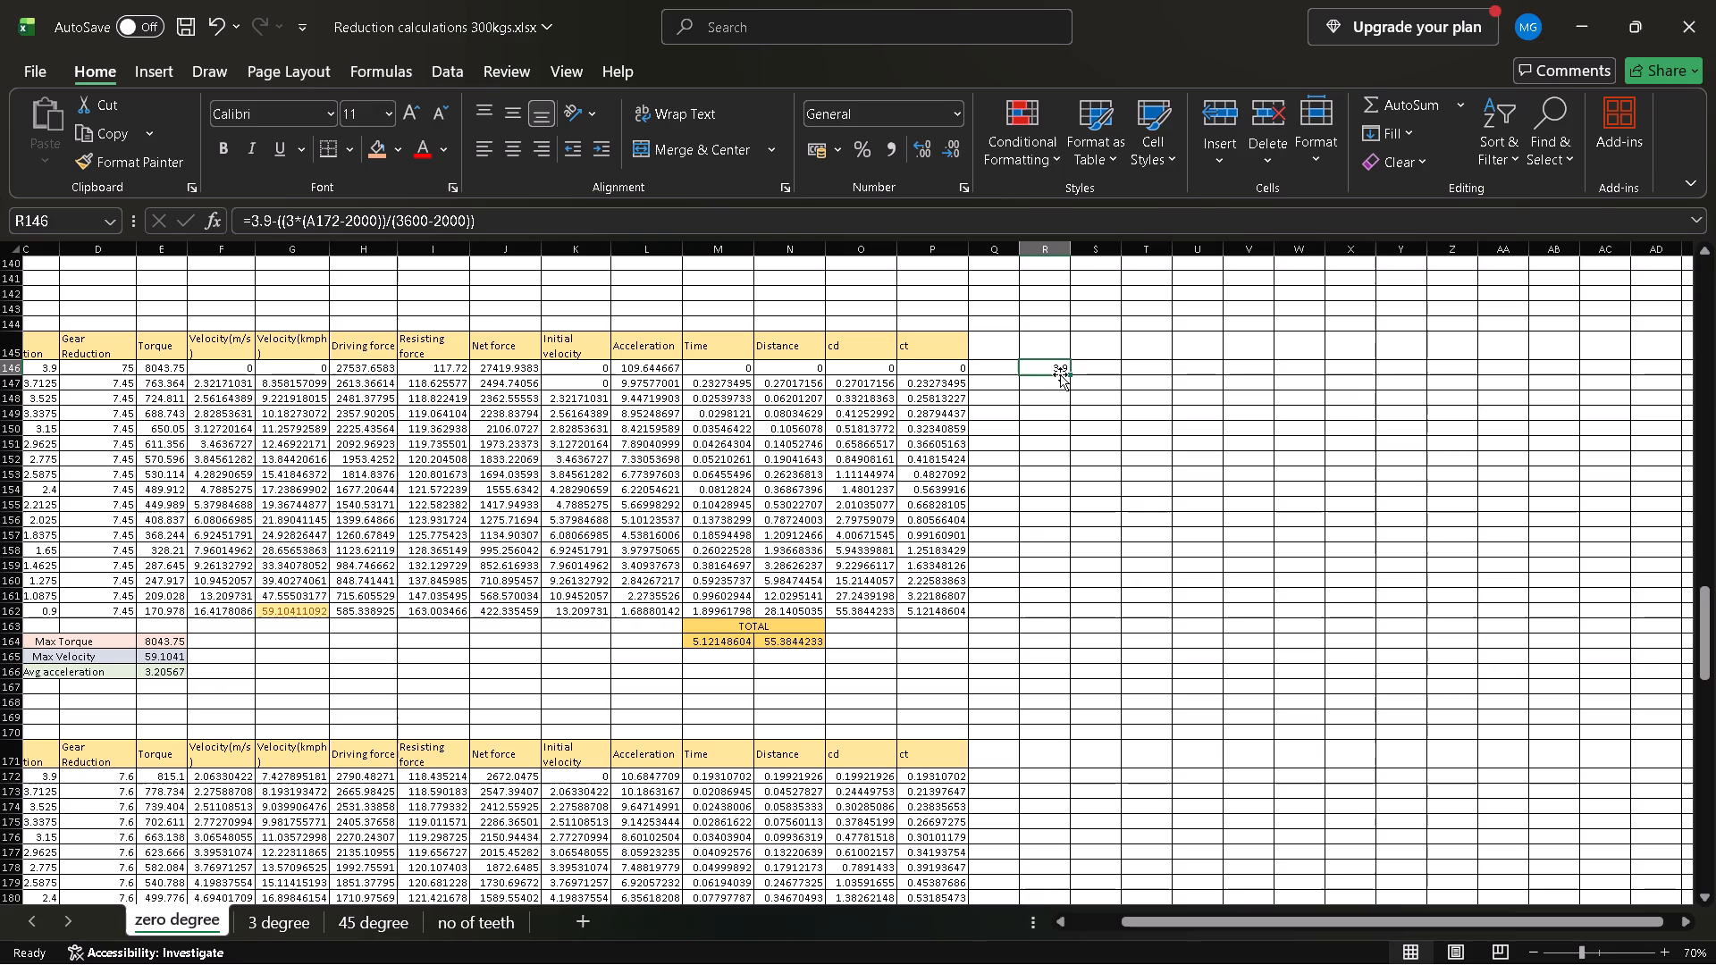
pyautogui.doubleClick(1070, 372)
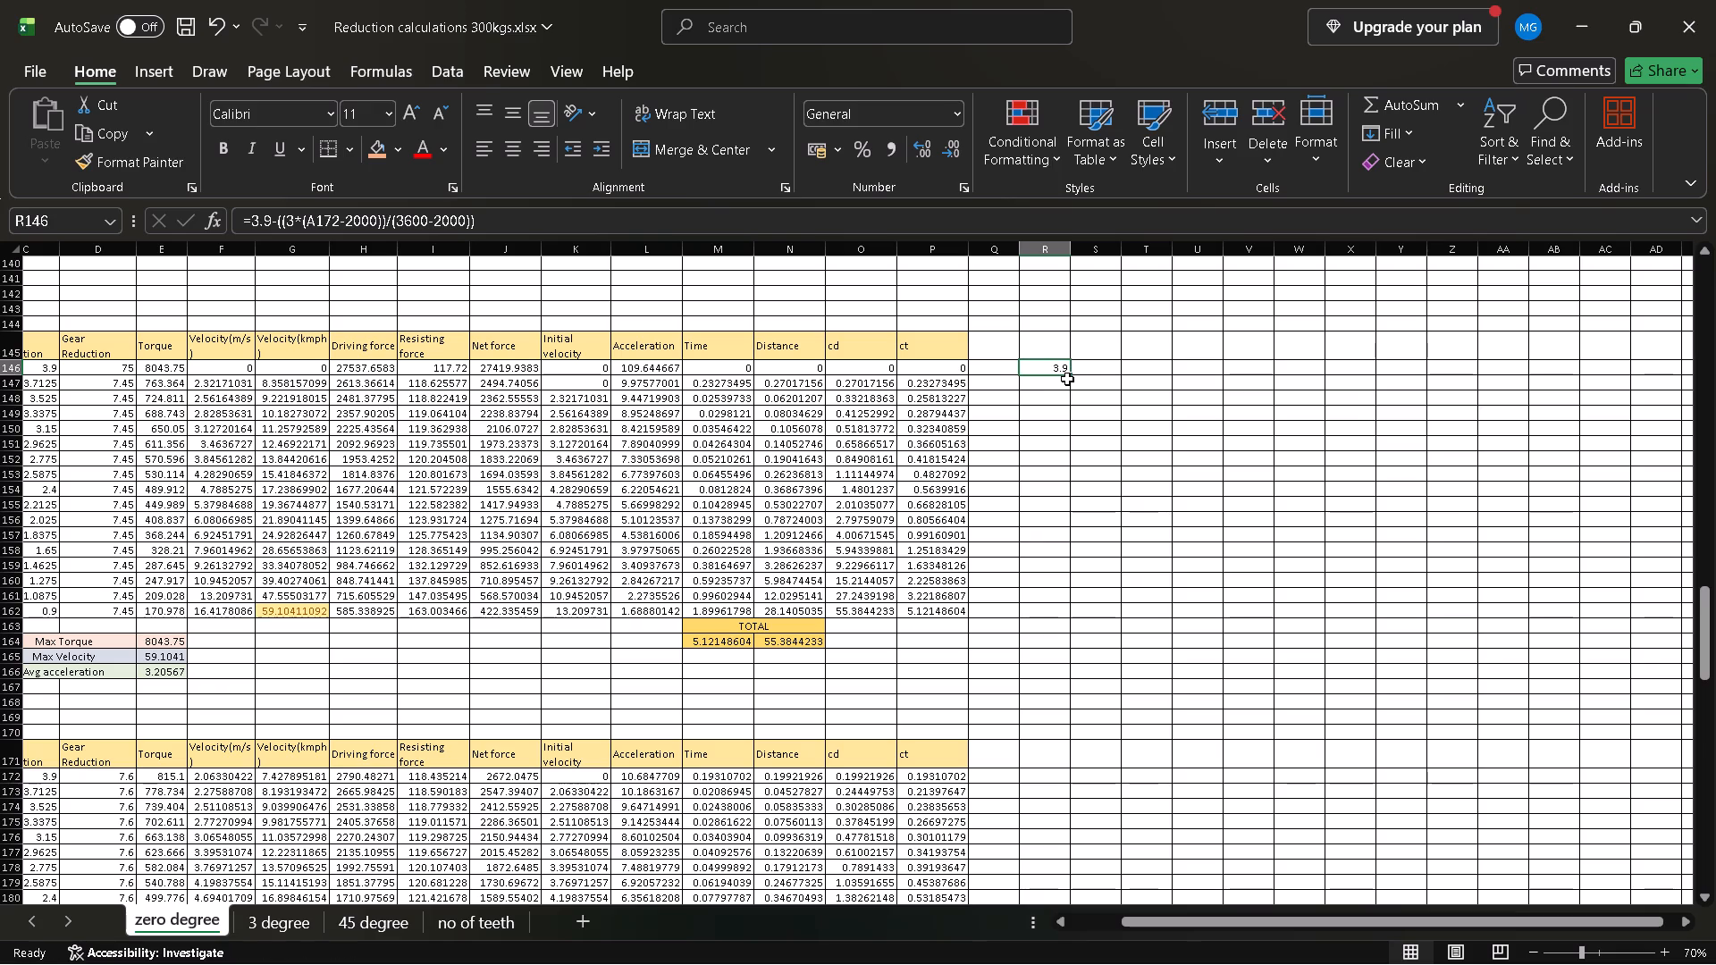
pyautogui.doubleClick(1068, 376)
pyautogui.doubleClick(1068, 376)
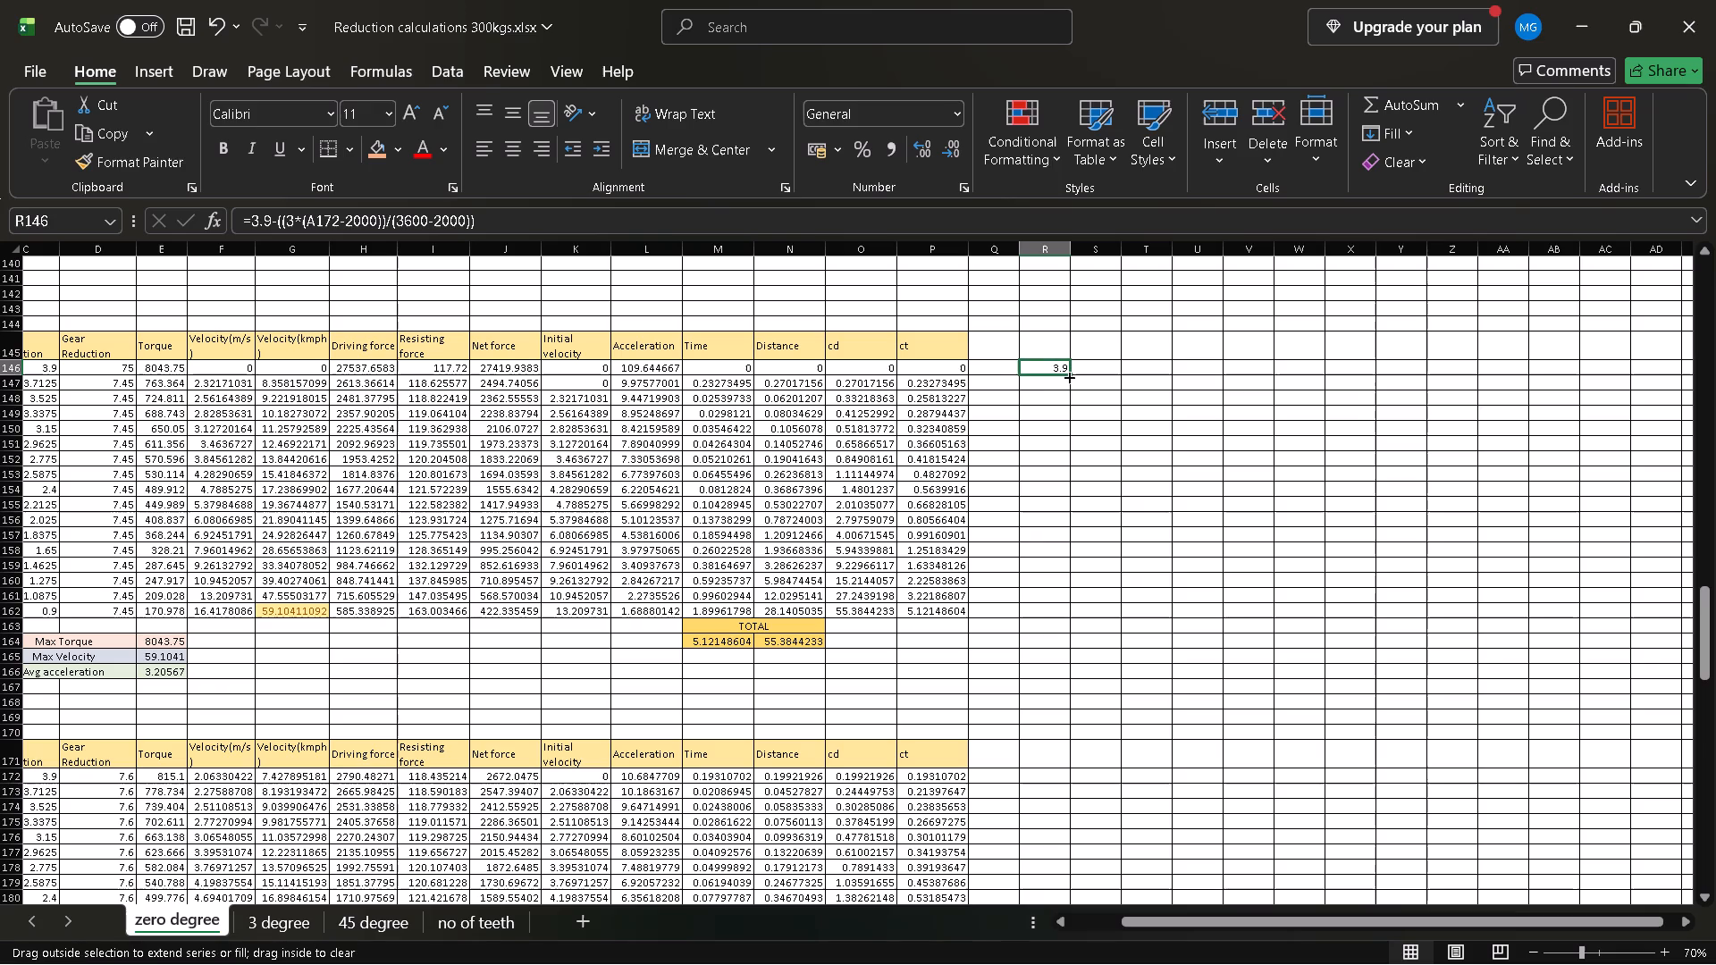
pyautogui.tripleClick(1068, 374)
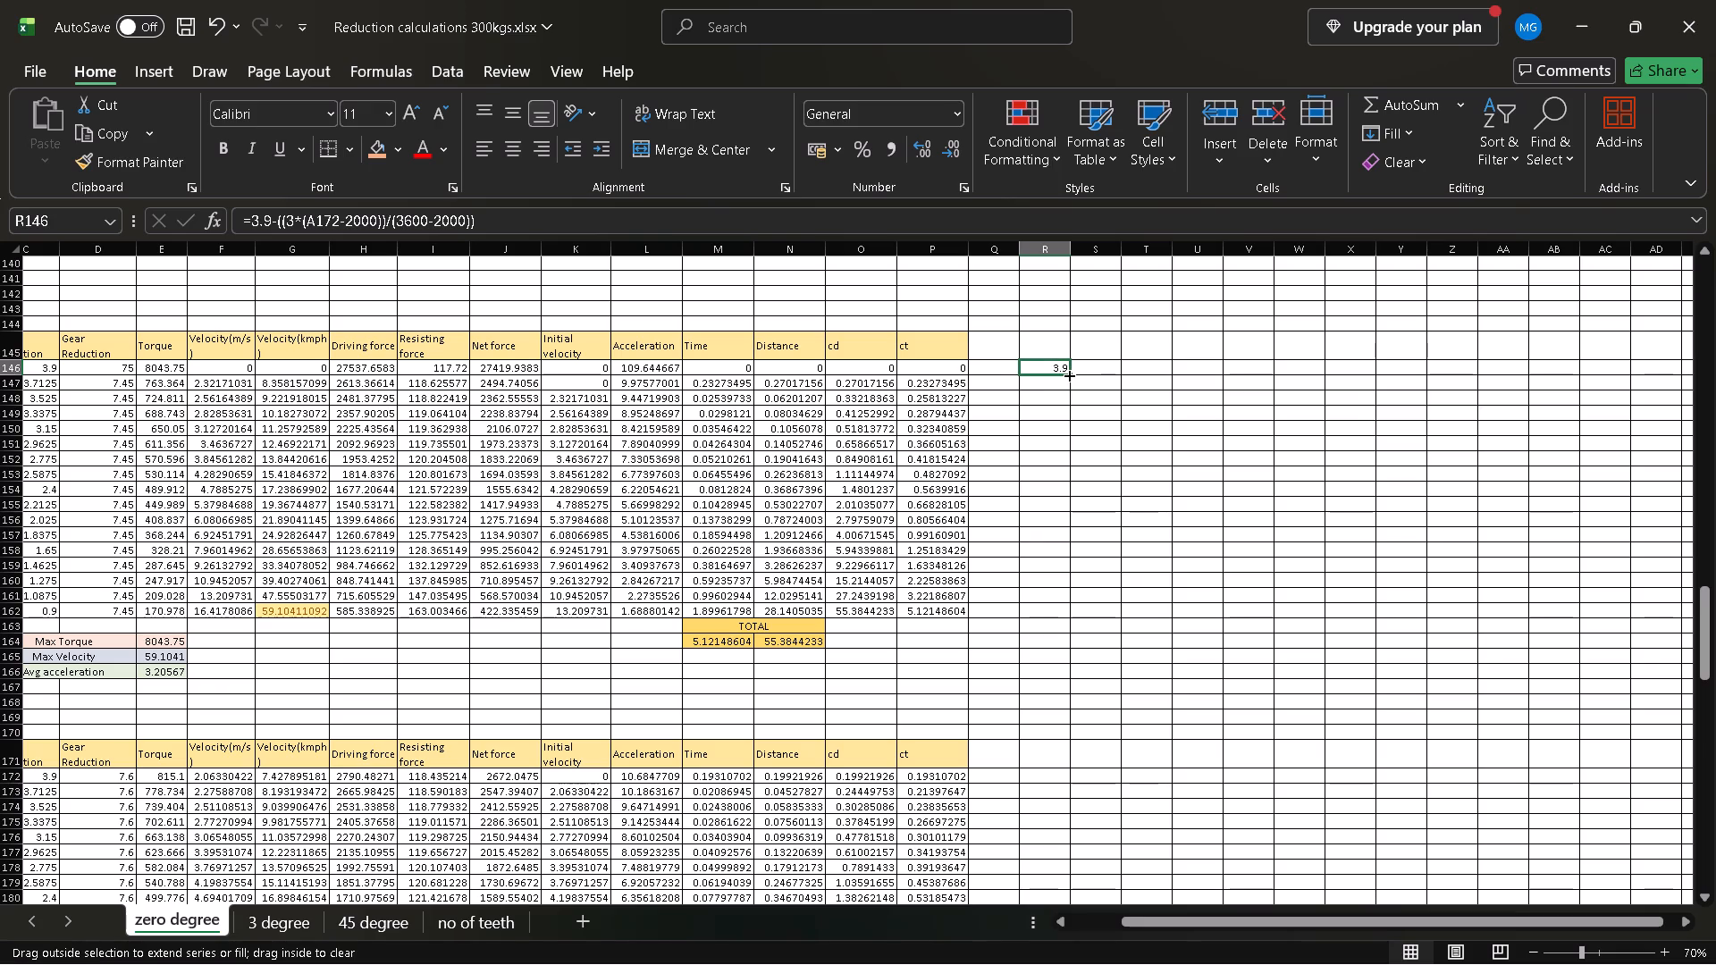
pyautogui.moveTo(1068, 374); pyautogui.dragTo(1080, 605)
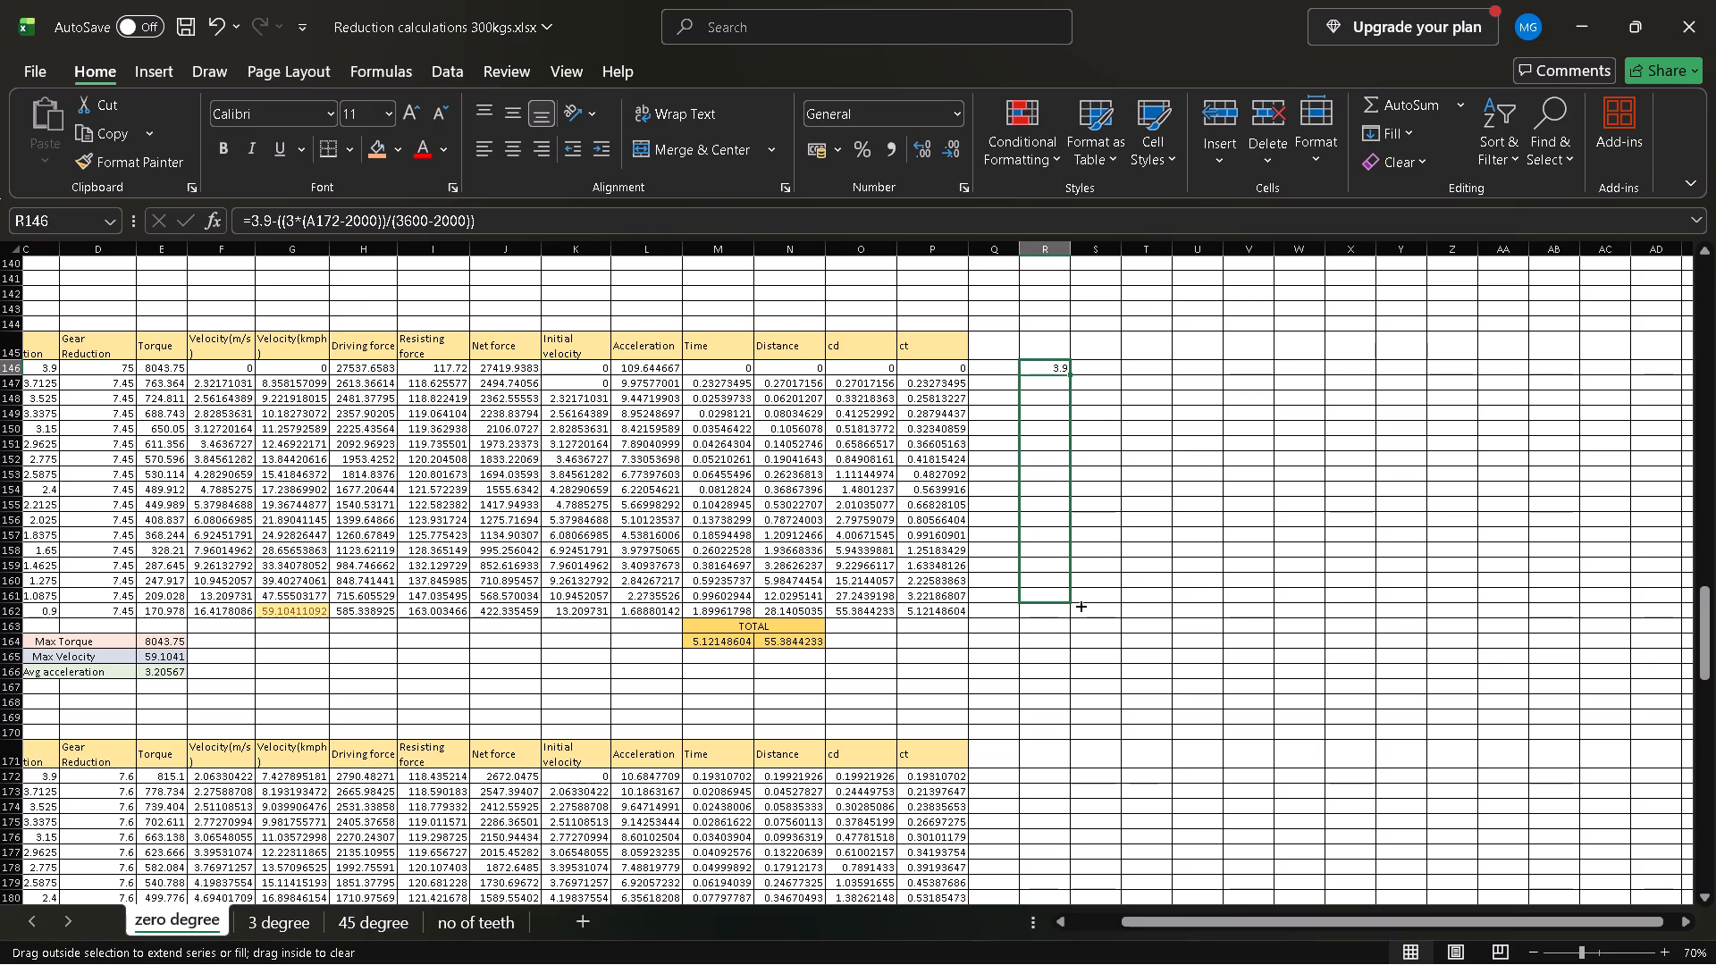
pyautogui.moveTo(1080, 605); pyautogui.dragTo(1076, 613)
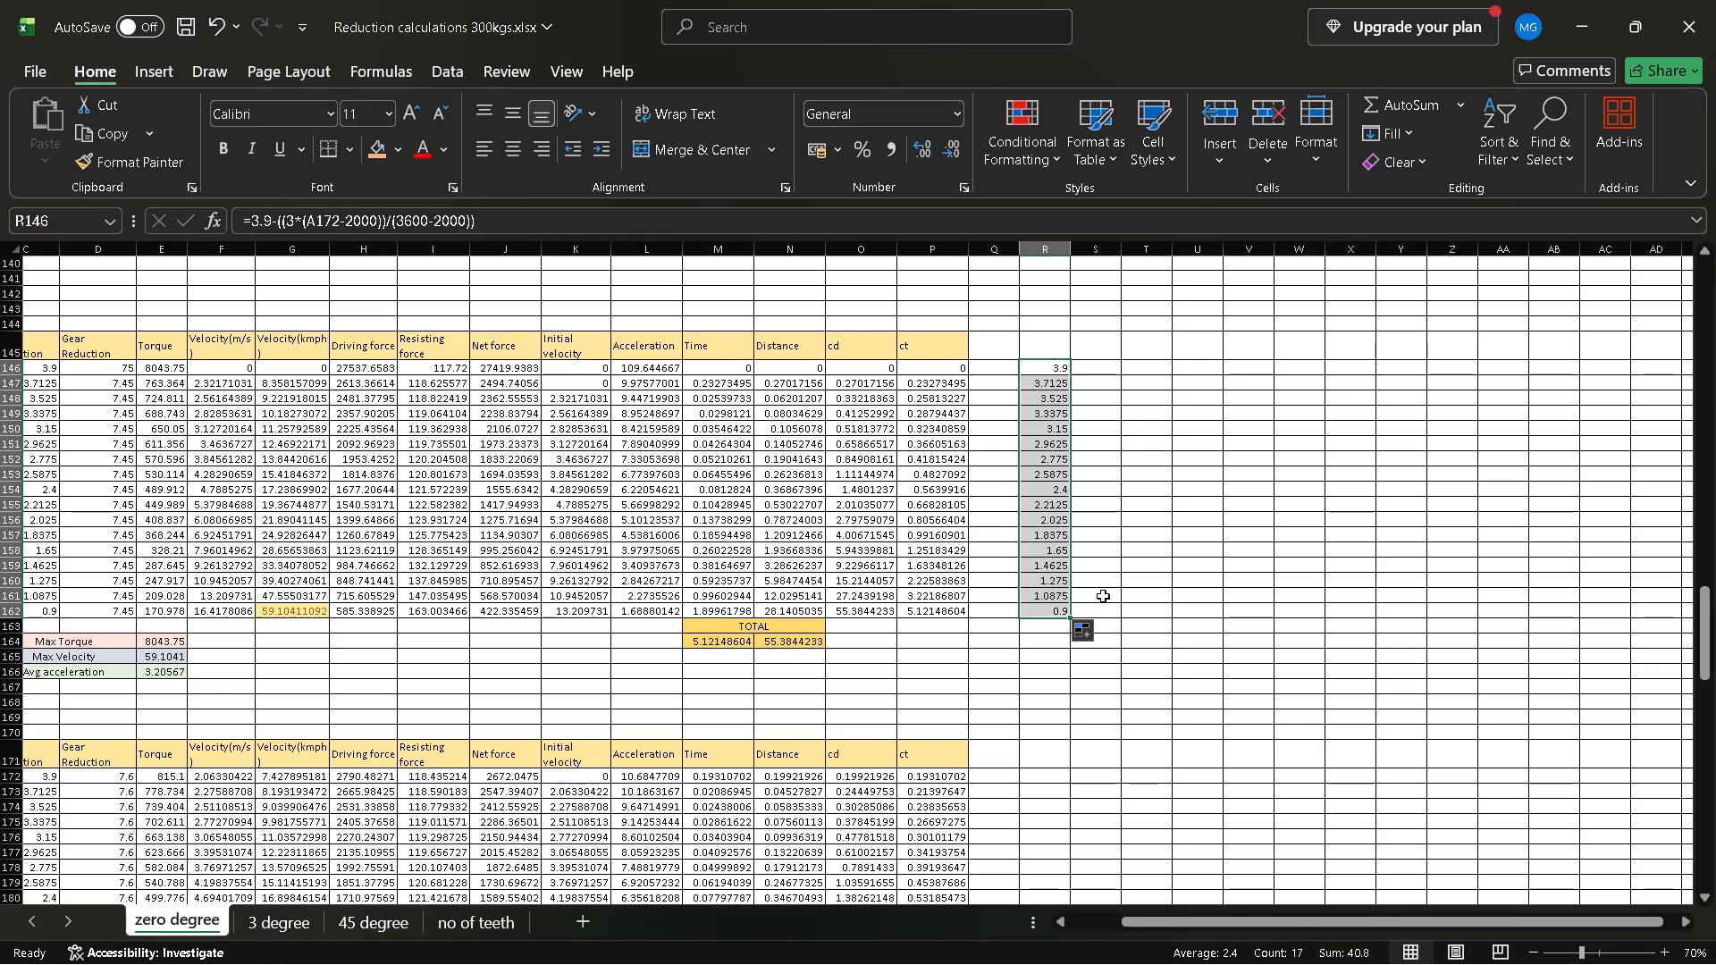
pyautogui.click(1102, 596)
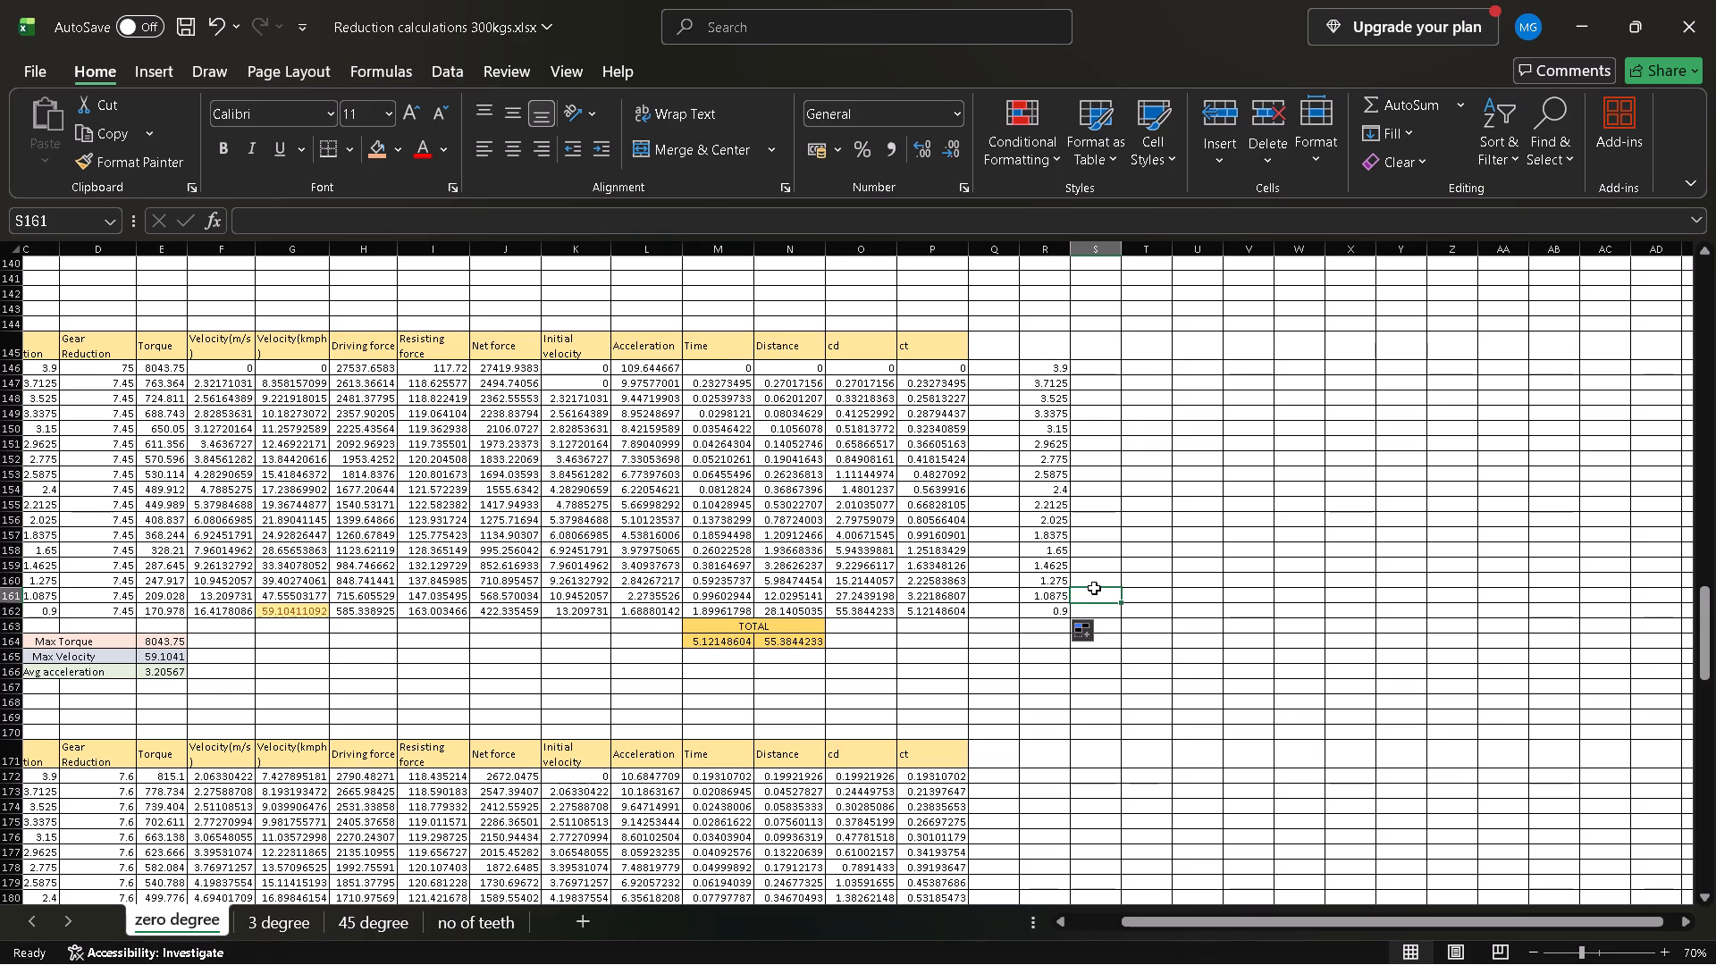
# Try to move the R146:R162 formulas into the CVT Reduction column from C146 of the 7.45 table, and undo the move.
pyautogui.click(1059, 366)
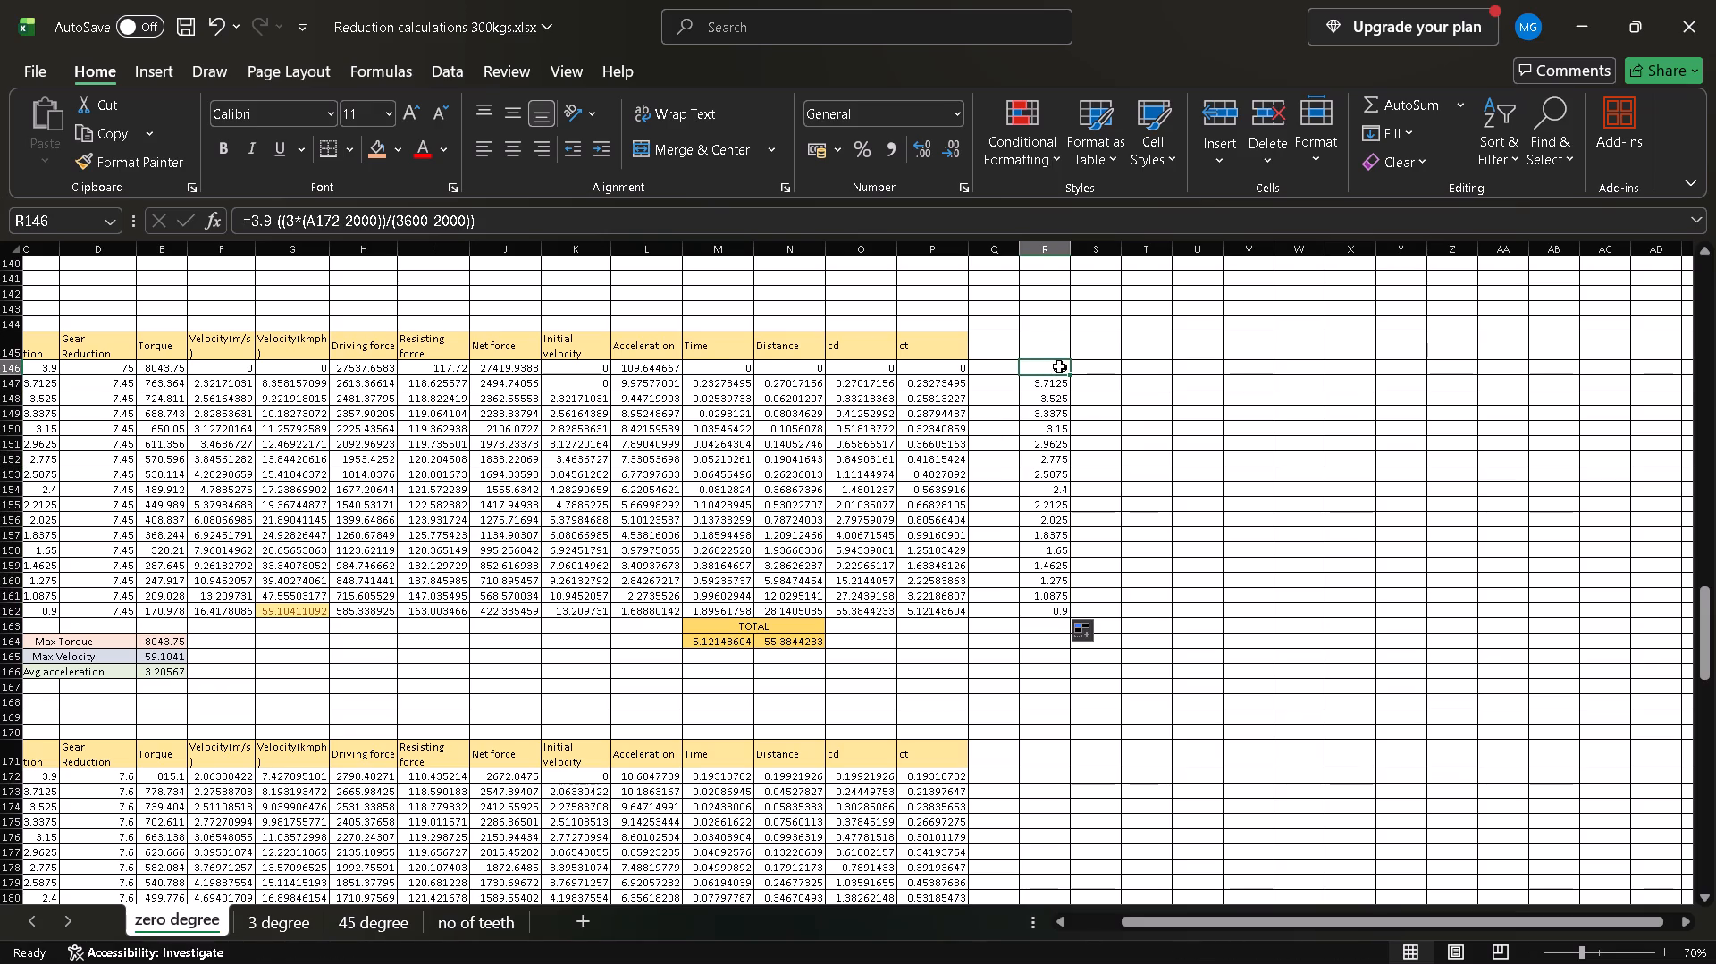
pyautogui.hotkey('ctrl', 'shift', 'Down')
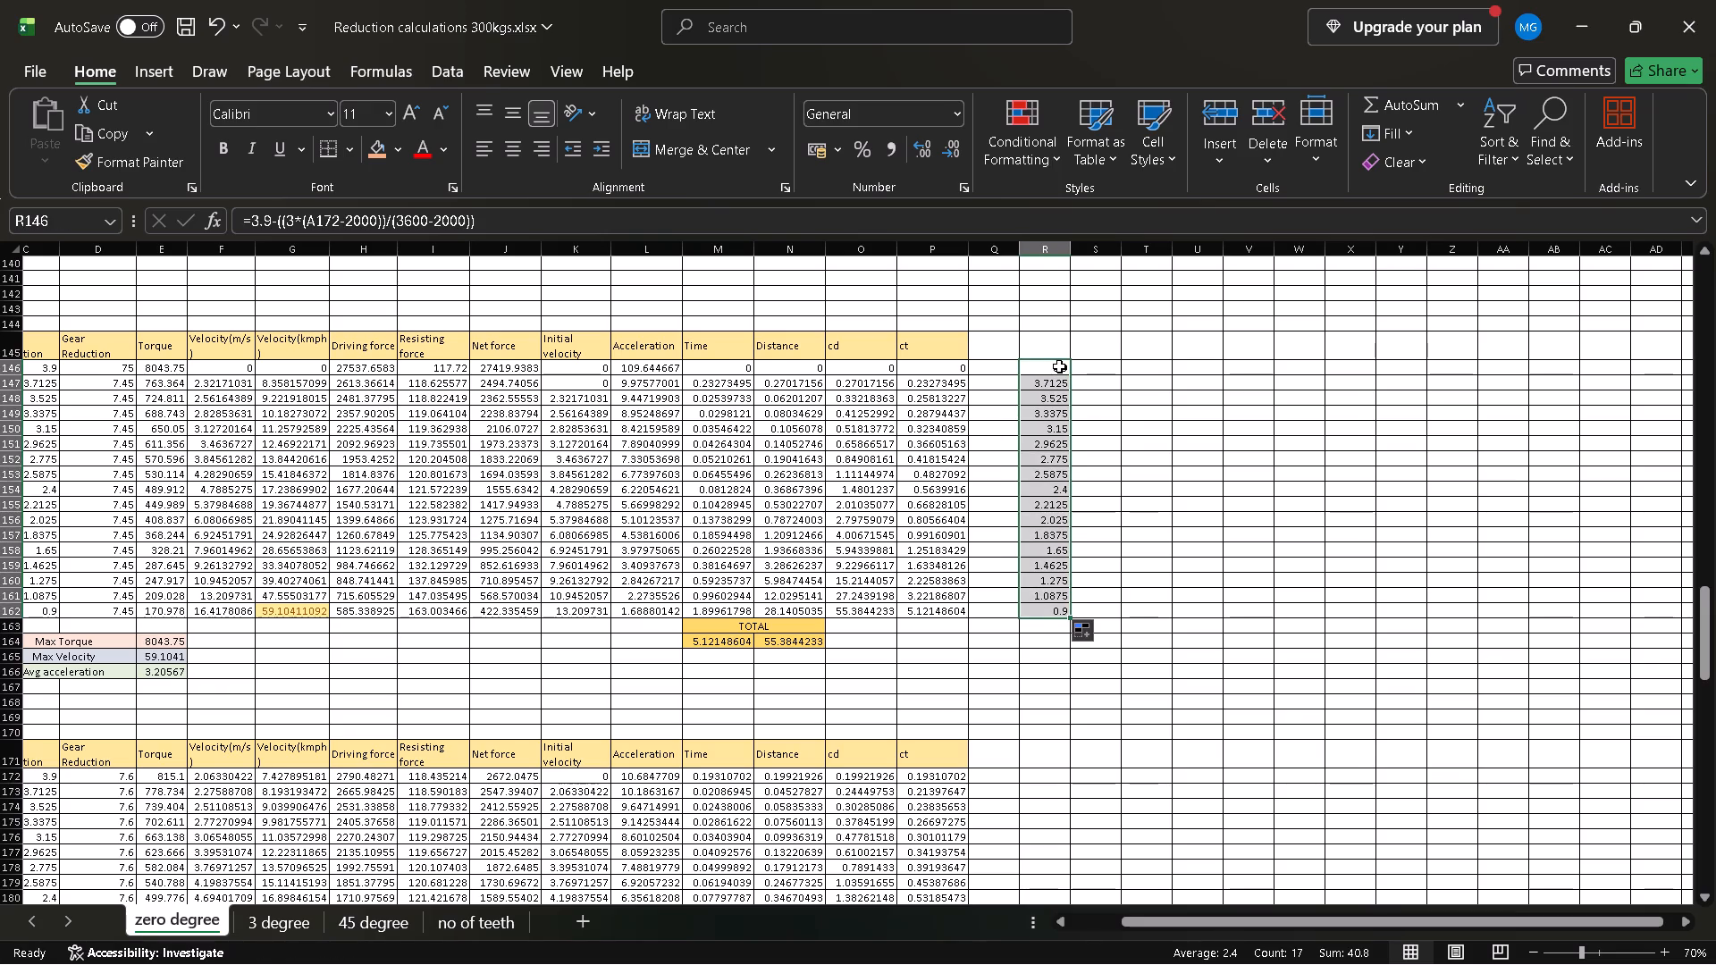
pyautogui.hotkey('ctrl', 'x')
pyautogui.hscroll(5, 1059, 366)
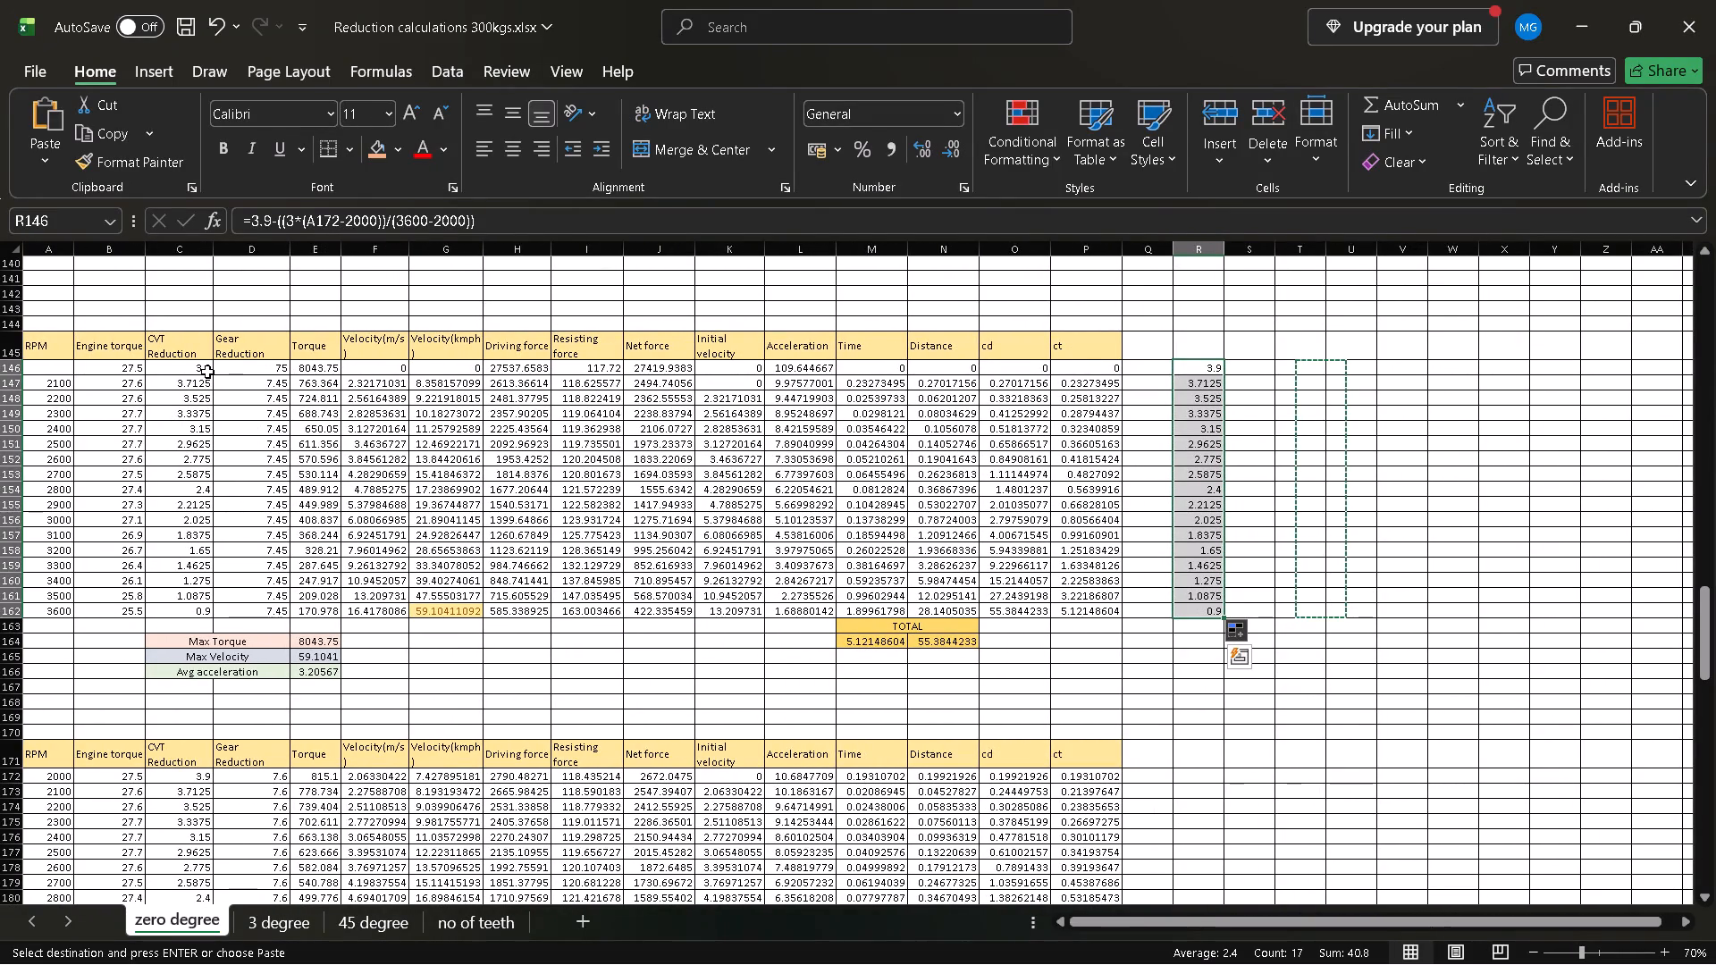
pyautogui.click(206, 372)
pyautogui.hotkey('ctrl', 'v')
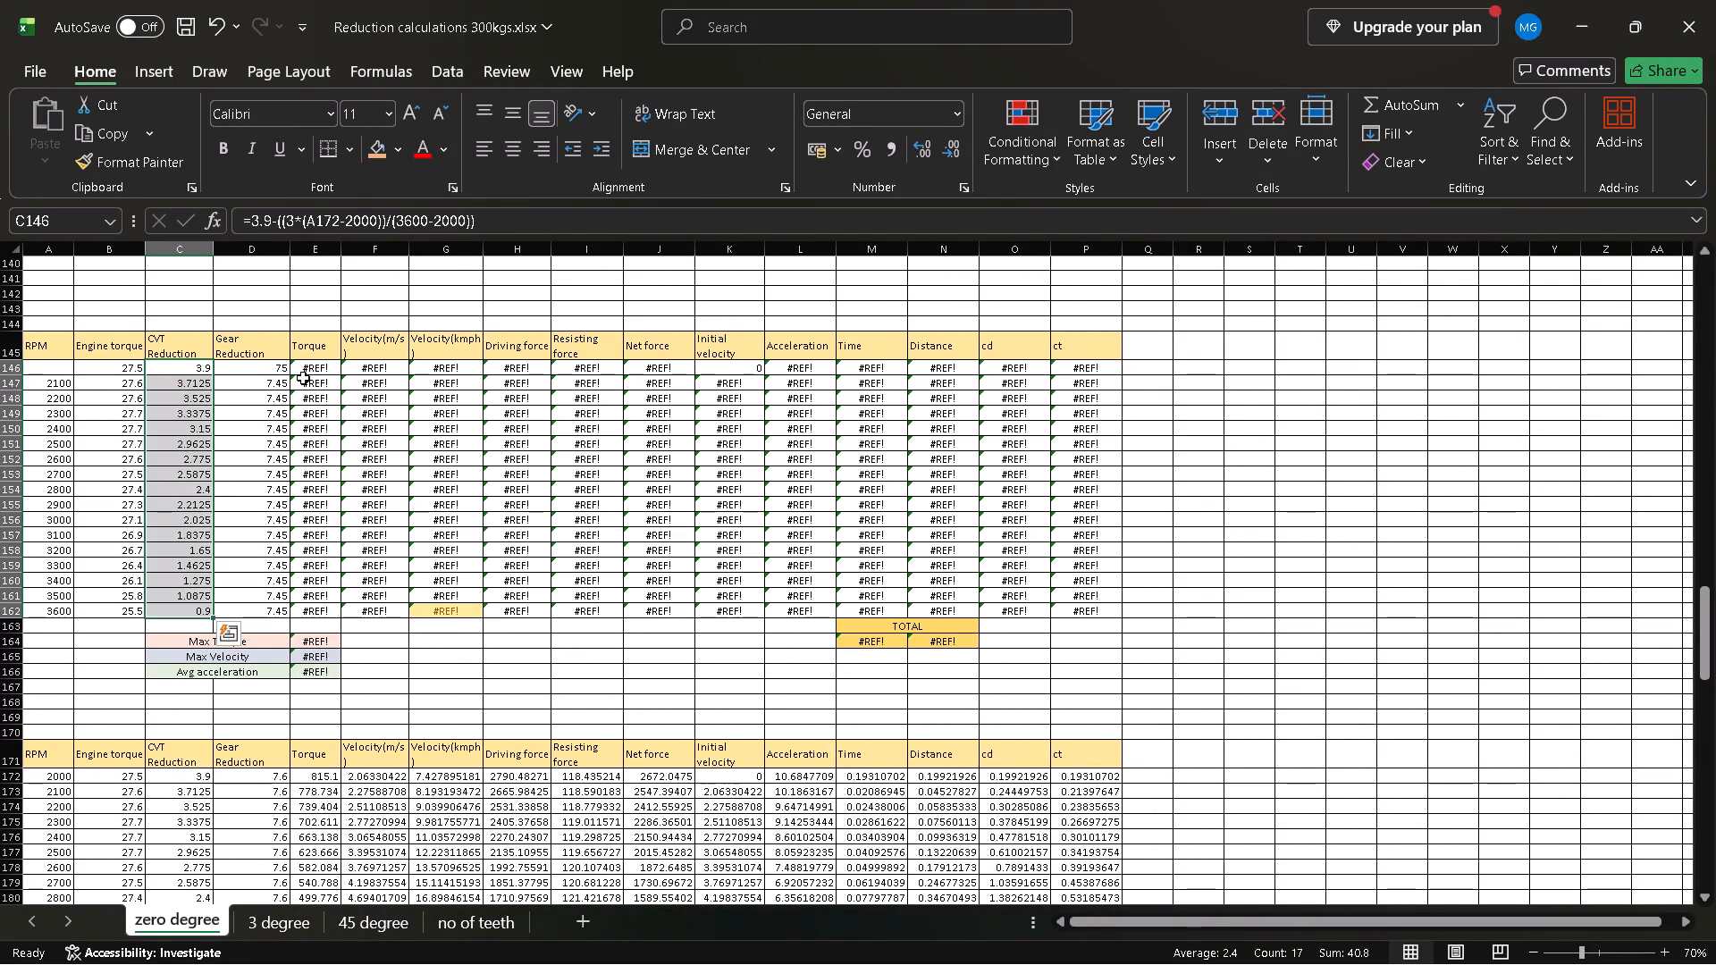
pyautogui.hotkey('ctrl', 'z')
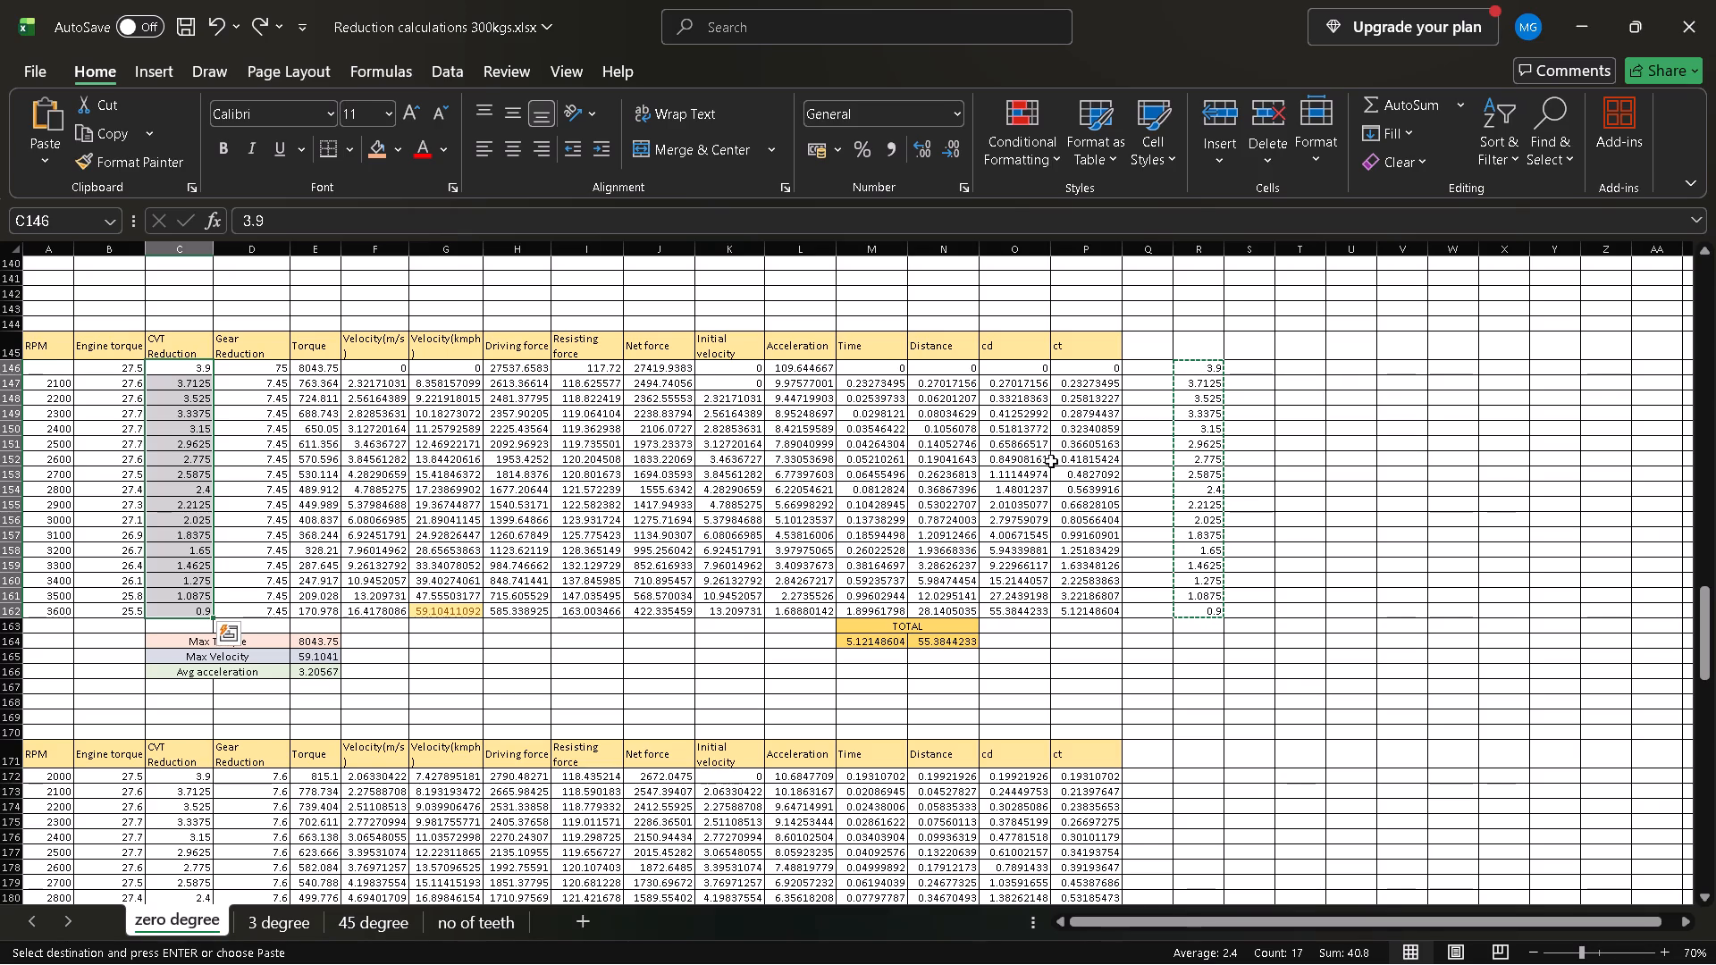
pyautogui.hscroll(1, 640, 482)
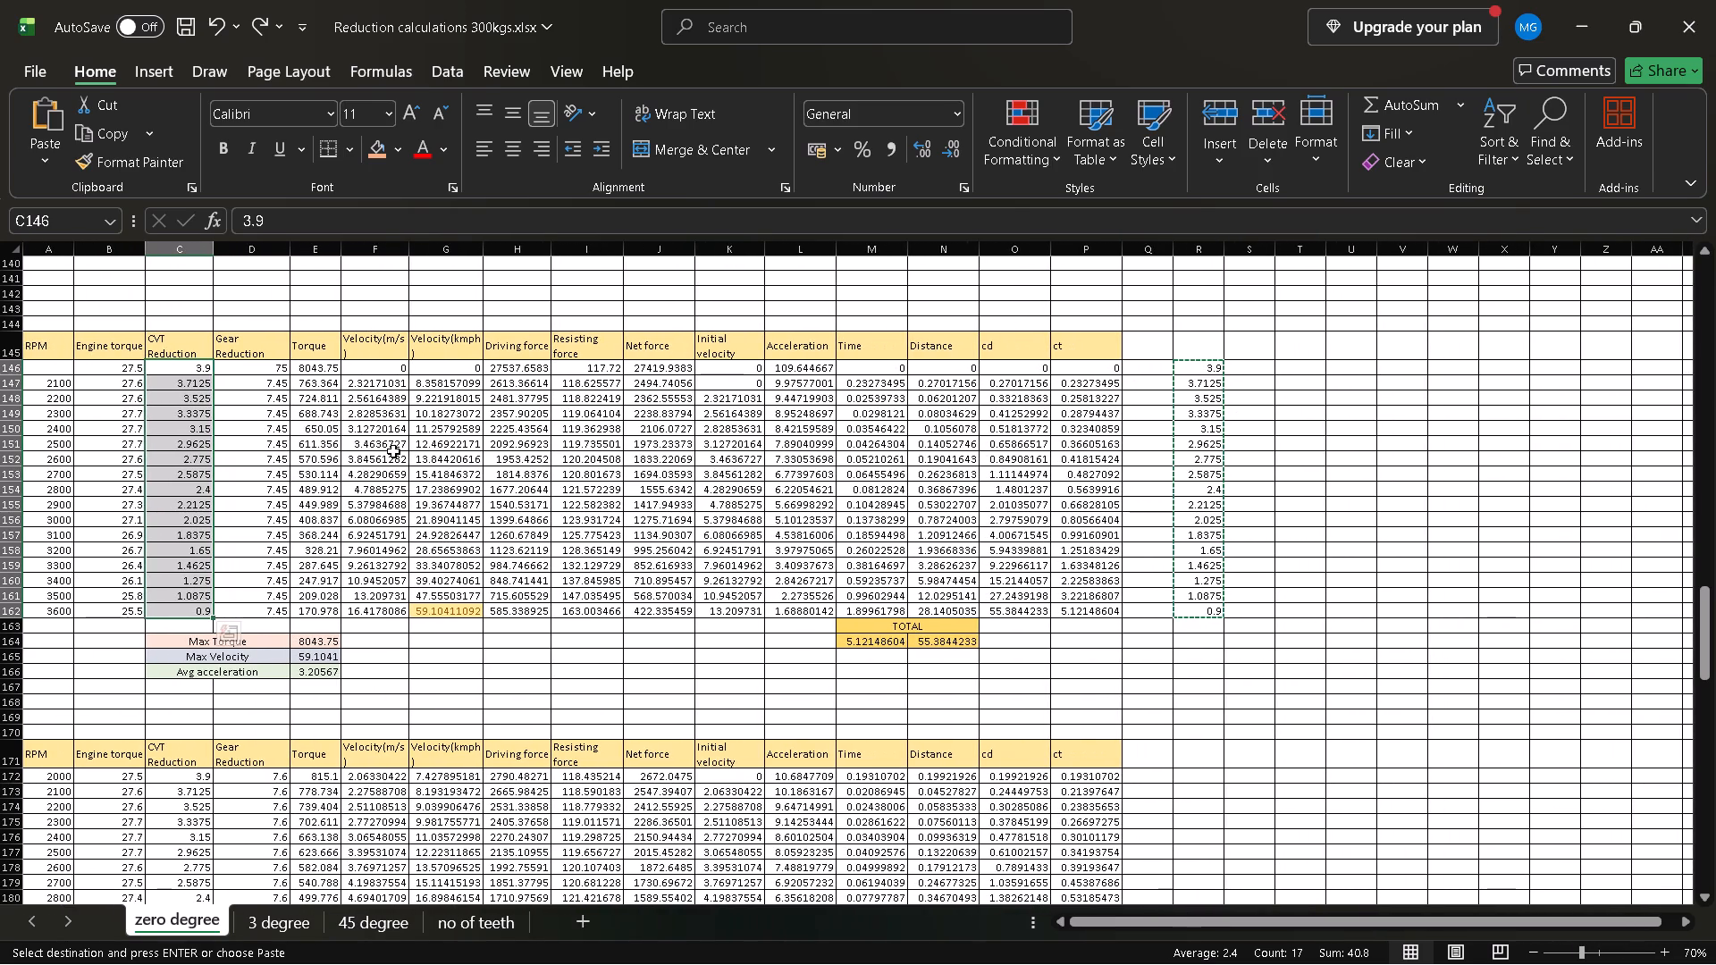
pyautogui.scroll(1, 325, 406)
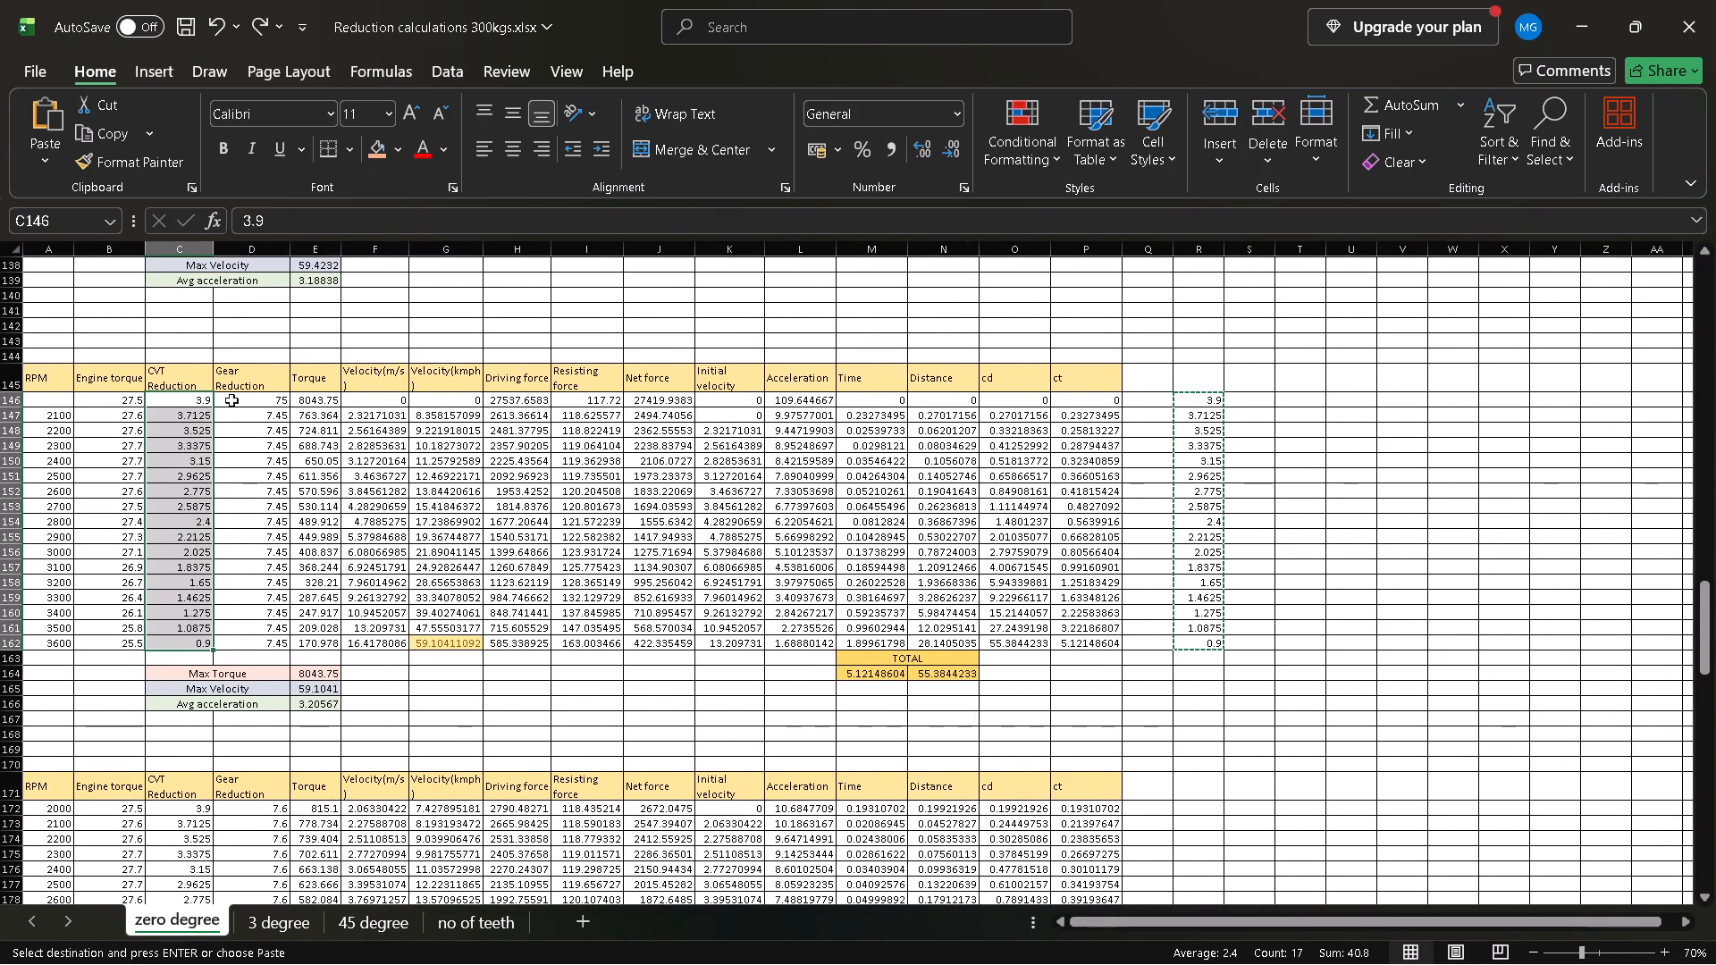
# Copy the R146 formula into C146, the first CVT Reduction cell of the 7.45 gear reduction table.
pyautogui.click(189, 401)
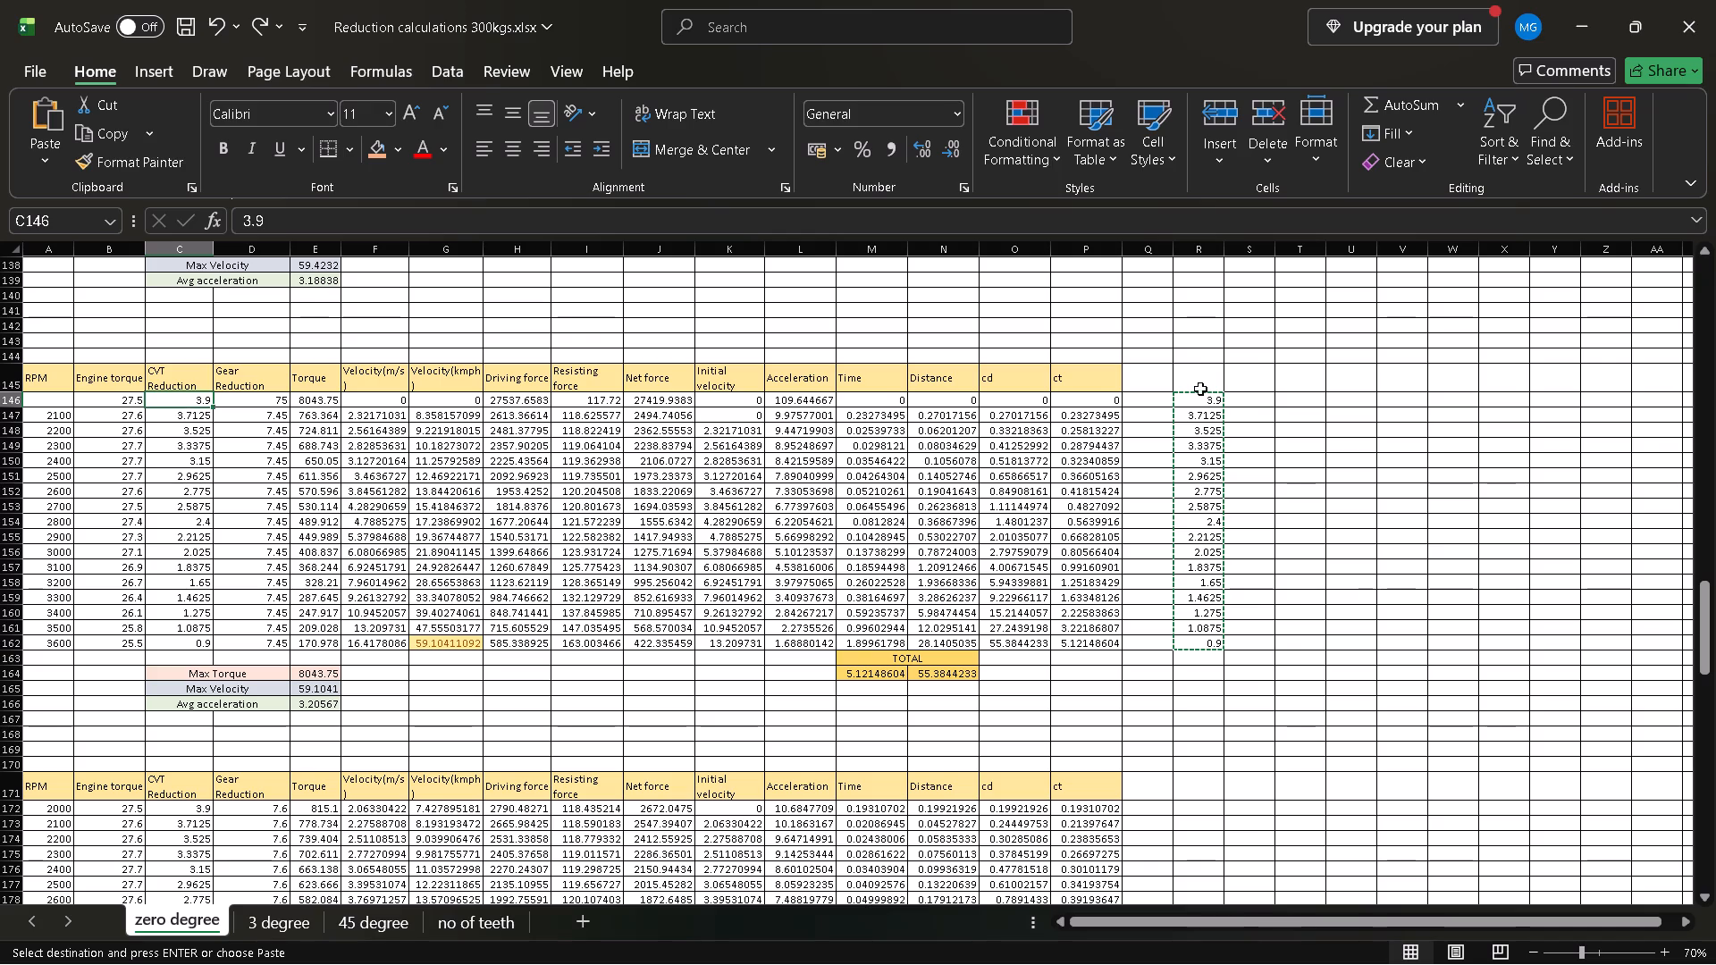
pyautogui.click(1202, 400)
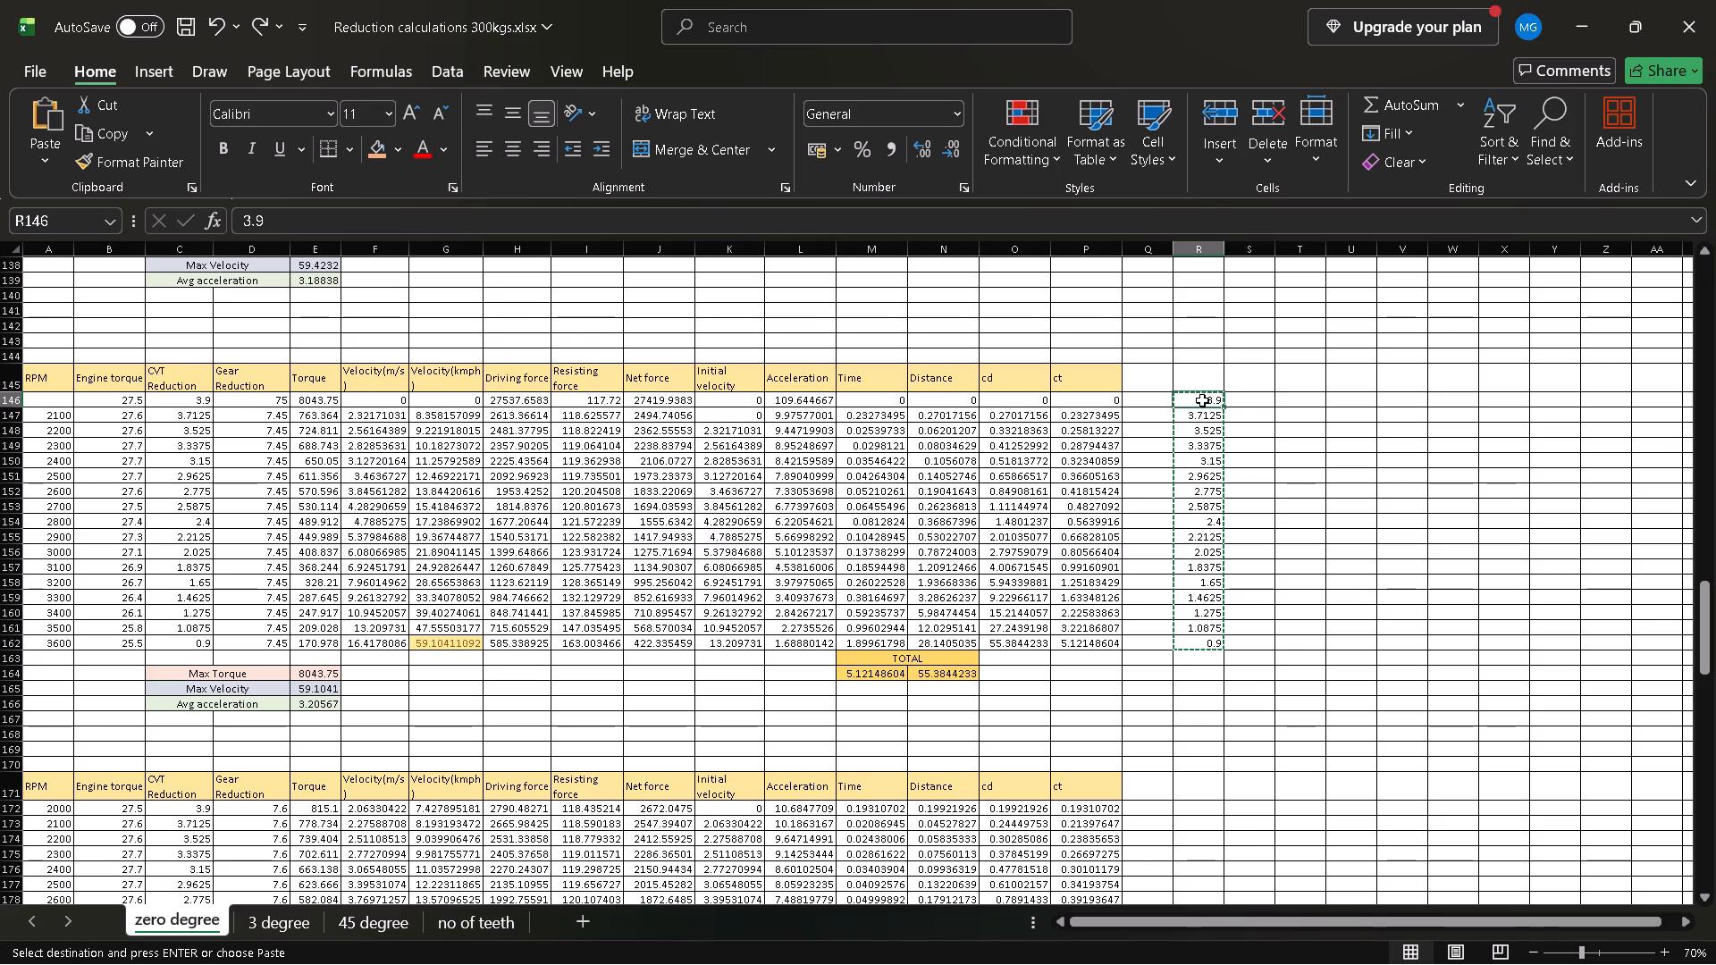
pyautogui.hotkey('ctrl', 'c')
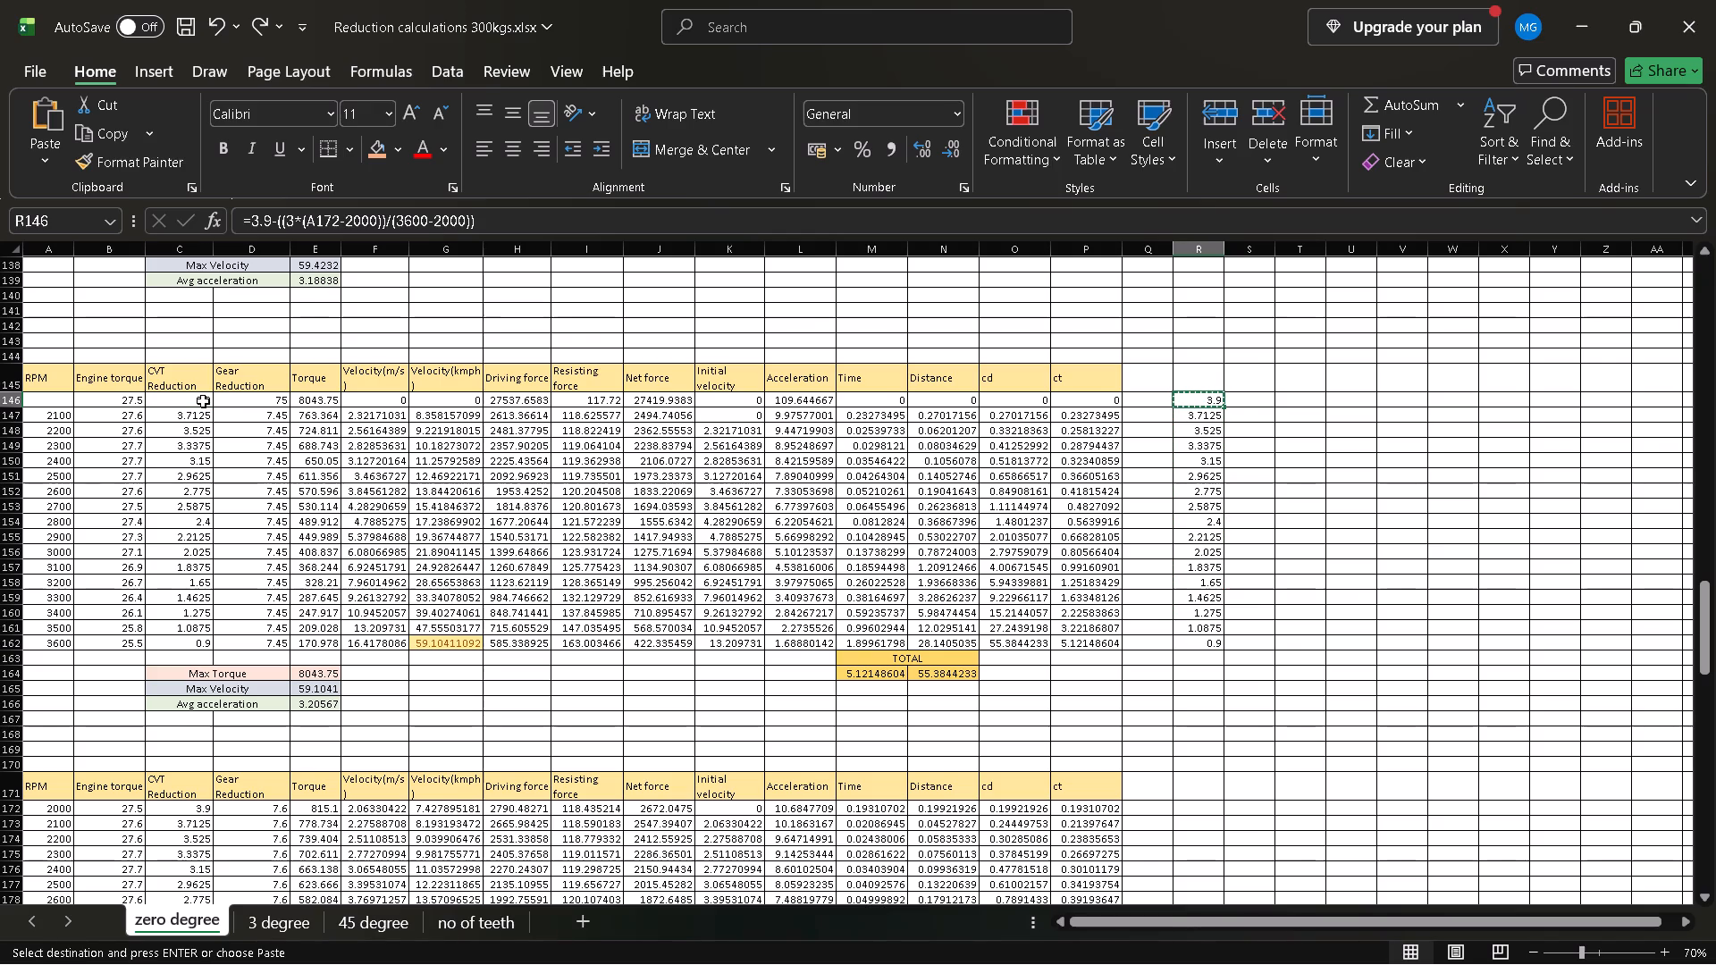
pyautogui.click(203, 400)
pyautogui.hotkey('ctrl', 'v')
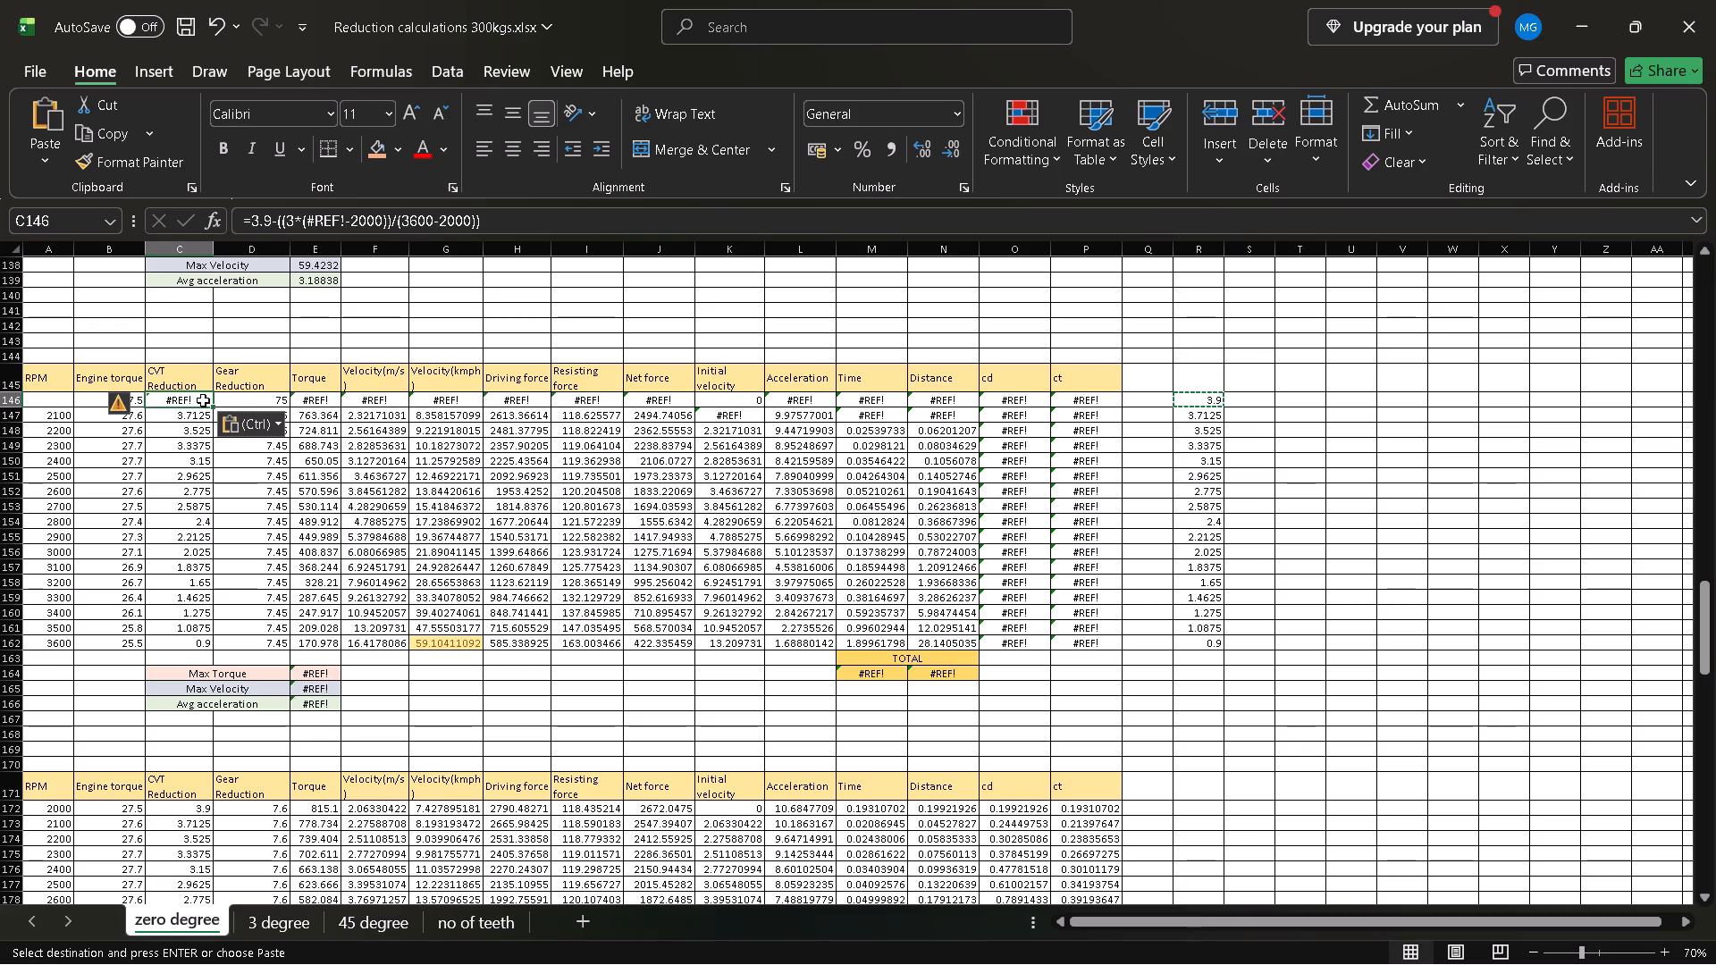
pyautogui.press('Return')
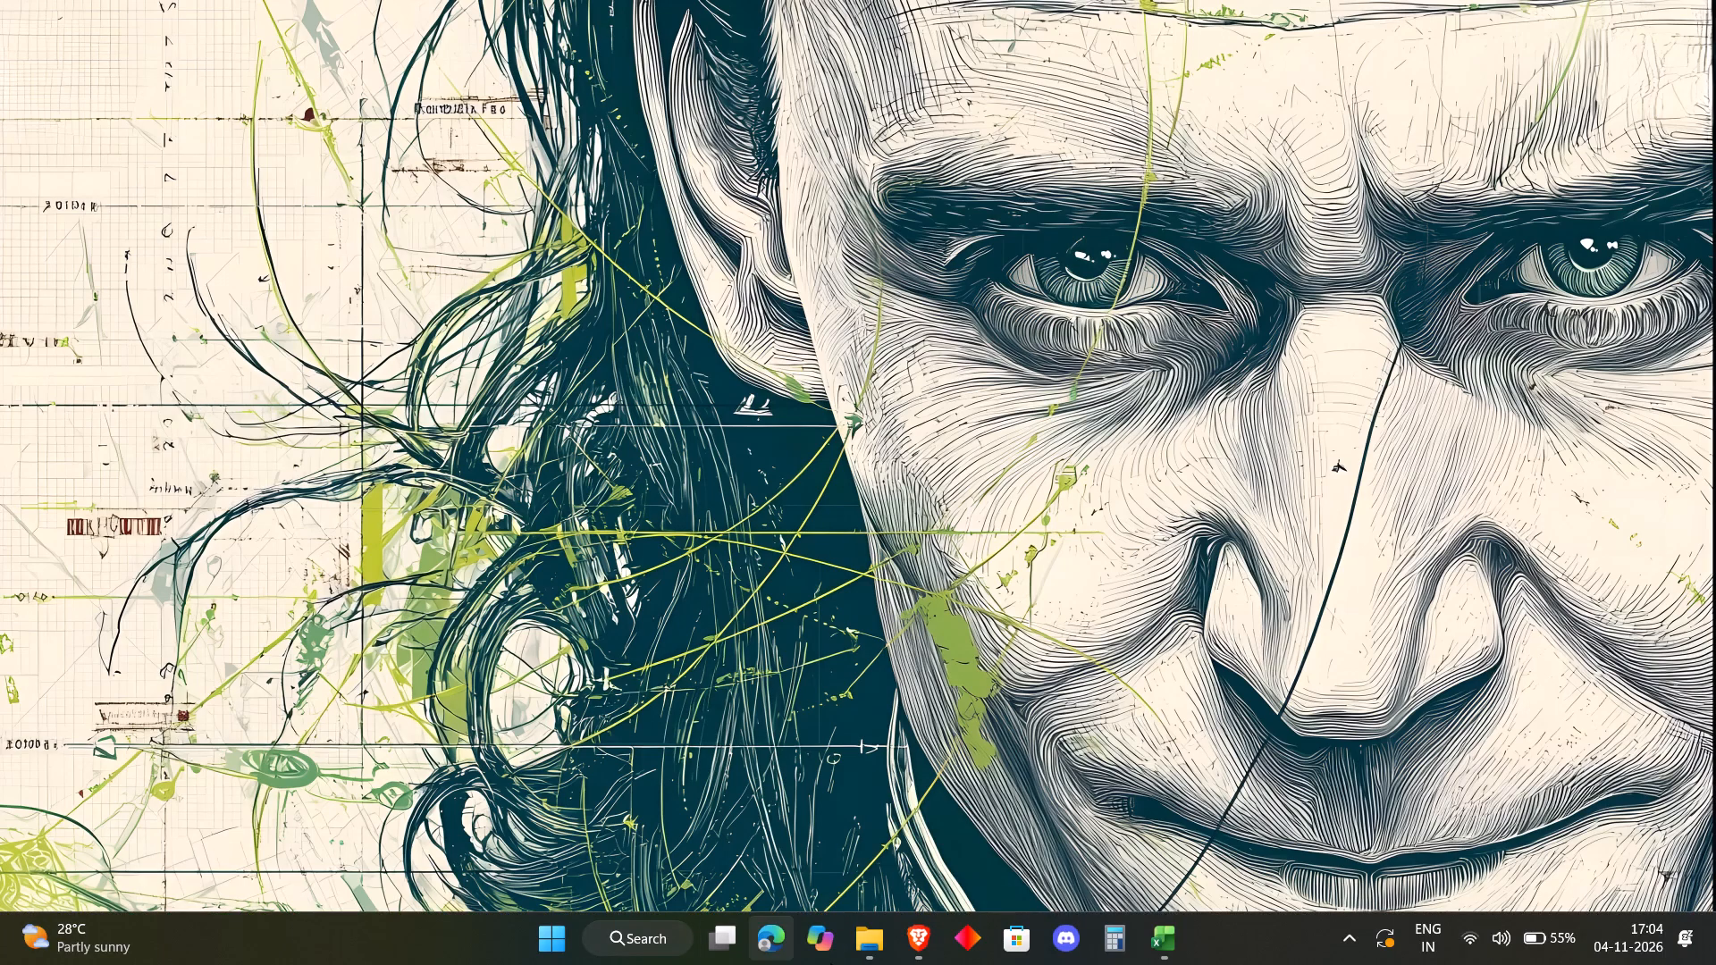
# In File Explorer, go to the Screenshots folder inside Pictures and open Screenshot 2026-07-24 203228.png for viewing.
pyautogui.click(870, 951)
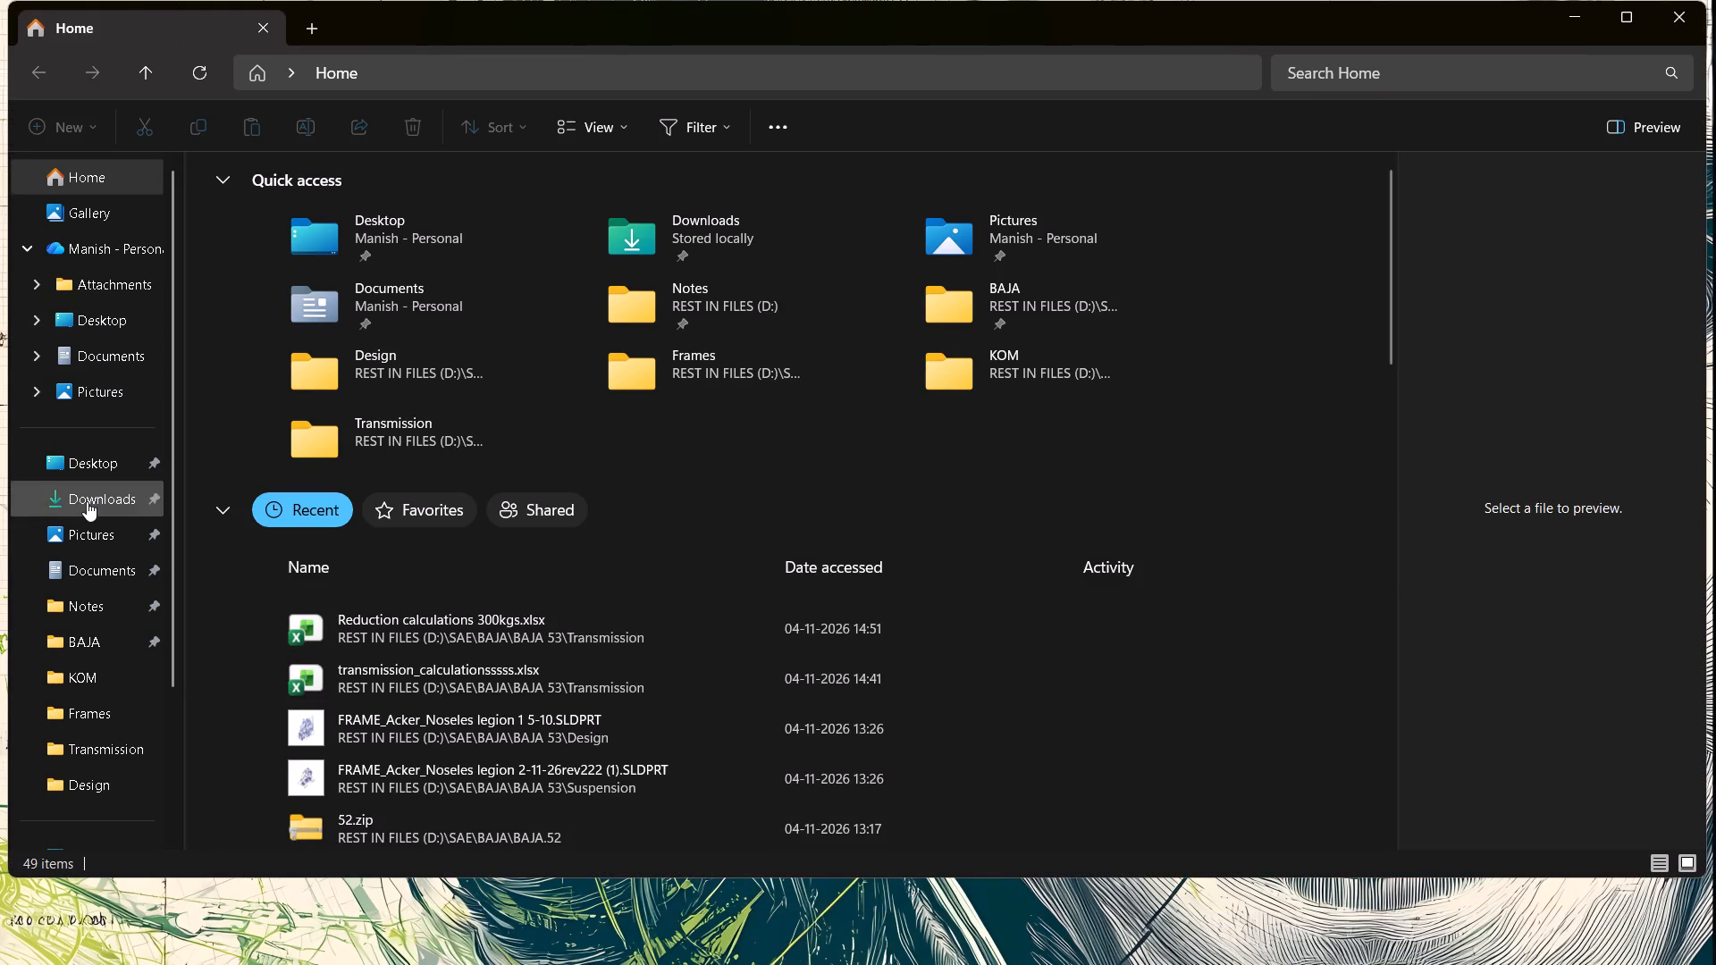
pyautogui.click(96, 541)
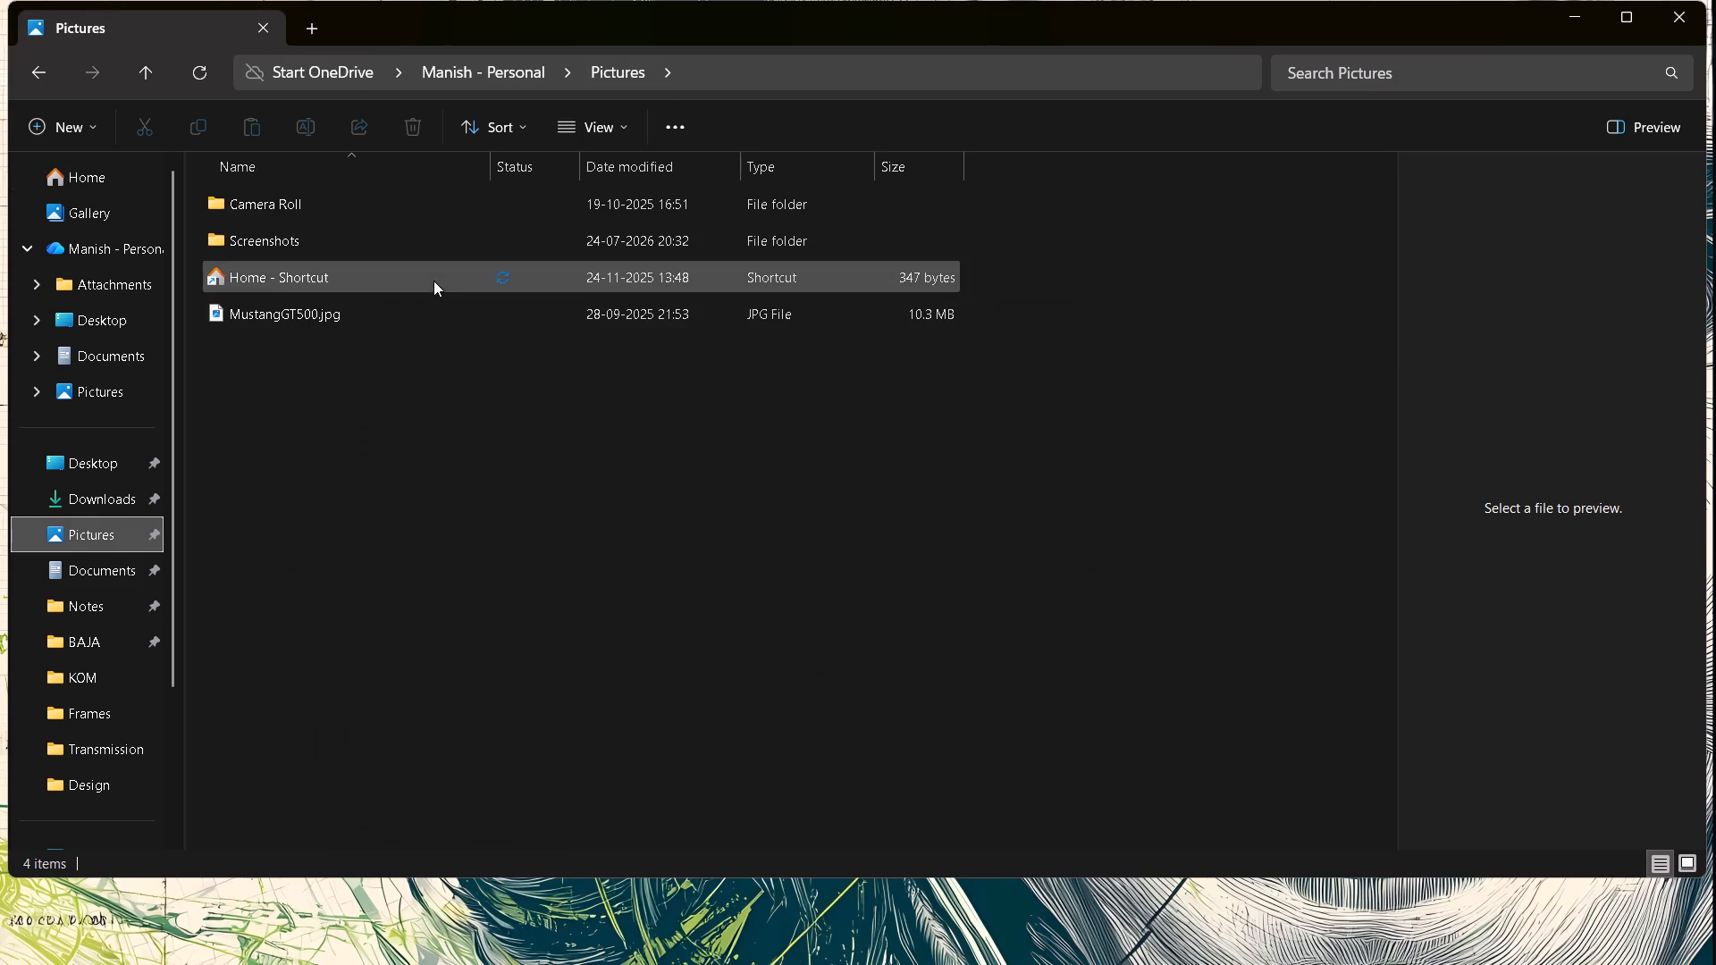
pyautogui.doubleClick(419, 248)
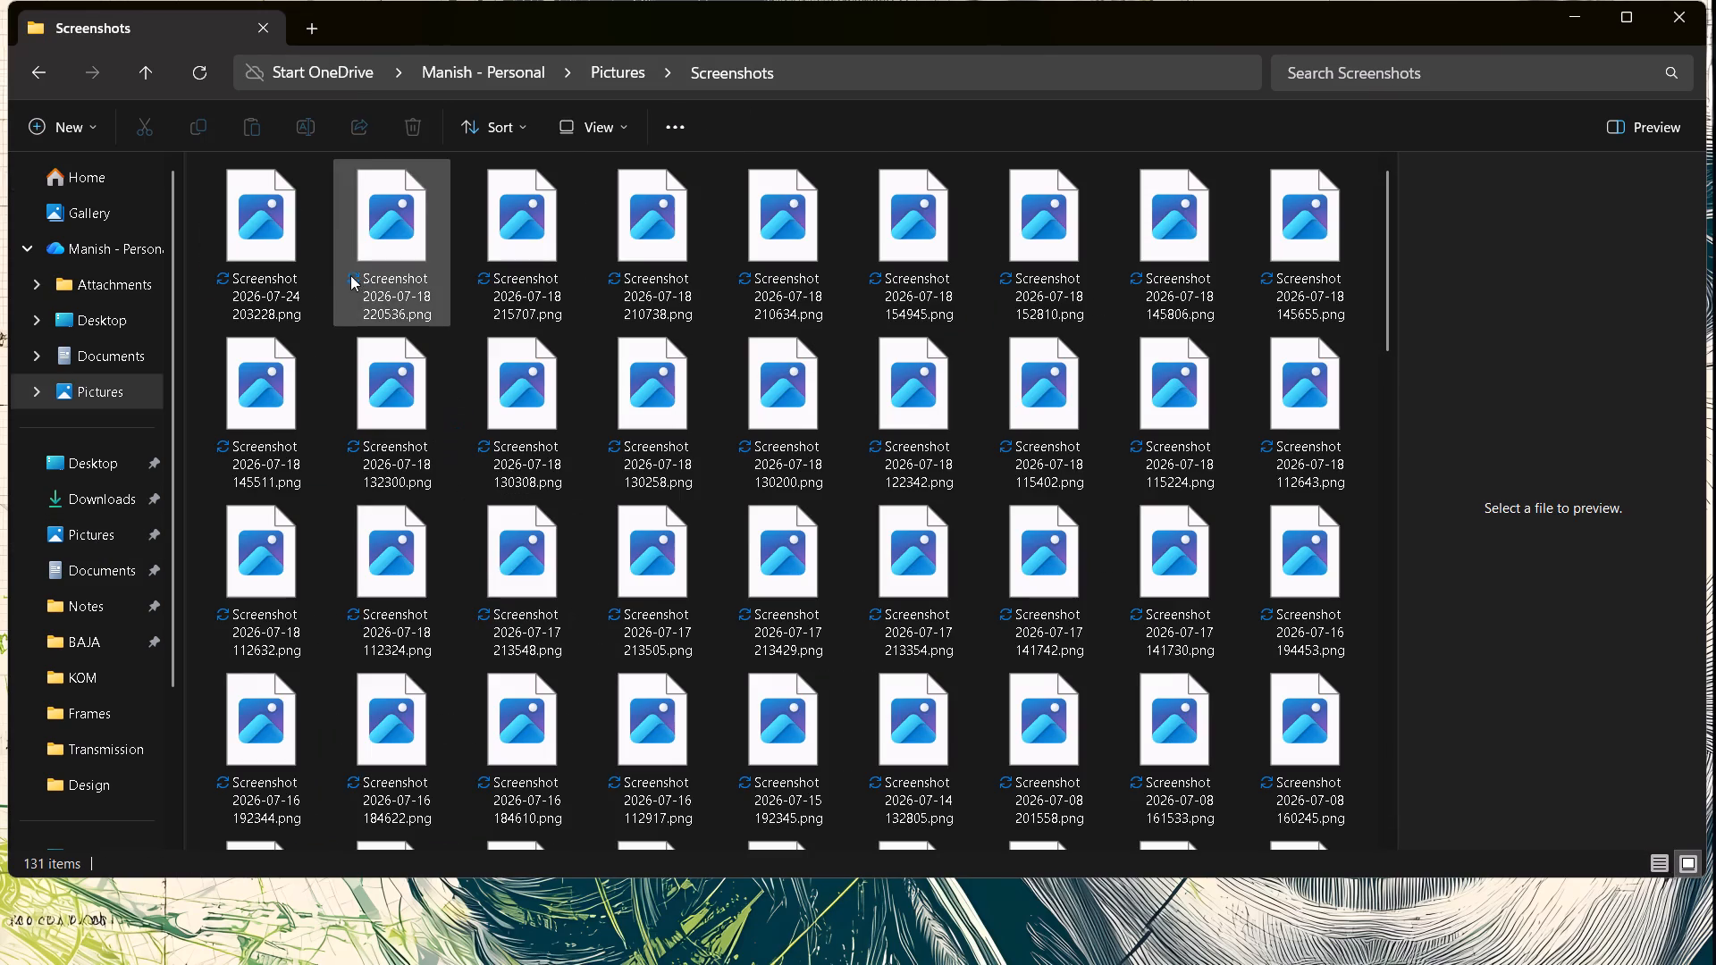
pyautogui.doubleClick(302, 263)
pyautogui.click(302, 263)
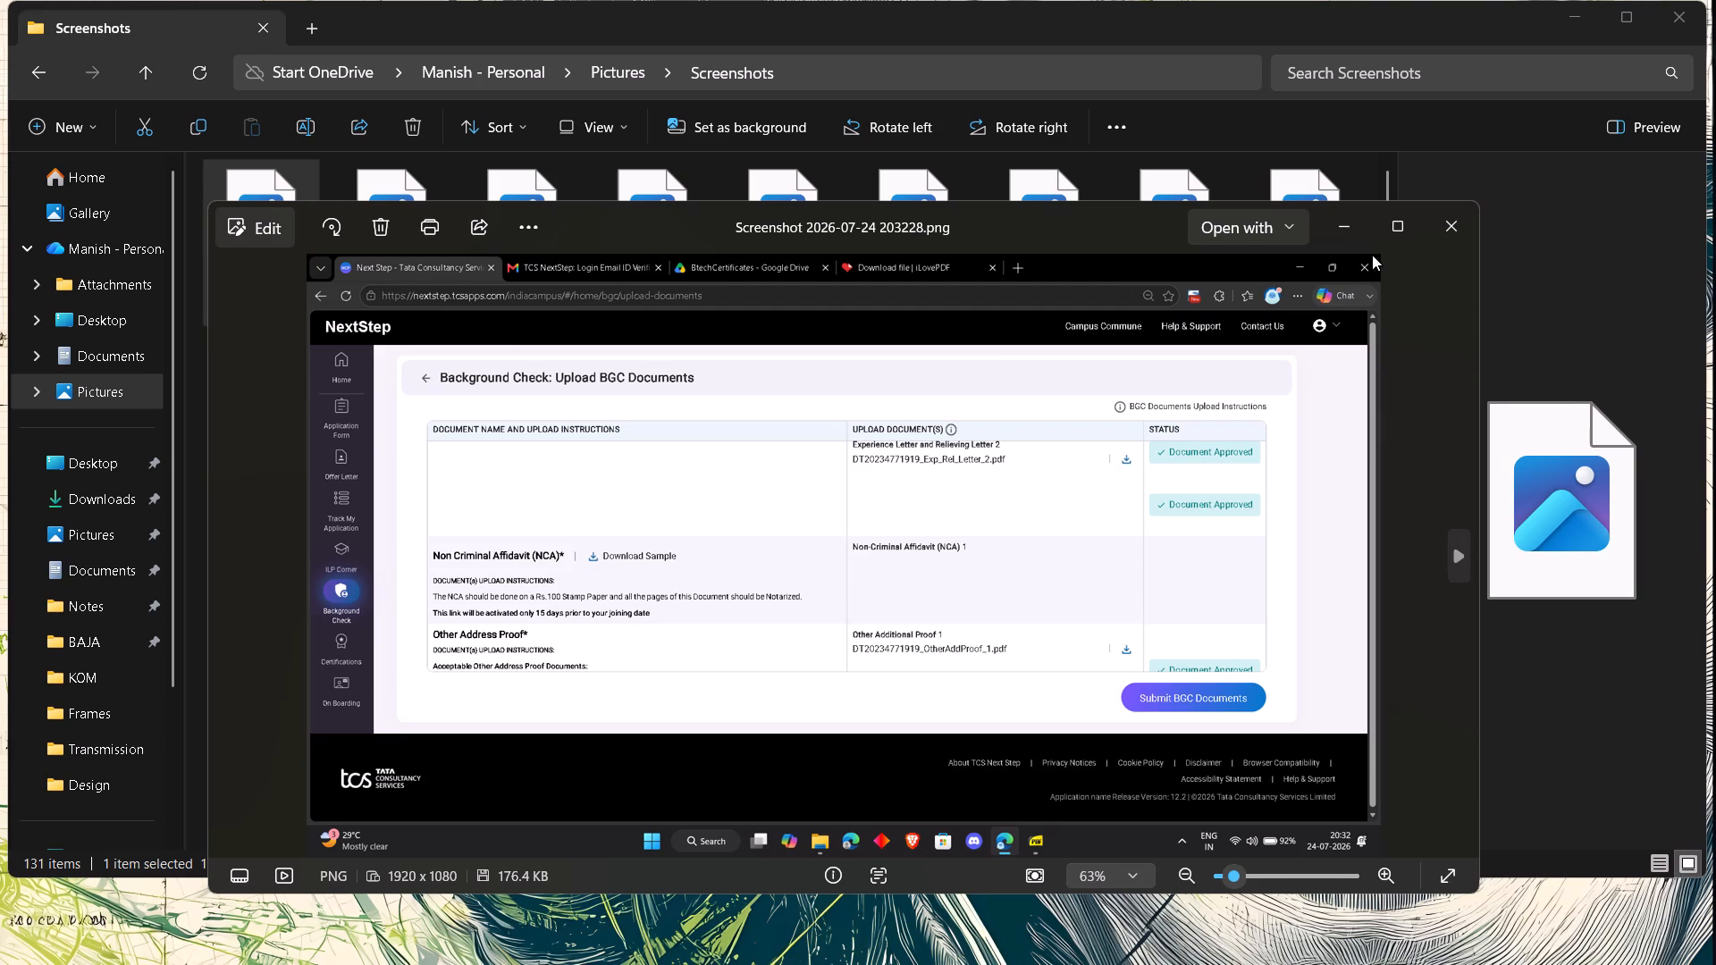
# Look through the July 2026 images in the Screenshots folder, opening several one after another to examine their contents.
pyautogui.click(1460, 225)
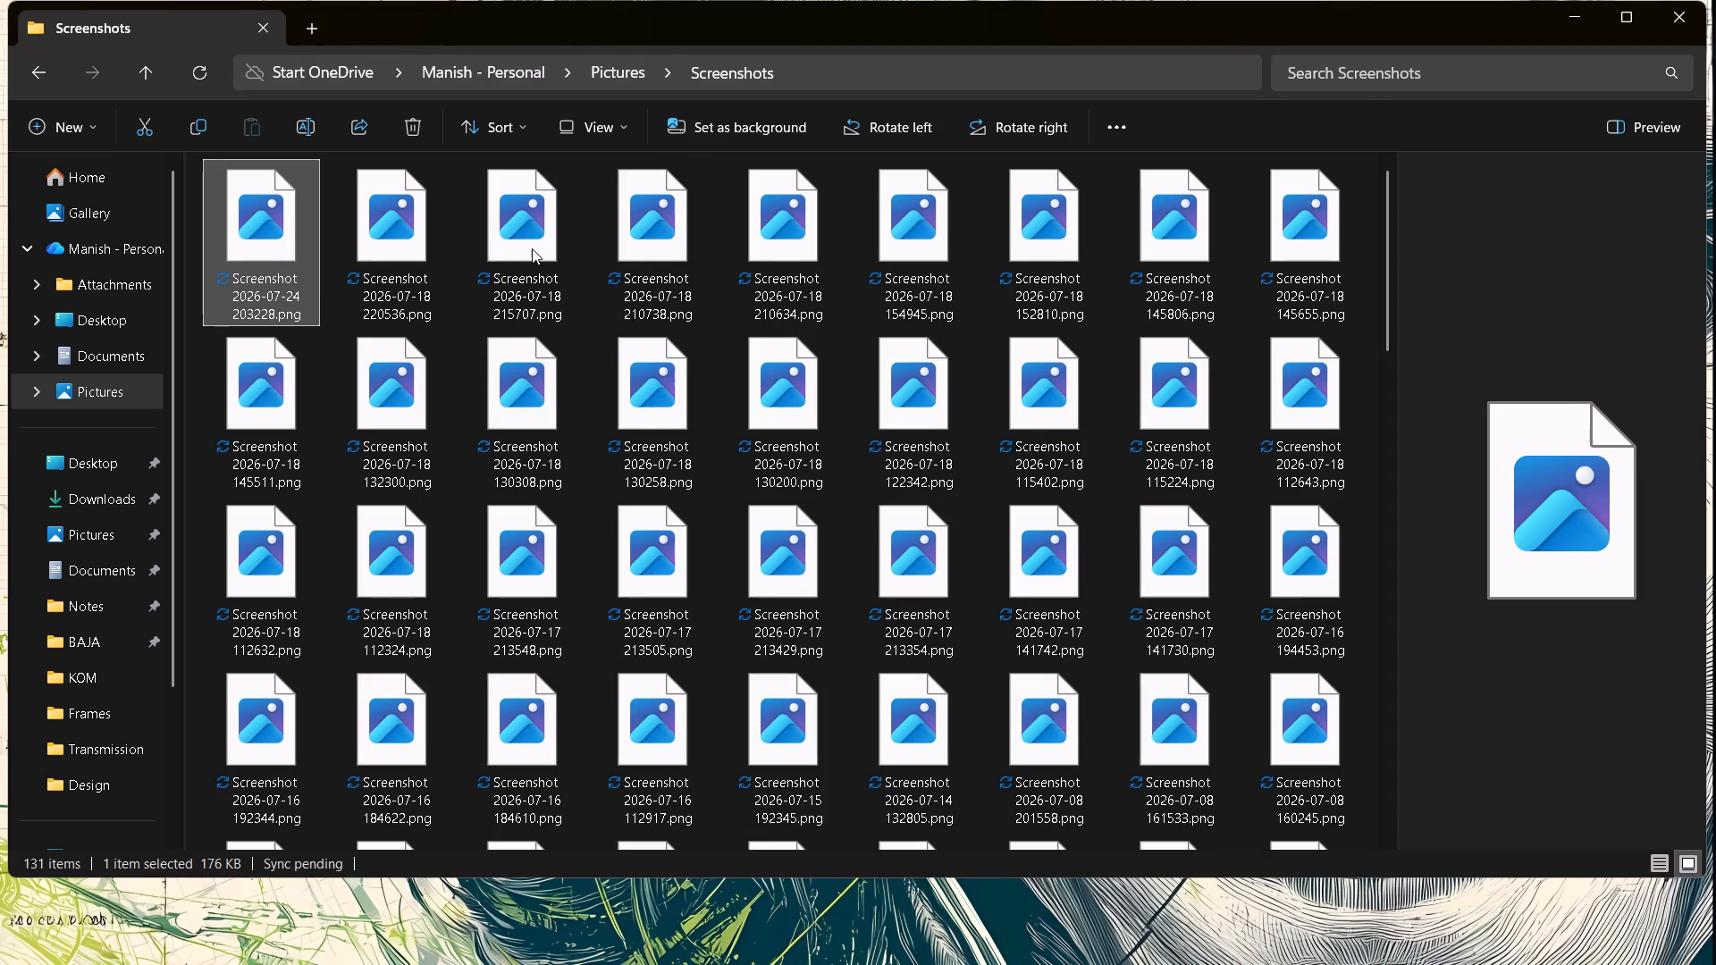
pyautogui.click(532, 248)
pyautogui.doubleClick(532, 248)
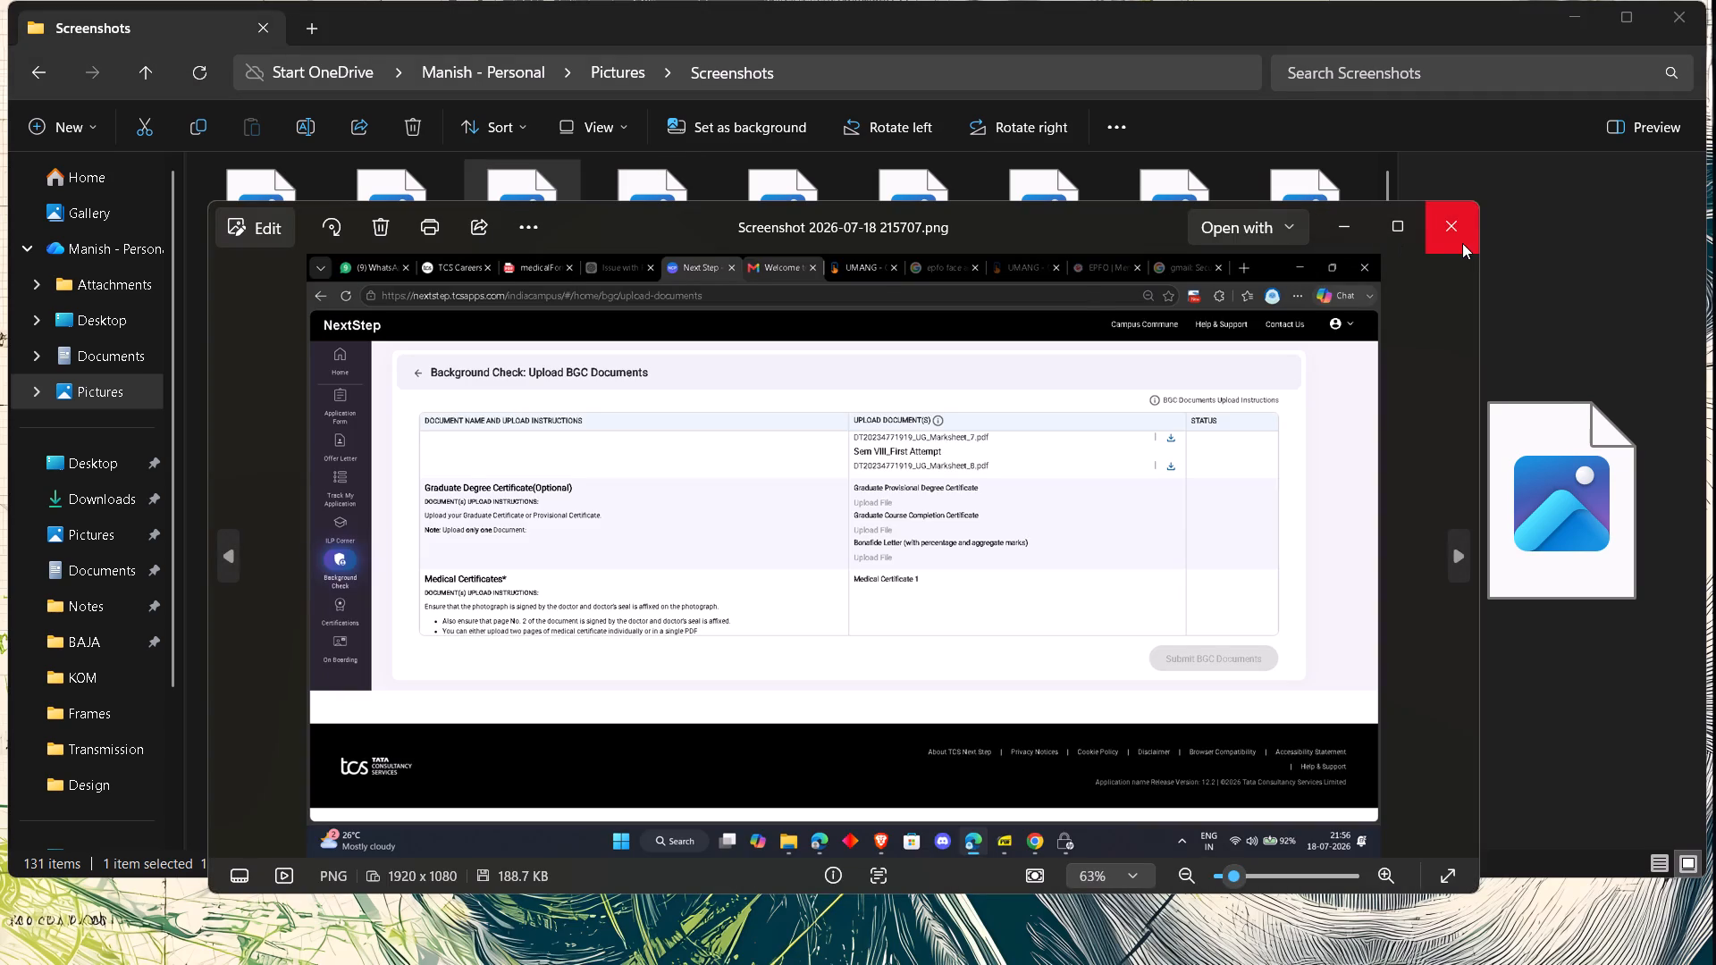
pyautogui.moveTo(1462, 243); pyautogui.dragTo(1453, 213)
pyautogui.click(1453, 213)
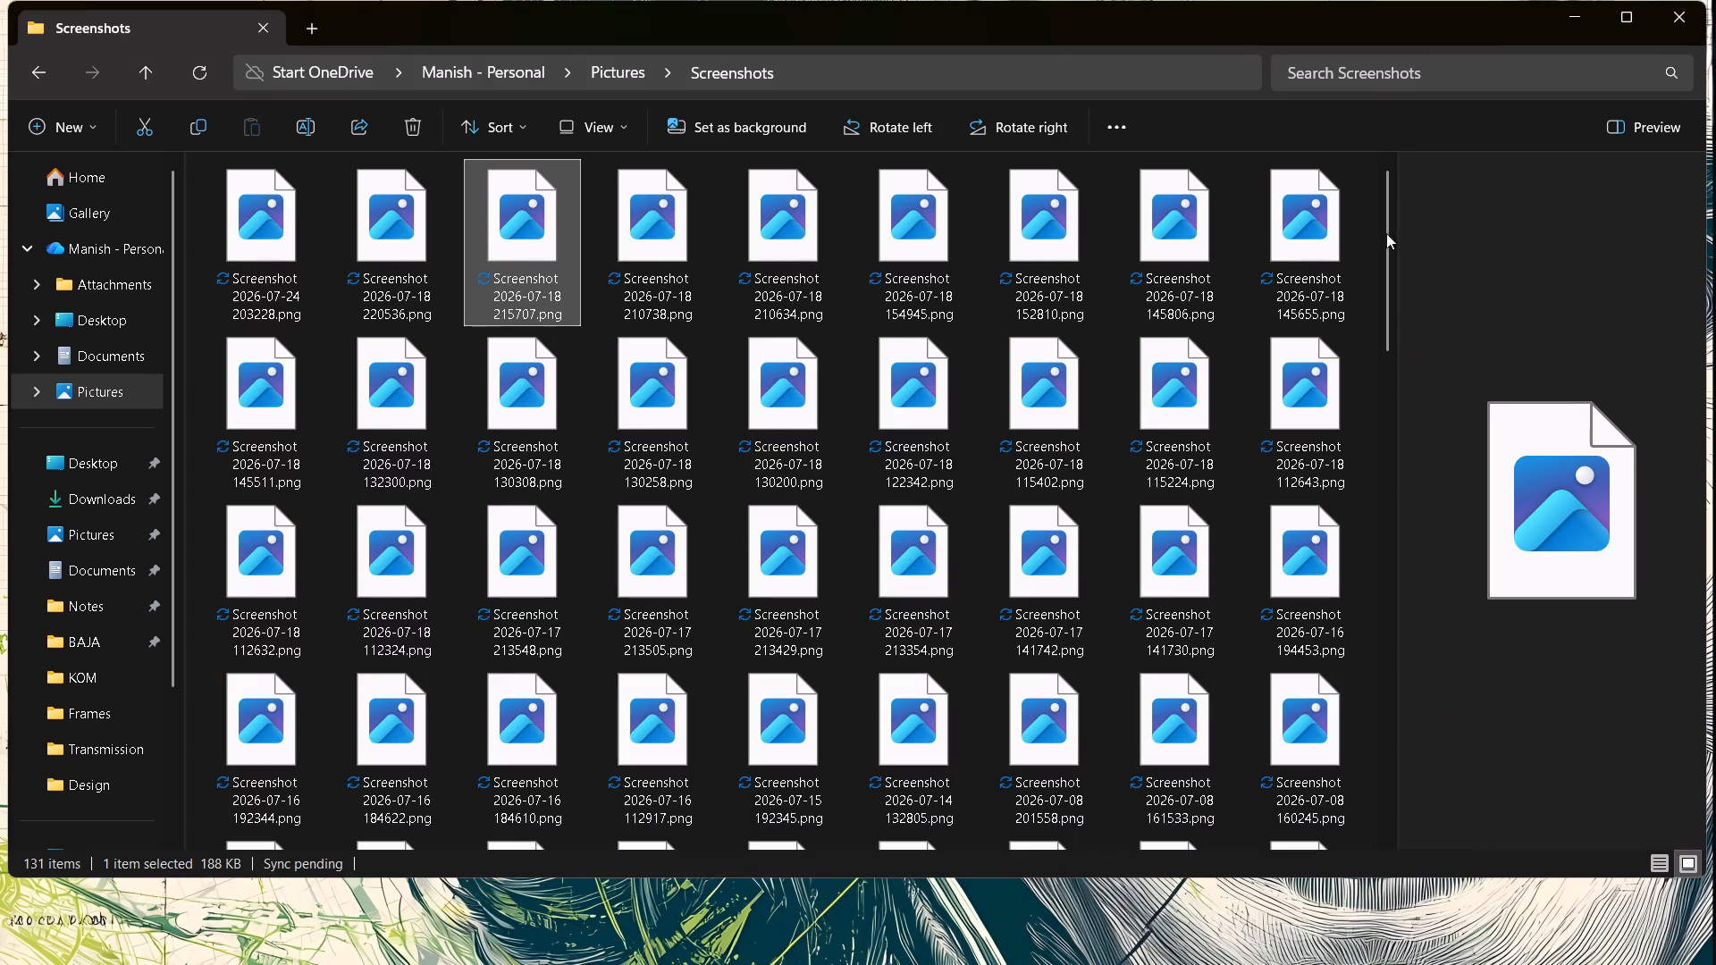
pyautogui.scroll(3, 1206, 302)
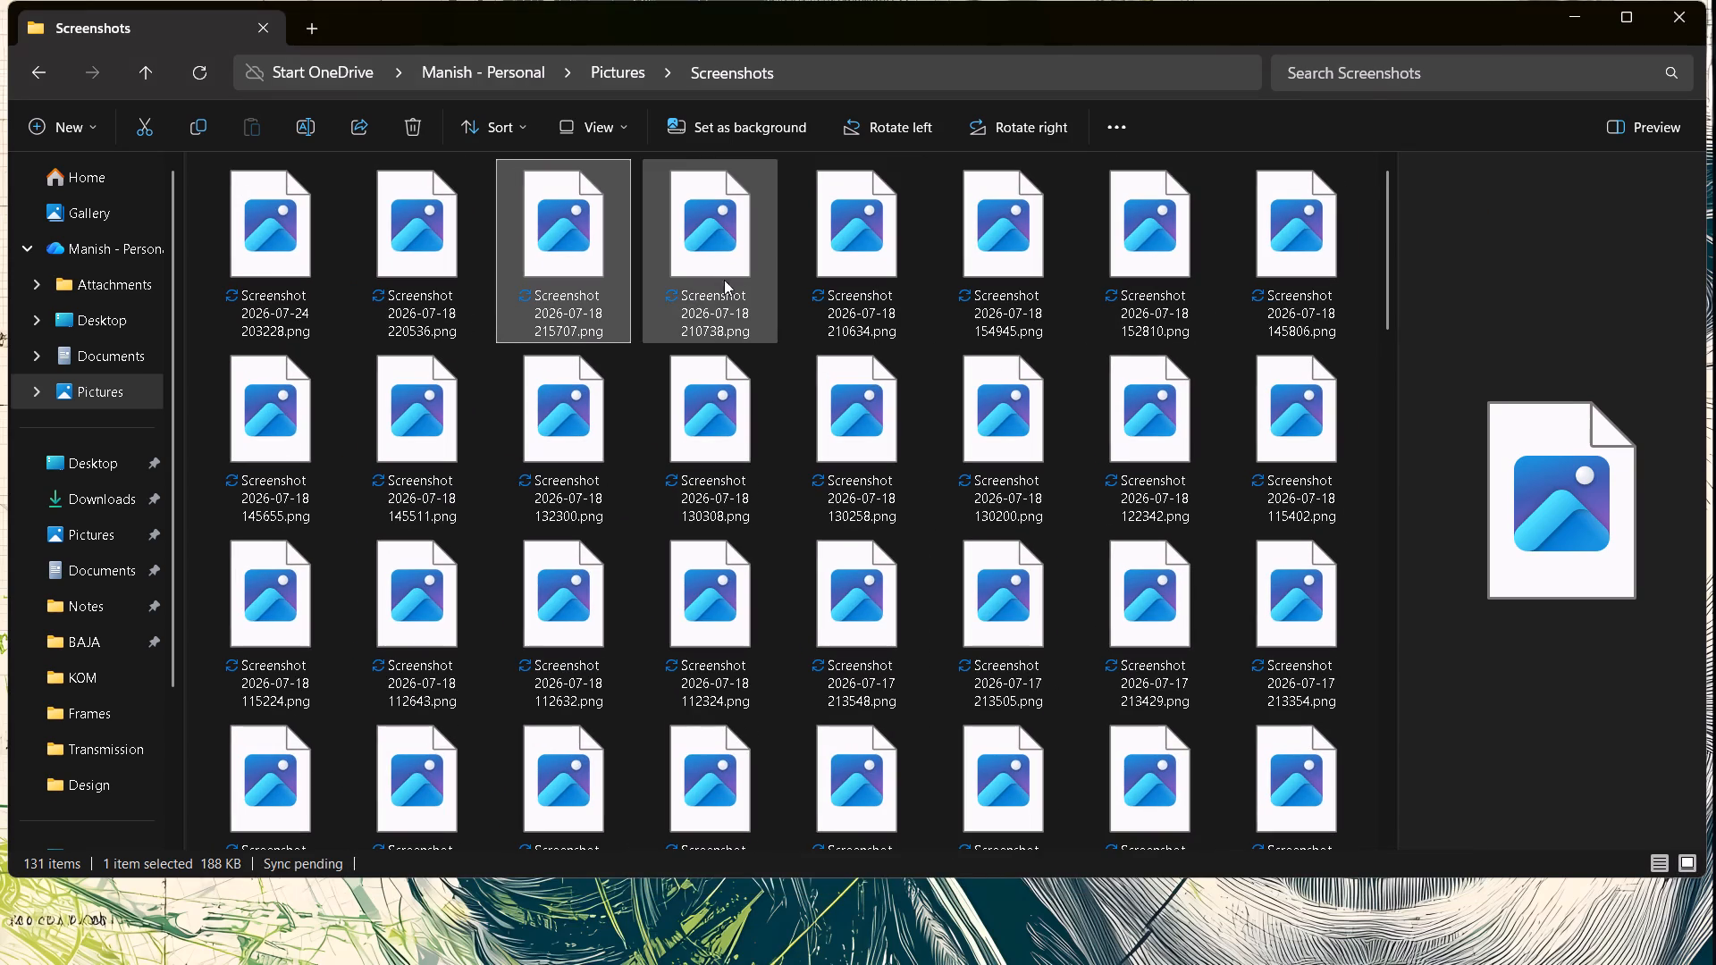
pyautogui.doubleClick(718, 276)
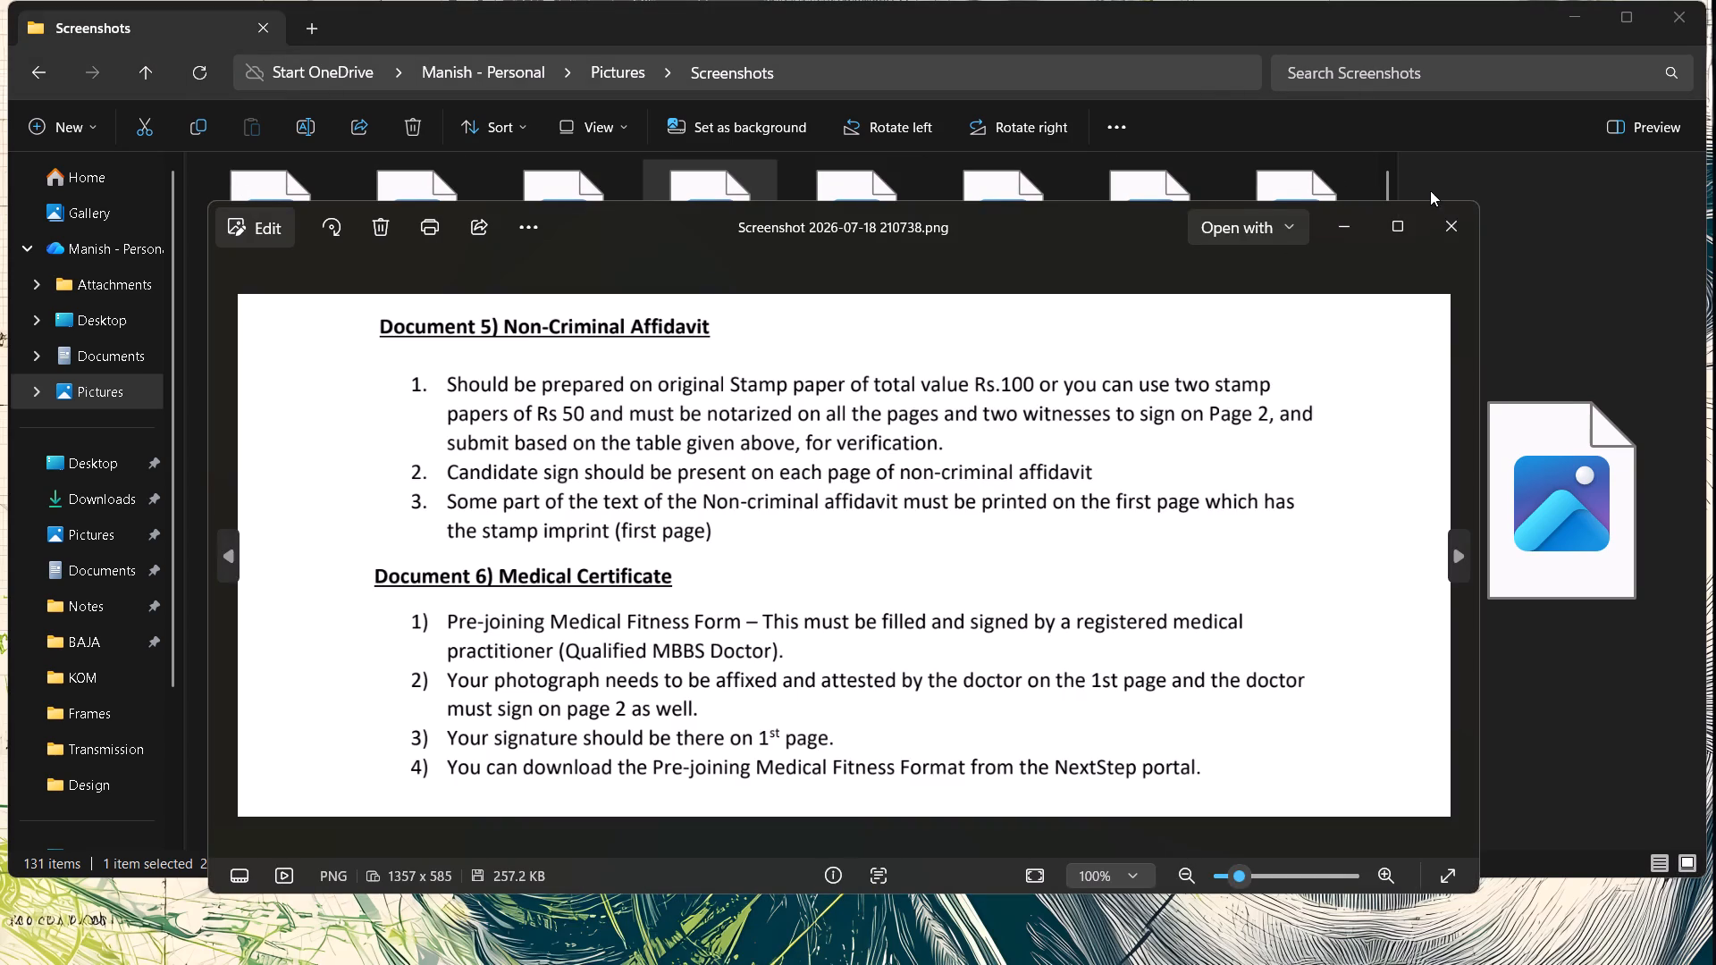
pyautogui.click(1449, 211)
pyautogui.doubleClick(1168, 250)
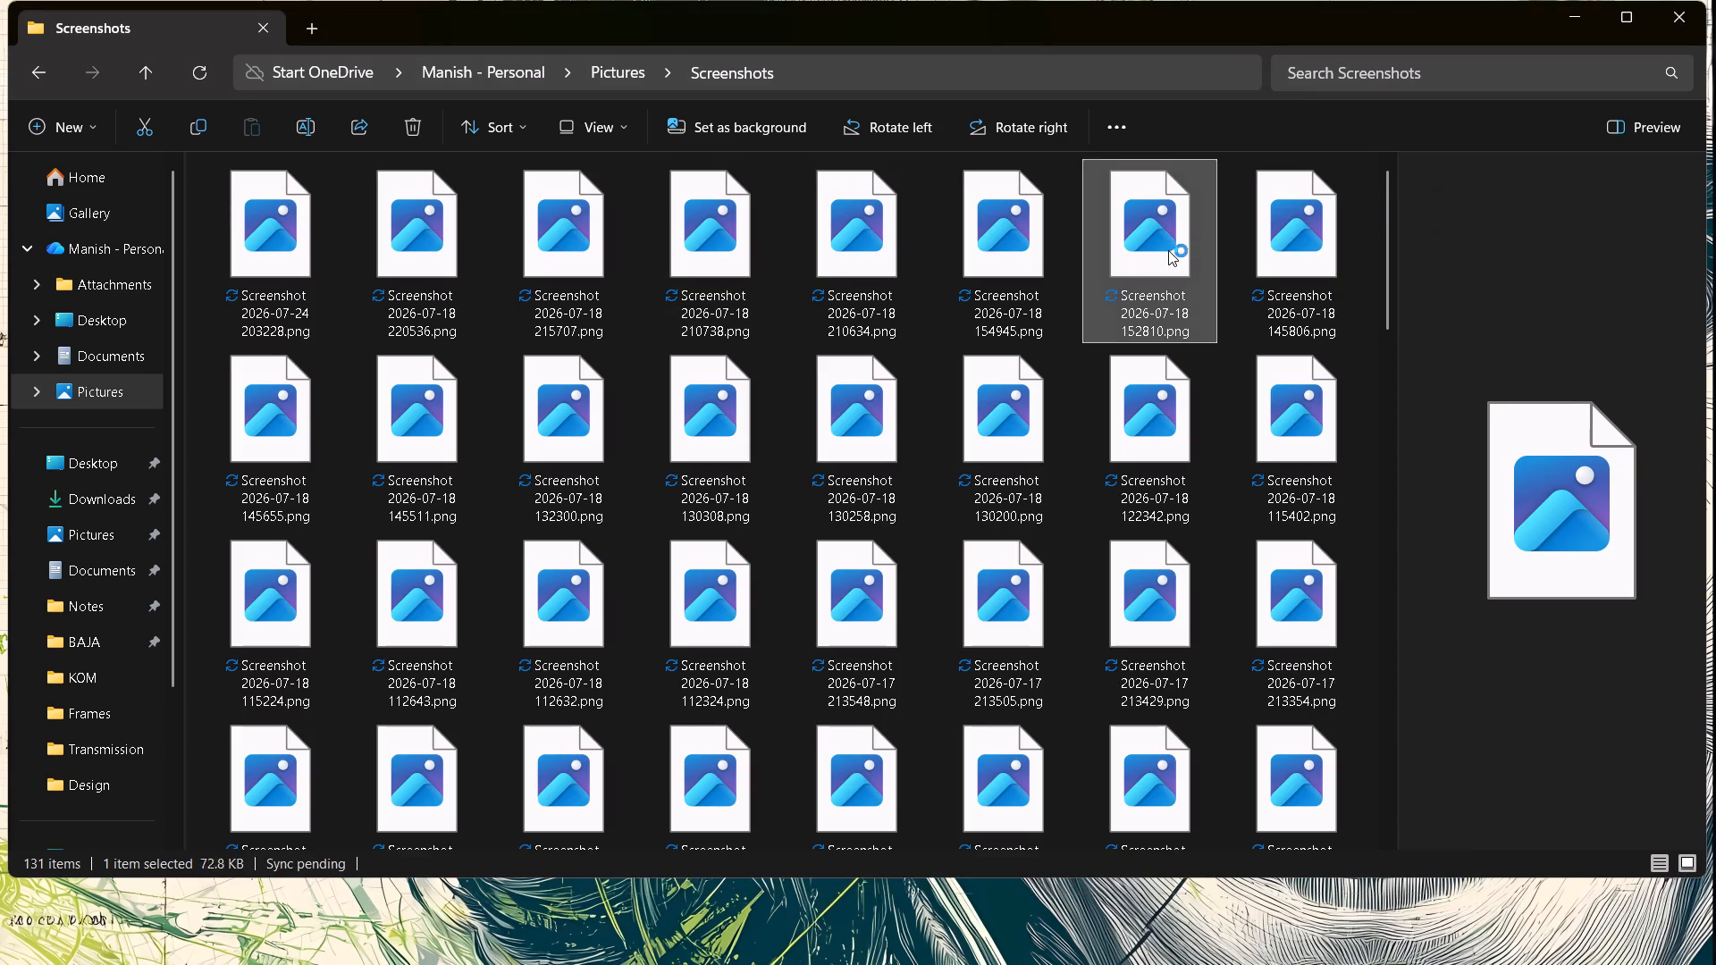
pyautogui.click(1447, 226)
pyautogui.doubleClick(326, 415)
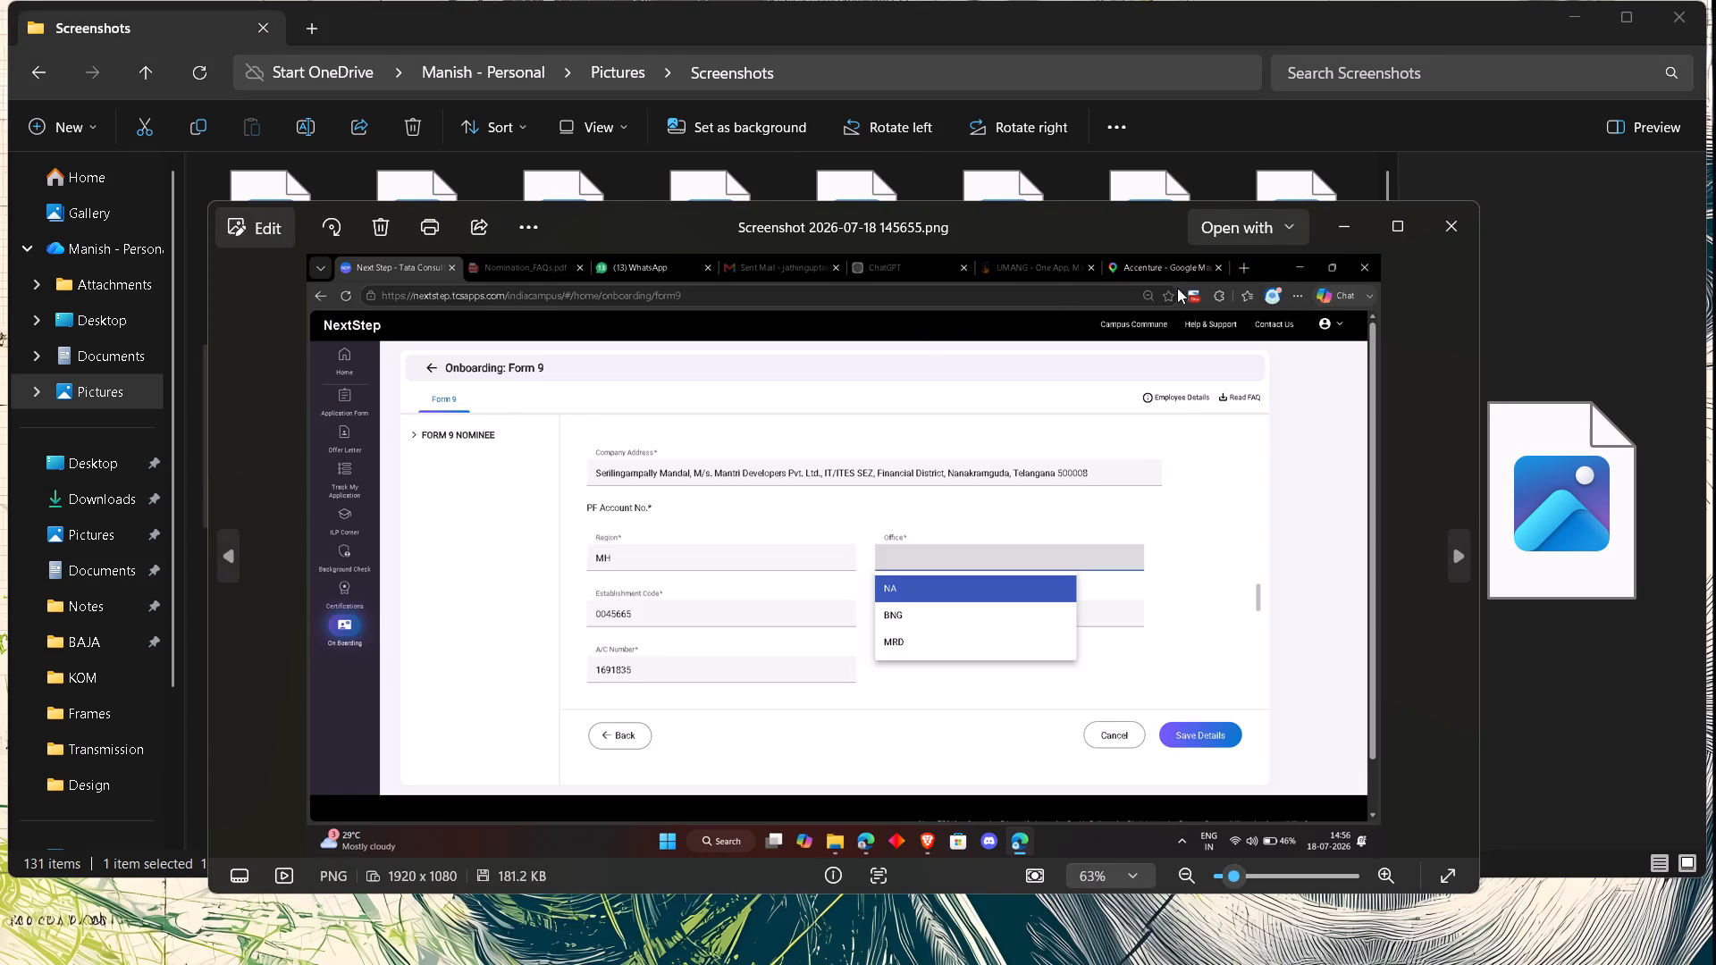
pyautogui.click(1460, 229)
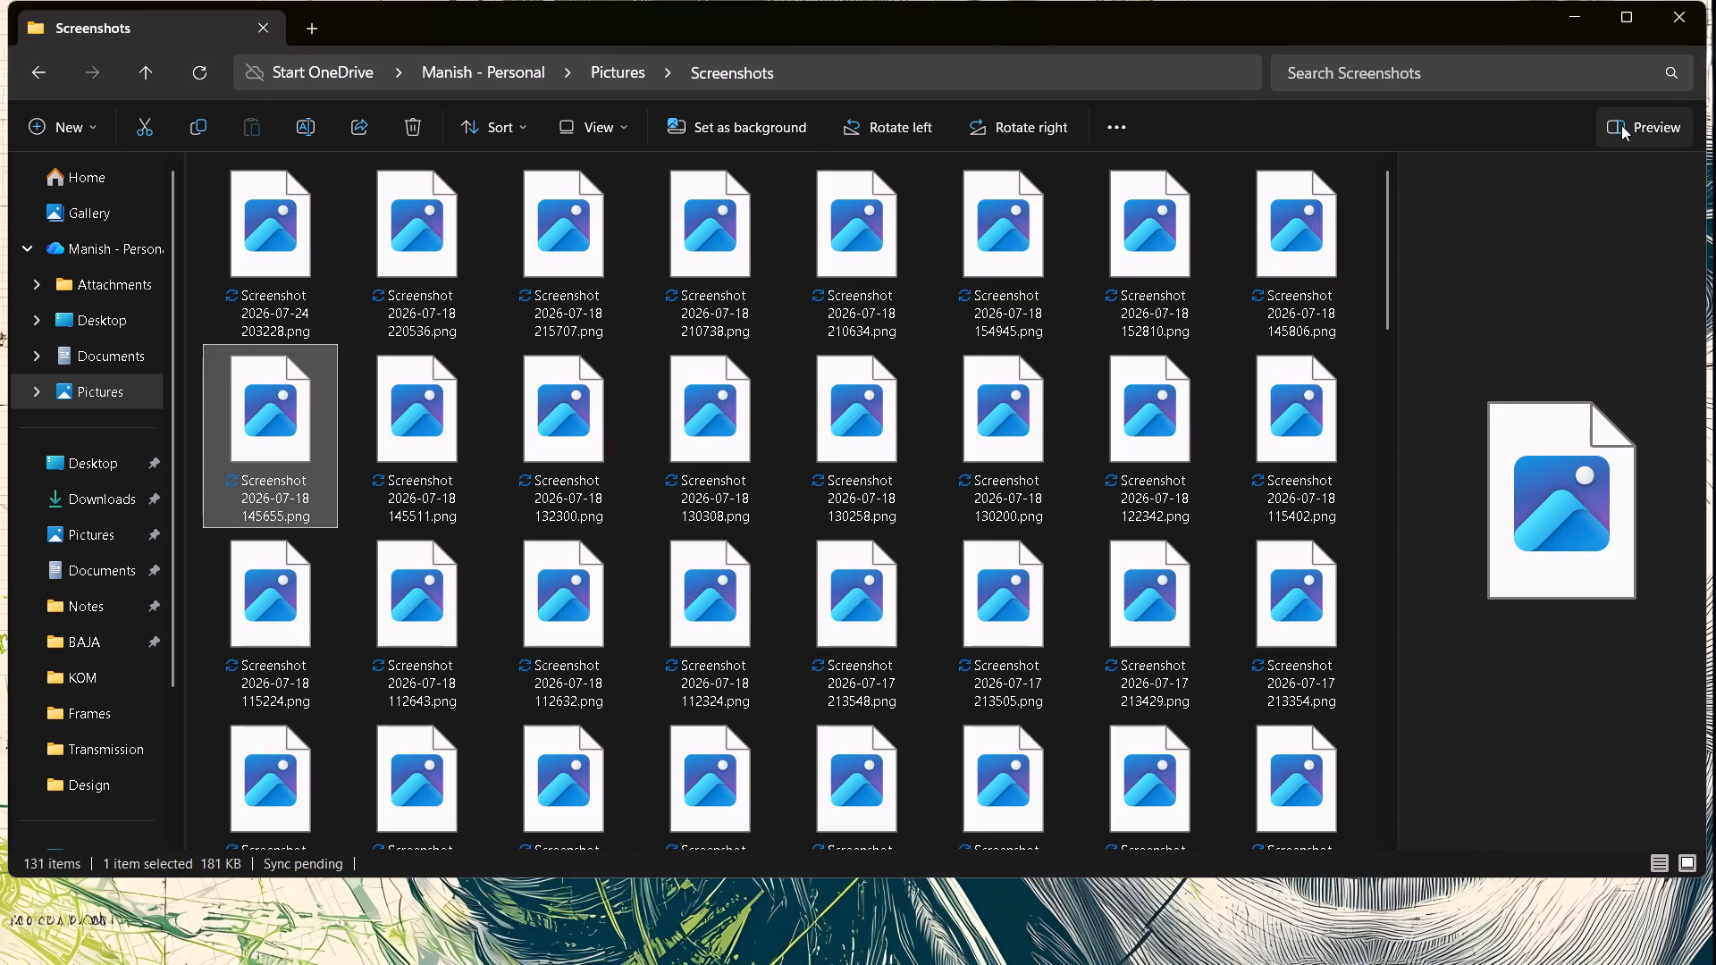
pyautogui.click(1622, 125)
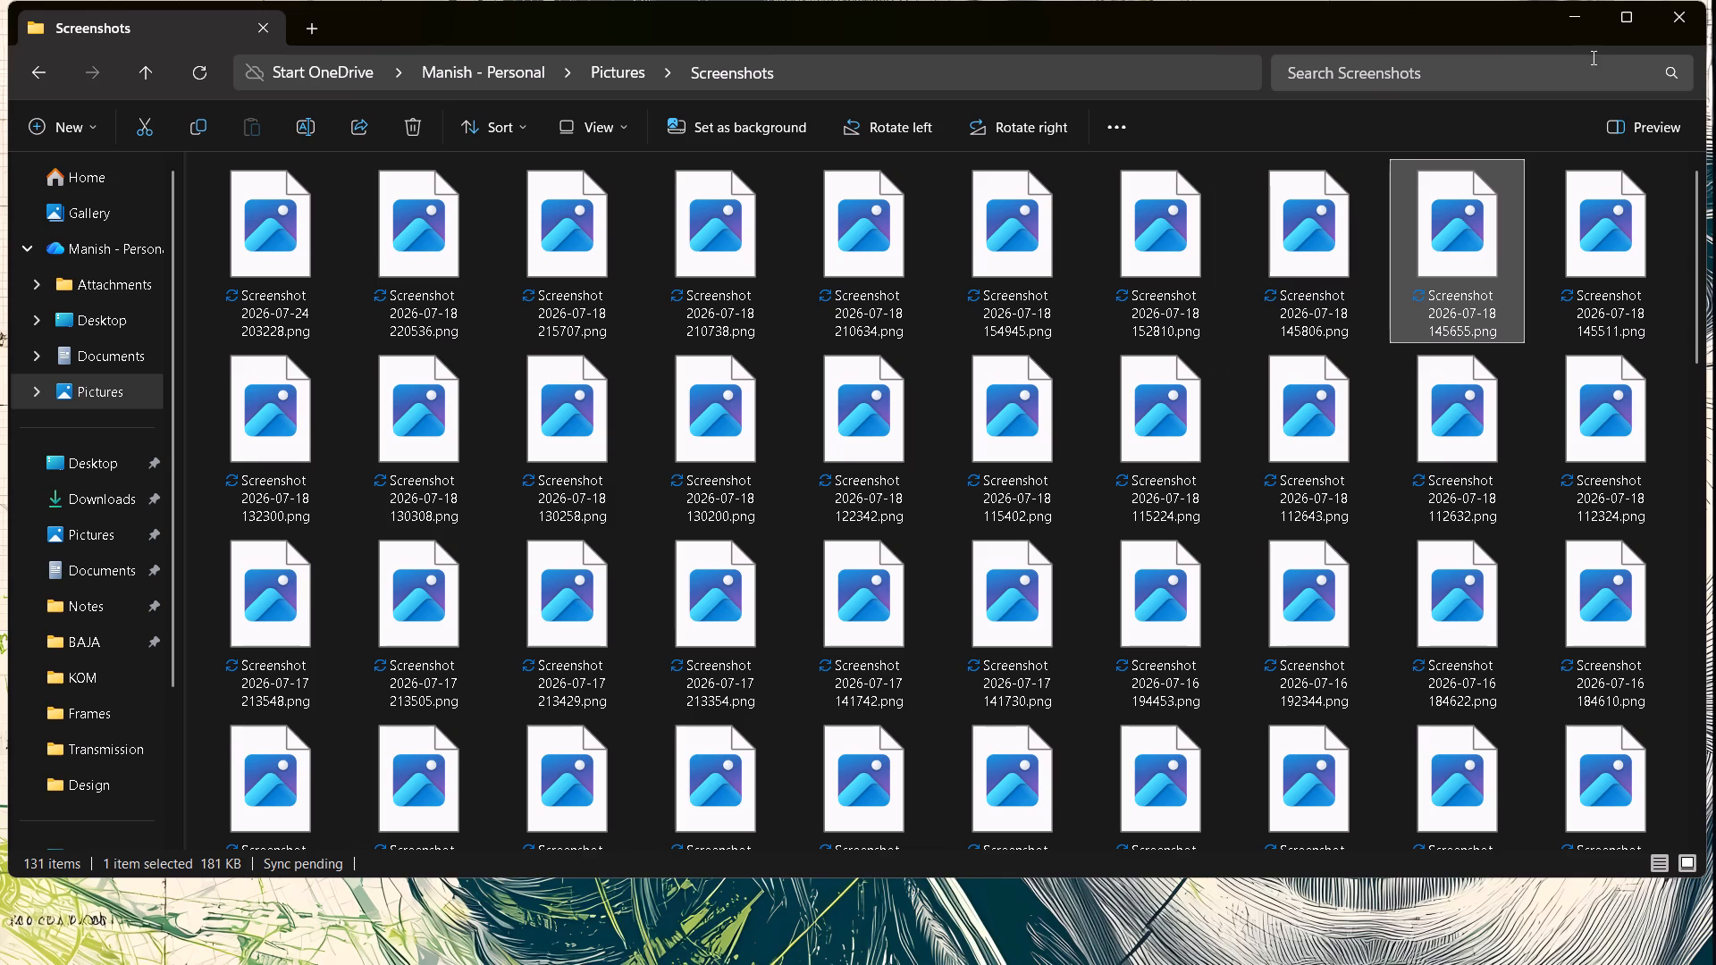
pyautogui.click(1619, 128)
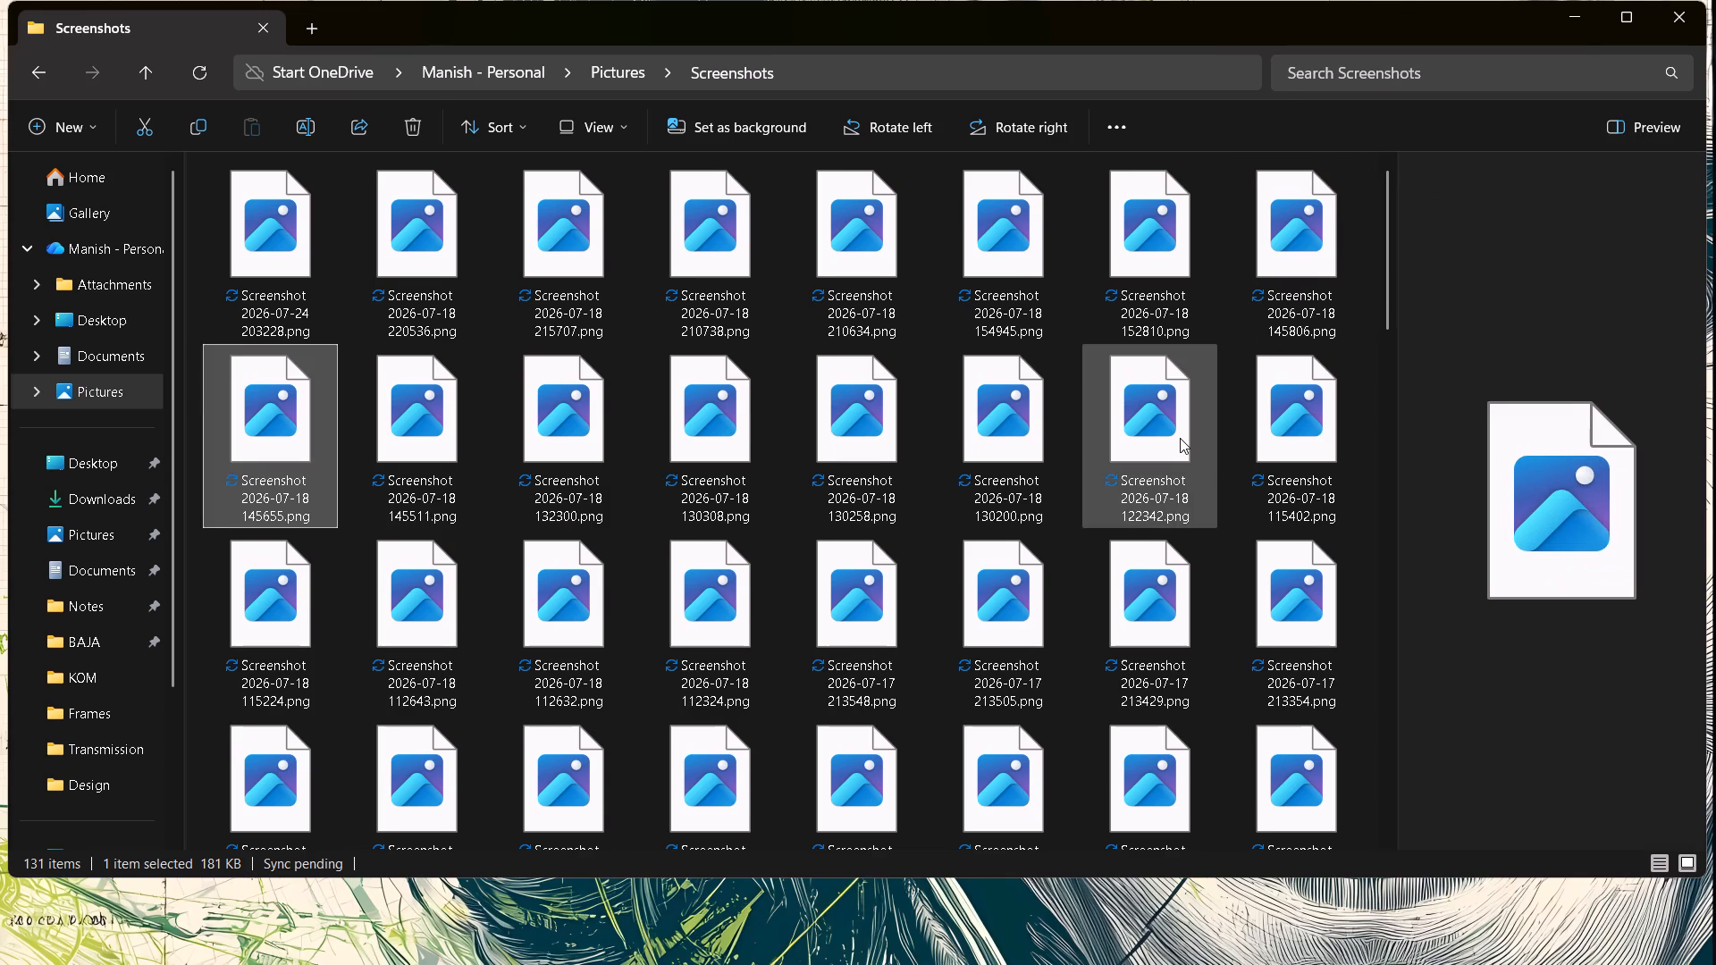
pyautogui.doubleClick(1180, 438)
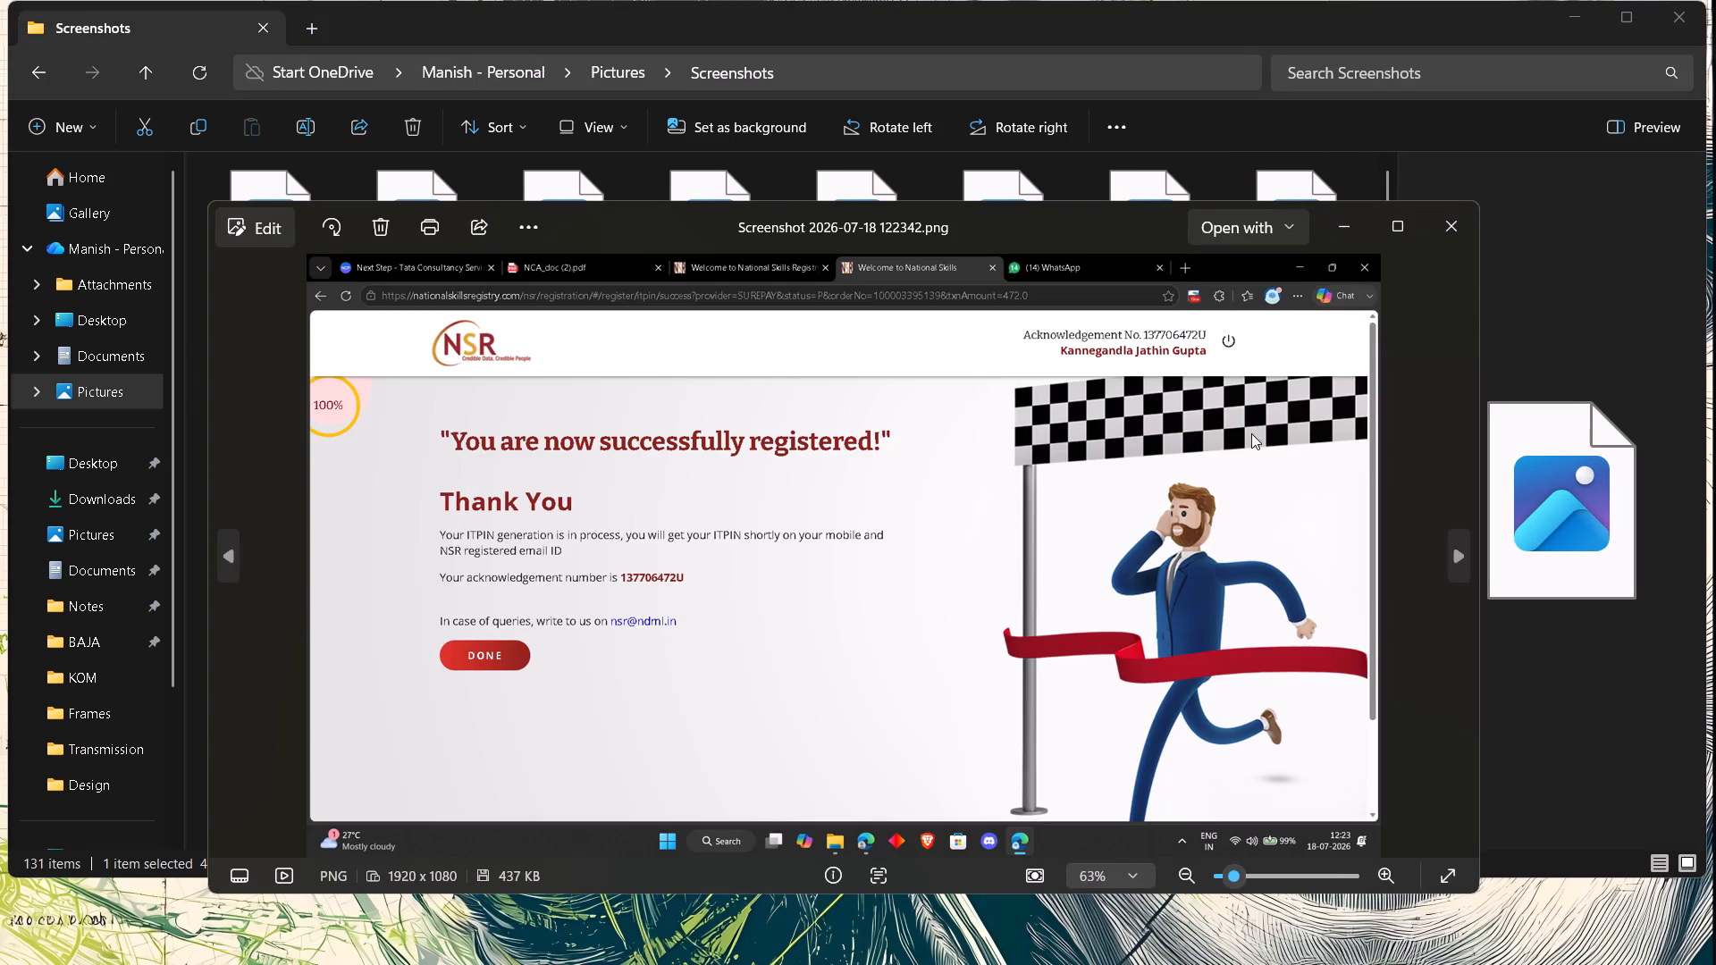
pyautogui.click(1453, 246)
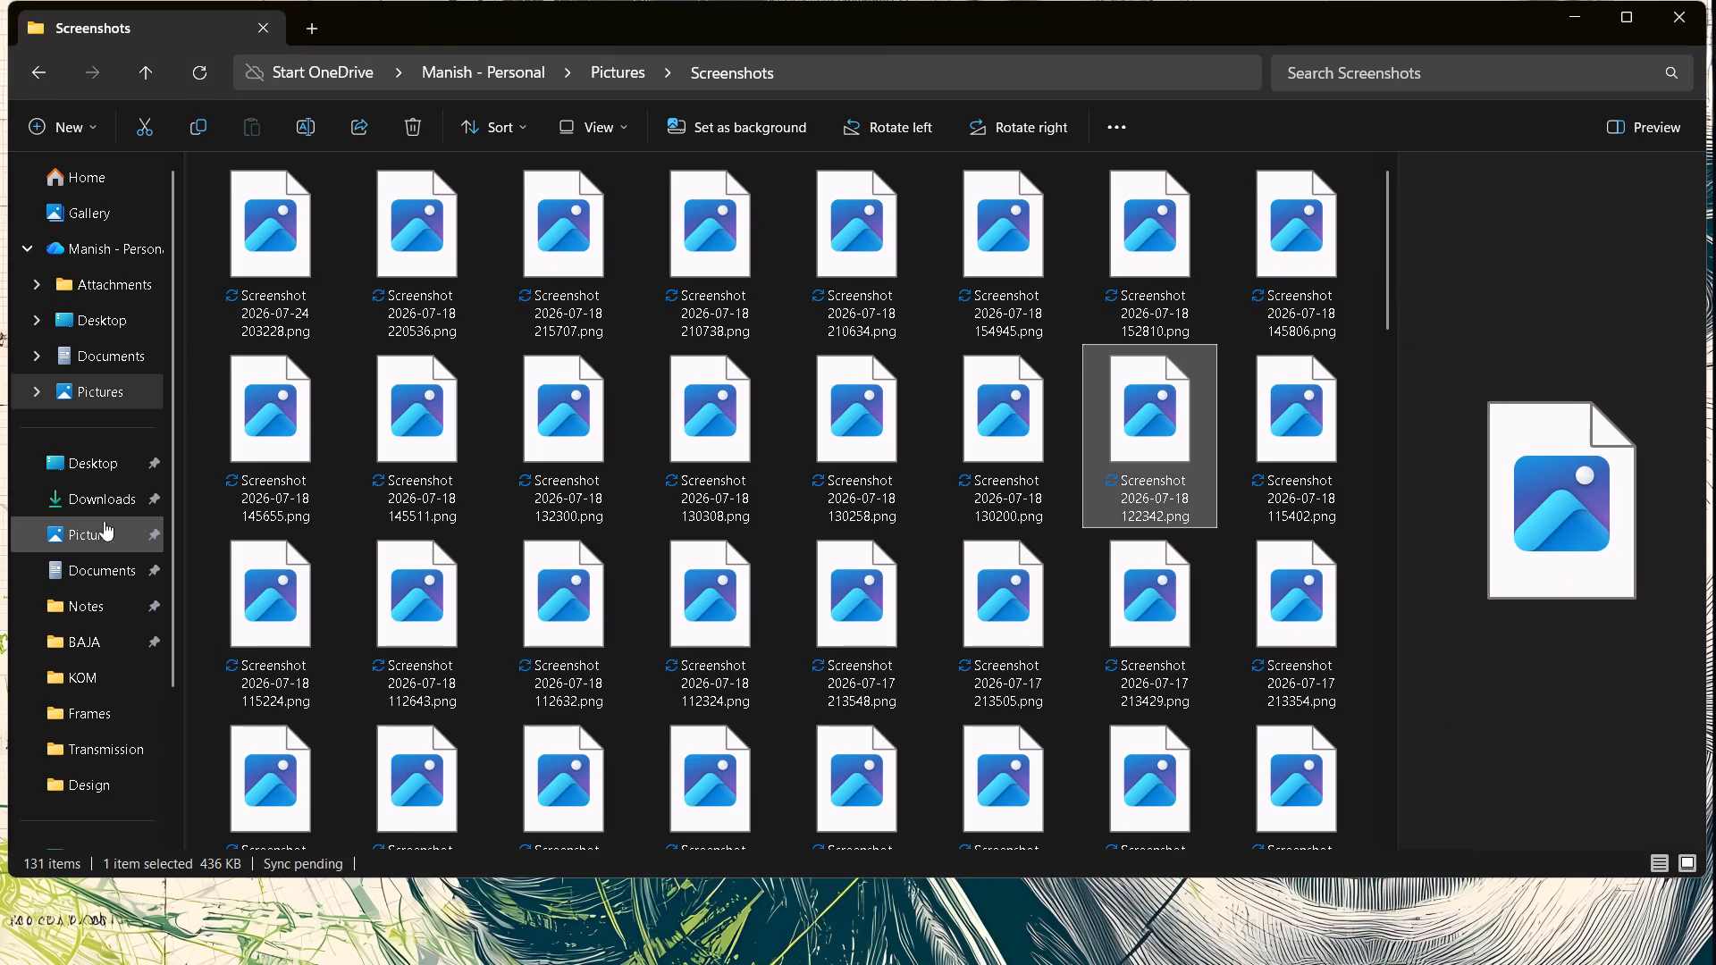
# Reopen the Screenshots folder from Pictures and open several images dated January to April 2026 to examine their contents.
pyautogui.click(98, 520)
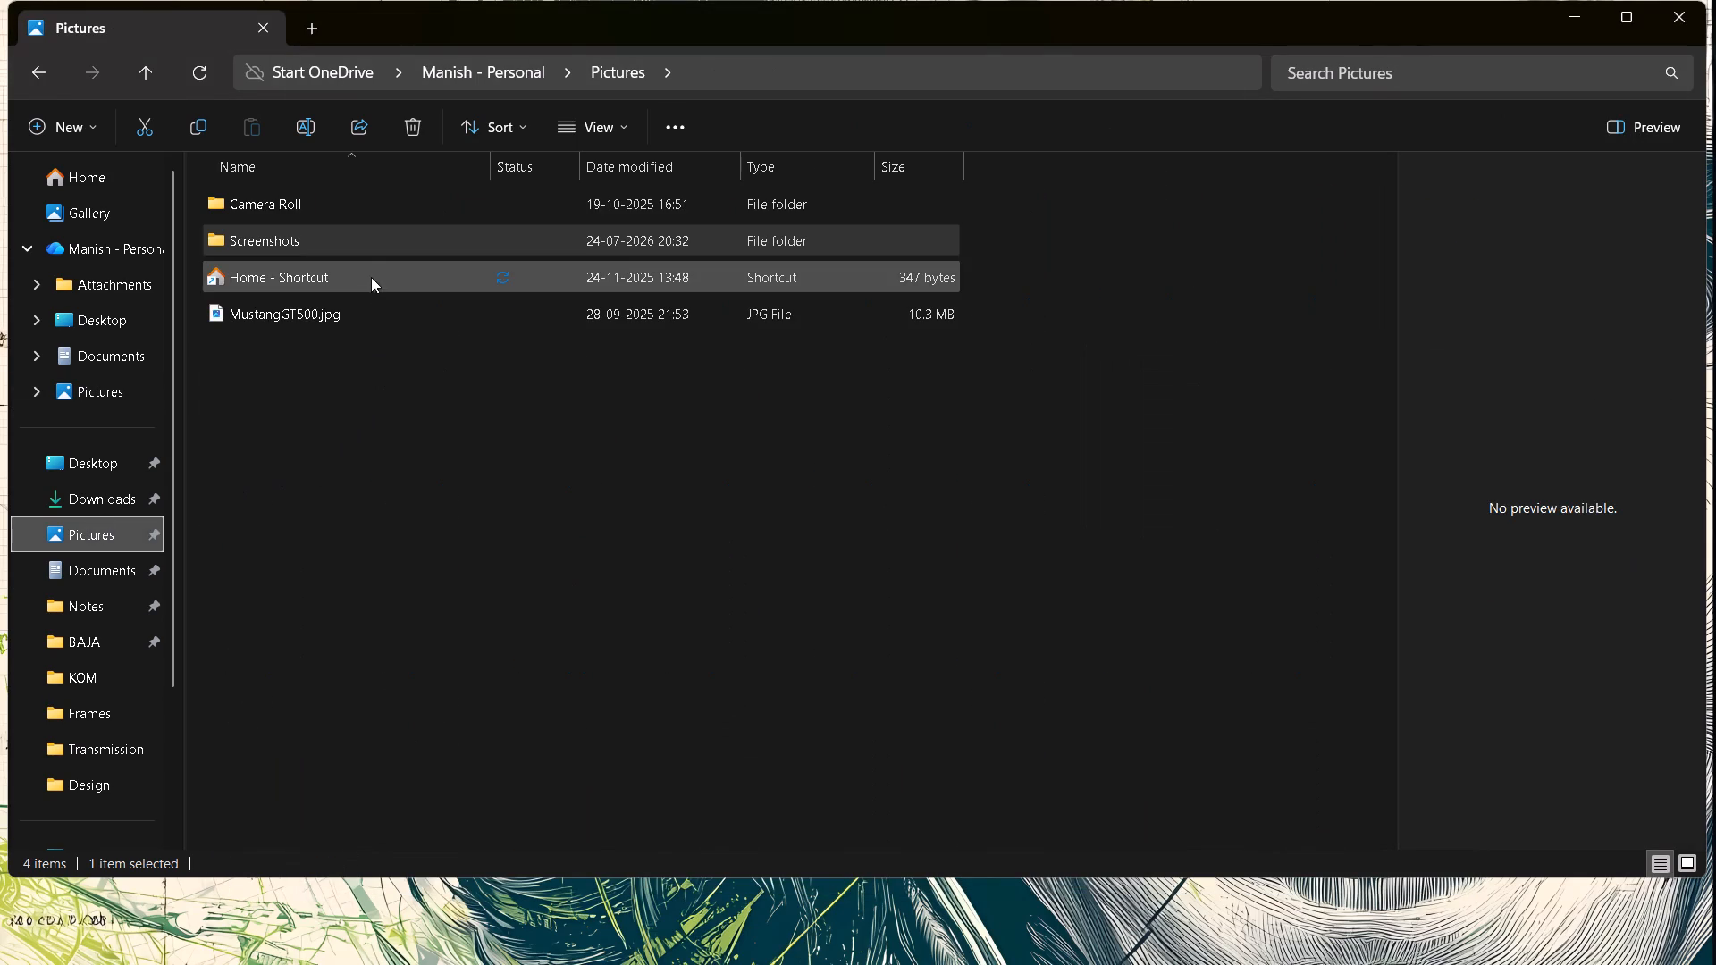
pyautogui.doubleClick(365, 249)
pyautogui.scroll(-5, 365, 249)
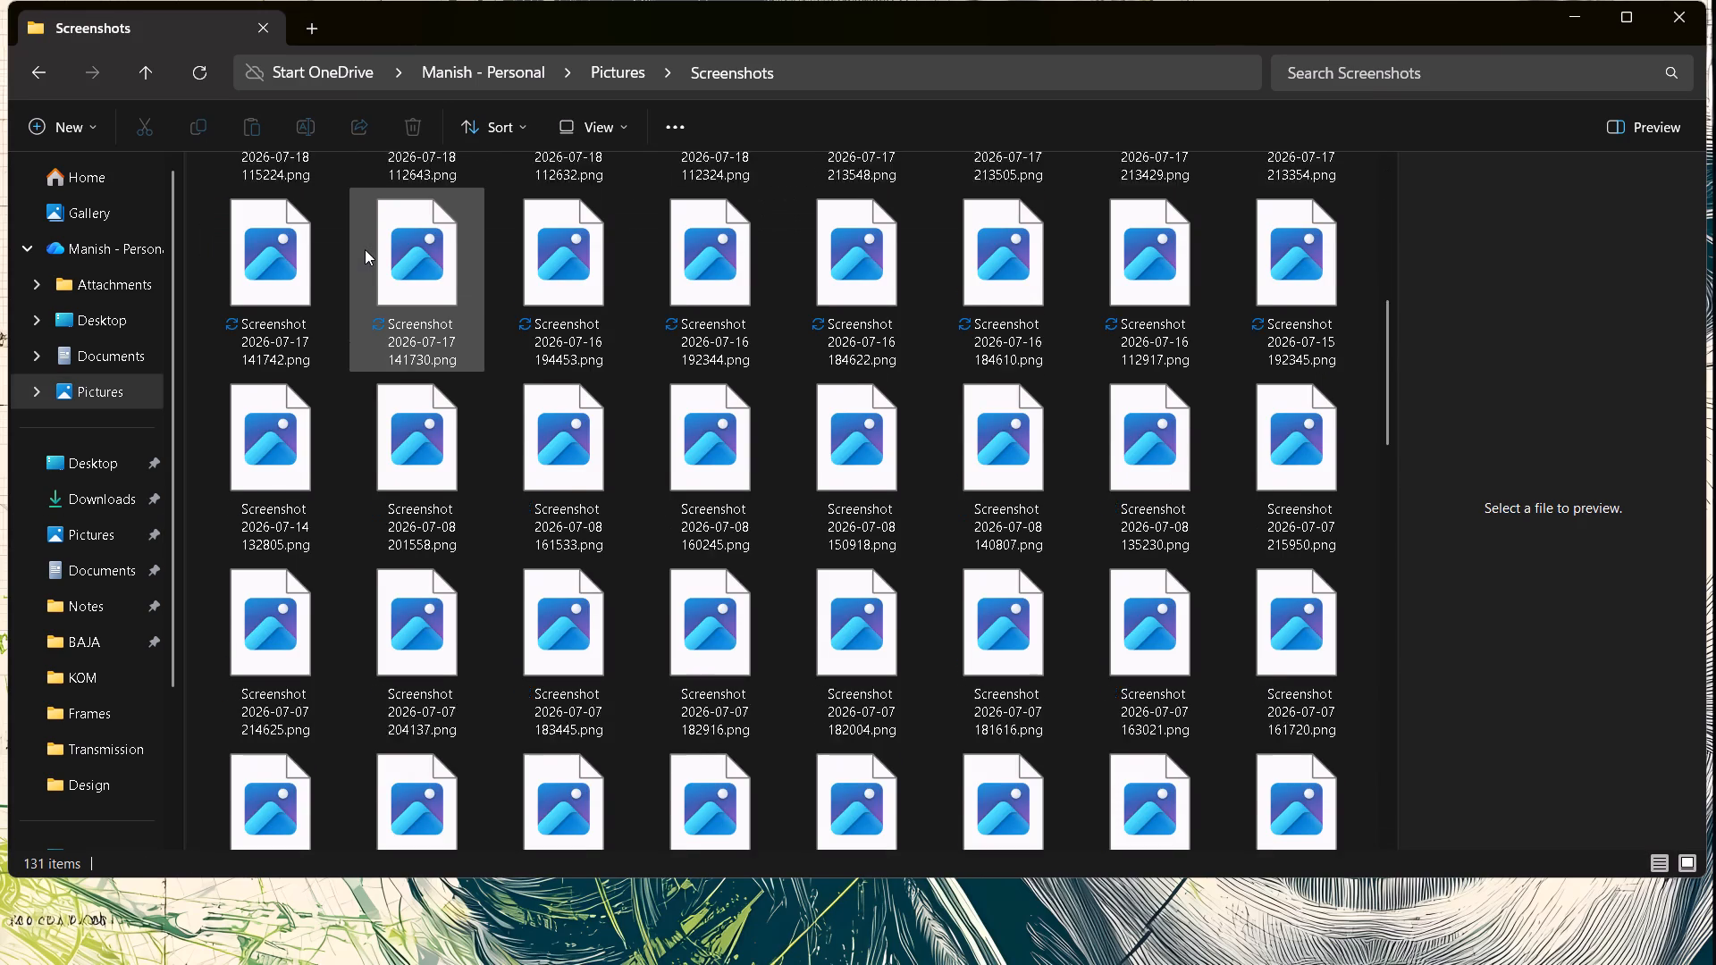
pyautogui.scroll(-14, 365, 249)
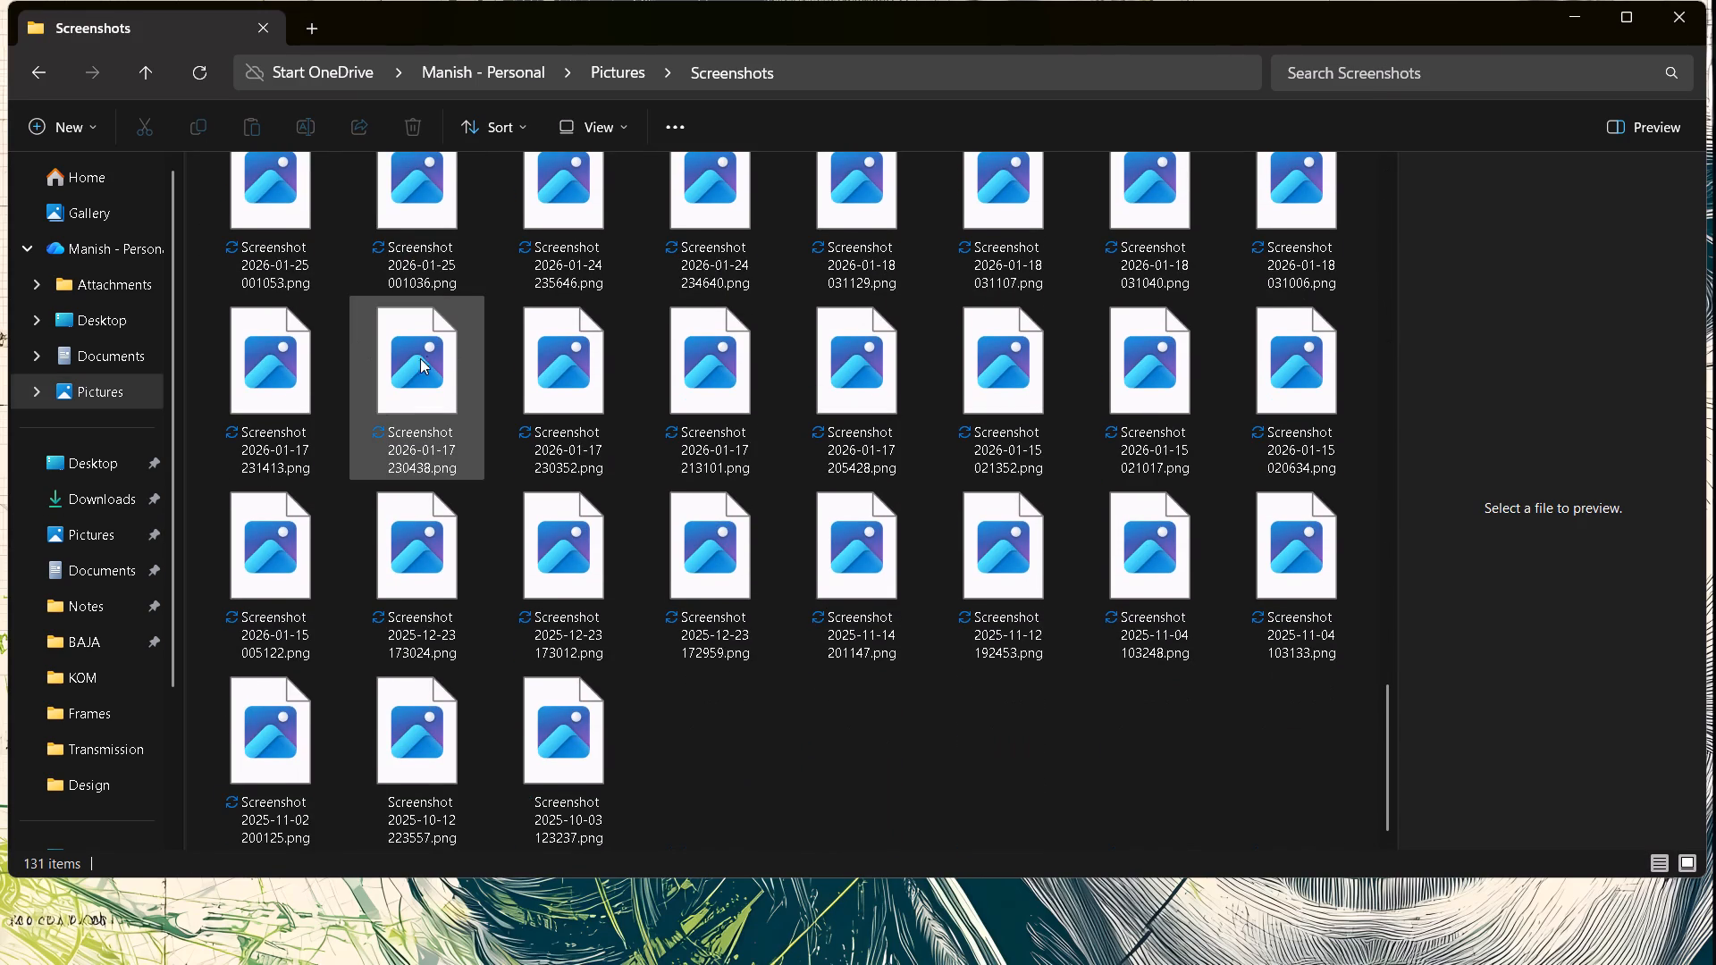
pyautogui.doubleClick(380, 399)
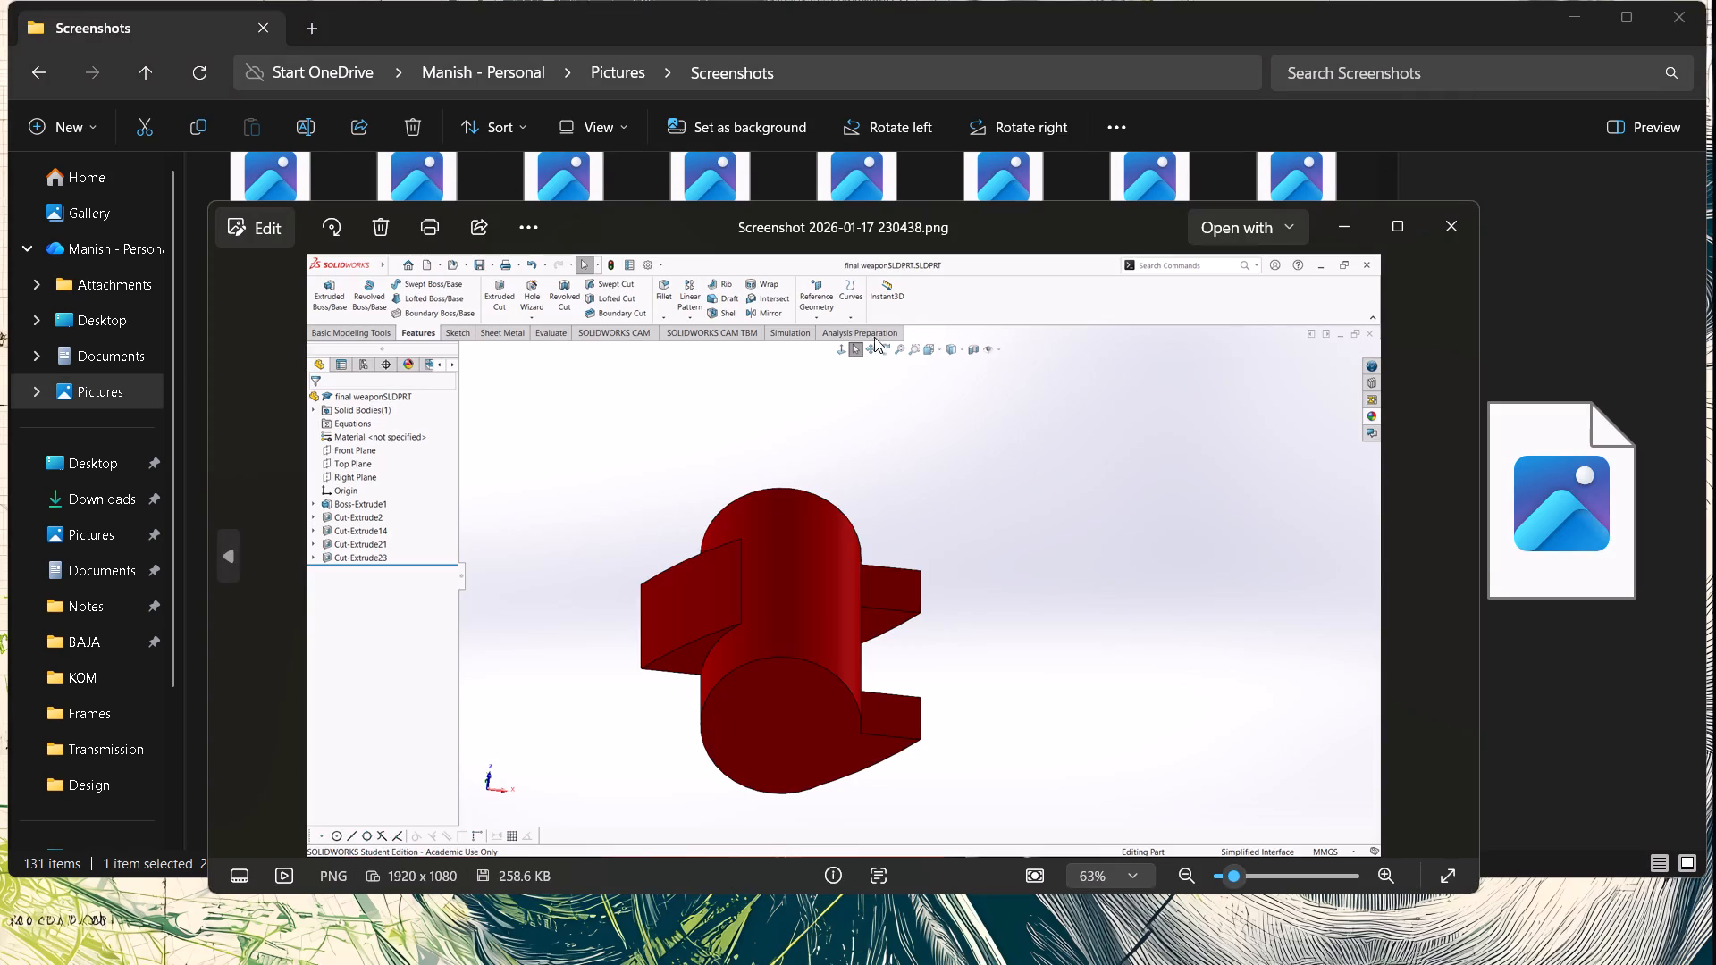
pyautogui.click(1454, 207)
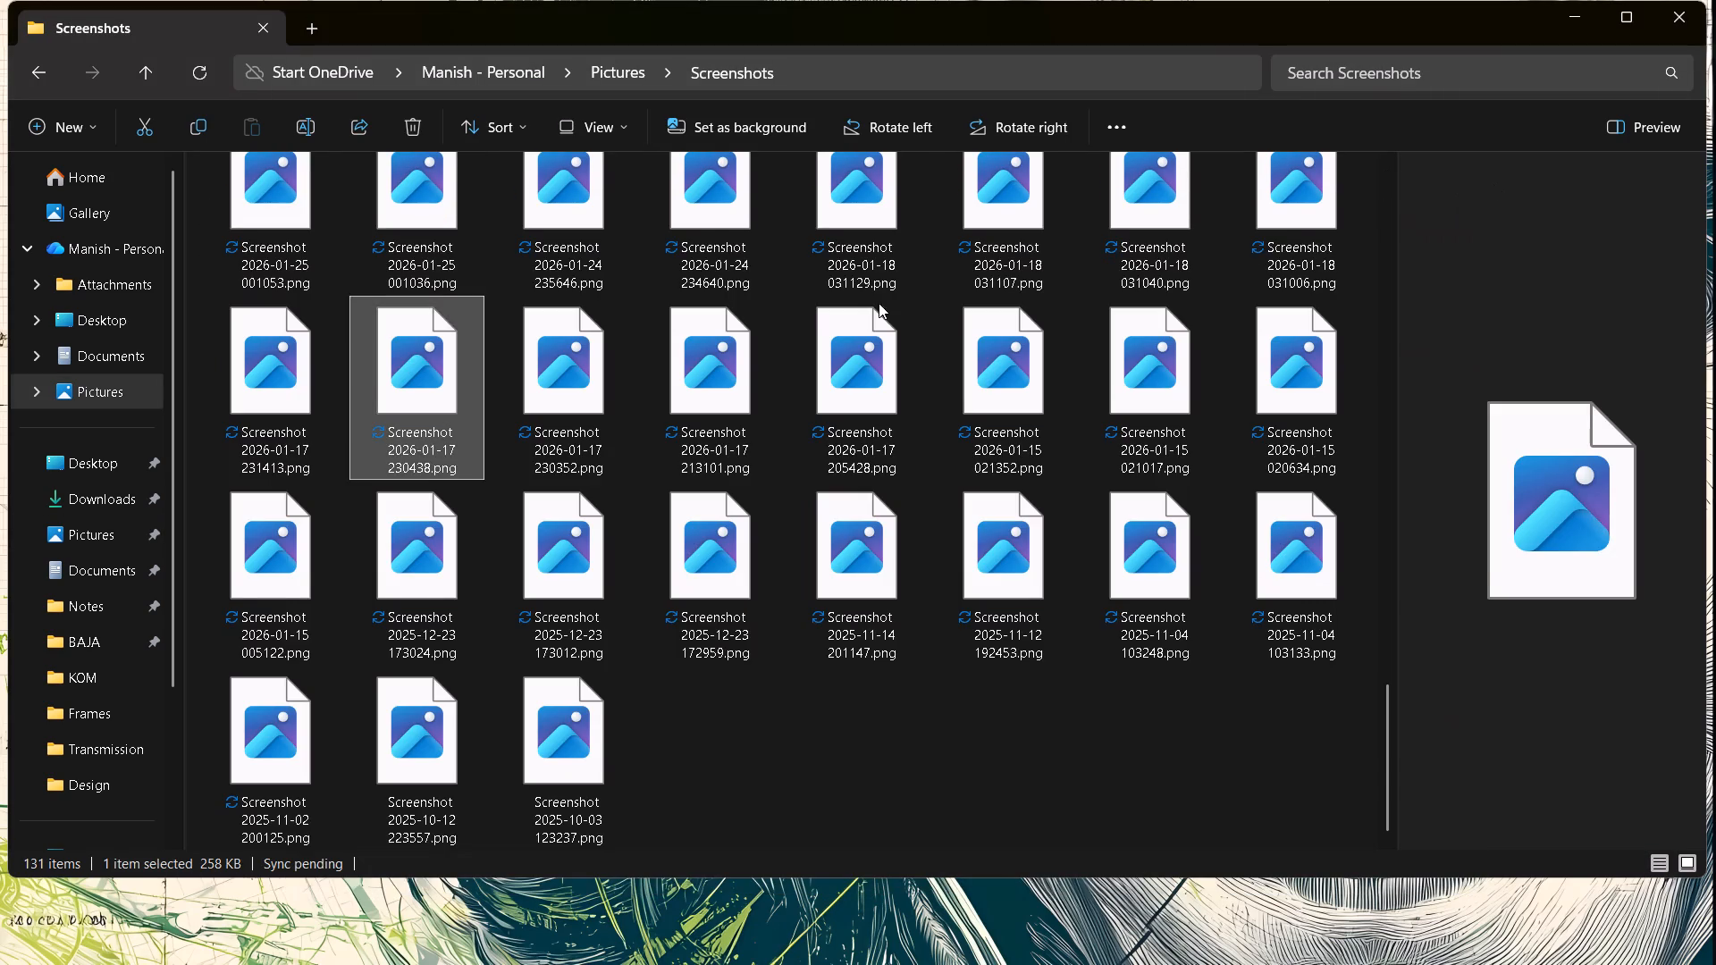
pyautogui.scroll(2, 877, 303)
pyautogui.doubleClick(877, 303)
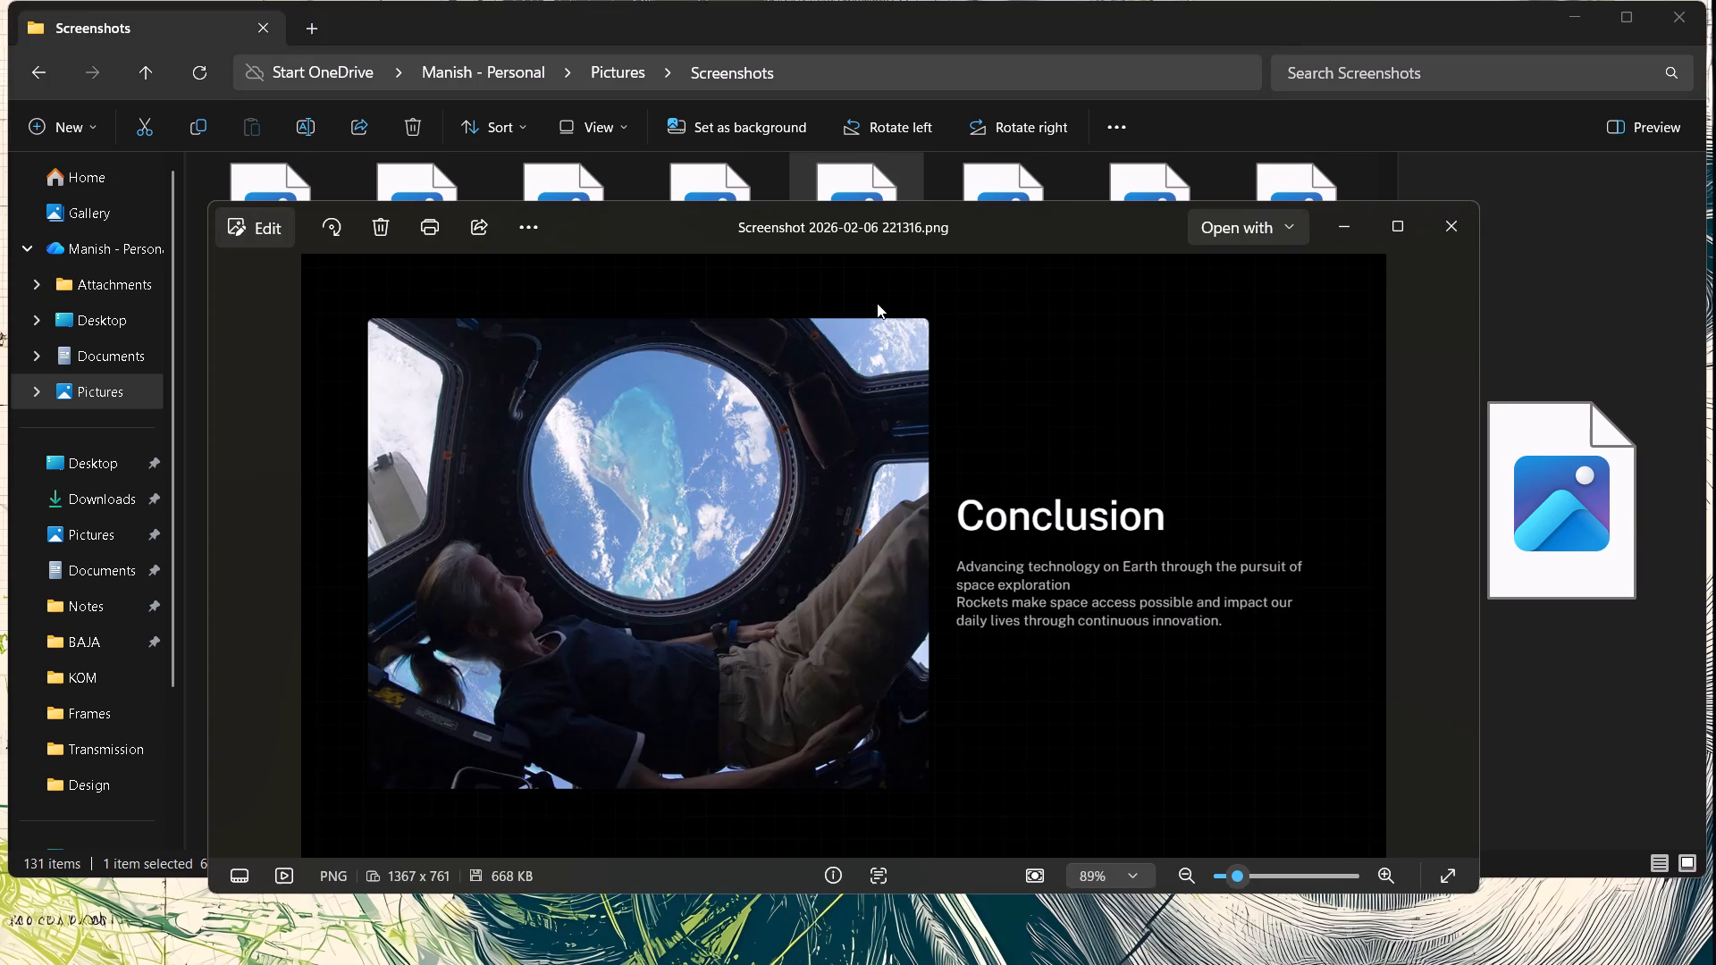
pyautogui.click(1468, 232)
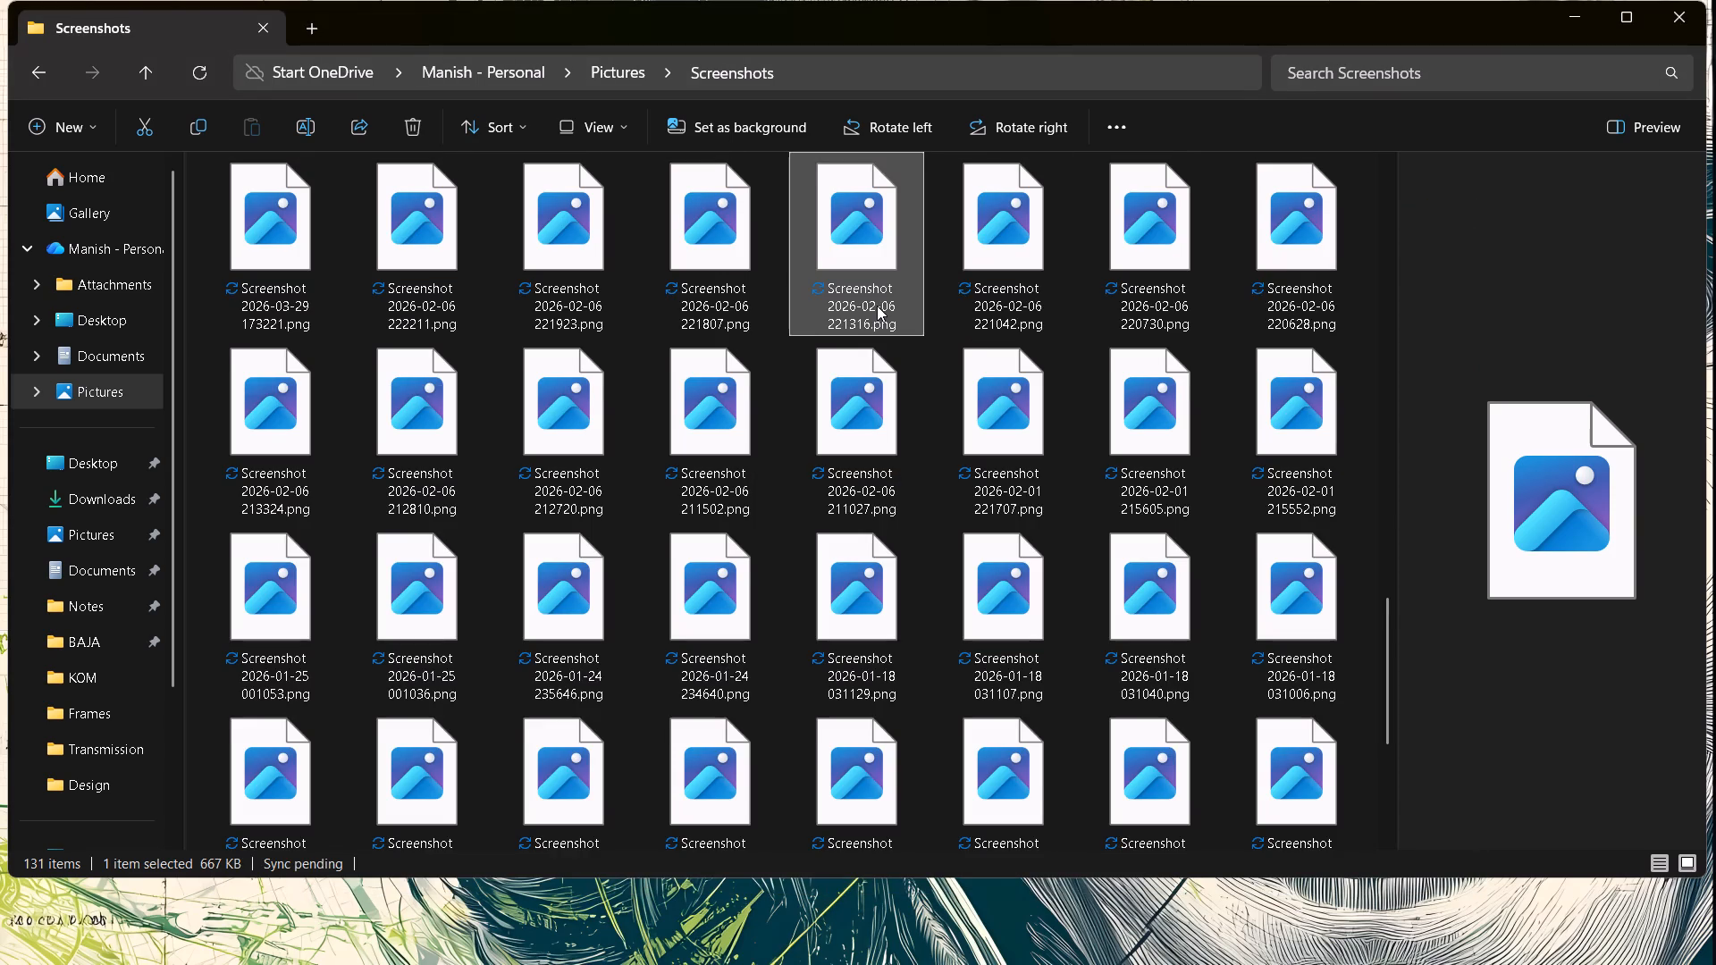
pyautogui.scroll(3, 877, 306)
pyautogui.doubleClick(869, 306)
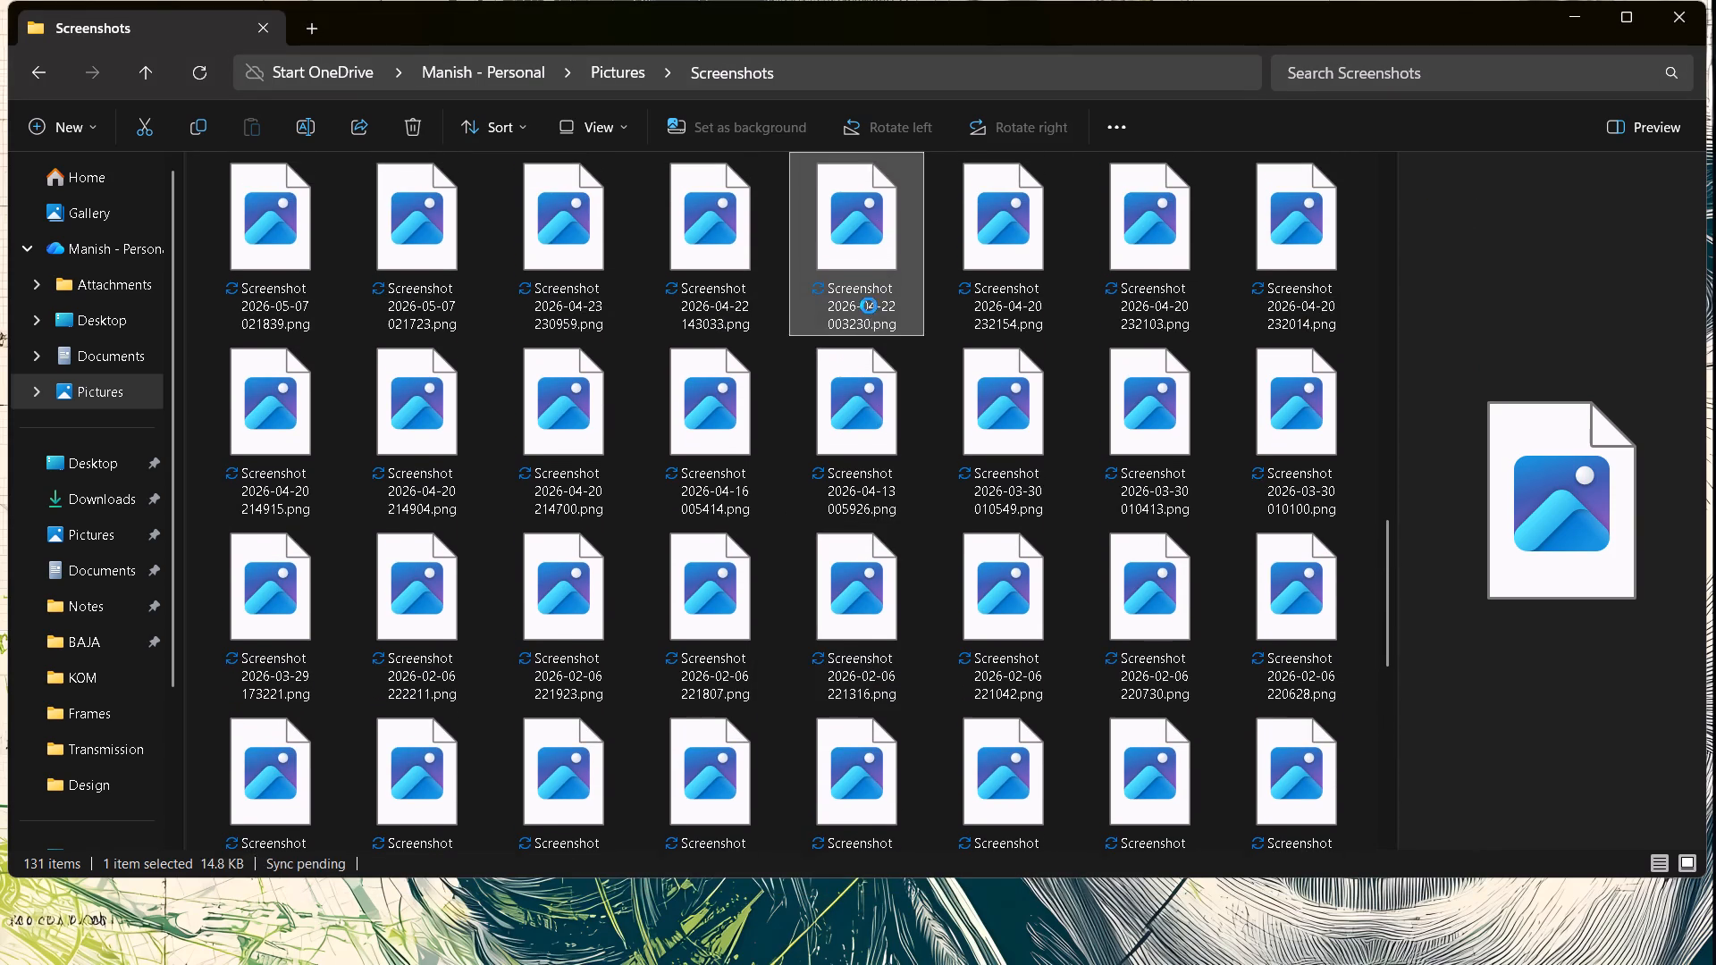
pyautogui.click(1445, 227)
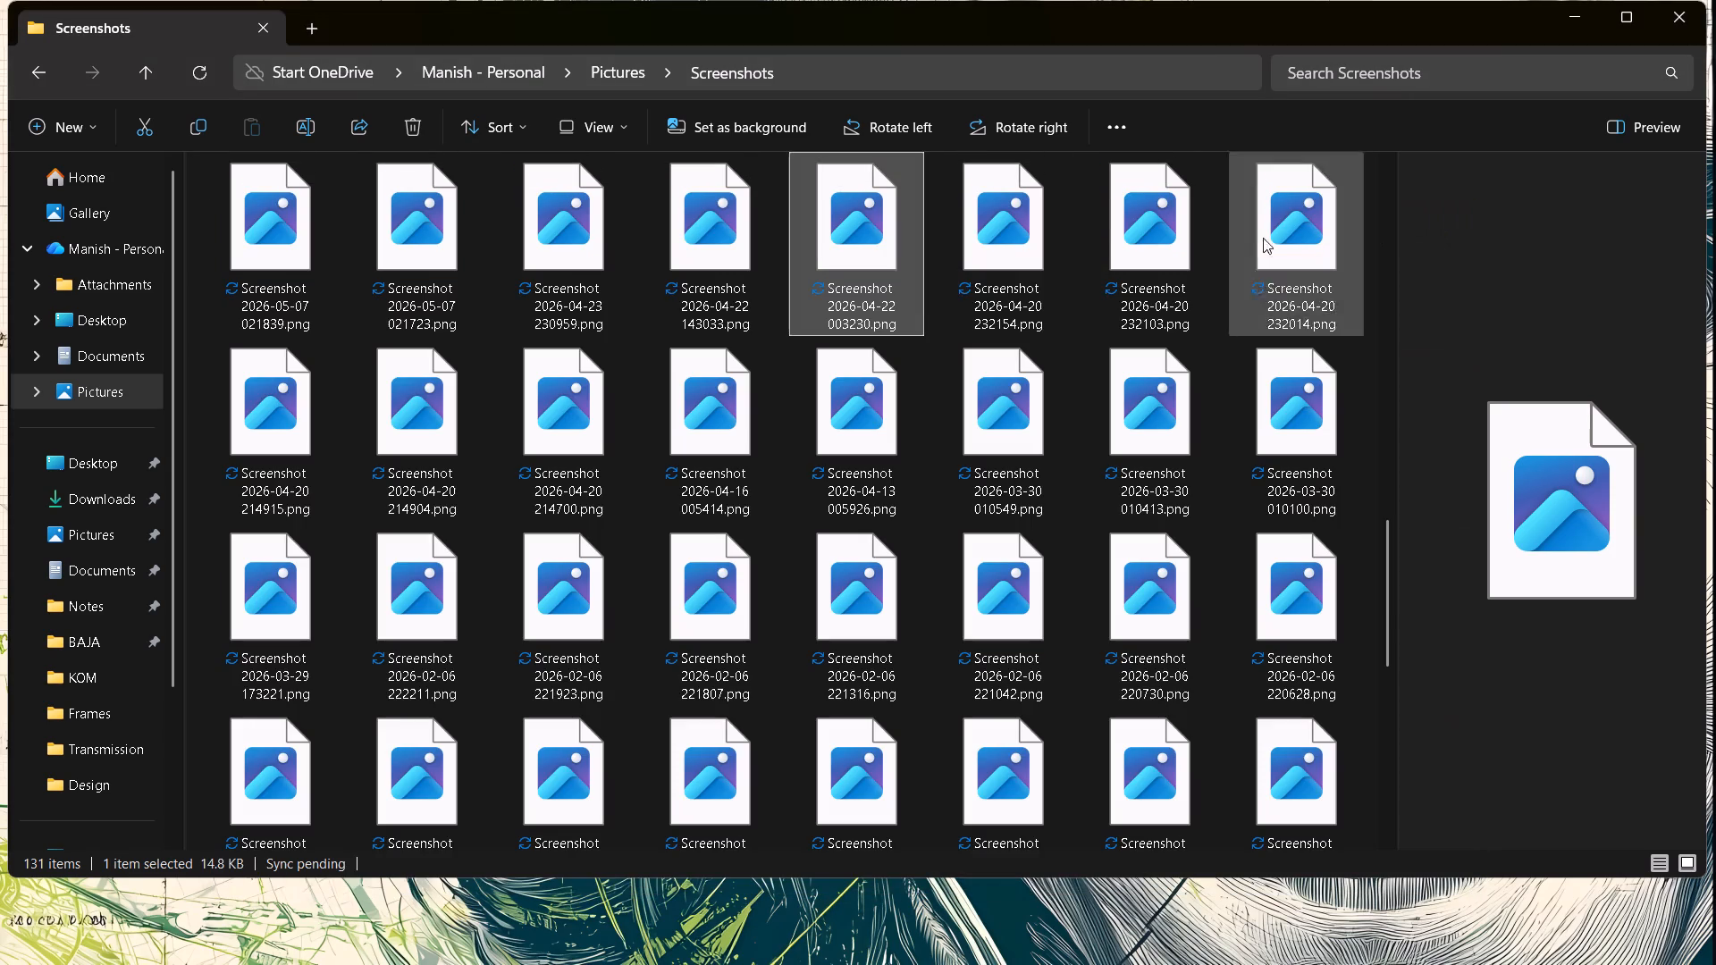
pyautogui.doubleClick(1047, 235)
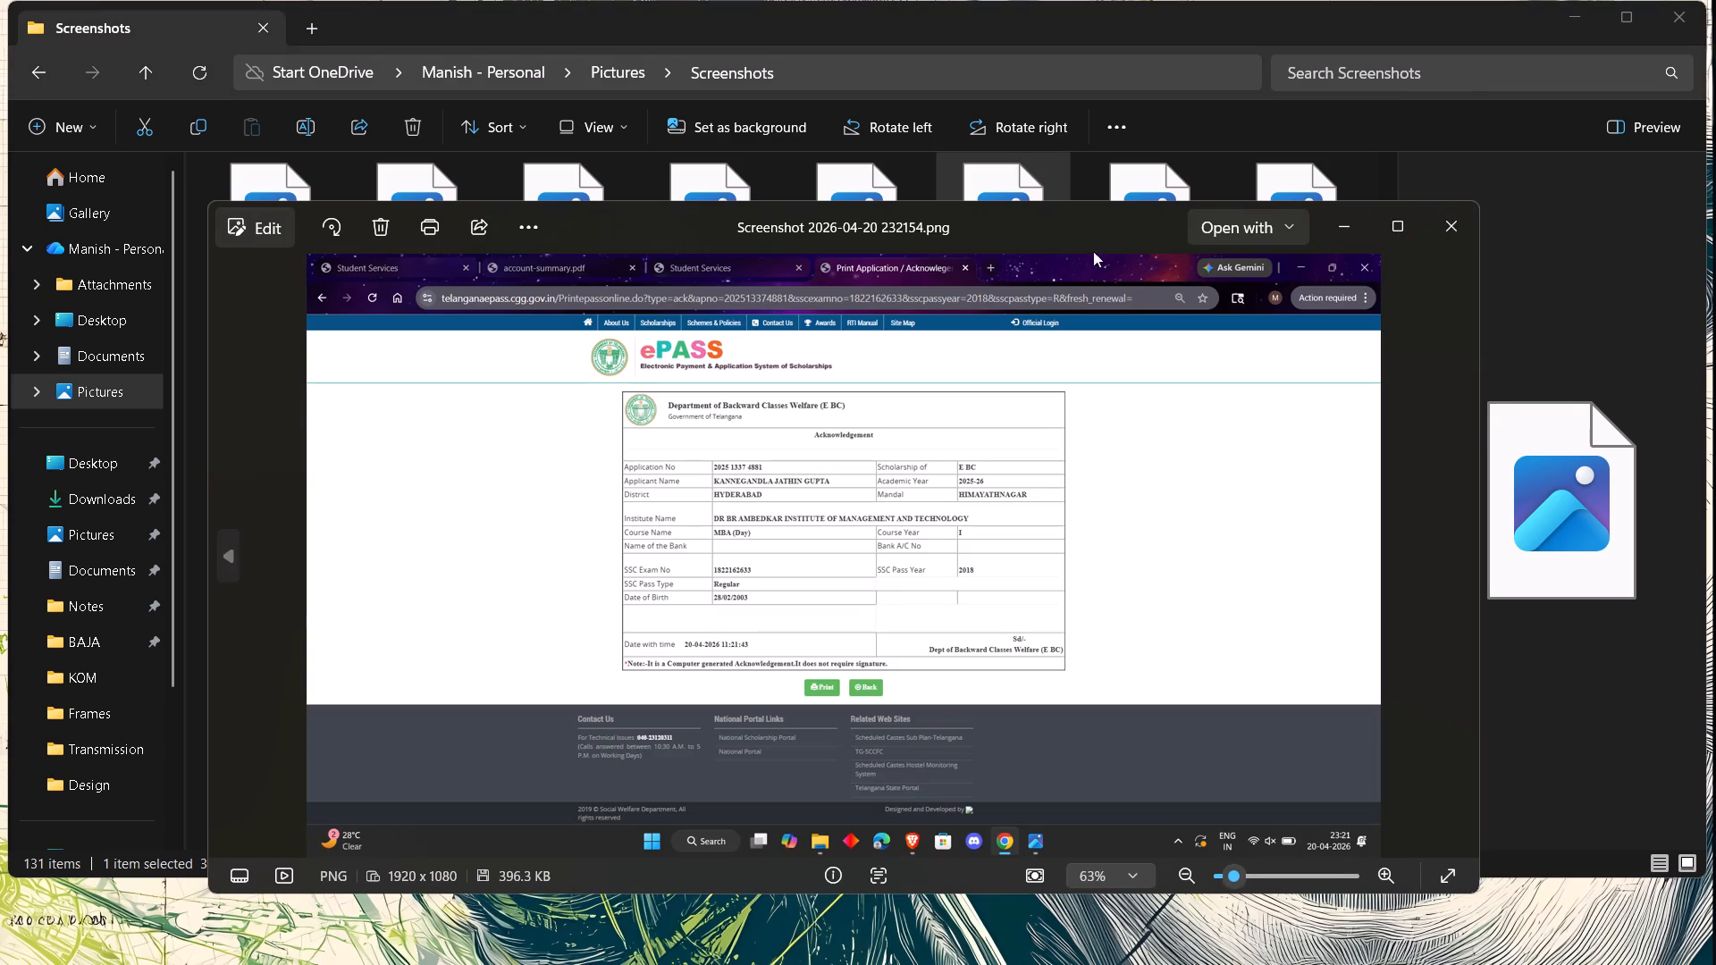
pyautogui.click(1443, 238)
# Go back to the newest files in the Screenshots folder and open Screenshot 2026-07-17 213354.png to examine it.
pyautogui.scroll(8, 1102, 340)
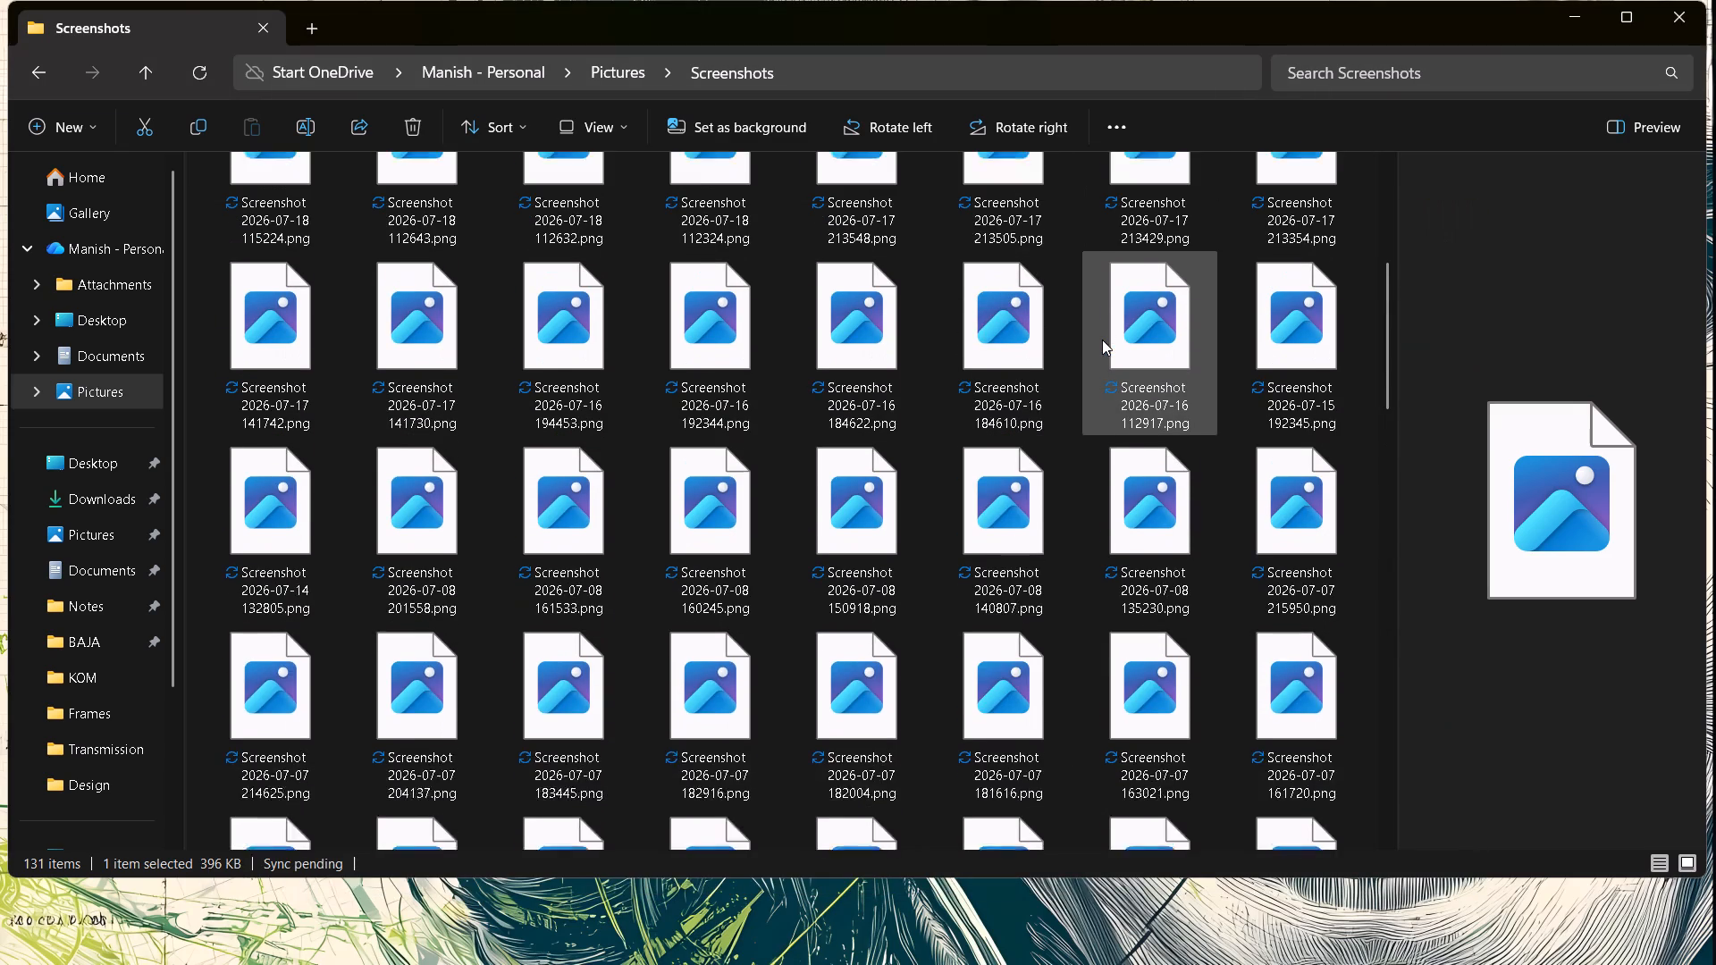
pyautogui.scroll(20, 1102, 340)
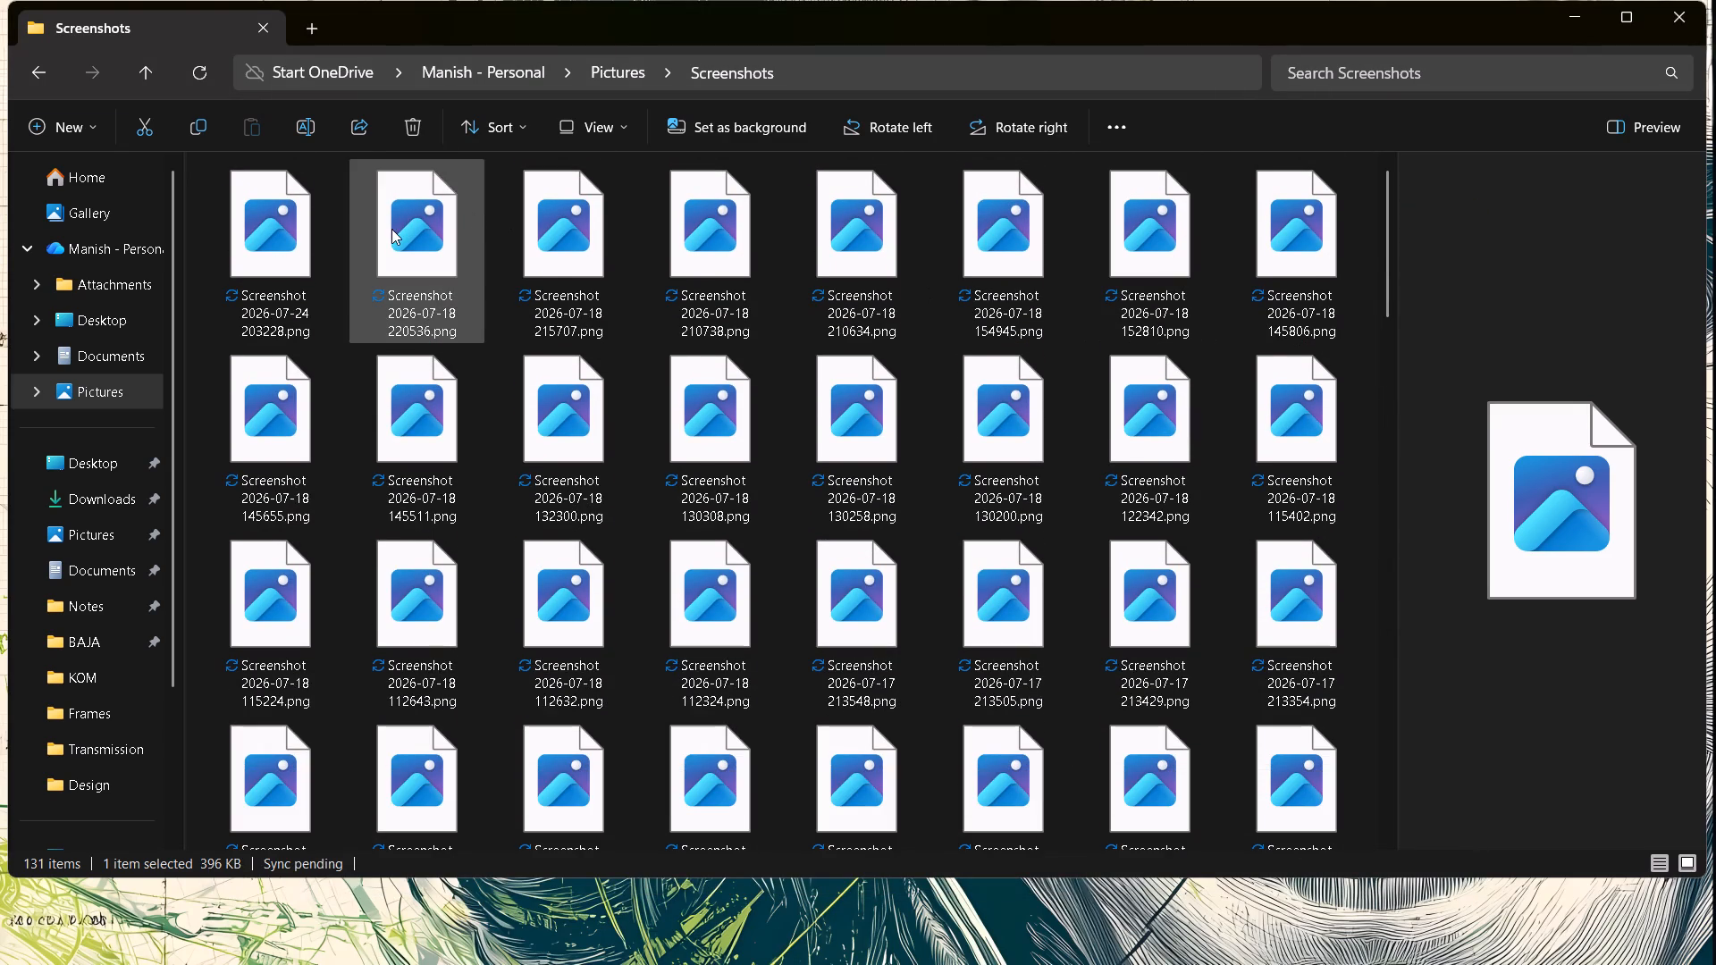
pyautogui.moveTo(263, 222); pyautogui.dragTo(331, 278)
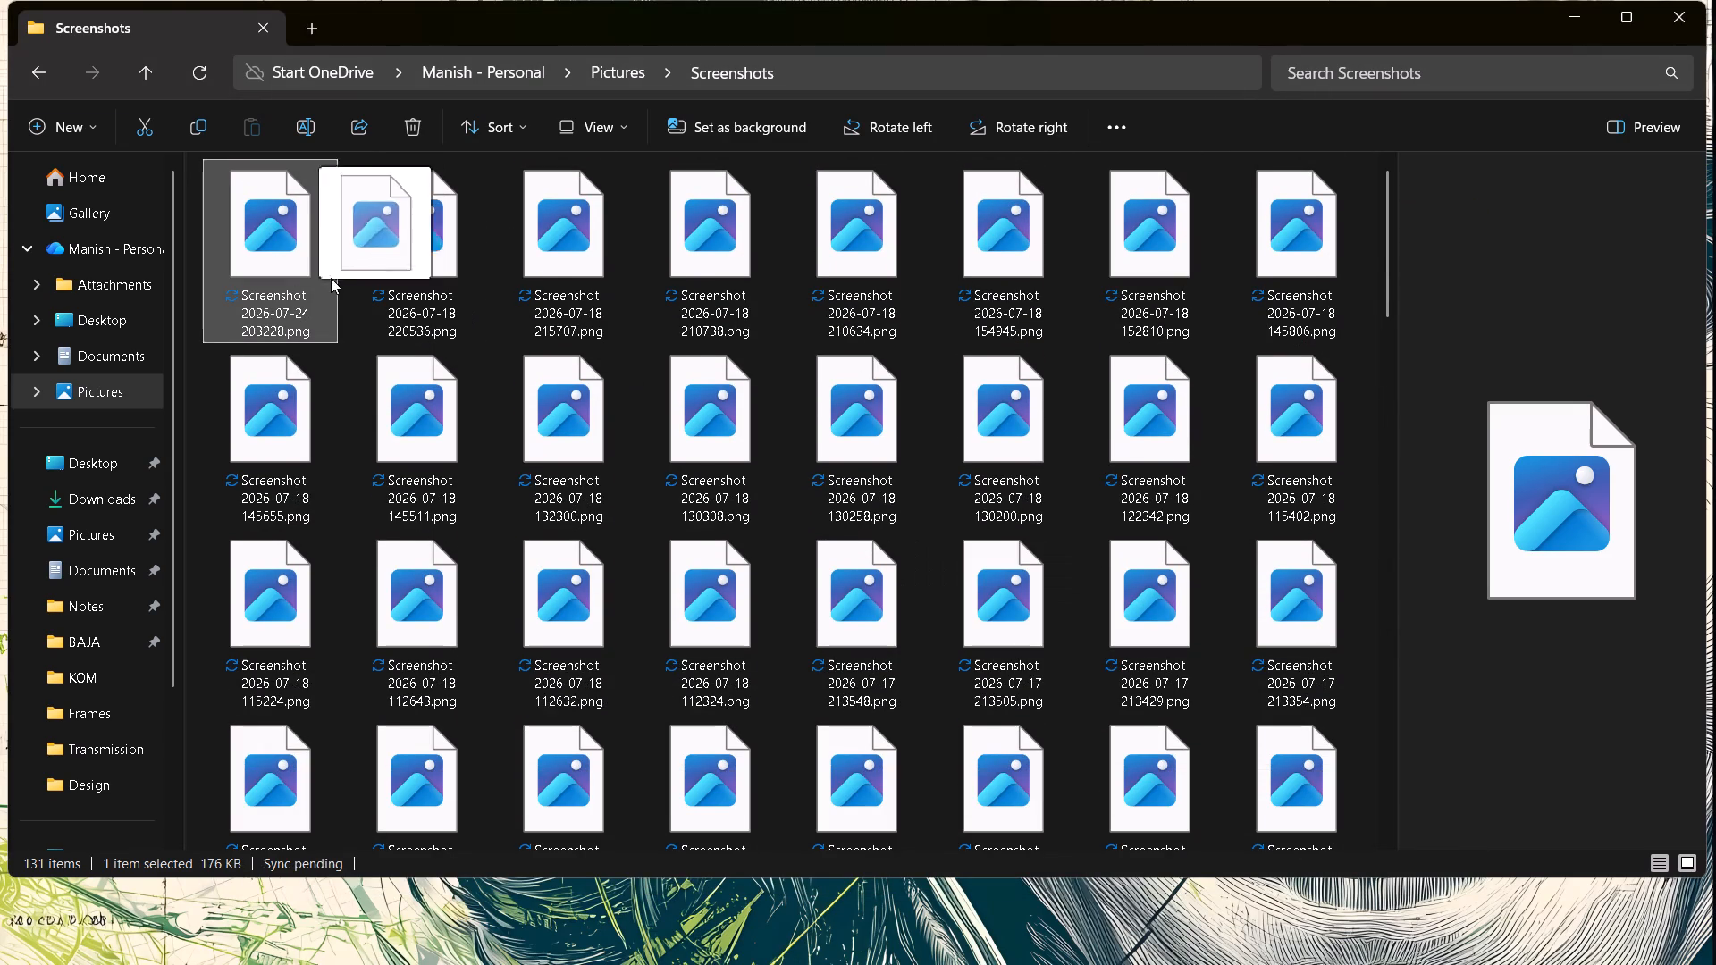
pyautogui.moveTo(331, 278); pyautogui.dragTo(315, 281)
pyautogui.moveTo(1468, 174); pyautogui.dragTo(571, 427)
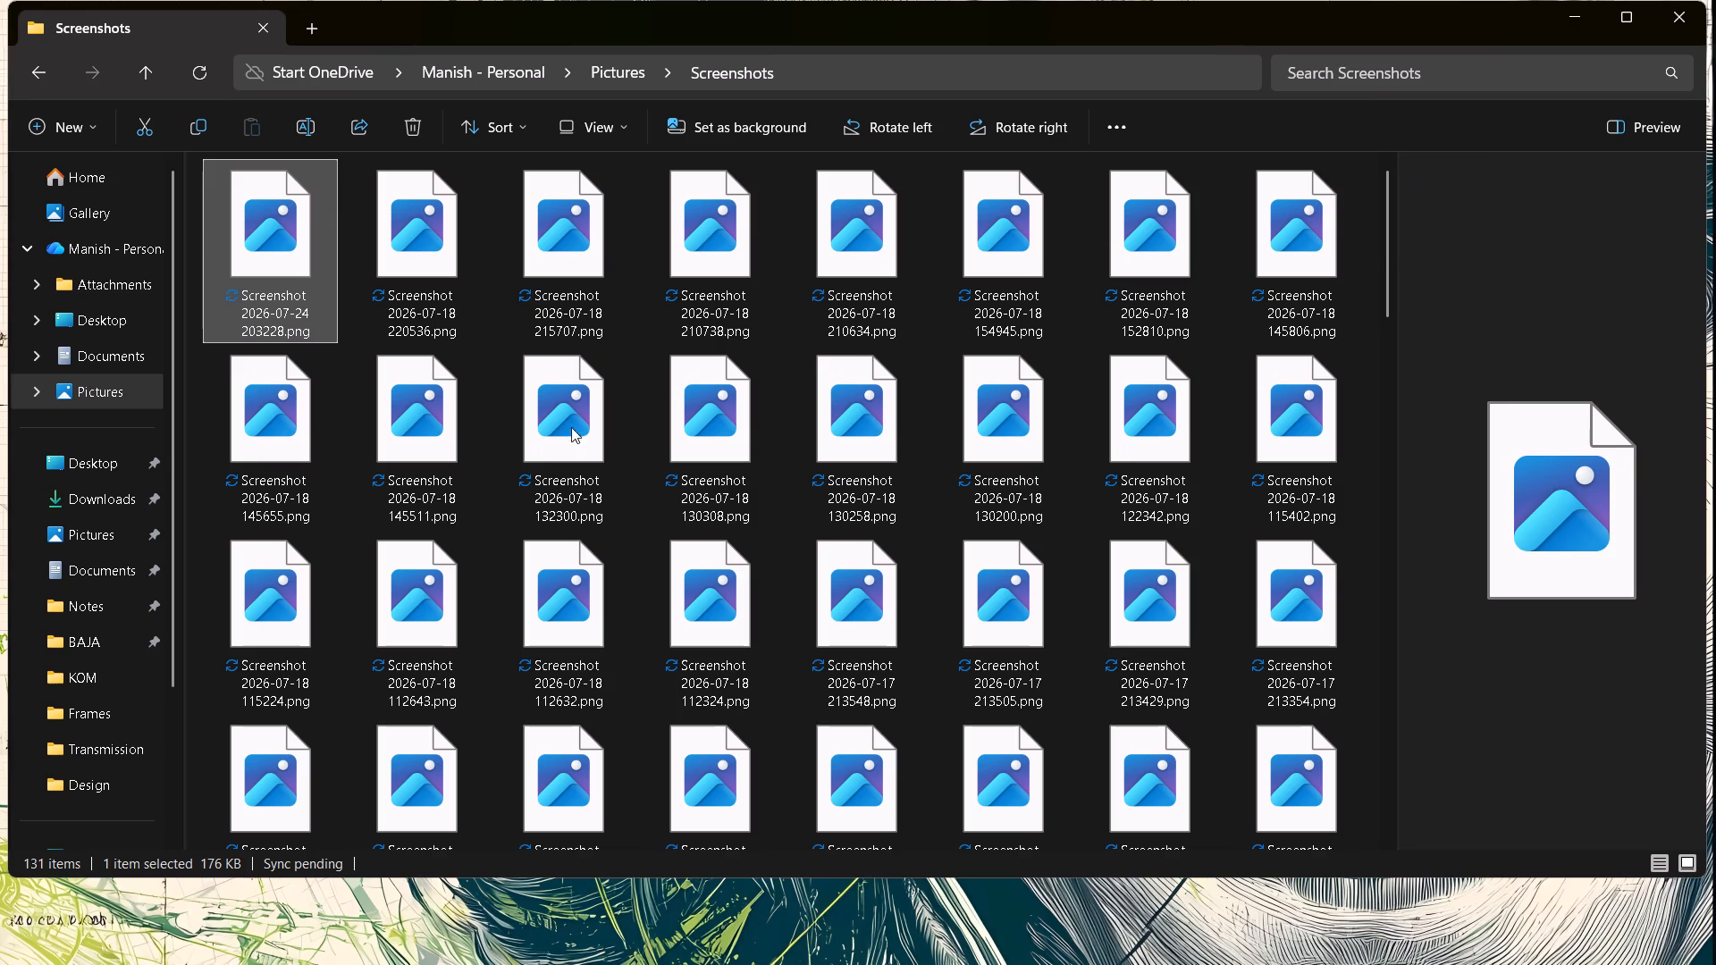
pyautogui.moveTo(571, 427); pyautogui.dragTo(1262, 399)
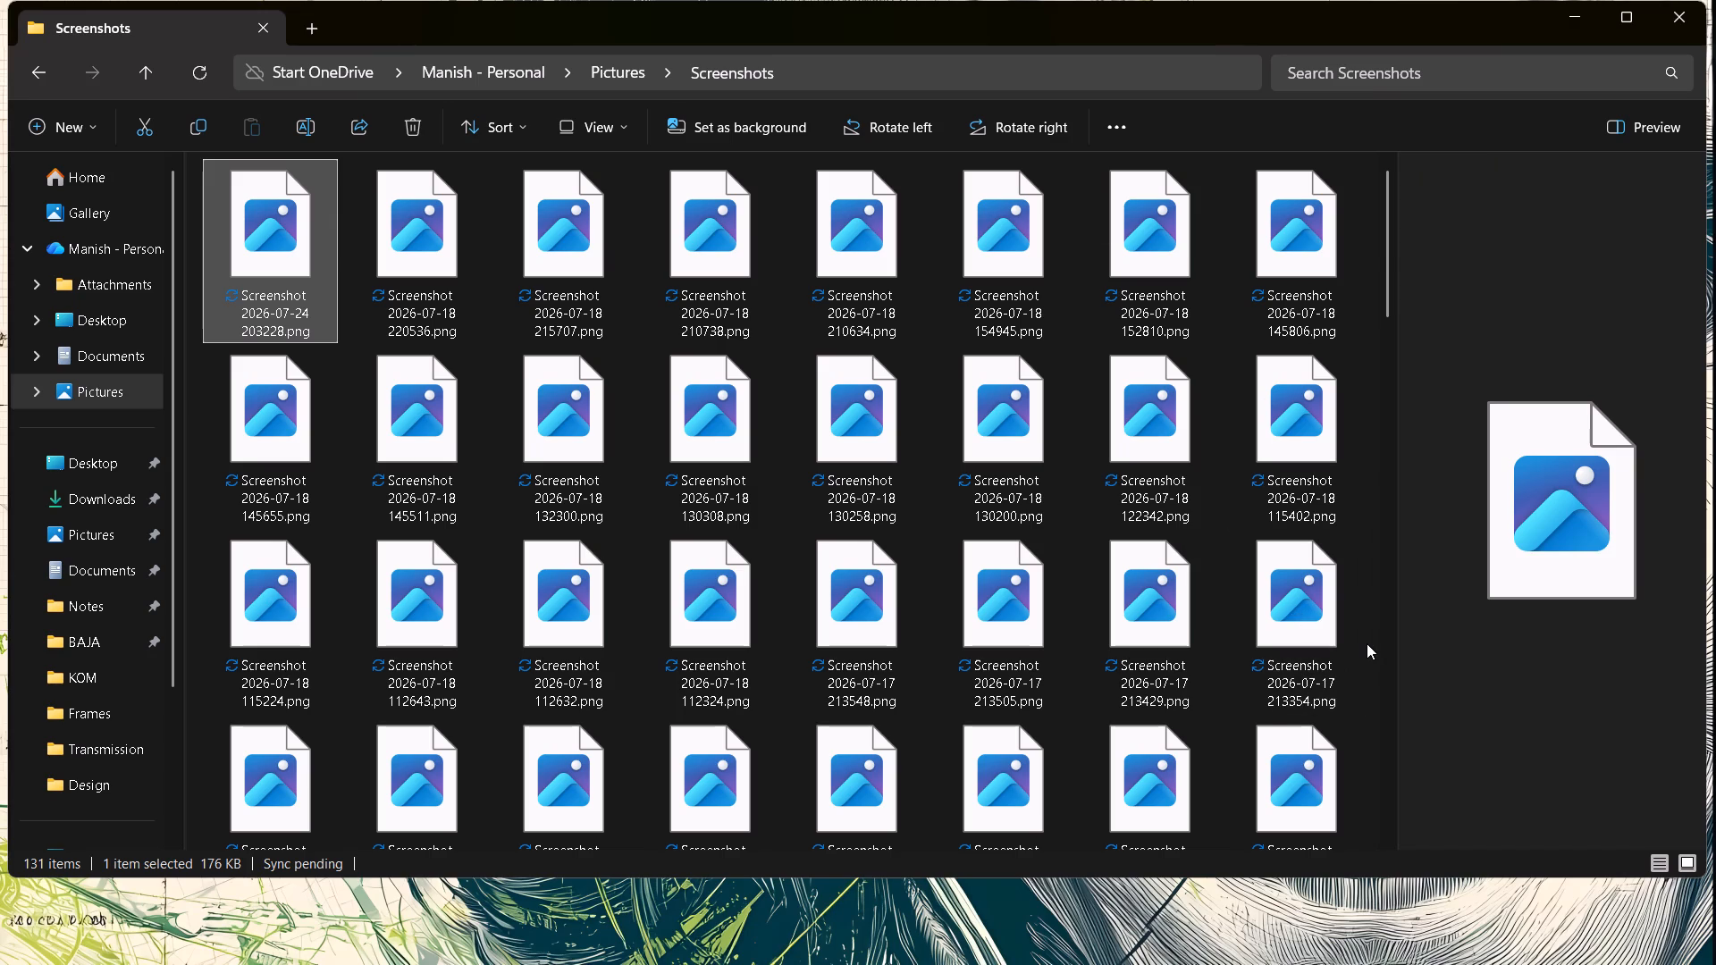
pyautogui.click(1367, 643)
pyautogui.moveTo(1367, 643); pyautogui.dragTo(1328, 637)
pyautogui.doubleClick(1328, 637)
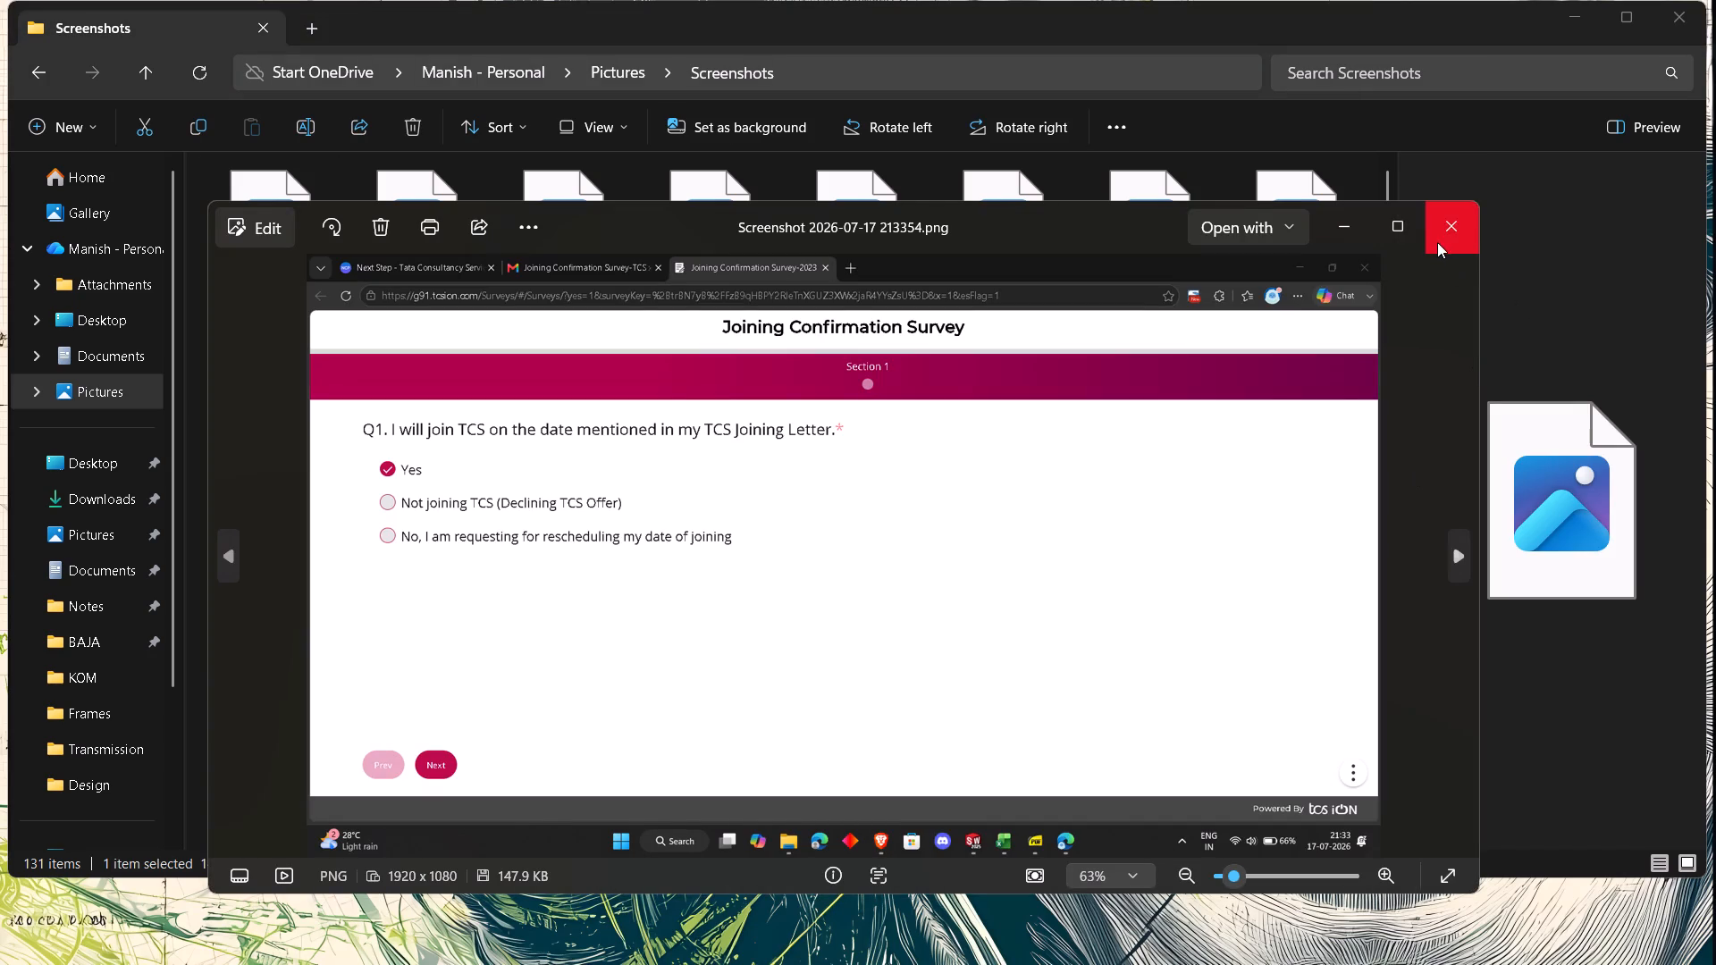
pyautogui.click(1438, 241)
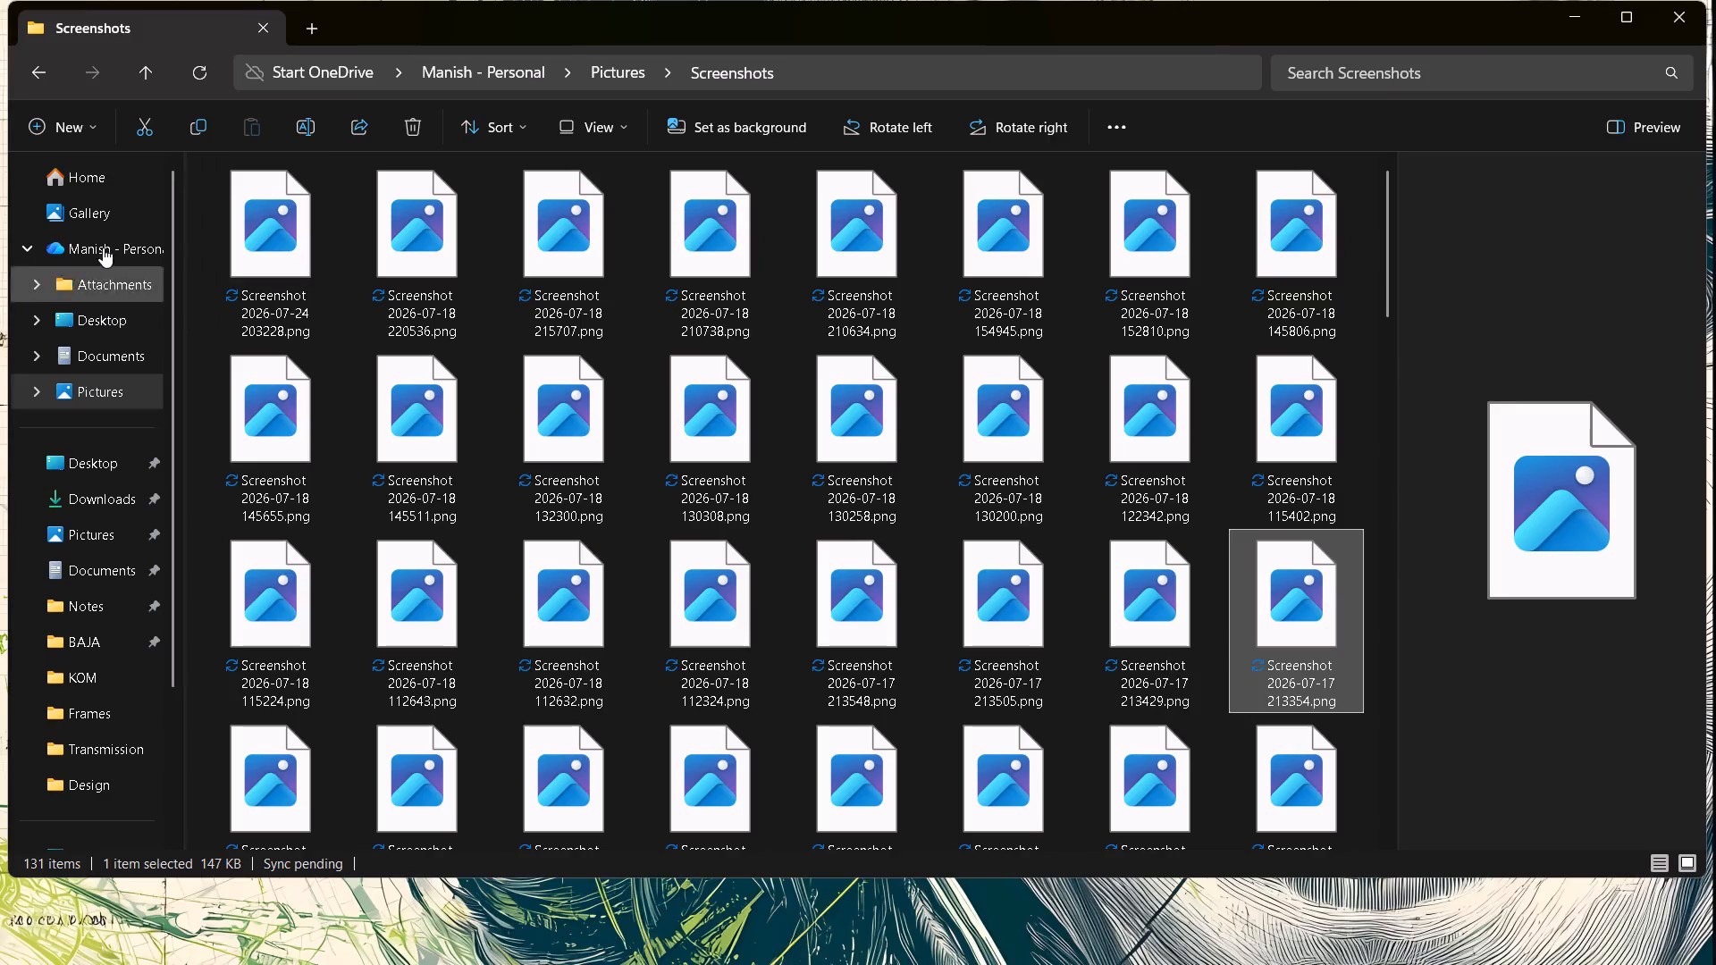
pyautogui.click(106, 208)
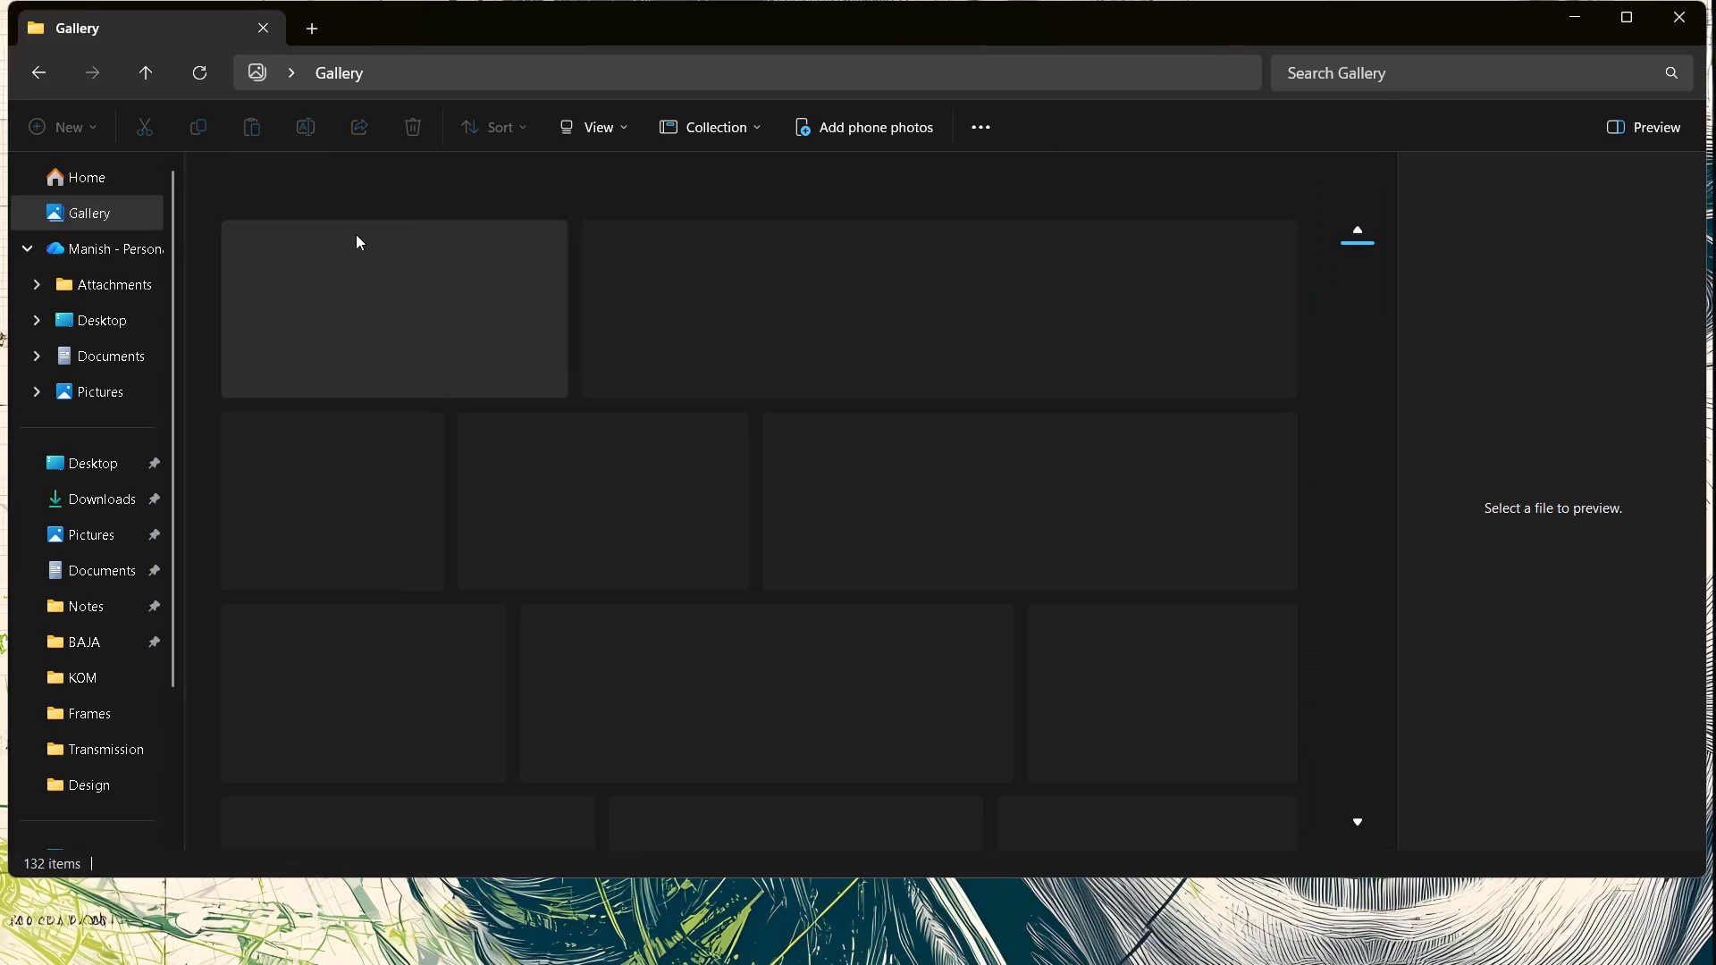
pyautogui.scroll(-7, 566, 423)
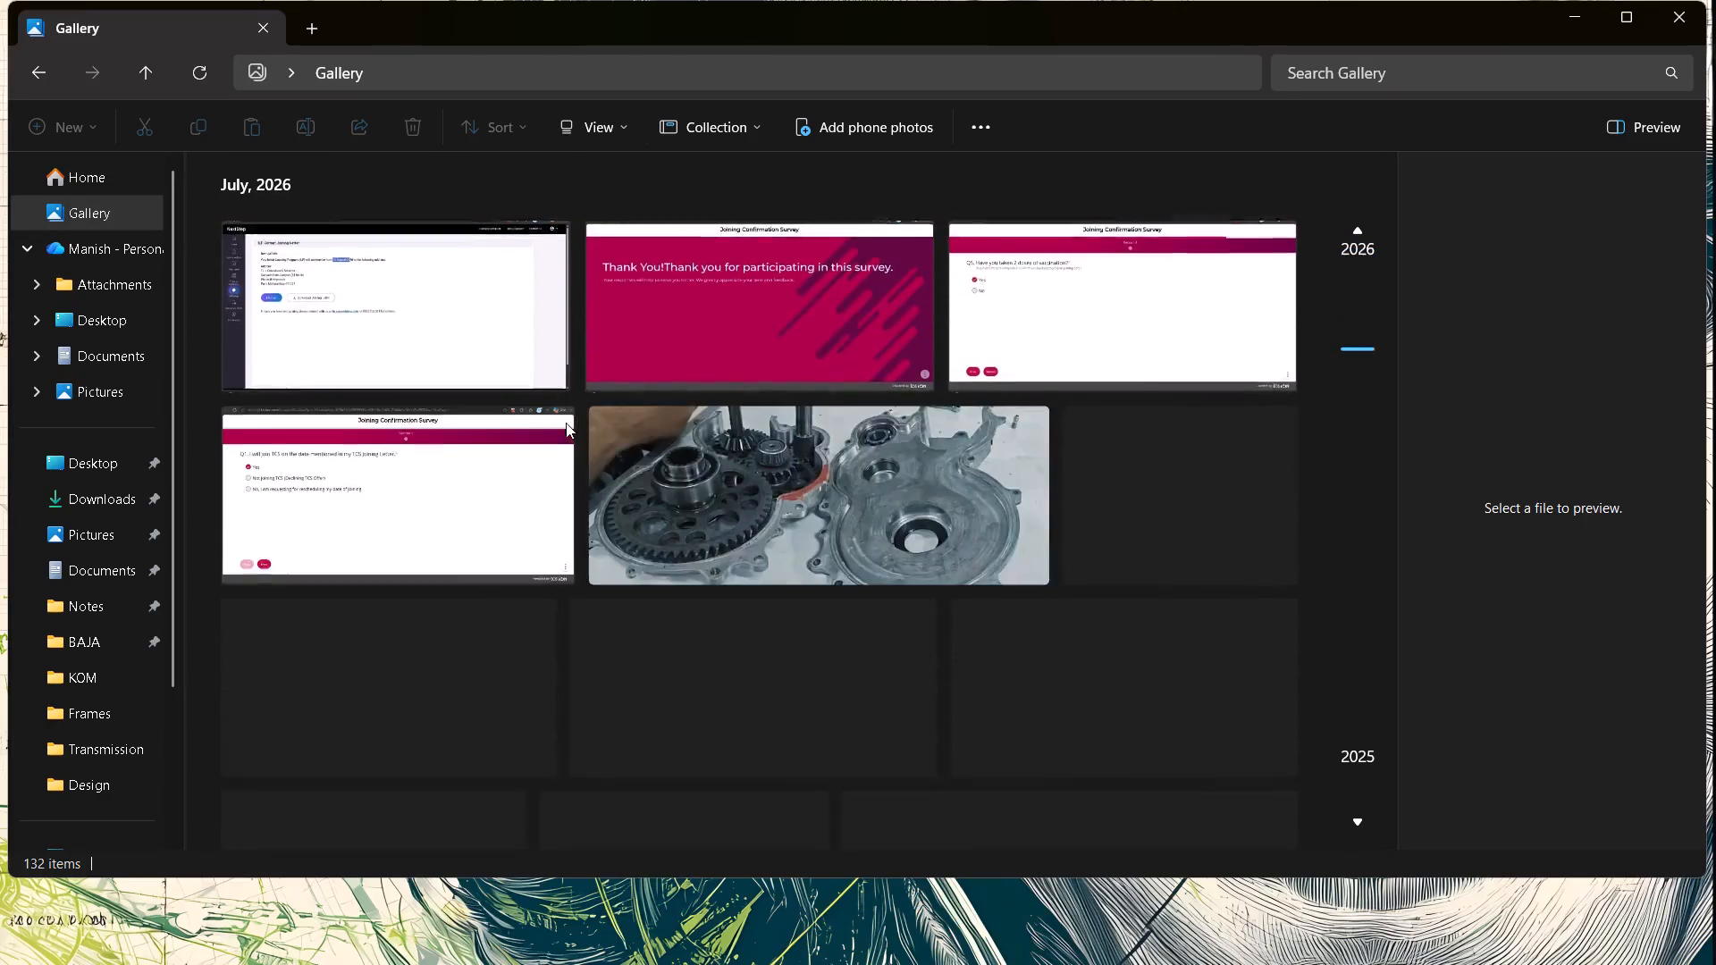
pyautogui.scroll(4, 566, 423)
pyautogui.scroll(-1, 566, 423)
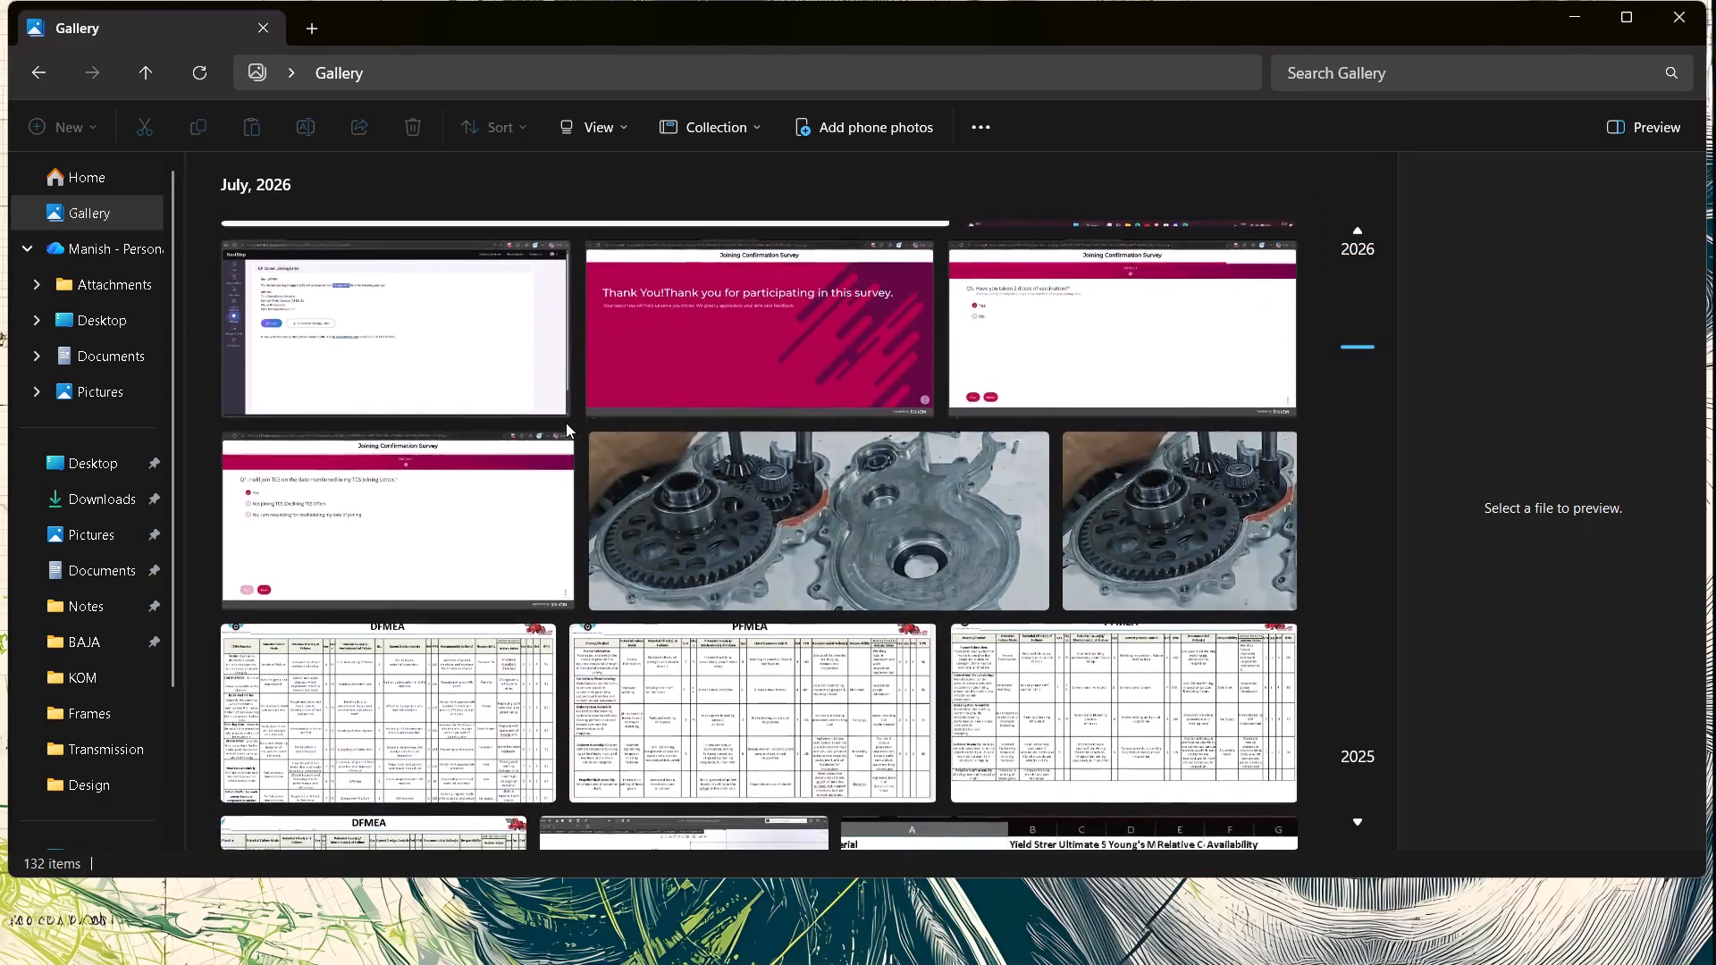
pyautogui.scroll(-6, 566, 423)
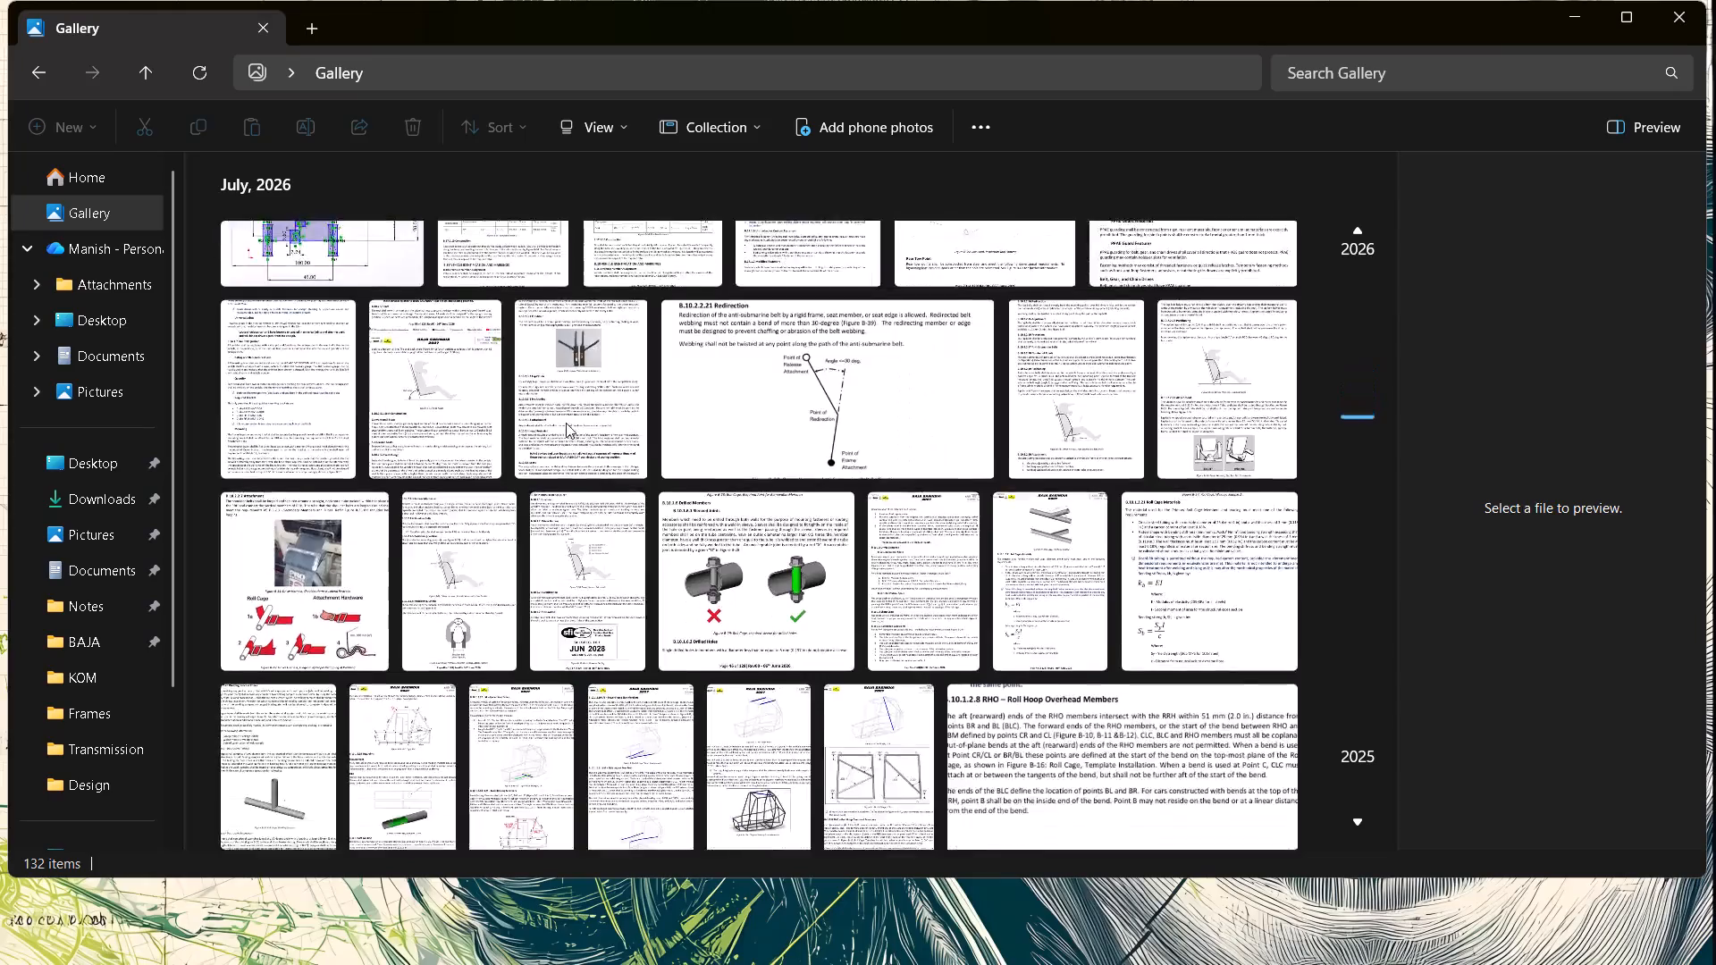
pyautogui.scroll(-4, 566, 423)
pyautogui.scroll(2, 566, 423)
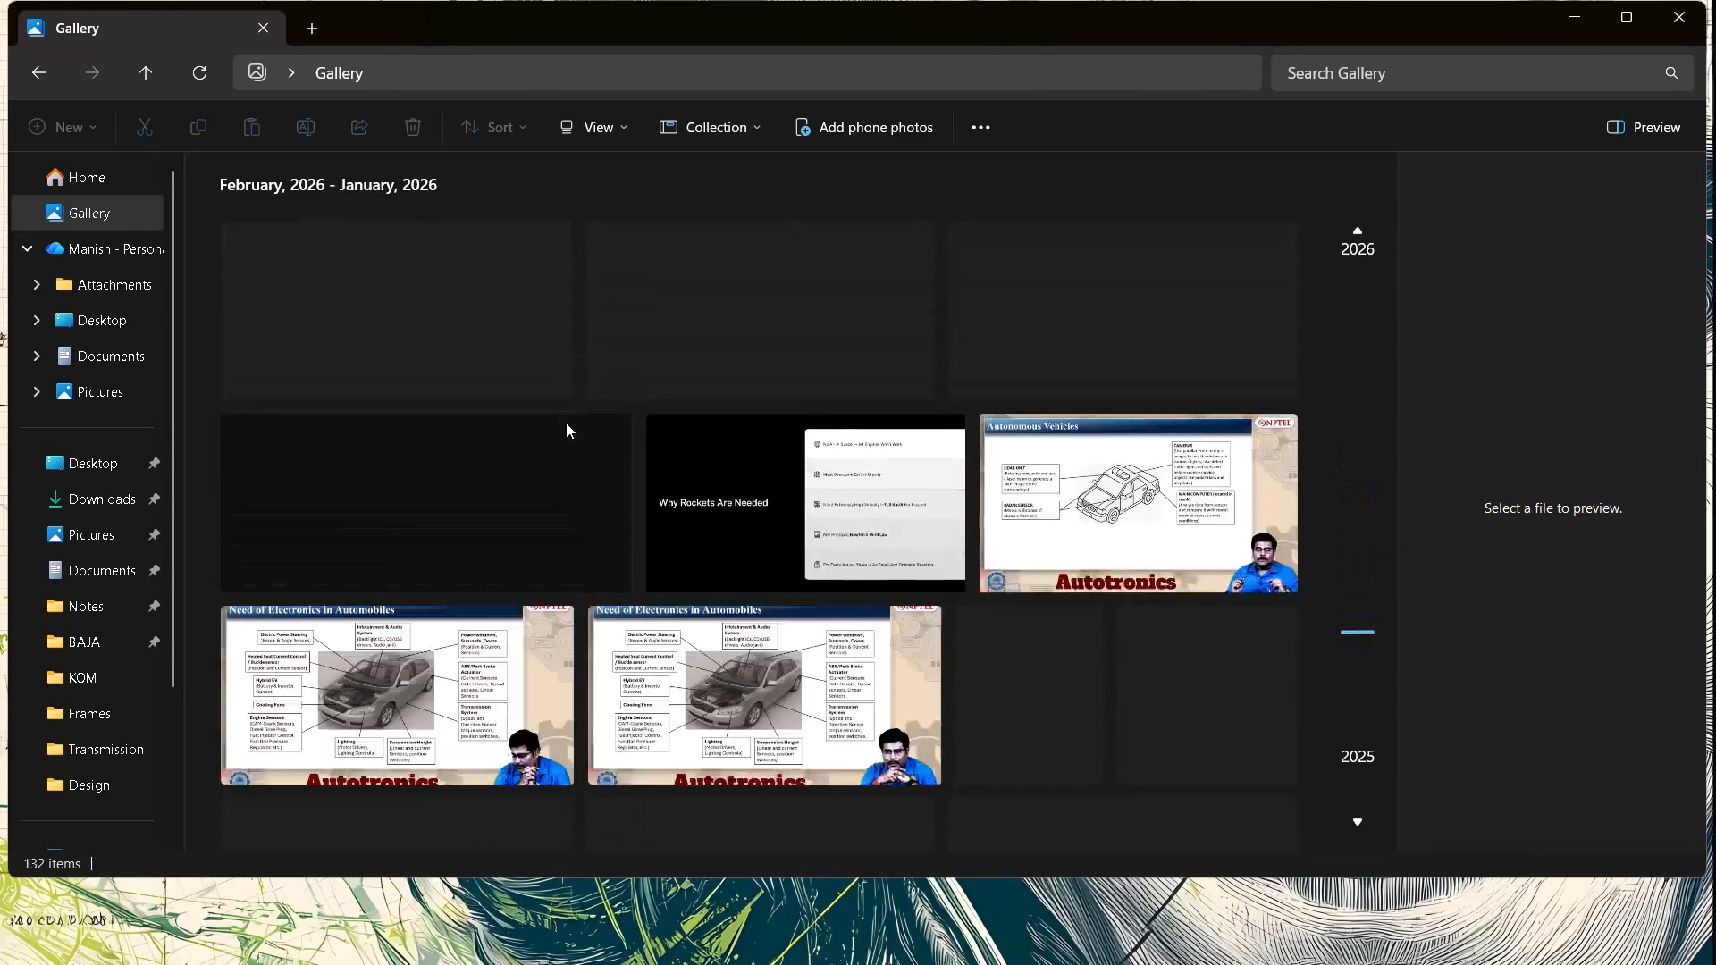
pyautogui.scroll(5, 566, 423)
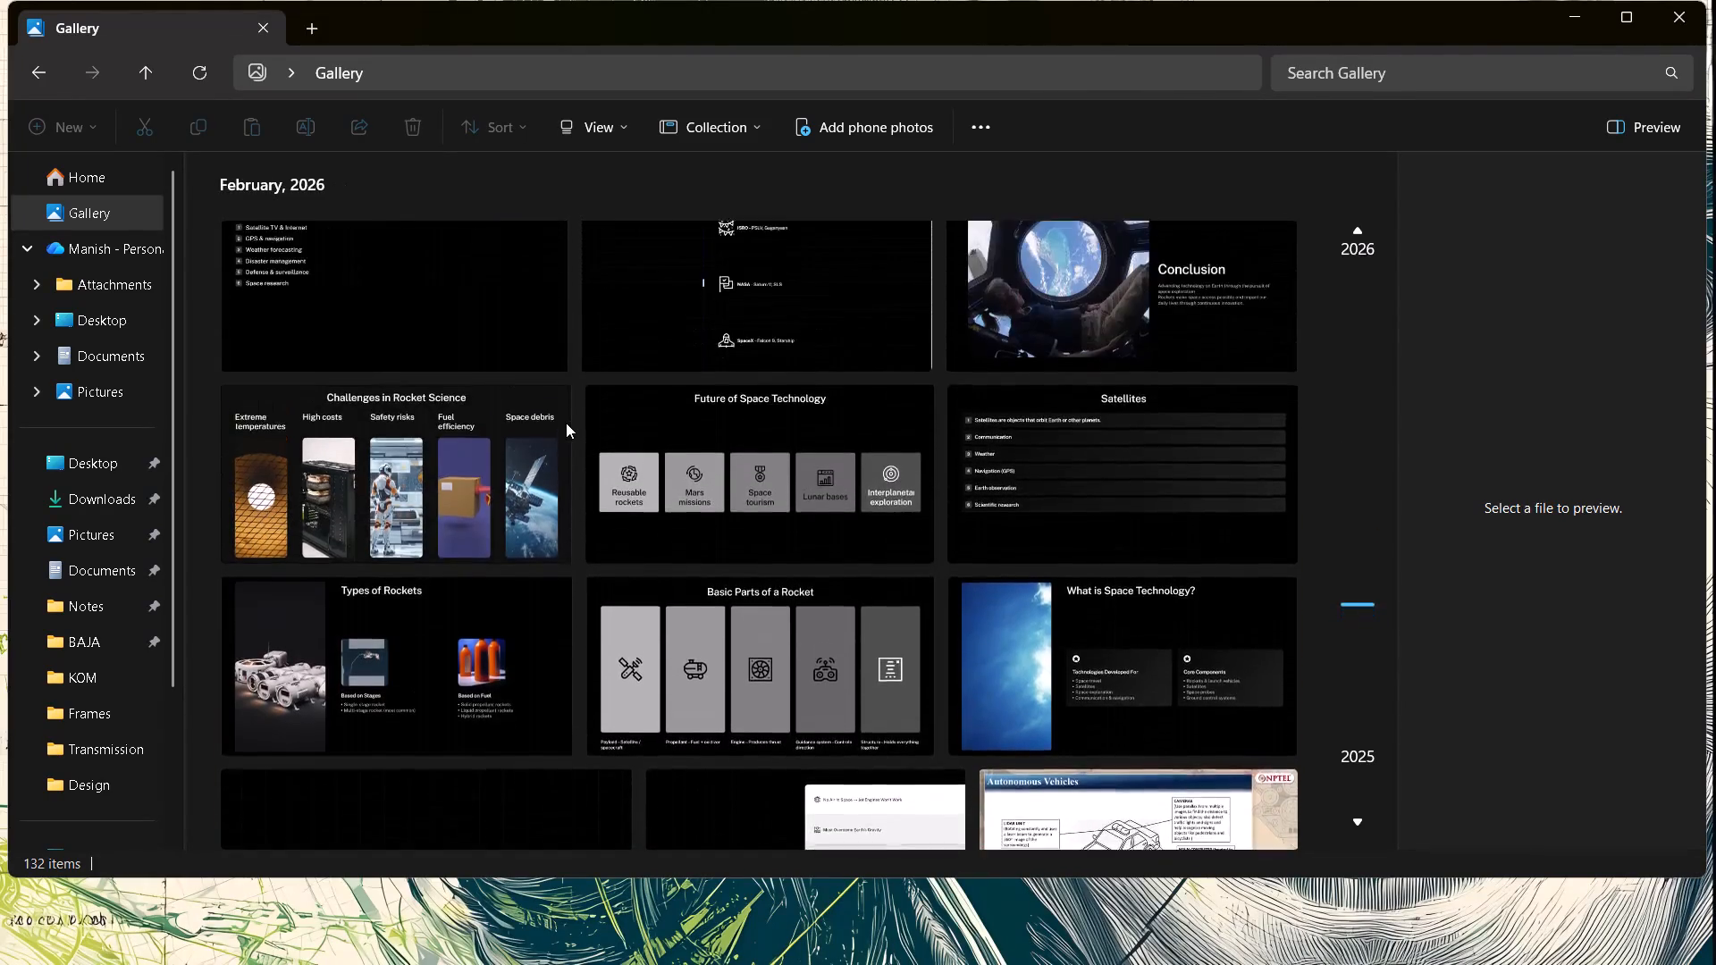
pyautogui.scroll(5, 566, 423)
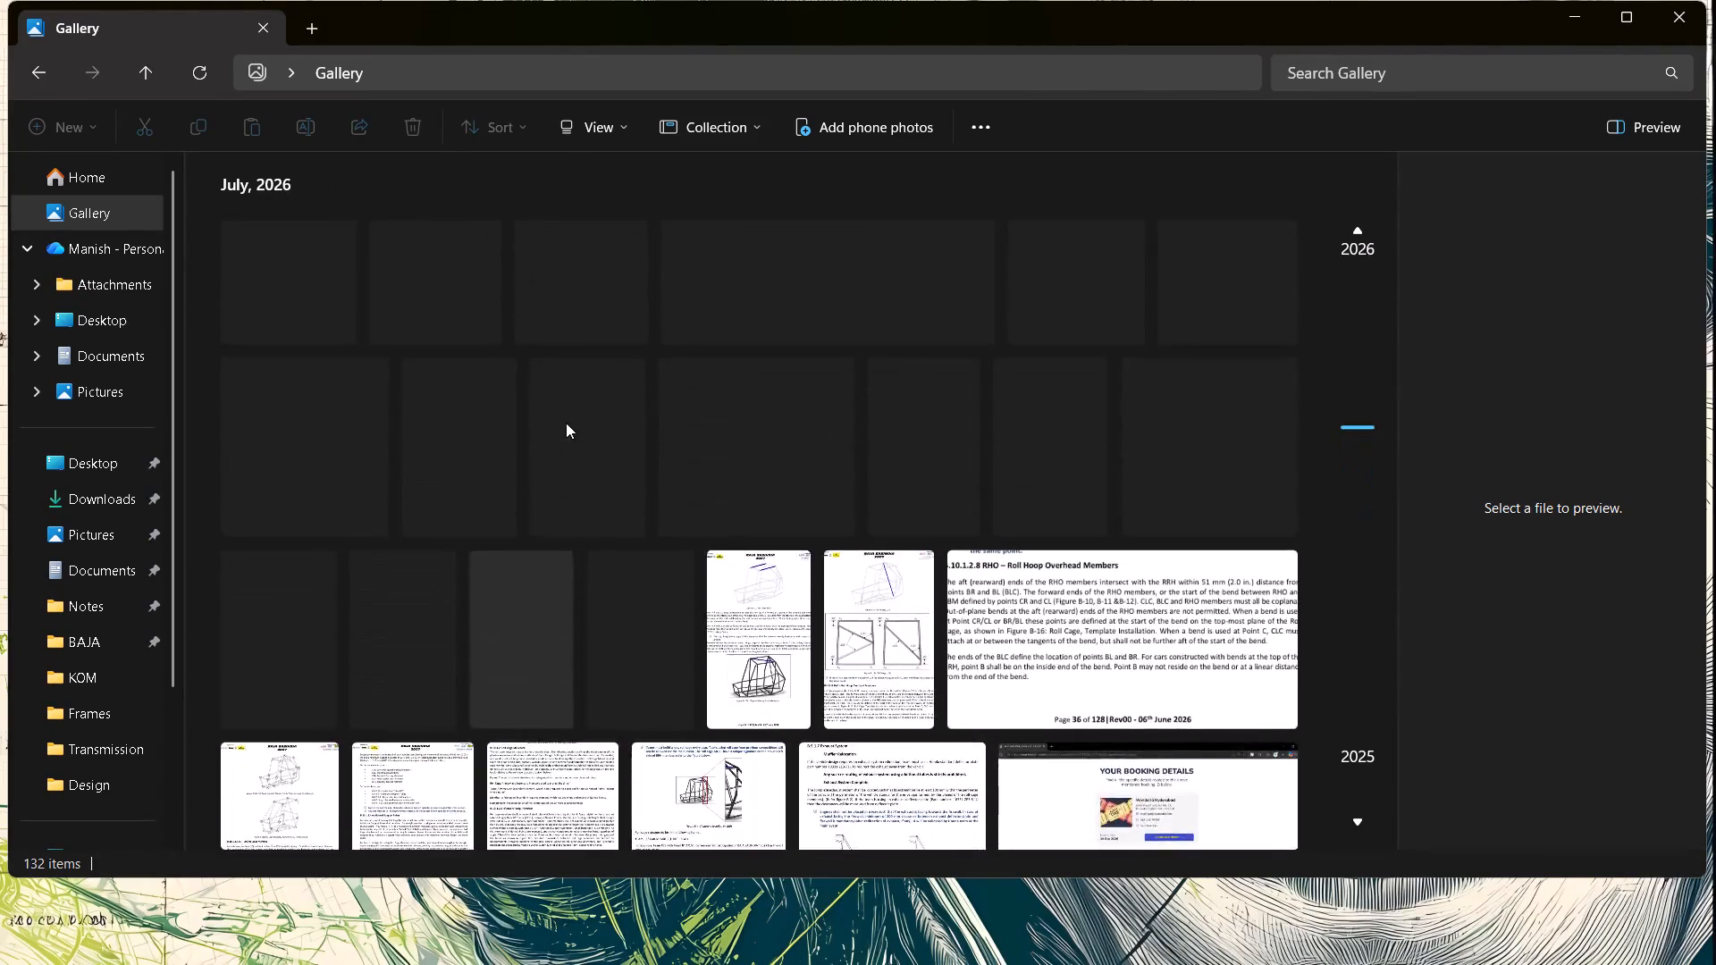
pyautogui.scroll(5, 566, 423)
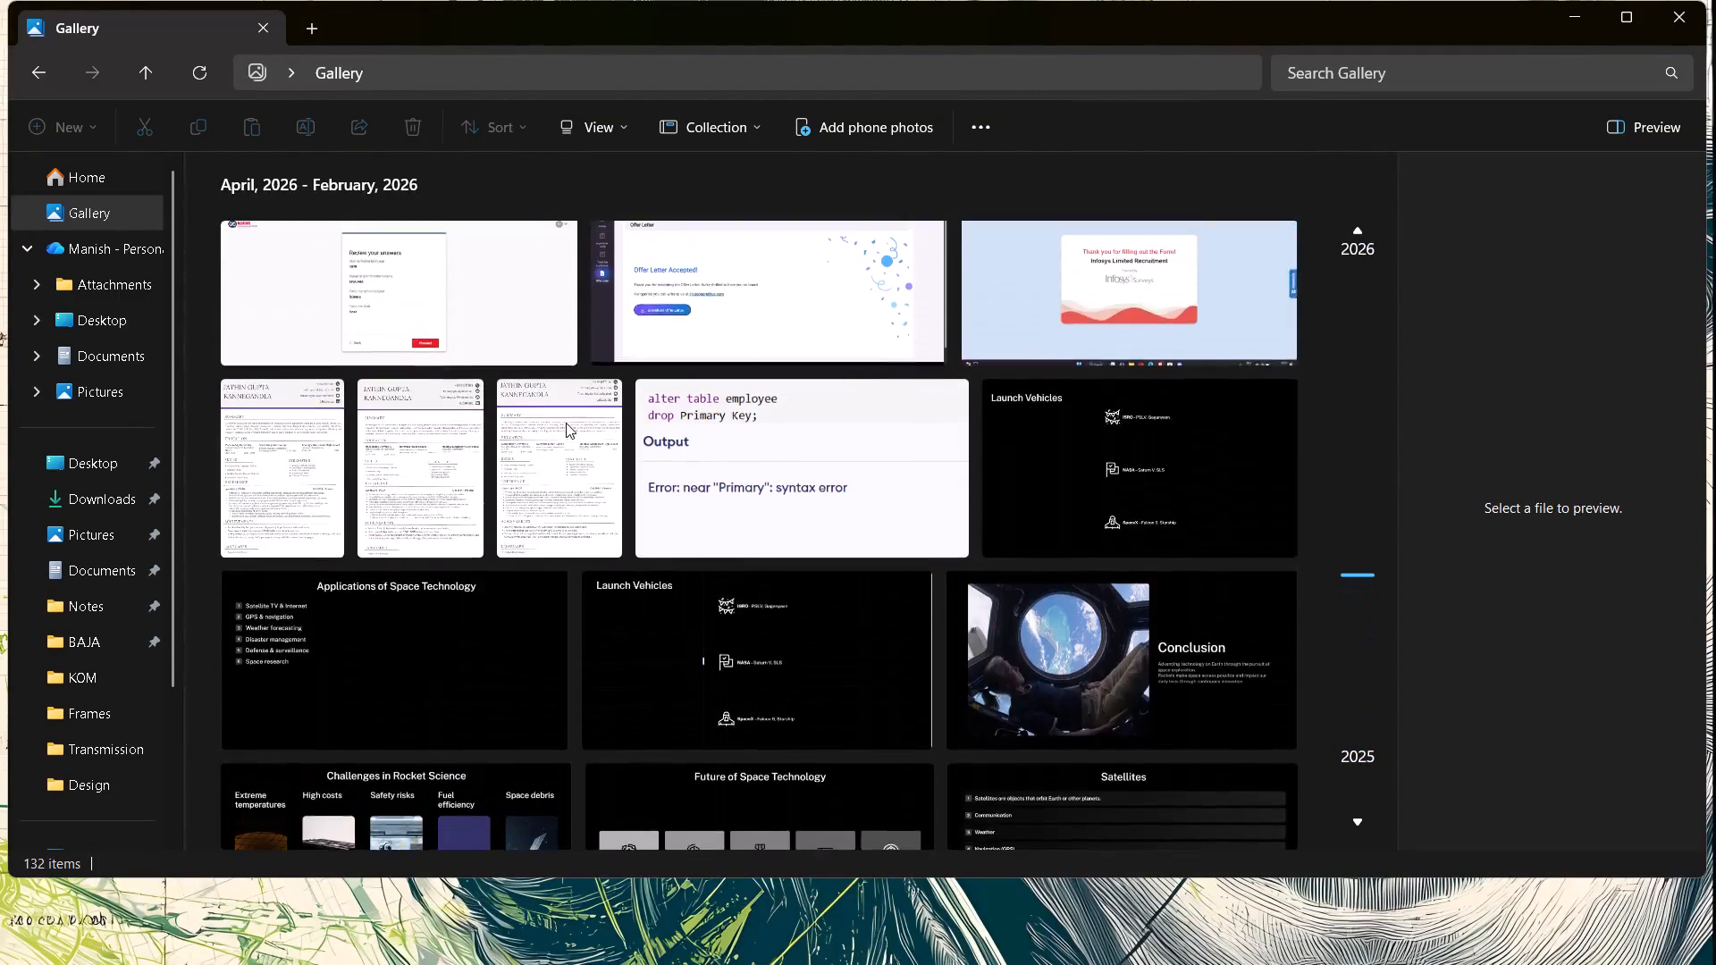
pyautogui.scroll(7, 566, 423)
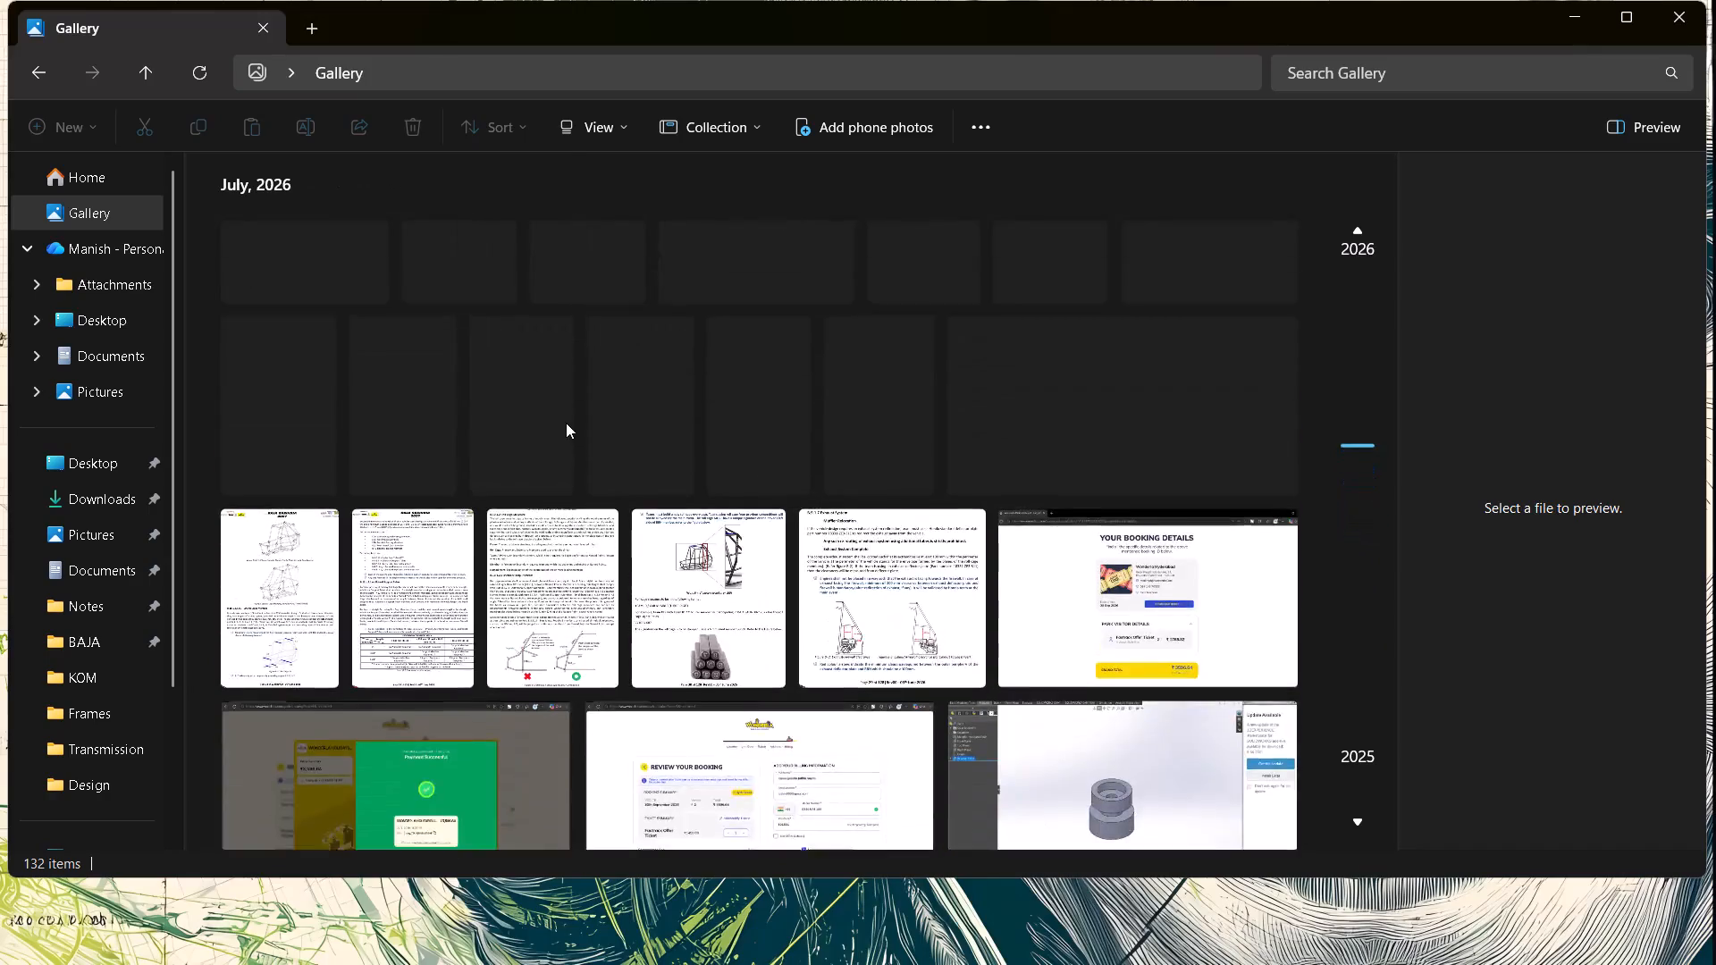
pyautogui.scroll(2, 566, 423)
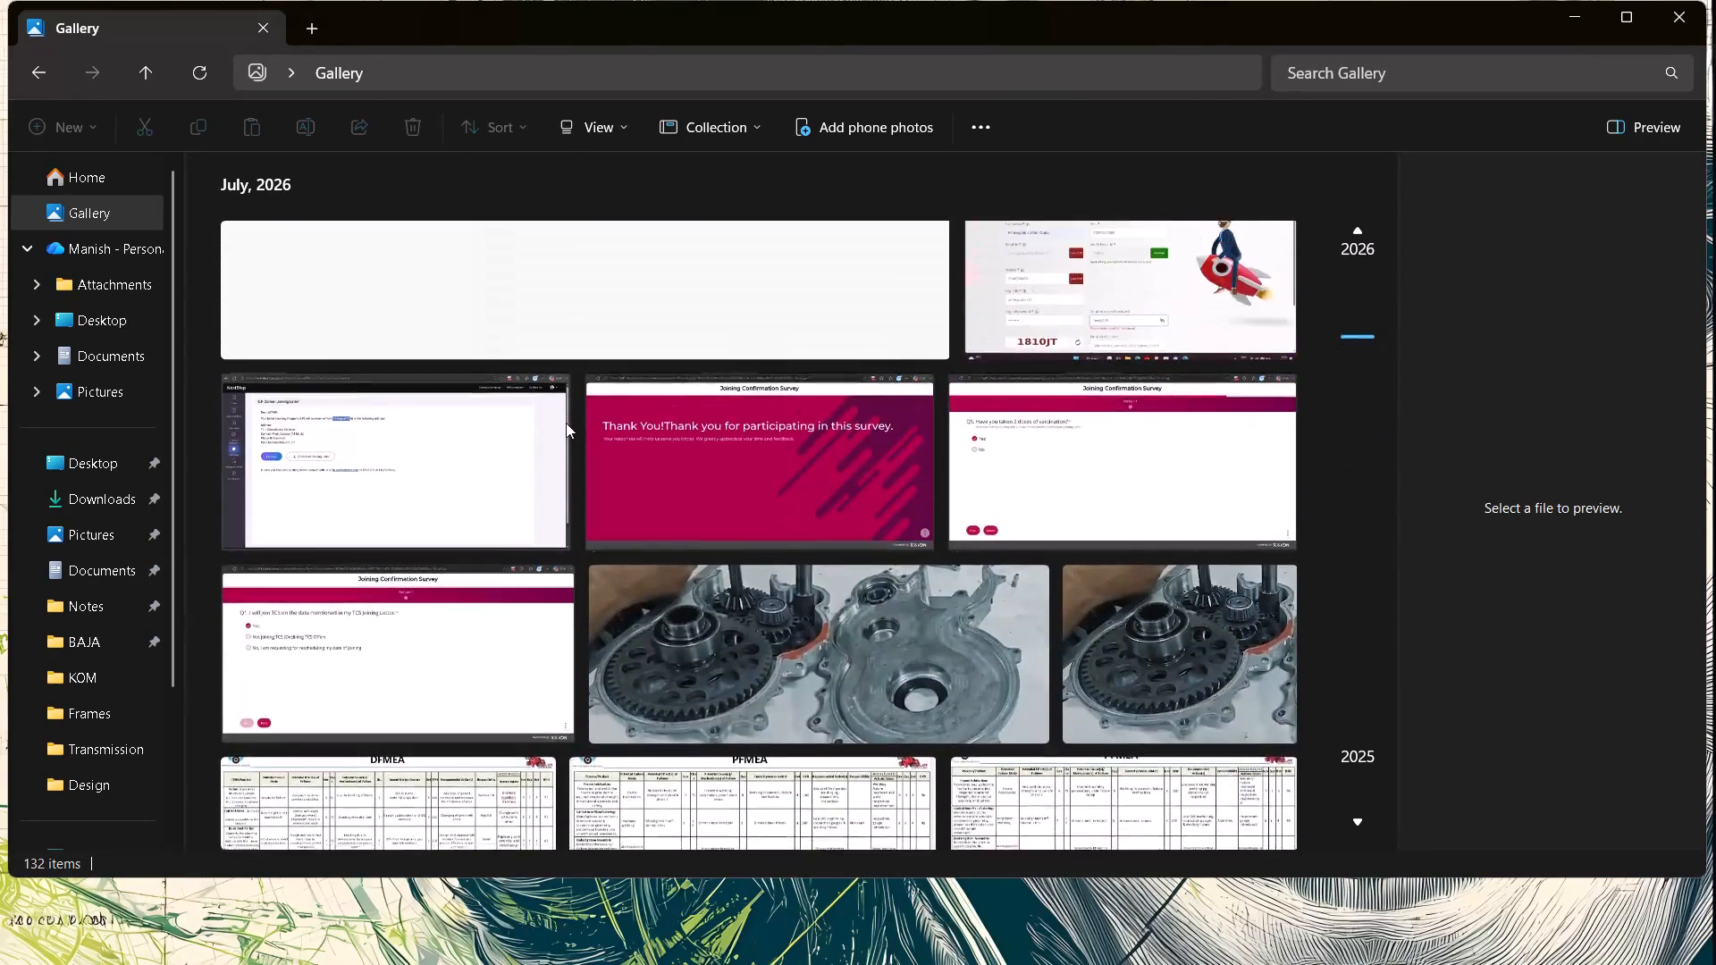
pyautogui.scroll(4, 566, 423)
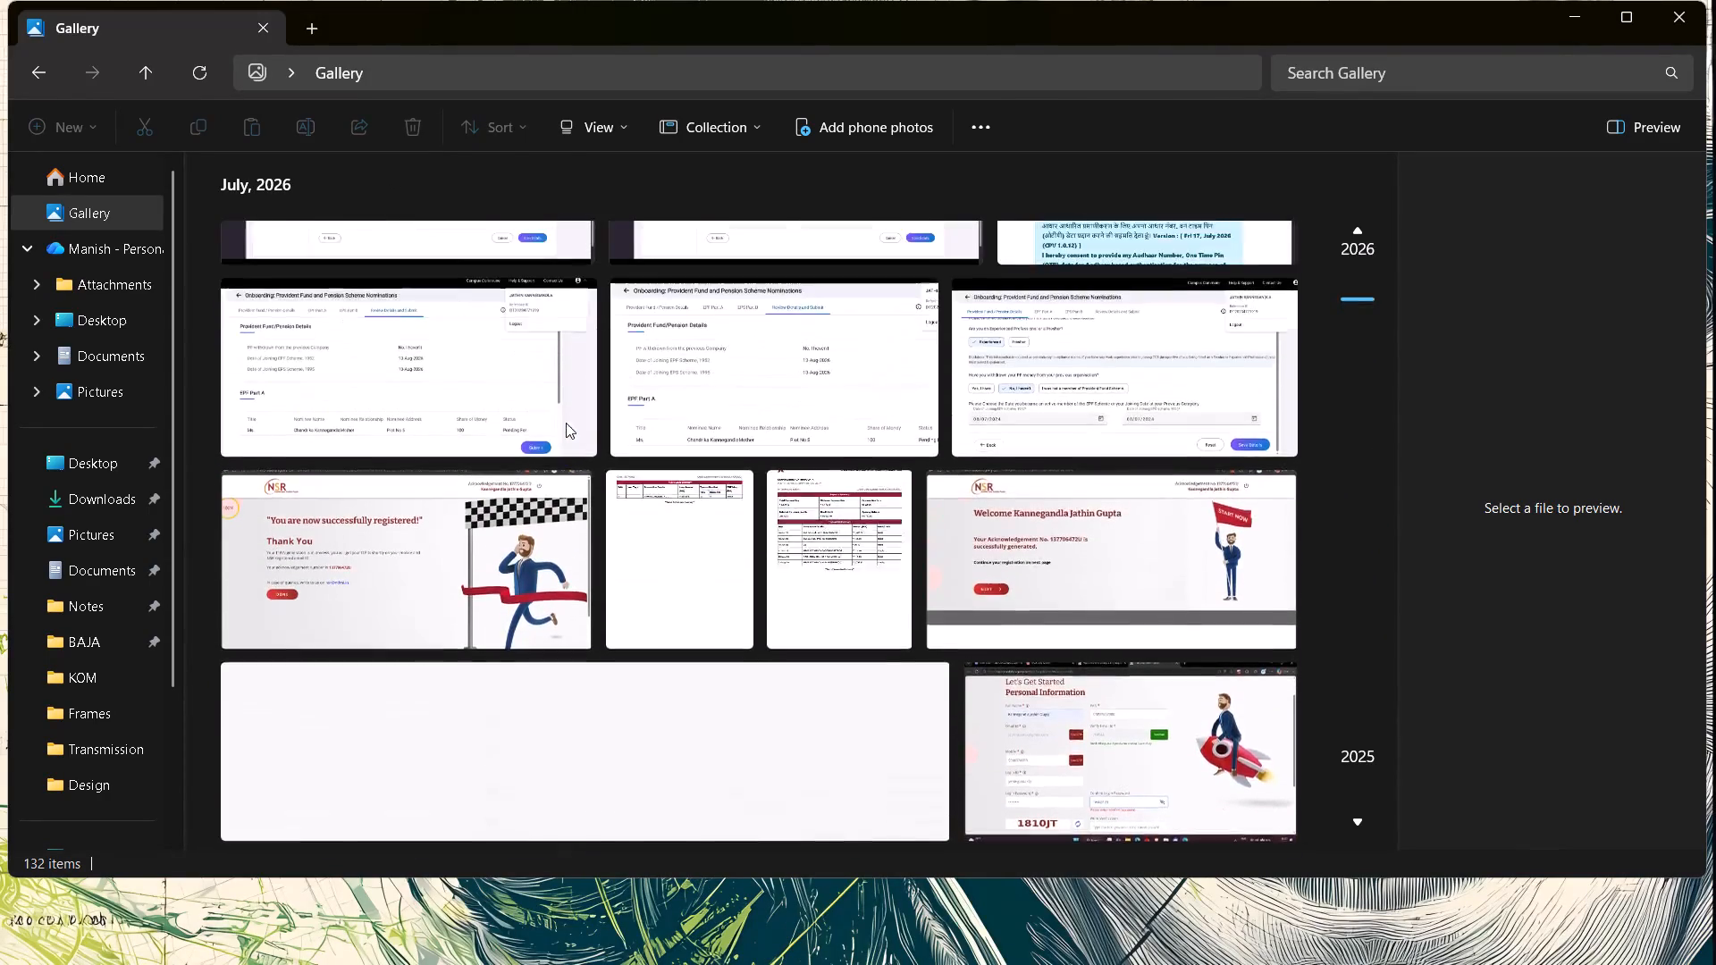
pyautogui.scroll(7, 566, 423)
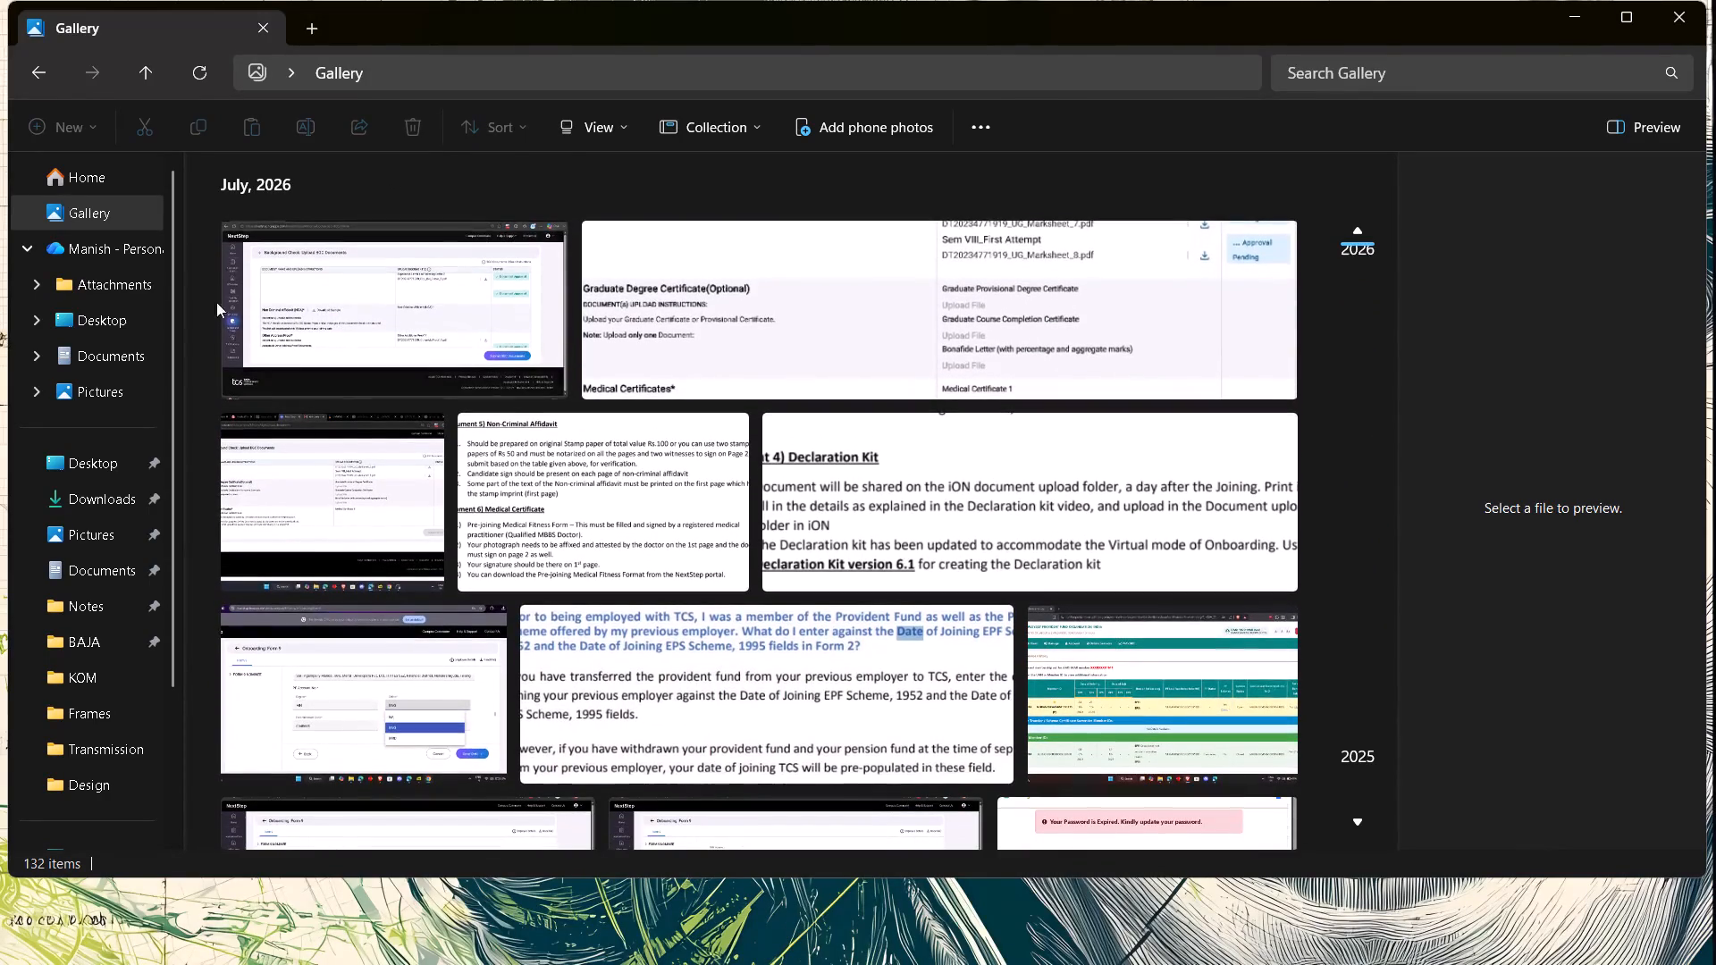
# Check the contents of the Documents folder and of the Camera Roll folder inside Pictures.
pyautogui.click(94, 341)
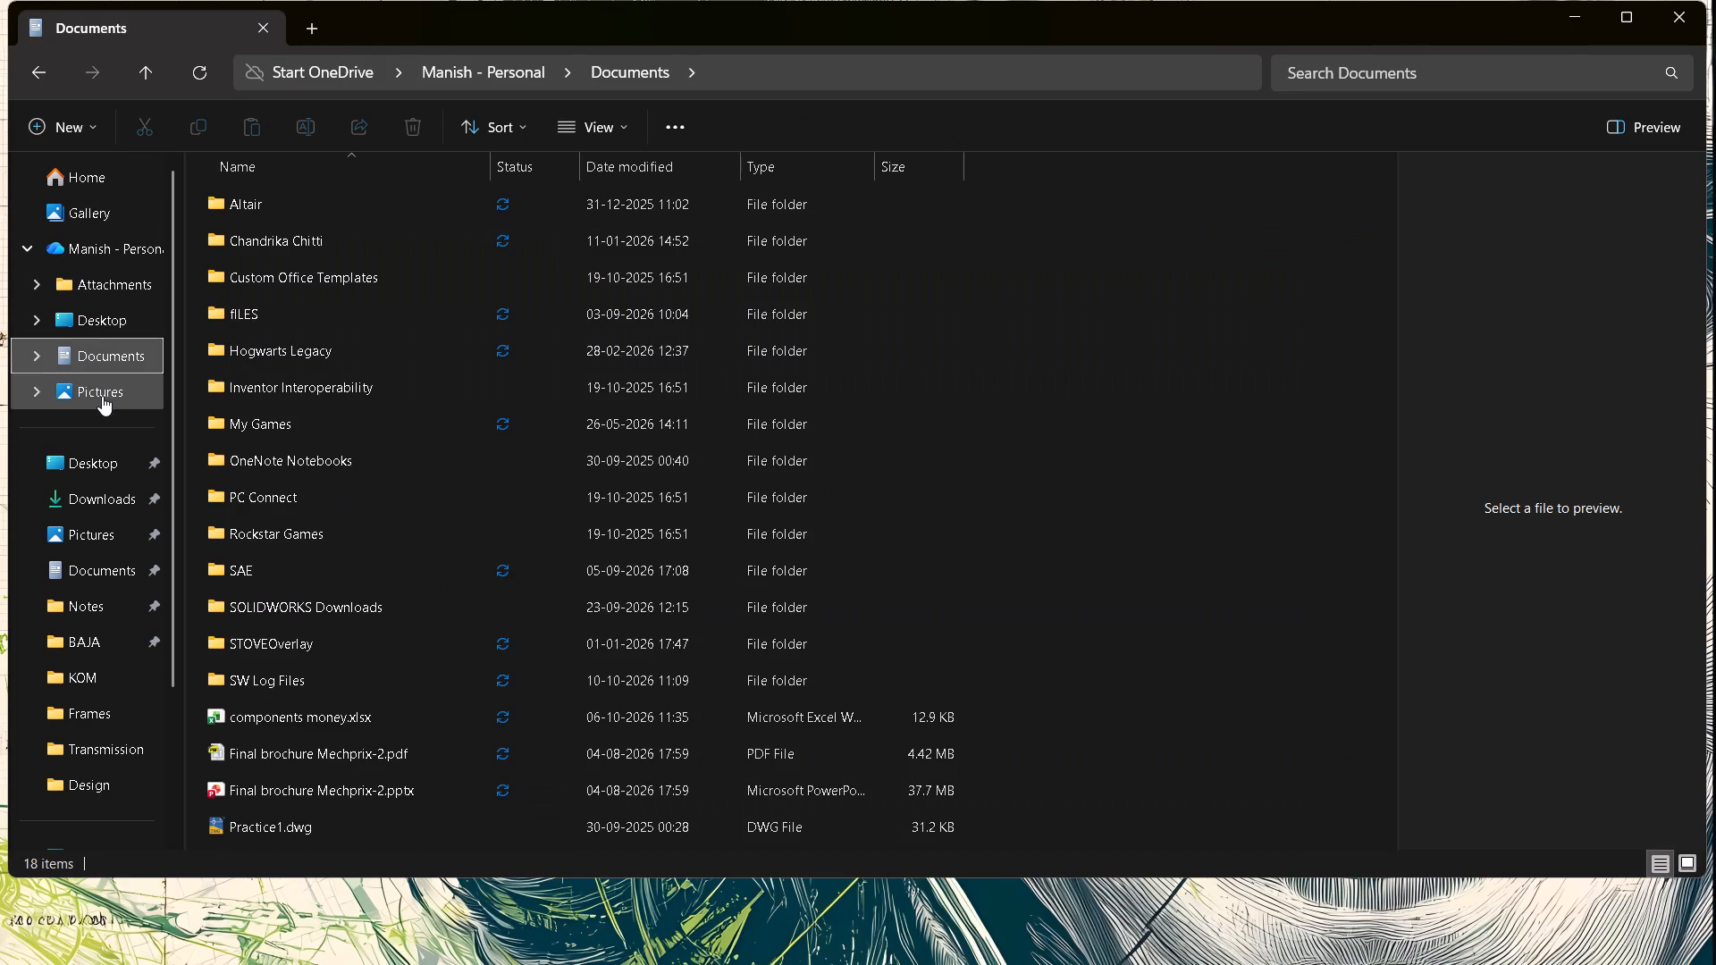
pyautogui.click(102, 396)
pyautogui.click(372, 376)
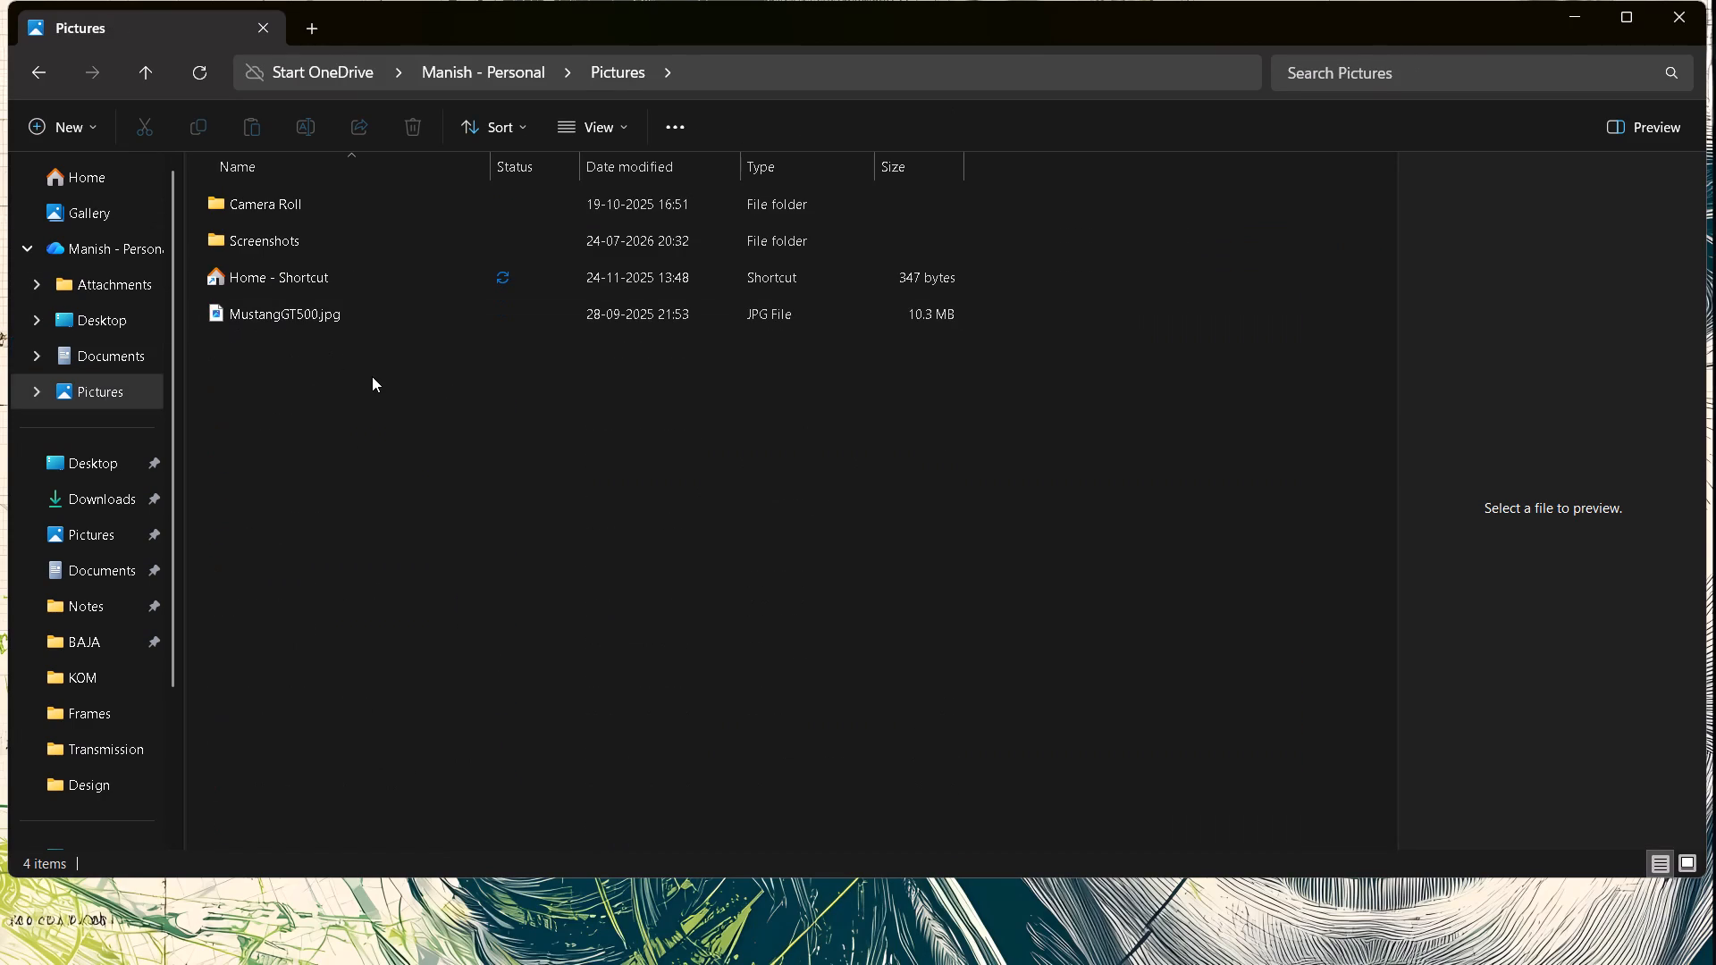
pyautogui.doubleClick(365, 206)
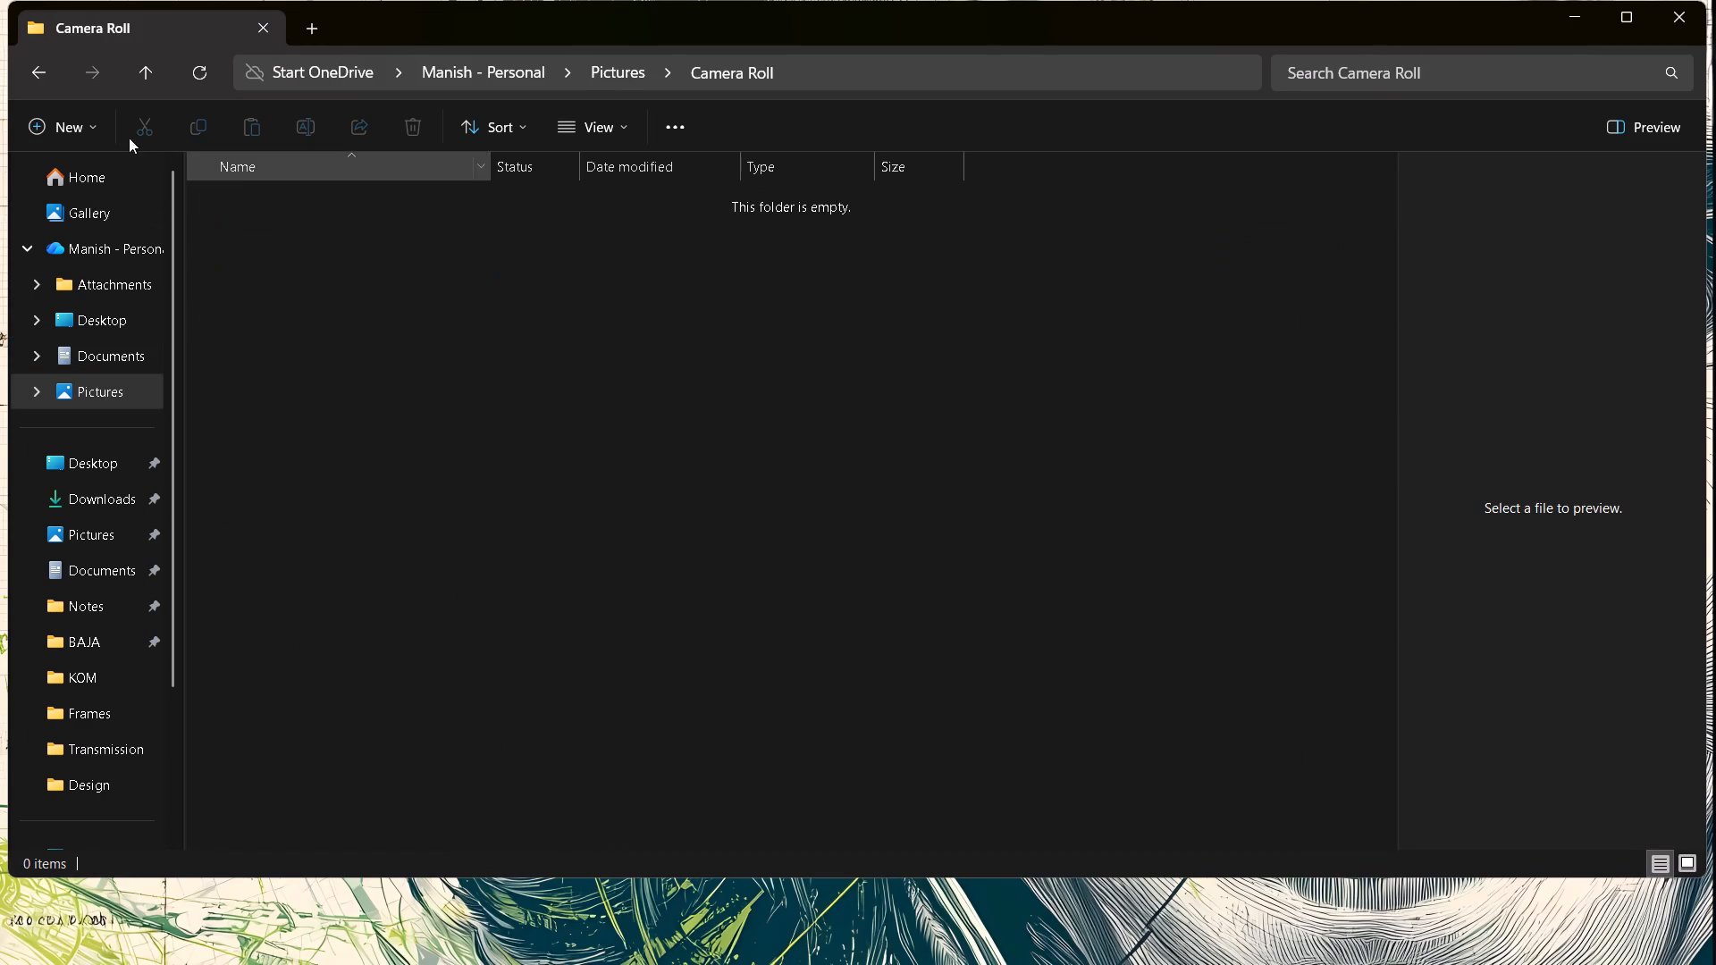
# Return to the Pictures folder and follow its Home shortcut to check the quick access folders and recent files.
pyautogui.click(45, 65)
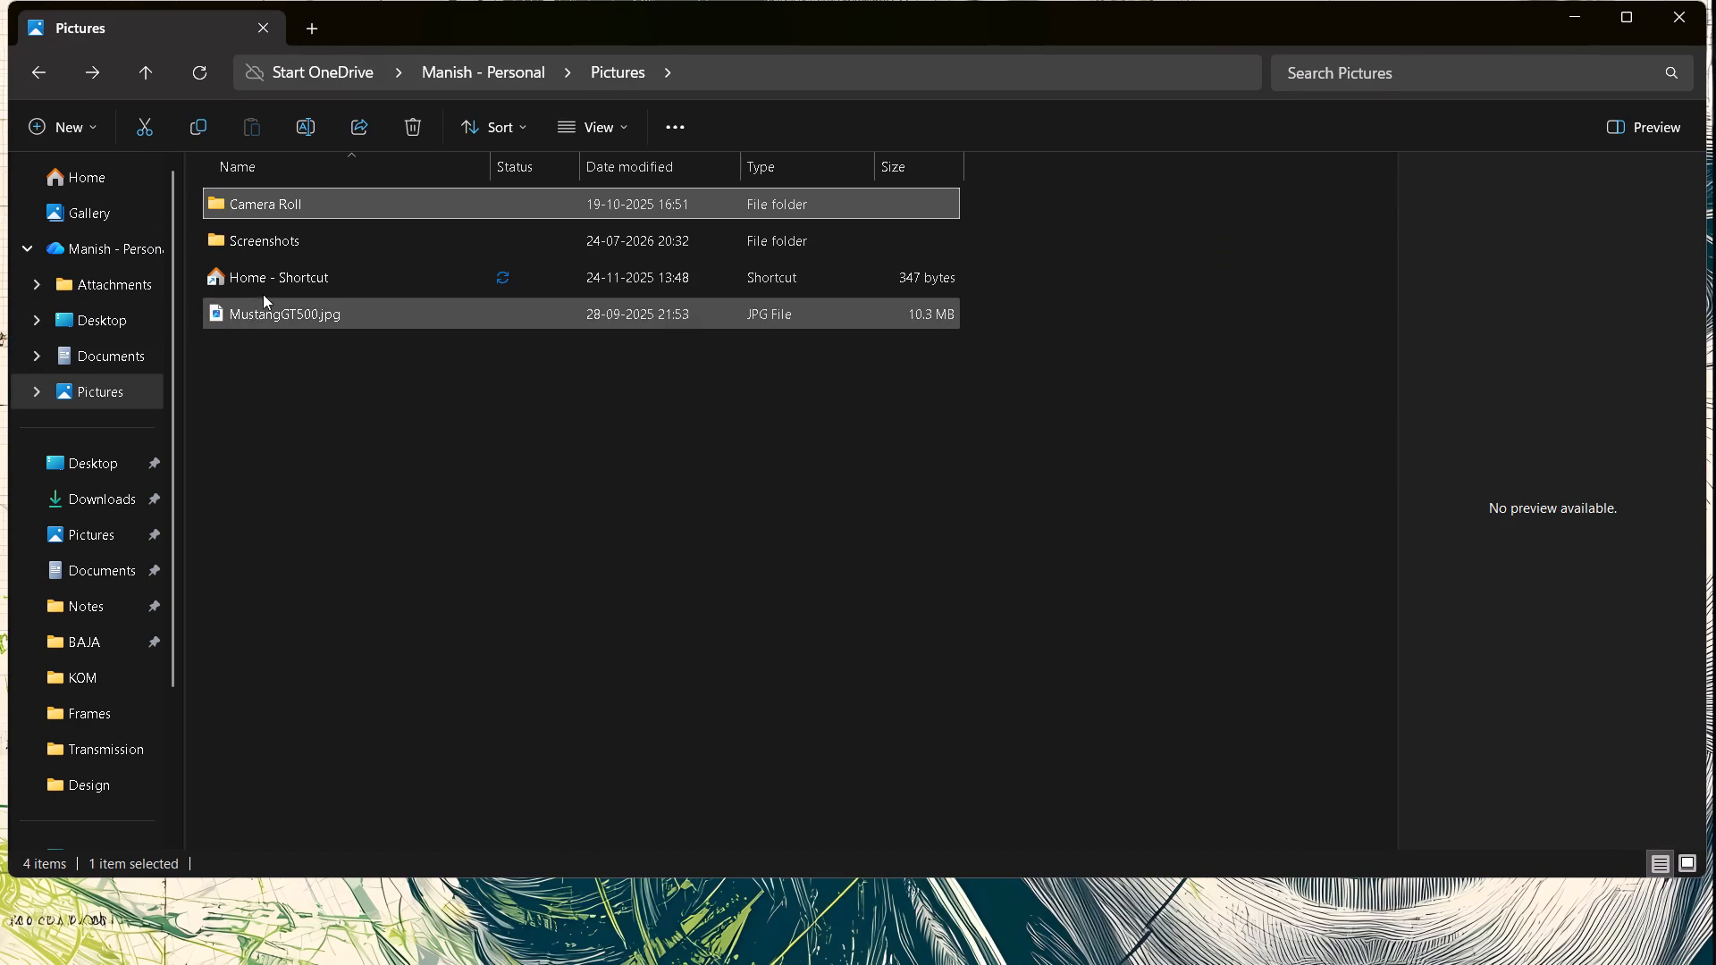
pyautogui.doubleClick(269, 290)
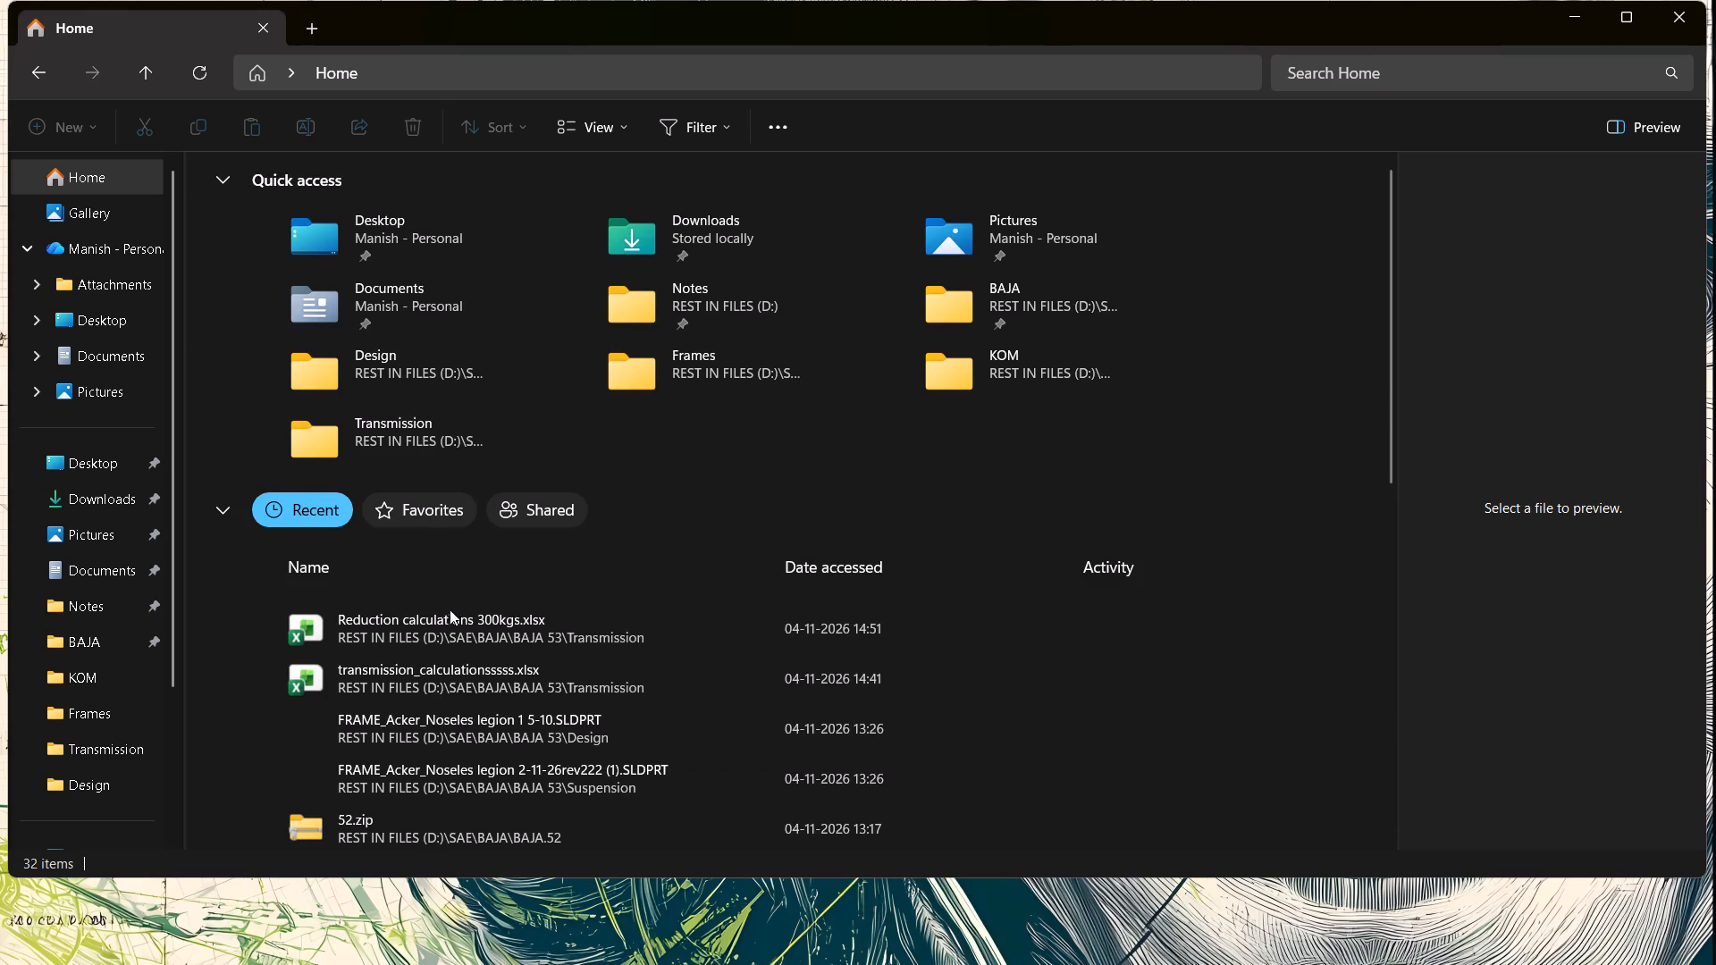
pyautogui.scroll(3, 461, 641)
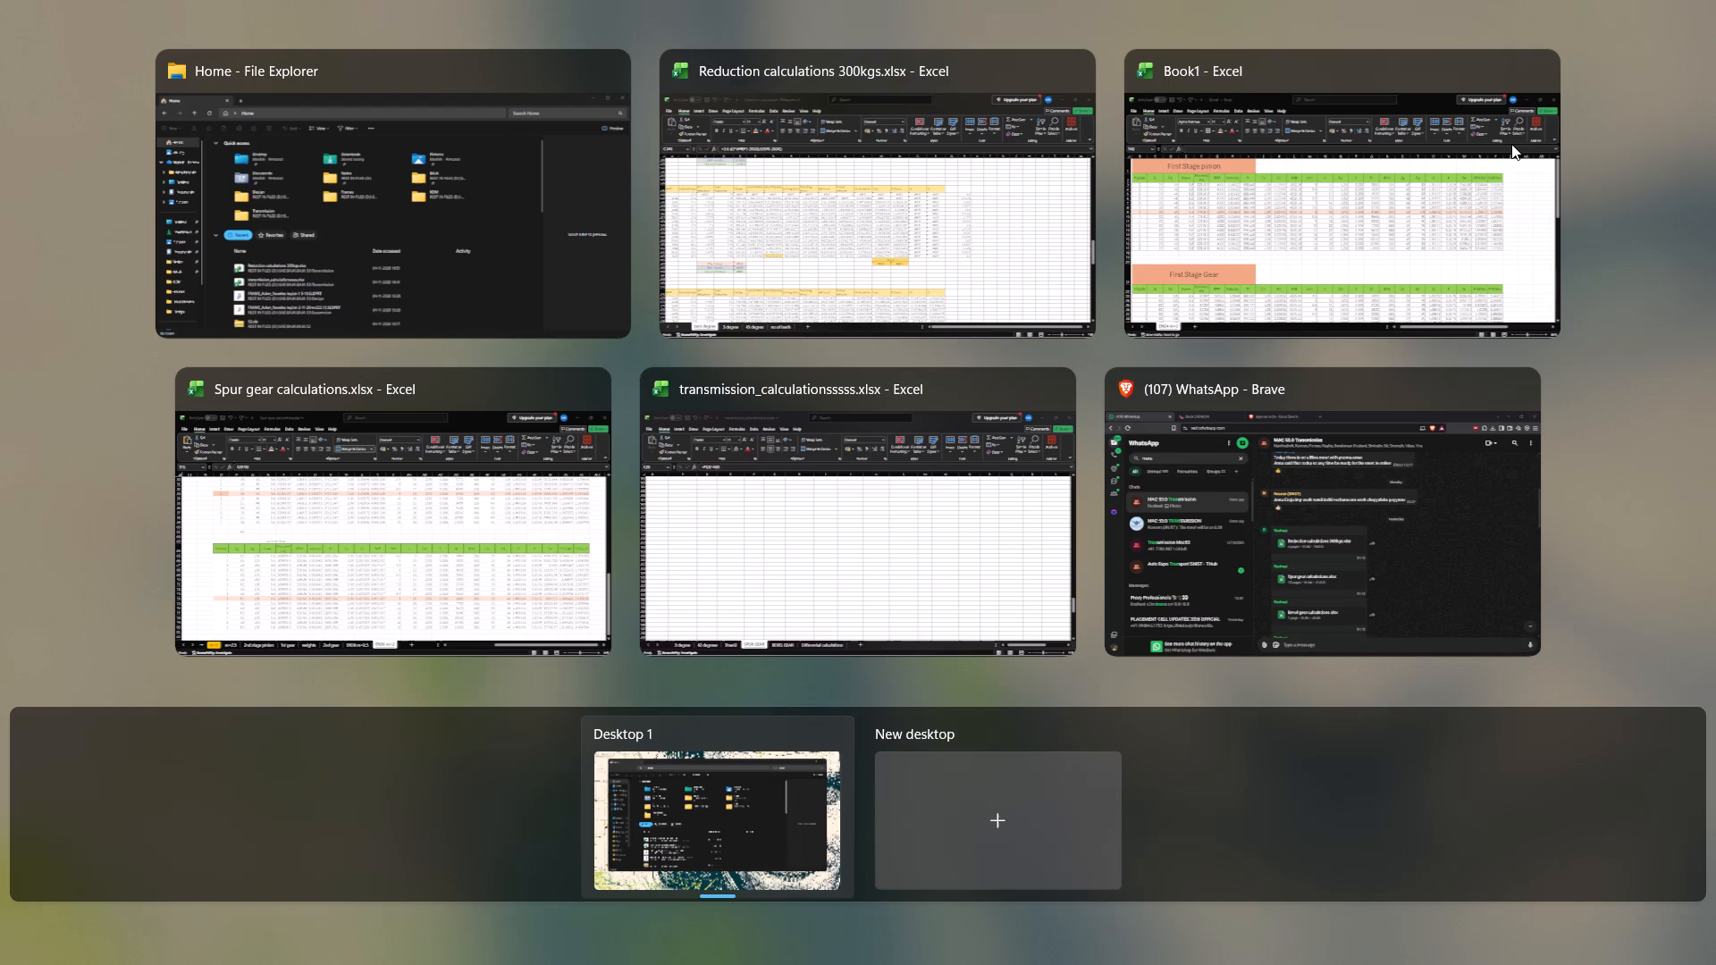
# Switch to Reduction calculations 300kgs.xlsx in Excel and undo the formula paste in the first CVT Reduction cell, C146.
pyautogui.click(1038, 198)
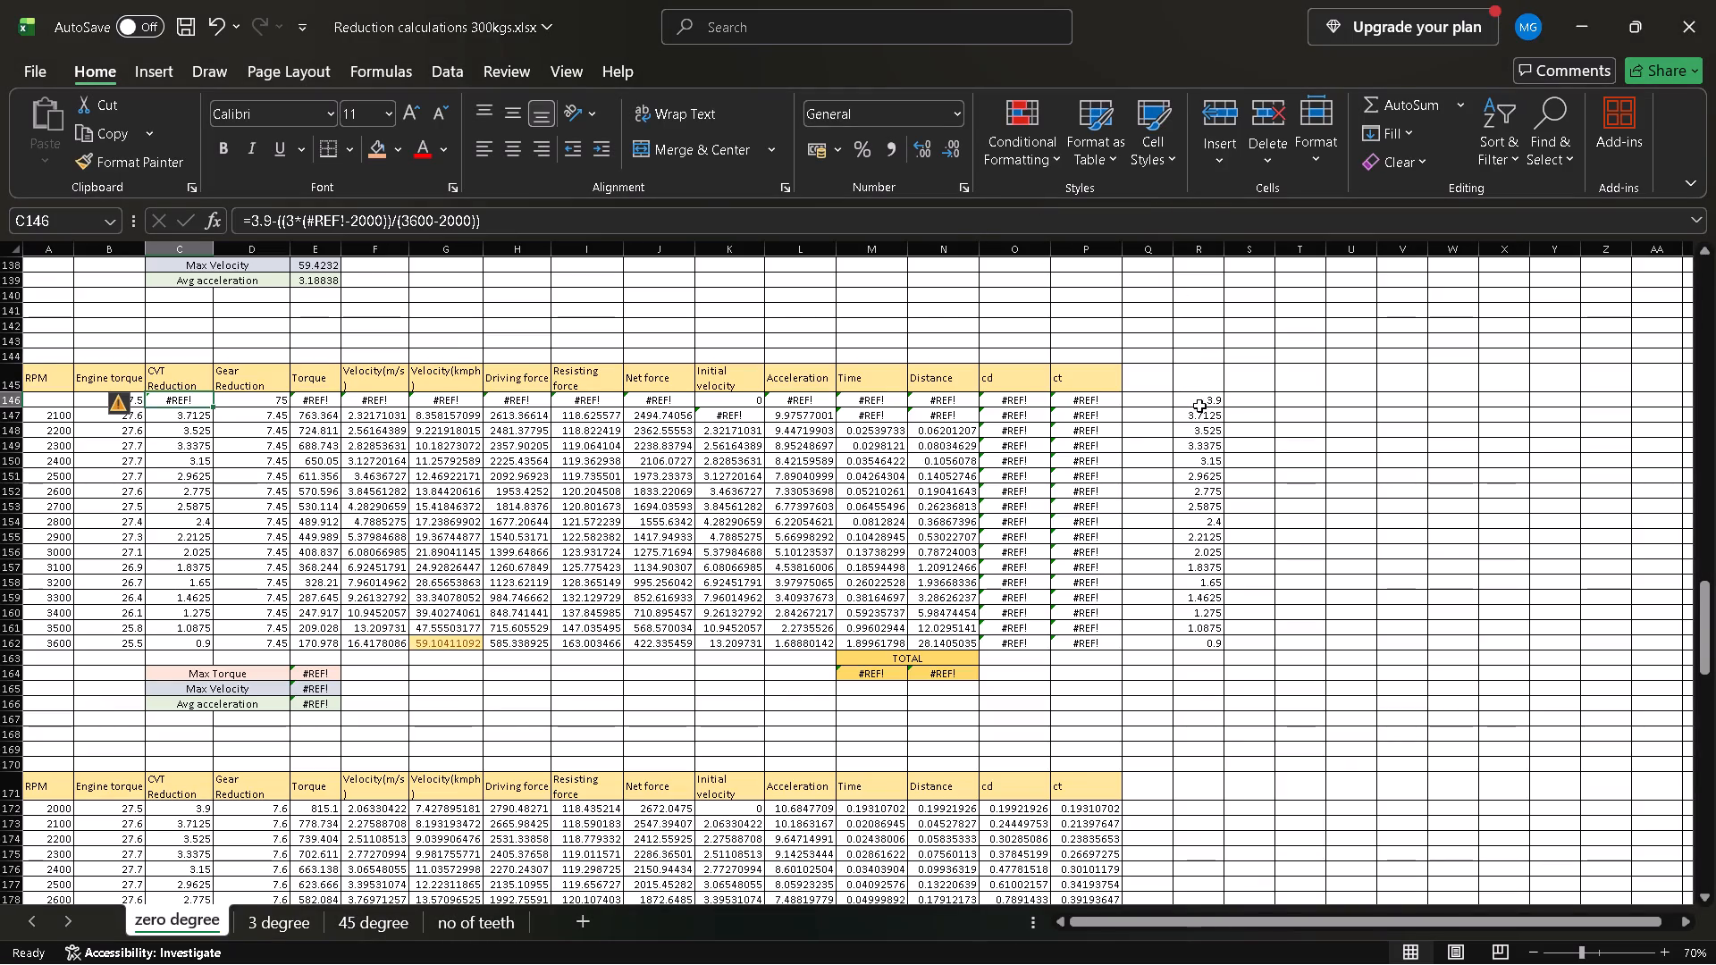
pyautogui.hotkey('ctrl', 'z')
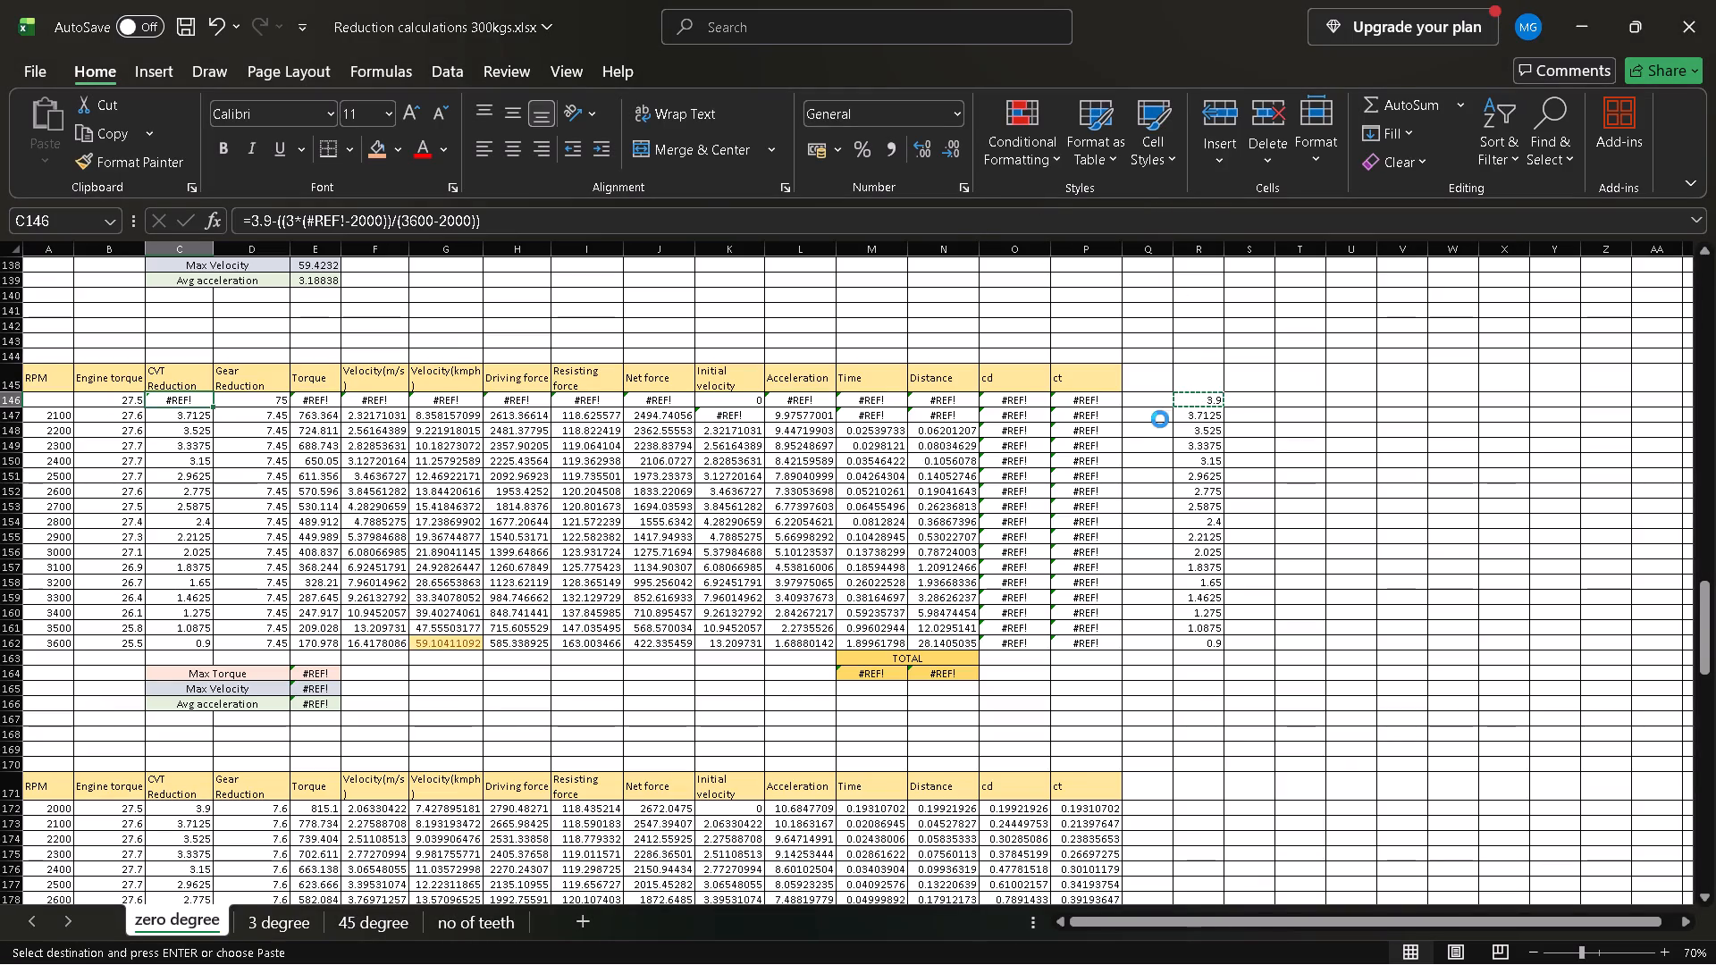
pyautogui.hotkey('ctrl', 'z')
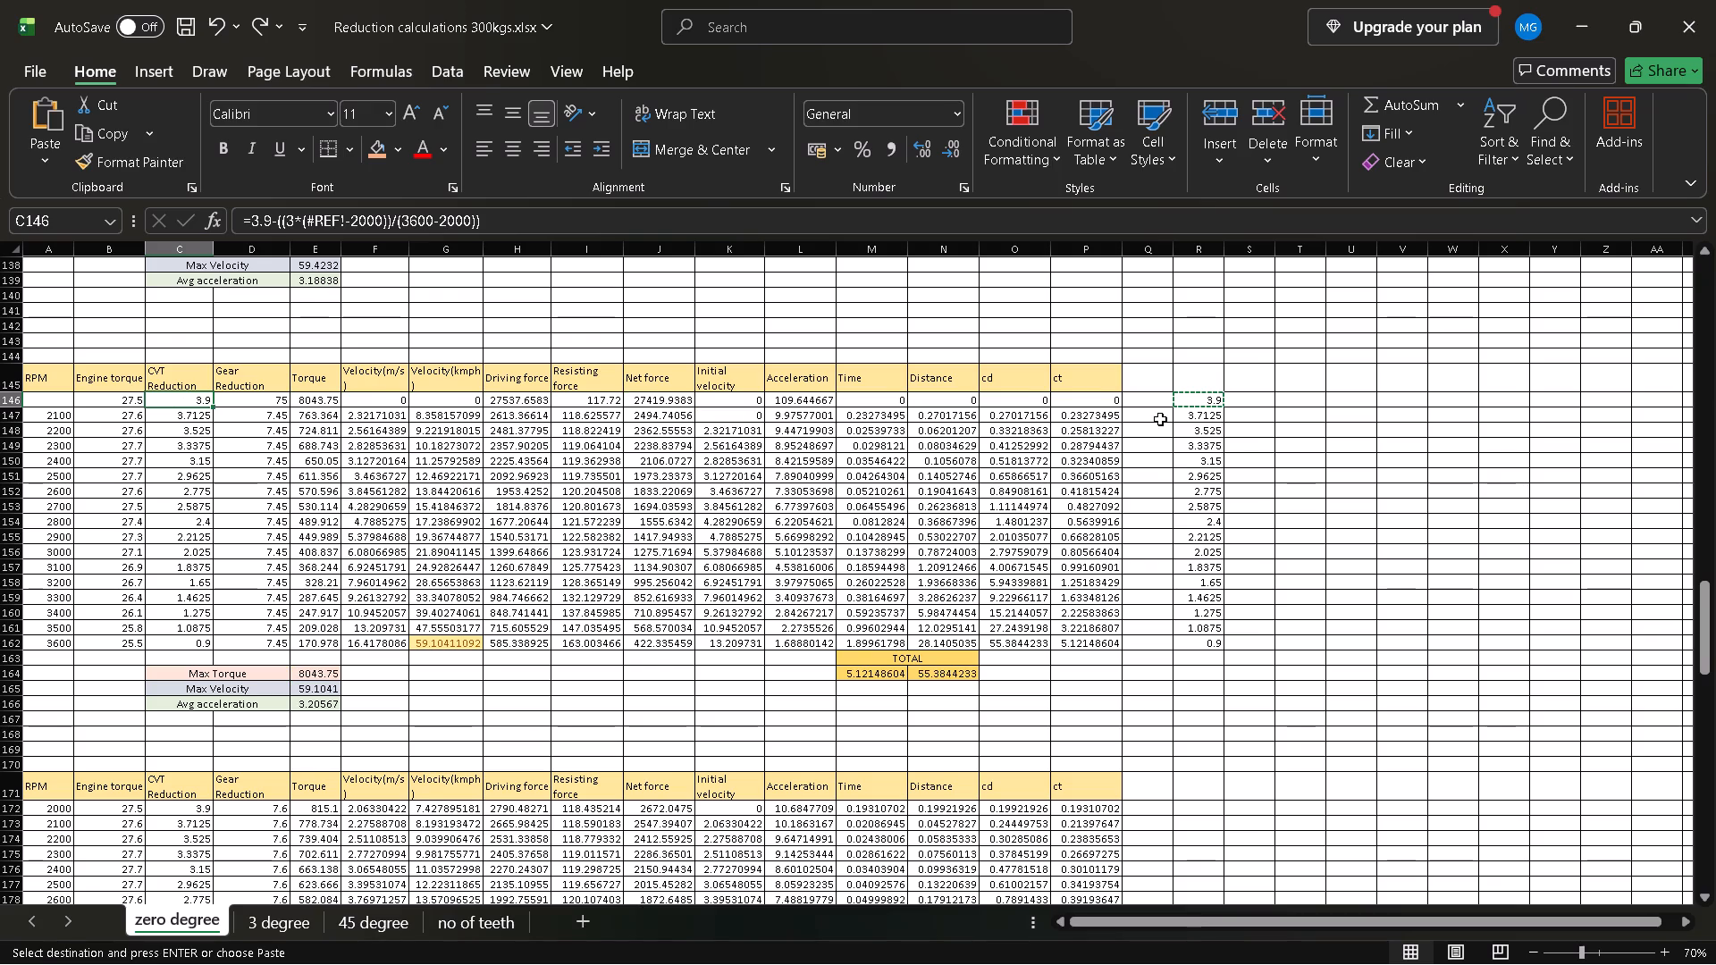
pyautogui.click(1242, 408)
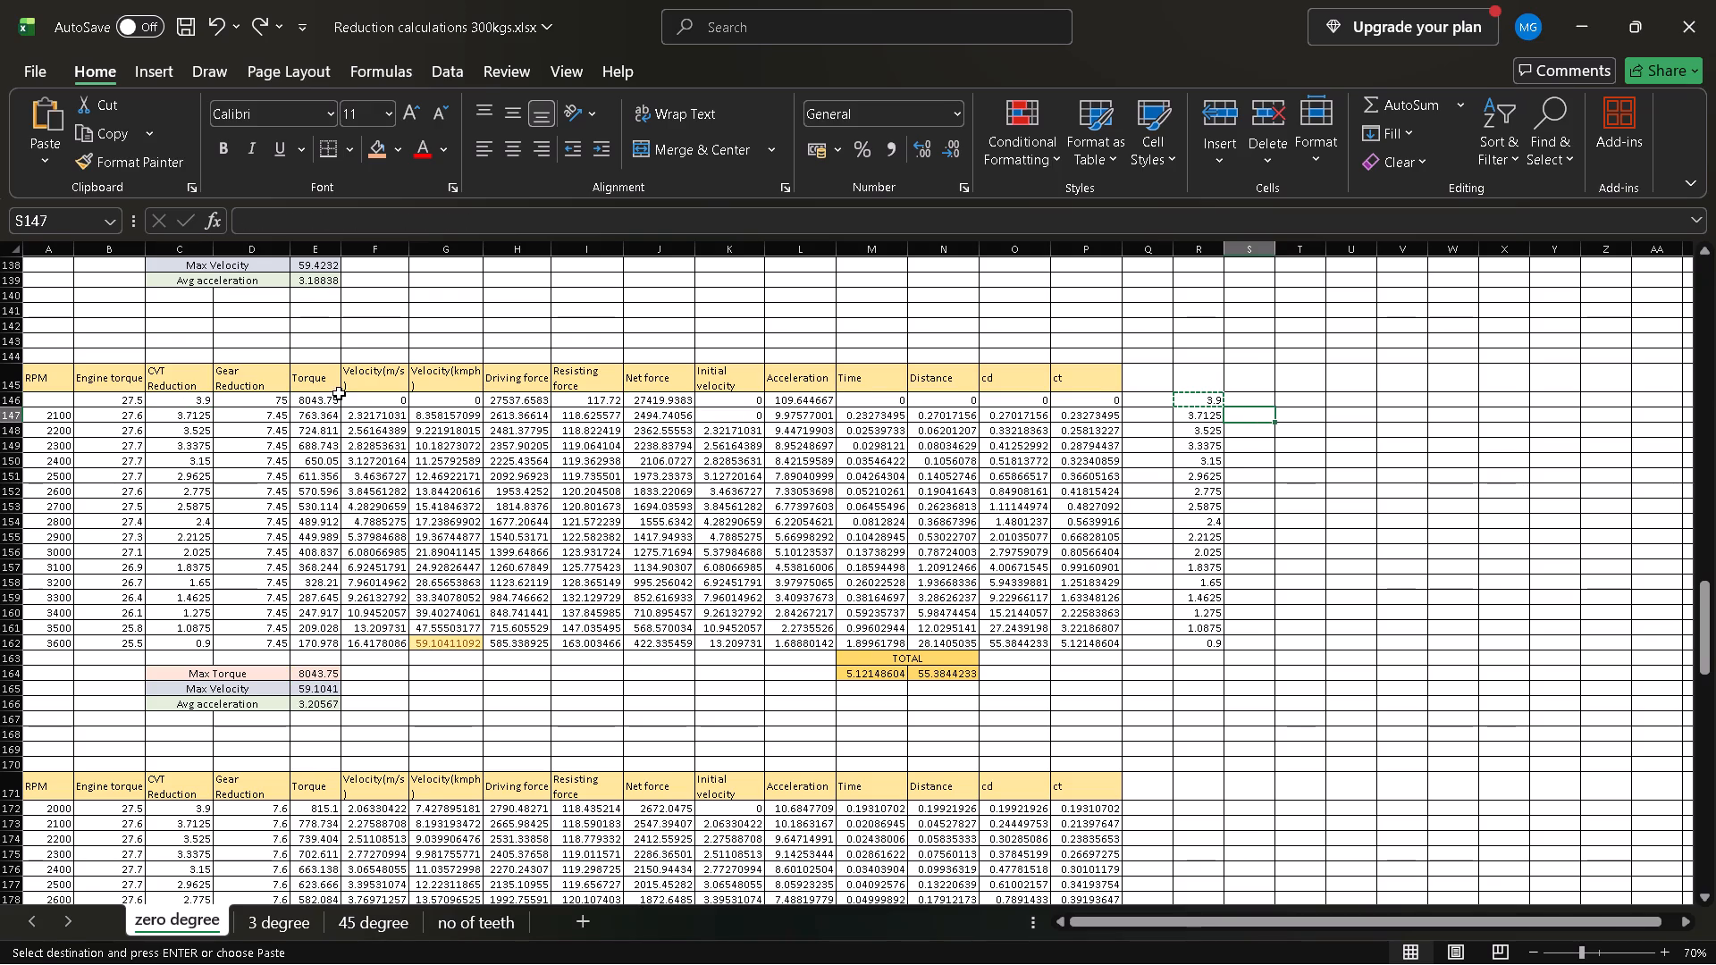
pyautogui.click(177, 401)
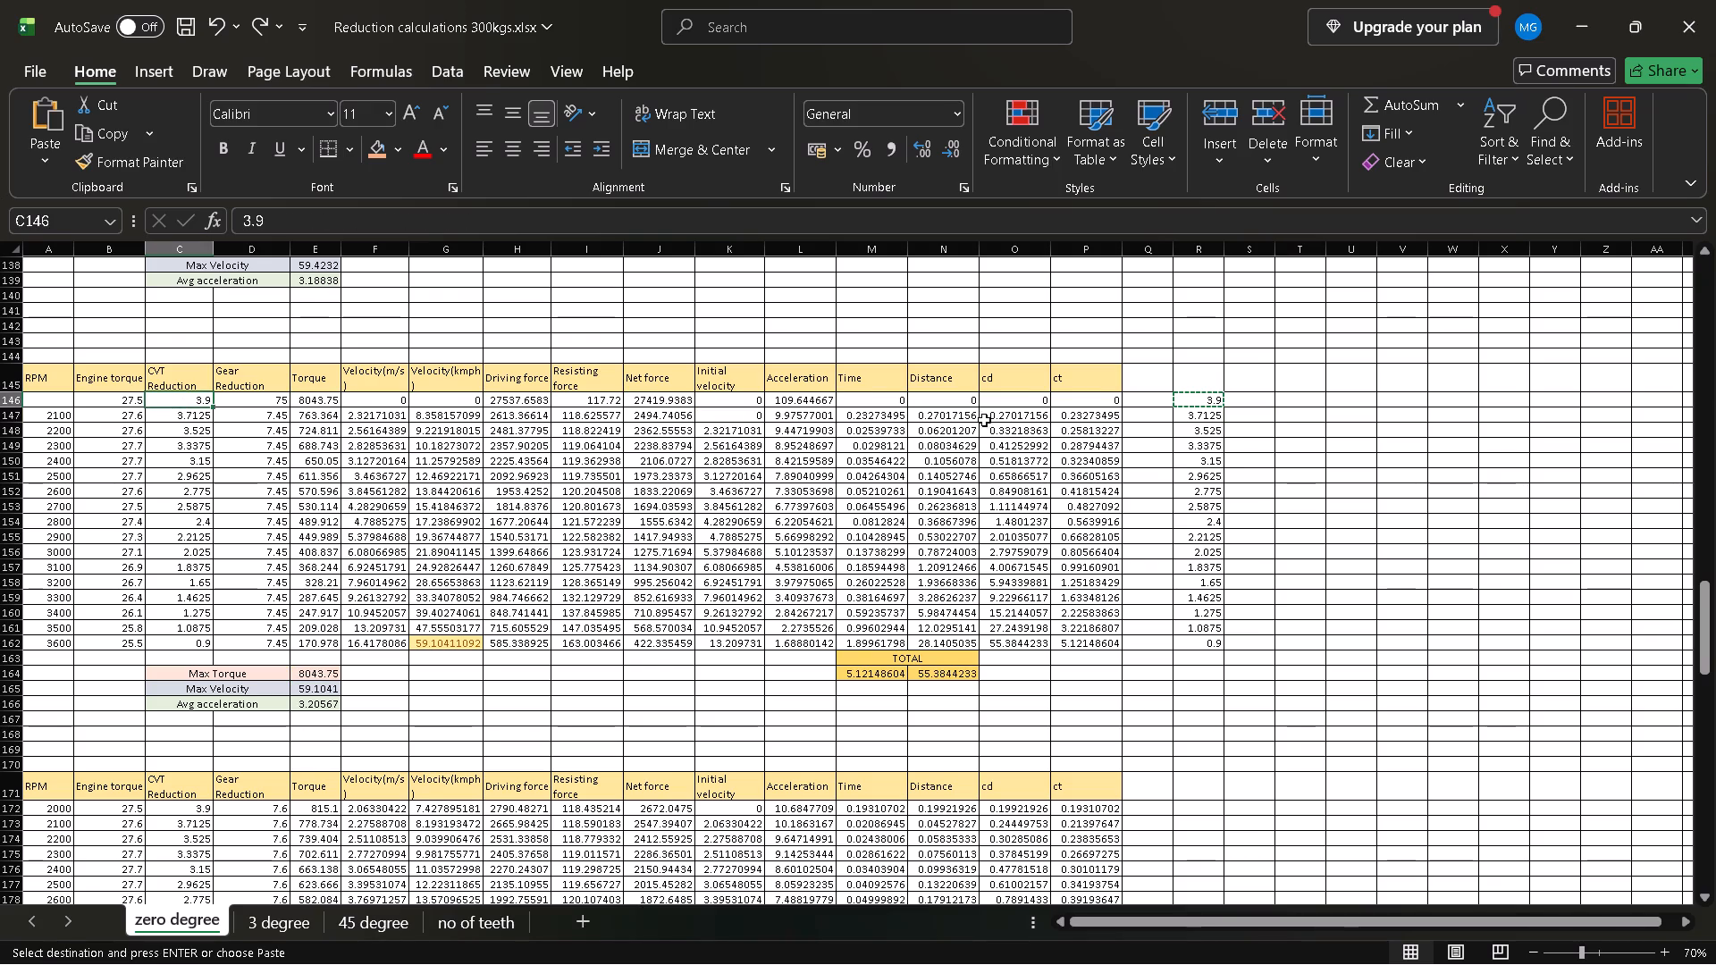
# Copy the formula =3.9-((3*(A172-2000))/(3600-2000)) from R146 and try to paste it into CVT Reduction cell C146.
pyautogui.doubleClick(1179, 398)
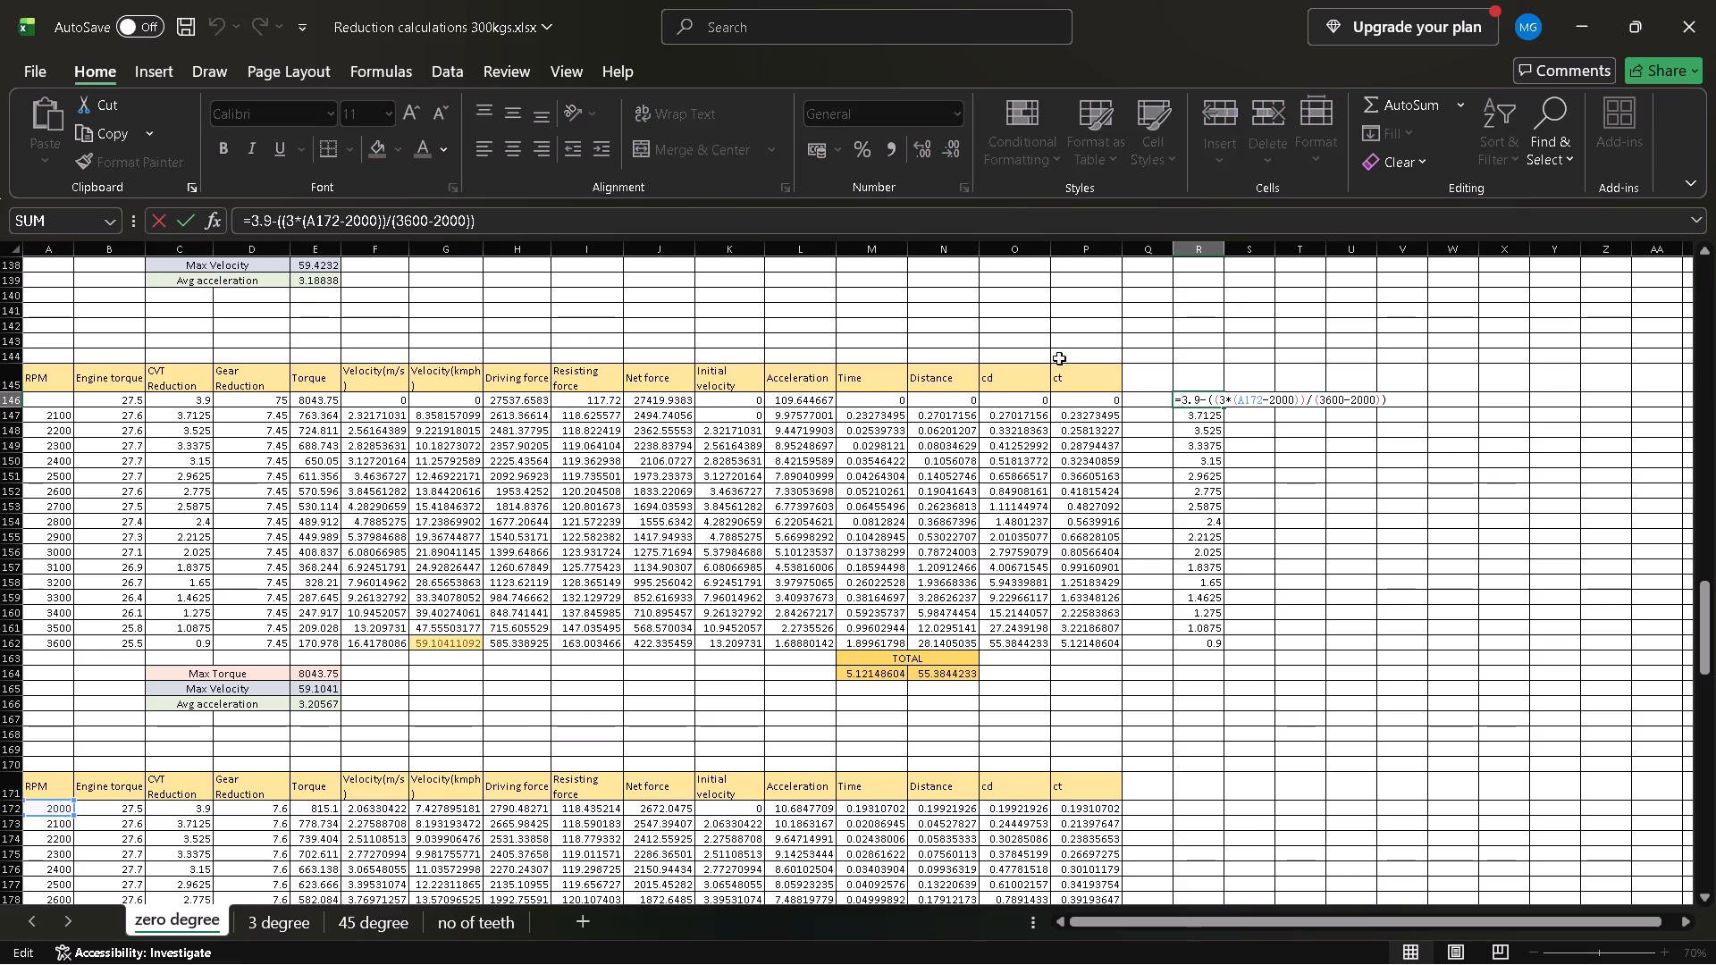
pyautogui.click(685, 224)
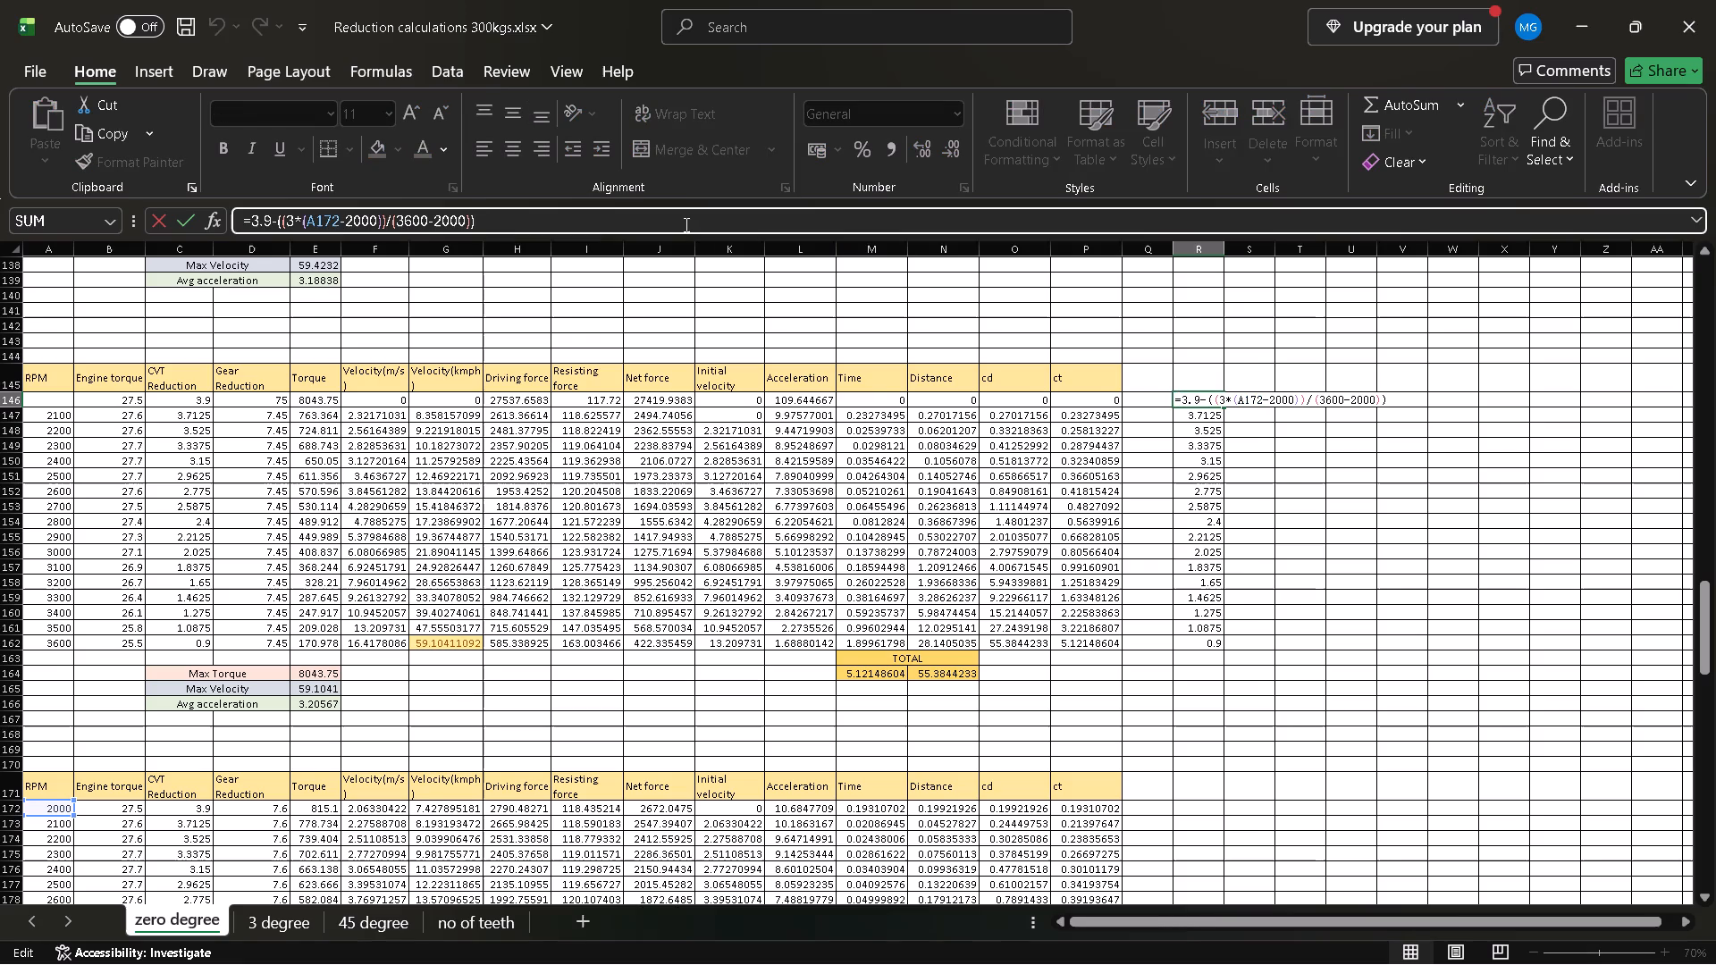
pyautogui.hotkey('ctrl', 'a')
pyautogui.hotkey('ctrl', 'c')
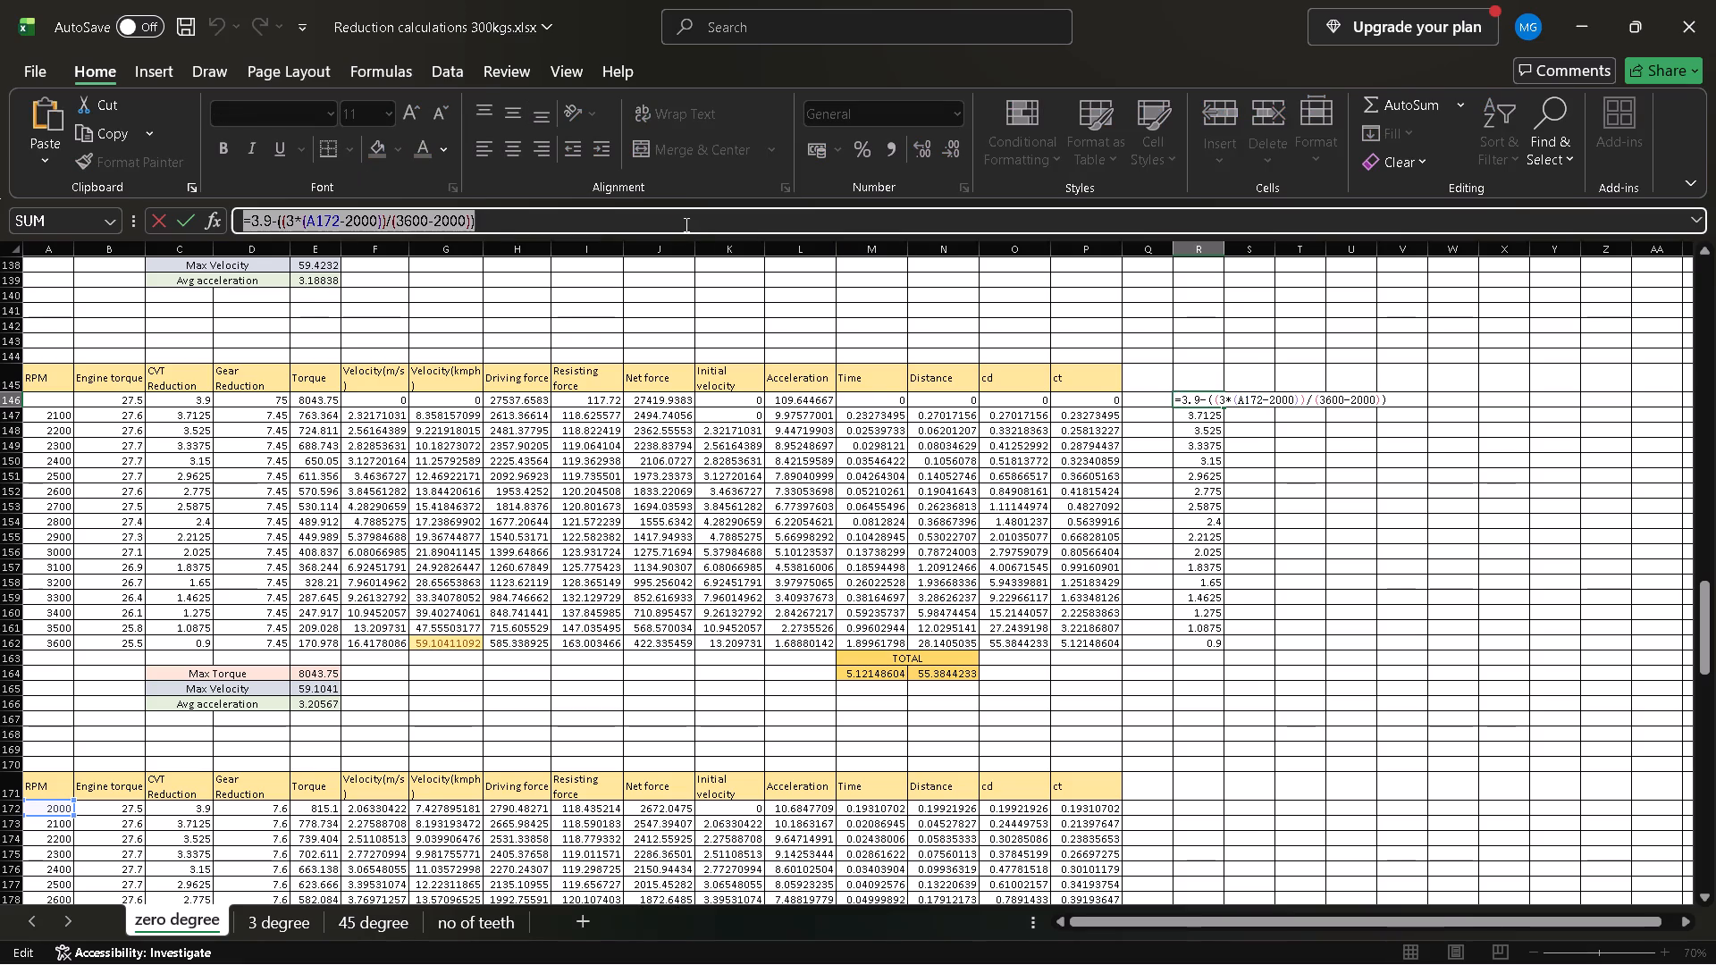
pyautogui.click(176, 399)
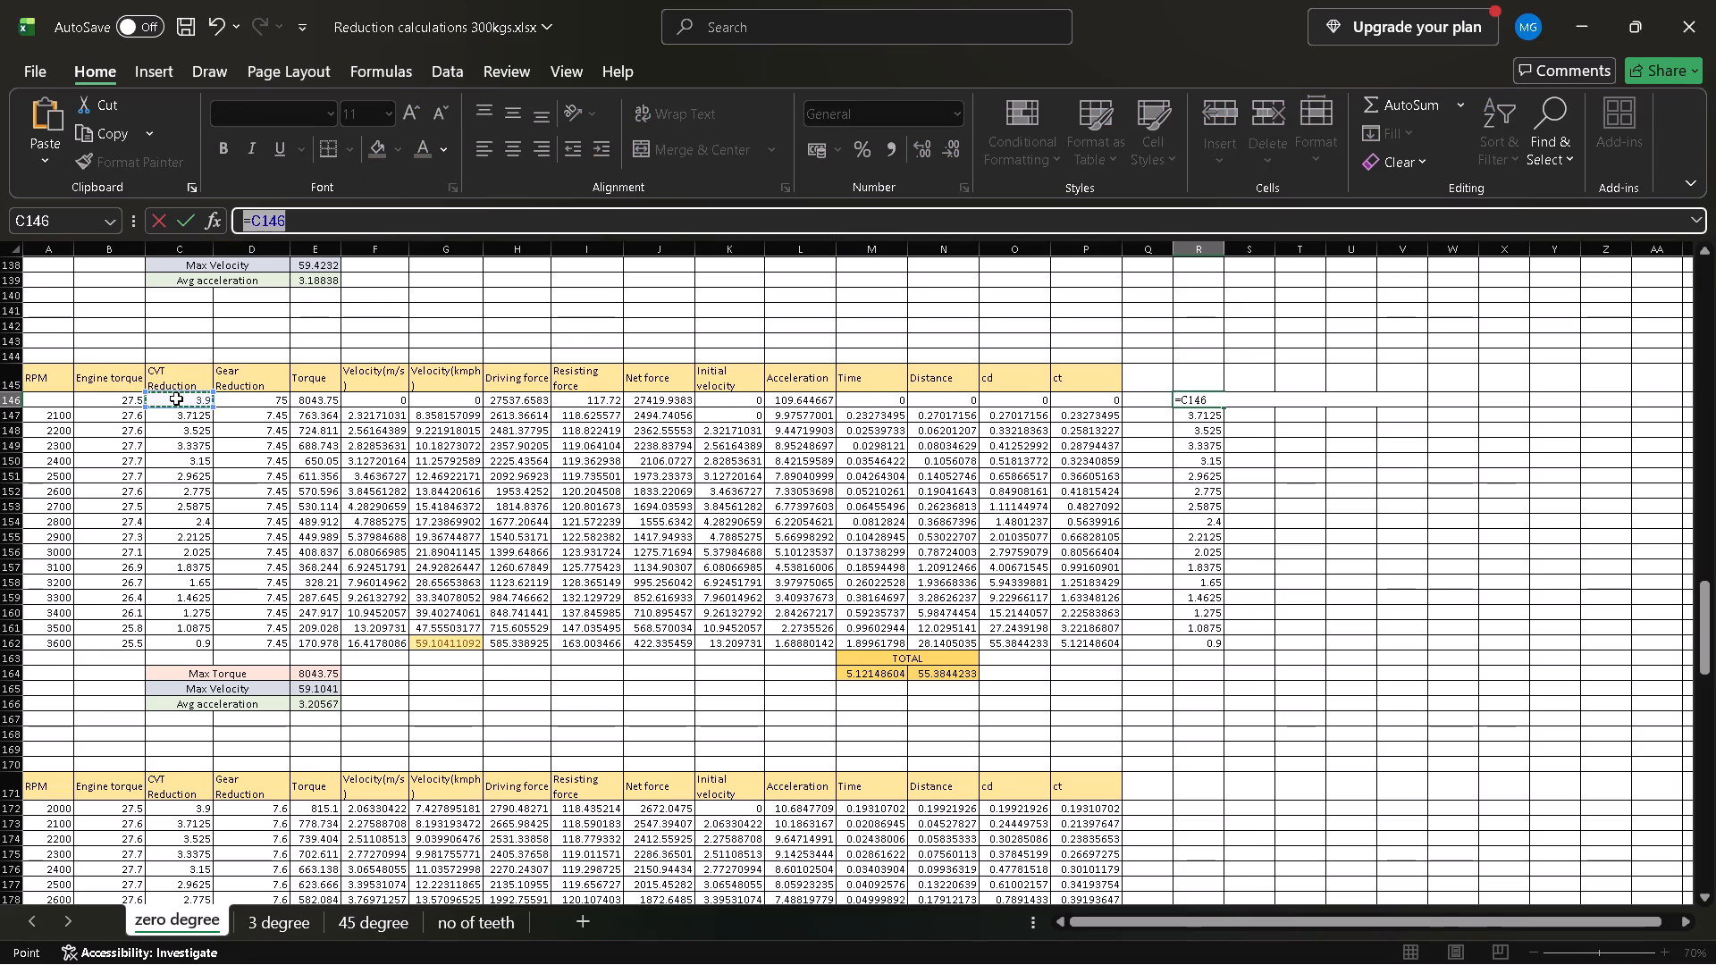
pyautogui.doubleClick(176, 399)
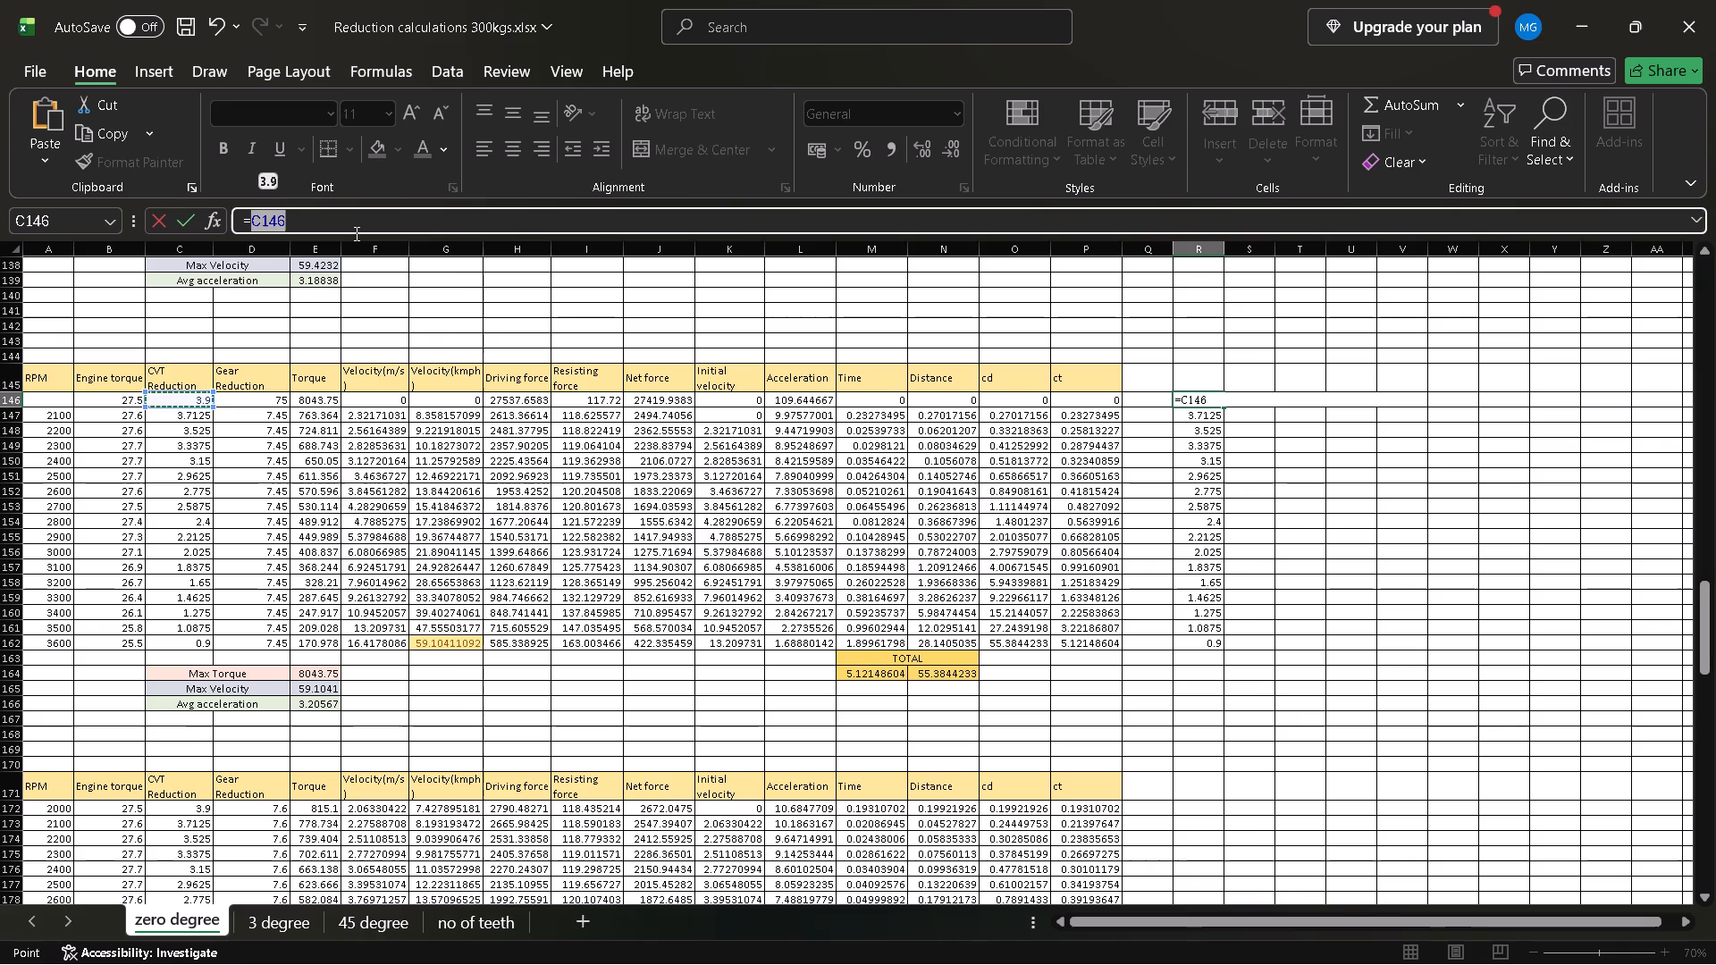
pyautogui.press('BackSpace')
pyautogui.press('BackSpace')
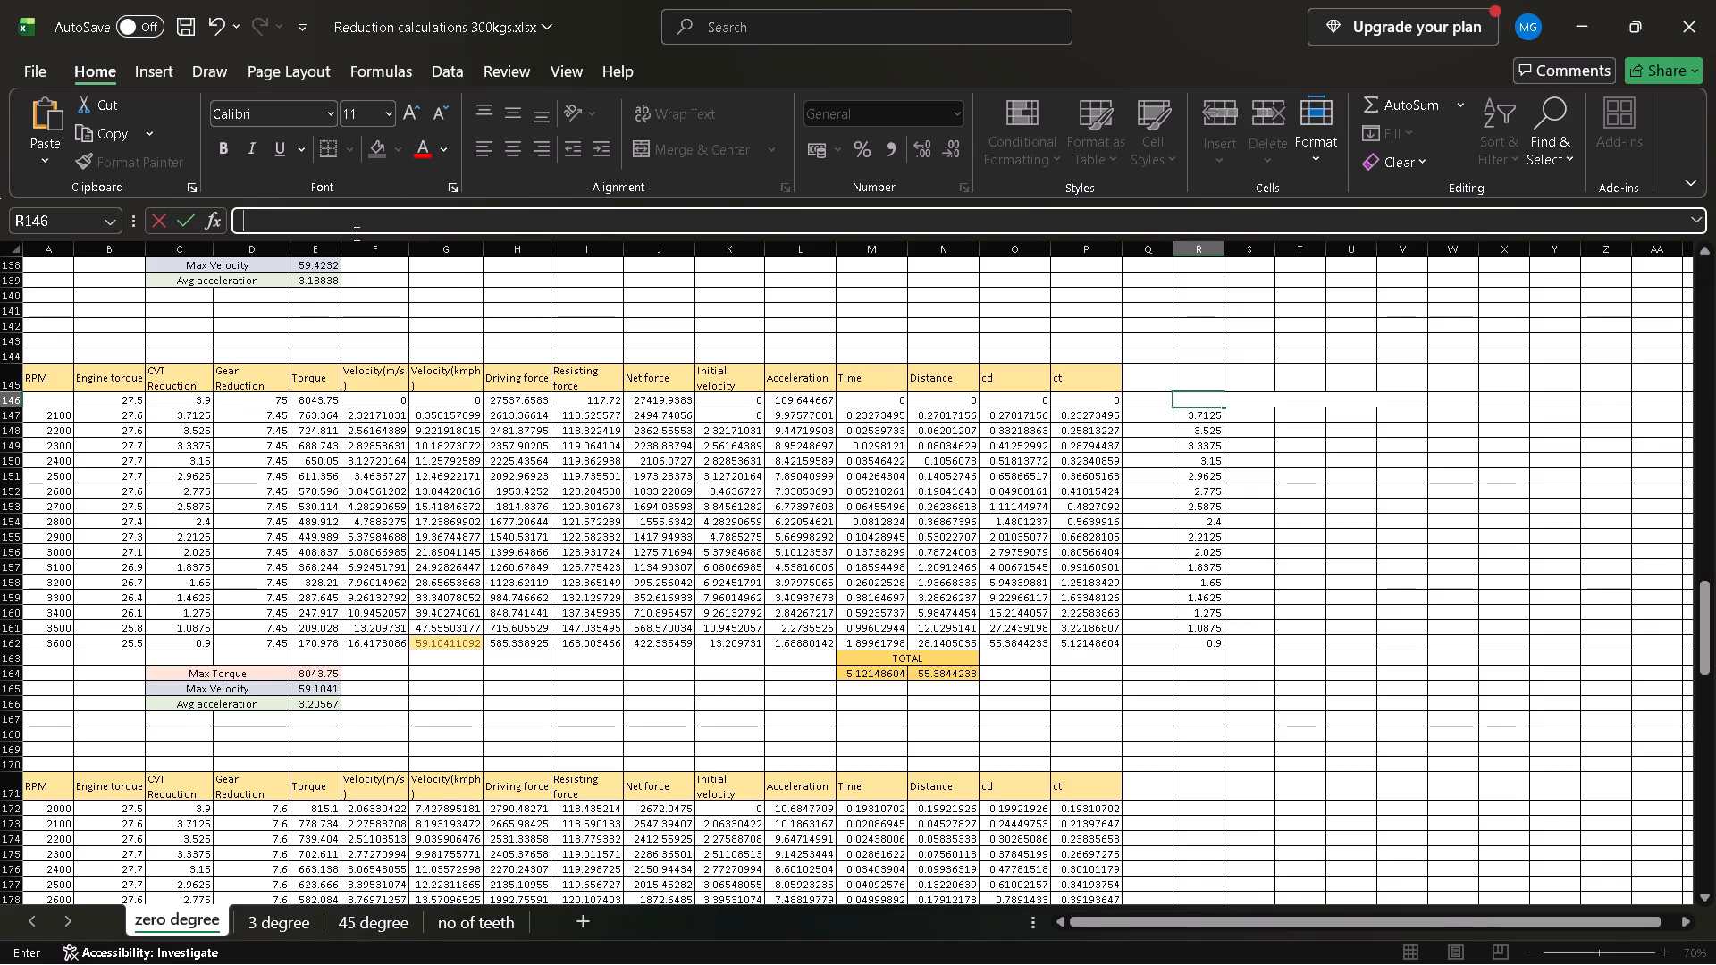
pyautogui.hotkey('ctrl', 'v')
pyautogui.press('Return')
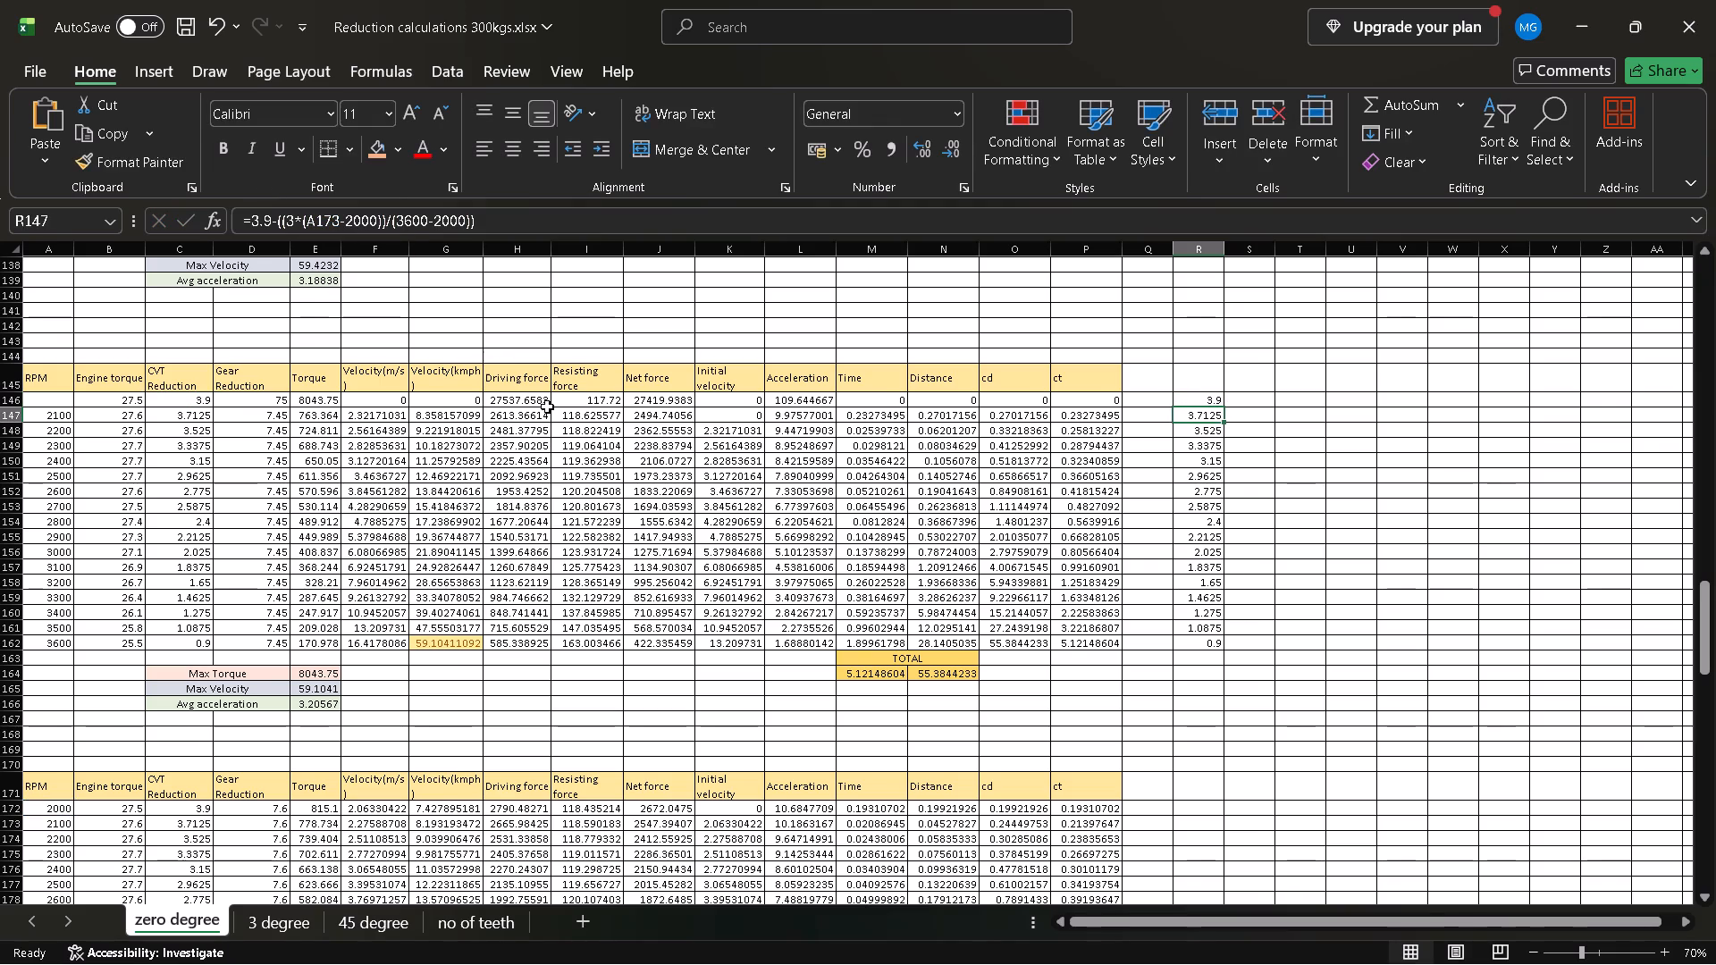
# Examine the velocity (m/s) formula in F146 and the content of CVT Reduction cell C146.
pyautogui.doubleClick(373, 403)
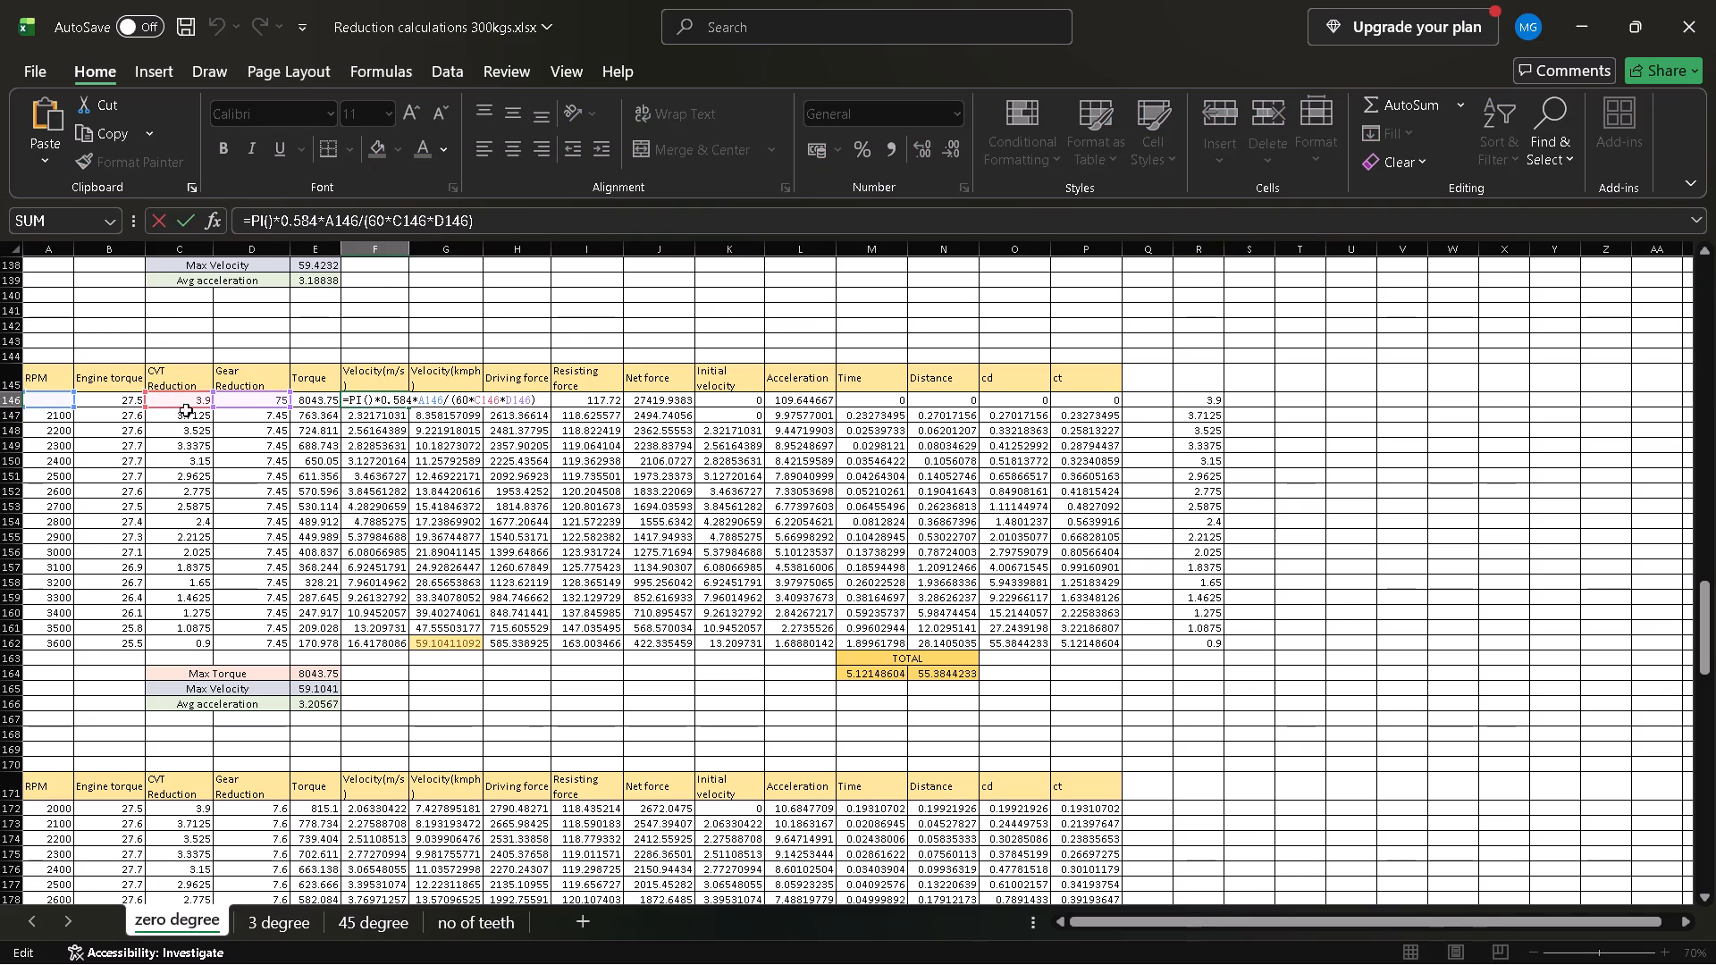
pyautogui.press('Return')
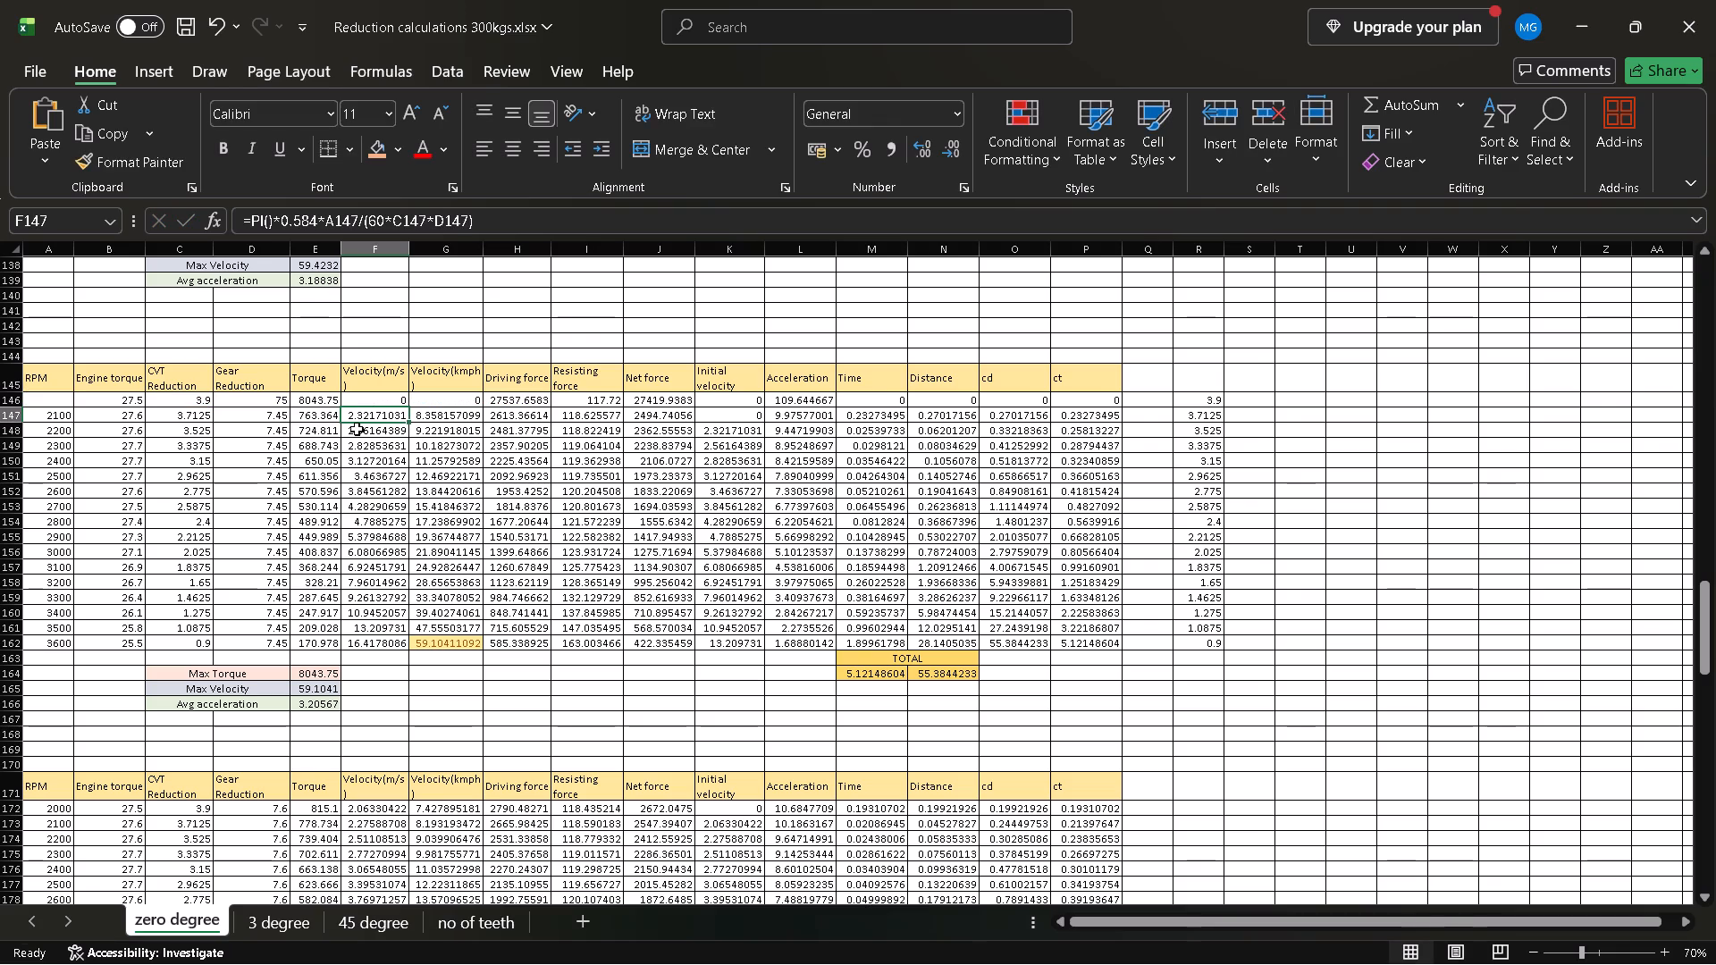
pyautogui.click(180, 400)
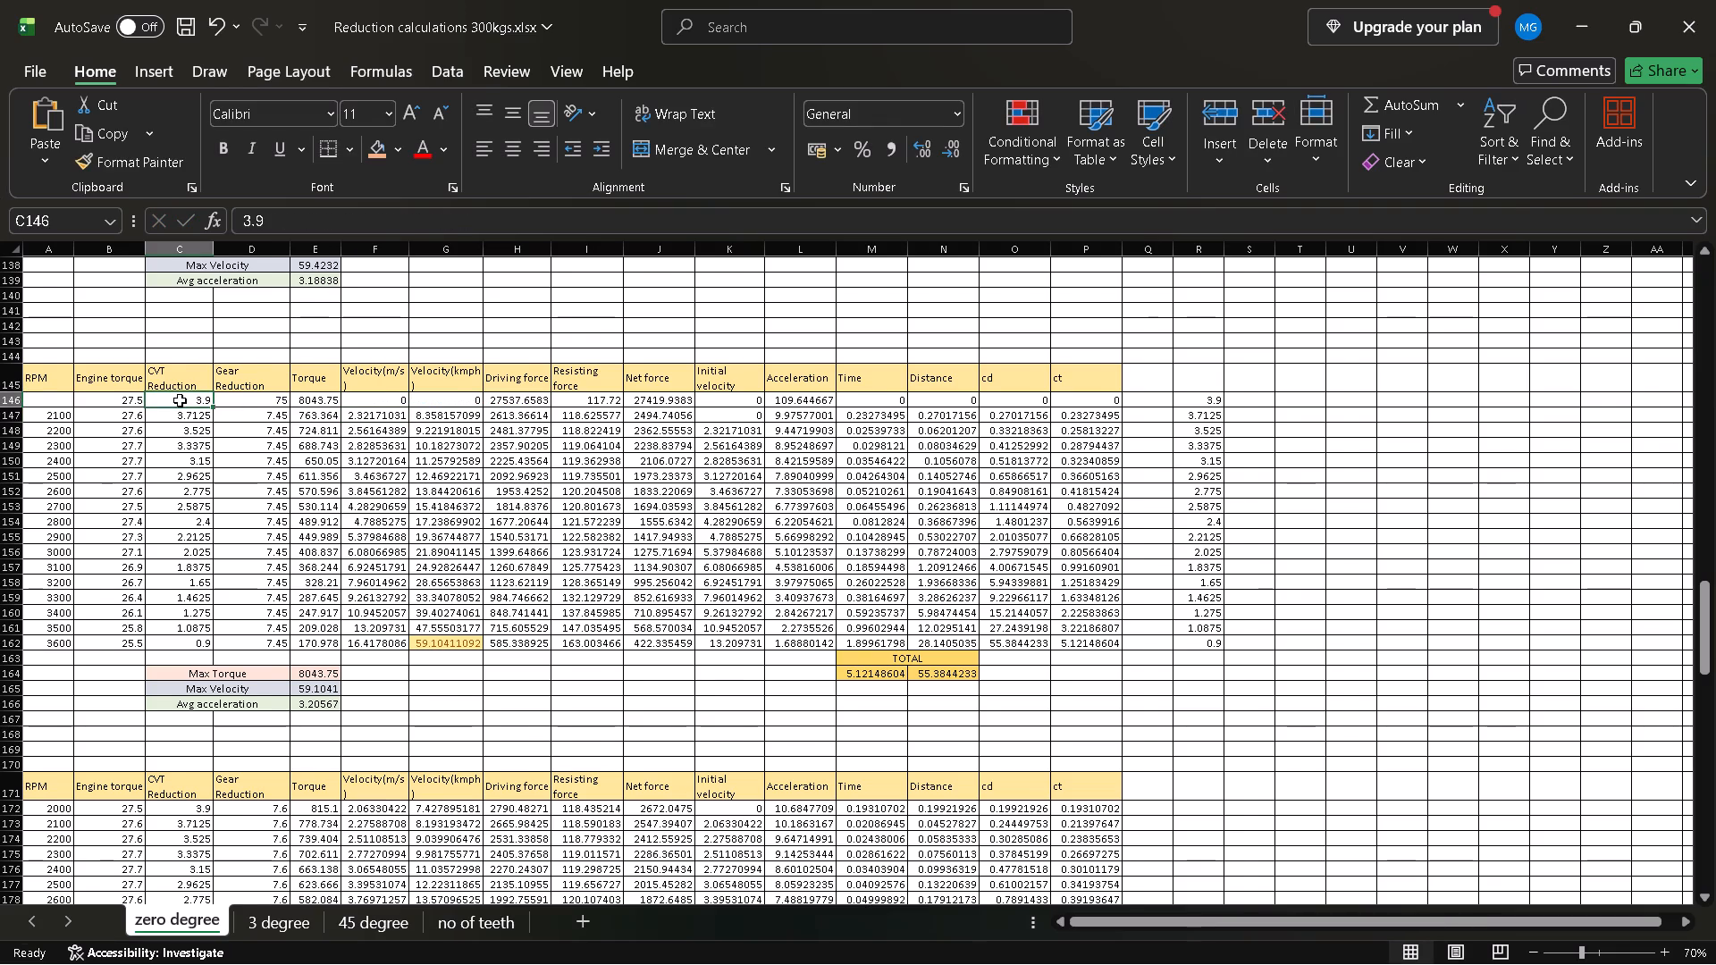
pyautogui.hscroll(1, 180, 400)
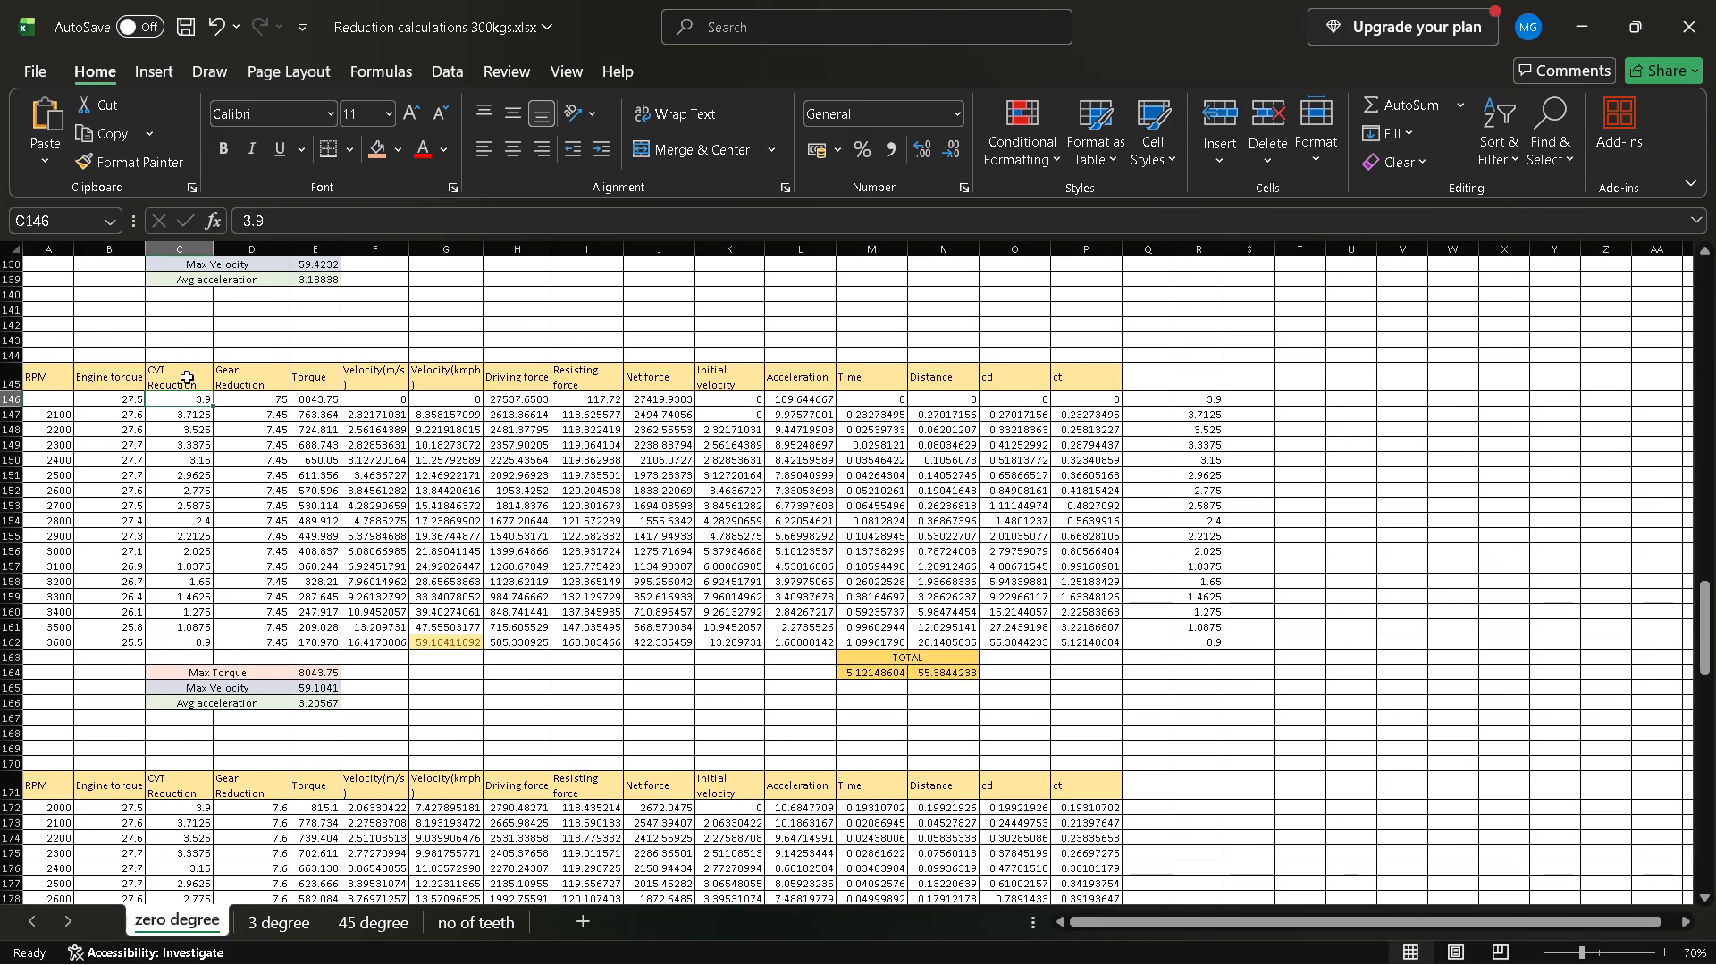
# Set the first Gear Reduction value, in D146, to 7.45.
pyautogui.click(245, 393)
pyautogui.doubleClick(245, 393)
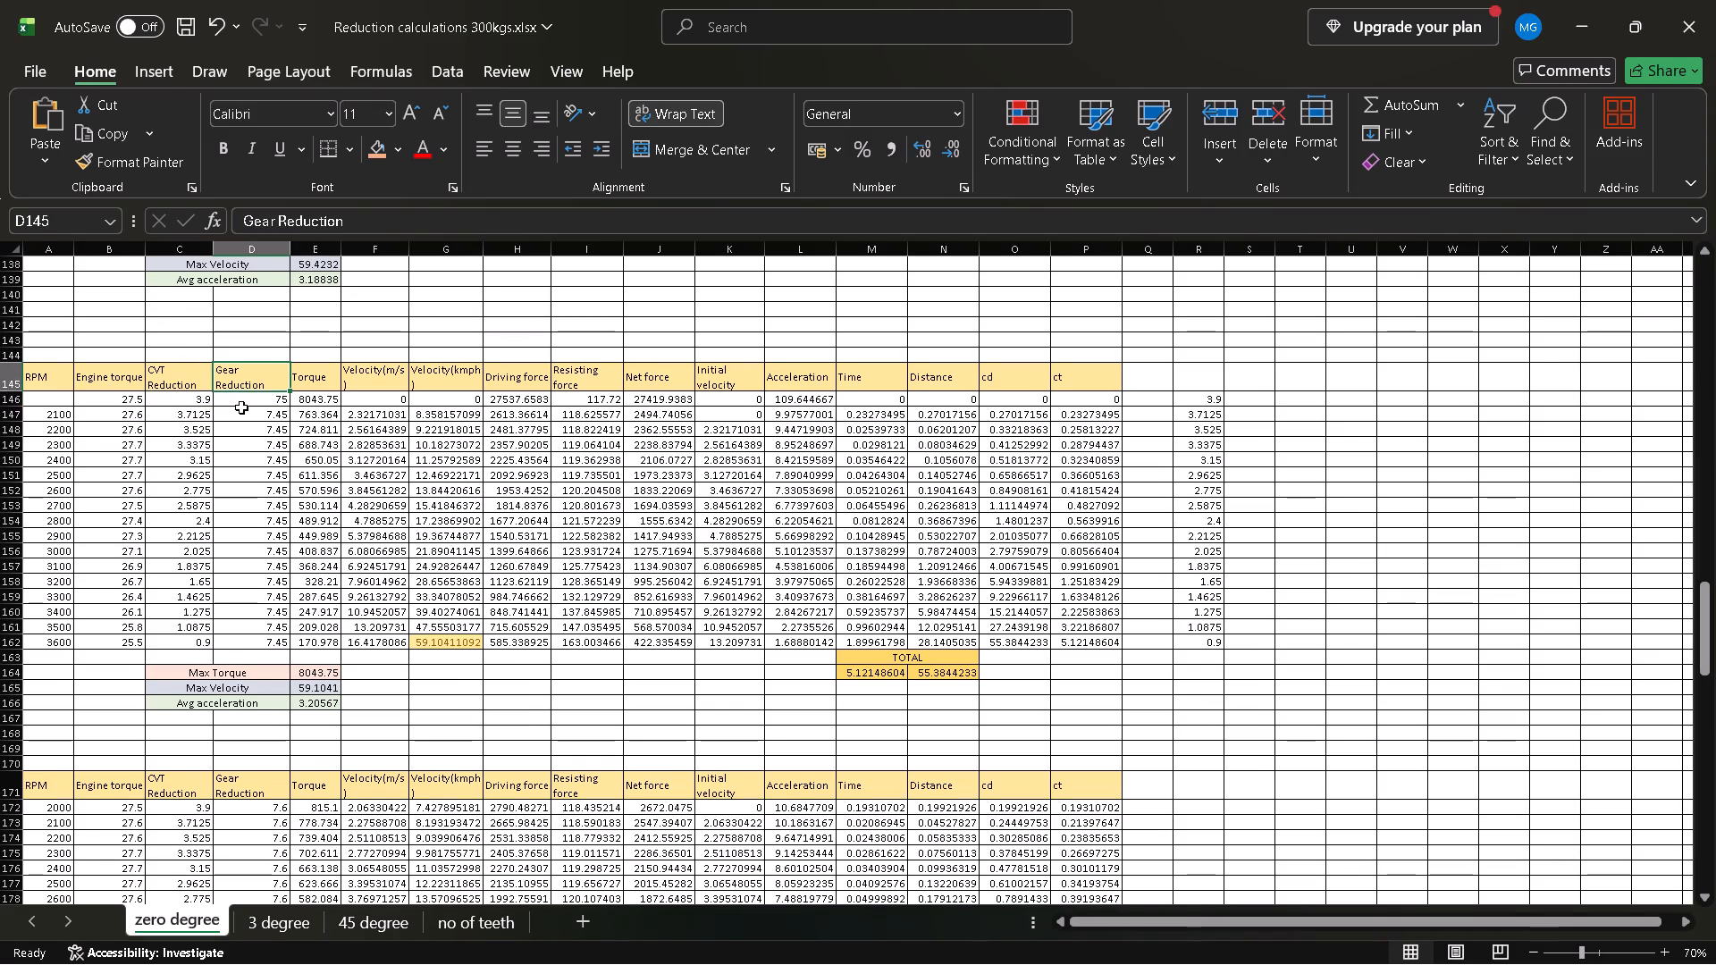
pyautogui.doubleClick(241, 399)
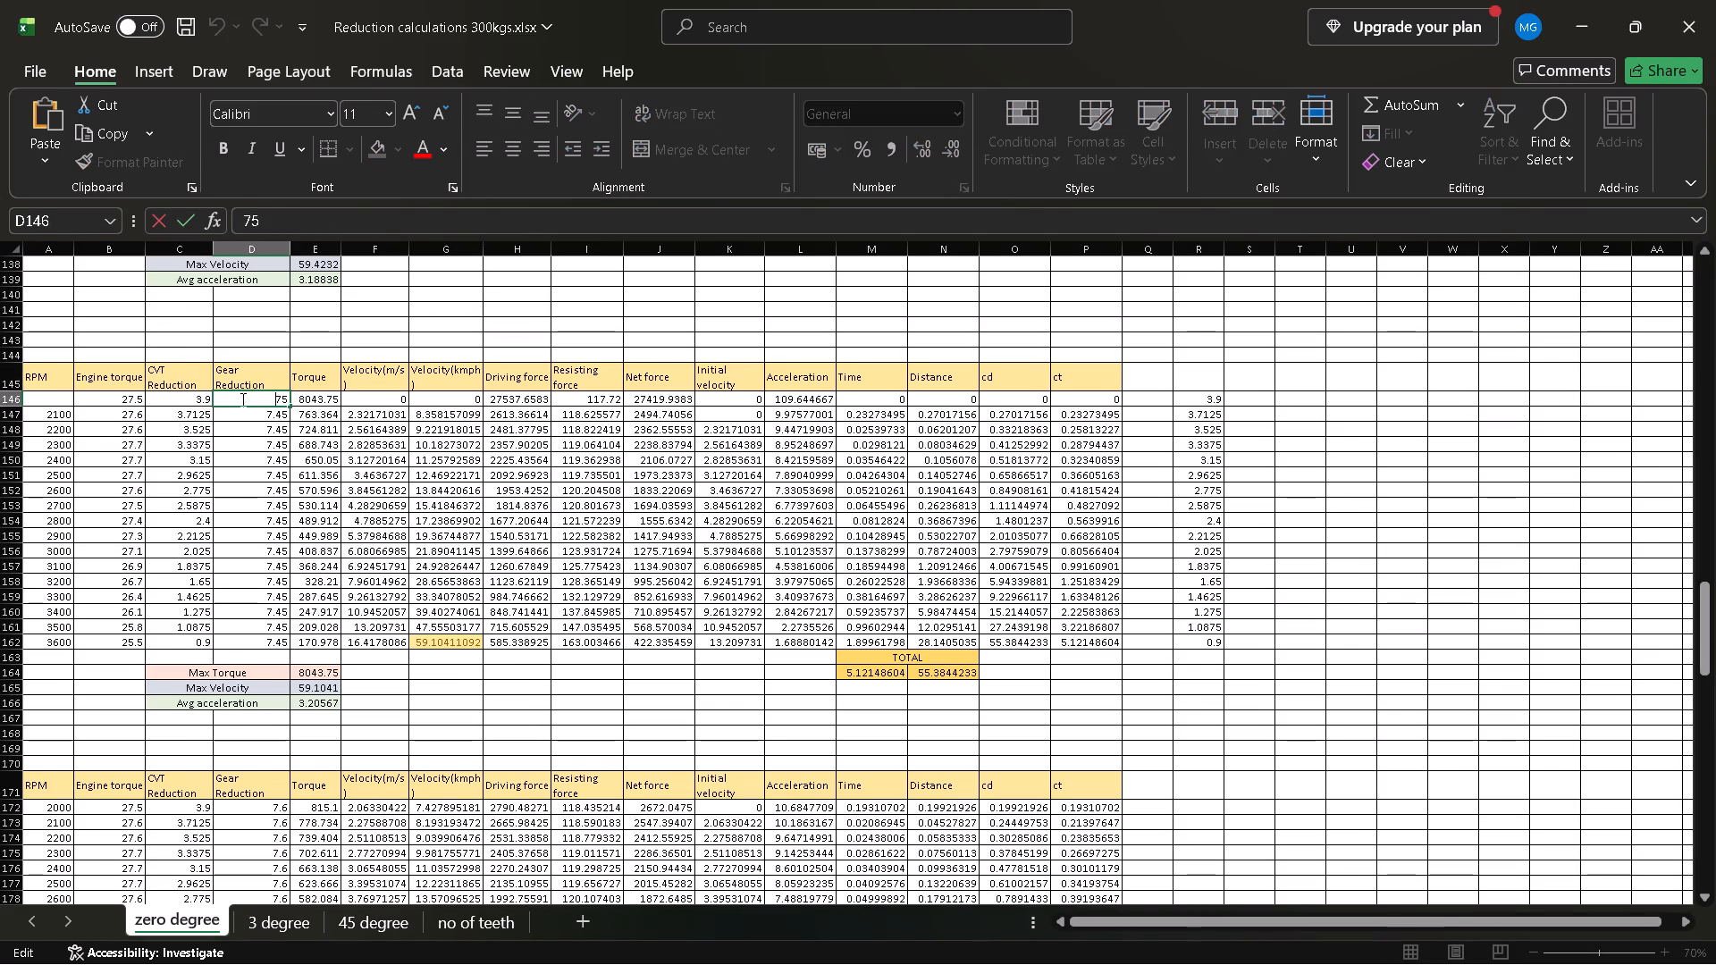
pyautogui.press('Right')
pyautogui.write('.4')
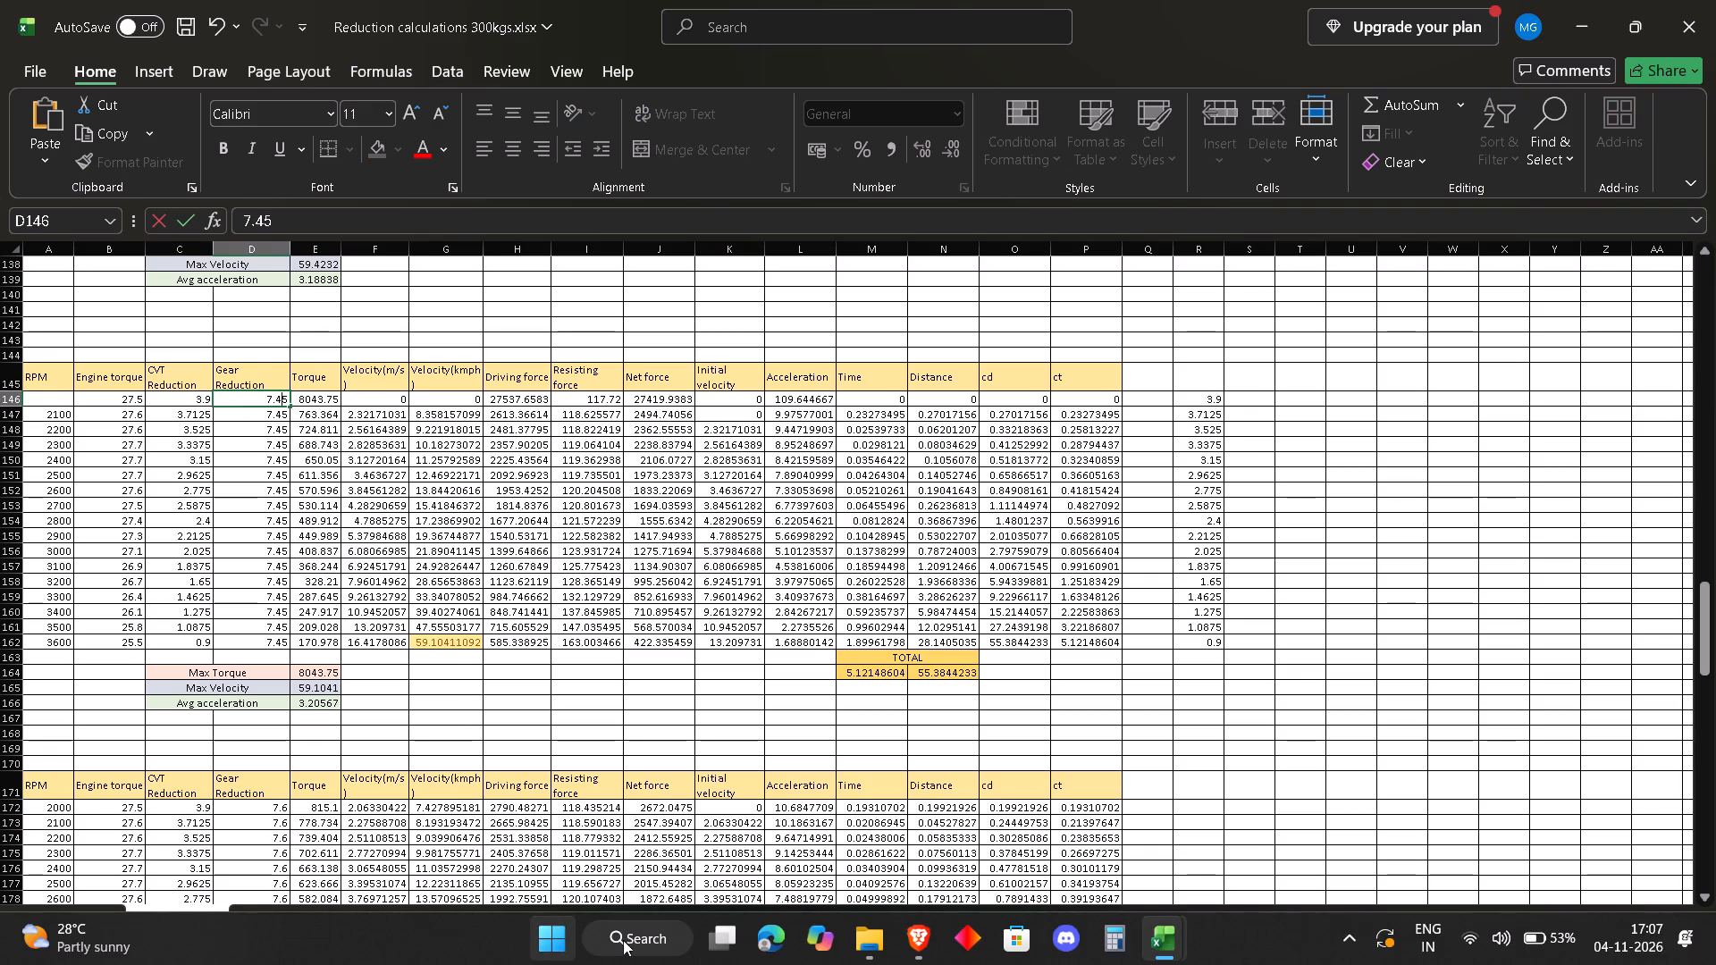
pyautogui.press('Return')
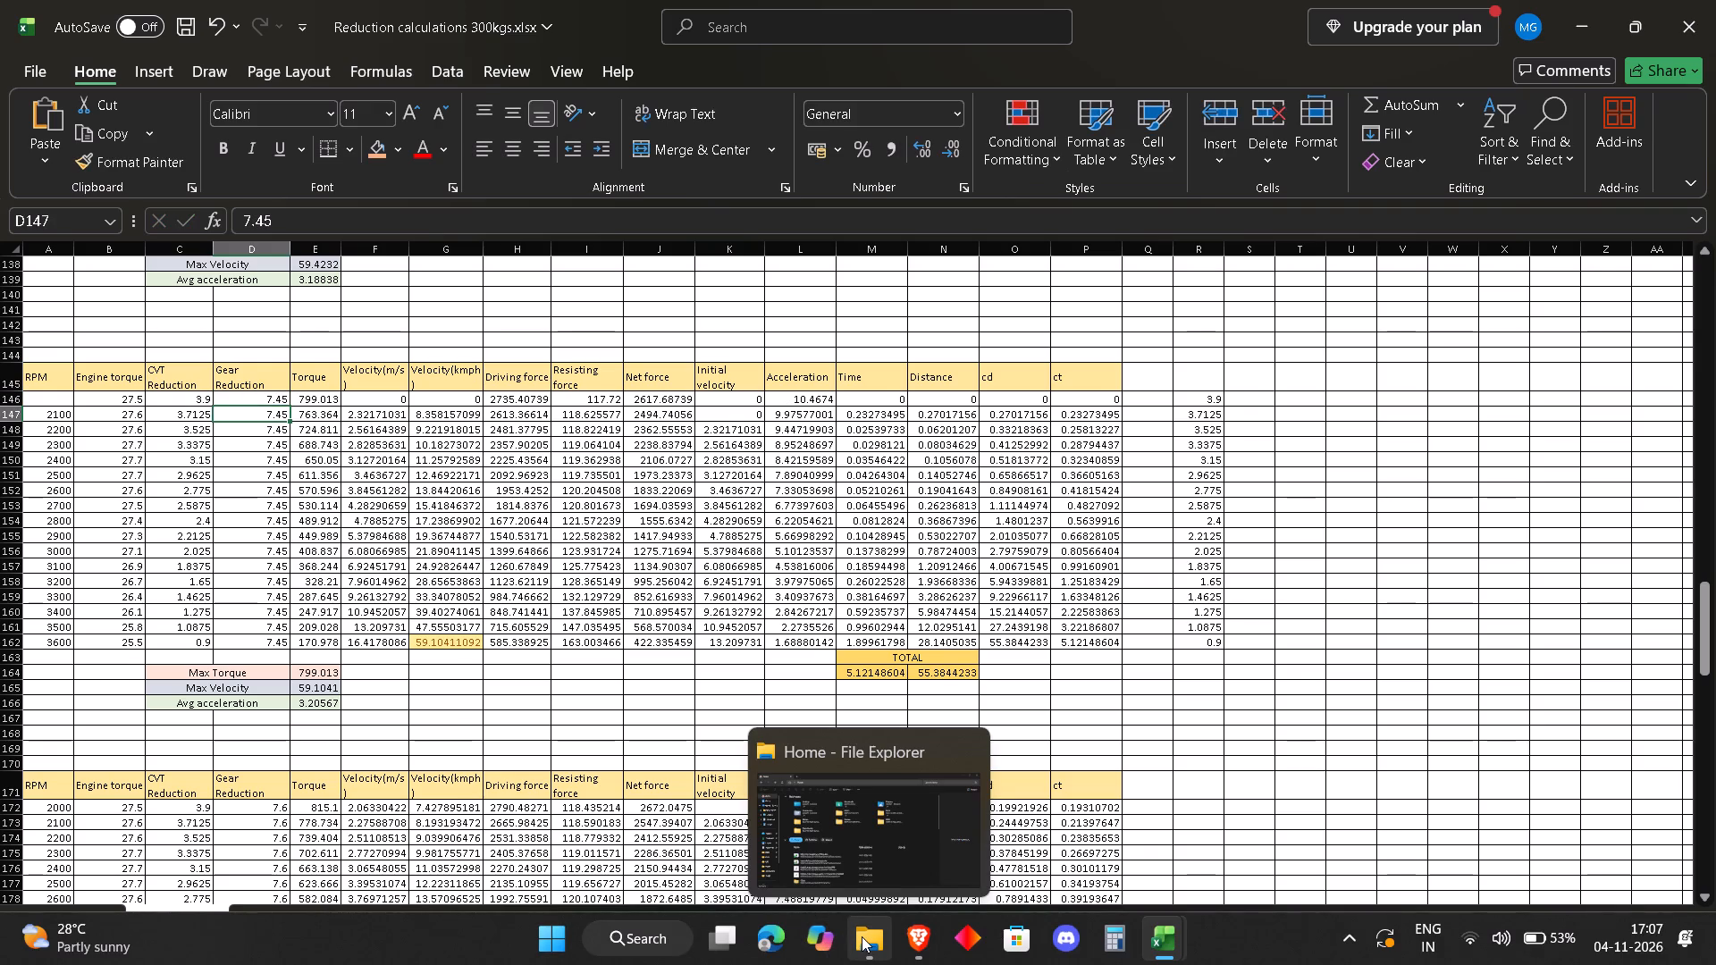
# Switch to File Explorer, open the Screen Recordings folder on REST IN FILES (D:) and sort its files newest first.
pyautogui.click(862, 936)
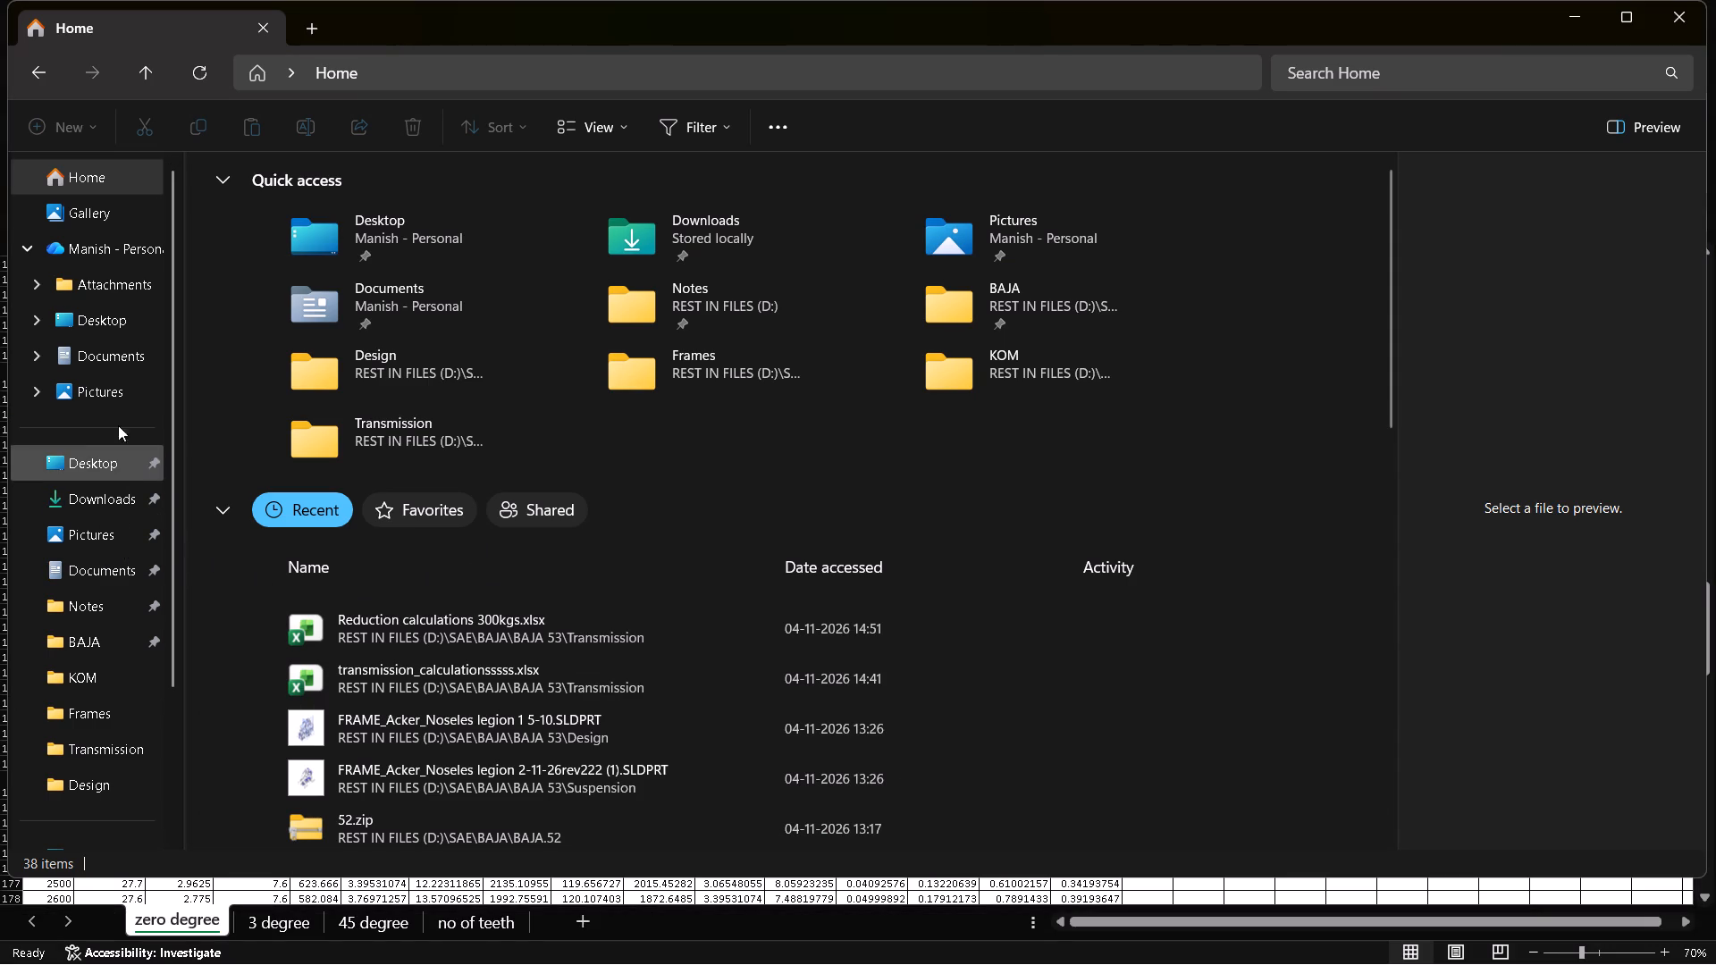
pyautogui.click(126, 183)
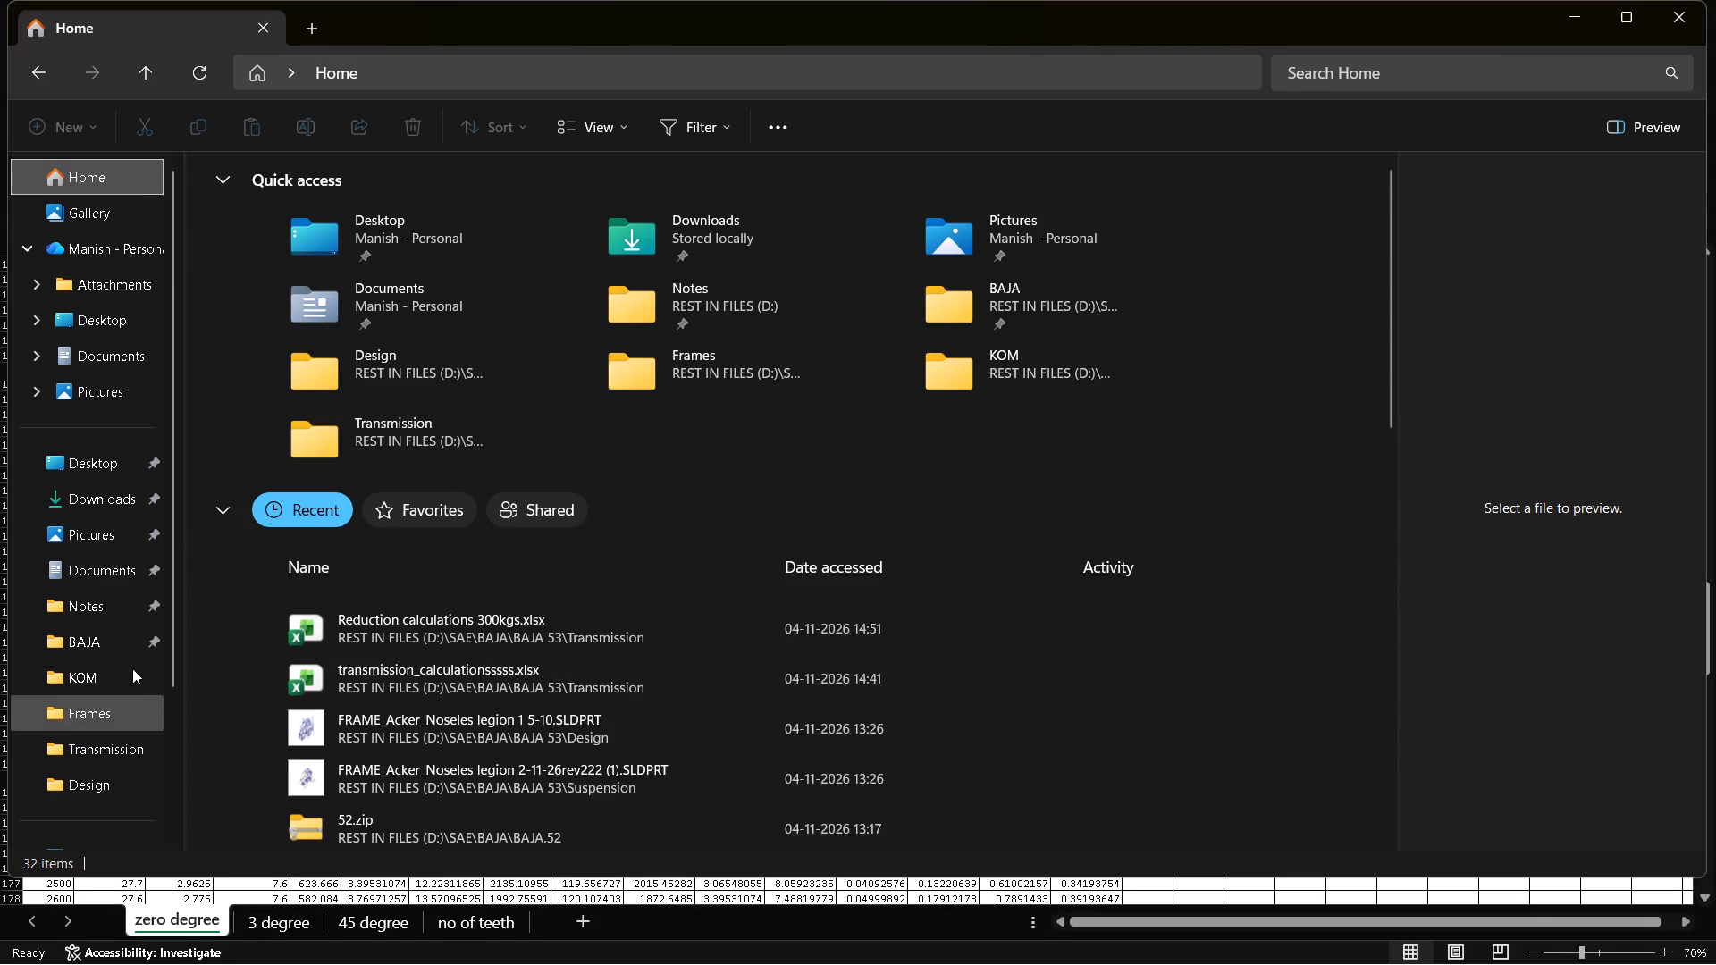
pyautogui.scroll(-3, 122, 660)
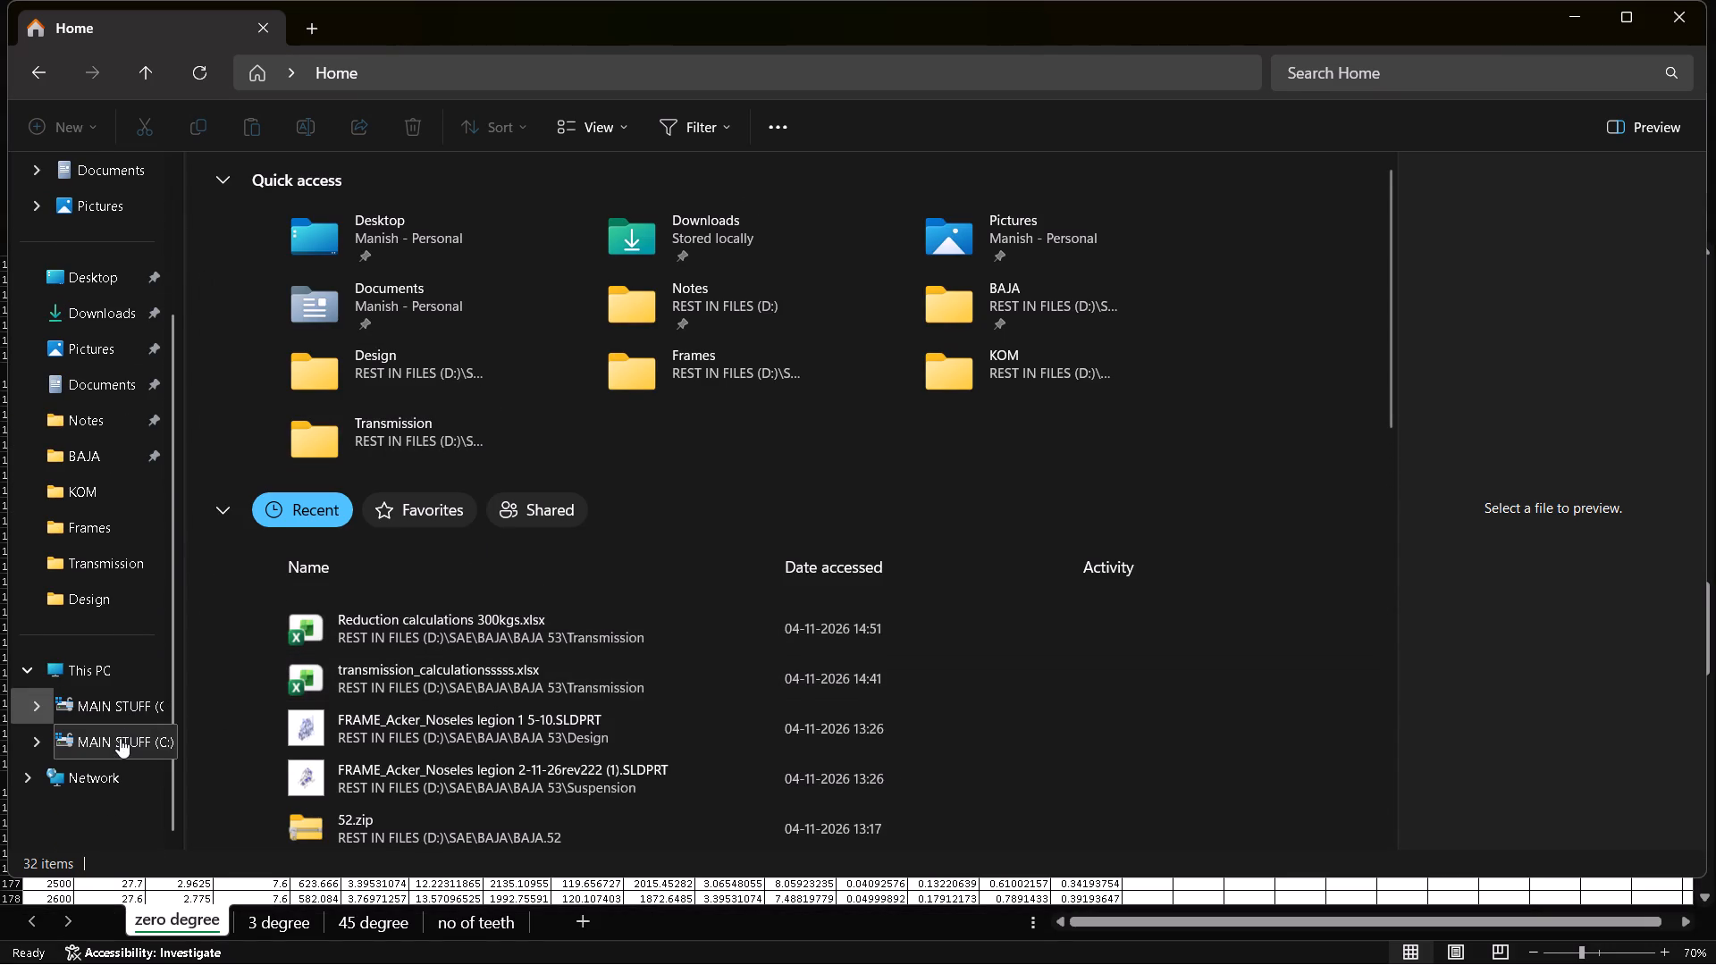
pyautogui.doubleClick(120, 738)
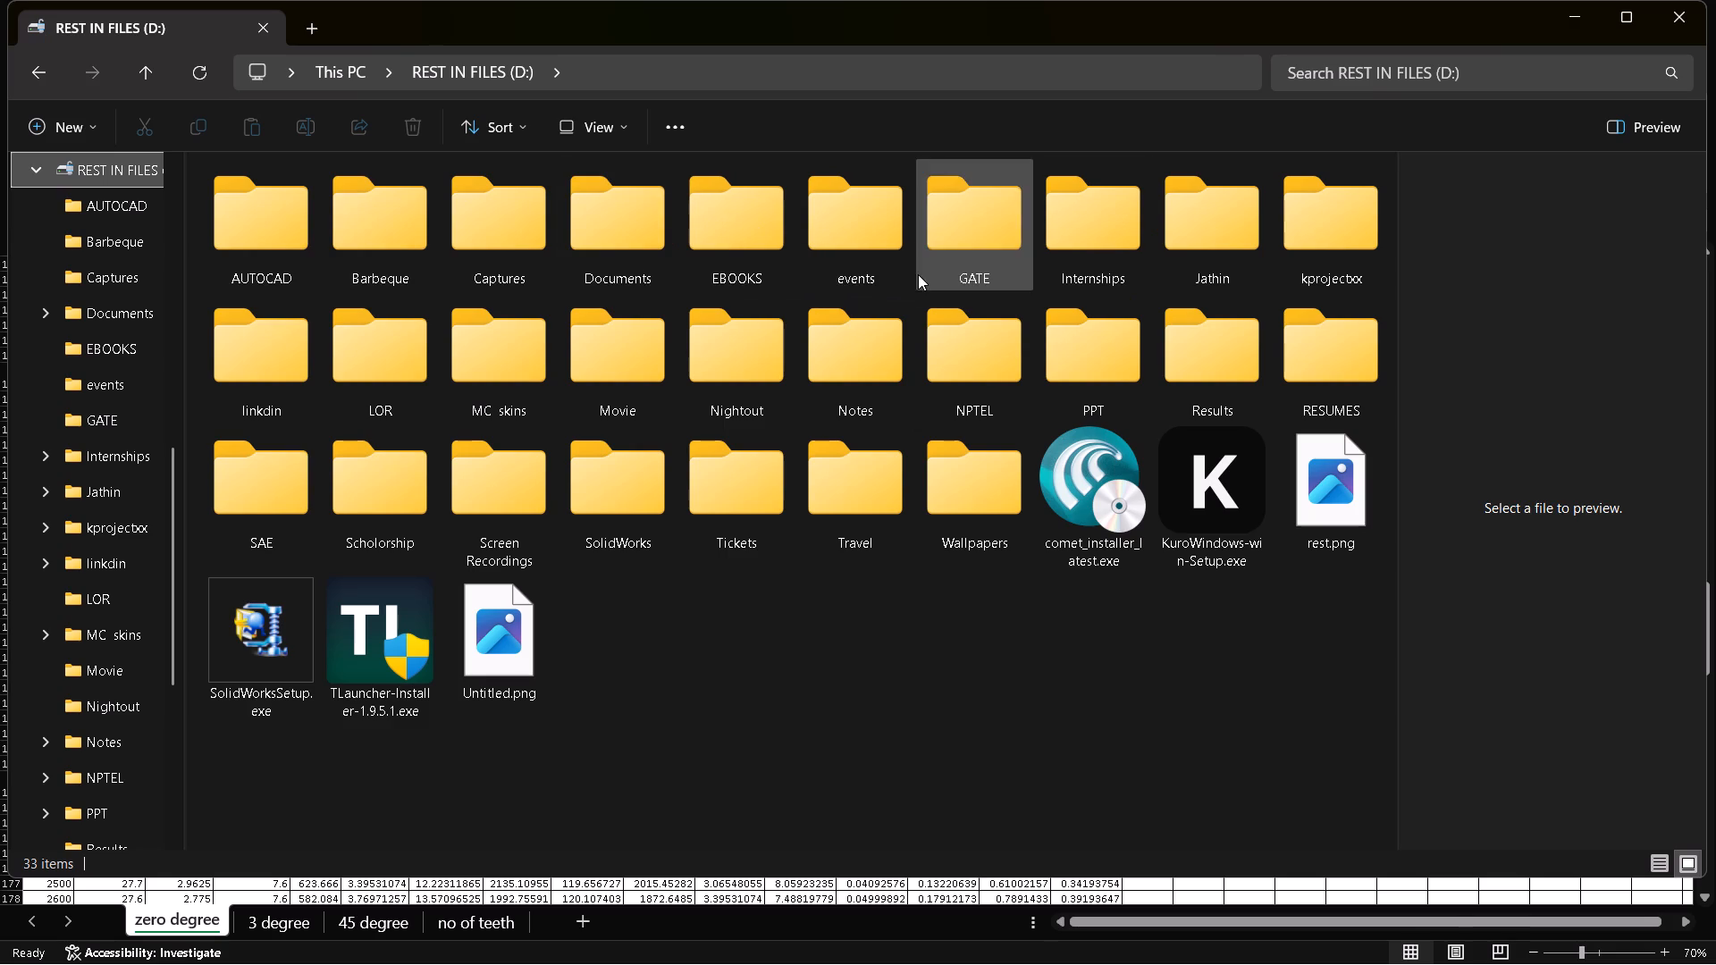
pyautogui.doubleClick(492, 488)
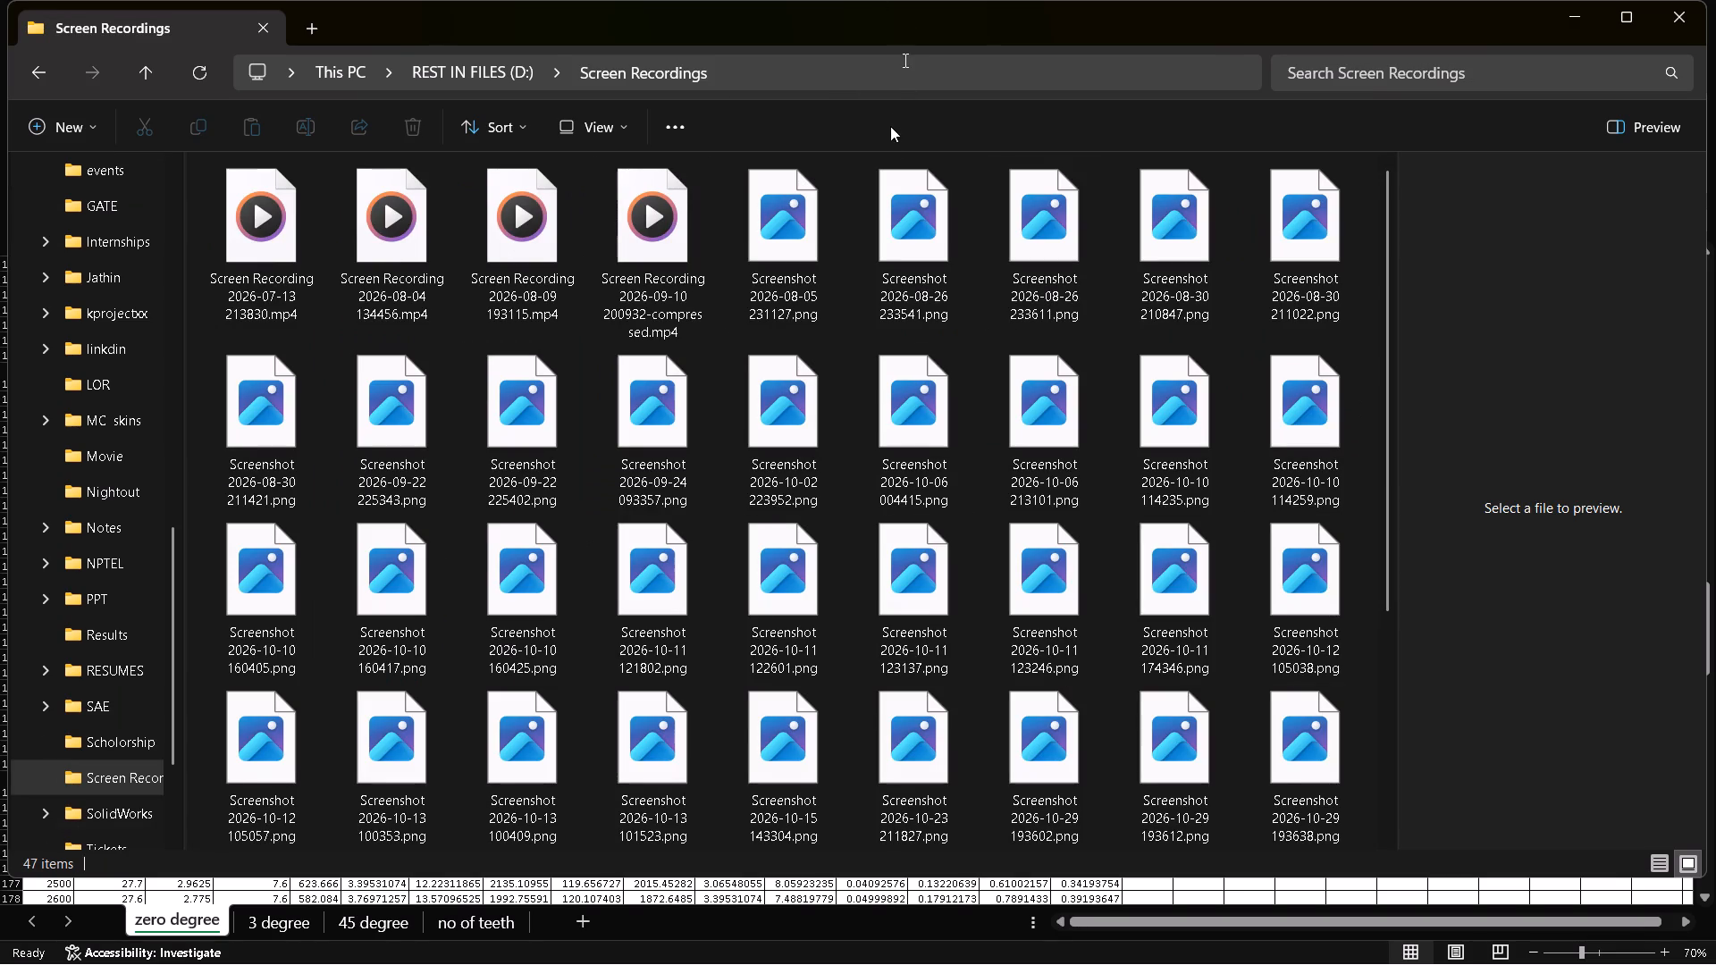
pyautogui.click(601, 122)
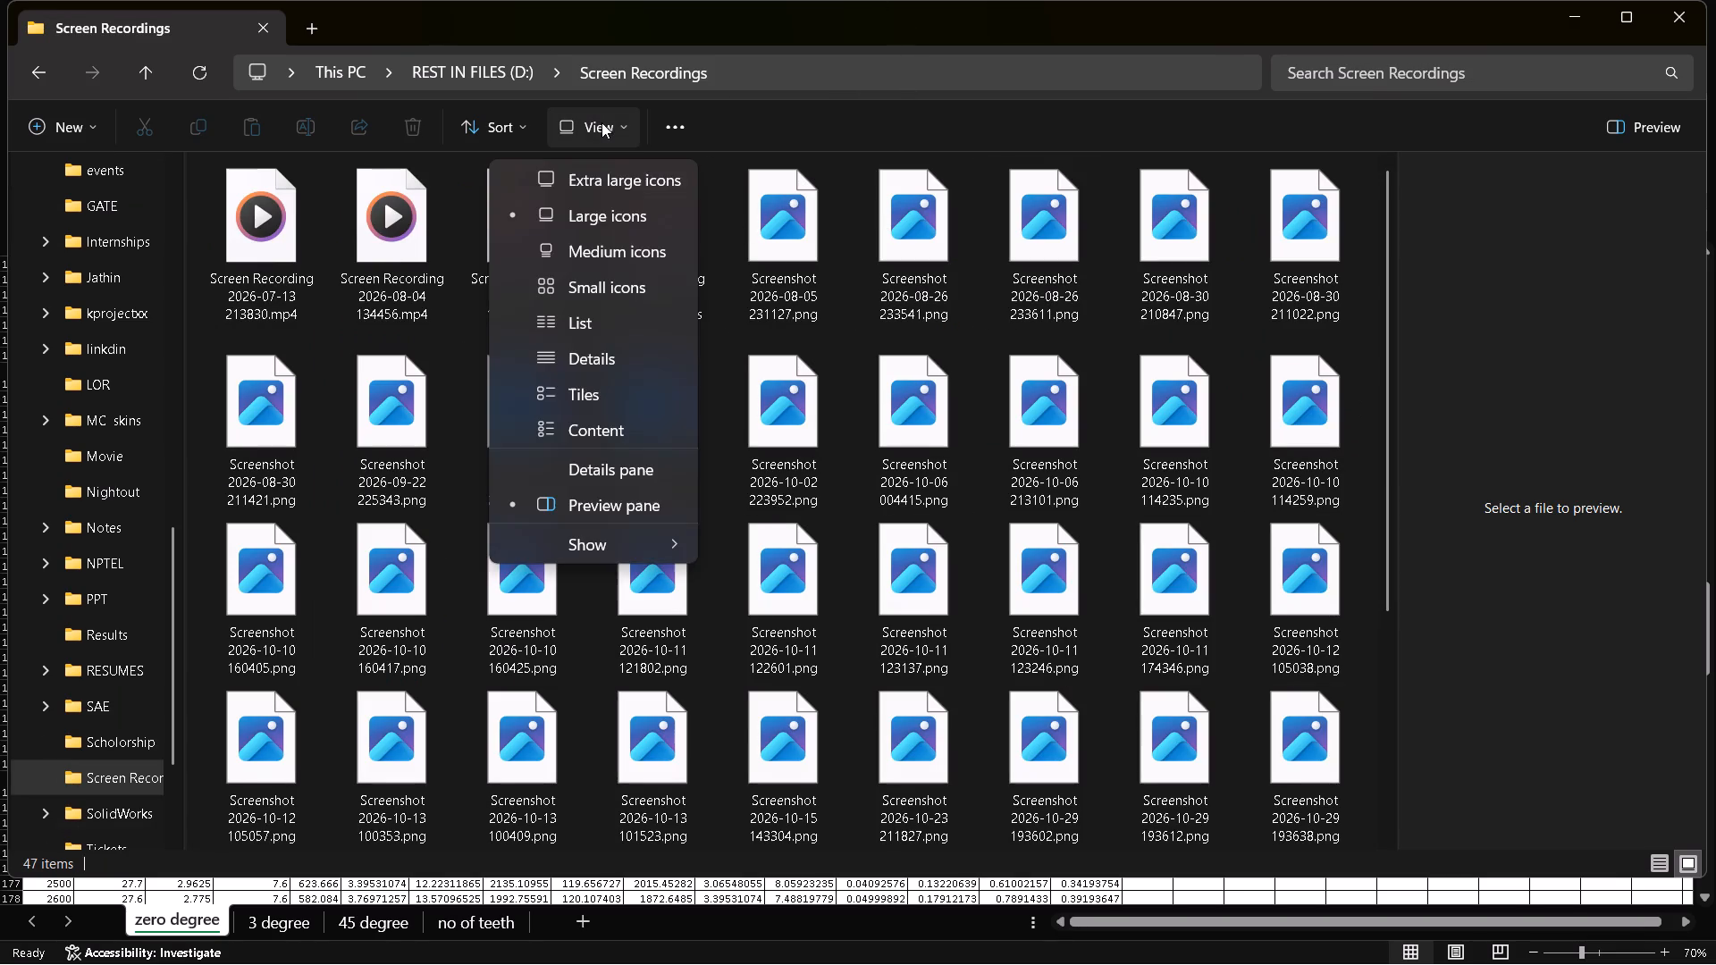
pyautogui.click(475, 115)
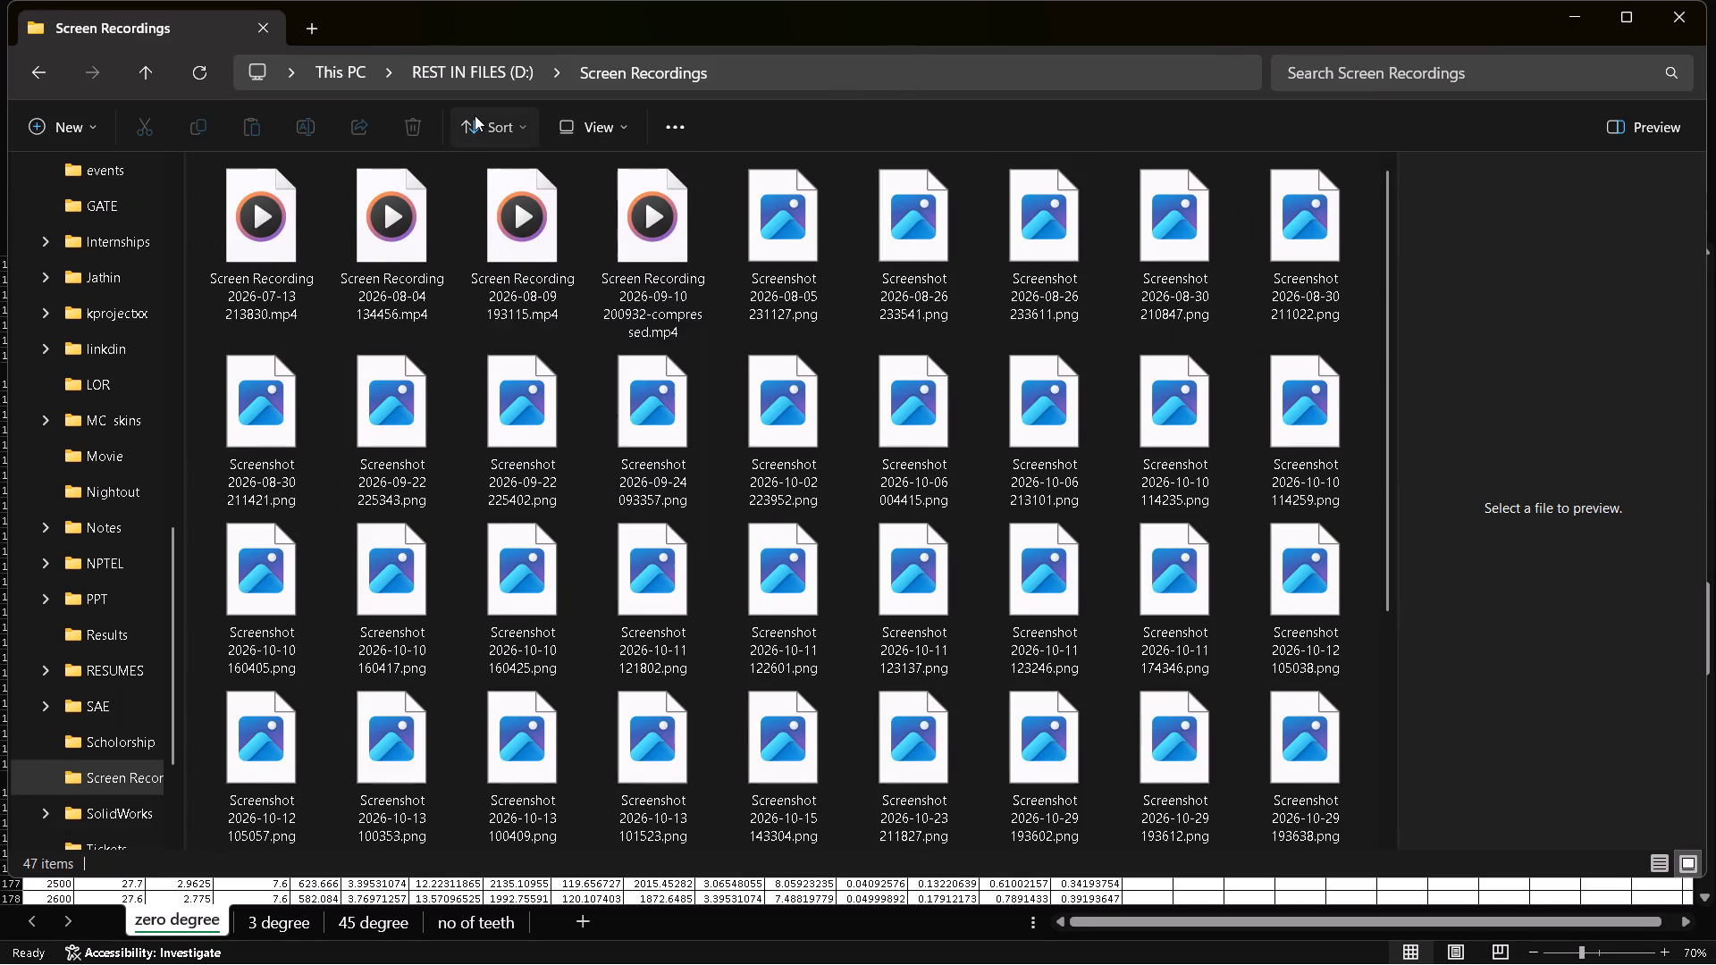
pyautogui.click(507, 225)
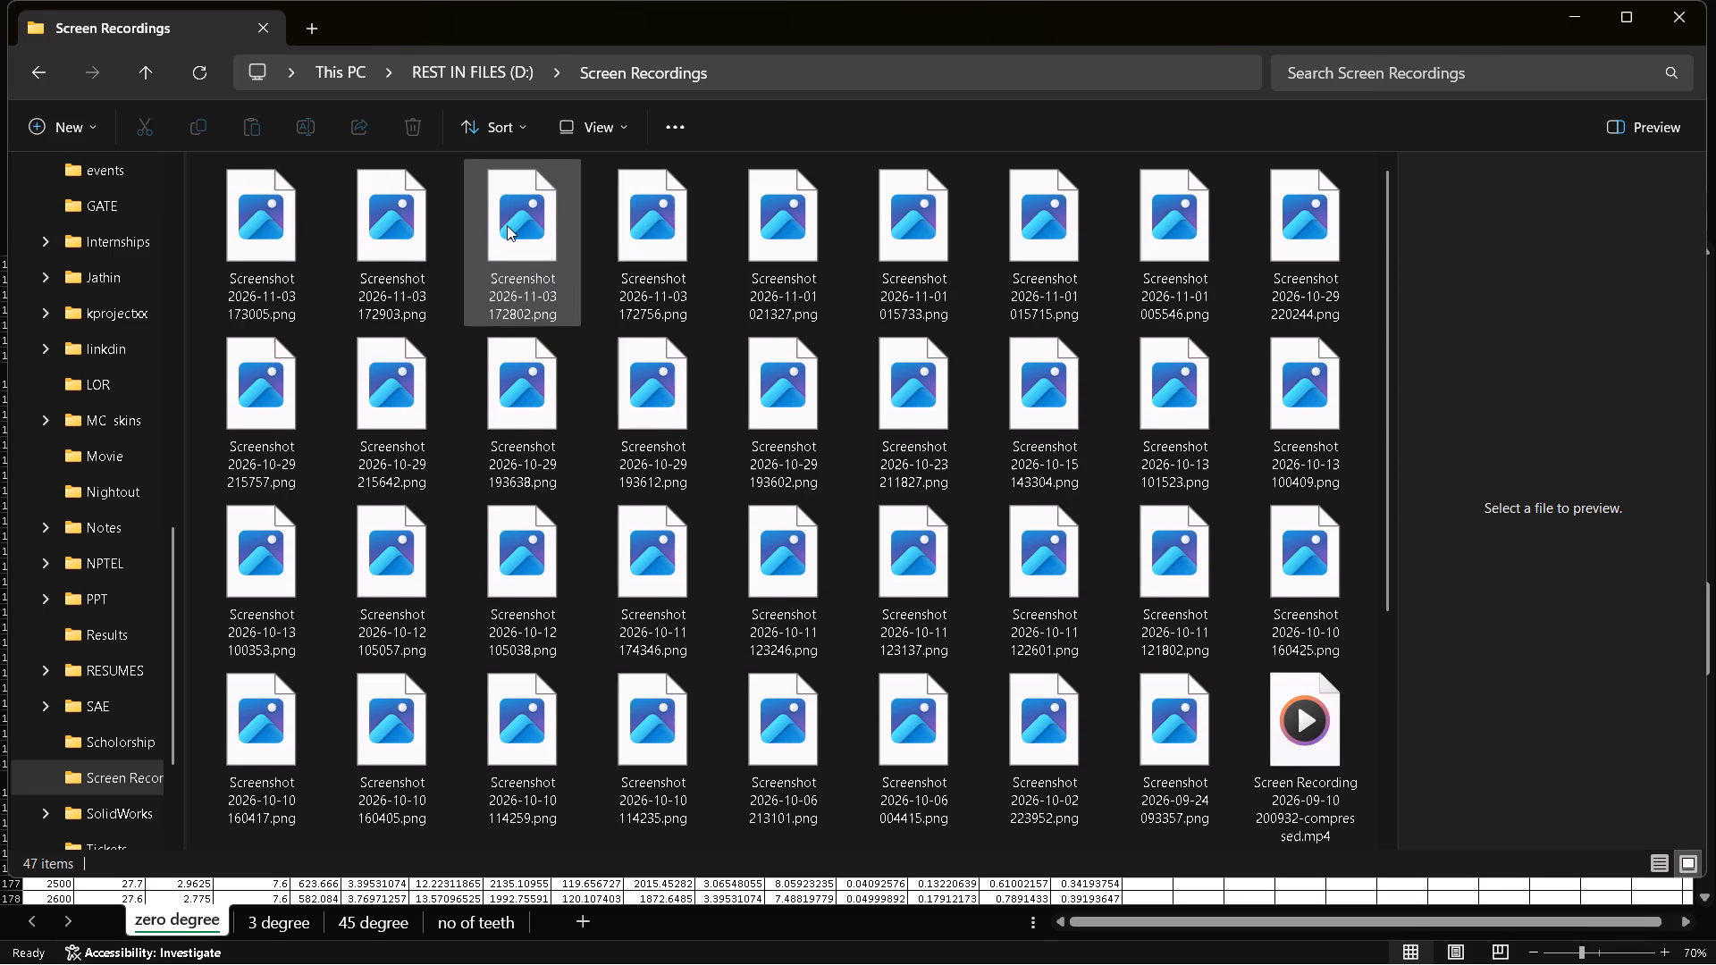
# Open the 2026-11-03 screenshots 173005, 172802 and 172756 to examine them, and view 173005 once more.
pyautogui.doubleClick(260, 249)
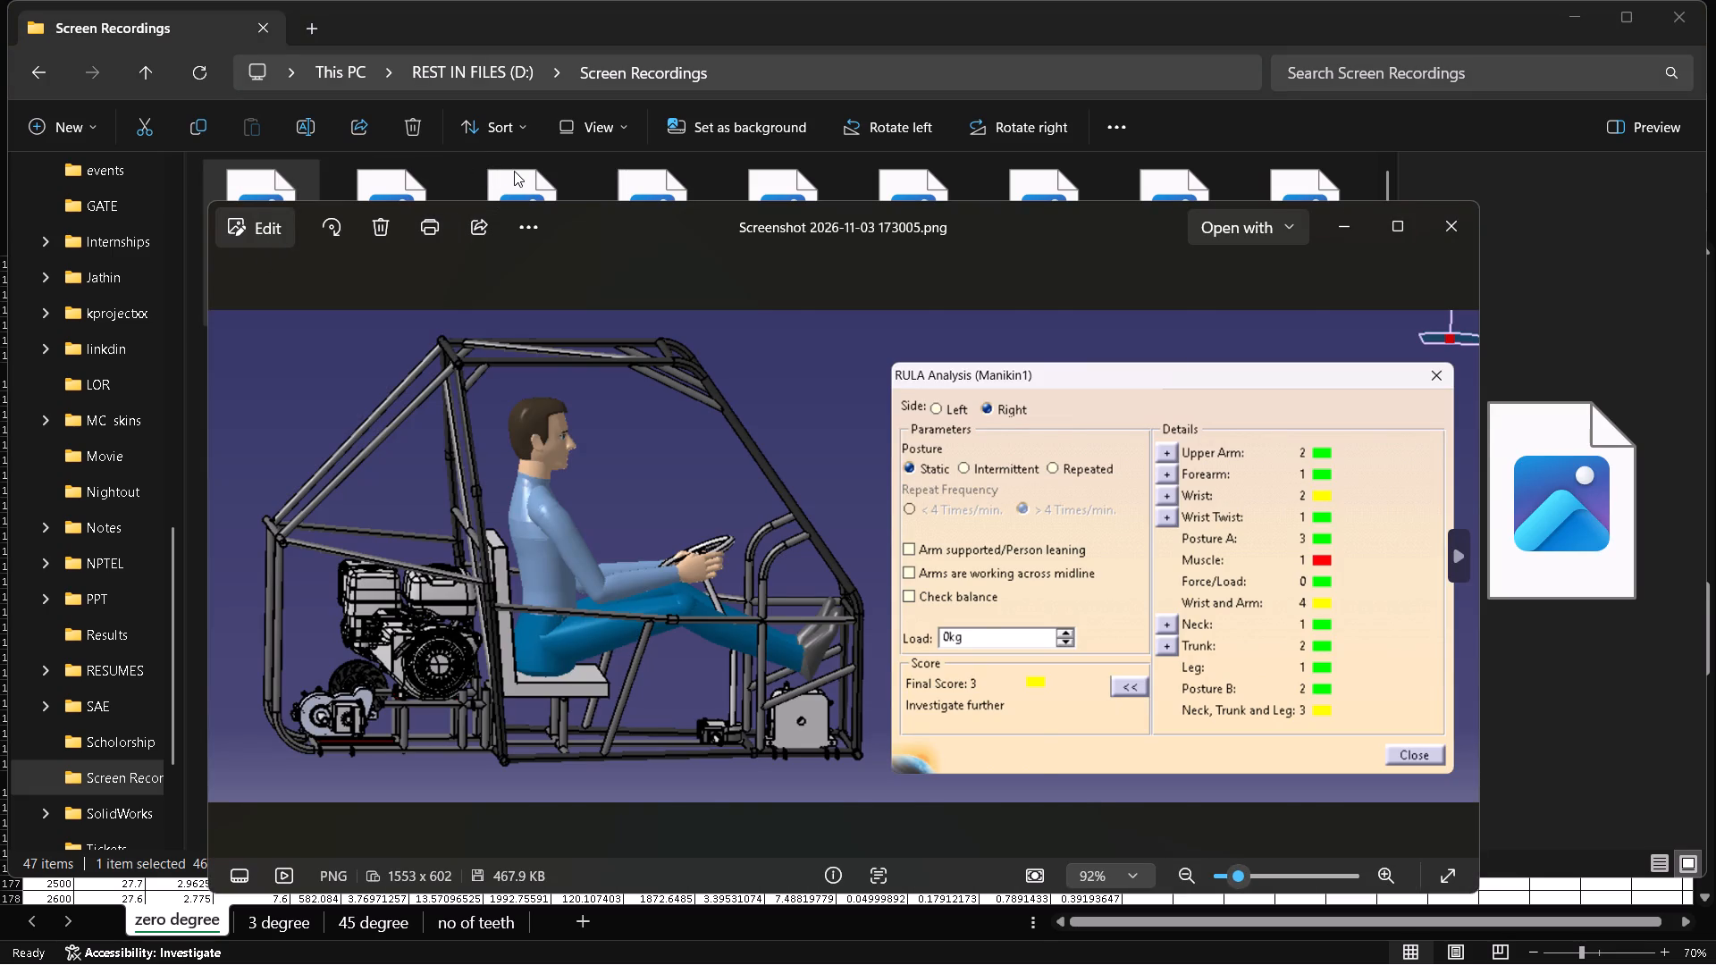
pyautogui.doubleClick(514, 171)
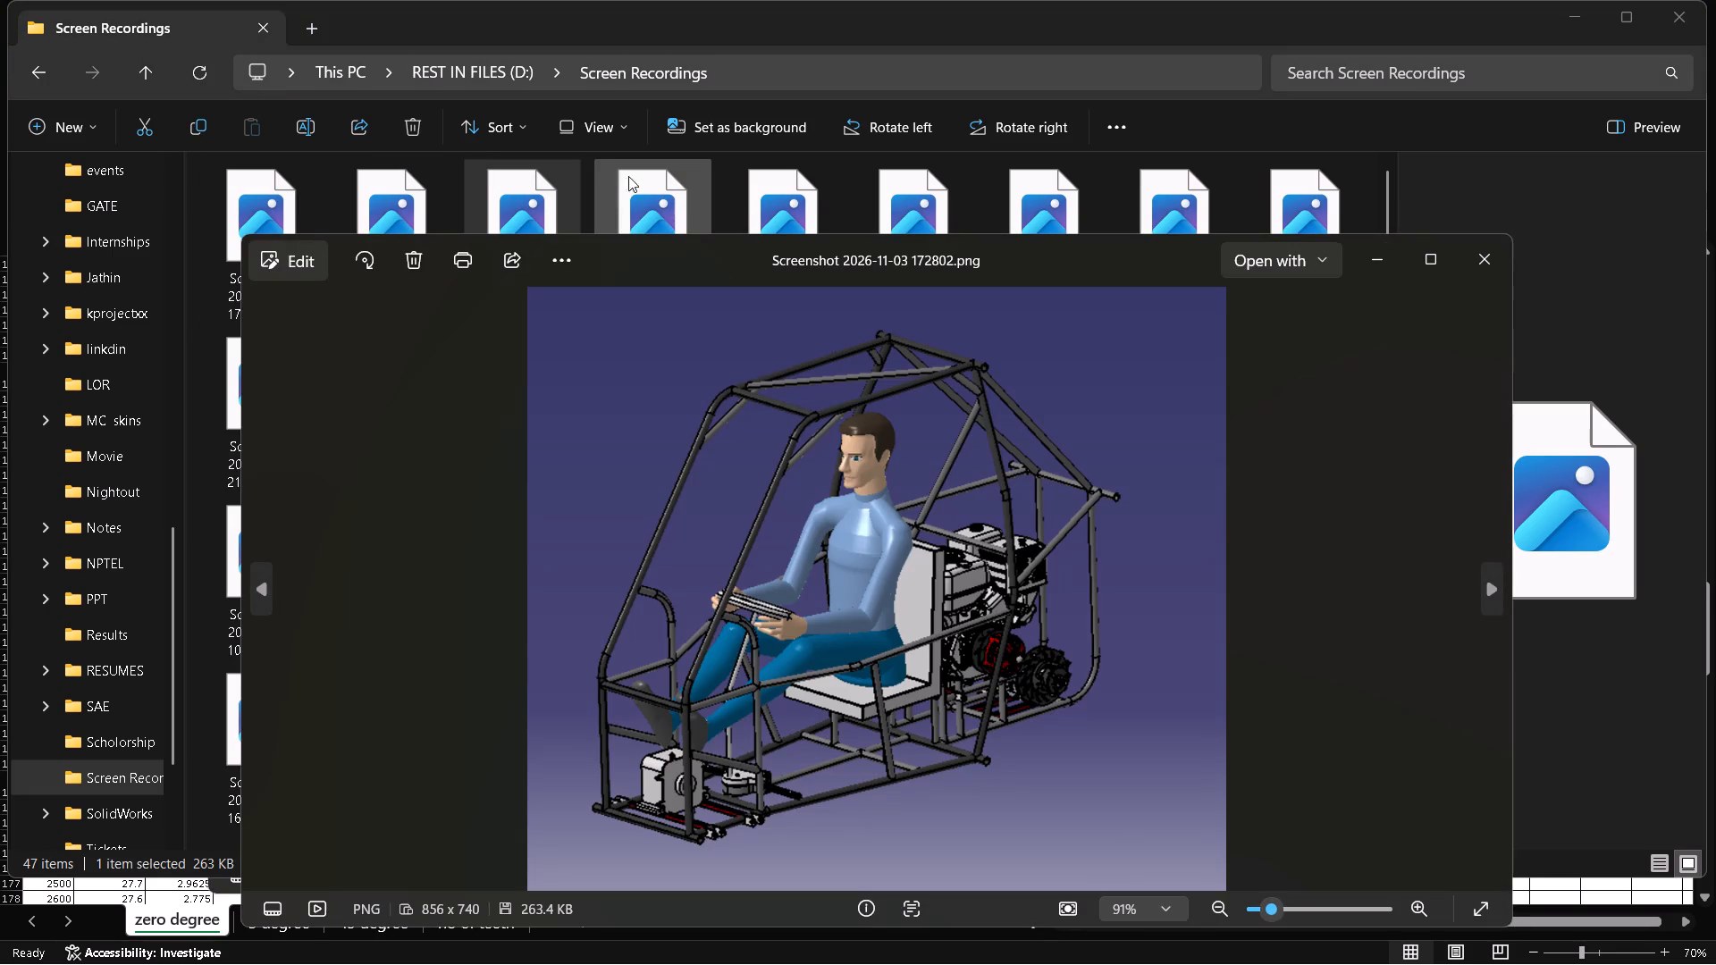
pyautogui.doubleClick(663, 181)
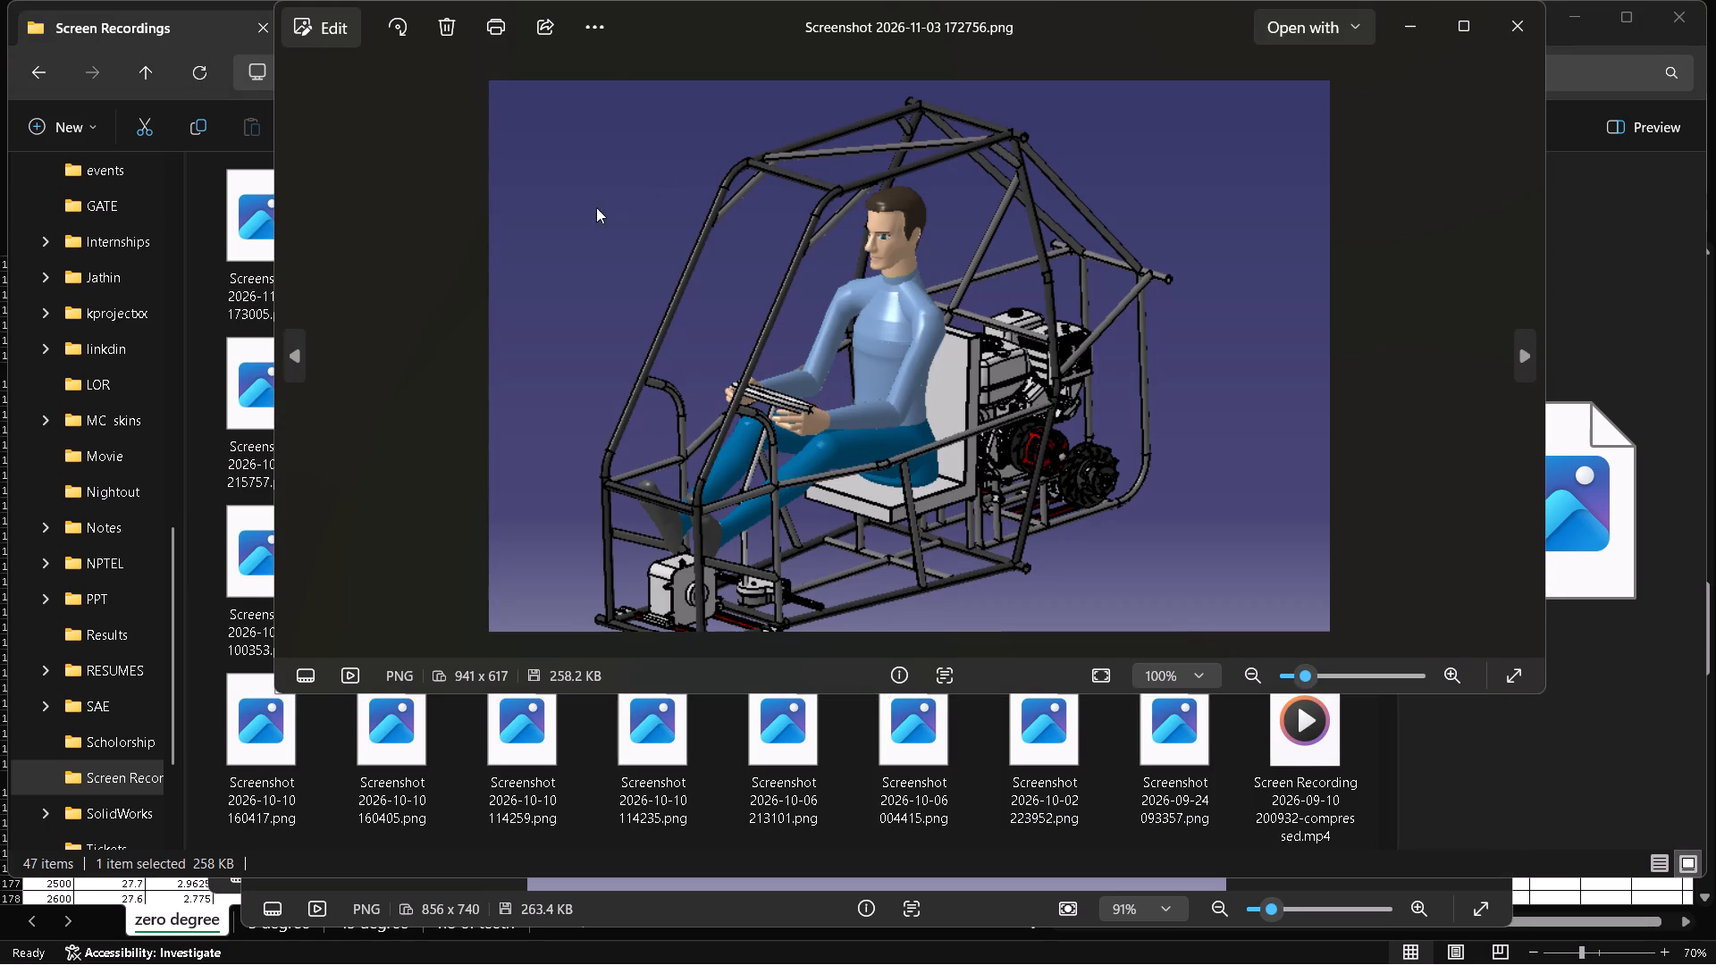
pyautogui.doubleClick(263, 226)
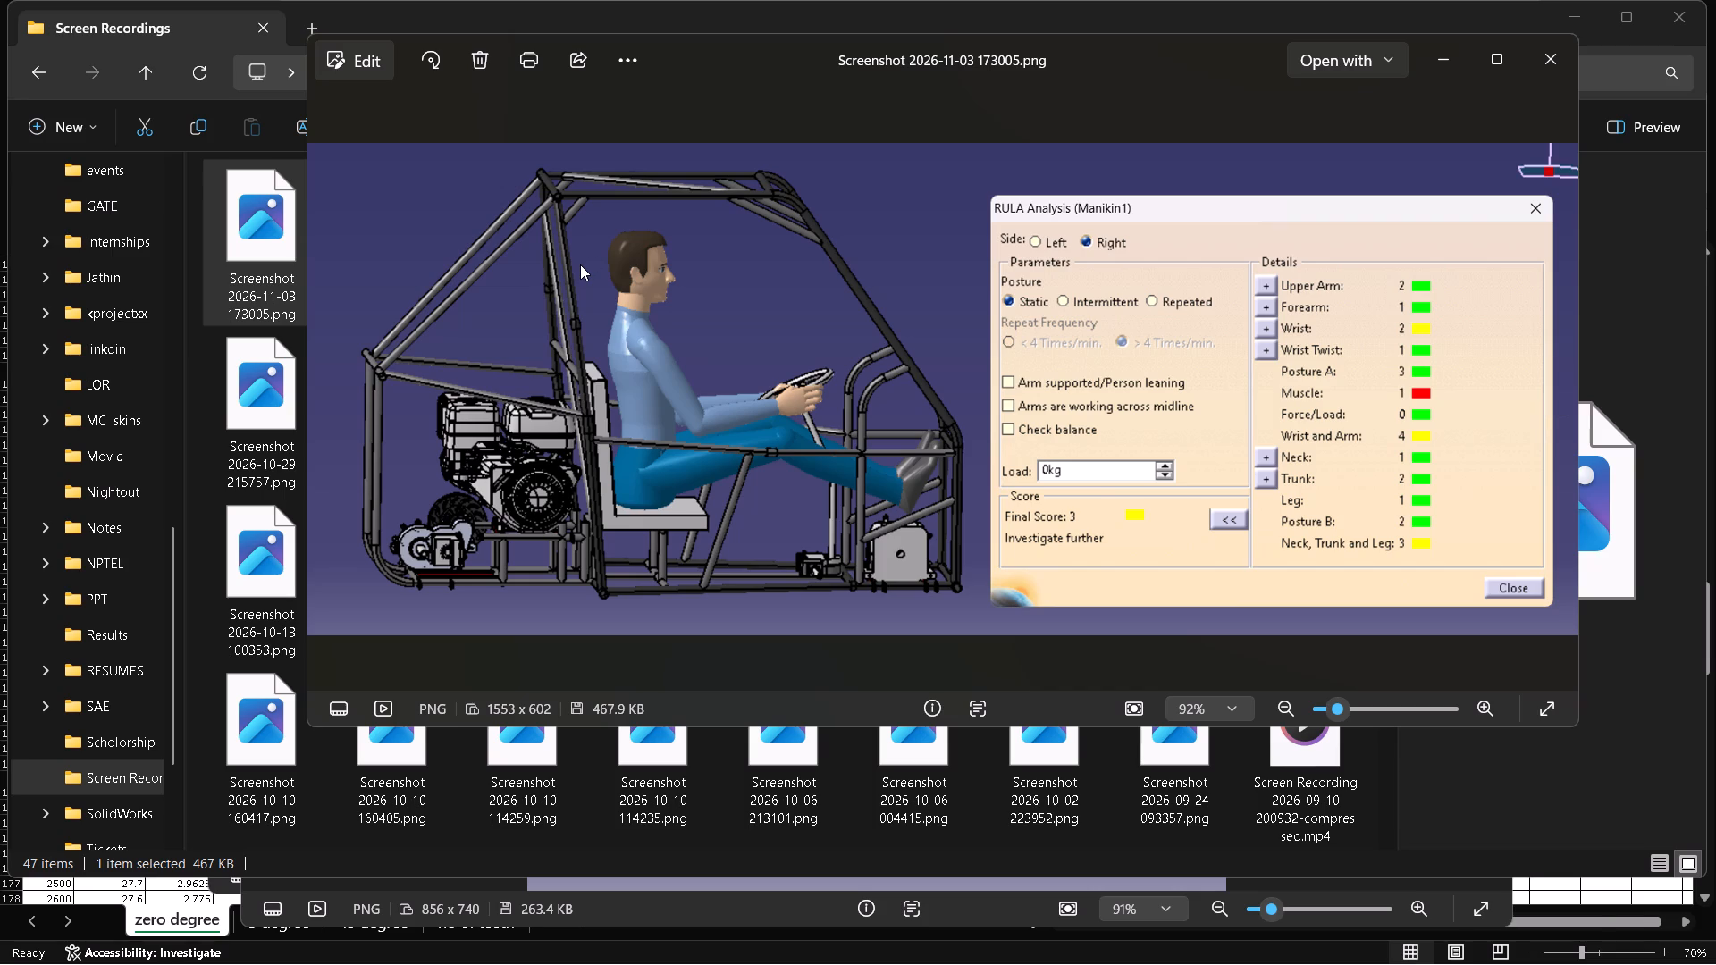
# Close screenshot 173005, view the 2026-11-03 screenshots 172802 and 172903, and examine 172903 in a maximized window.
pyautogui.click(1537, 51)
pyautogui.doubleClick(568, 212)
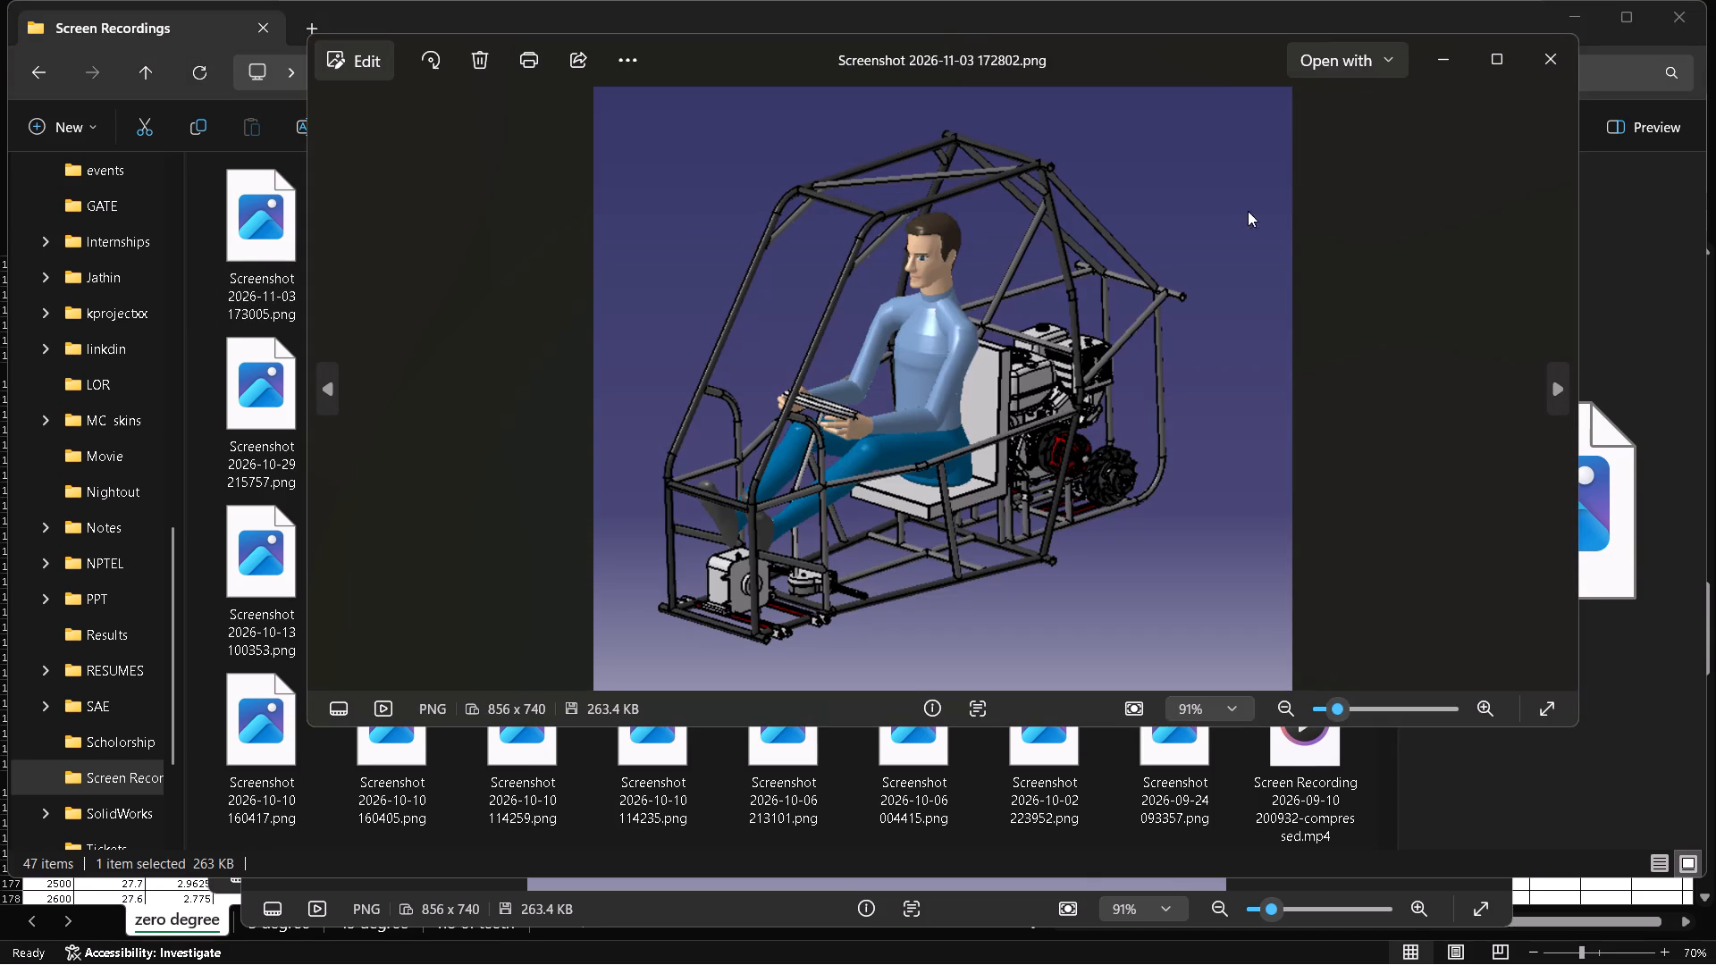
pyautogui.click(1544, 53)
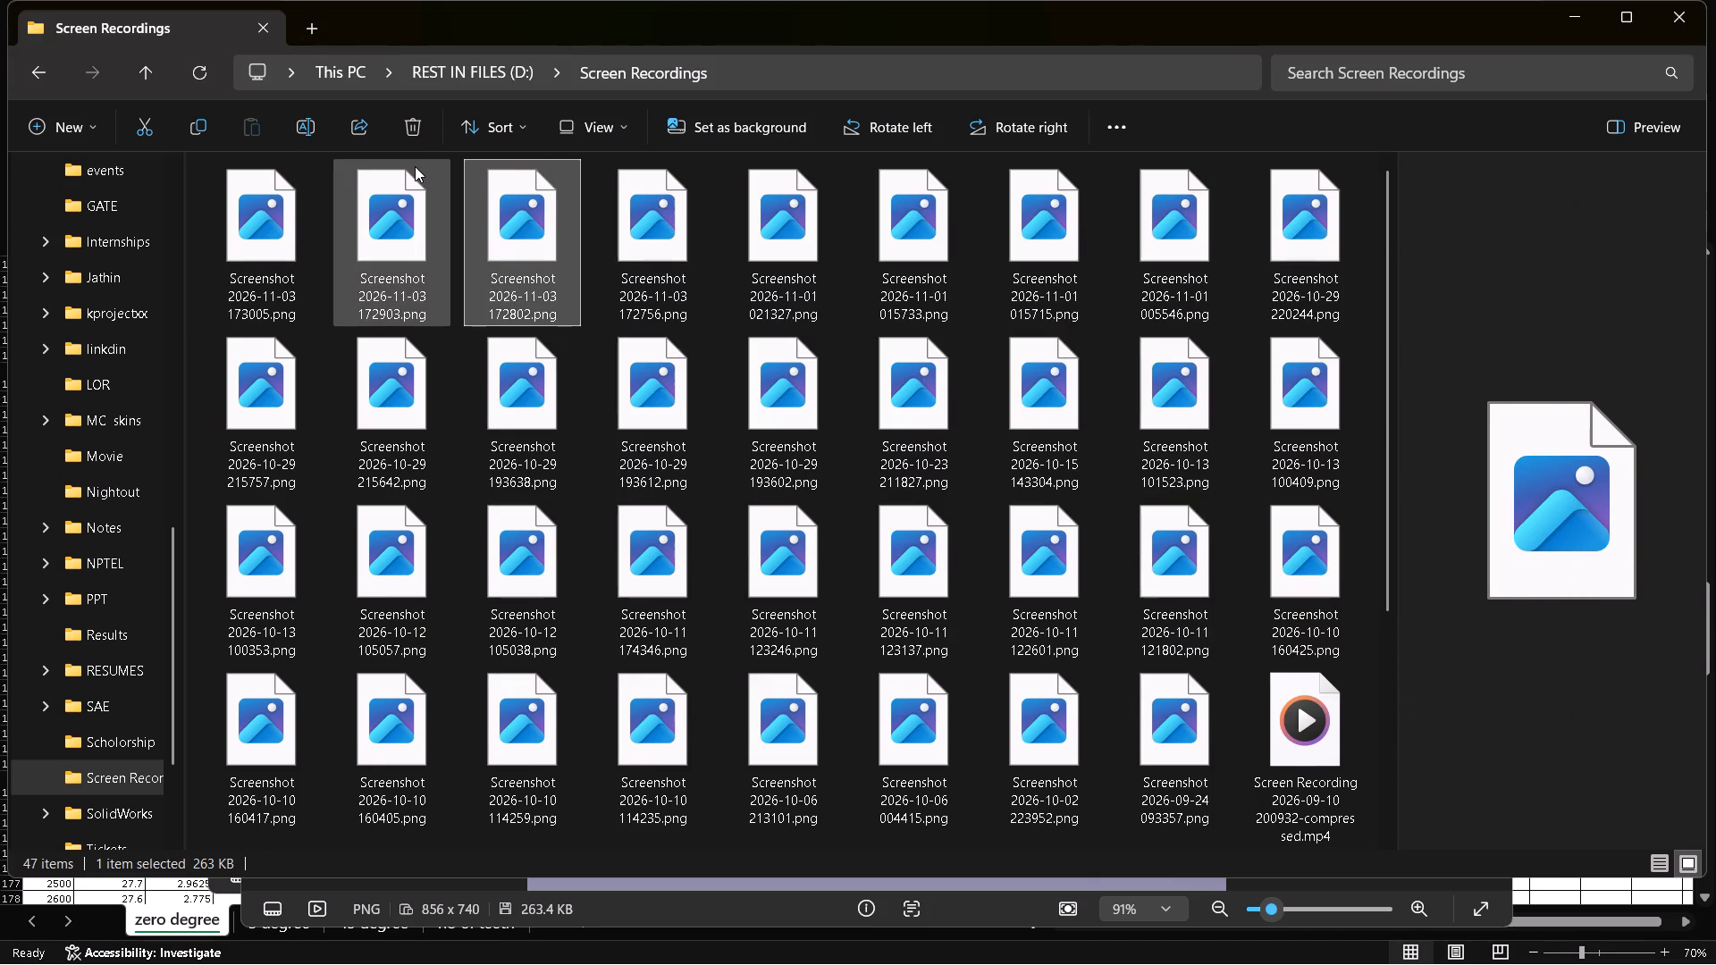
pyautogui.doubleClick(415, 166)
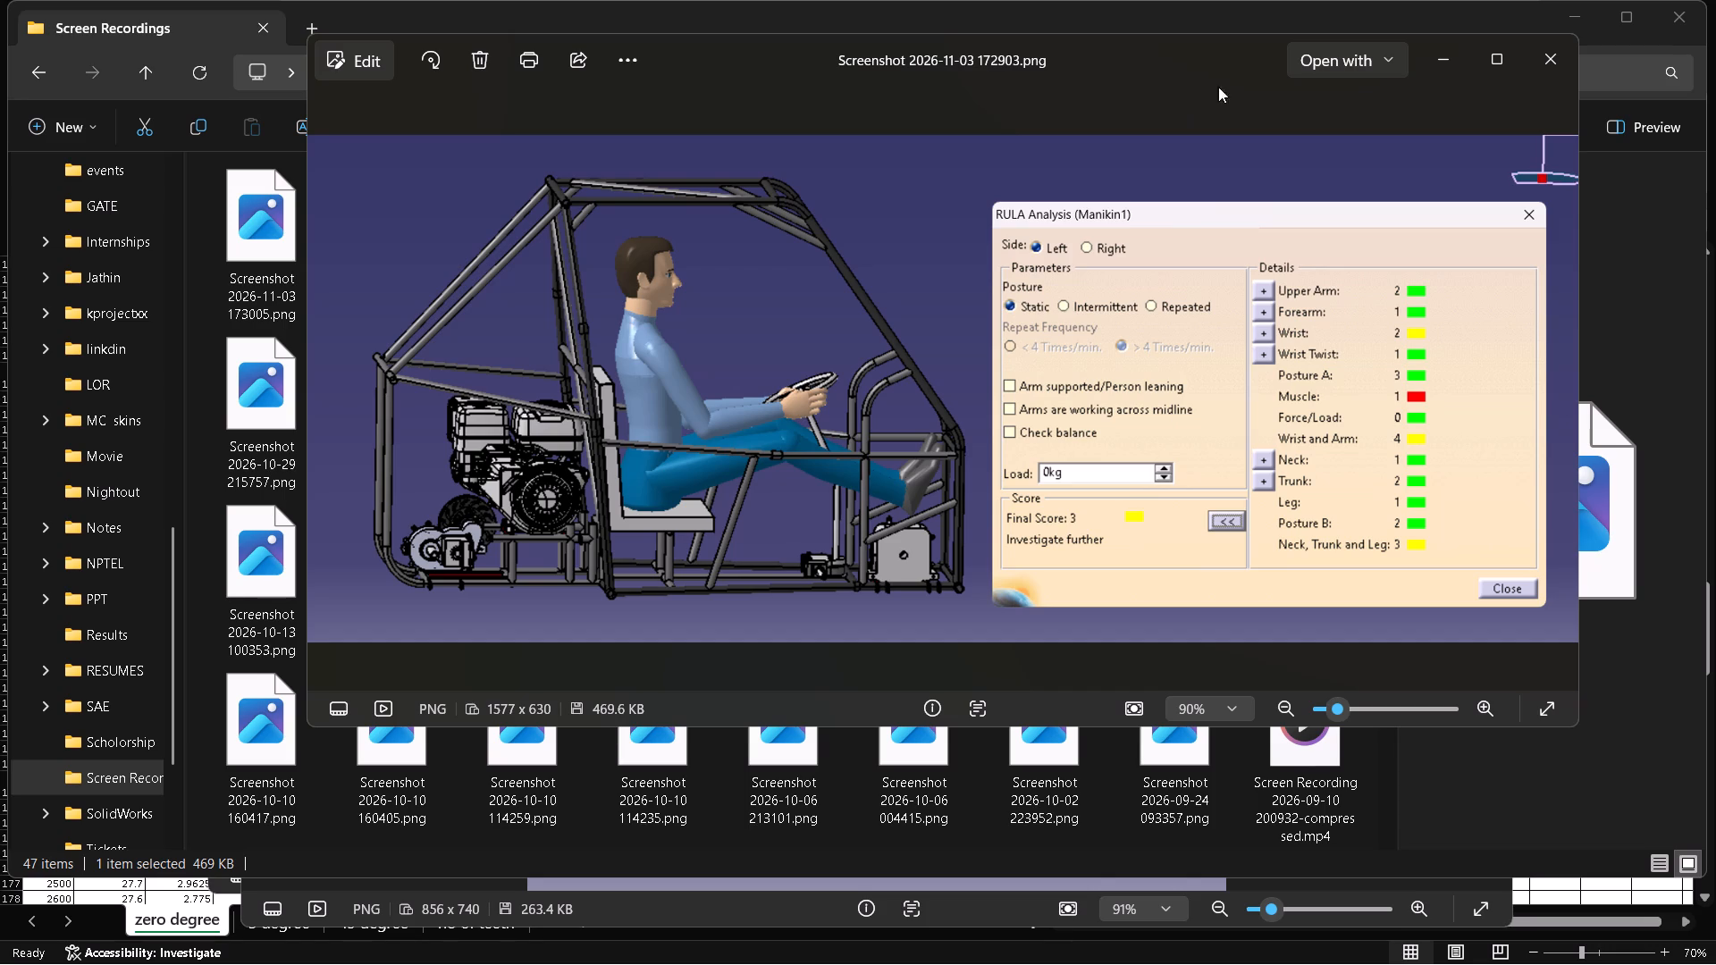
pyautogui.click(1485, 62)
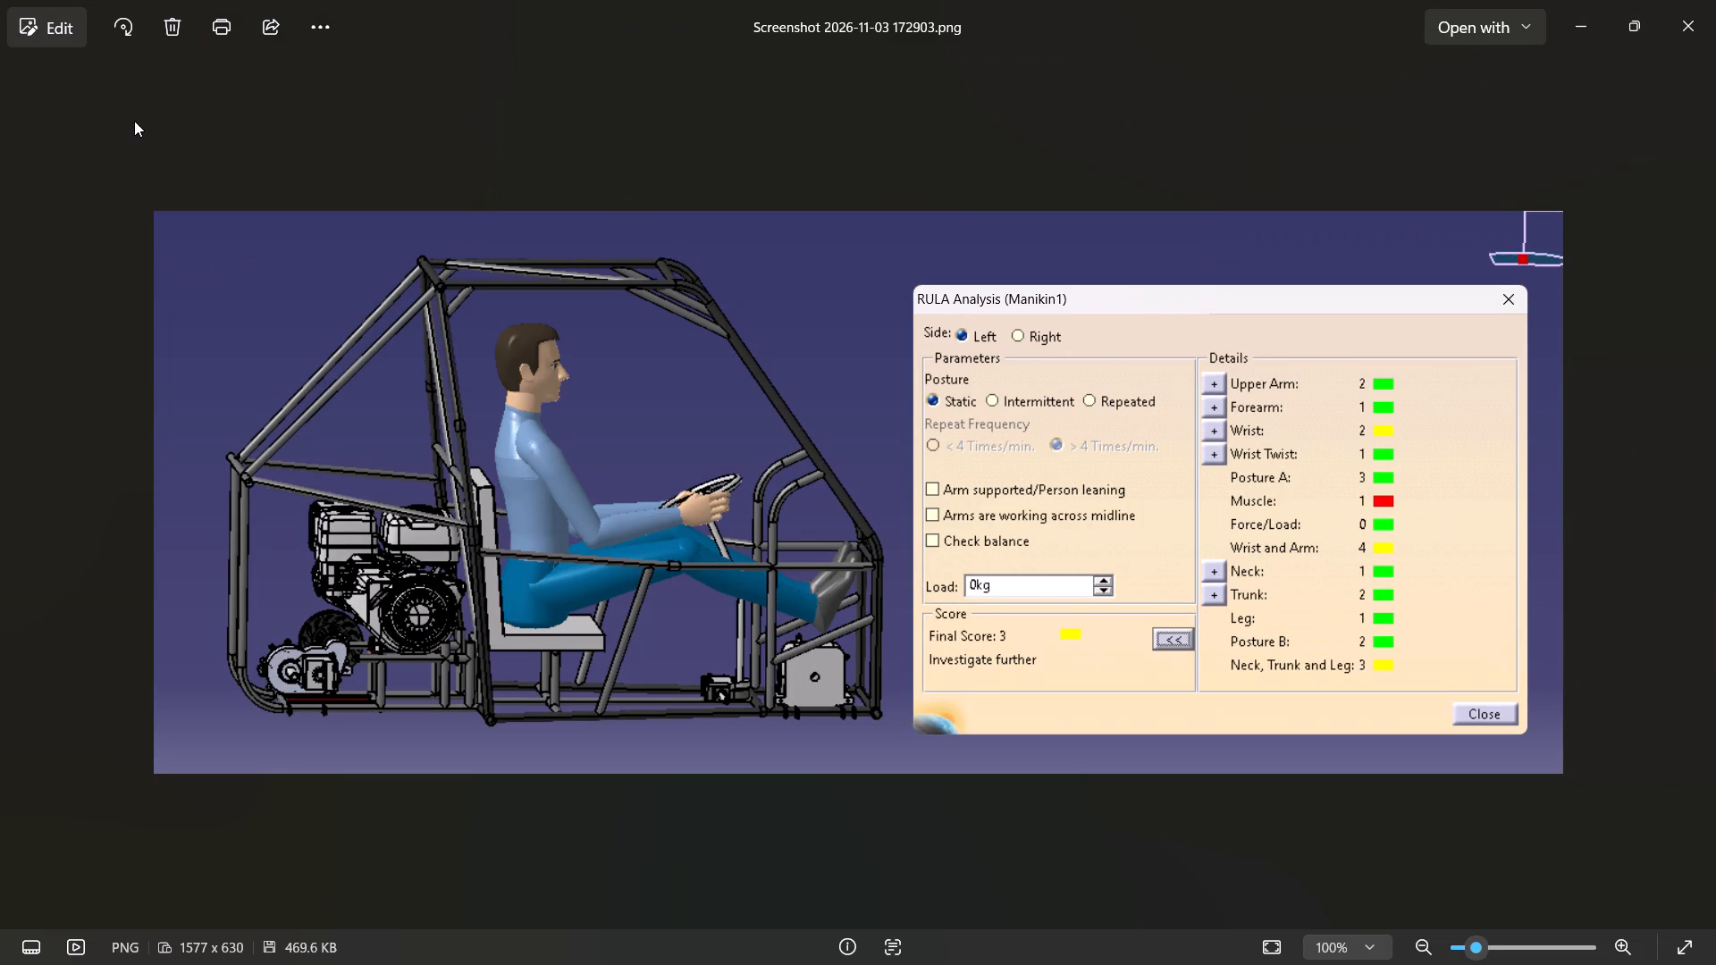
pyautogui.click(326, 40)
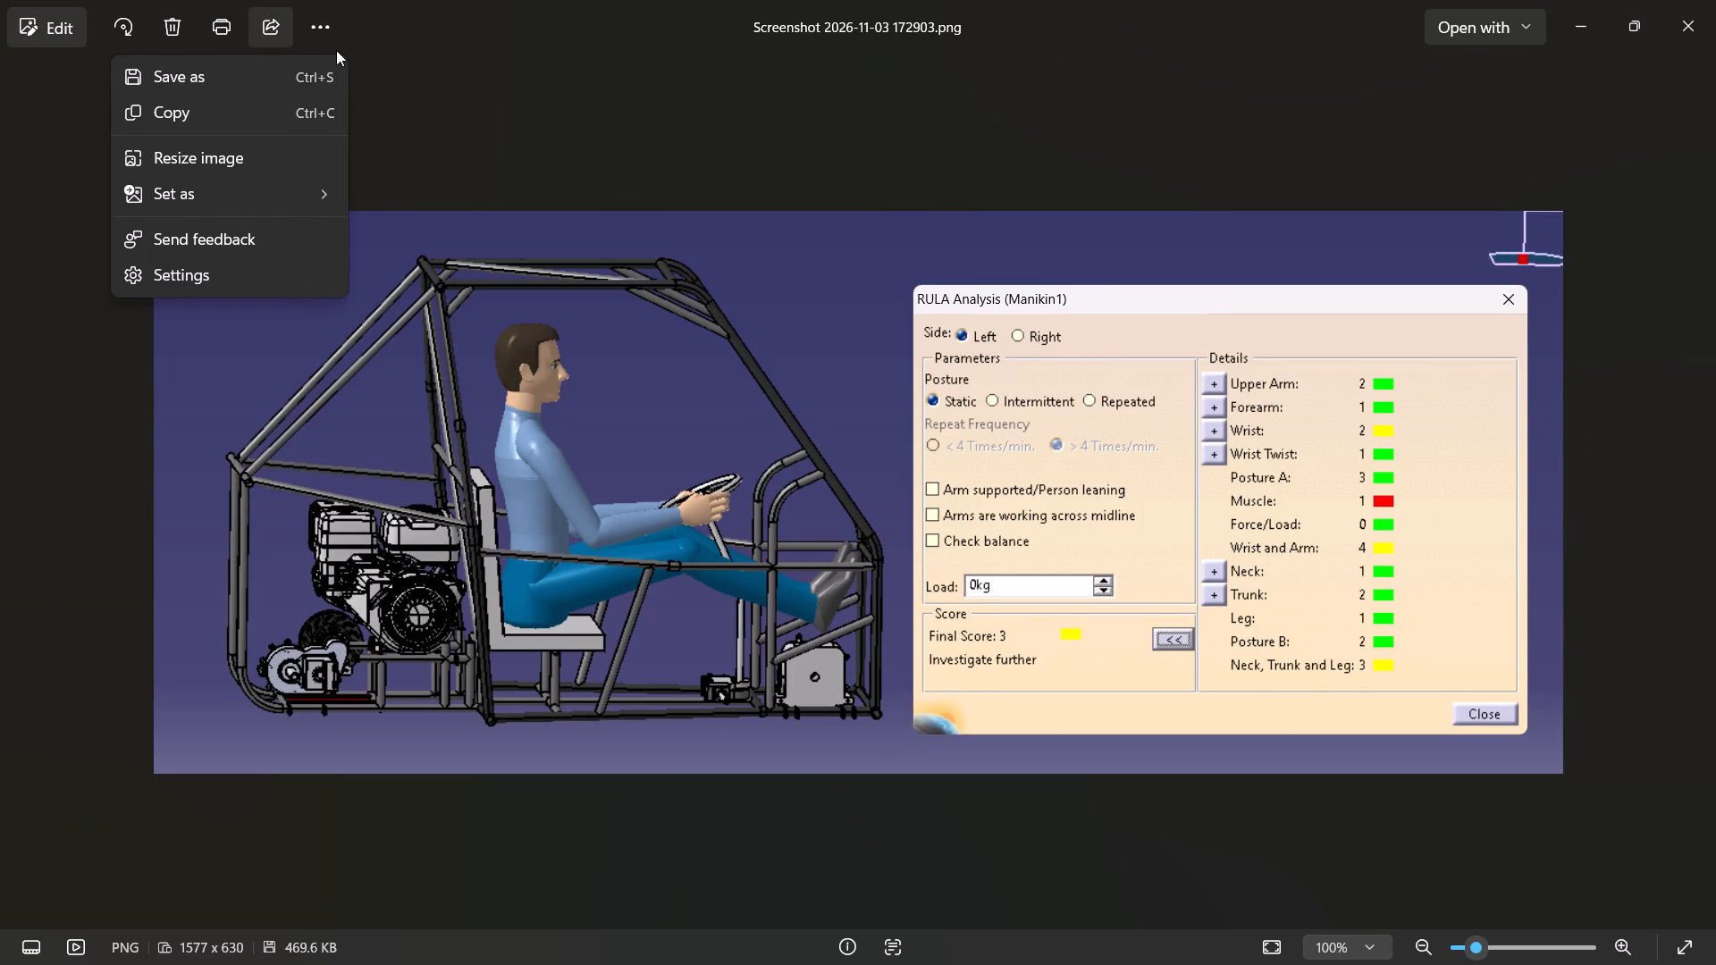
pyautogui.click(759, 222)
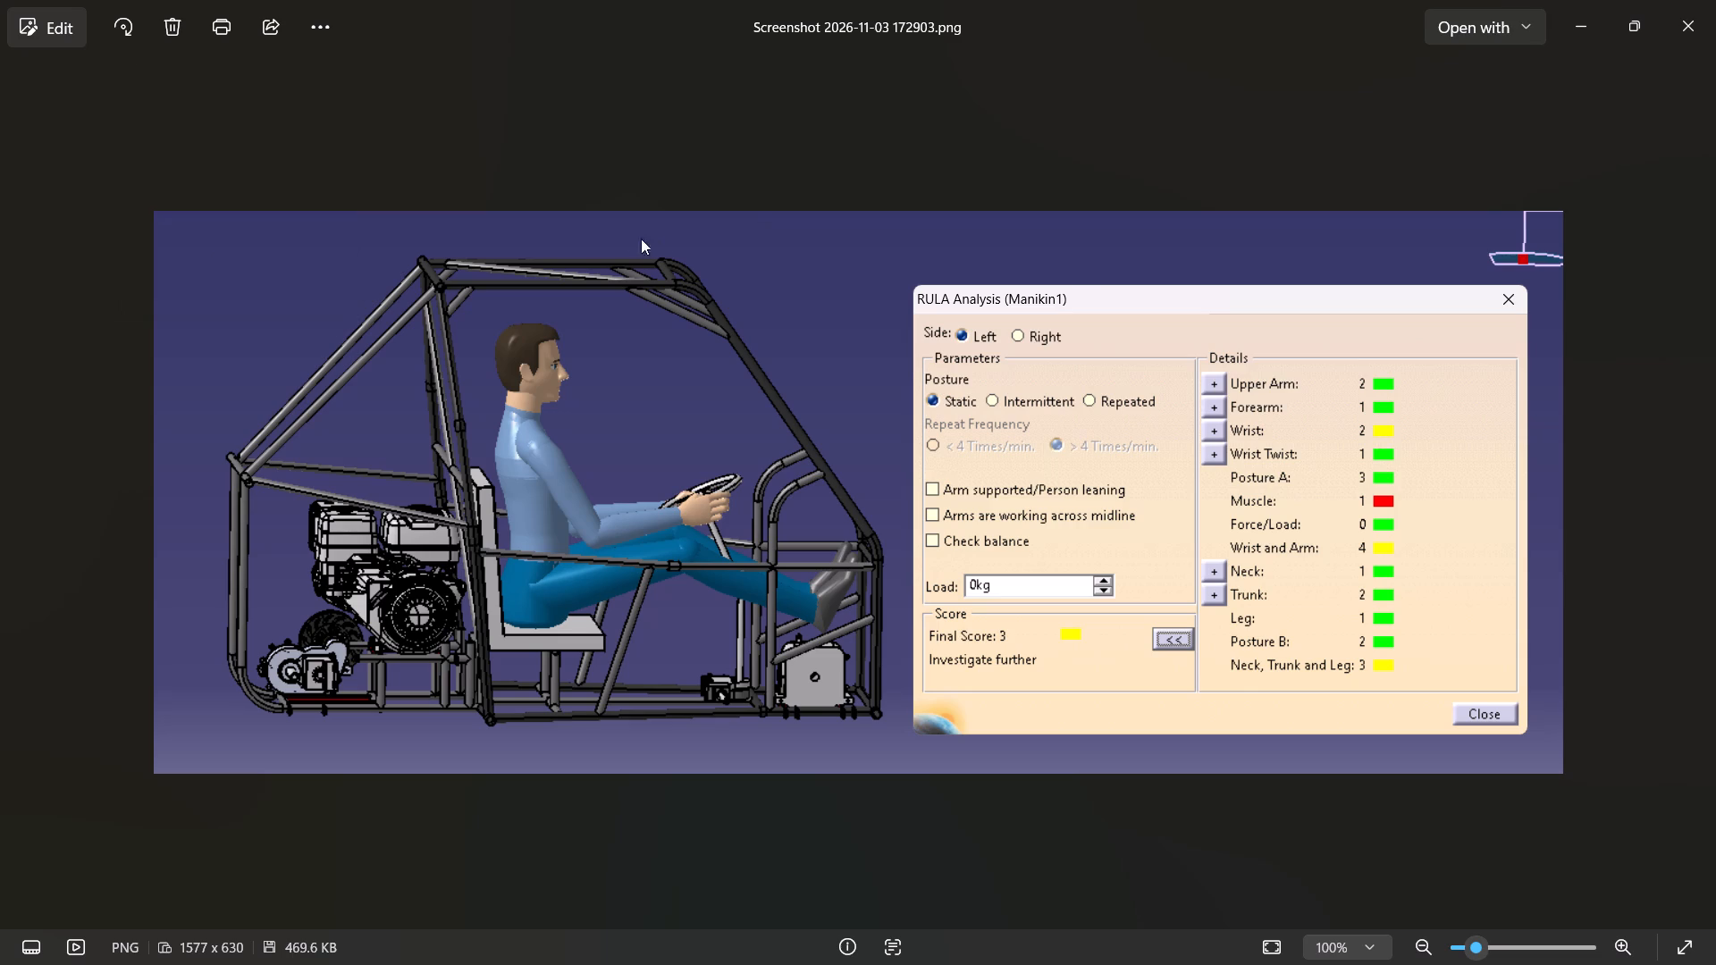
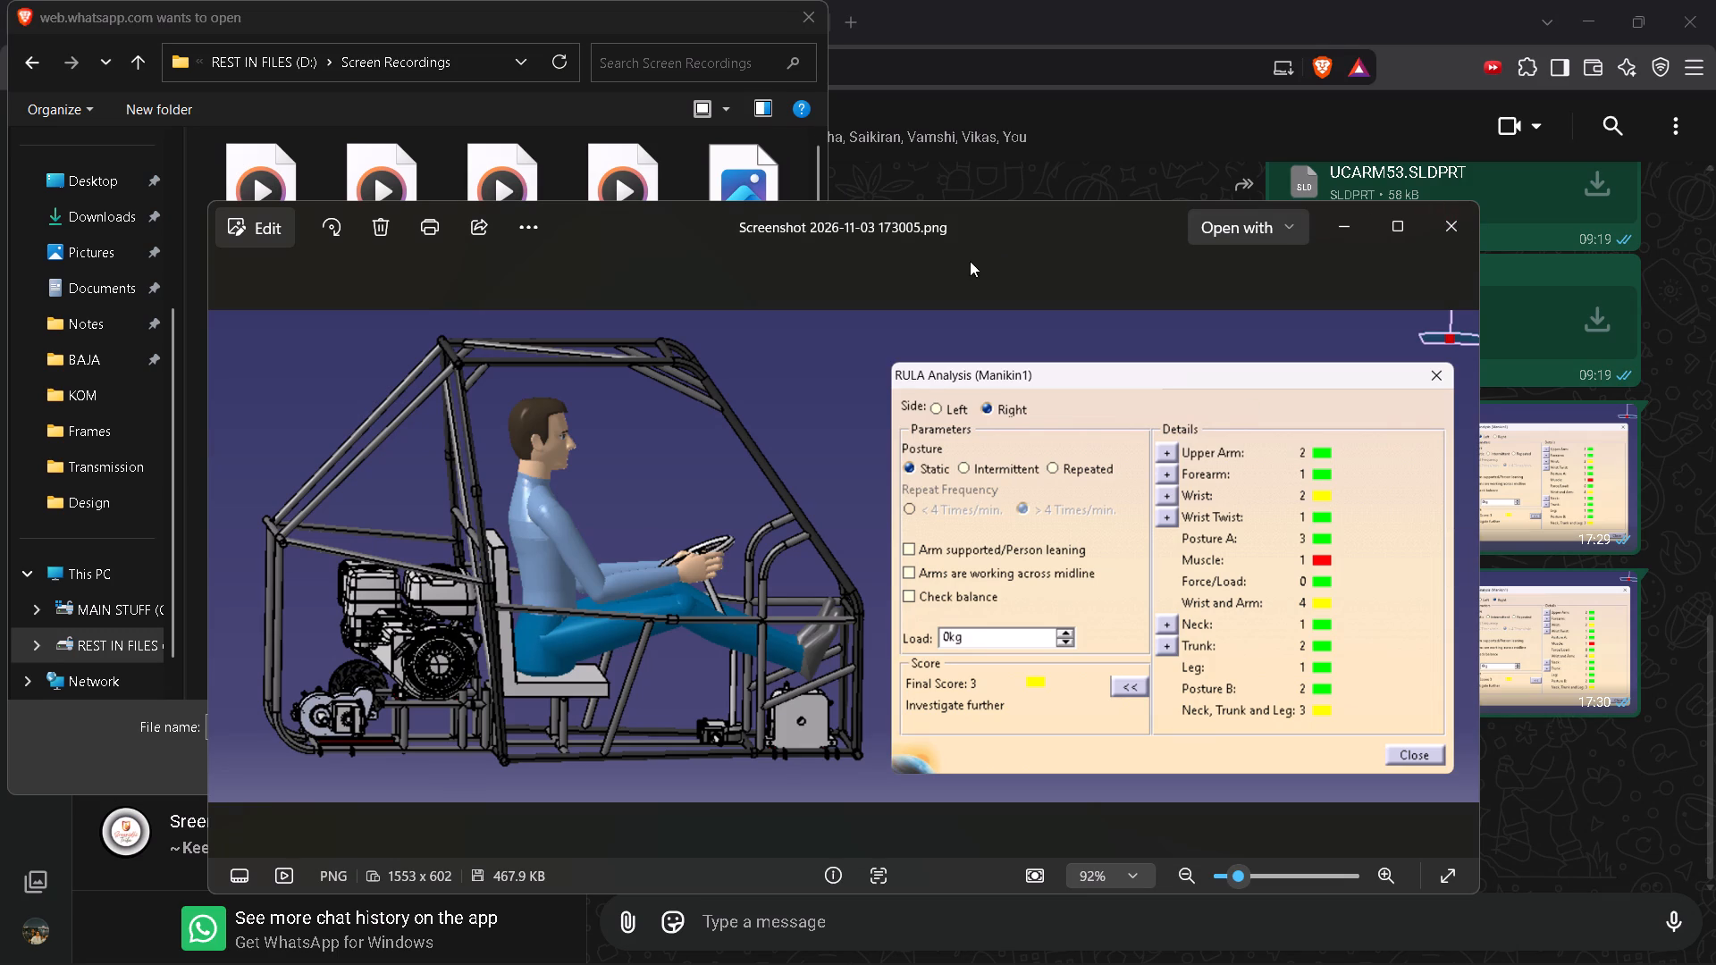
pyautogui.moveTo(982, 241); pyautogui.dragTo(1196, 340)
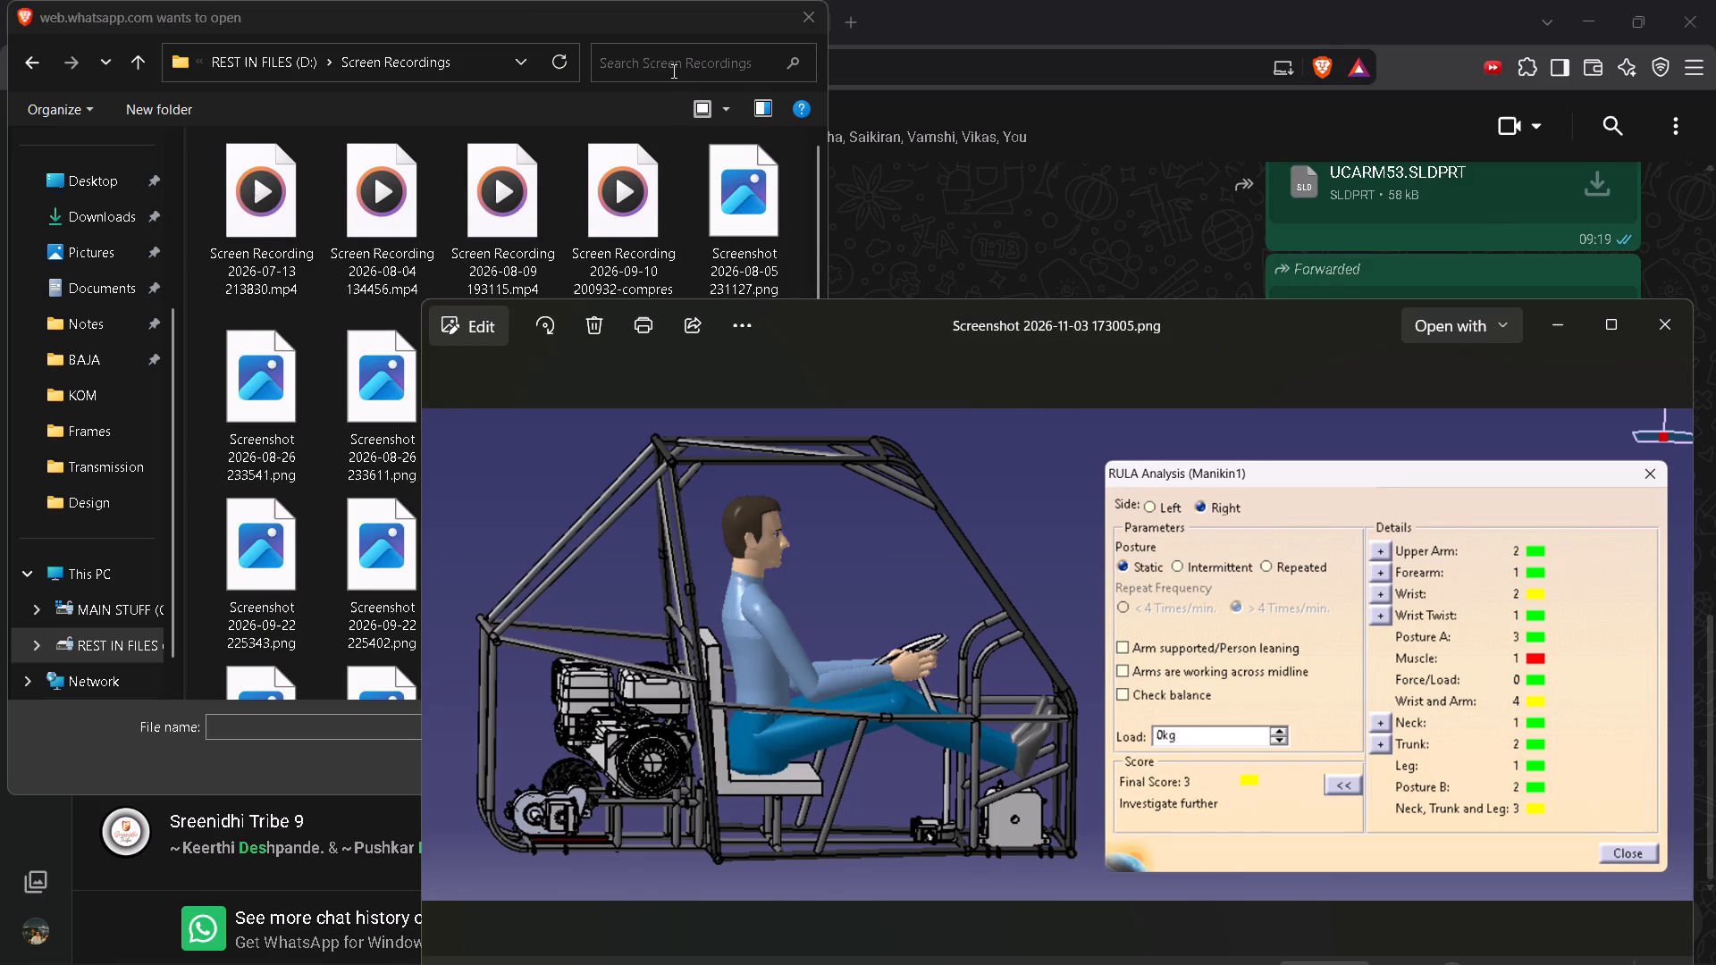
pyautogui.click(1144, 321)
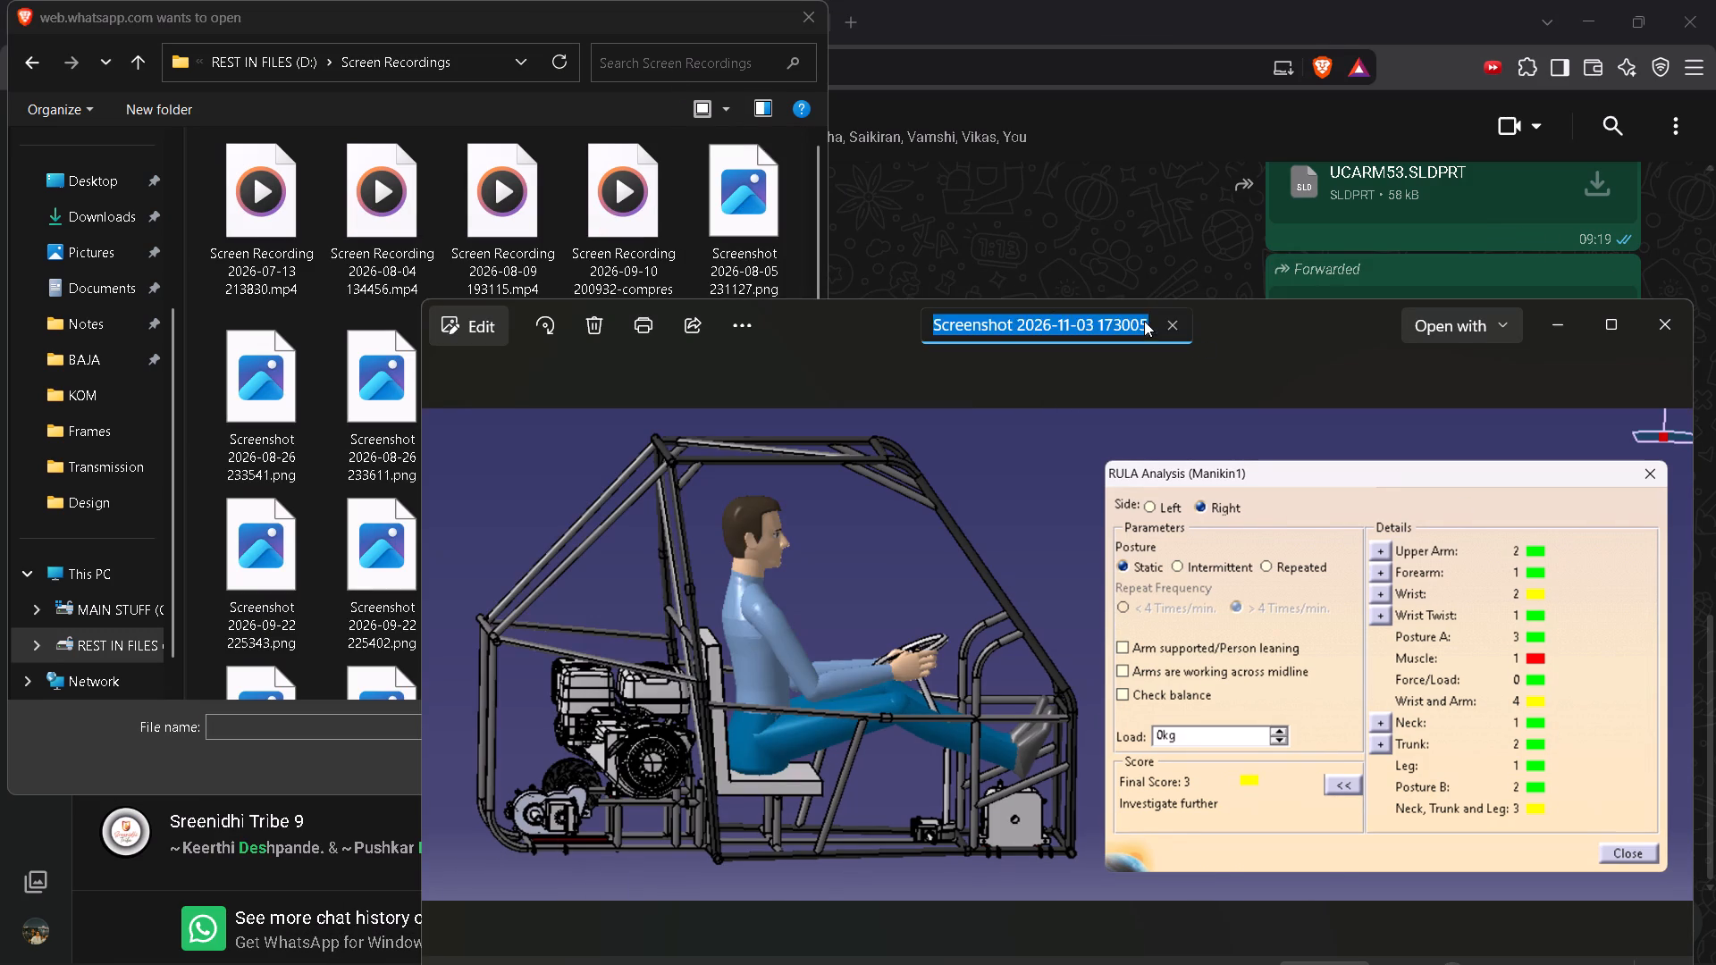
pyautogui.keyDown('ctrl'); pyautogui.click(1144, 321); pyautogui.keyUp('ctrl')
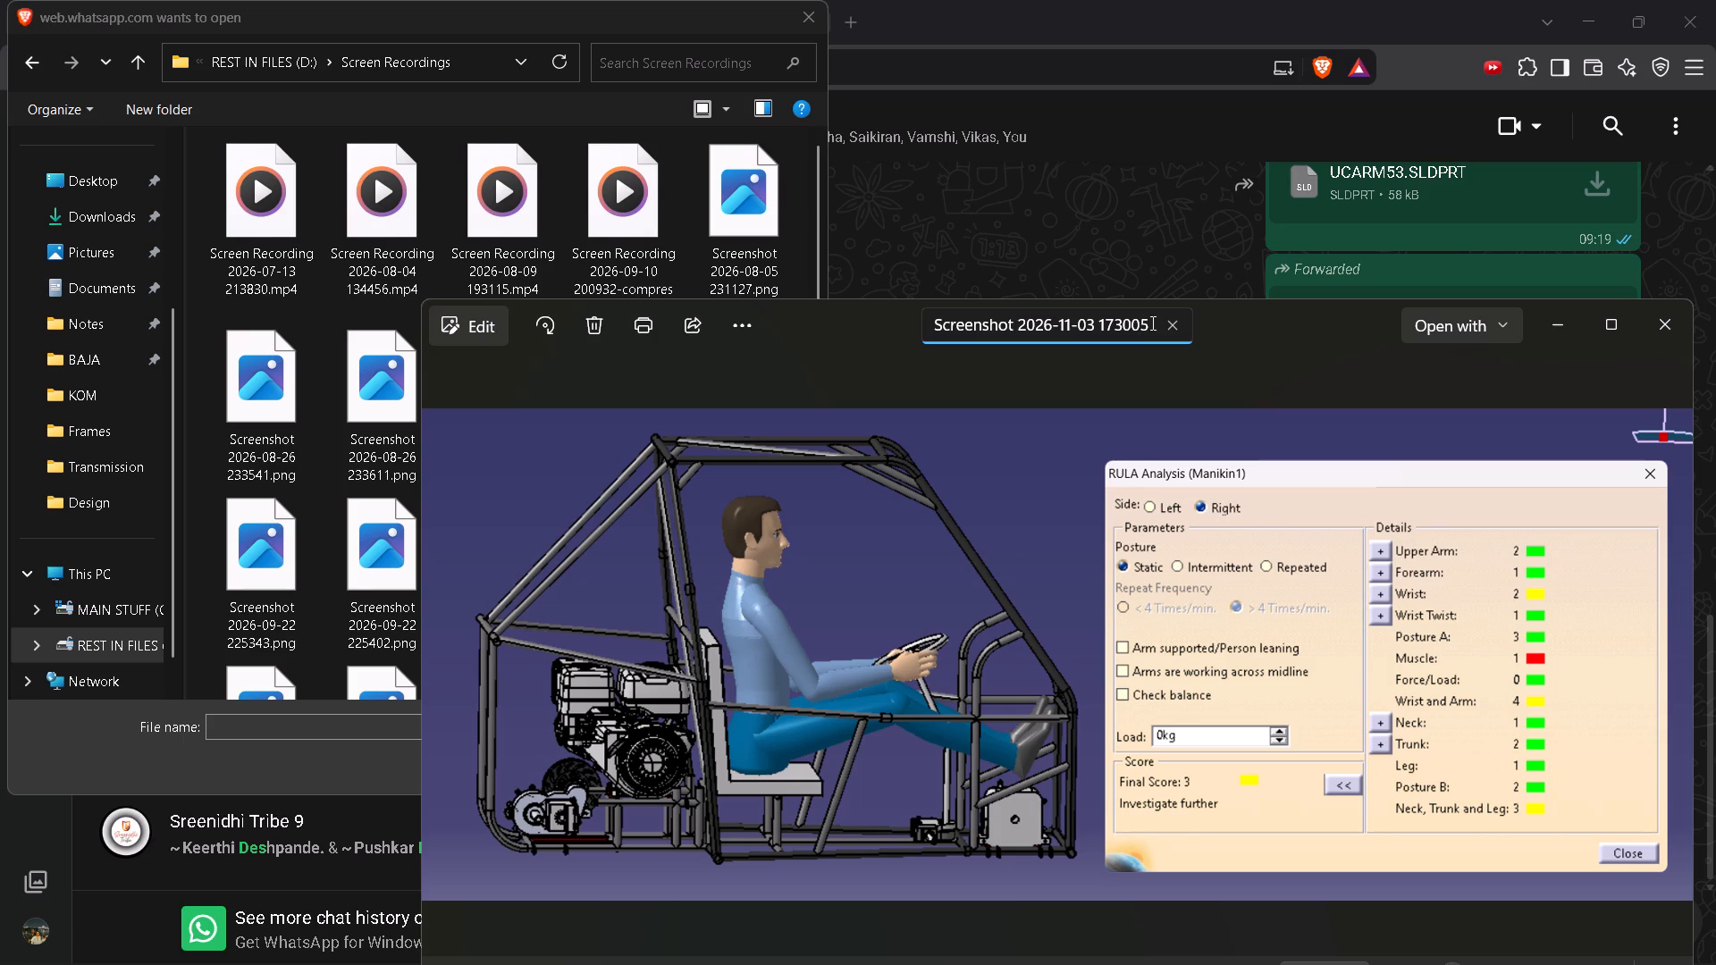
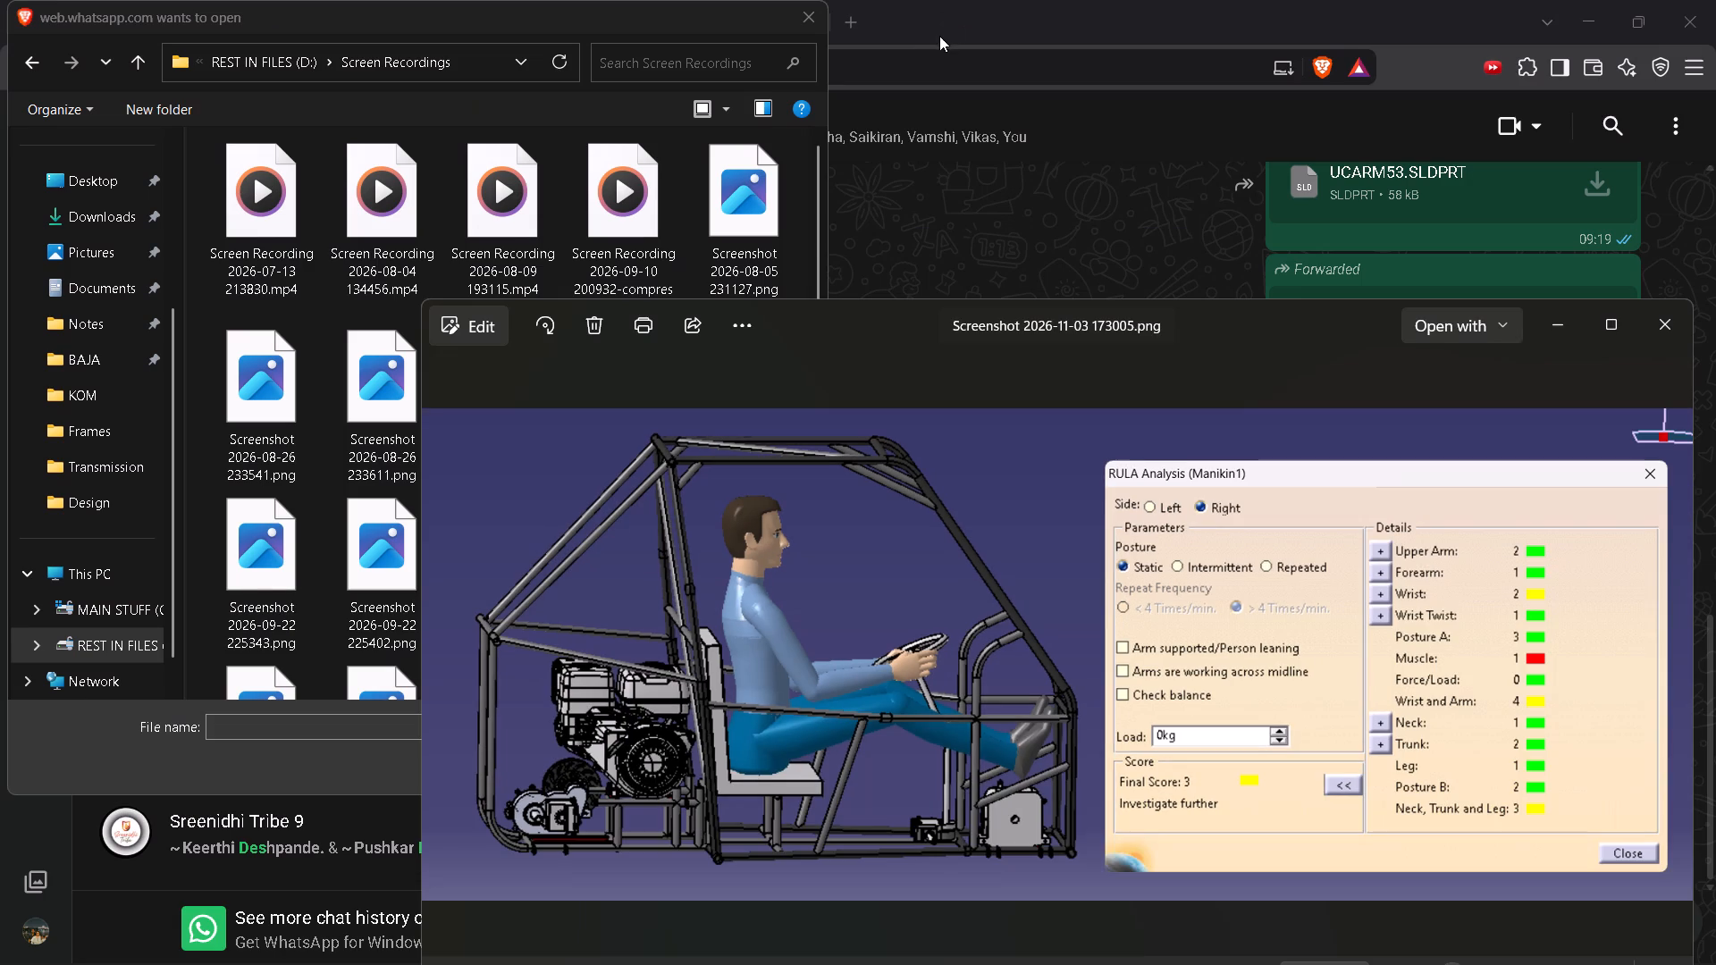
pyautogui.moveTo(939, 36); pyautogui.dragTo(1152, 326)
pyautogui.click(1152, 326)
pyautogui.moveTo(1152, 326); pyautogui.dragTo(1042, 250)
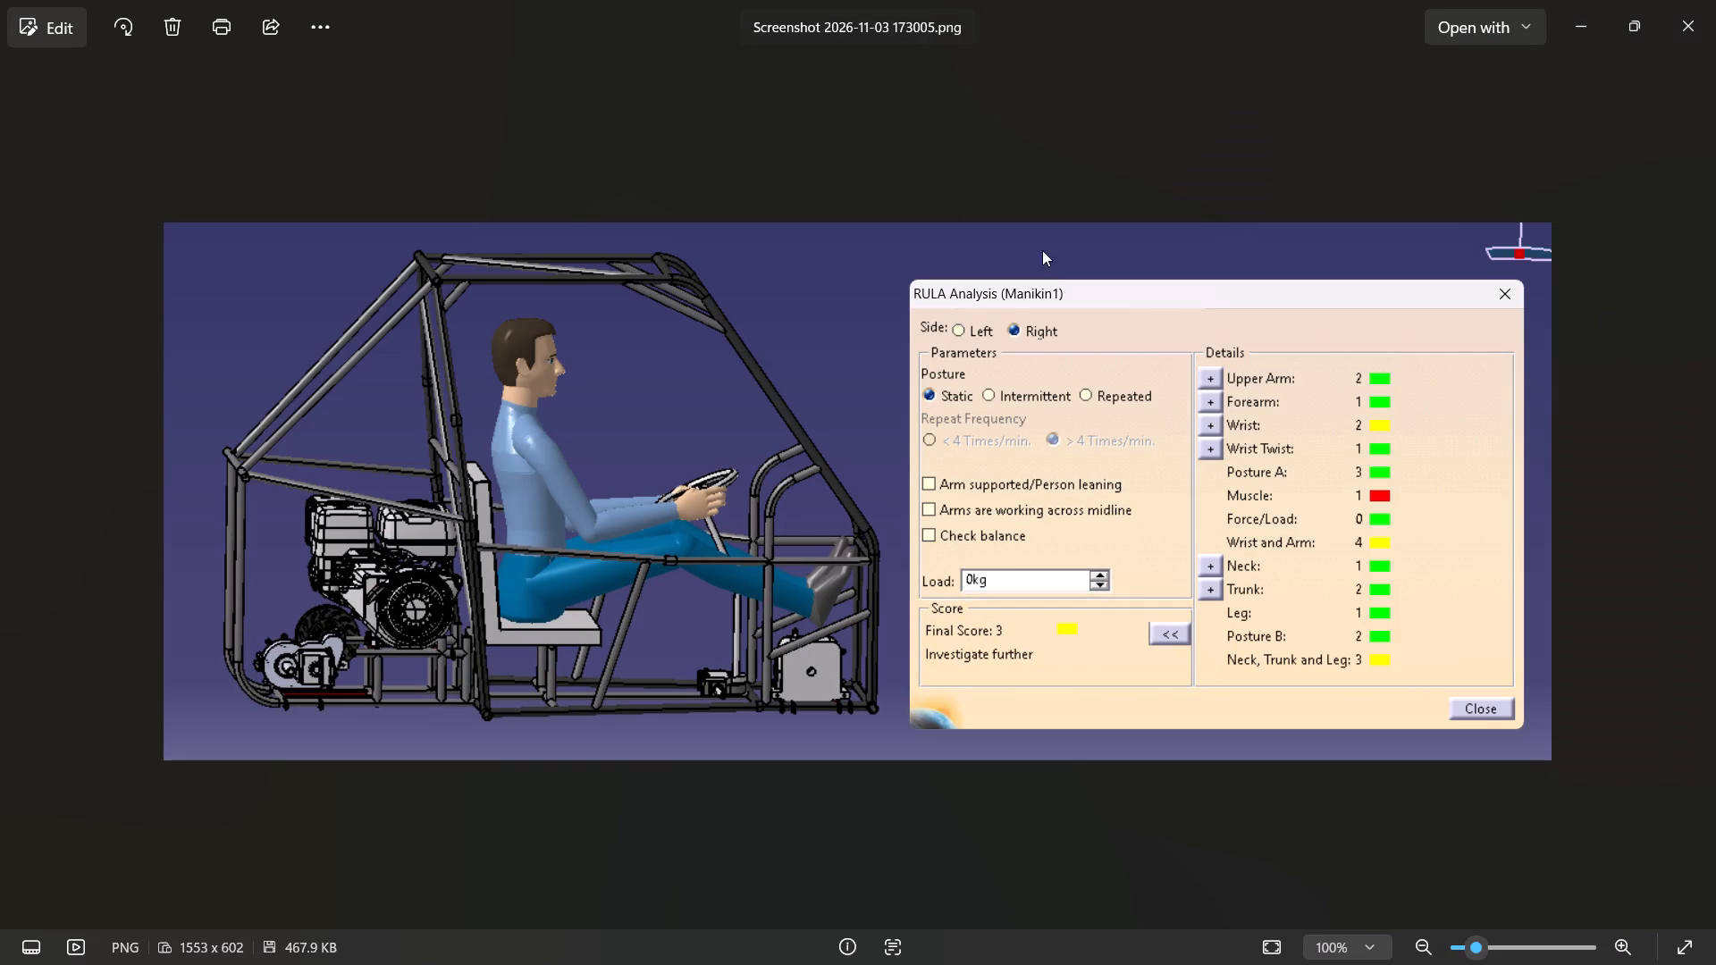
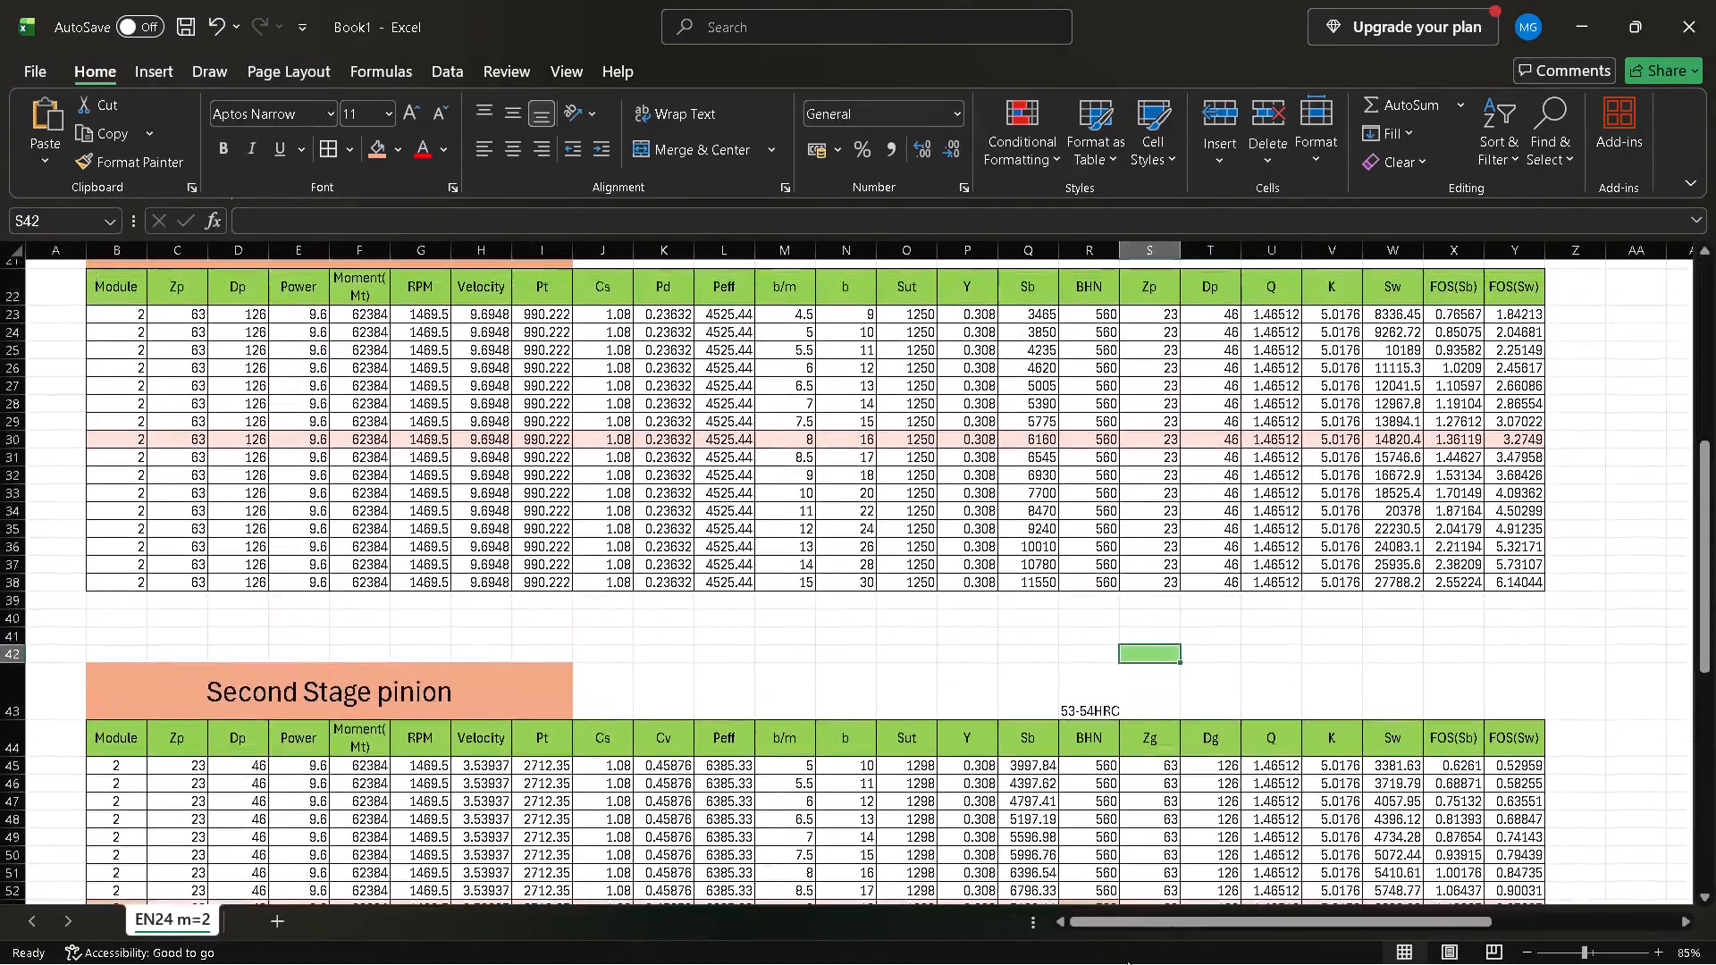
# Switch to the Reduction calculations 300kgs workbook and enter 2000 as the first RPM value, cell A146, in the 7.45 gear reduction table.
pyautogui.click(1134, 947)
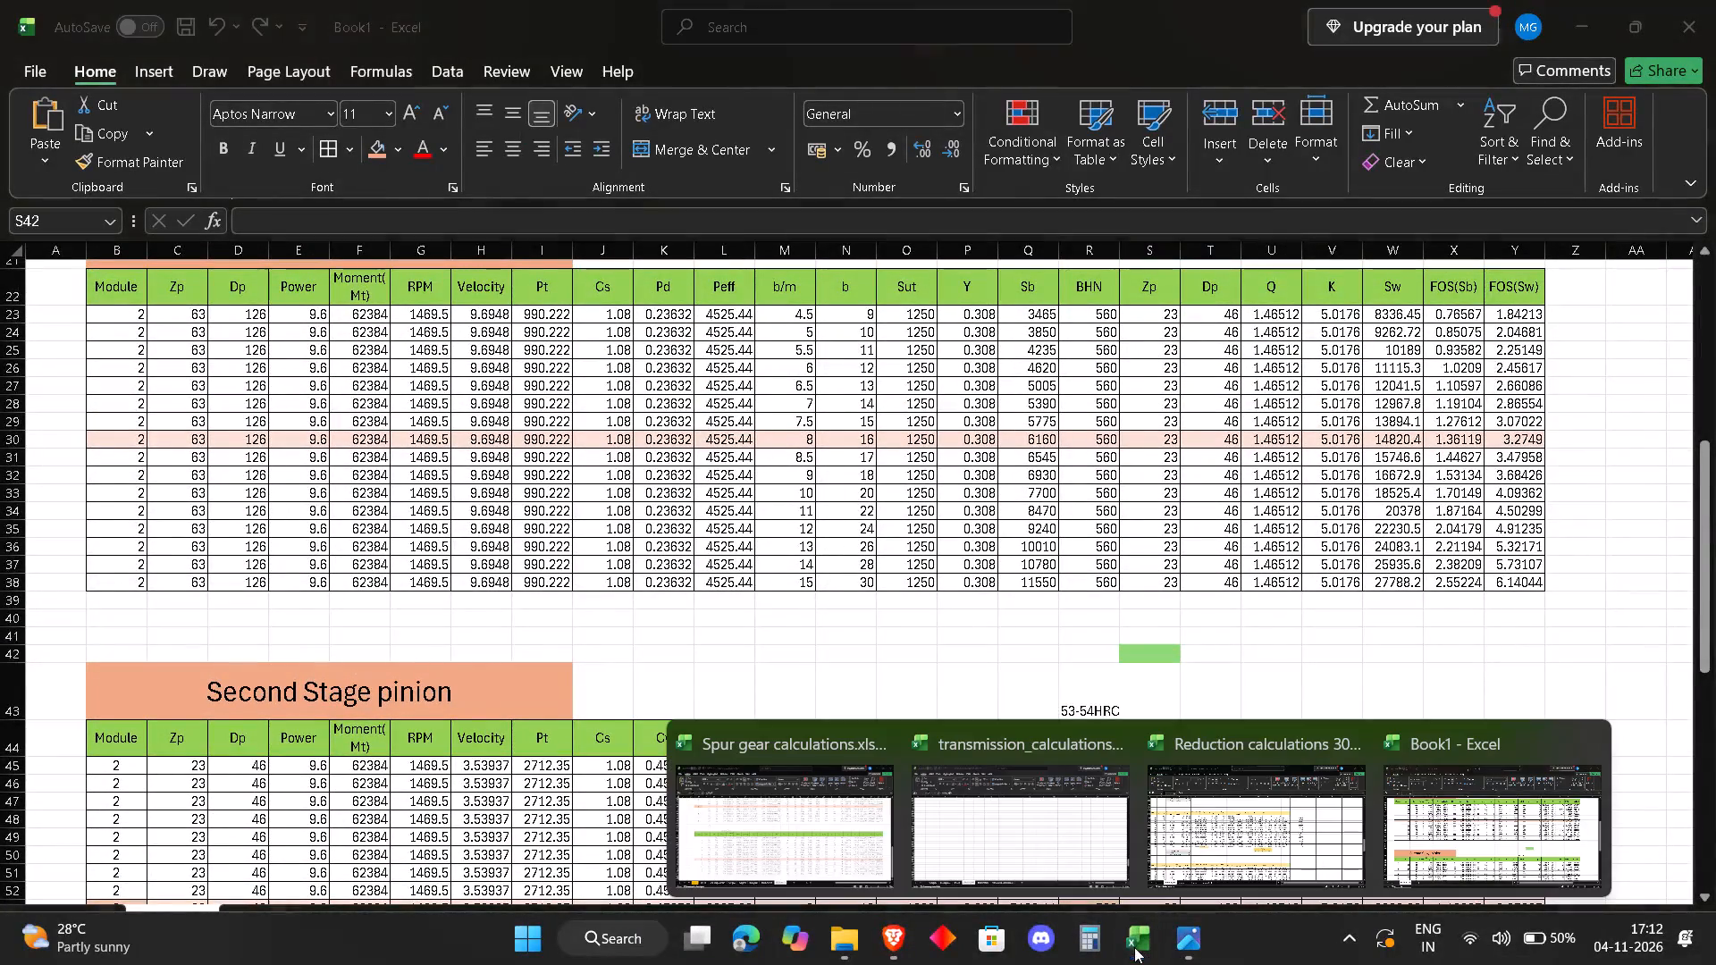
pyautogui.click(1244, 824)
pyautogui.hscroll(2, 936, 685)
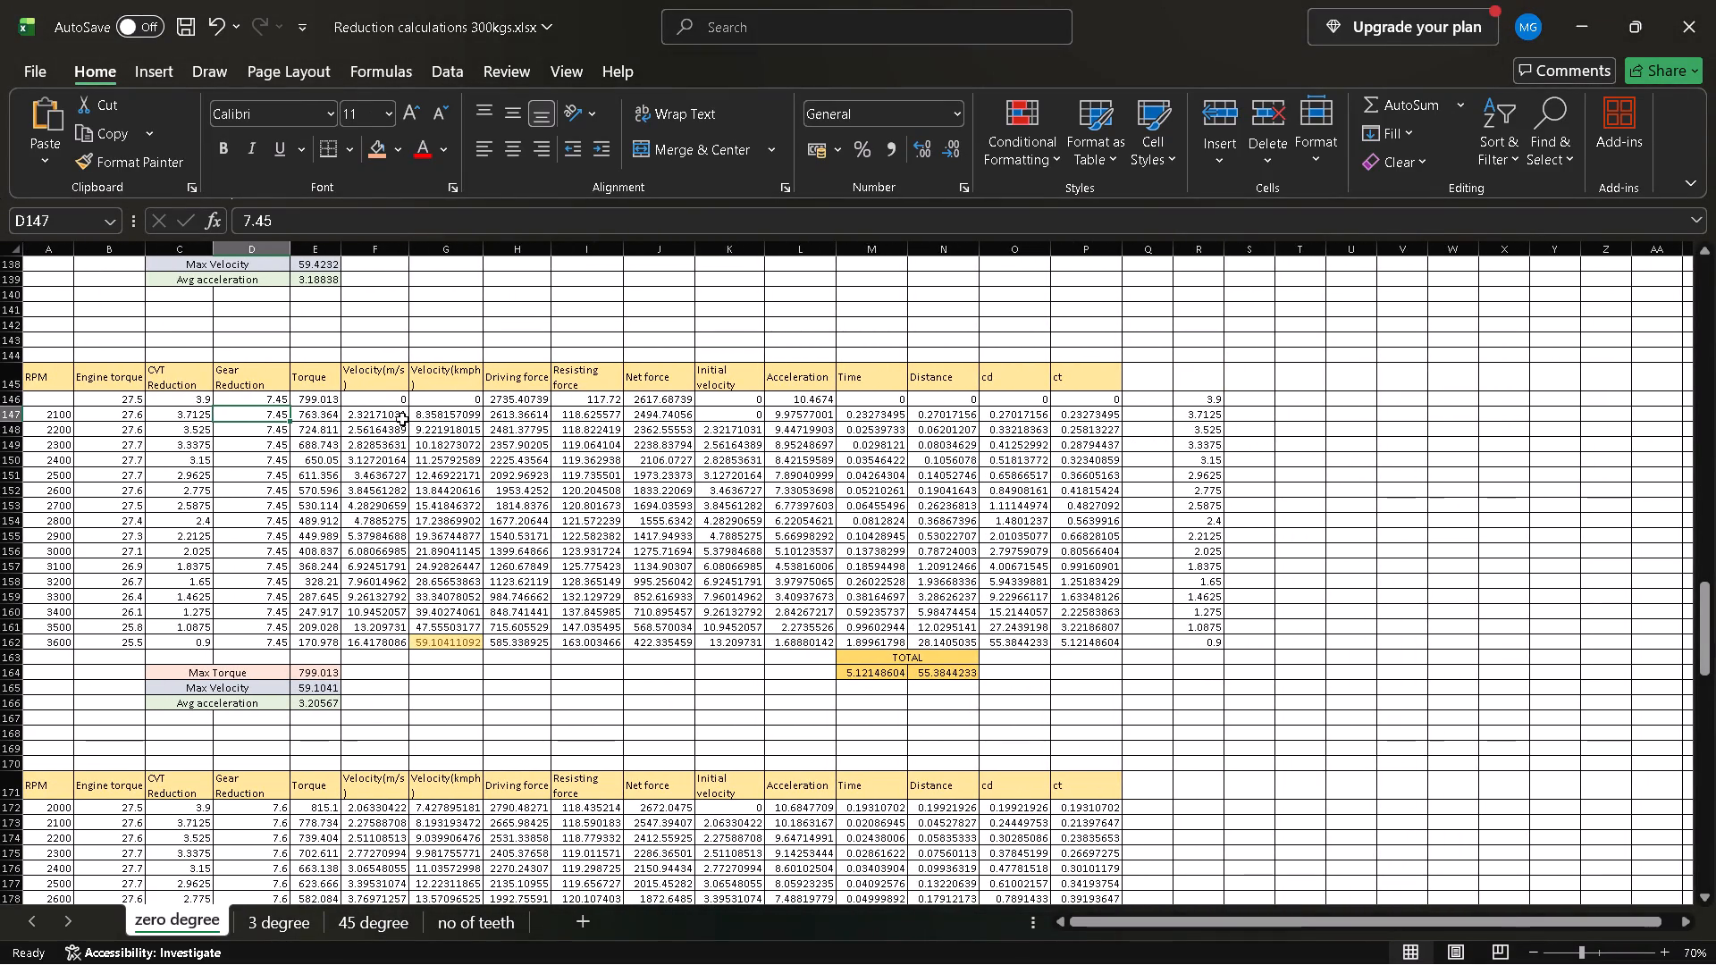
pyautogui.click(370, 399)
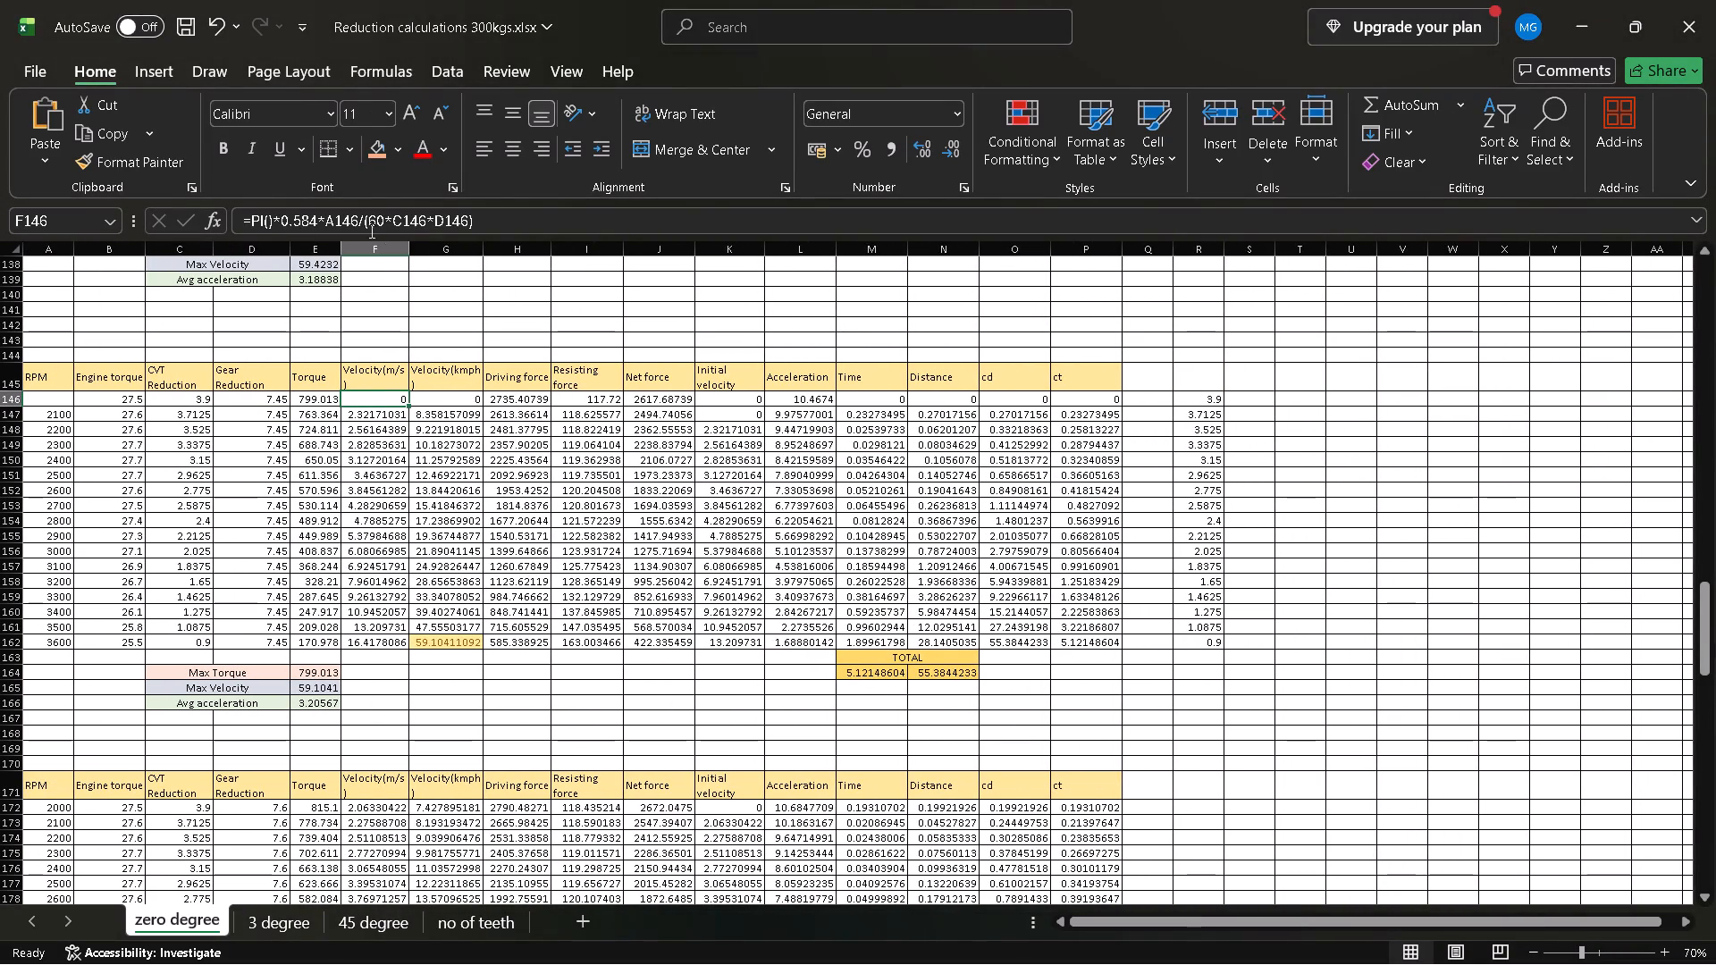
pyautogui.click(423, 231)
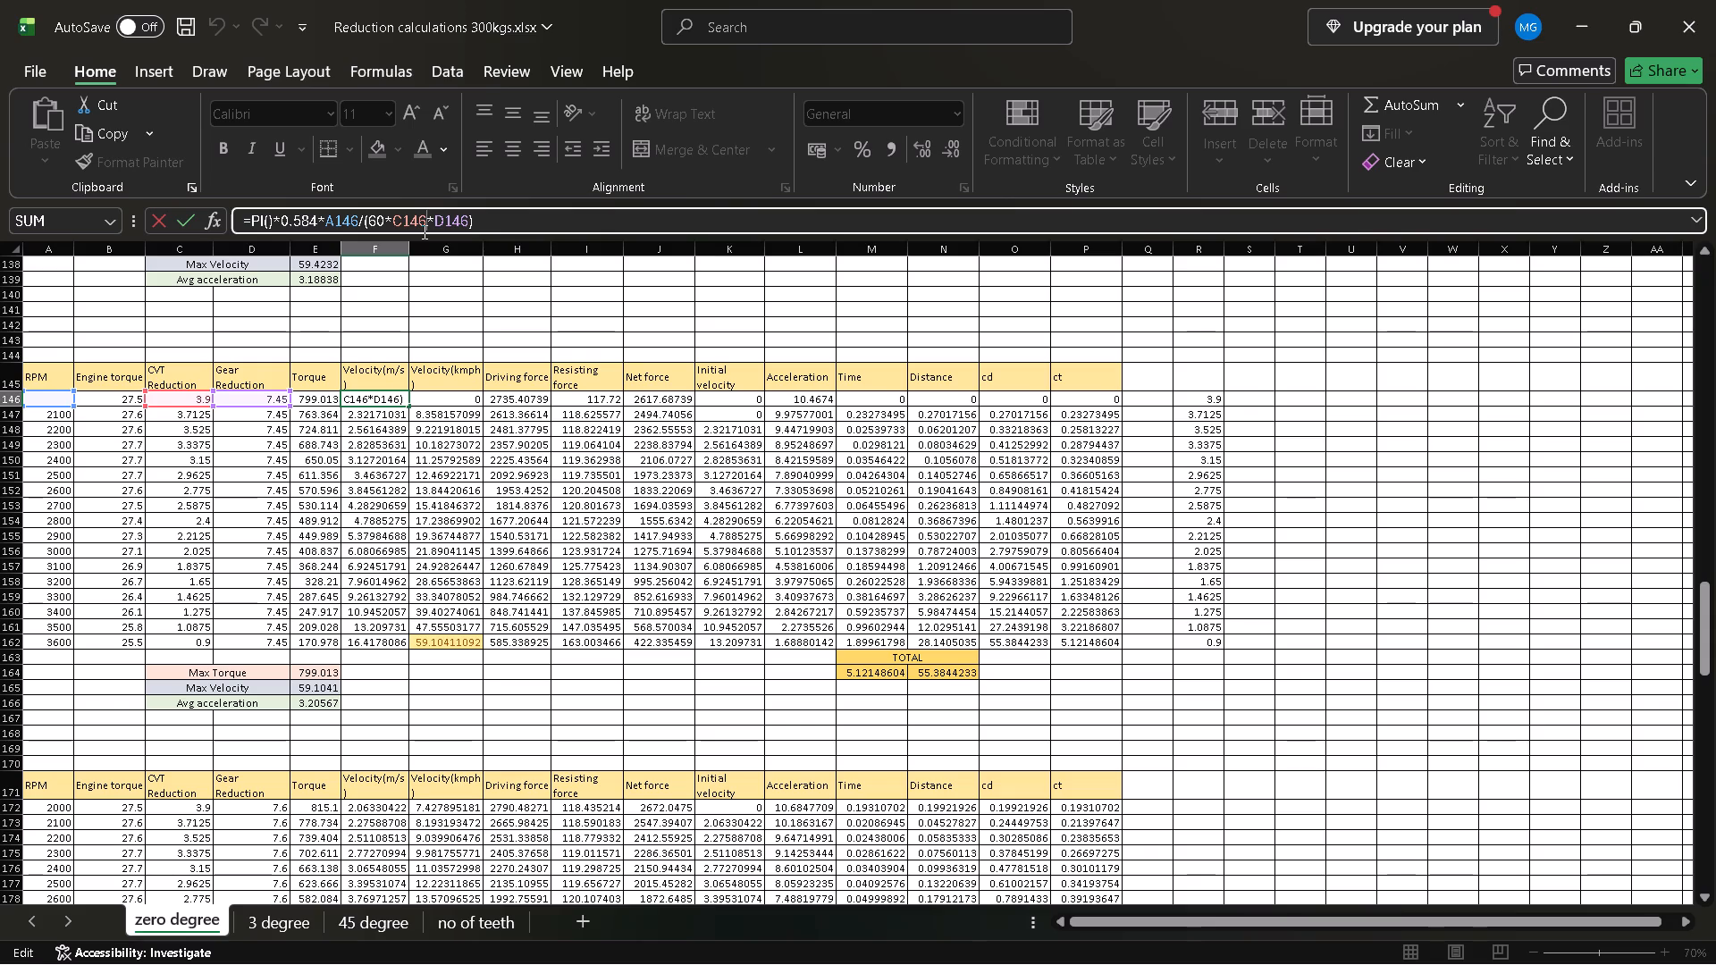
pyautogui.press('Return')
pyautogui.press('Up')
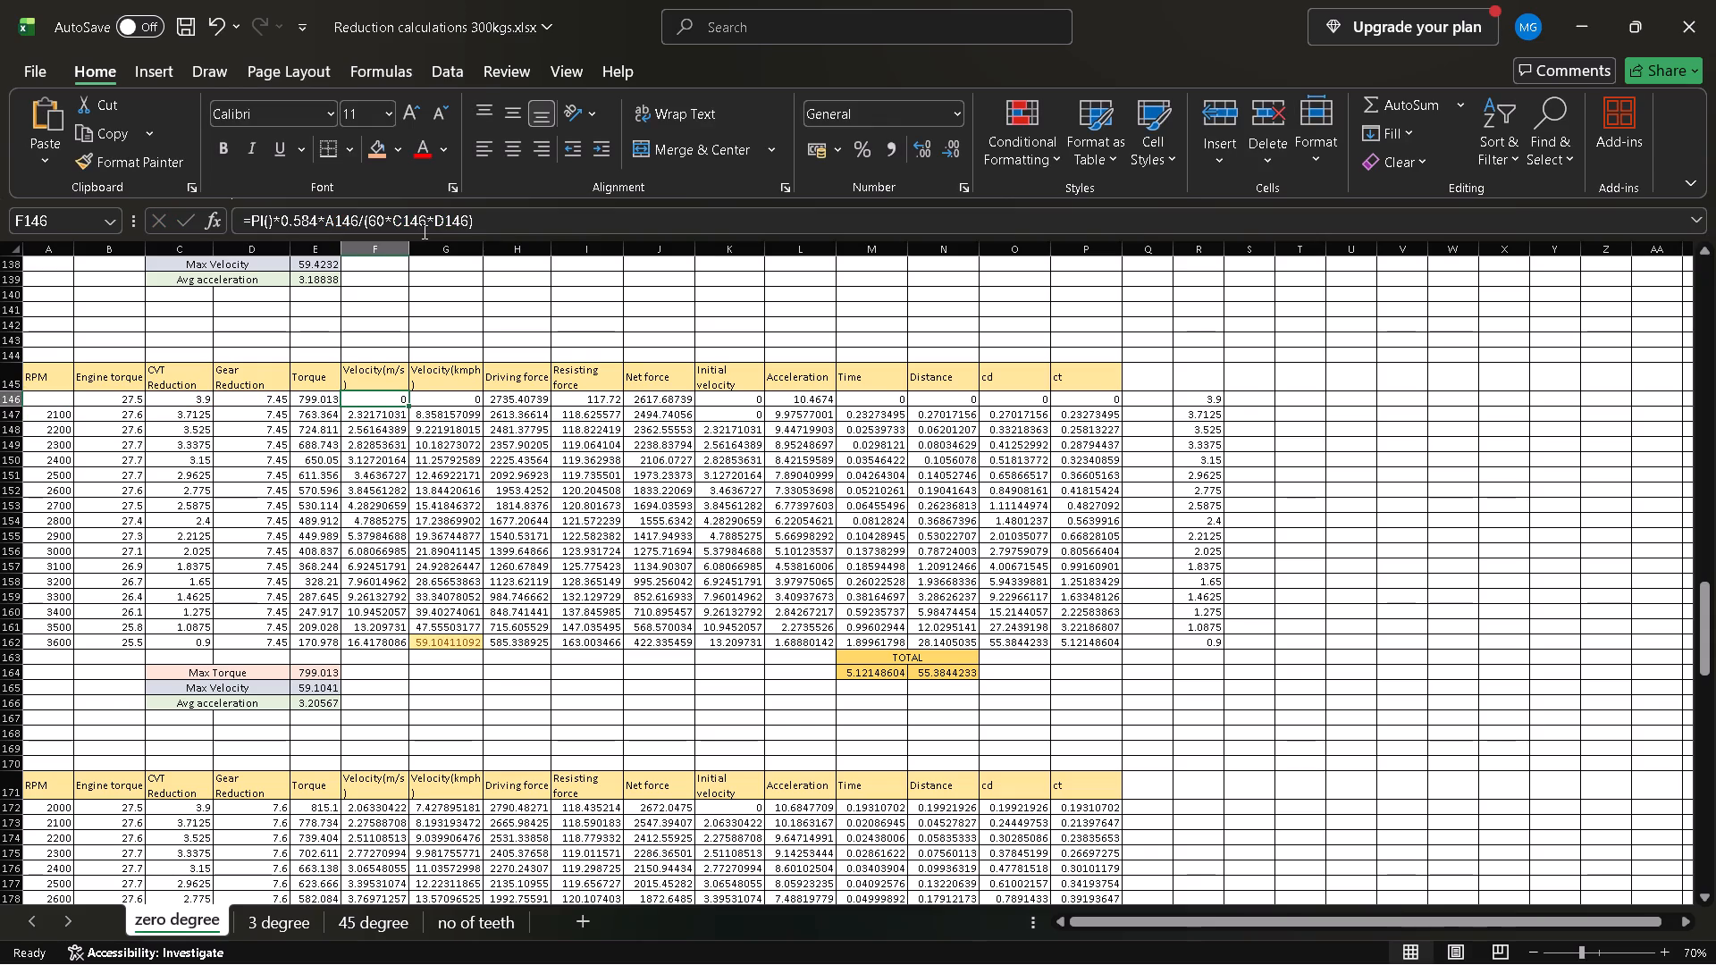
pyautogui.press('Left')
pyautogui.press('Left')
pyautogui.press('Left')
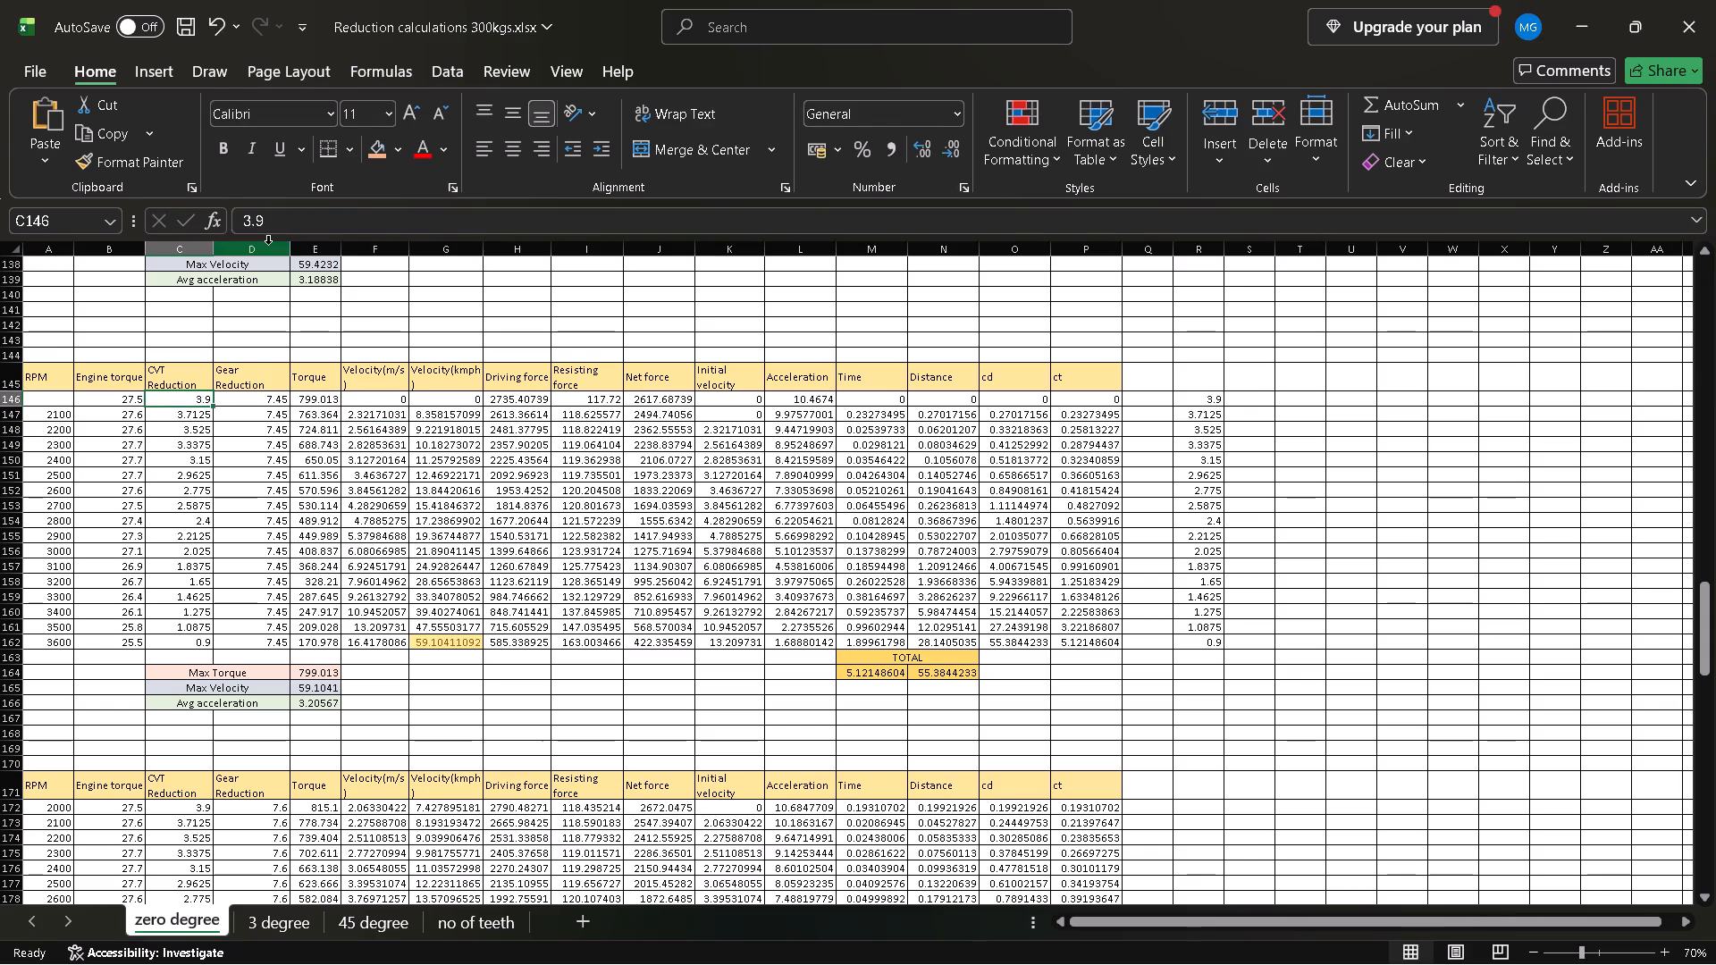
pyautogui.click(68, 405)
pyautogui.write('2000')
pyautogui.press('Return')
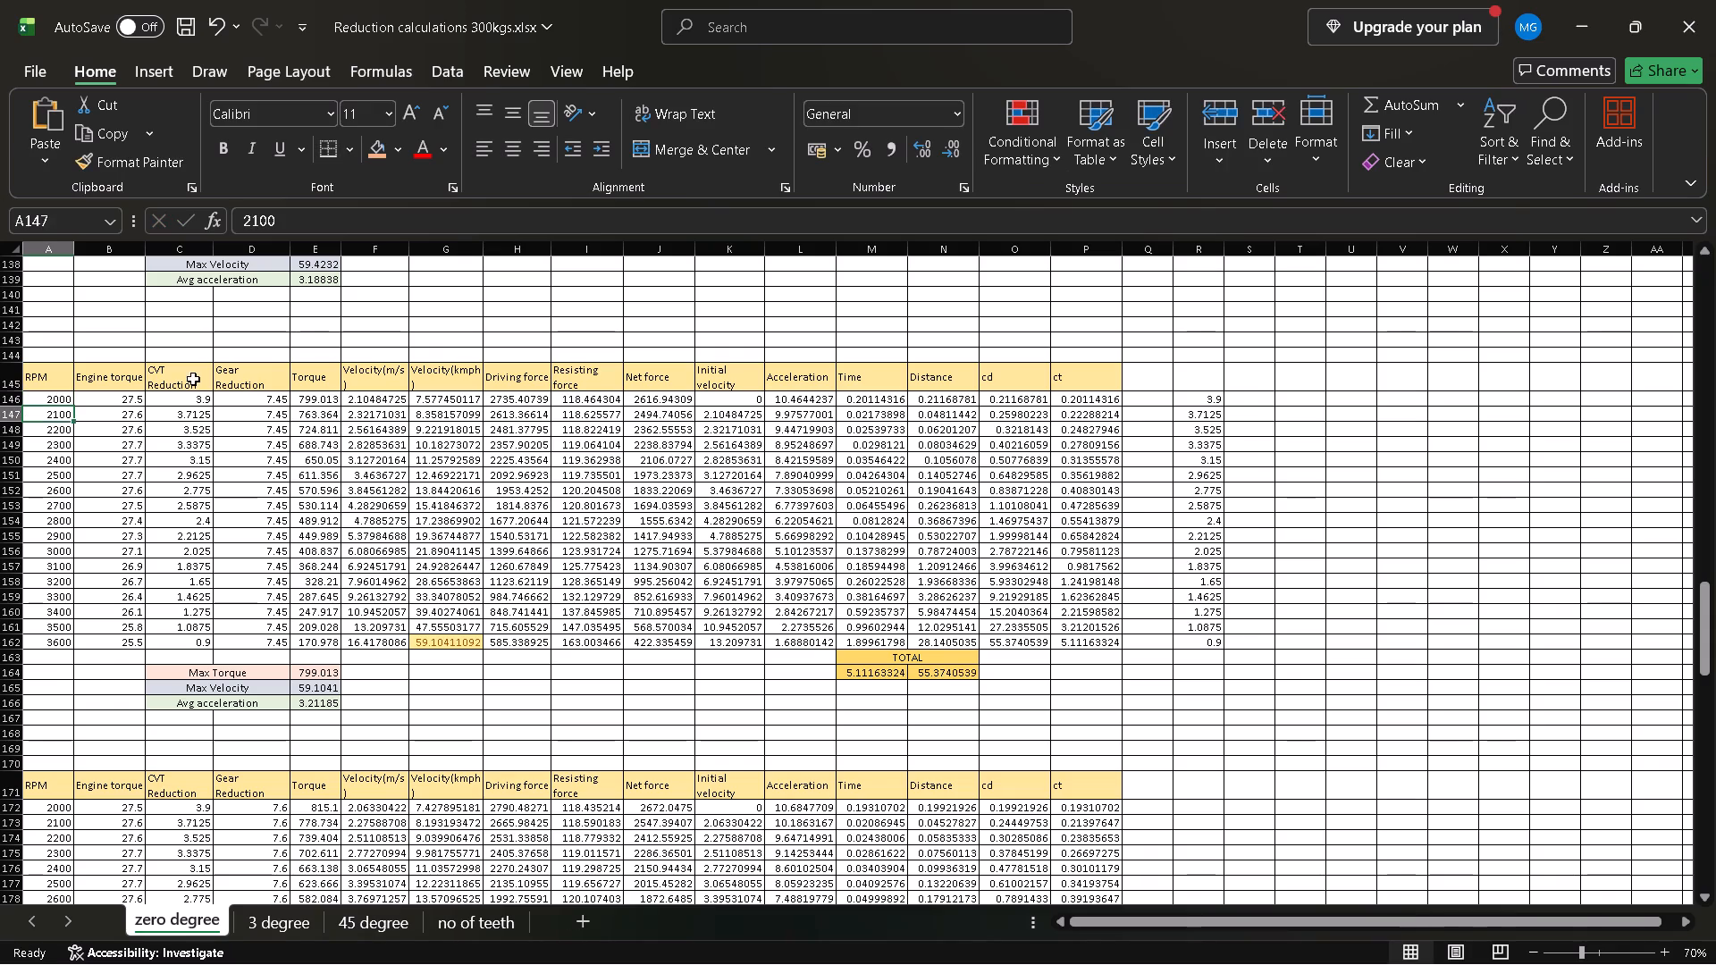
# Try to copy the CVT reduction formula =3.9-((3*(A172-2000))/(3600-2000)) from R146 into C146.
pyautogui.click(181, 396)
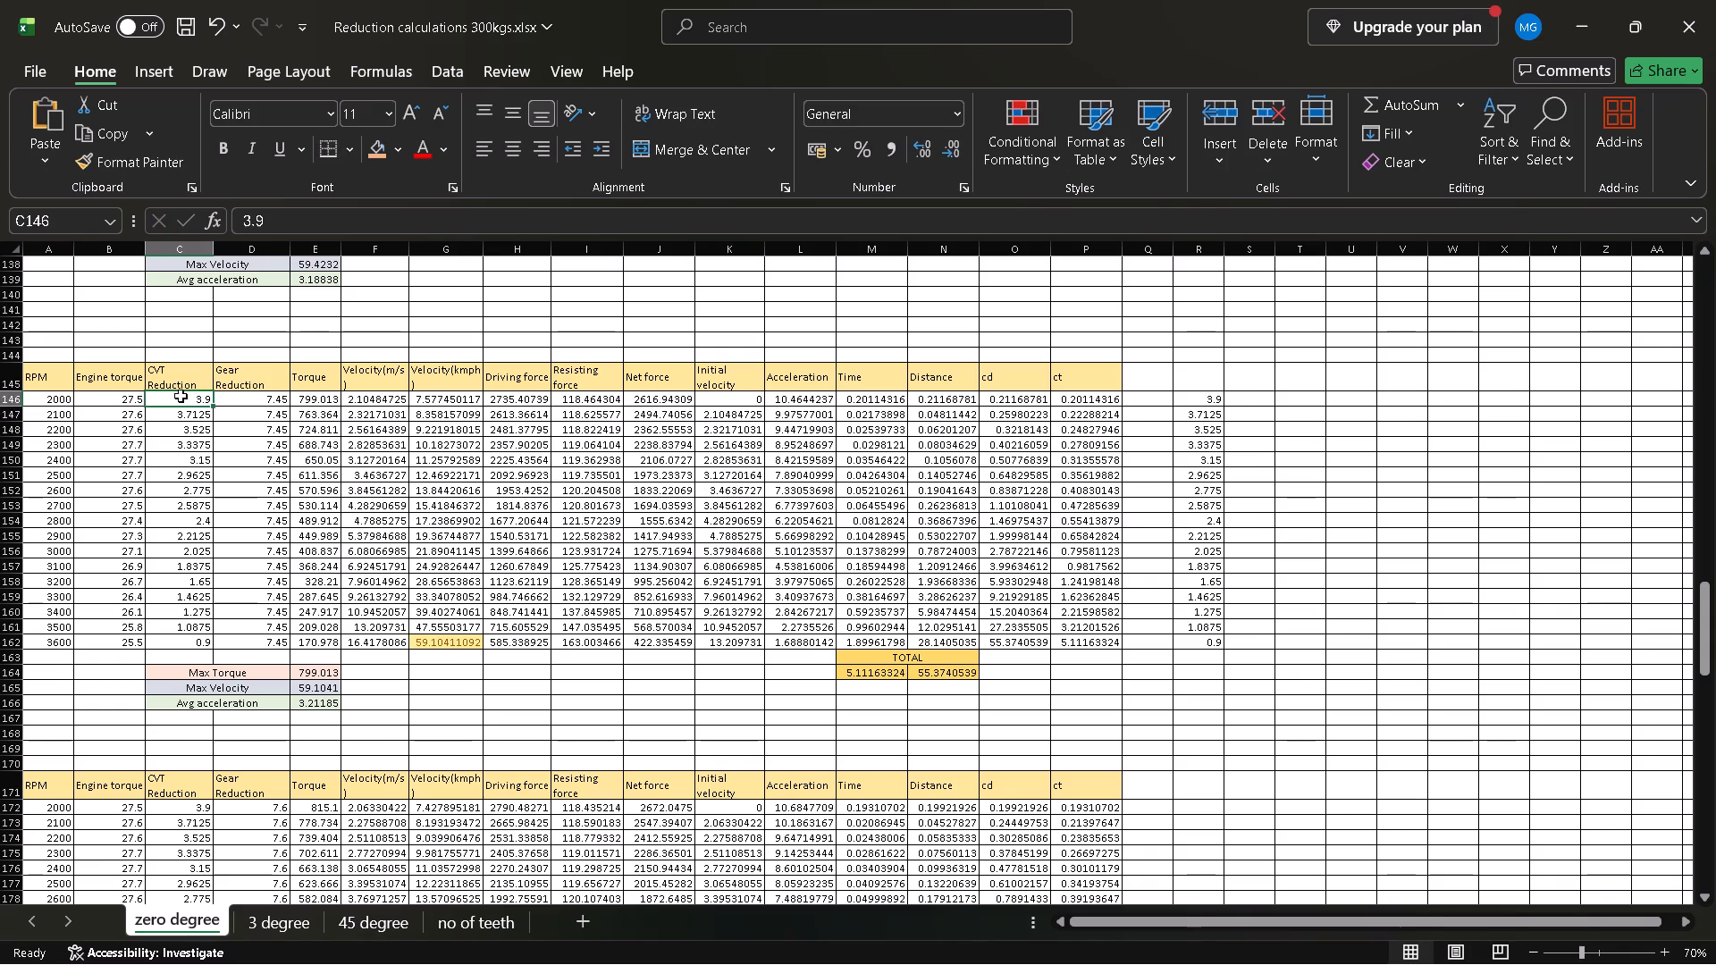
pyautogui.click(1209, 393)
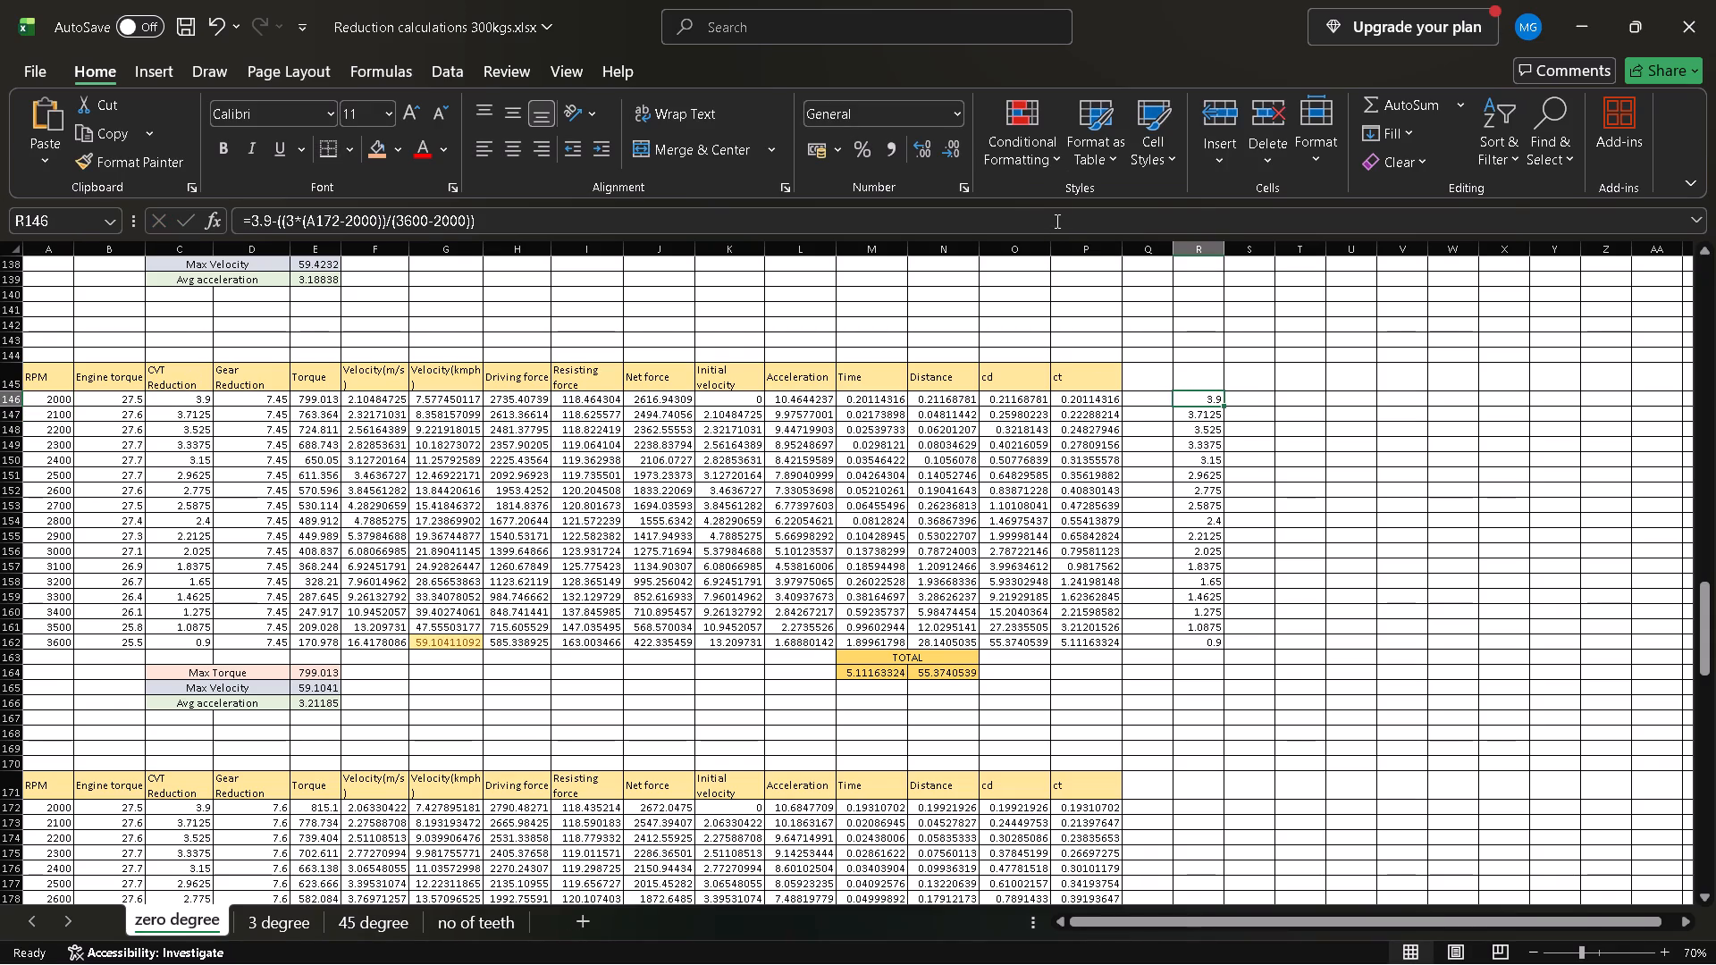
pyautogui.click(1057, 219)
pyautogui.hotkey('ctrl', 'a')
pyautogui.hotkey('ctrl', 'c')
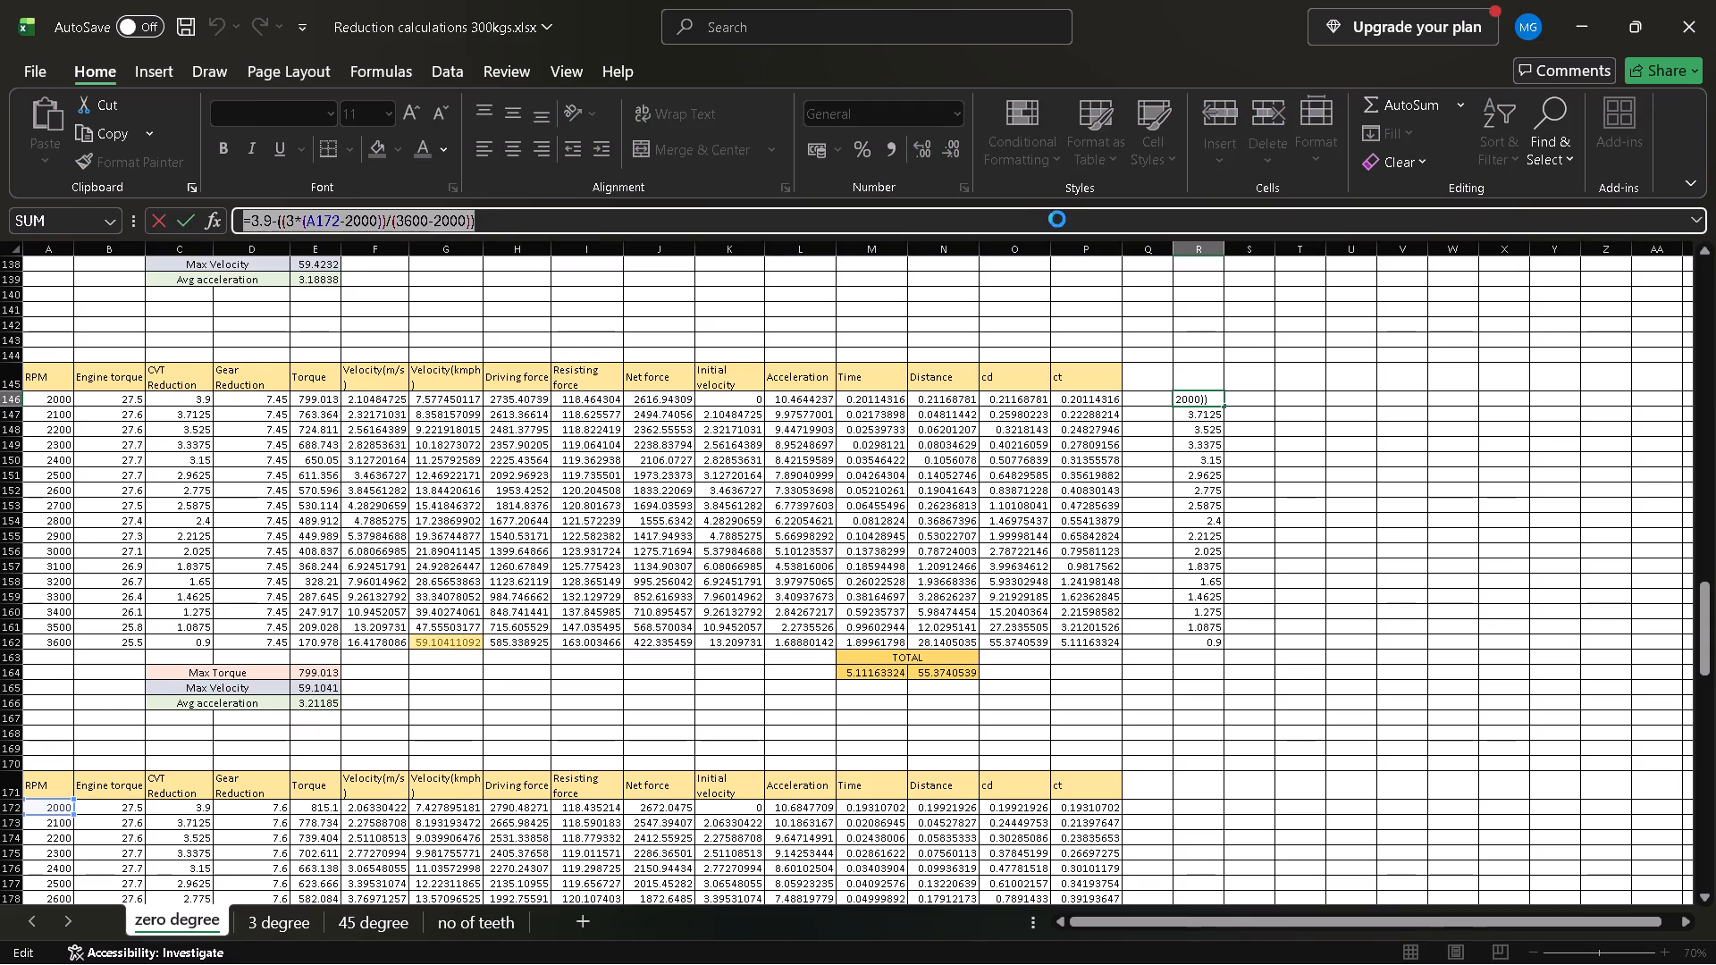
pyautogui.click(175, 398)
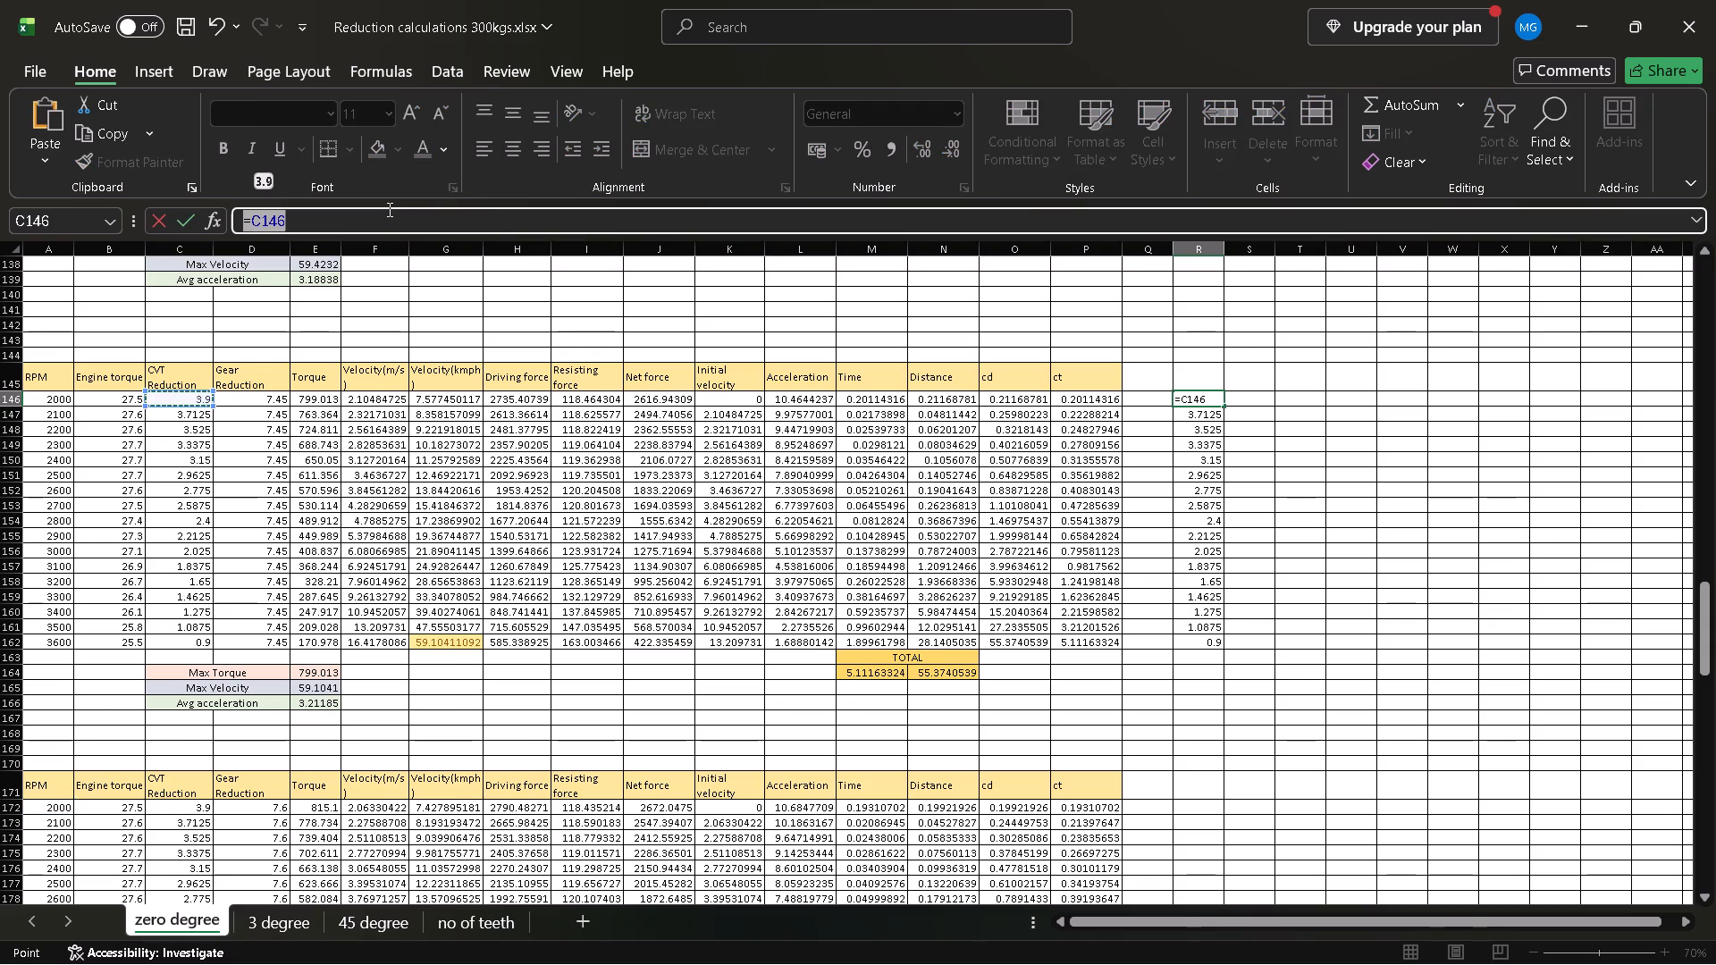
pyautogui.hotkey('ctrl', 'v')
pyautogui.press('Return')
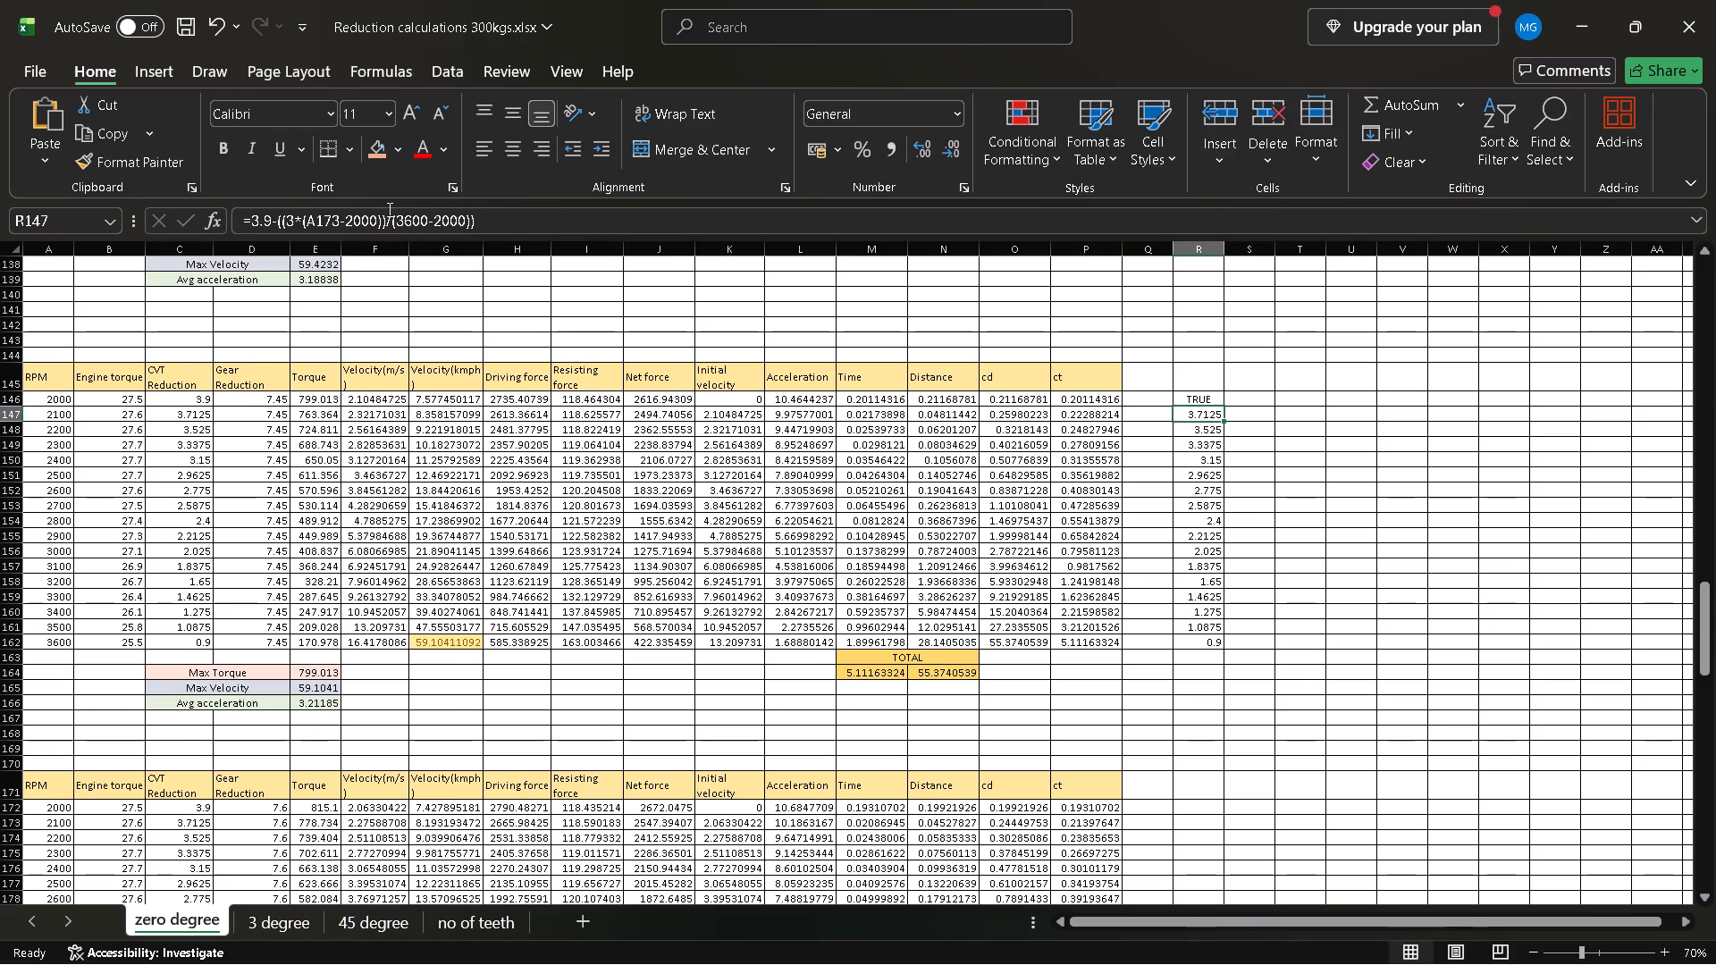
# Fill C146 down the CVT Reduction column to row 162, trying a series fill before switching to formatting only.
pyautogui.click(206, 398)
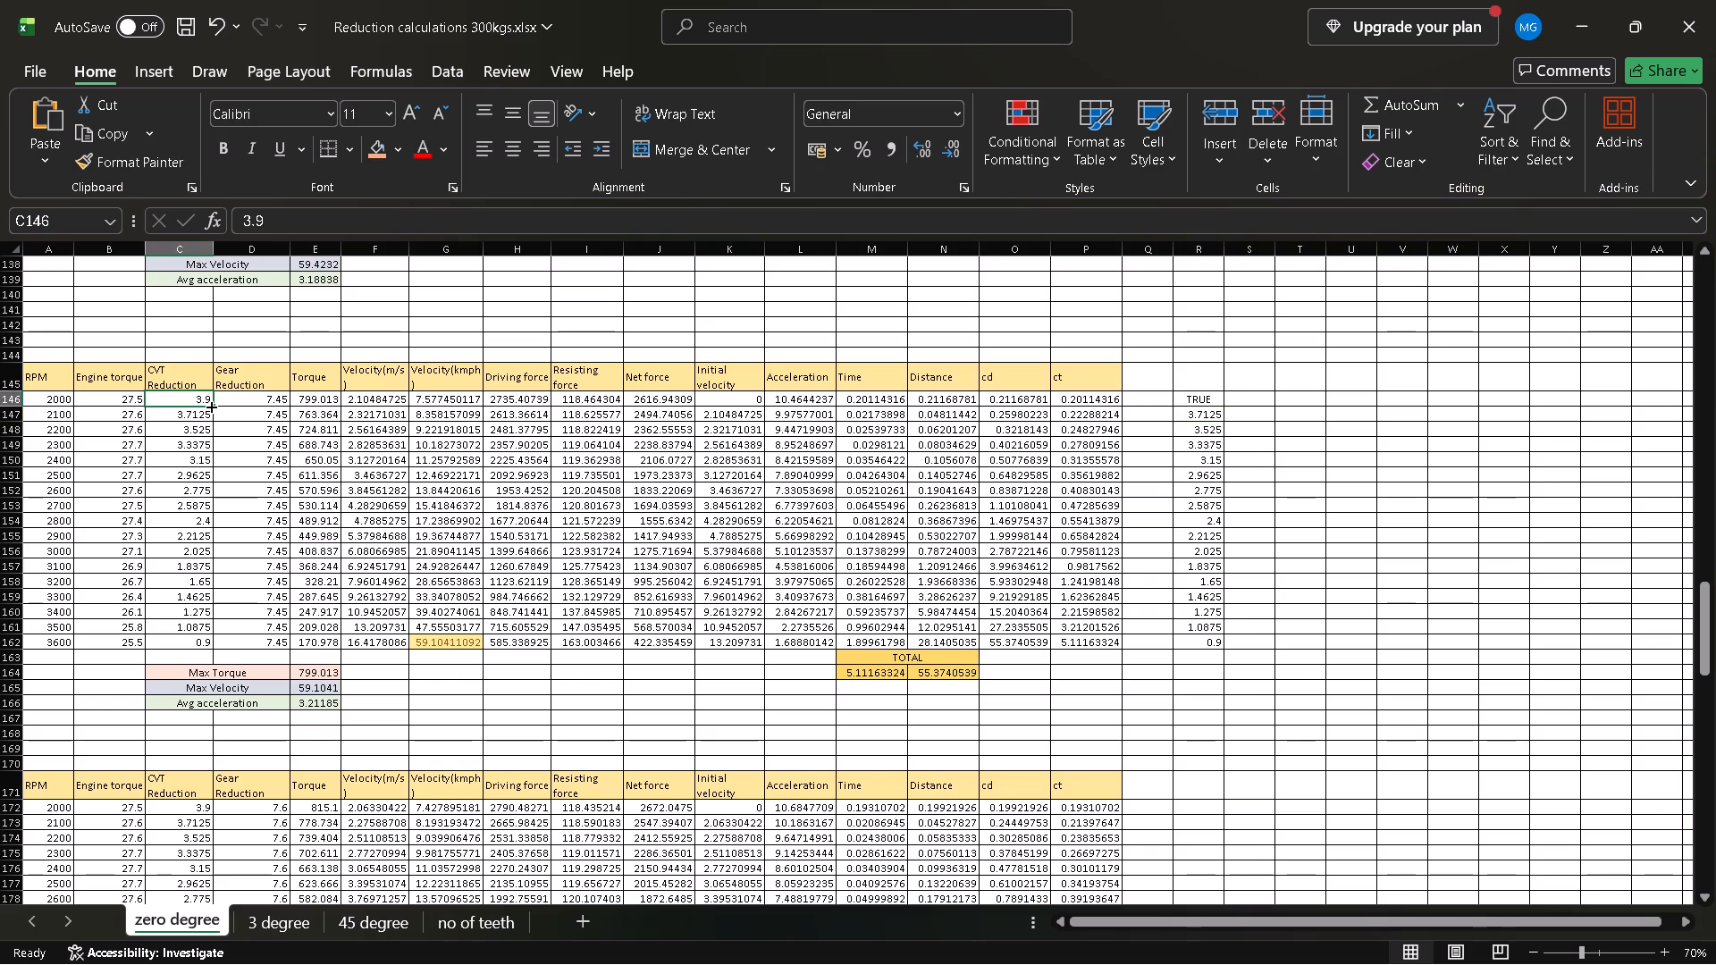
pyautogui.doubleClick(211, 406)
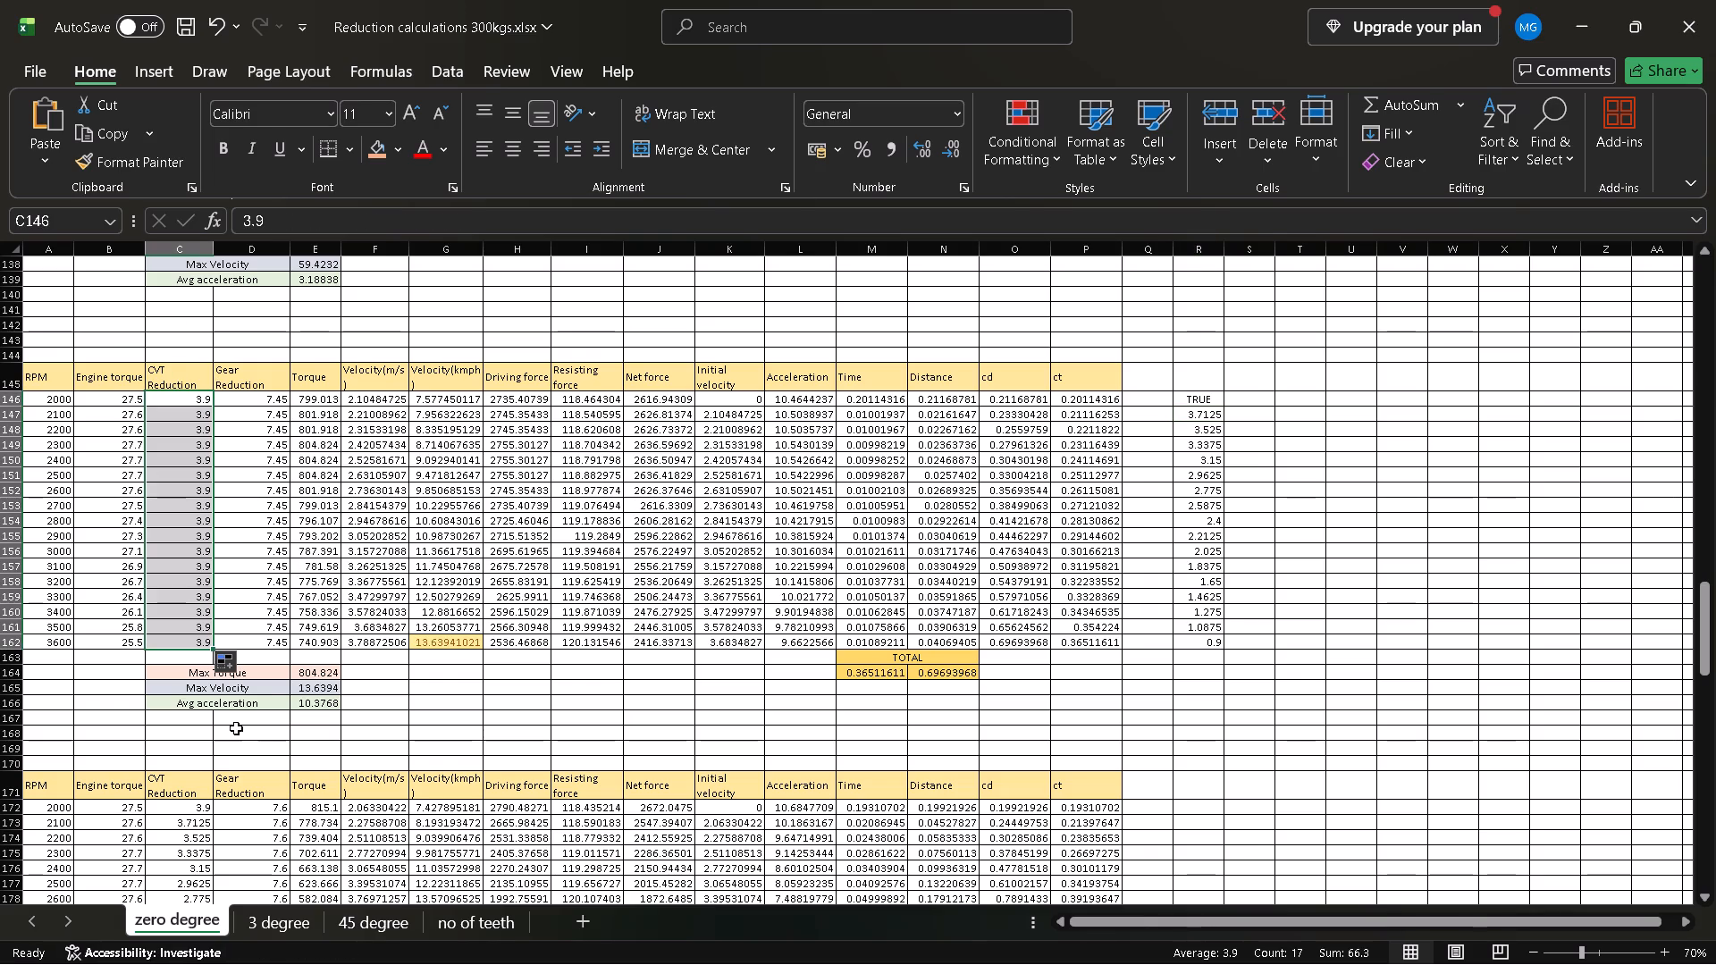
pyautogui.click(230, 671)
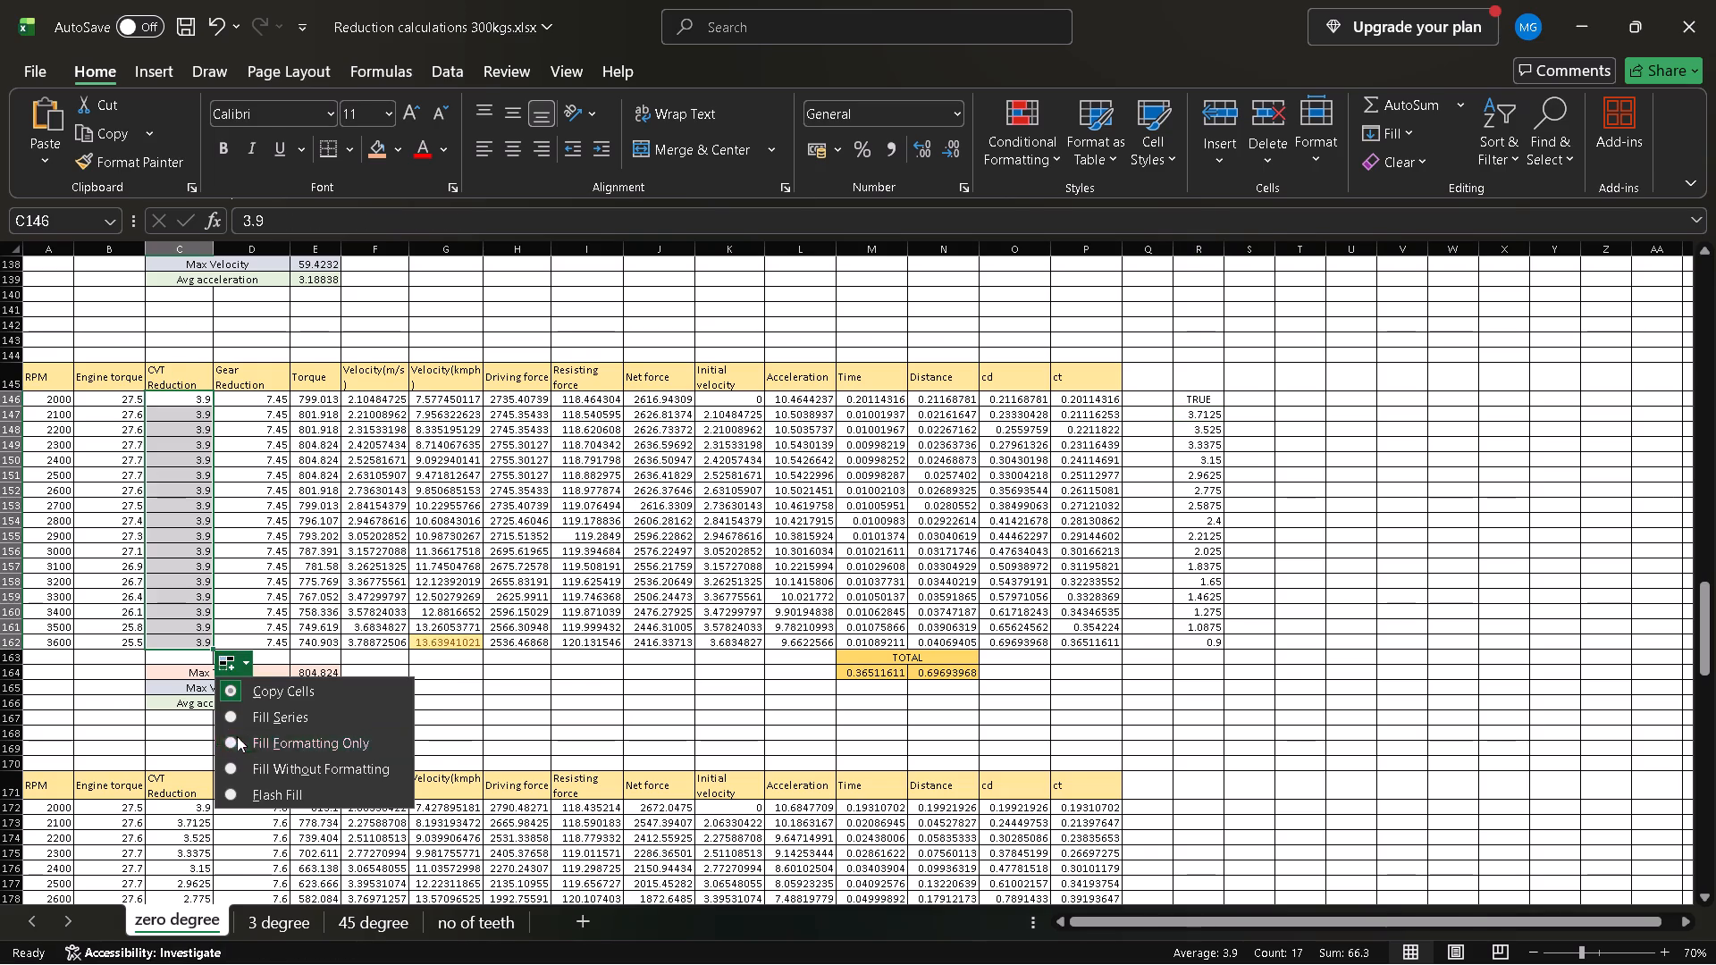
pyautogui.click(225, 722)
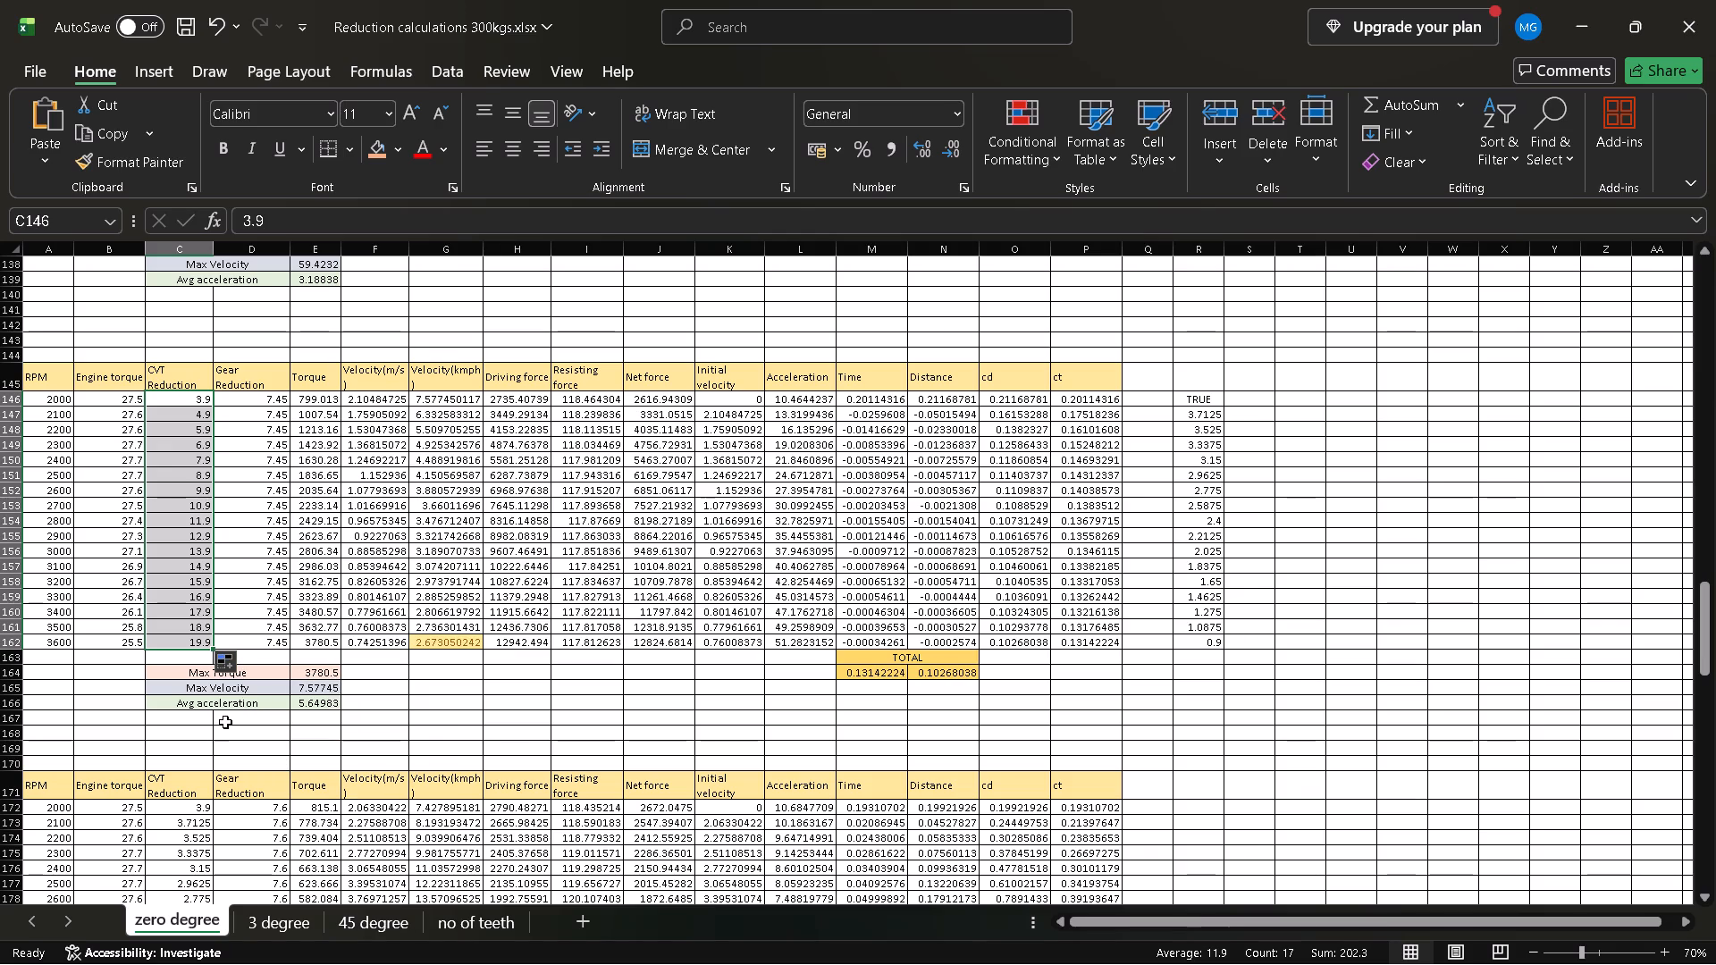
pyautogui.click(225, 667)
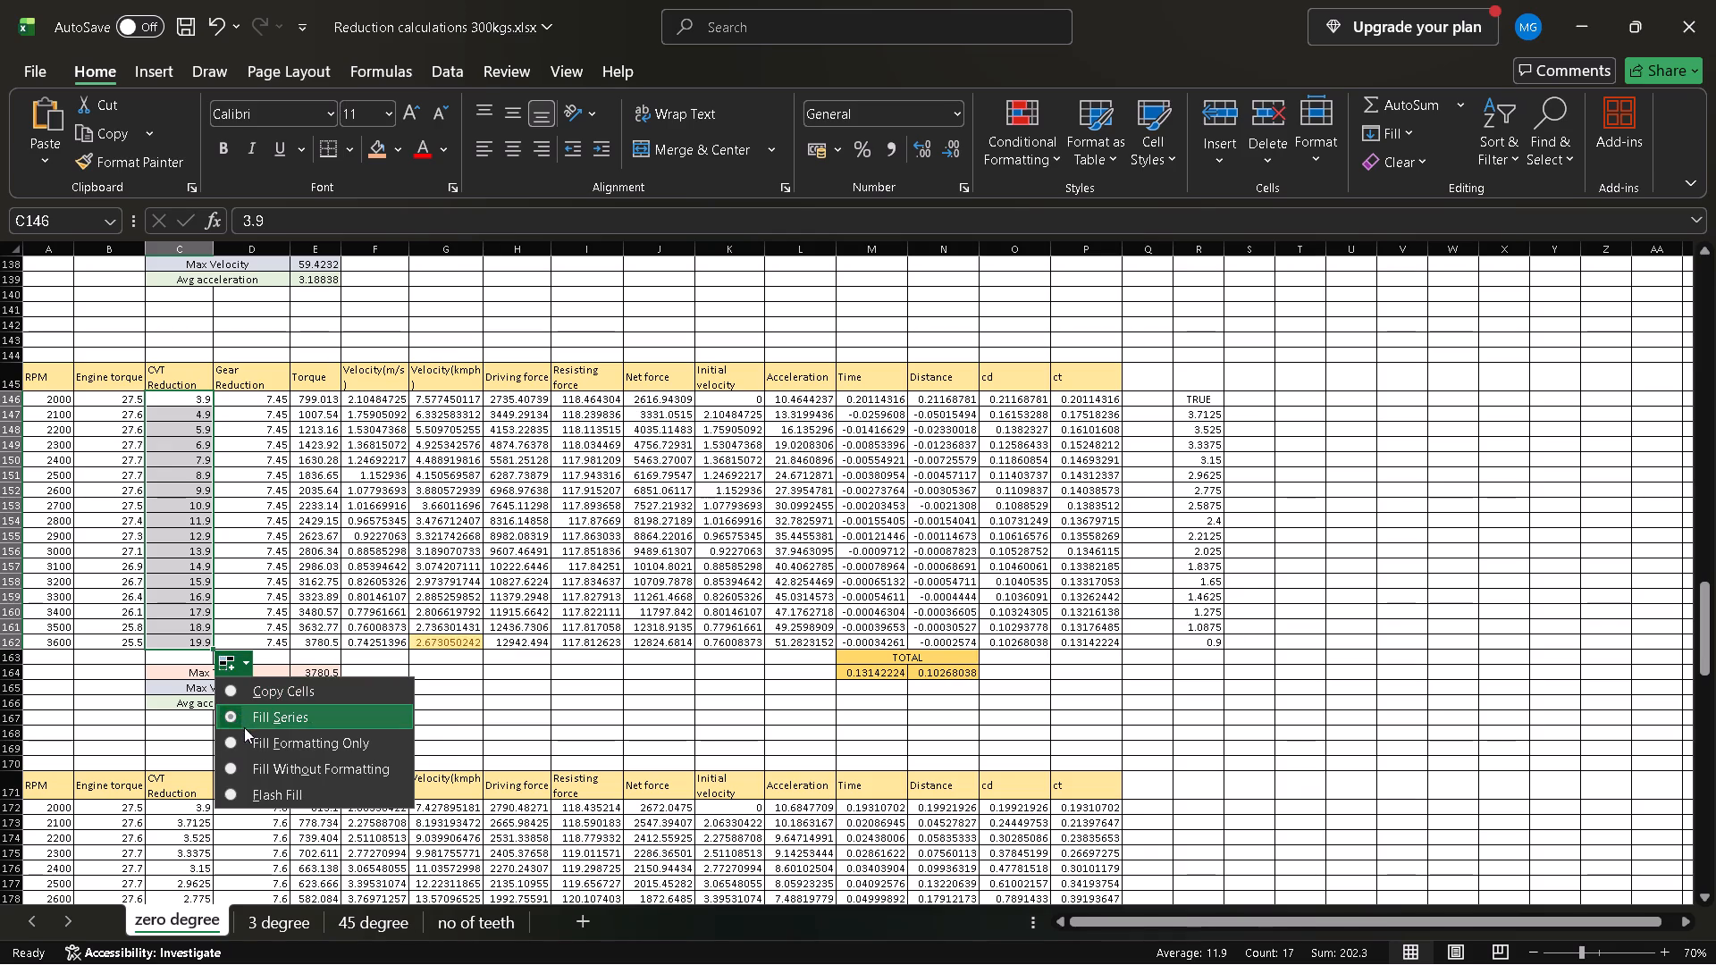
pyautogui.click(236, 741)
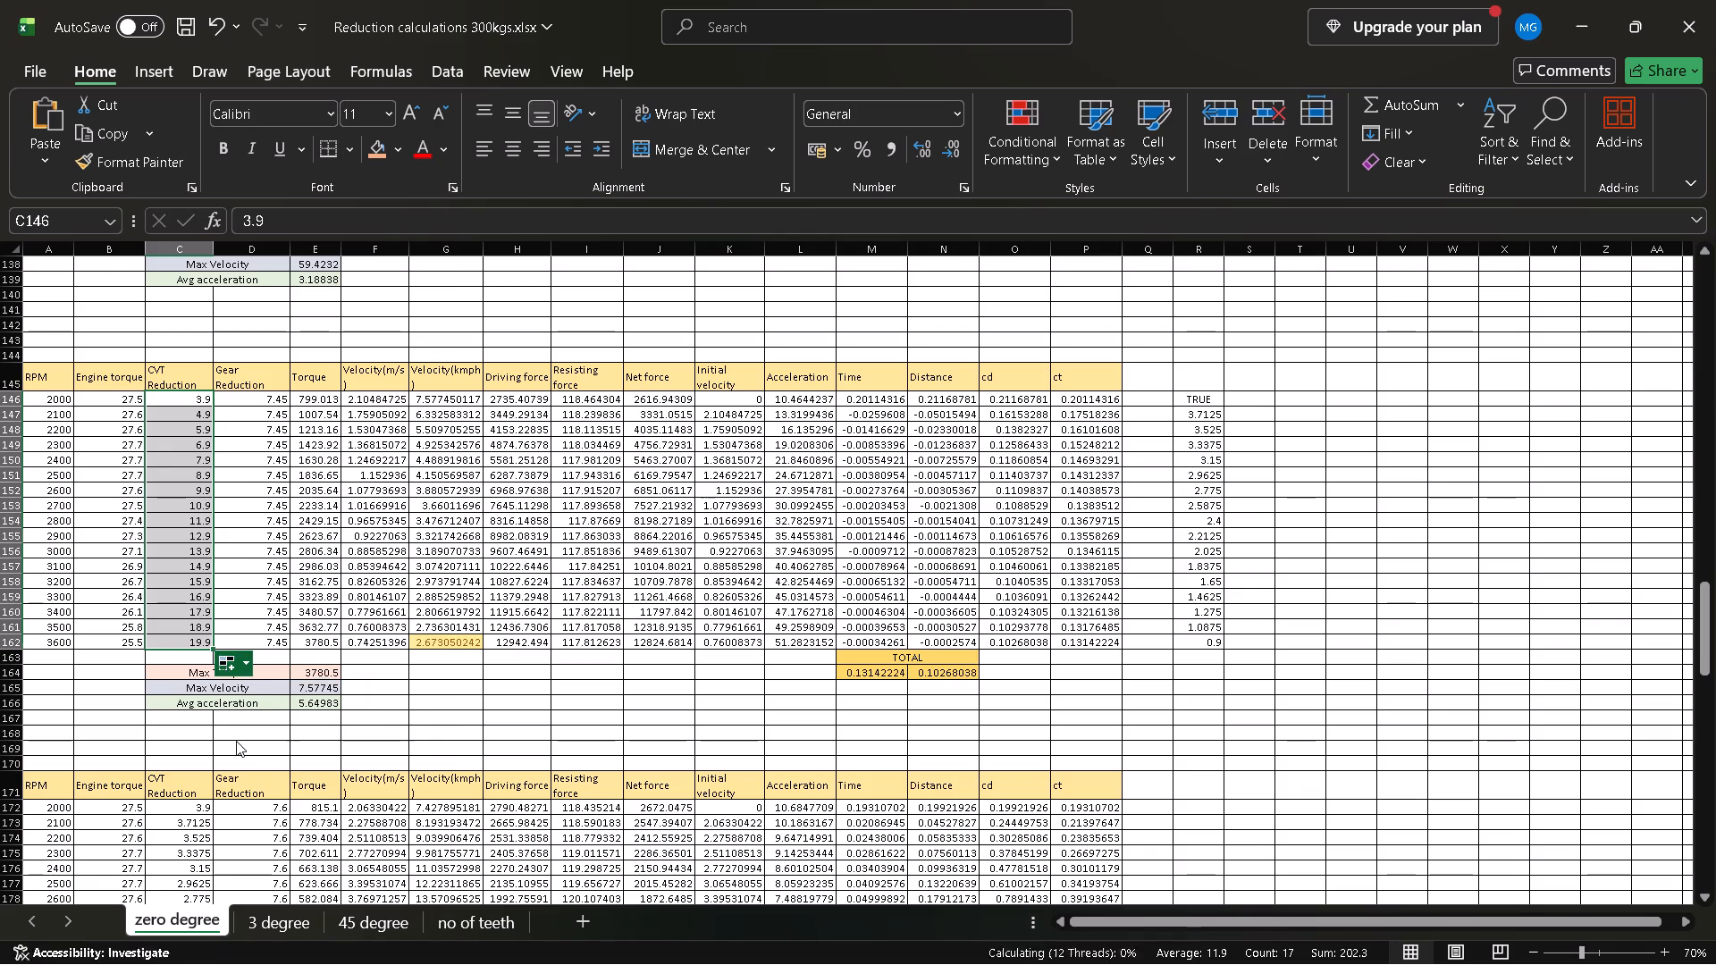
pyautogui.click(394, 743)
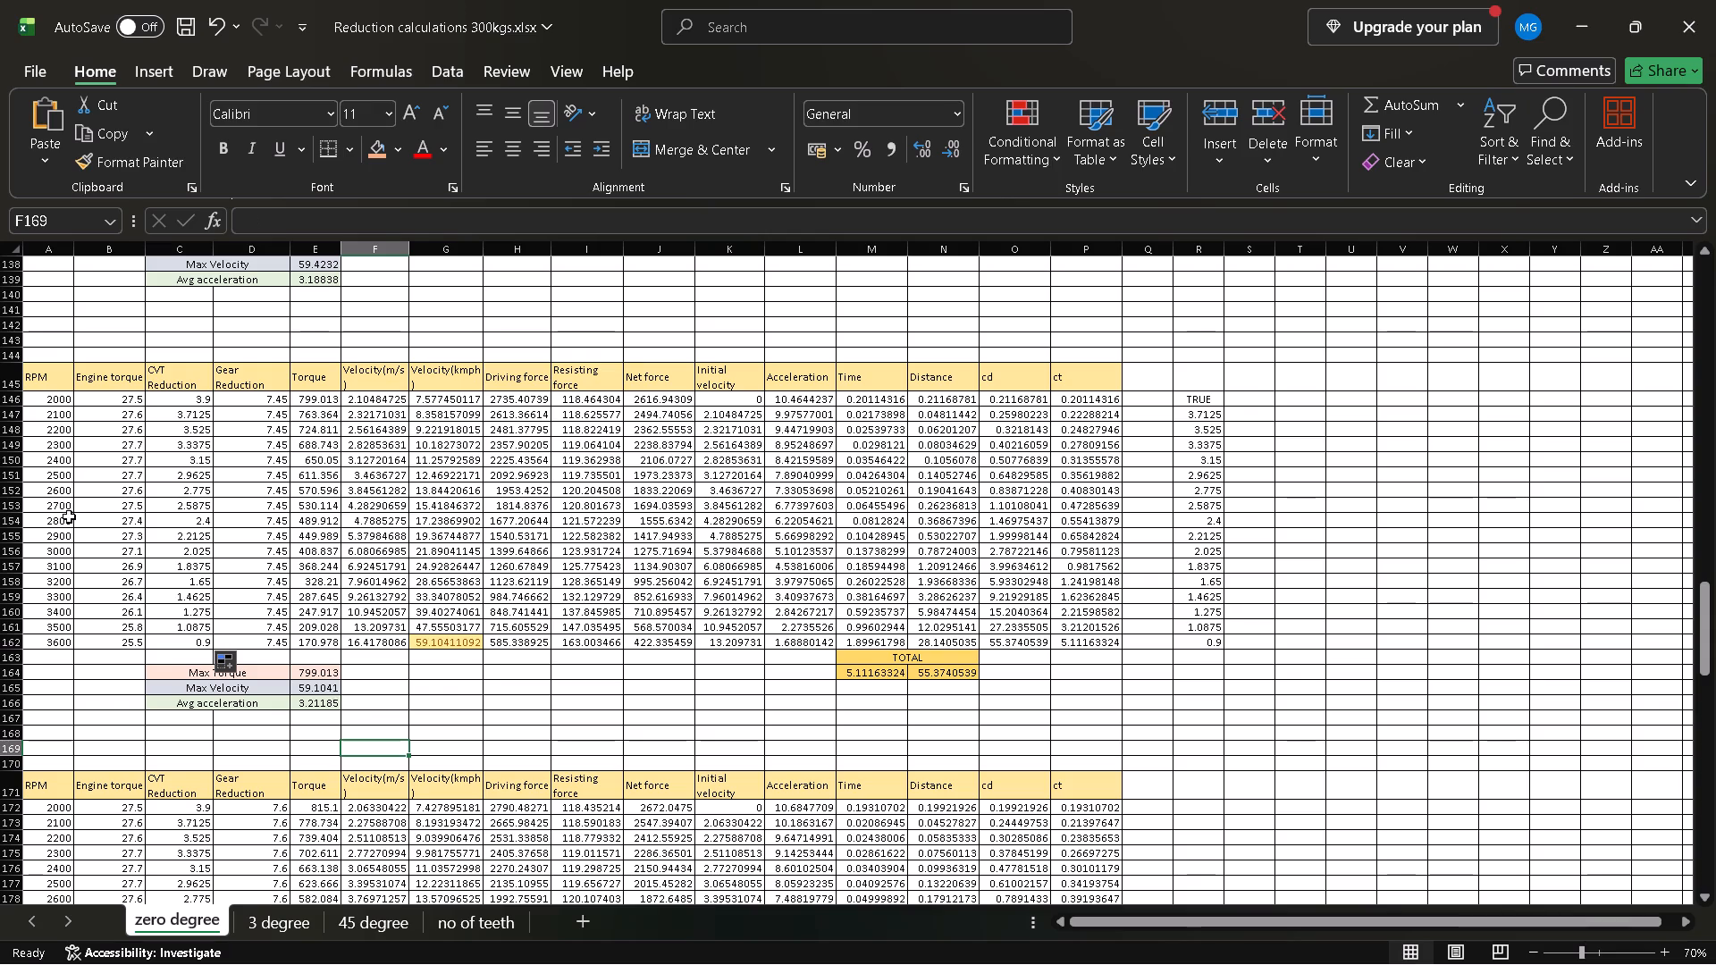
# Copy the formula =3.9-((3*(A173-2000))/(3600-2000)) from R147 and re-enter it in R147.
pyautogui.click(182, 415)
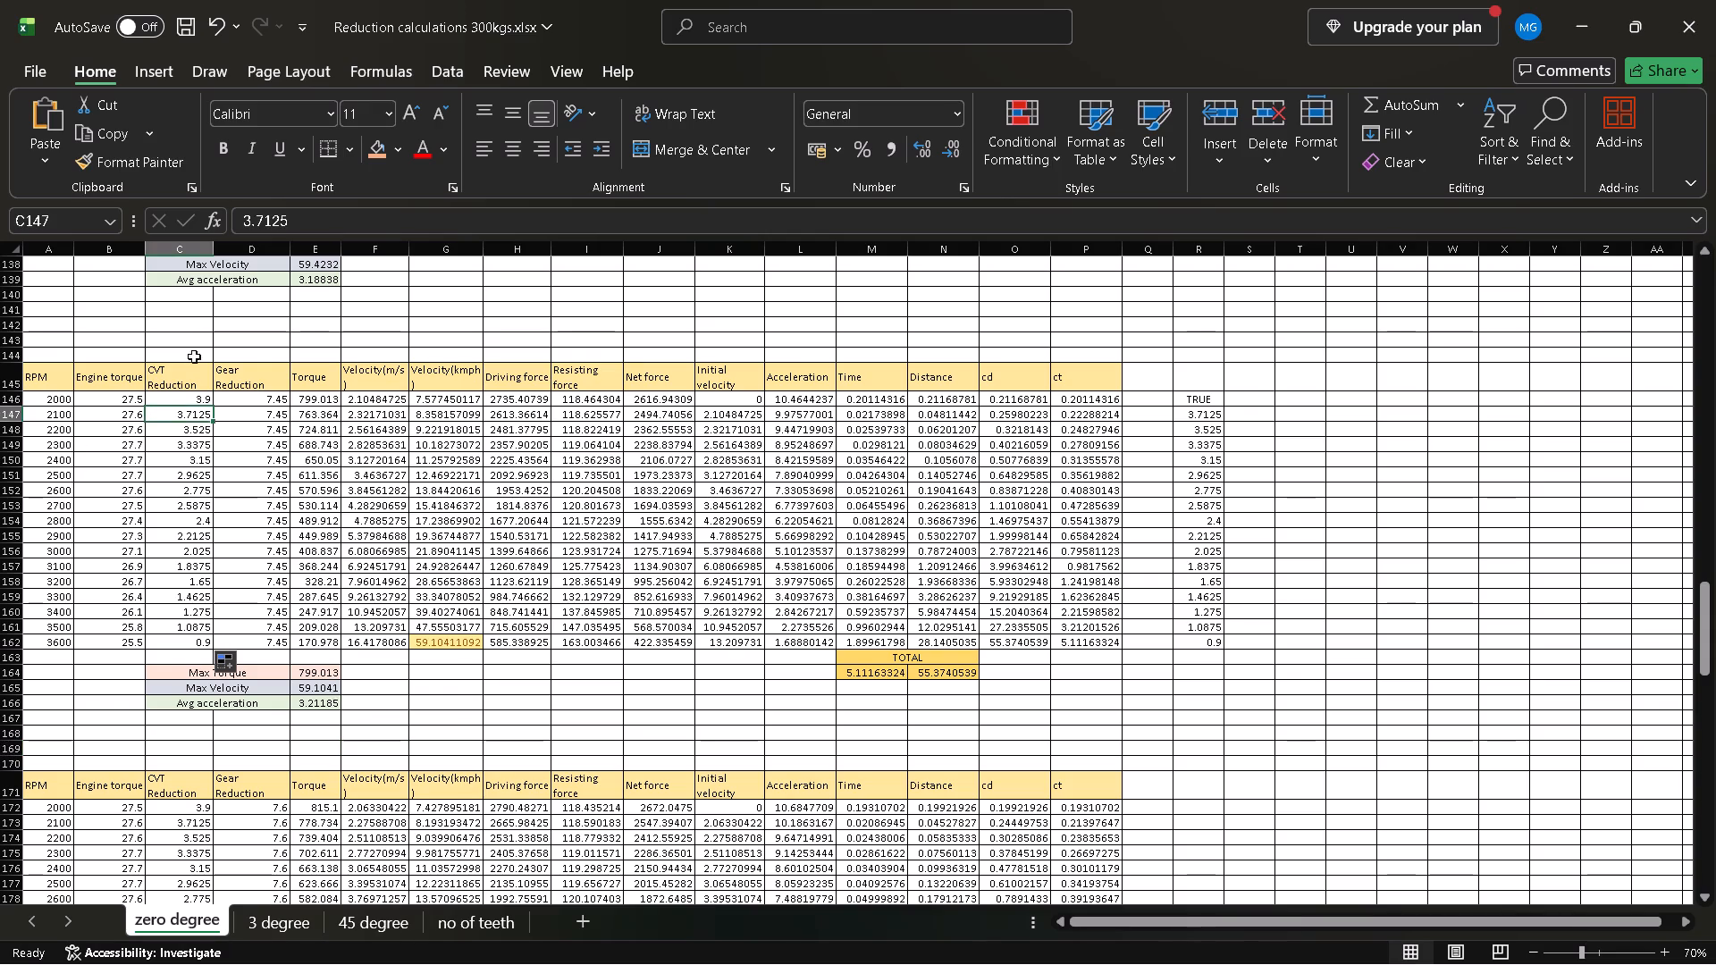
pyautogui.click(201, 396)
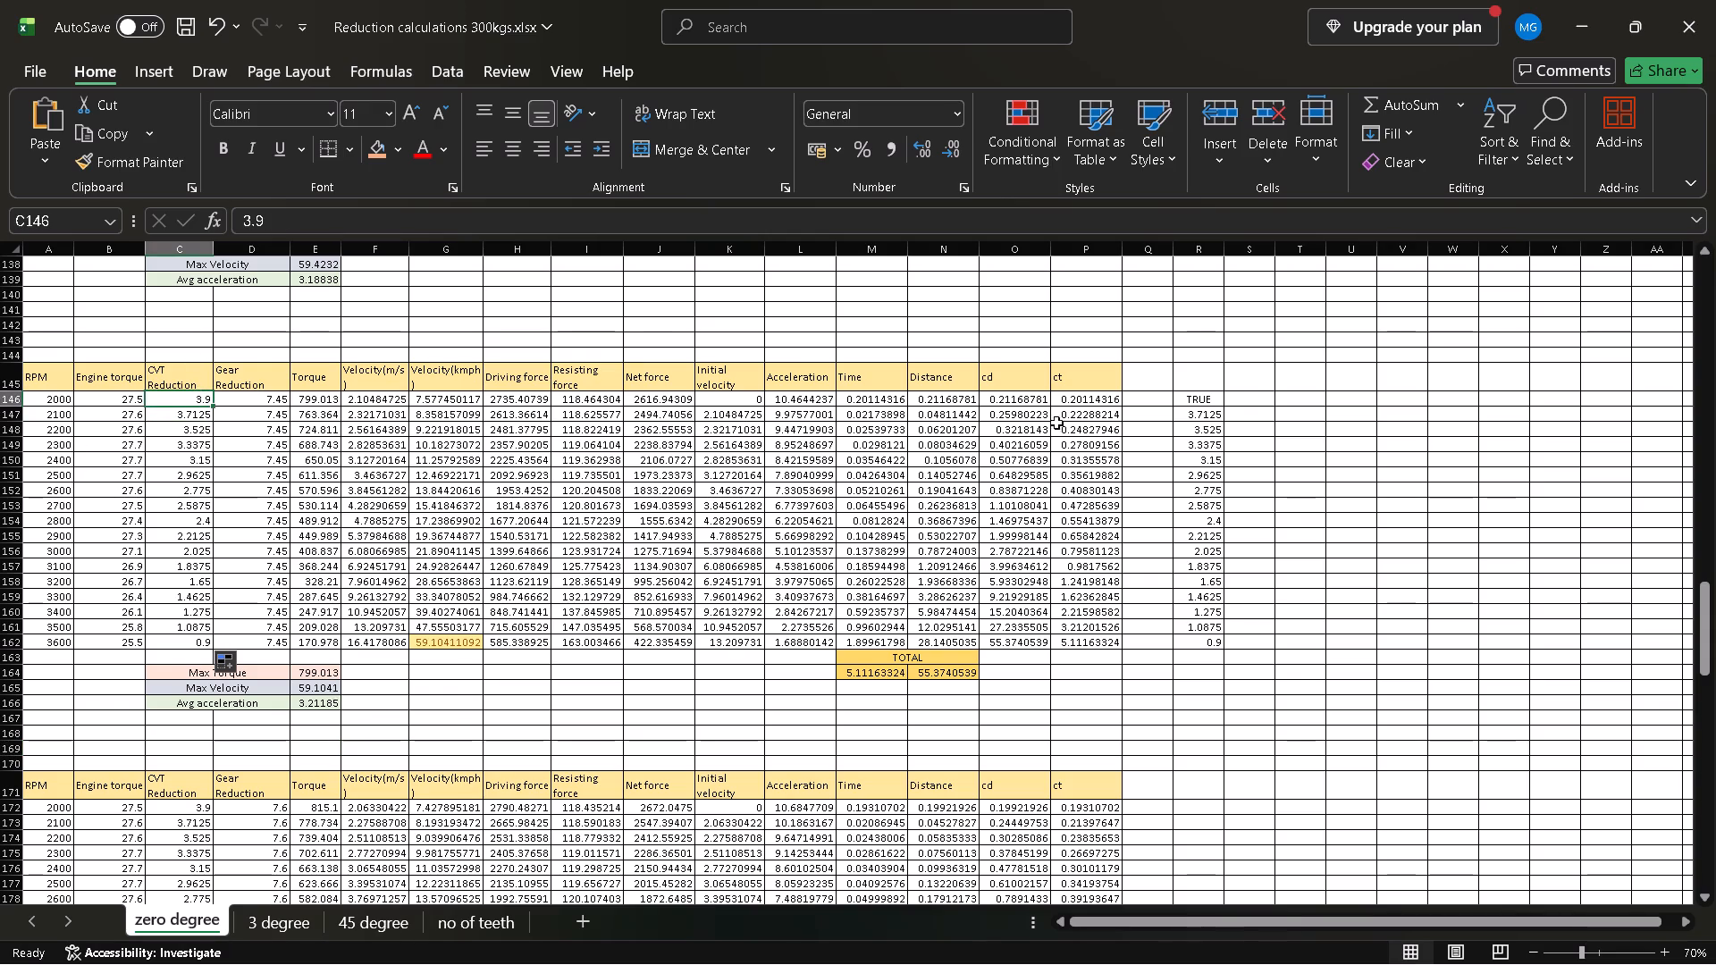
pyautogui.click(1212, 414)
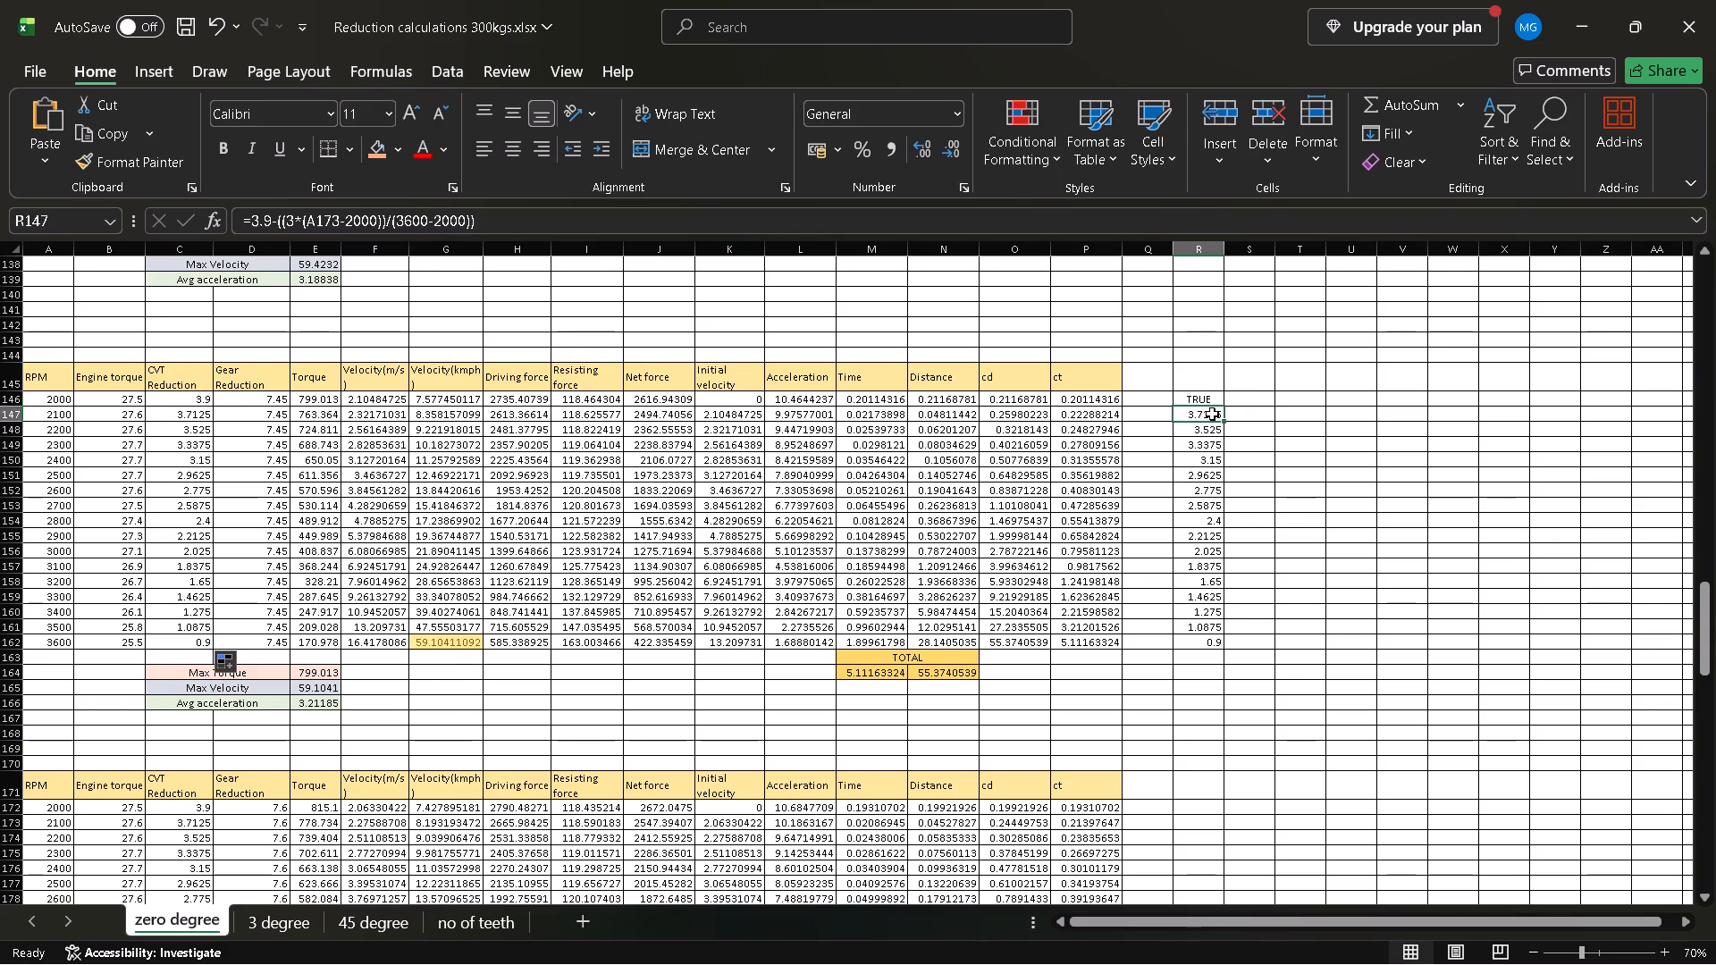
pyautogui.click(704, 214)
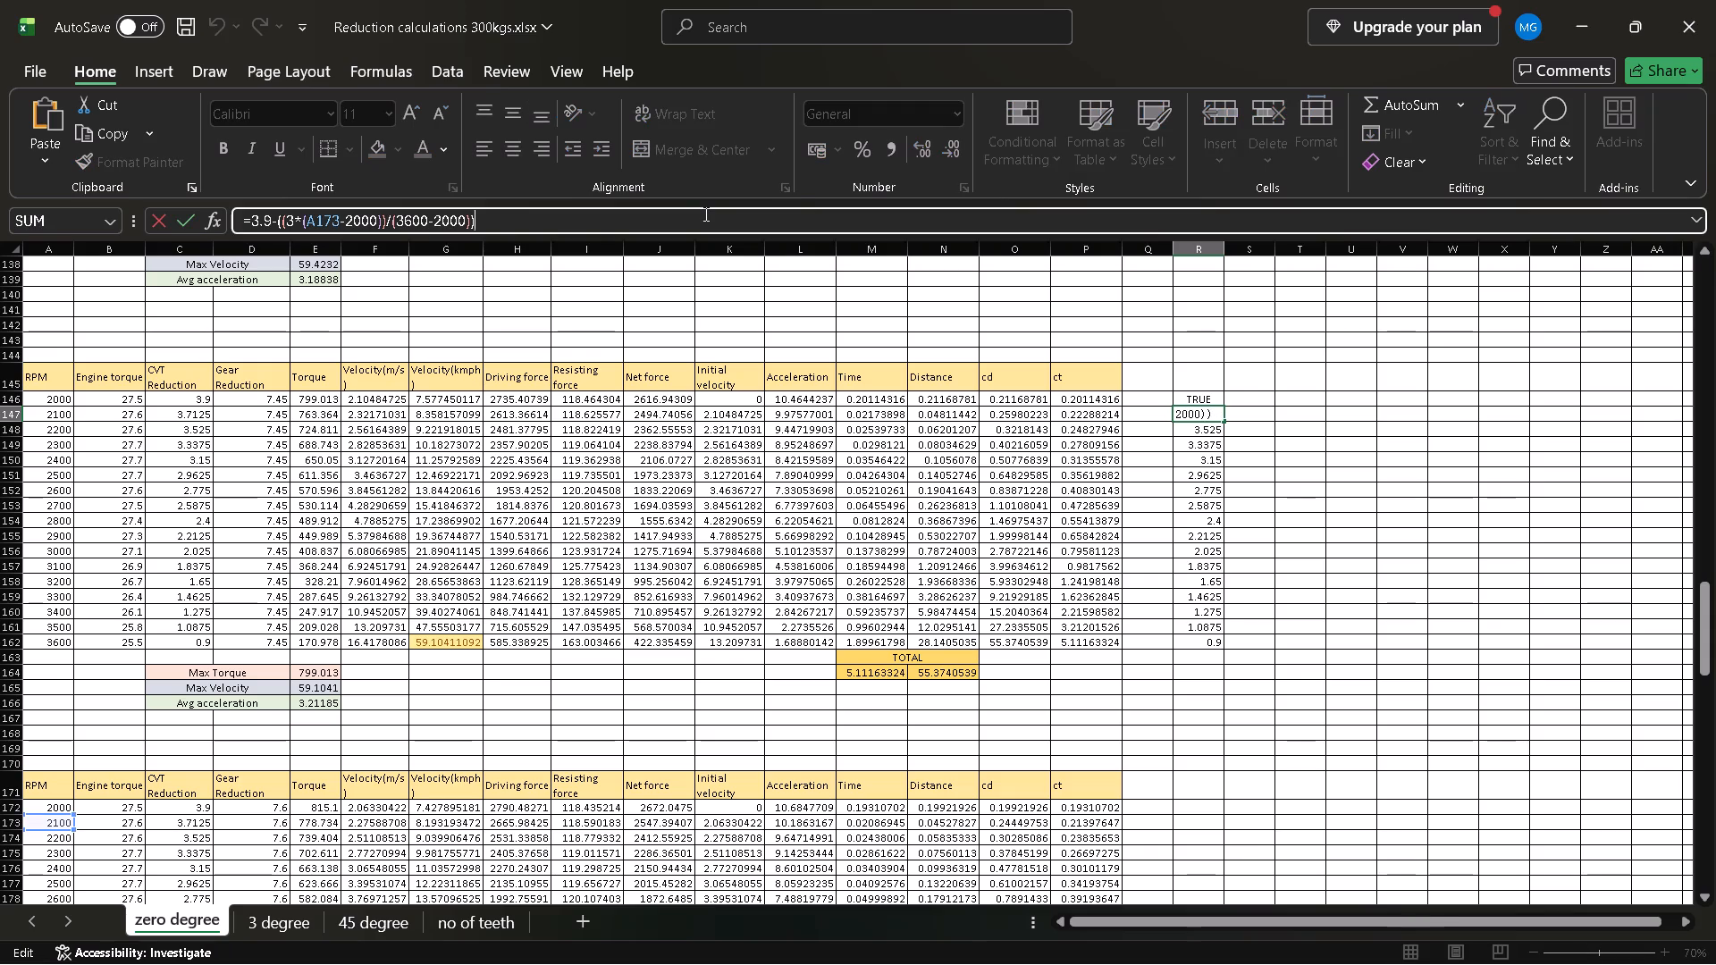
pyautogui.hotkey('ctrl', 'a')
pyautogui.hotkey('ctrl', 'c')
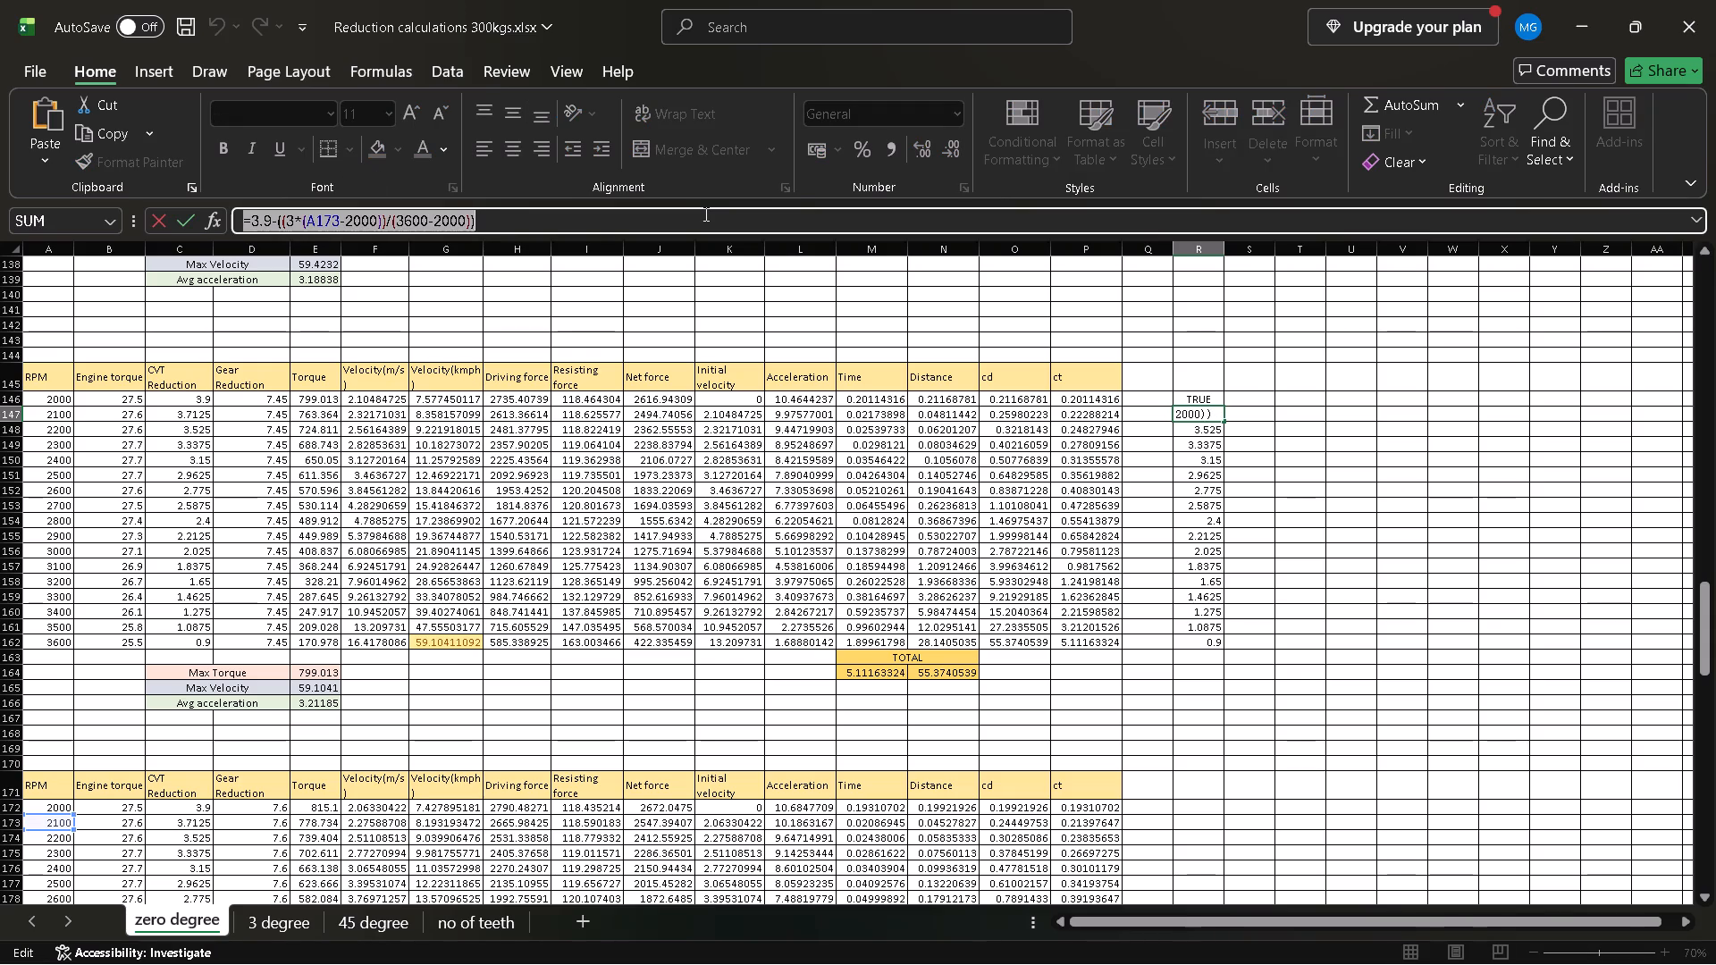
pyautogui.click(206, 395)
pyautogui.click(369, 233)
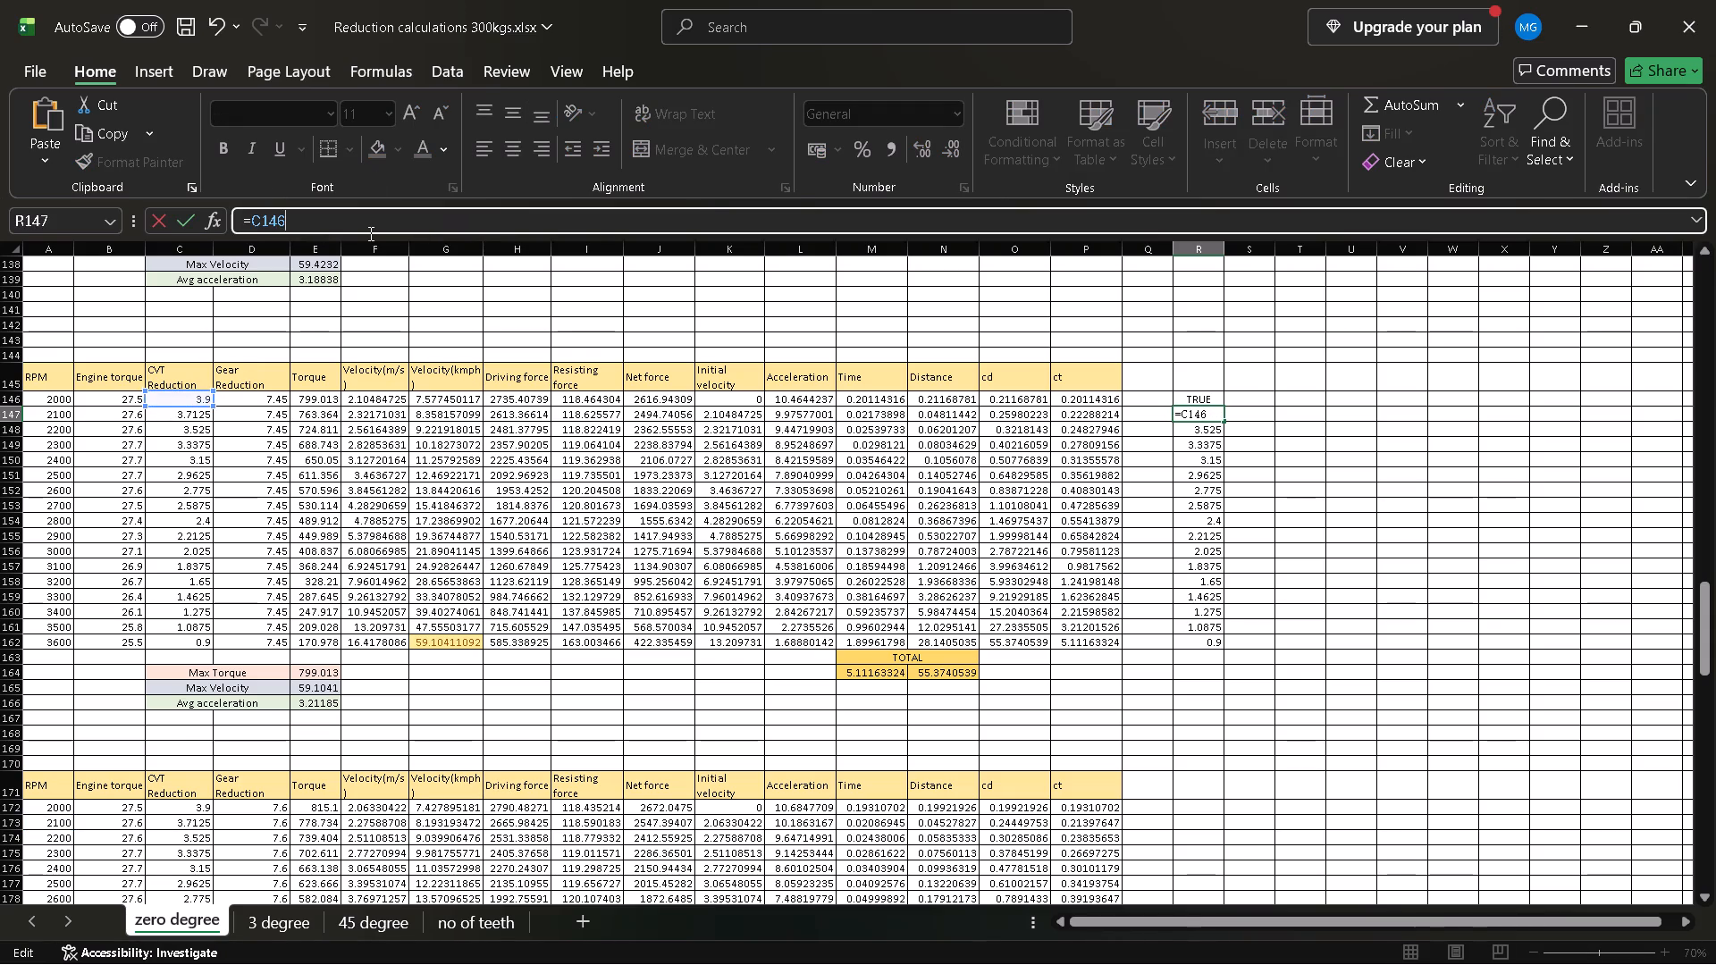
pyautogui.press('BackSpace')
pyautogui.press('BackSpace')
pyautogui.press('BackSpace')
pyautogui.press('BackSpace')
pyautogui.press('BackSpace')
pyautogui.press('BackSpace')
pyautogui.press('BackSpace')
pyautogui.press('BackSpace')
pyautogui.press('BackSpace')
pyautogui.press('BackSpace')
pyautogui.press('BackSpace')
pyautogui.press('BackSpace')
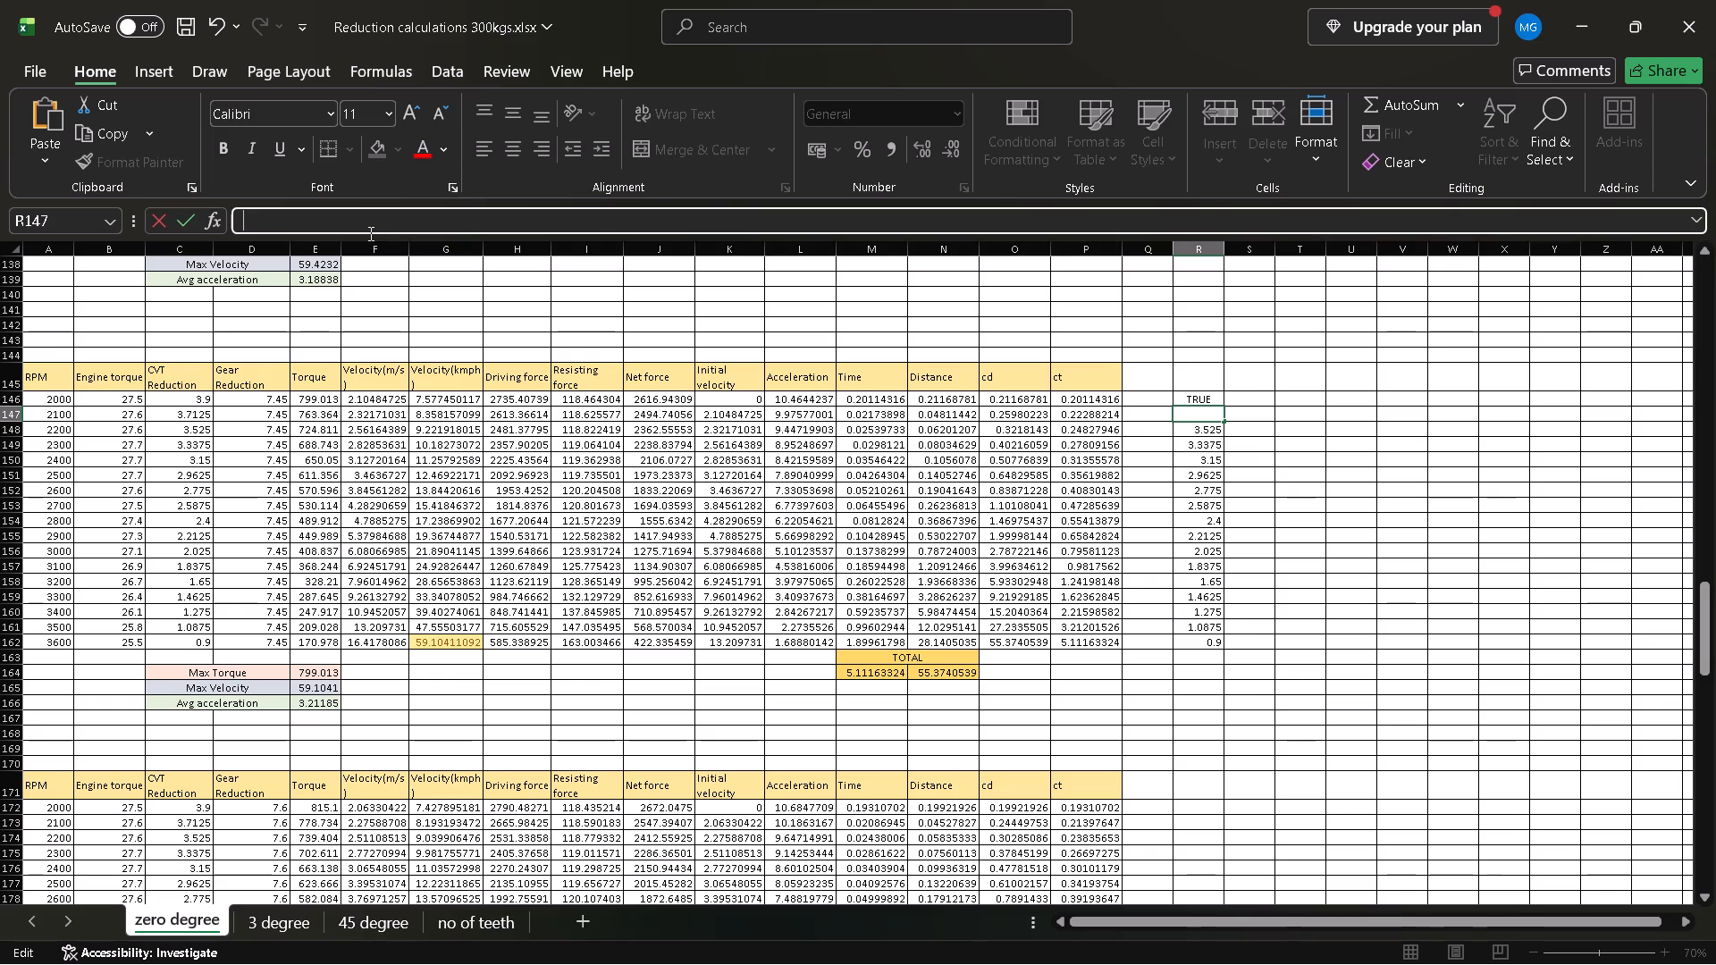
pyautogui.hotkey('ctrl', 'v')
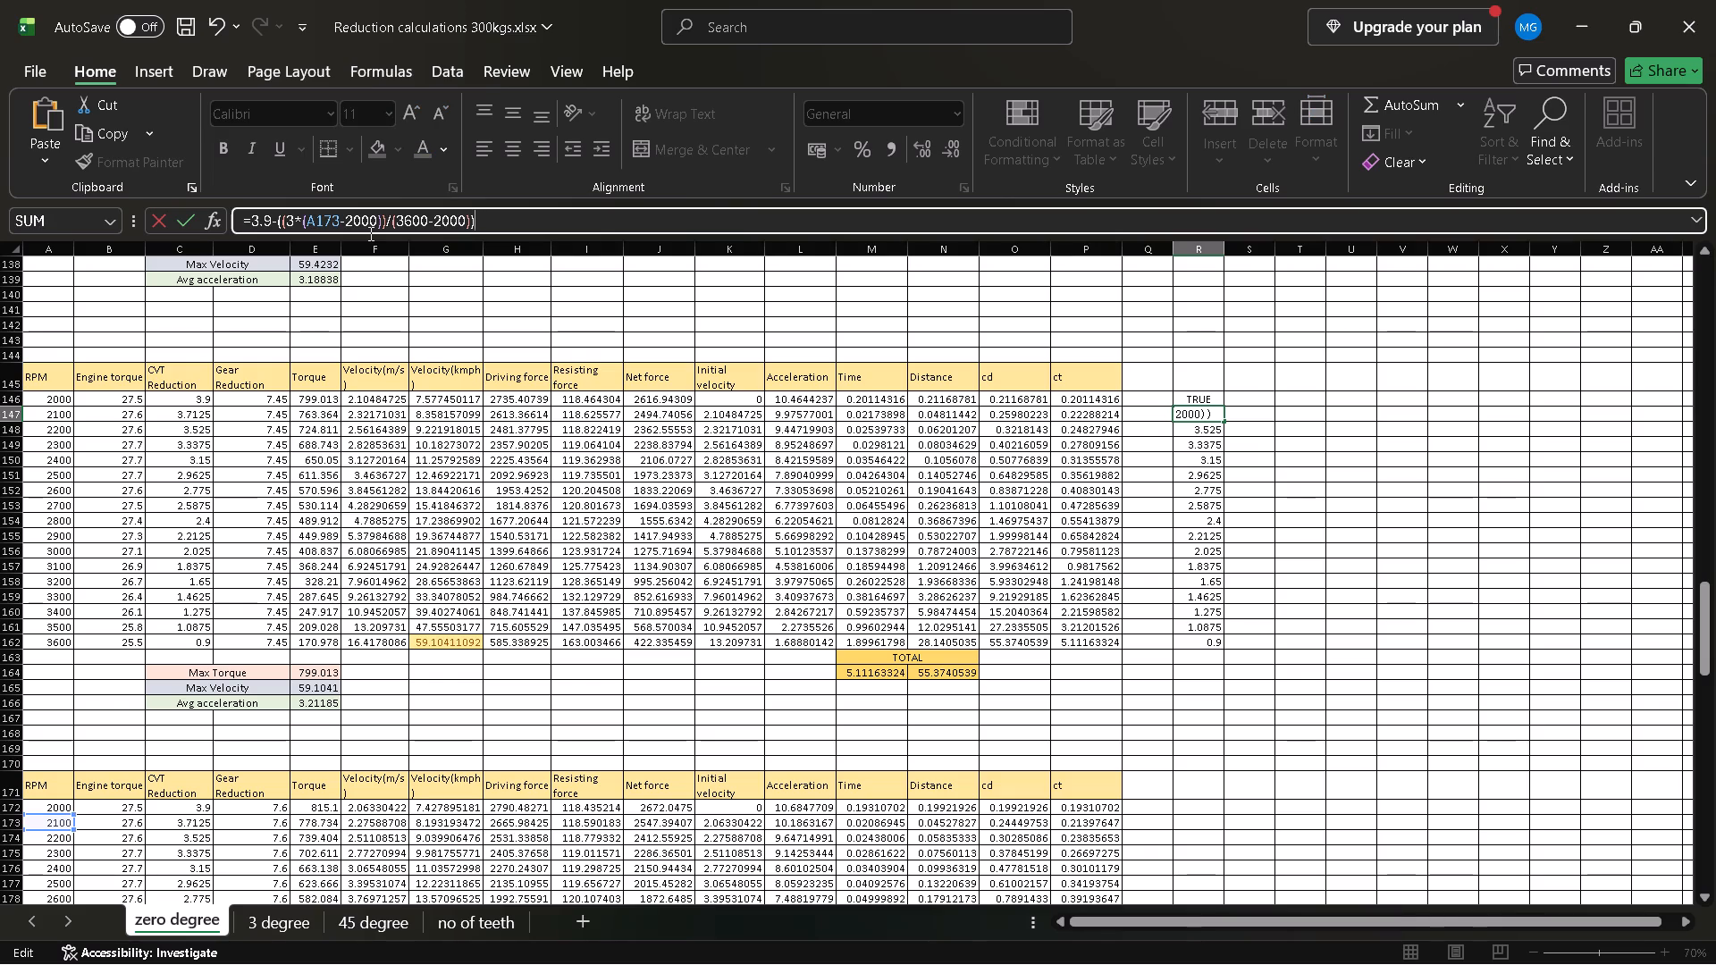
pyautogui.press('Return')
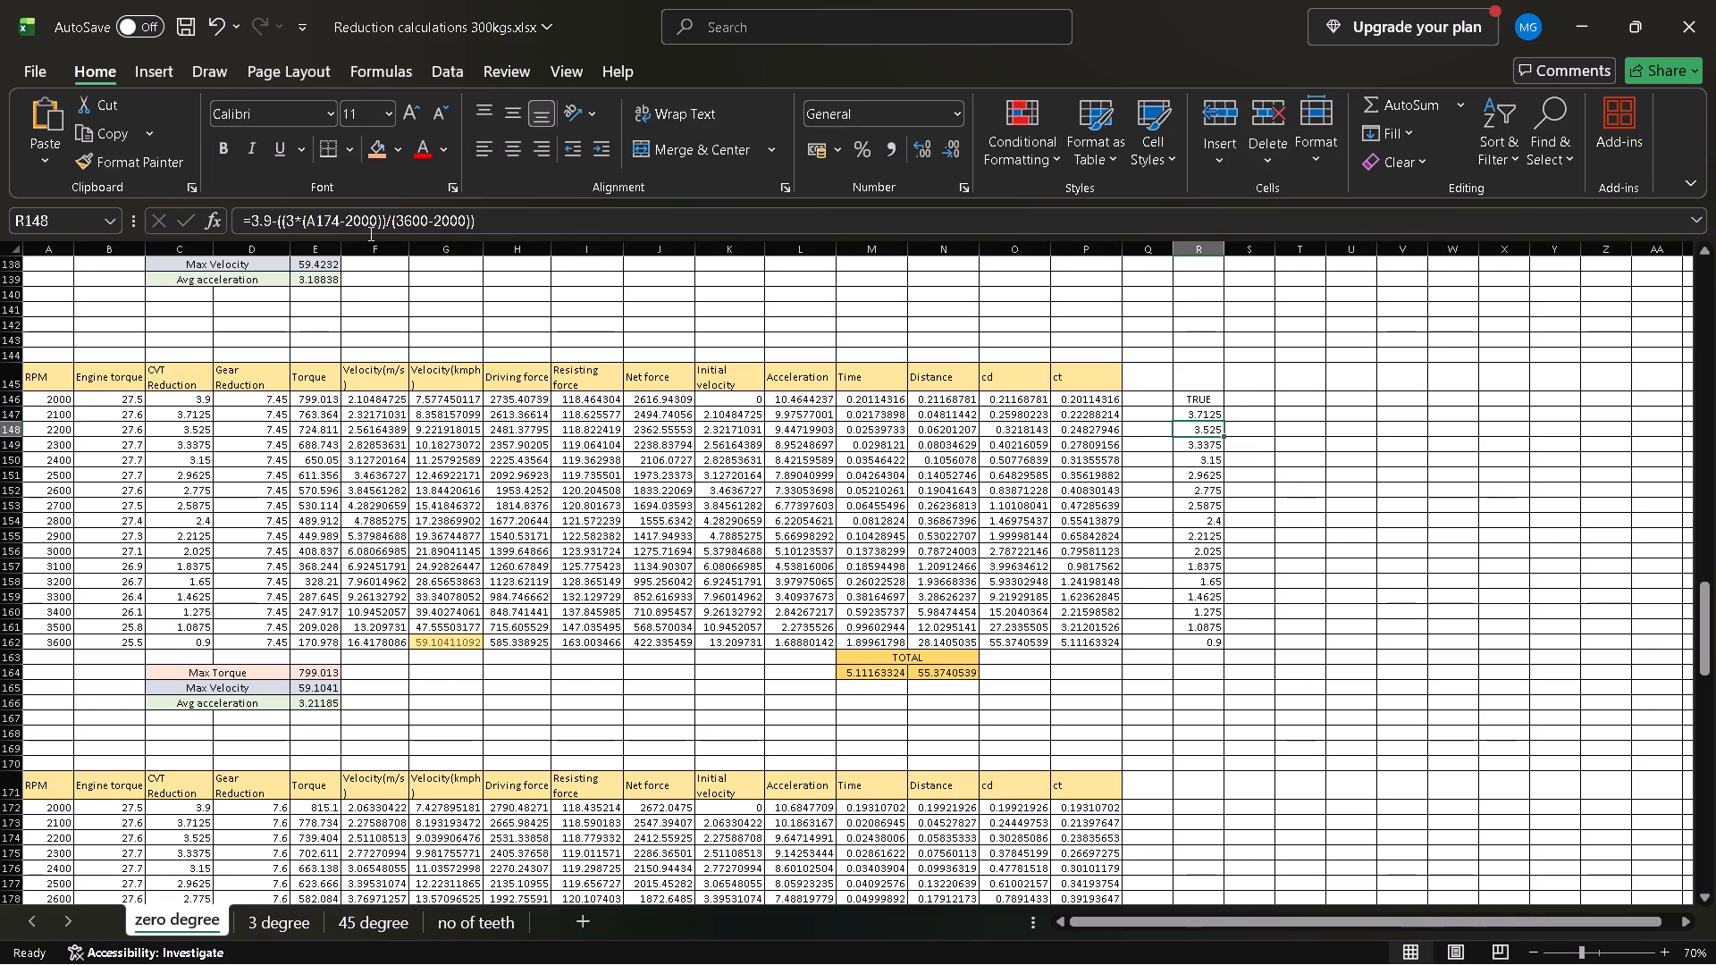
# Replace the CVT Reduction value in C147 with the copied formula =3.9-((3*(A173-2000))/(3600-2000)).
pyautogui.doubleClick(199, 416)
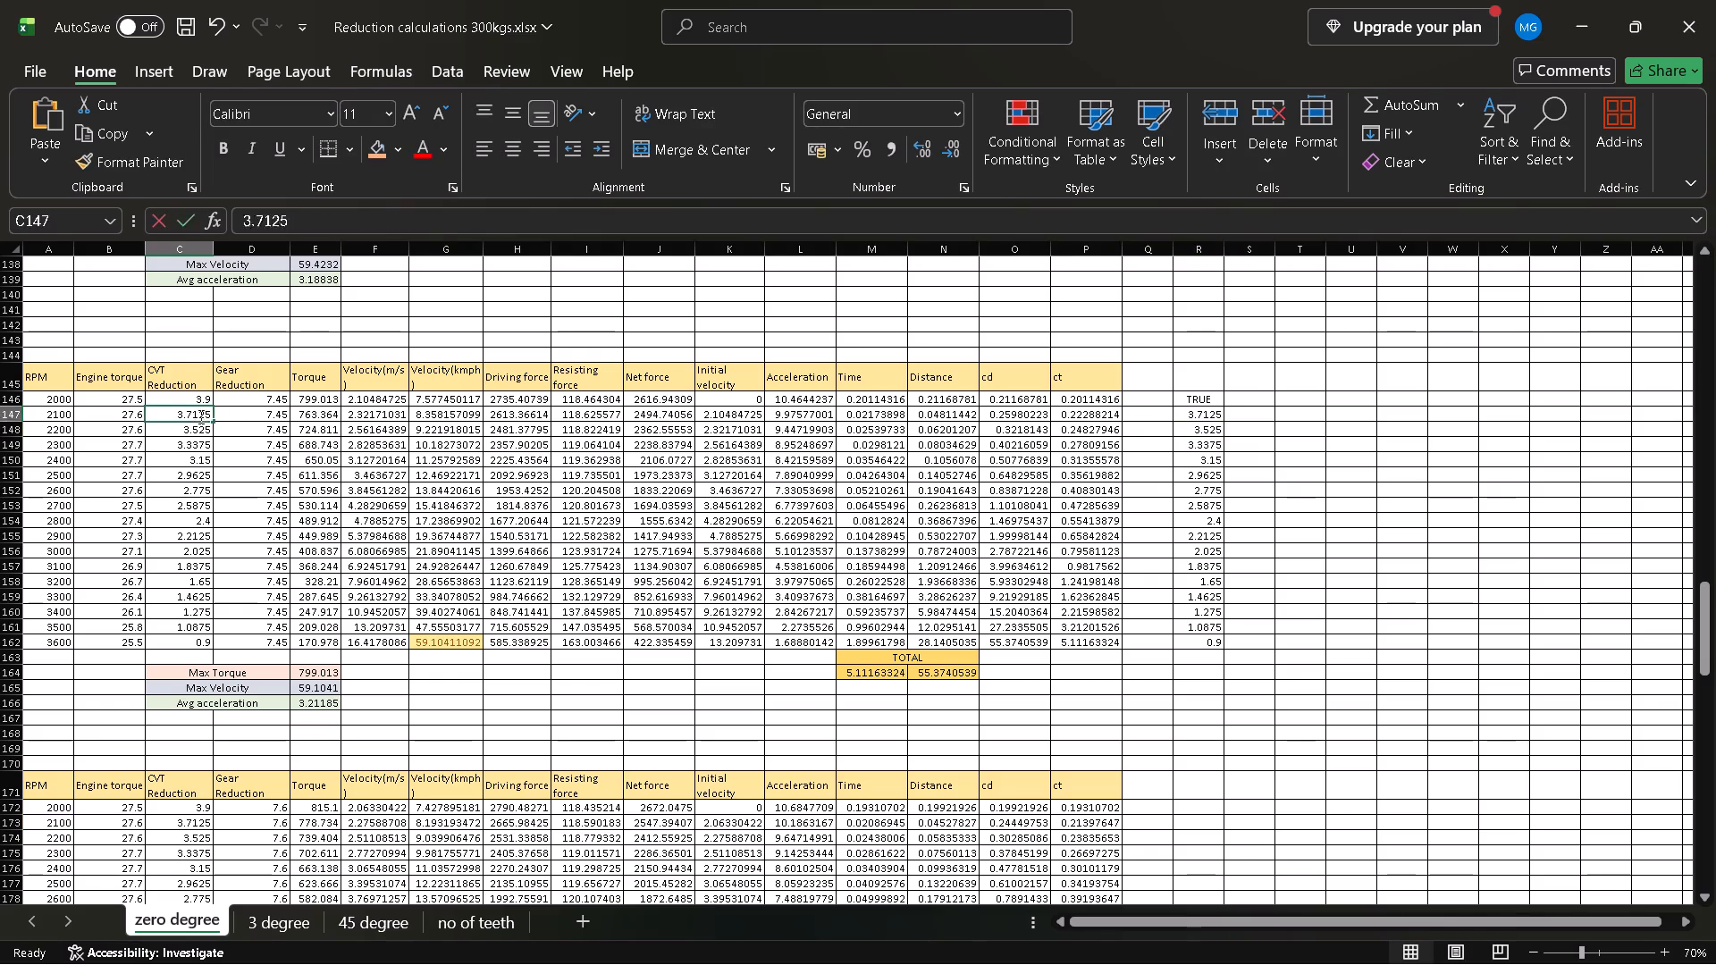
pyautogui.click(314, 200)
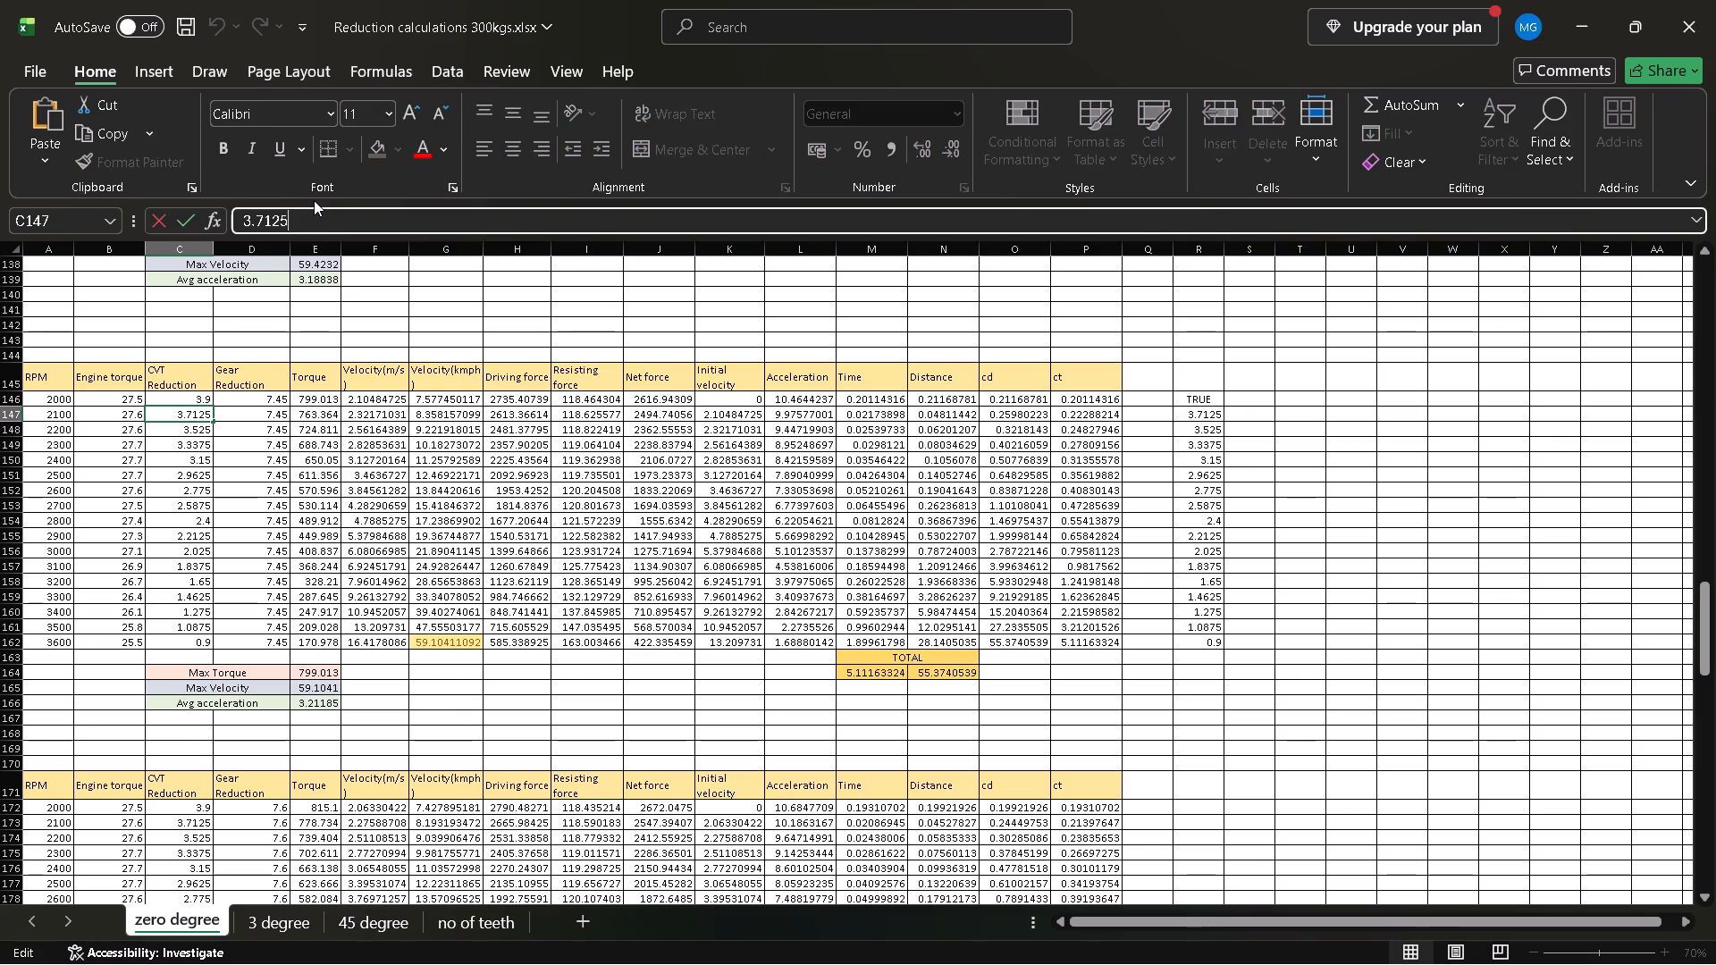
pyautogui.press('BackSpace')
pyautogui.press('BackSpace')
pyautogui.press('BackSpace')
pyautogui.press('BackSpace')
pyautogui.press('BackSpace')
pyautogui.press('BackSpace')
pyautogui.press('BackSpace')
pyautogui.press('BackSpace')
pyautogui.press('BackSpace')
pyautogui.press('BackSpace')
pyautogui.hotkey('ctrl', 'v')
pyautogui.press('Return')
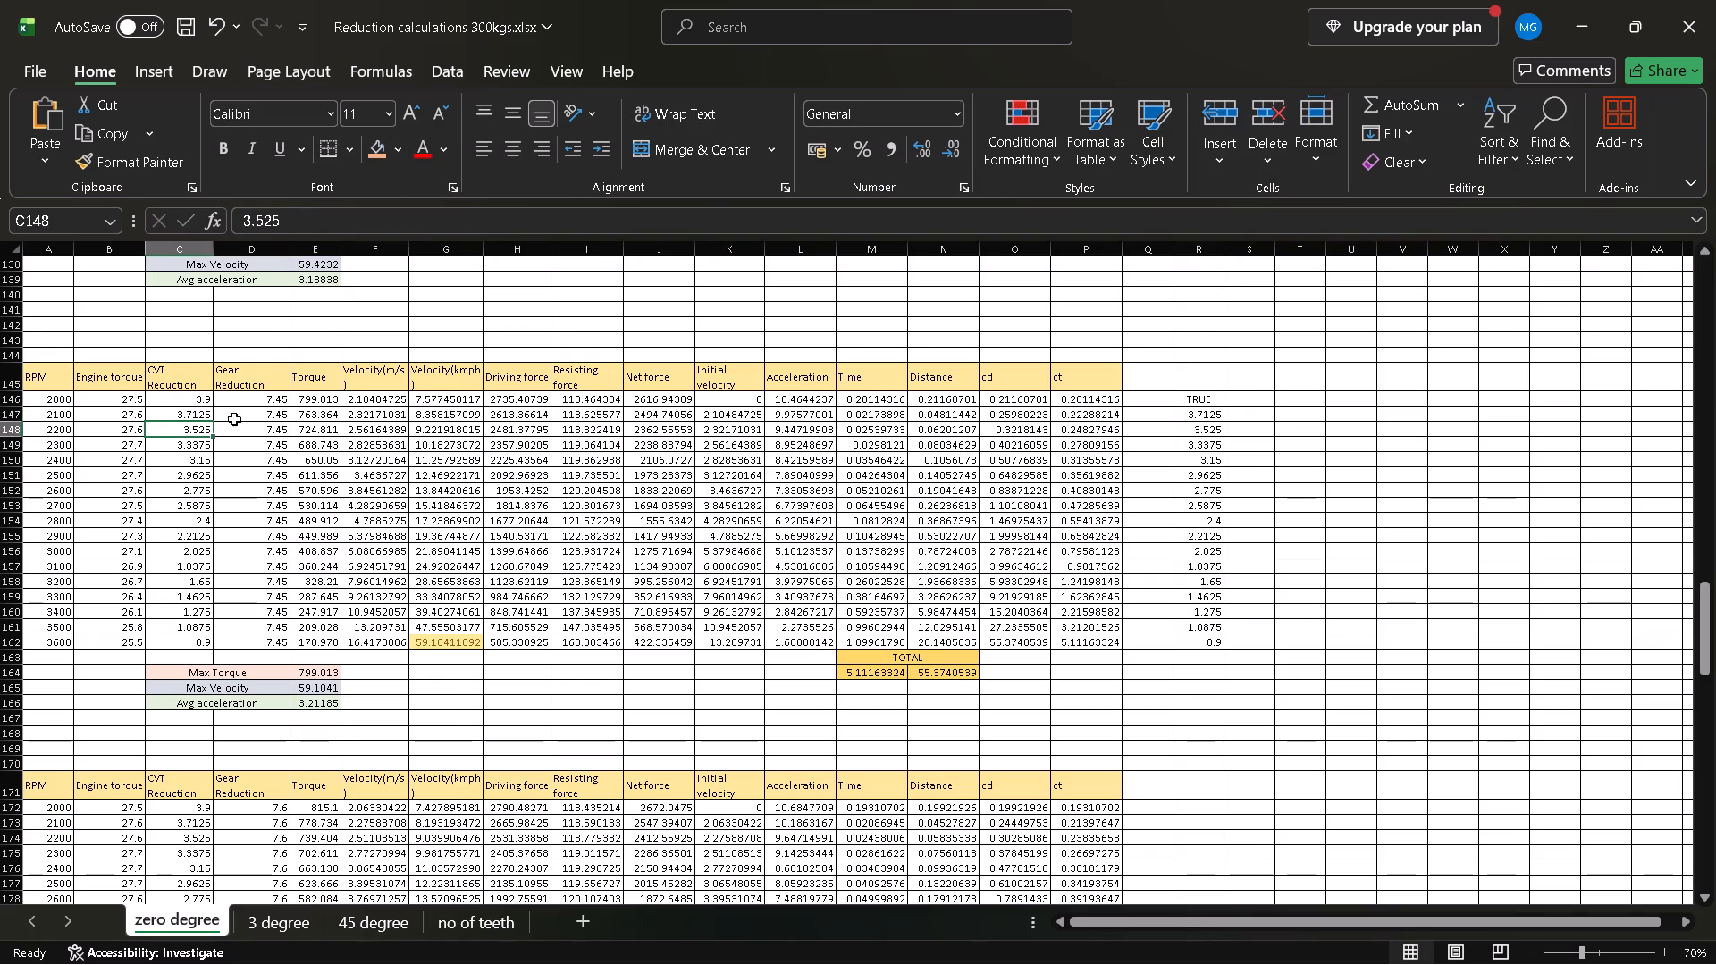
# Fill the CVT Reduction formula in C147 down through row 162 of the 7.45 gear reduction table.
pyautogui.click(200, 414)
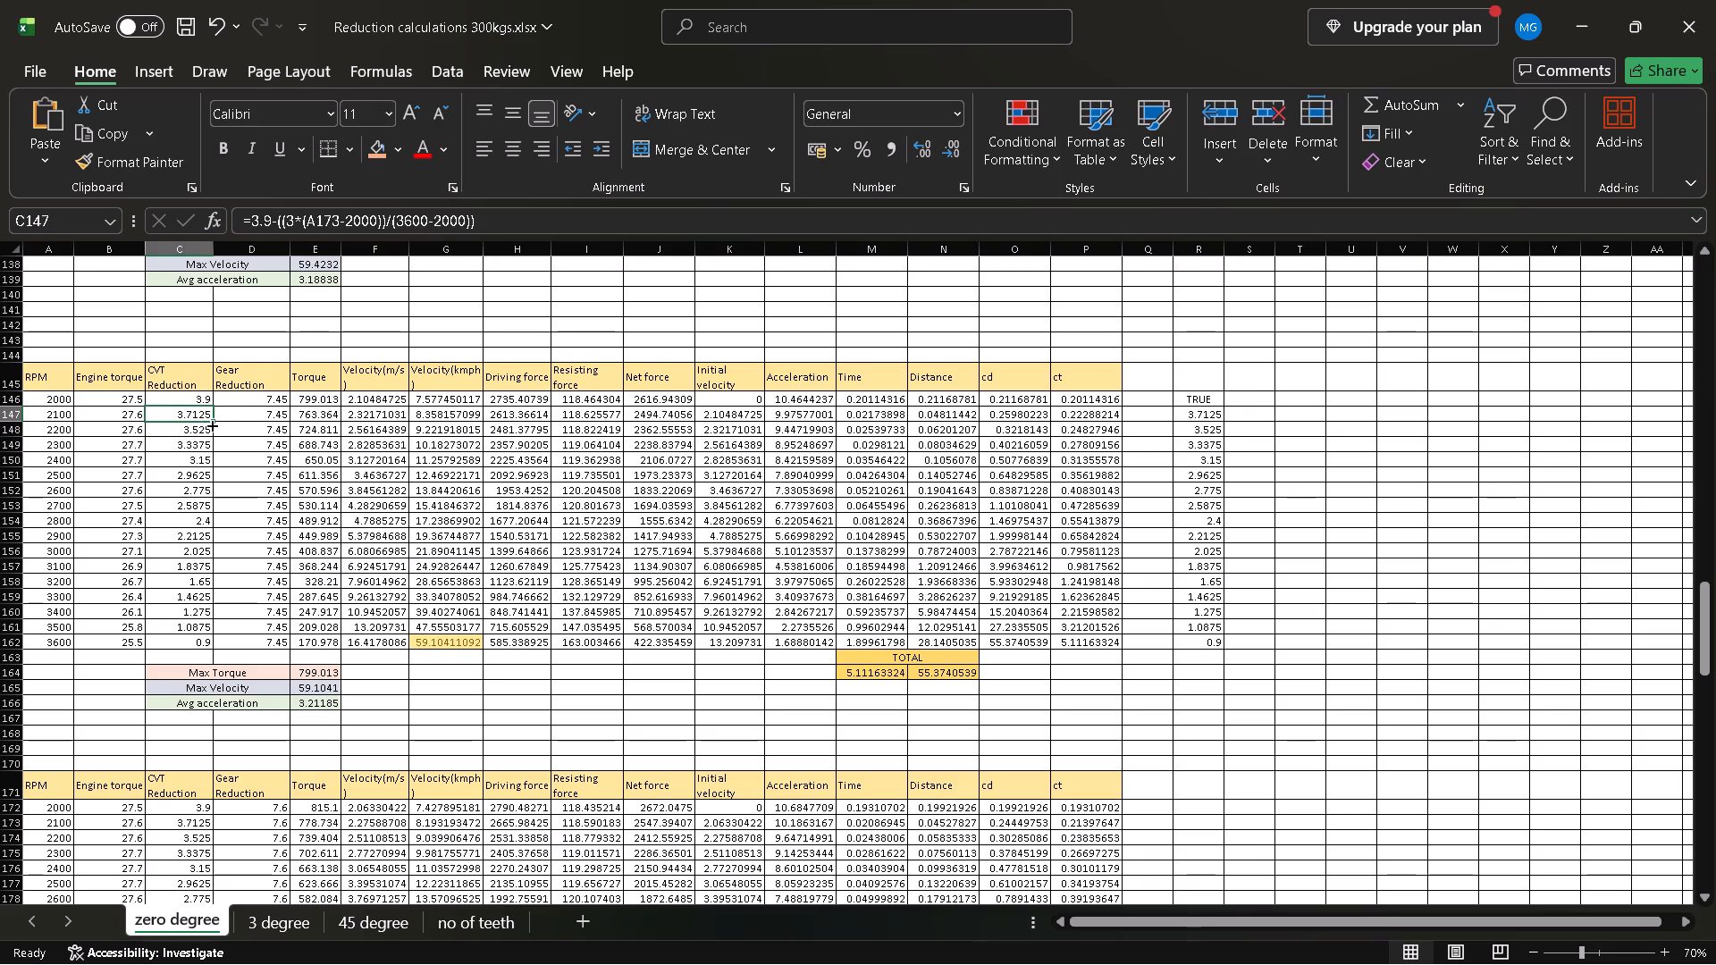
pyautogui.doubleClick(212, 423)
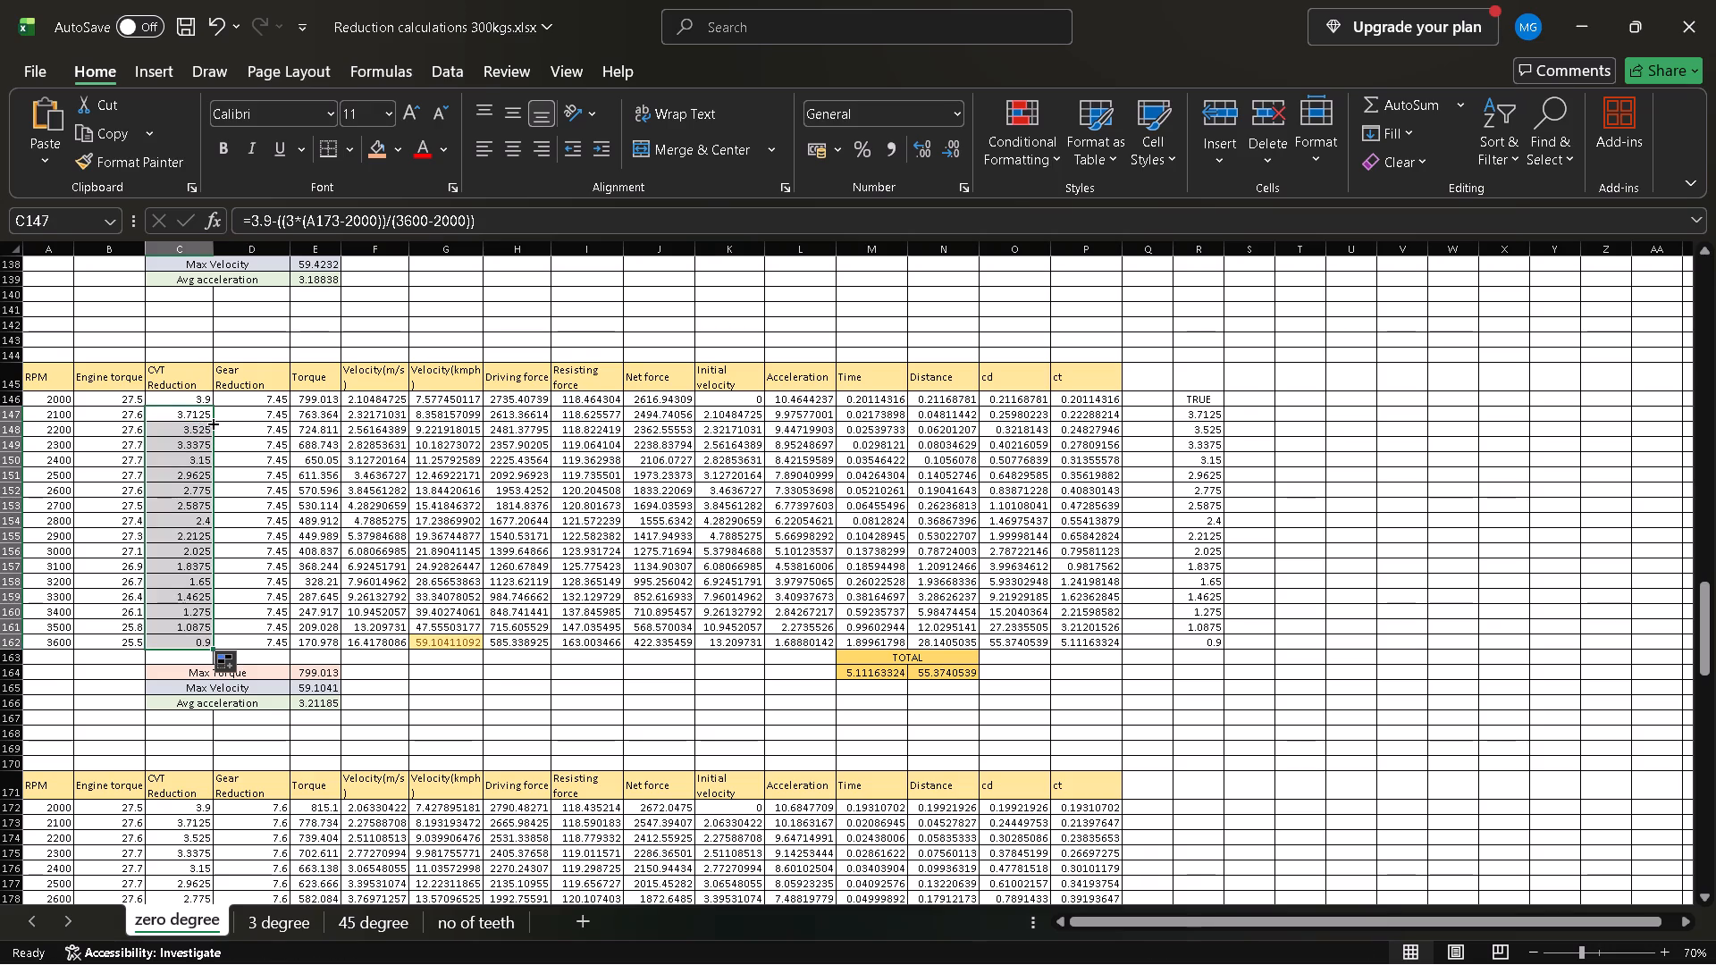
pyautogui.click(196, 399)
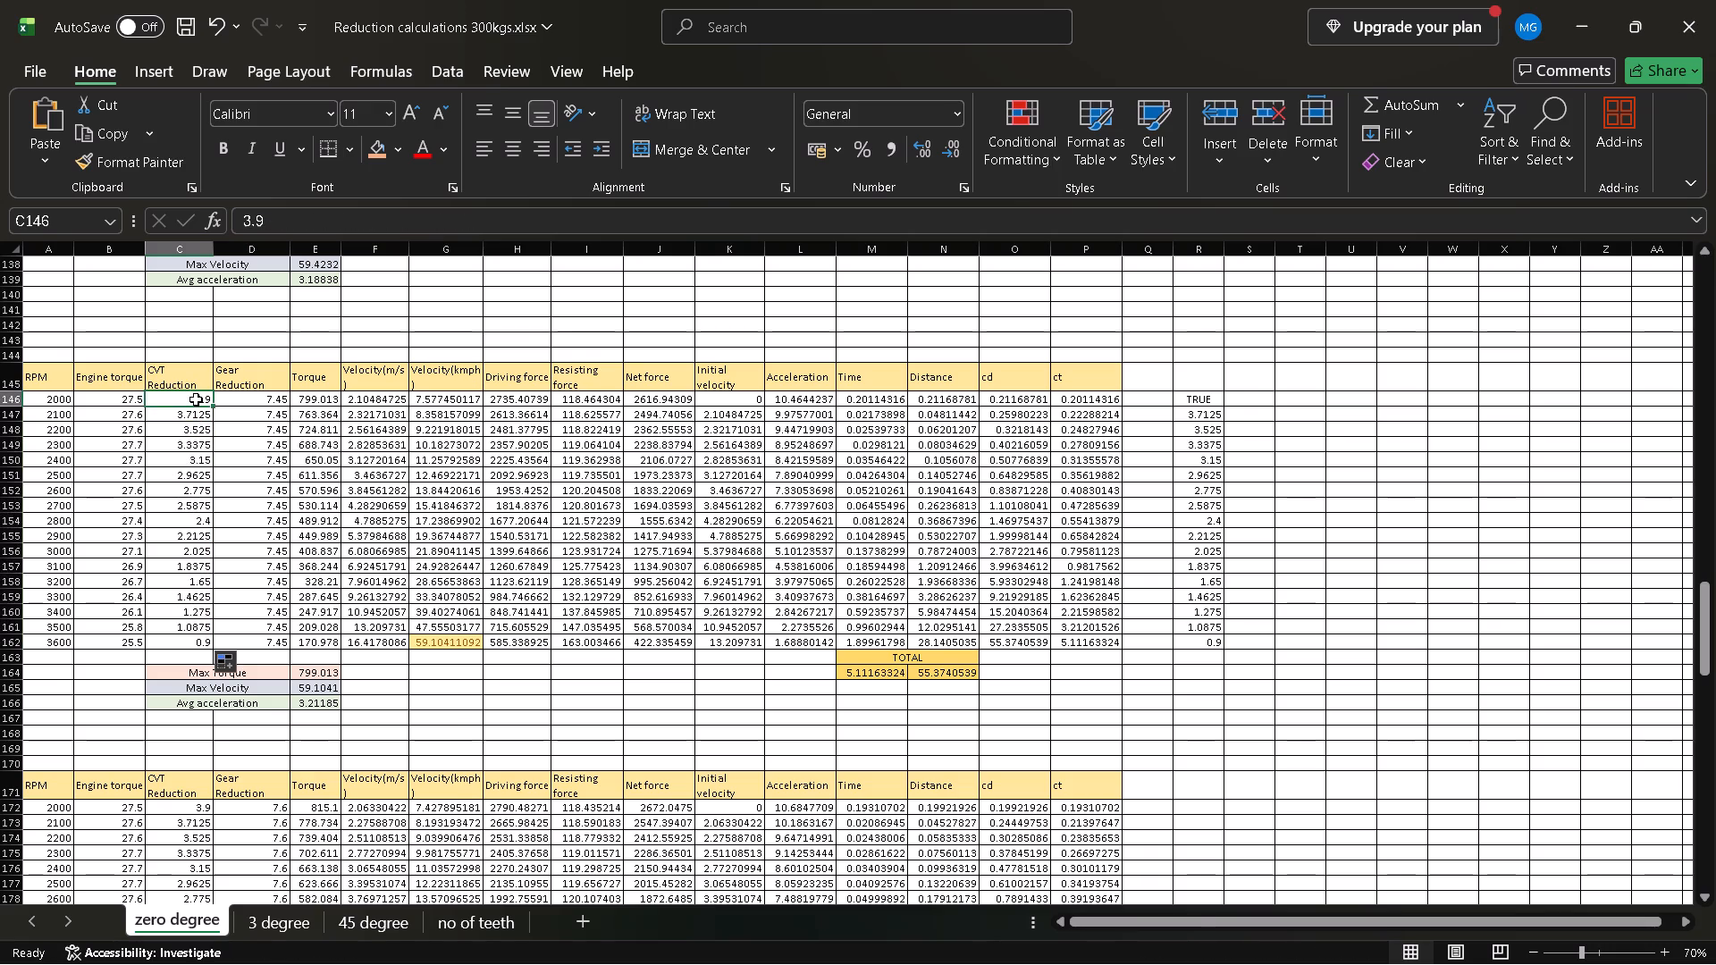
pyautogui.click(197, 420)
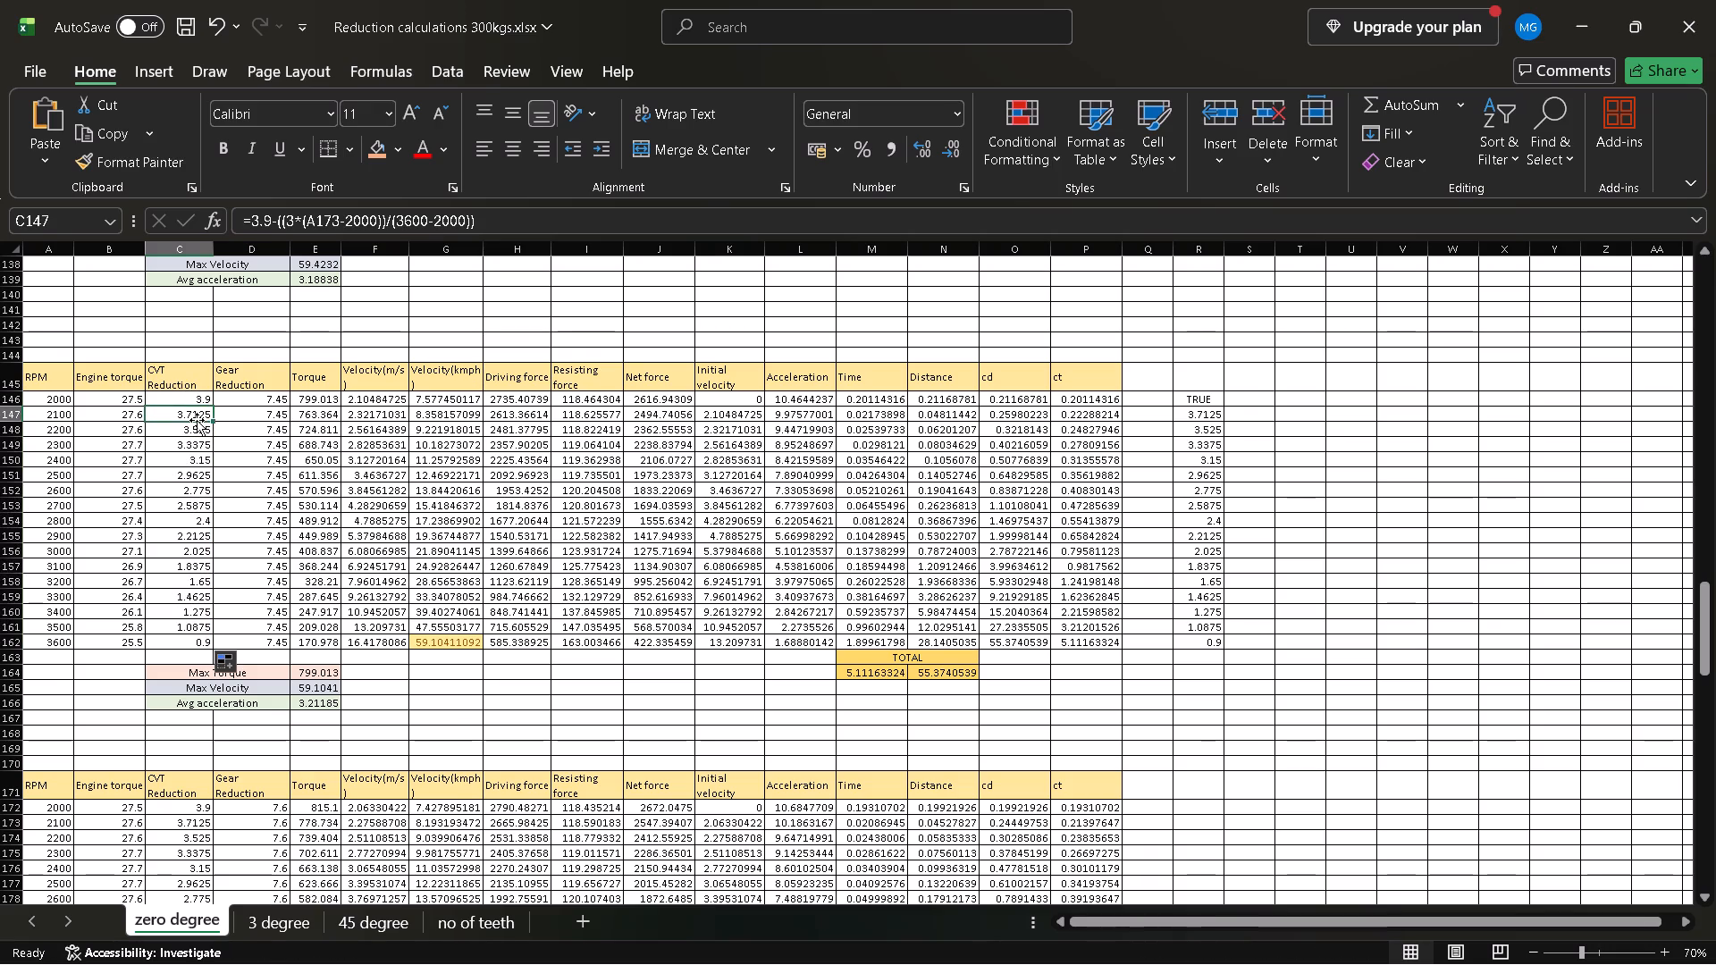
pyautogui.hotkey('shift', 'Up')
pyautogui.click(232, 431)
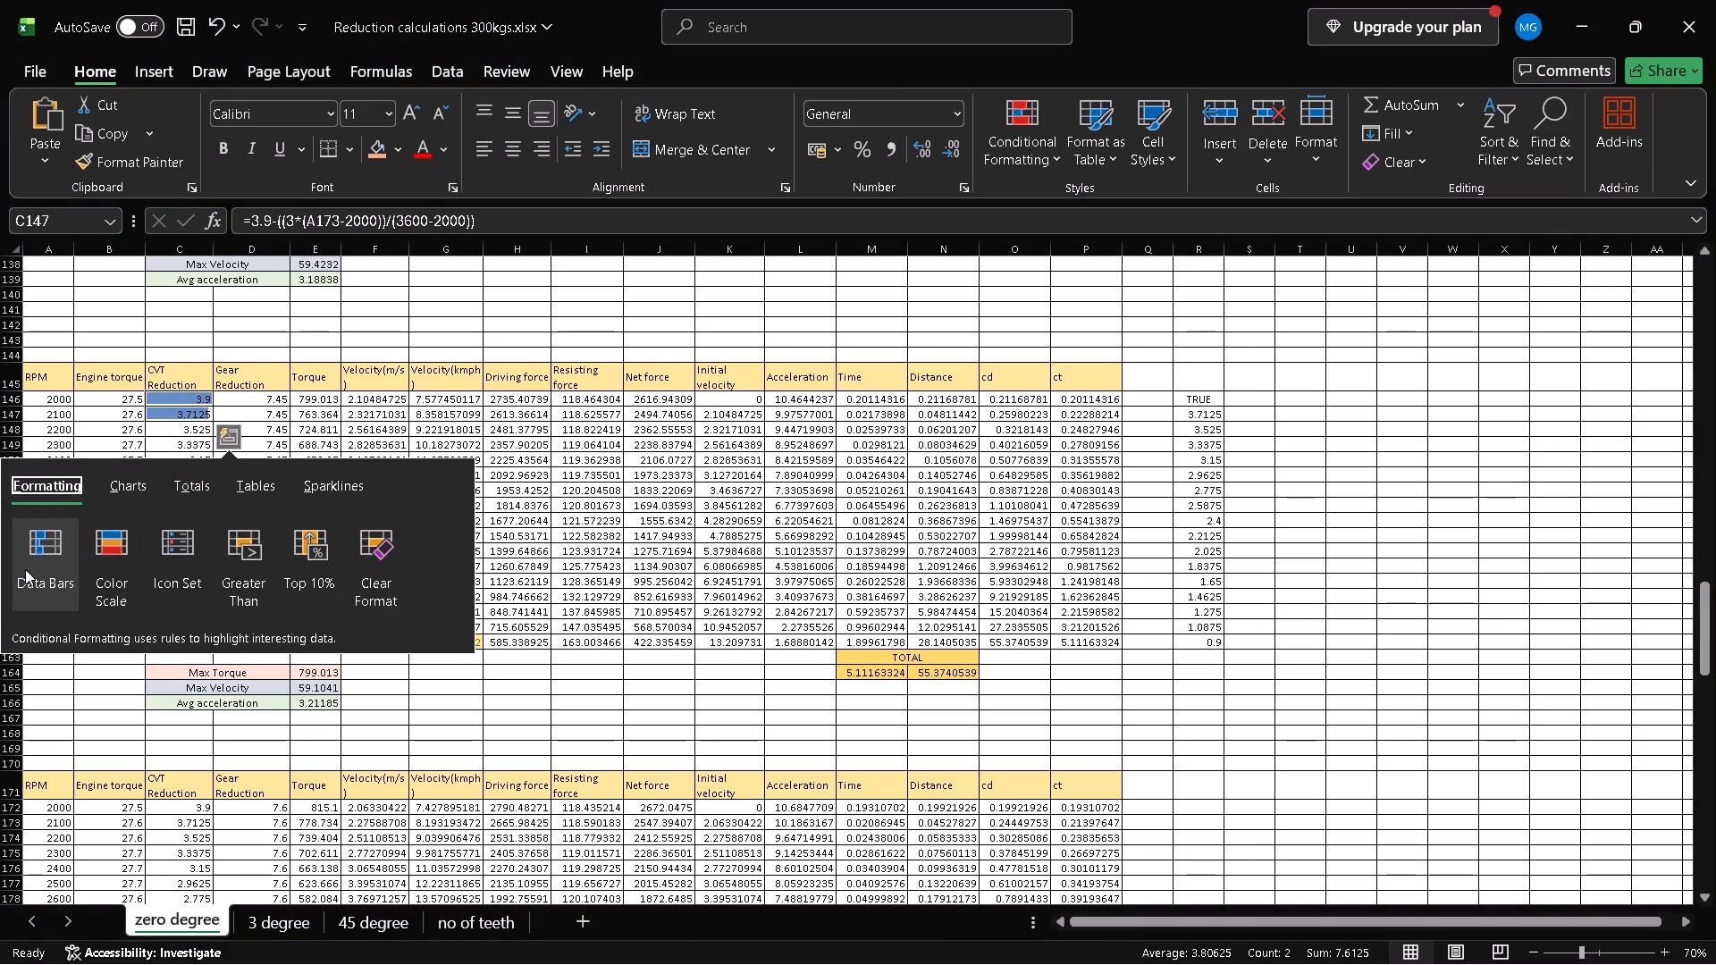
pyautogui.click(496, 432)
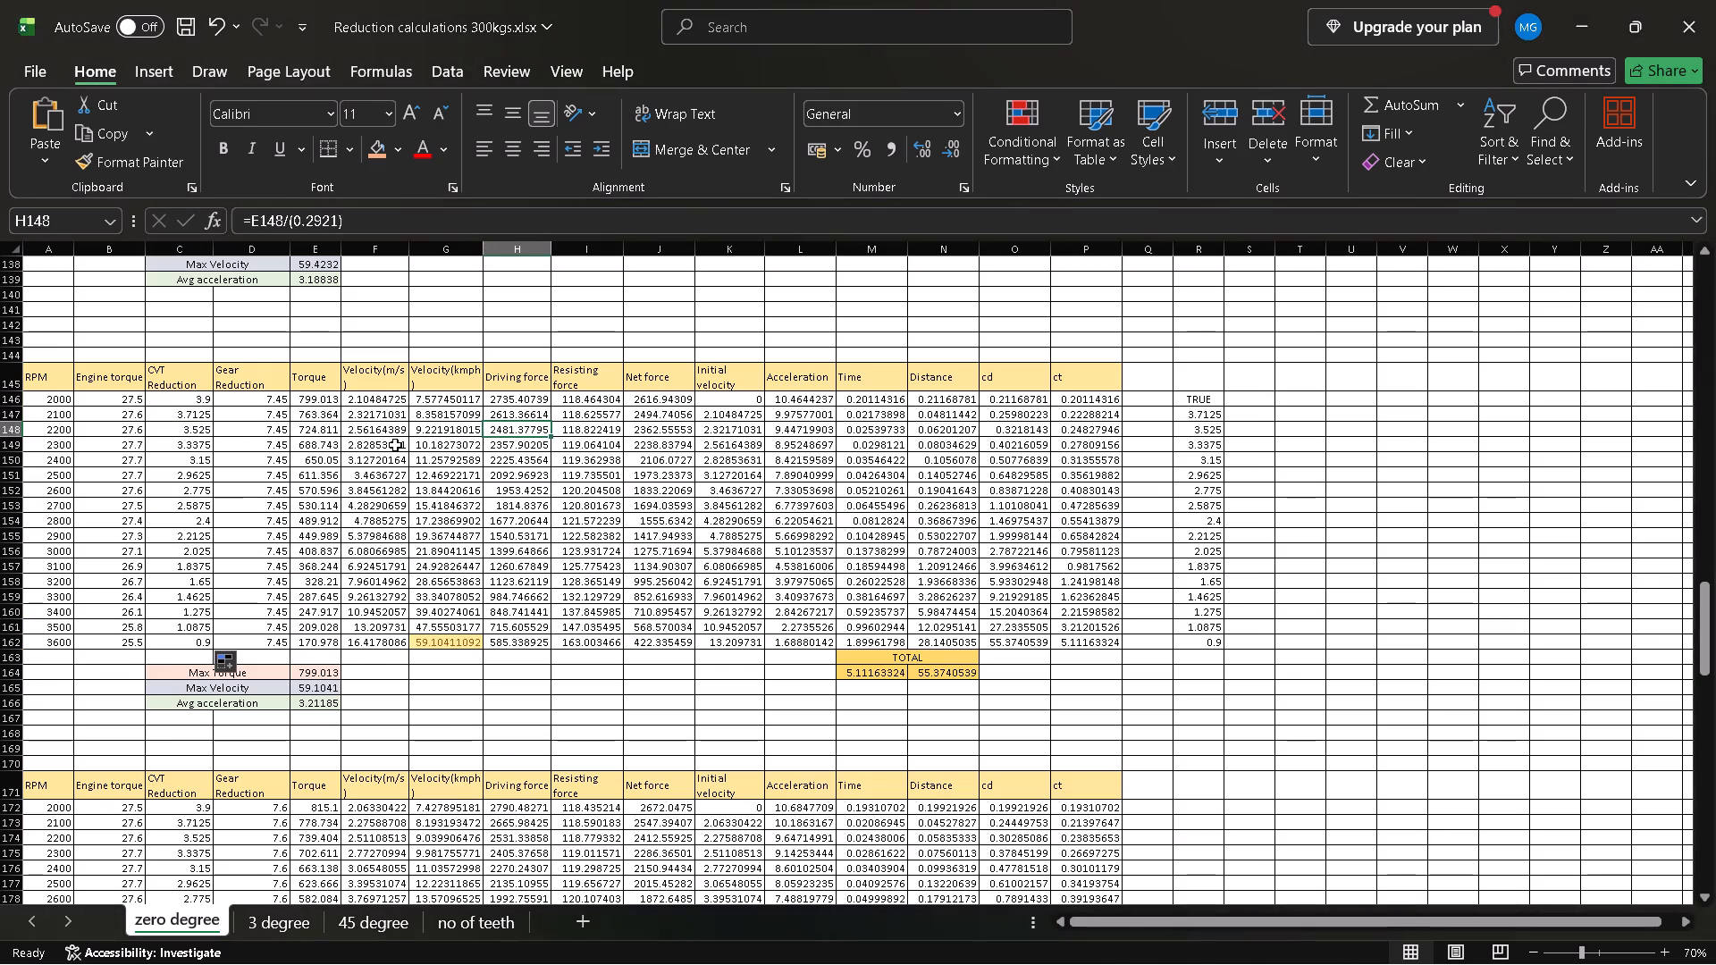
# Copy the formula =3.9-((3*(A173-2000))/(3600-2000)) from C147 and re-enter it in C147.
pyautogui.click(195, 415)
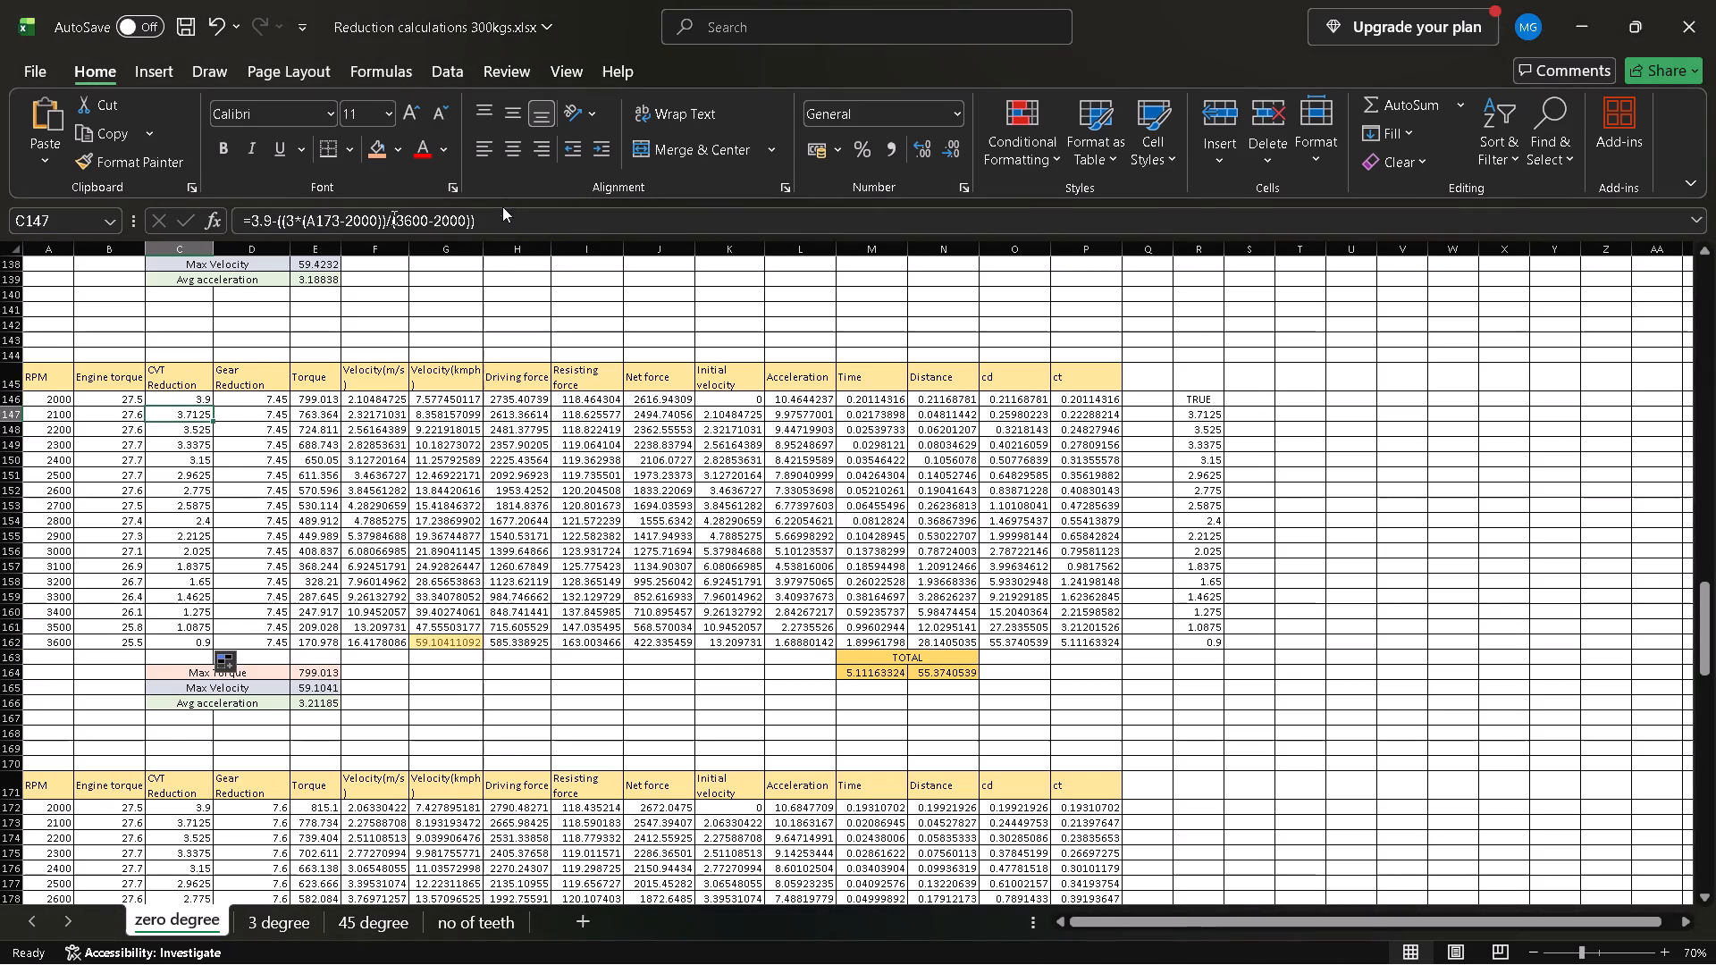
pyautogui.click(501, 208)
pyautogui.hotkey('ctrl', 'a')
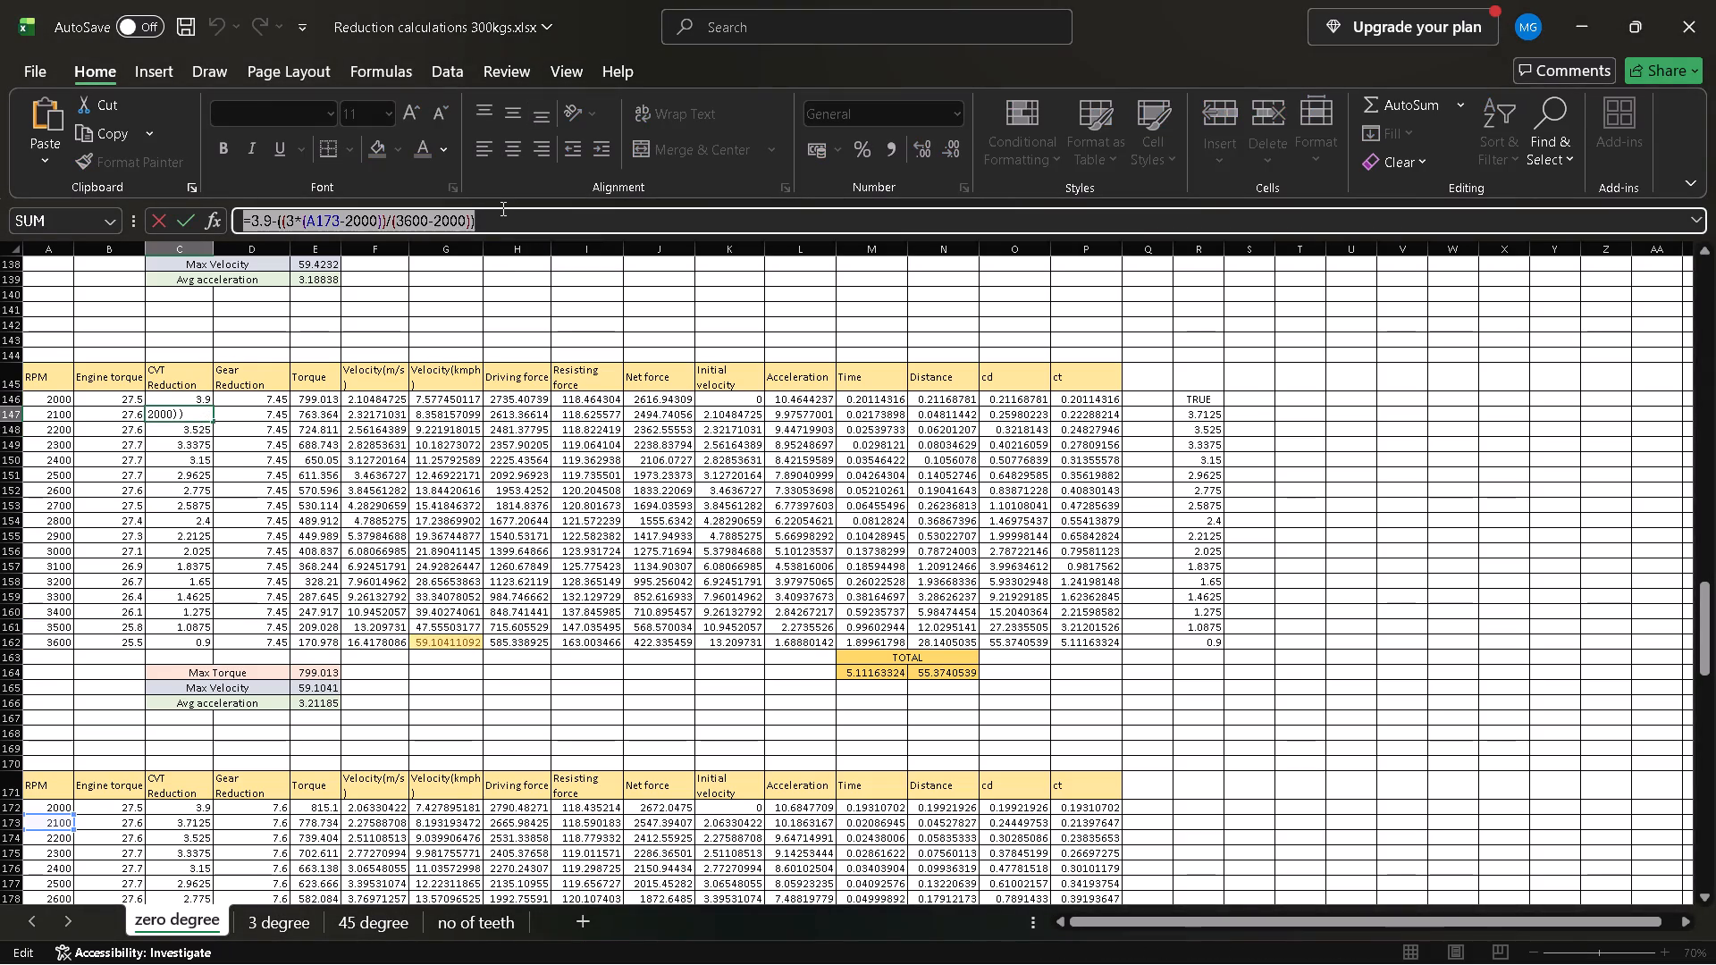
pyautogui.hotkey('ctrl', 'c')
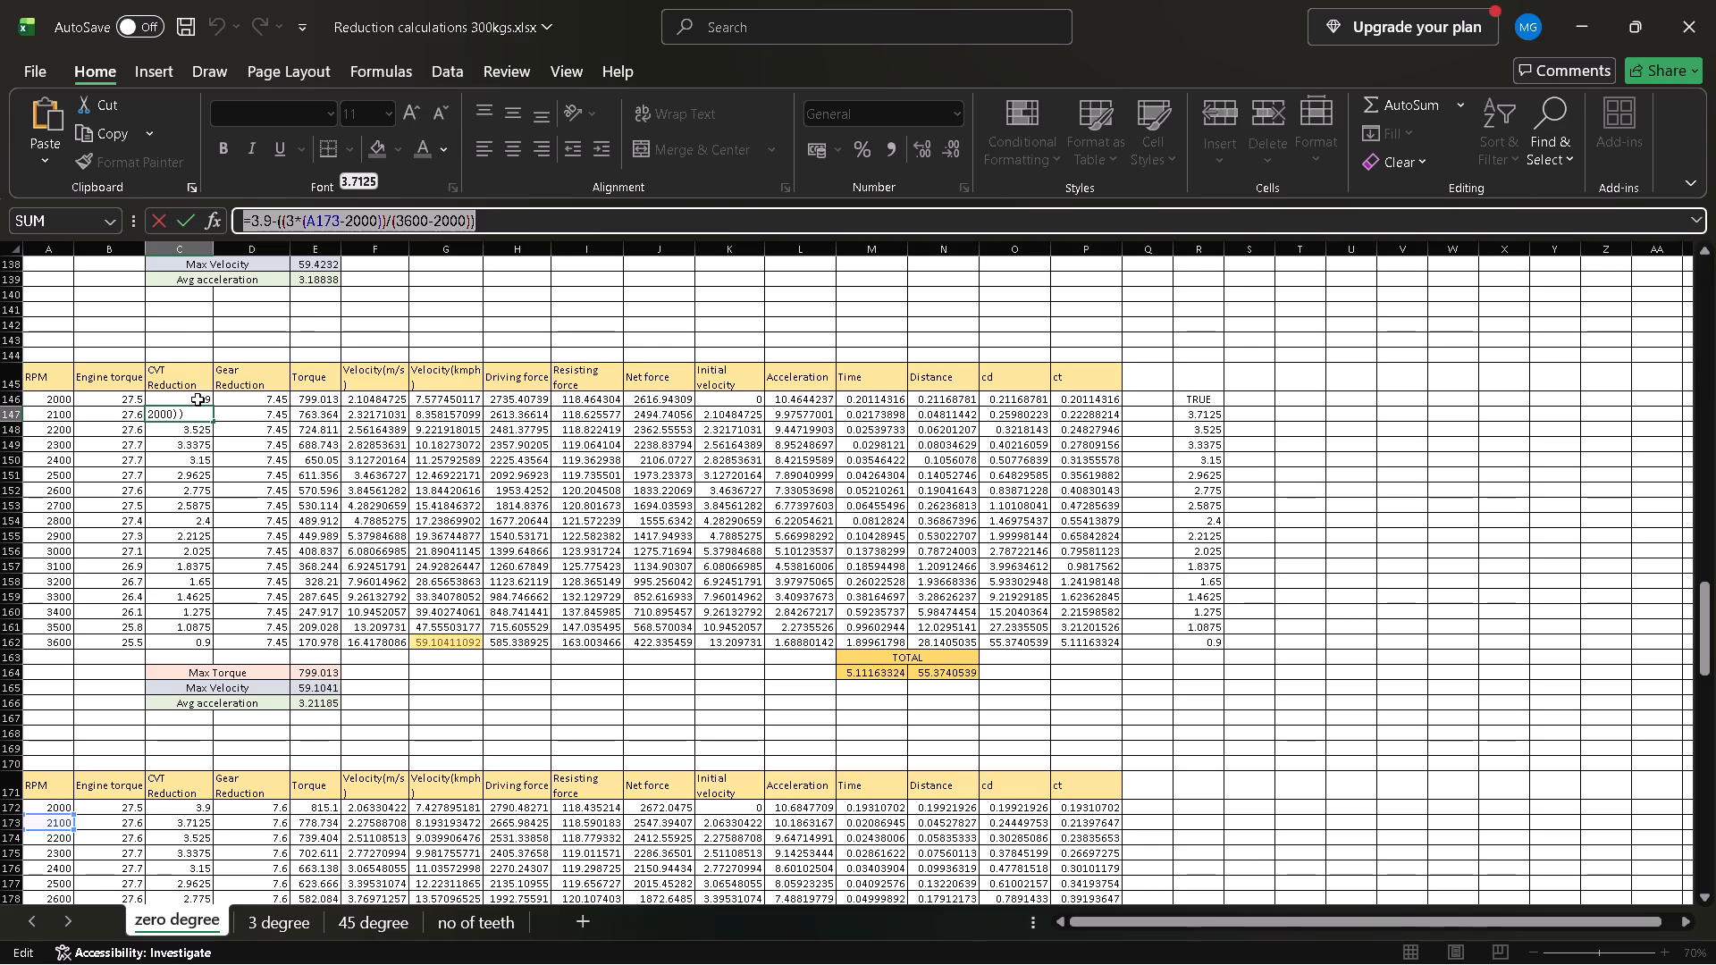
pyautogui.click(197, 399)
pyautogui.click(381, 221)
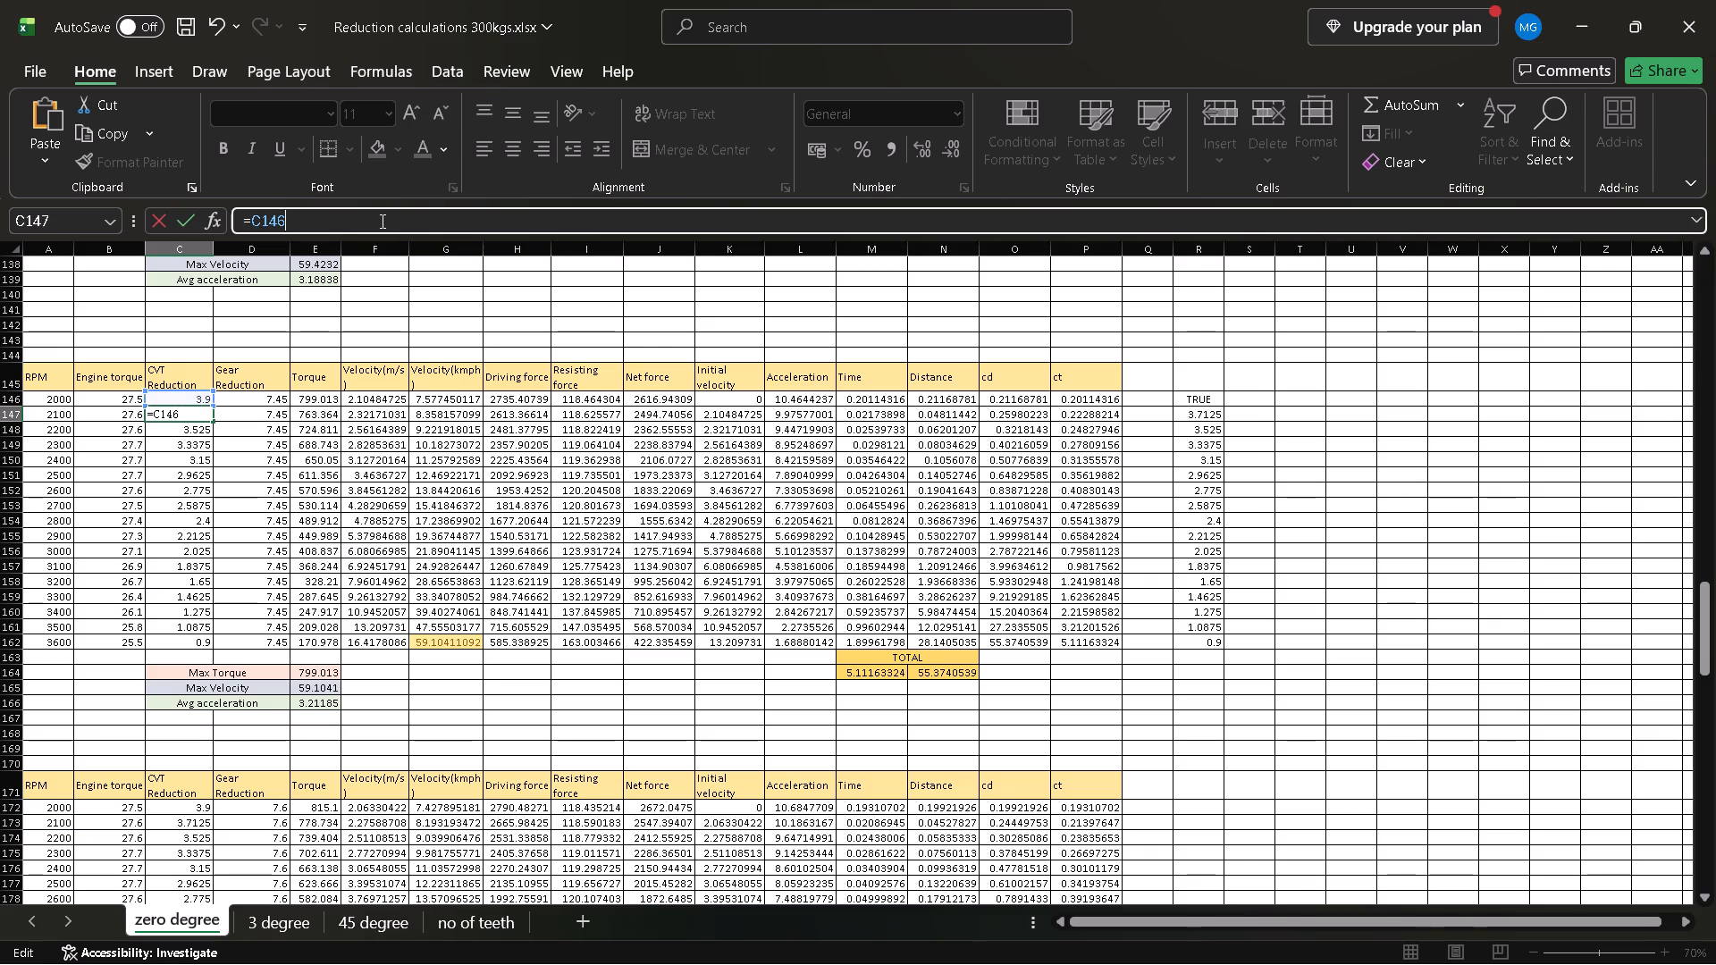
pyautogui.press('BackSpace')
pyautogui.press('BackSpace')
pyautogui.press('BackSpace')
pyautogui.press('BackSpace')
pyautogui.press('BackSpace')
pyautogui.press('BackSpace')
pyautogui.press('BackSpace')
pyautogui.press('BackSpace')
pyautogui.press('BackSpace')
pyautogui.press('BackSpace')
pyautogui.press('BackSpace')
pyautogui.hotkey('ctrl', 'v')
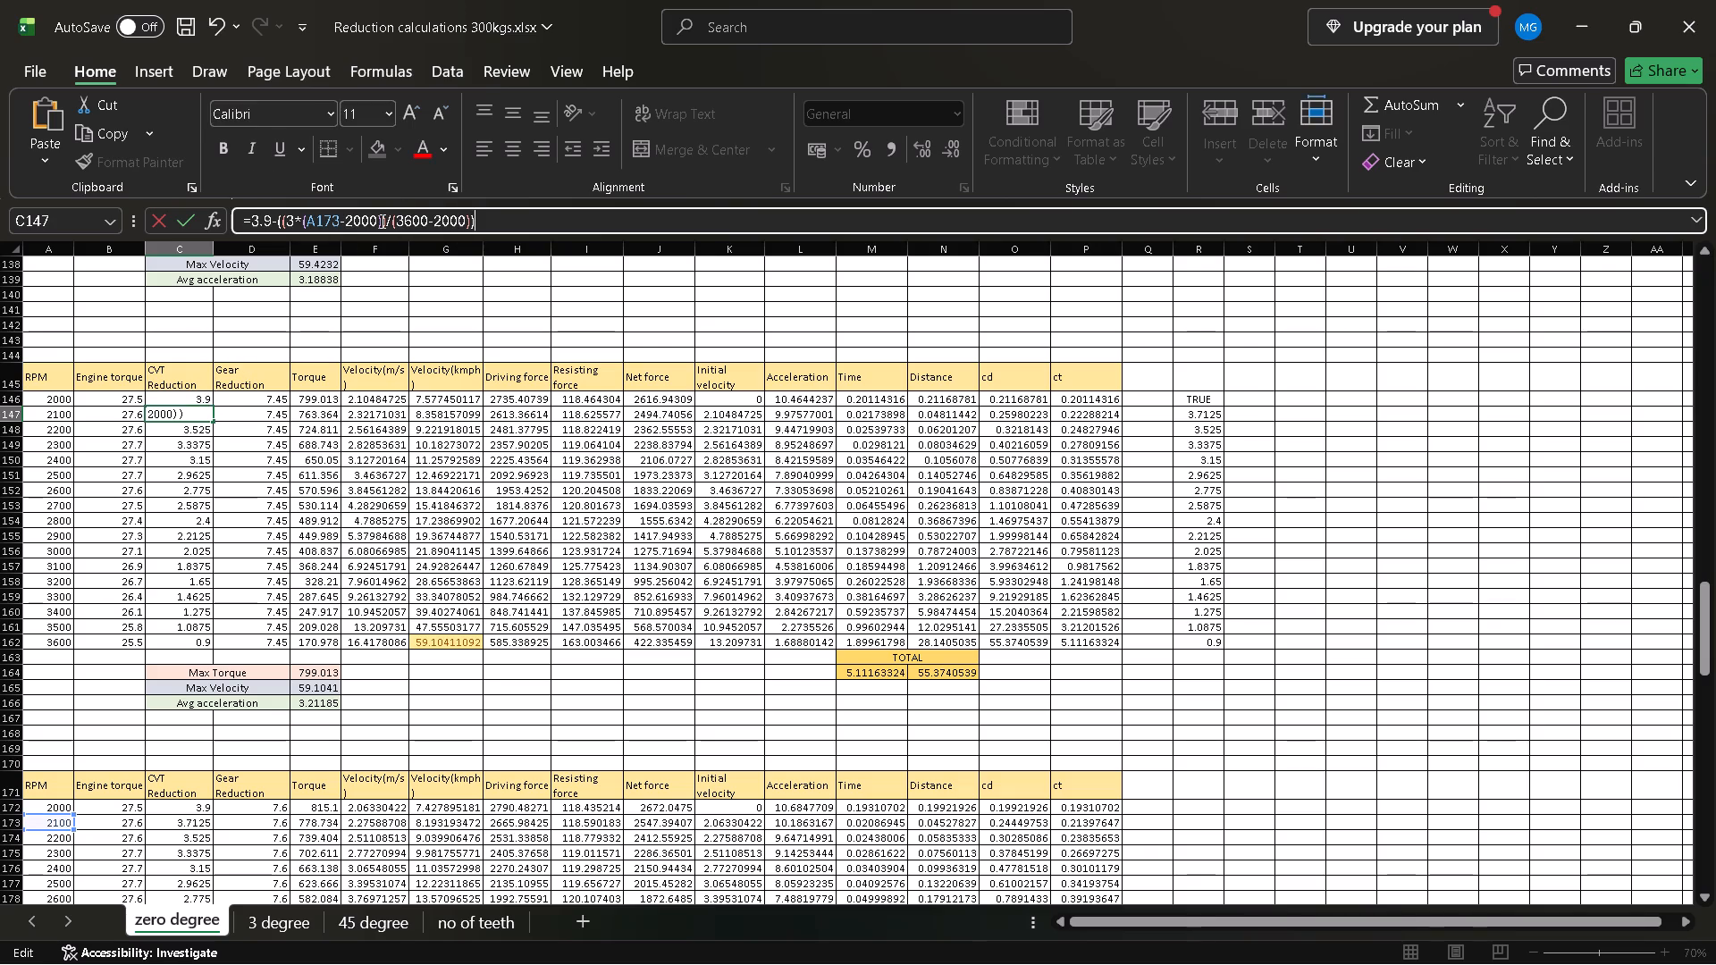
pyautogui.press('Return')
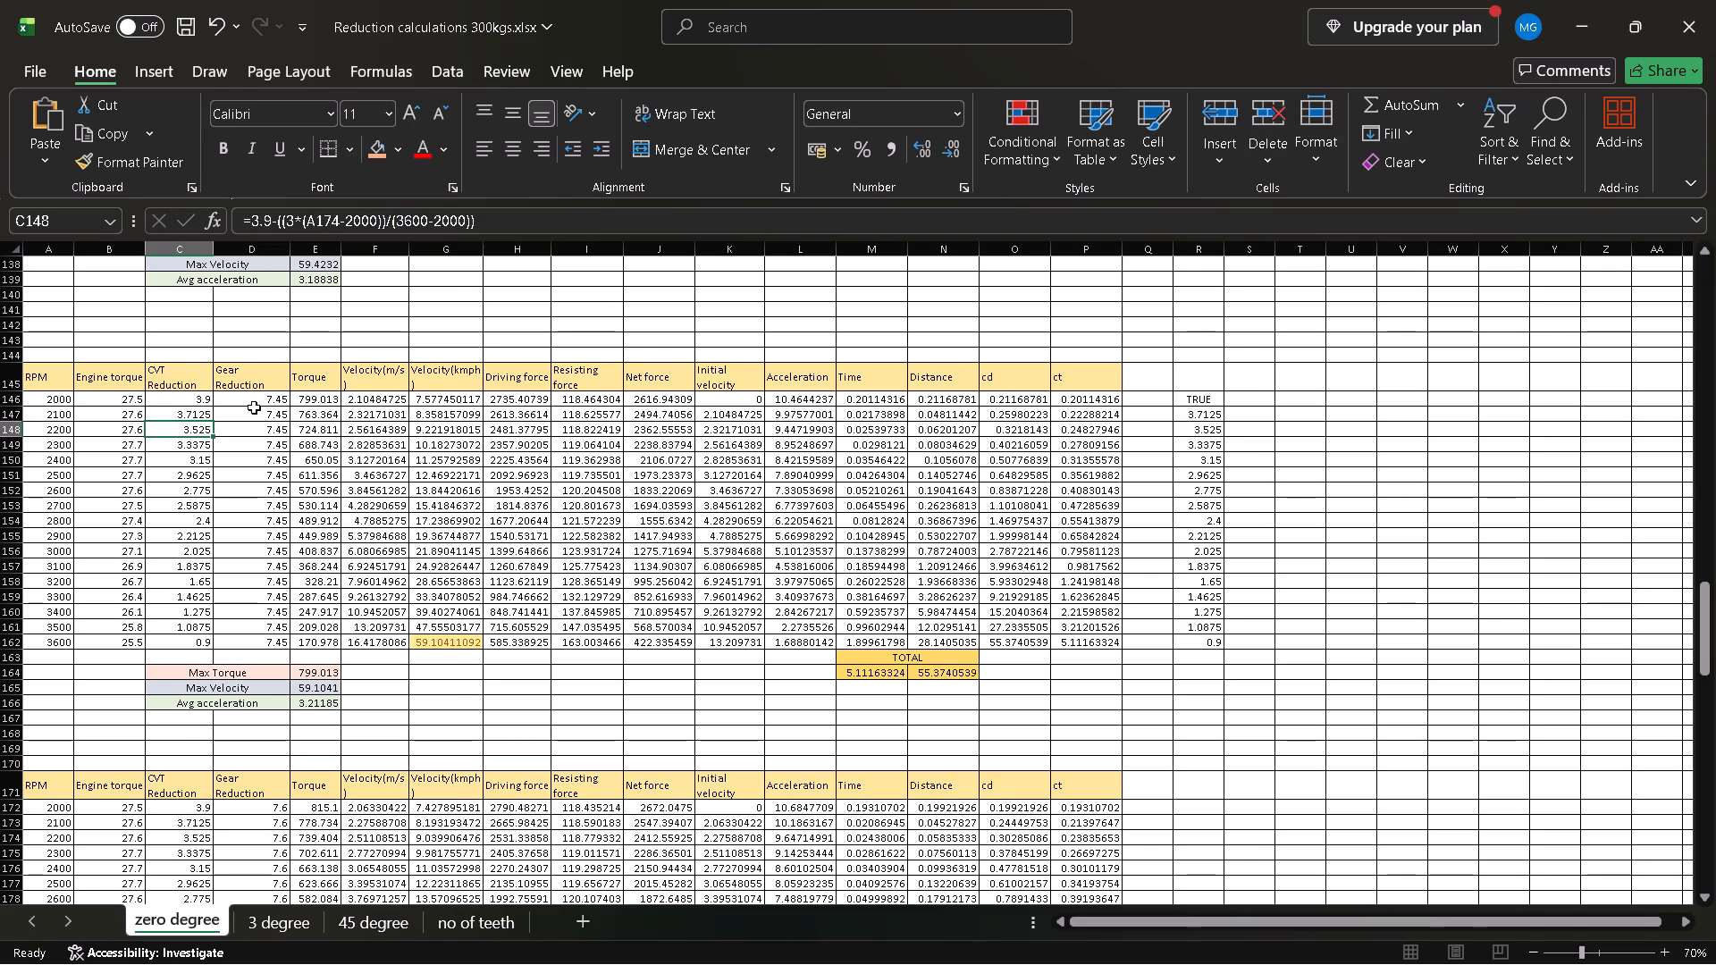
# Copy the whole of row 147 and paste it over row 146 of the 7.45 gear reduction table.
pyautogui.click(181, 407)
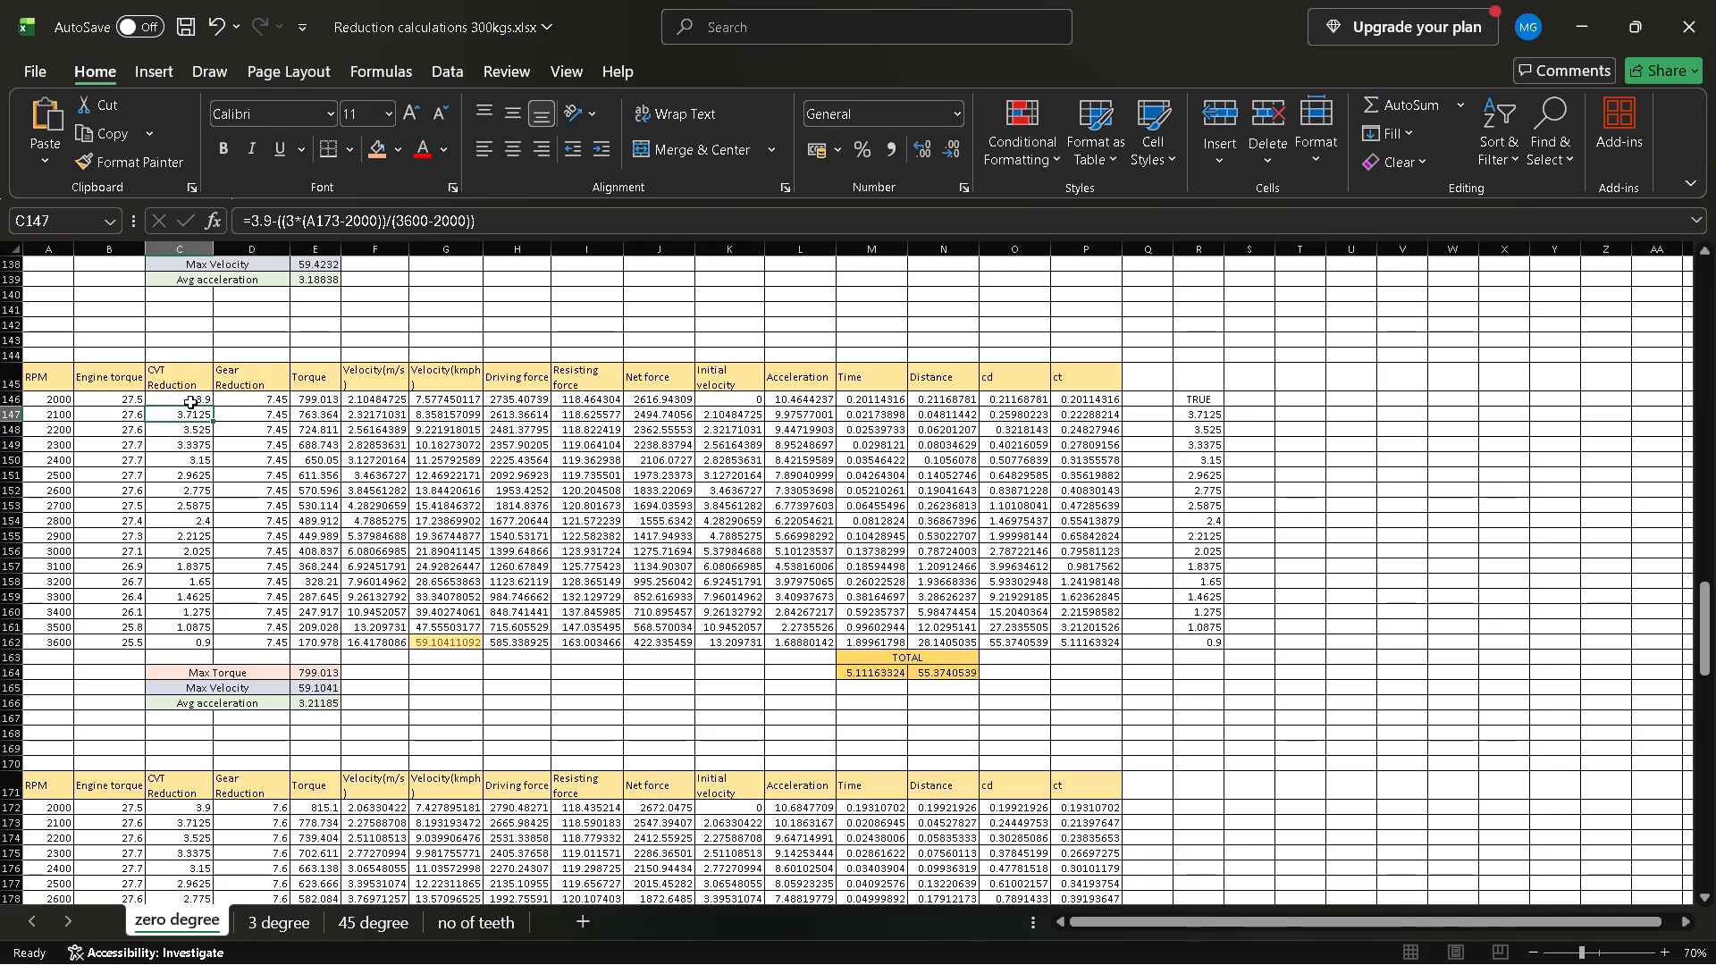
pyautogui.click(190, 400)
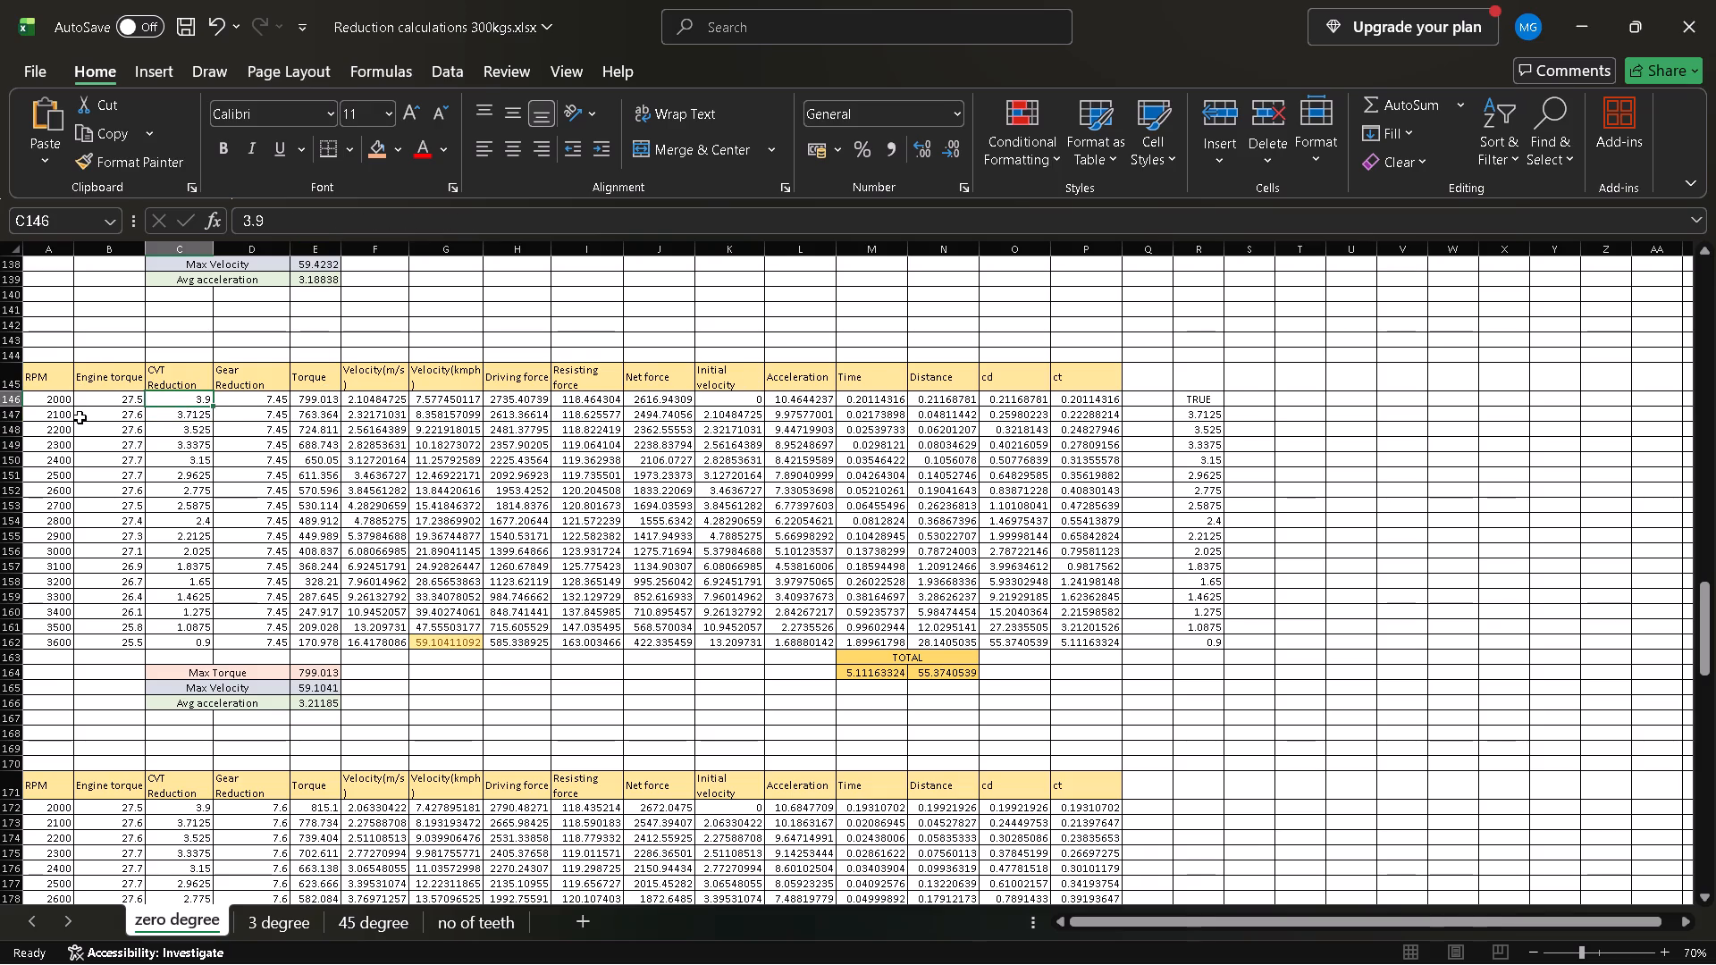
pyautogui.click(9, 411)
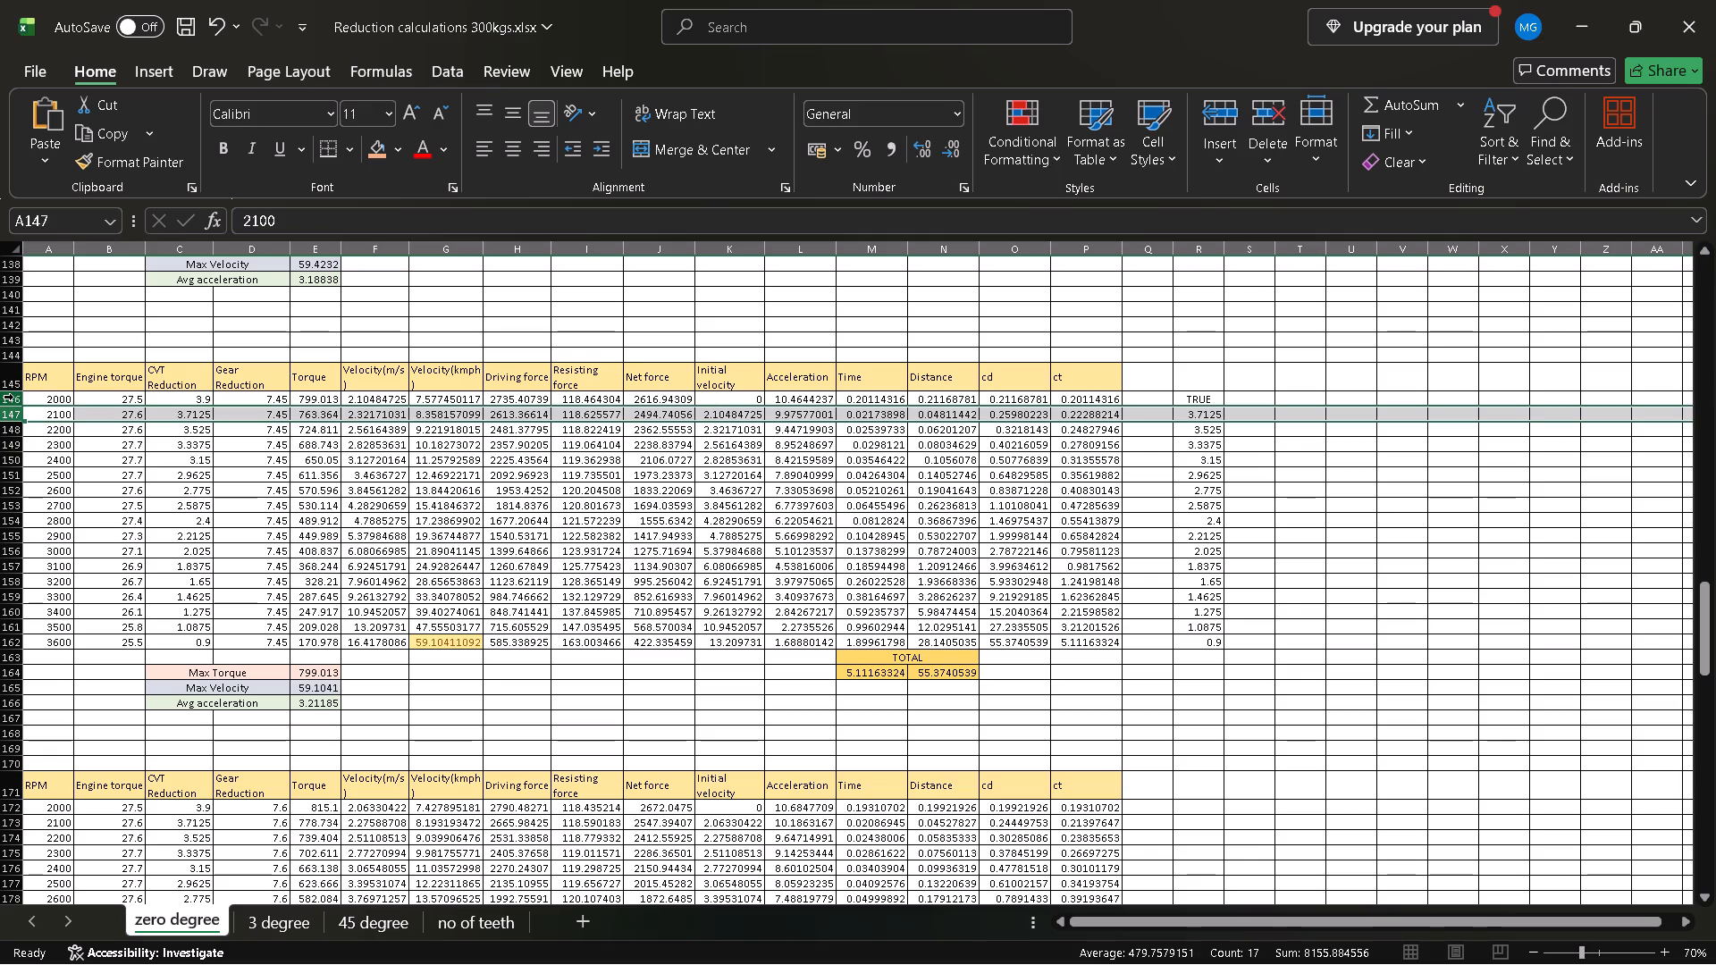
pyautogui.click(13, 397)
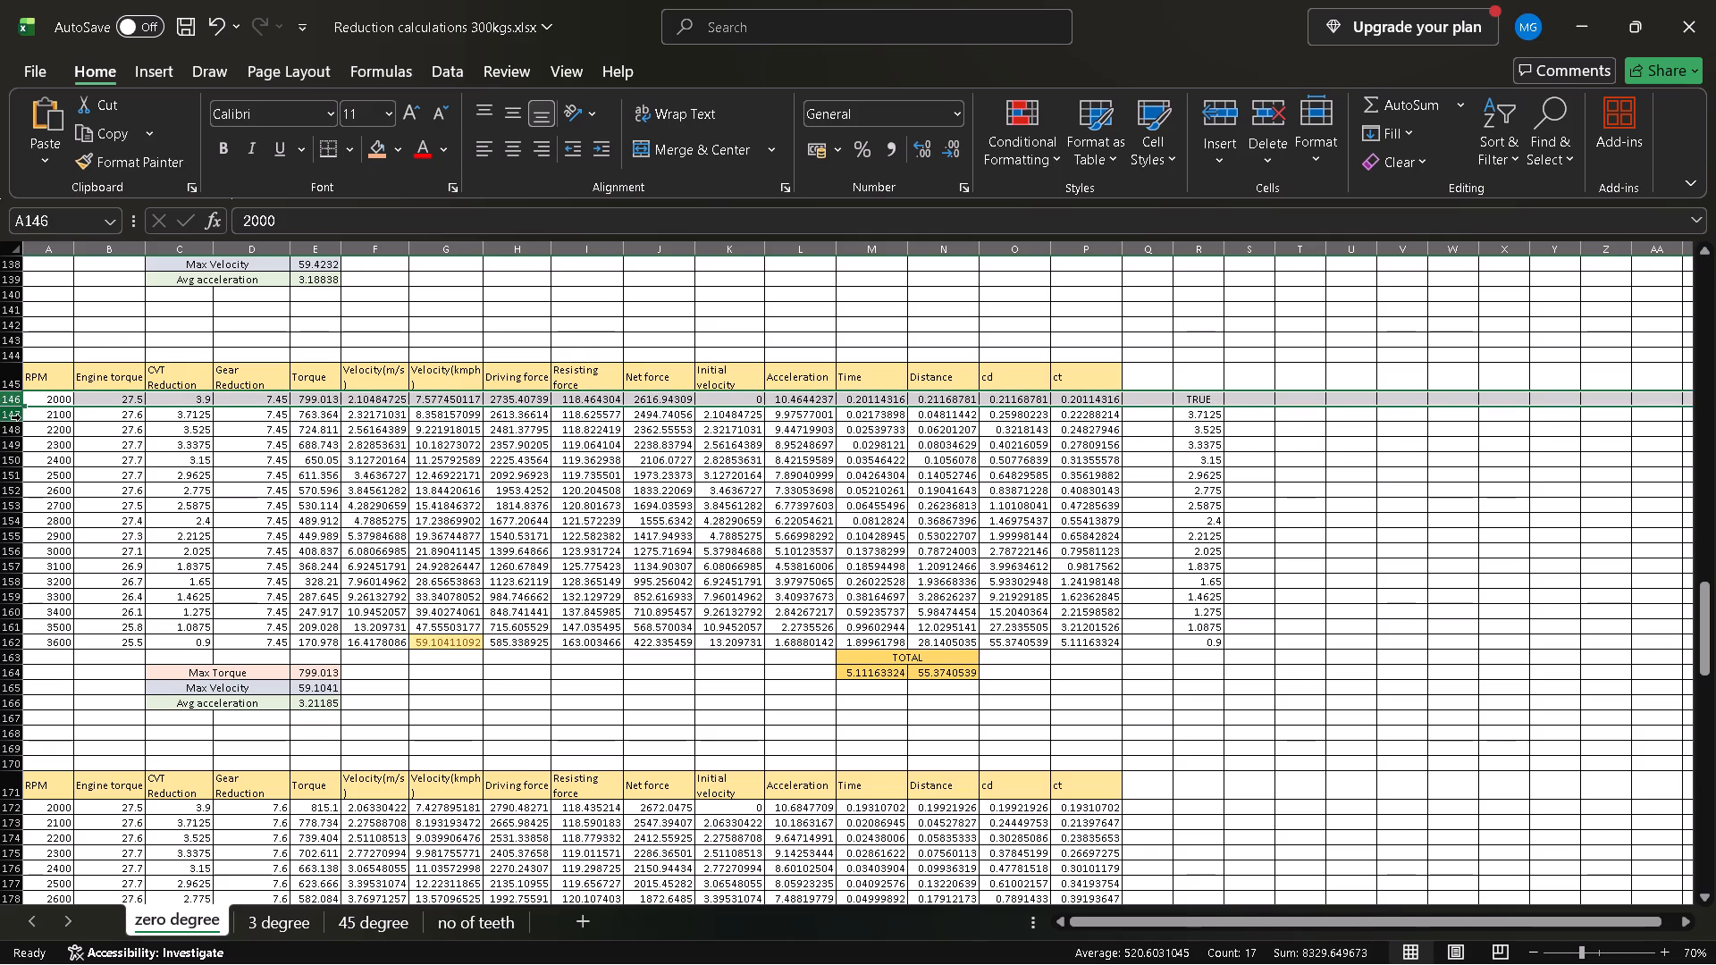
pyautogui.click(14, 417)
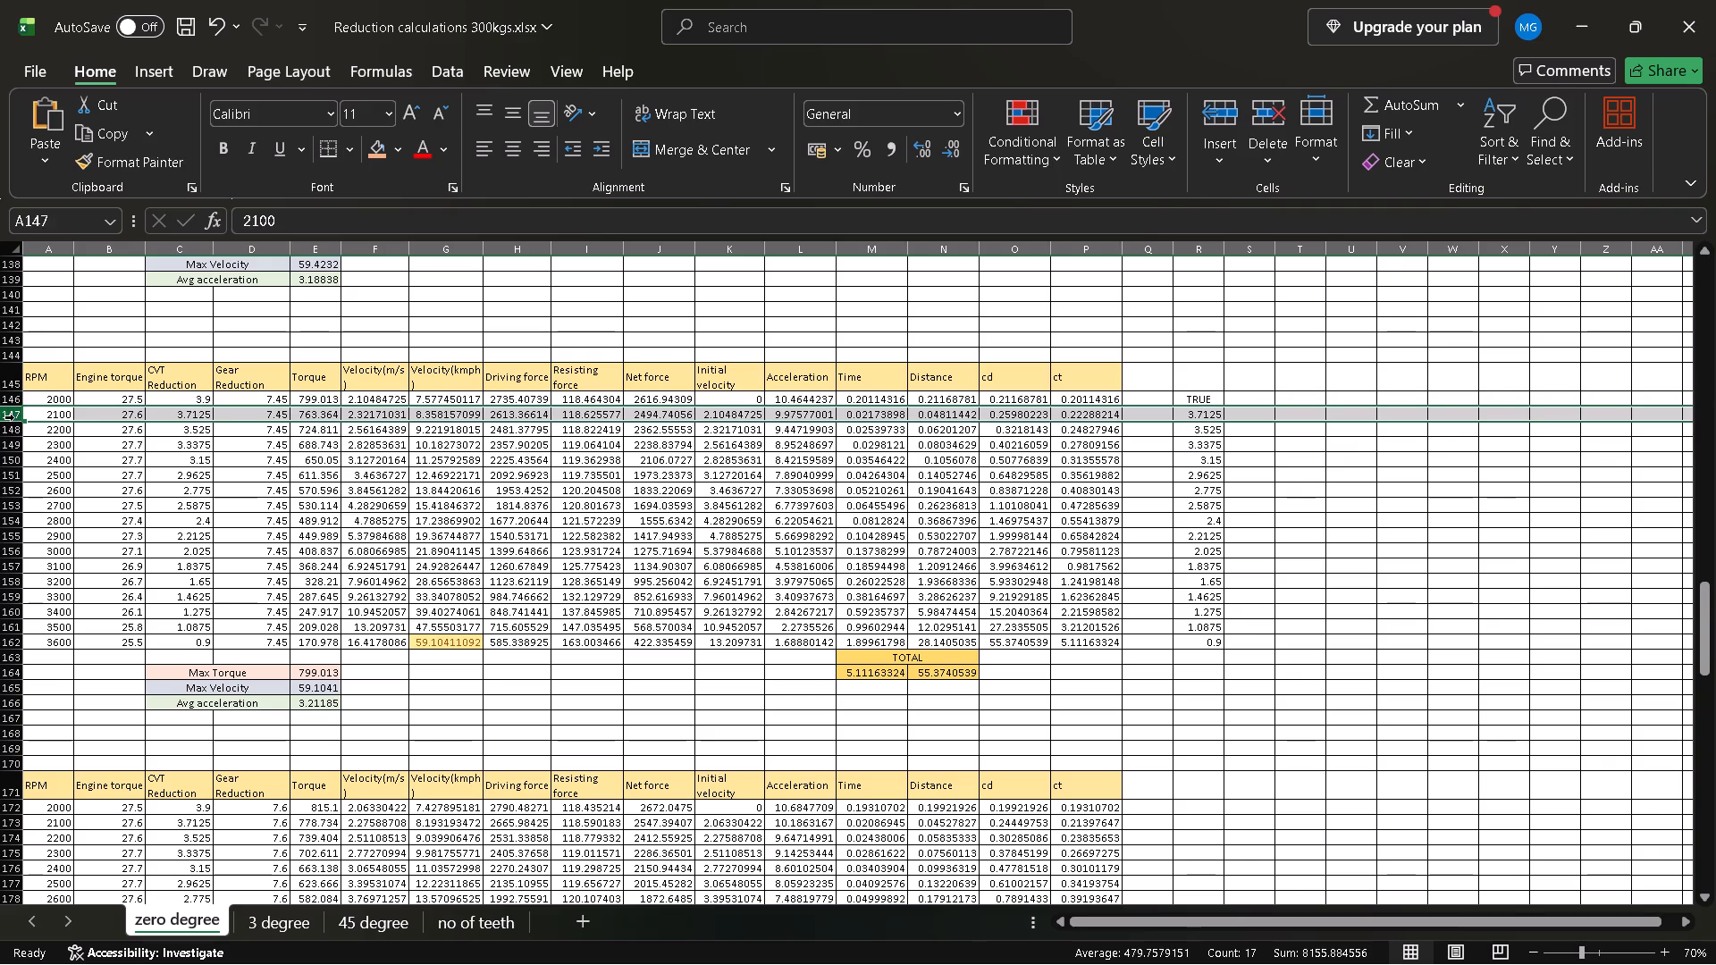
pyautogui.hotkey('ctrl', 'c')
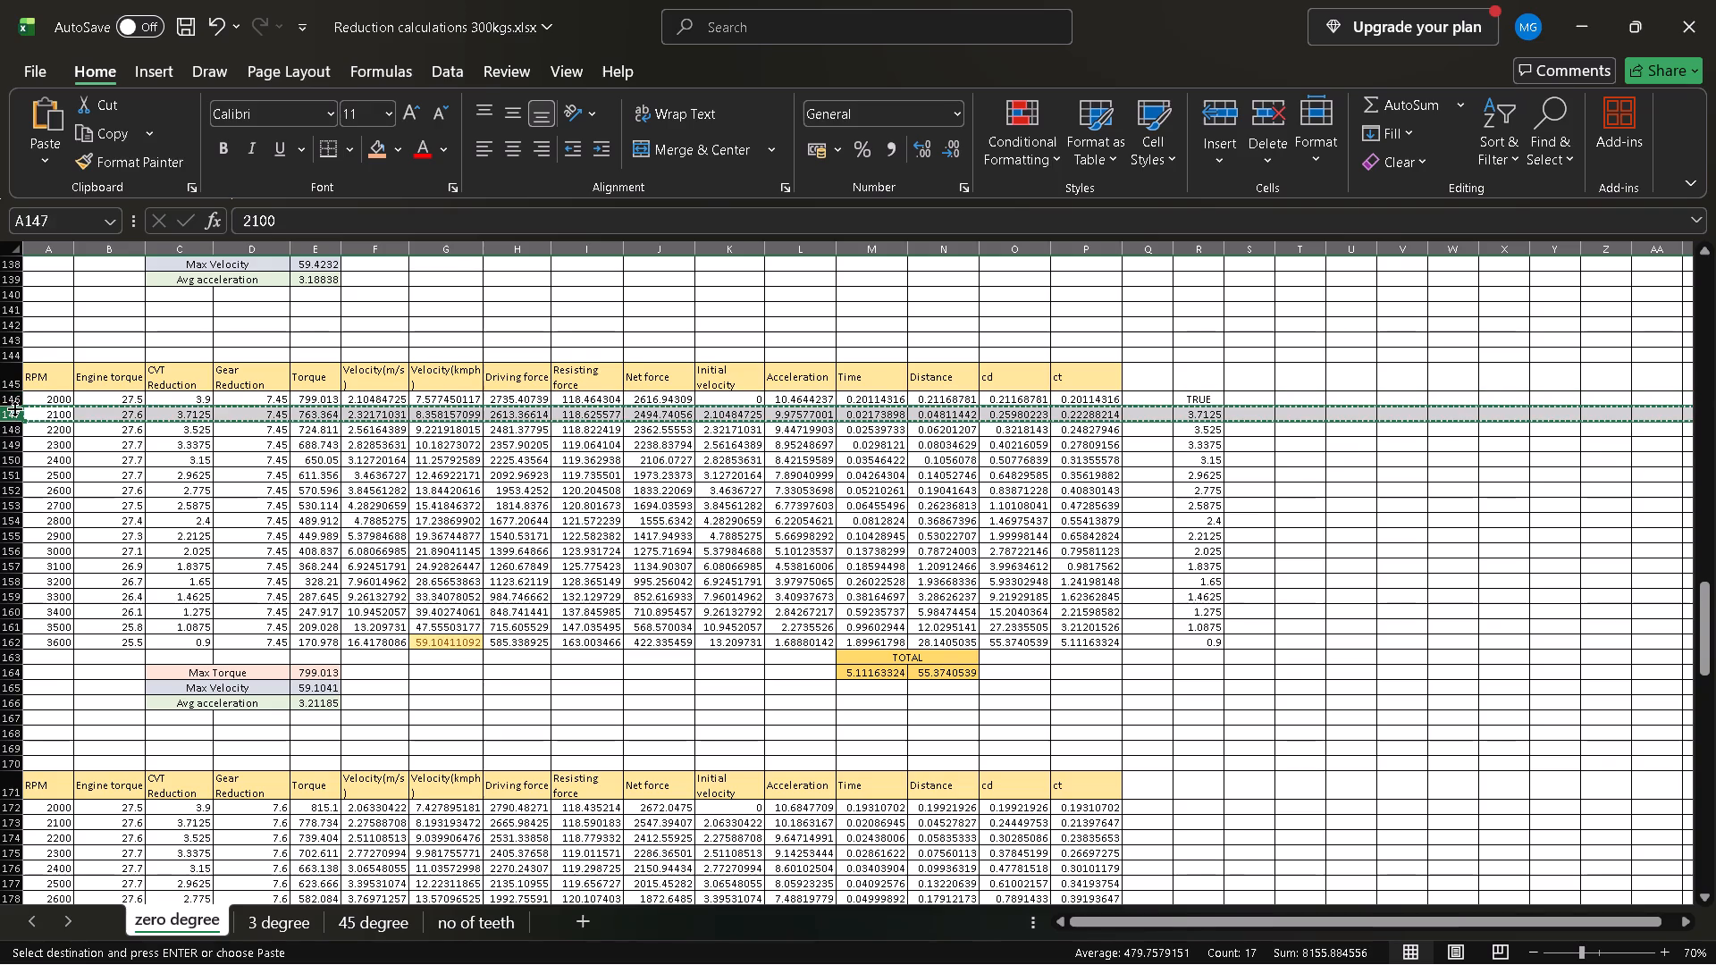
pyautogui.click(12, 394)
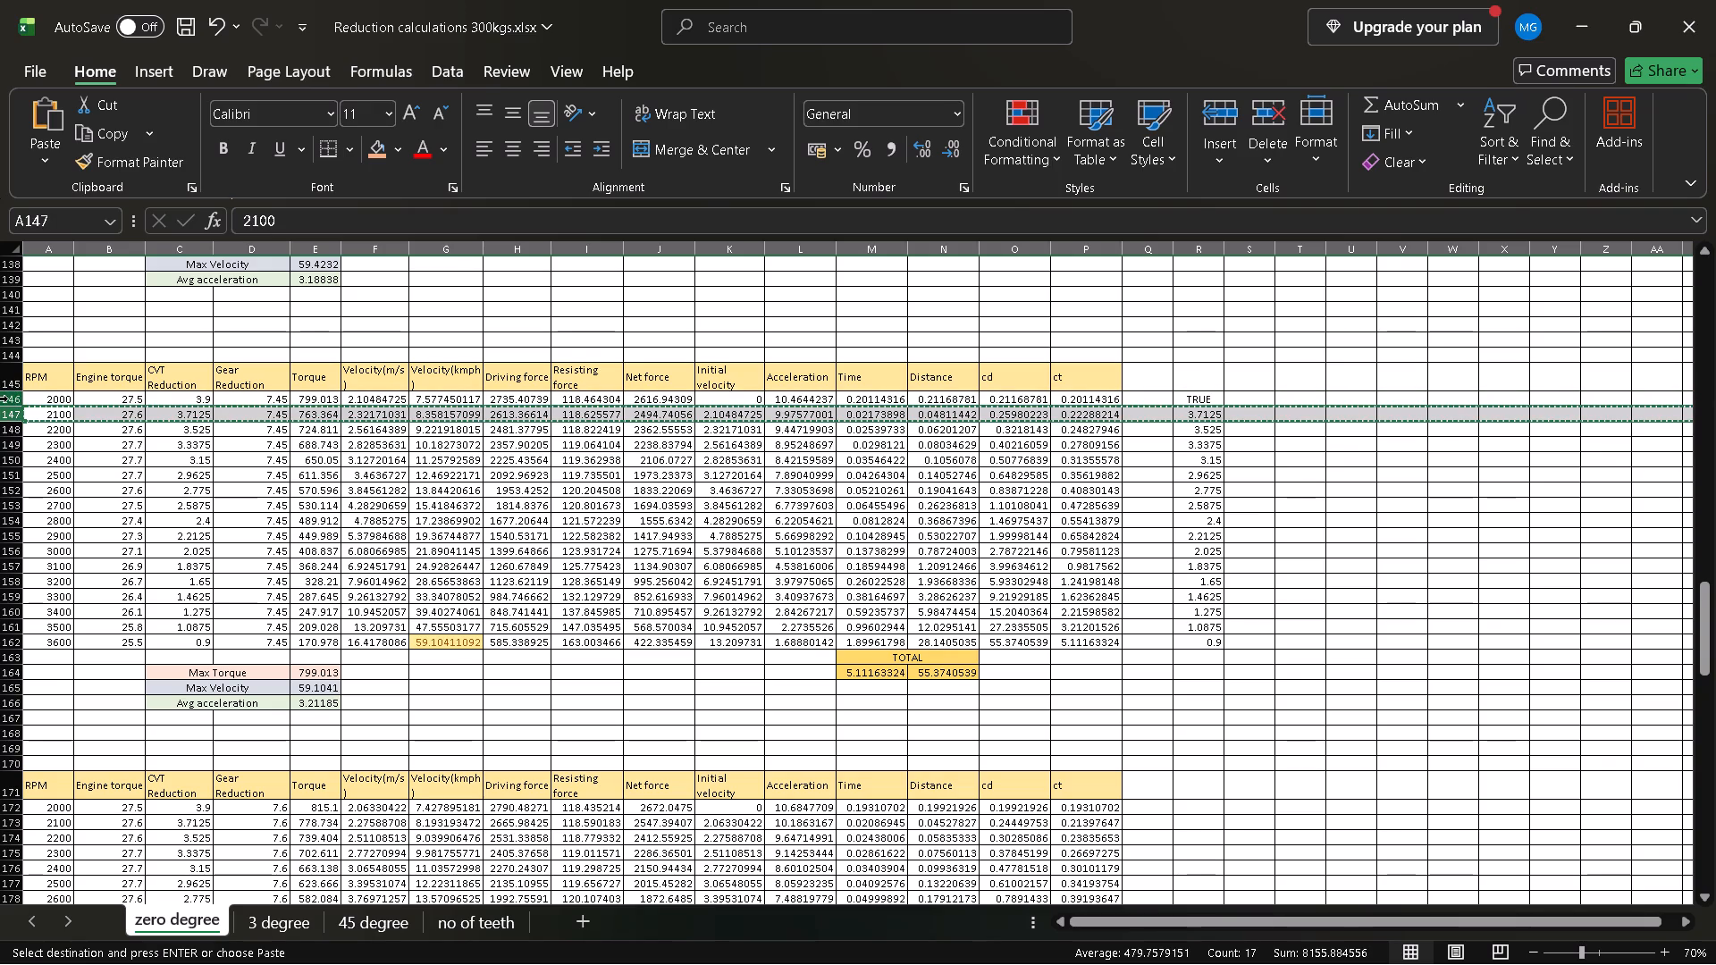
pyautogui.click(8, 399)
pyautogui.hotkey('ctrl', 'v')
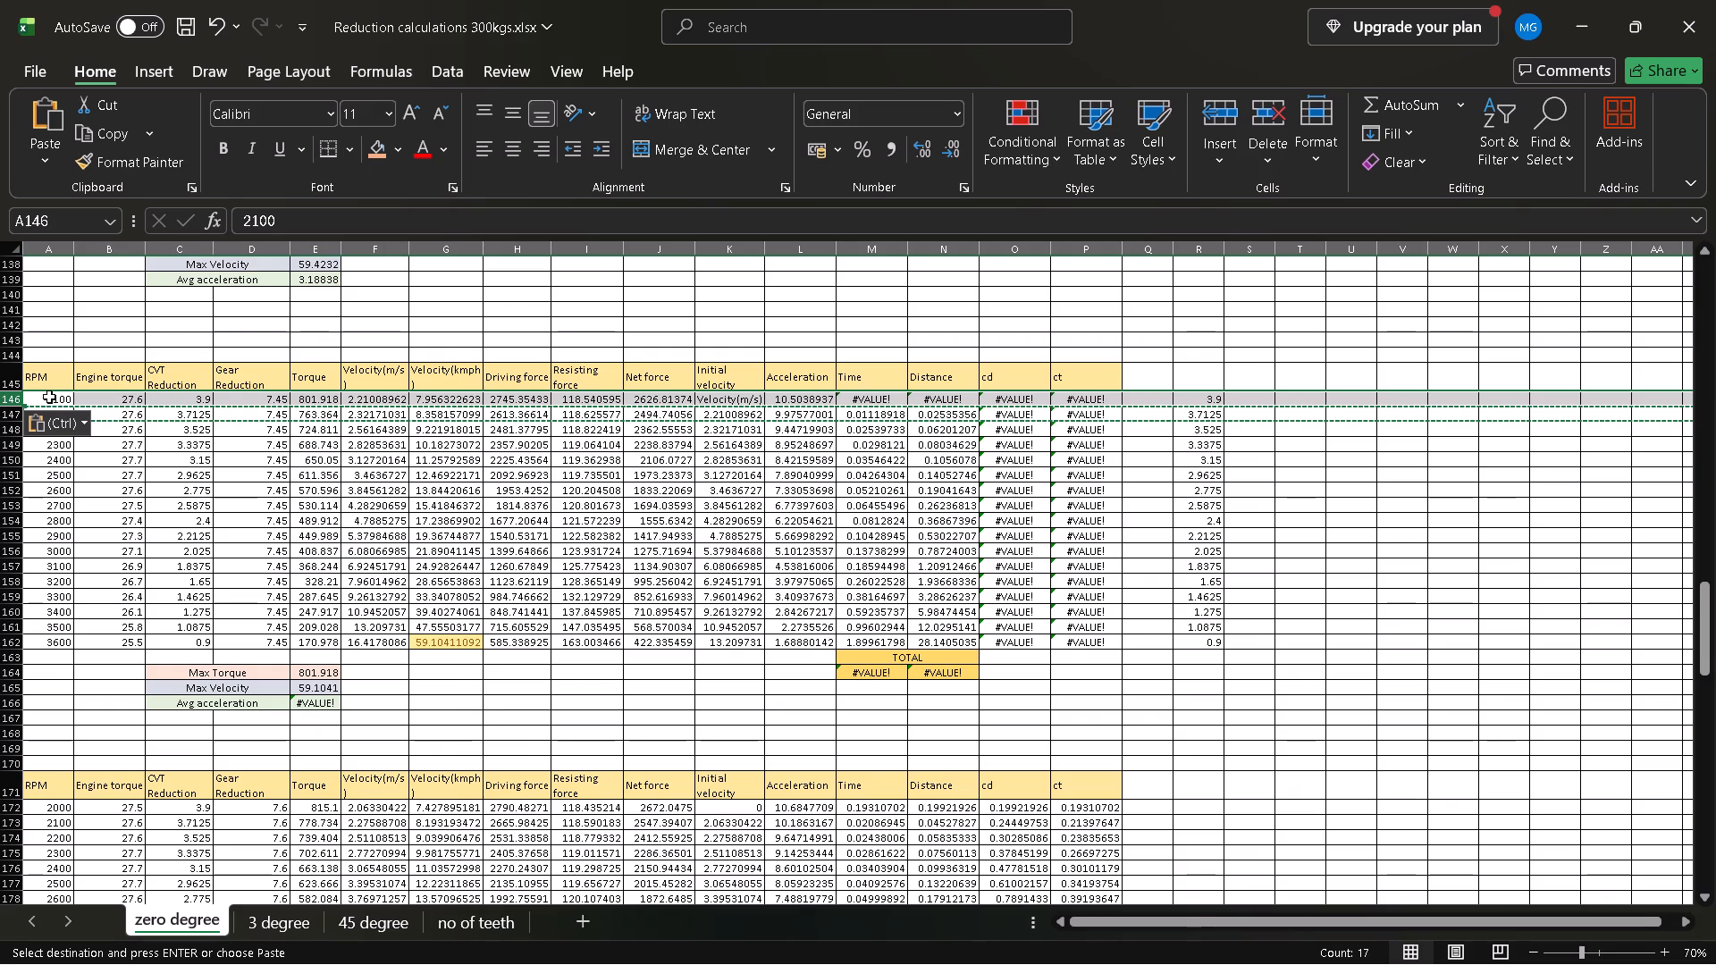
# Set the RPM in A146 to 2000.
pyautogui.click(49, 397)
pyautogui.write('2000')
pyautogui.press('Return')
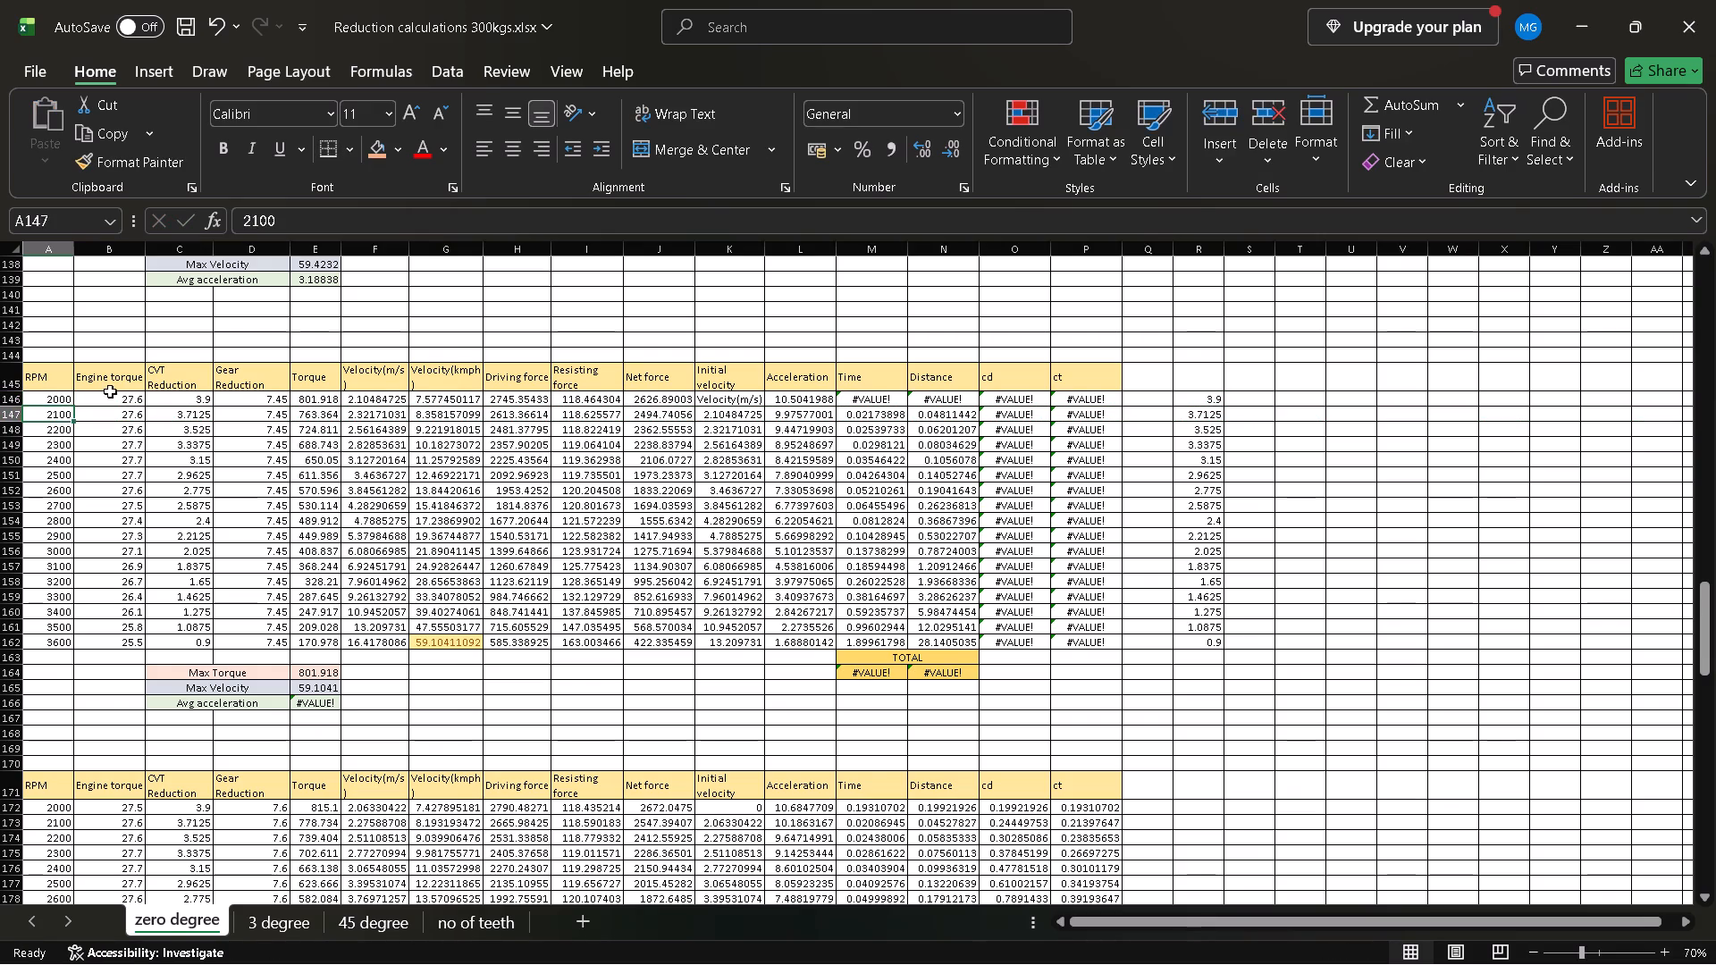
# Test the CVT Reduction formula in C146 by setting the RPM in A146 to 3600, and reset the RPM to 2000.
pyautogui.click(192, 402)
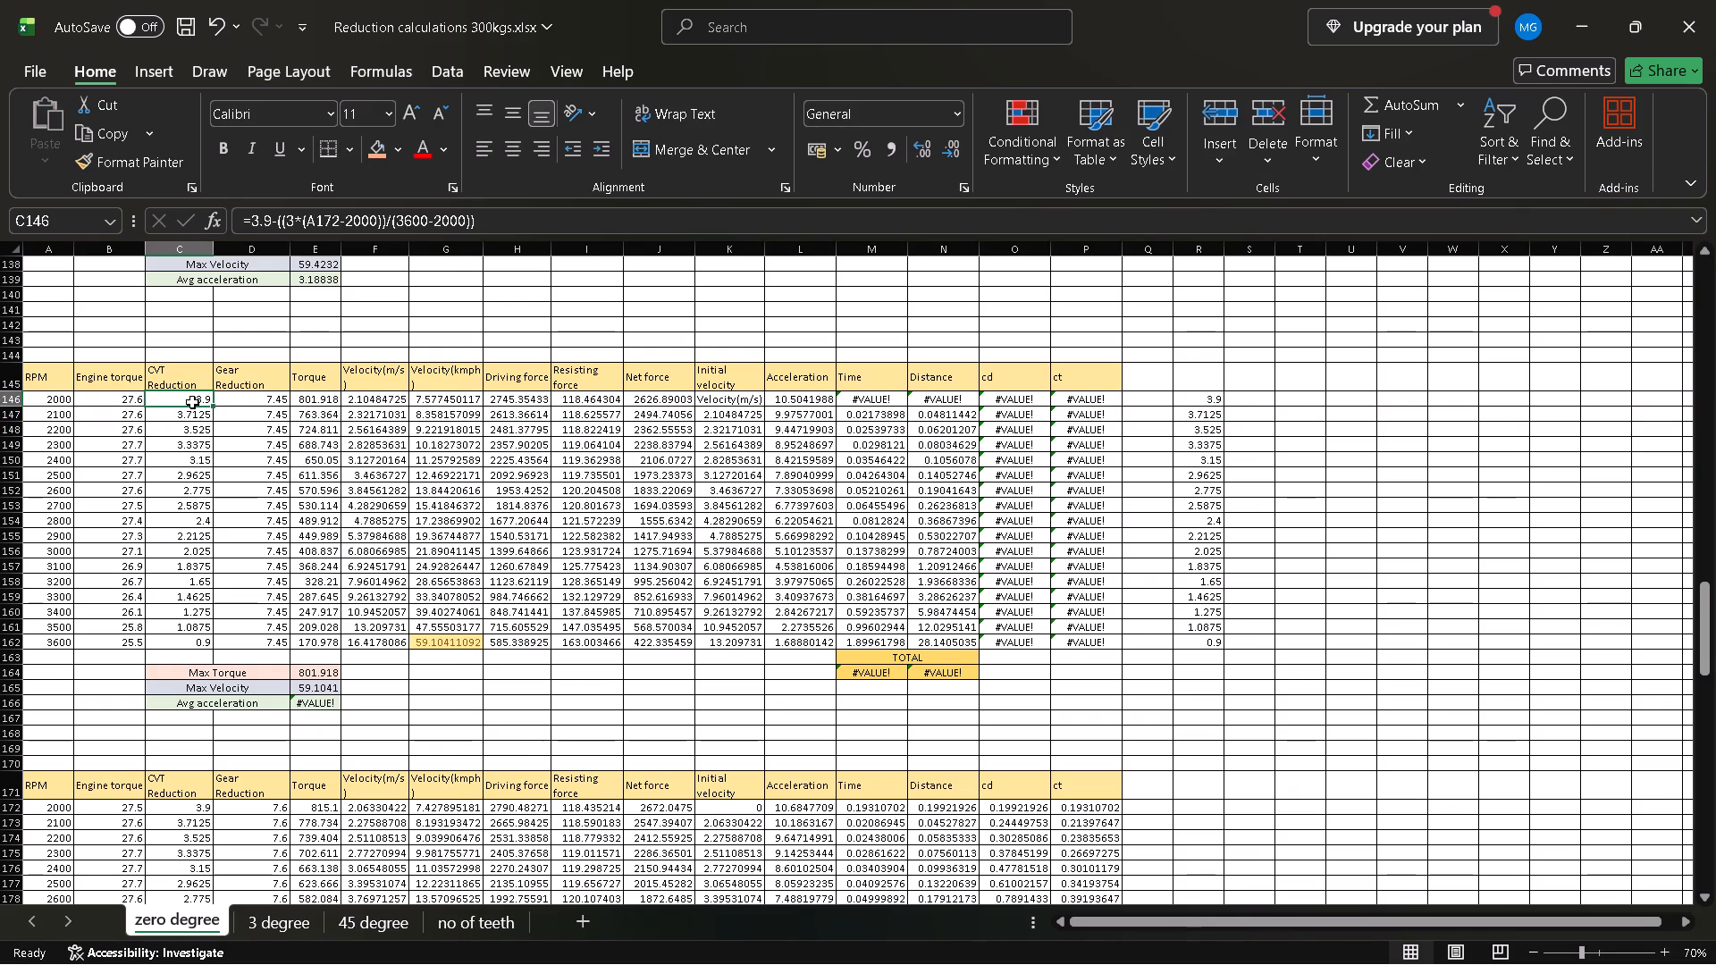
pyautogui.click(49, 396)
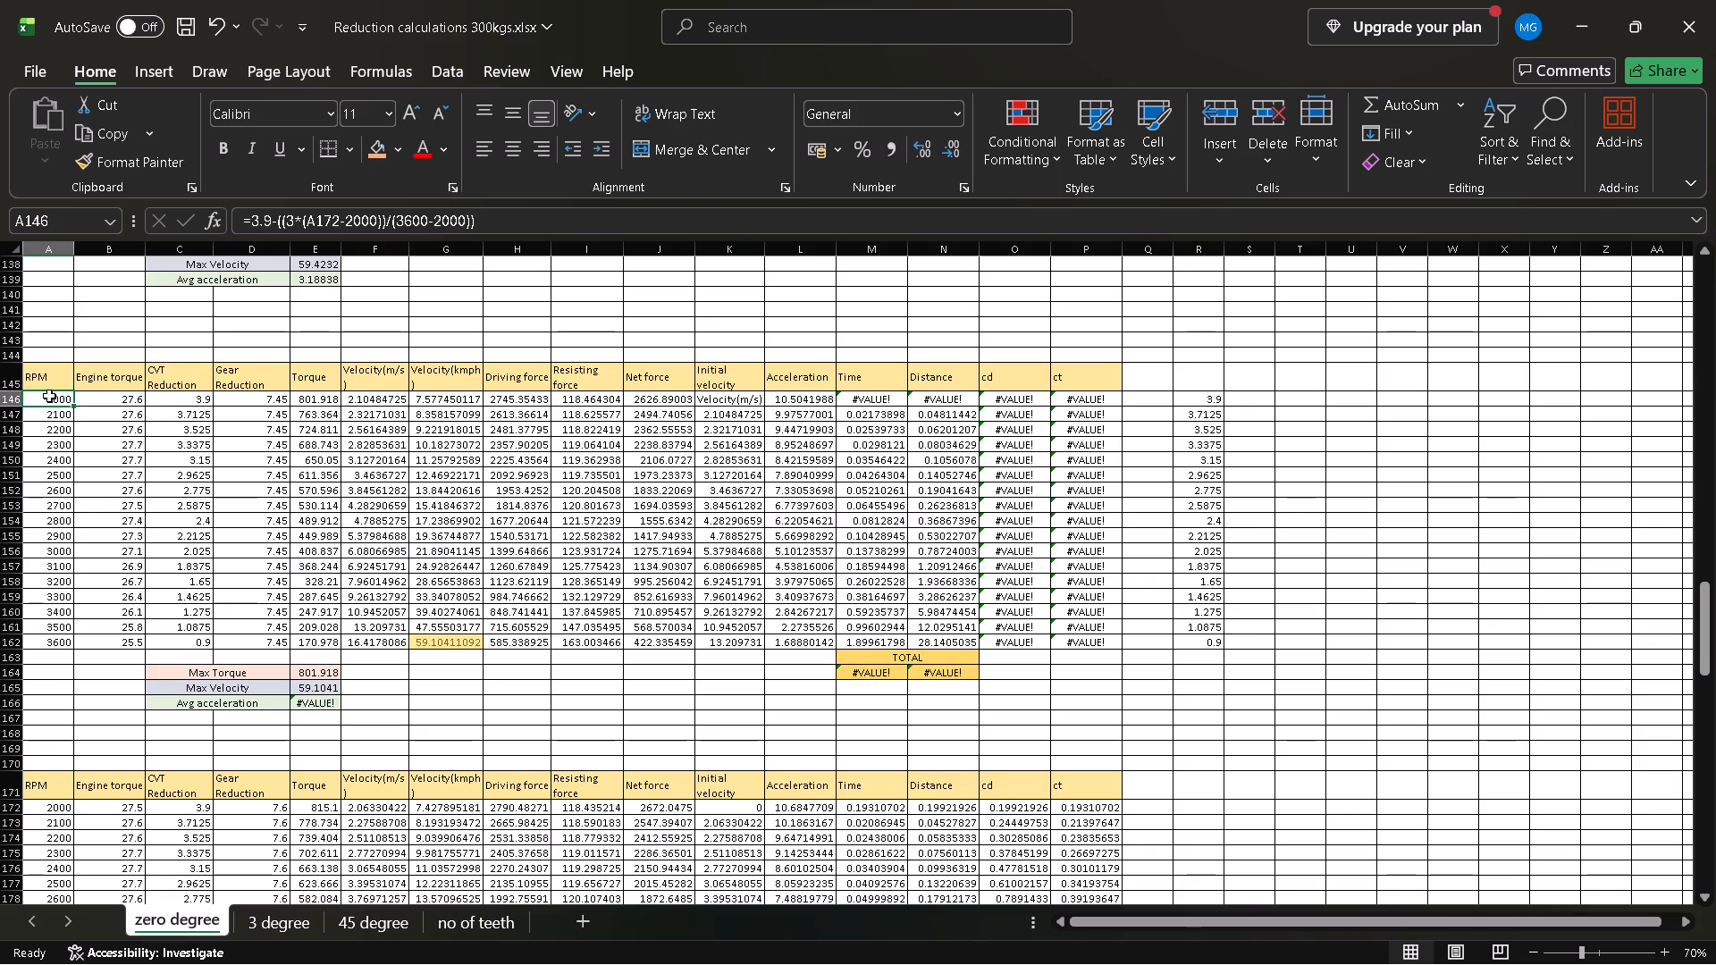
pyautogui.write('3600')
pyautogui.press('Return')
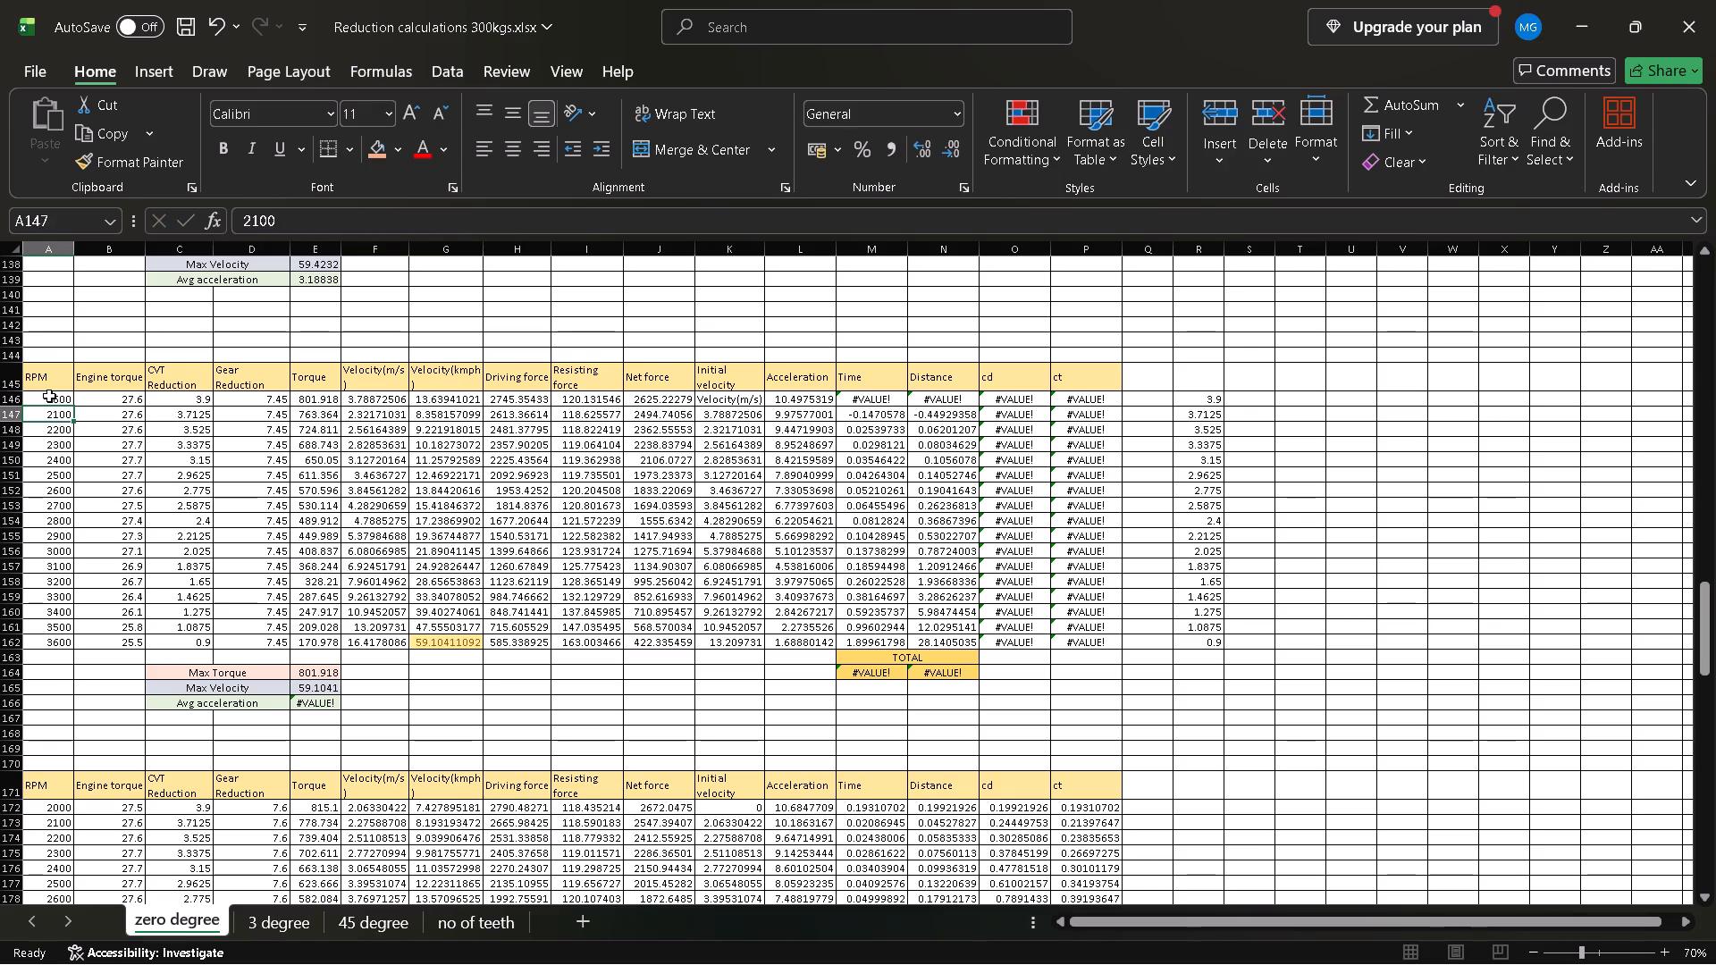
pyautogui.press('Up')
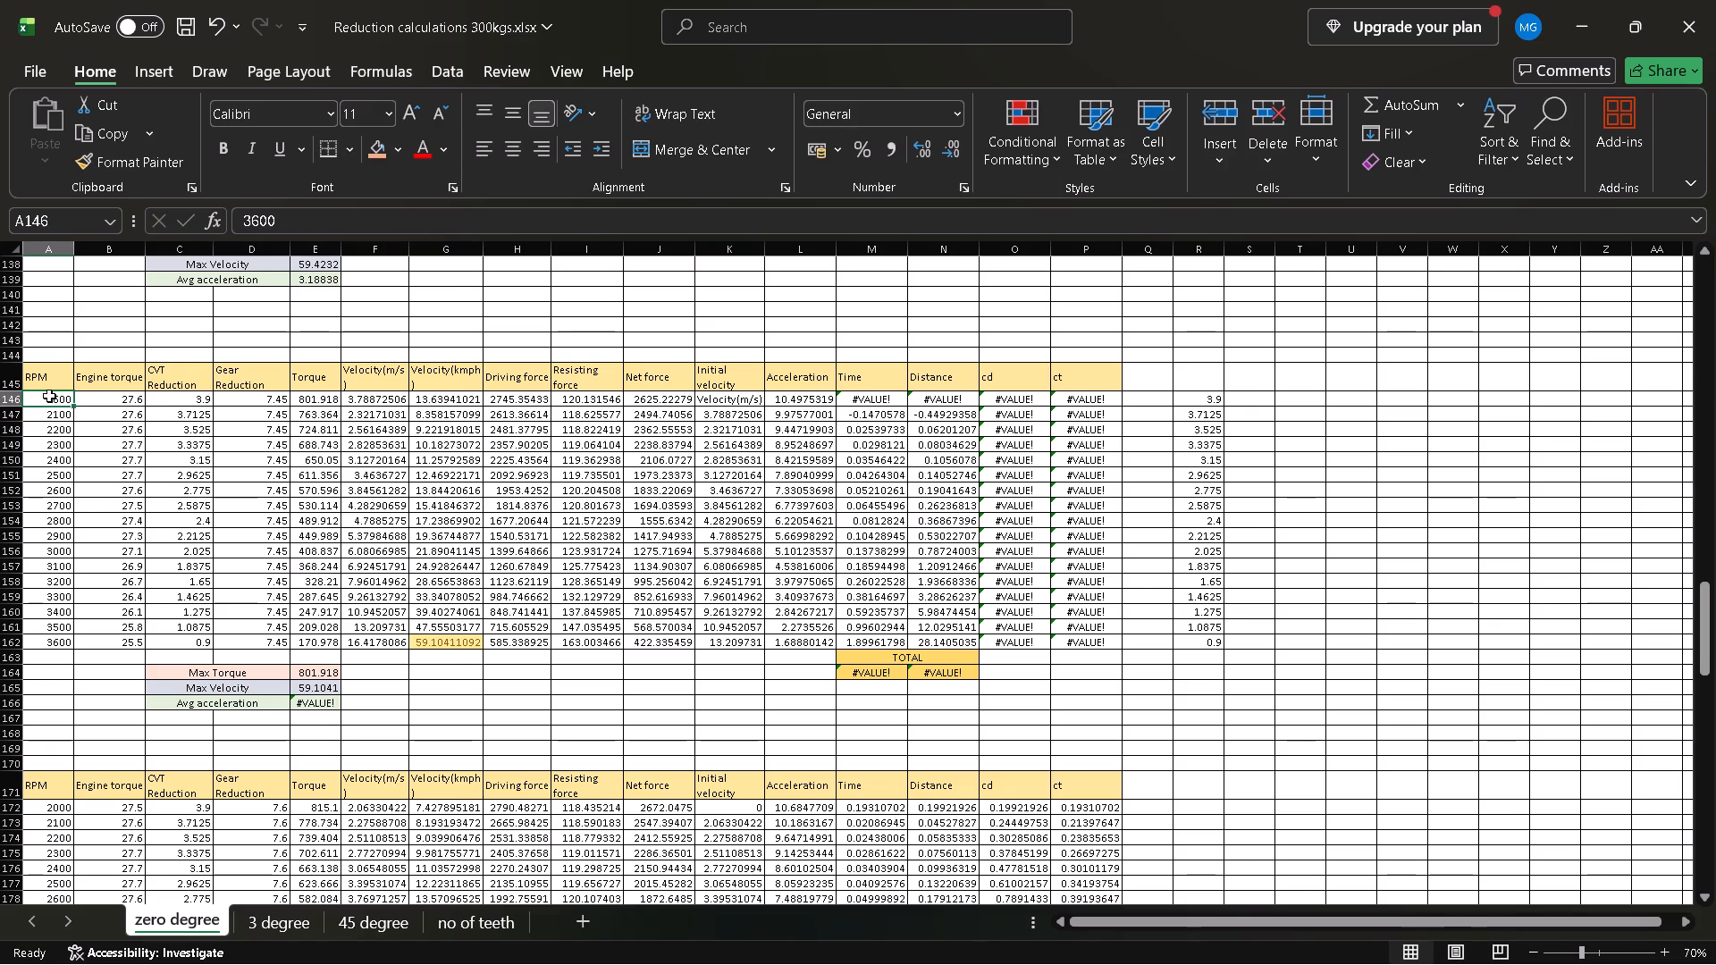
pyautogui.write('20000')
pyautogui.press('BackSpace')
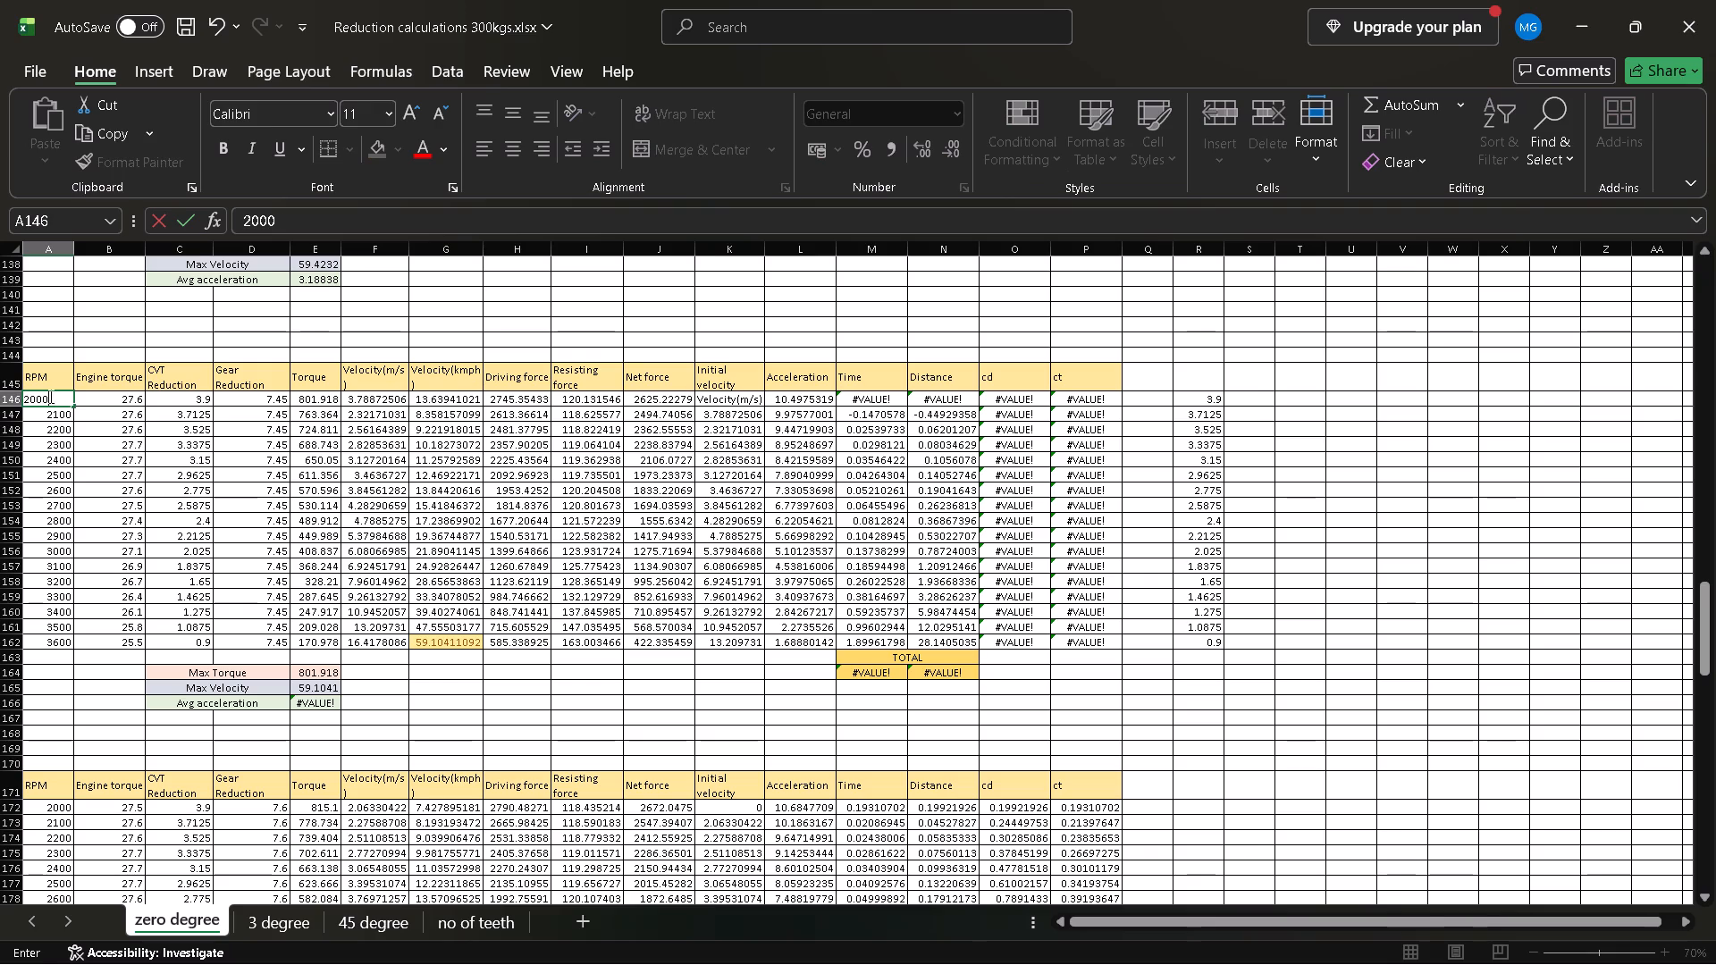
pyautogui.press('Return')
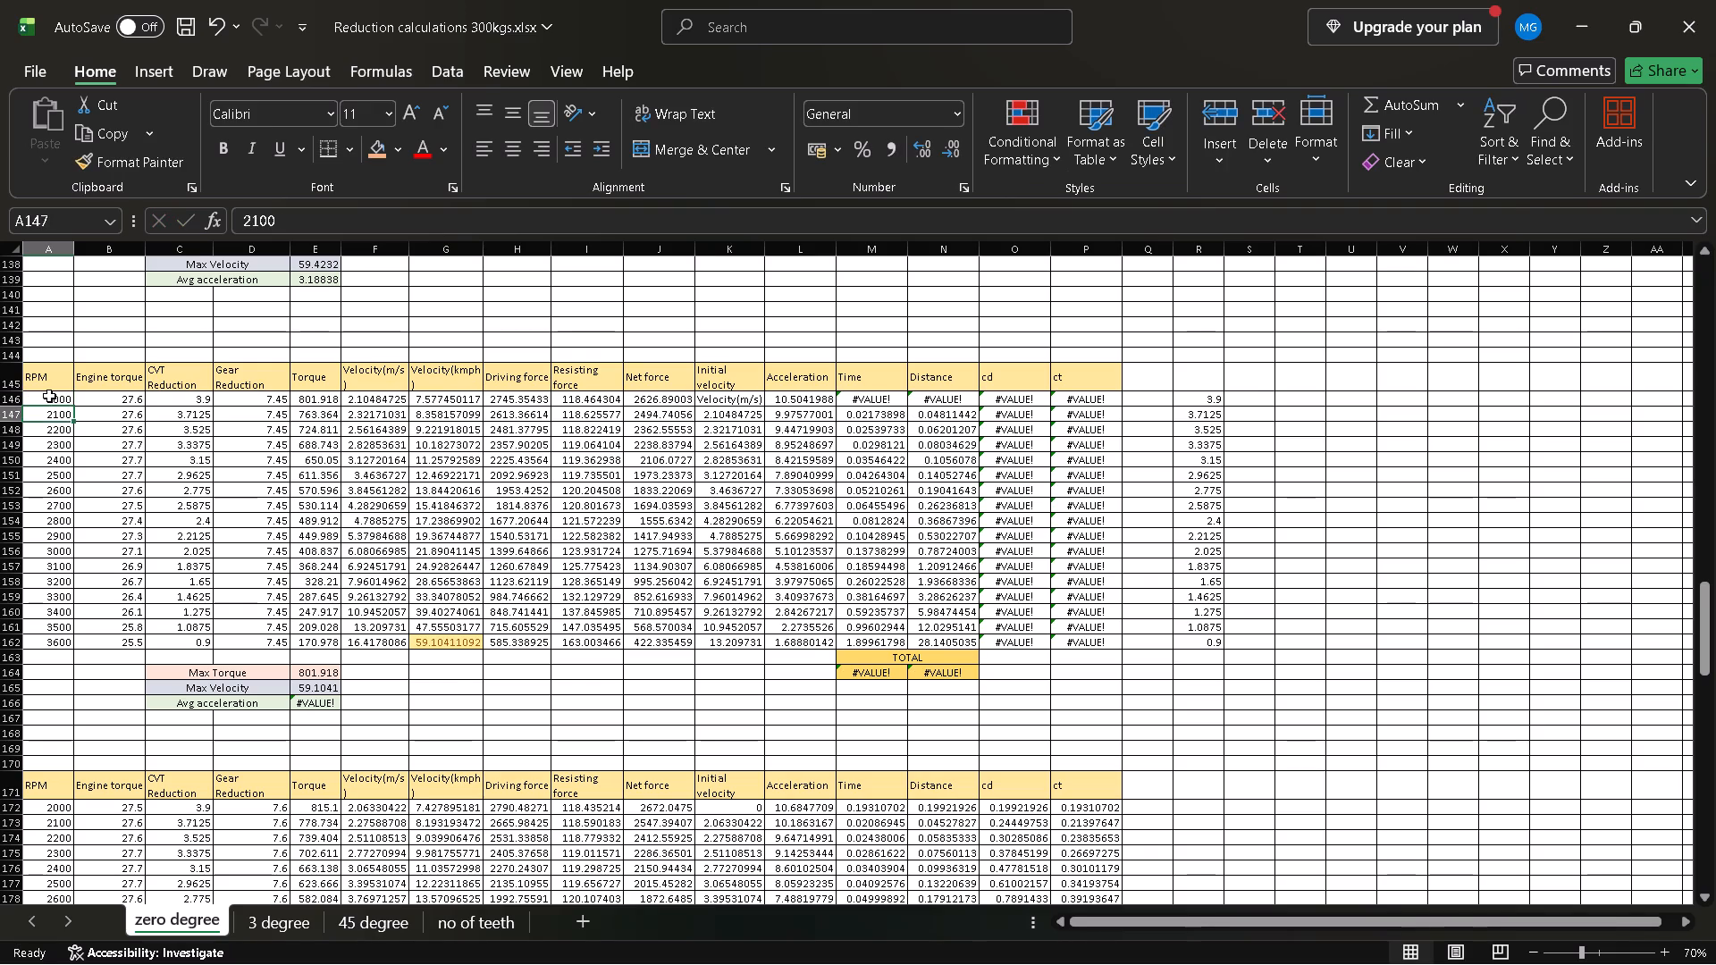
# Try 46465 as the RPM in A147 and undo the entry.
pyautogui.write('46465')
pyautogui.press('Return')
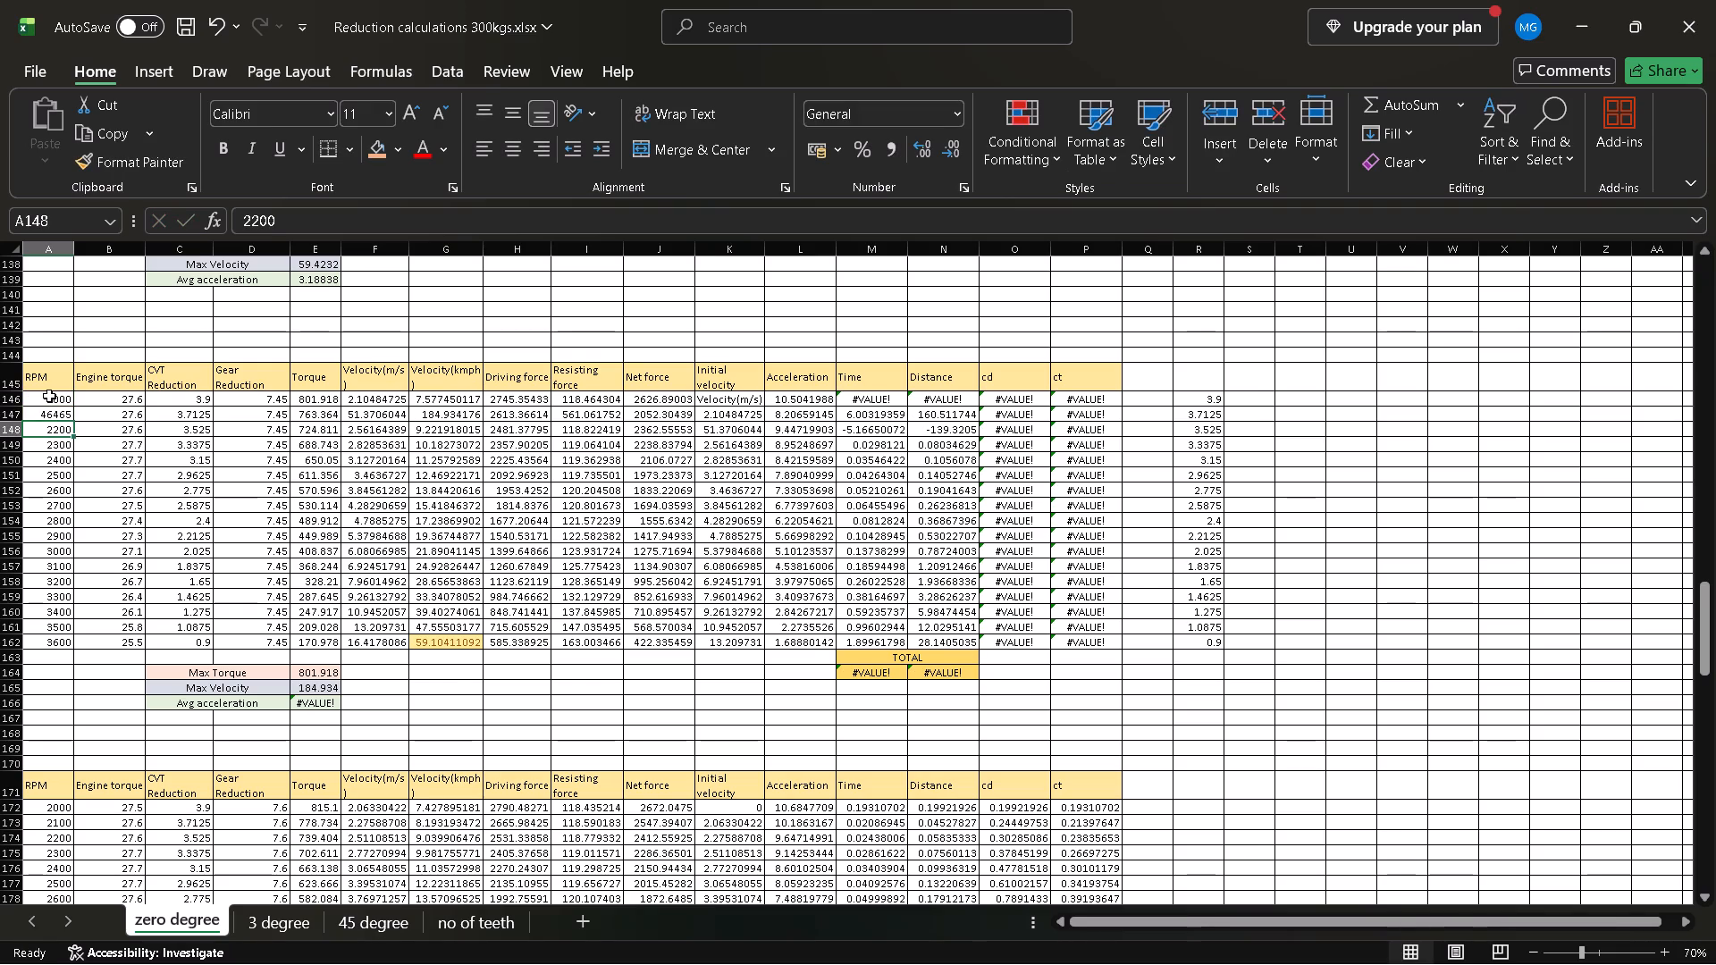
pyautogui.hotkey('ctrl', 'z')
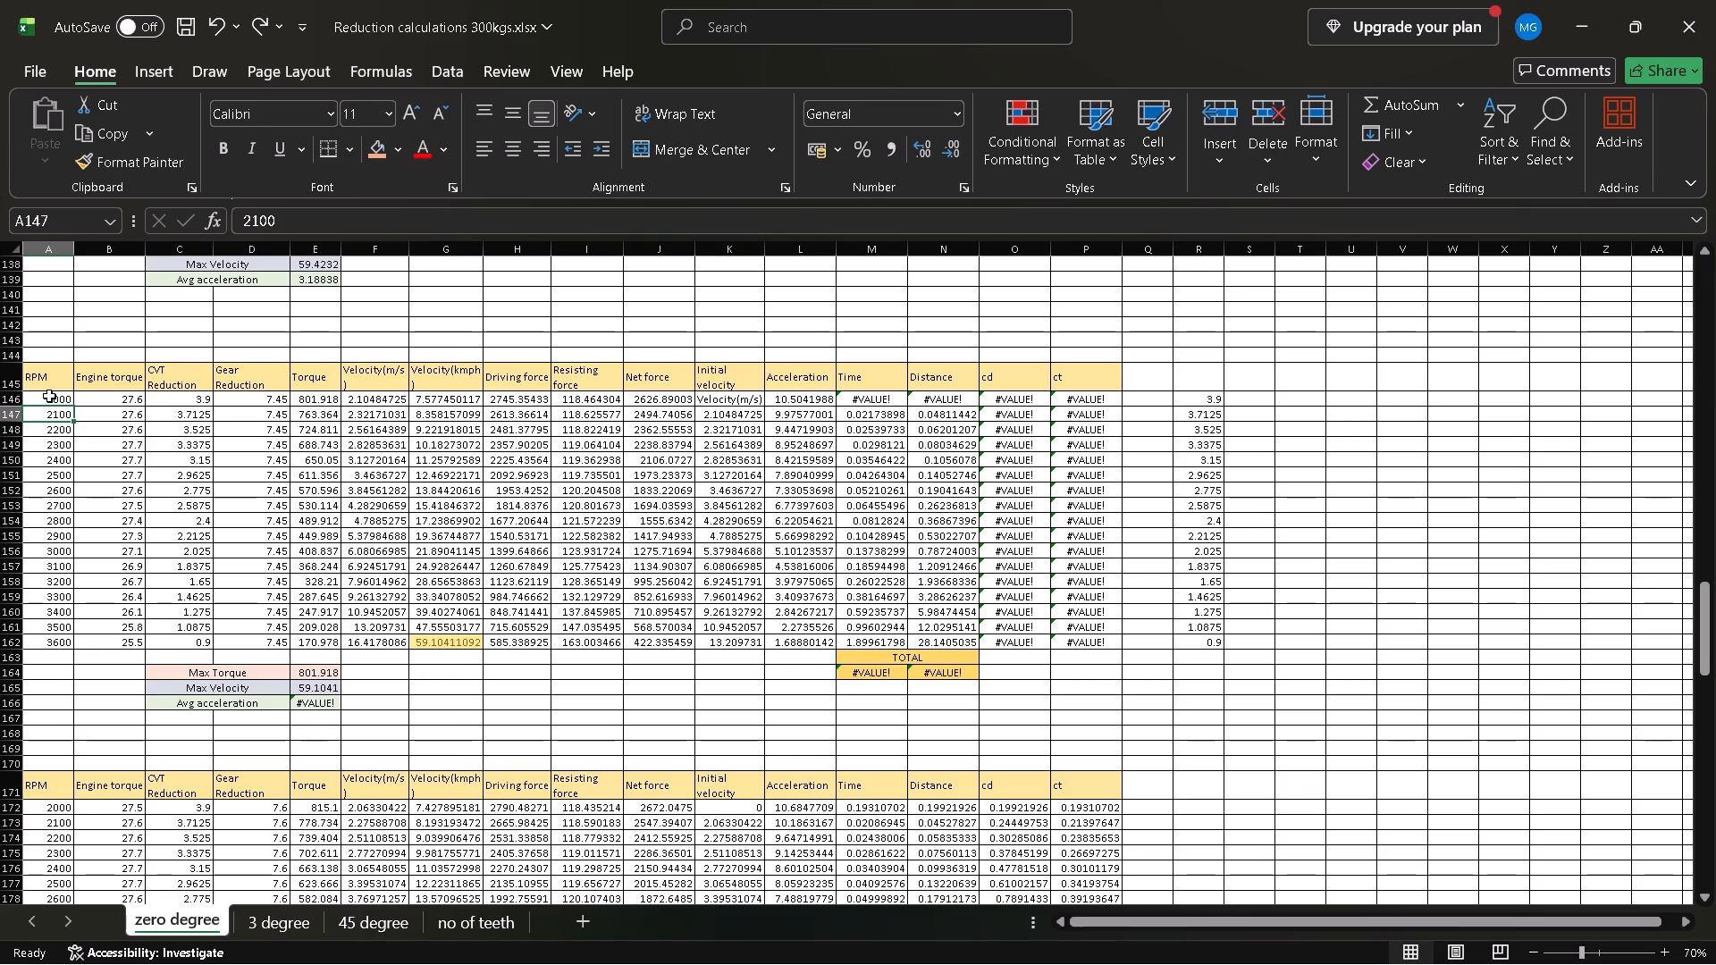
# Change the Gear Reduction in D146 to the formula =7.45 and fill it down through row 162.
pyautogui.click(169, 398)
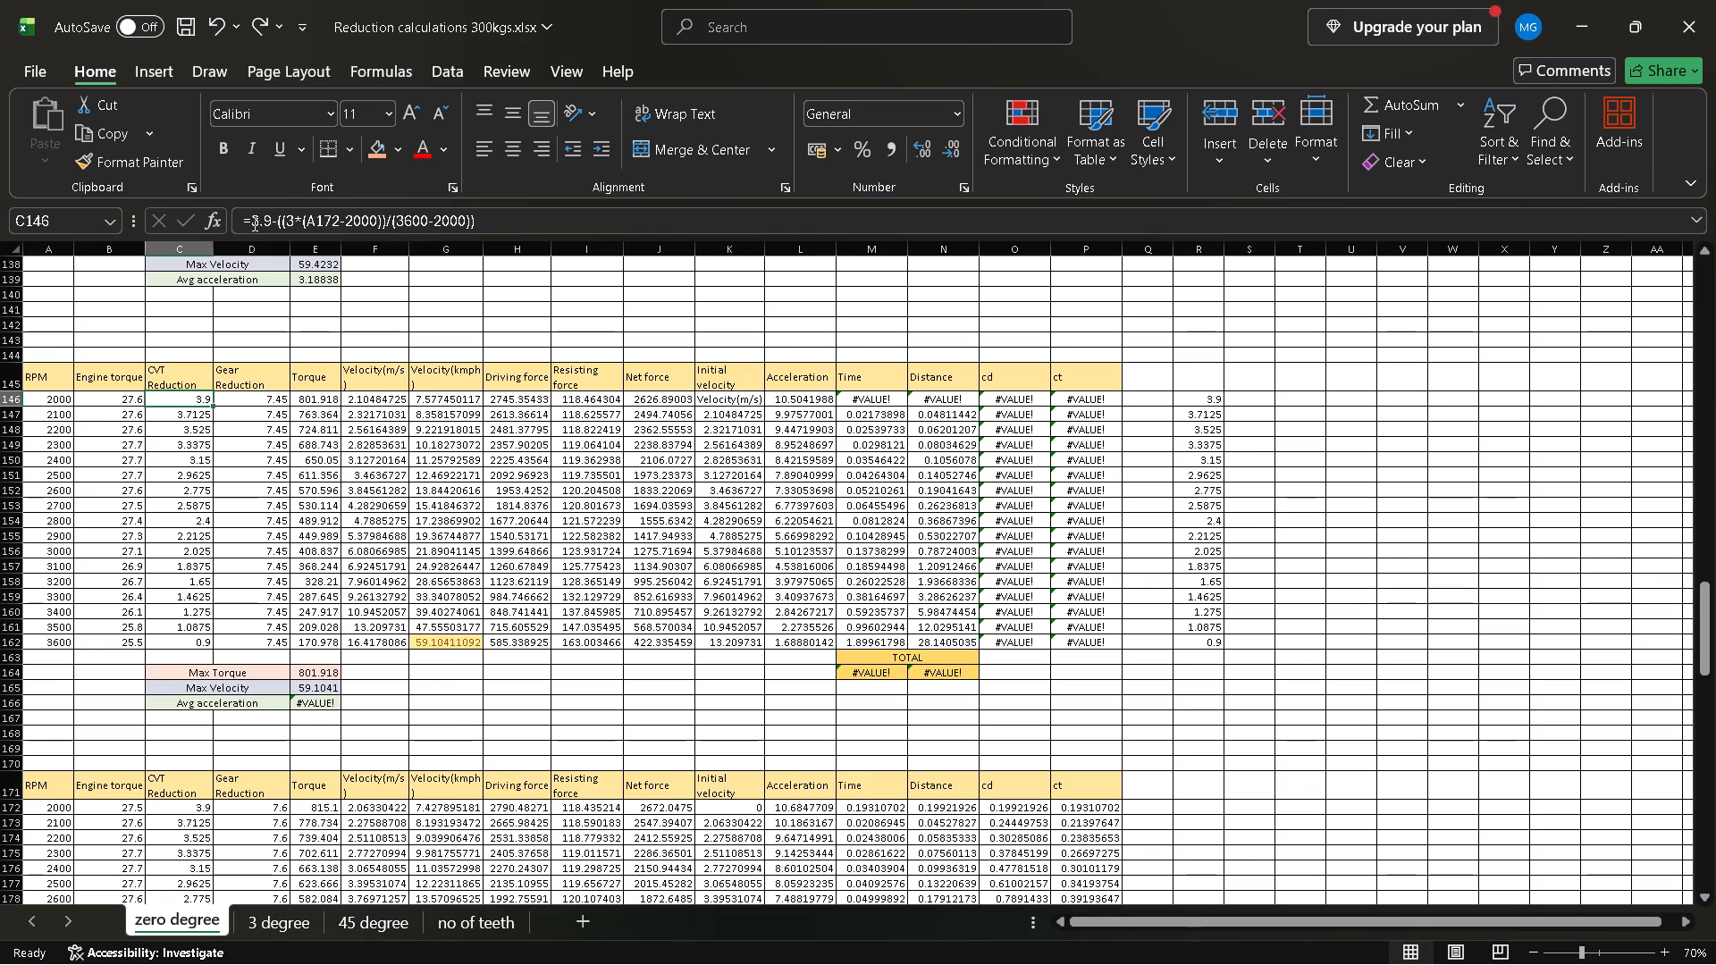
pyautogui.click(276, 399)
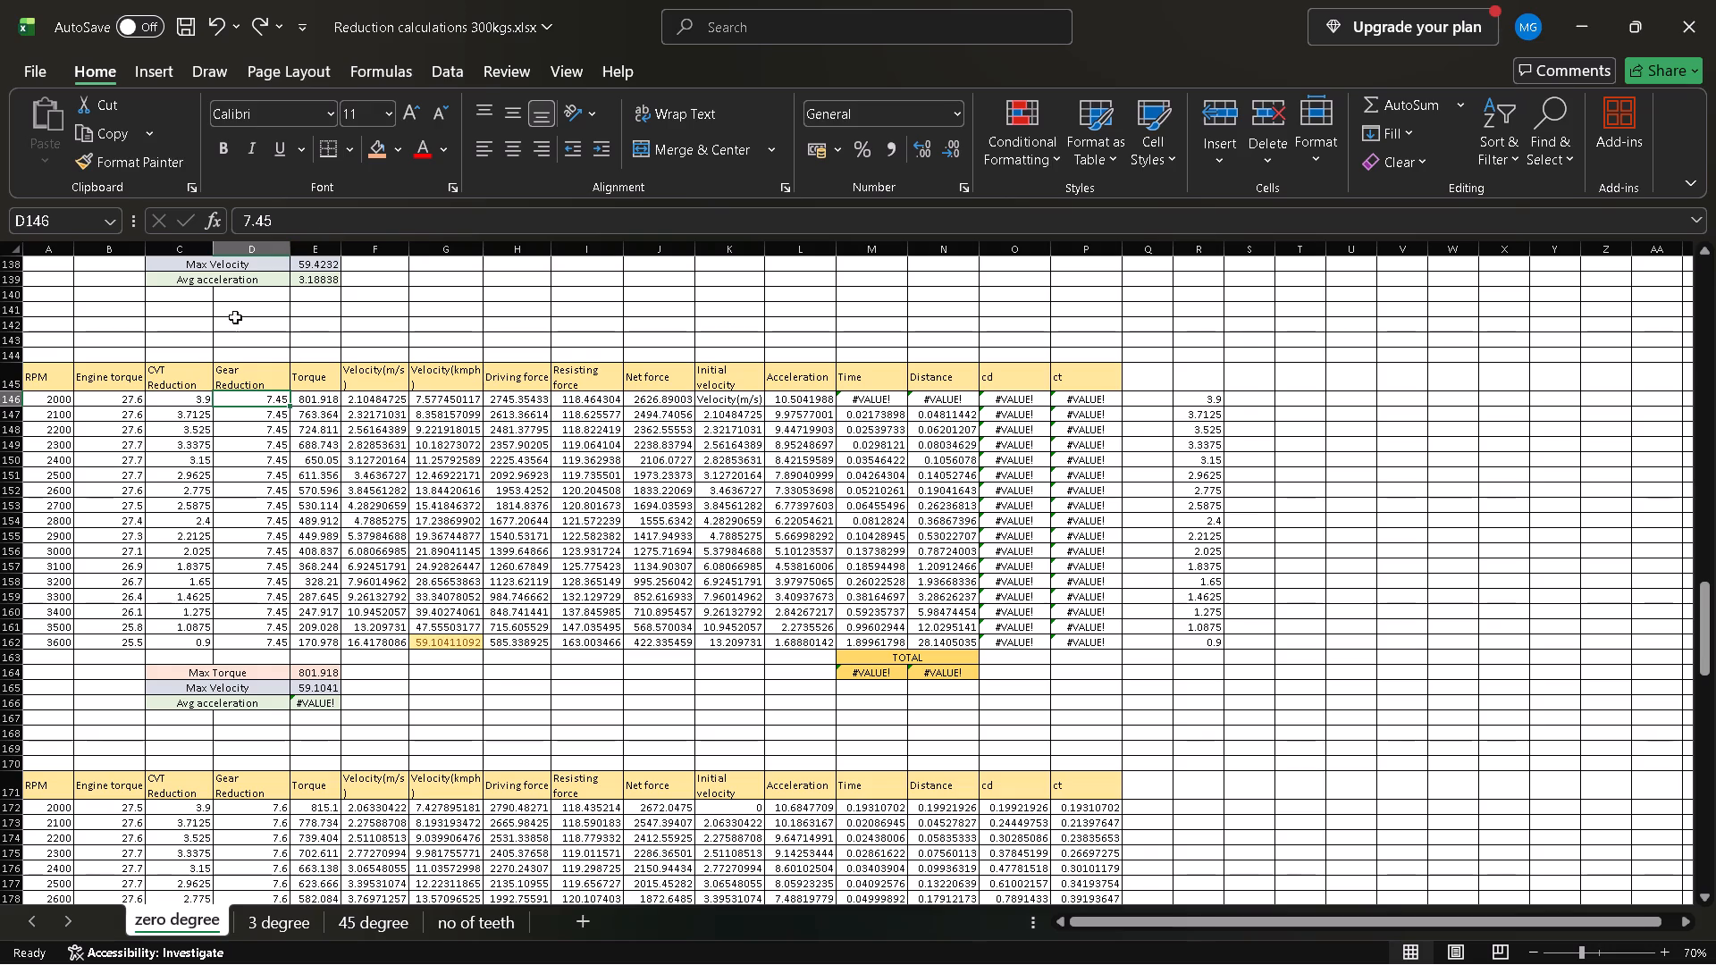
pyautogui.click(237, 229)
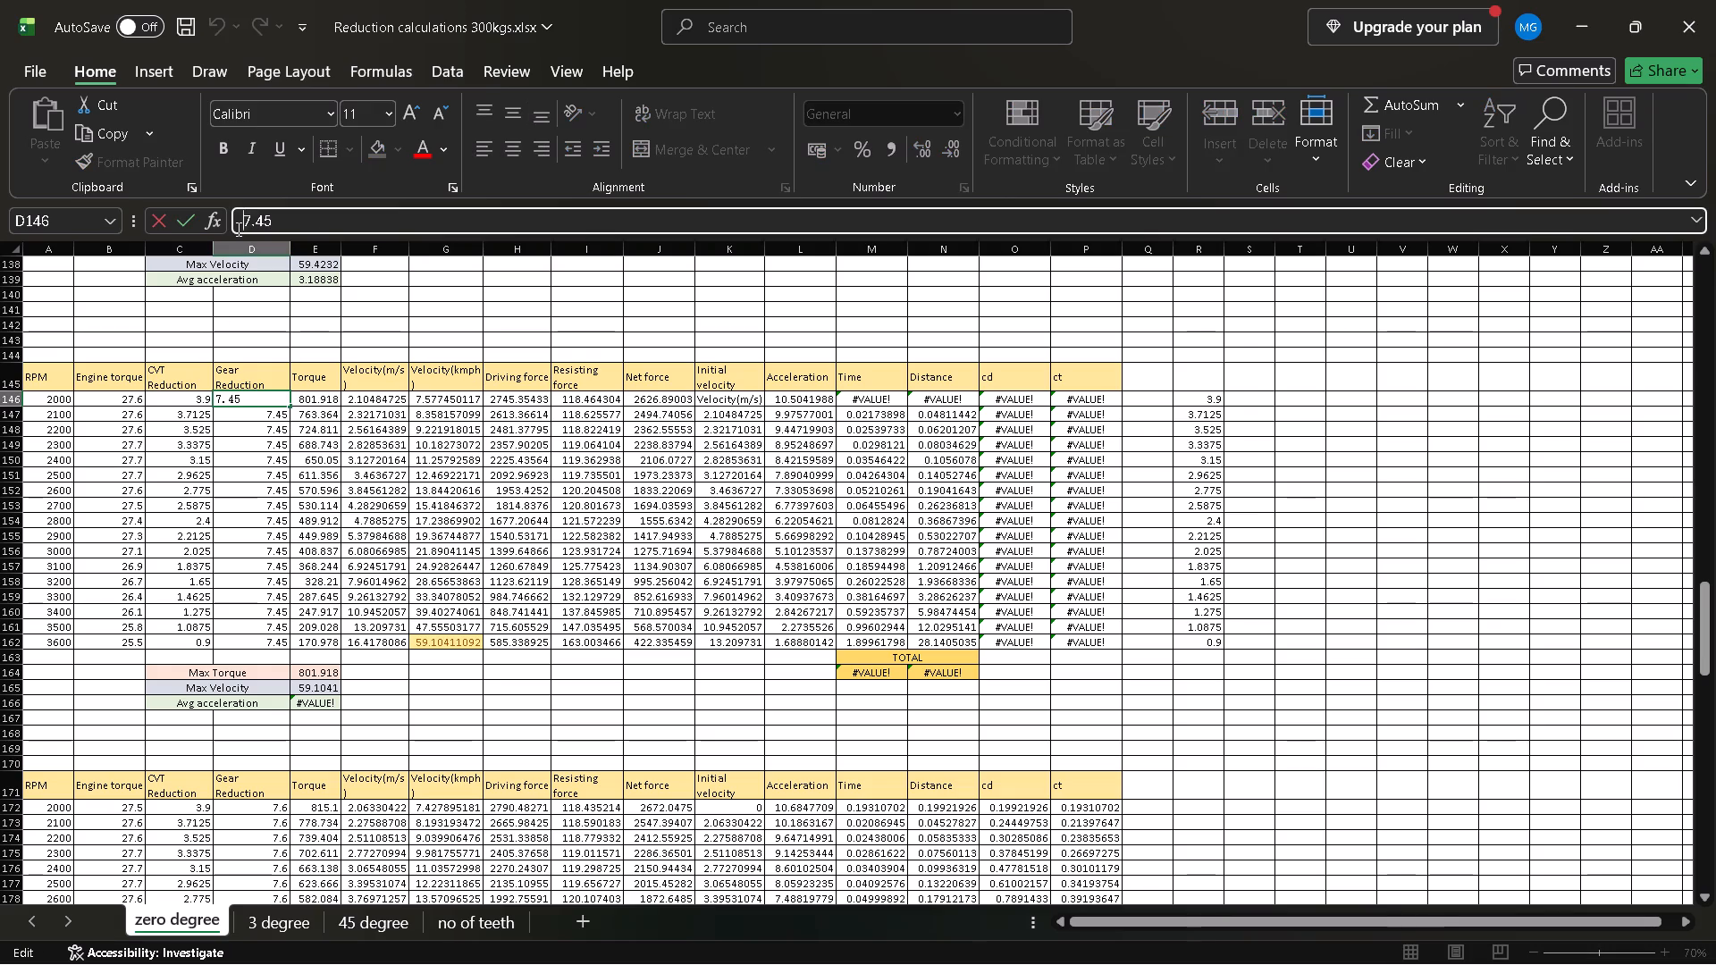
pyautogui.press('=')
pyautogui.press('Return')
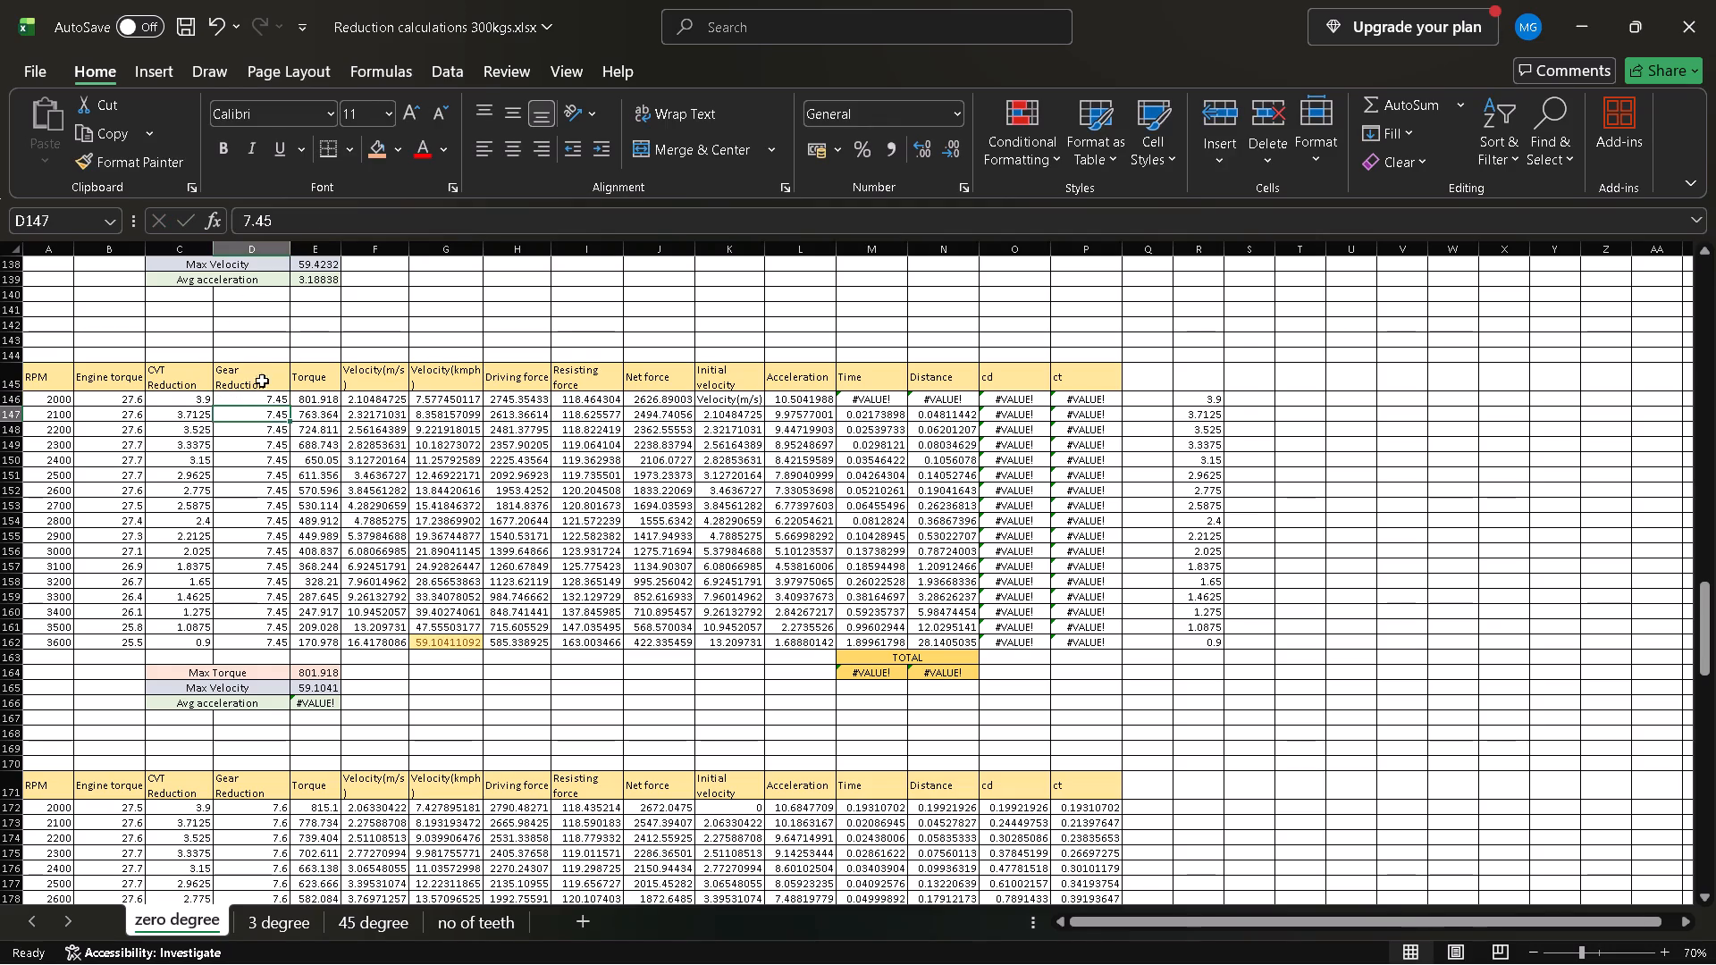
pyautogui.click(266, 398)
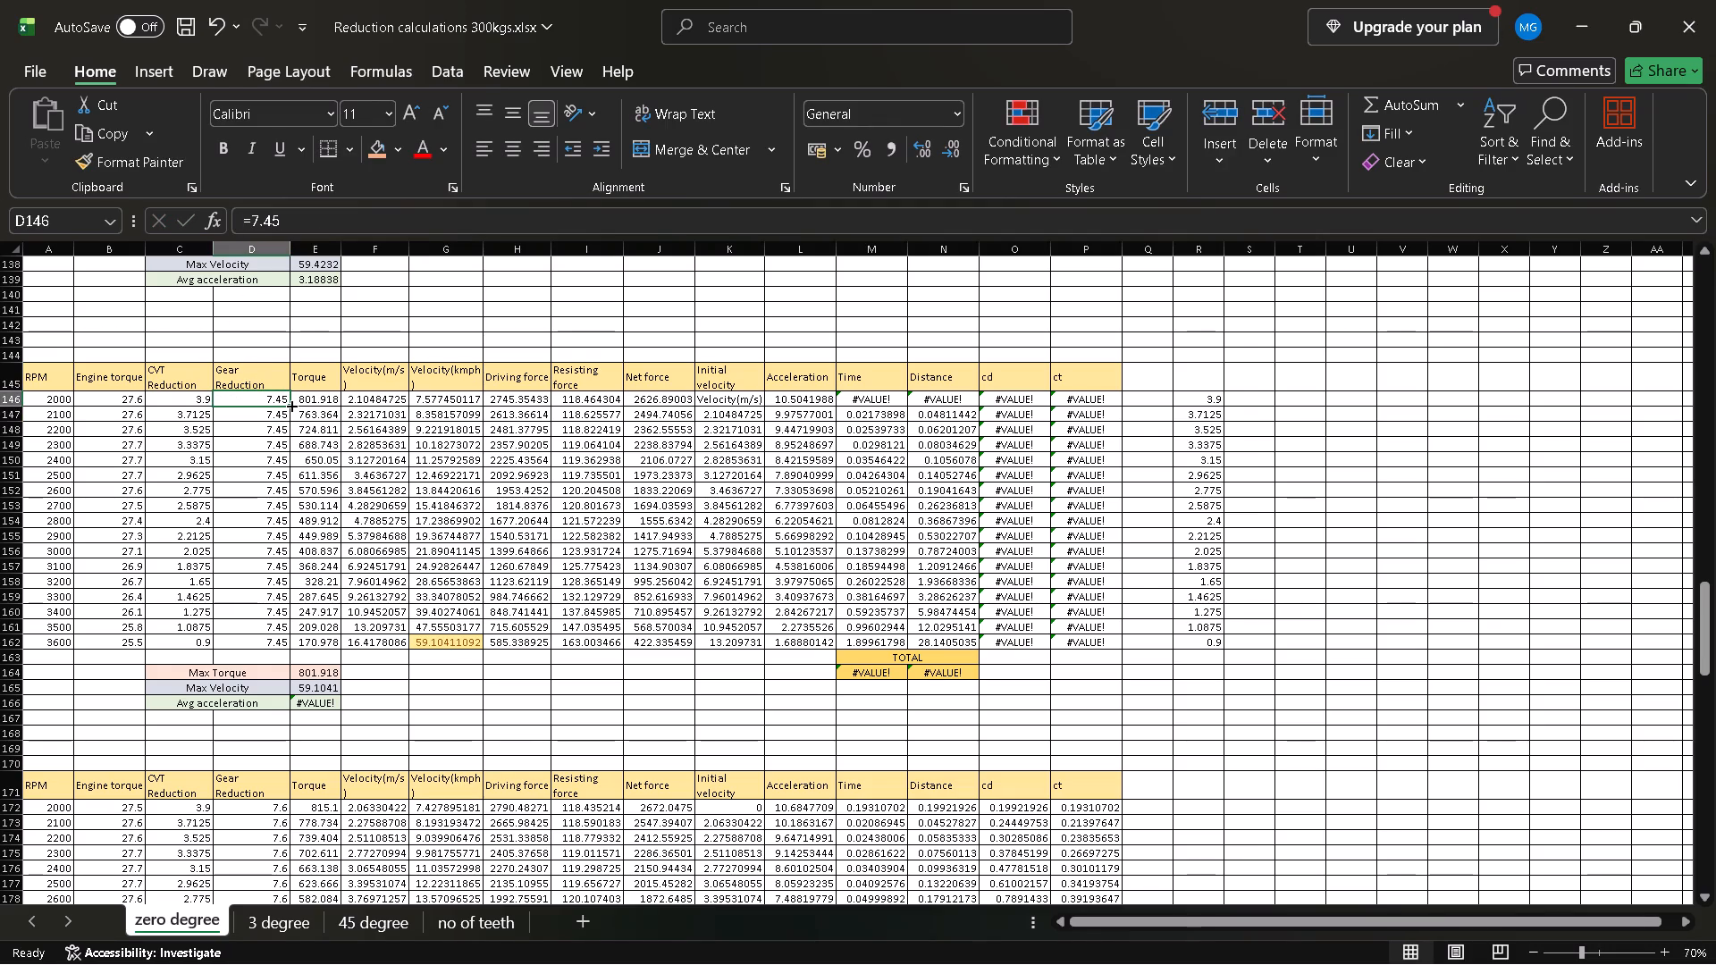
pyautogui.doubleClick(290, 405)
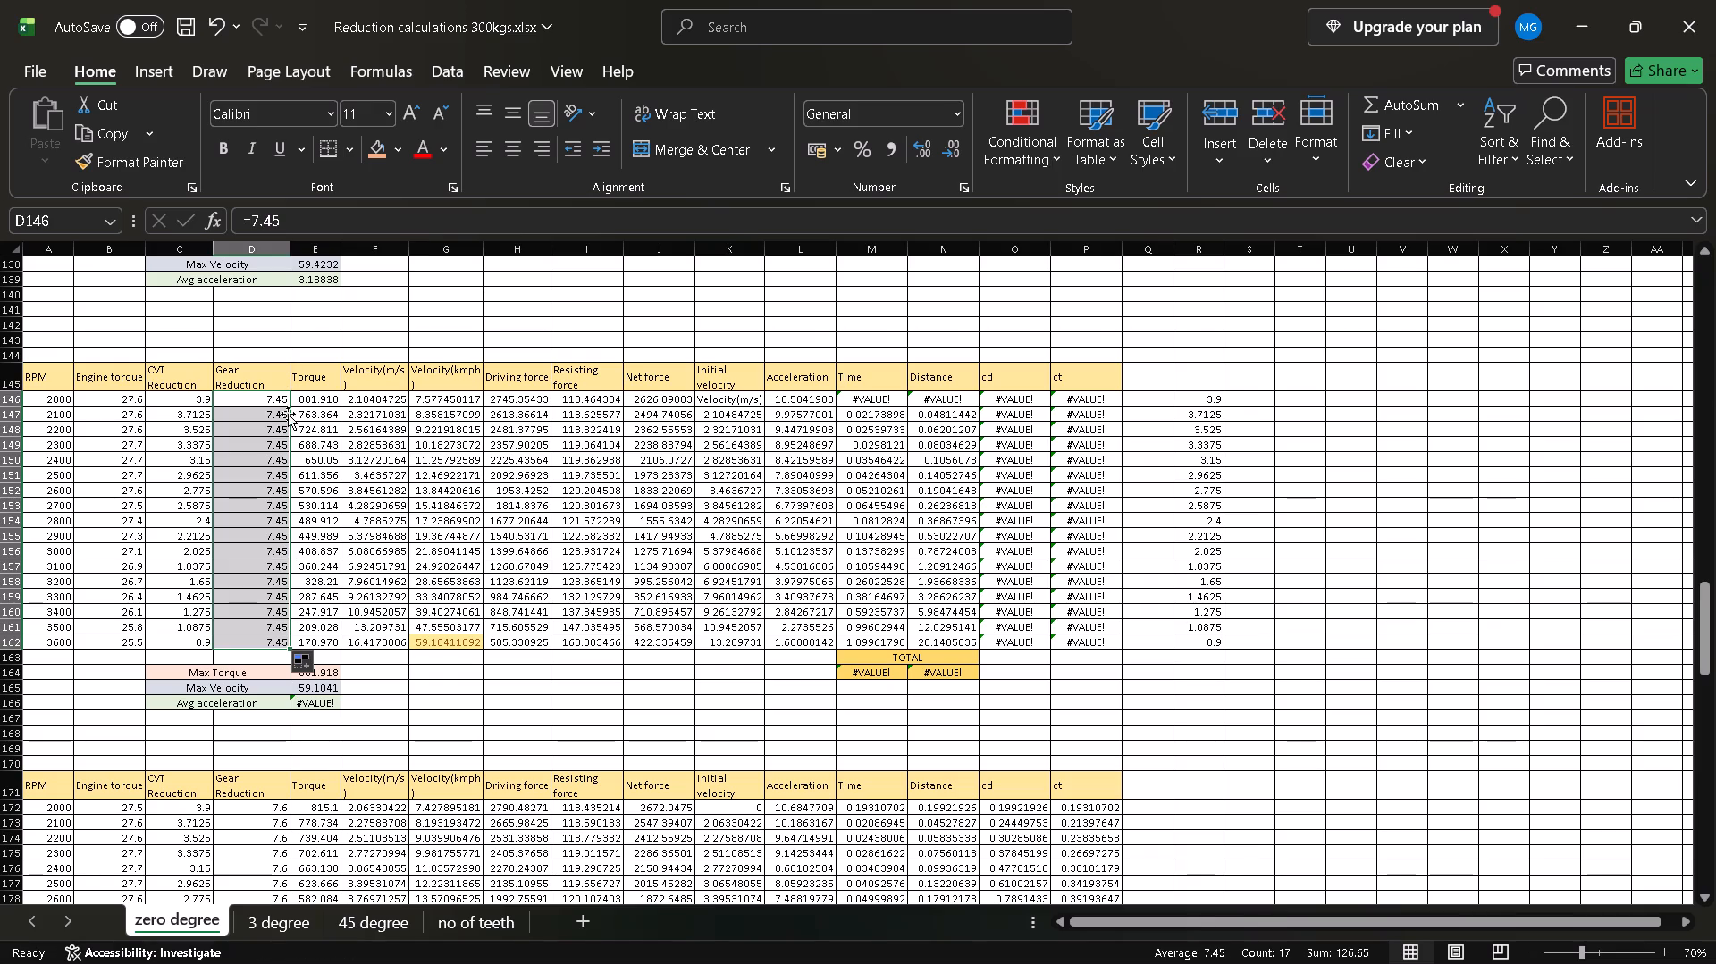
pyautogui.click(254, 438)
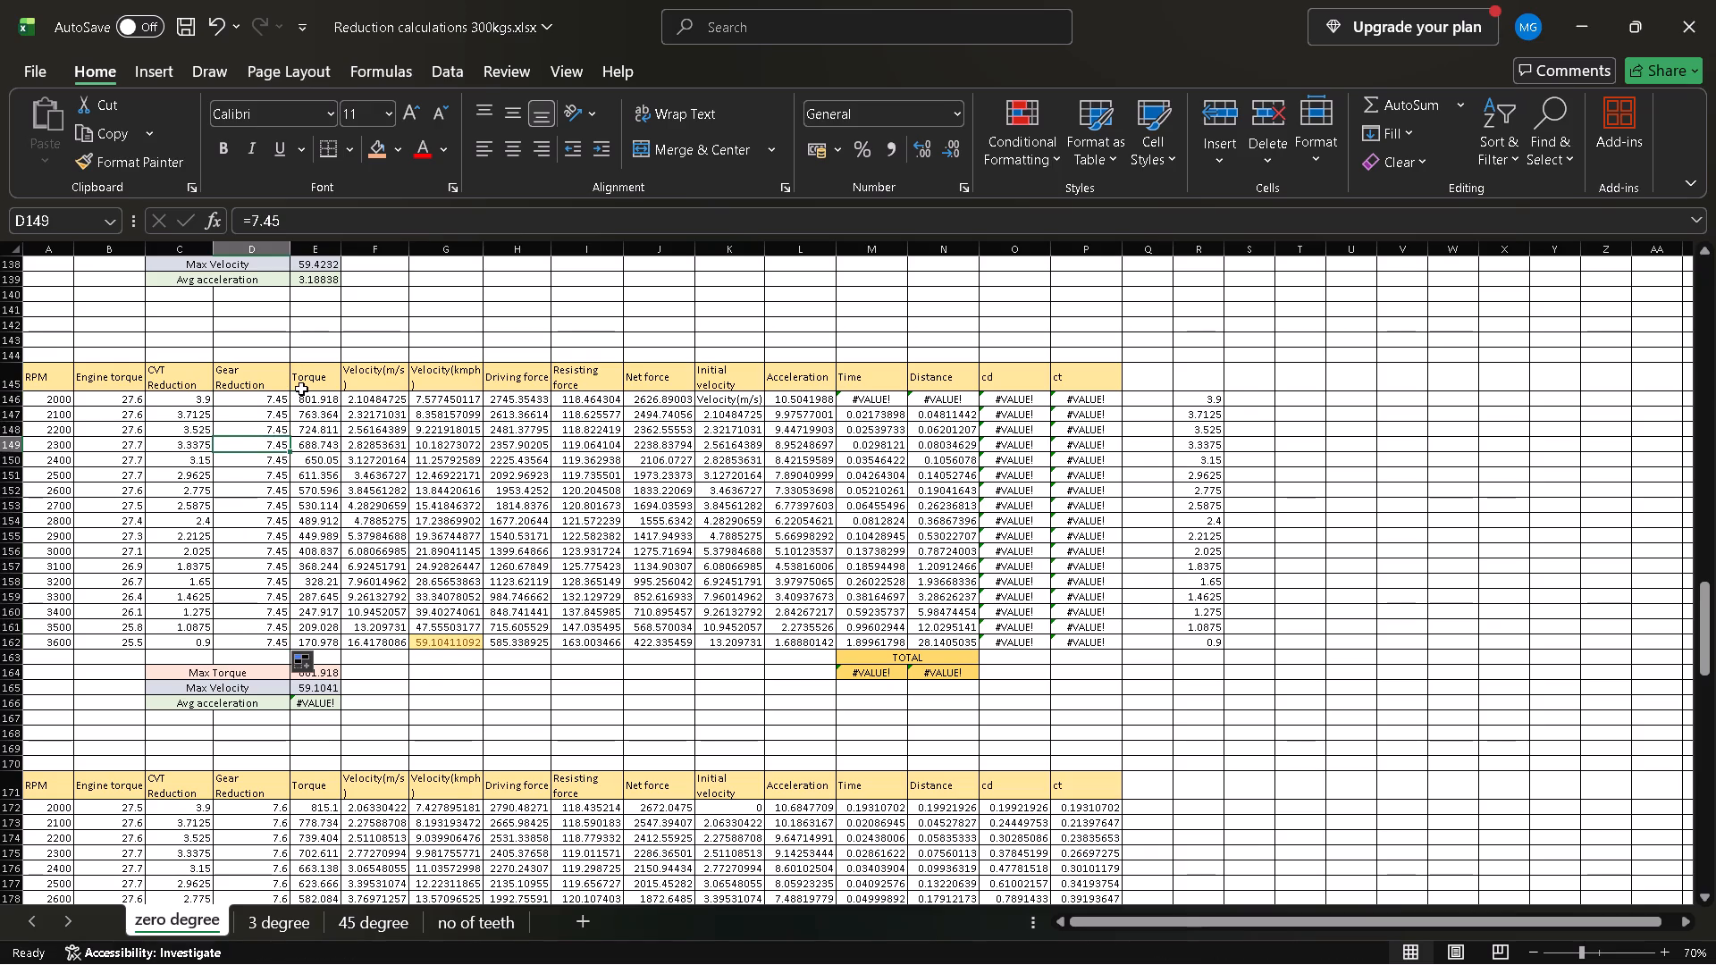
pyautogui.click(306, 402)
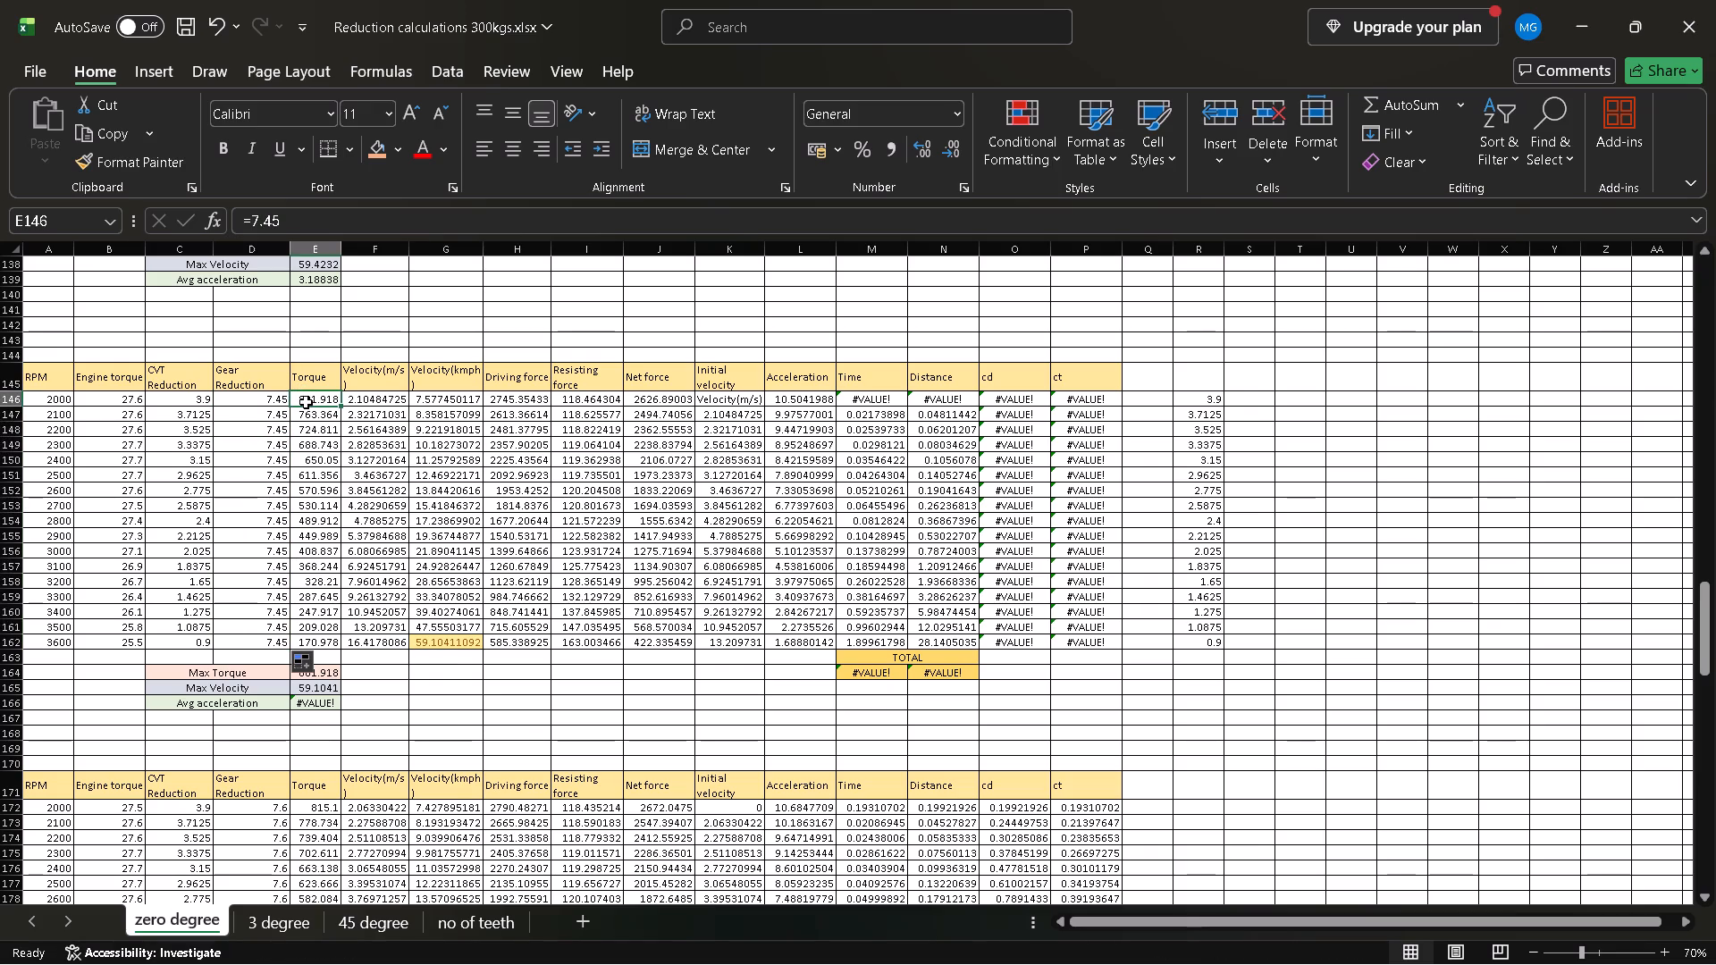
# Inspect the formulas in row 146 for Torque, Velocity in m/s, Velocity in kmph and Driving force.
pyautogui.click(258, 207)
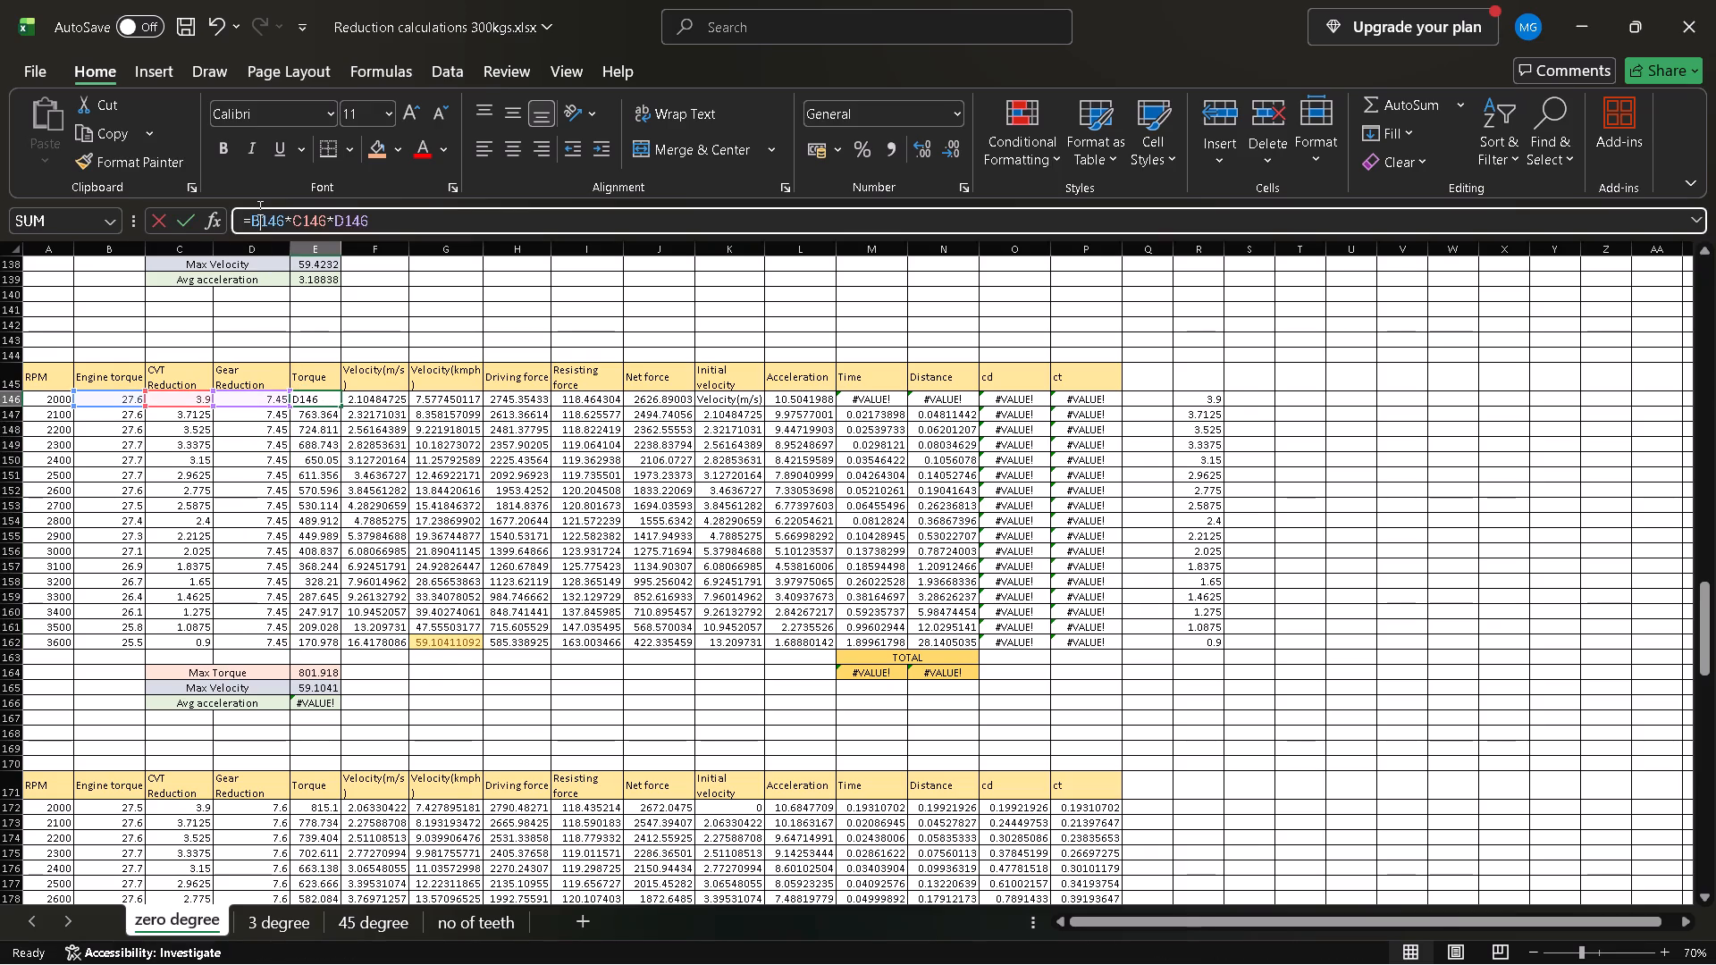
pyautogui.click(374, 398)
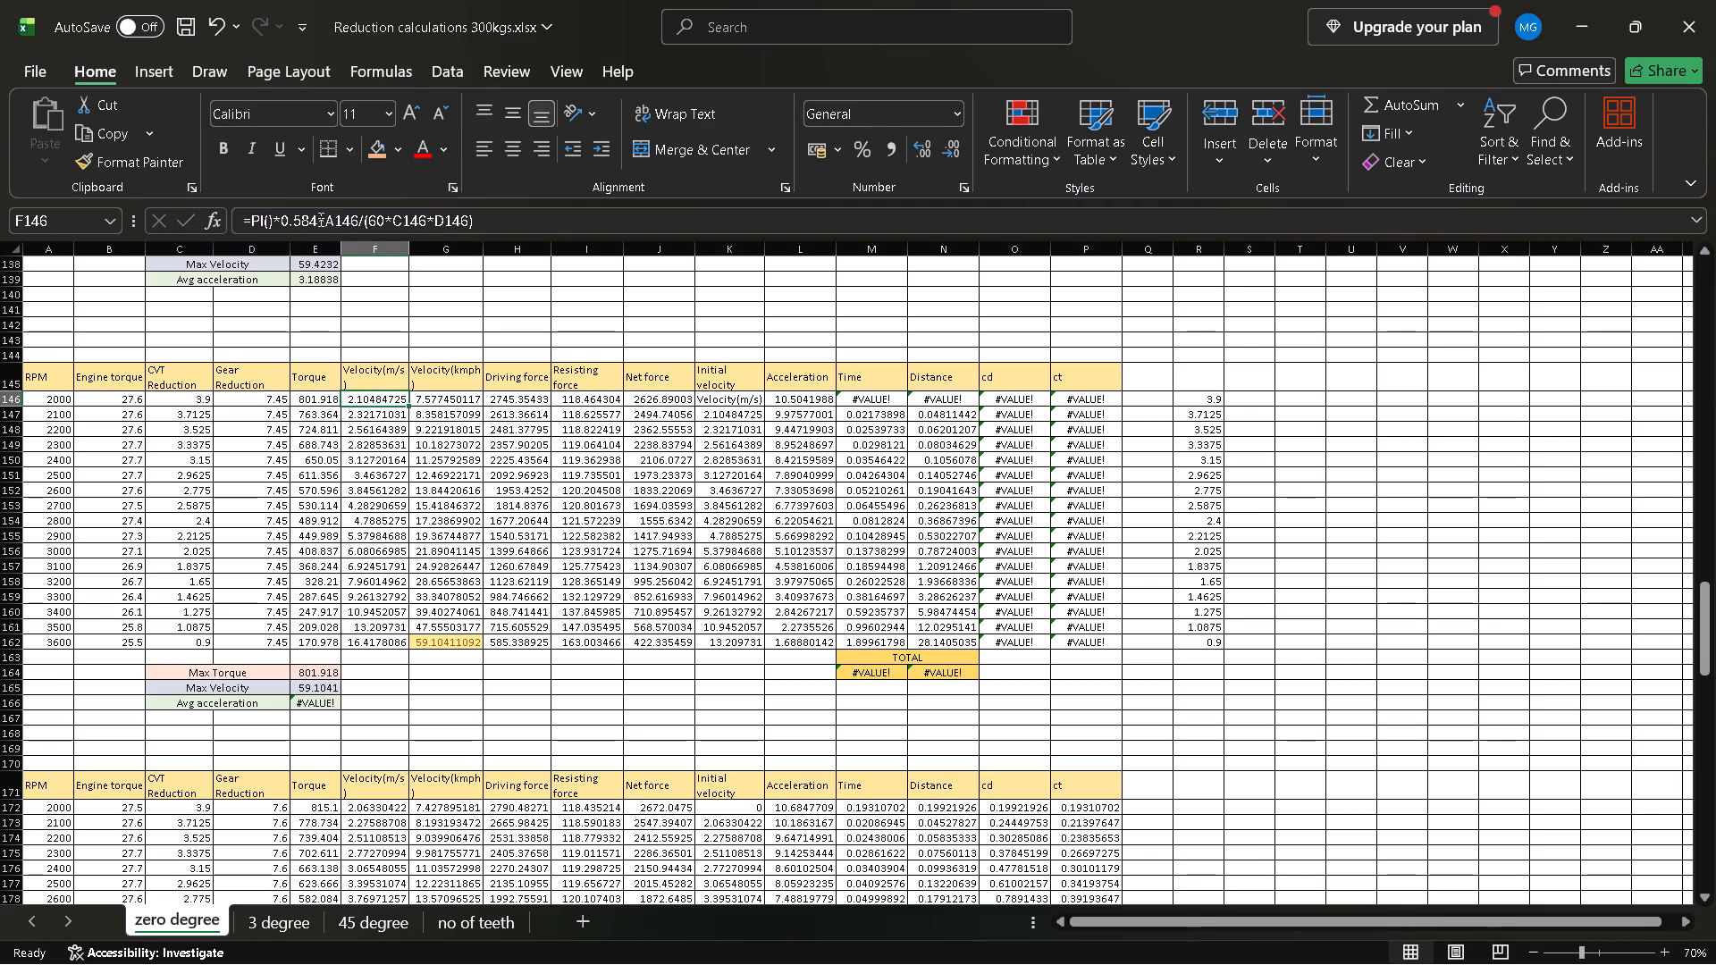
pyautogui.click(313, 217)
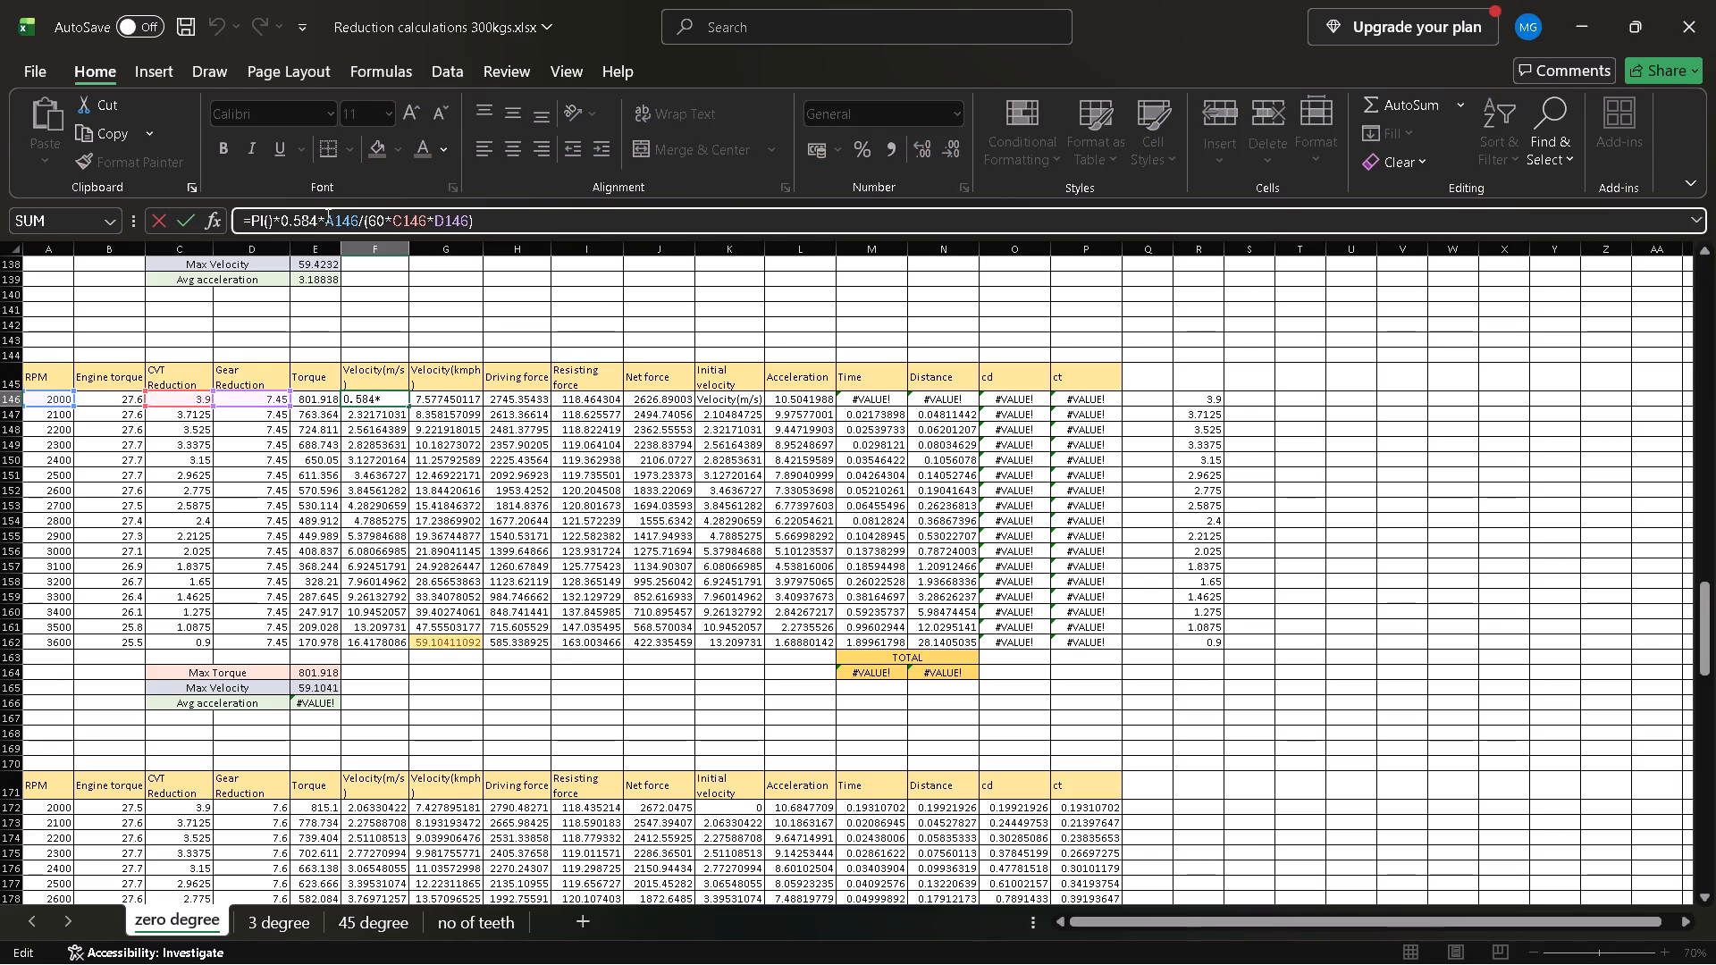
pyautogui.hscroll(1, 336, 281)
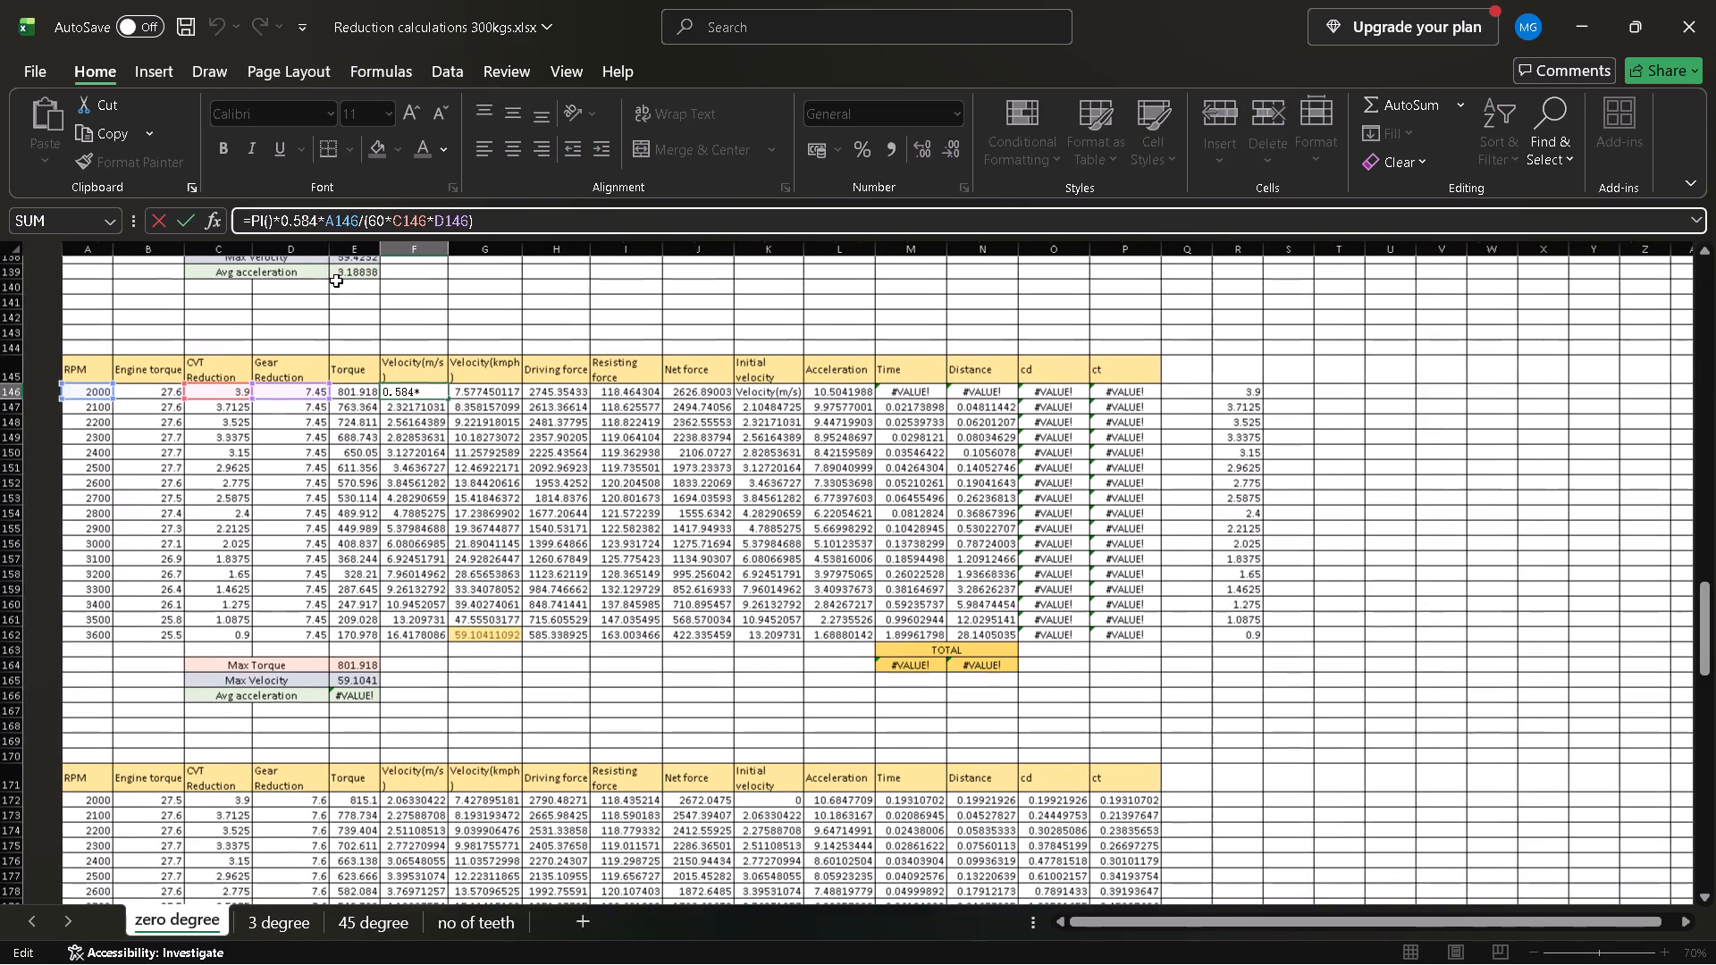
pyautogui.hscroll(1, 336, 281)
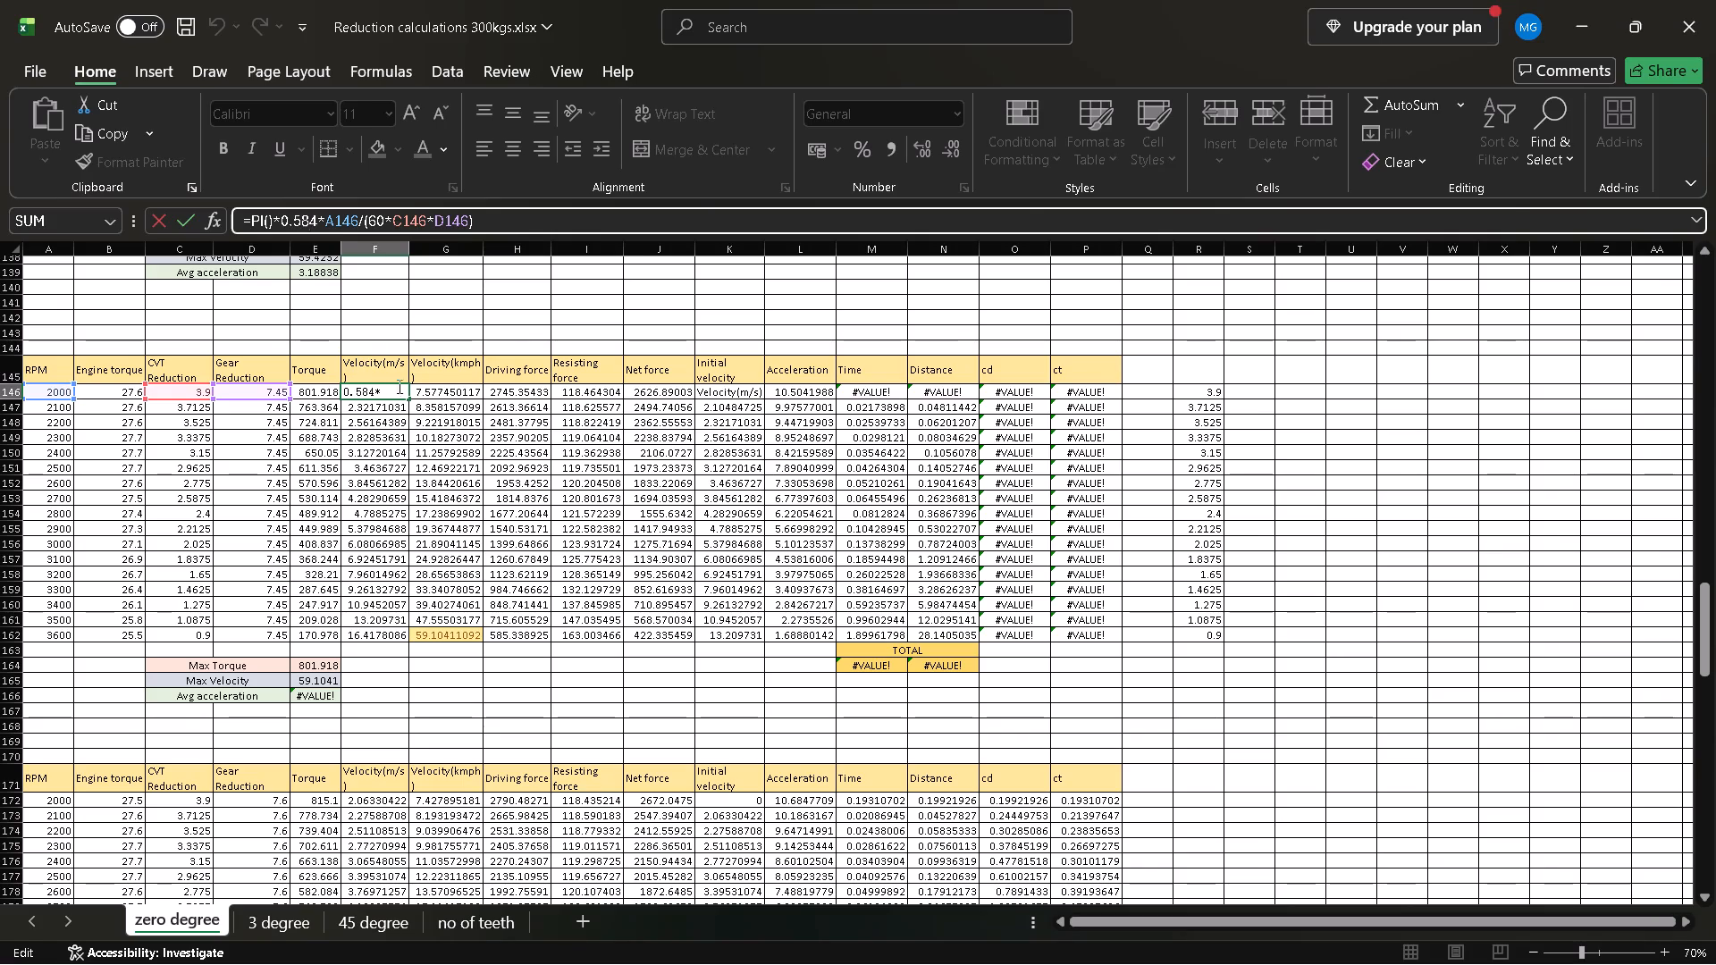
pyautogui.click(437, 394)
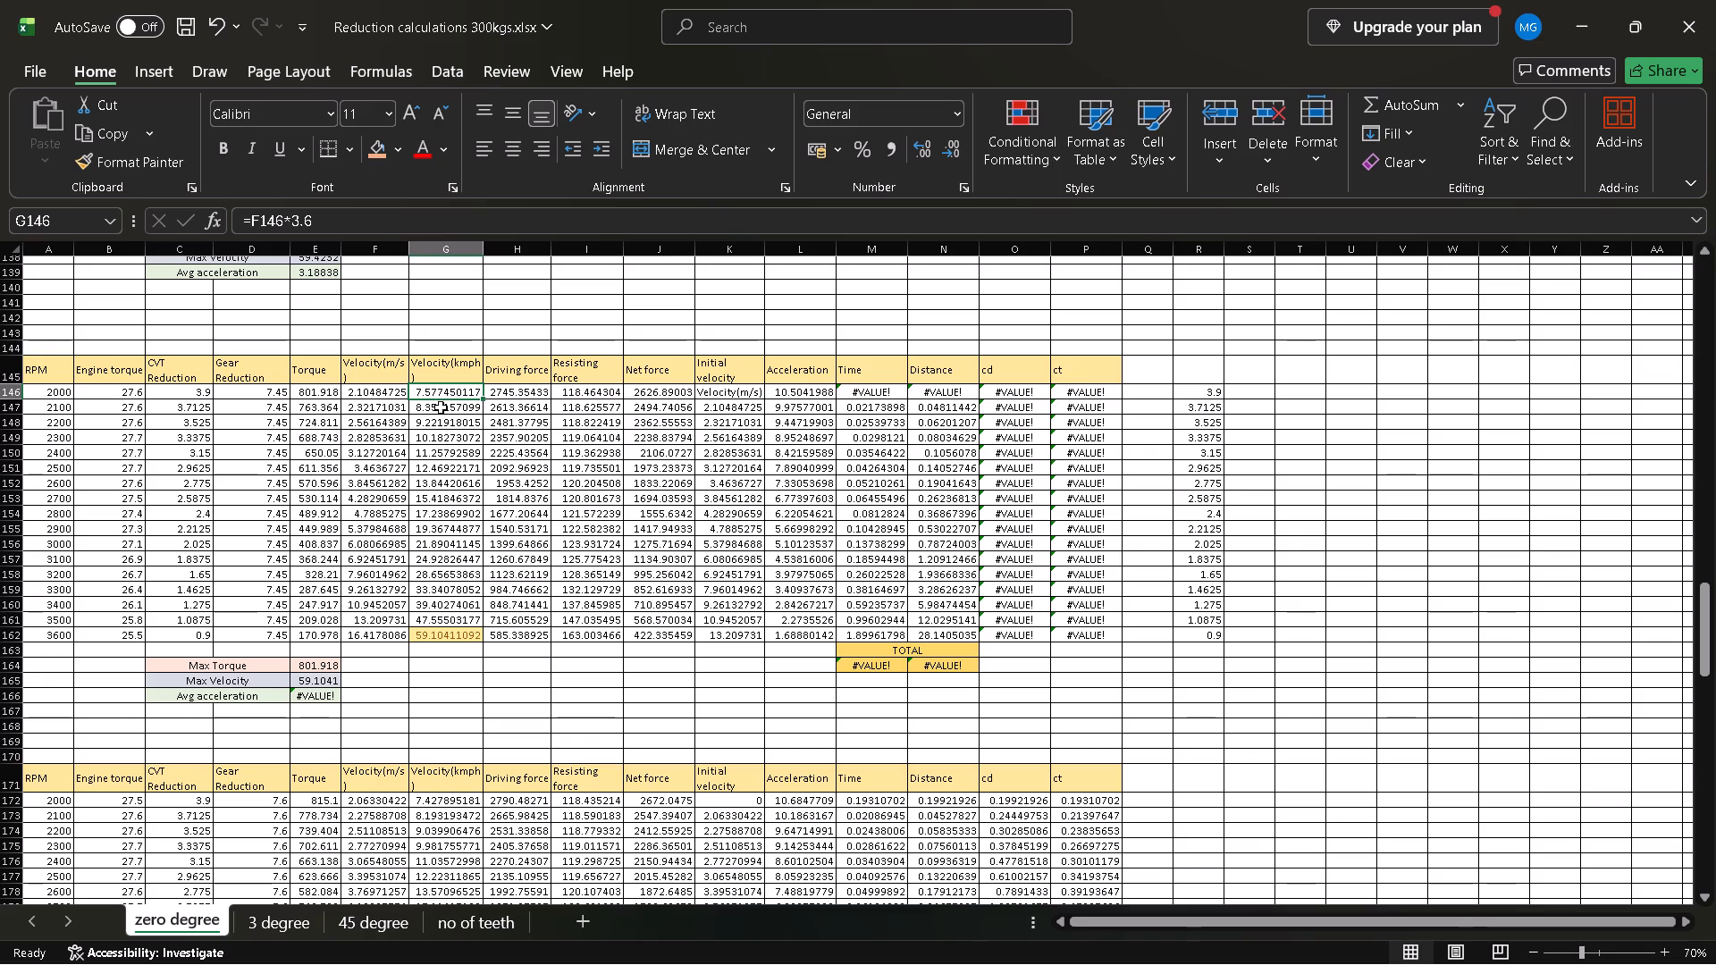
pyautogui.click(517, 388)
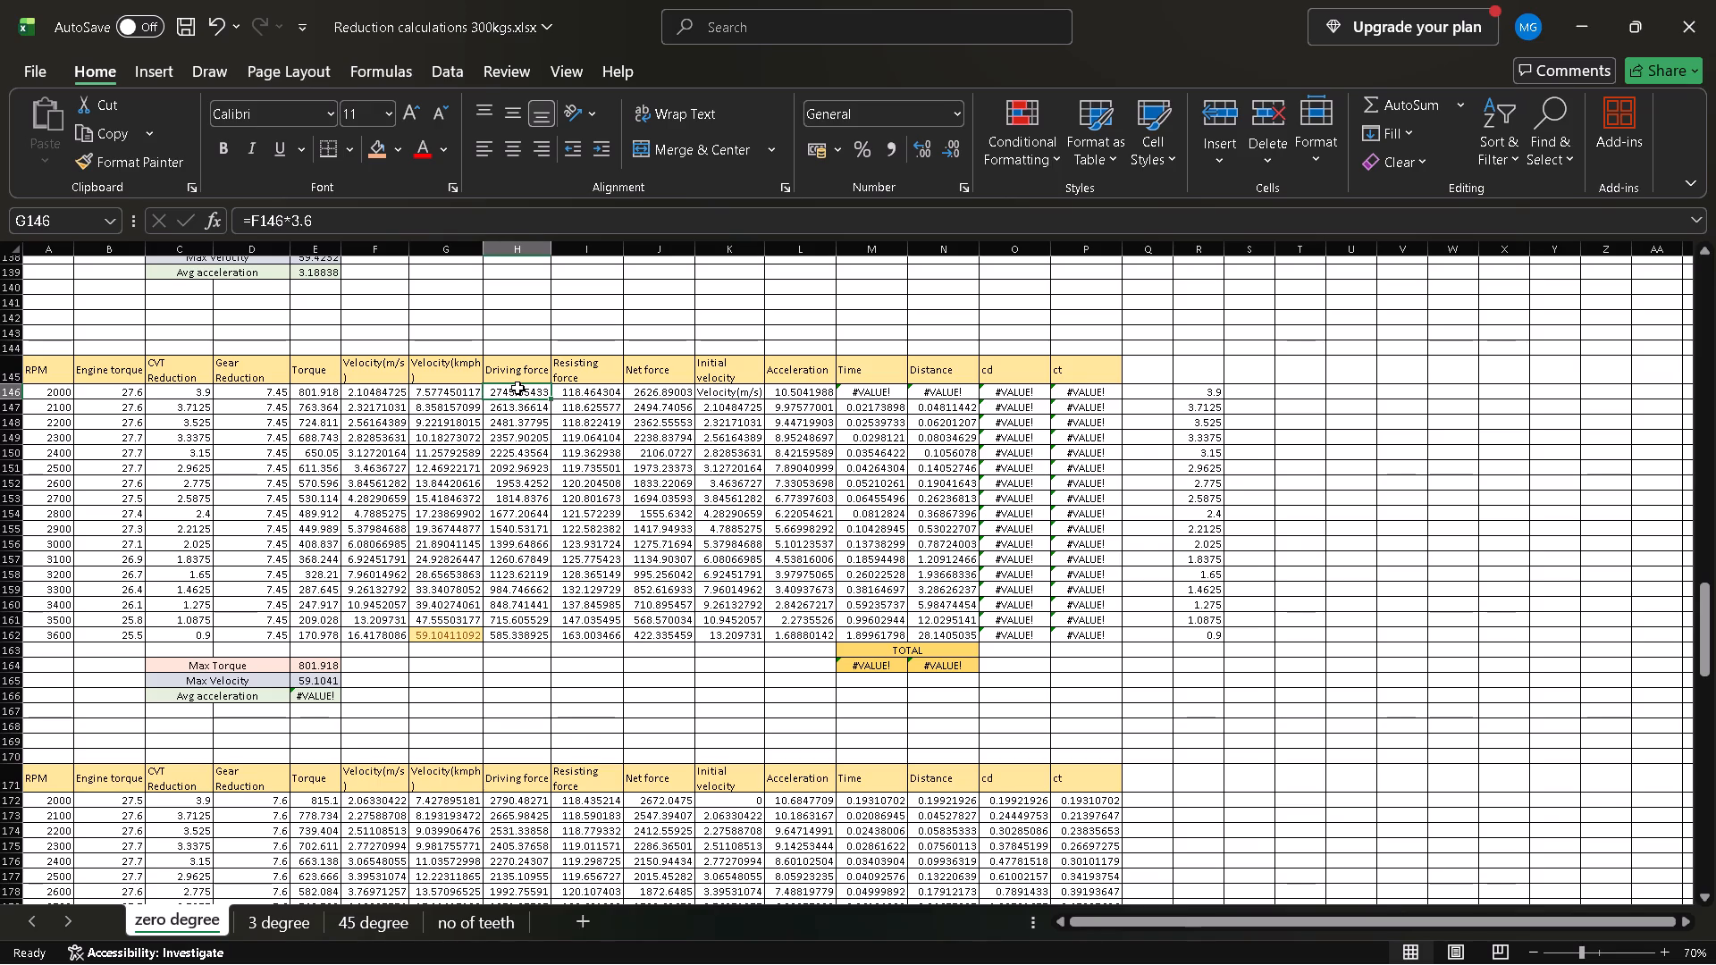
# Change the leading rolling resistance coefficient in the Resisting force formula in I146 to 0.045.
pyautogui.click(581, 399)
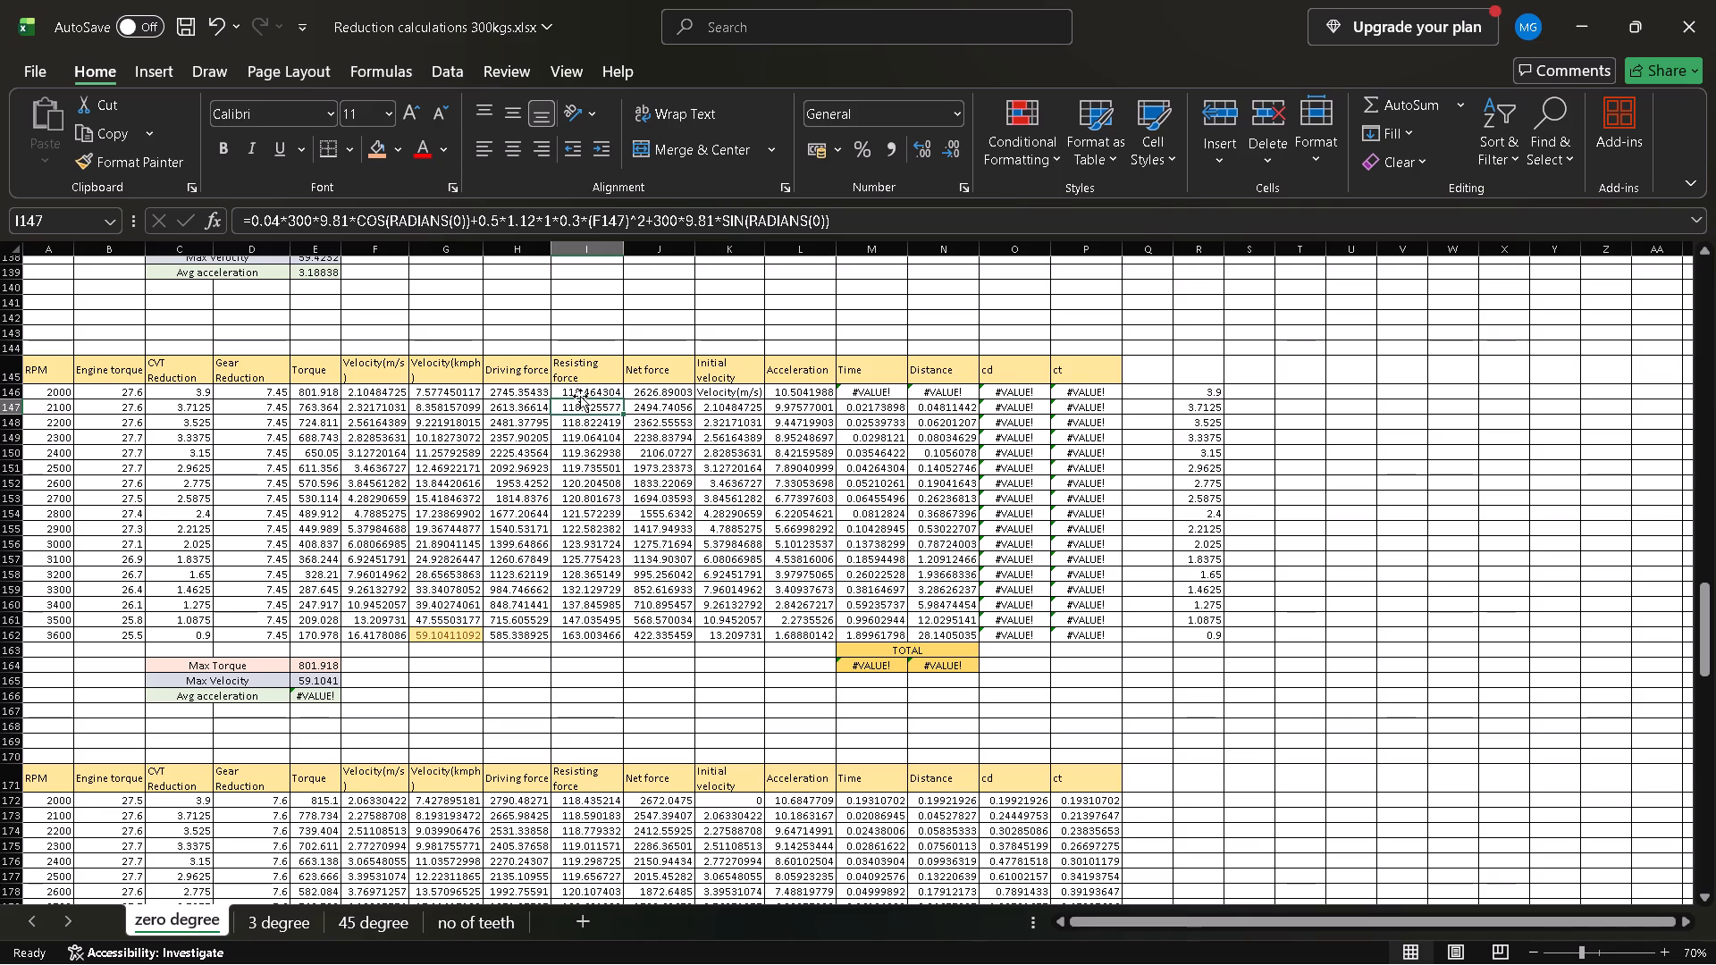
pyautogui.click(580, 396)
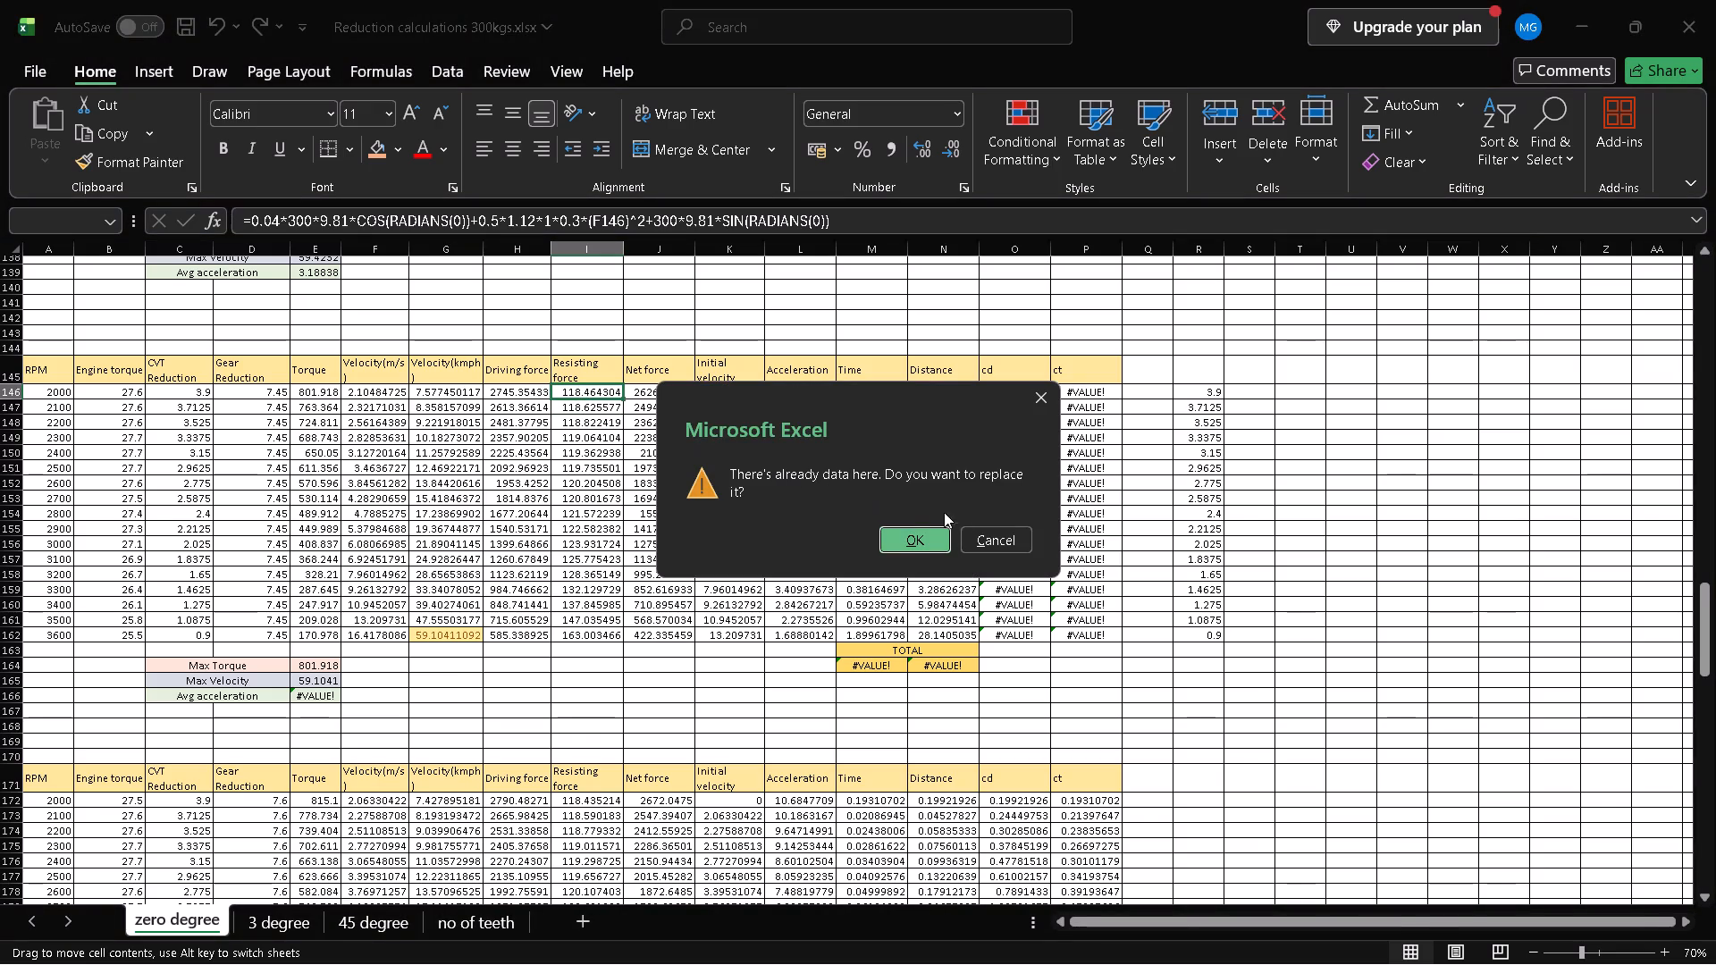
pyautogui.click(979, 530)
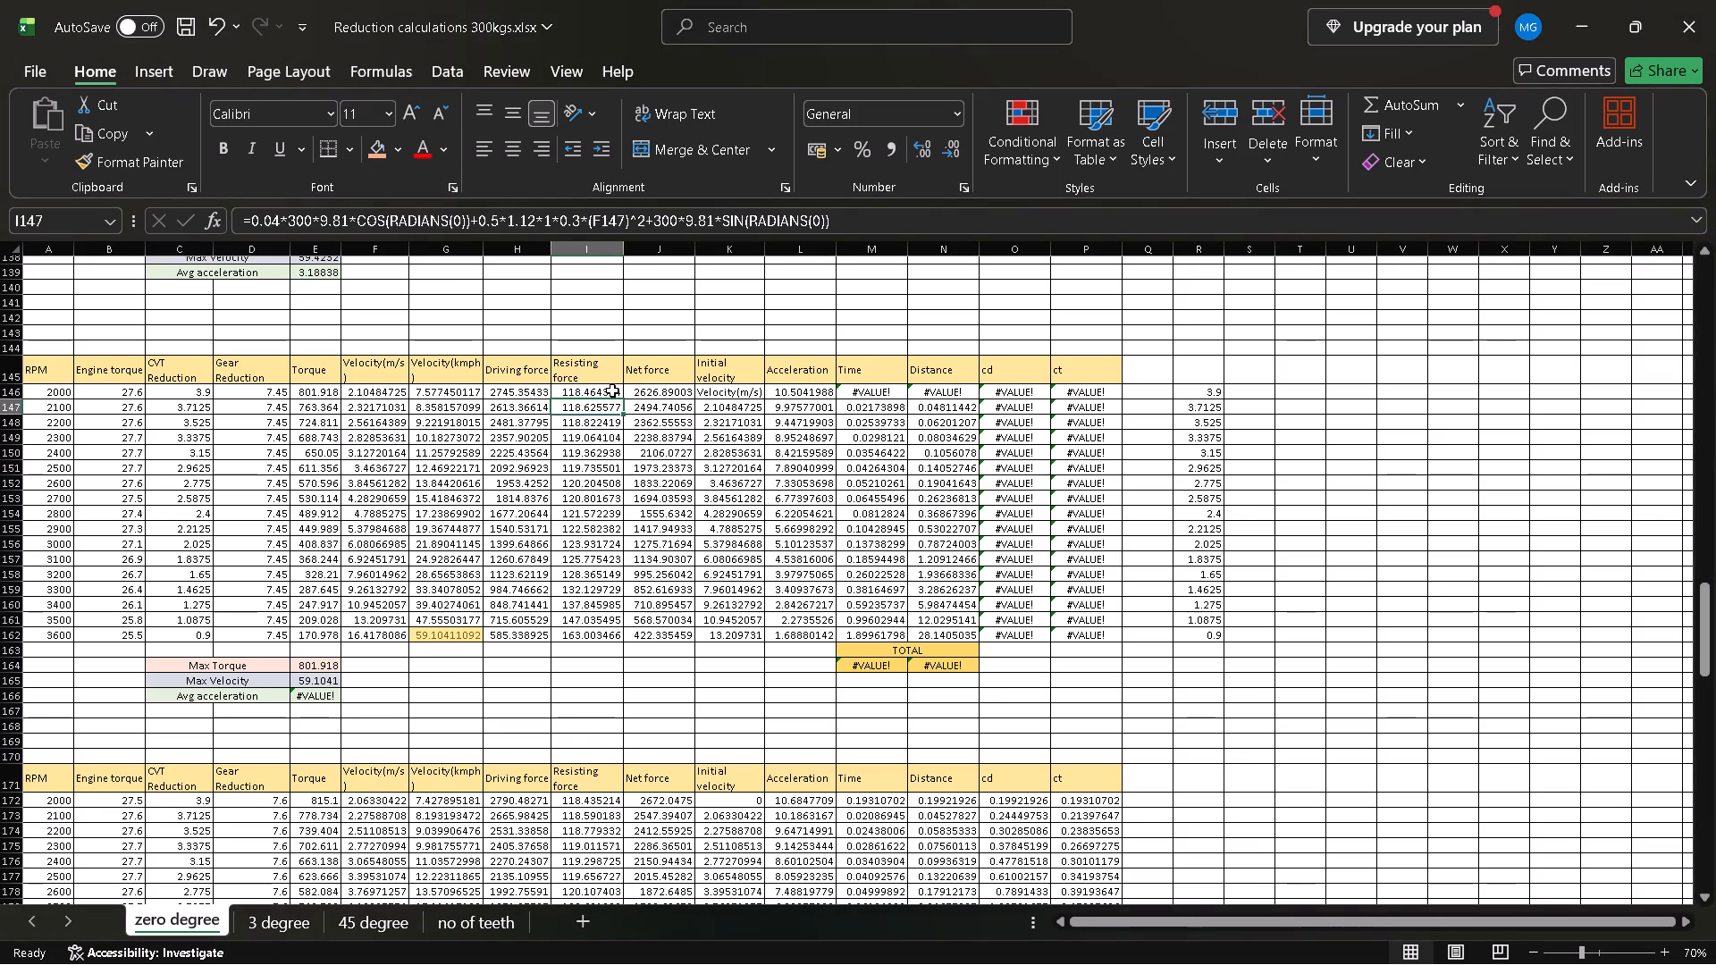
pyautogui.click(598, 390)
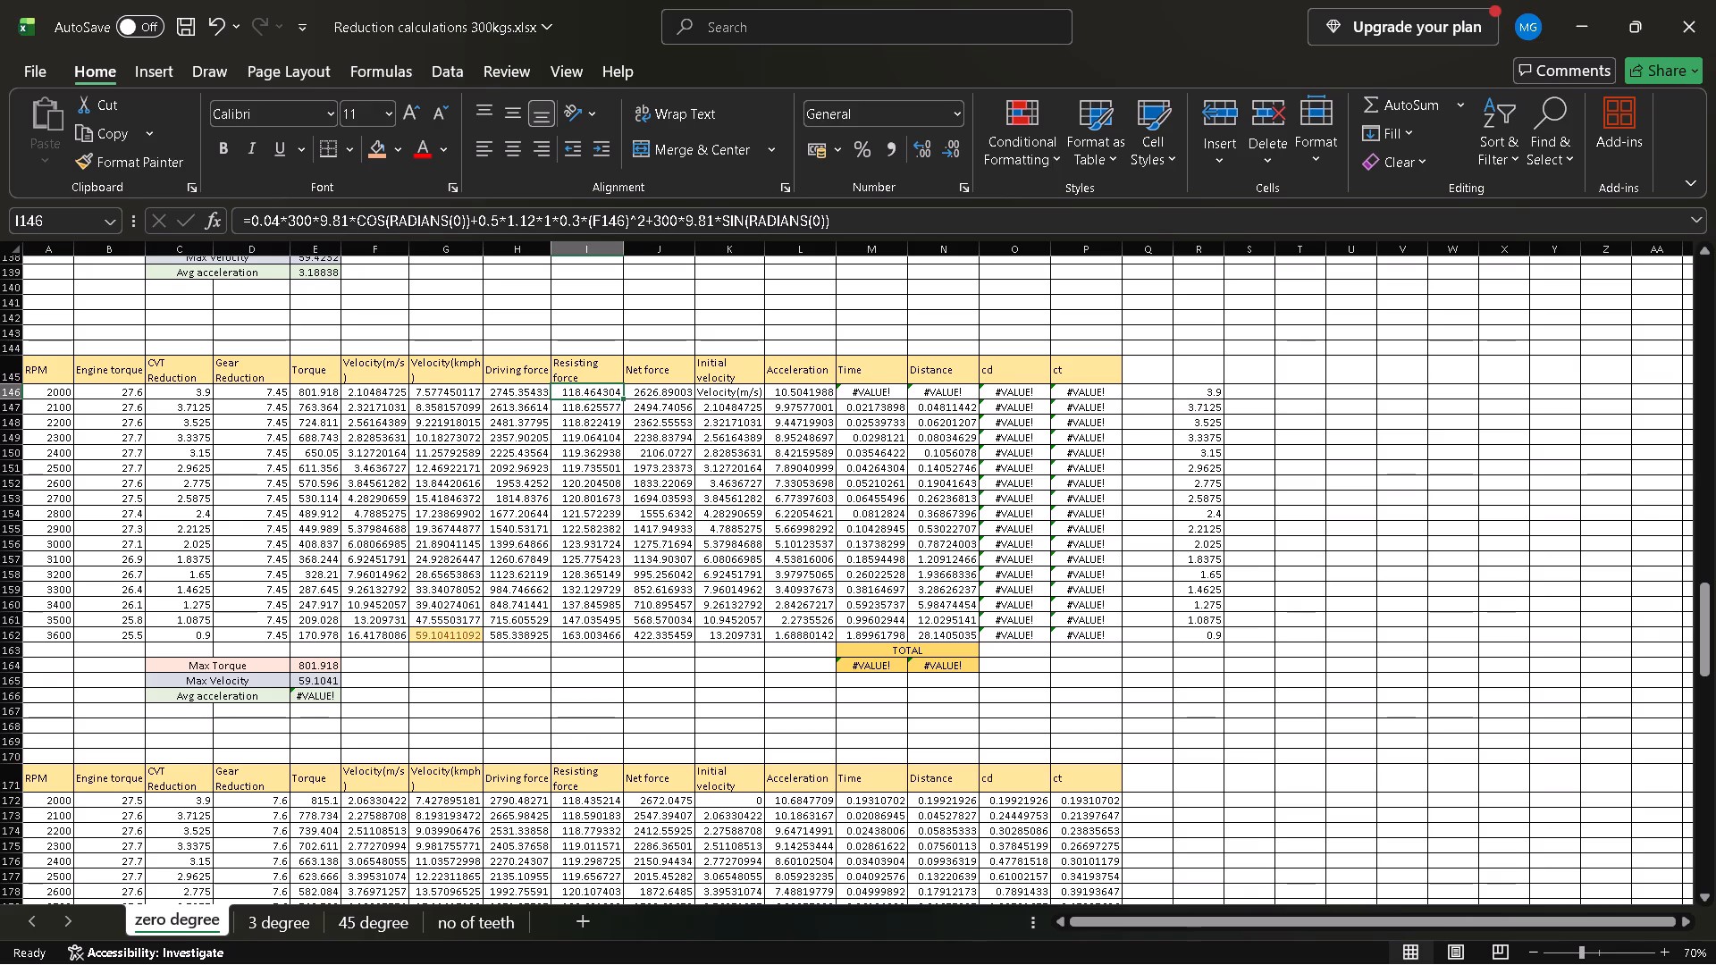
pyautogui.click(280, 216)
pyautogui.press('5')
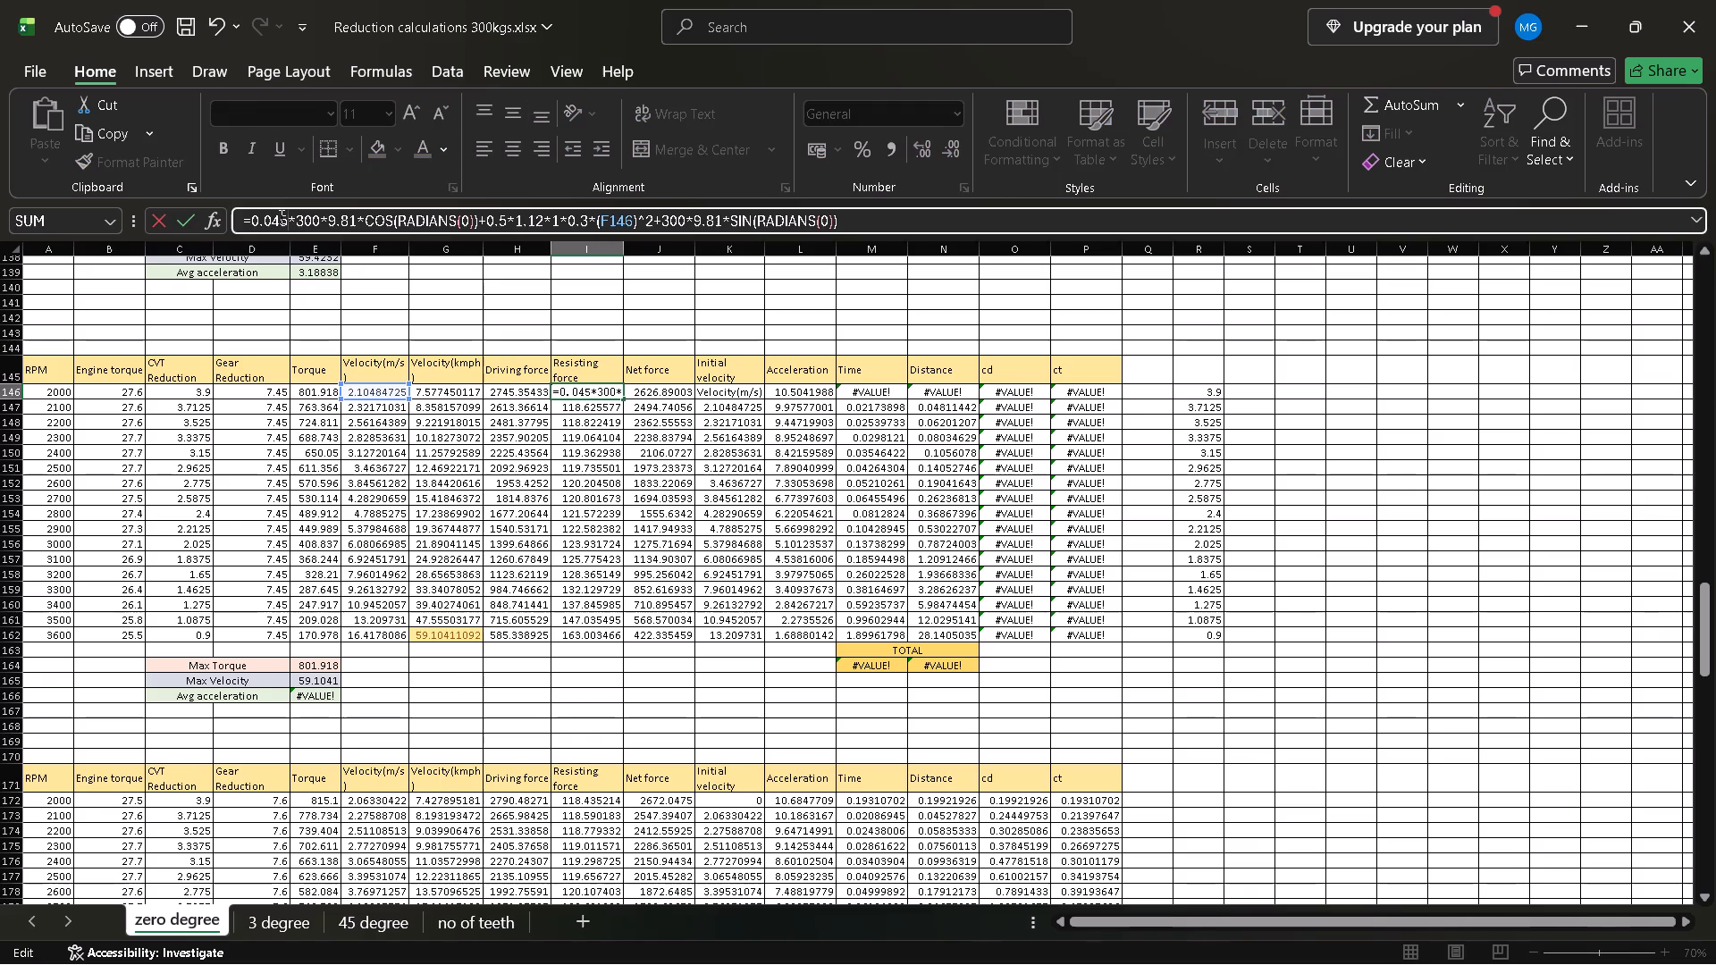
# Change the air density factor after 0.5 in the I146 formula to 1.125 and fill the formula down through row 162.
pyautogui.press('Right')
pyautogui.press('Right')
pyautogui.press('Right')
pyautogui.press('Right')
pyautogui.press('Right')
pyautogui.press('Right')
pyautogui.press('Right')
pyautogui.press('Right')
pyautogui.press('Right')
pyautogui.press('Right')
pyautogui.press('Right')
pyautogui.press('Right')
pyautogui.press('Right')
pyautogui.press('Right')
pyautogui.press('Right')
pyautogui.press('Right')
pyautogui.press('Right')
pyautogui.press('Right')
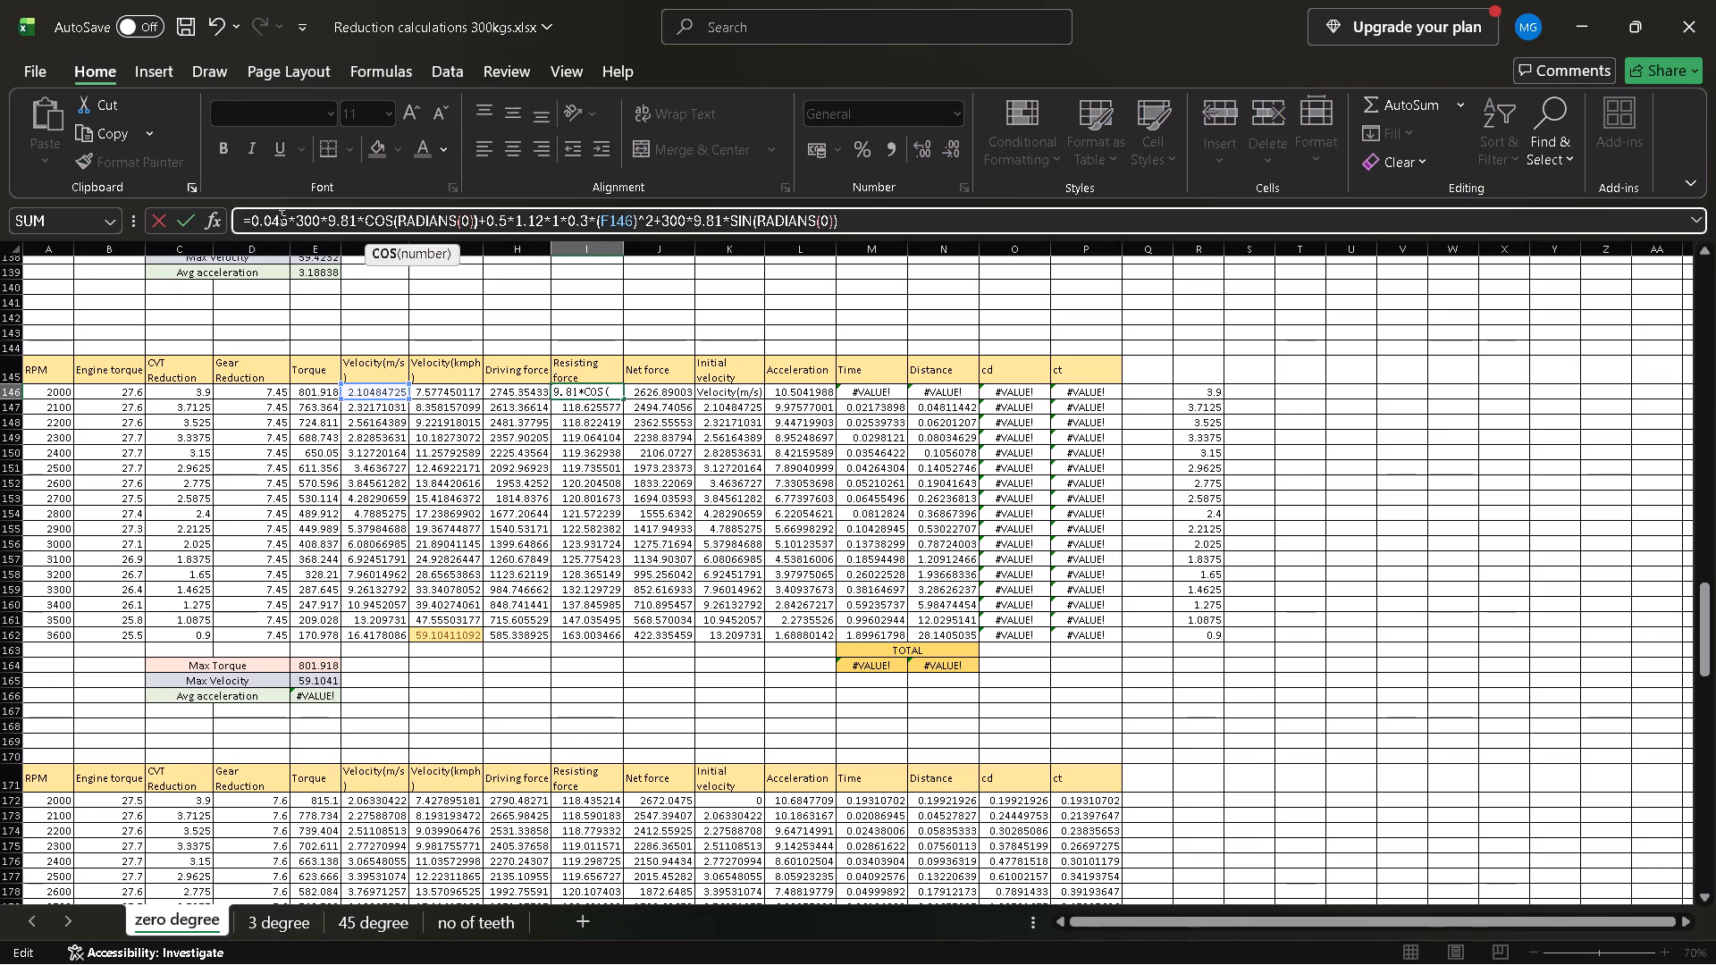
pyautogui.press('Right')
pyautogui.press('Right')
pyautogui.press('Right')
pyautogui.press('Right')
pyautogui.press('Right')
pyautogui.press('Right')
pyautogui.press('Right')
pyautogui.press('Right')
pyautogui.press('Right')
pyautogui.press('Right')
pyautogui.press('Right')
pyautogui.press('Right')
pyautogui.press('Right')
pyautogui.press('Right')
pyautogui.press('Right')
pyautogui.press('Right')
pyautogui.press('Right')
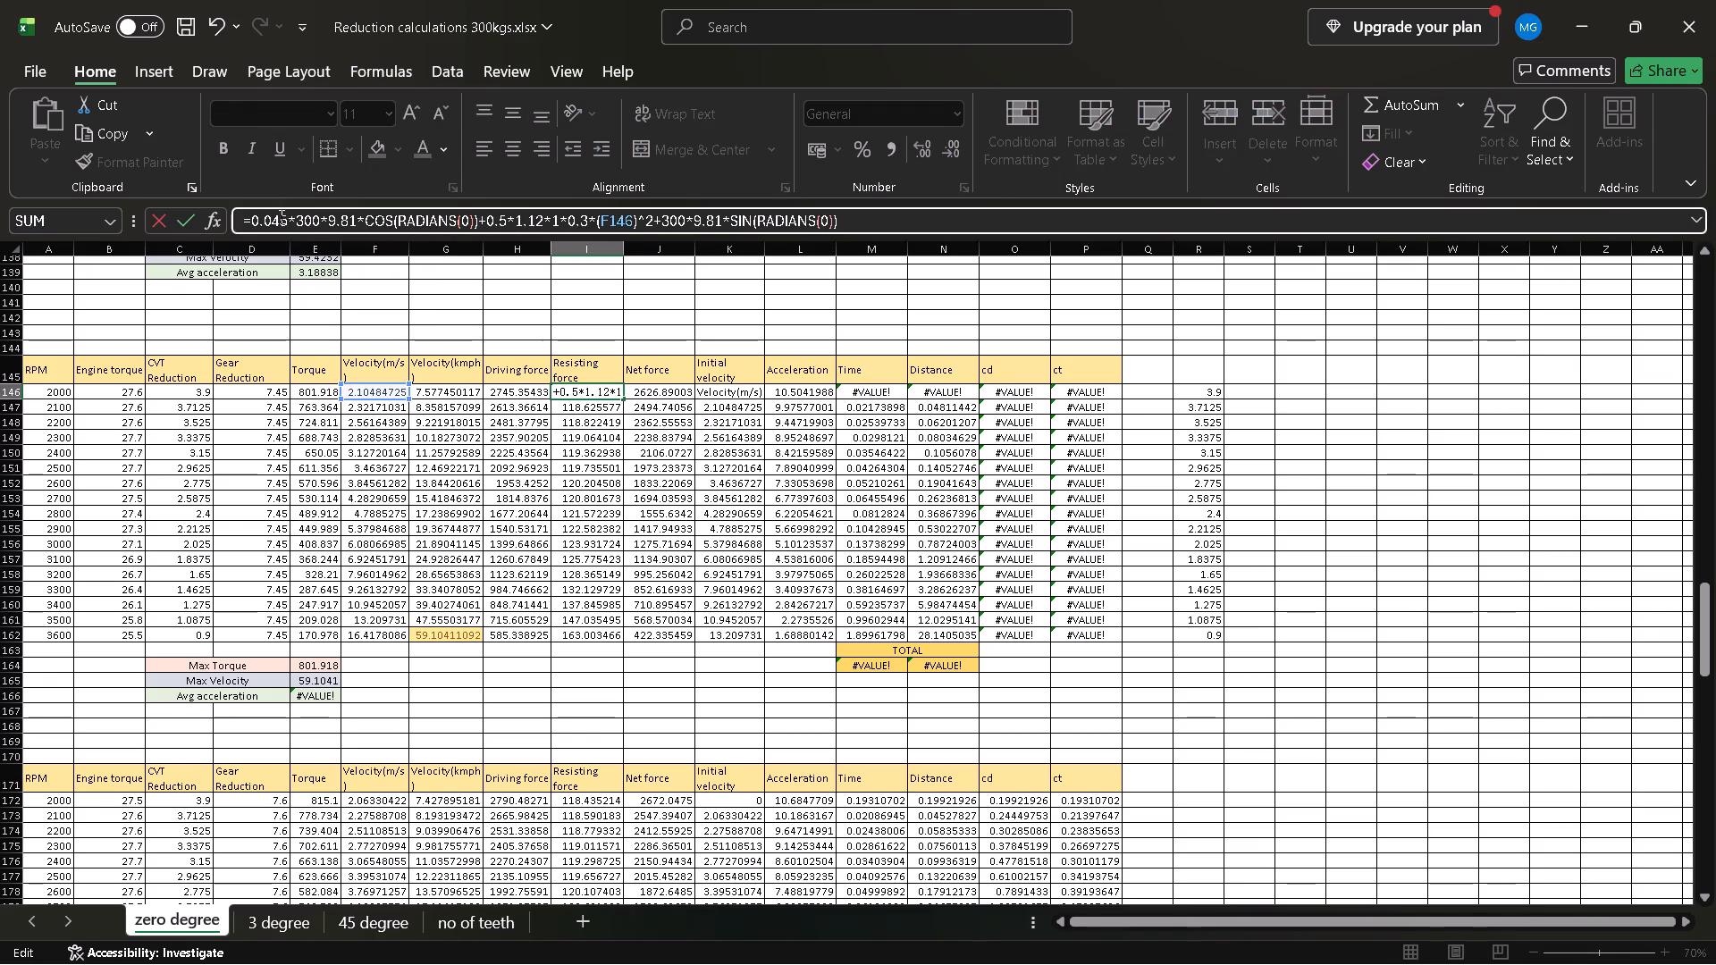
pyautogui.press('Left')
pyautogui.press('5')
pyautogui.press('Right')
pyautogui.press('Right')
pyautogui.press('Right')
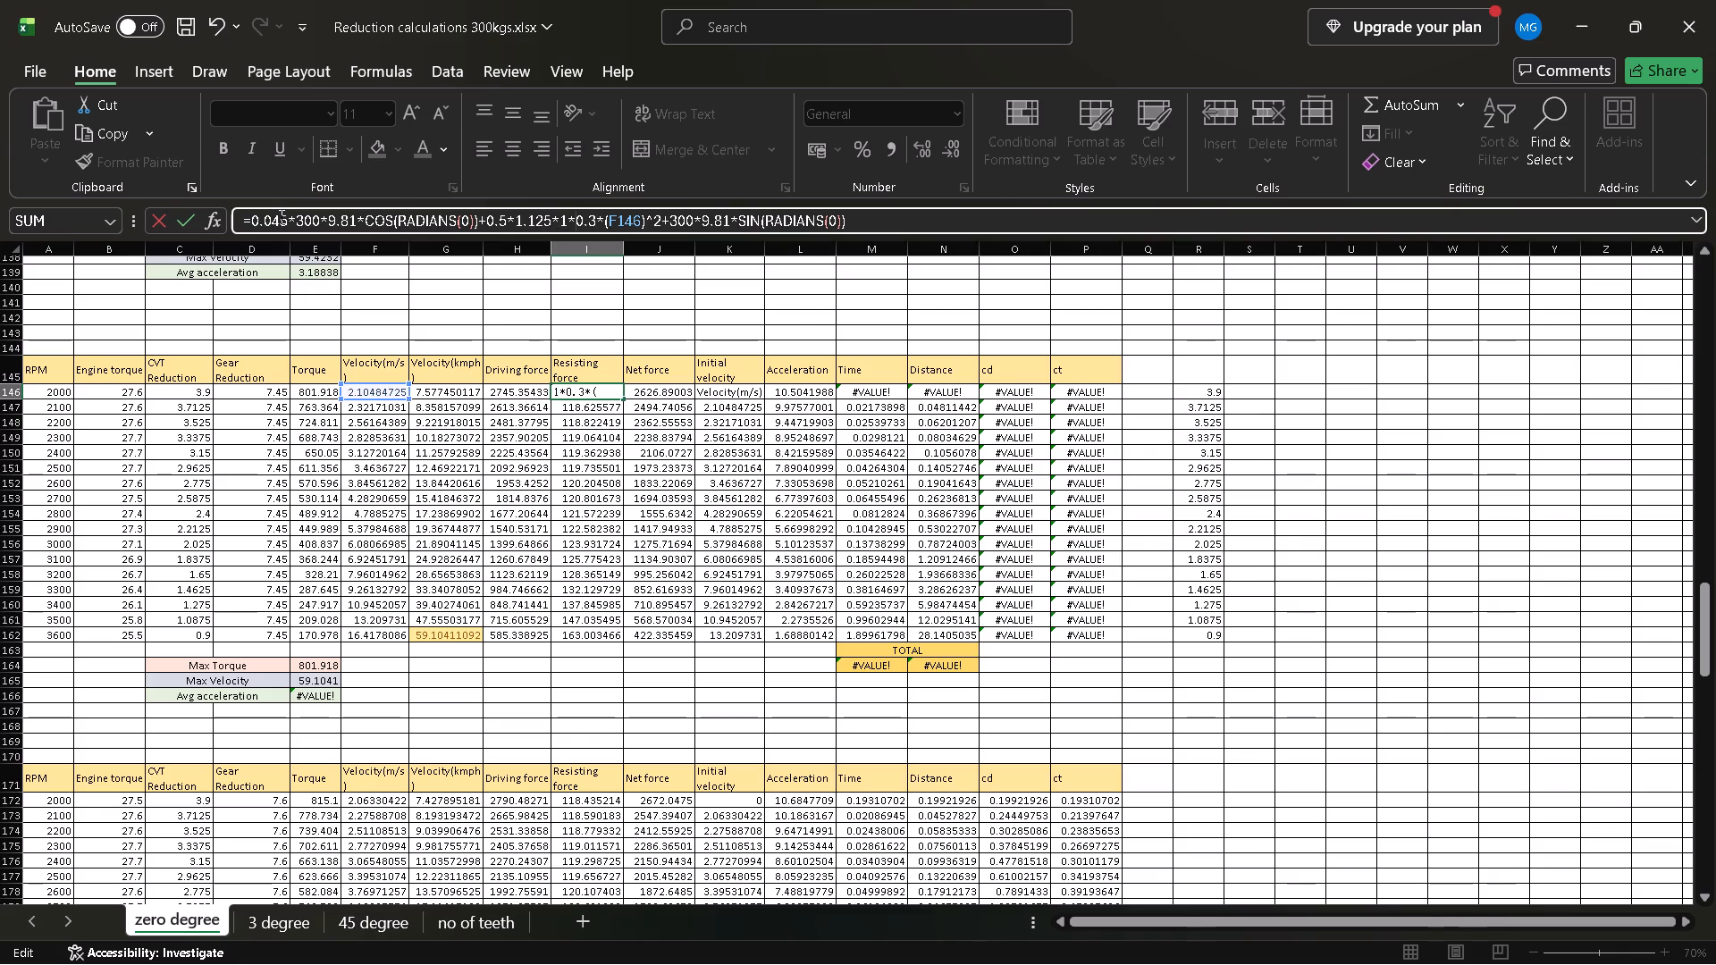
pyautogui.press('Right')
pyautogui.press('Right')
pyautogui.press('Right')
pyautogui.press('Right')
pyautogui.press('Right')
pyautogui.press('Right')
pyautogui.press('Right')
pyautogui.press('Right')
pyautogui.press('Right')
pyautogui.press('Right')
pyautogui.press('Right')
pyautogui.press('Right')
pyautogui.press('Right')
pyautogui.press('Right')
pyautogui.press('Right')
pyautogui.press('Right')
pyautogui.press('Right')
pyautogui.press('Right')
pyautogui.press('Right')
pyautogui.press('Right')
pyautogui.press('Right')
pyautogui.press('Right')
pyautogui.press('Right')
pyautogui.press('Right')
pyautogui.press('Right')
pyautogui.press('Right')
pyautogui.press('Right')
pyautogui.press('Right')
pyautogui.press('Right')
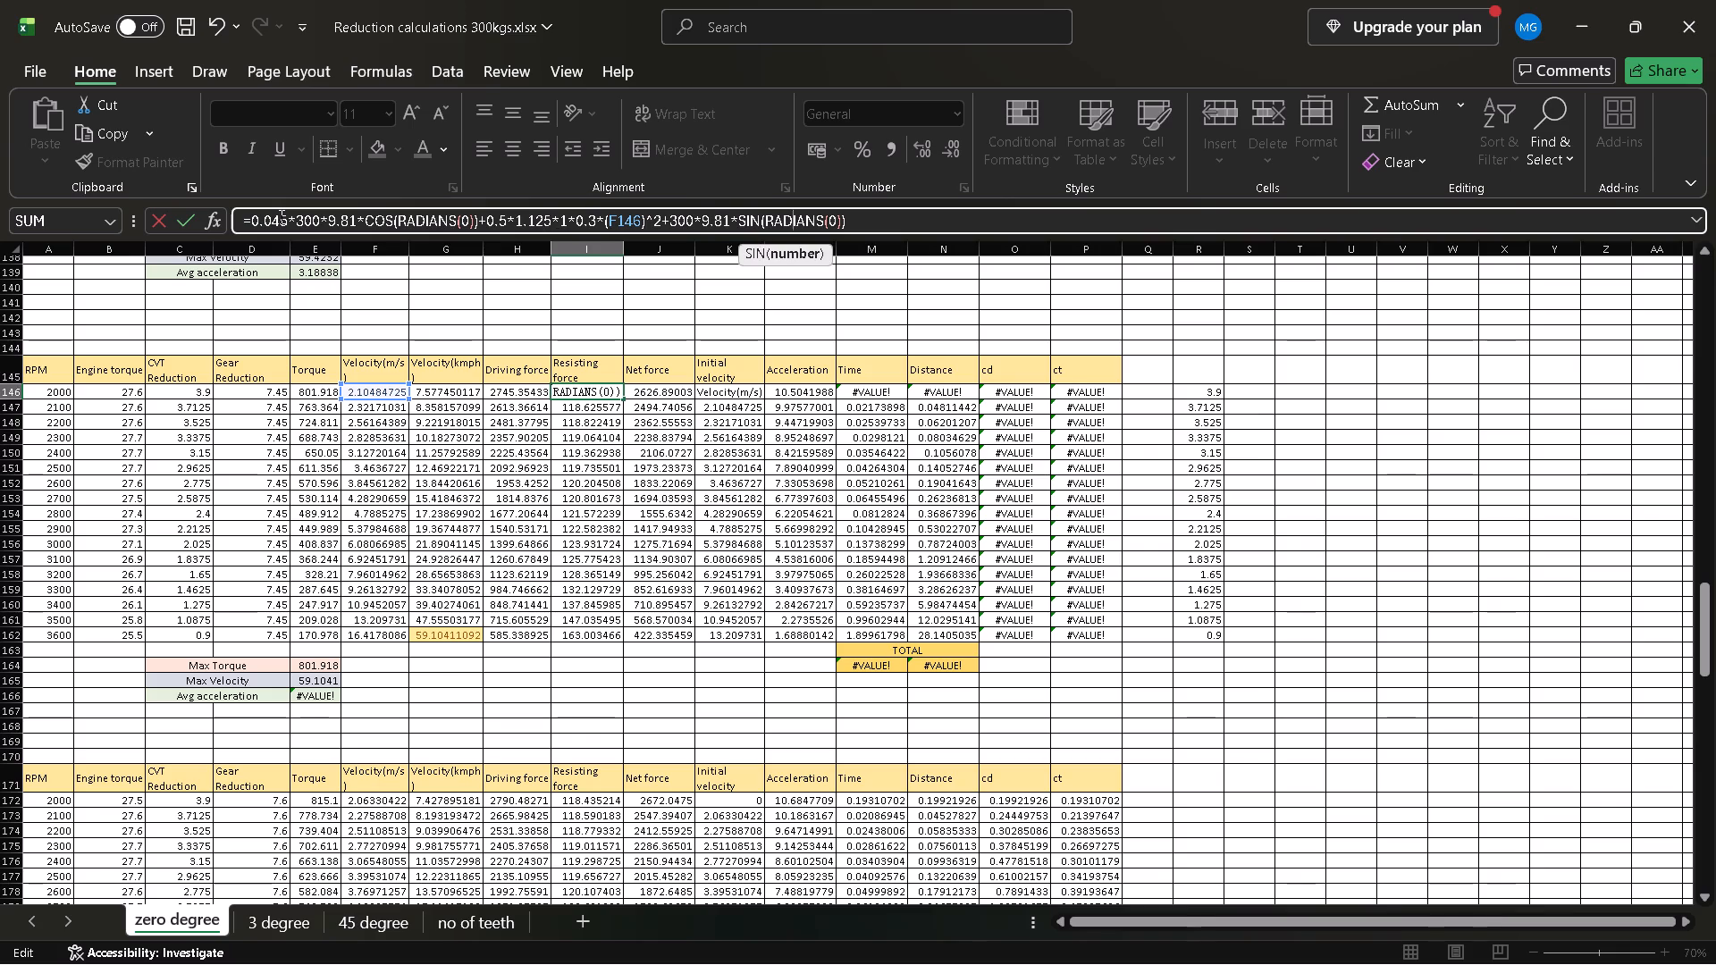
pyautogui.press('Right')
pyautogui.press('Return')
pyautogui.press('Up')
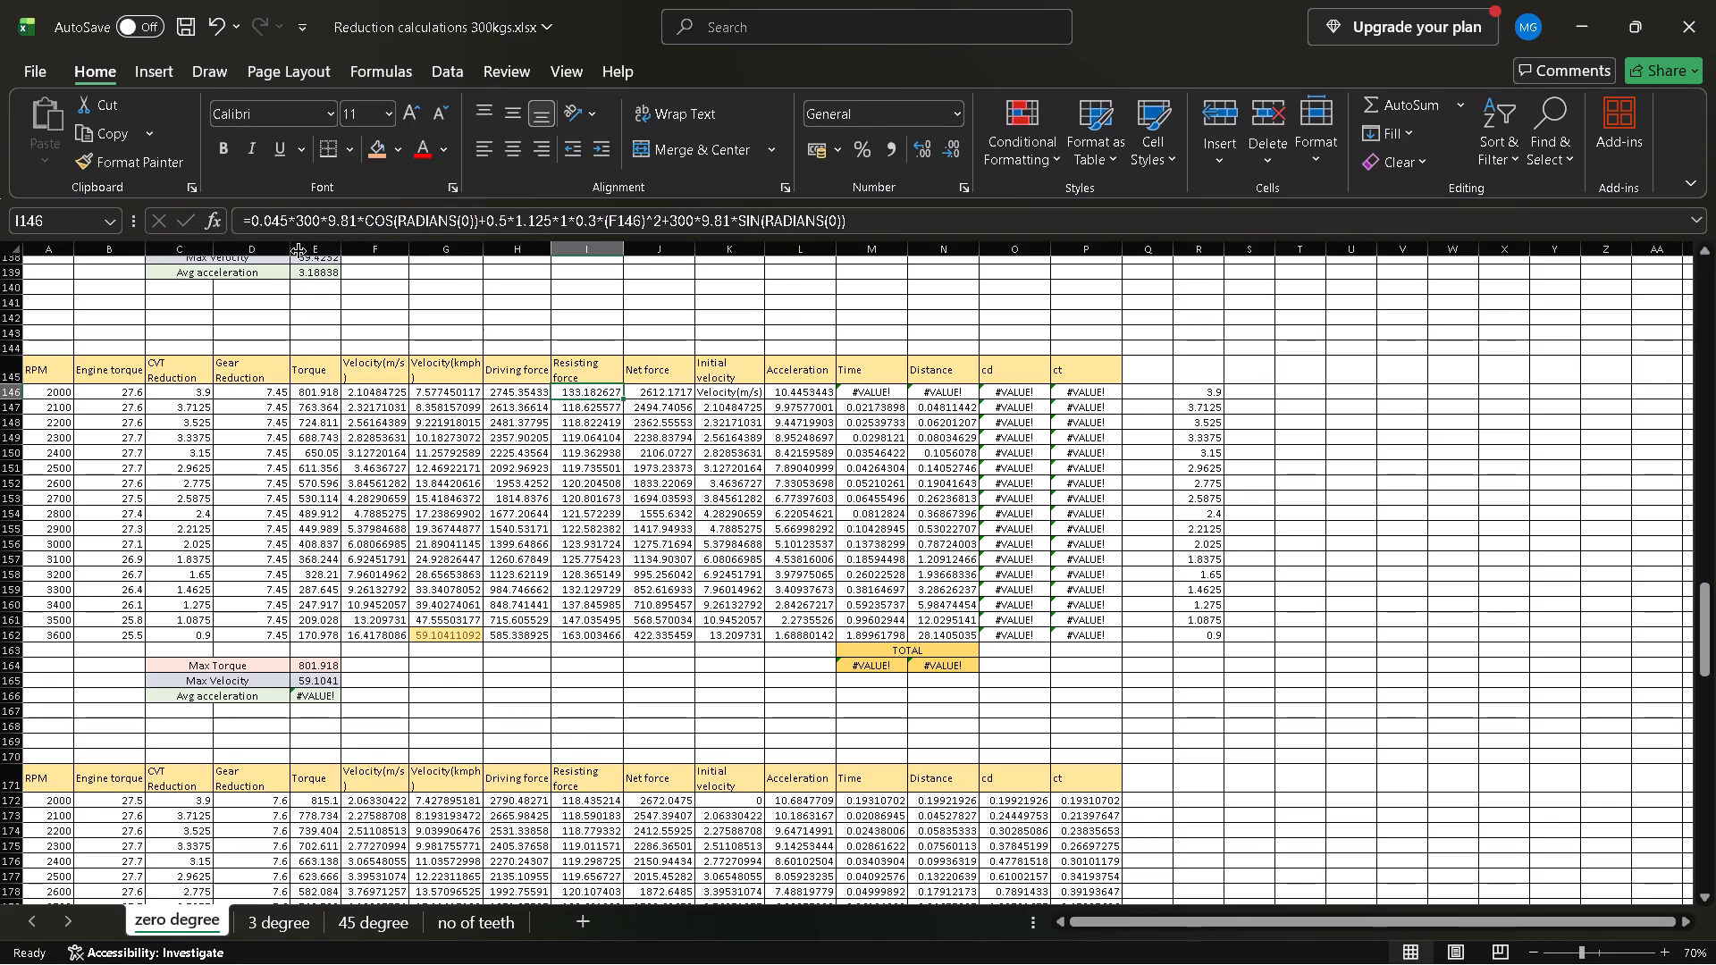
pyautogui.doubleClick(623, 402)
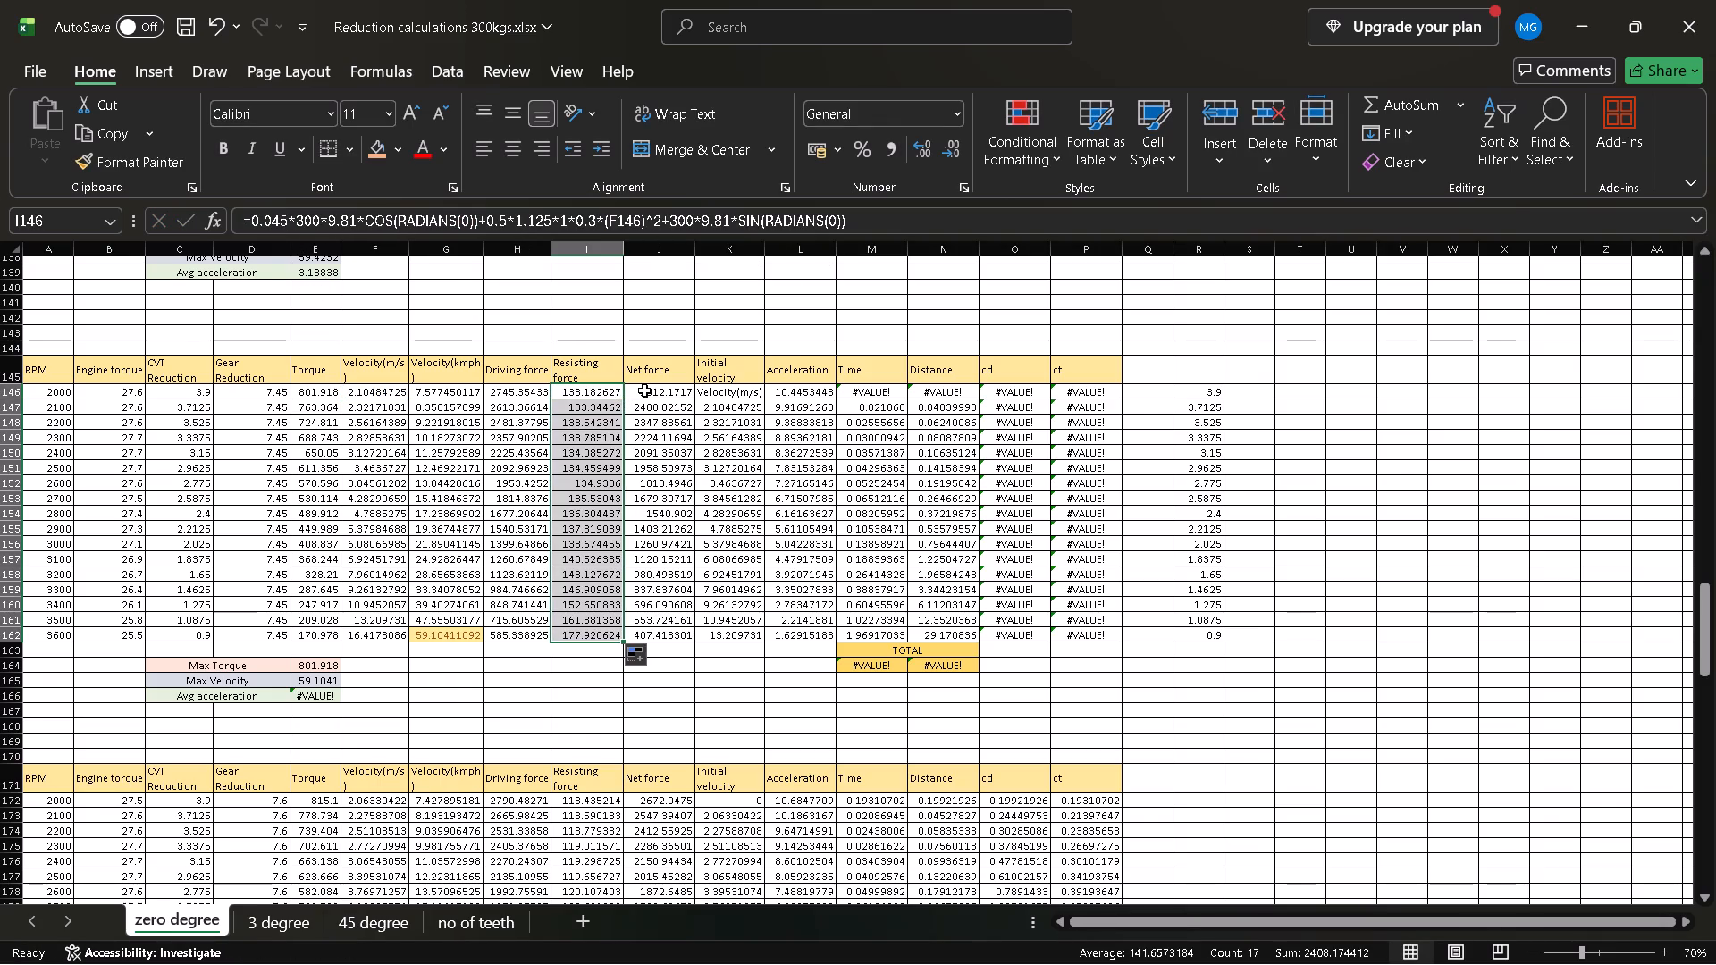
# Check the Net force formula in J146 and replace the Initial velocity in K146 with 0.
pyautogui.click(644, 390)
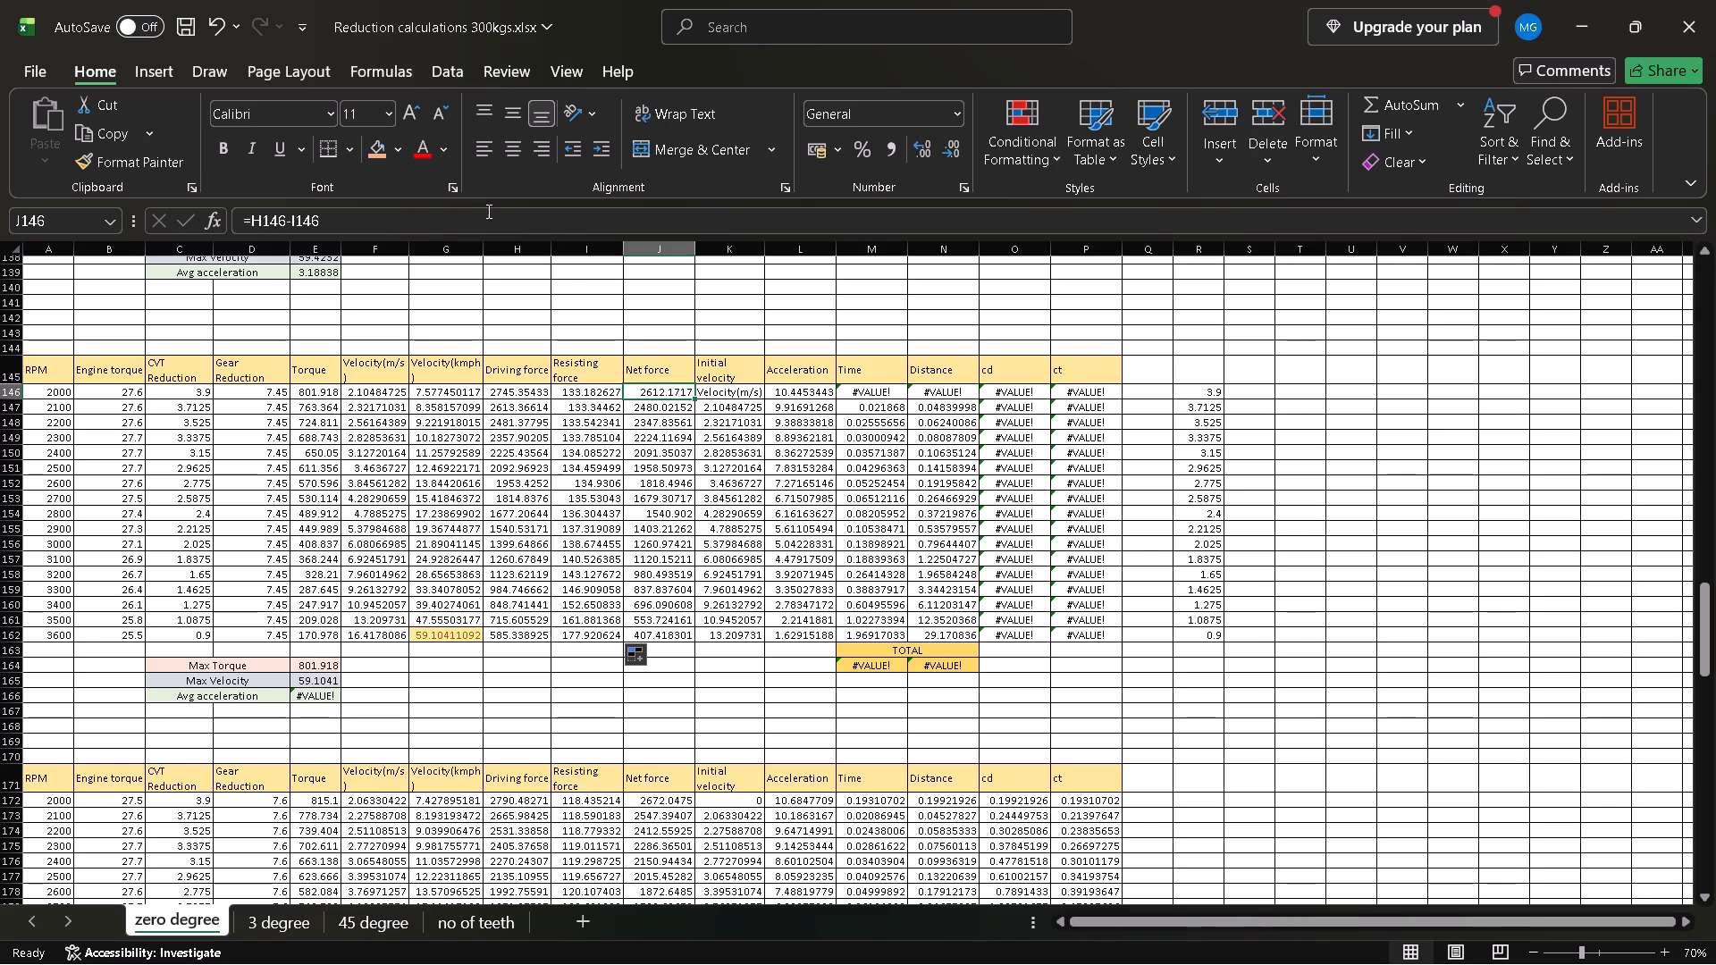
pyautogui.click(486, 214)
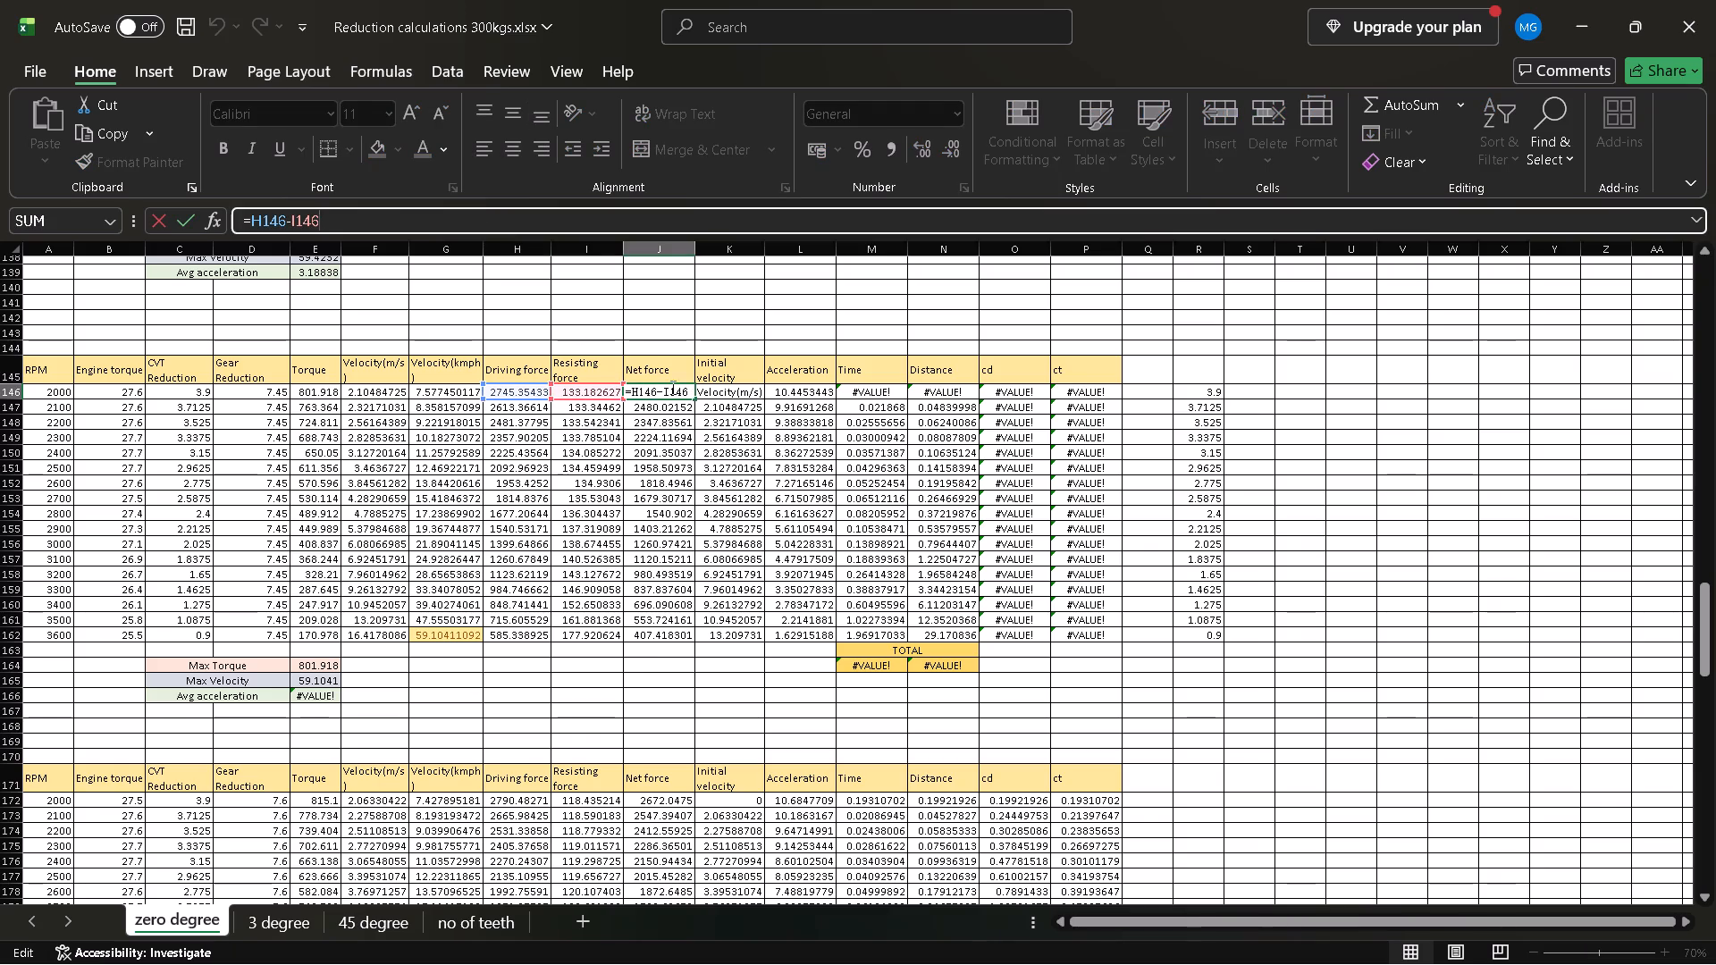
pyautogui.click(713, 390)
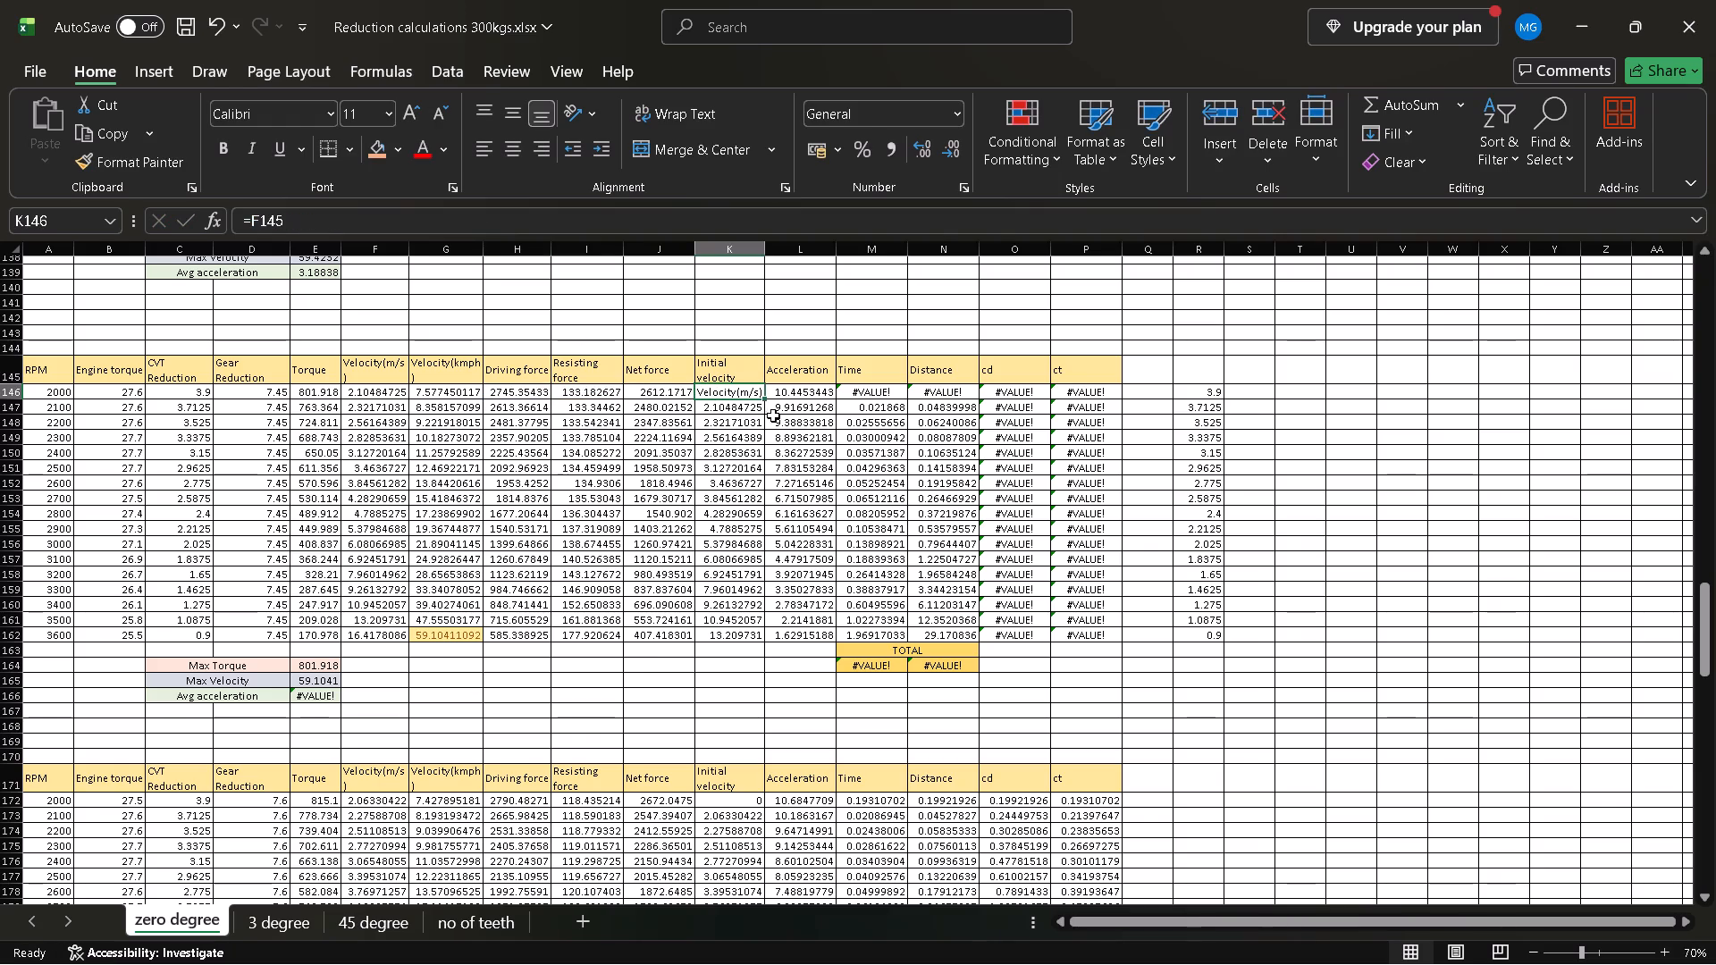
pyautogui.press('Down')
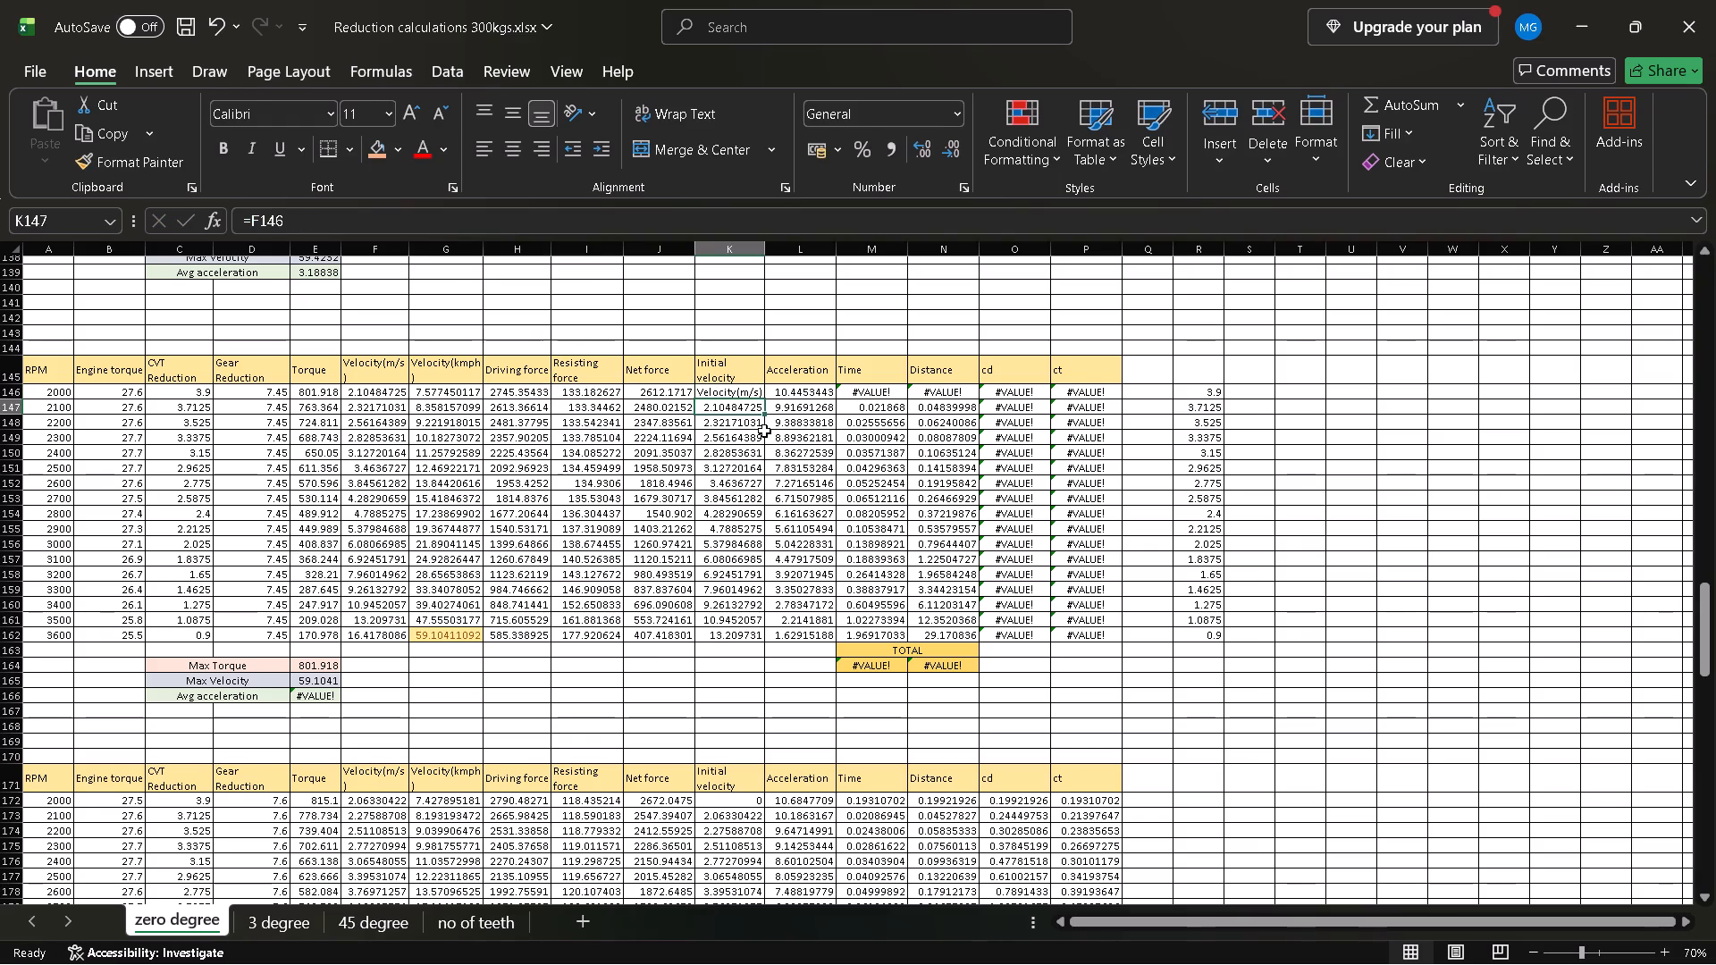
pyautogui.press('Up')
pyautogui.press('0')
pyautogui.press('Return')
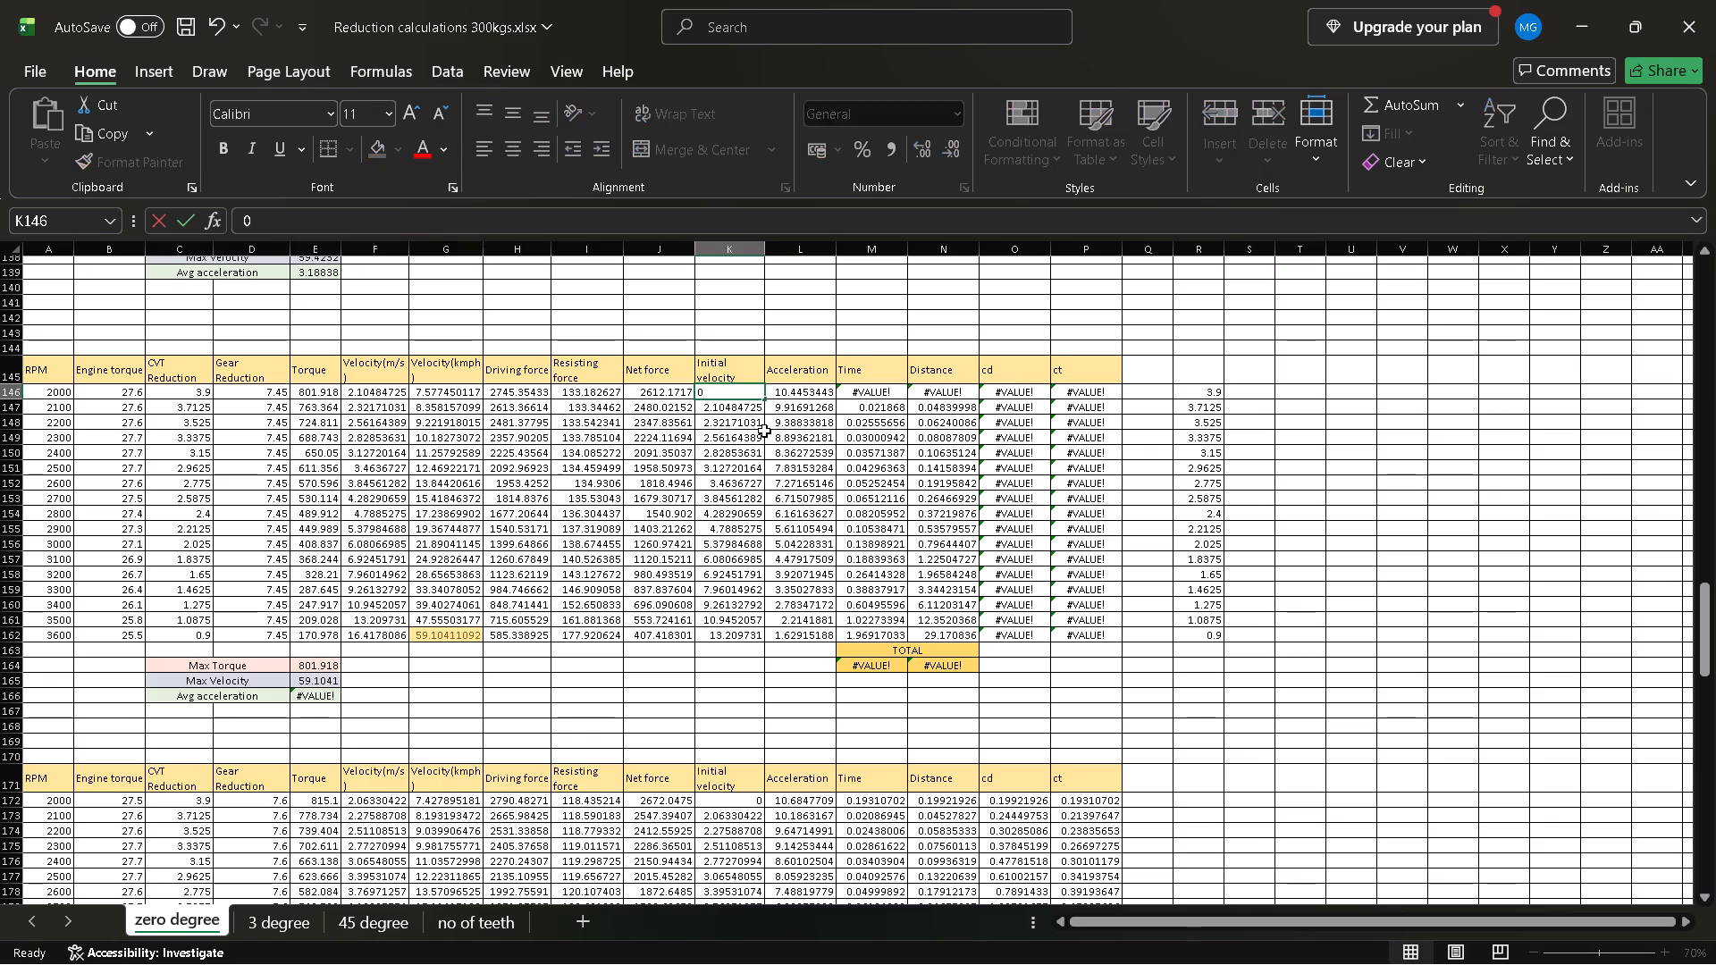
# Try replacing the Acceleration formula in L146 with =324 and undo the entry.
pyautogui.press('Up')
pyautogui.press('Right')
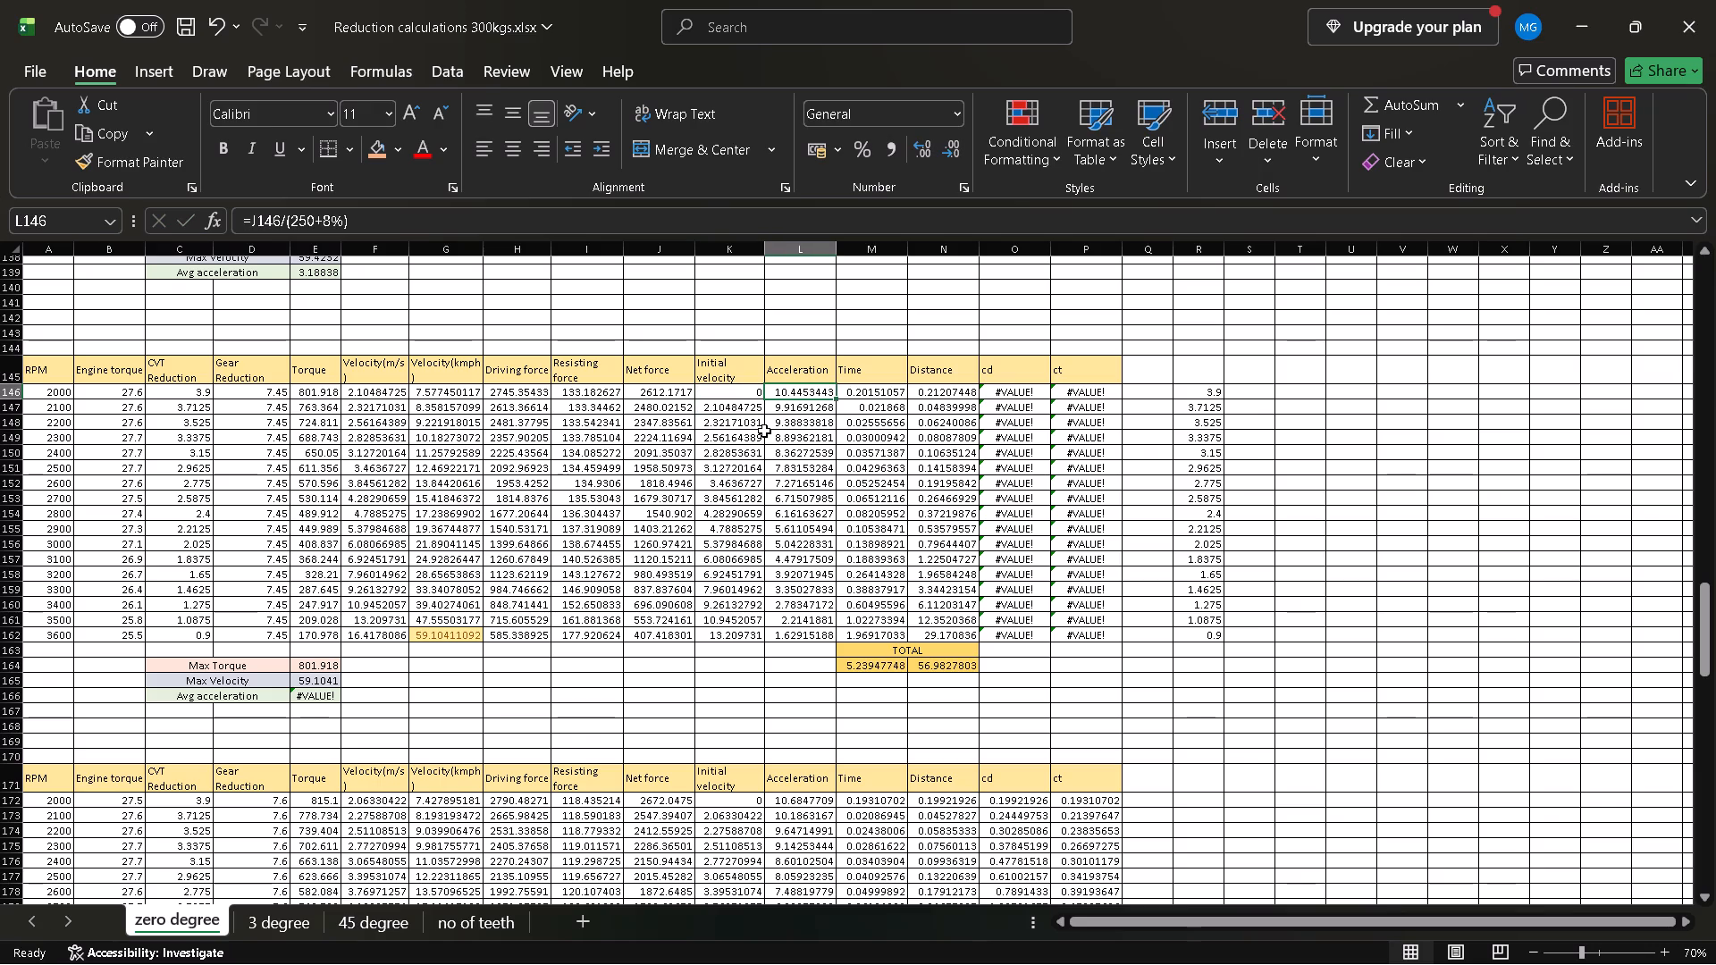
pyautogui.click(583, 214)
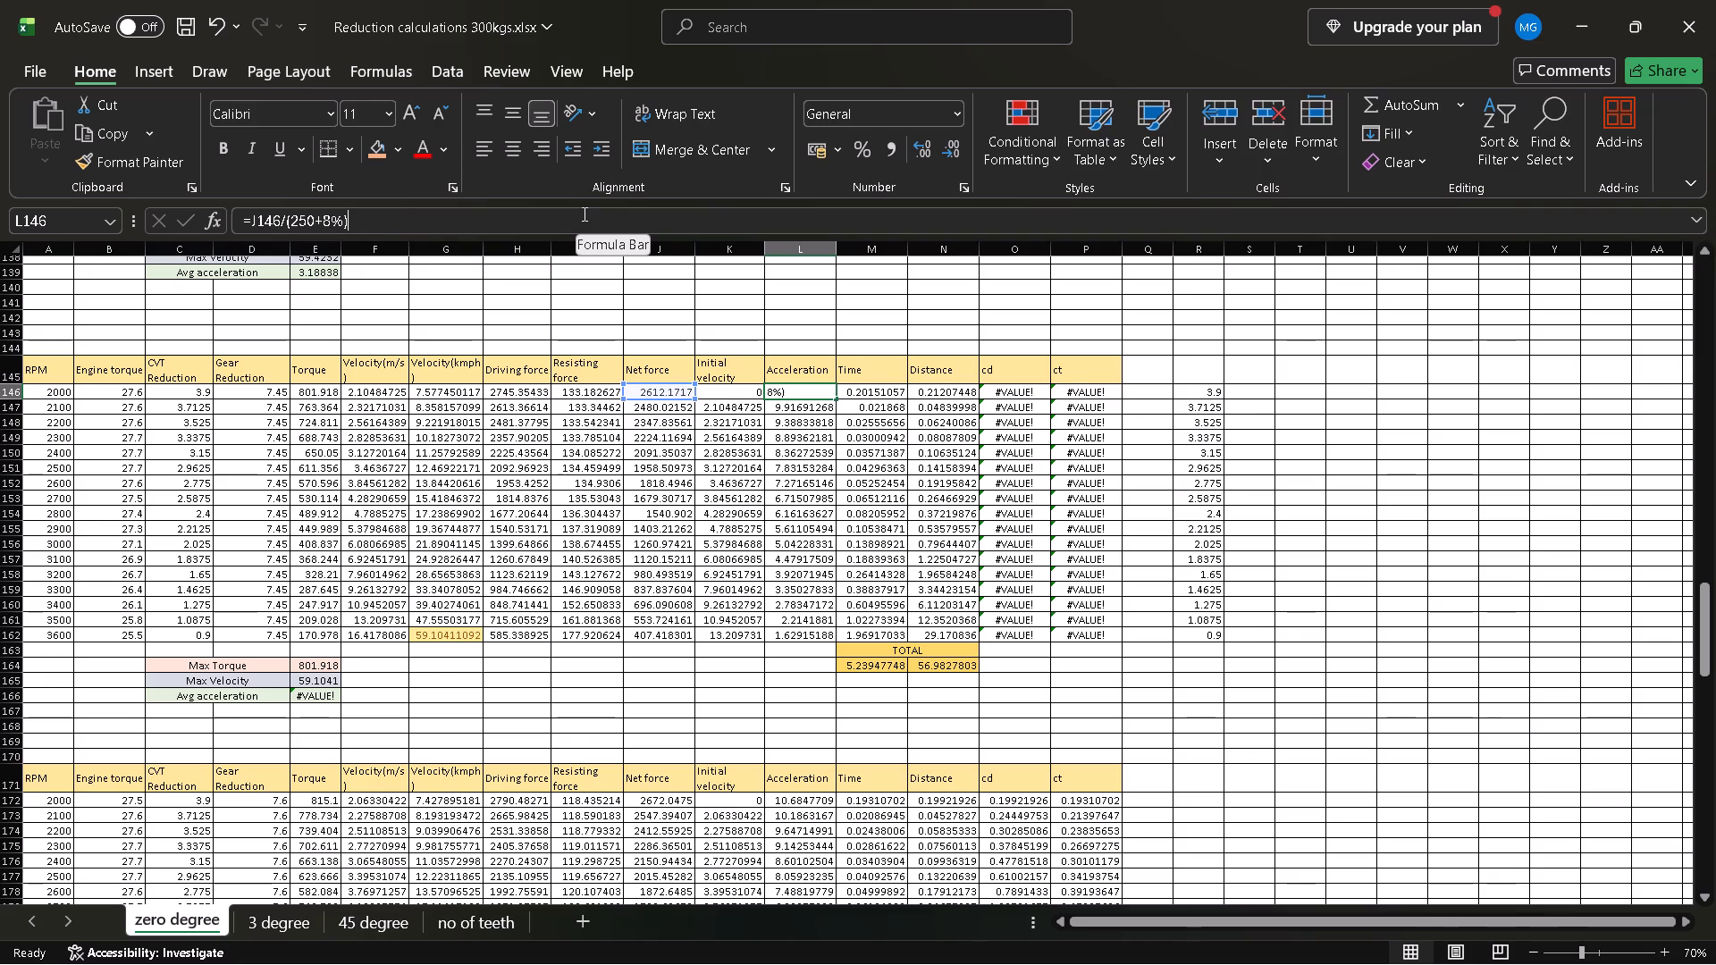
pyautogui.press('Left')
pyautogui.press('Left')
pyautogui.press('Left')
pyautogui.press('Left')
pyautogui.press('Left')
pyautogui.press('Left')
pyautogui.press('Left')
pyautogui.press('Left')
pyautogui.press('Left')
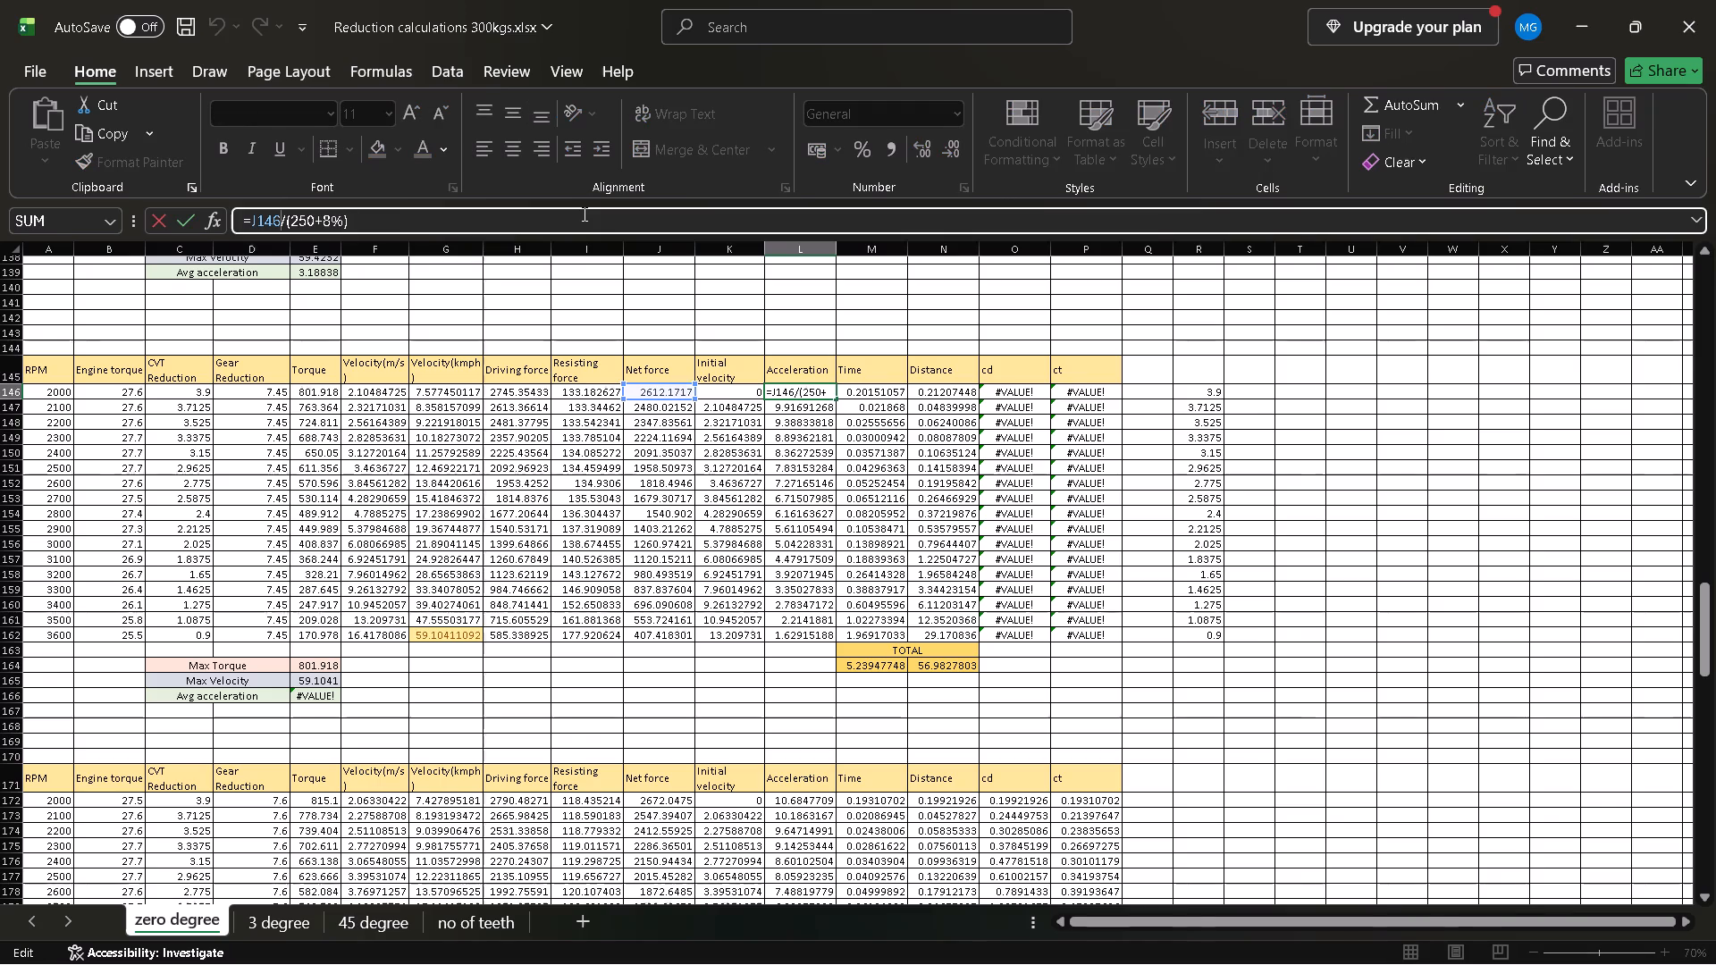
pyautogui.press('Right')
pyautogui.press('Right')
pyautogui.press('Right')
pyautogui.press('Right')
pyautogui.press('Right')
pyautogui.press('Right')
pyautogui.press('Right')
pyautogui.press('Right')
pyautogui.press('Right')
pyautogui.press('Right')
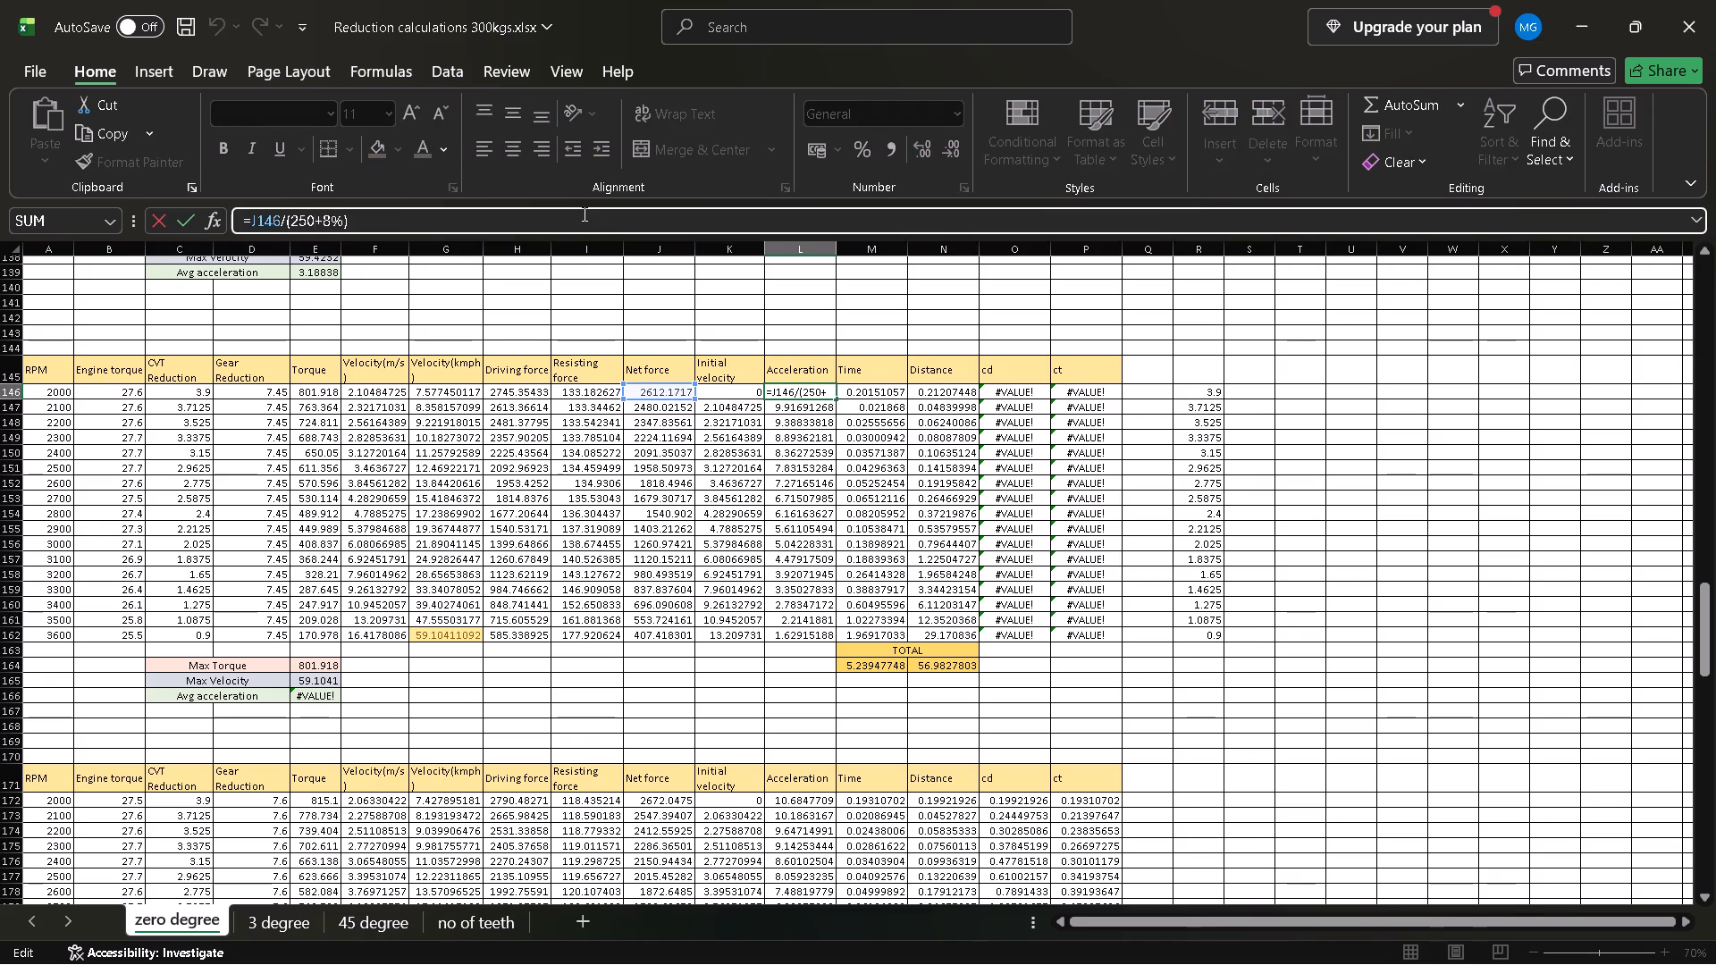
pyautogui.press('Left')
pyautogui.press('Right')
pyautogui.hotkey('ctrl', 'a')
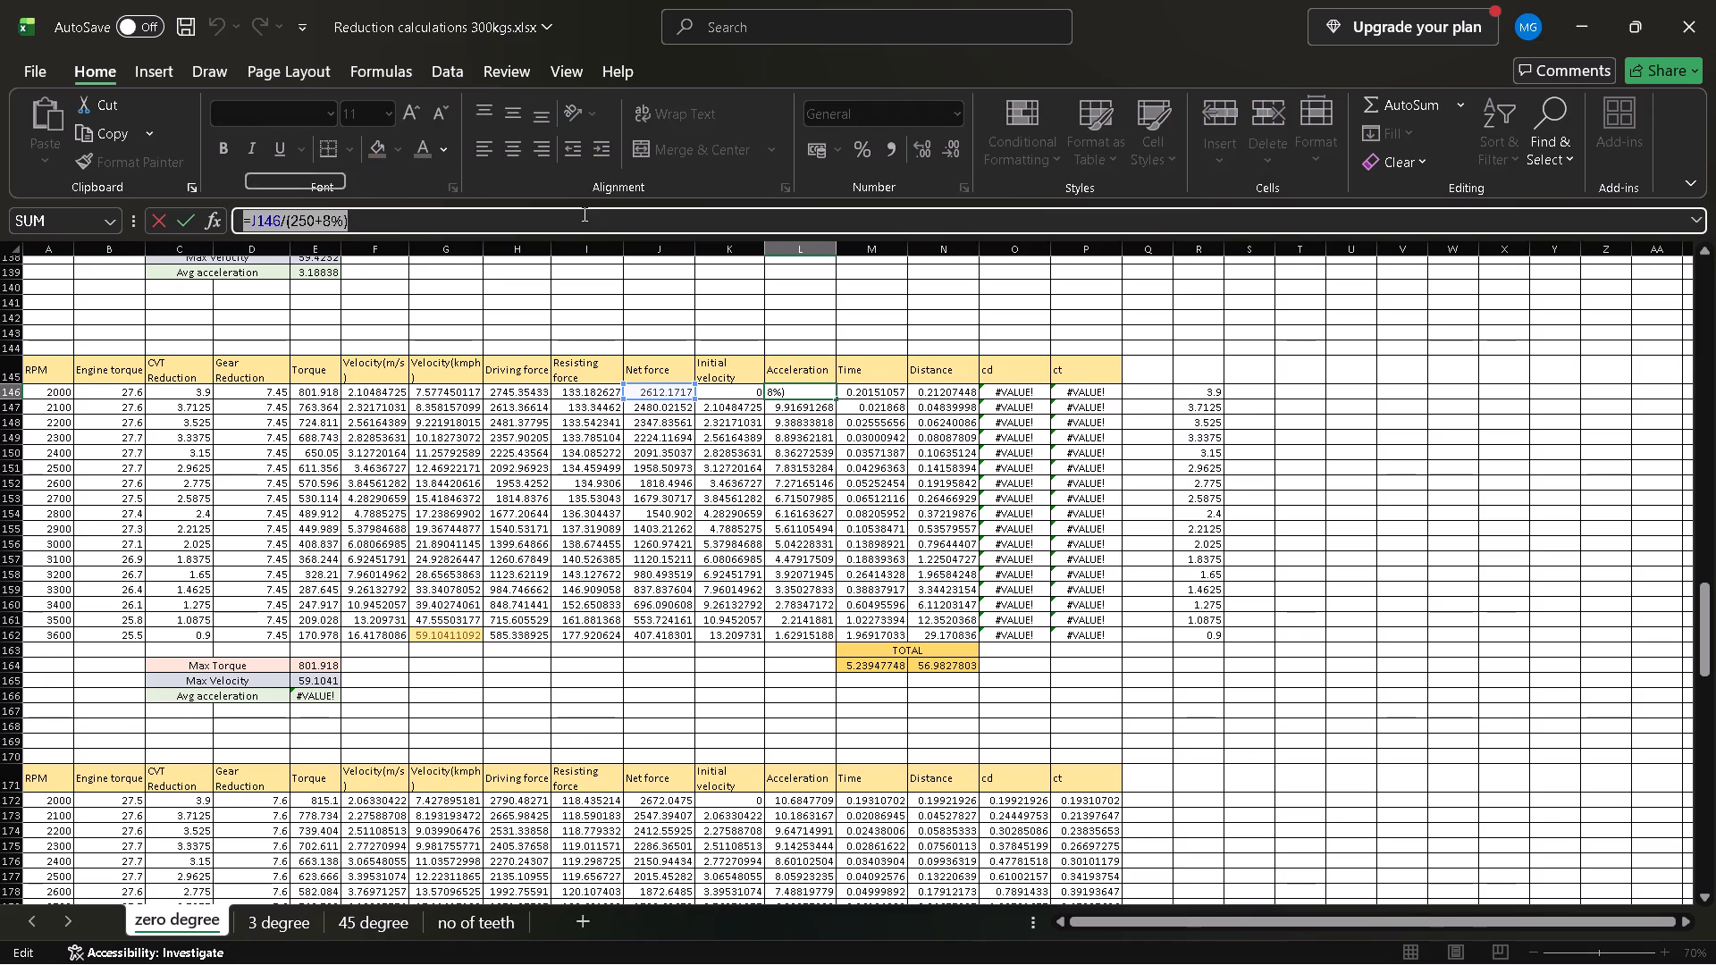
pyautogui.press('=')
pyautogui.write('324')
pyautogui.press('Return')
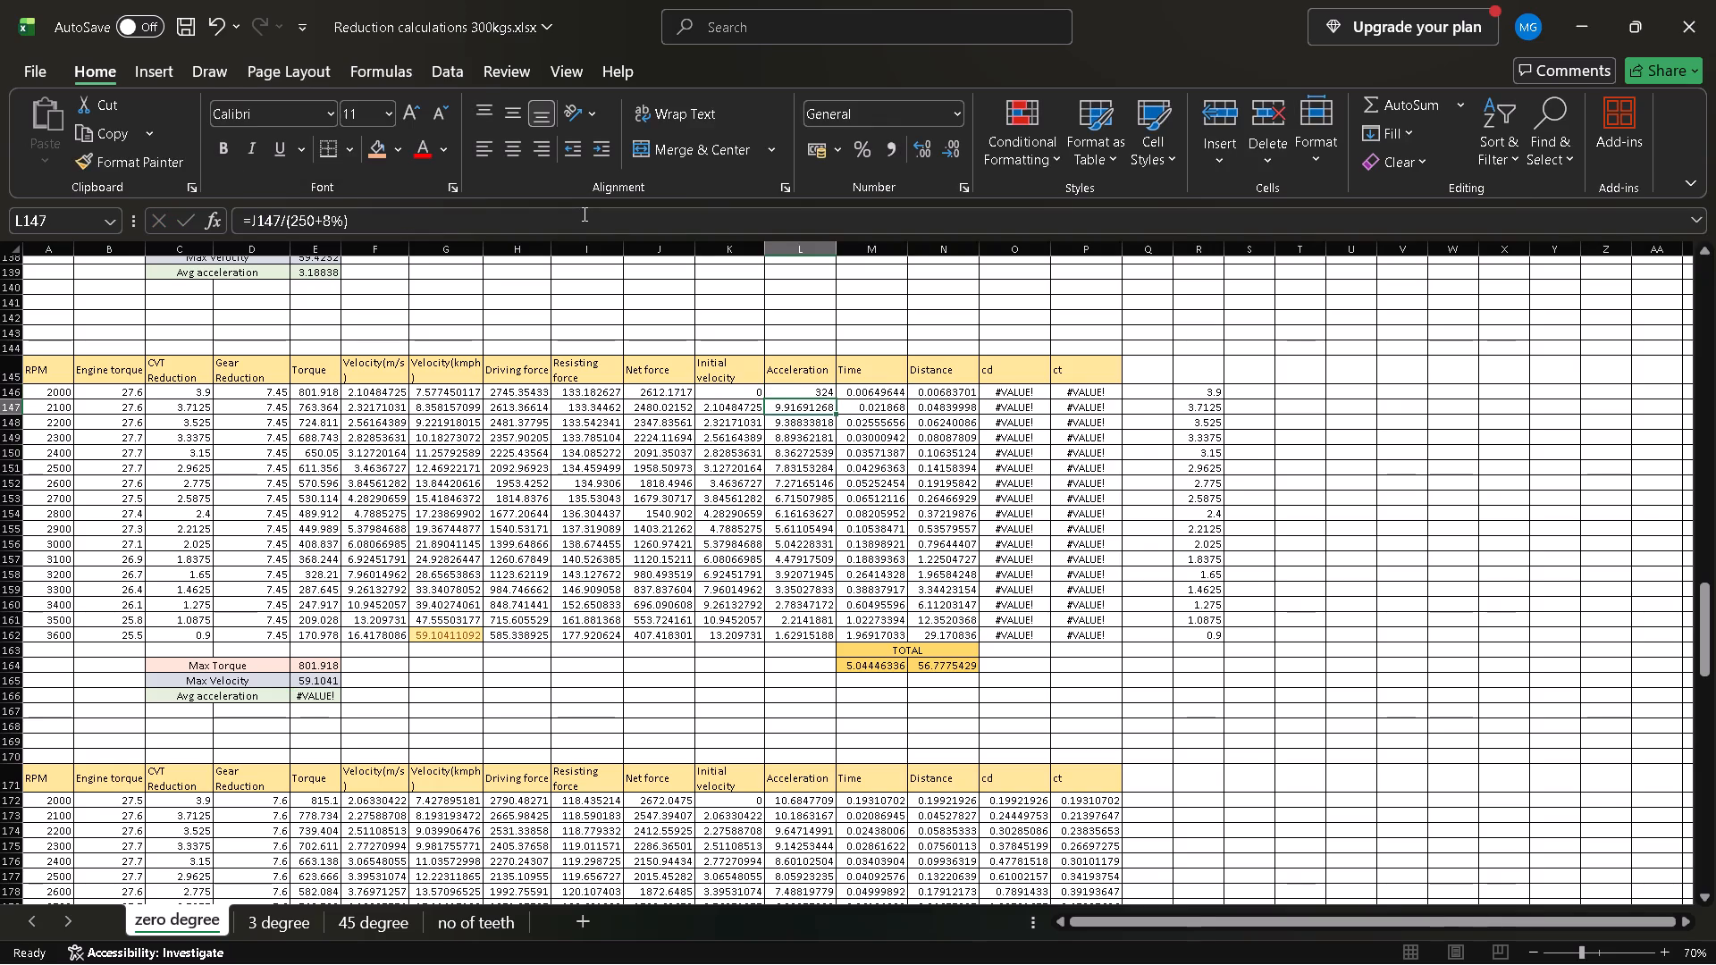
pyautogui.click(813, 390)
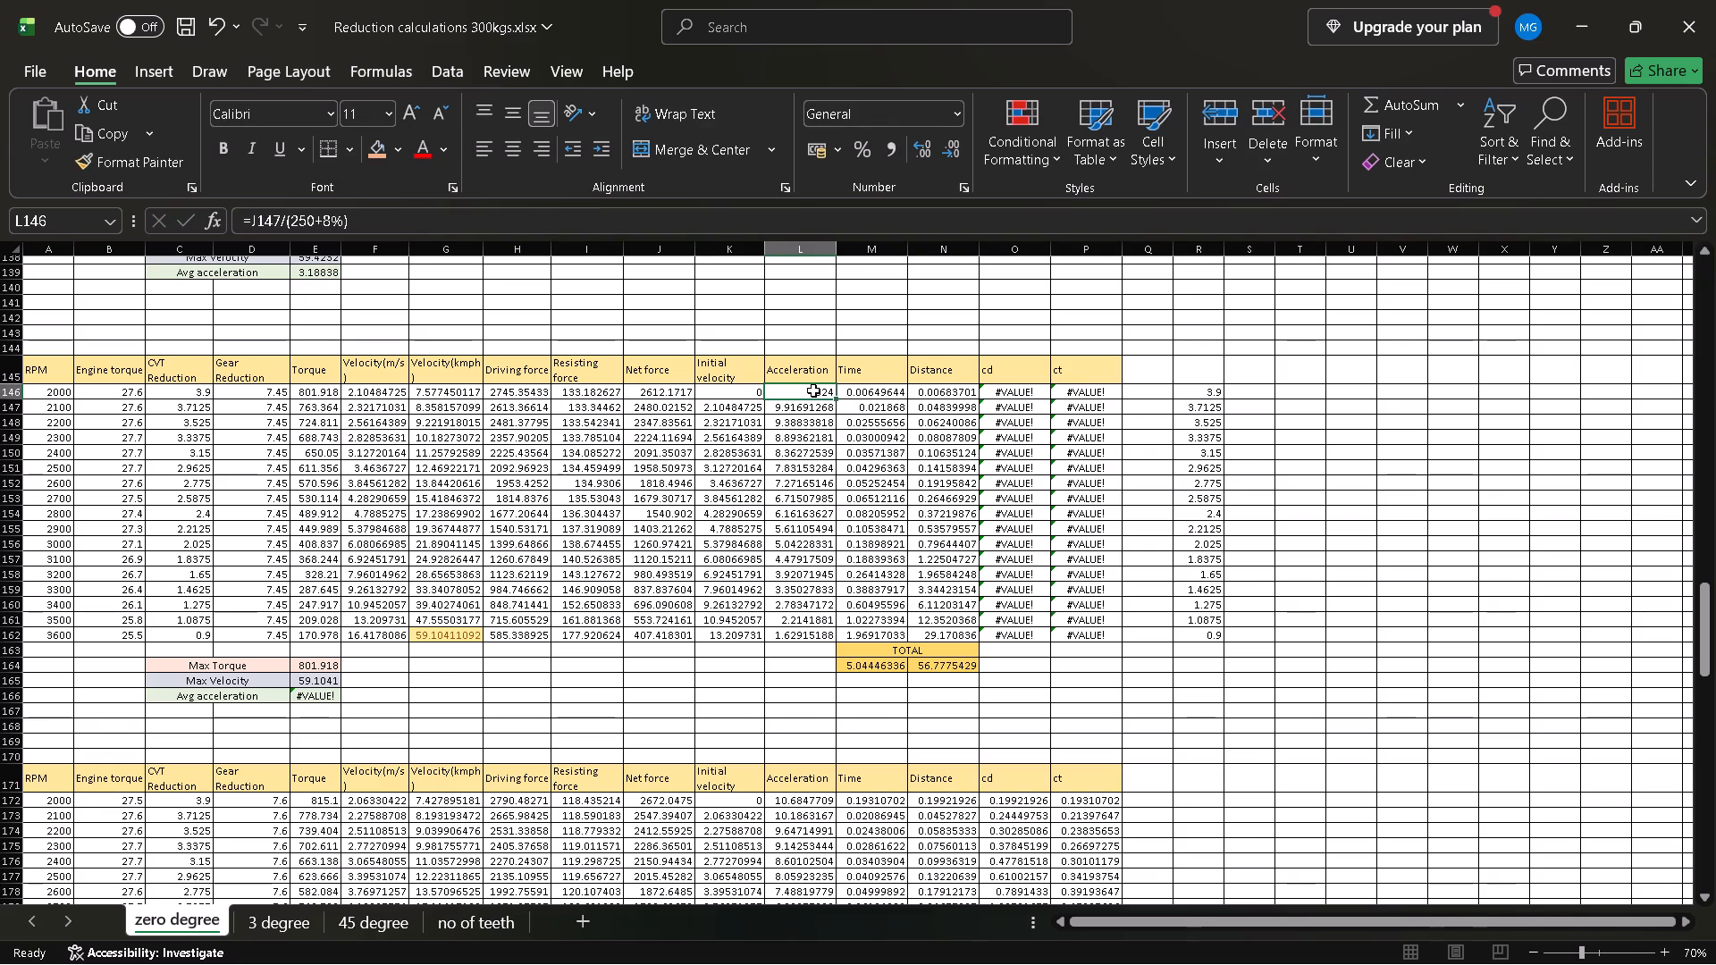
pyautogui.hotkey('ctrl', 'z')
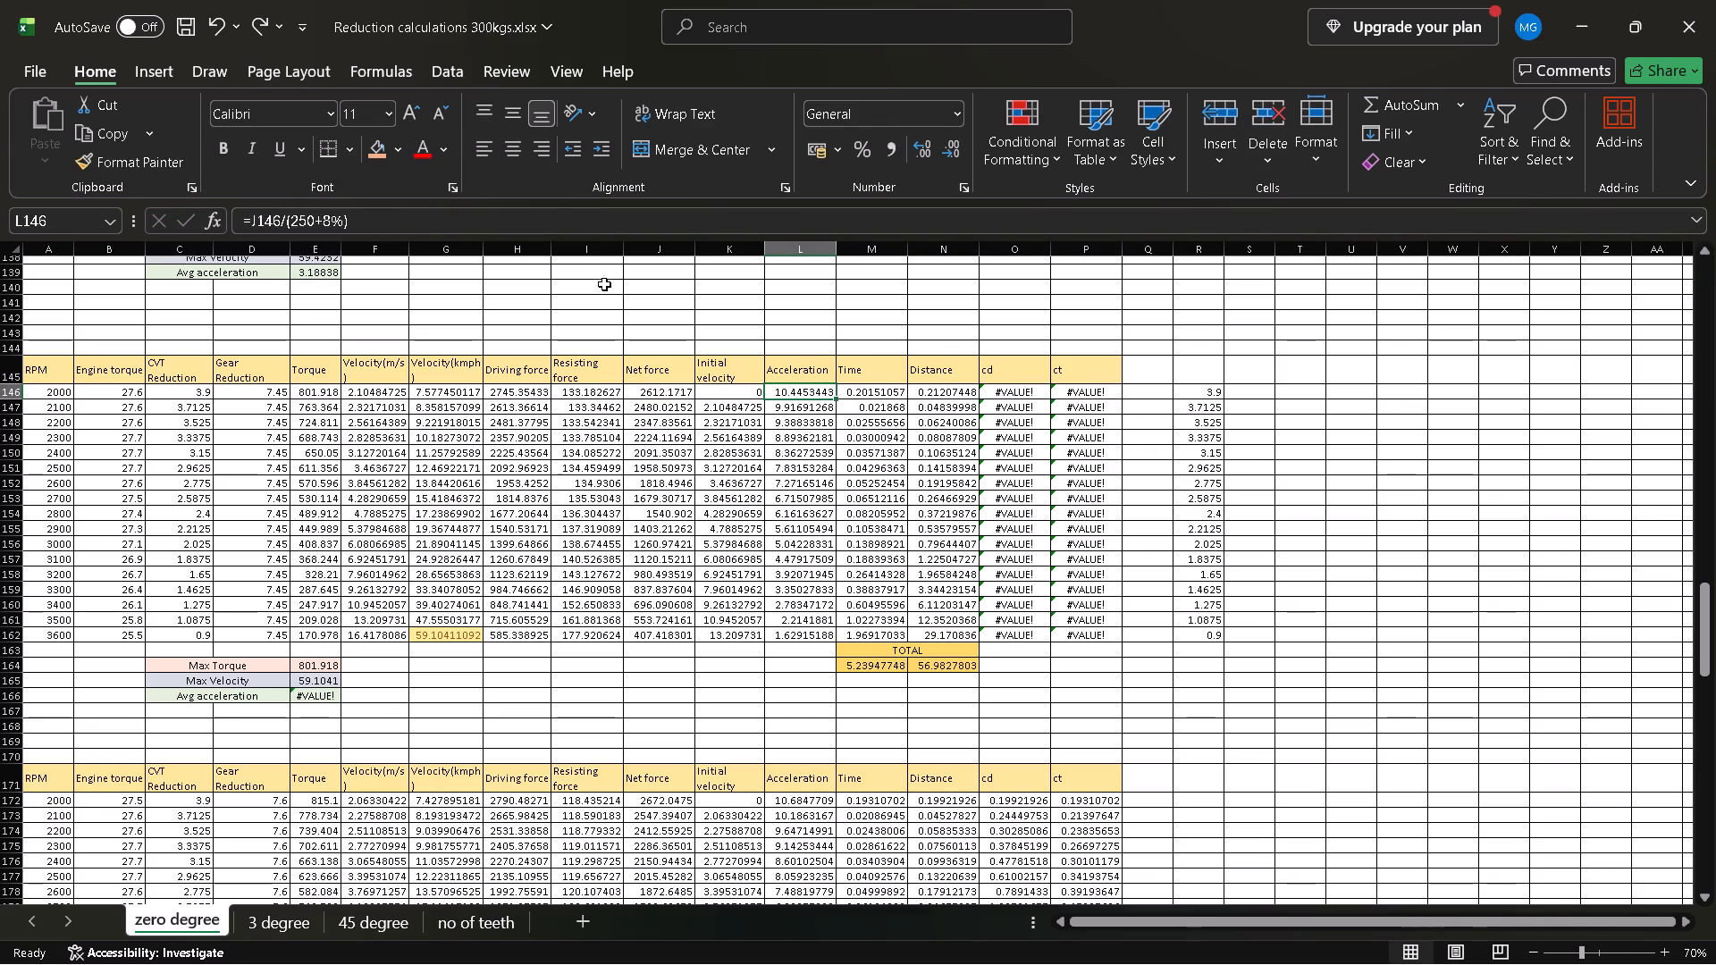
# Change the divisor in the Acceleration formula in L146 to 324 so it reads =J146/324.
pyautogui.click(547, 207)
pyautogui.press('BackSpace')
pyautogui.press('BackSpace')
pyautogui.press('BackSpace')
pyautogui.press('BackSpace')
pyautogui.press('BackSpace')
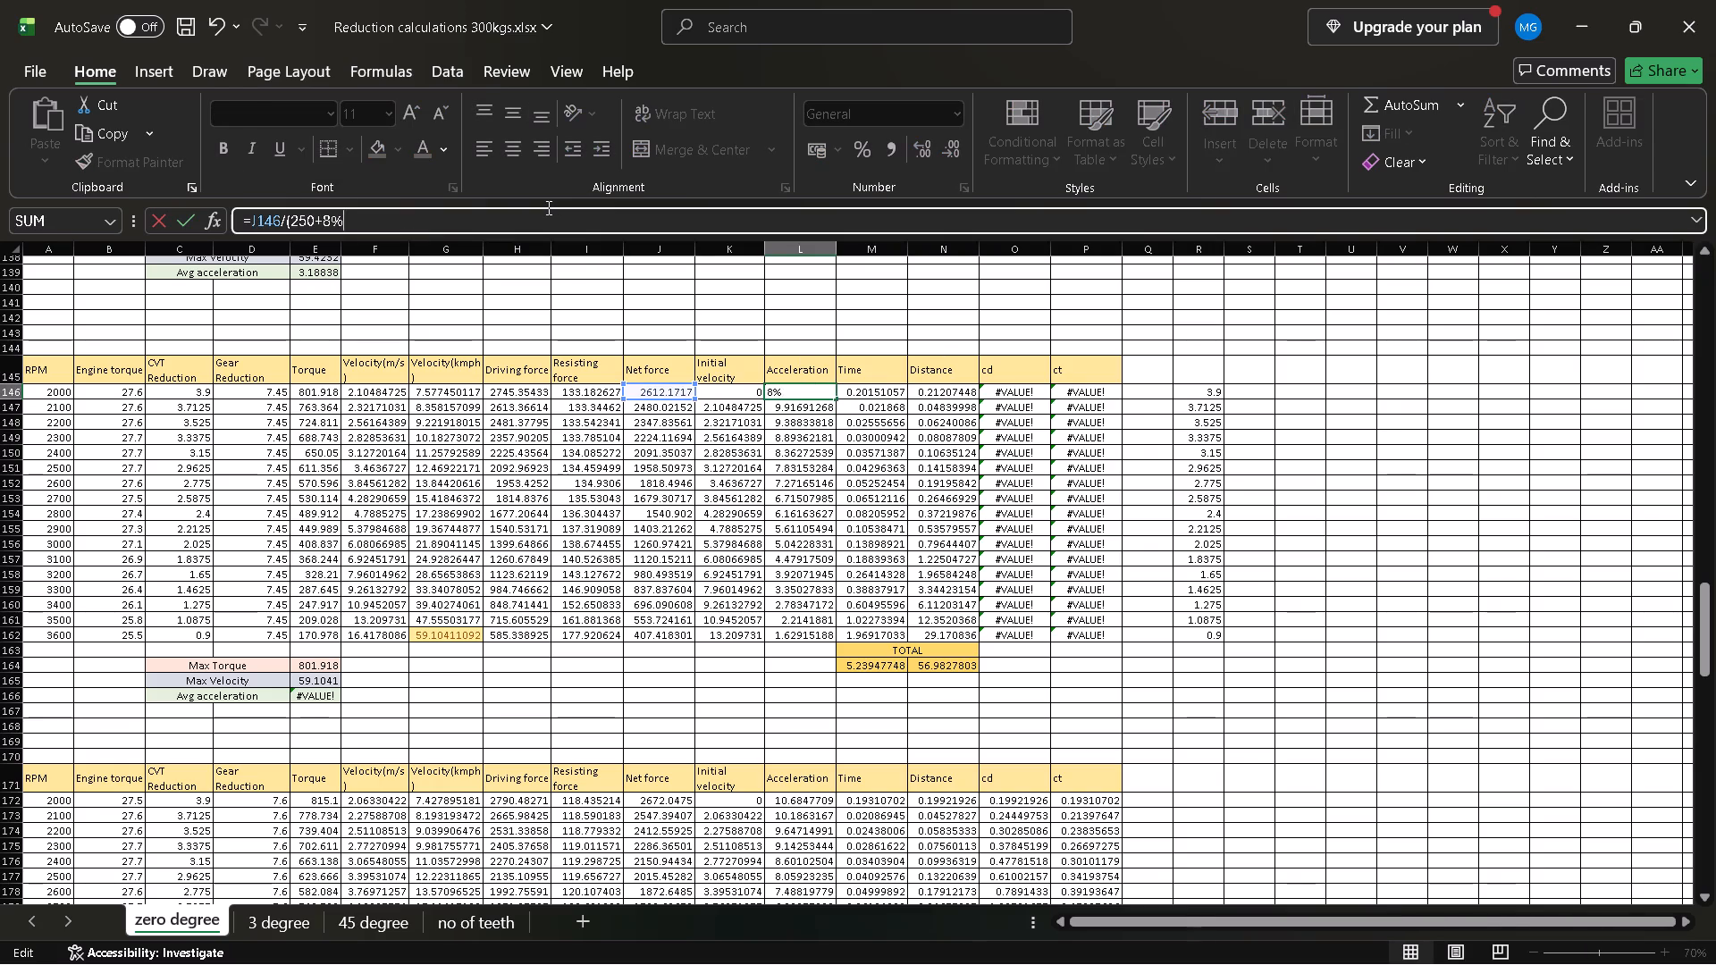
pyautogui.press('BackSpace')
pyautogui.press('BackSpace')
pyautogui.press('BackSpace')
pyautogui.write('324')
pyautogui.press('Return')
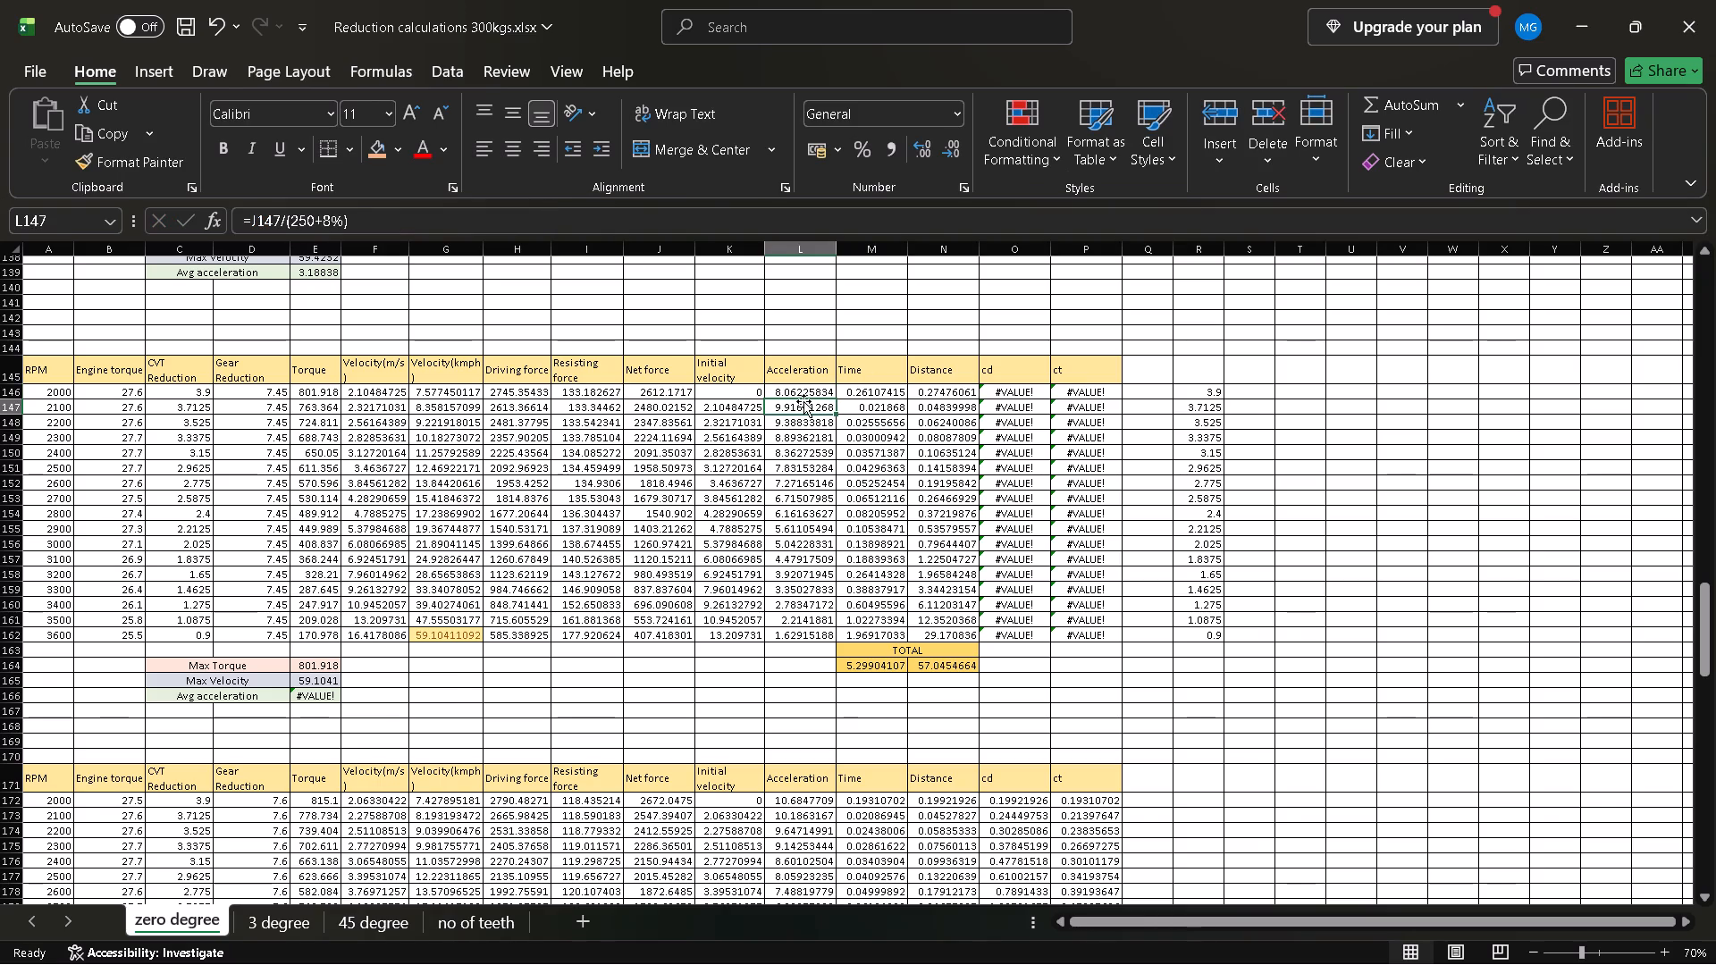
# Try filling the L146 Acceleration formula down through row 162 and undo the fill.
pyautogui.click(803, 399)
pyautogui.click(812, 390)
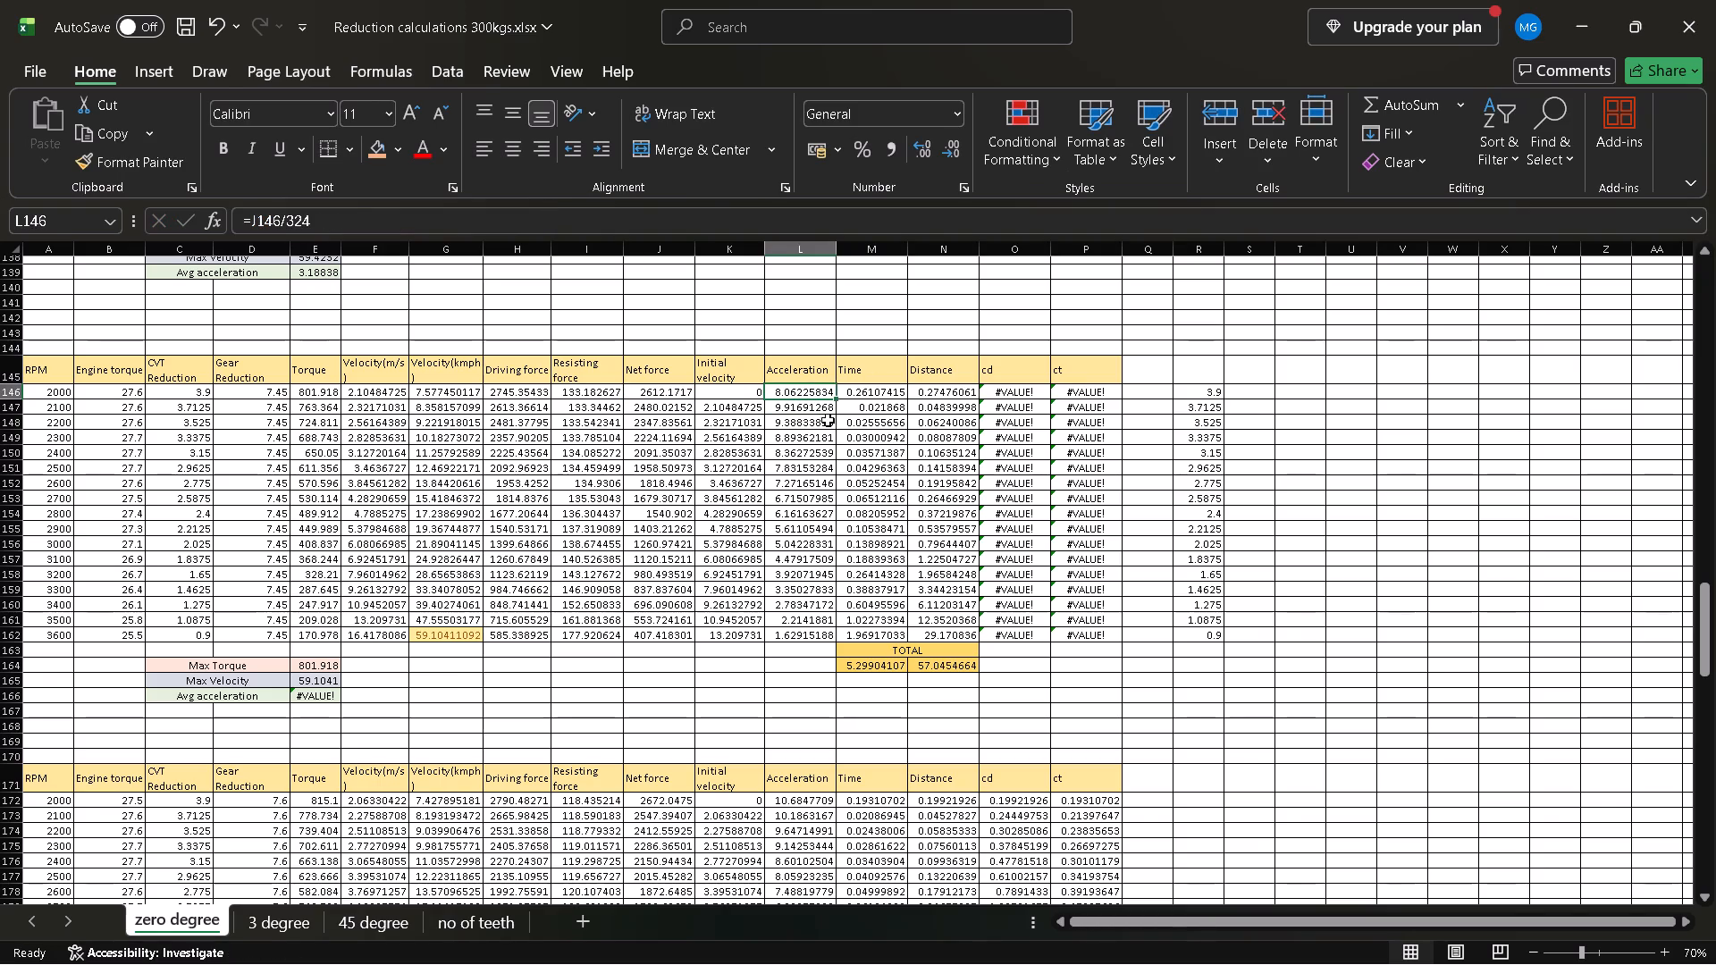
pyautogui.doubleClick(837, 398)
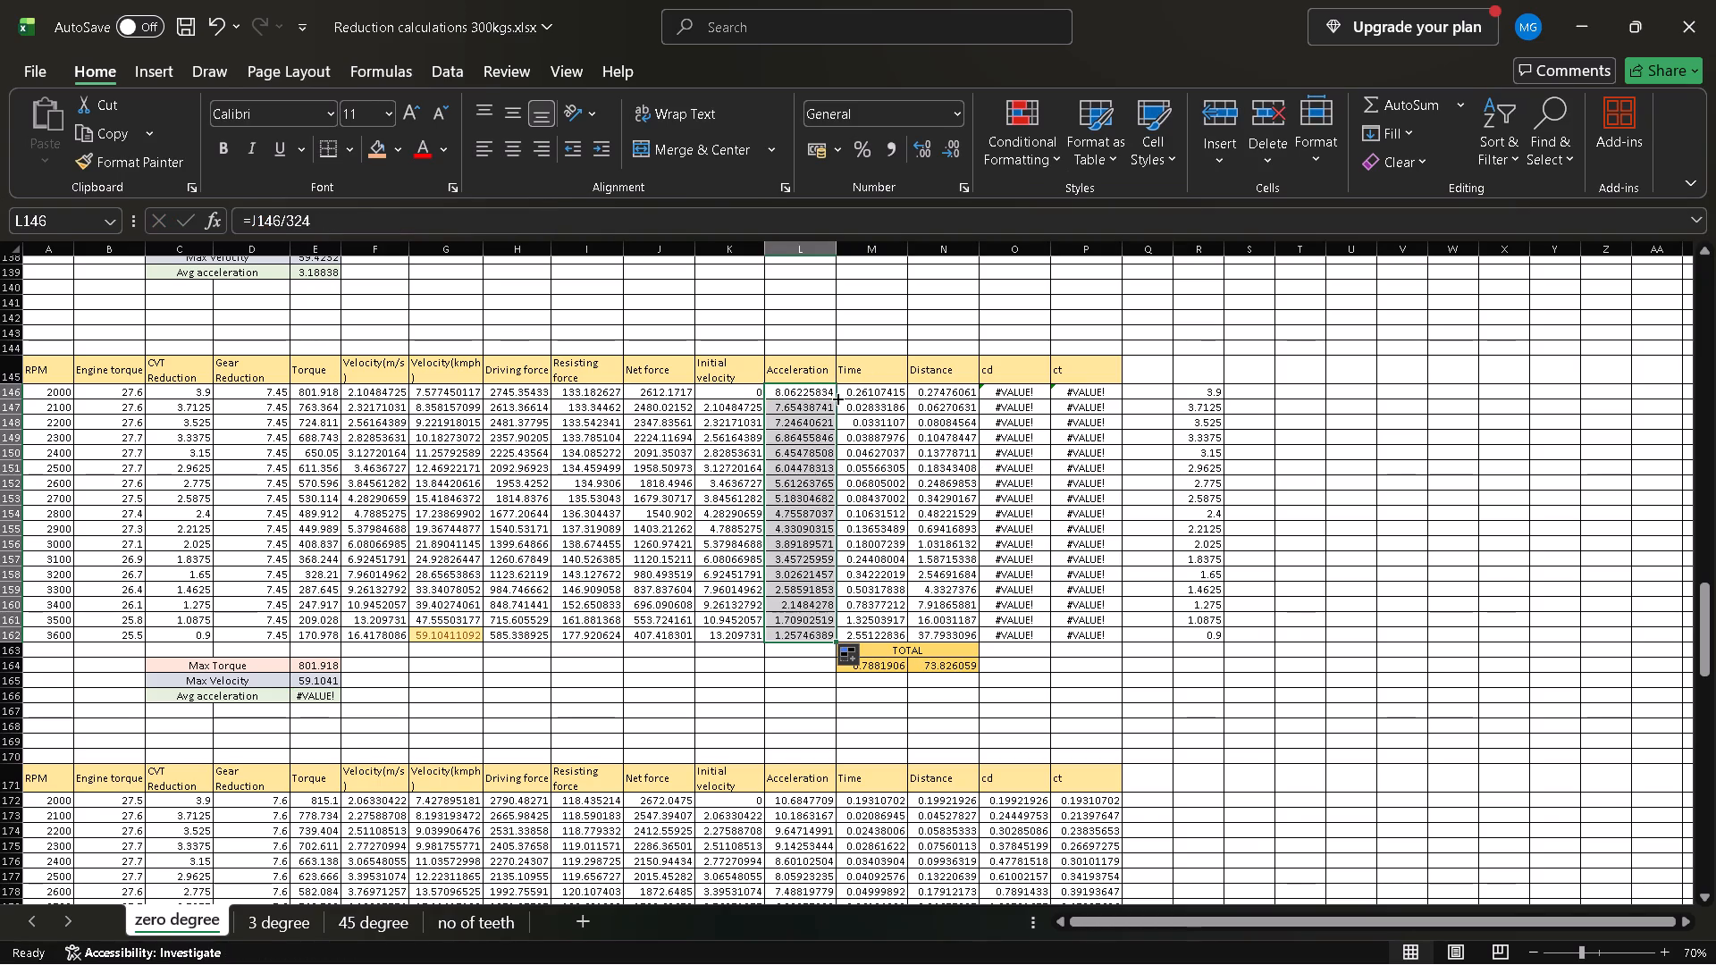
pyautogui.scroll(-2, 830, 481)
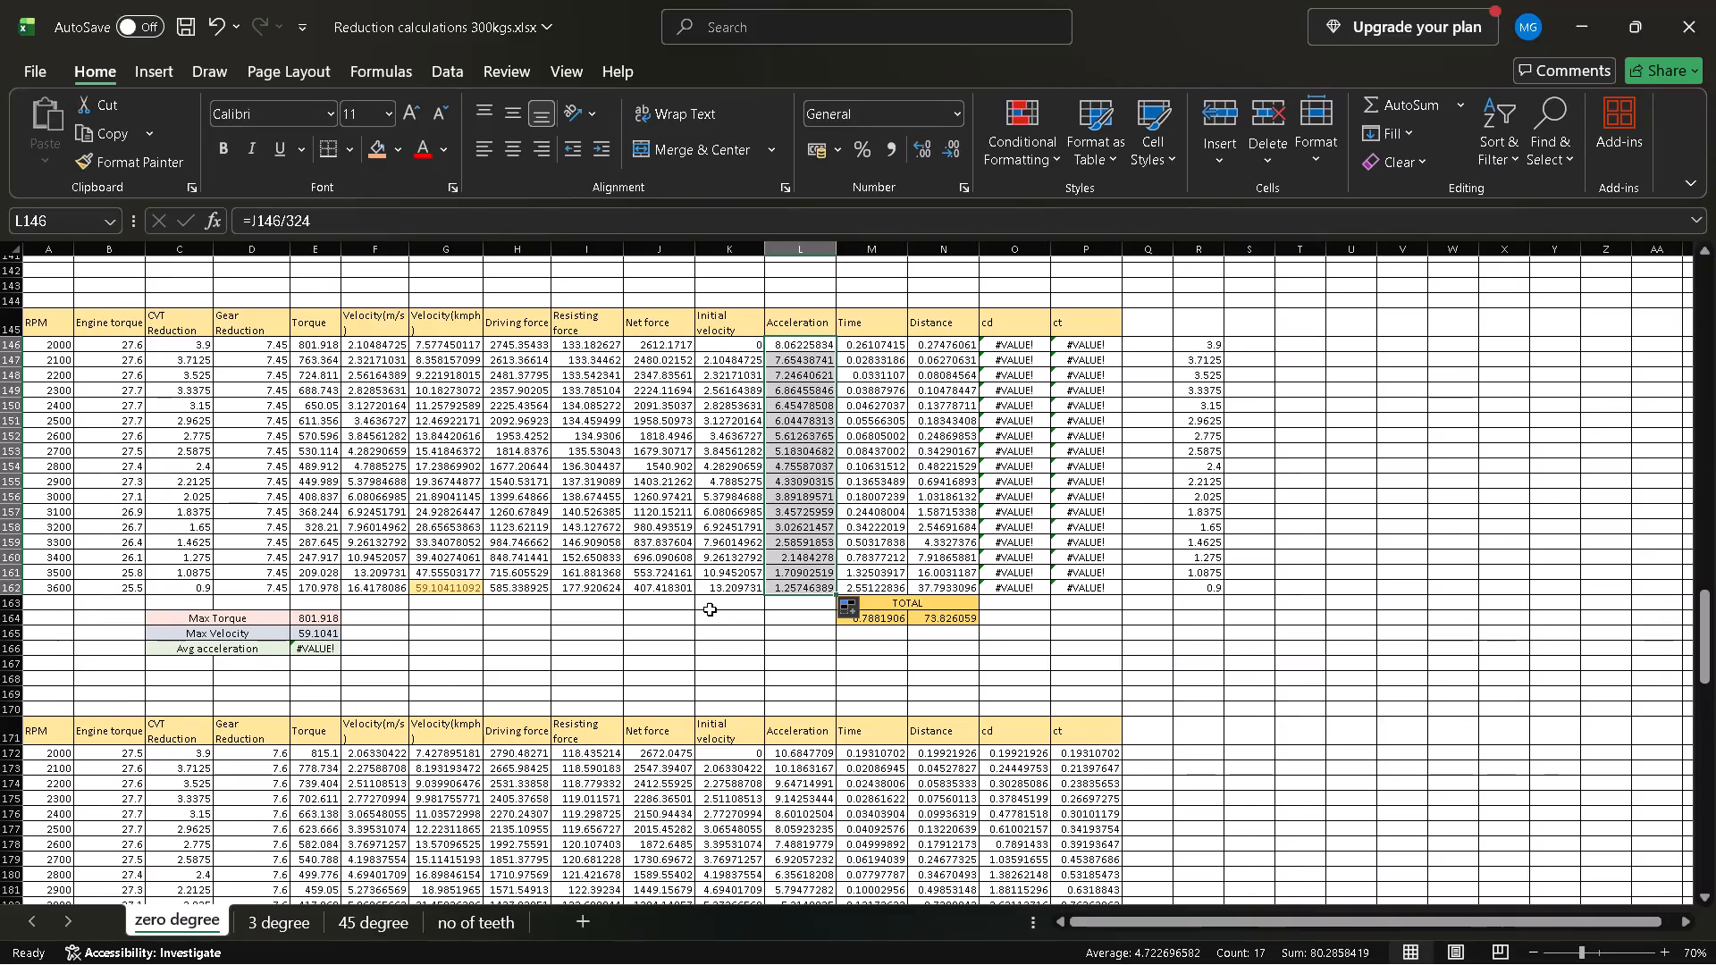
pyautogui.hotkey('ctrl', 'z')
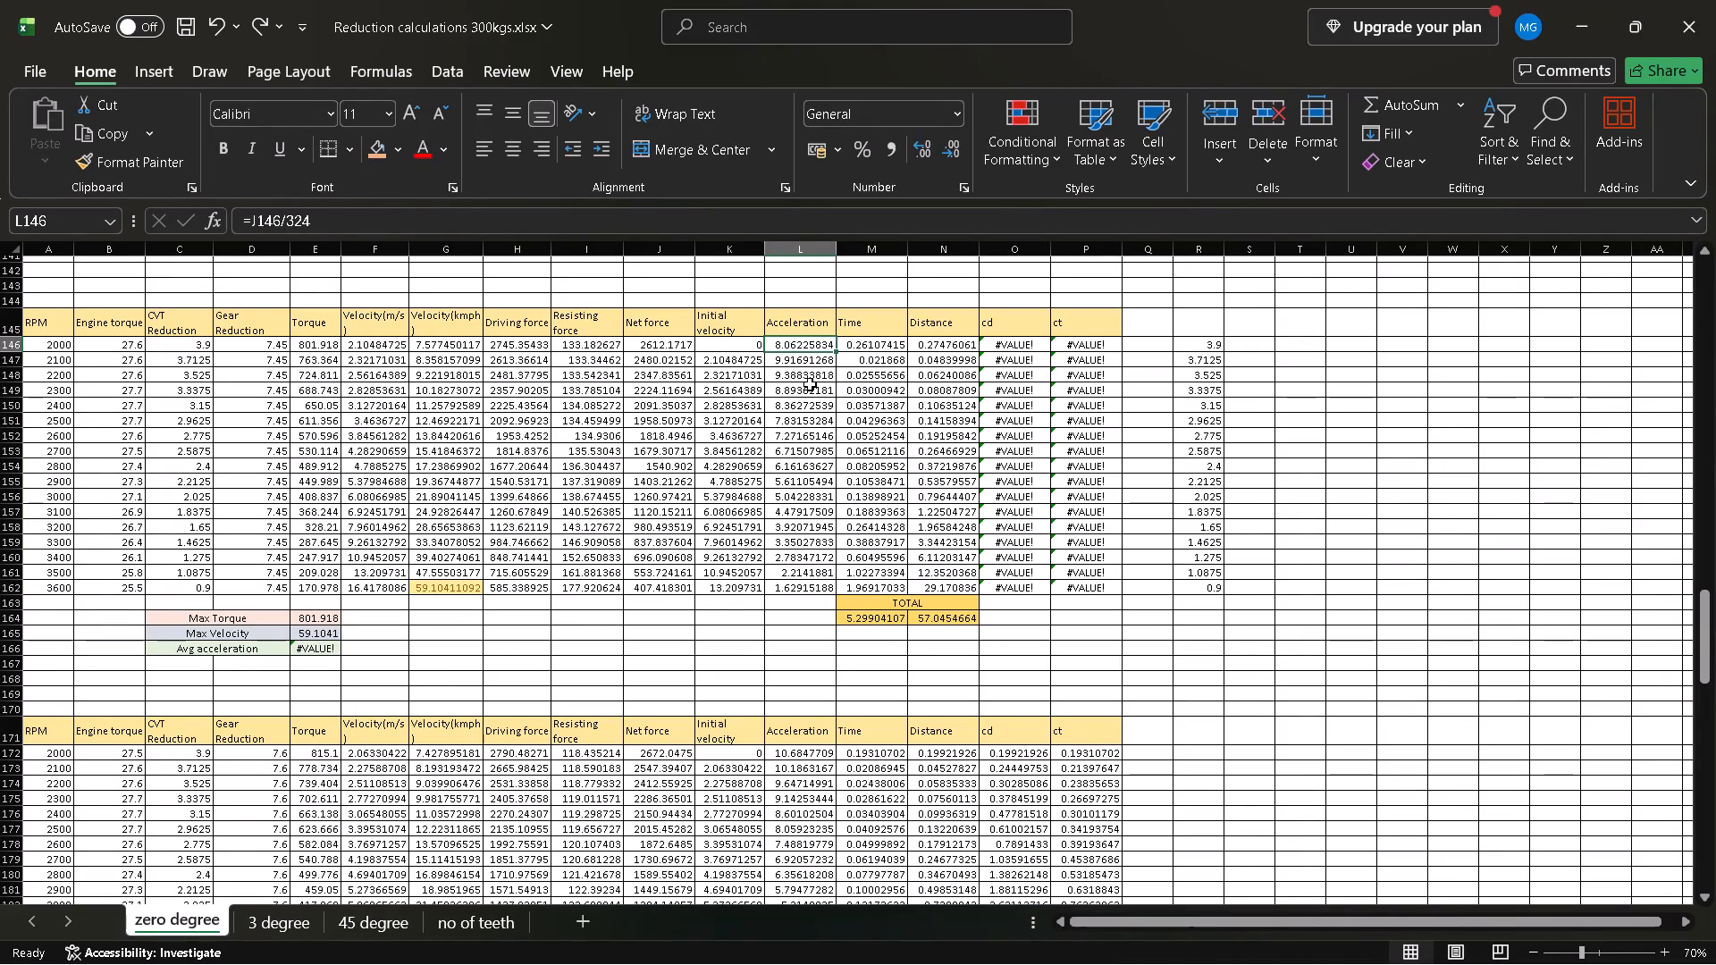
# Fill the Acceleration formula from L146 down through row 162.
pyautogui.click(812, 361)
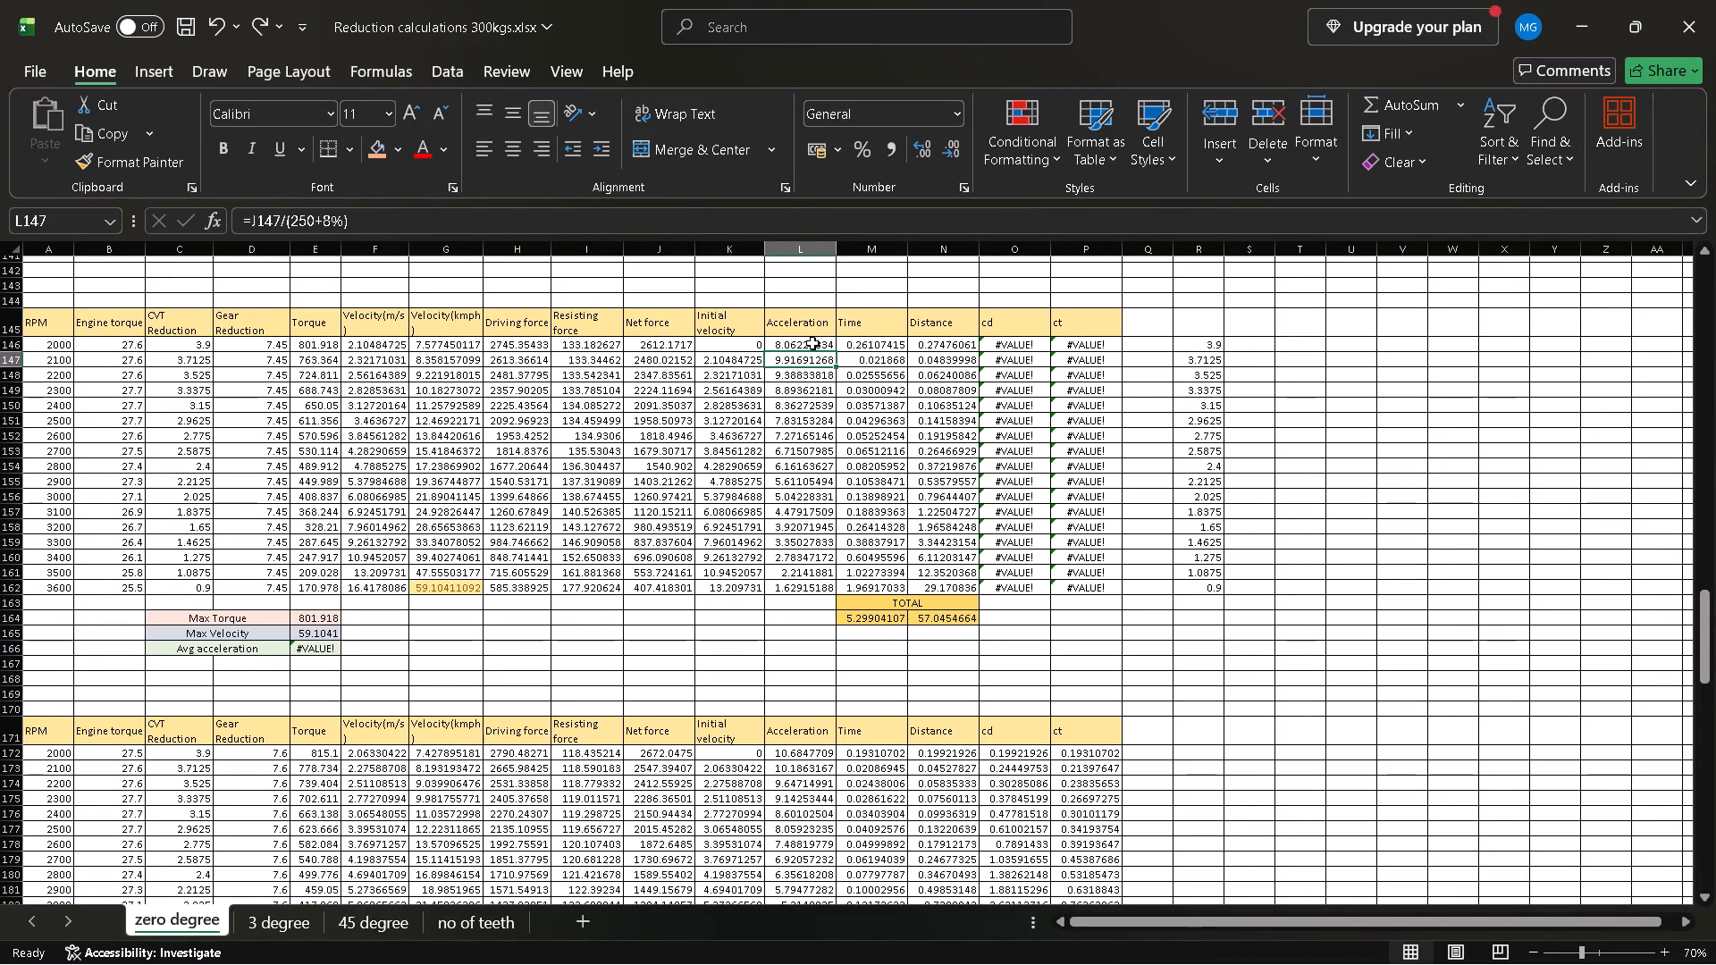
pyautogui.click(812, 343)
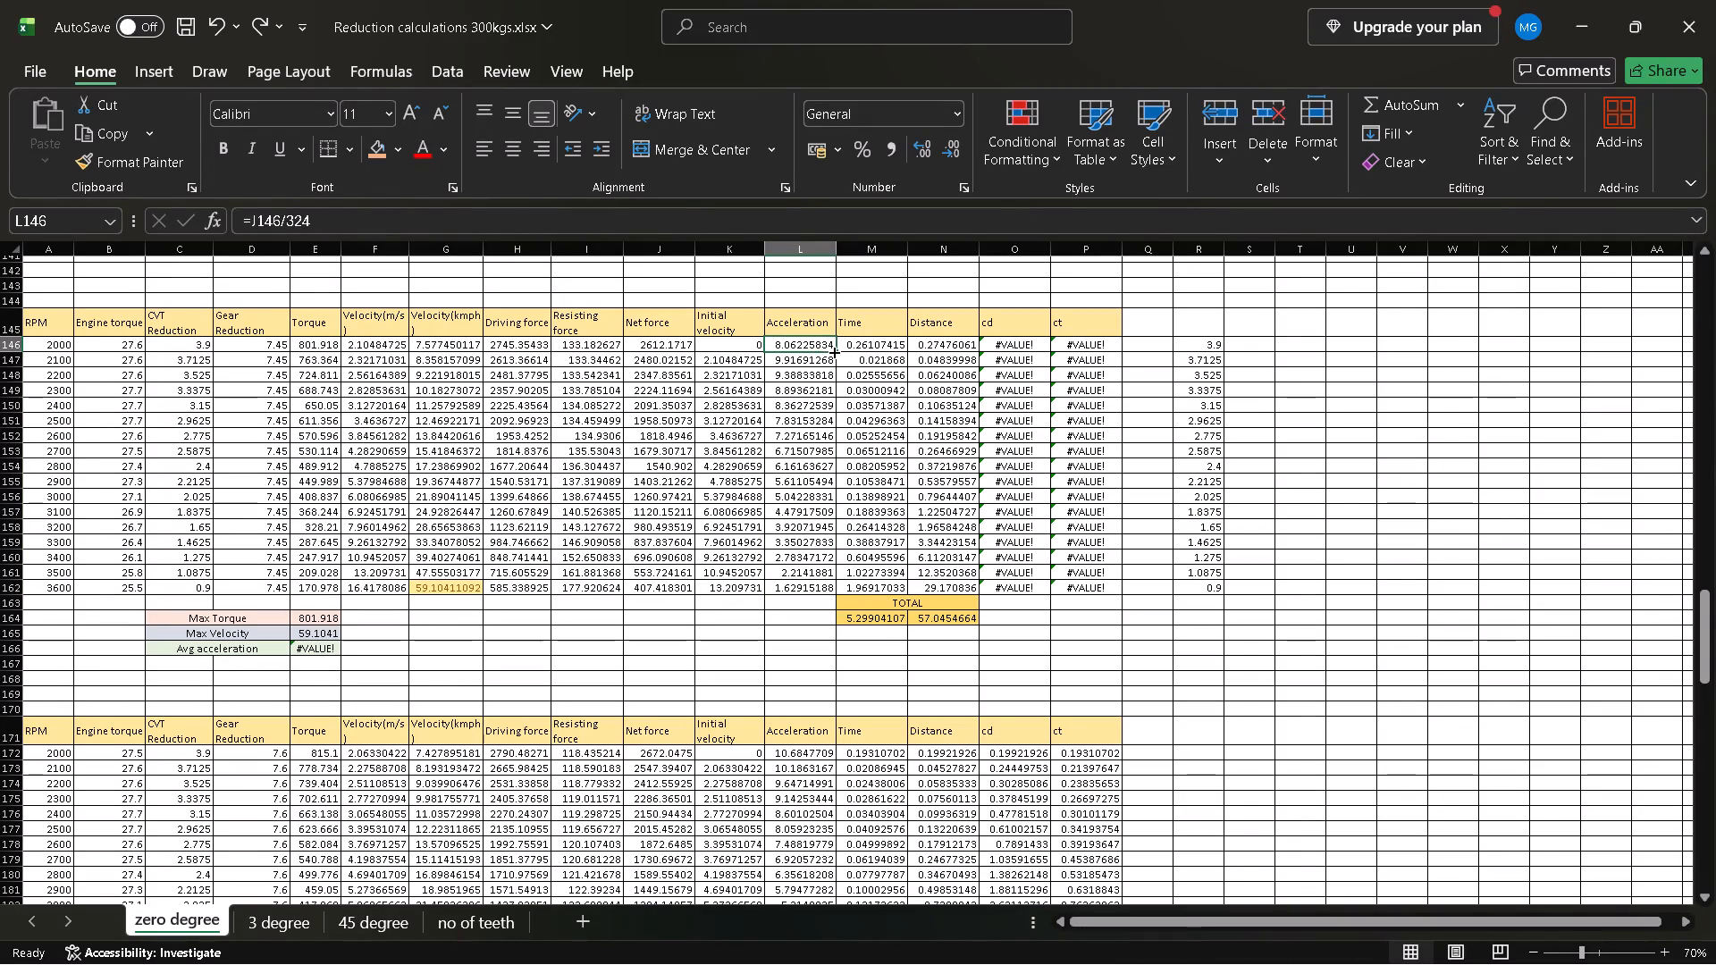
pyautogui.doubleClick(834, 350)
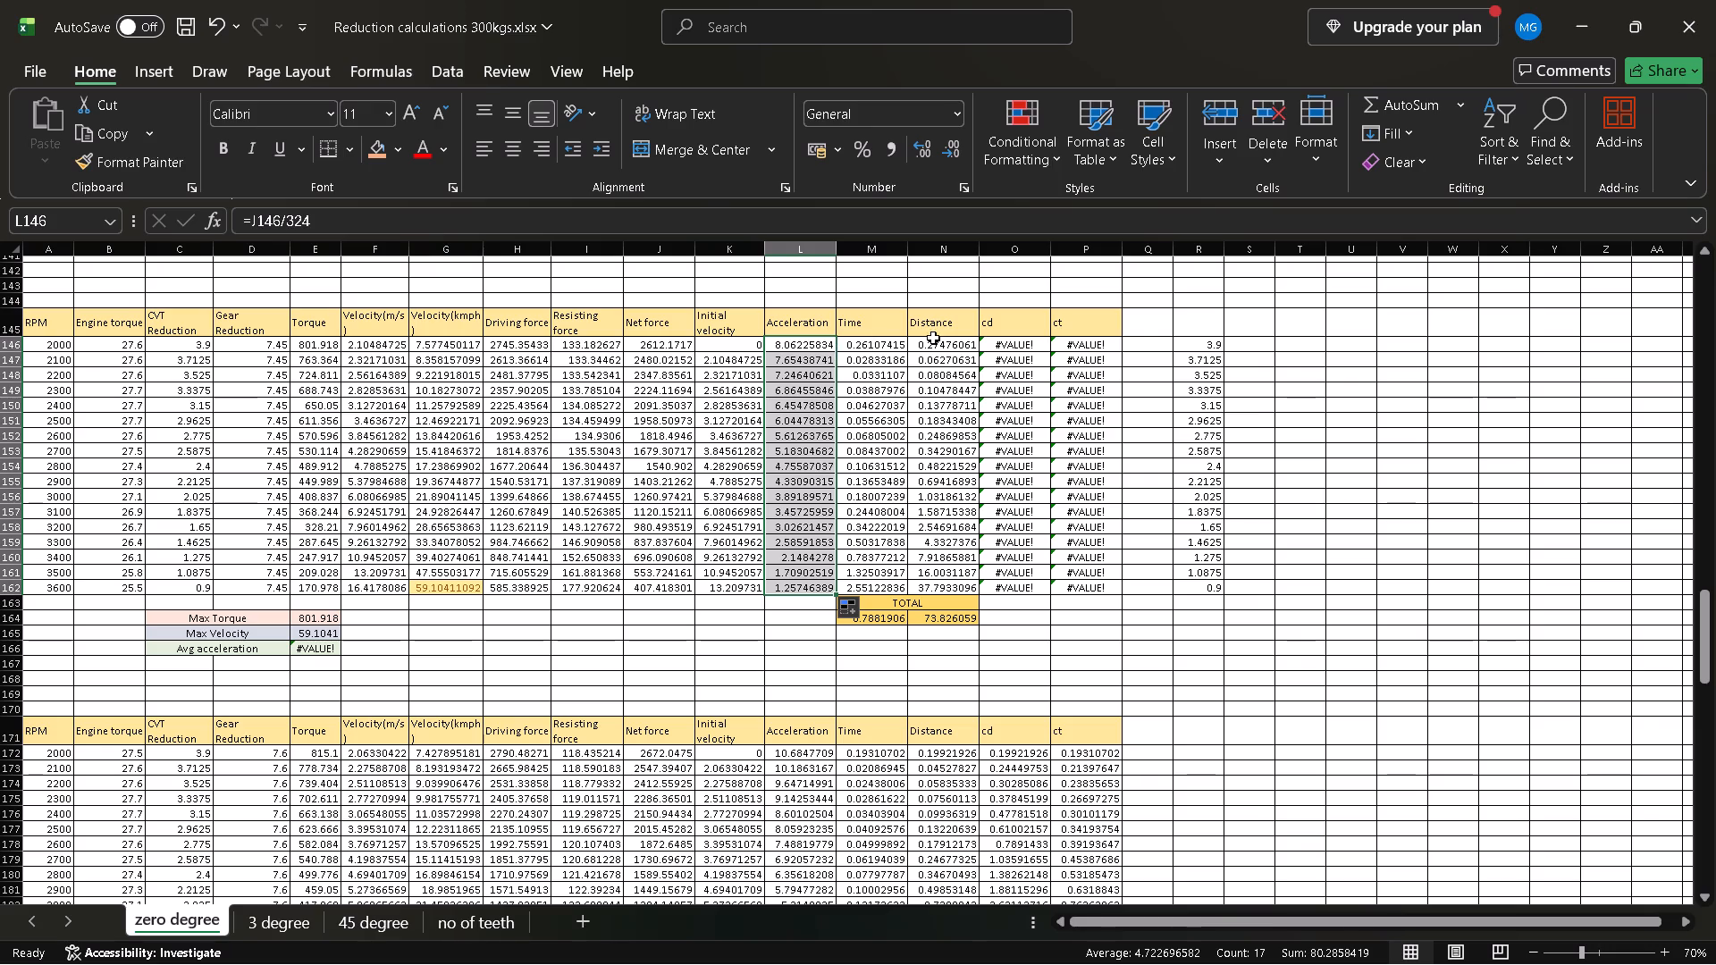
# Check the Time formula in M146 and the Distance formula in N146.
pyautogui.click(877, 346)
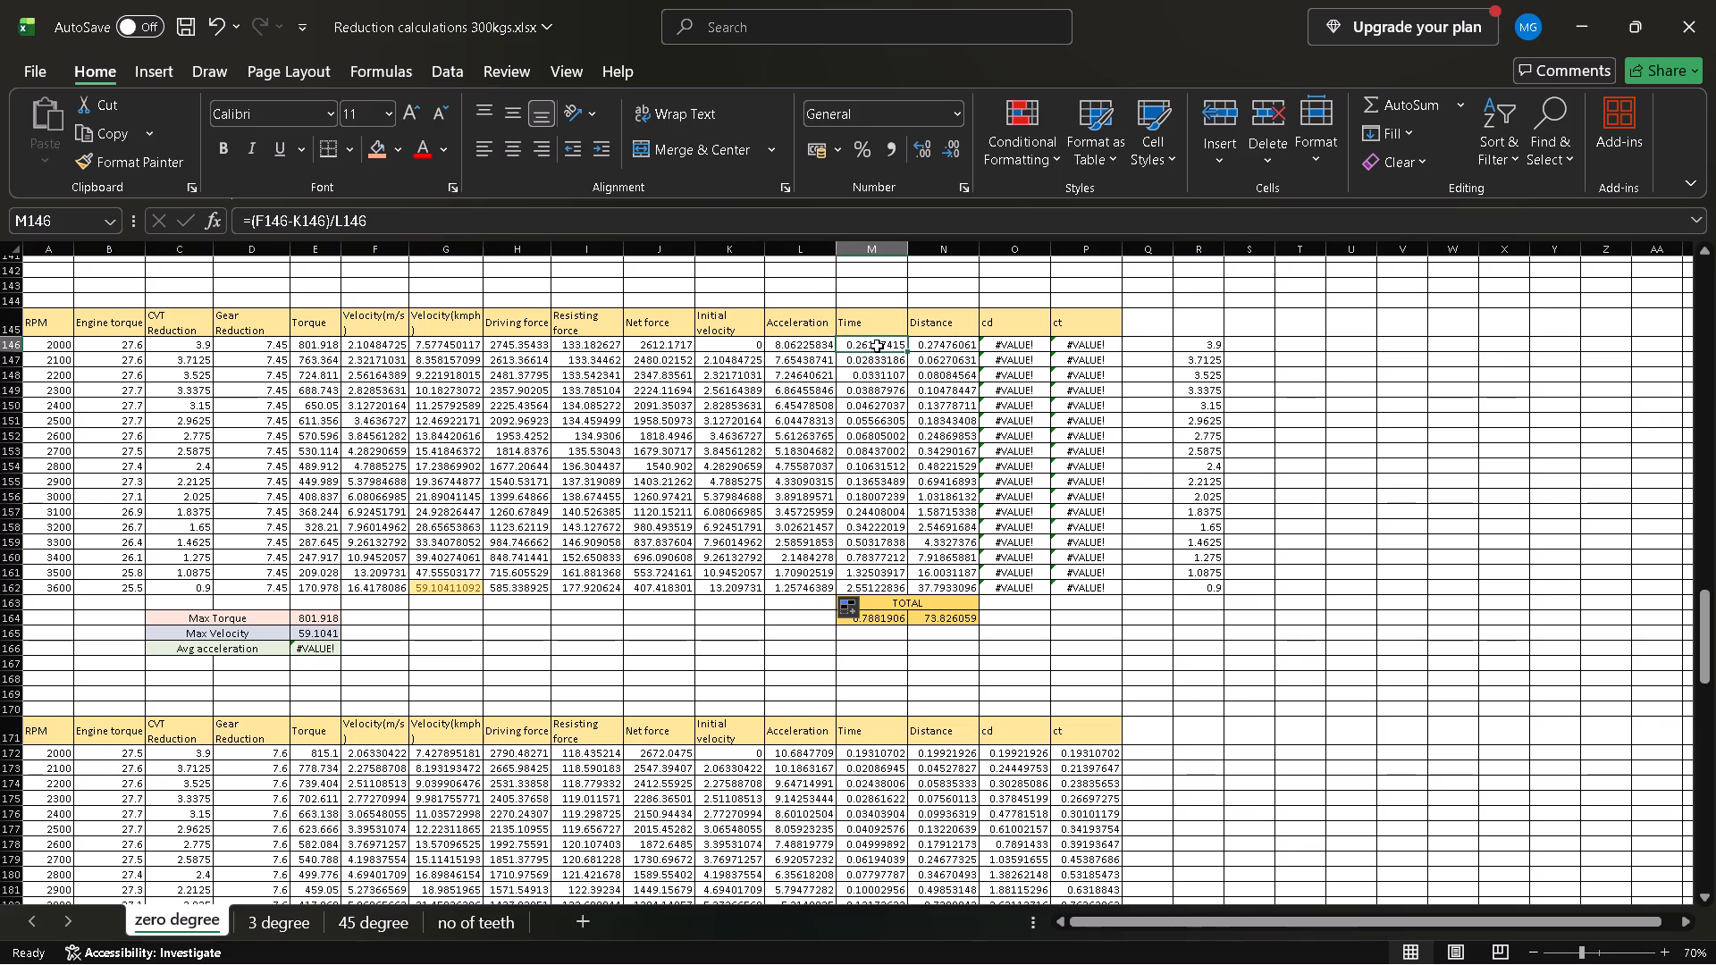
pyautogui.click(559, 229)
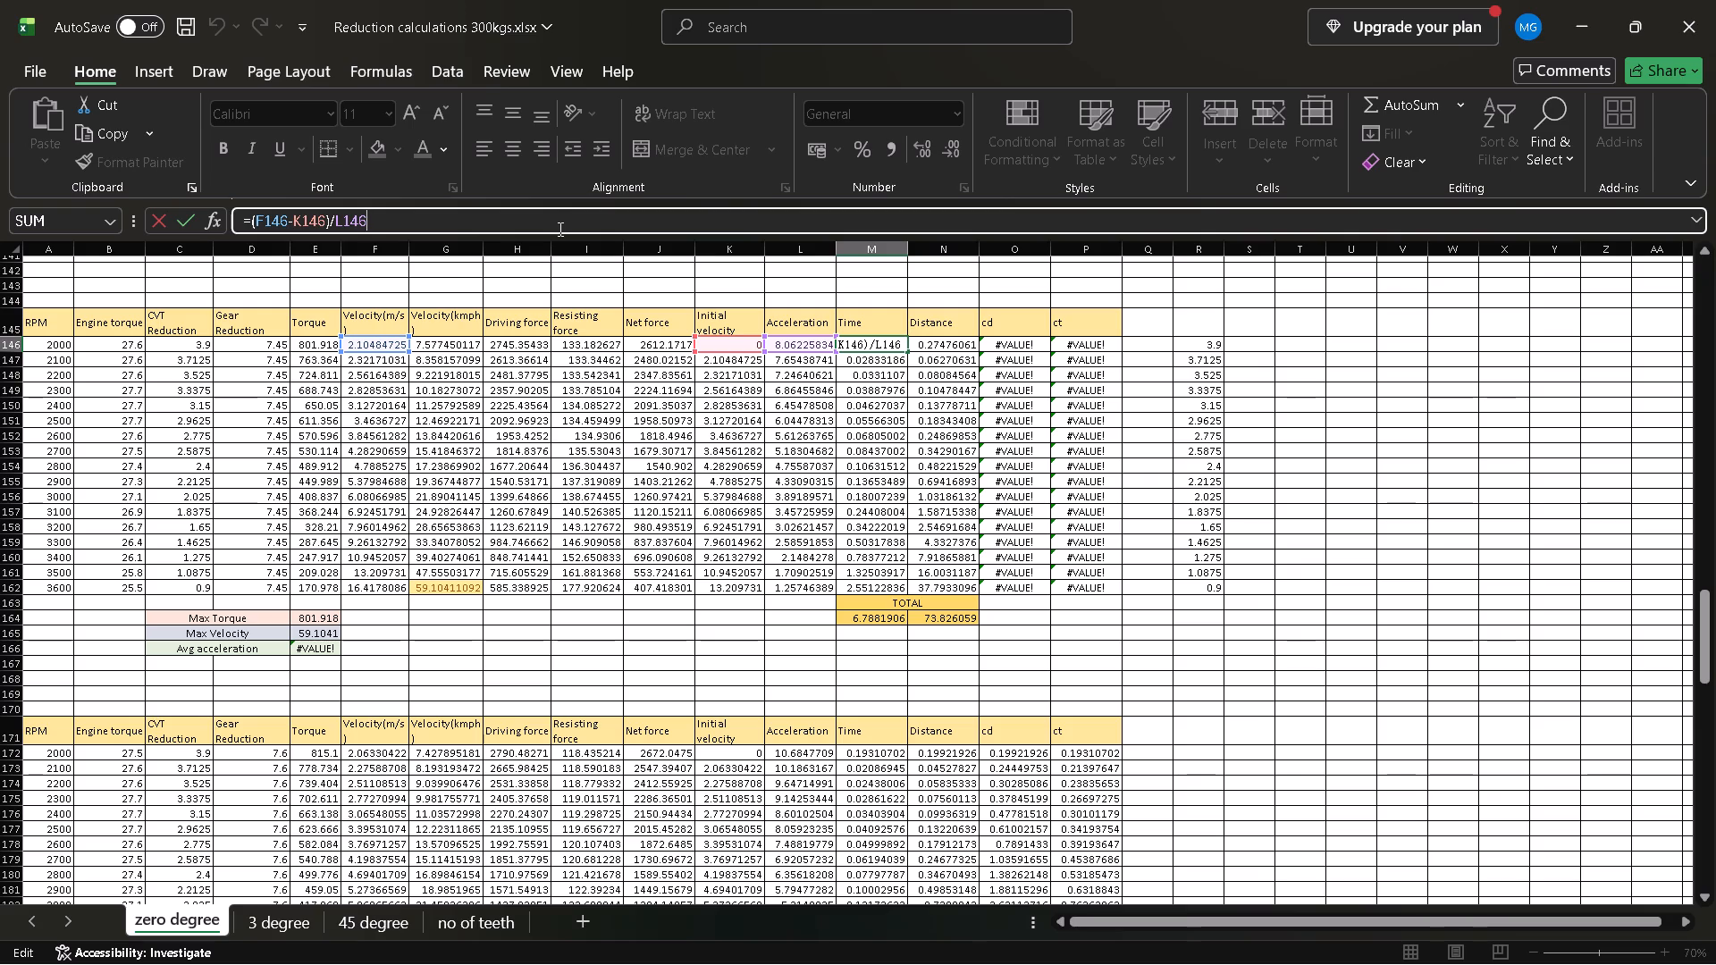
pyautogui.click(922, 339)
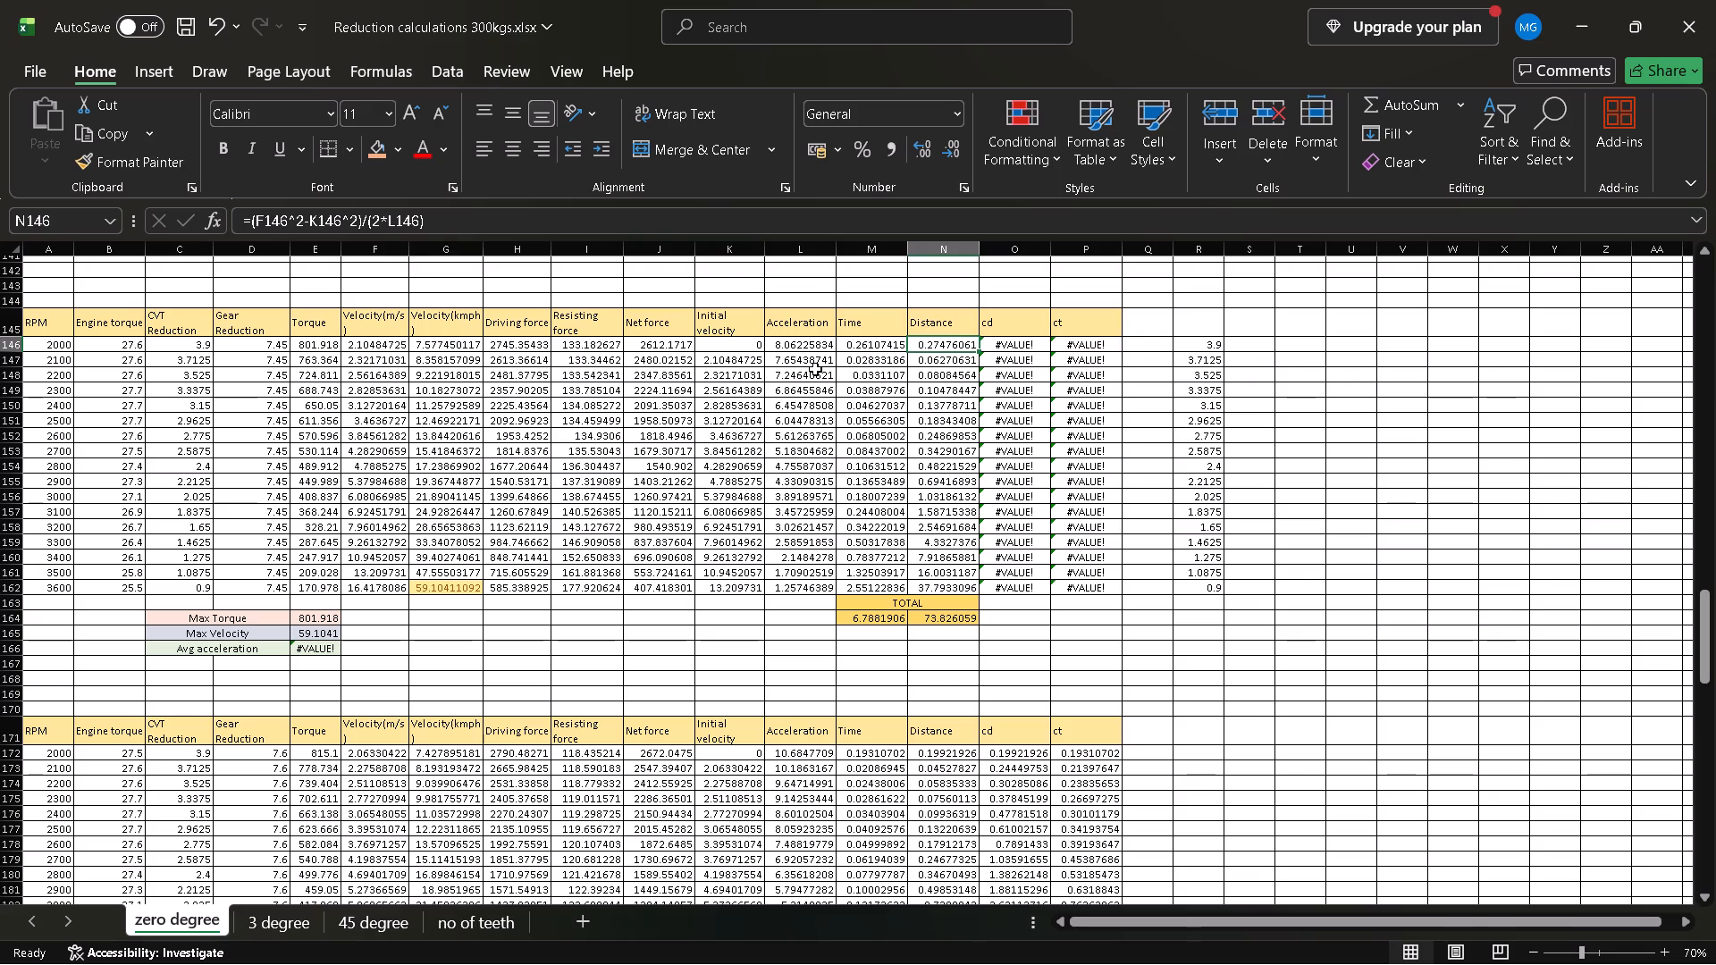
# Open the cd formula in O146 for editing.
pyautogui.click(1024, 349)
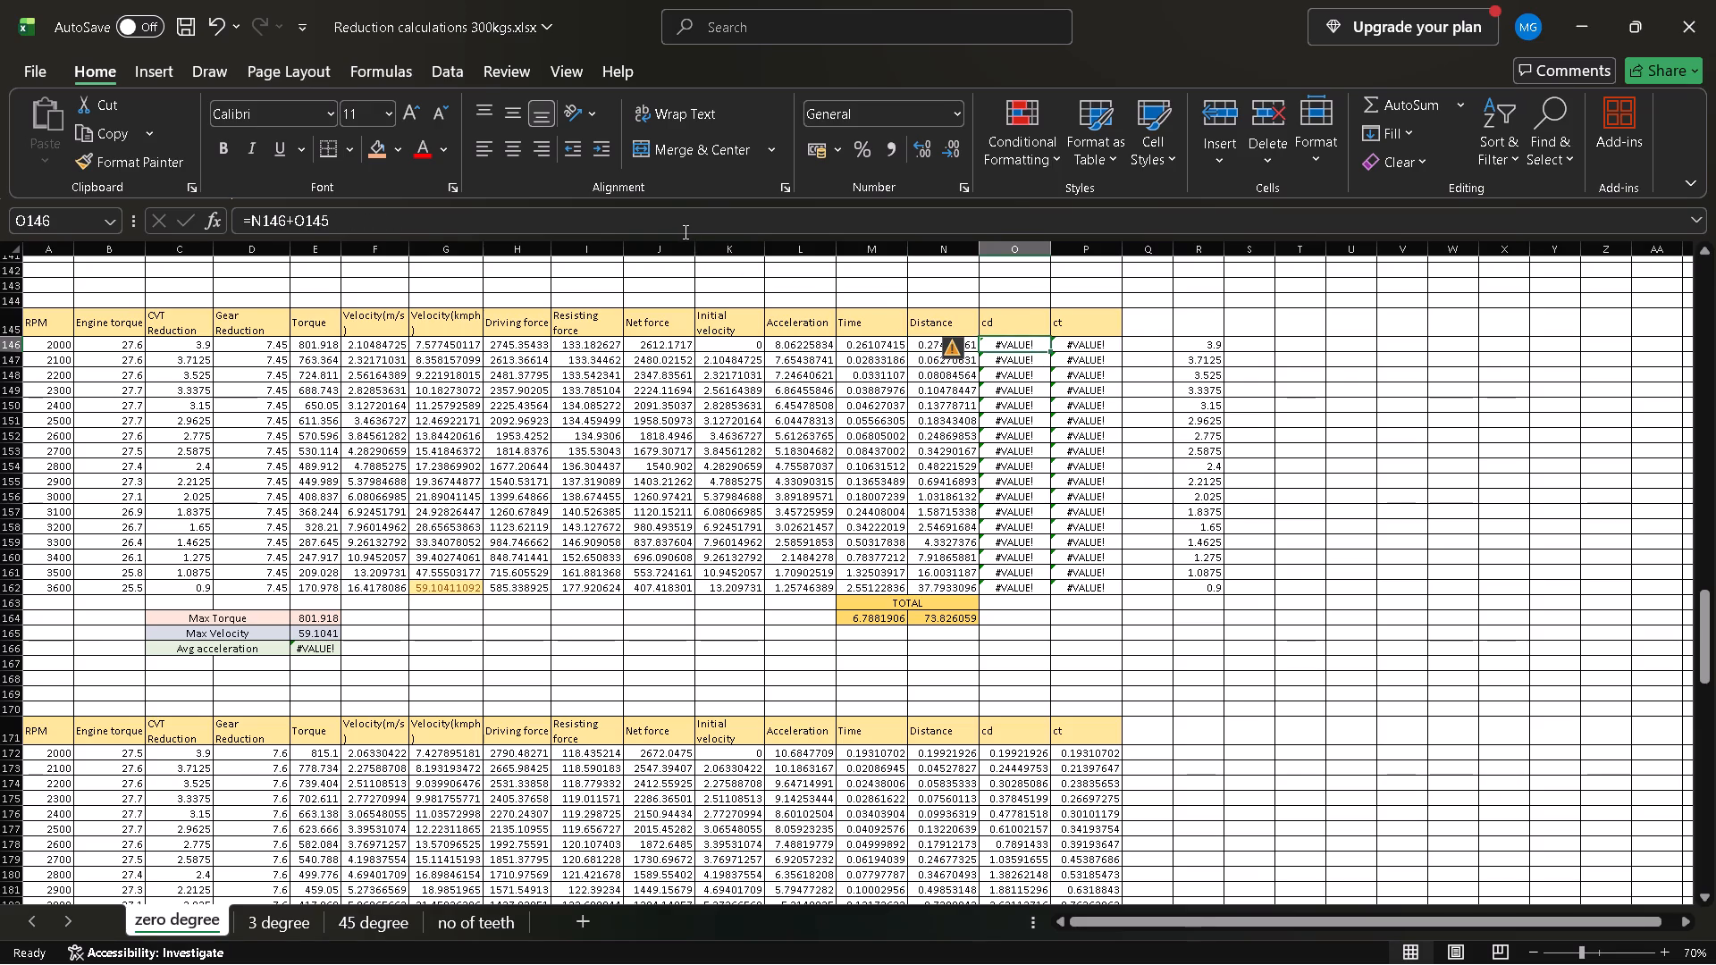
pyautogui.click(684, 231)
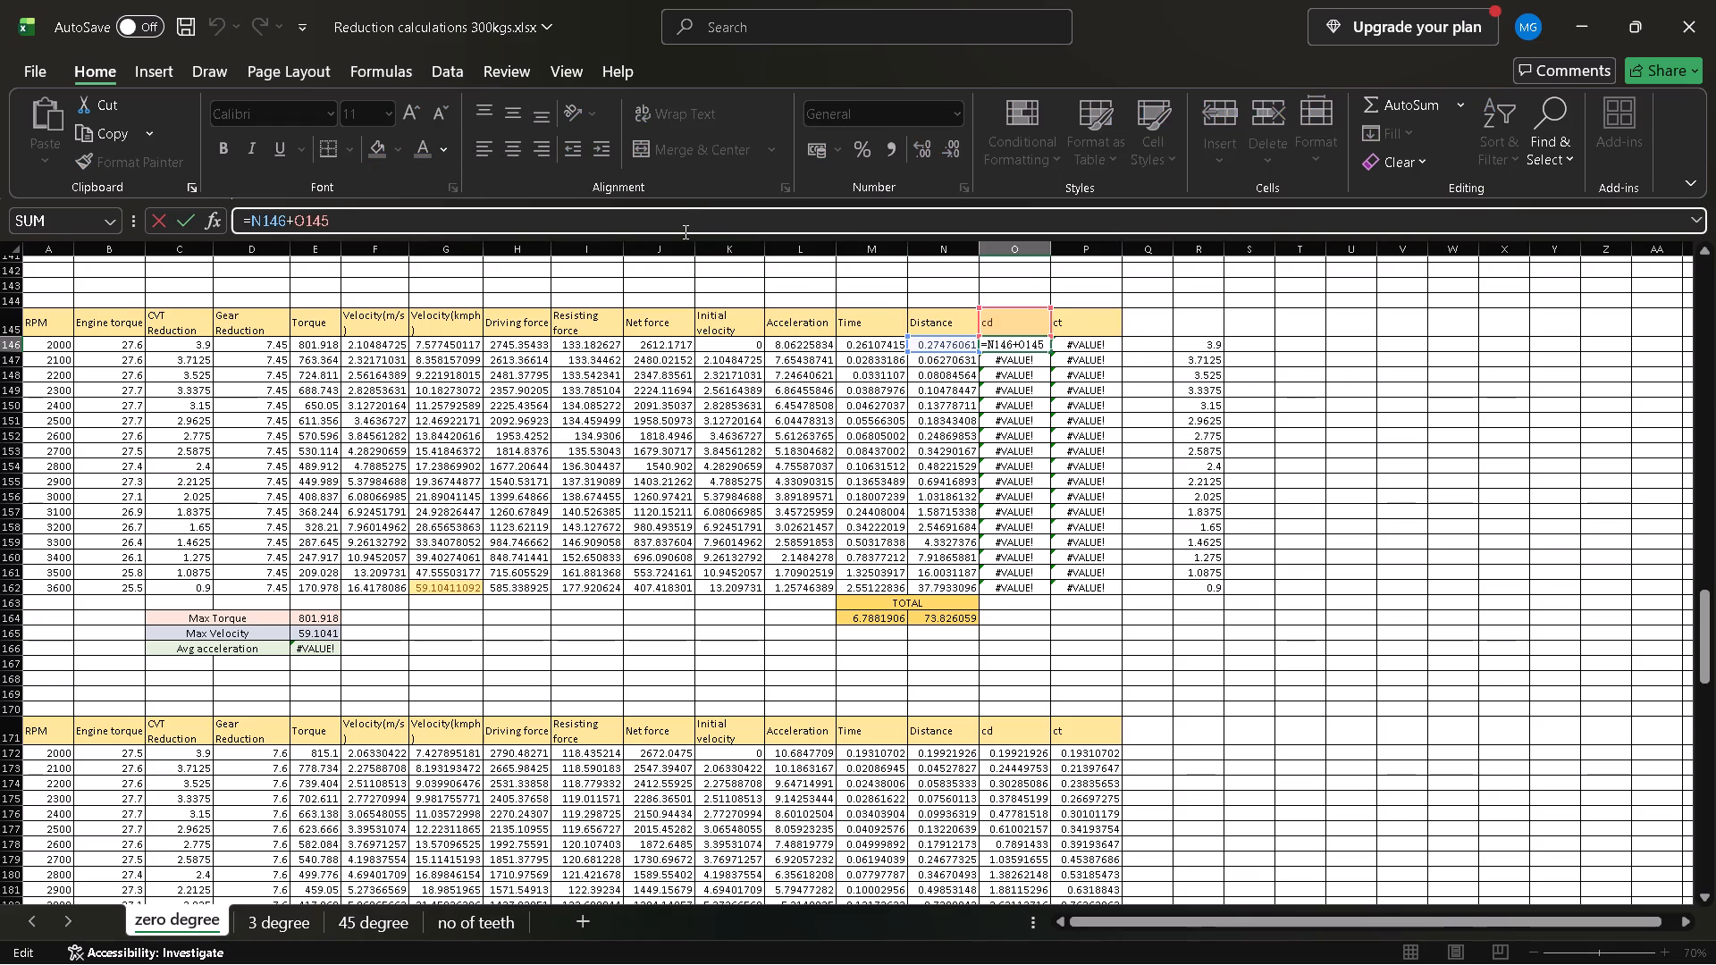
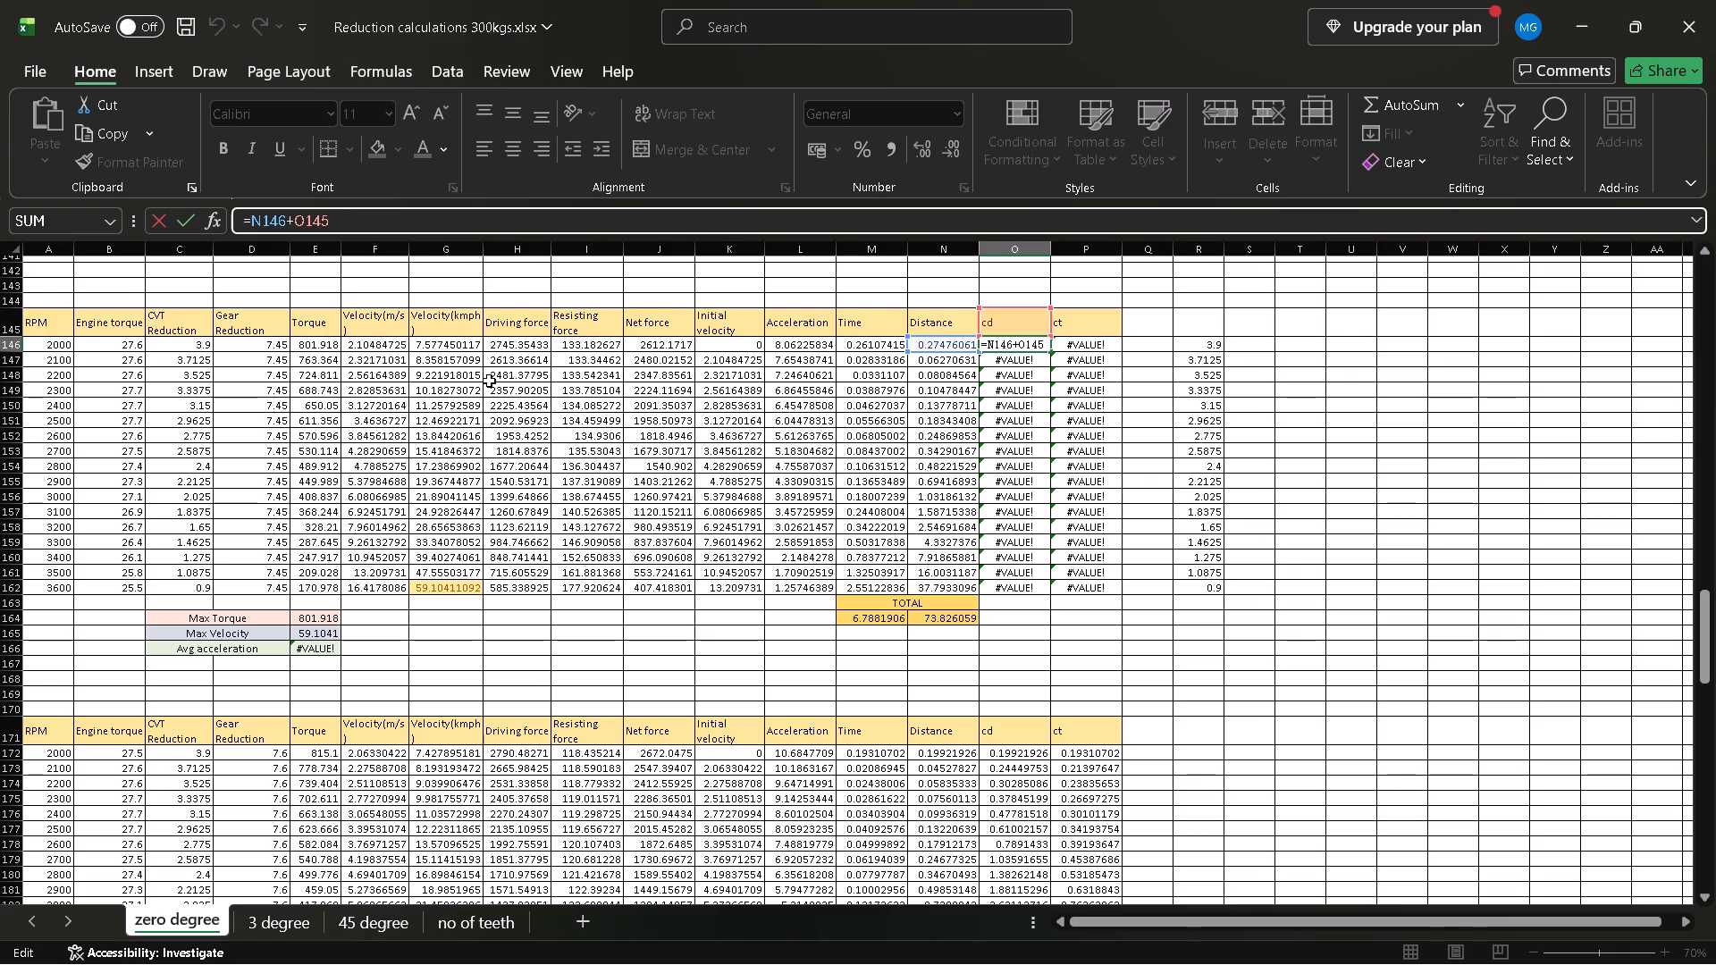
# Change the first cd formula in O146 to =N146, removing the reference to the header cell.
pyautogui.doubleClick(989, 342)
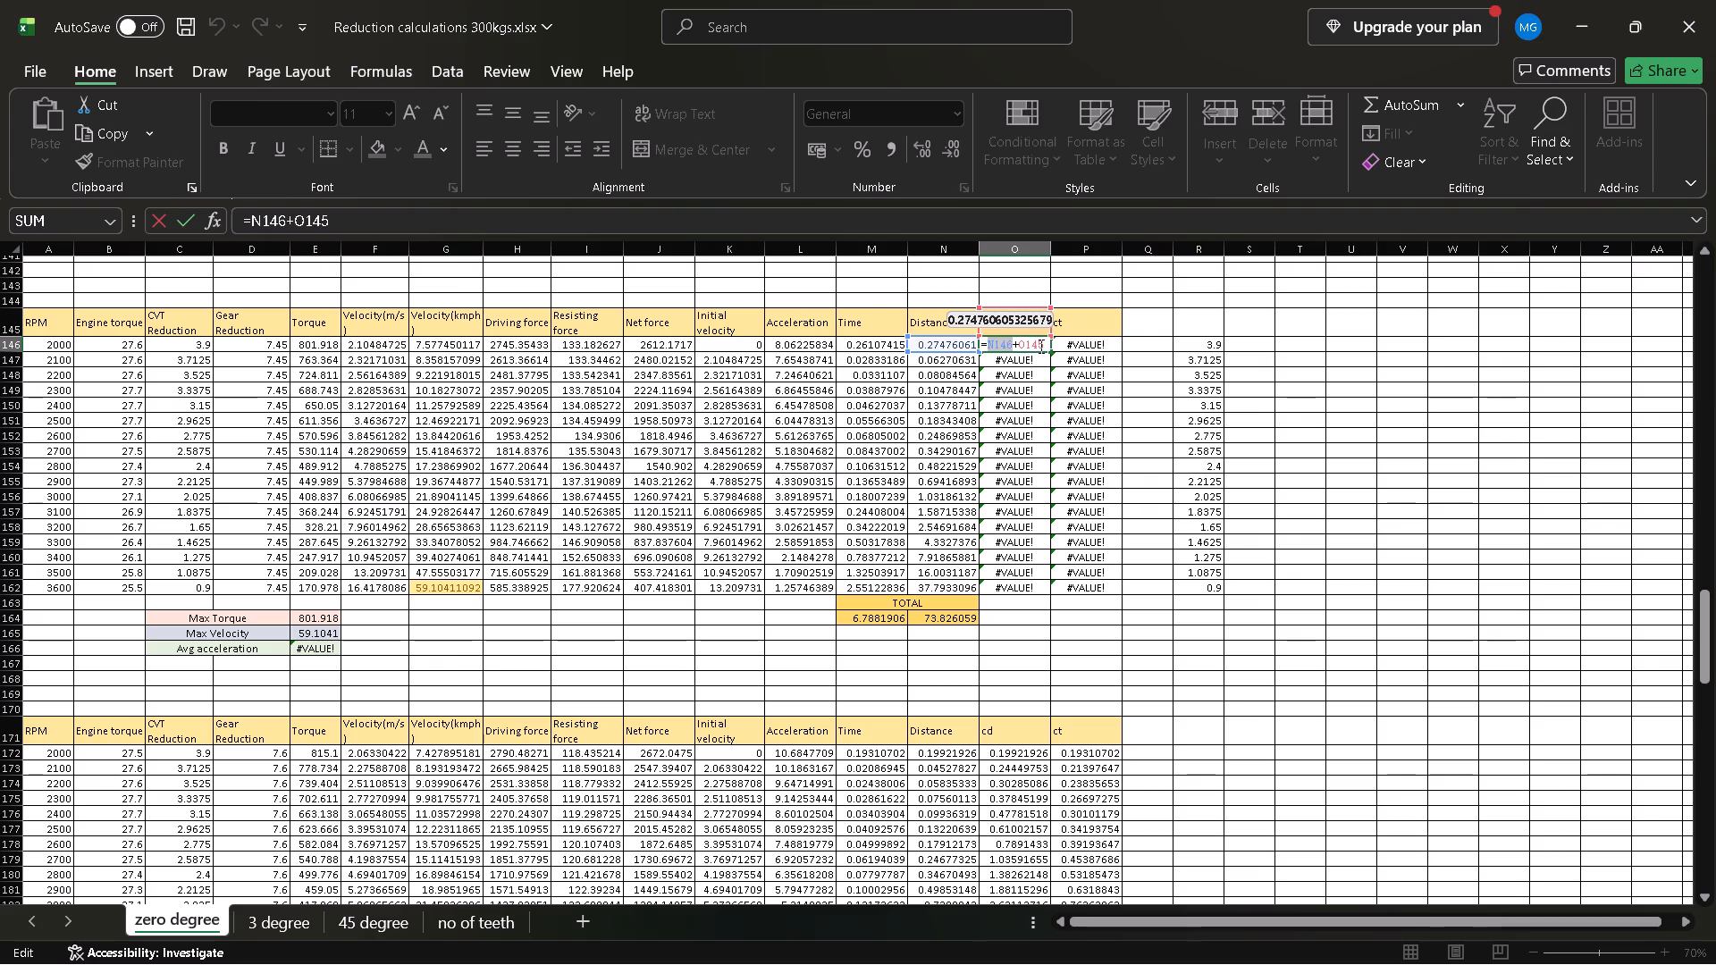
pyautogui.click(1040, 348)
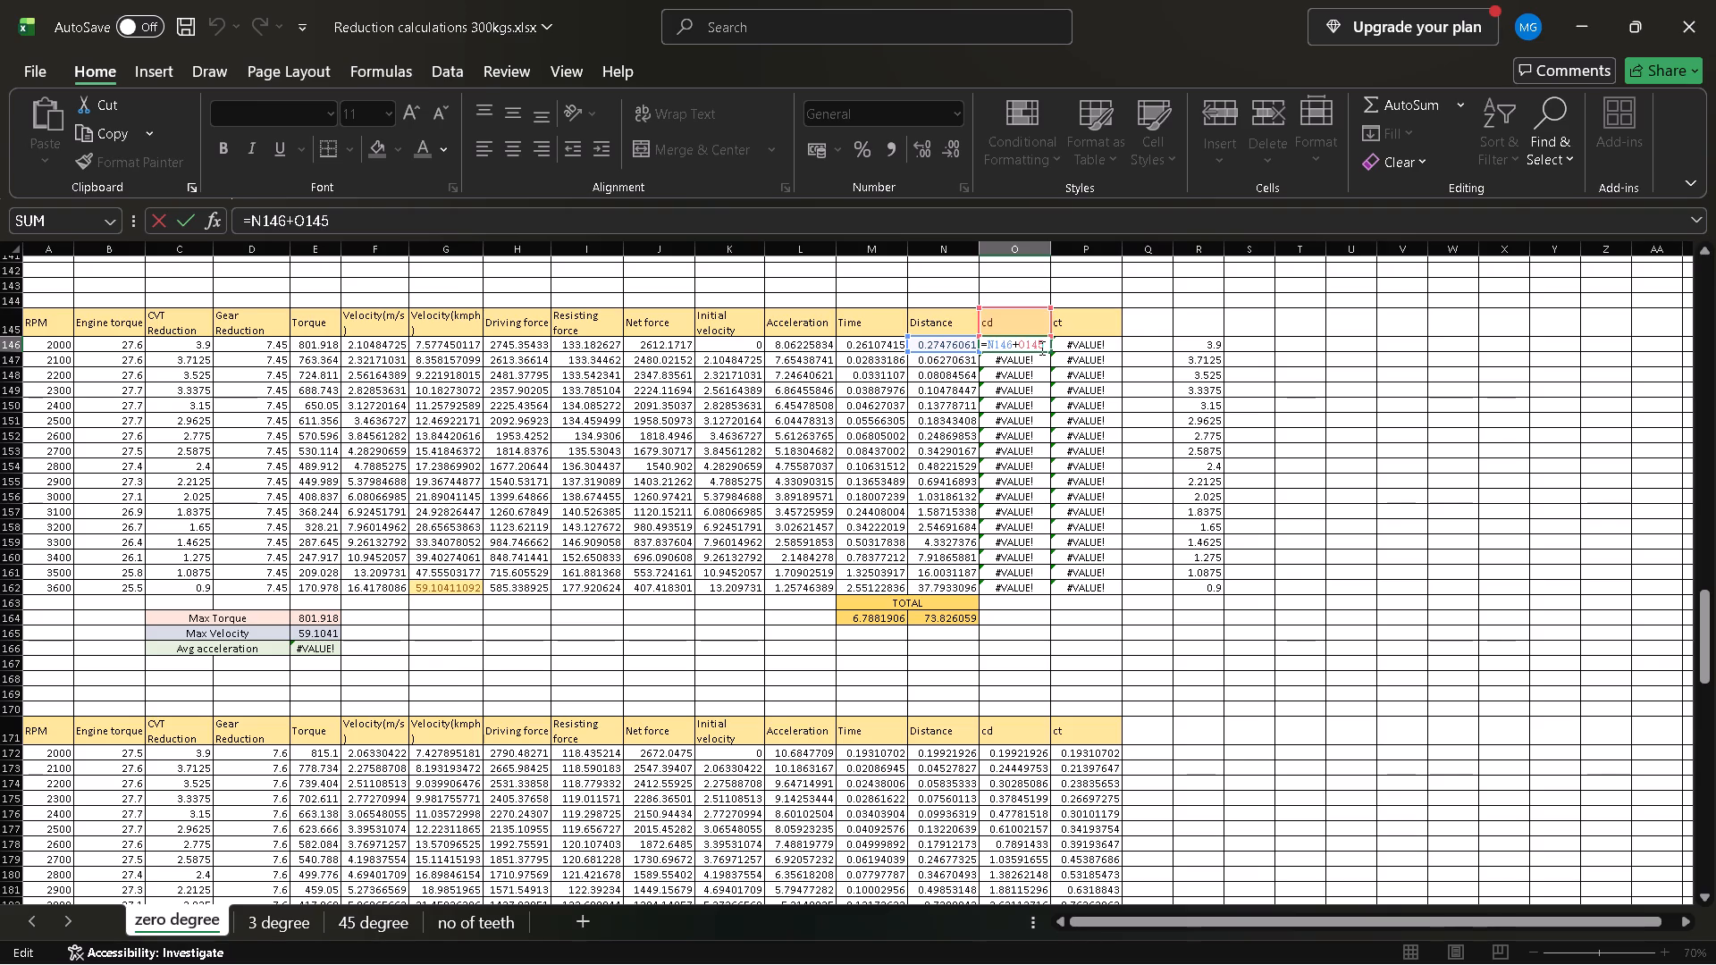
pyautogui.press('Right')
pyautogui.press('BackSpace')
pyautogui.press('BackSpace')
pyautogui.press('BackSpace')
pyautogui.press('BackSpace')
pyautogui.press('BackSpace')
pyautogui.press('Return')
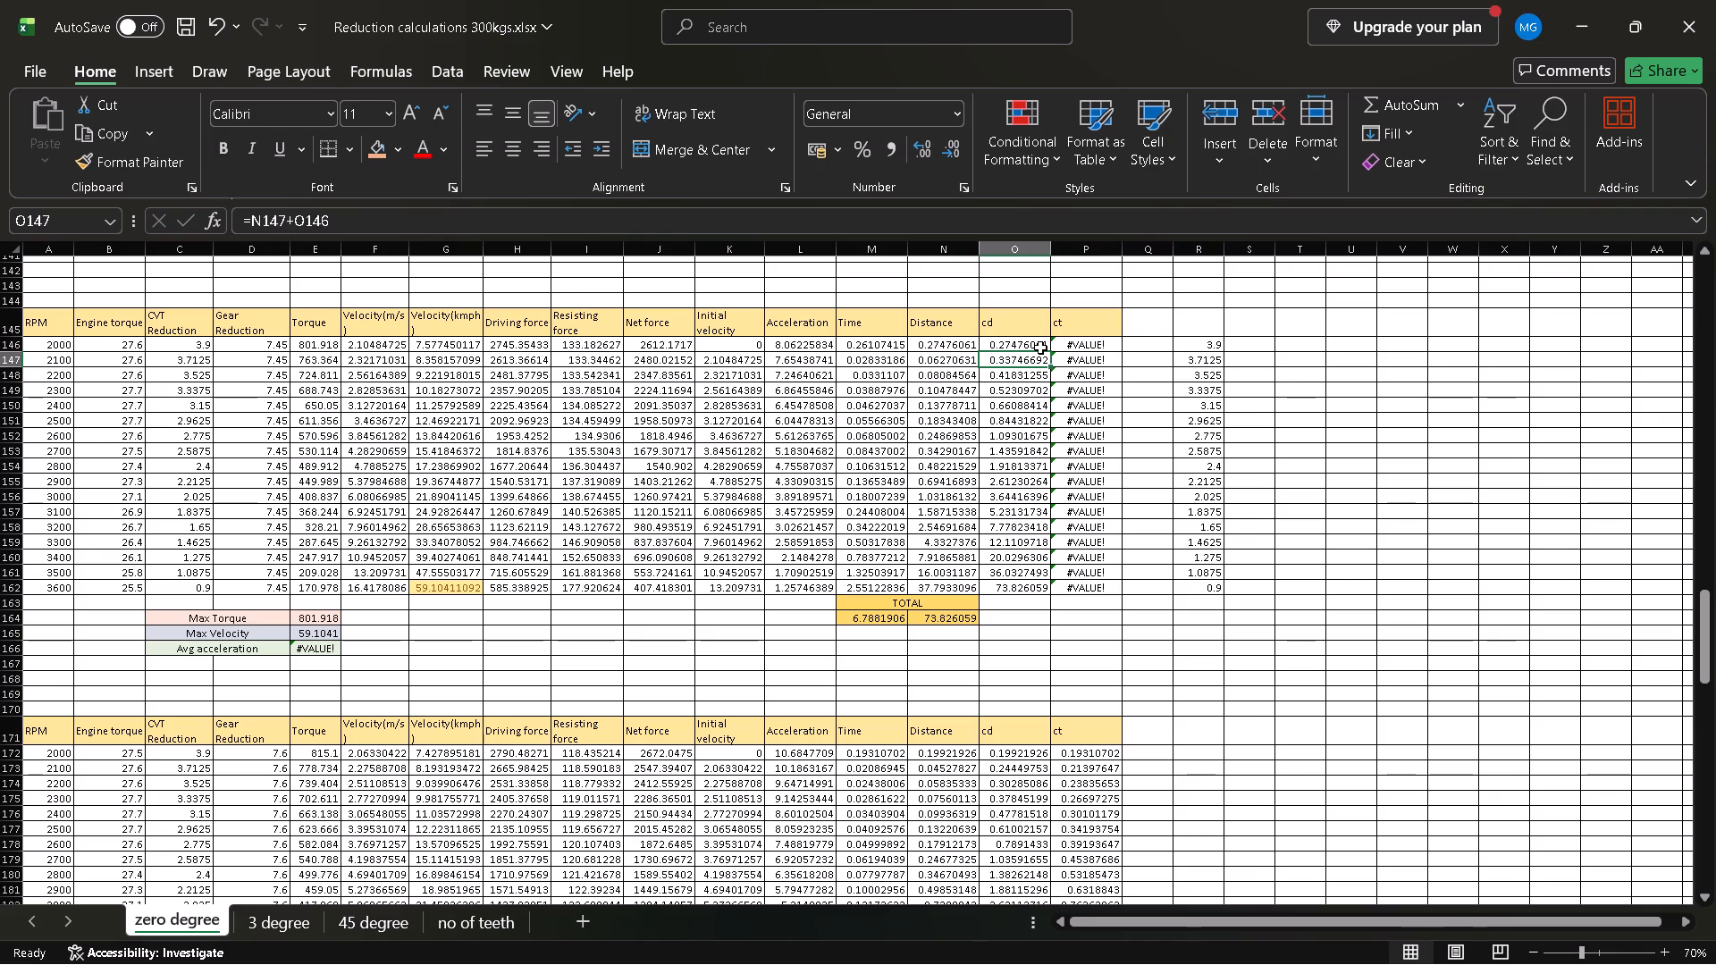
# Change the first ct formula in P146 to =M146, removing the reference to the header cell.
pyautogui.click(1097, 344)
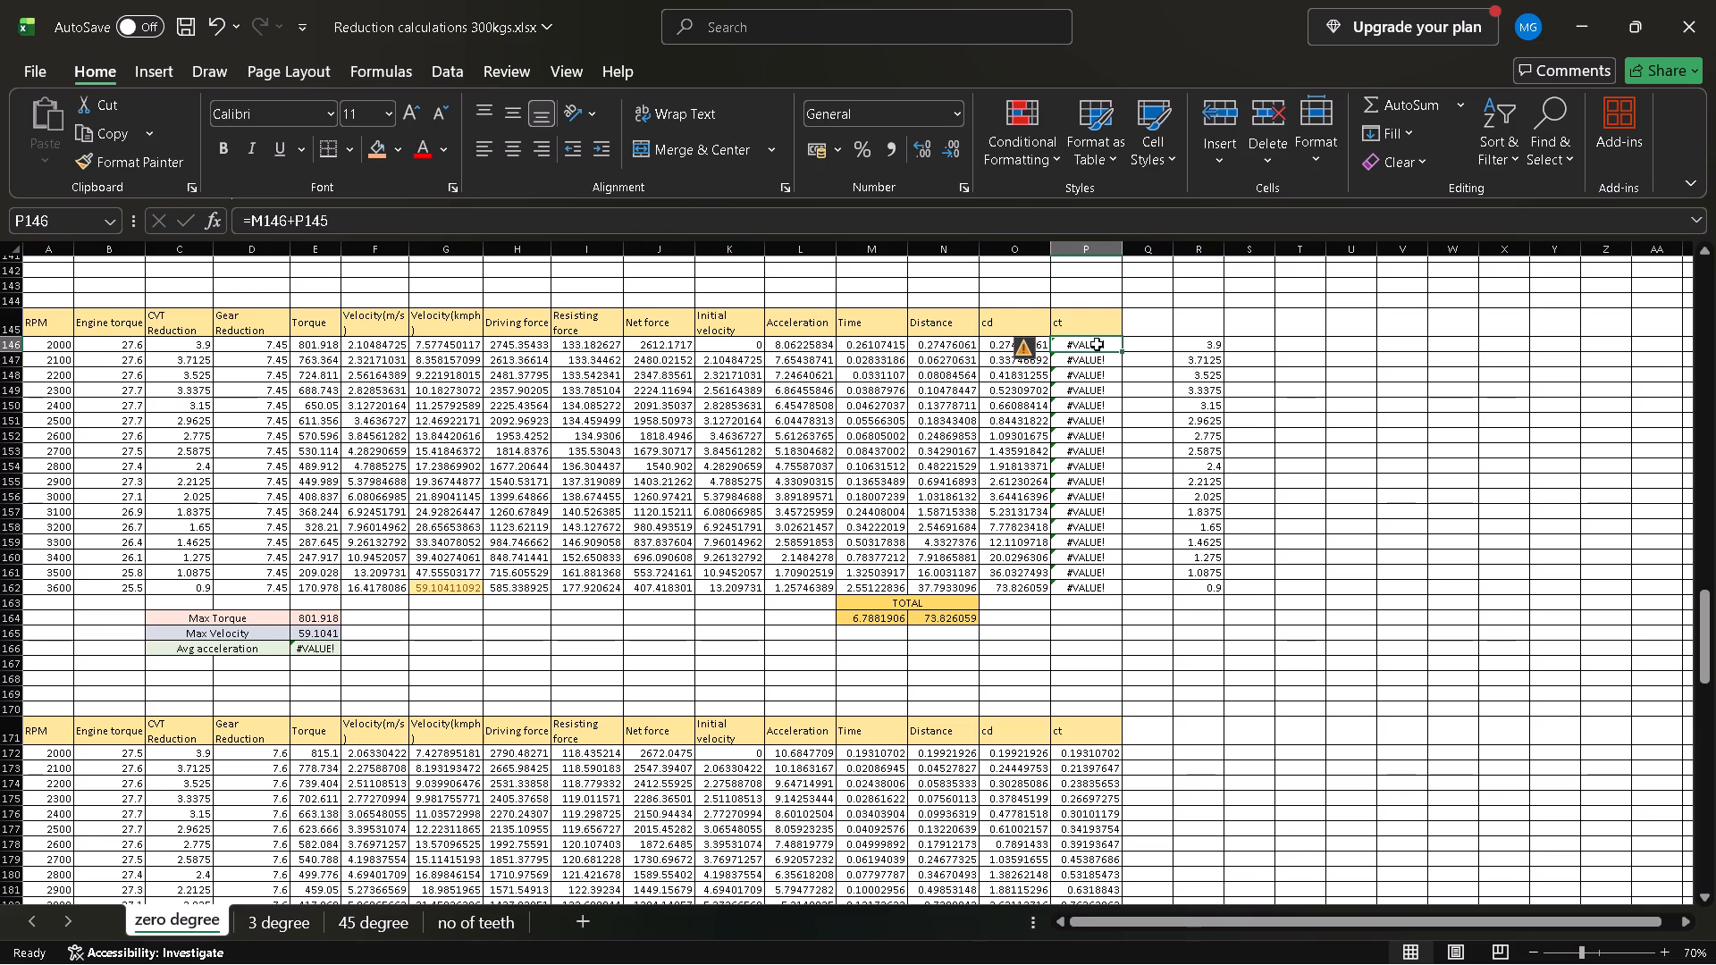
pyautogui.doubleClick(1097, 344)
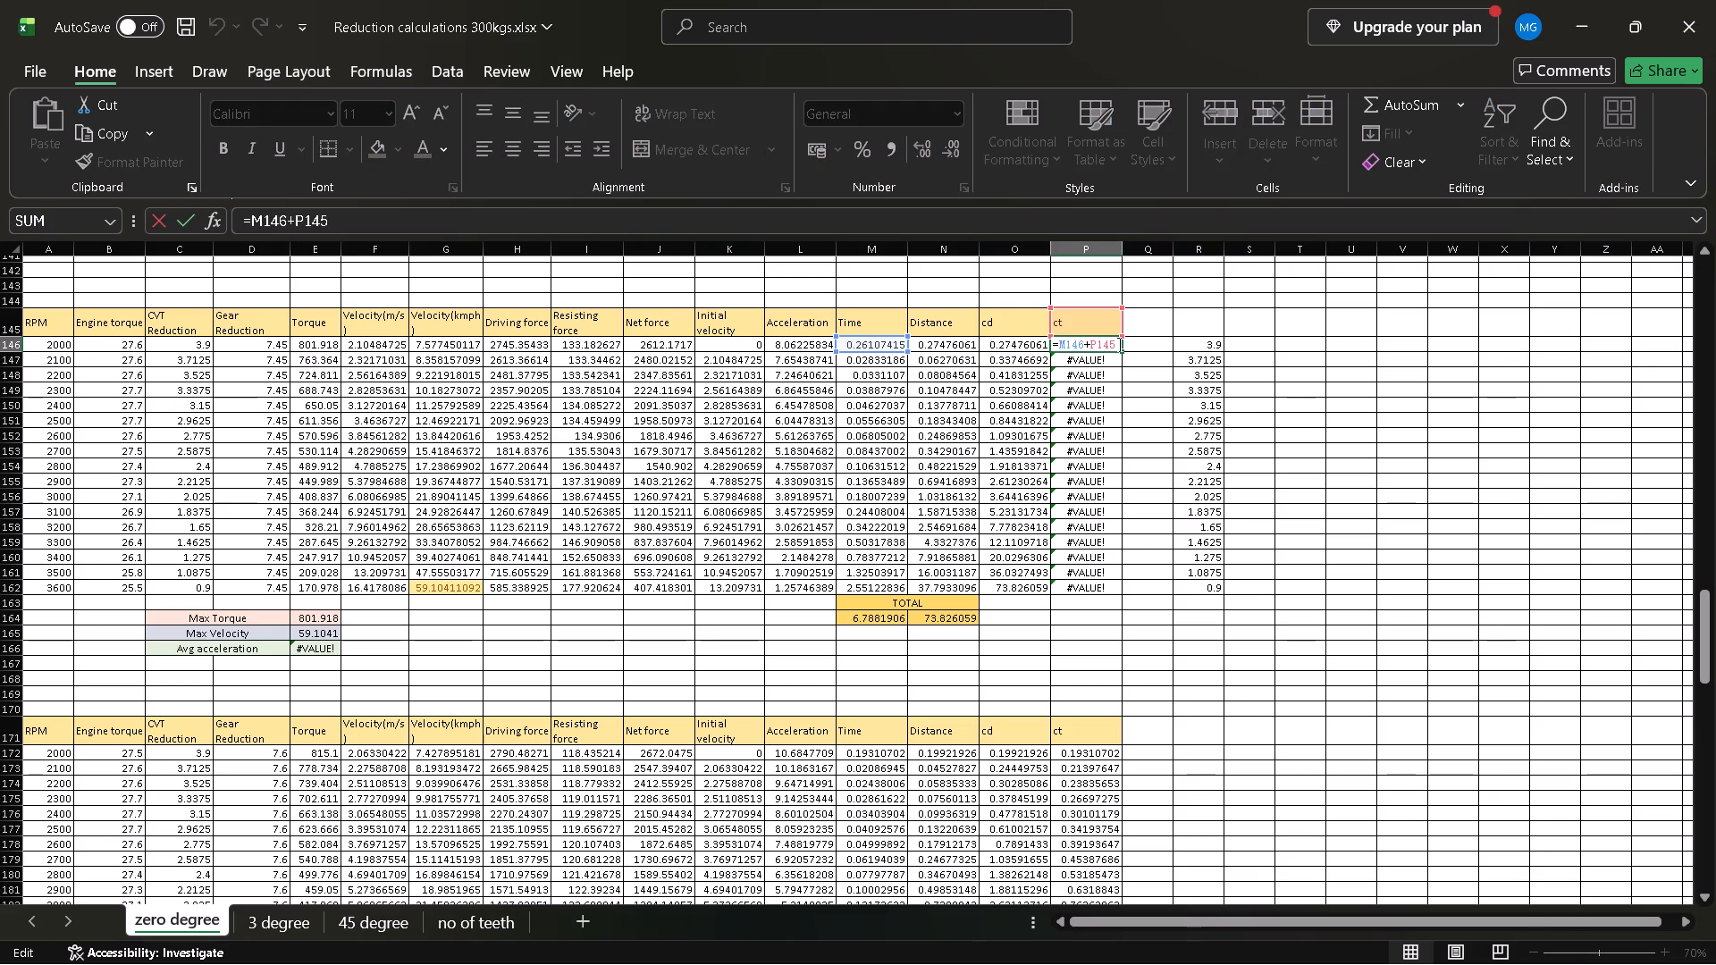
pyautogui.click(1118, 344)
pyautogui.press('BackSpace')
pyautogui.press('BackSpace')
pyautogui.press('BackSpace')
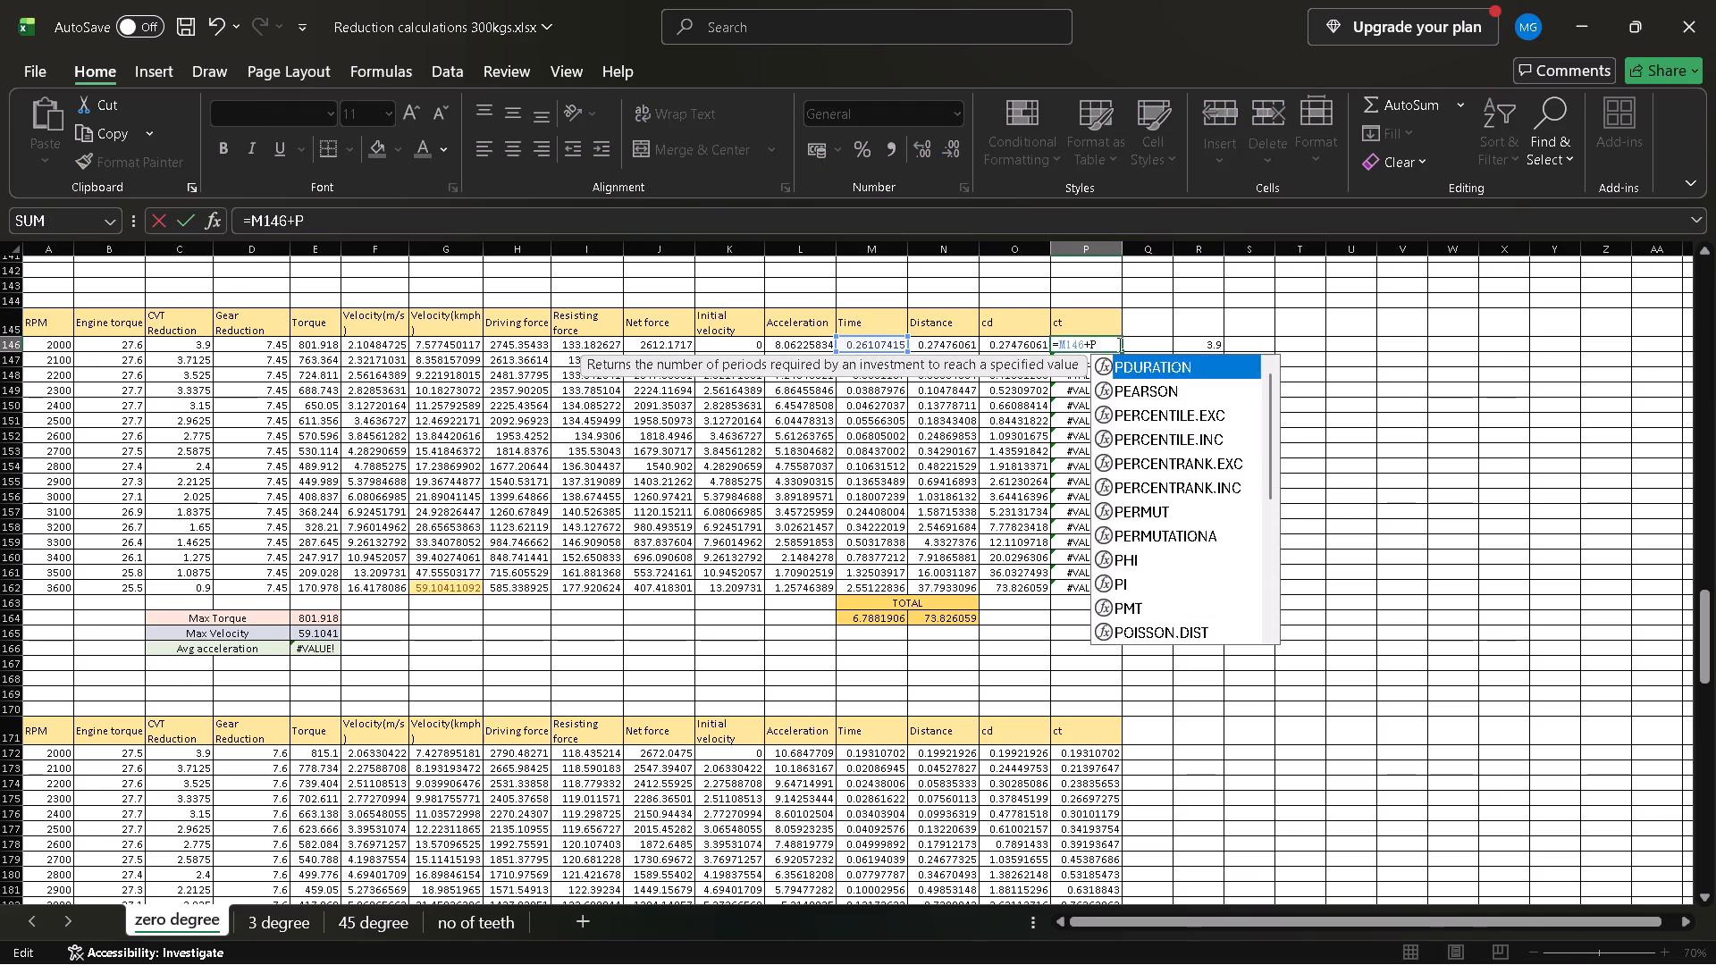
pyautogui.press('BackSpace')
pyautogui.press('BackSpace')
pyautogui.press('Return')
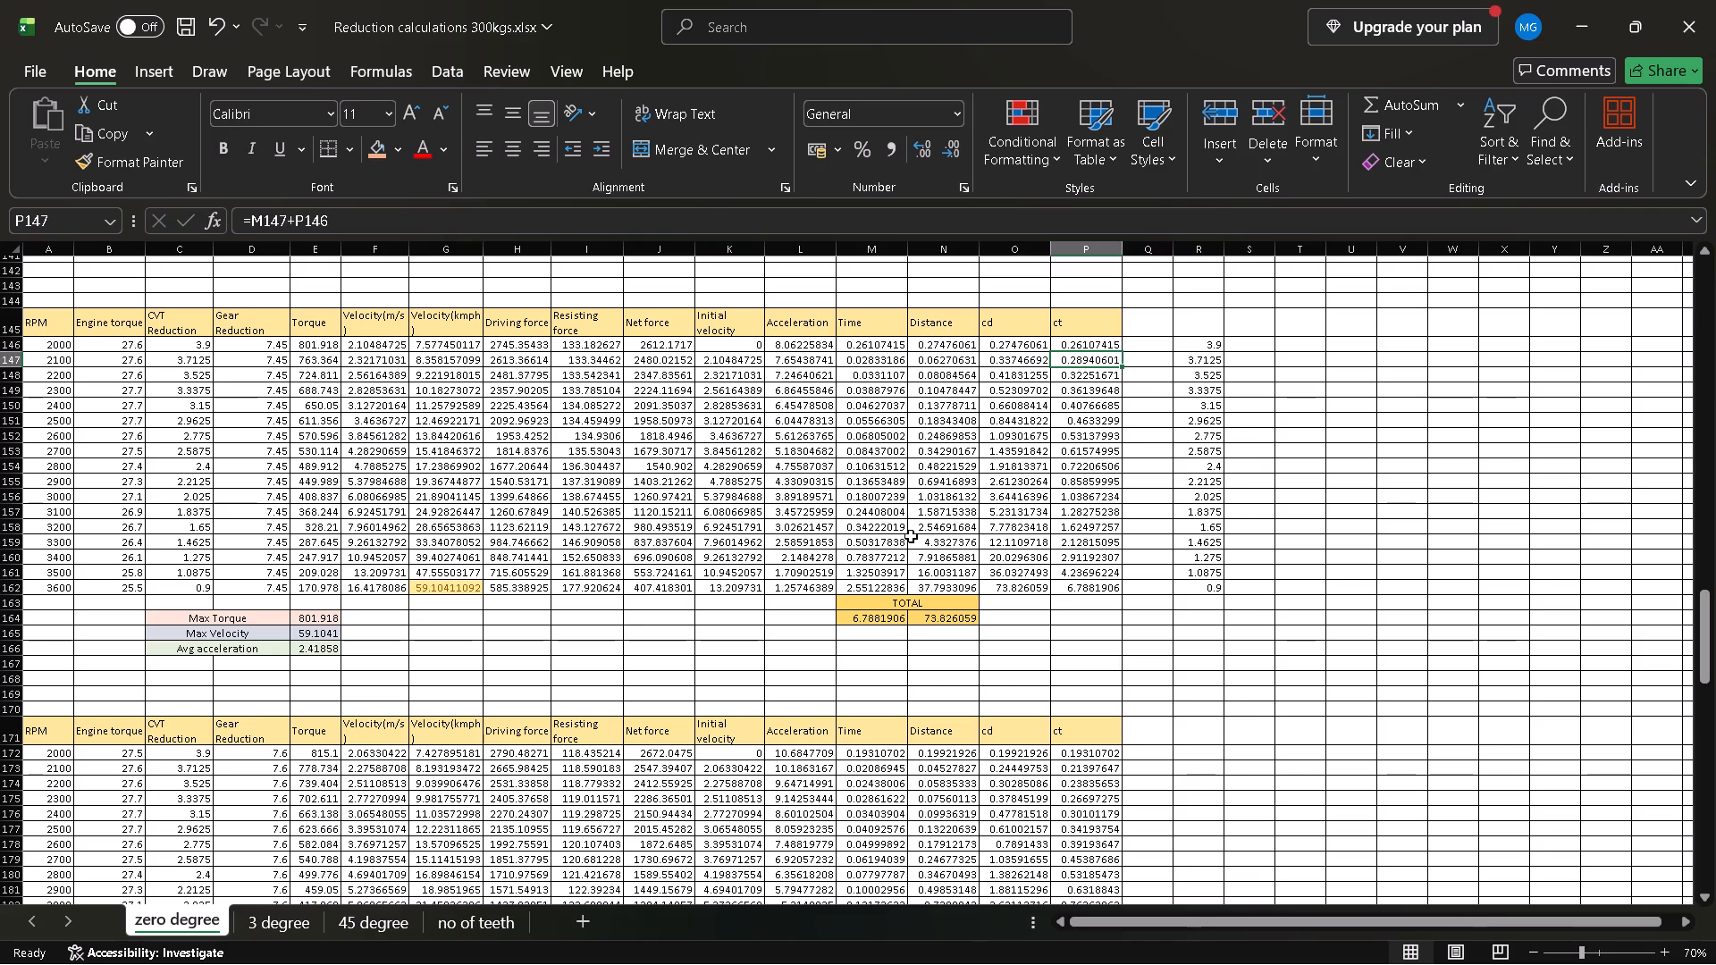
# Clear the spare CVT reduction values in R146:R162 beside the 7.45 gear reduction table.
pyautogui.hscroll(2, 908, 538)
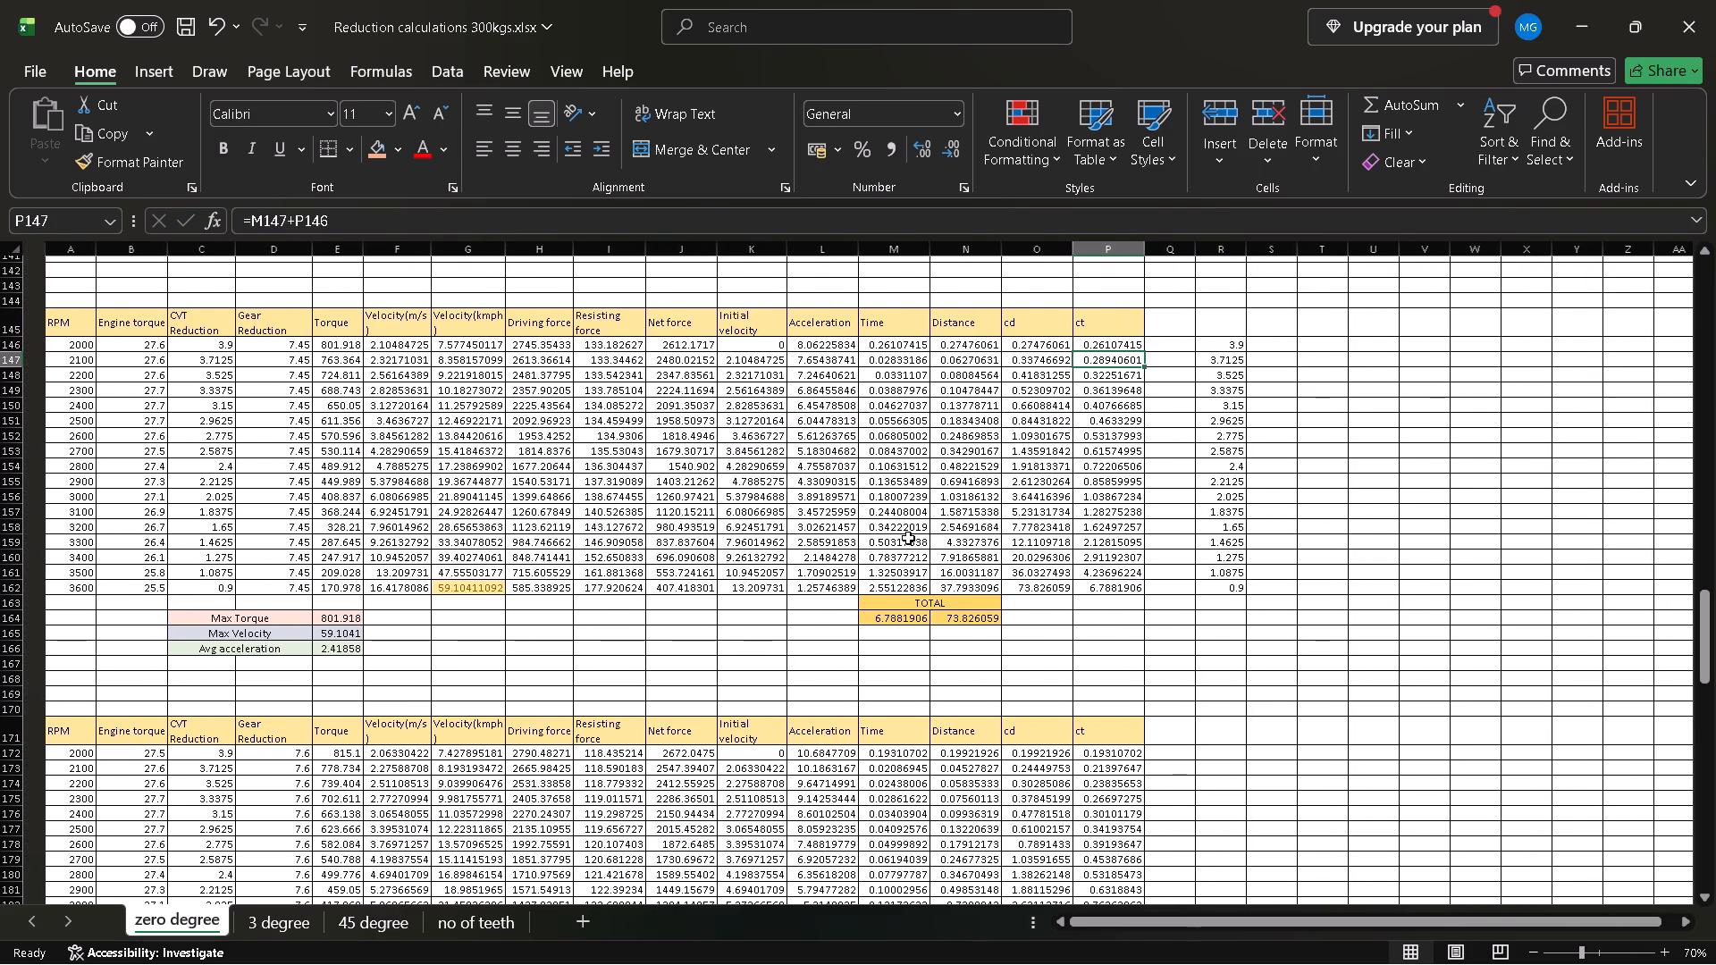
pyautogui.hscroll(1, 908, 538)
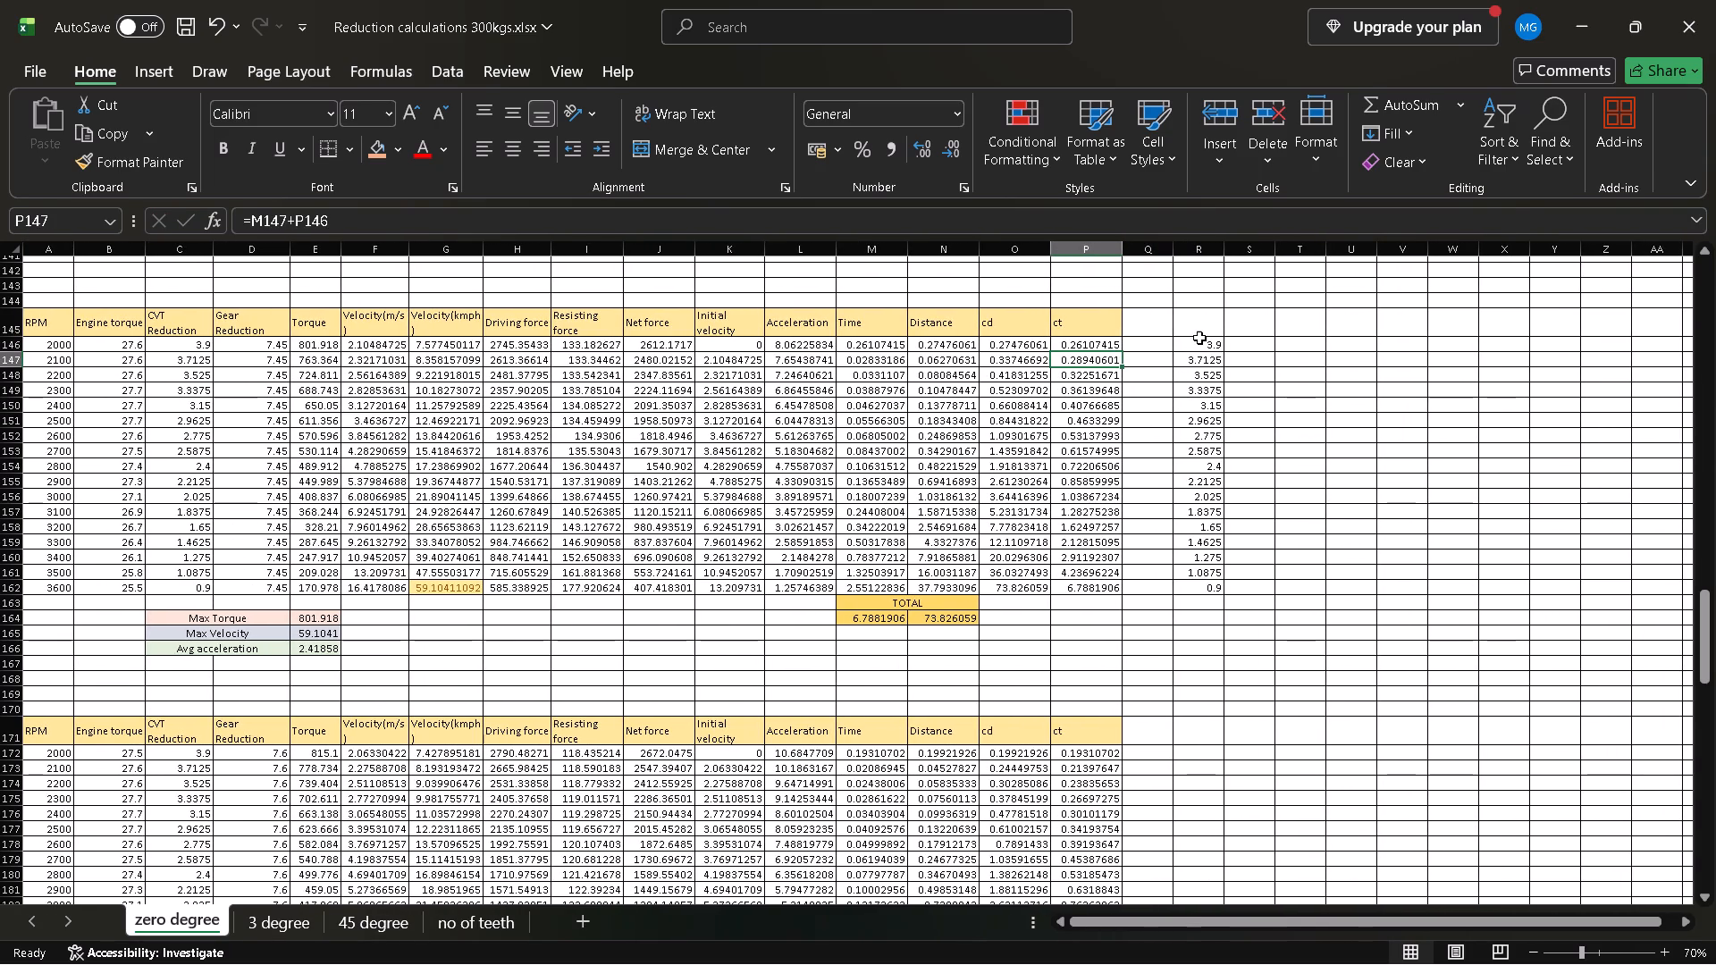
pyautogui.click(1199, 337)
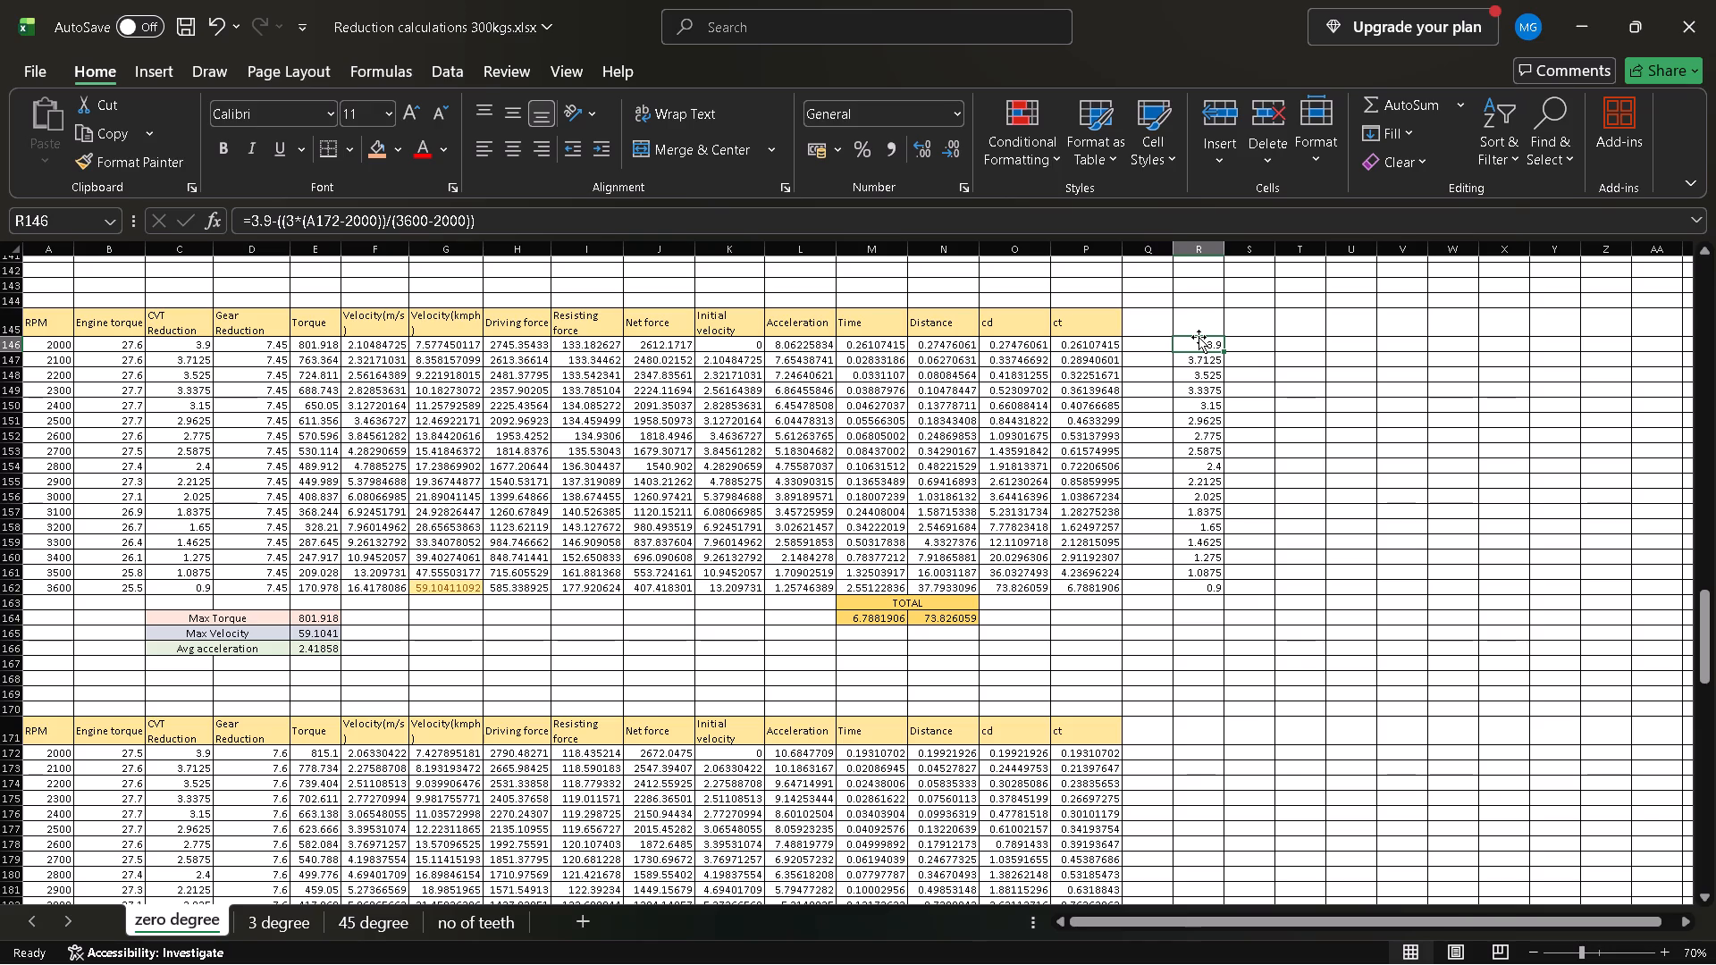
pyautogui.hotkey('ctrl', 'shift', 'Down')
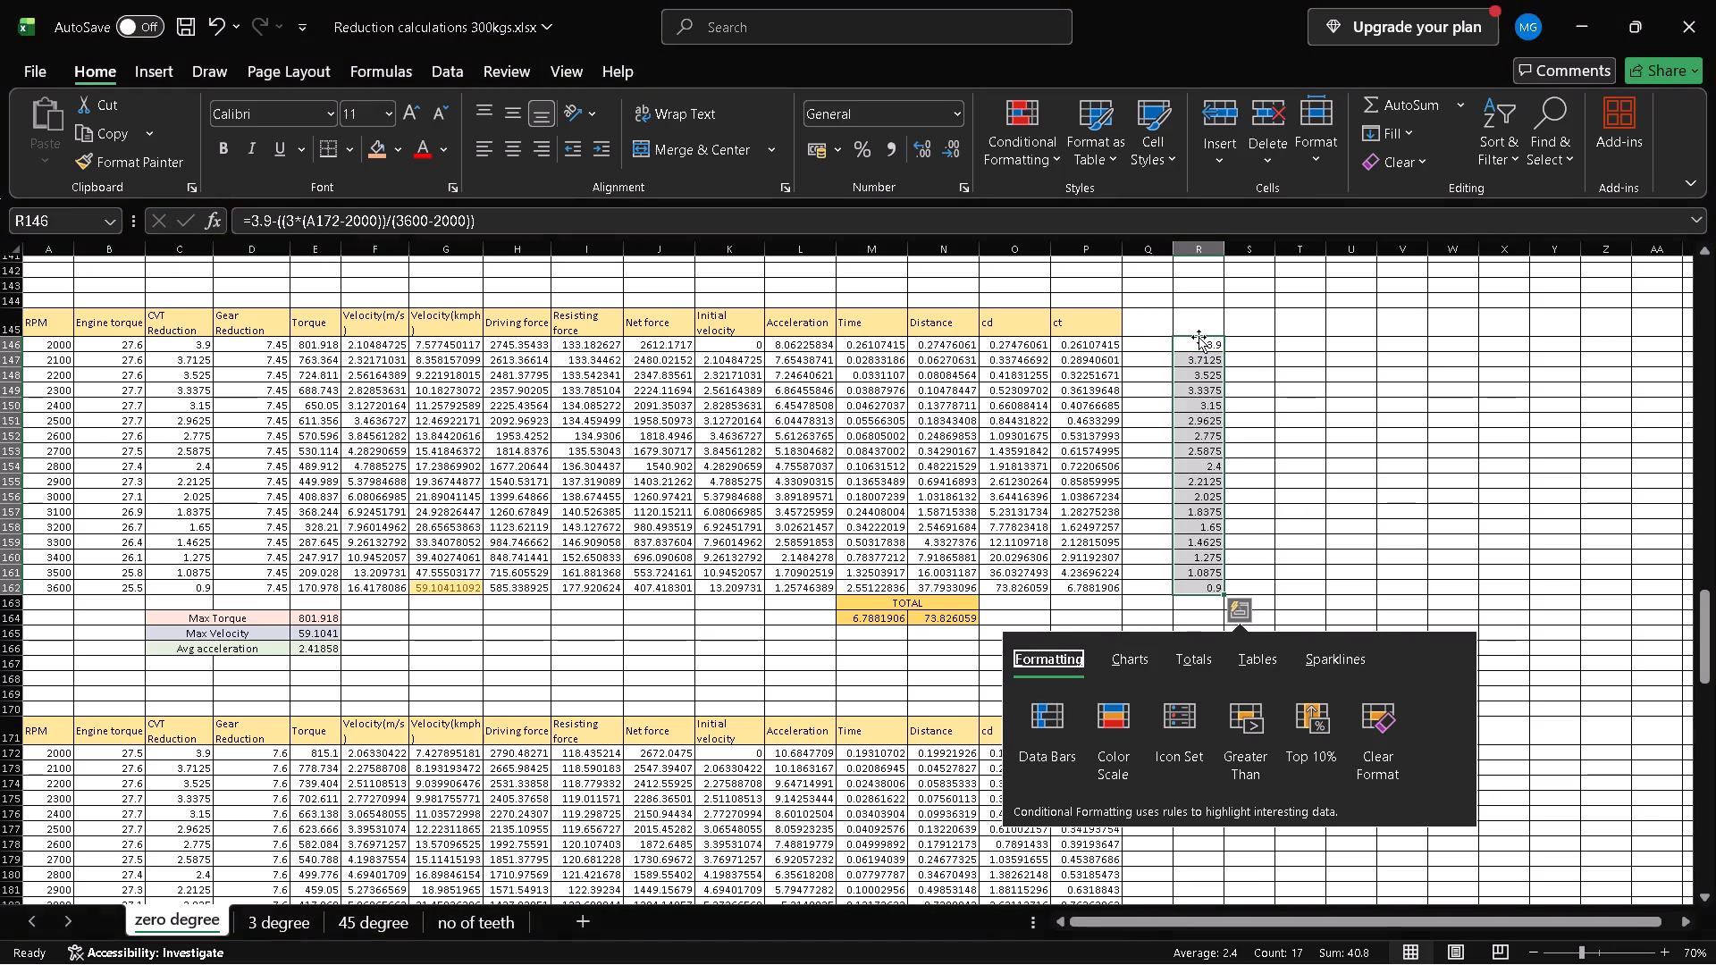
pyautogui.press('Delete')
pyautogui.press('Delete')
pyautogui.click(1360, 459)
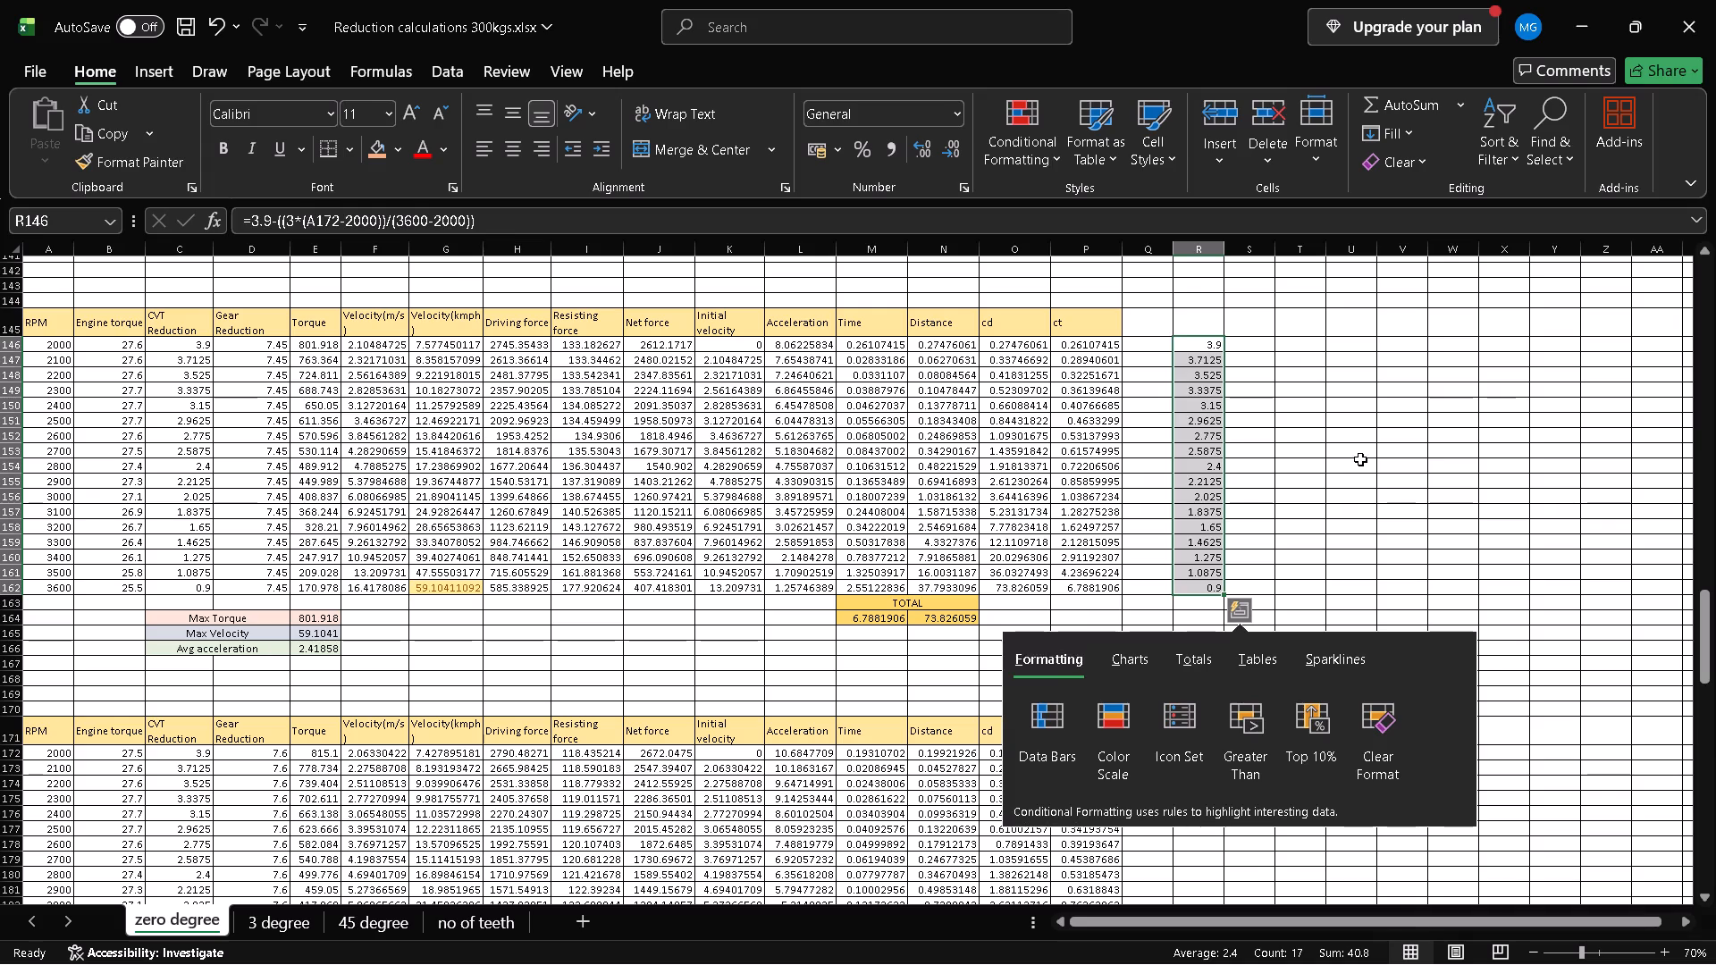
pyautogui.click(1212, 346)
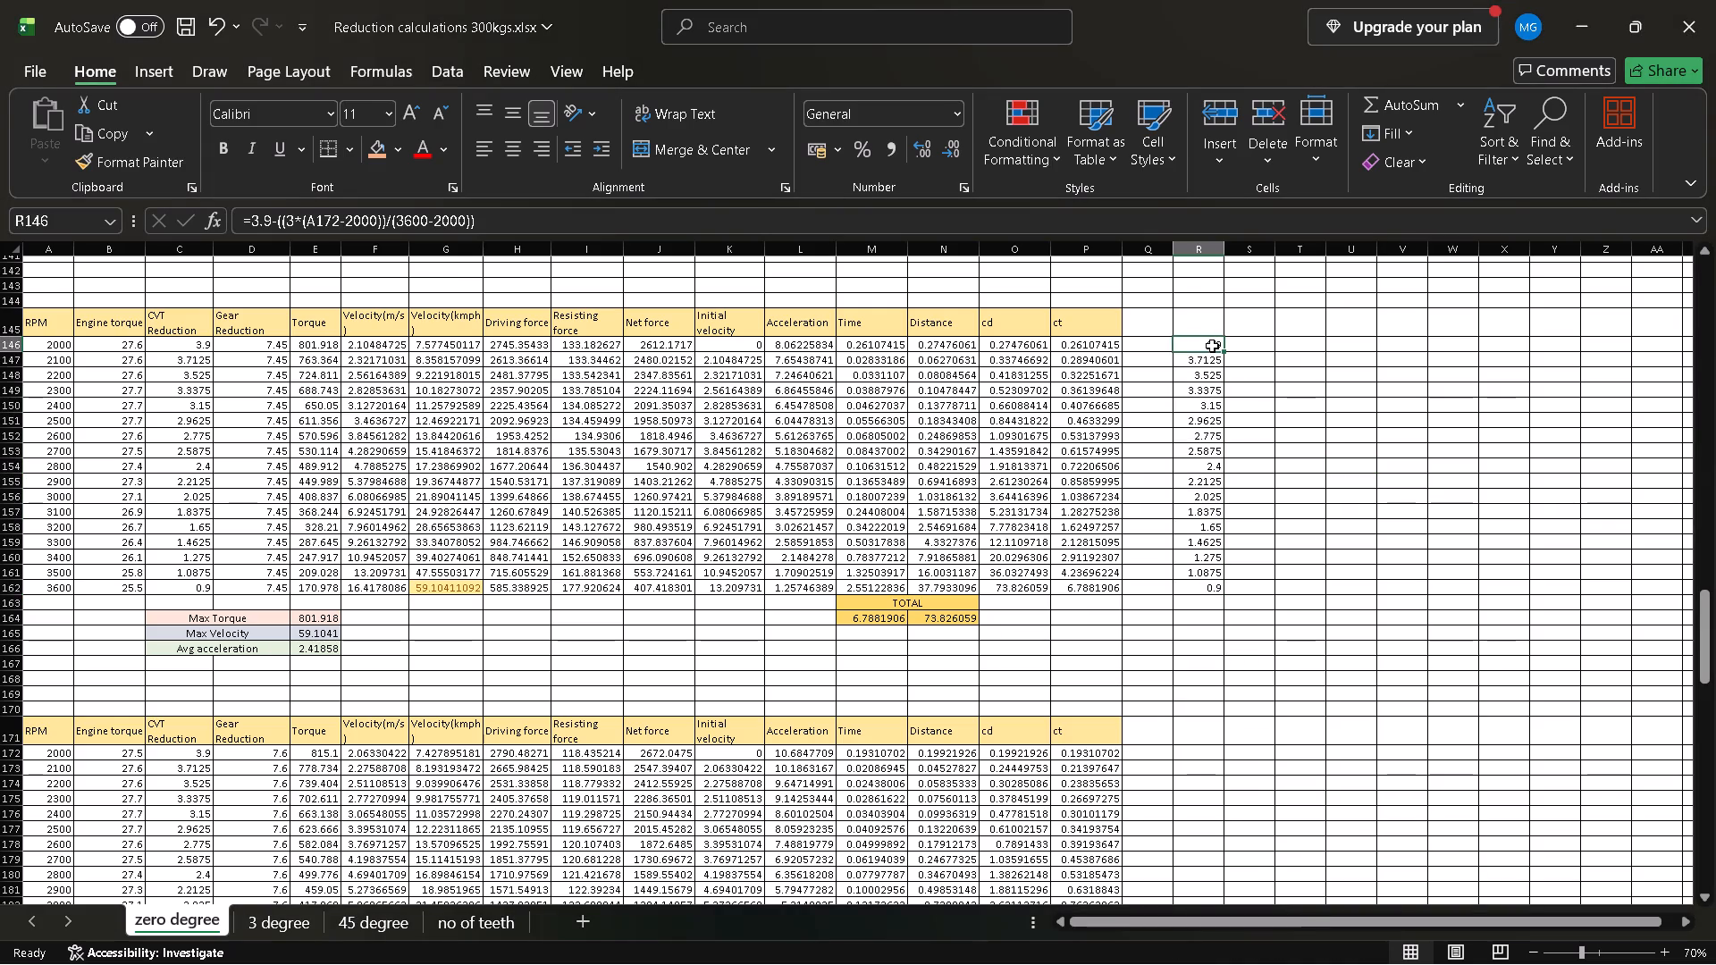
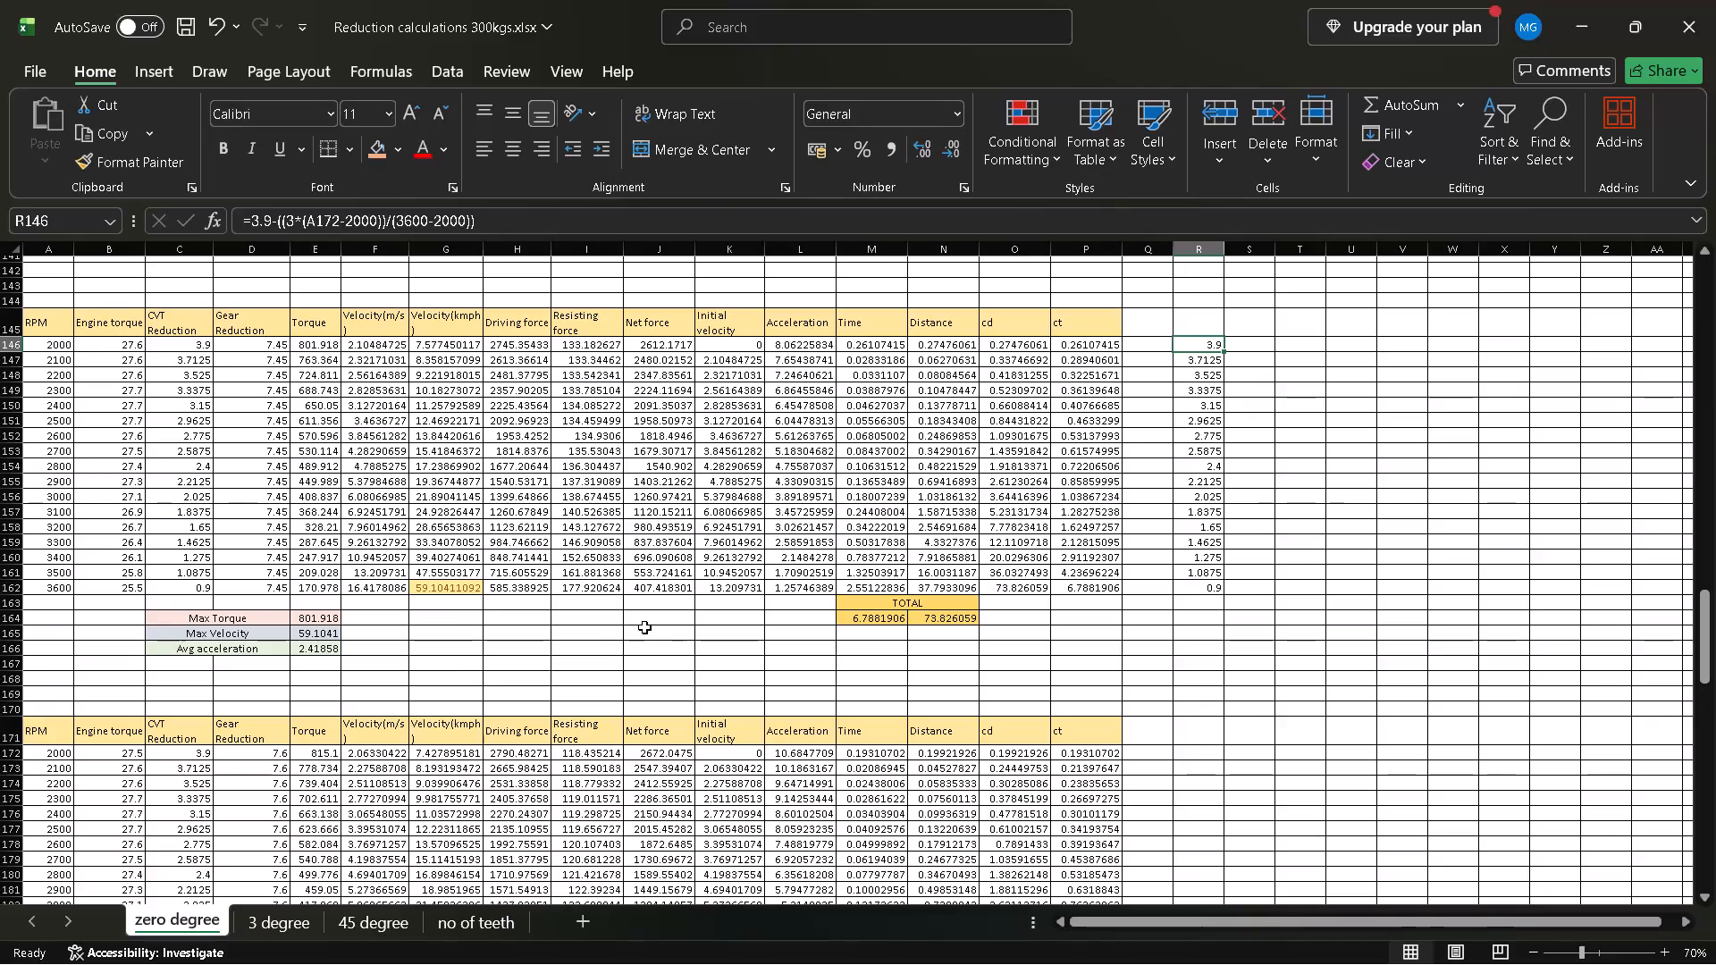
# Set the Gear Reduction in D146 to =7.5 and fill it down through D162.
pyautogui.hscroll(1, 631, 624)
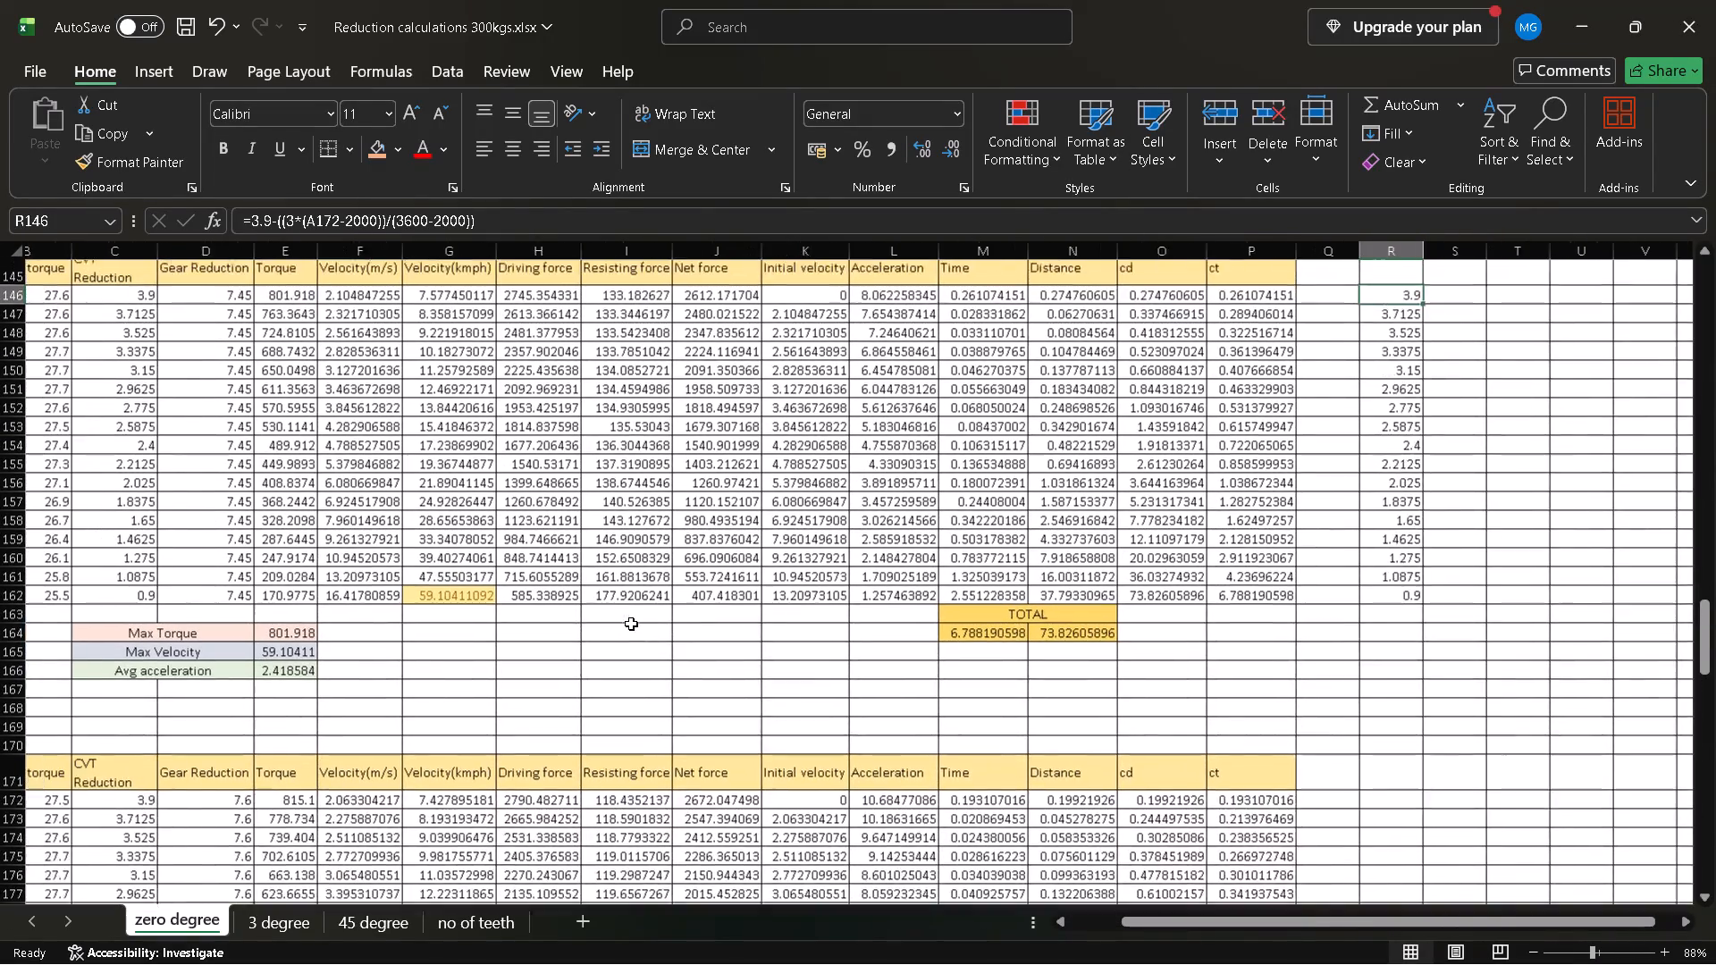
pyautogui.hscroll(1, 631, 624)
pyautogui.click(542, 603)
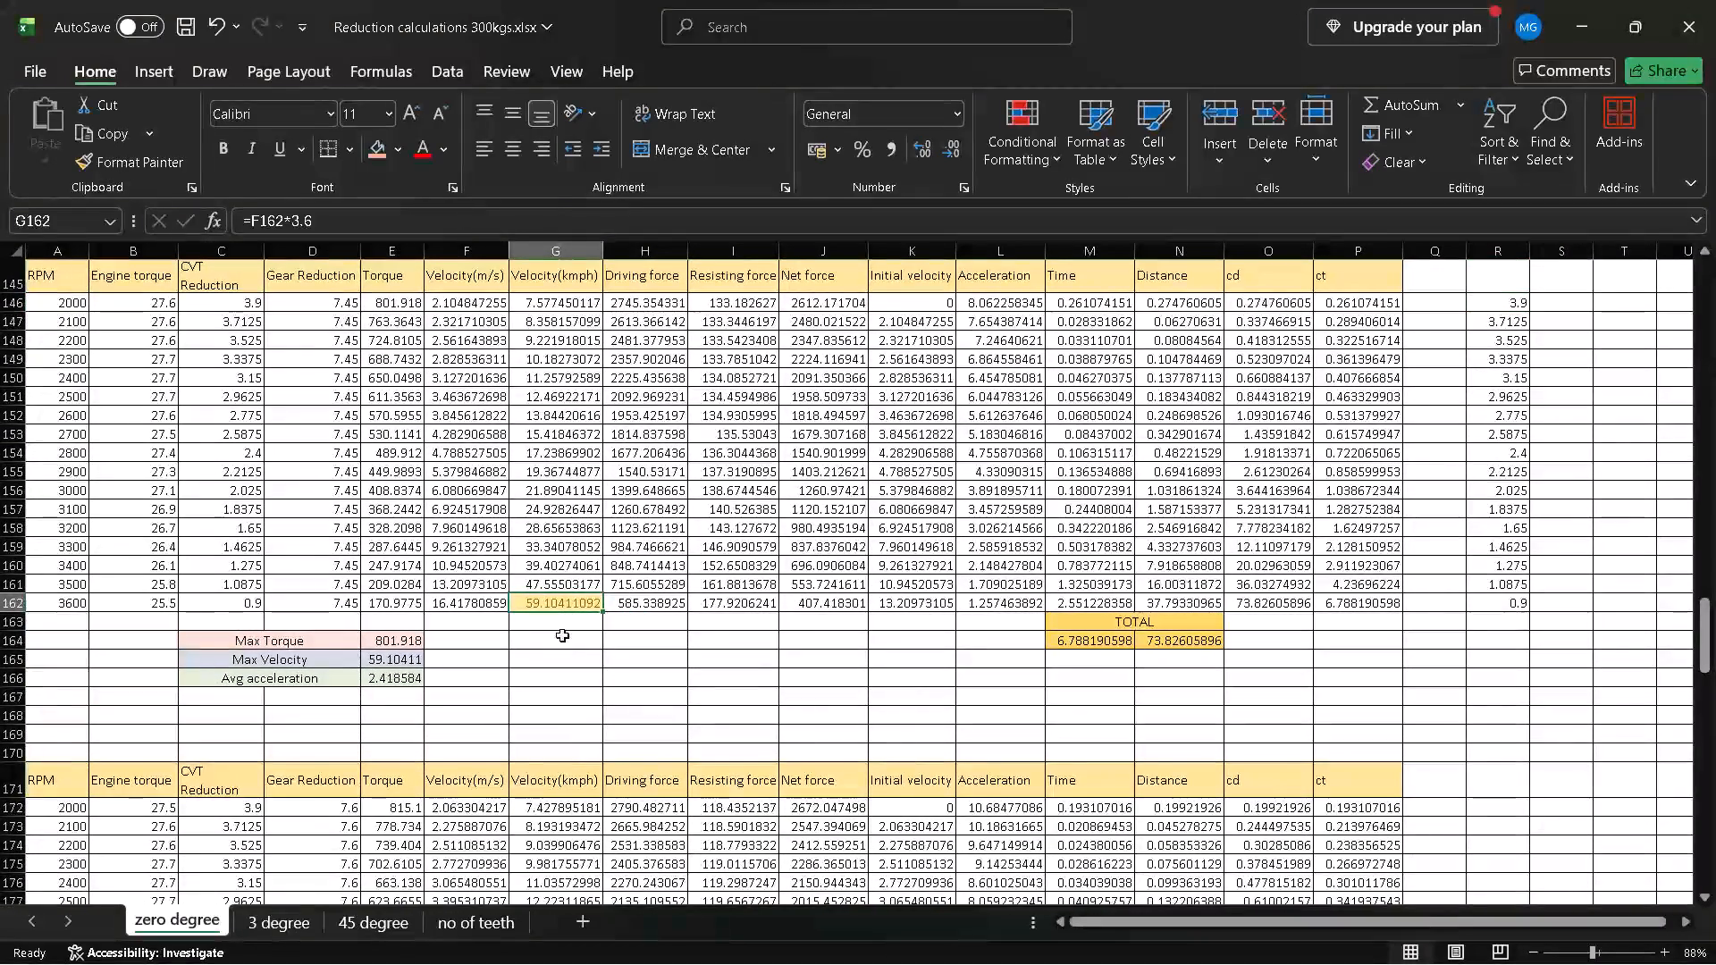
pyautogui.scroll(1, 562, 635)
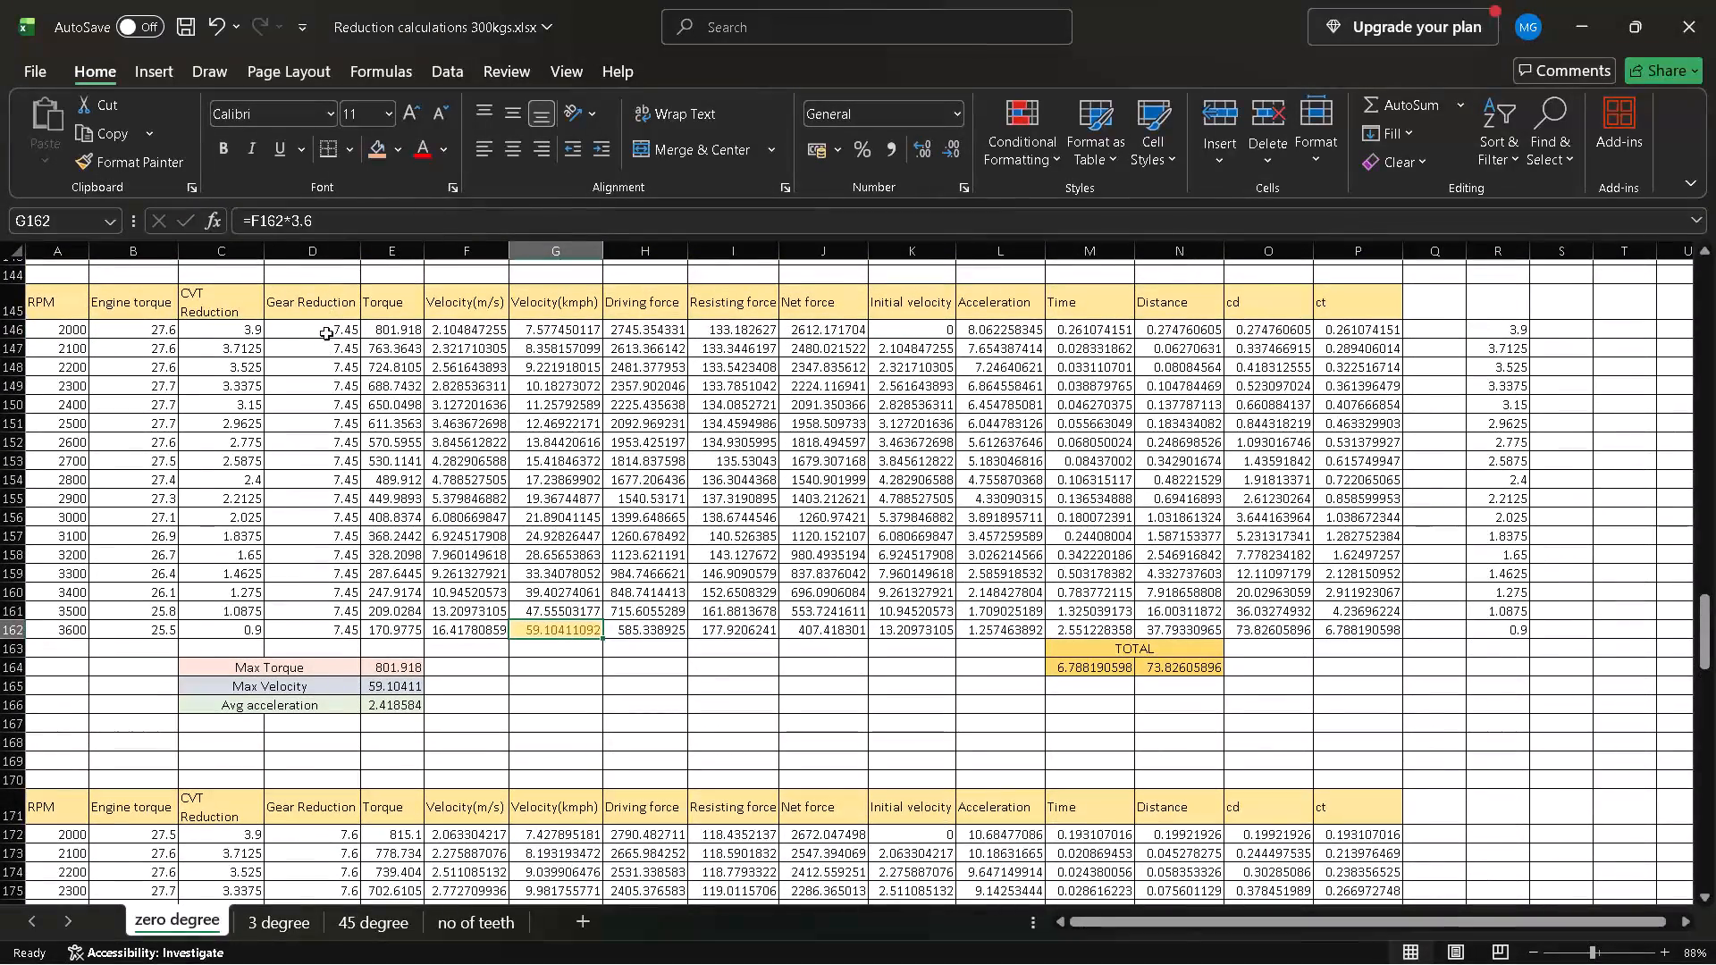
pyautogui.click(327, 328)
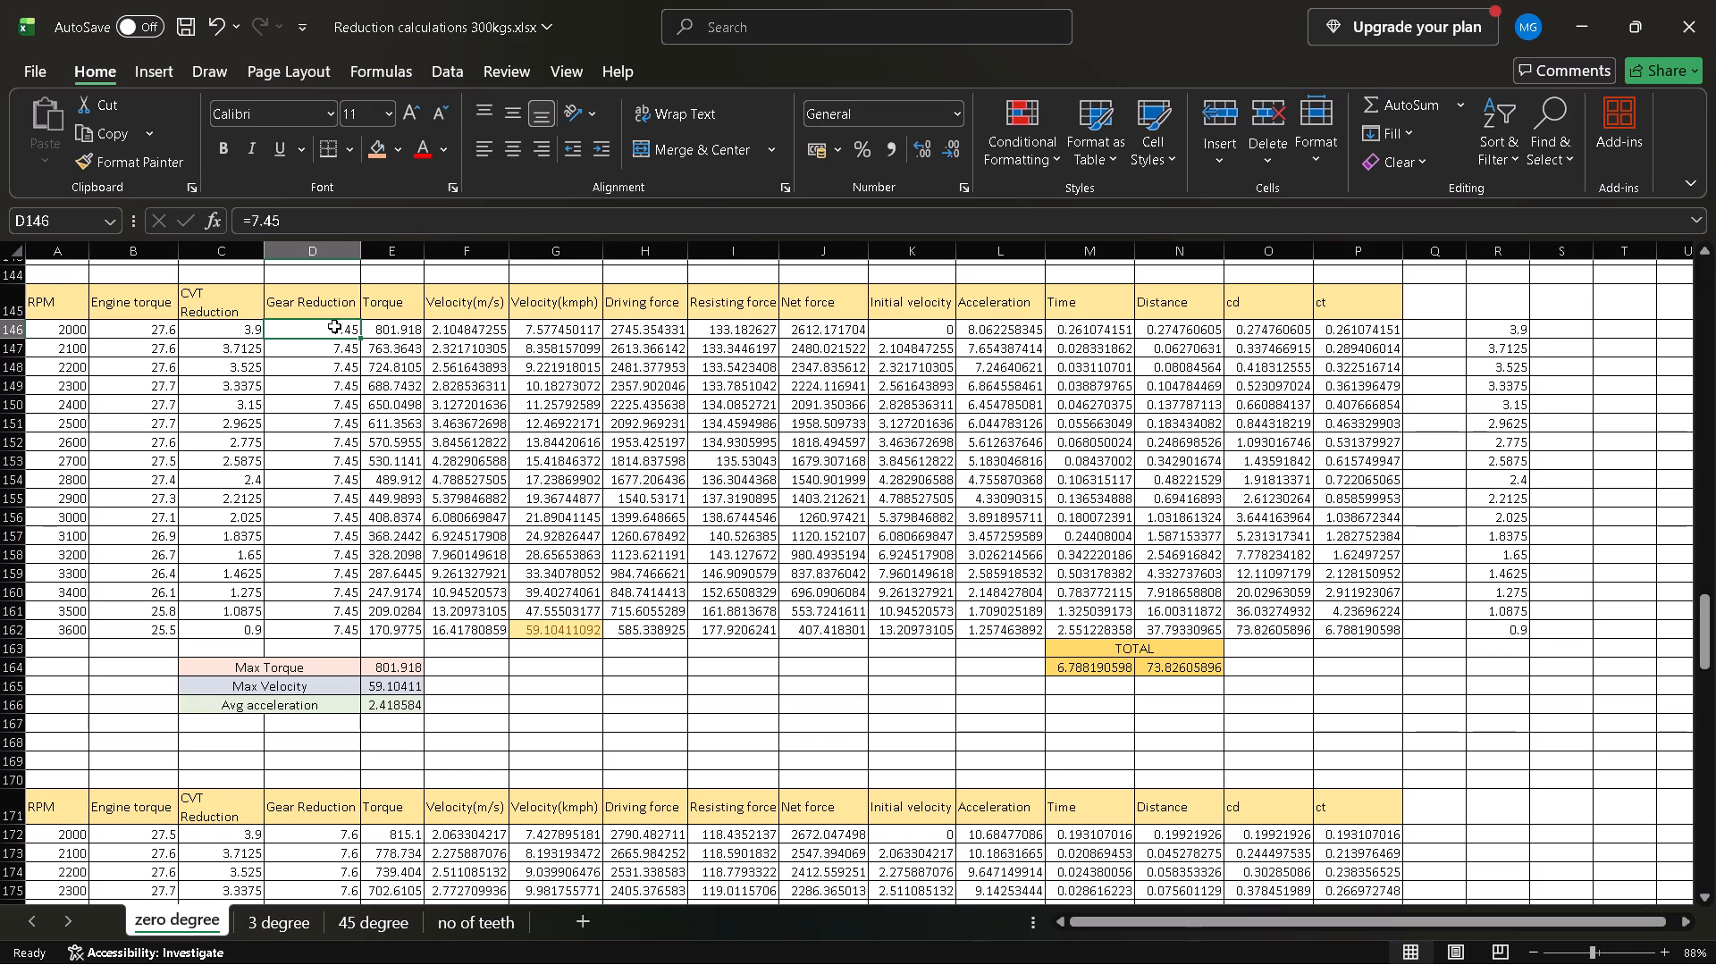
pyautogui.doubleClick(336, 326)
pyautogui.press('BackSpace')
pyautogui.press('BackSpace')
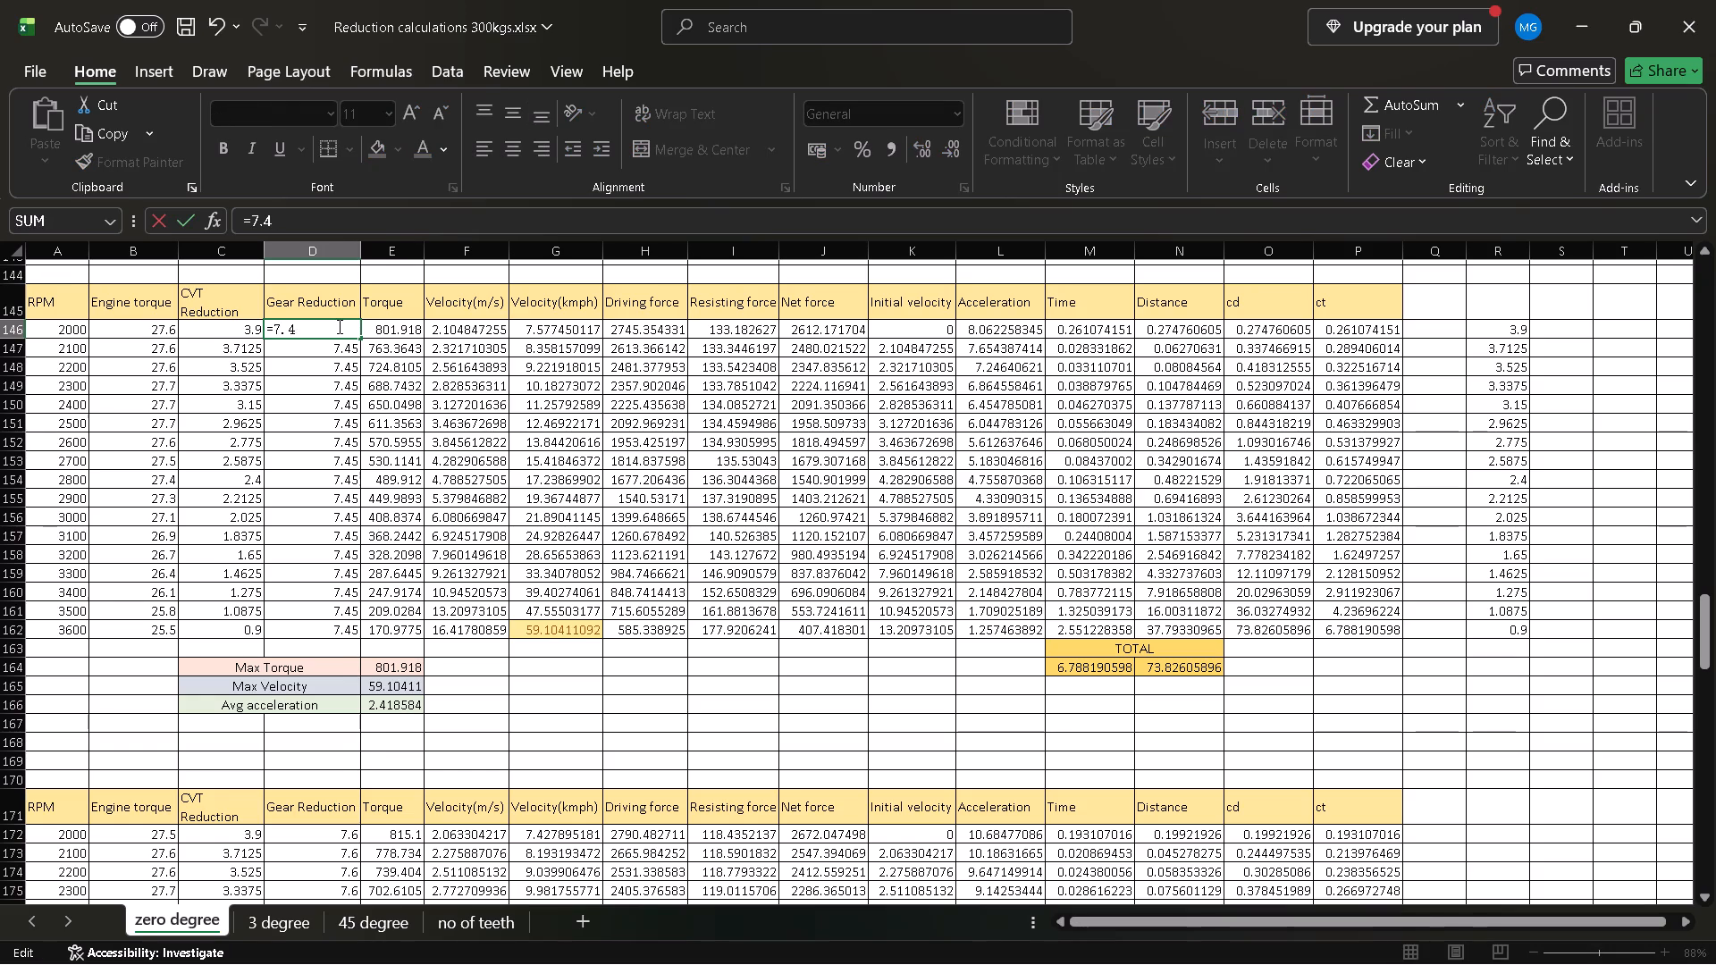
pyautogui.press('5')
pyautogui.press('Return')
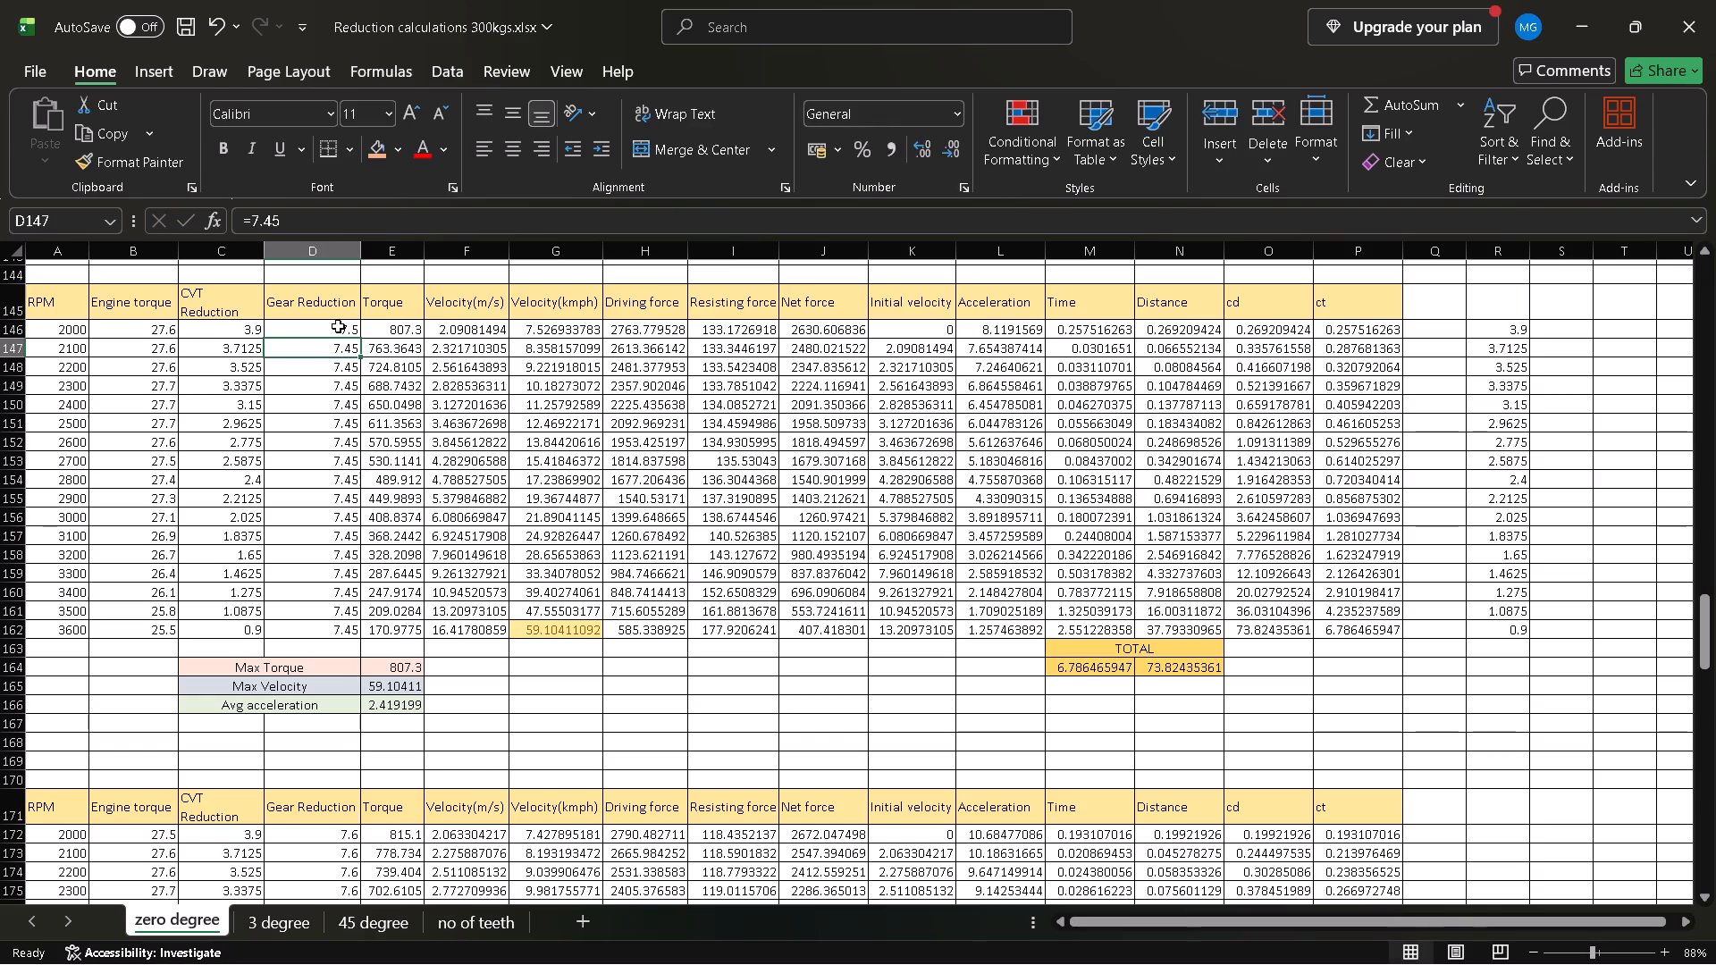
pyautogui.press('Up')
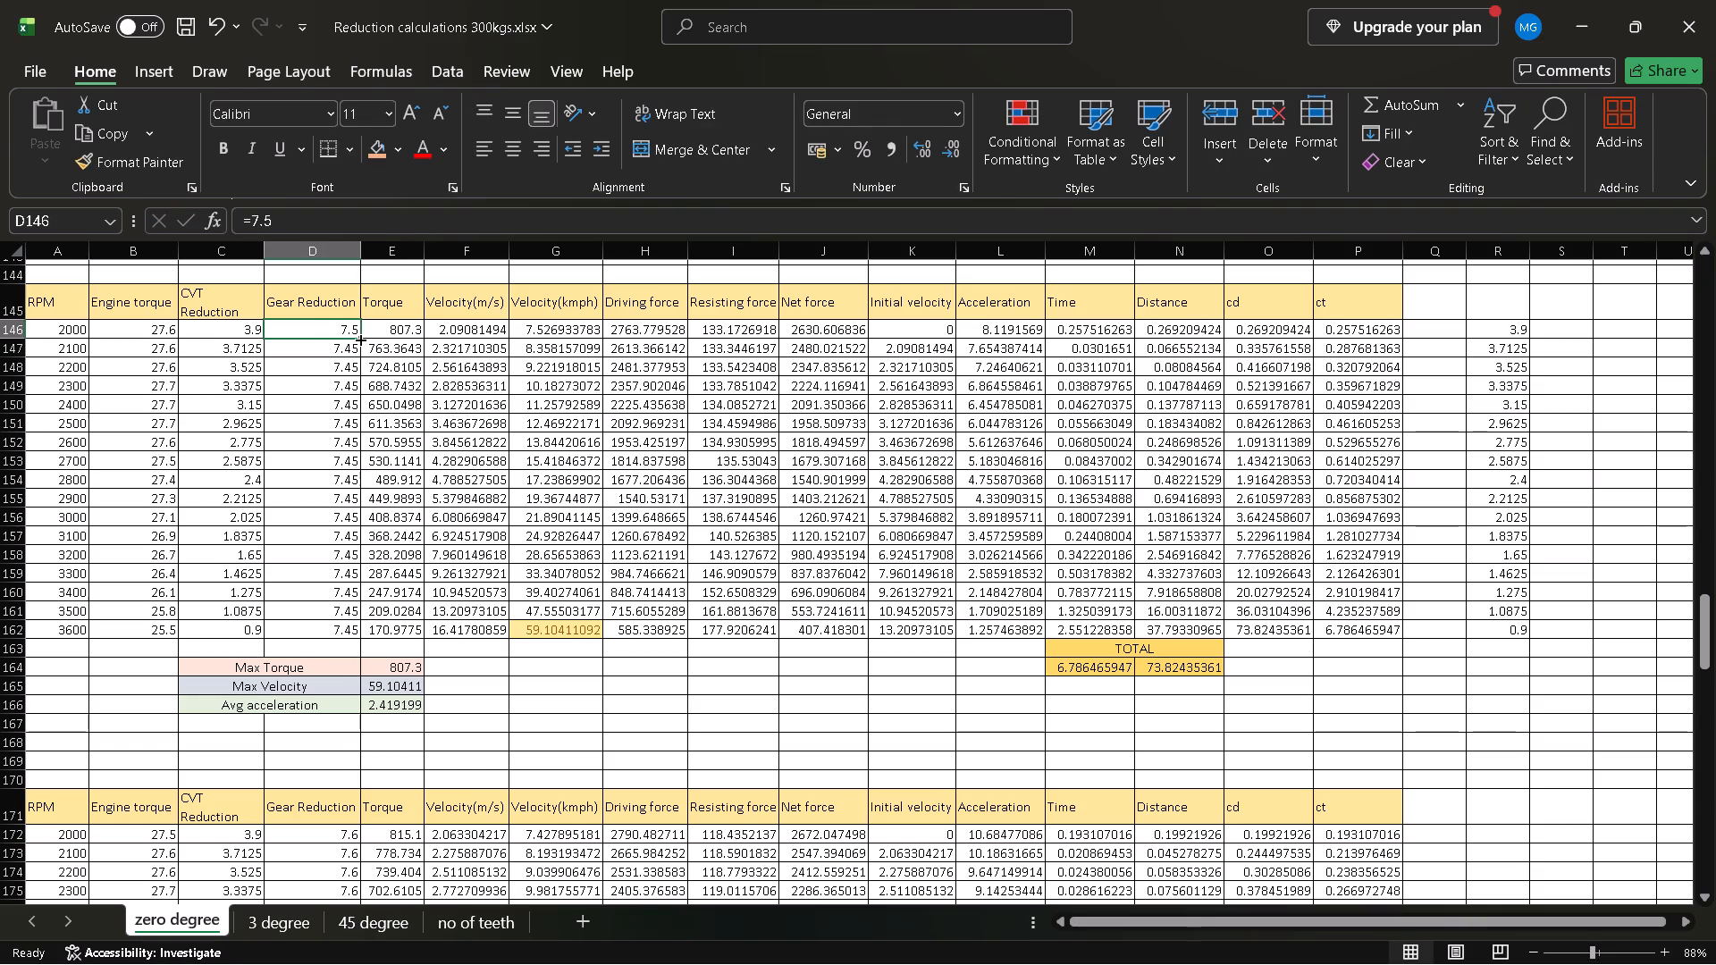
pyautogui.doubleClick(358, 338)
# Clear the spare CVT reduction values in R146:R162 beside the table.
pyautogui.scroll(1, 482, 379)
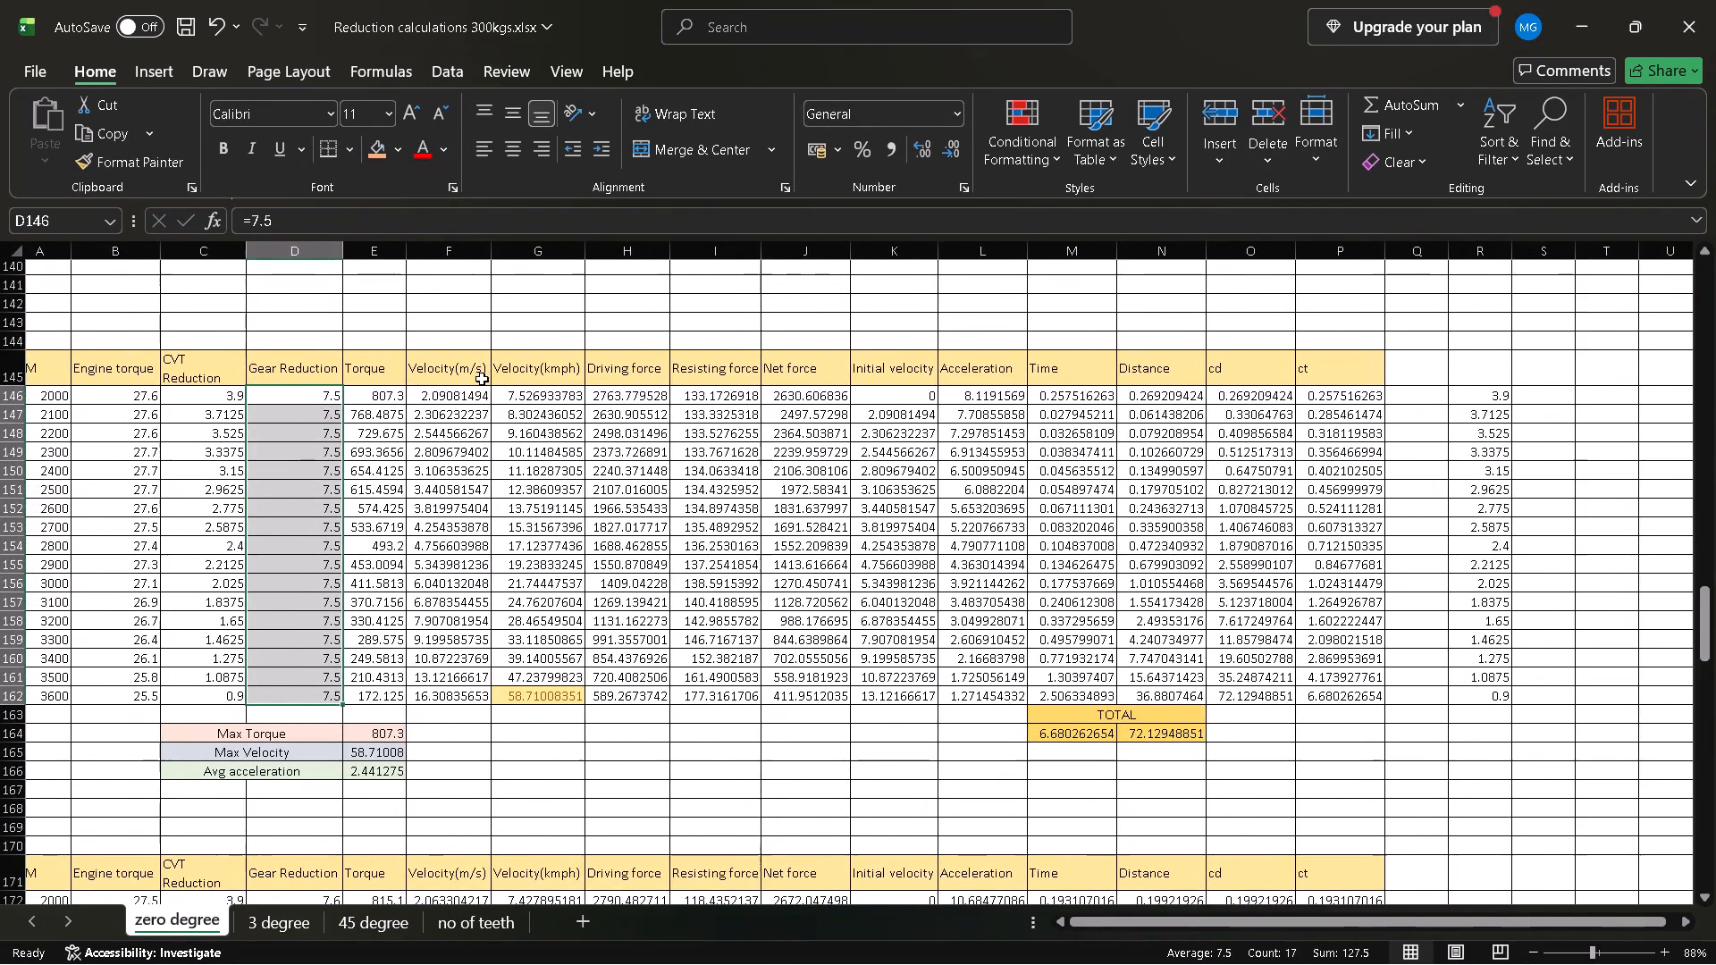
pyautogui.hscroll(1, 482, 379)
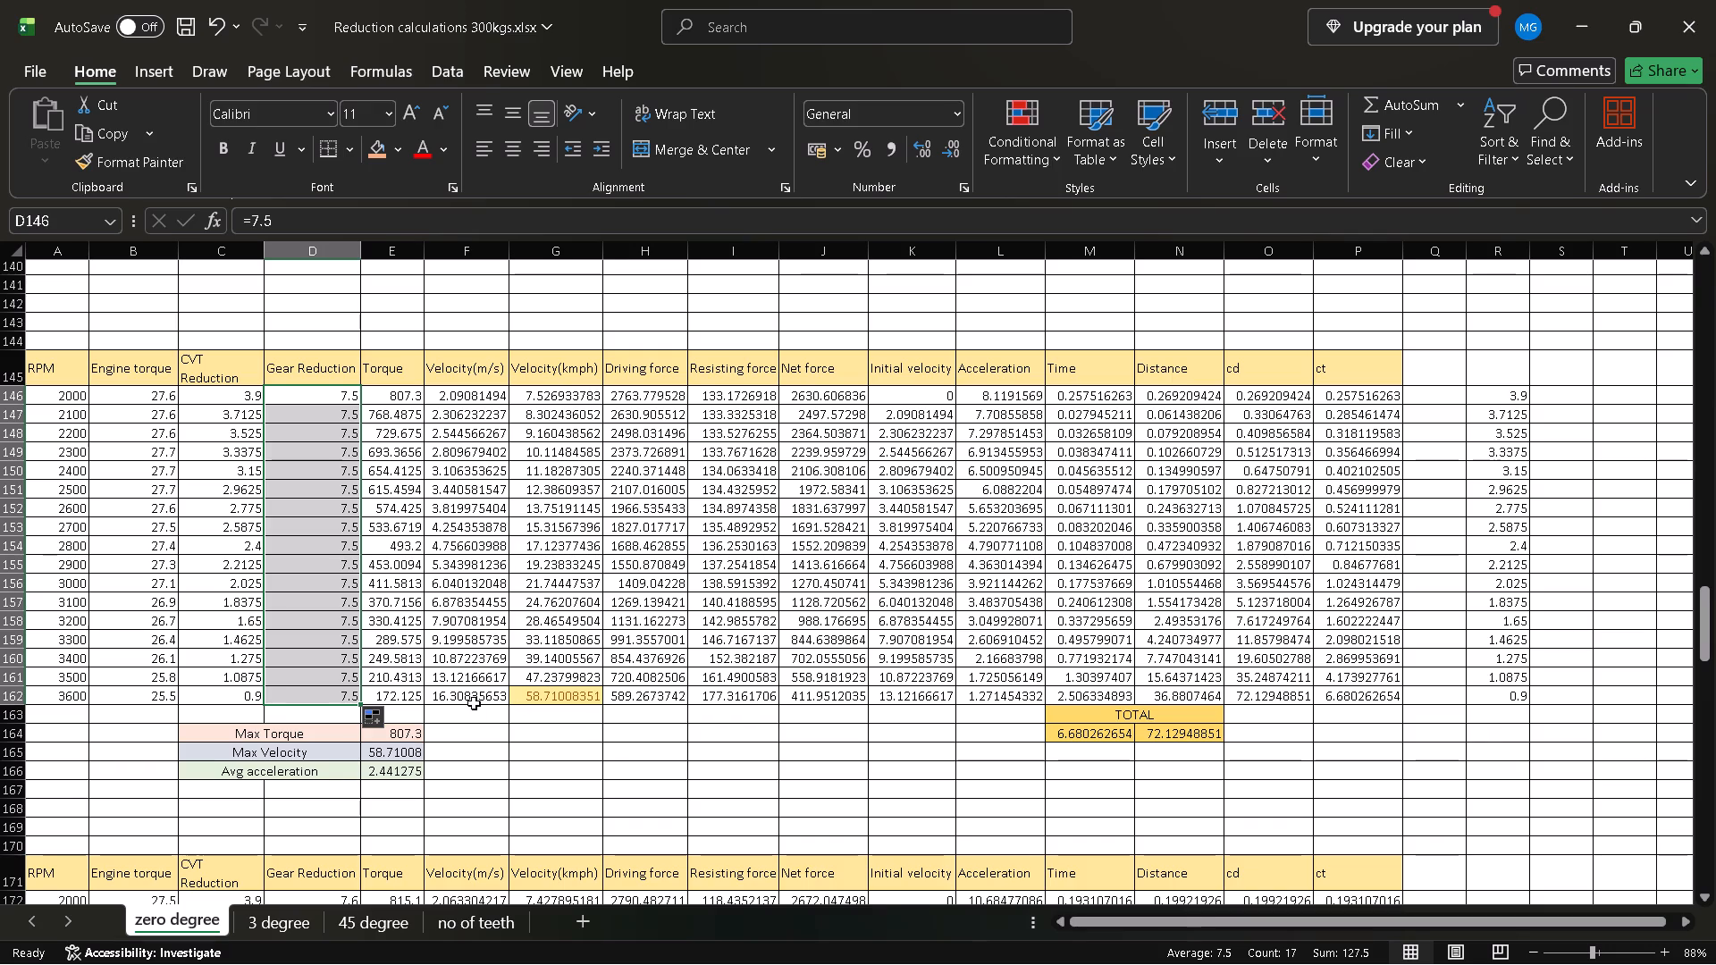
pyautogui.moveTo(475, 700); pyautogui.dragTo(677, 694)
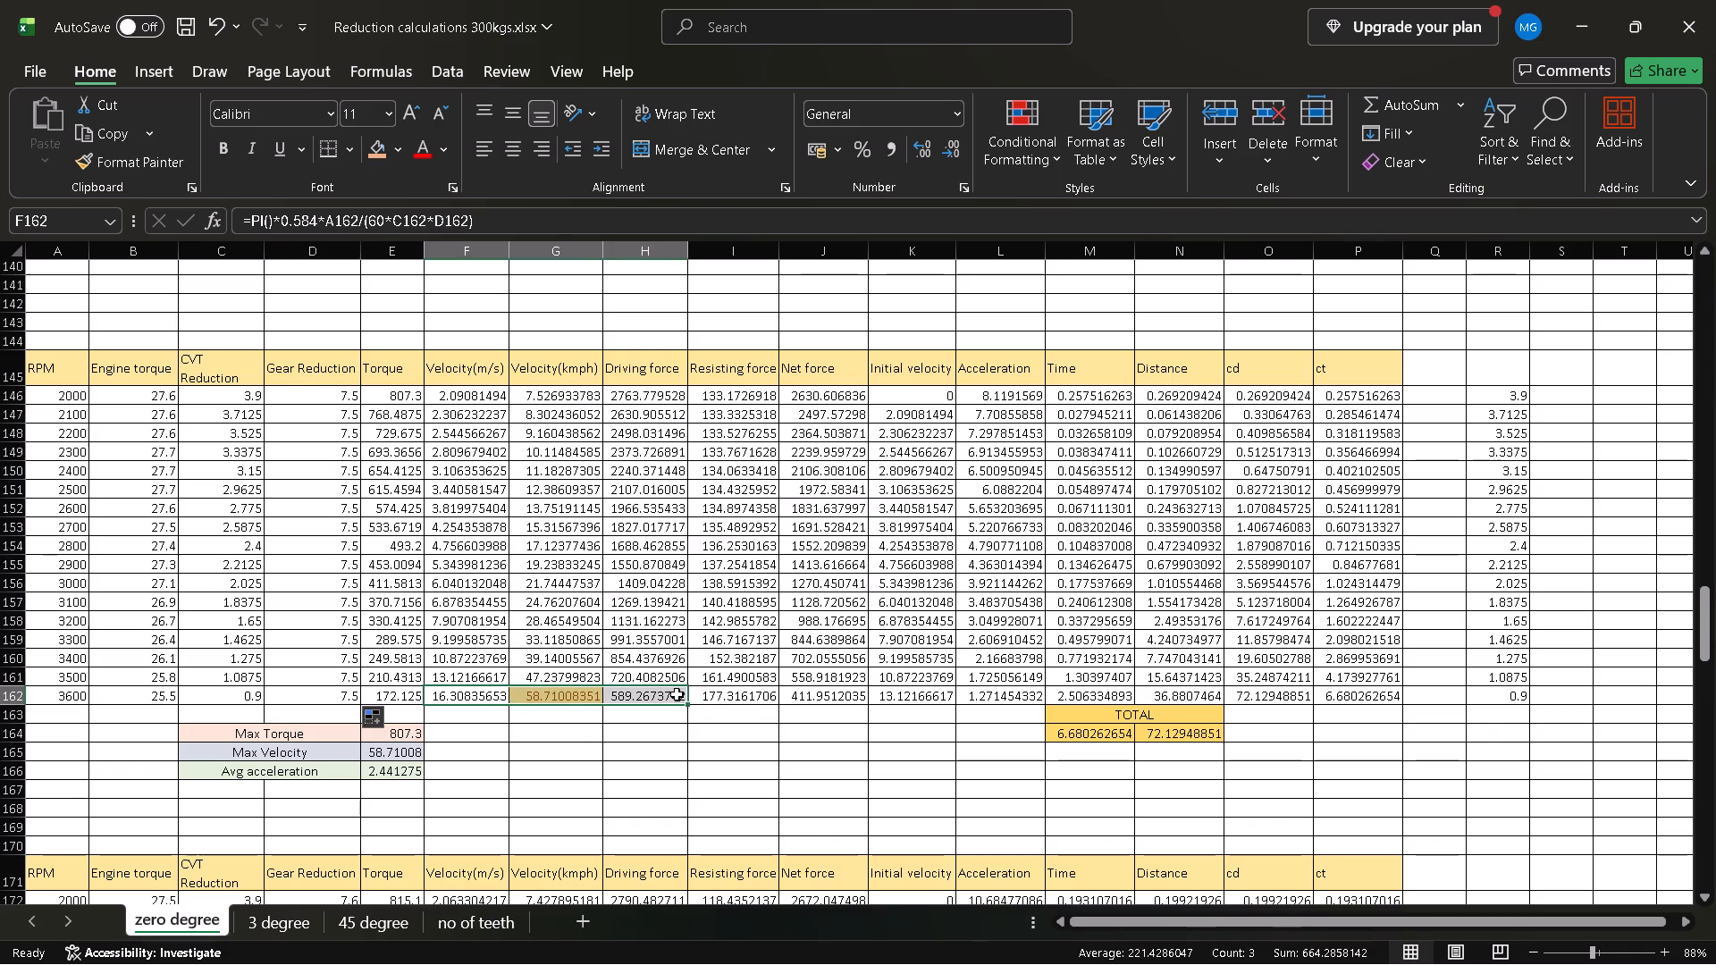
pyautogui.click(770, 709)
pyautogui.hscroll(-1, 854, 709)
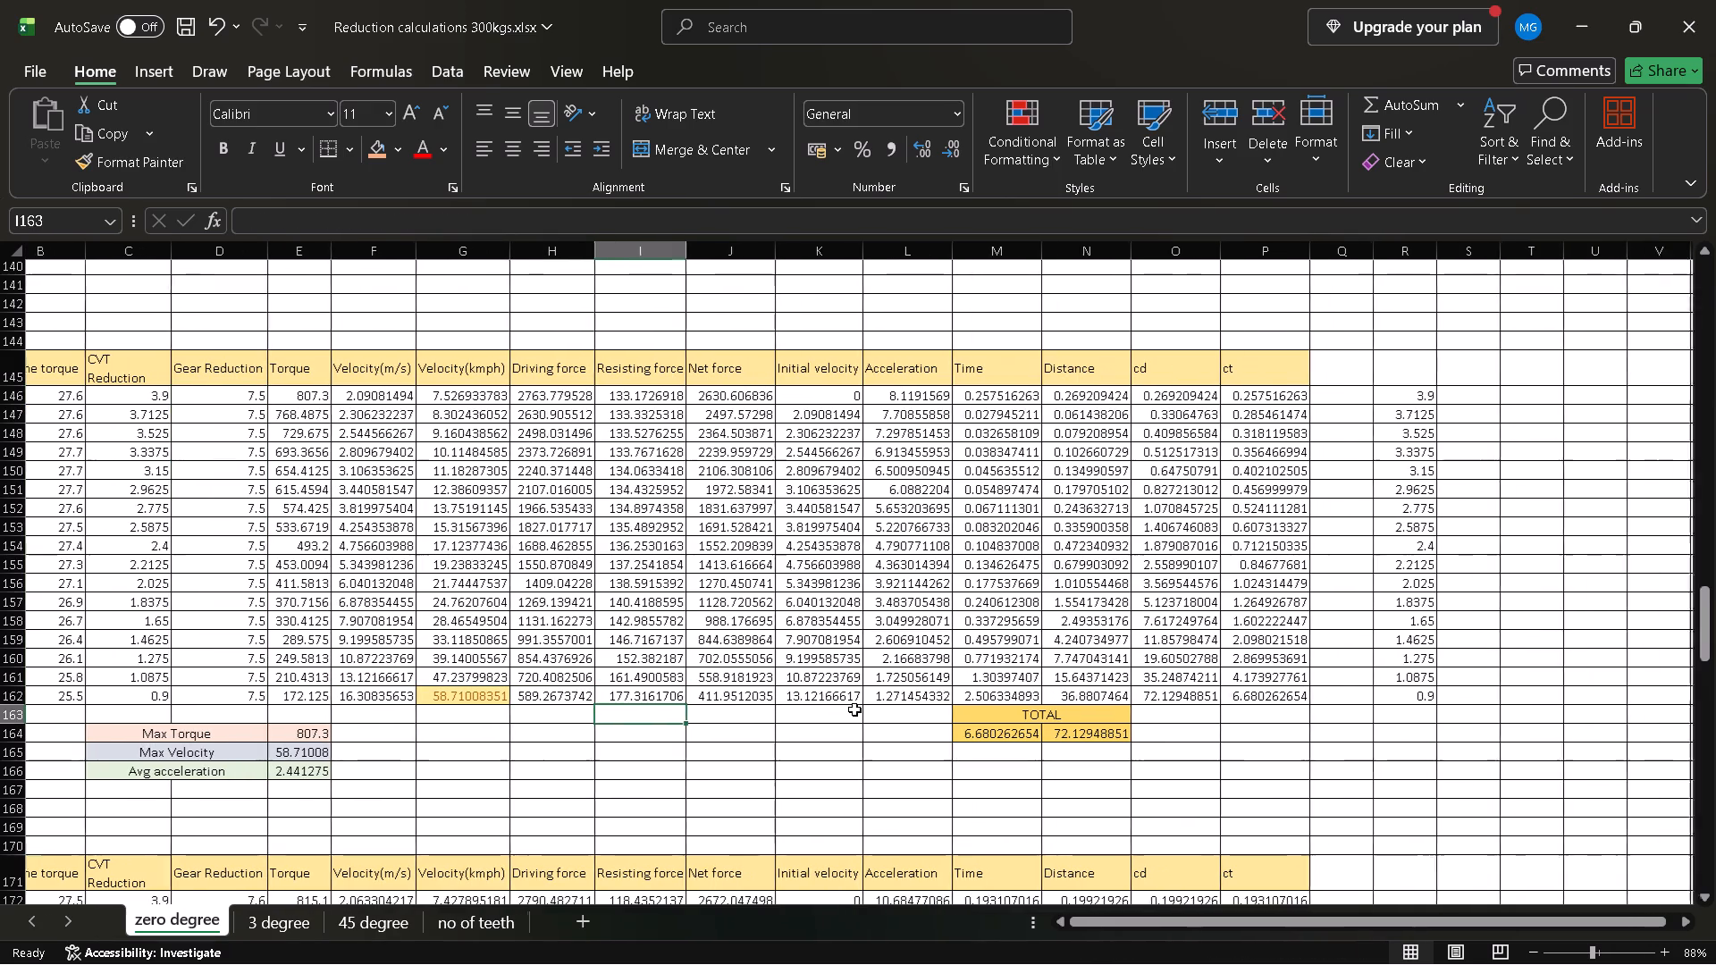
pyautogui.hscroll(-2, 854, 709)
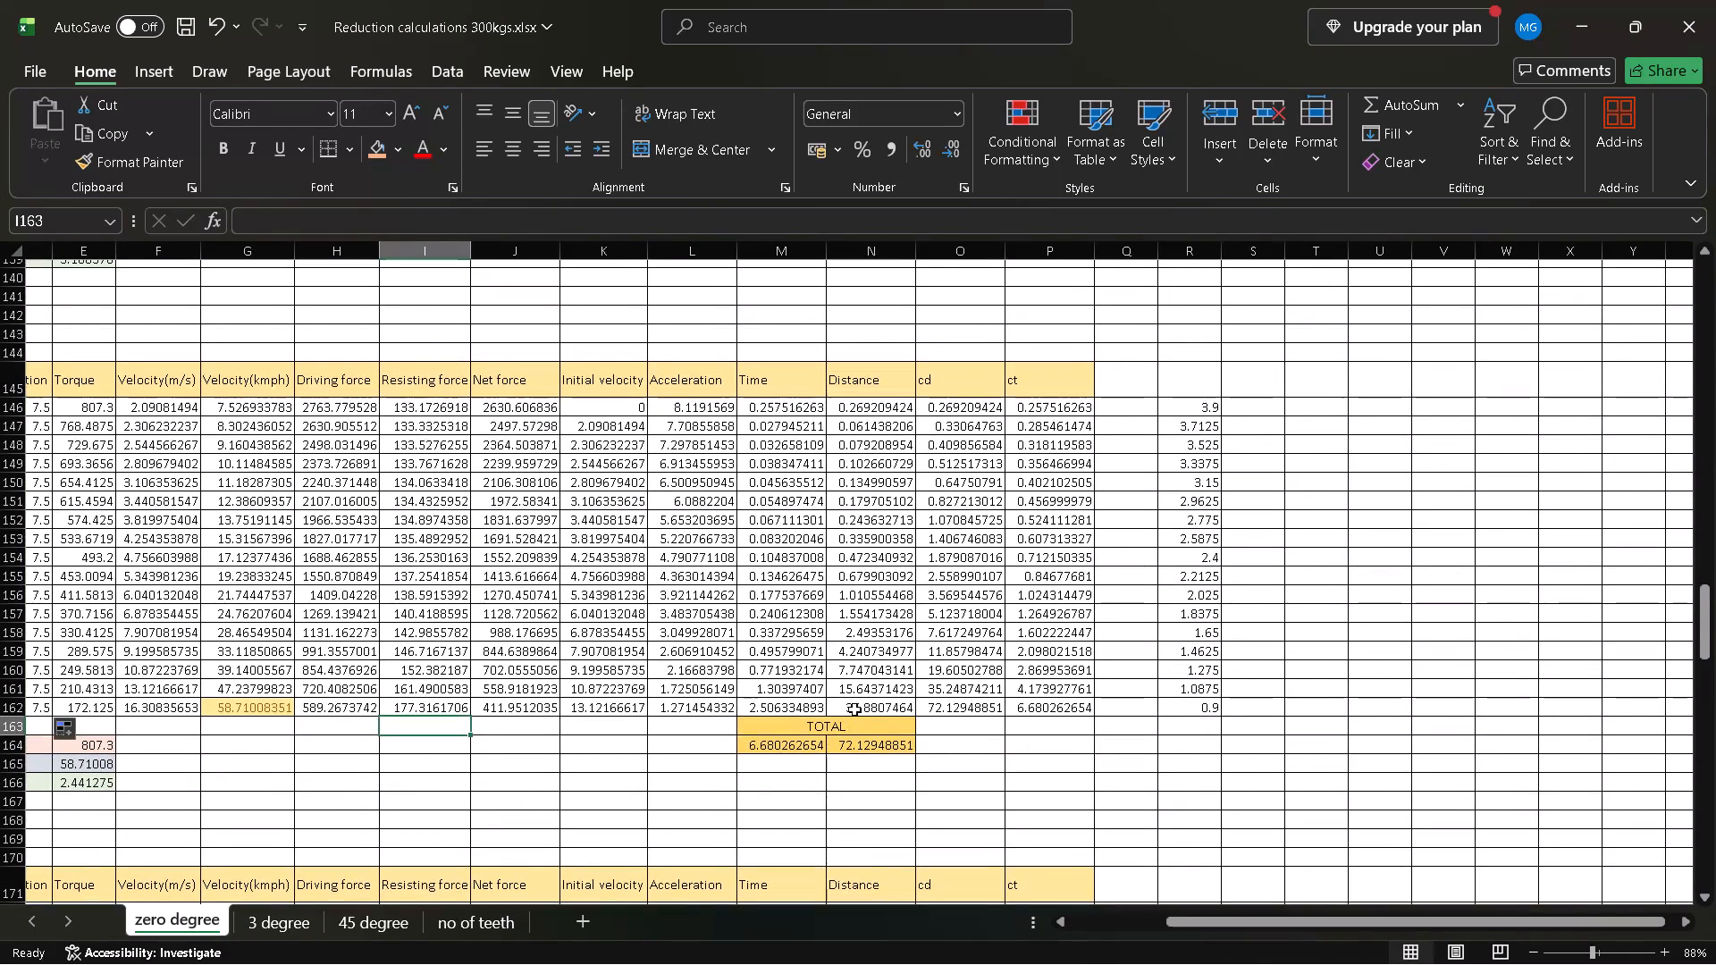
pyautogui.hscroll(2, 854, 709)
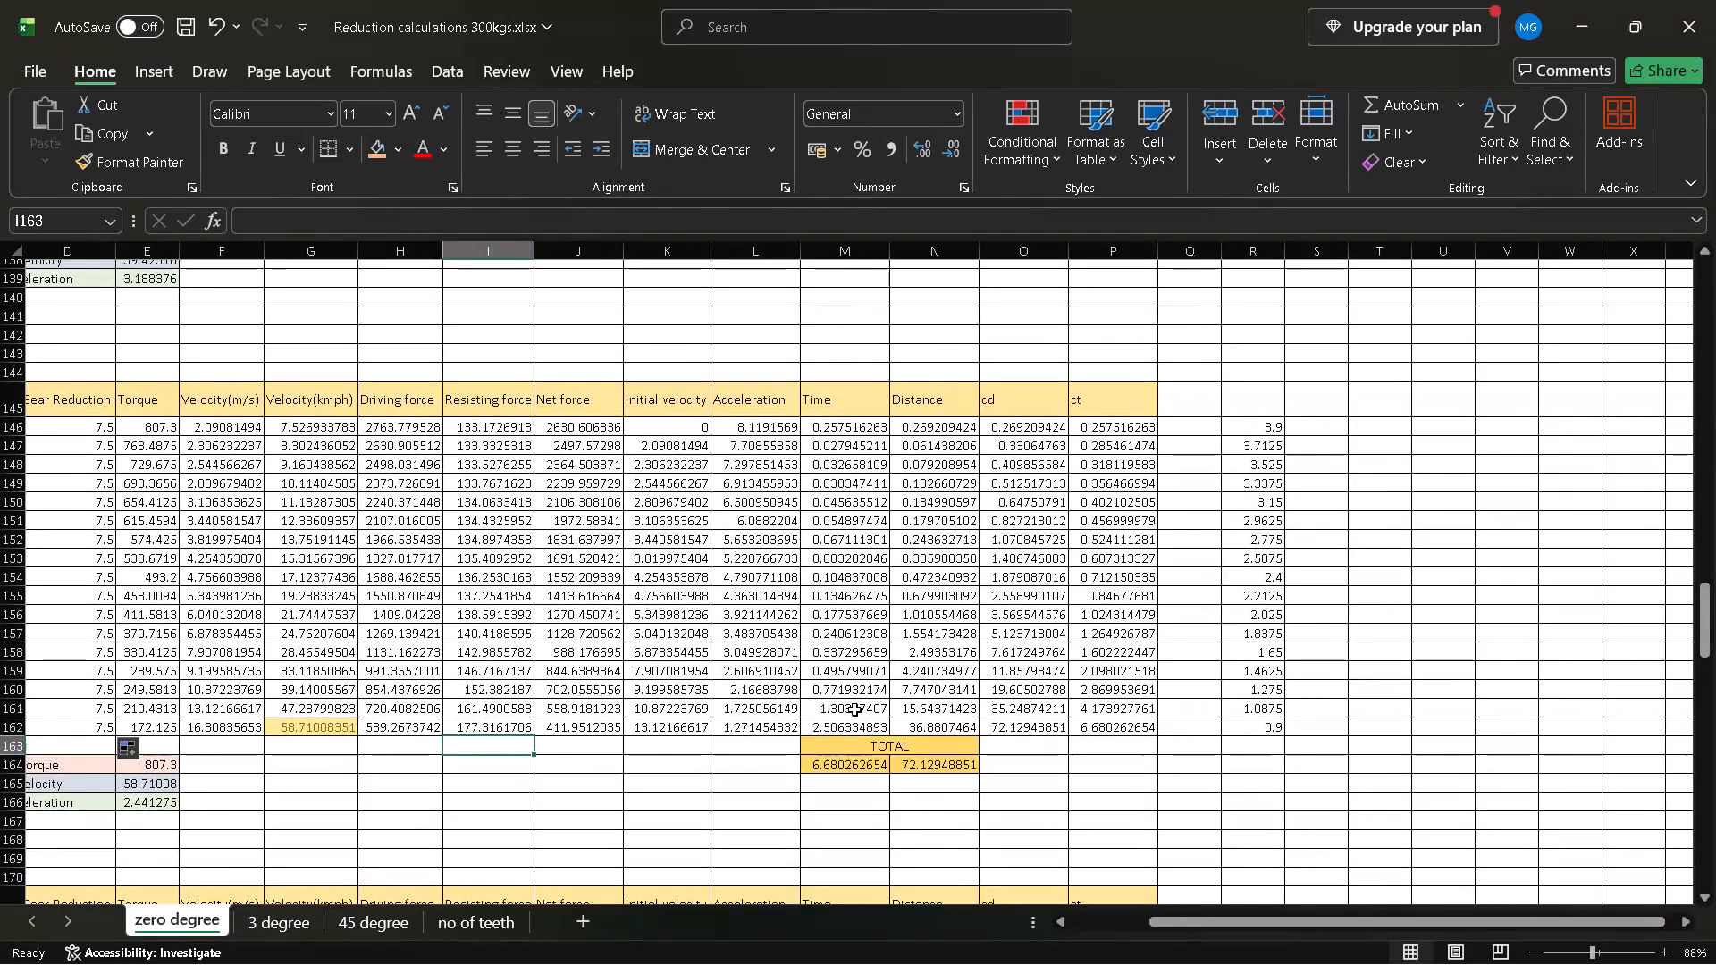
pyautogui.hscroll(1, 854, 709)
pyautogui.click(1372, 432)
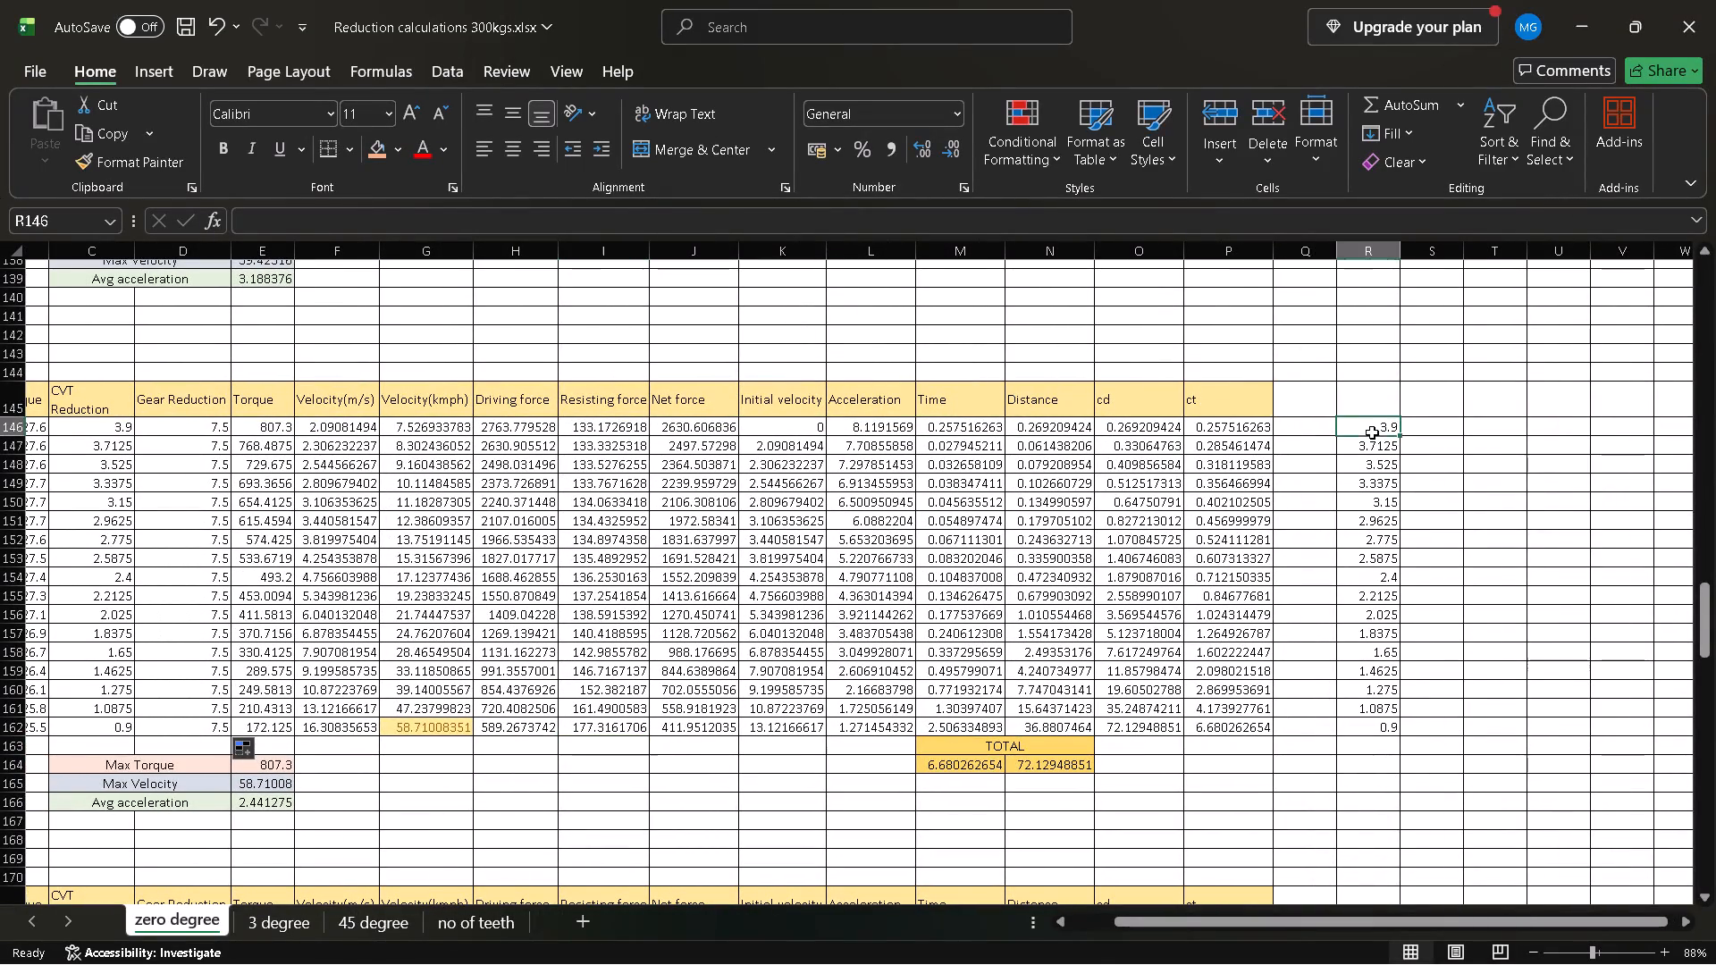
pyautogui.hotkey('ctrl', 'shift', 'Down')
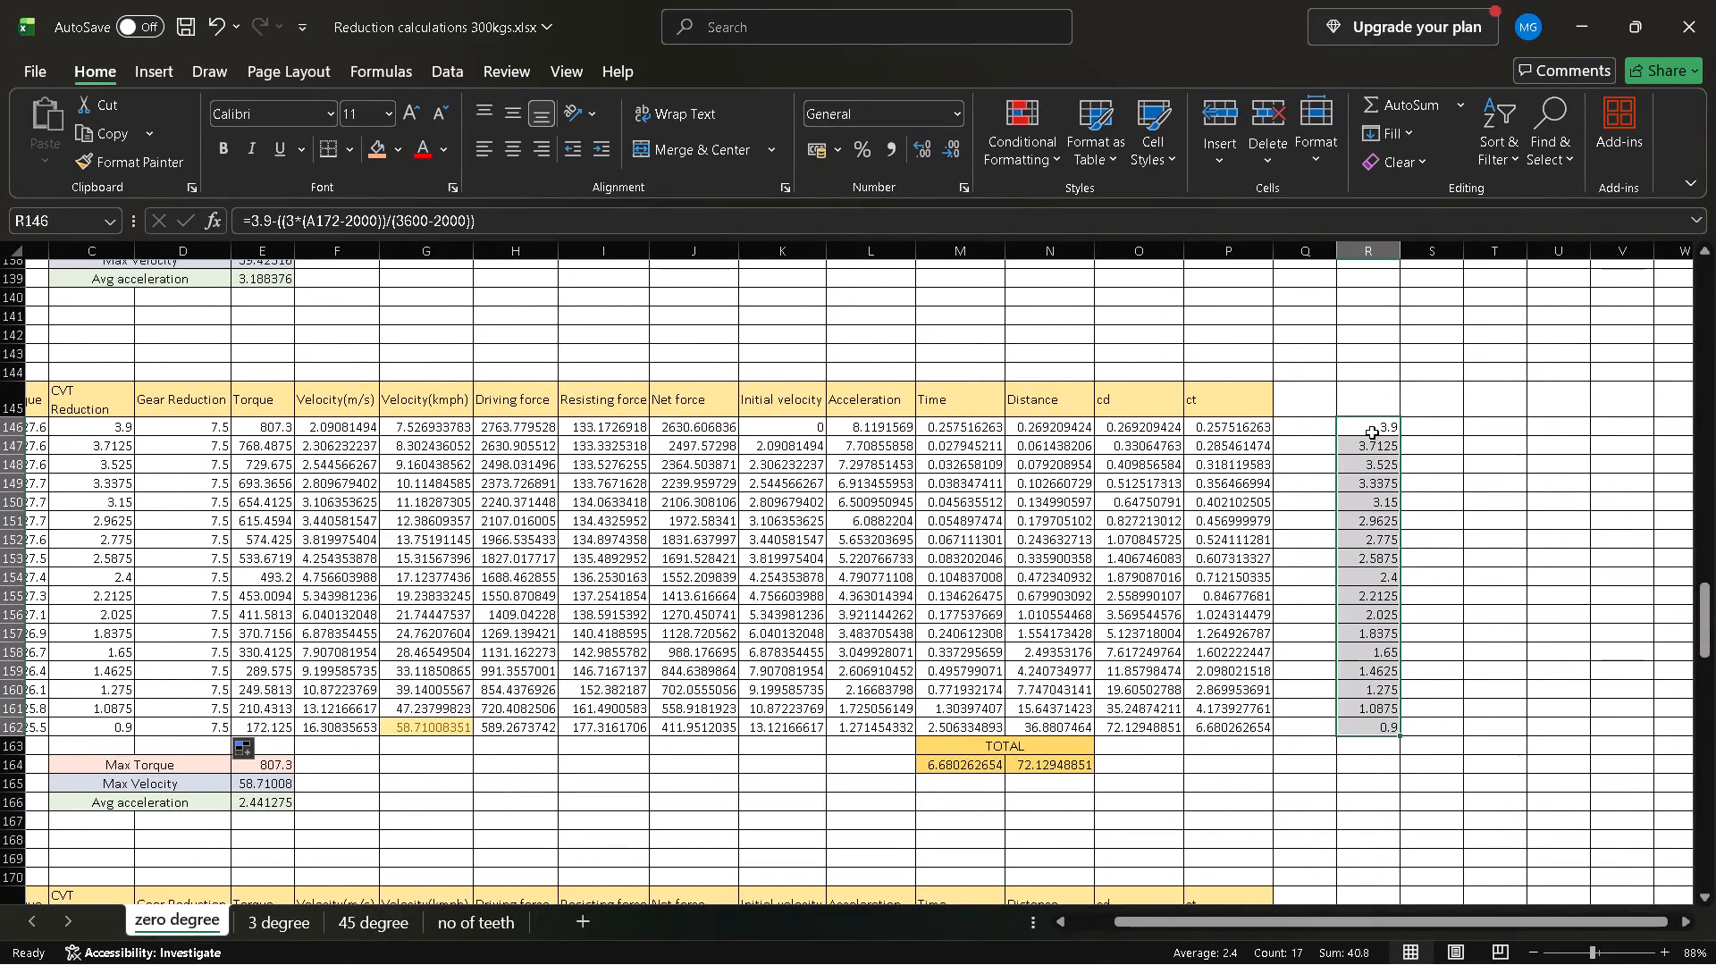
pyautogui.press('Delete')
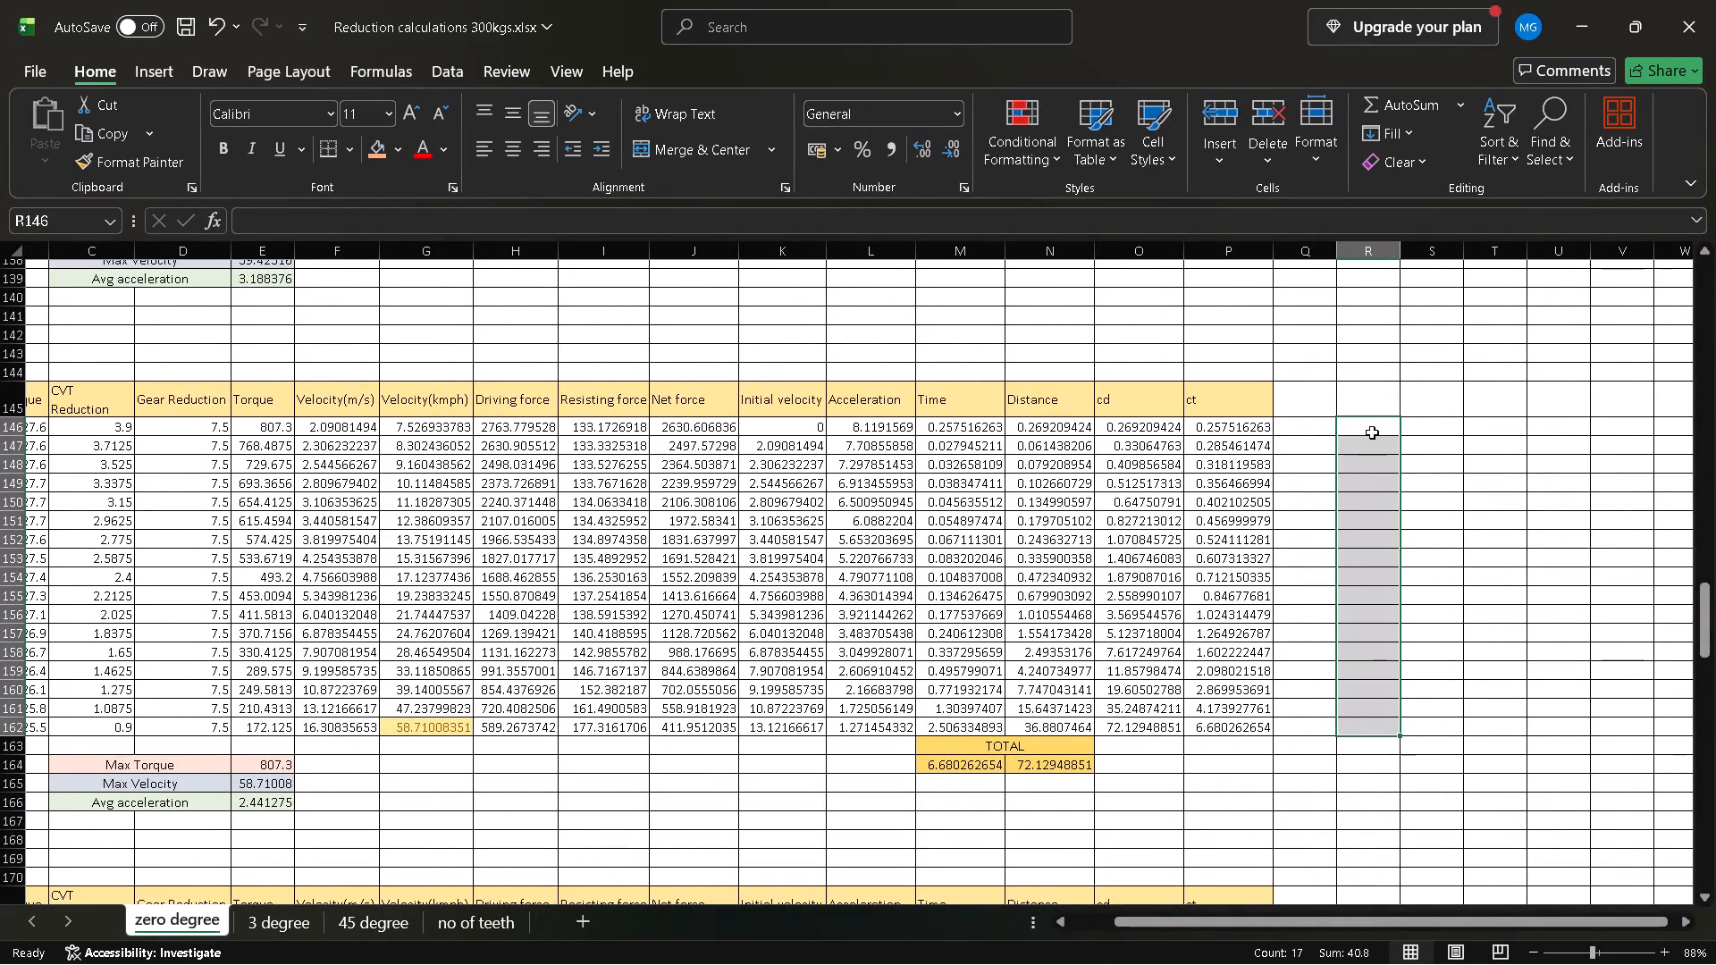
# Examine the Max Velocity and Avg acceleration formulas in E165 and E166 below the 7.5 gear reduction table.
pyautogui.hscroll(1, 1114, 586)
pyautogui.scroll(-1, 1114, 586)
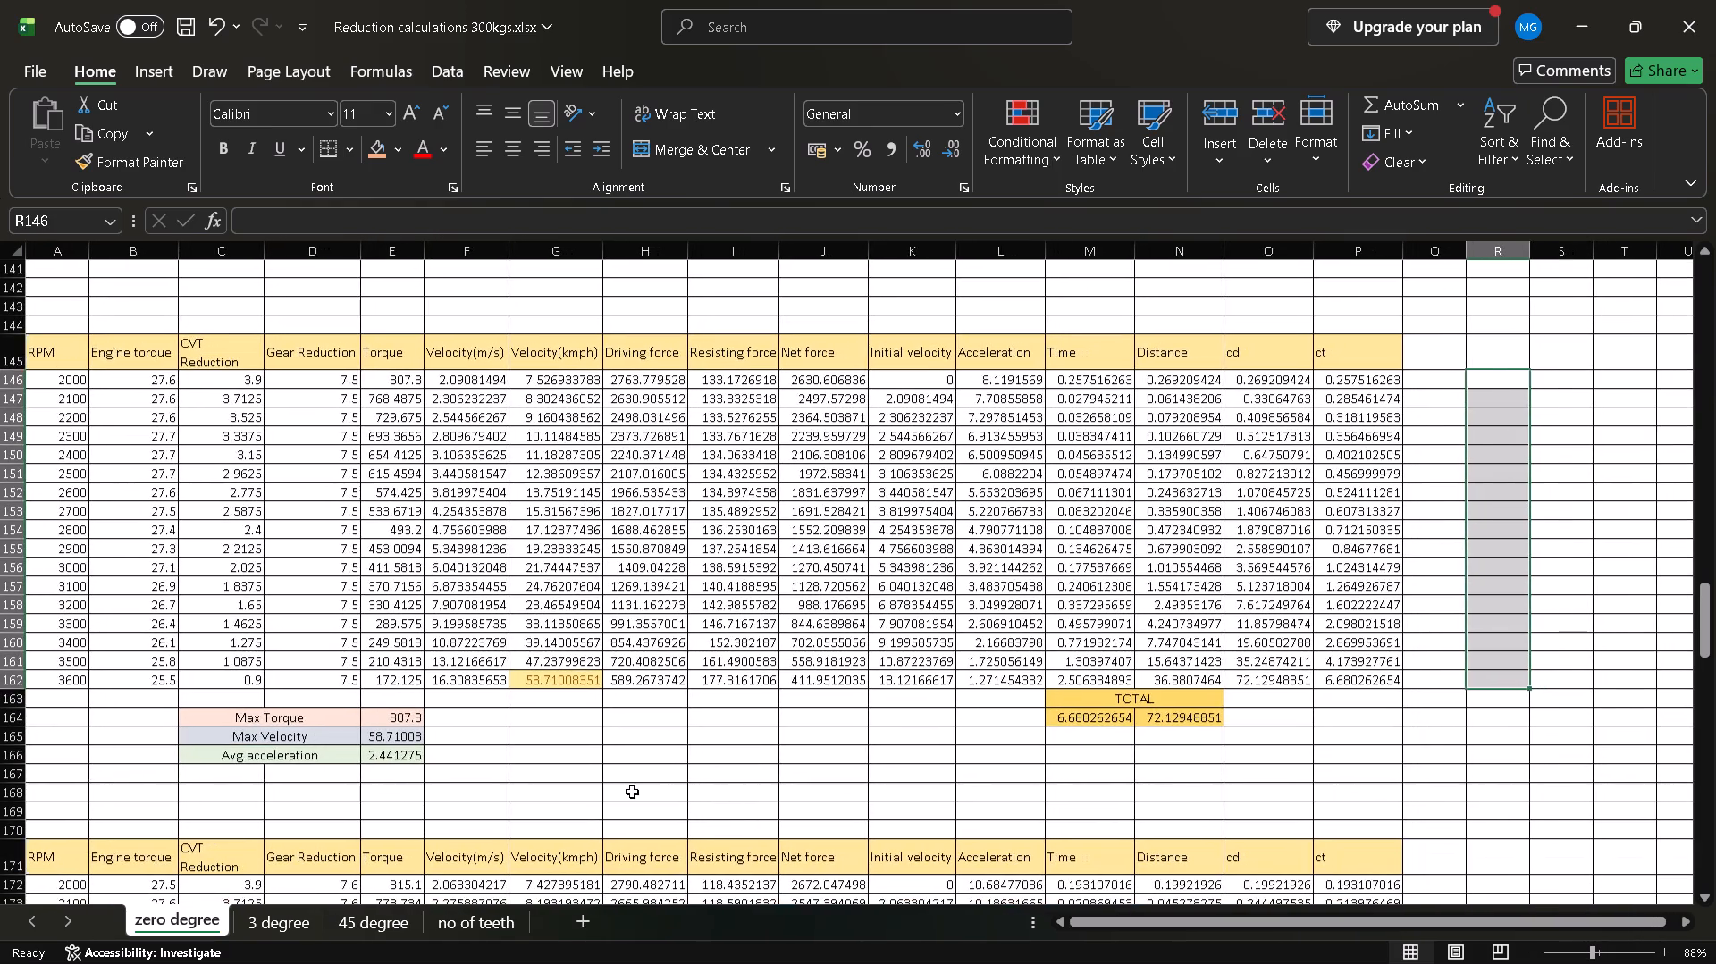
pyautogui.click(383, 743)
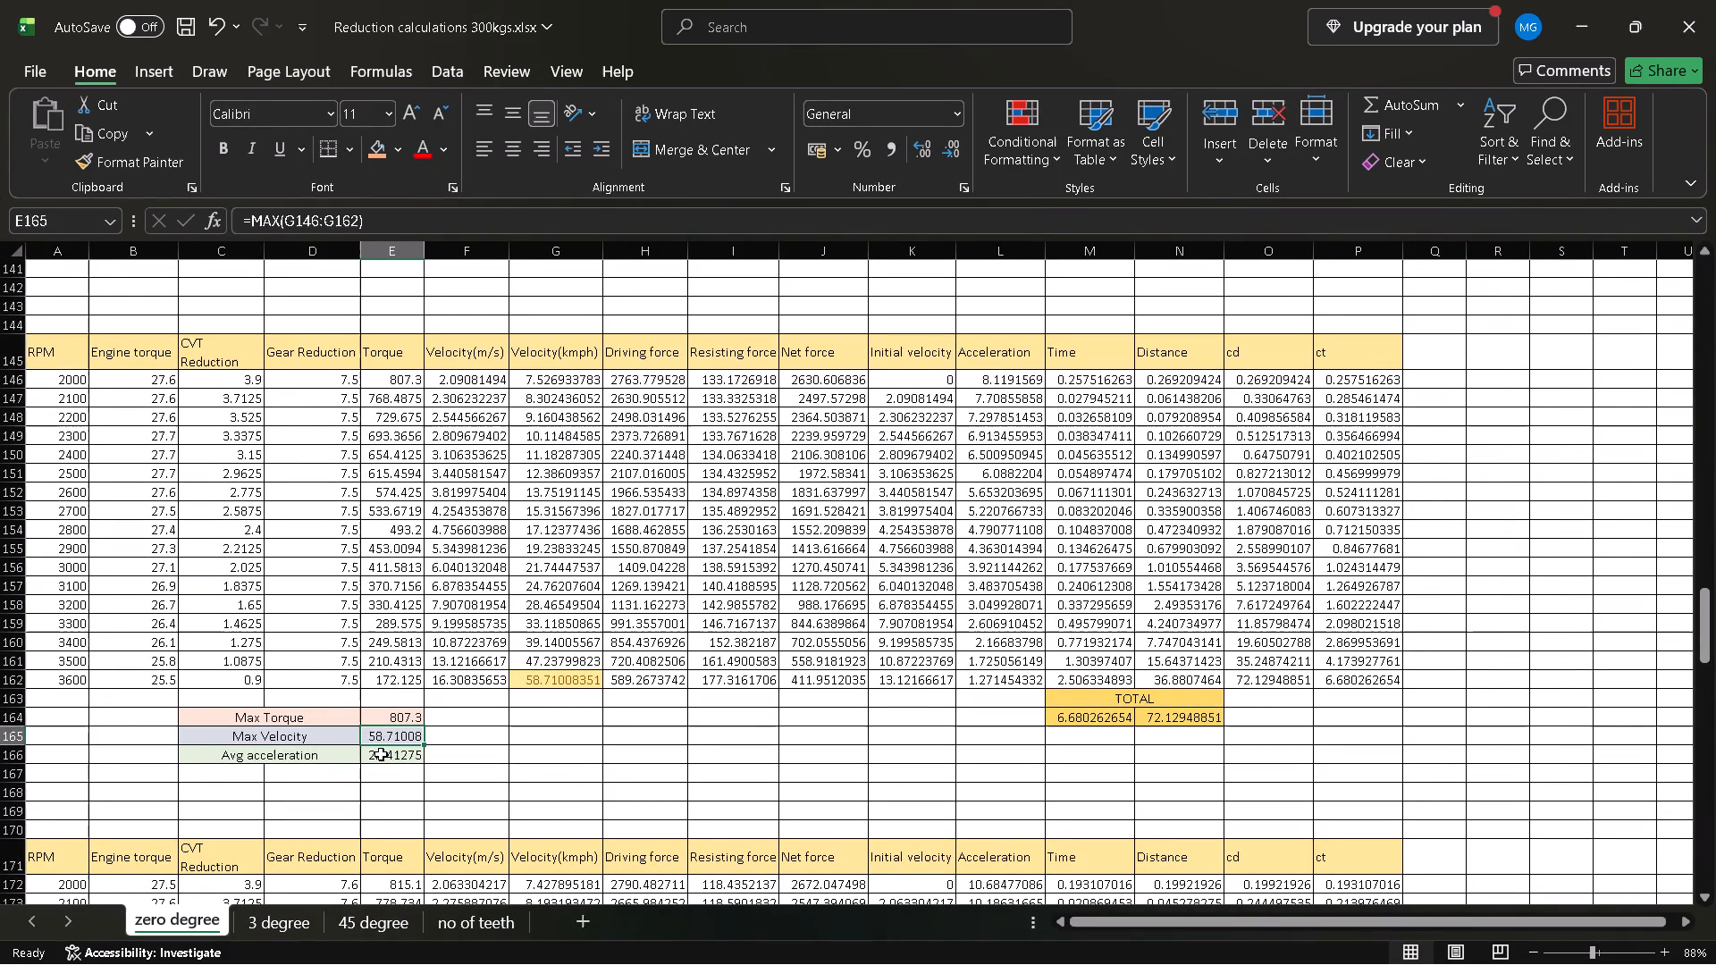
pyautogui.doubleClick(381, 754)
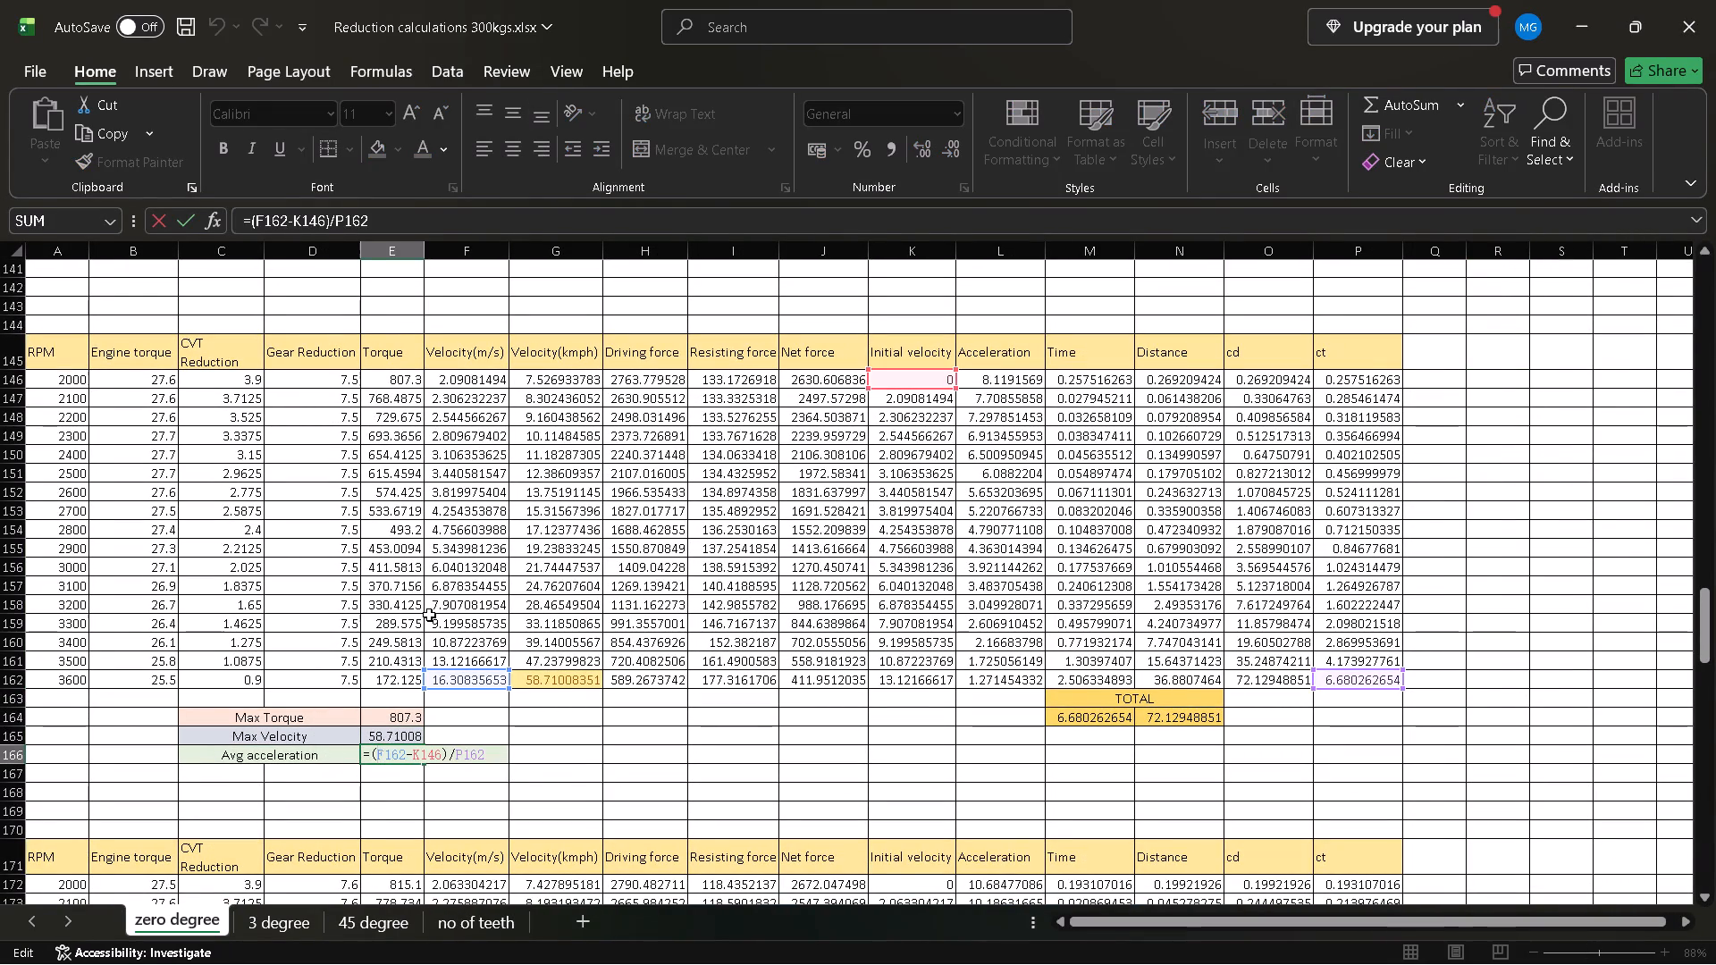
pyautogui.click(289, 222)
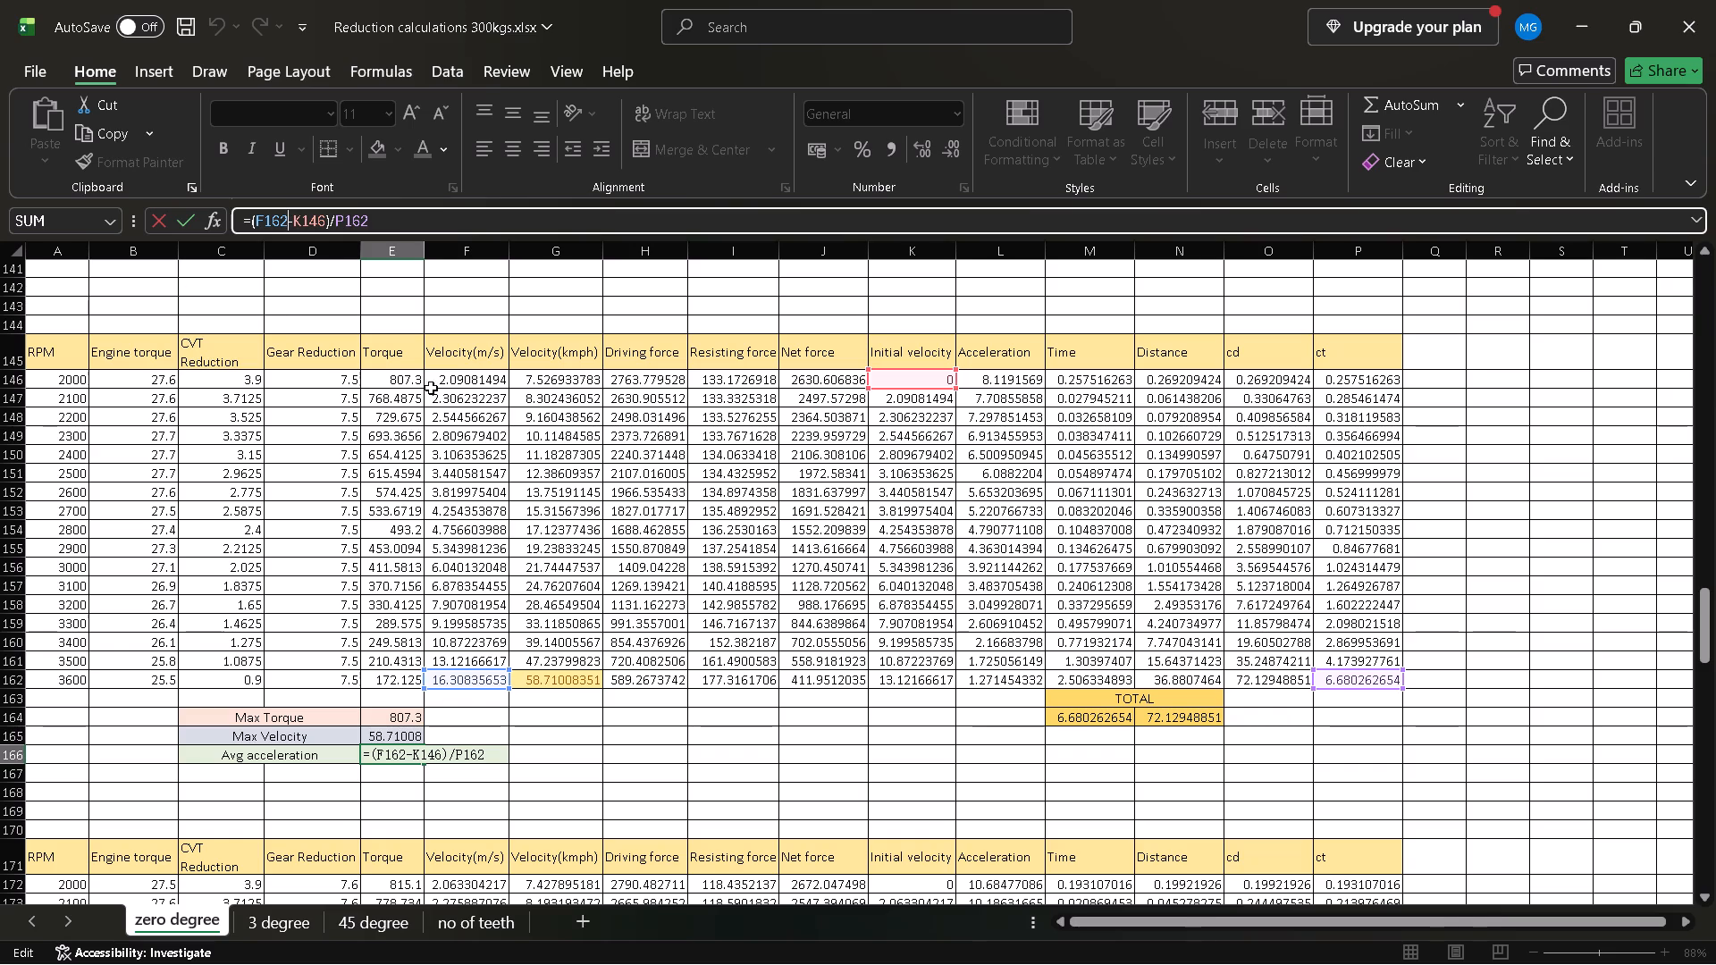
pyautogui.click(458, 222)
pyautogui.press('Return')
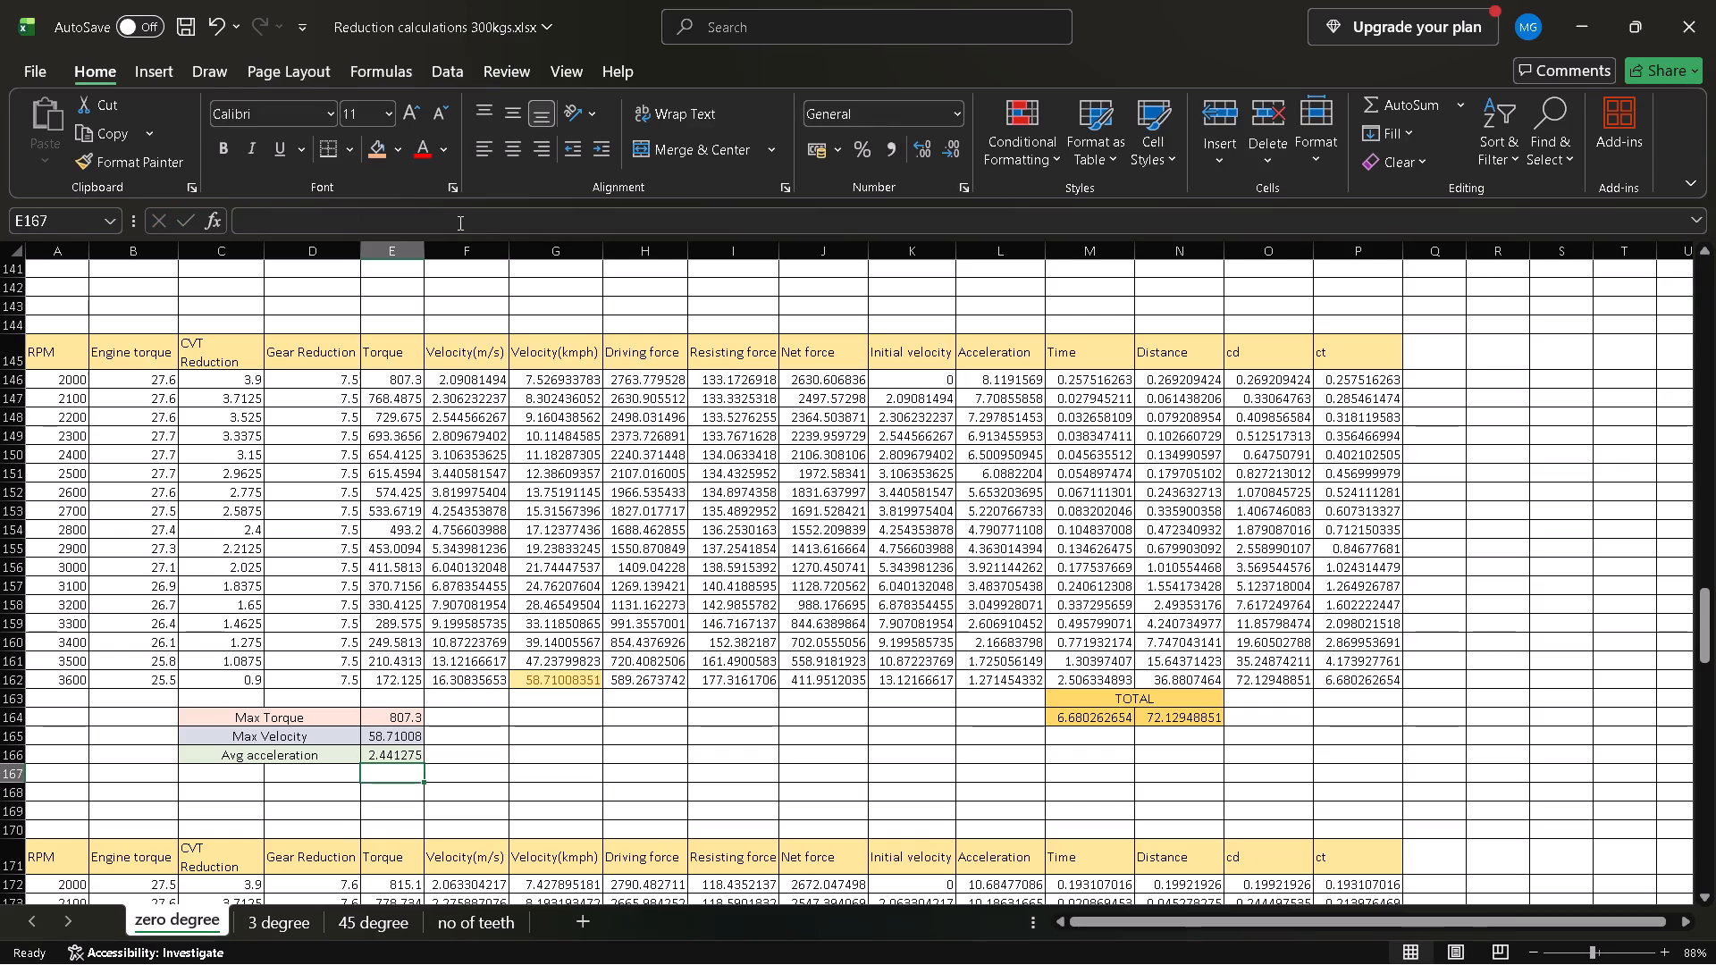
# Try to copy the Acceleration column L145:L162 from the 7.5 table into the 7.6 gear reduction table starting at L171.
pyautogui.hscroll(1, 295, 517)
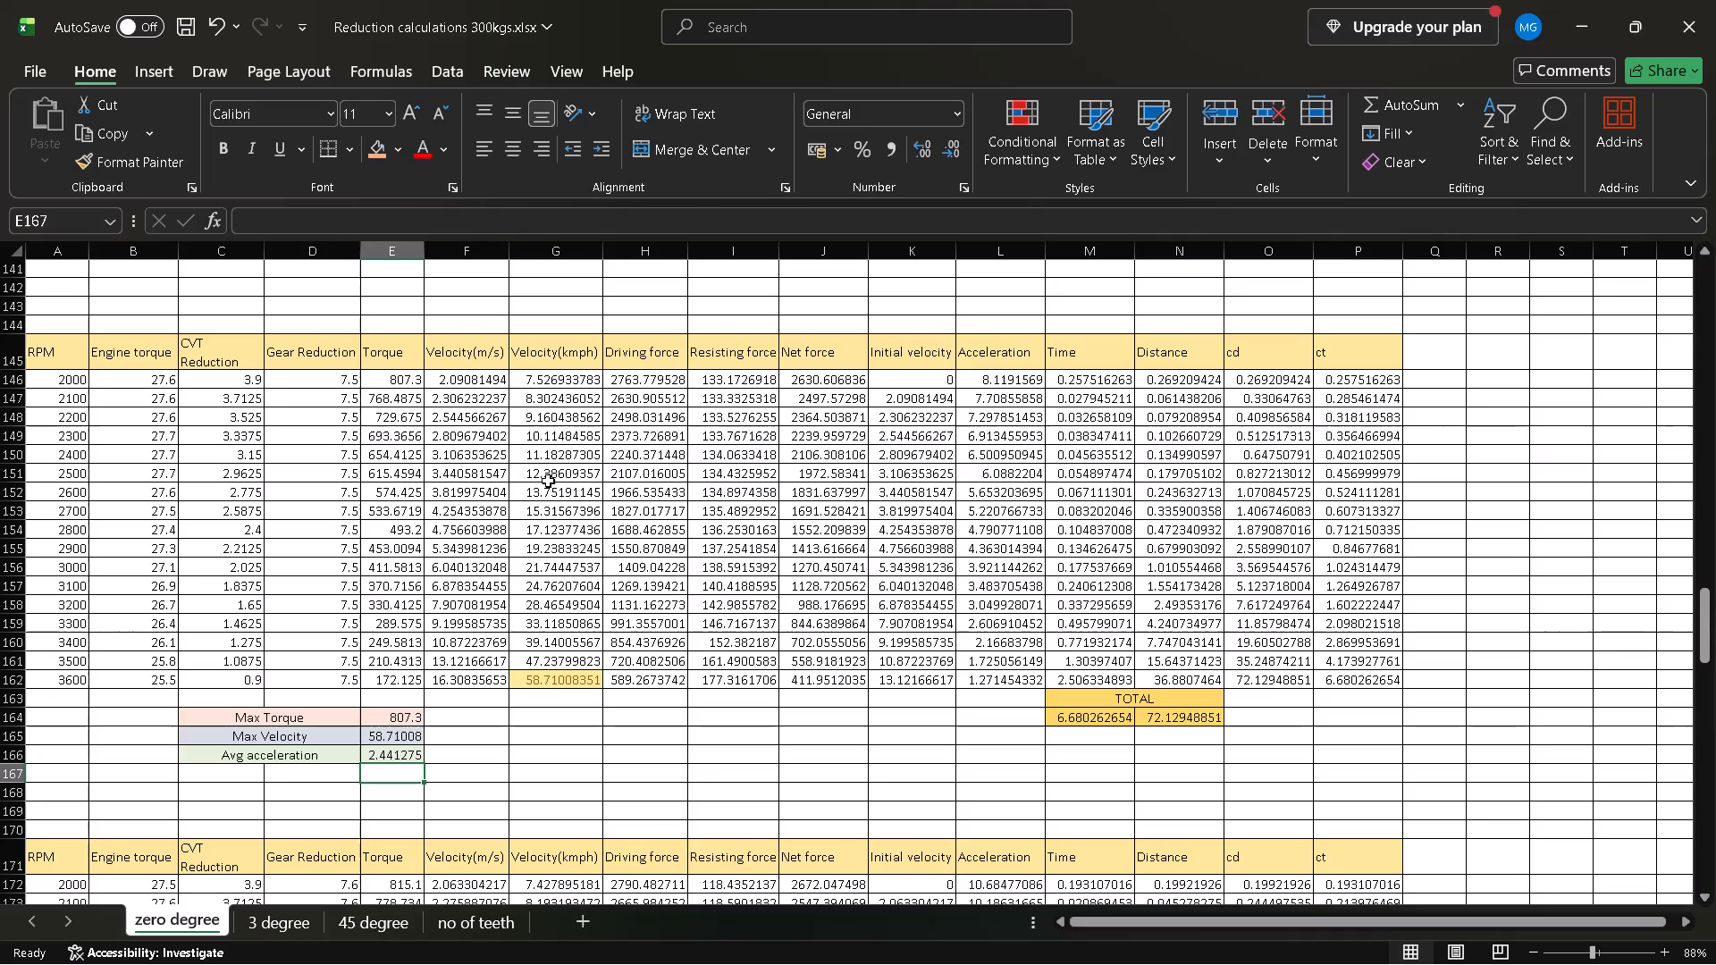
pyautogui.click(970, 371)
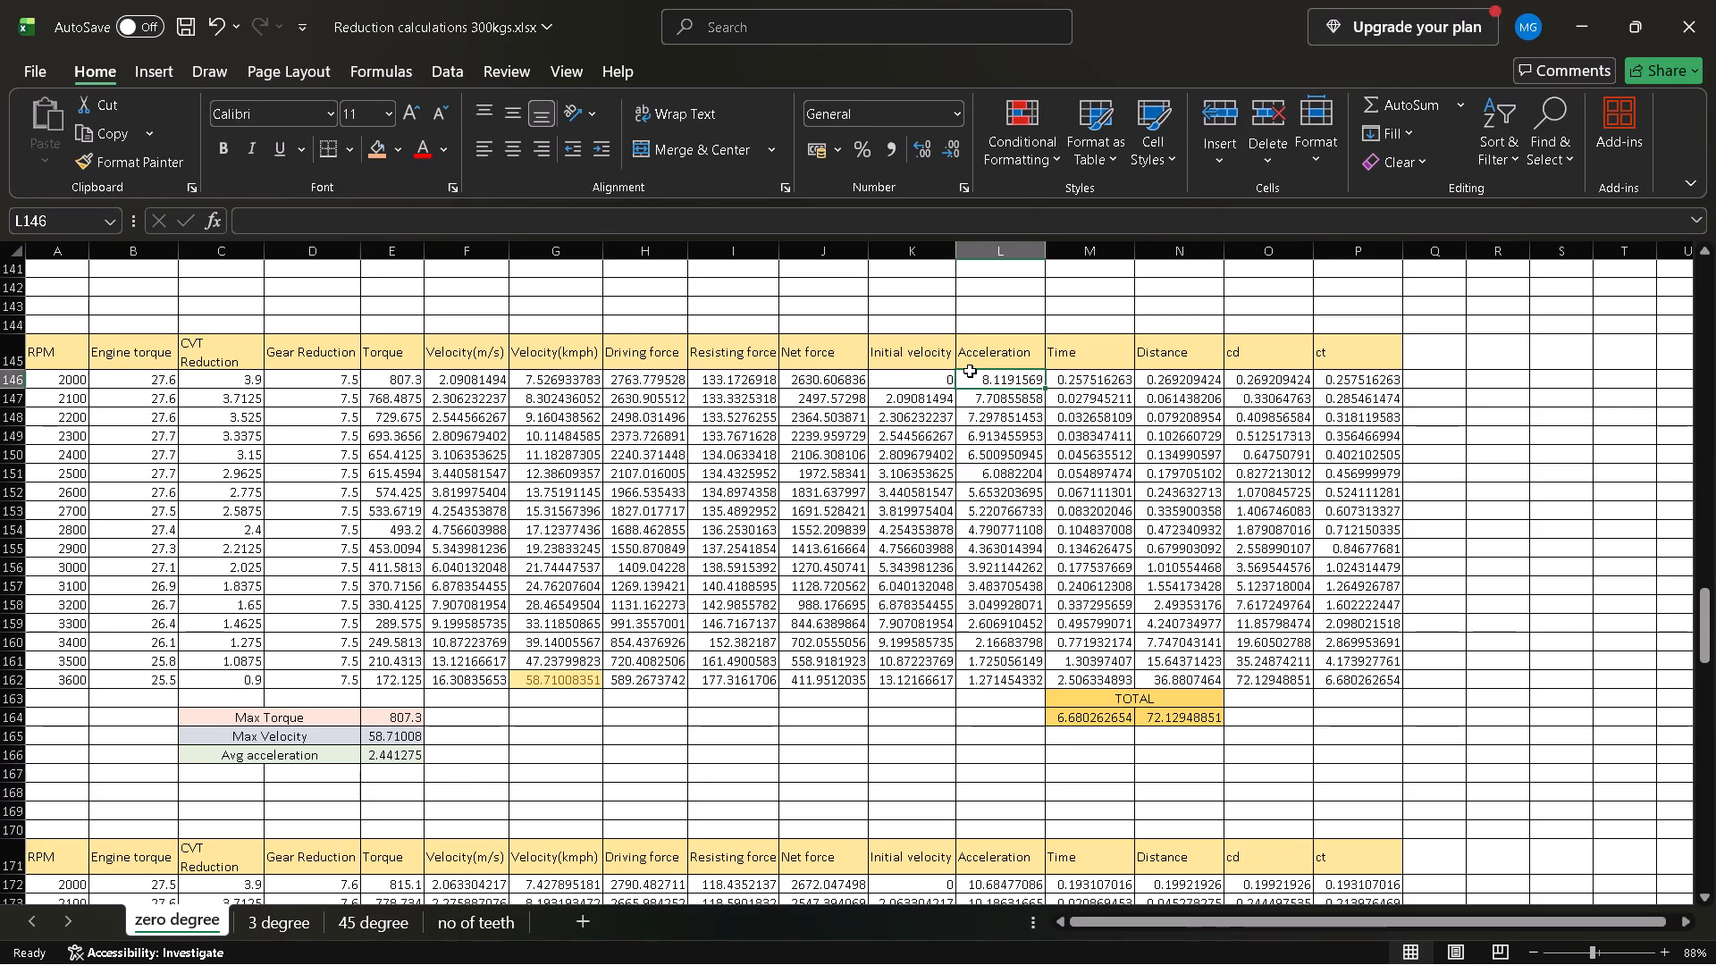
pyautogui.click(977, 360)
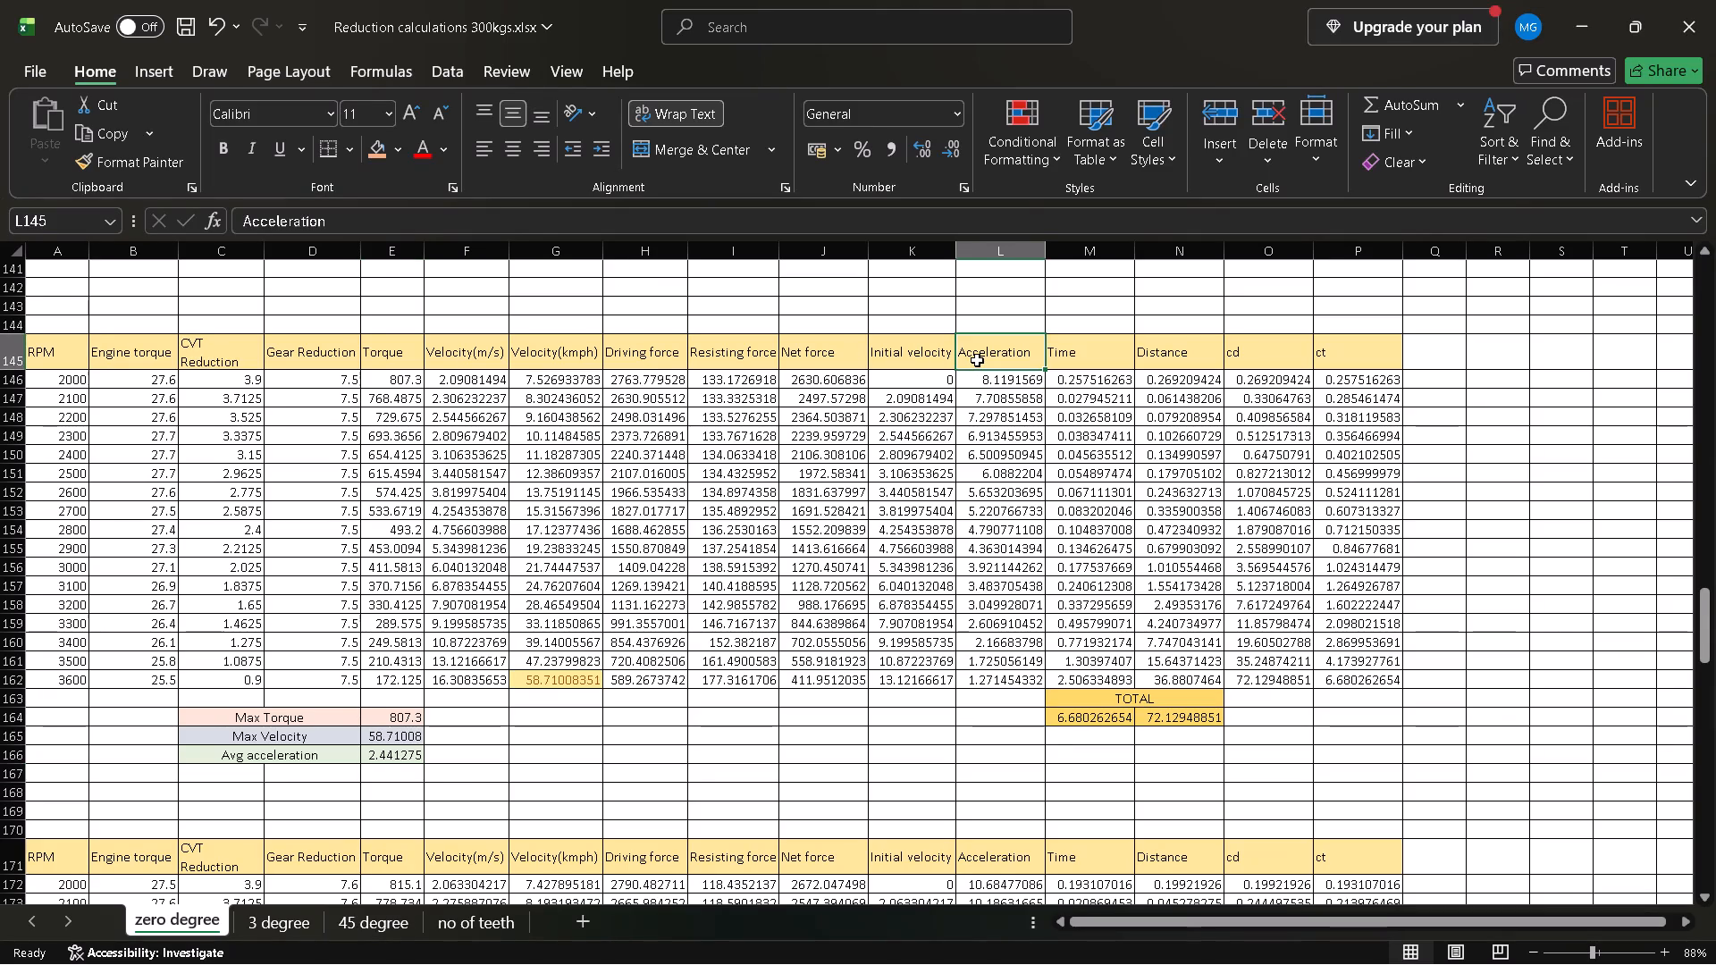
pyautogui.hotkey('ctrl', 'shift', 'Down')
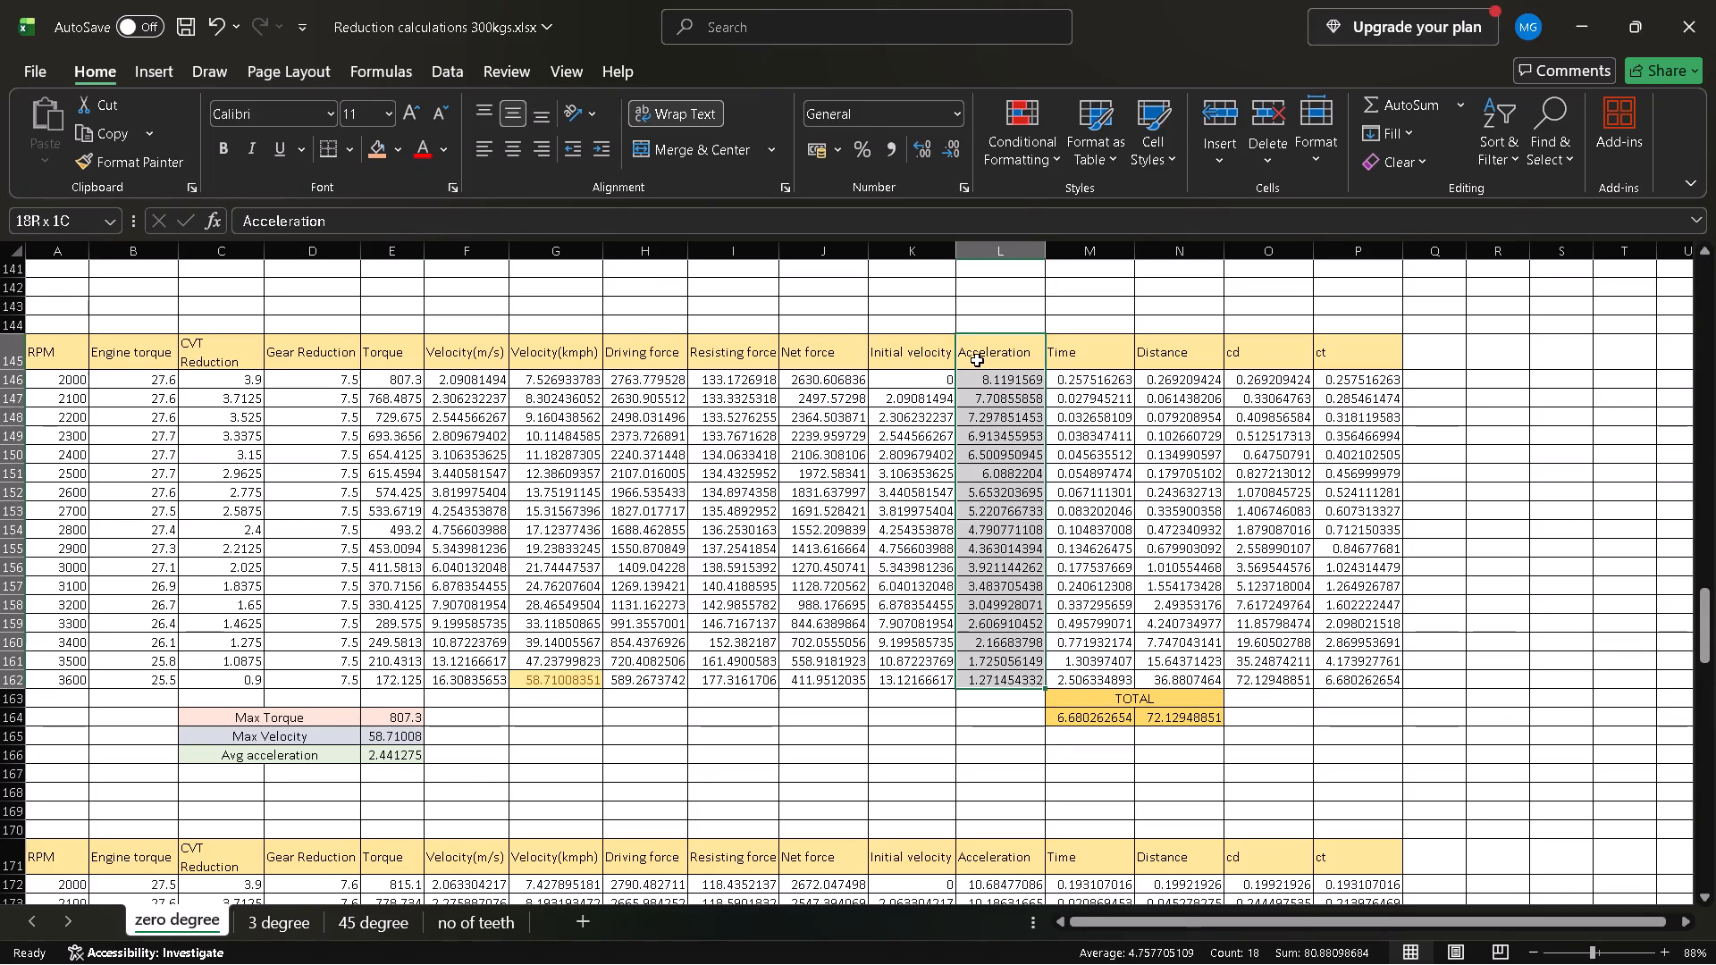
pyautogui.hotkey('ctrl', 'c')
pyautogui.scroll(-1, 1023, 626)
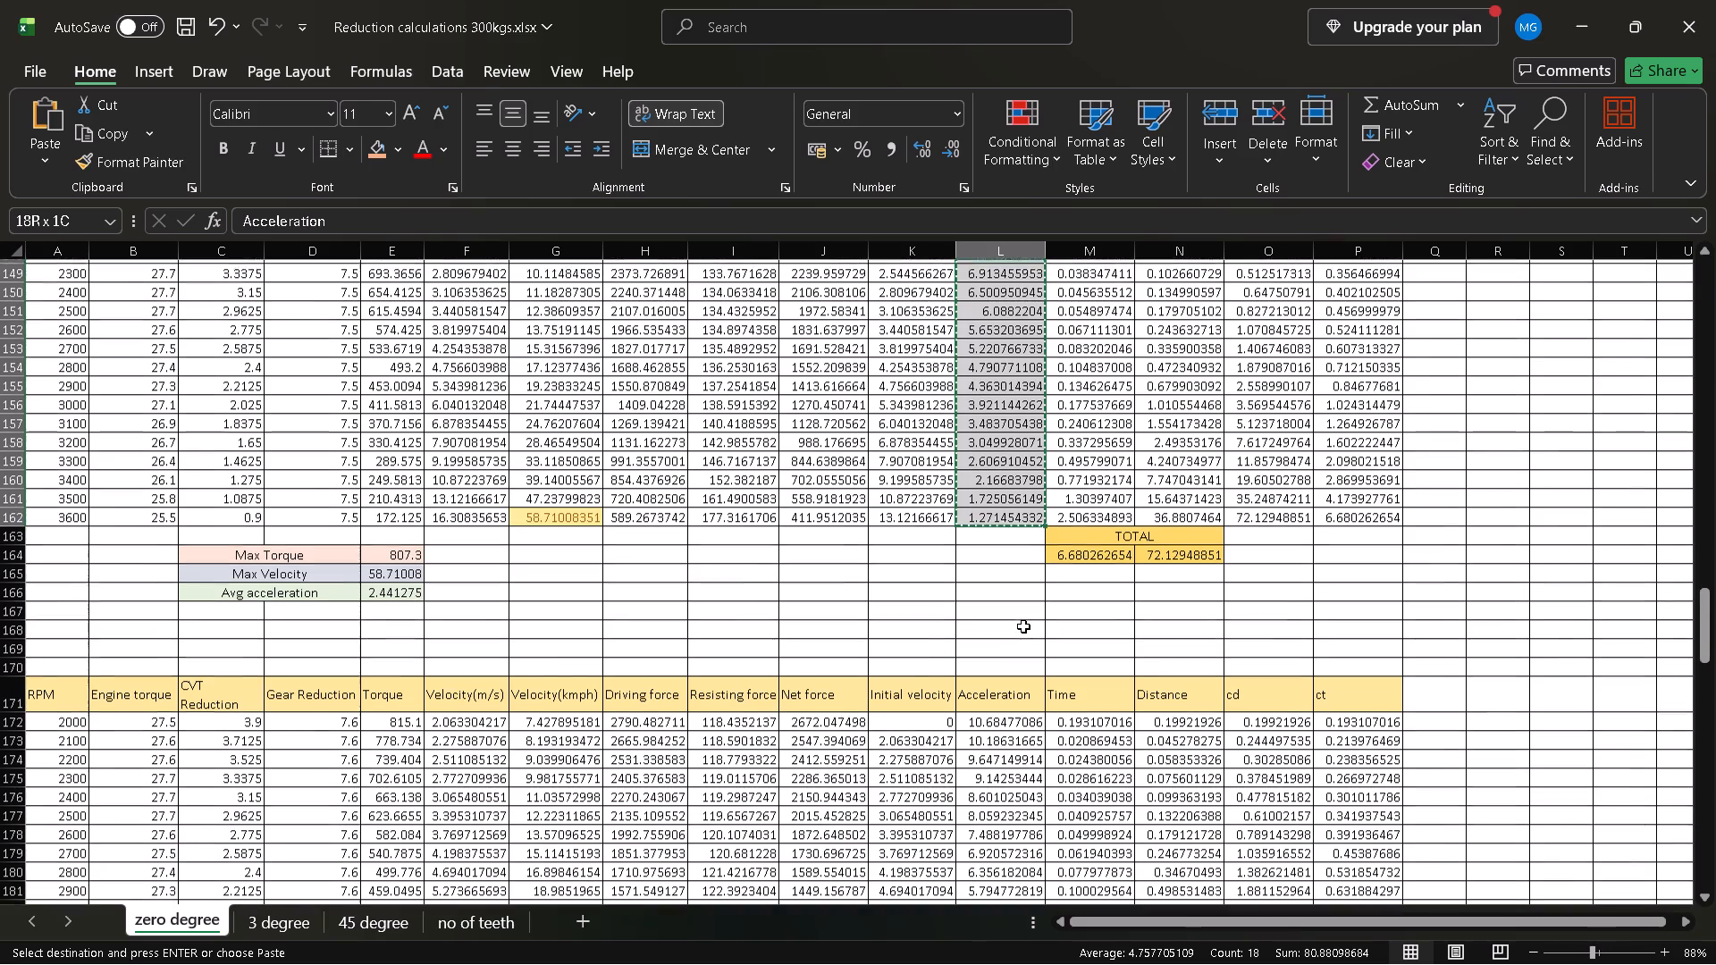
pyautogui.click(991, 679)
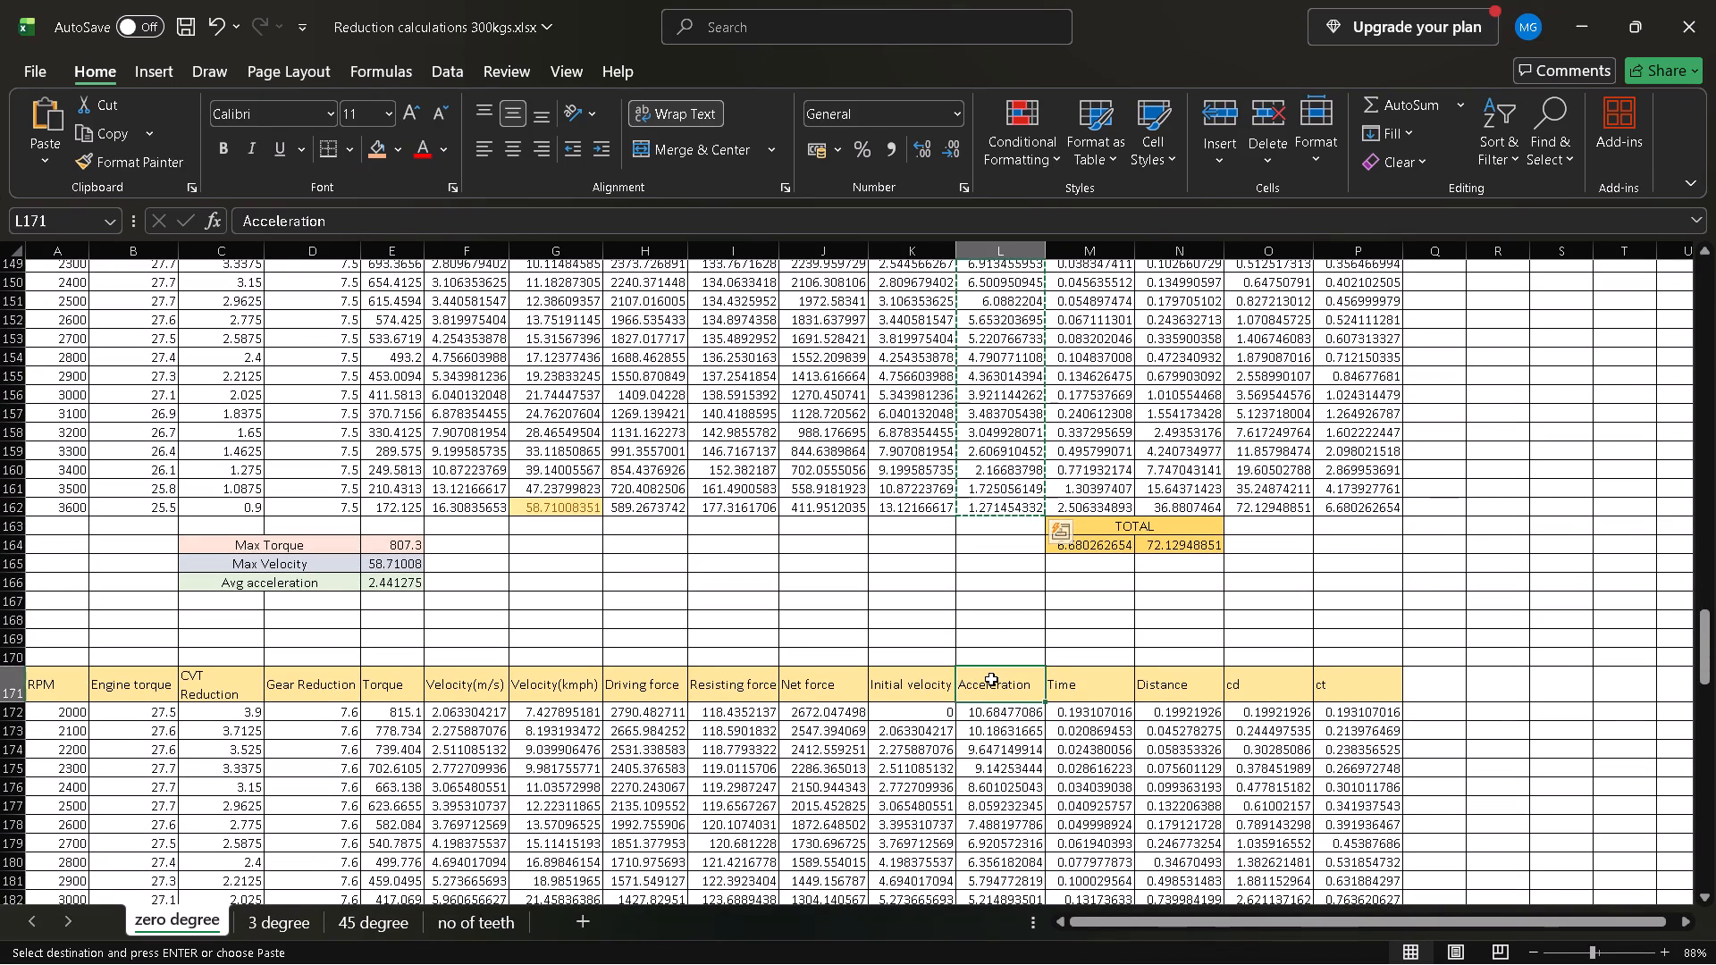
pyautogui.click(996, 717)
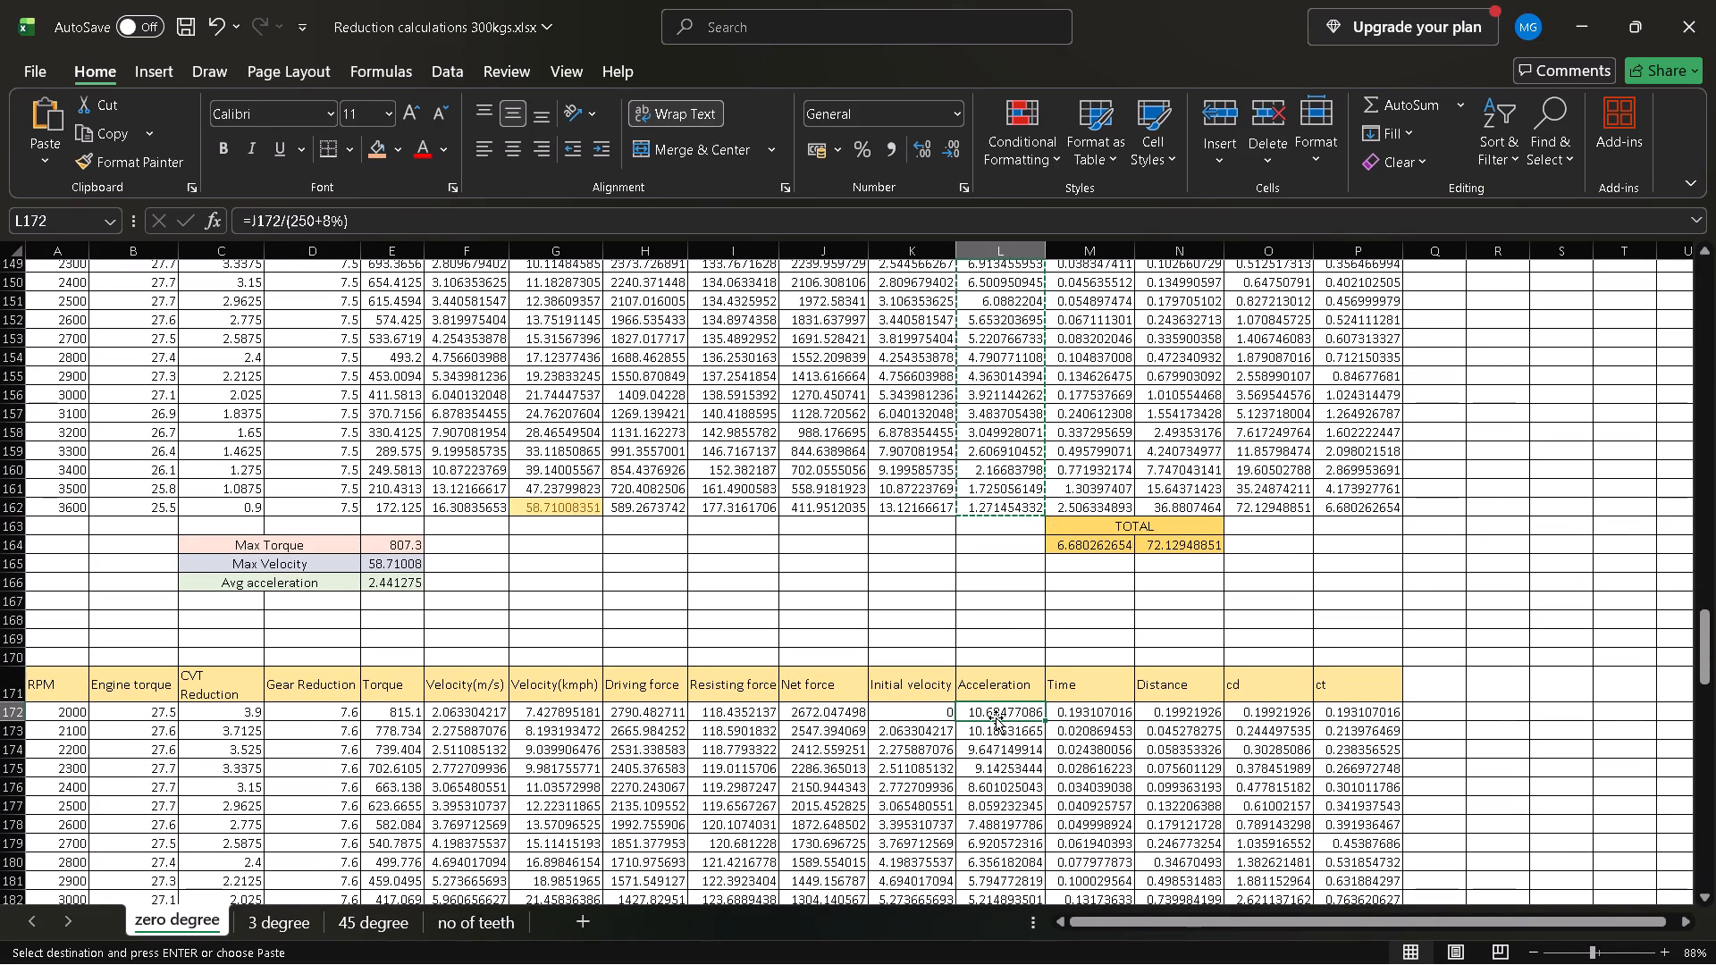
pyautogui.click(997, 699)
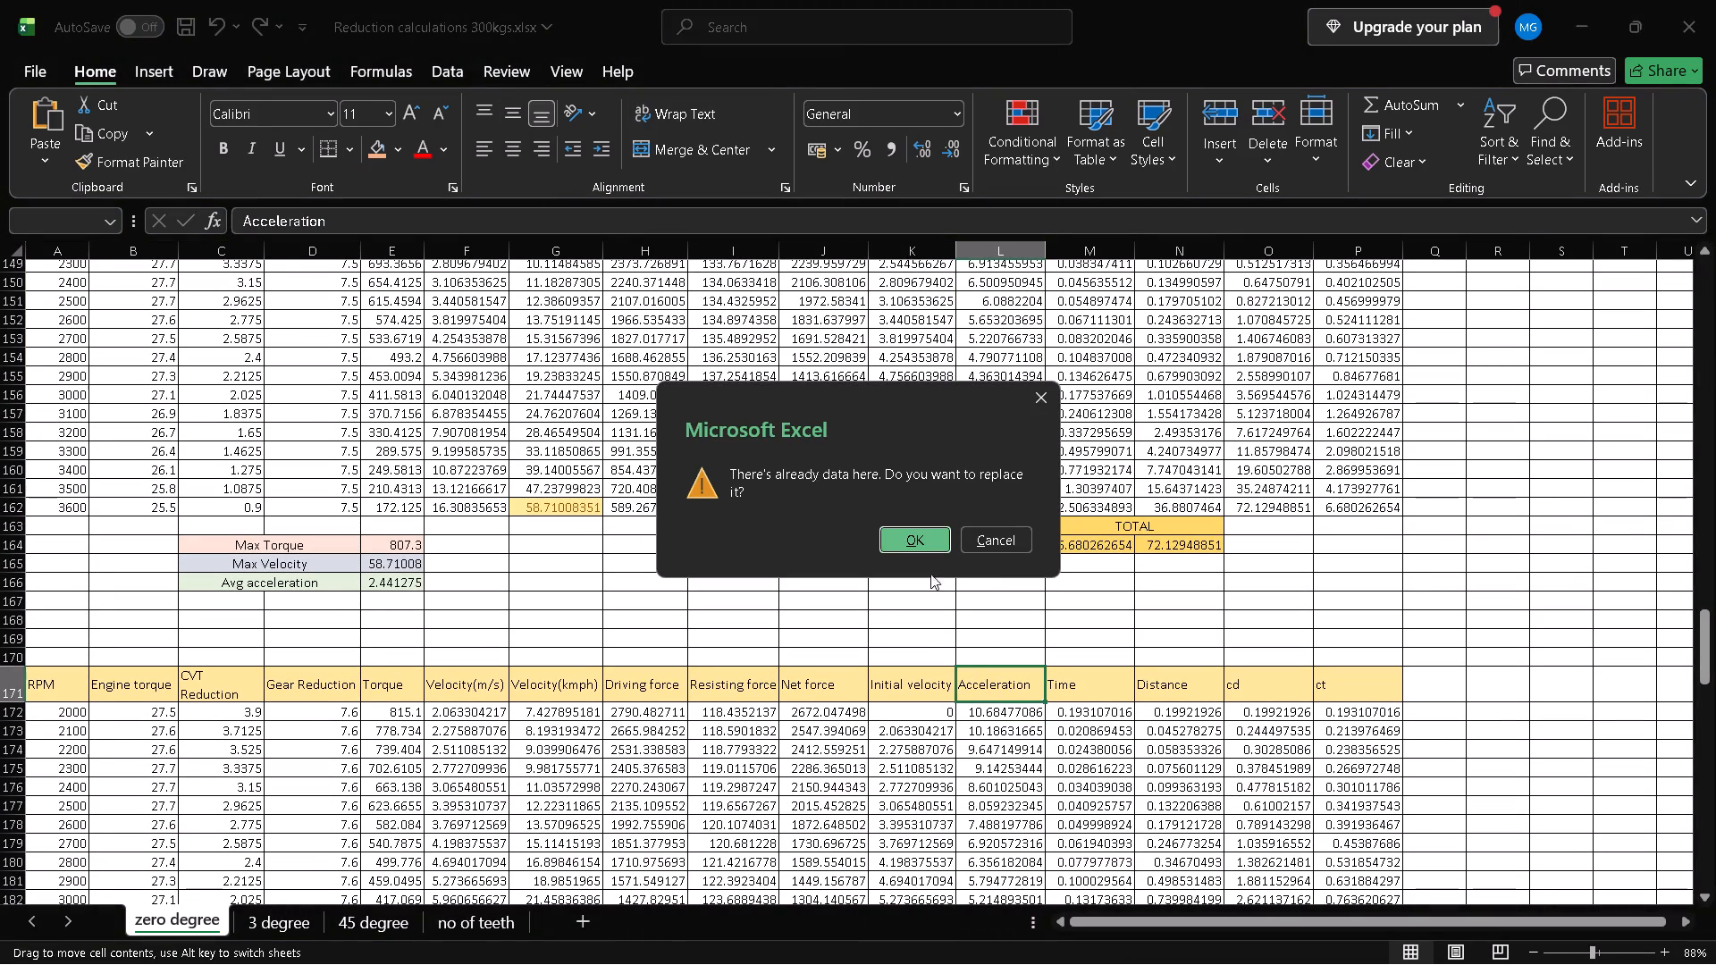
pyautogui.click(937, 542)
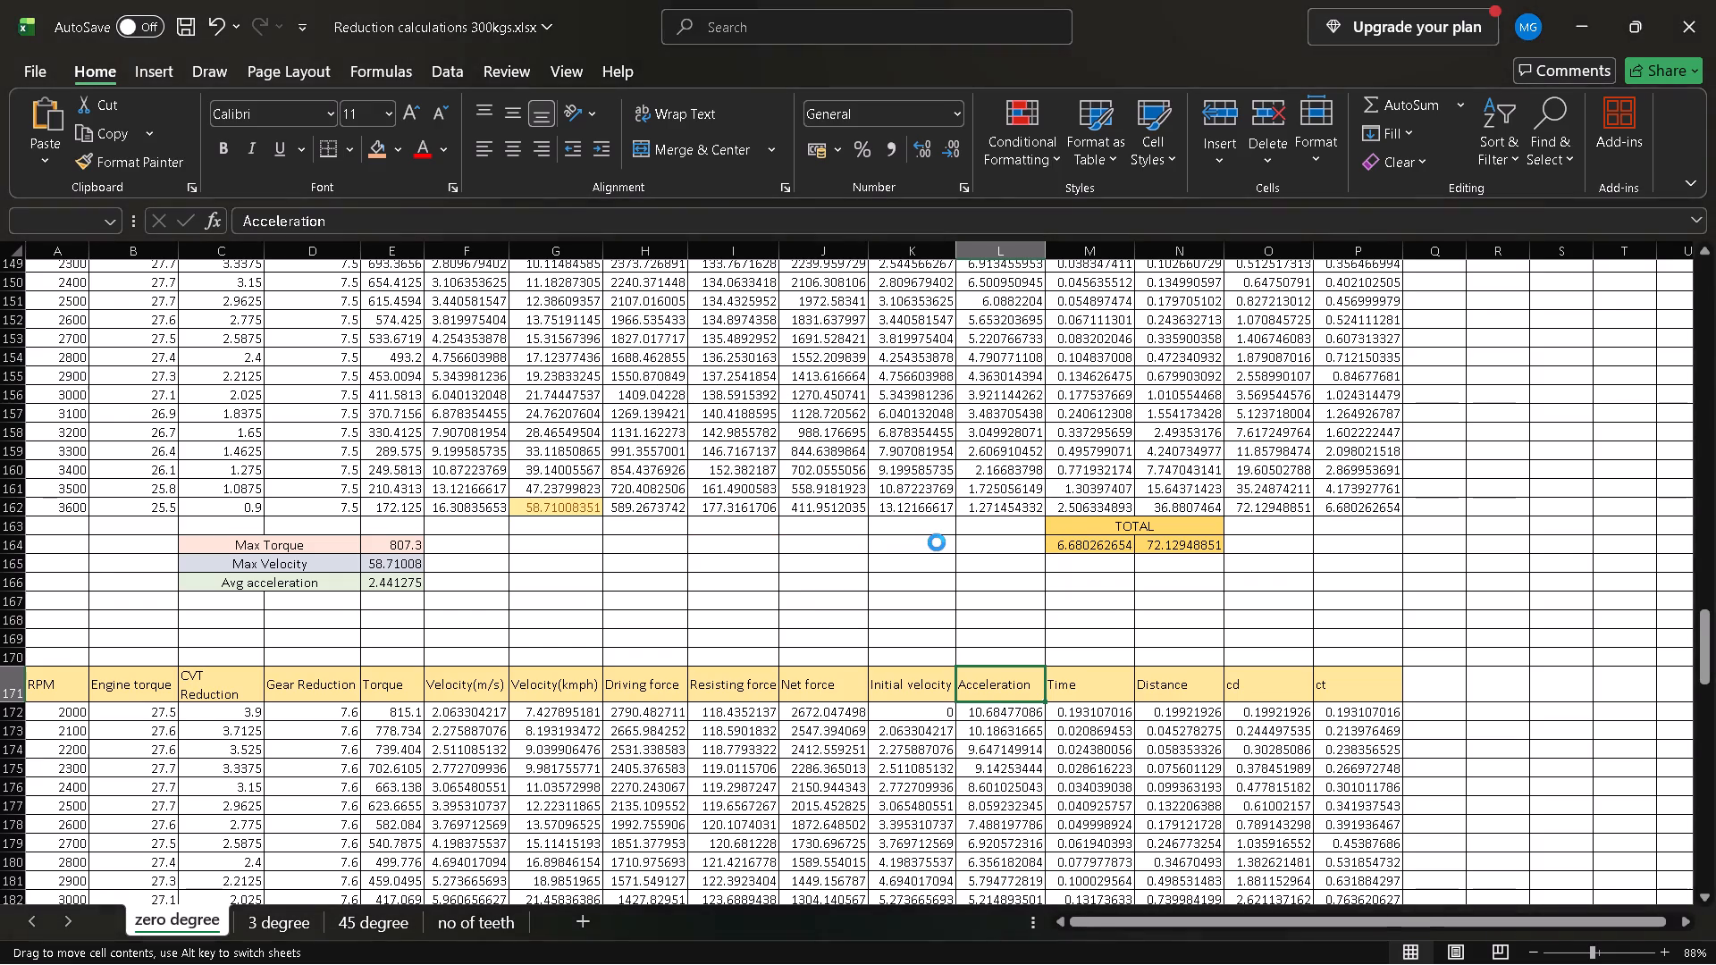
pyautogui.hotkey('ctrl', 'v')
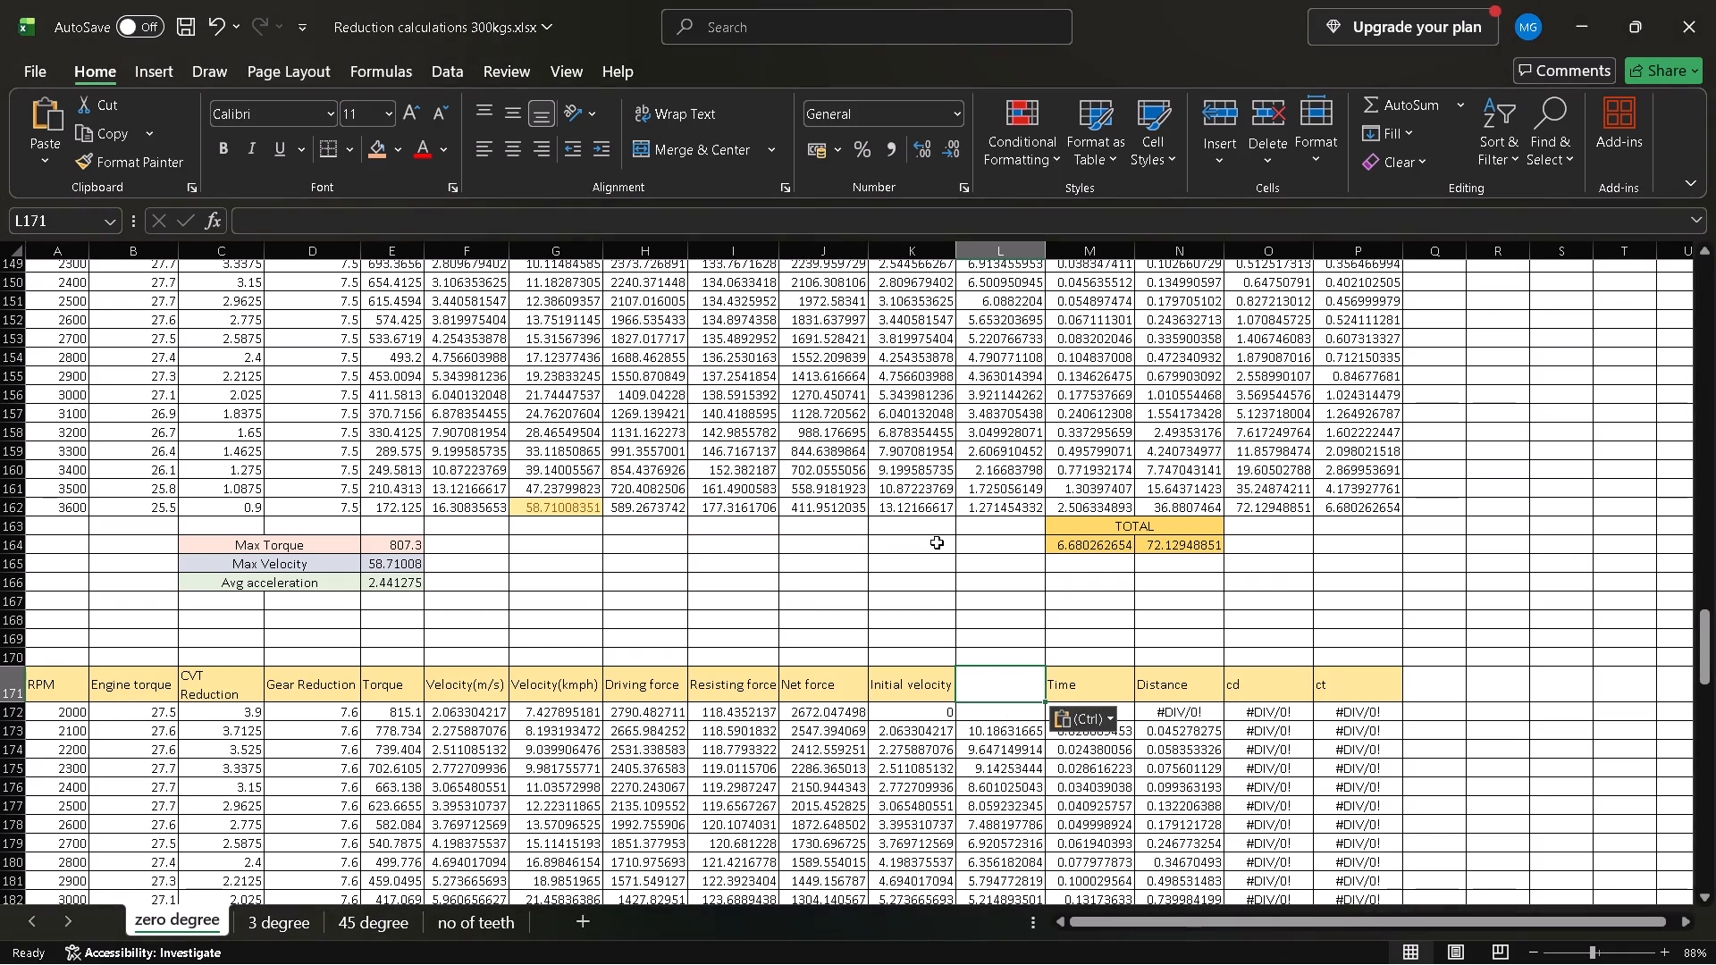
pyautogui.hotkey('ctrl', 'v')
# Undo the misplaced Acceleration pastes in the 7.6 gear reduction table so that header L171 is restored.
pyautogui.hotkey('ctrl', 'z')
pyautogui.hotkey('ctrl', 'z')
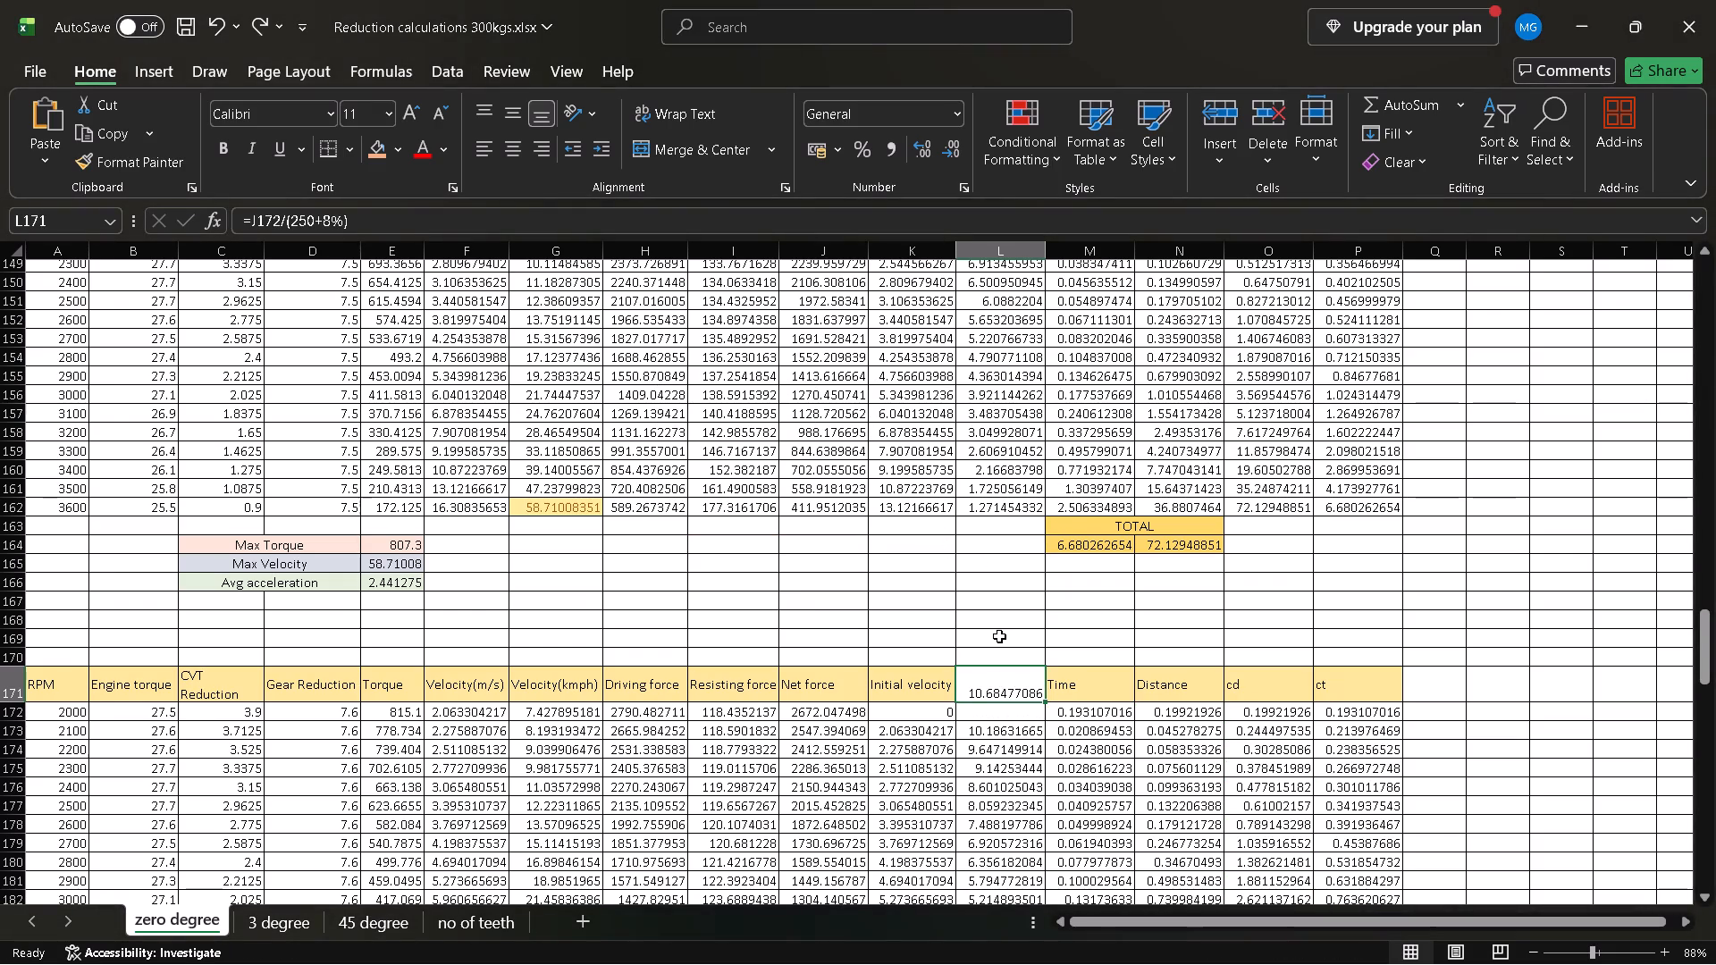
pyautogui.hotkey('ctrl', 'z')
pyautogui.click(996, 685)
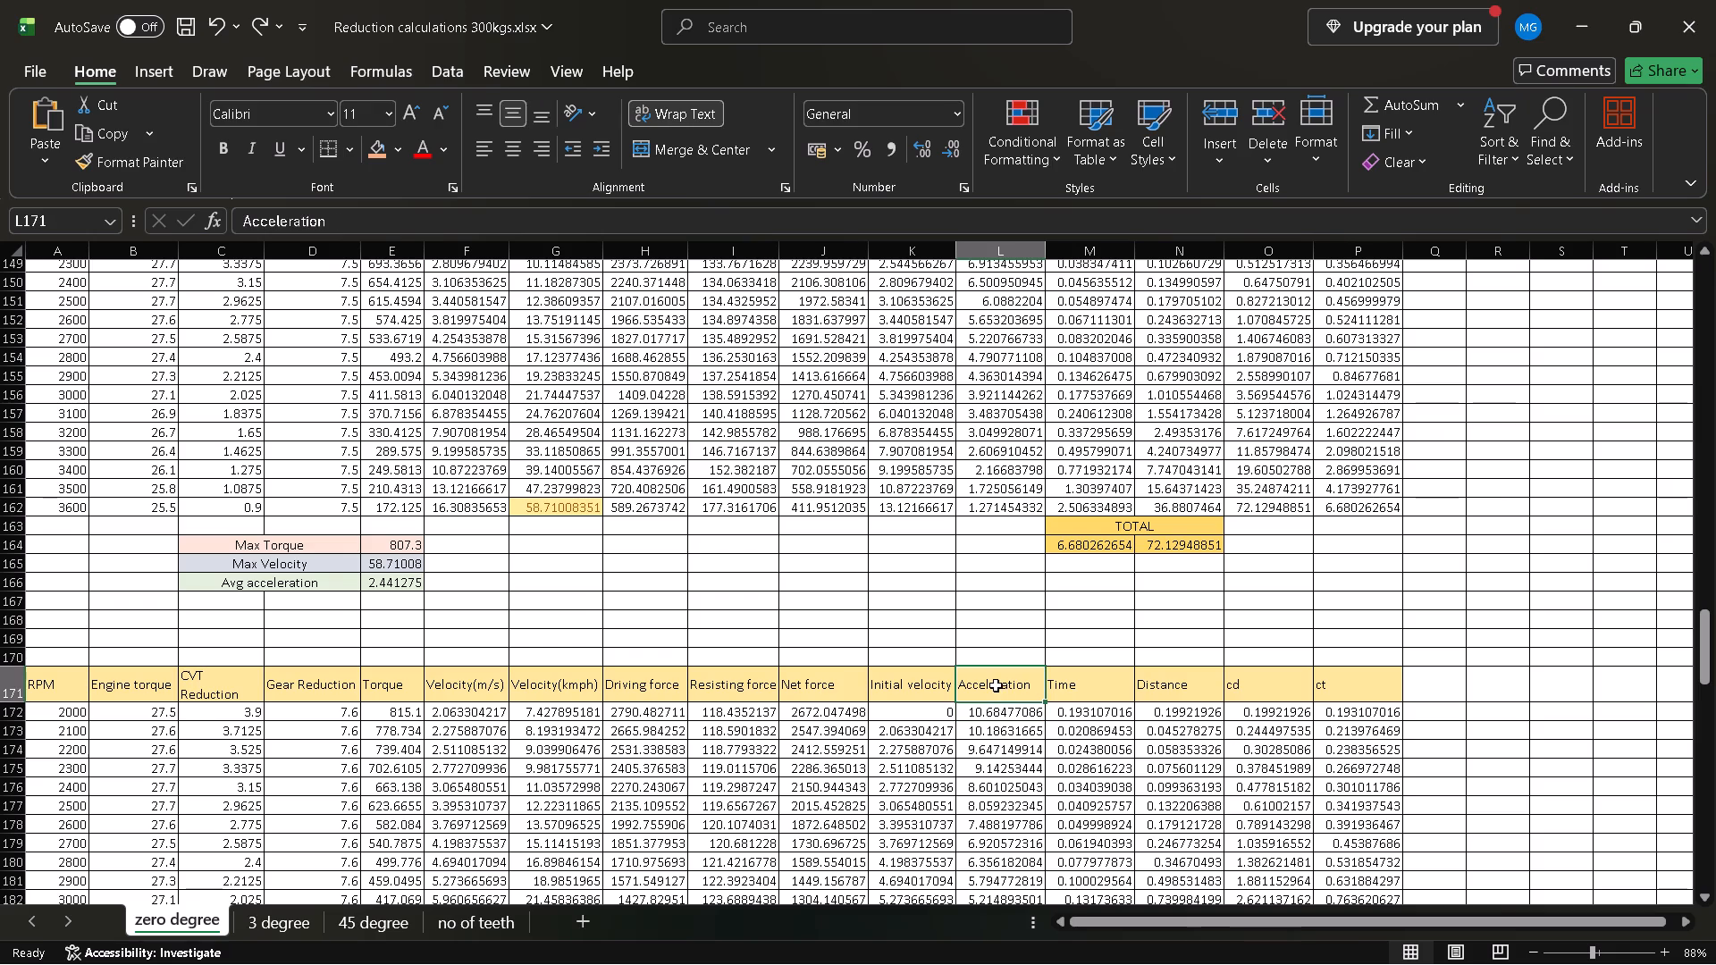
# Copy the Acceleration column L145:L162, including its header, from the 7.5 gear reduction table.
pyautogui.click(998, 515)
pyautogui.hotkey('ctrl', 'shift', 'Up')
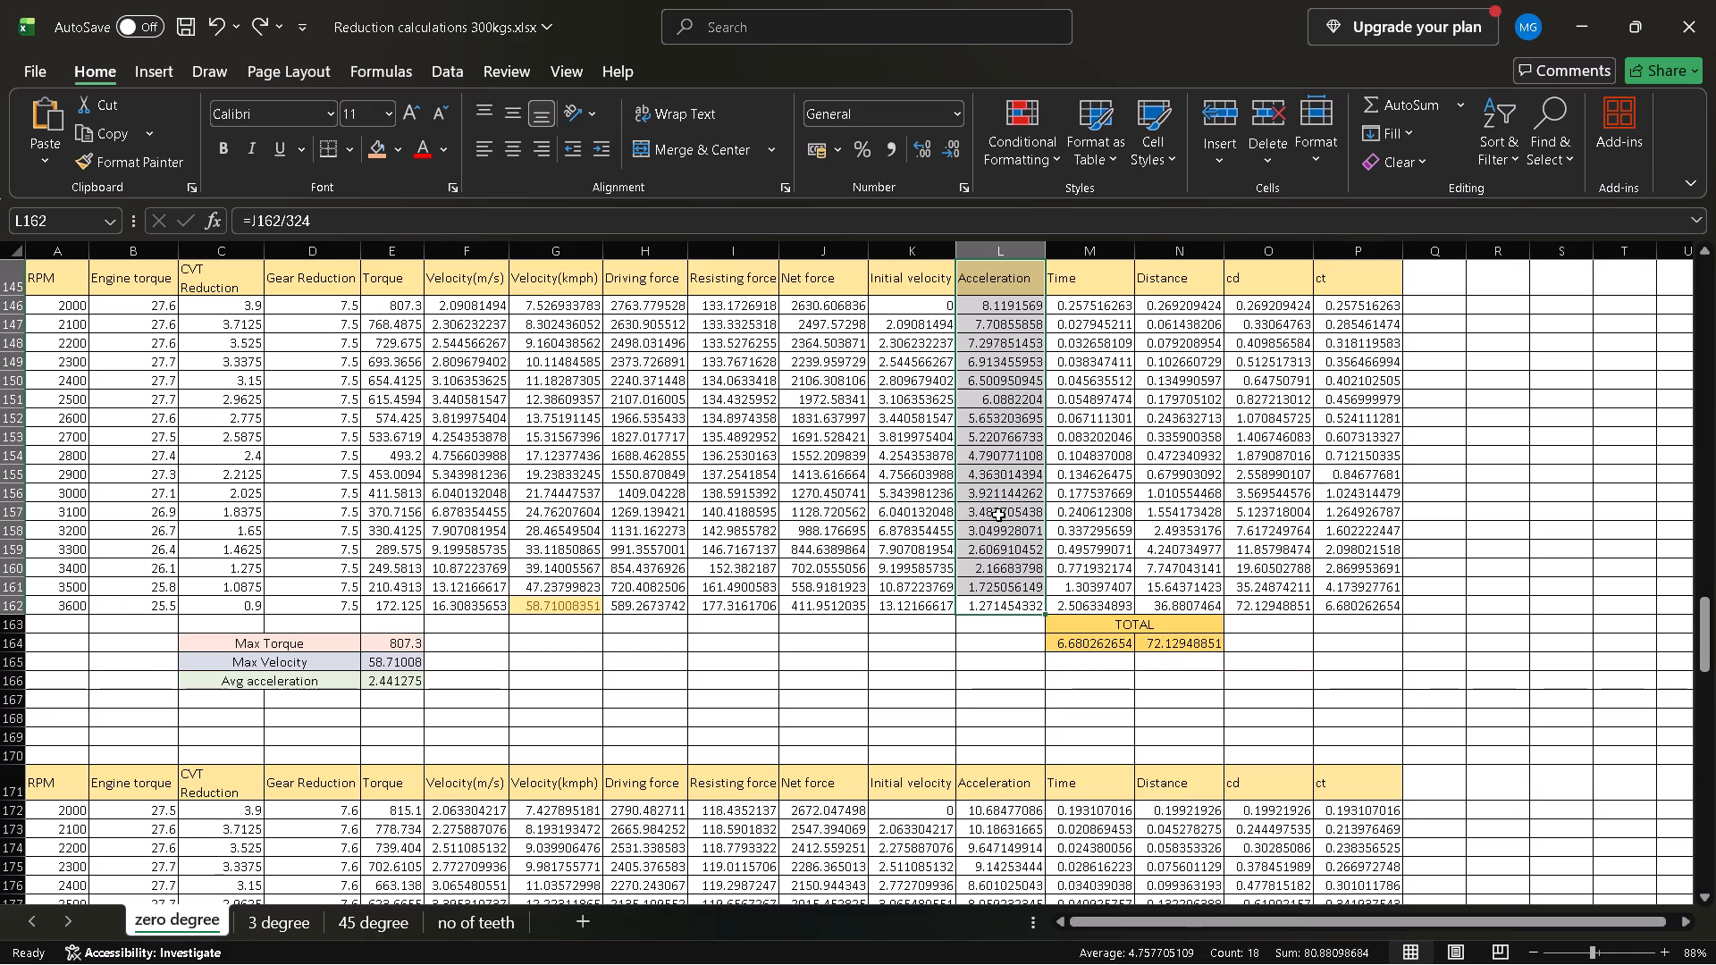
pyautogui.hotkey('ctrl', 'c')
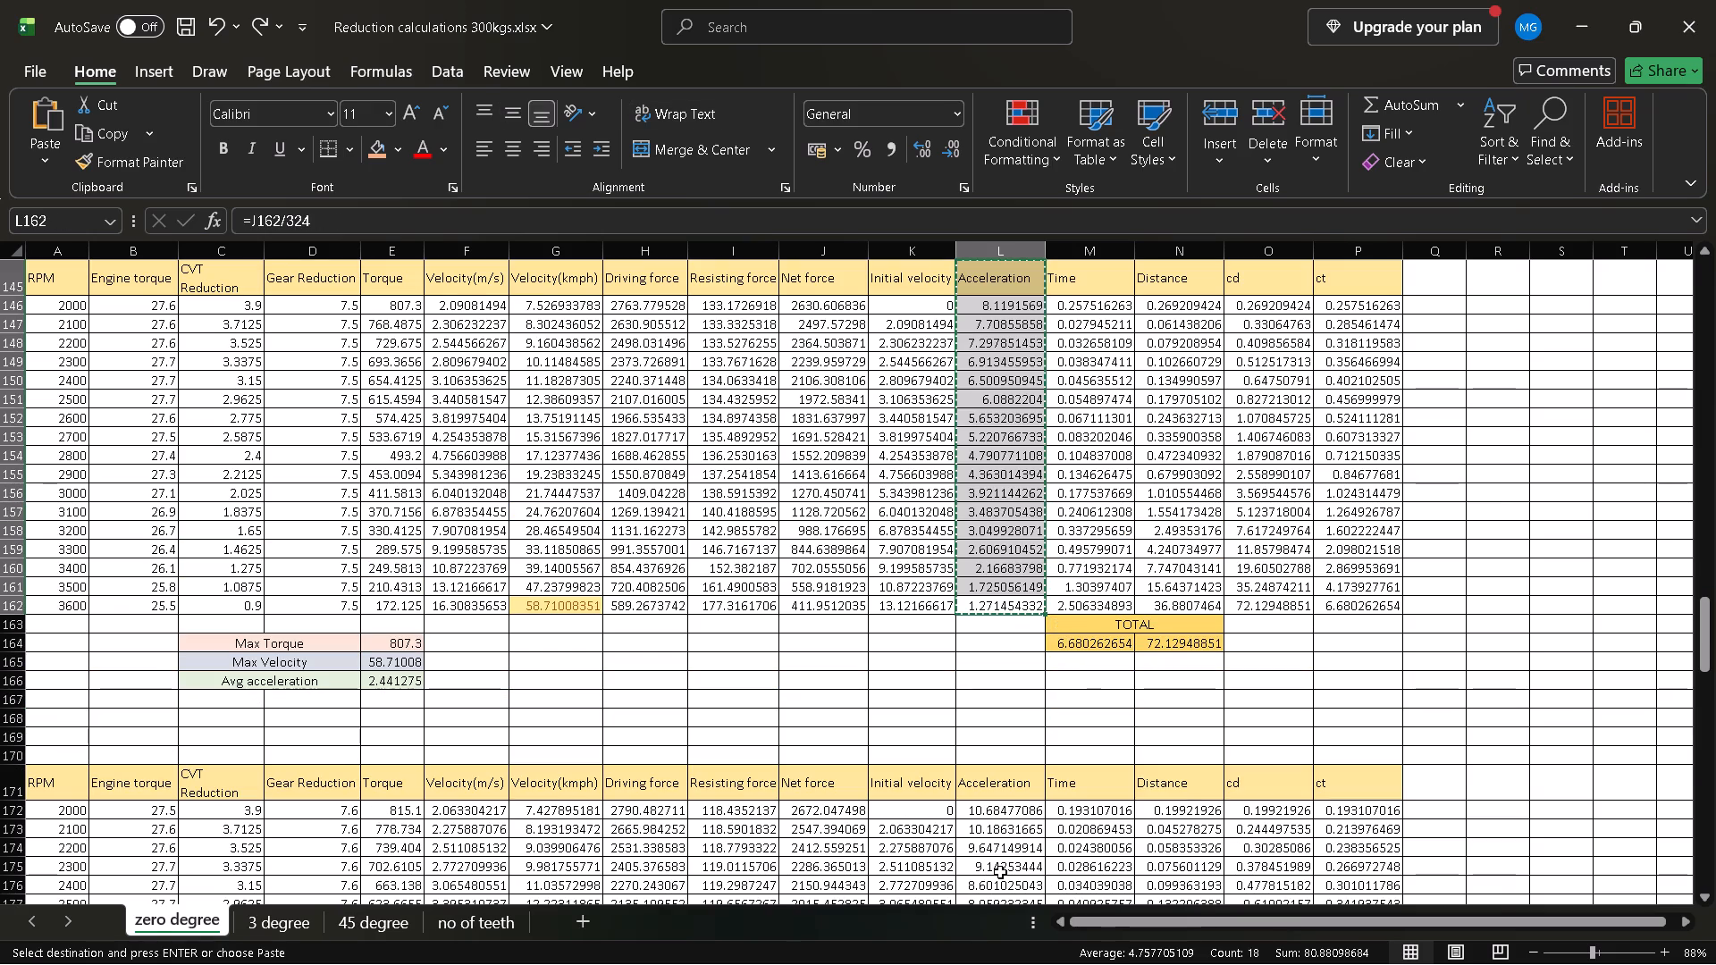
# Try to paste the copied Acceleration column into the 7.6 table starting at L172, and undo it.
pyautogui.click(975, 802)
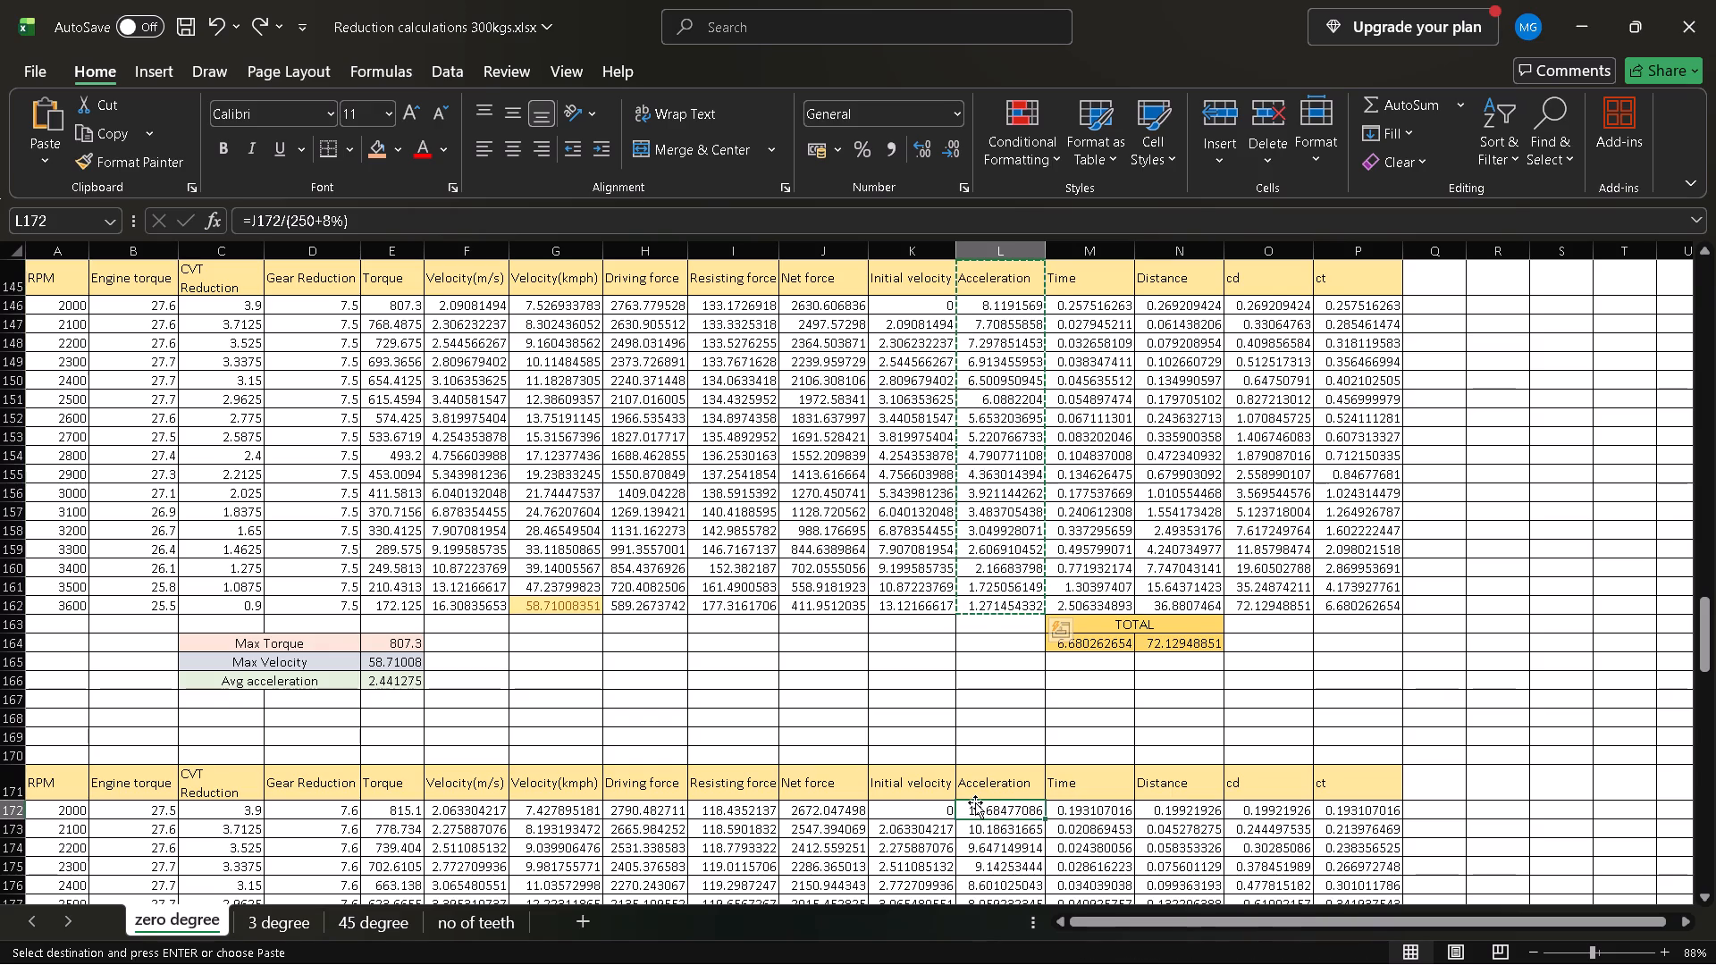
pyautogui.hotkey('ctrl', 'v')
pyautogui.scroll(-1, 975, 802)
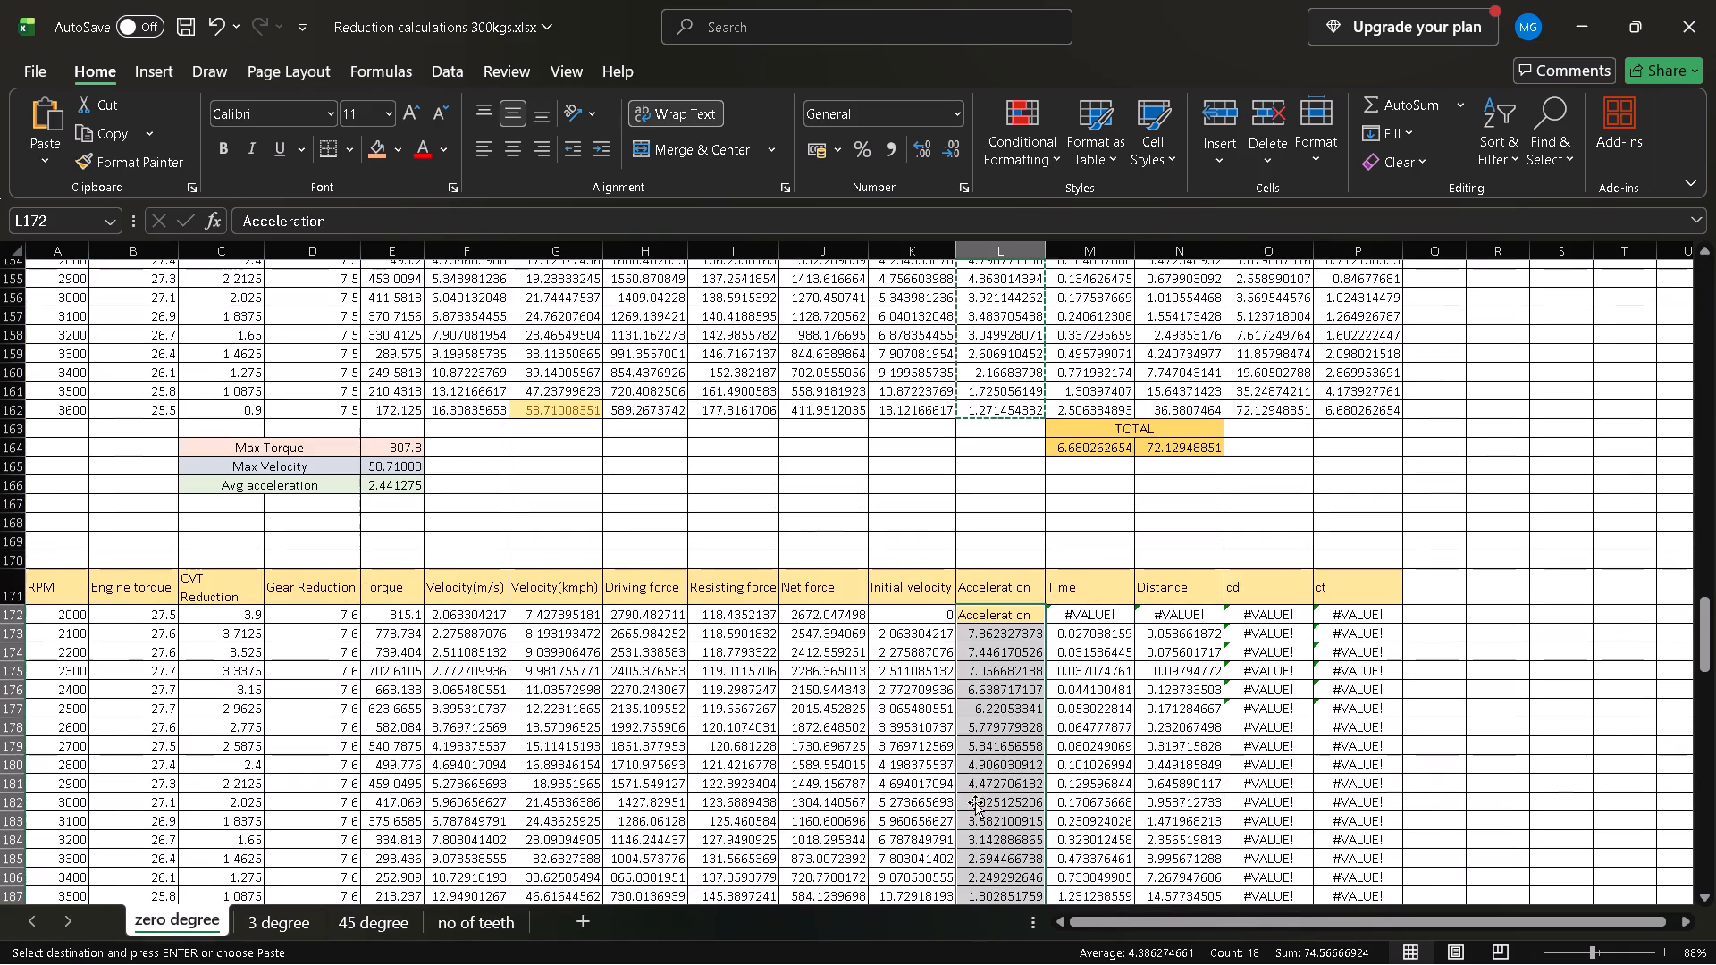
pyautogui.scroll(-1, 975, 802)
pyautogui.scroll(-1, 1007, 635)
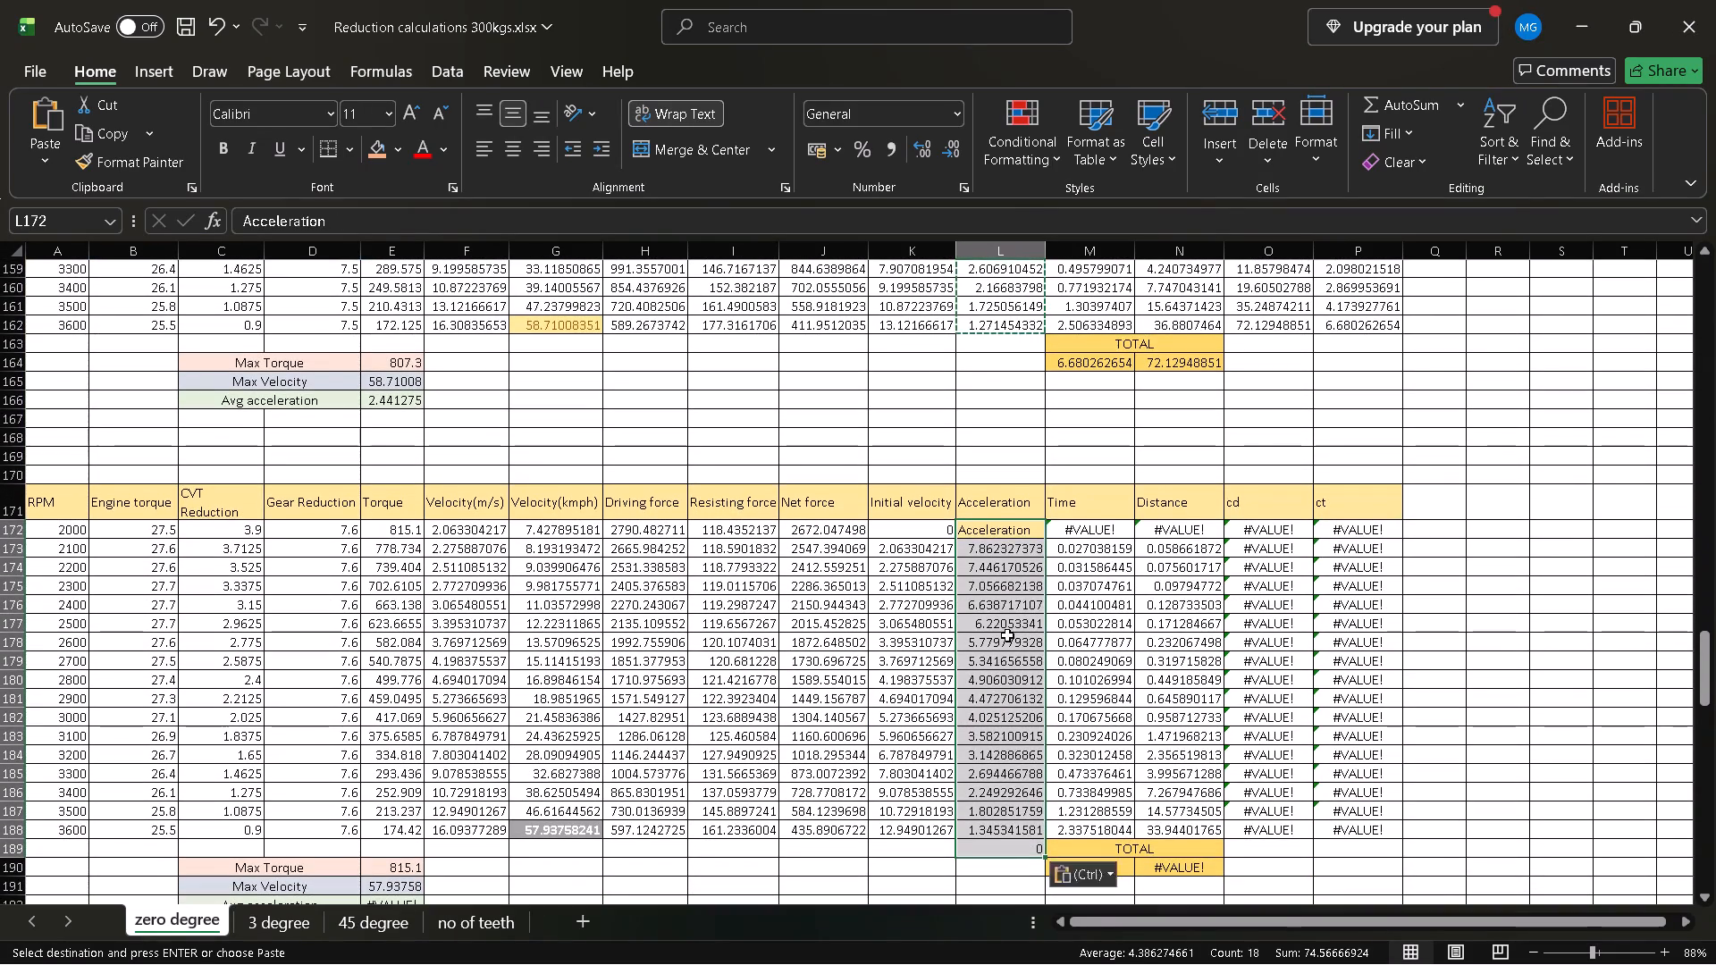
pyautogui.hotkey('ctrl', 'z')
# Paste the copied Acceleration column over the 7.6 and 7.7 gear reduction tables, starting at headers L171 and L196.
pyautogui.click(1017, 514)
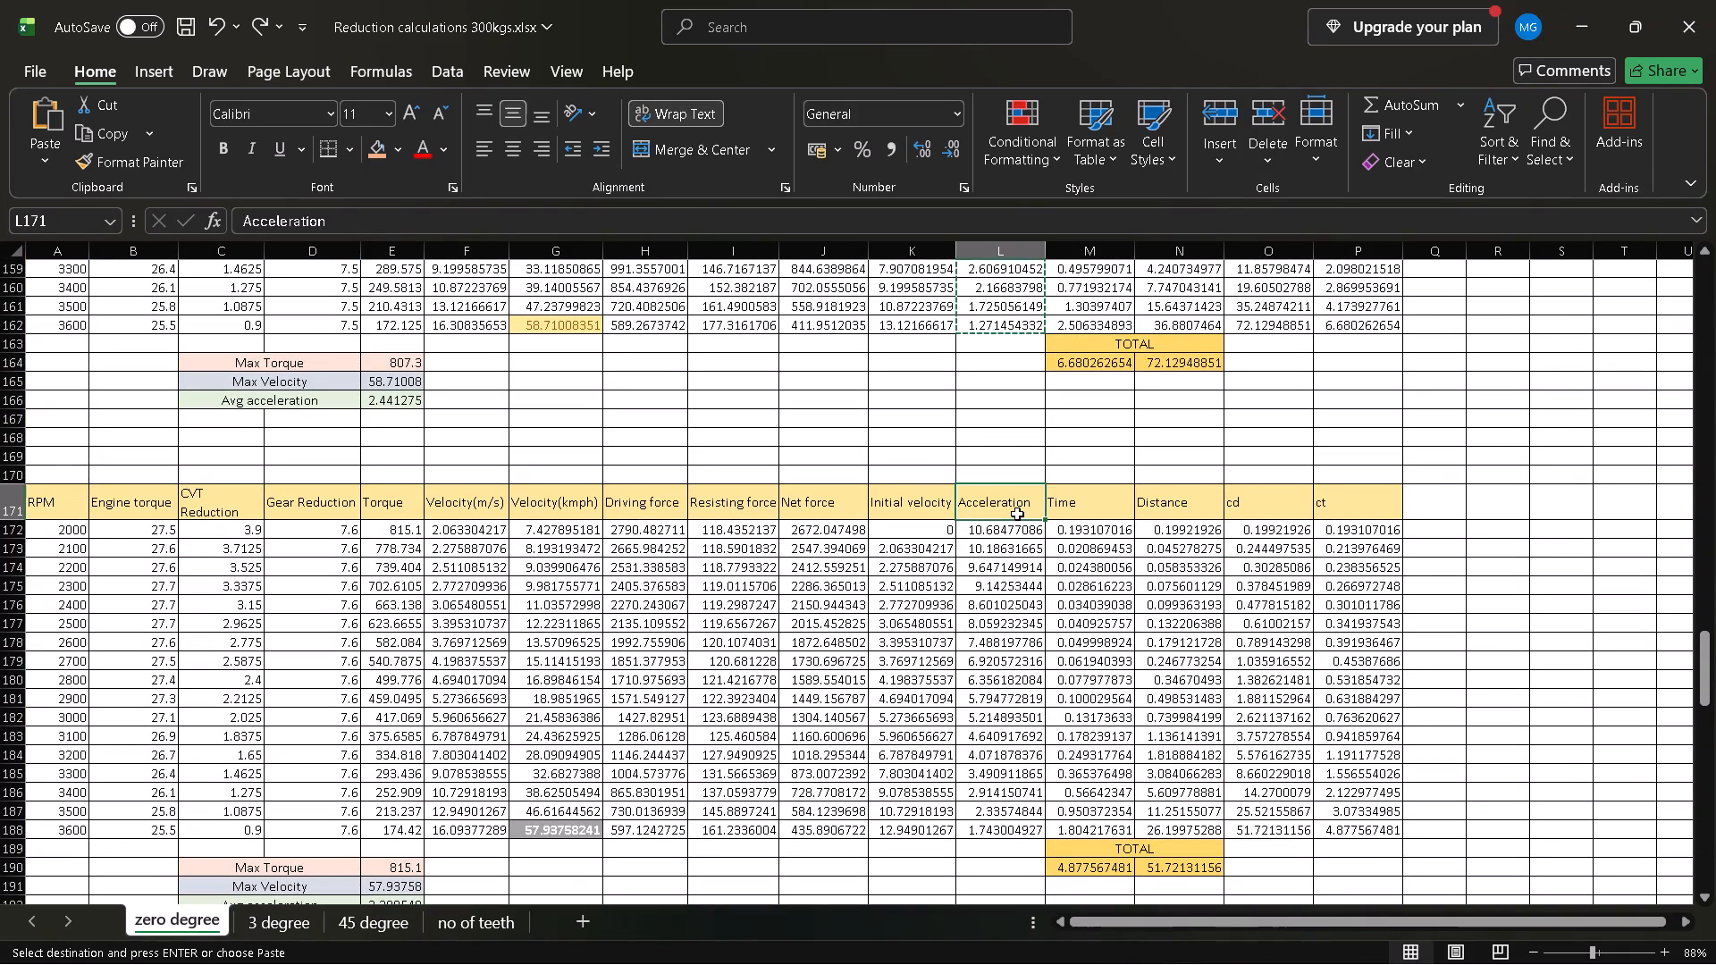
pyautogui.hotkey('ctrl', 'v')
pyautogui.scroll(-1, 1017, 514)
pyautogui.scroll(1, 1017, 514)
pyautogui.scroll(-1, 1017, 514)
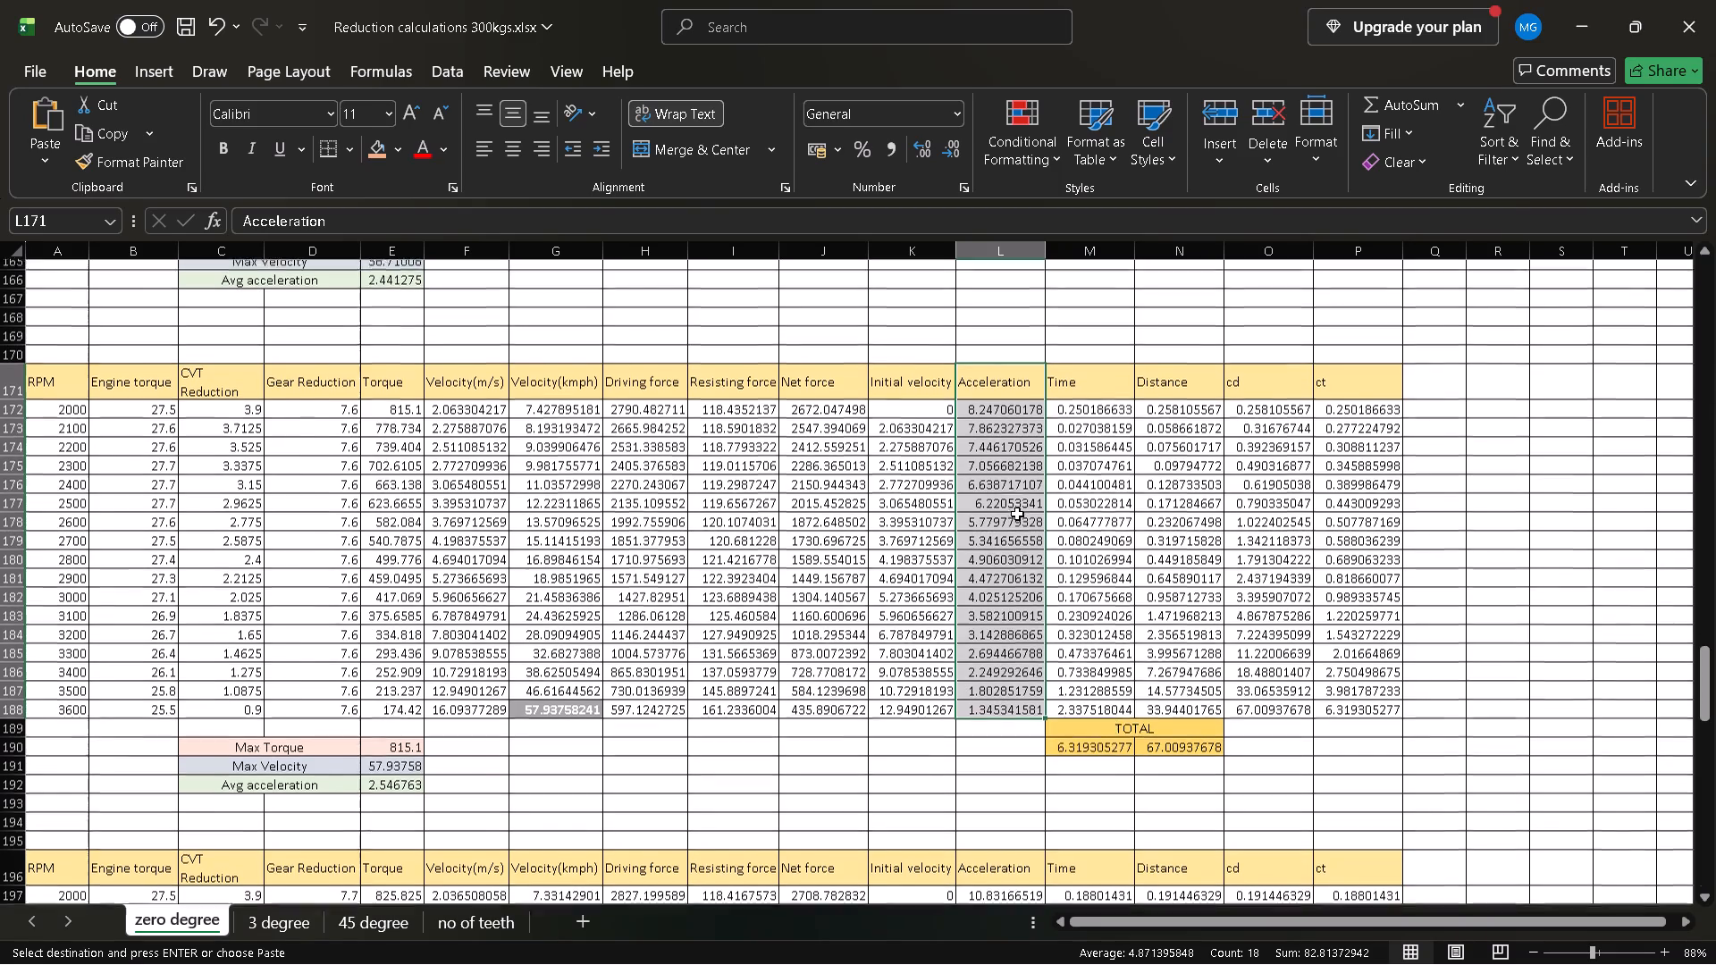
pyautogui.scroll(-1, 1017, 514)
pyautogui.scroll(1, 1017, 514)
pyautogui.scroll(-1, 1017, 514)
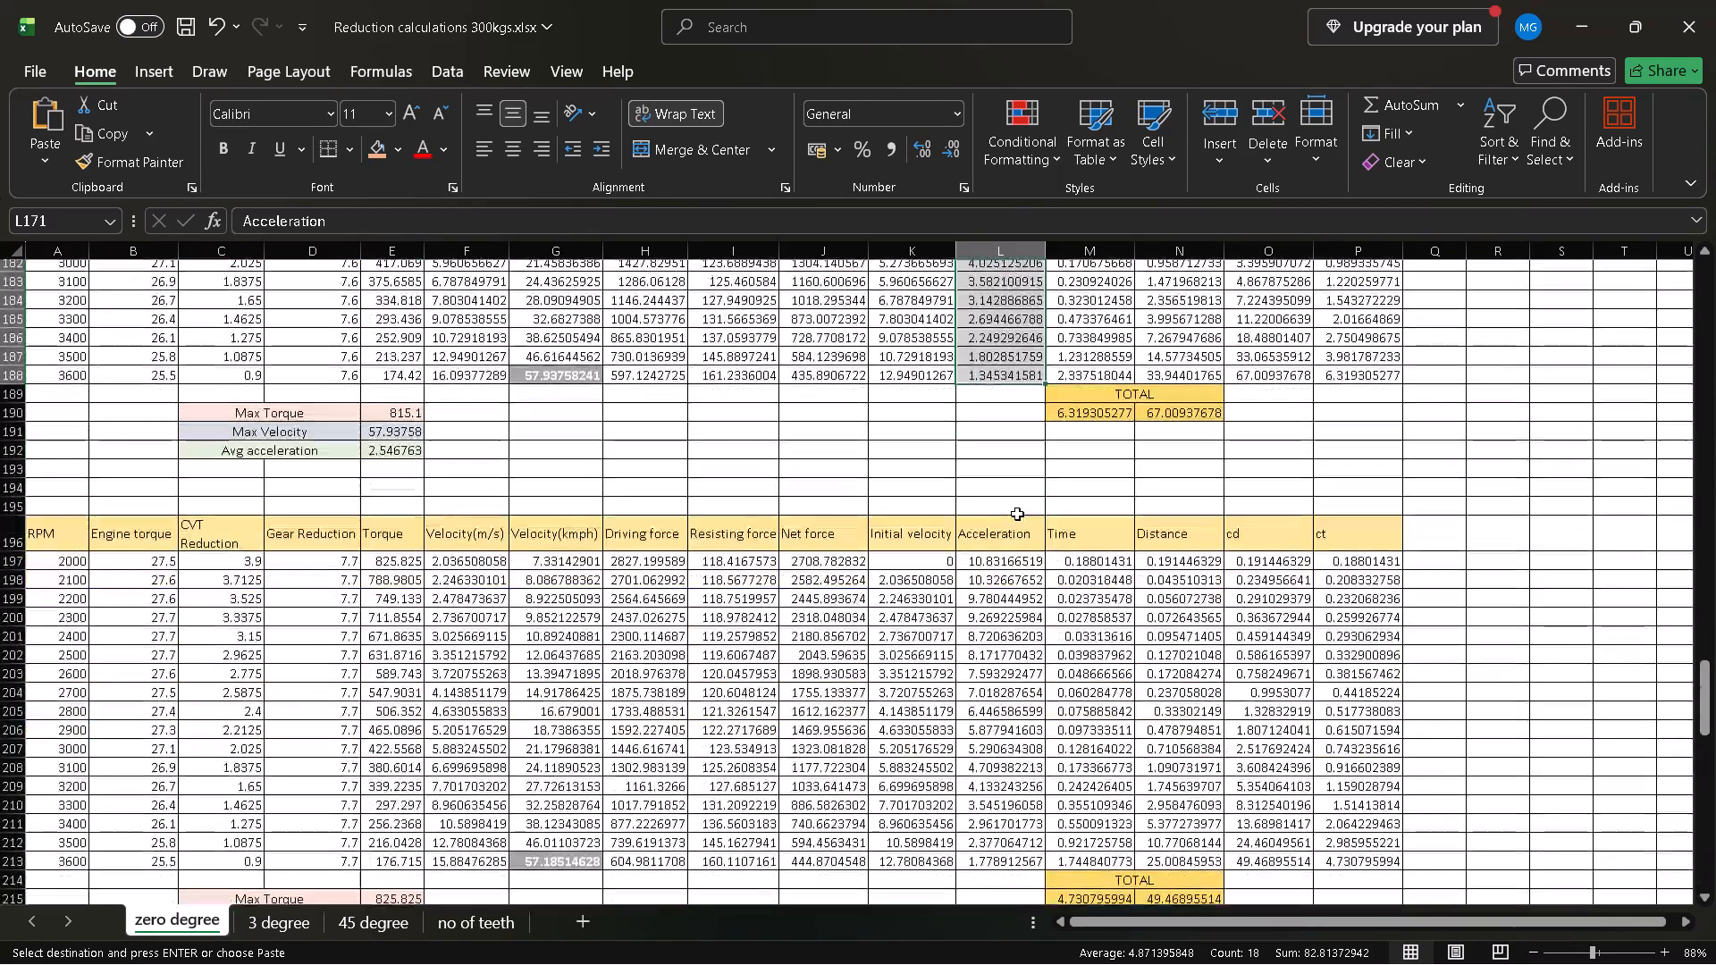
pyautogui.click(994, 519)
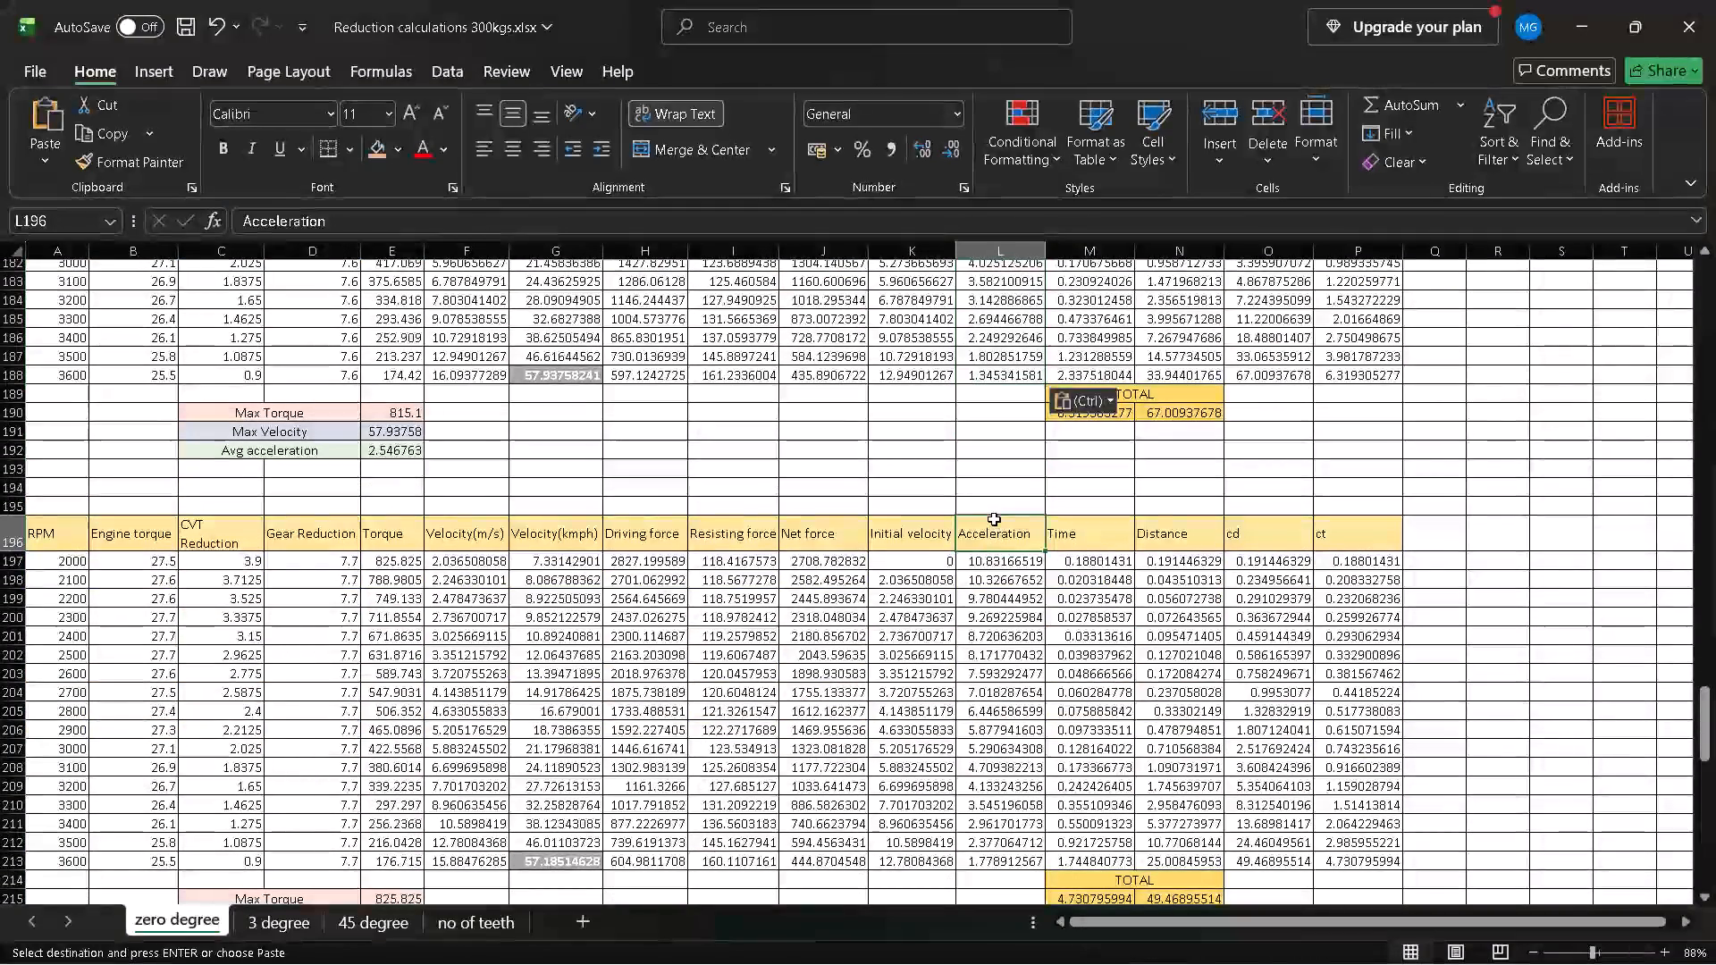
pyautogui.hotkey('ctrl', 'v')
# Paste the copied Acceleration column over the 7.8 and 8 gear reduction tables, starting at headers L222 and L247.
pyautogui.scroll(-2, 994, 519)
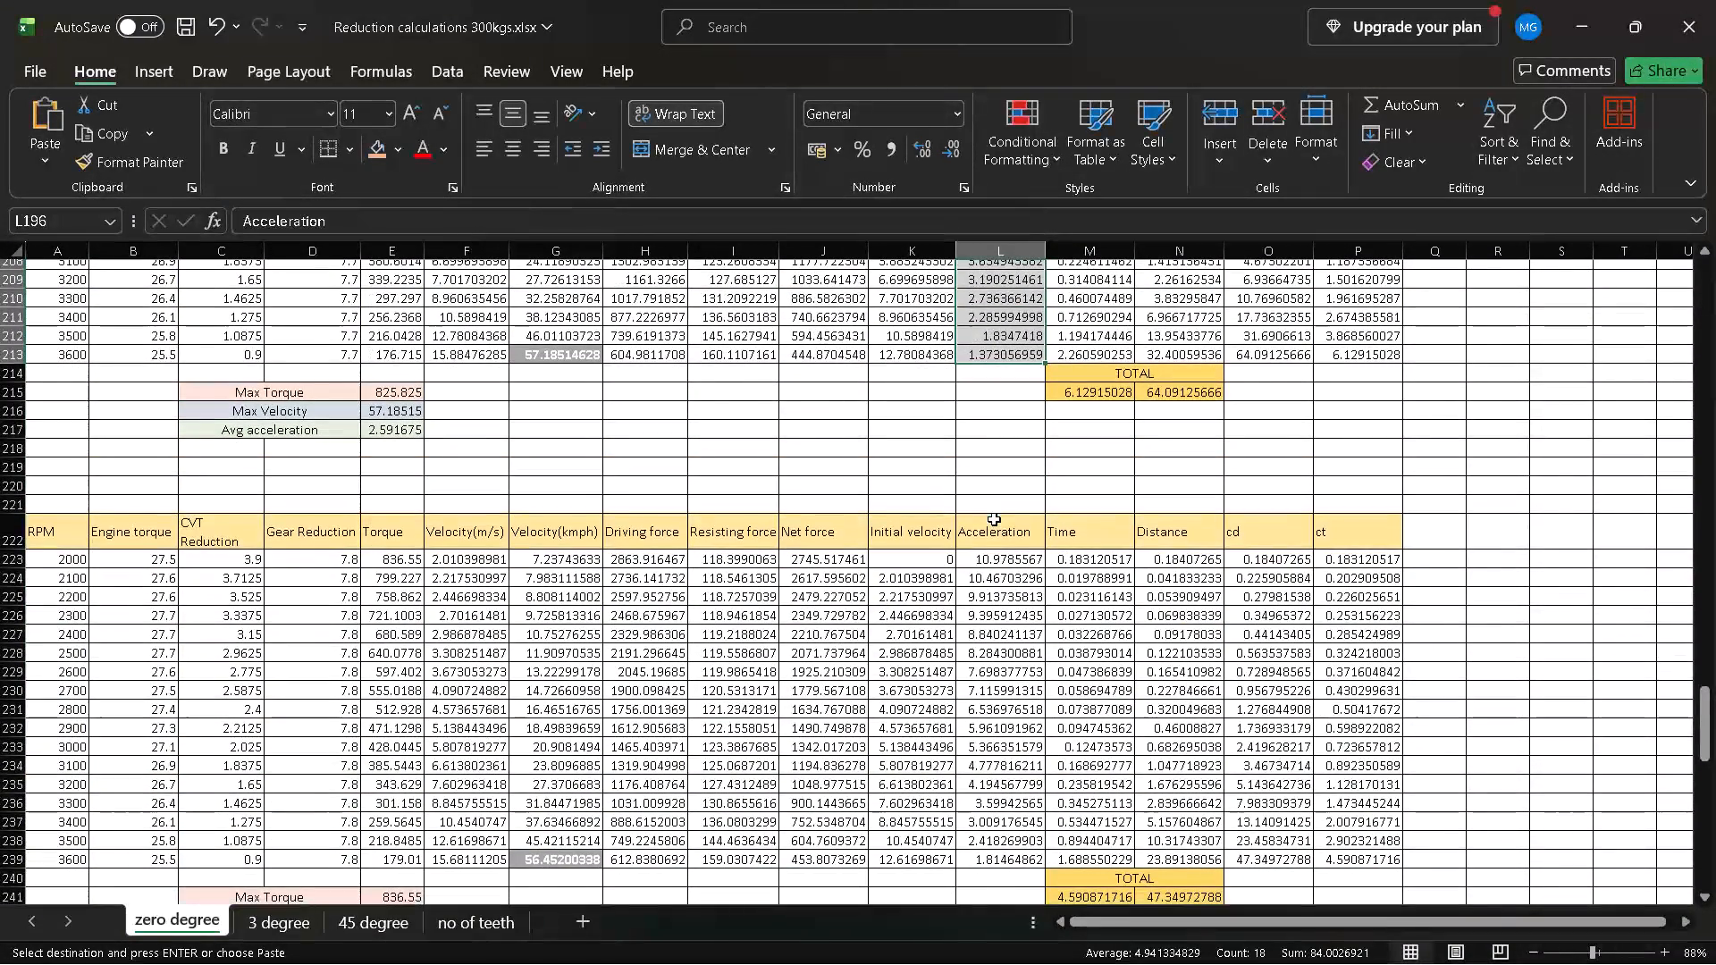
pyautogui.click(994, 533)
pyautogui.hotkey('ctrl', 'v')
pyautogui.scroll(-1, 994, 533)
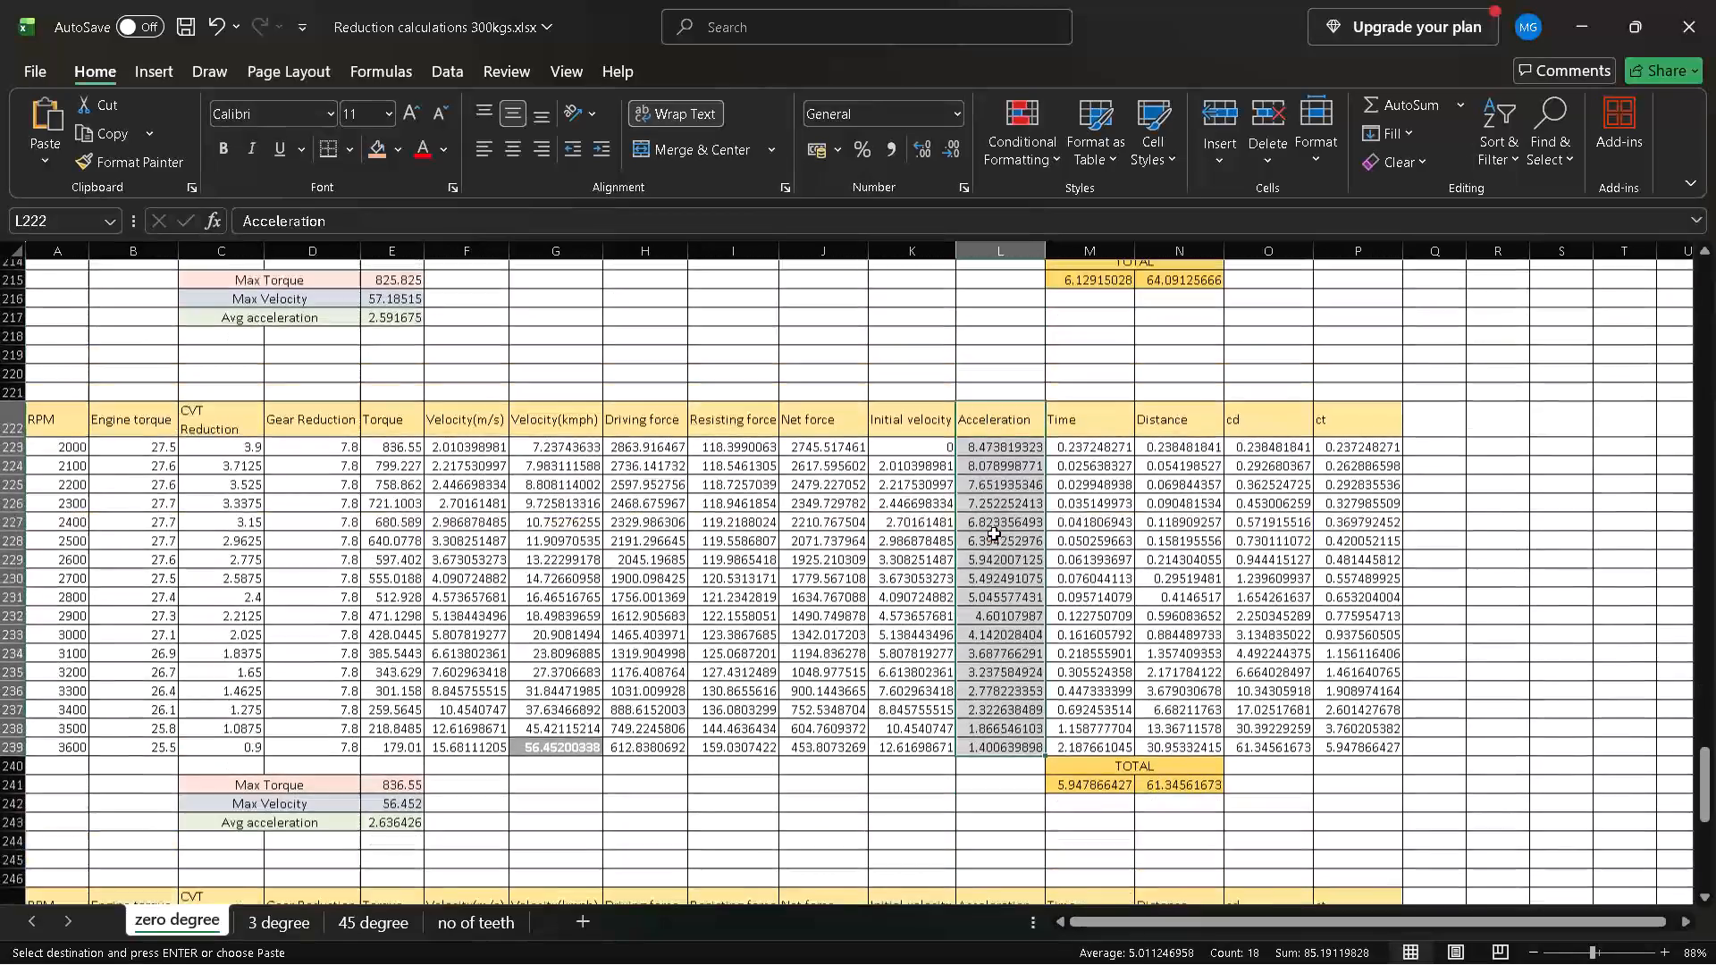
pyautogui.scroll(-2, 994, 533)
pyautogui.click(994, 533)
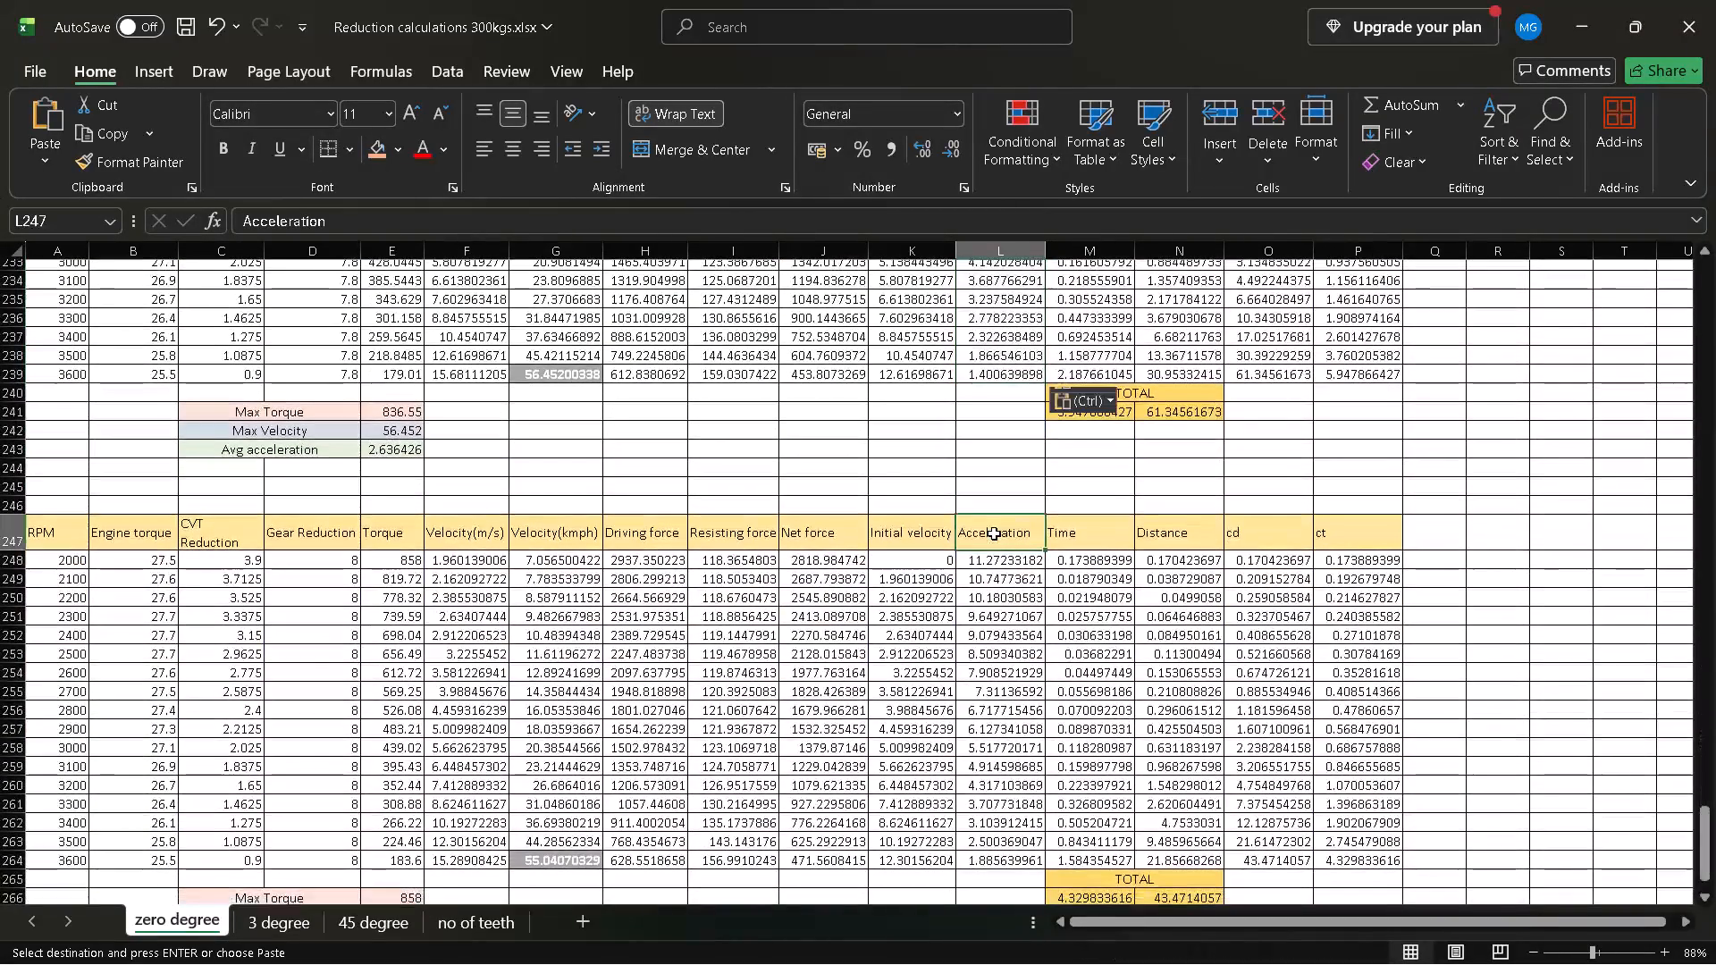
pyautogui.hotkey('ctrl', 'v')
# Paste the copied Acceleration column over the 6.5 and 7 gear reduction tables, starting at headers L12 and L38.
pyautogui.scroll(-2, 994, 533)
pyautogui.scroll(1, 994, 533)
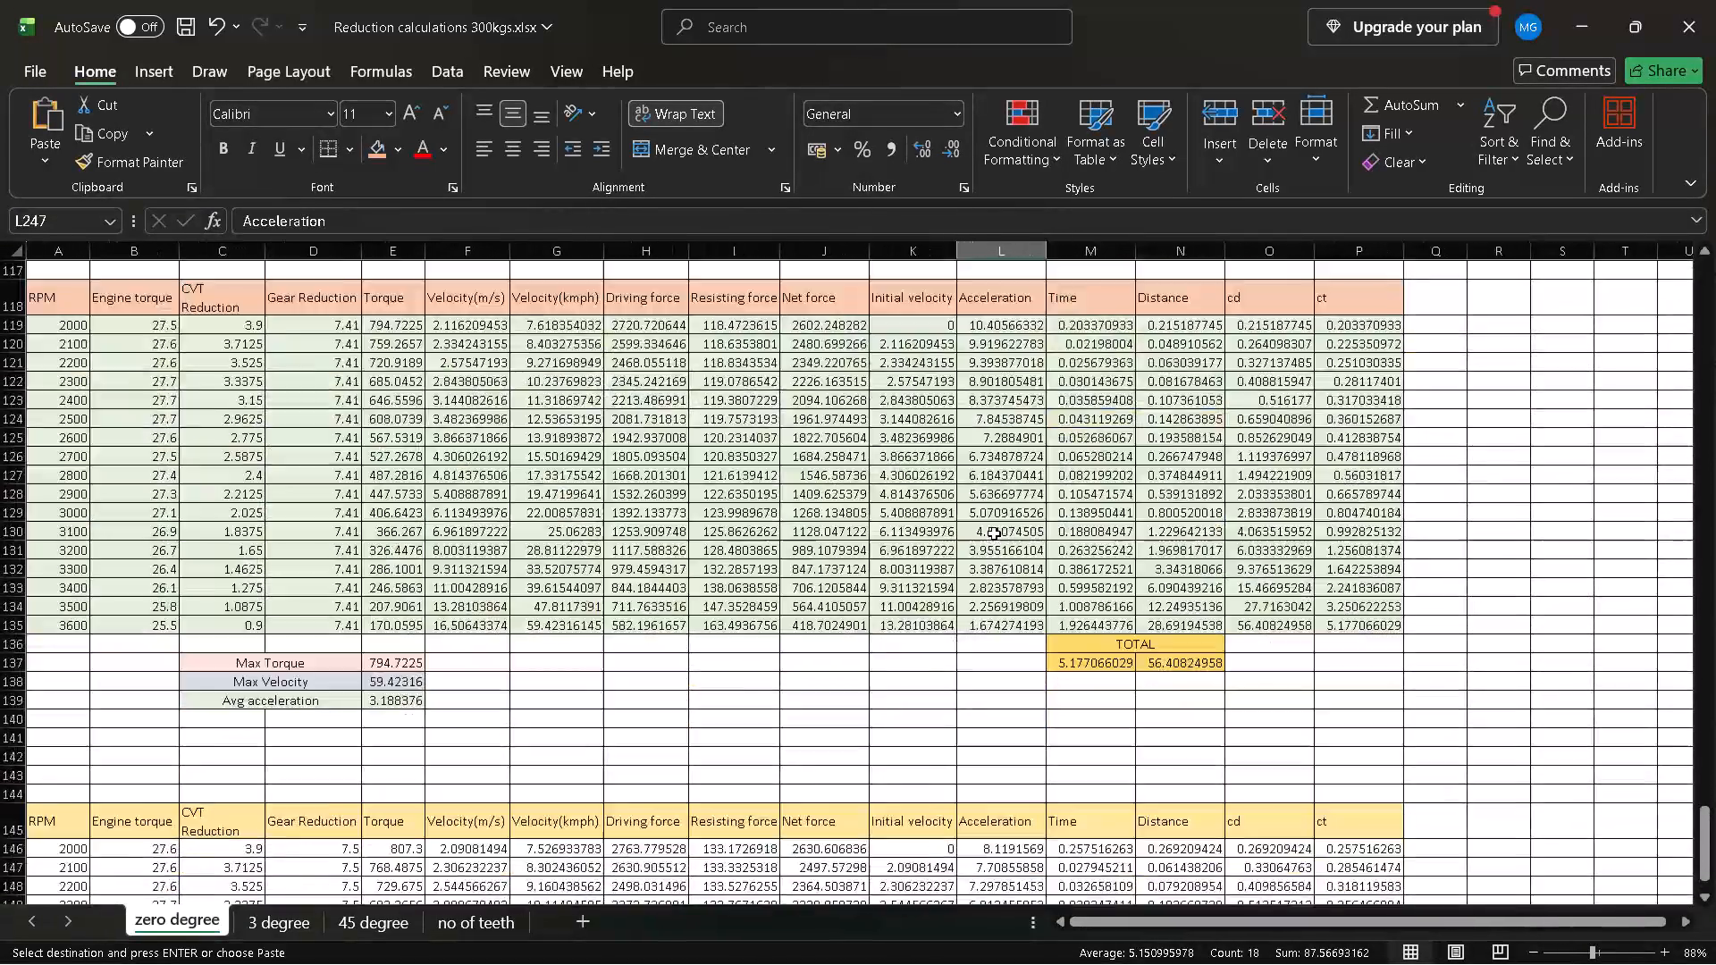
pyautogui.scroll(6, 994, 533)
pyautogui.click(997, 494)
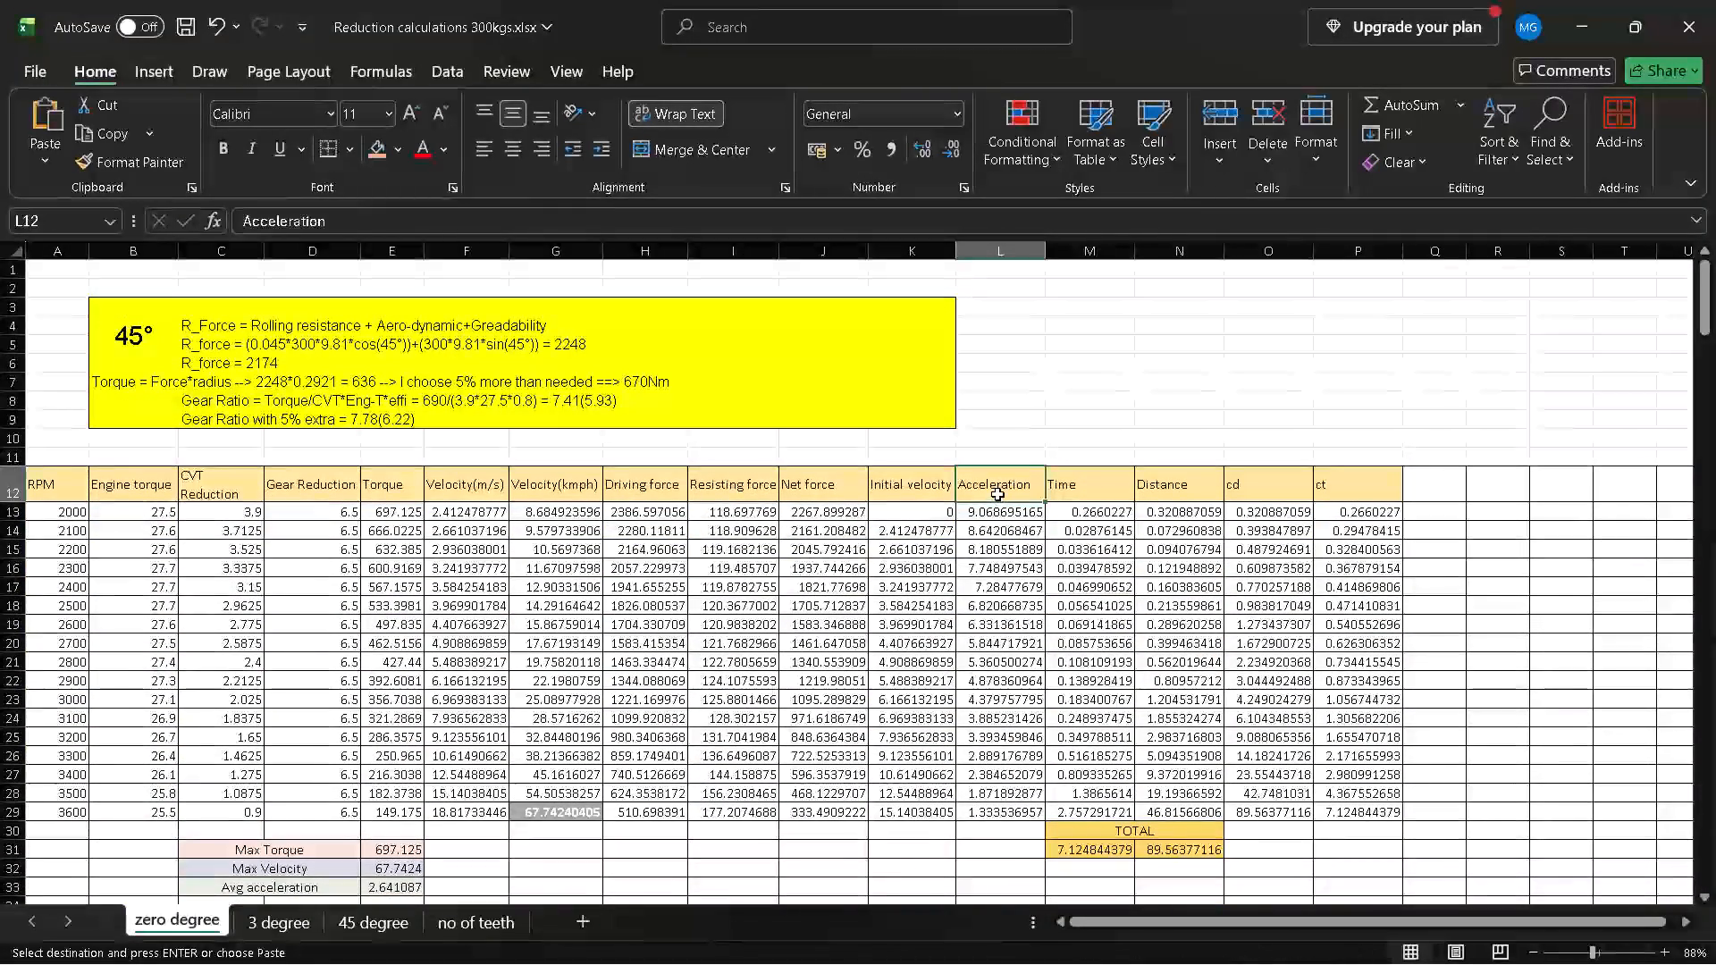
pyautogui.hotkey('ctrl', 'v')
pyautogui.scroll(-1, 997, 494)
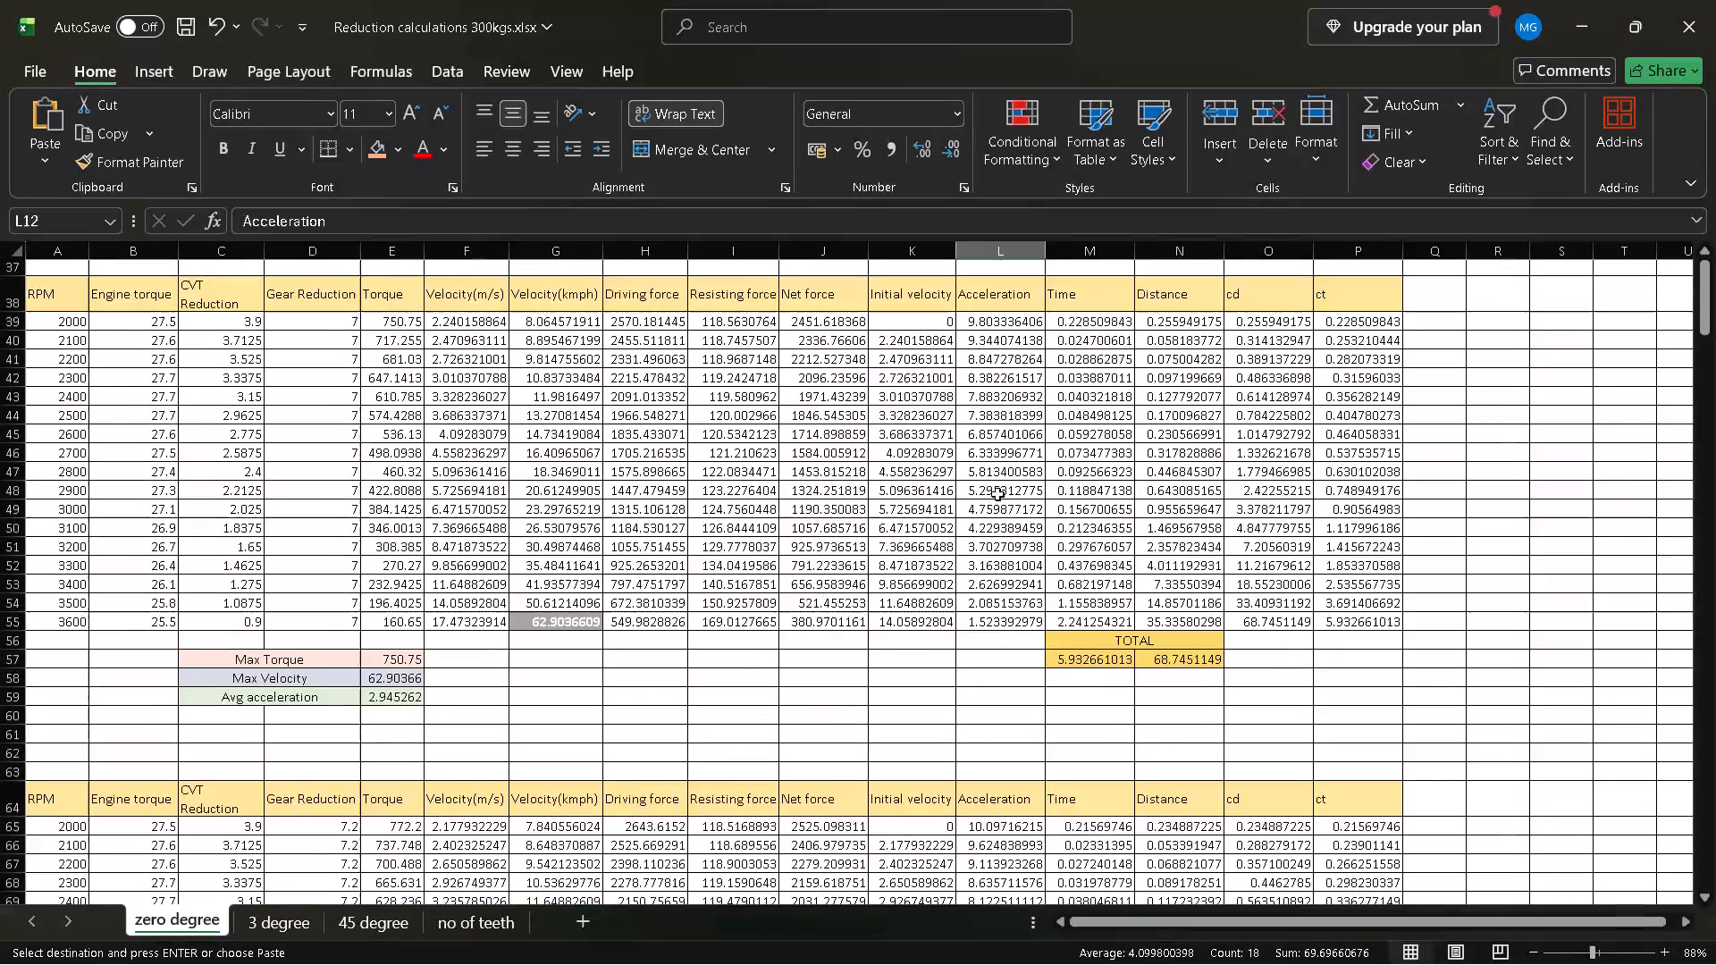
pyautogui.scroll(-1, 997, 494)
pyautogui.click(999, 516)
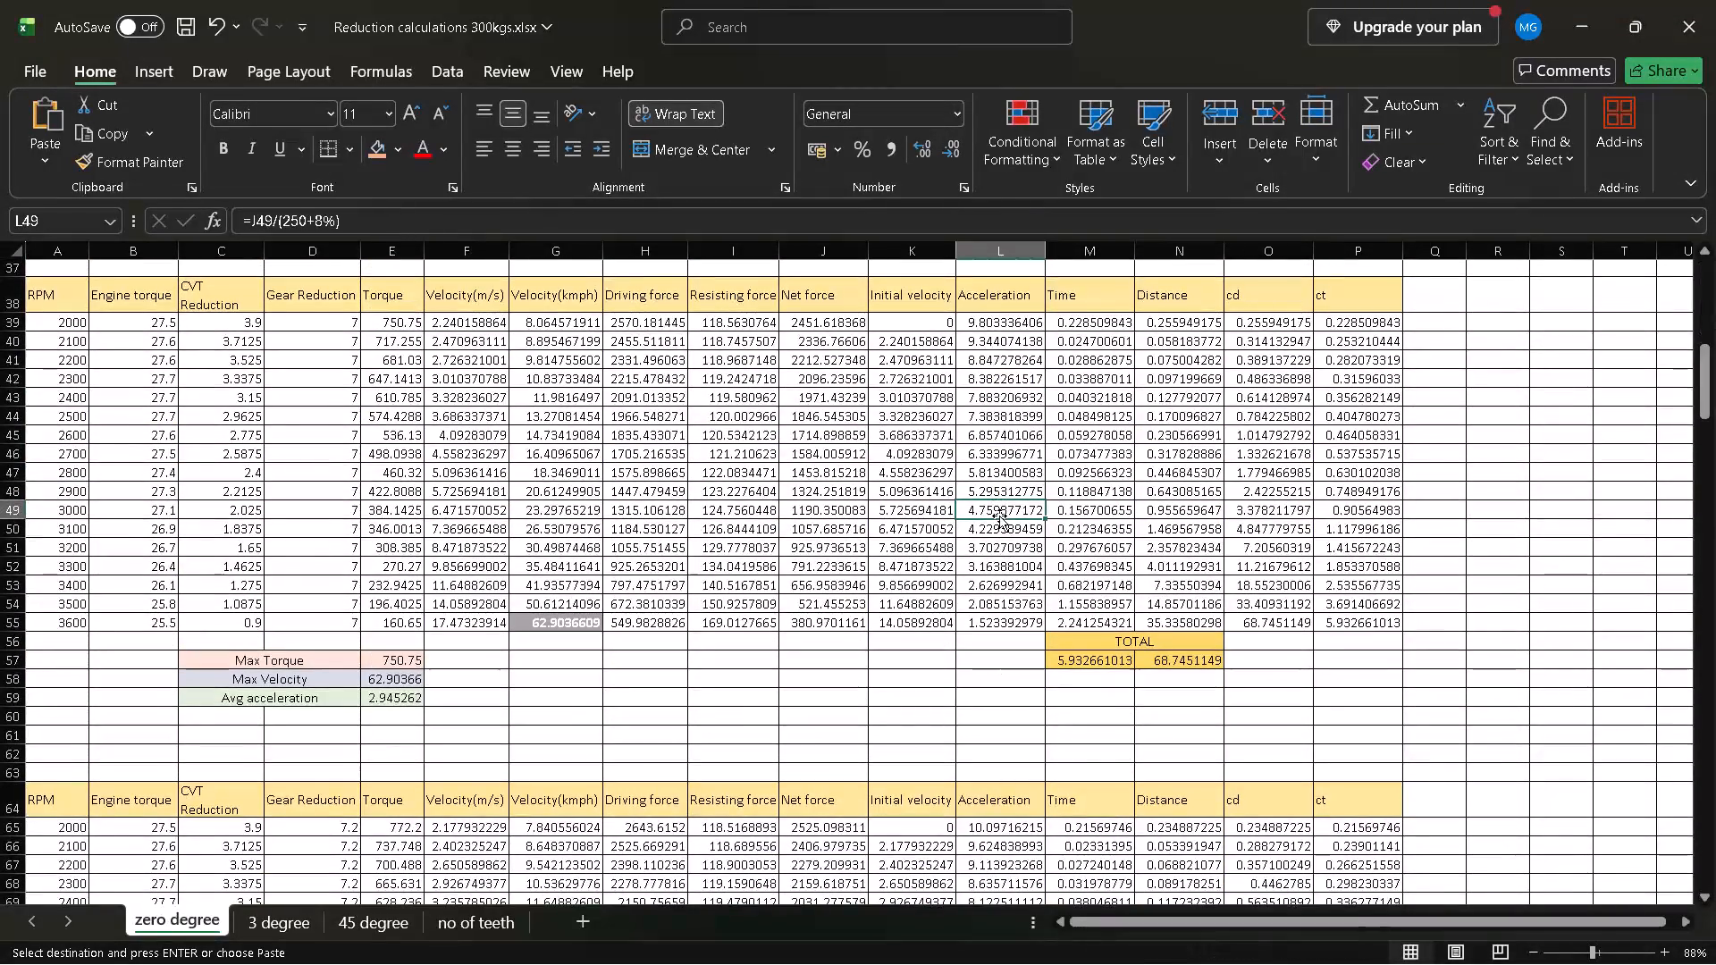
pyautogui.scroll(1, 999, 516)
pyautogui.click(1005, 458)
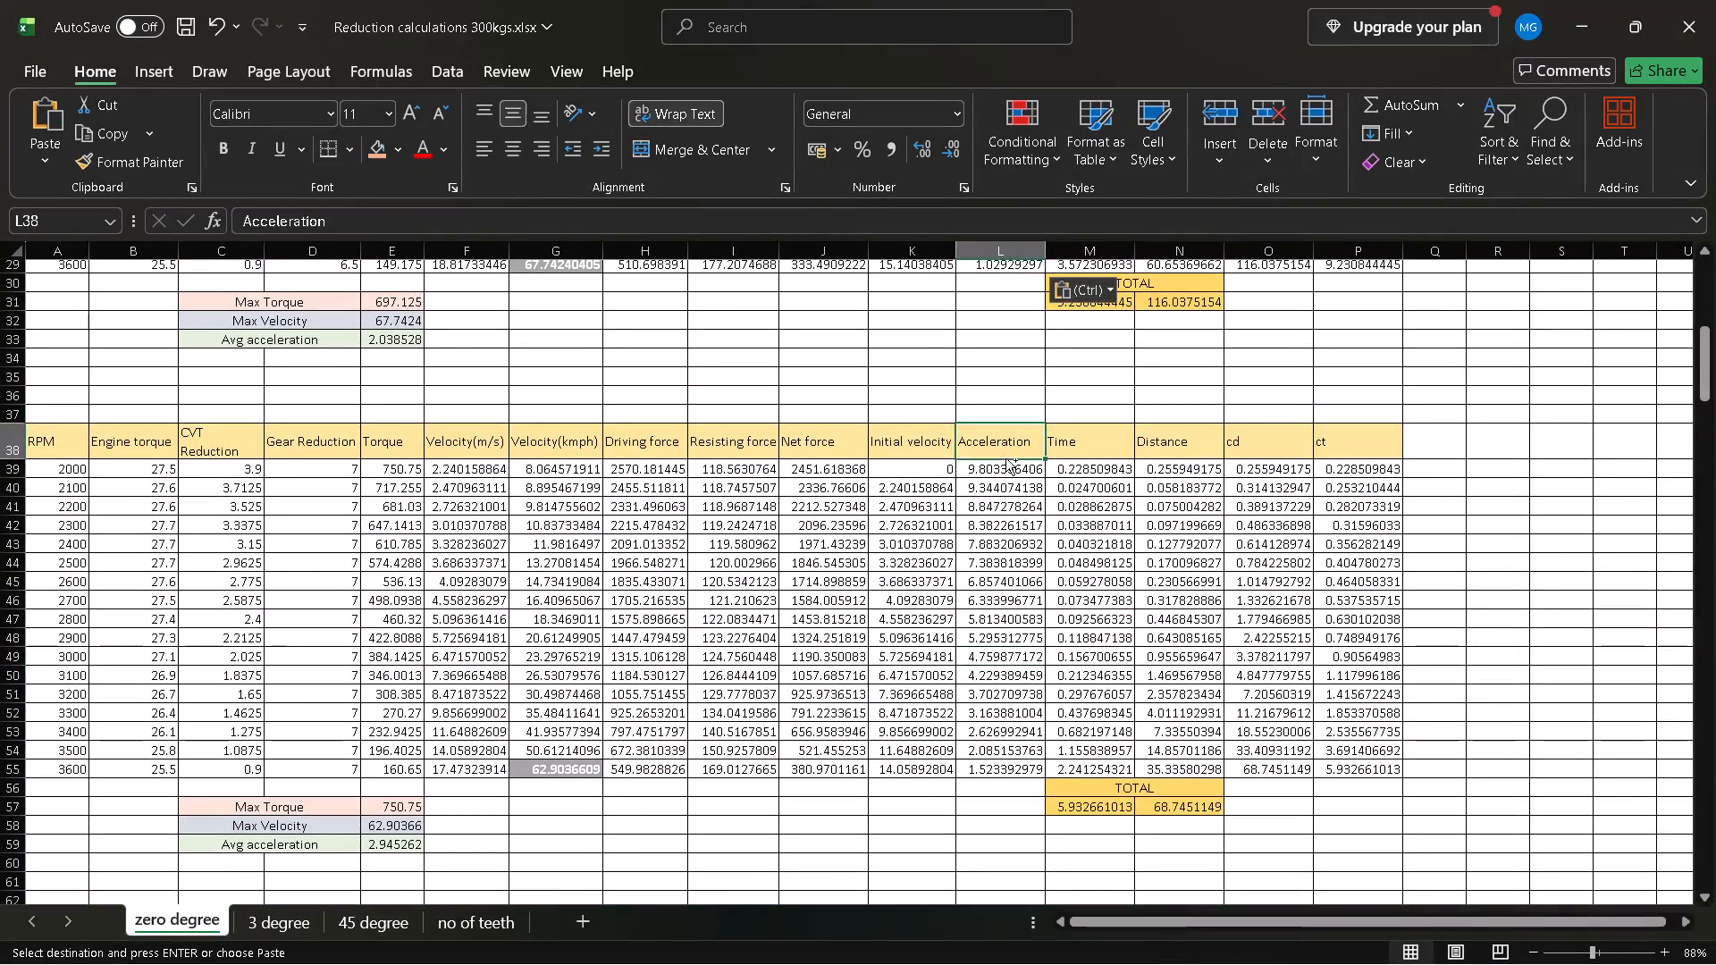
pyautogui.hotkey('ctrl', 'v')
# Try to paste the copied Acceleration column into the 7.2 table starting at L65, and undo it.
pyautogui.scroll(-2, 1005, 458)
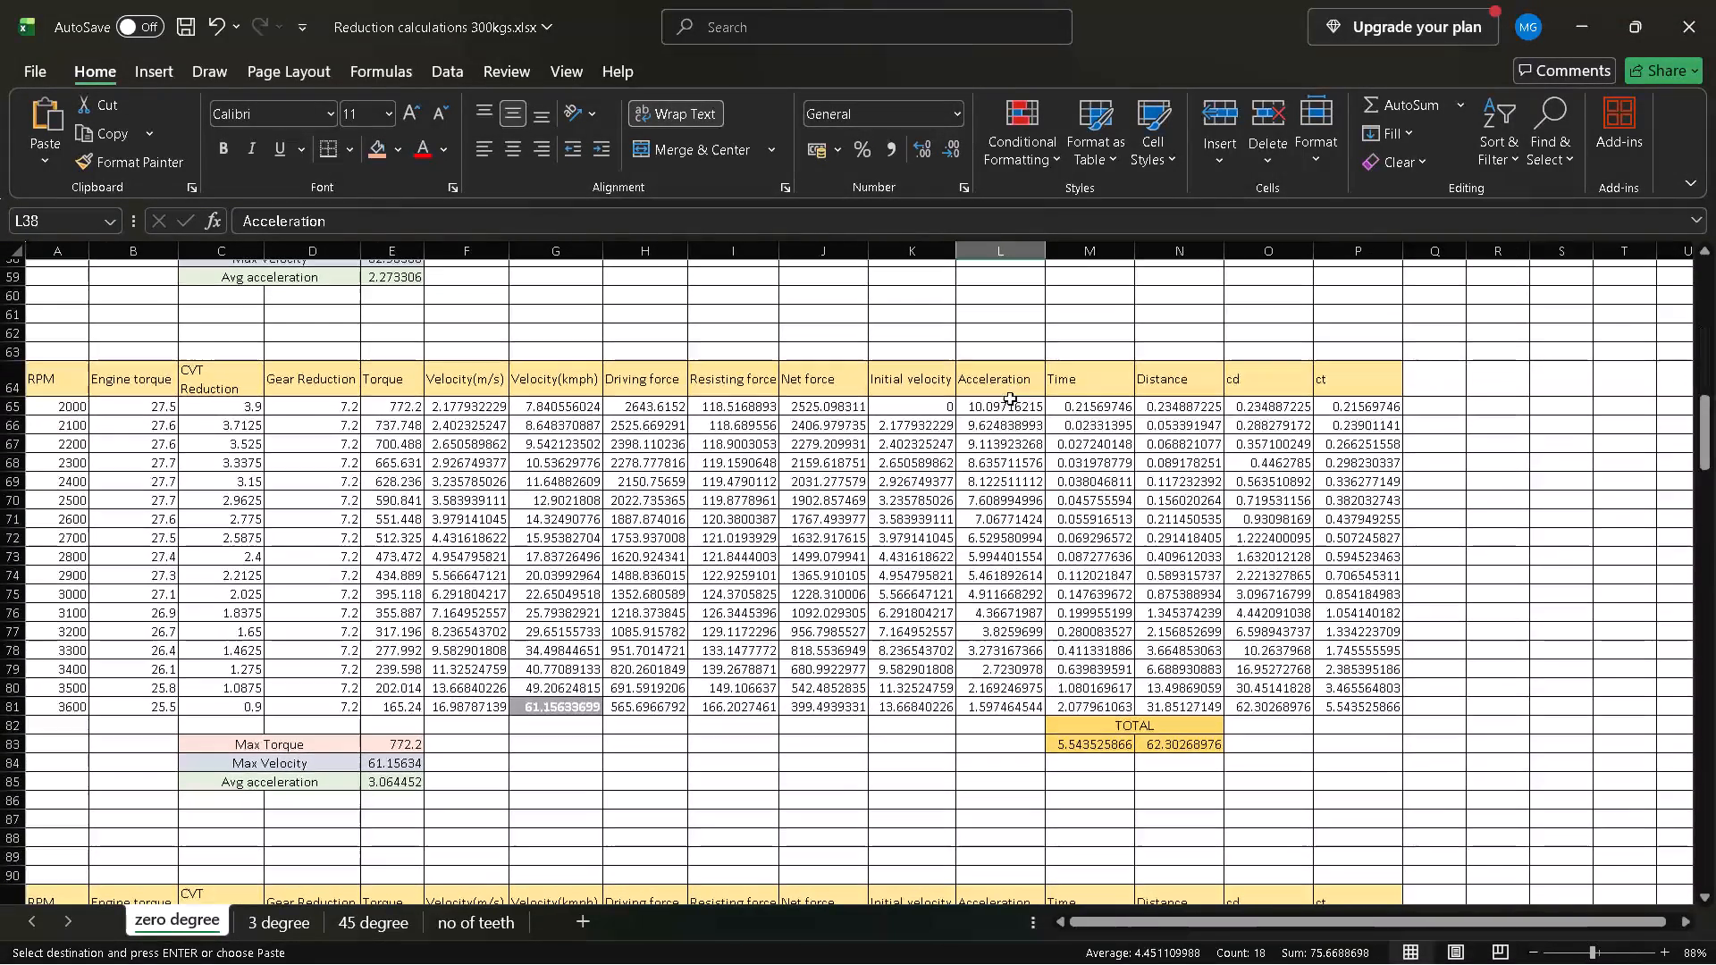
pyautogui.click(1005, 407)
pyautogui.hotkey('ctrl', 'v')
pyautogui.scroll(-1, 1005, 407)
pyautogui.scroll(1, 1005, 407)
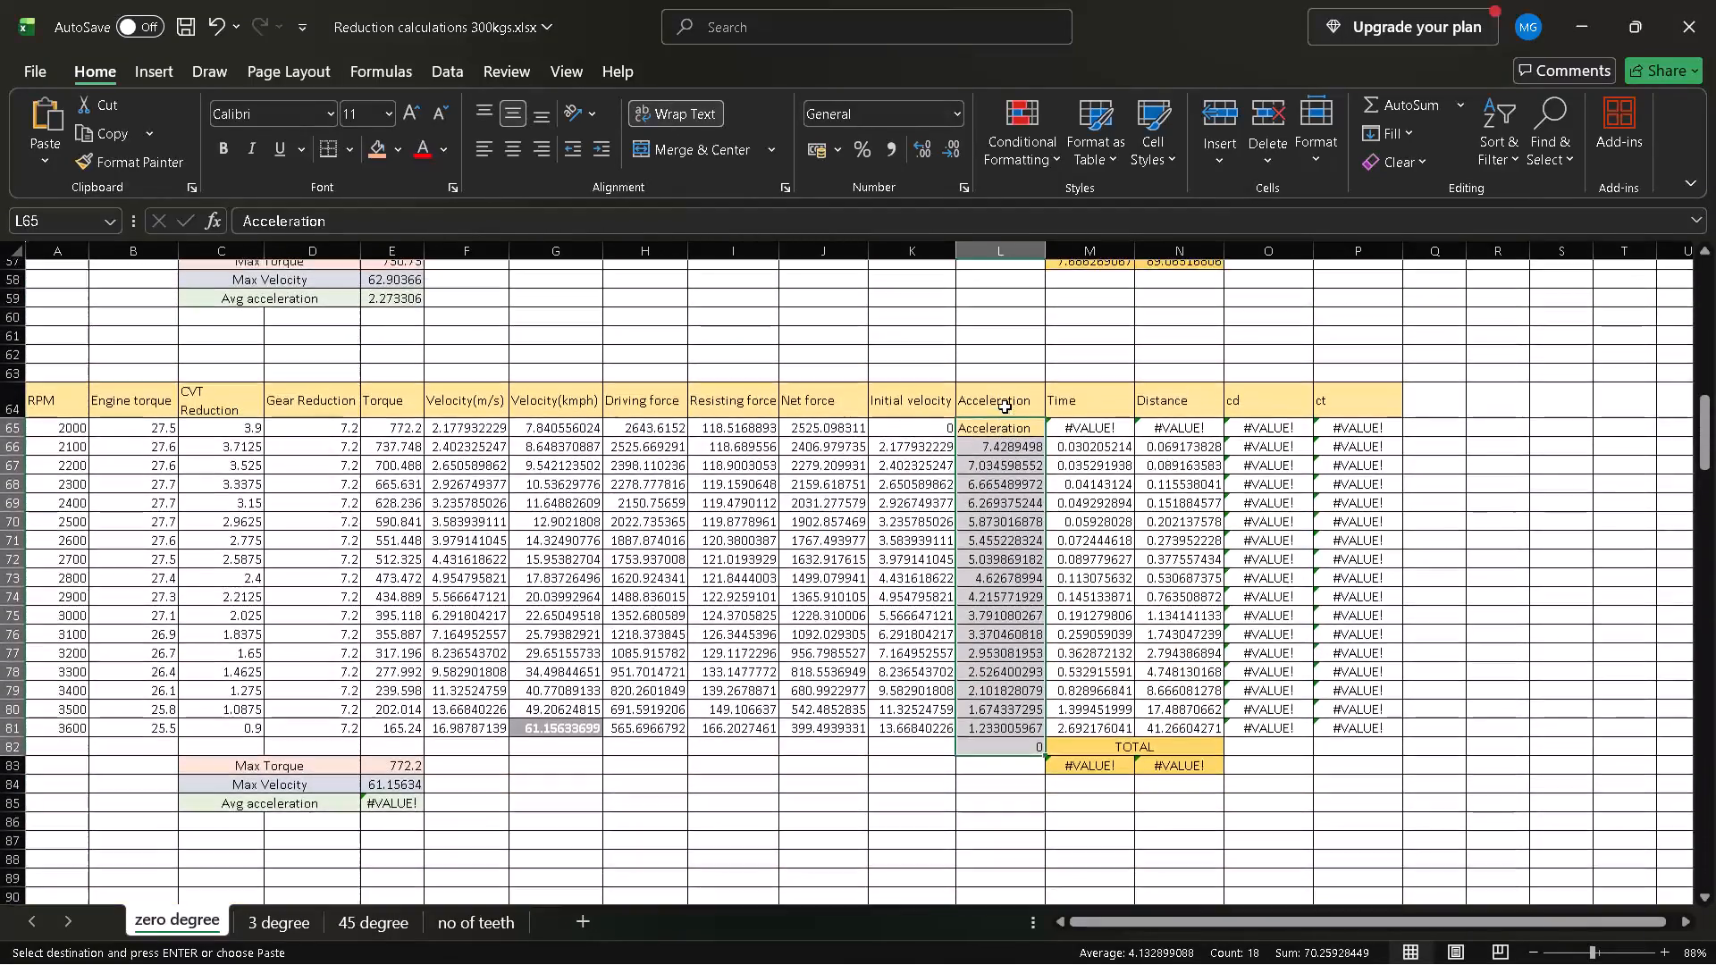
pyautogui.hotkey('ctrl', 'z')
# Paste the copied Acceleration column over the 7.2, 7.3 and 7.41 gear reduction tables, starting at headers L64, L91 and L118.
pyautogui.click(1000, 415)
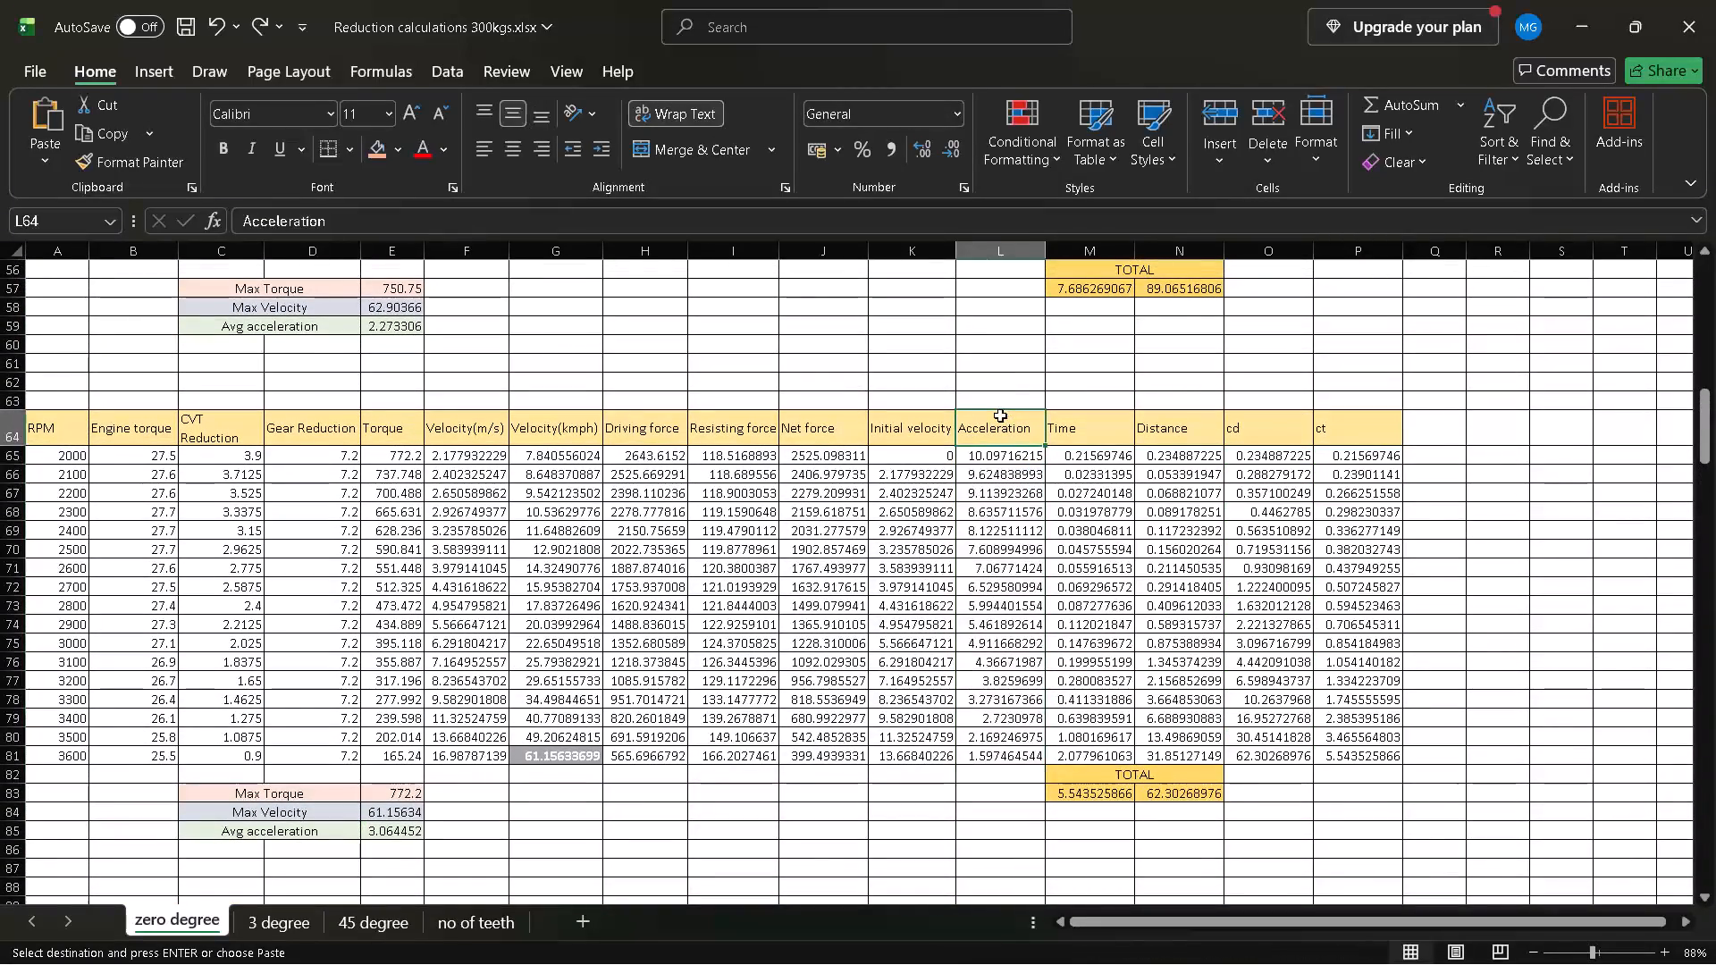
pyautogui.hotkey('ctrl', 'v')
pyautogui.scroll(-3, 1000, 415)
pyautogui.click(1000, 415)
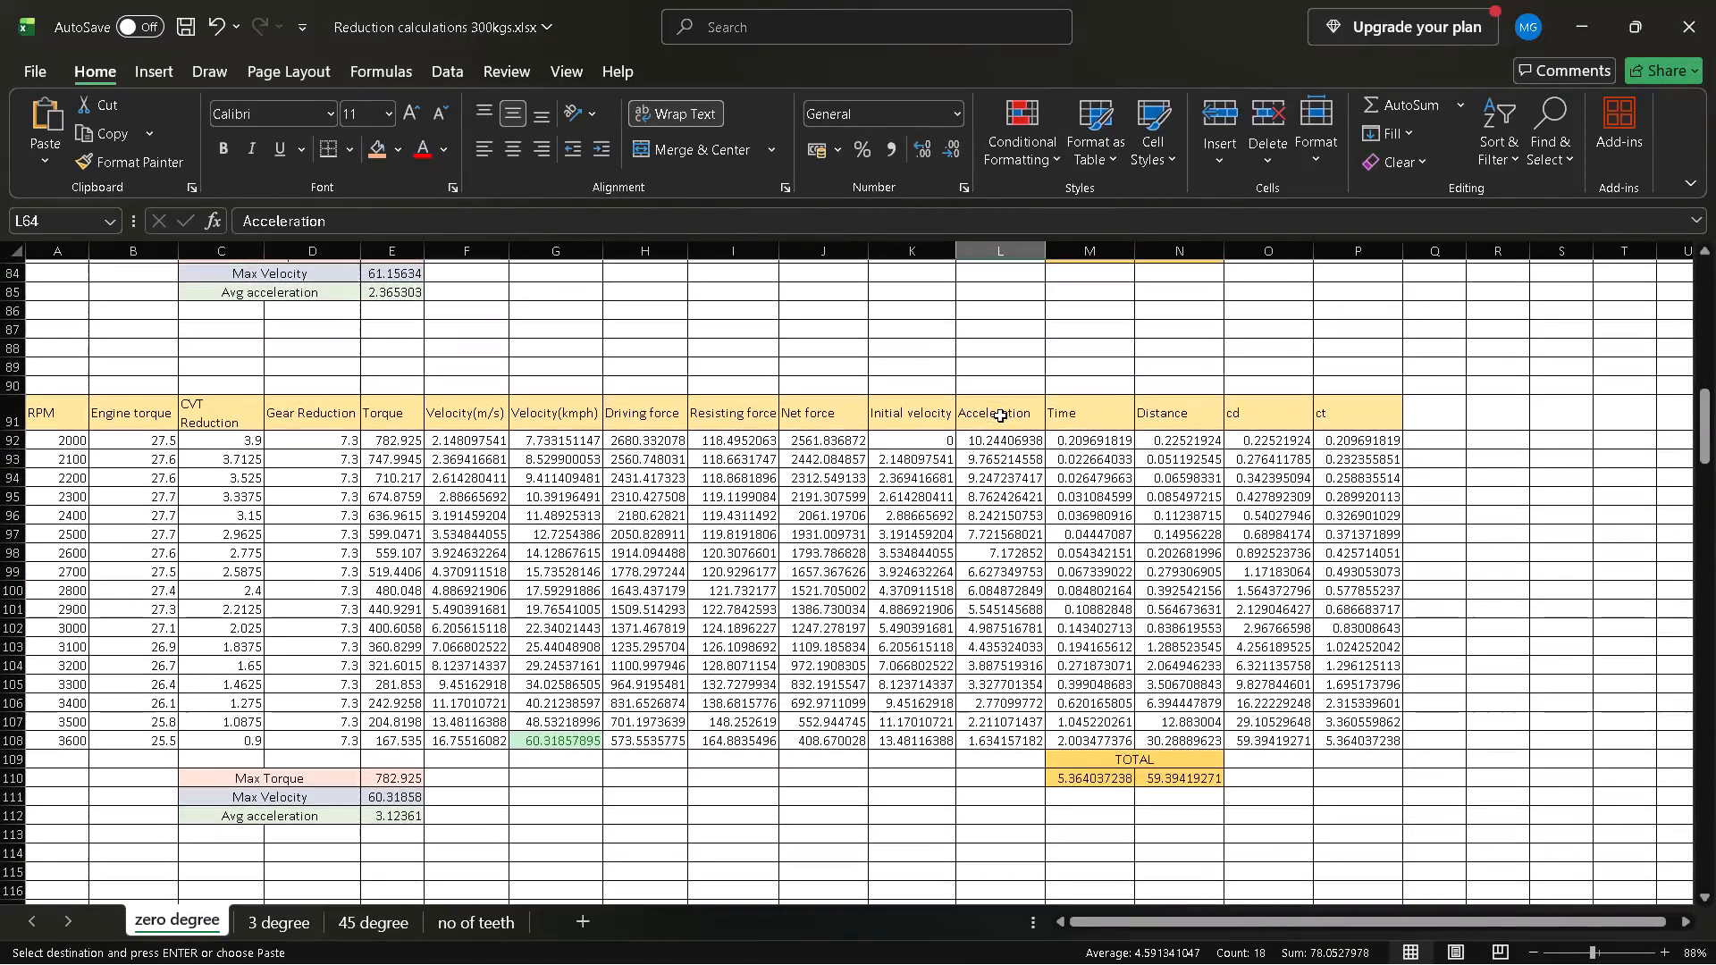
pyautogui.hotkey('ctrl', 'v')
pyautogui.scroll(-2, 1000, 415)
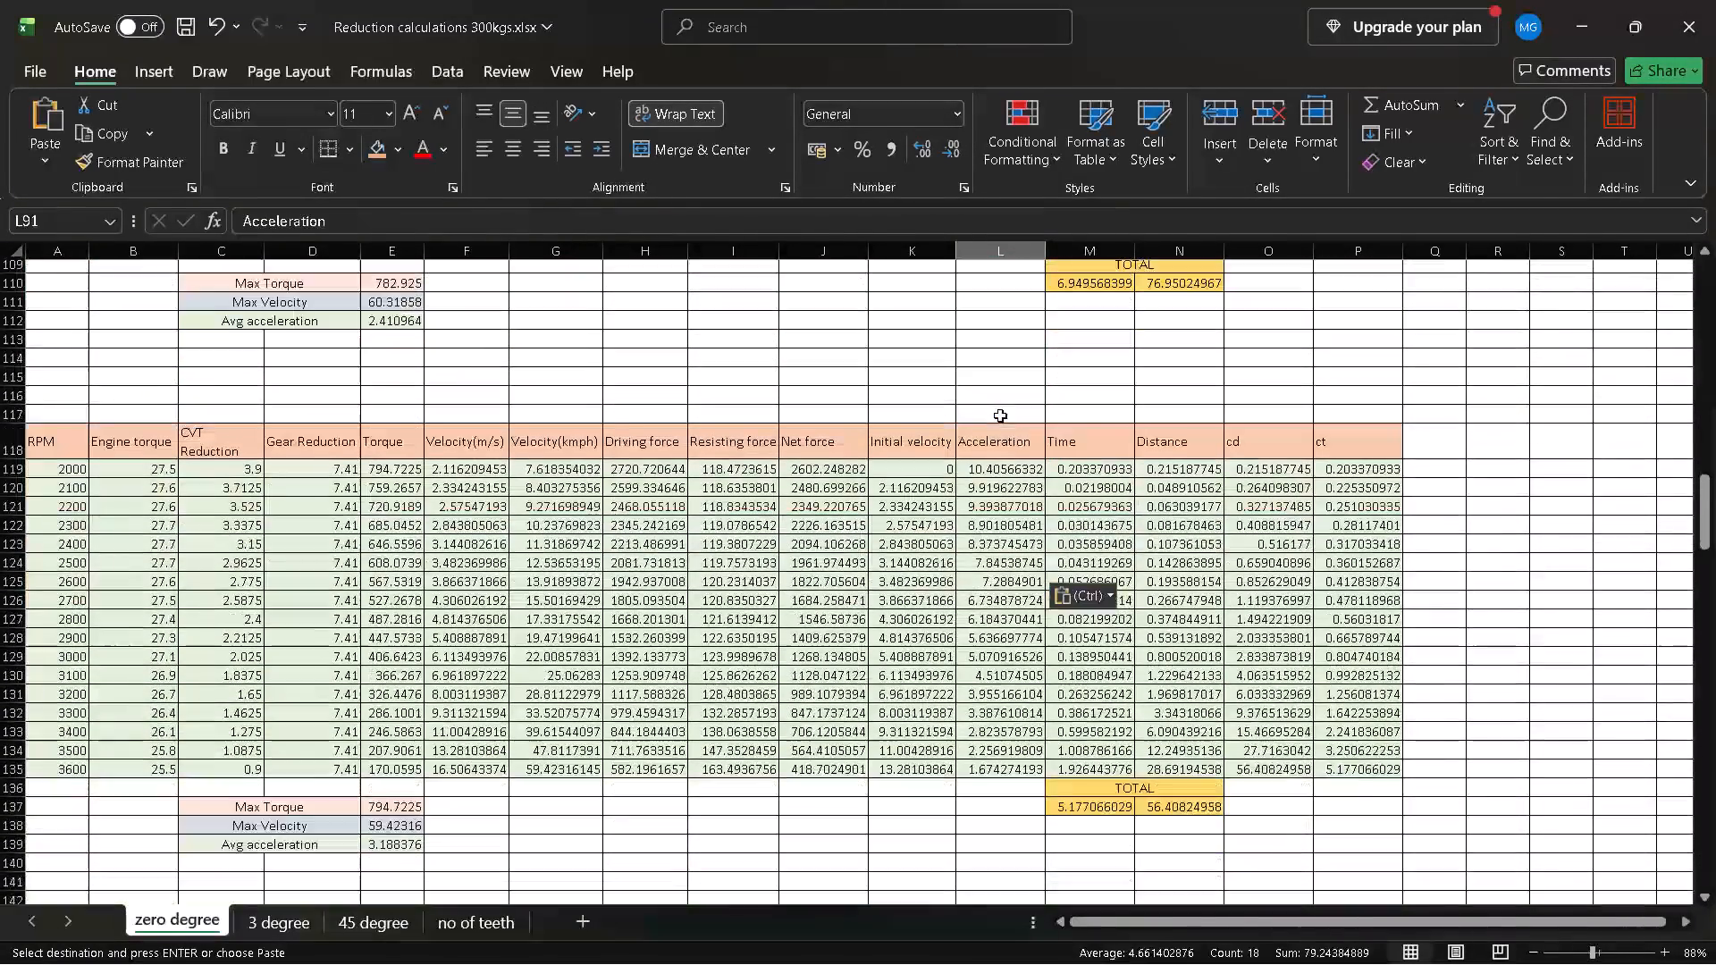
pyautogui.scroll(-1, 1000, 415)
pyautogui.click(997, 431)
pyautogui.hotkey('ctrl', 'v')
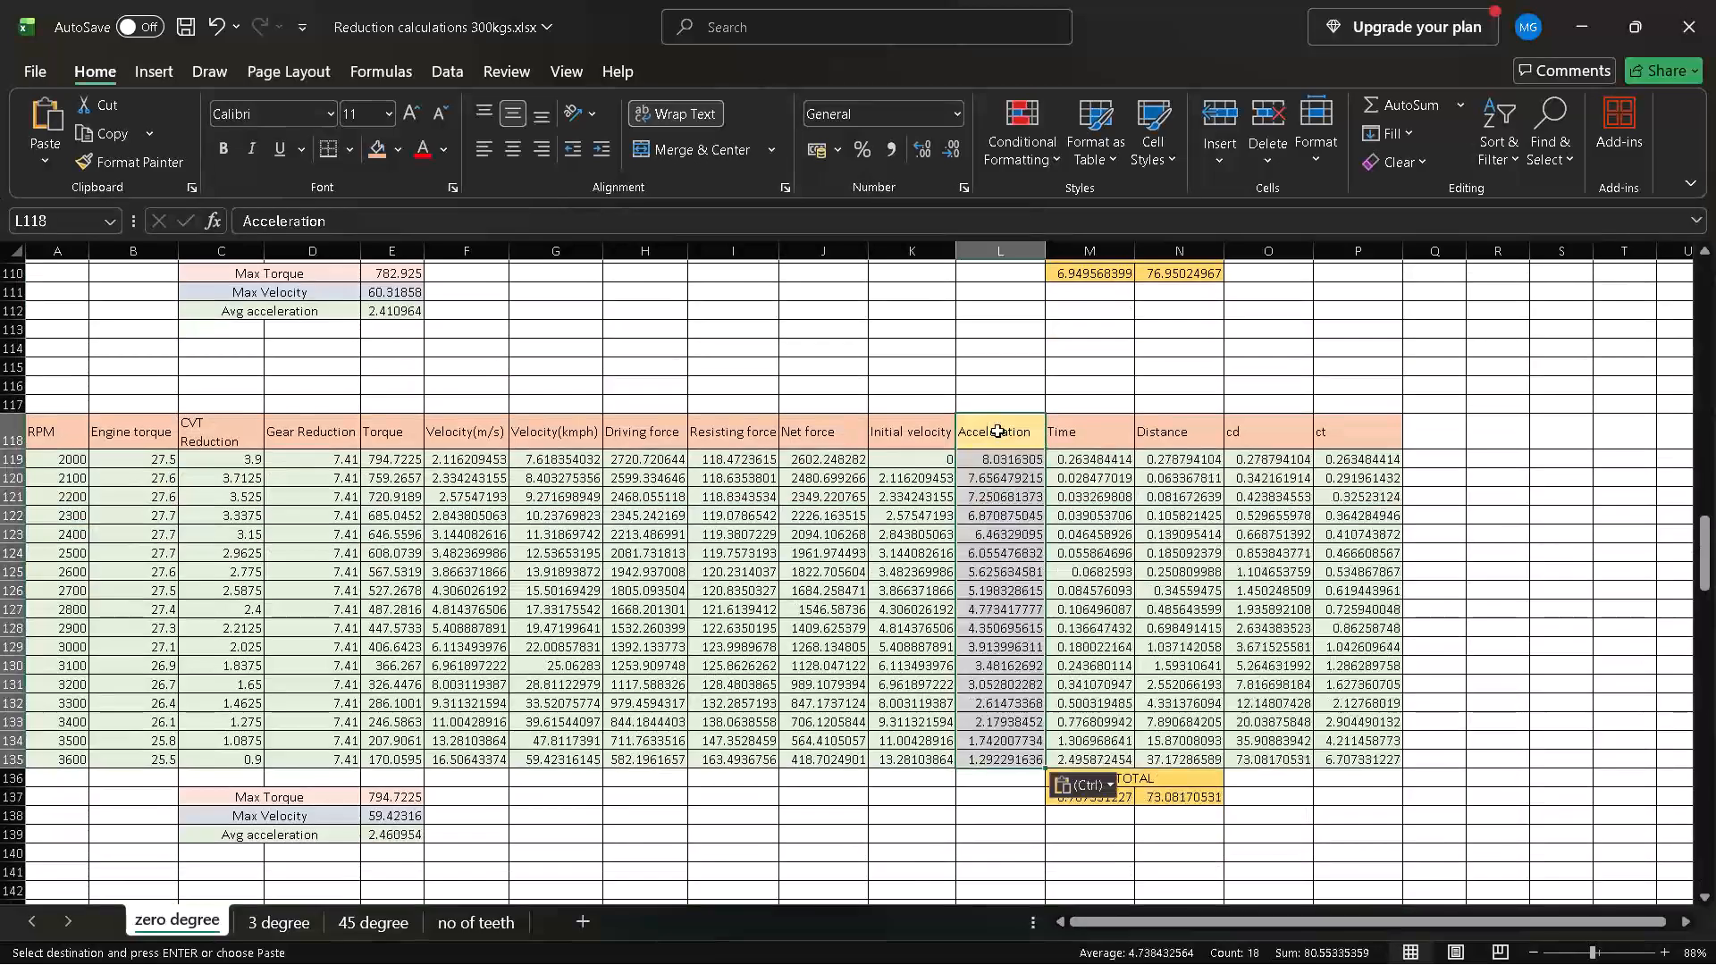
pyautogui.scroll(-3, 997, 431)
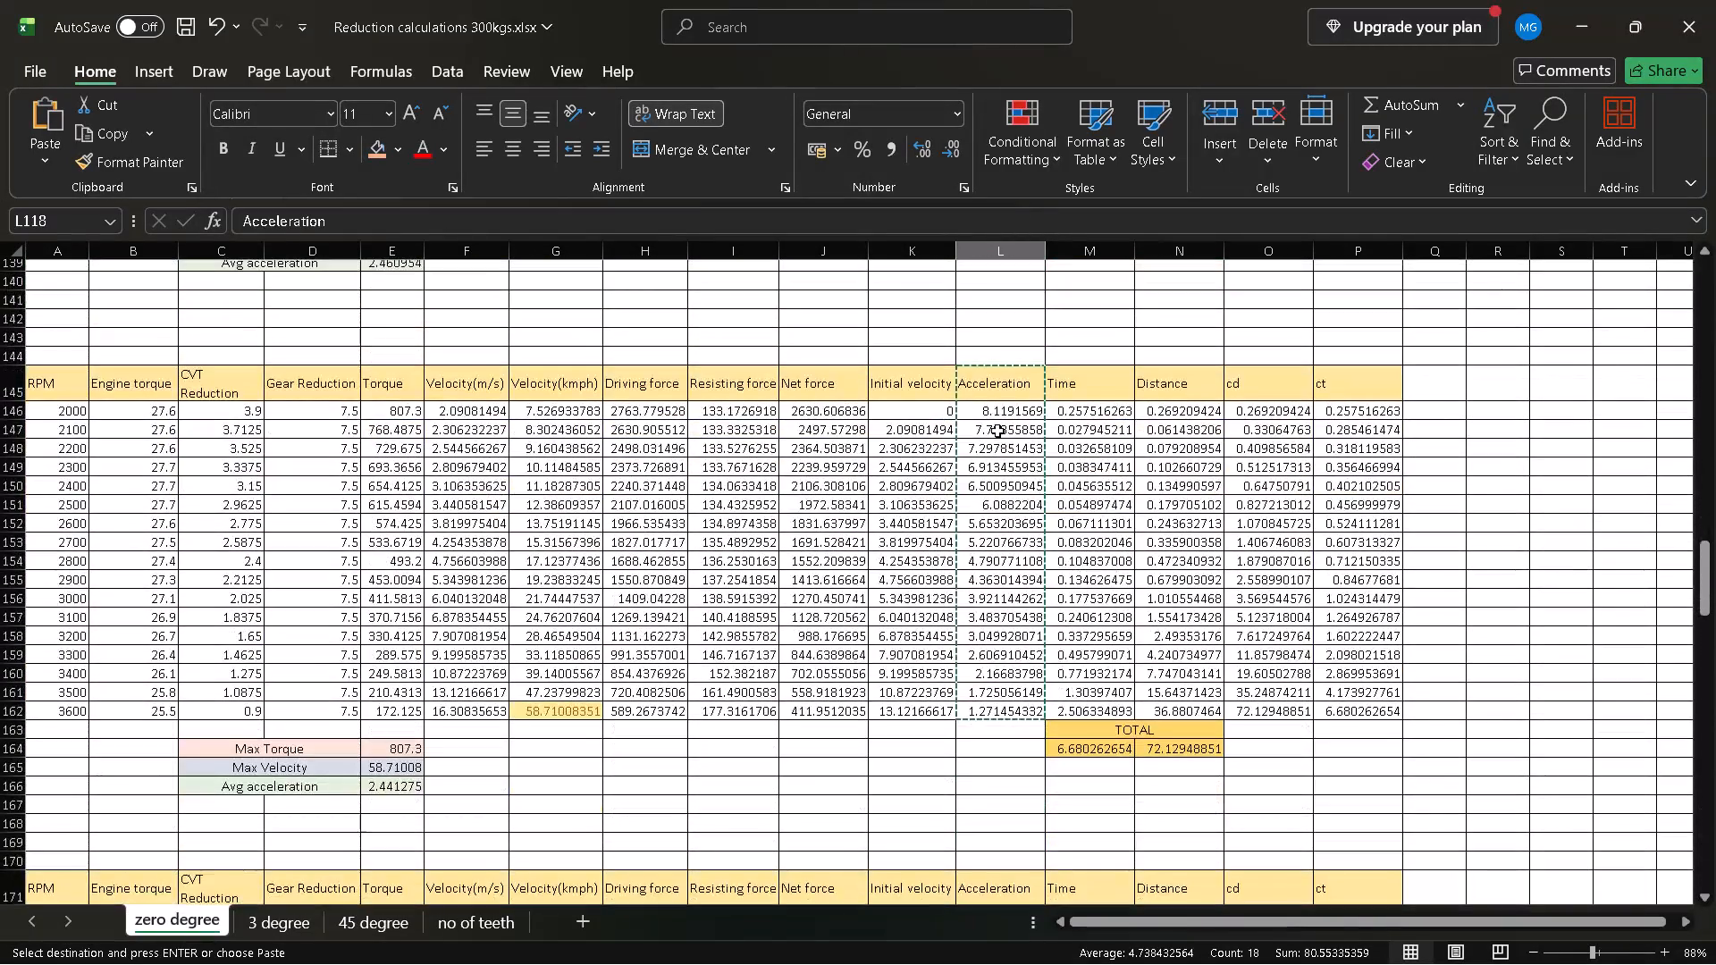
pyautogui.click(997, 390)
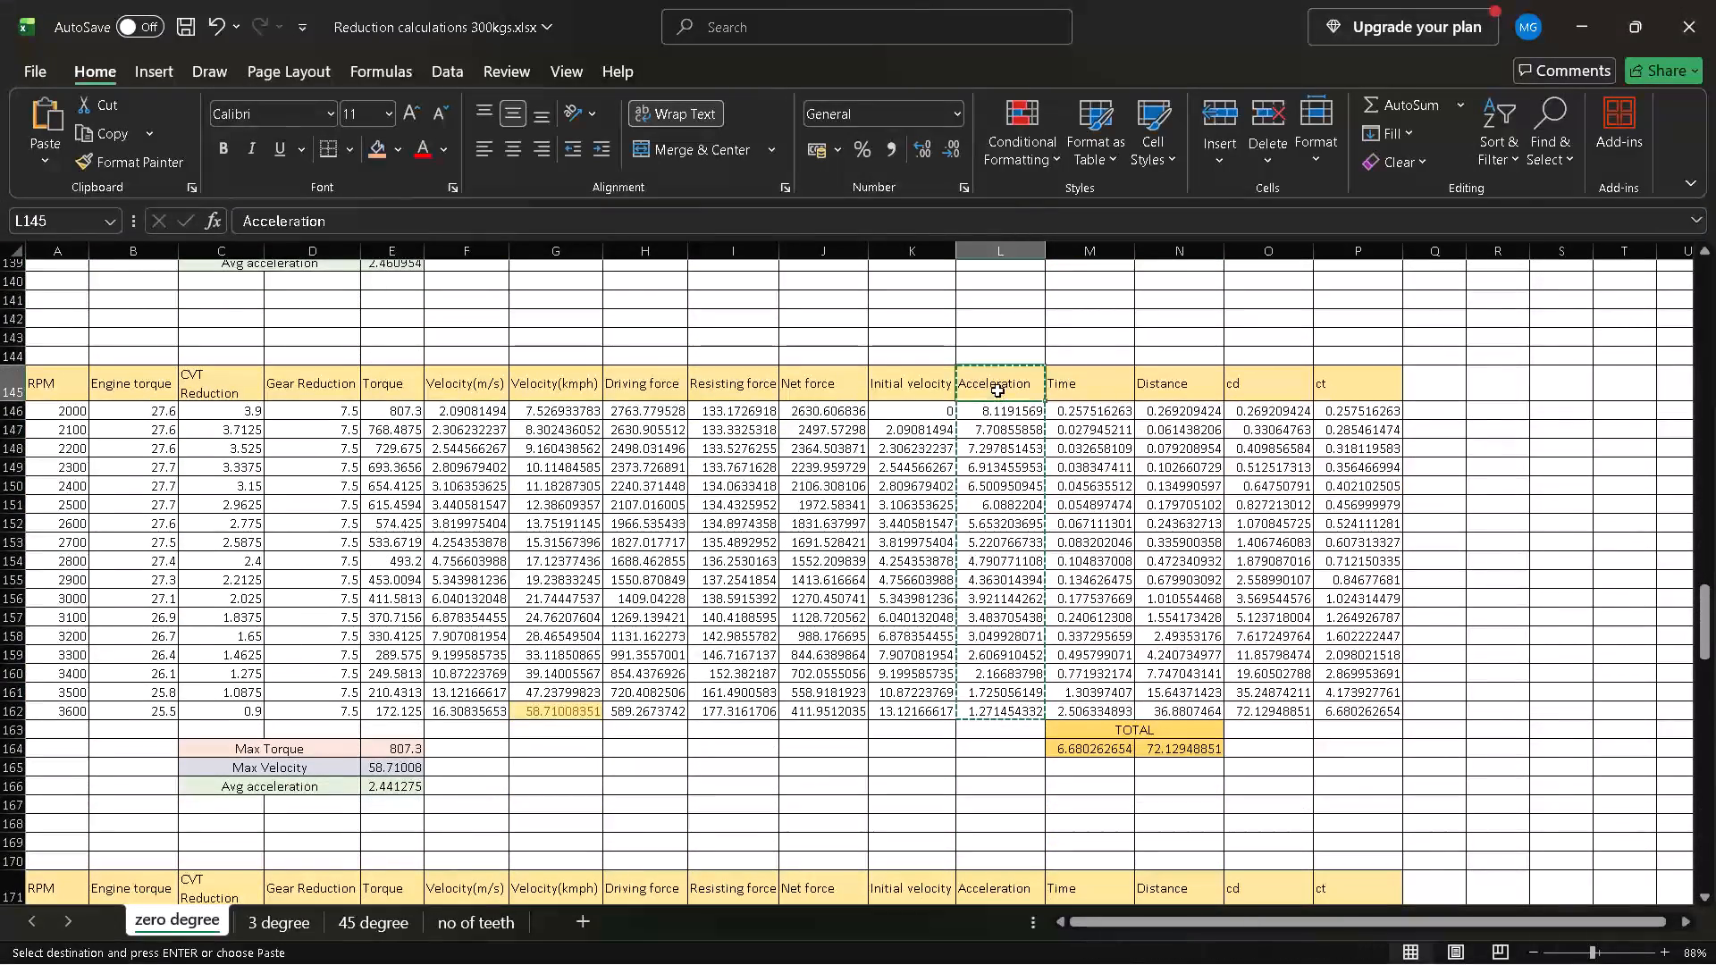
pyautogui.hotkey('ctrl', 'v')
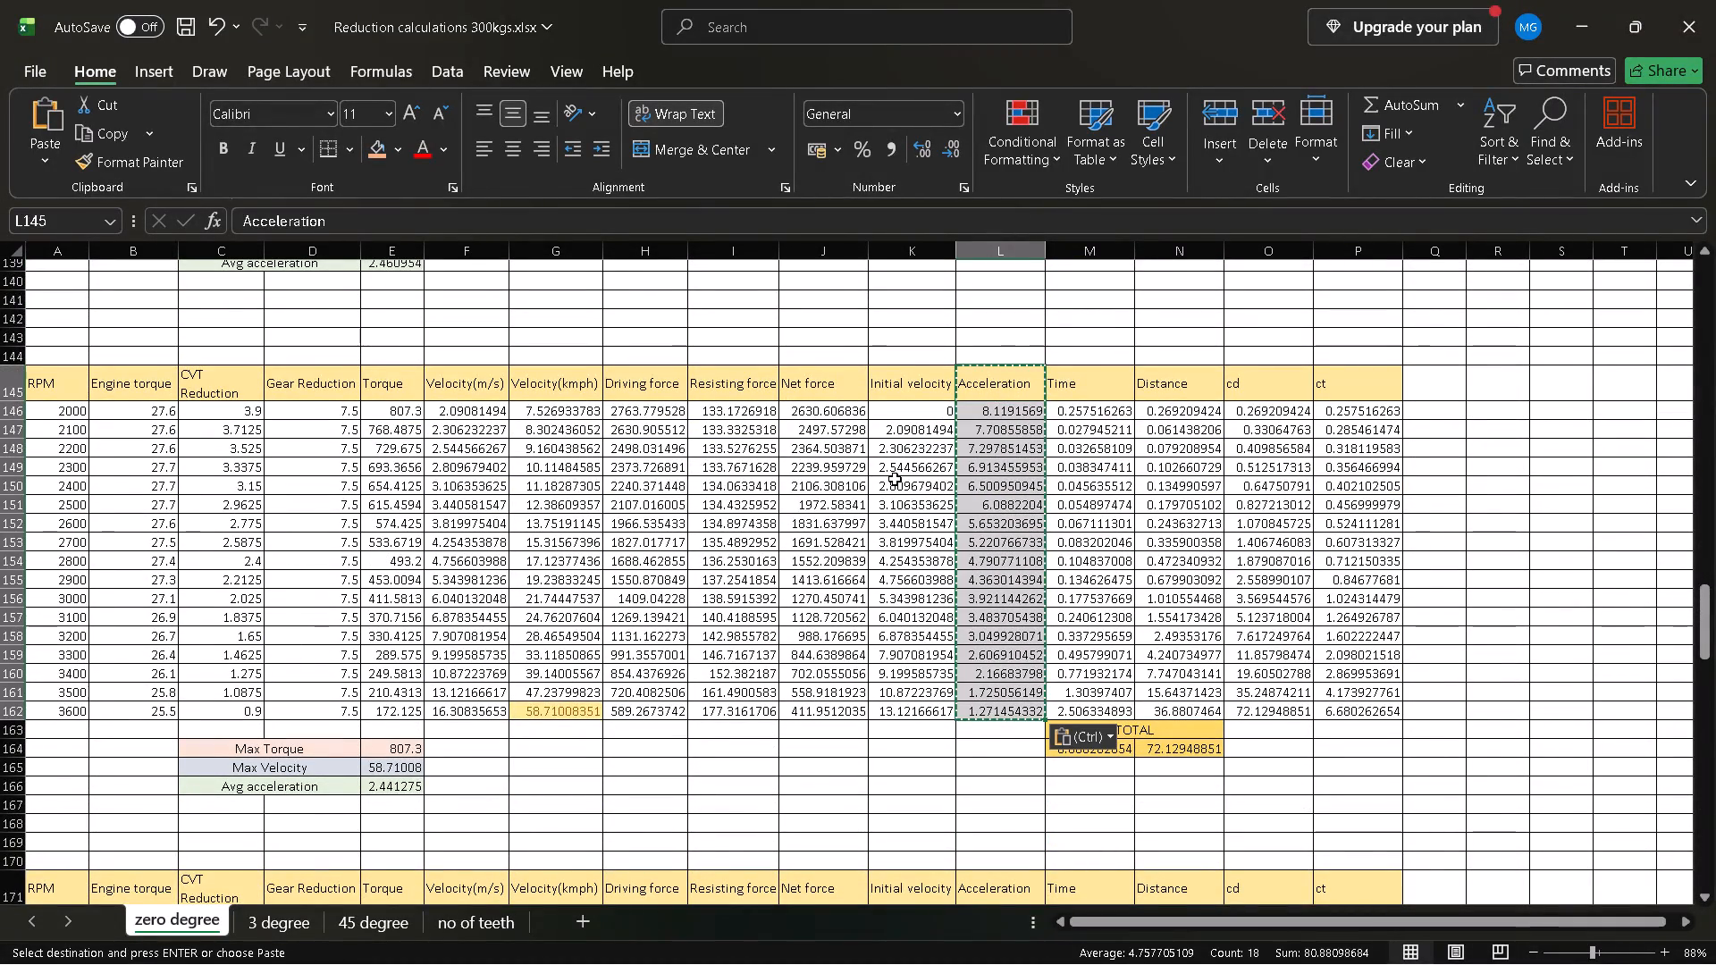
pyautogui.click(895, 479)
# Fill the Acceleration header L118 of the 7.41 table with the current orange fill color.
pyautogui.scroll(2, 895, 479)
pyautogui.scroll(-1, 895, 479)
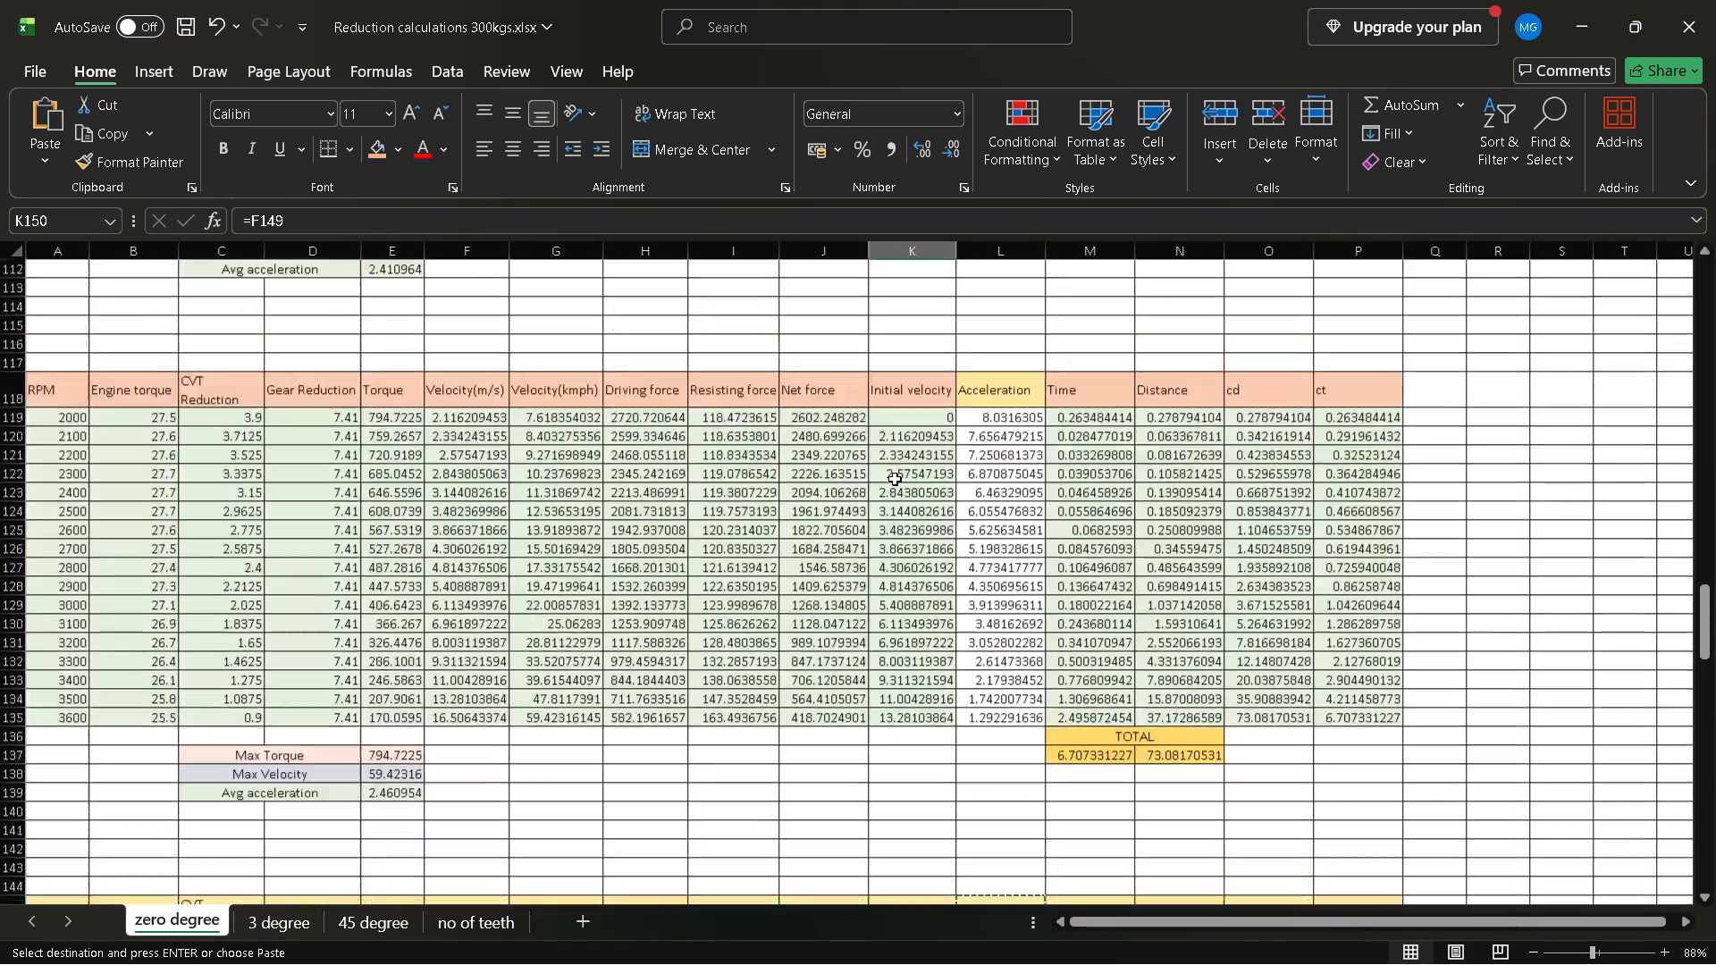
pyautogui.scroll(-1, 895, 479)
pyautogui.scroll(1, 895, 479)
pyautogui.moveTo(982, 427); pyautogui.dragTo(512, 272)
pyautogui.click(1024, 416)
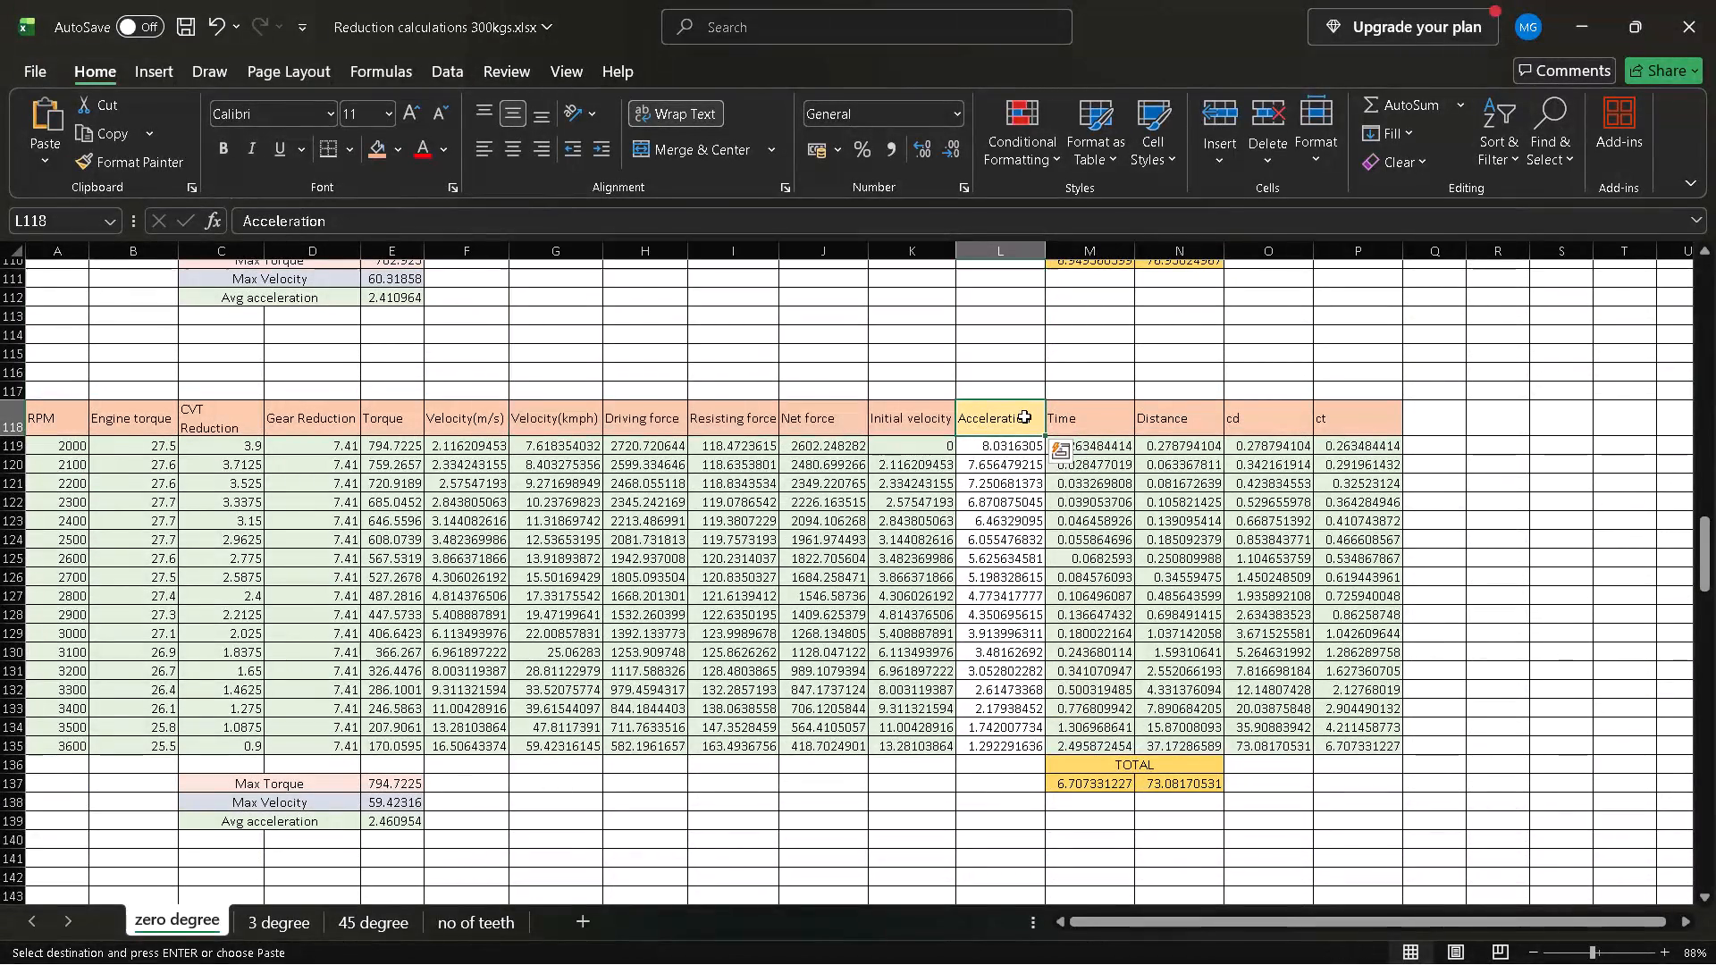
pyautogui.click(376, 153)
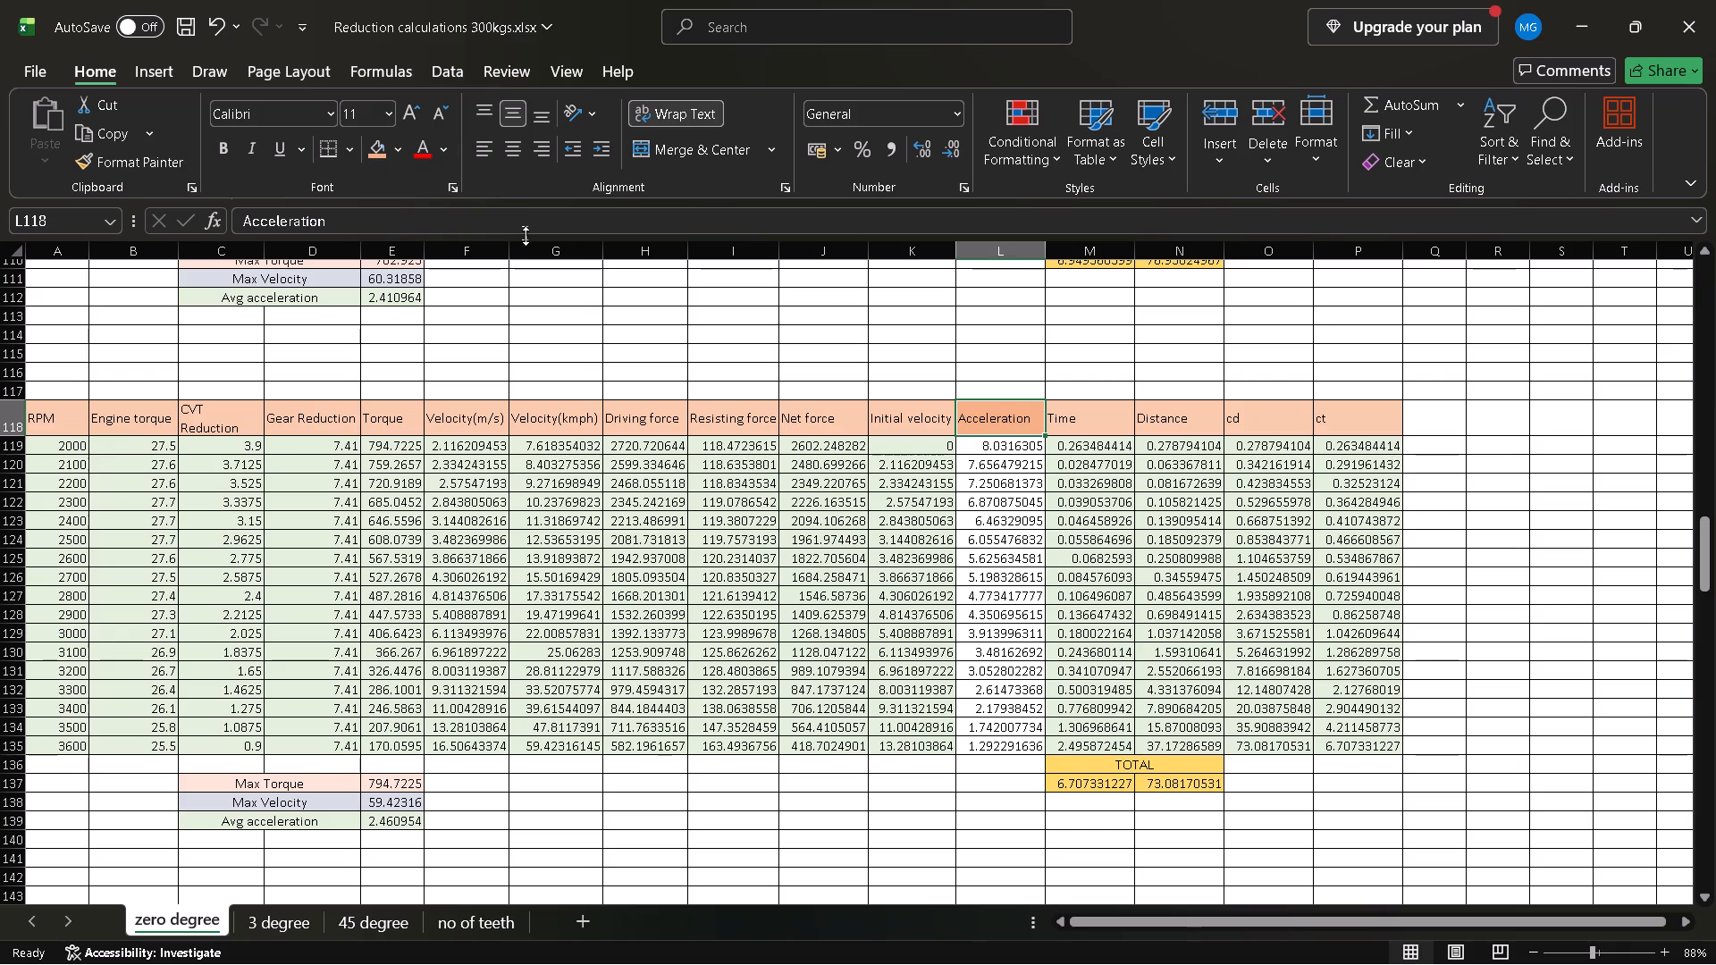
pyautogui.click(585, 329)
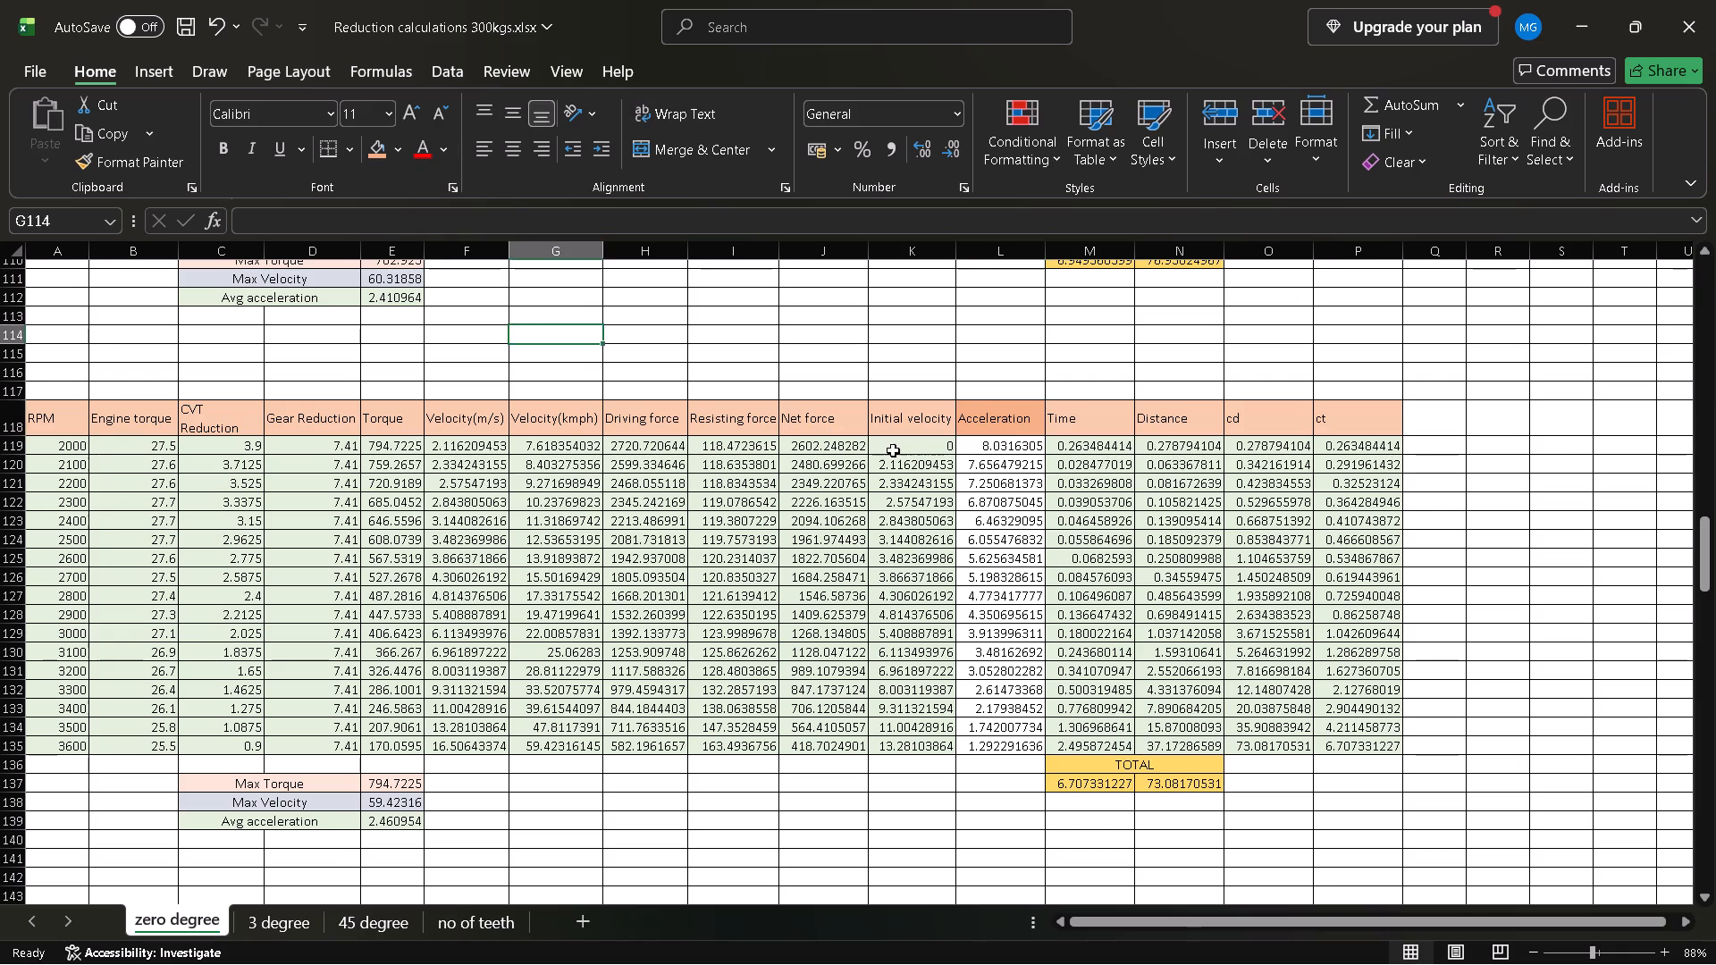
# Fill the Acceleration header L118 with the light orange that matches the other headers of the 7.41 table.
pyautogui.click(1024, 420)
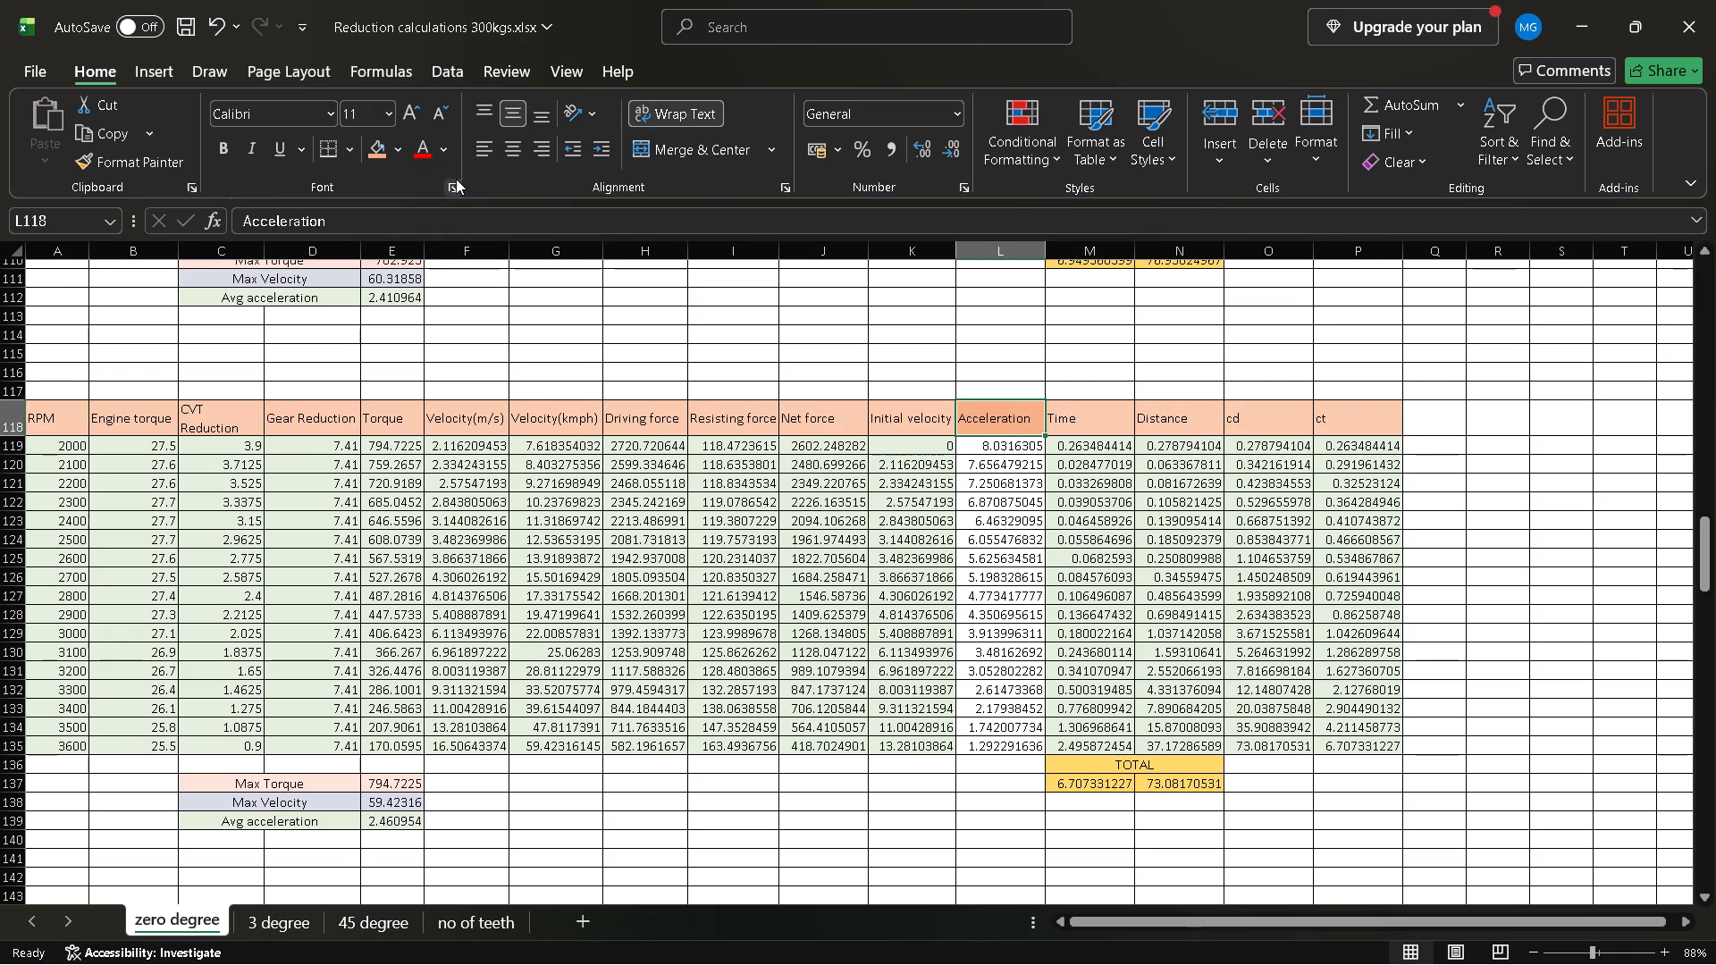
pyautogui.click(394, 147)
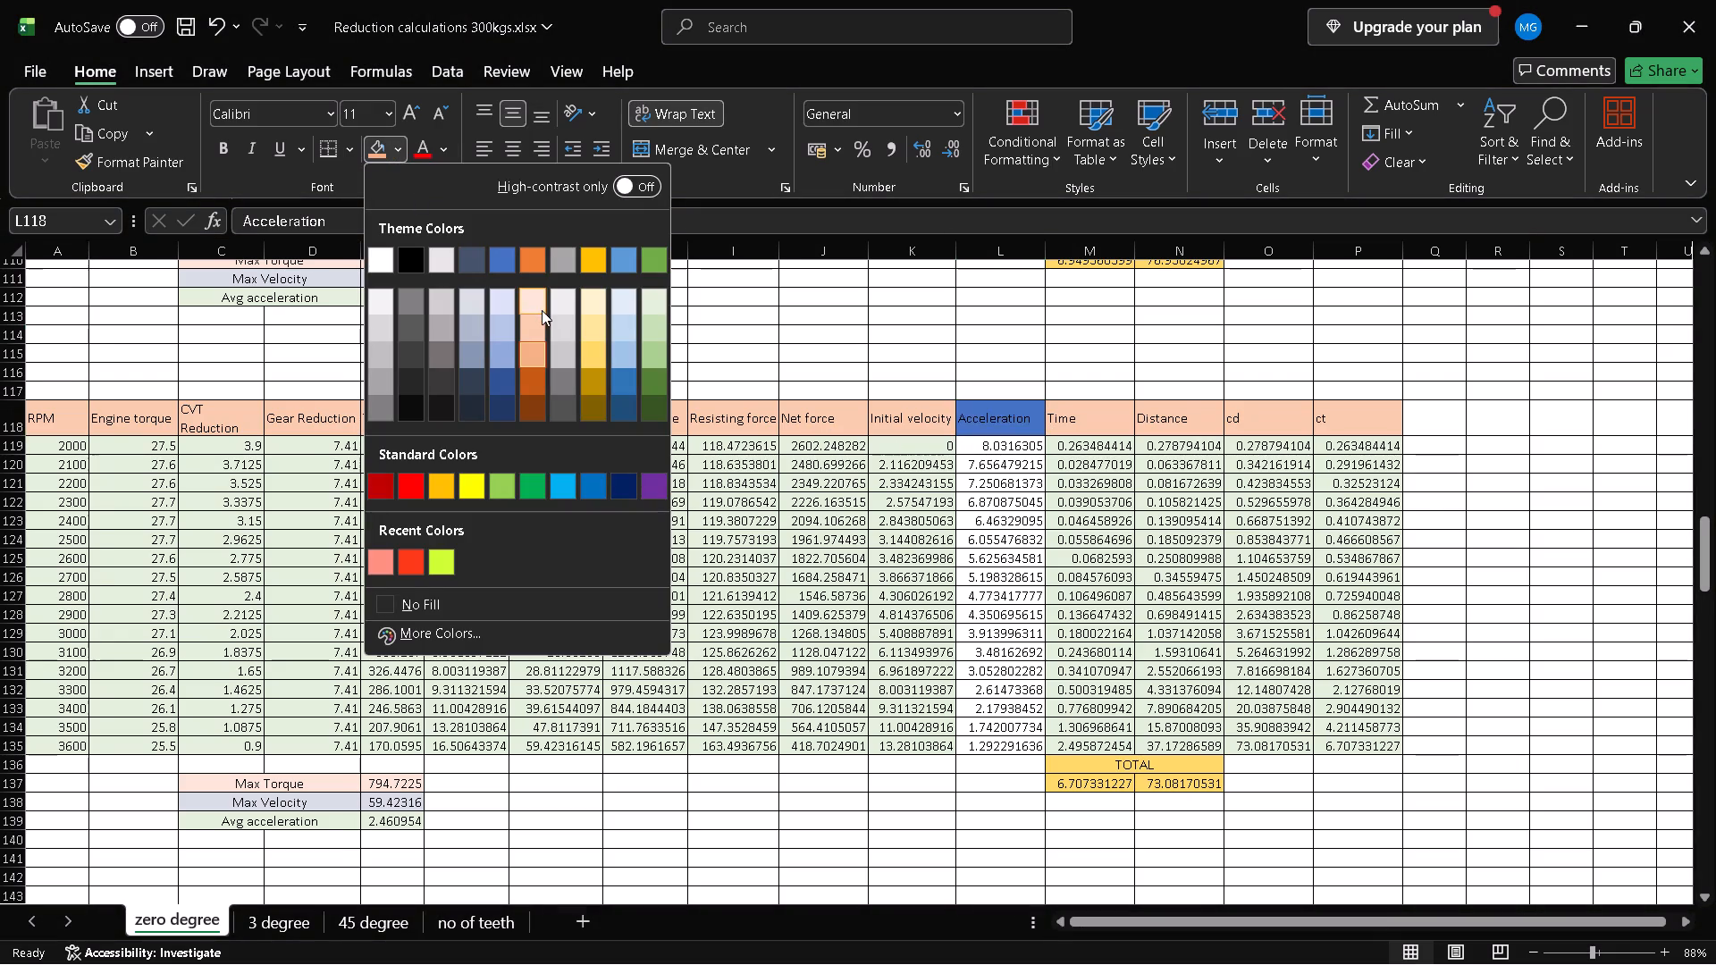
pyautogui.click(538, 321)
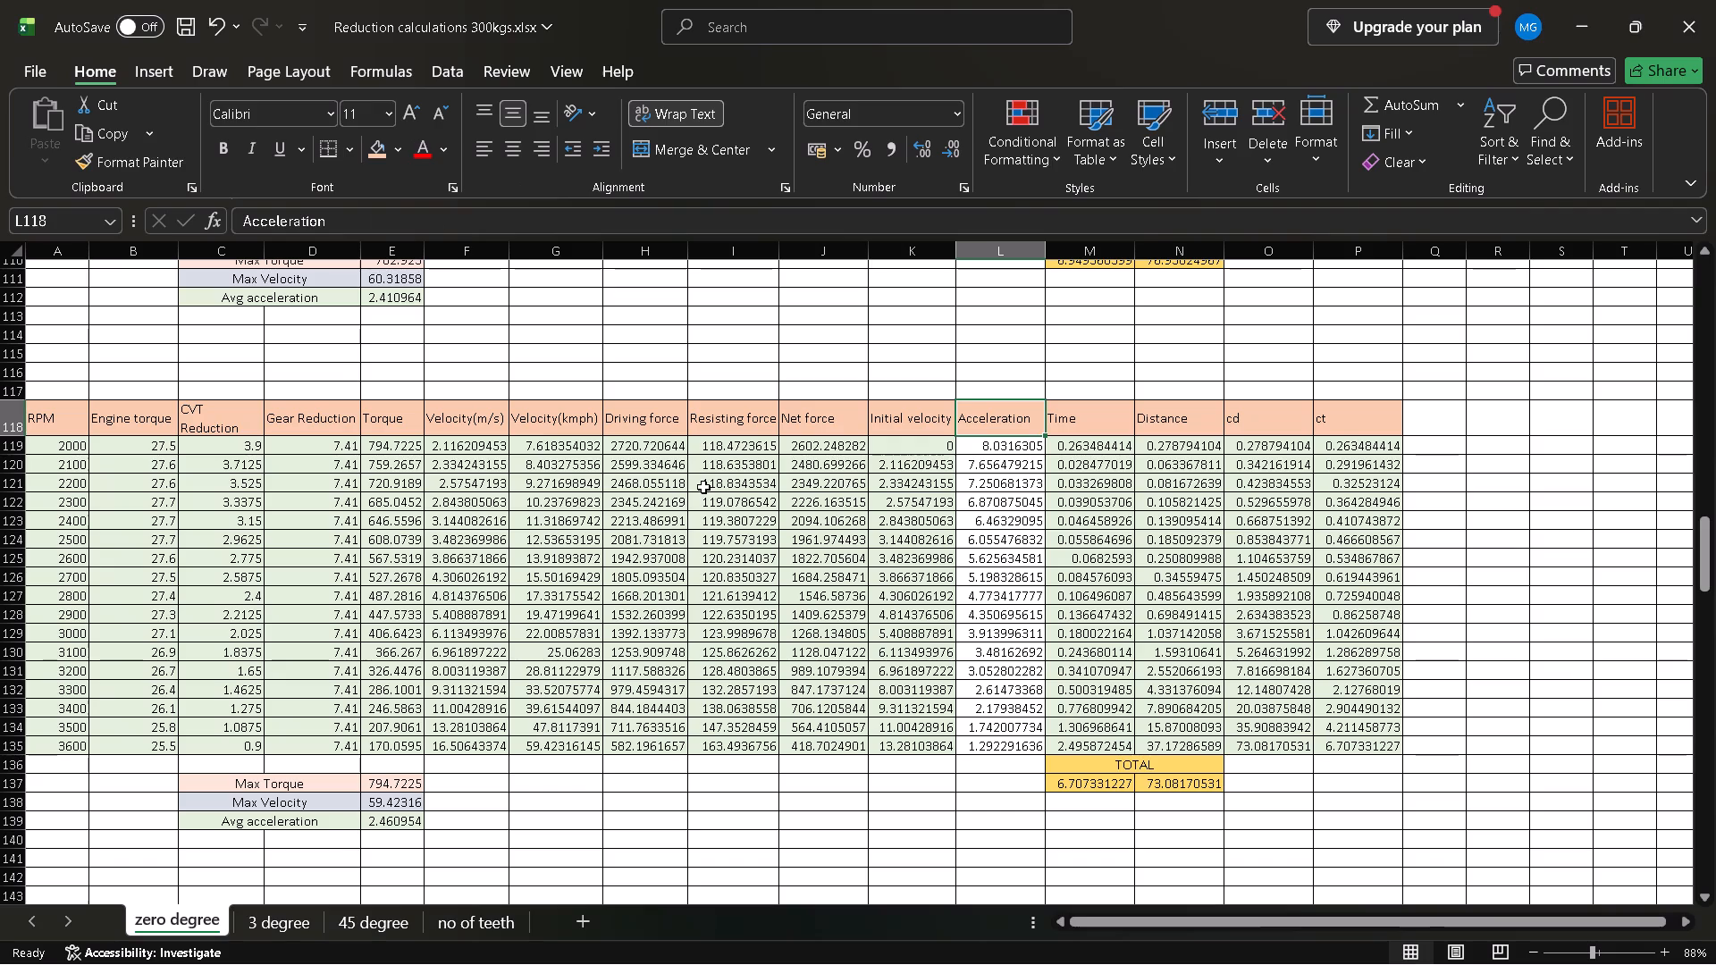
# Fill the Acceleration values L119:L135 of the 7.41 table with the light green used in its other data cells.
pyautogui.click(985, 446)
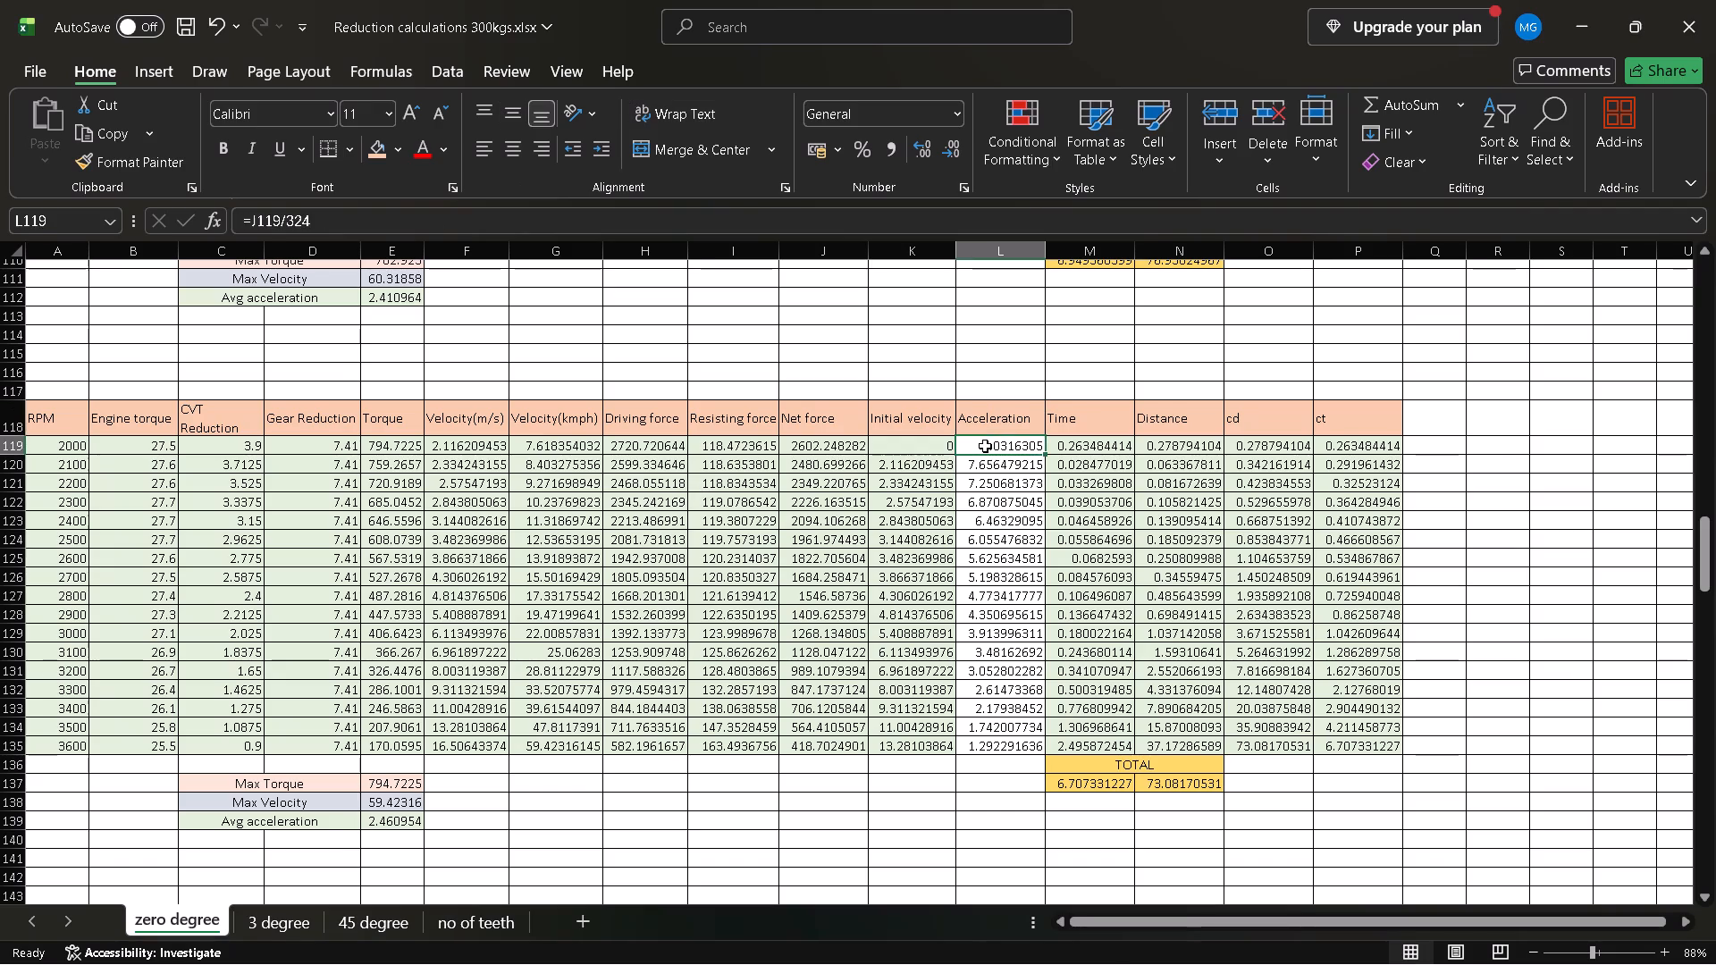
pyautogui.hotkey('ctrl', 'shift', 'Down')
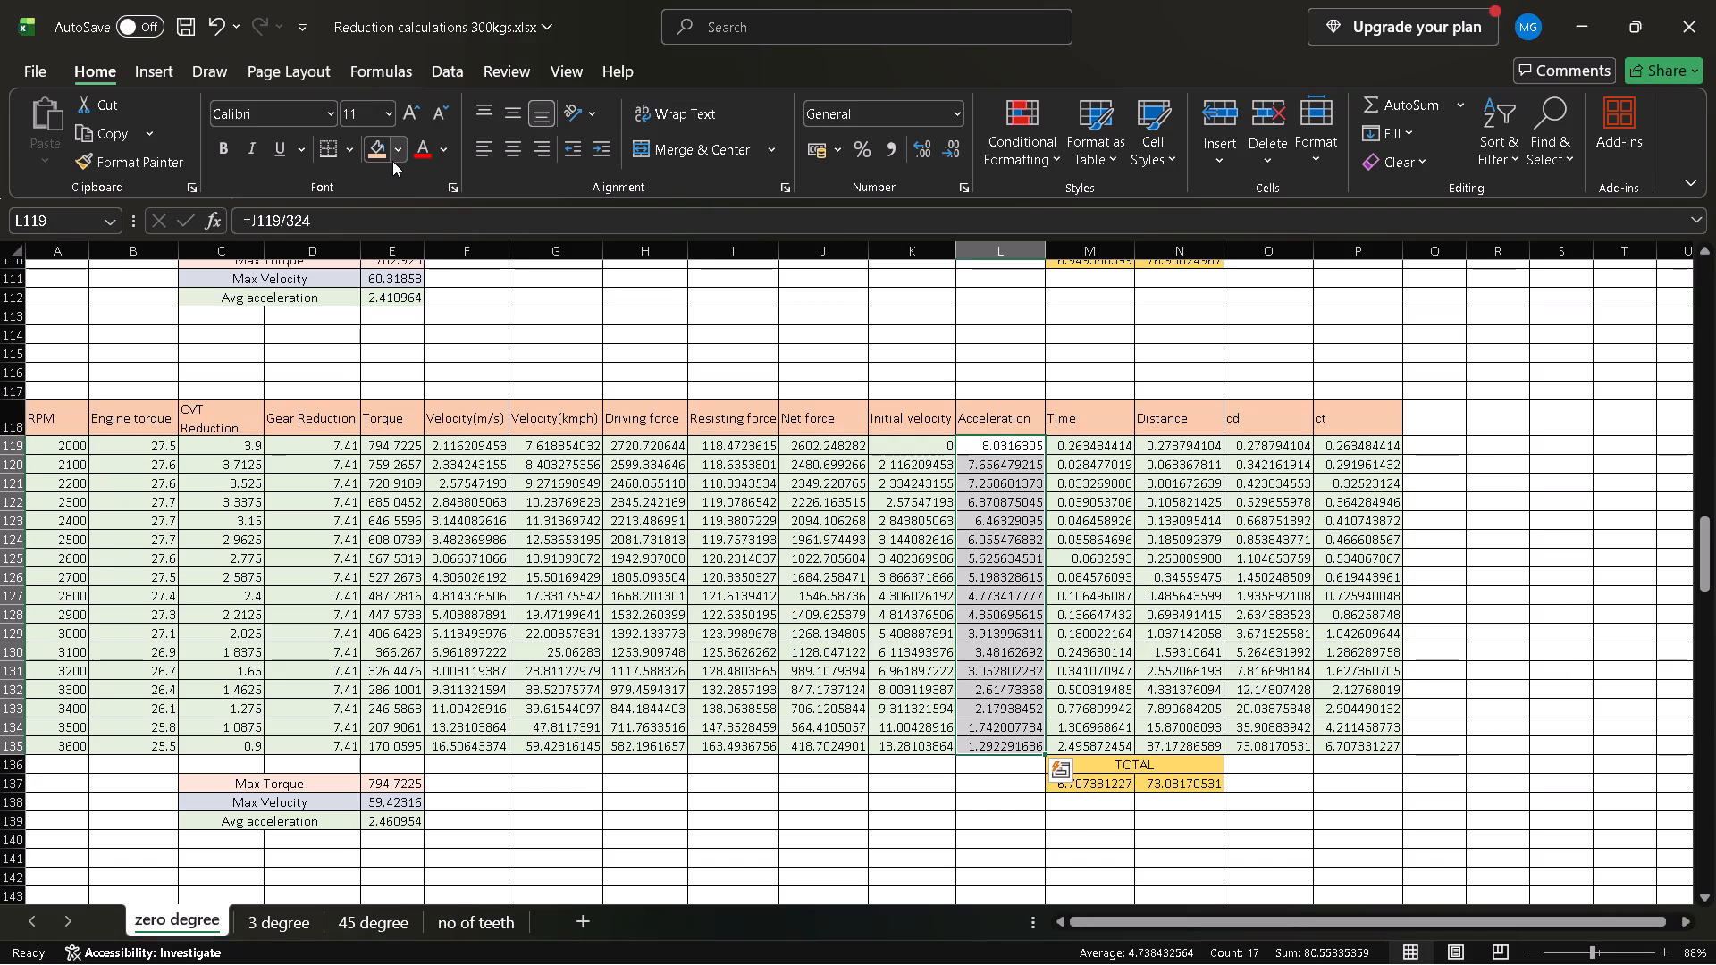
pyautogui.click(392, 161)
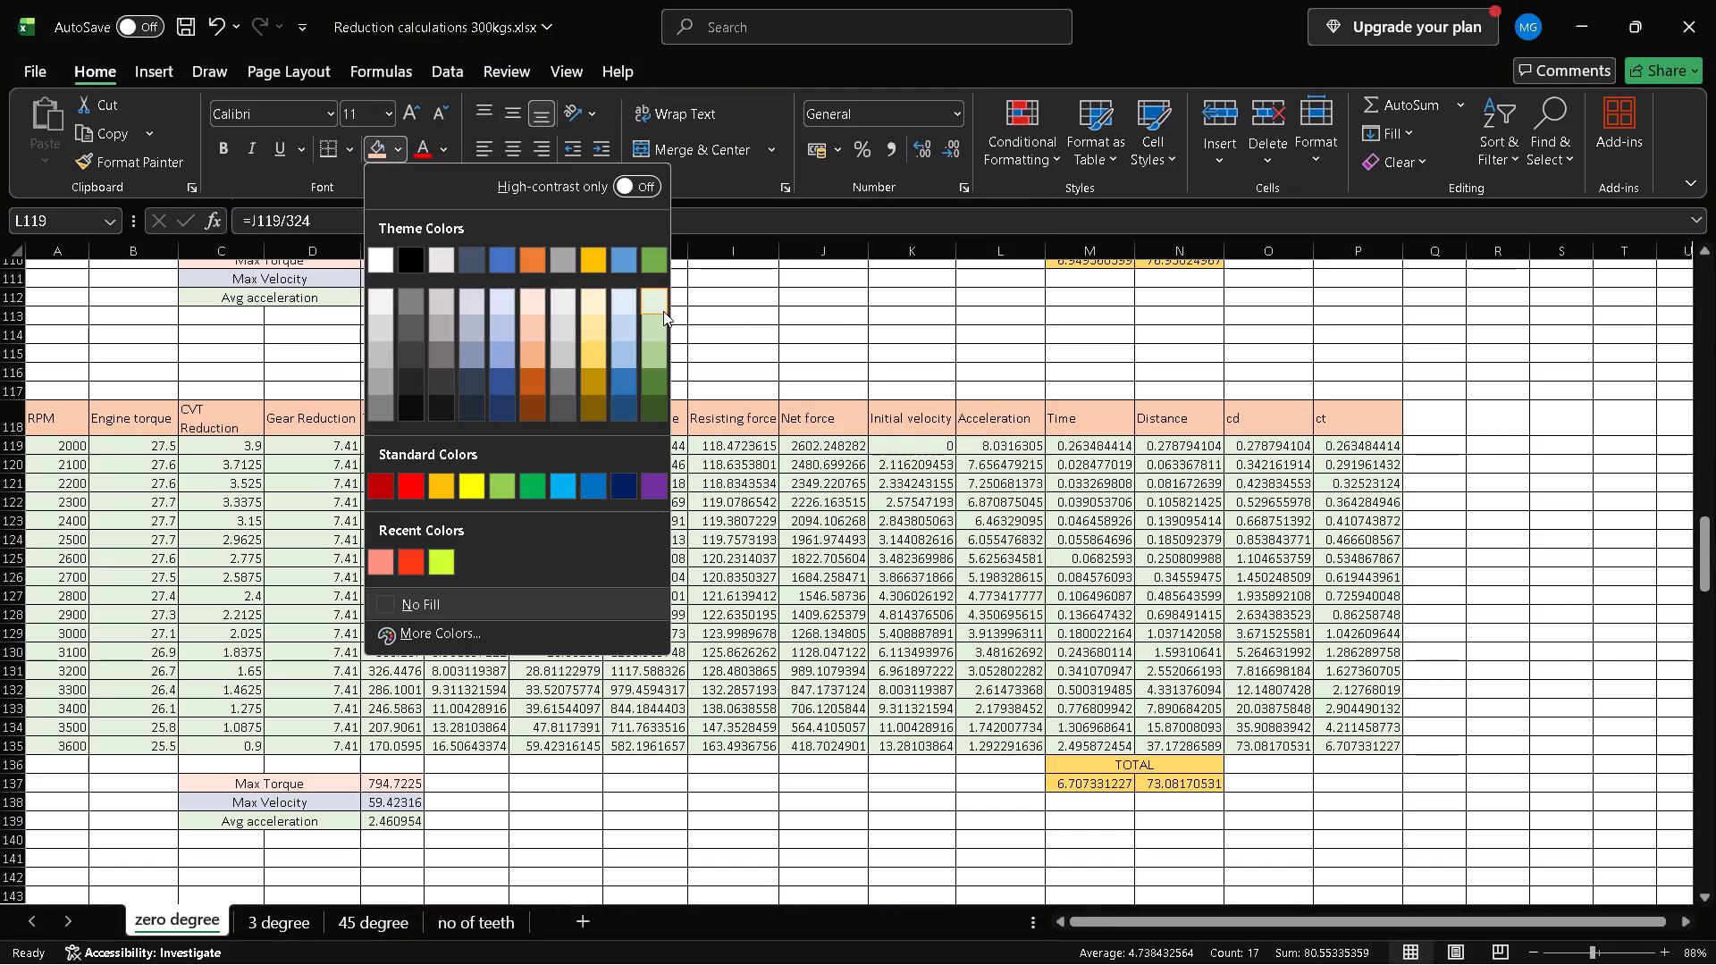
pyautogui.click(663, 304)
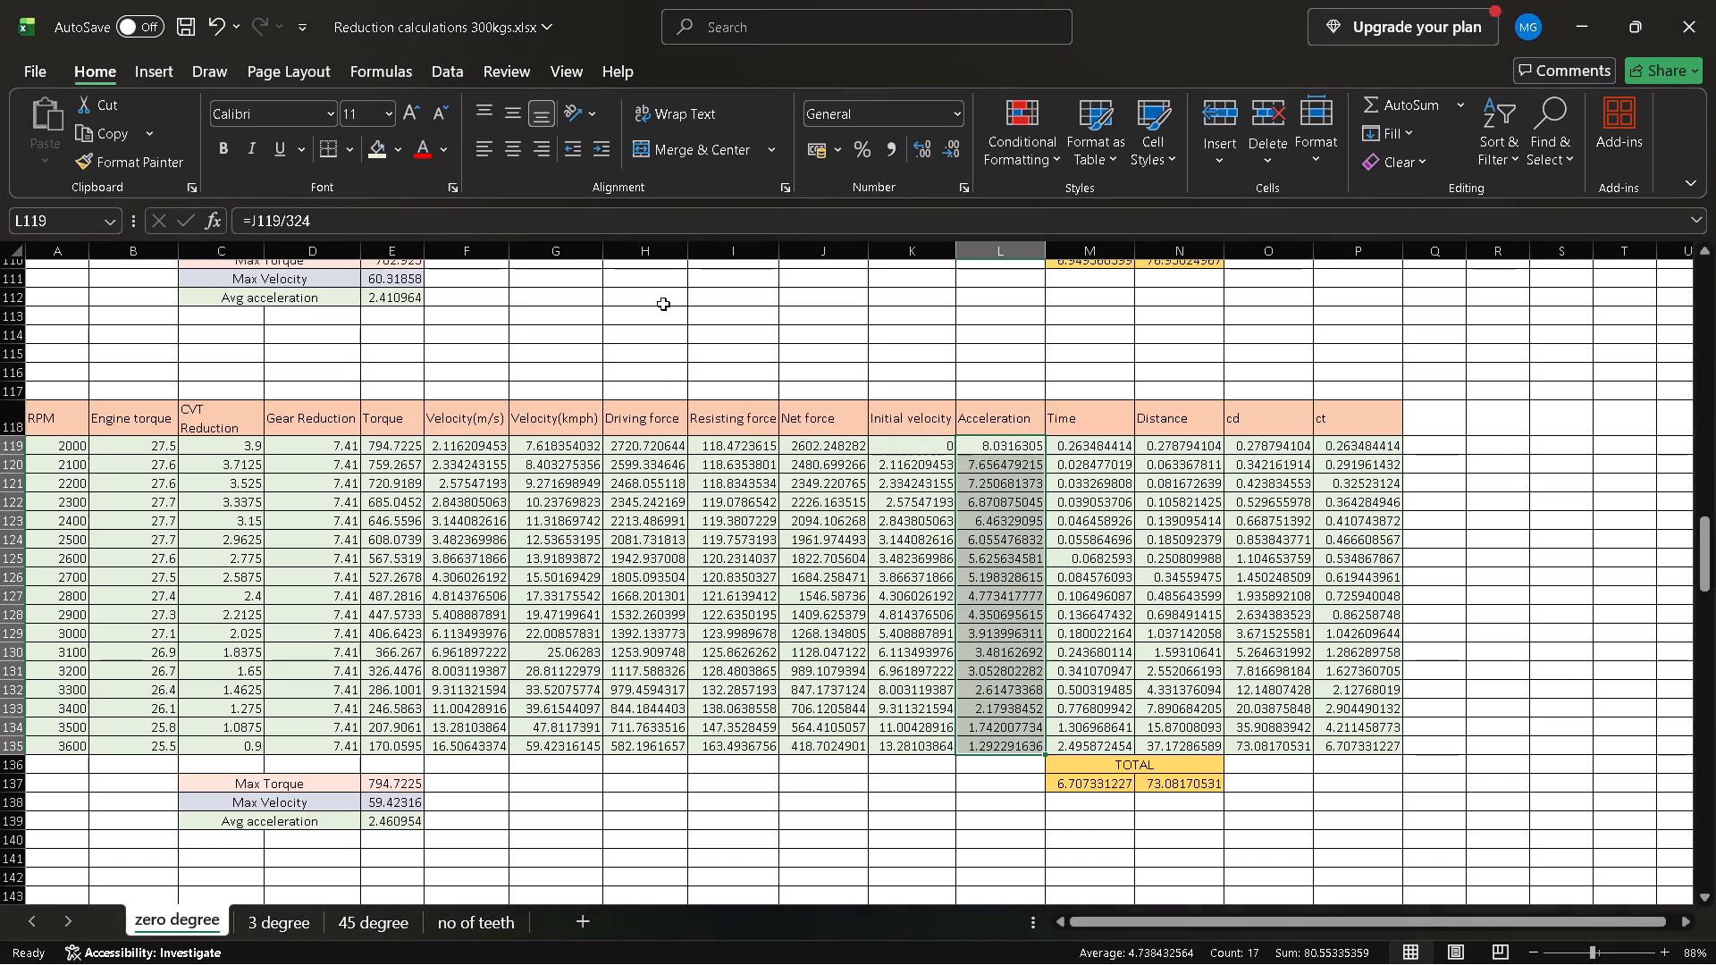
# Fill all data cells A146:P162 of the 7.5 gear reduction table, below its header row, with the lightest blue theme color.
pyautogui.scroll(-1, 635, 455)
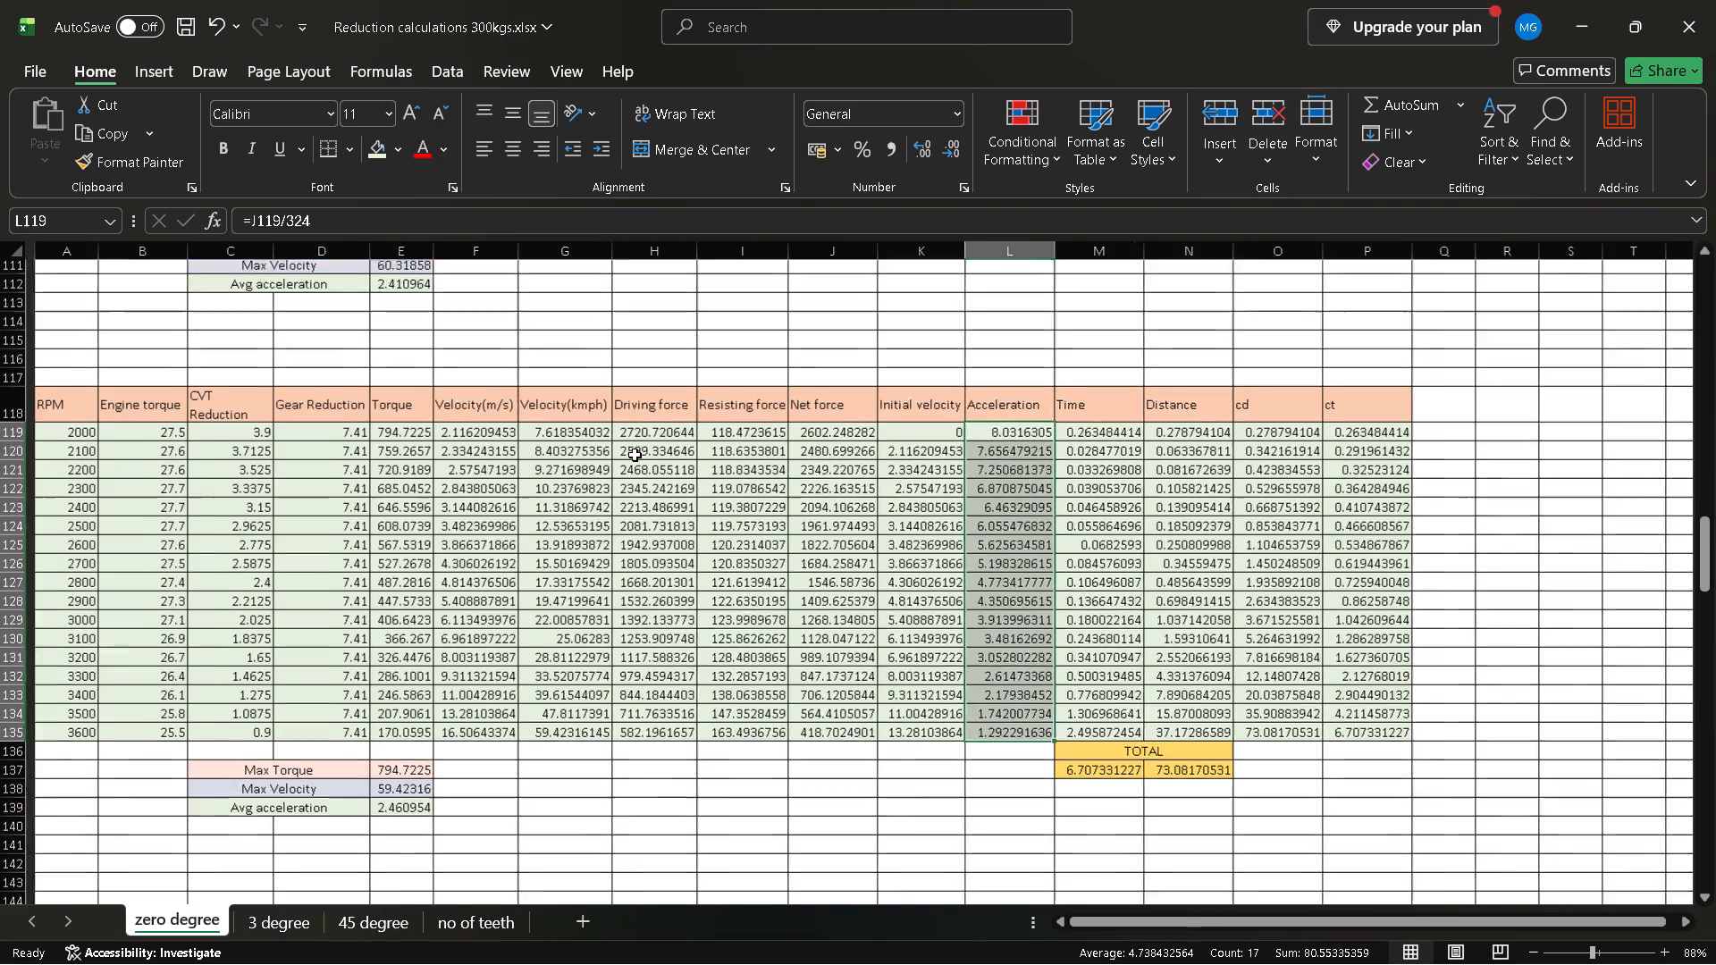
pyautogui.scroll(-2, 635, 455)
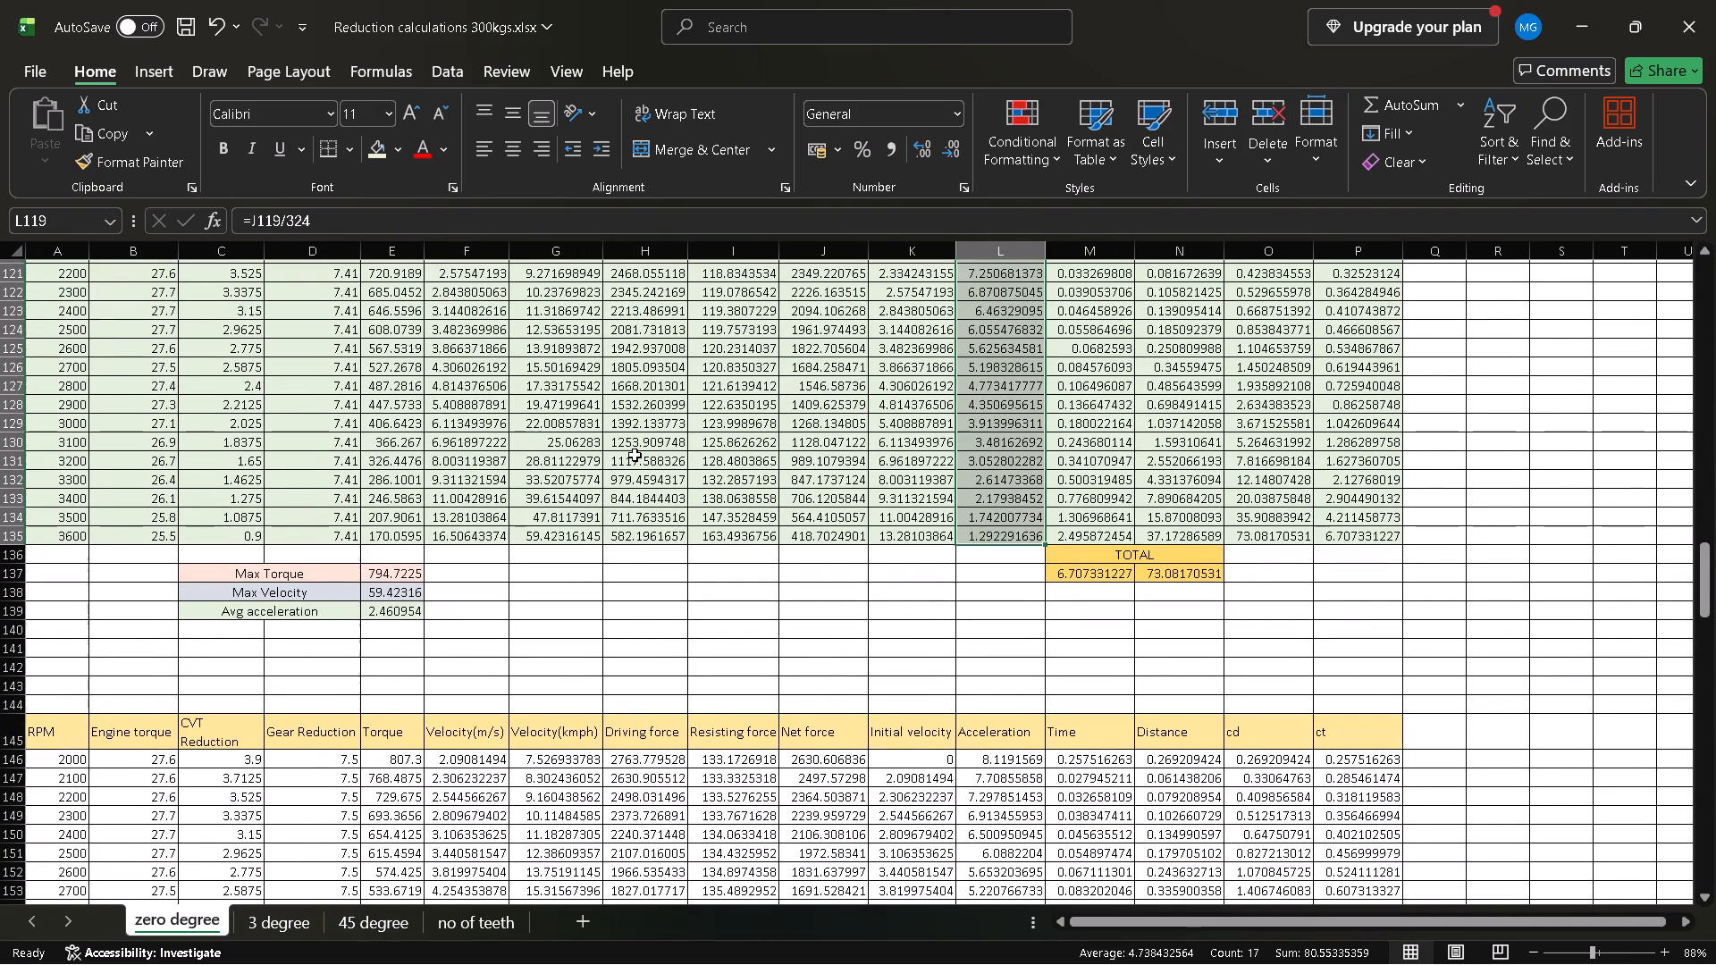
pyautogui.scroll(-2, 635, 455)
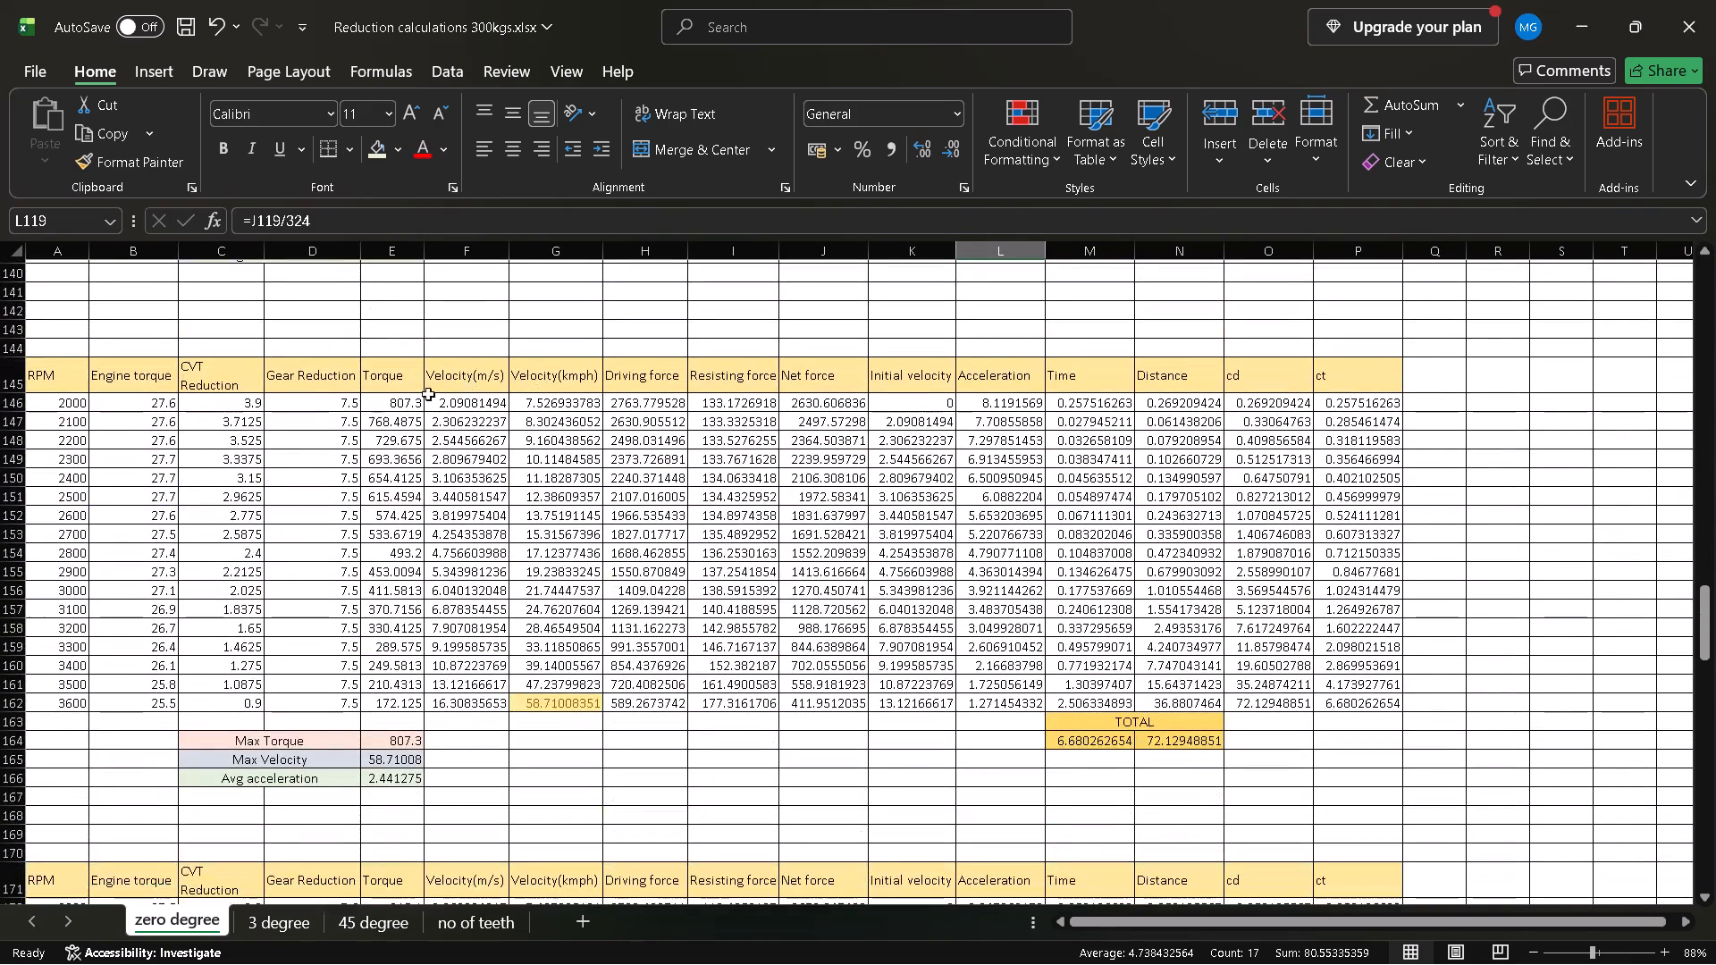
pyautogui.click(55, 369)
pyautogui.click(52, 410)
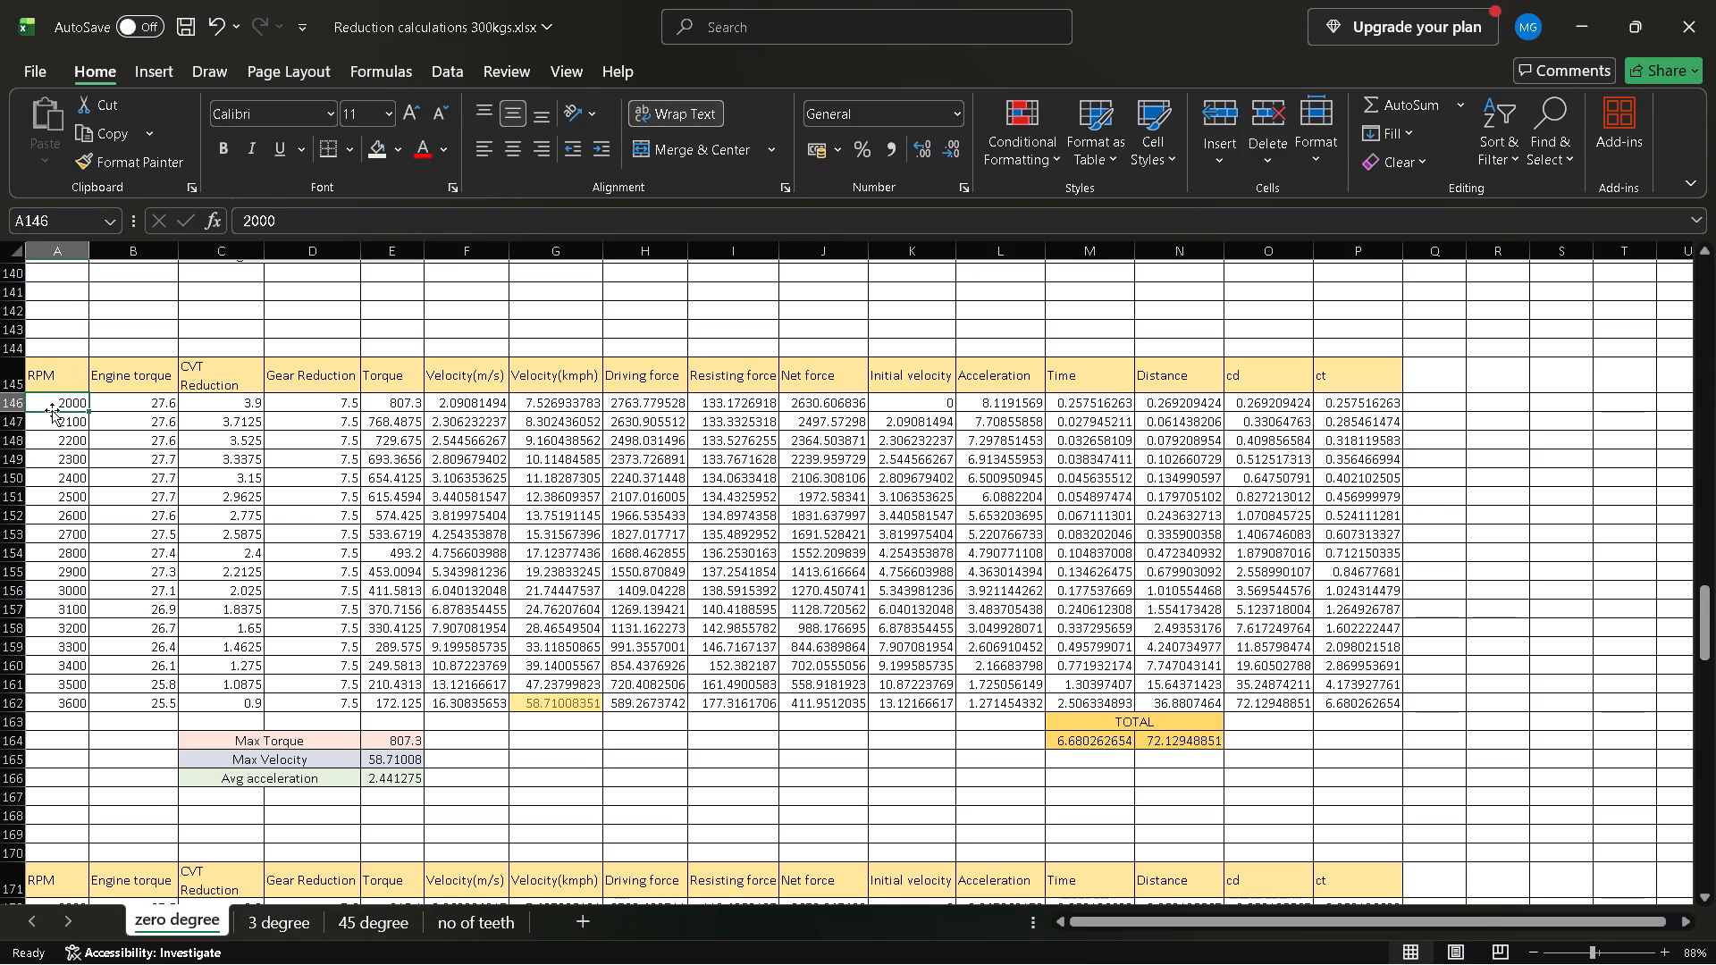
pyautogui.hotkey('ctrl', 'shift', 'Down')
pyautogui.hotkey('ctrl', 'shift', 'Right')
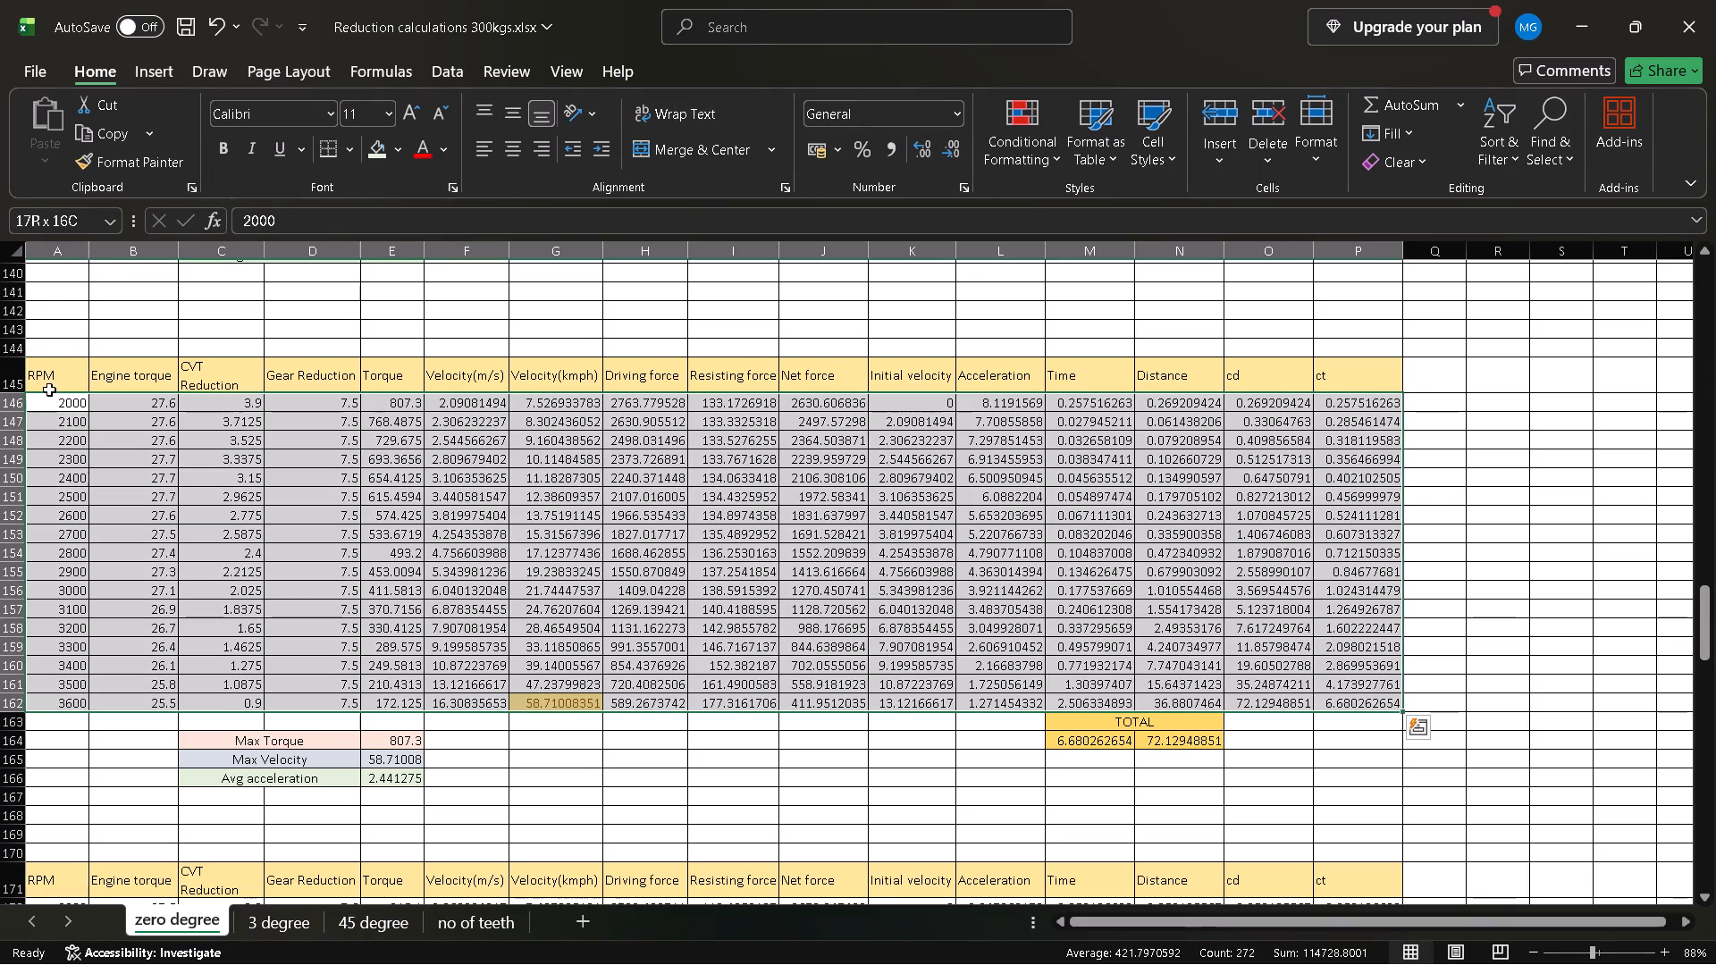
pyautogui.click(395, 142)
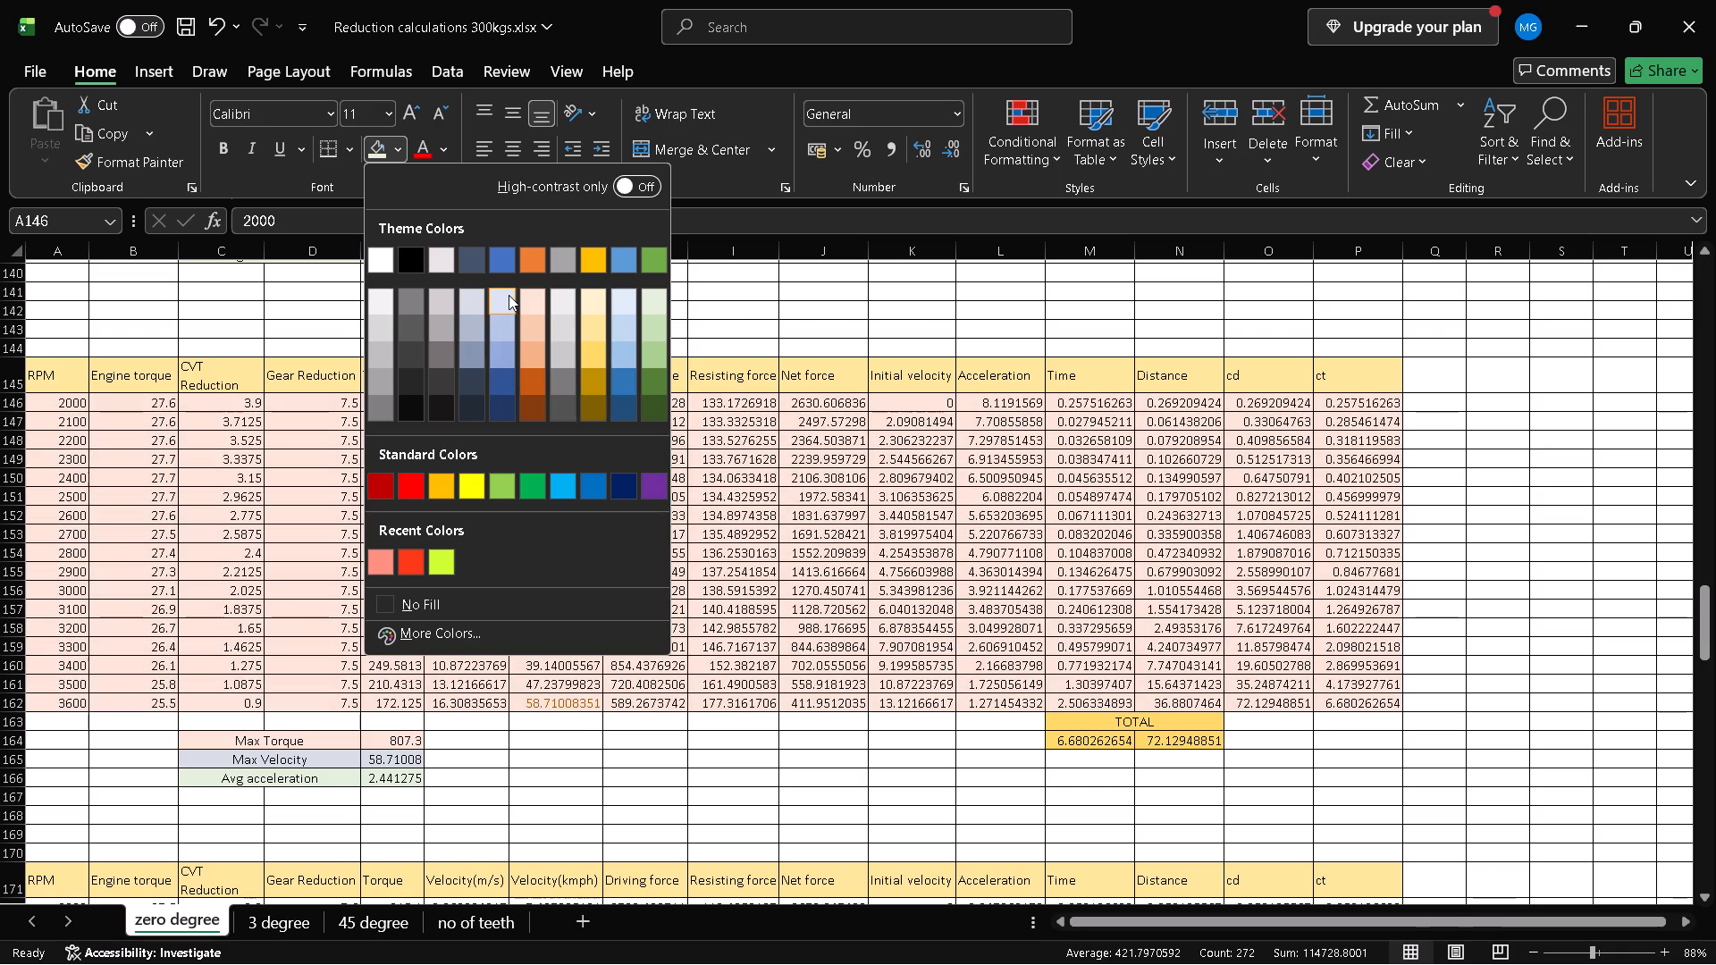
pyautogui.click(509, 295)
pyautogui.click(530, 407)
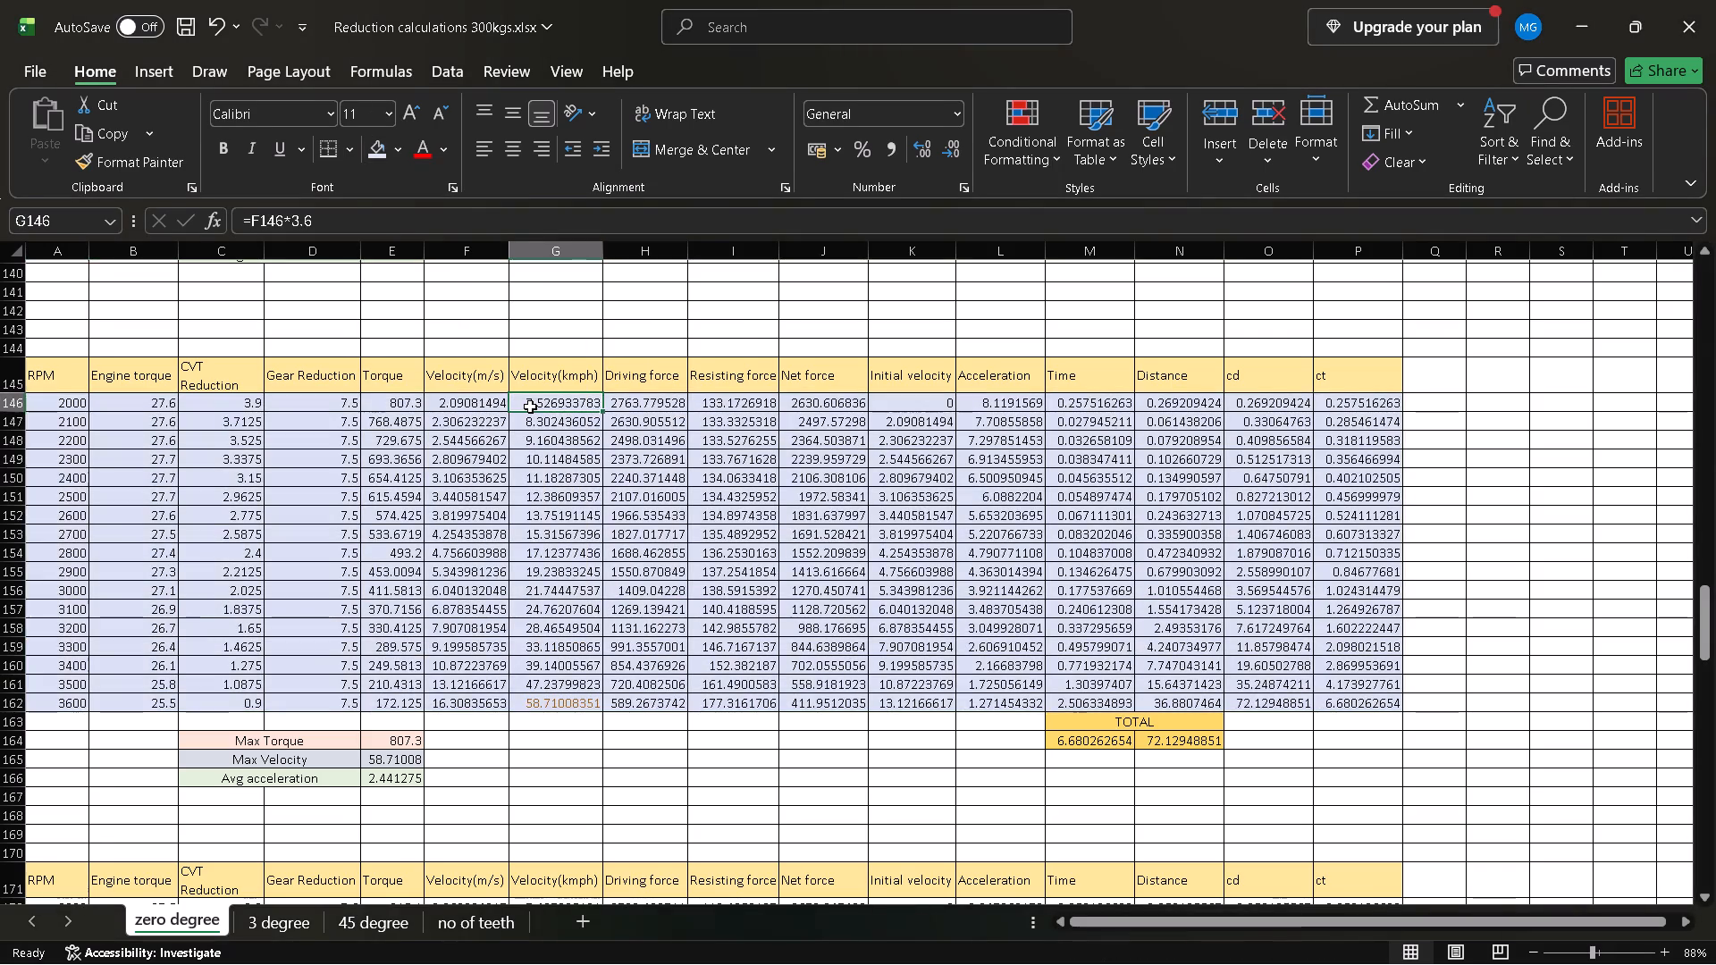
# Review the fill colors and layout of the 7.41 and 7.5 gear reduction tables.
pyautogui.scroll(3, 530, 407)
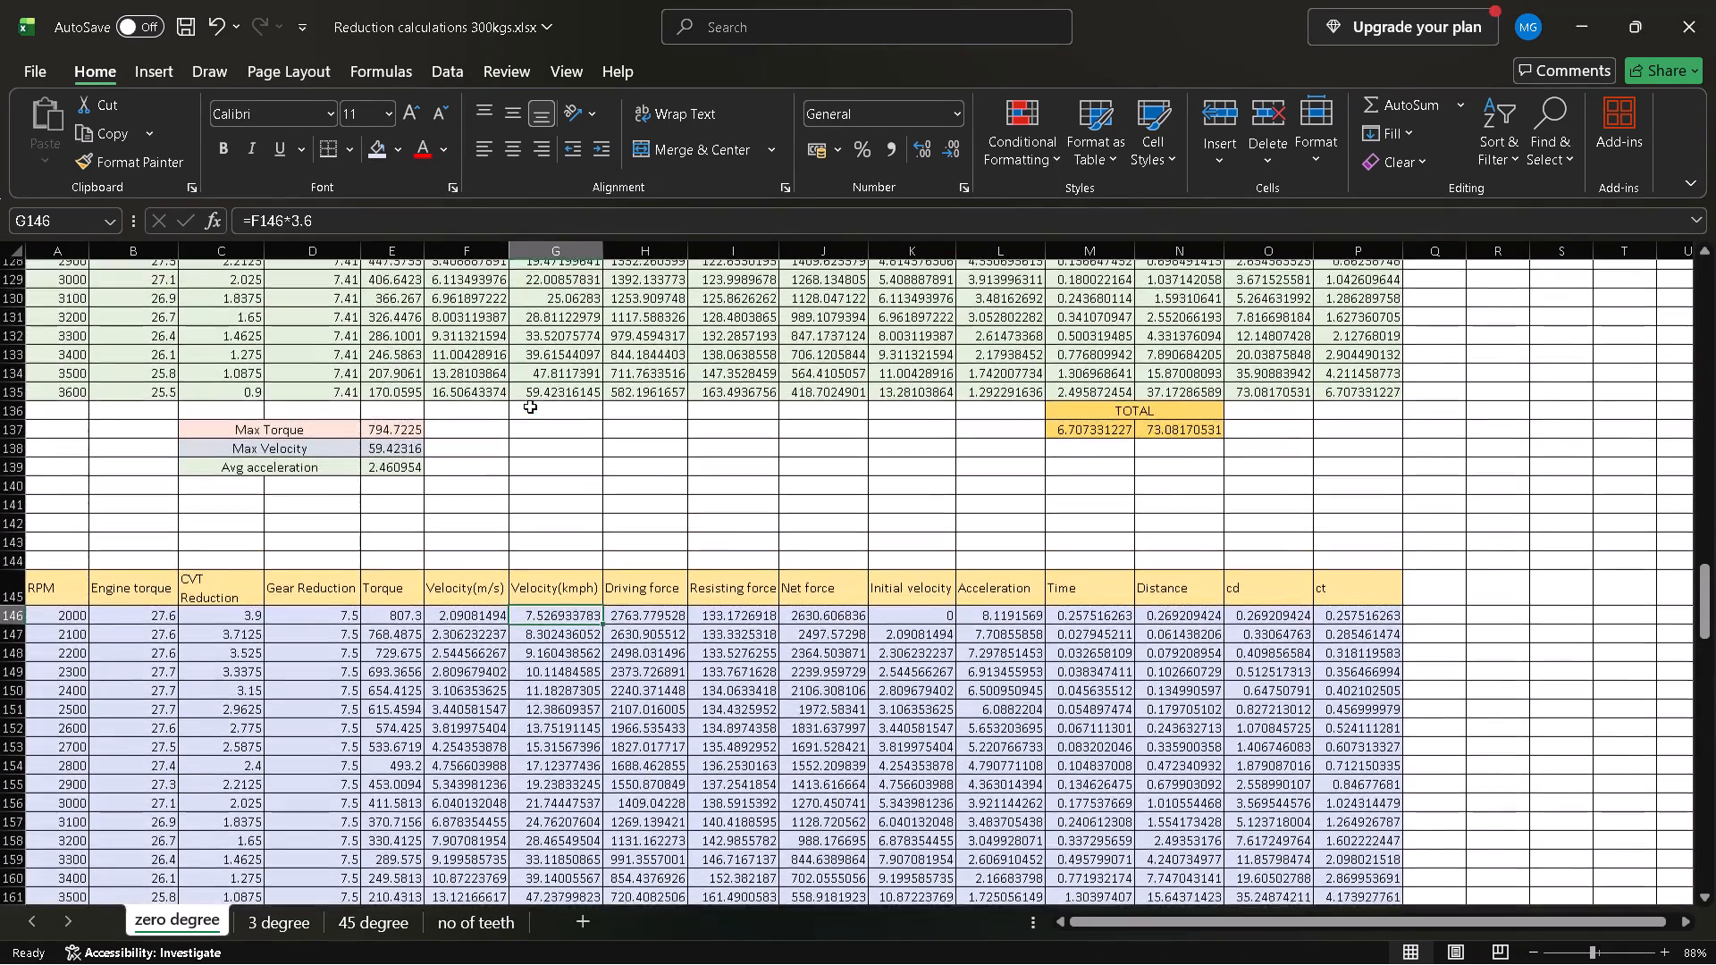
pyautogui.scroll(2, 530, 407)
pyautogui.scroll(-1, 530, 407)
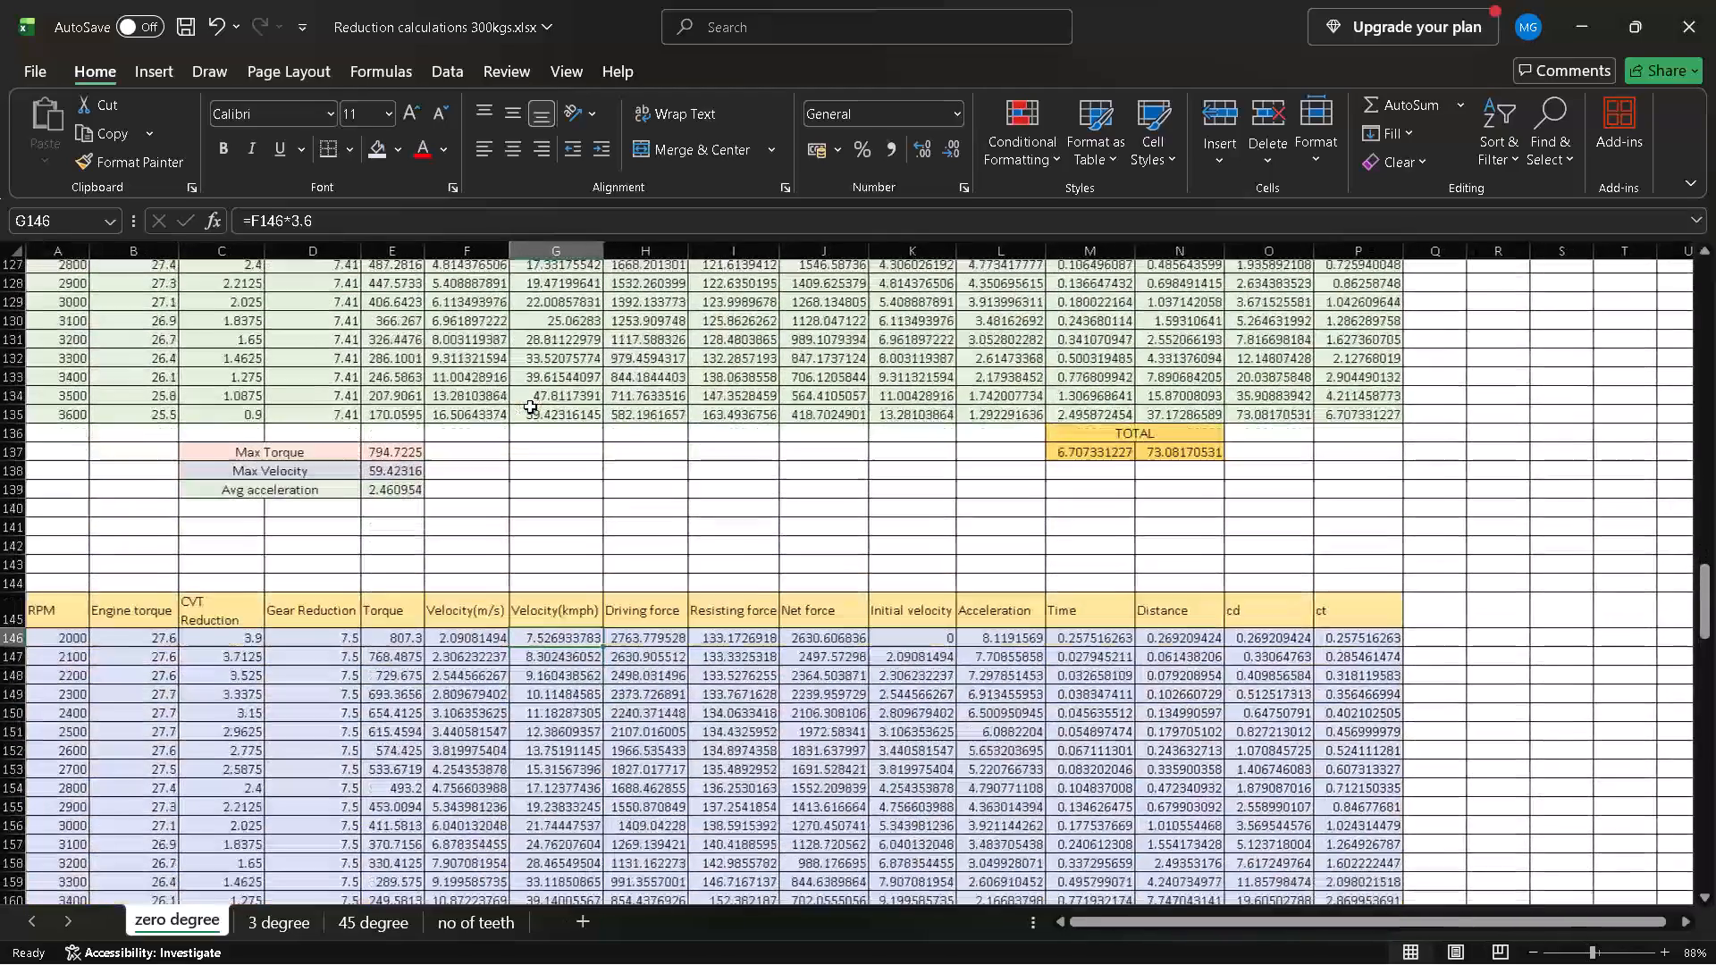
pyautogui.scroll(-3, 530, 407)
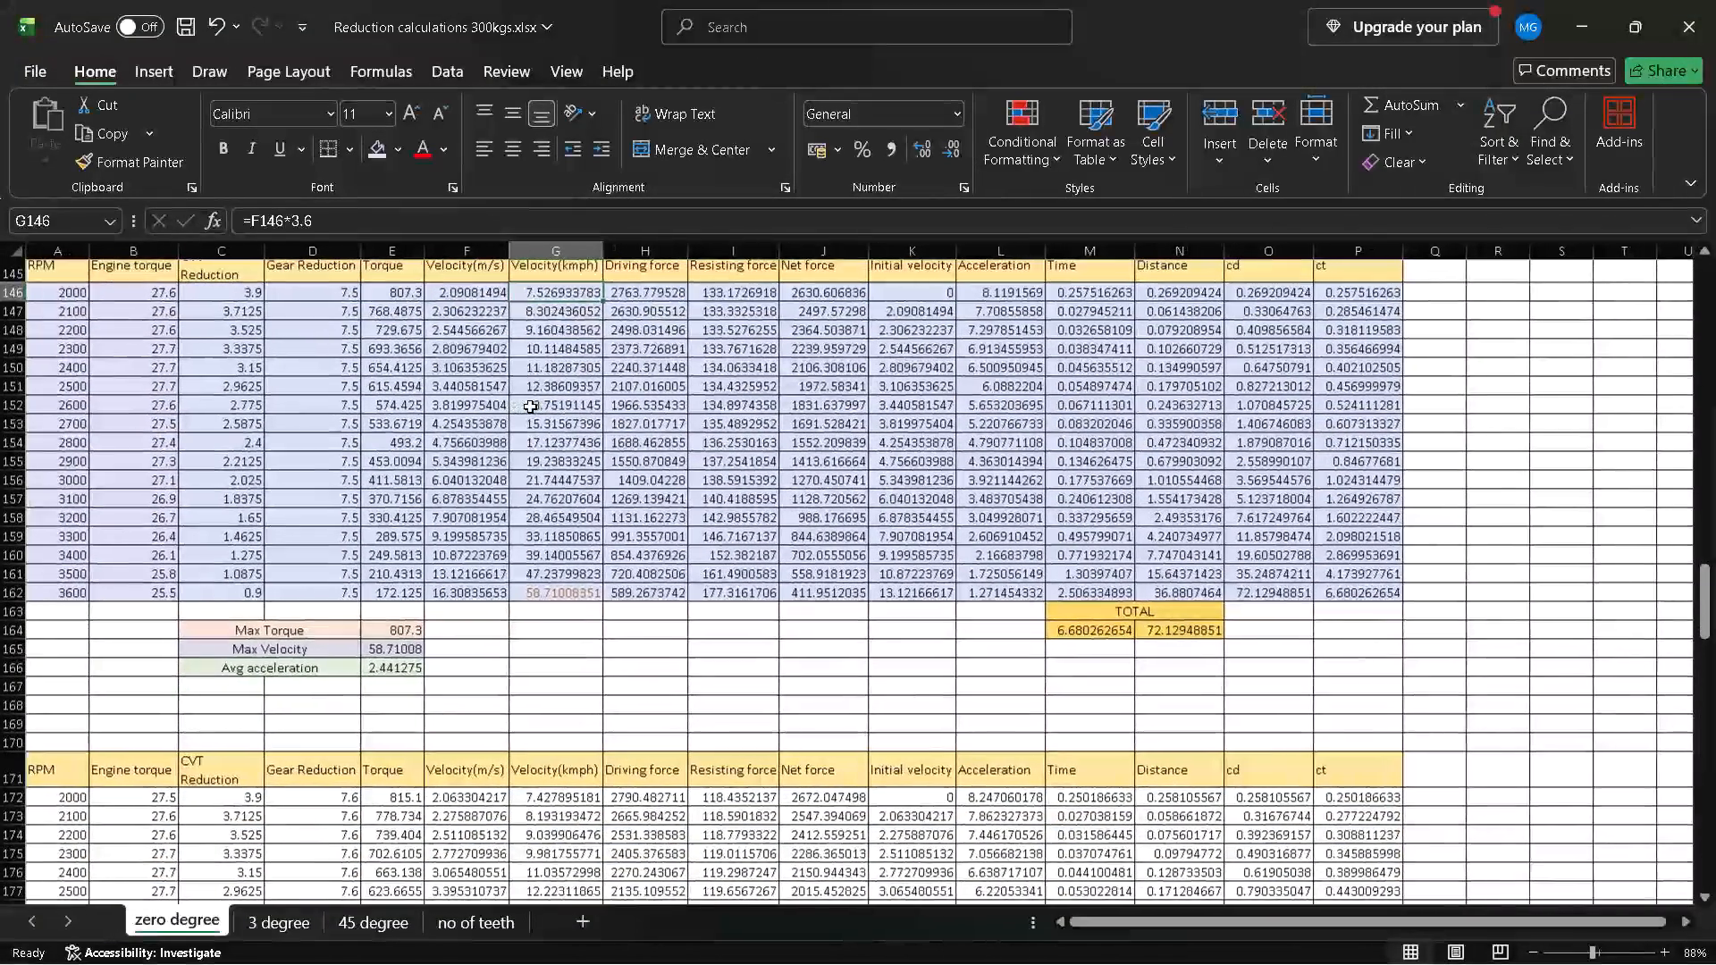
pyautogui.scroll(1, 547, 462)
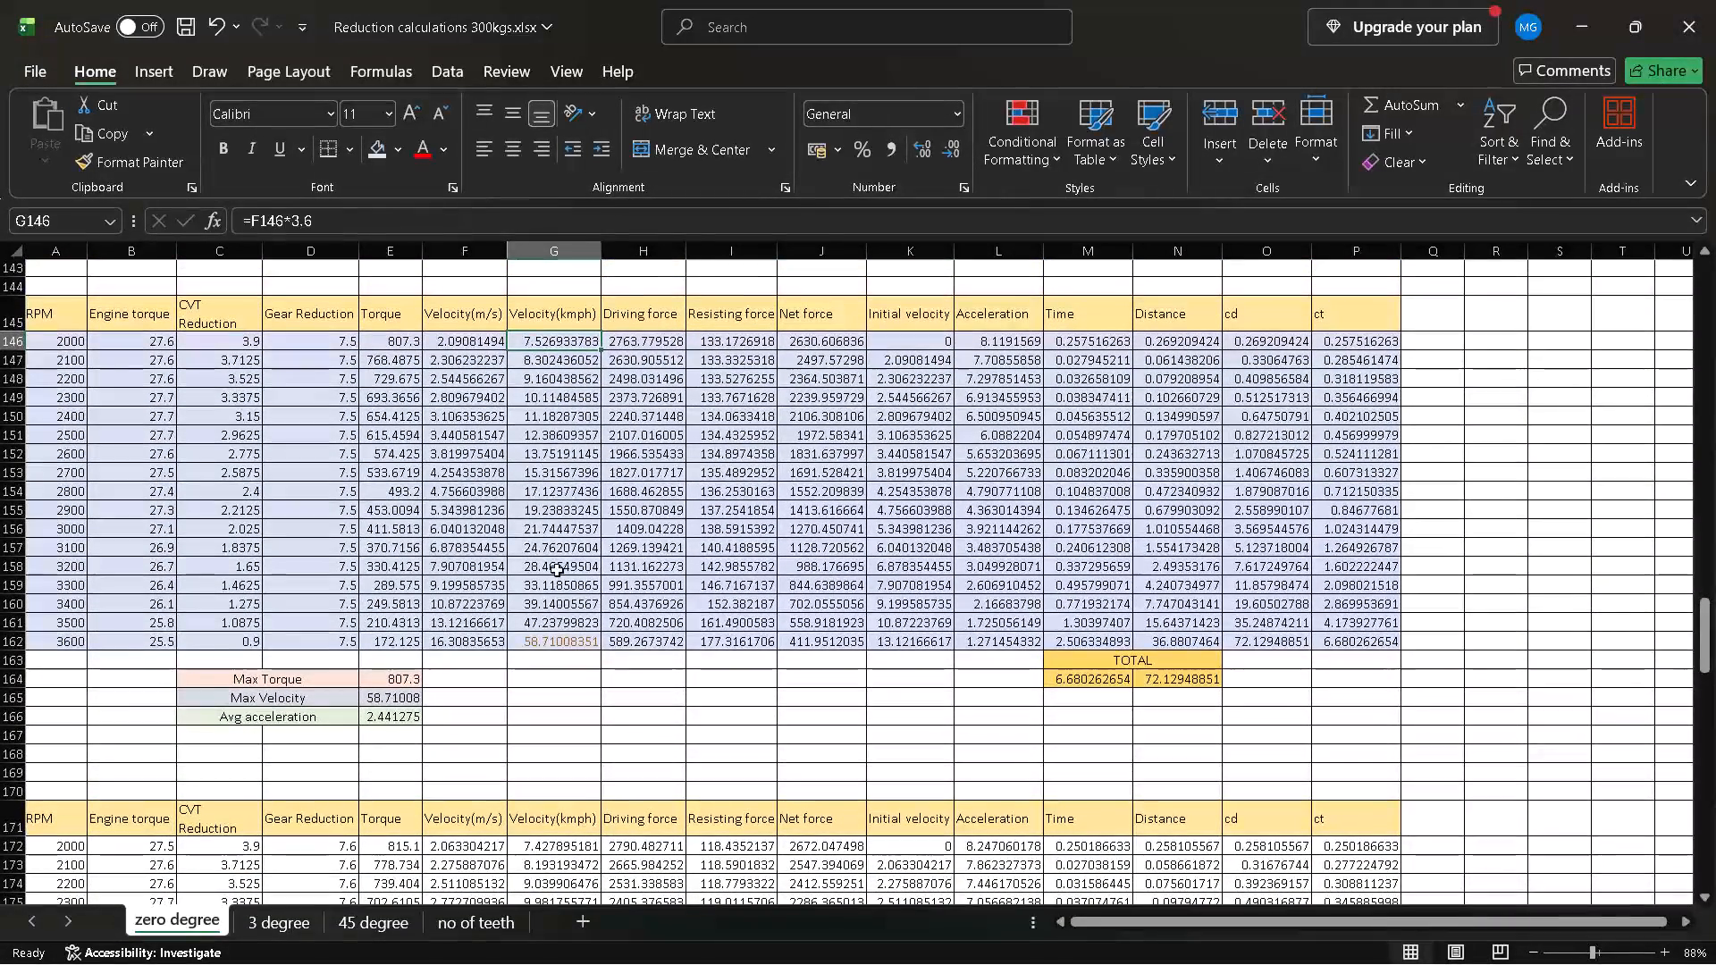
pyautogui.click(558, 637)
pyautogui.click(558, 637)
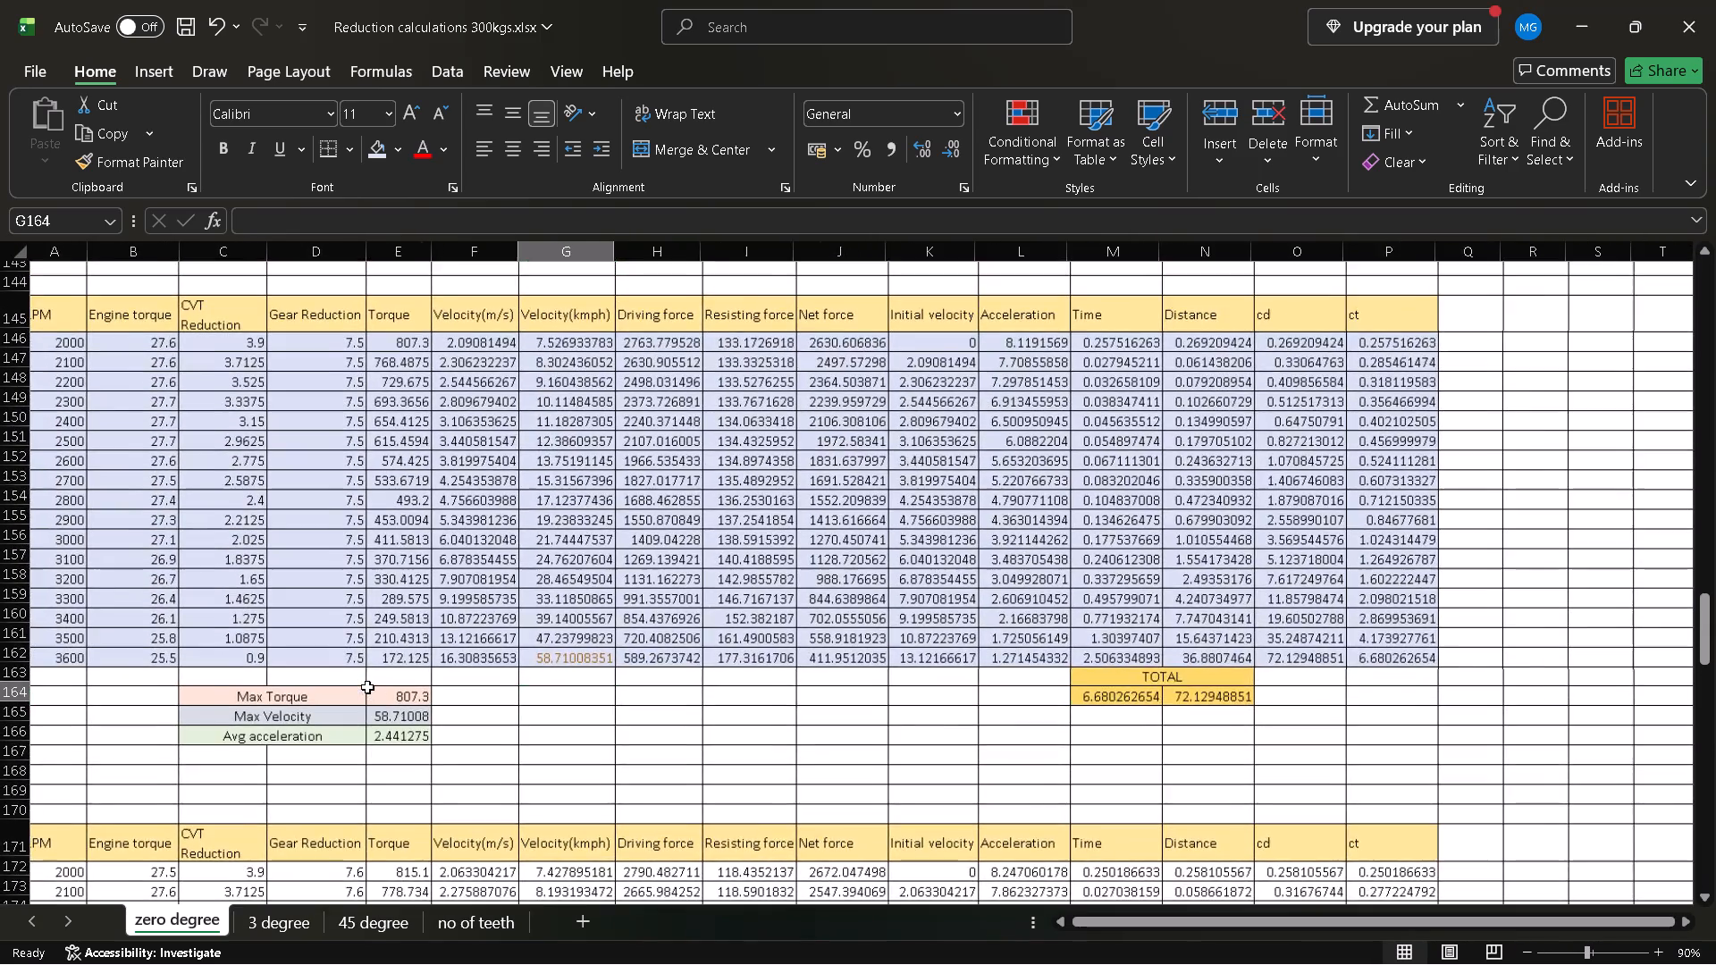
pyautogui.scroll(3, 367, 687)
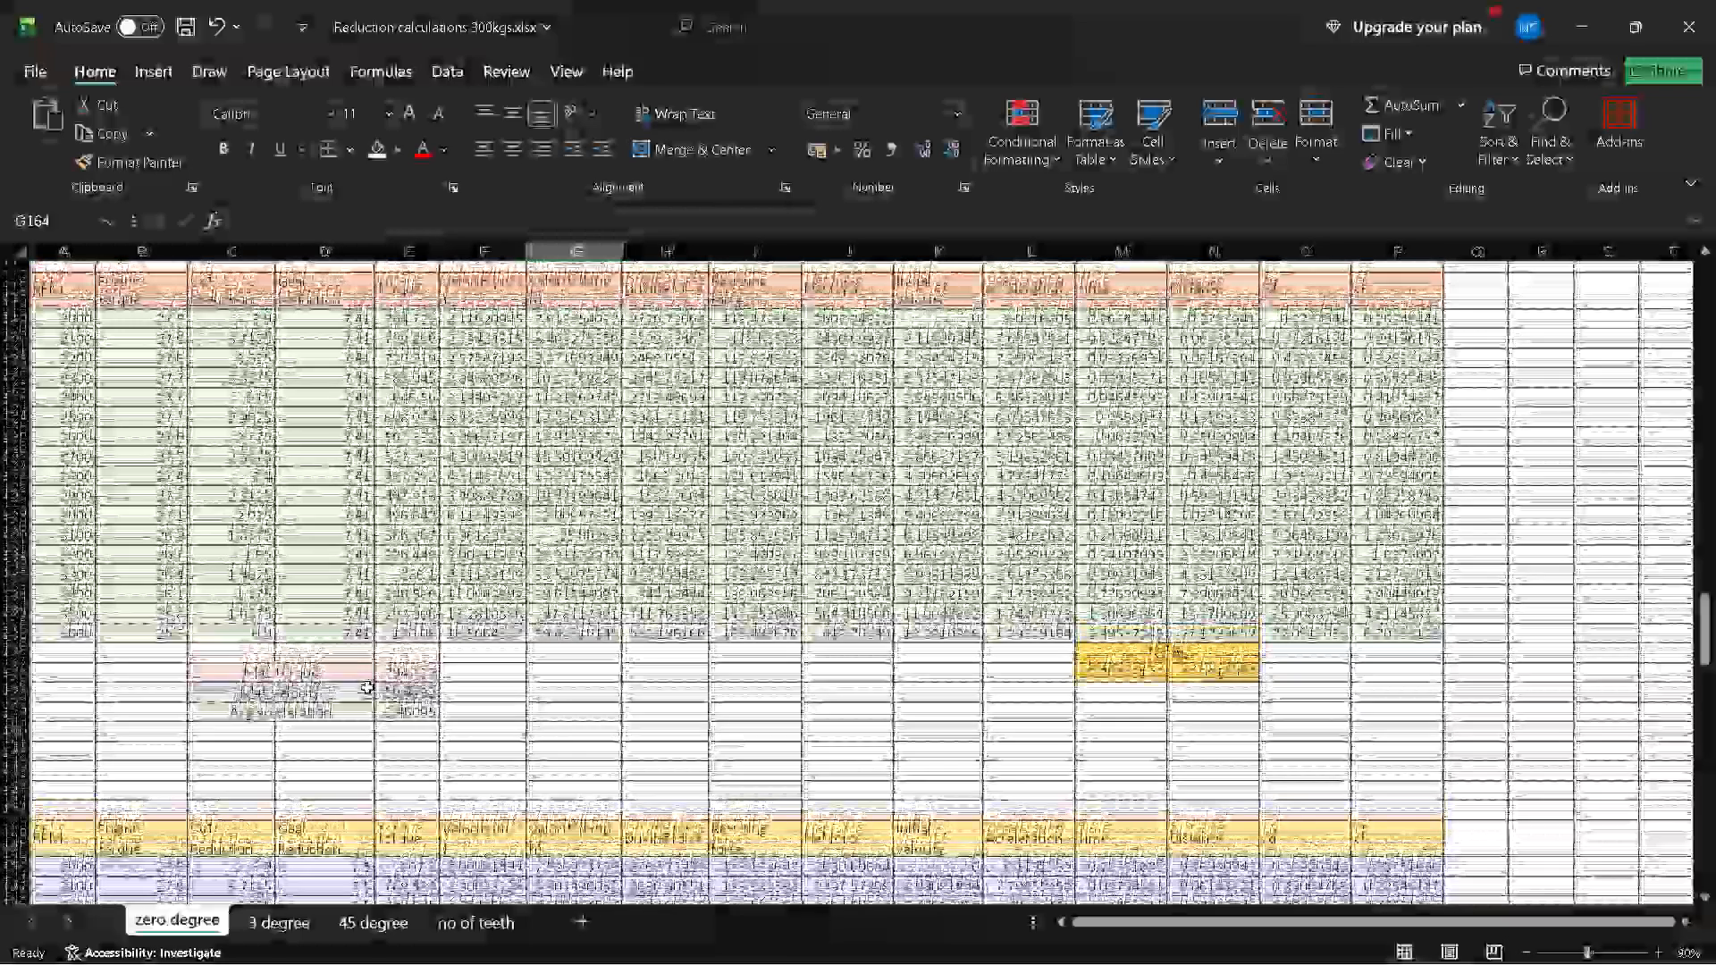
pyautogui.scroll(-2, 367, 687)
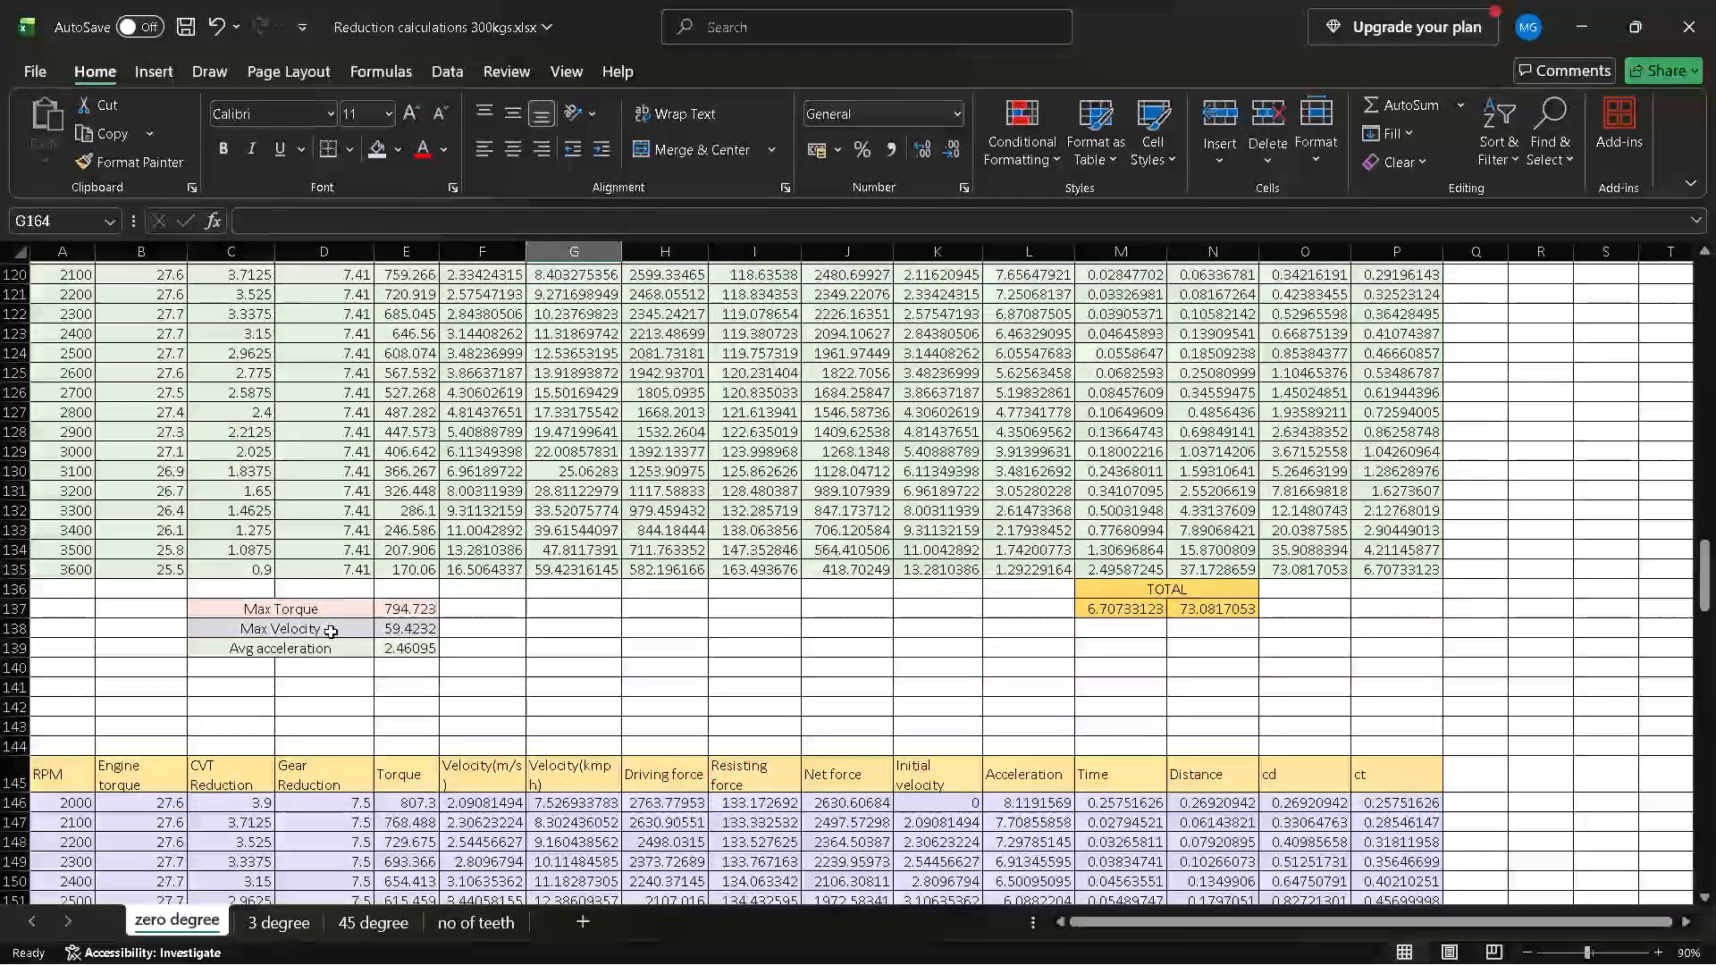
pyautogui.scroll(1, 331, 632)
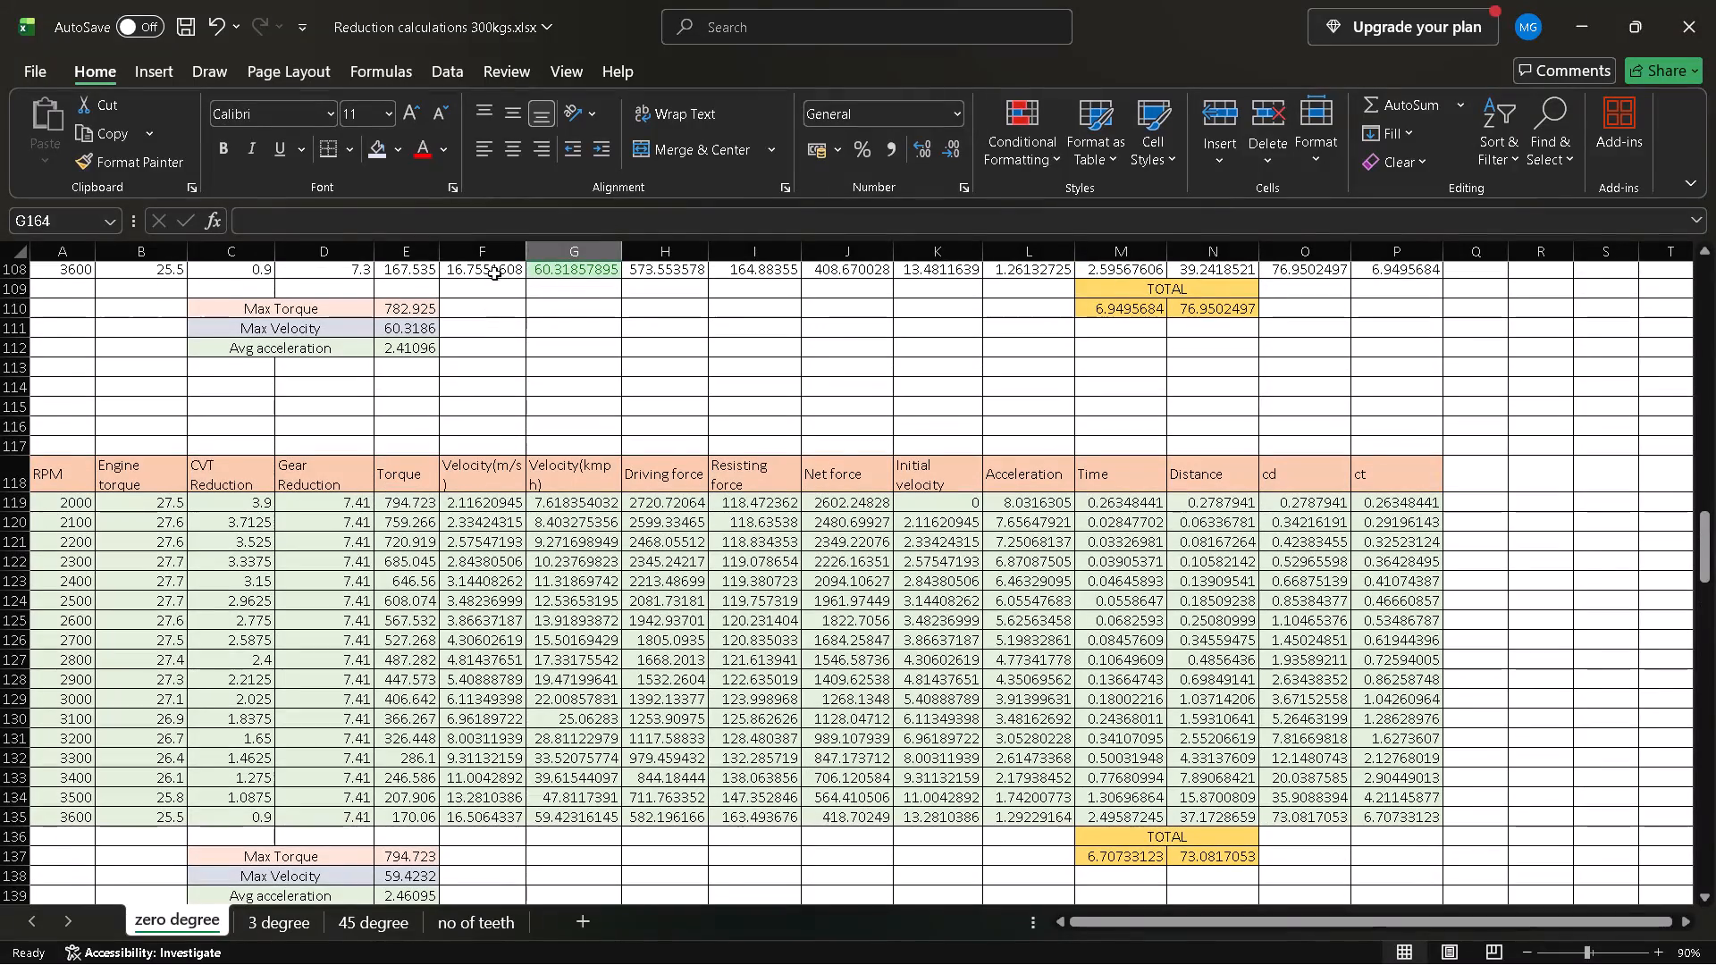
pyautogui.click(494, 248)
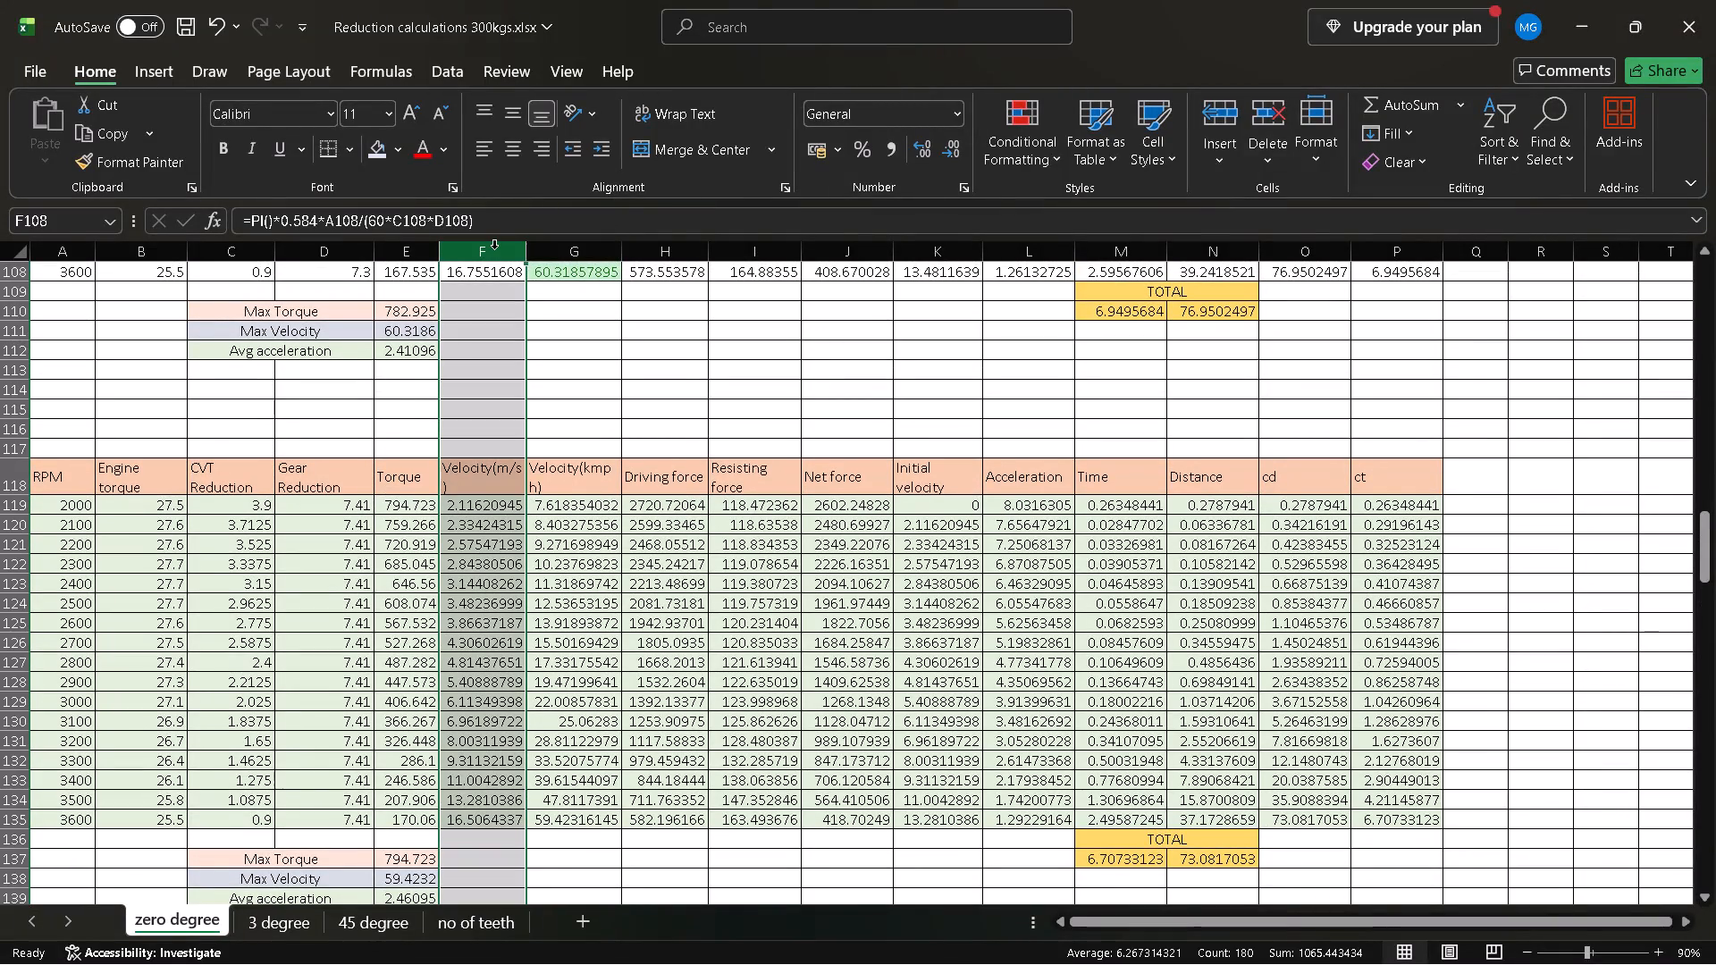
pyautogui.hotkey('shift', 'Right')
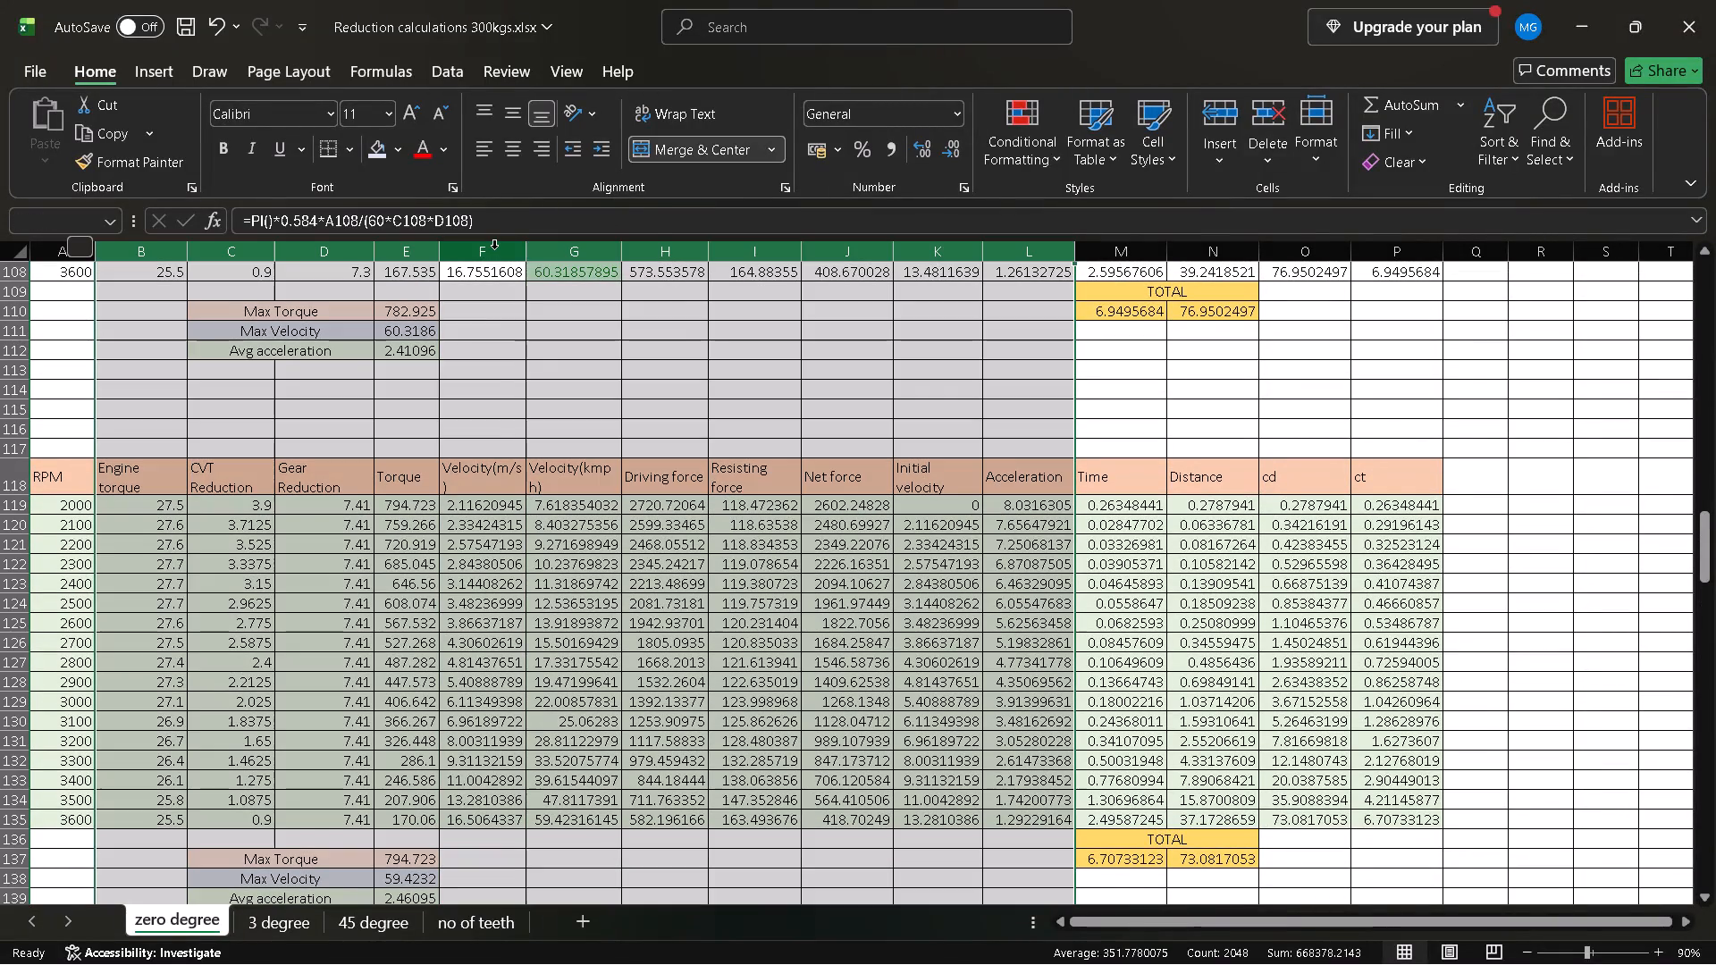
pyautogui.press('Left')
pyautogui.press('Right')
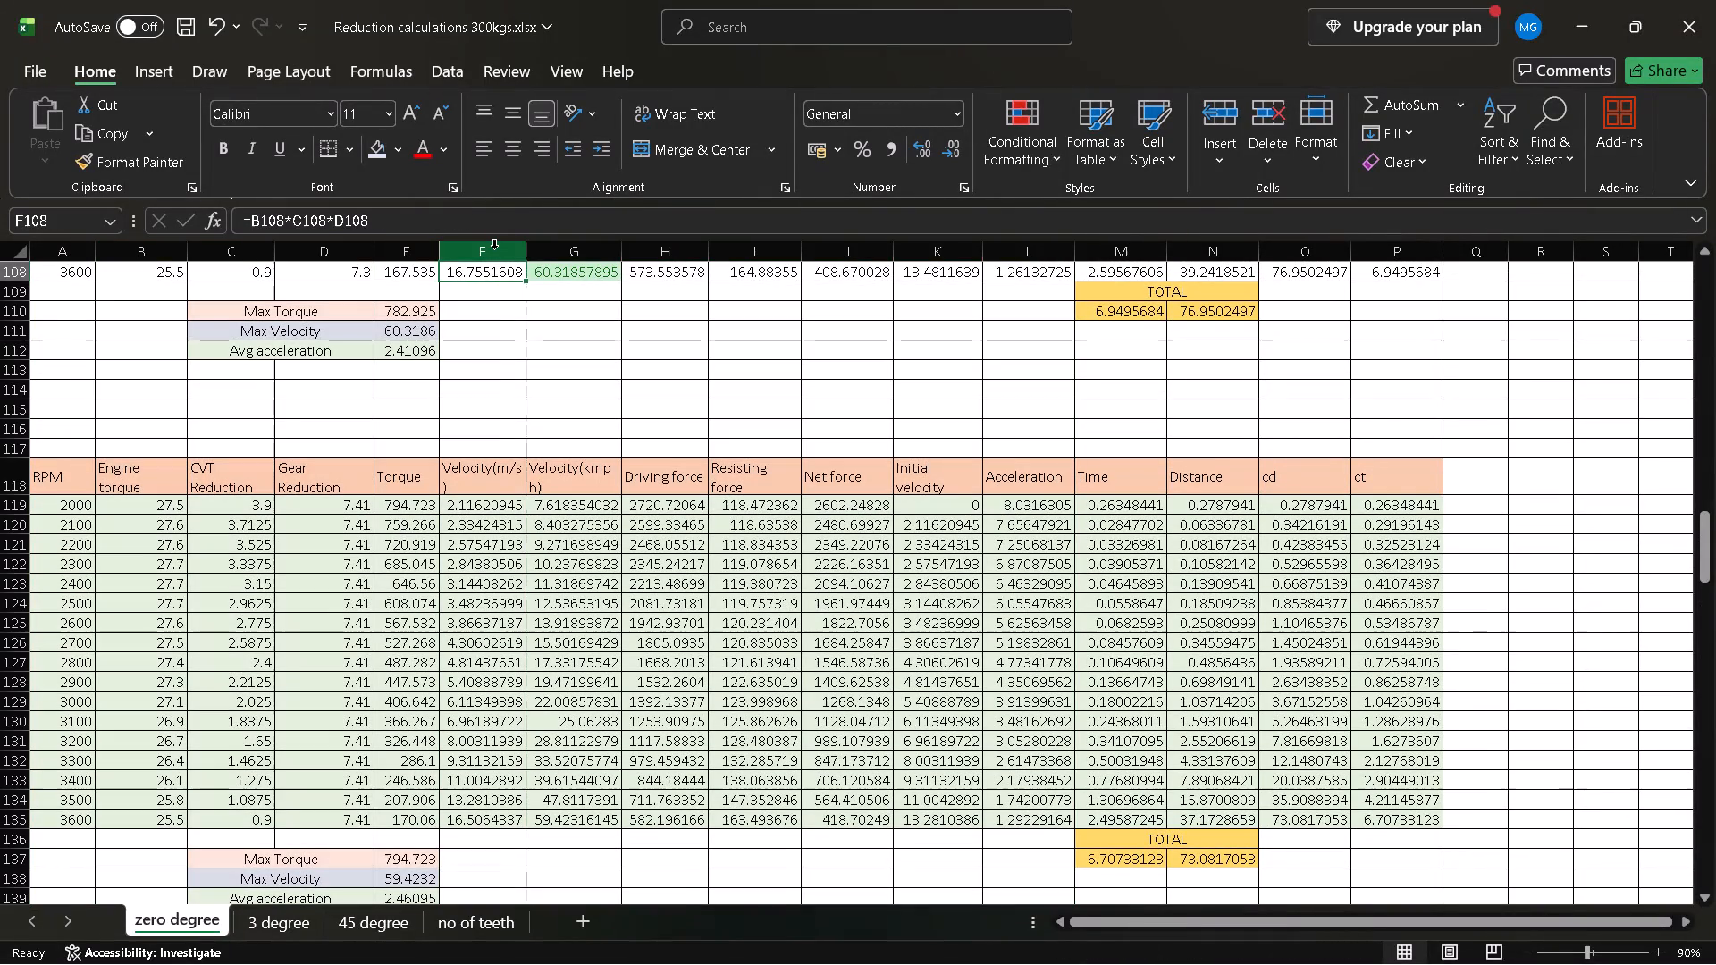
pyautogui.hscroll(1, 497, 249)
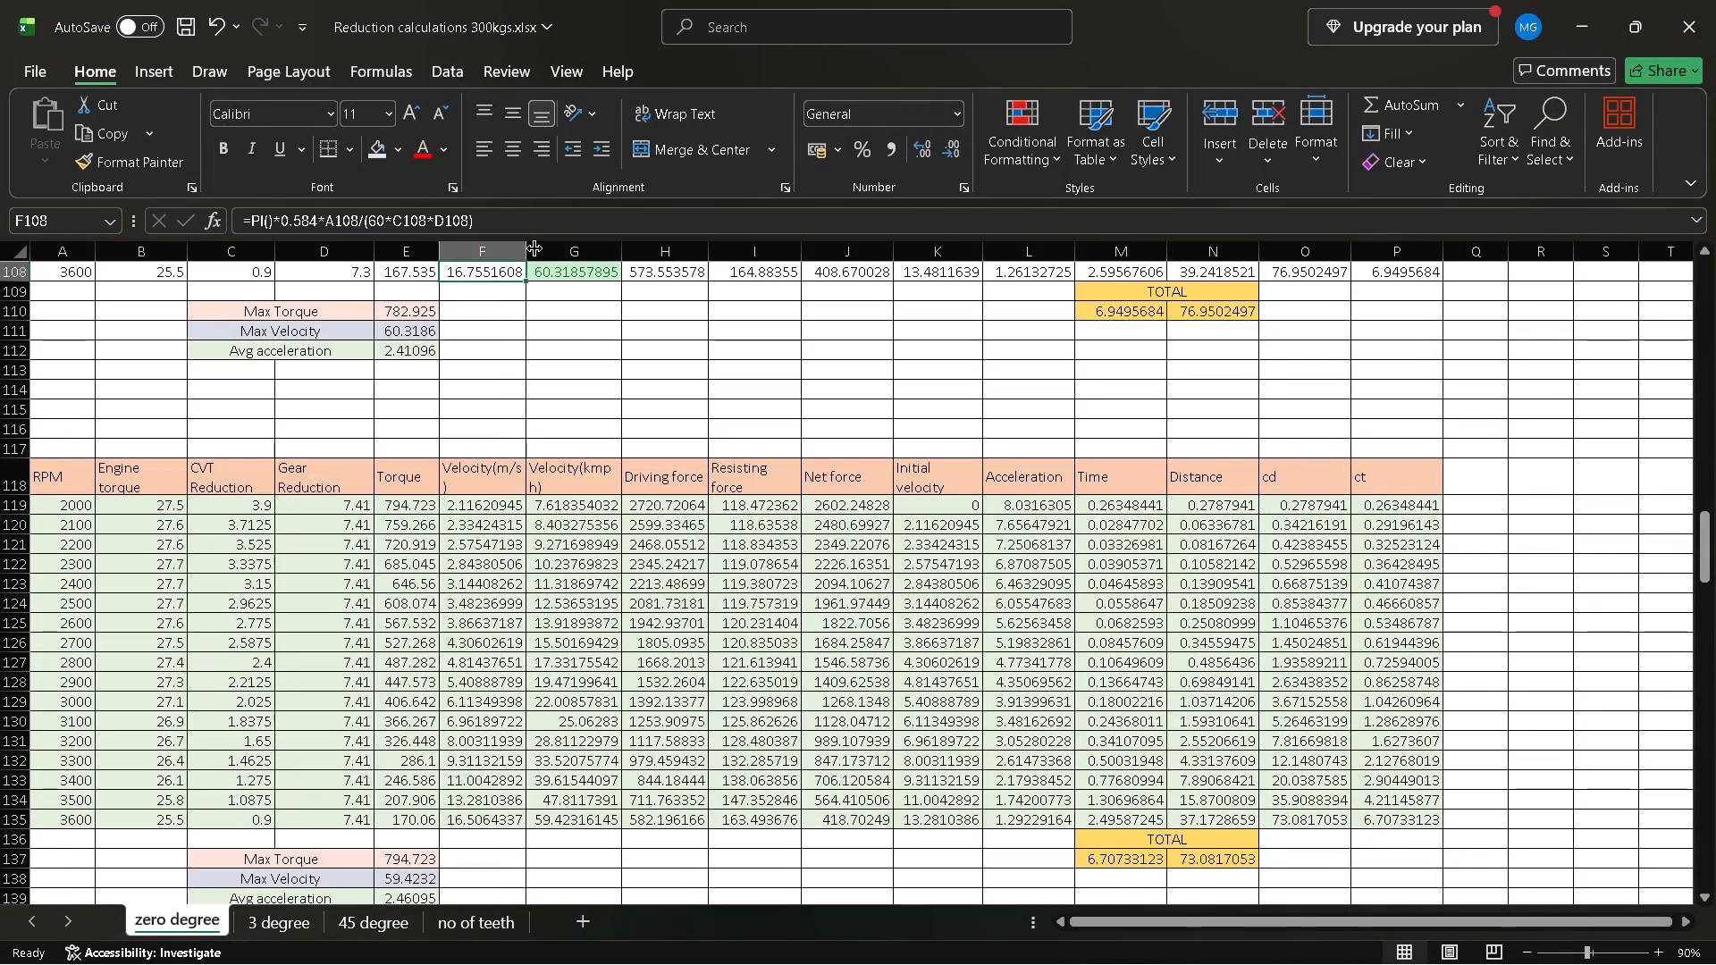
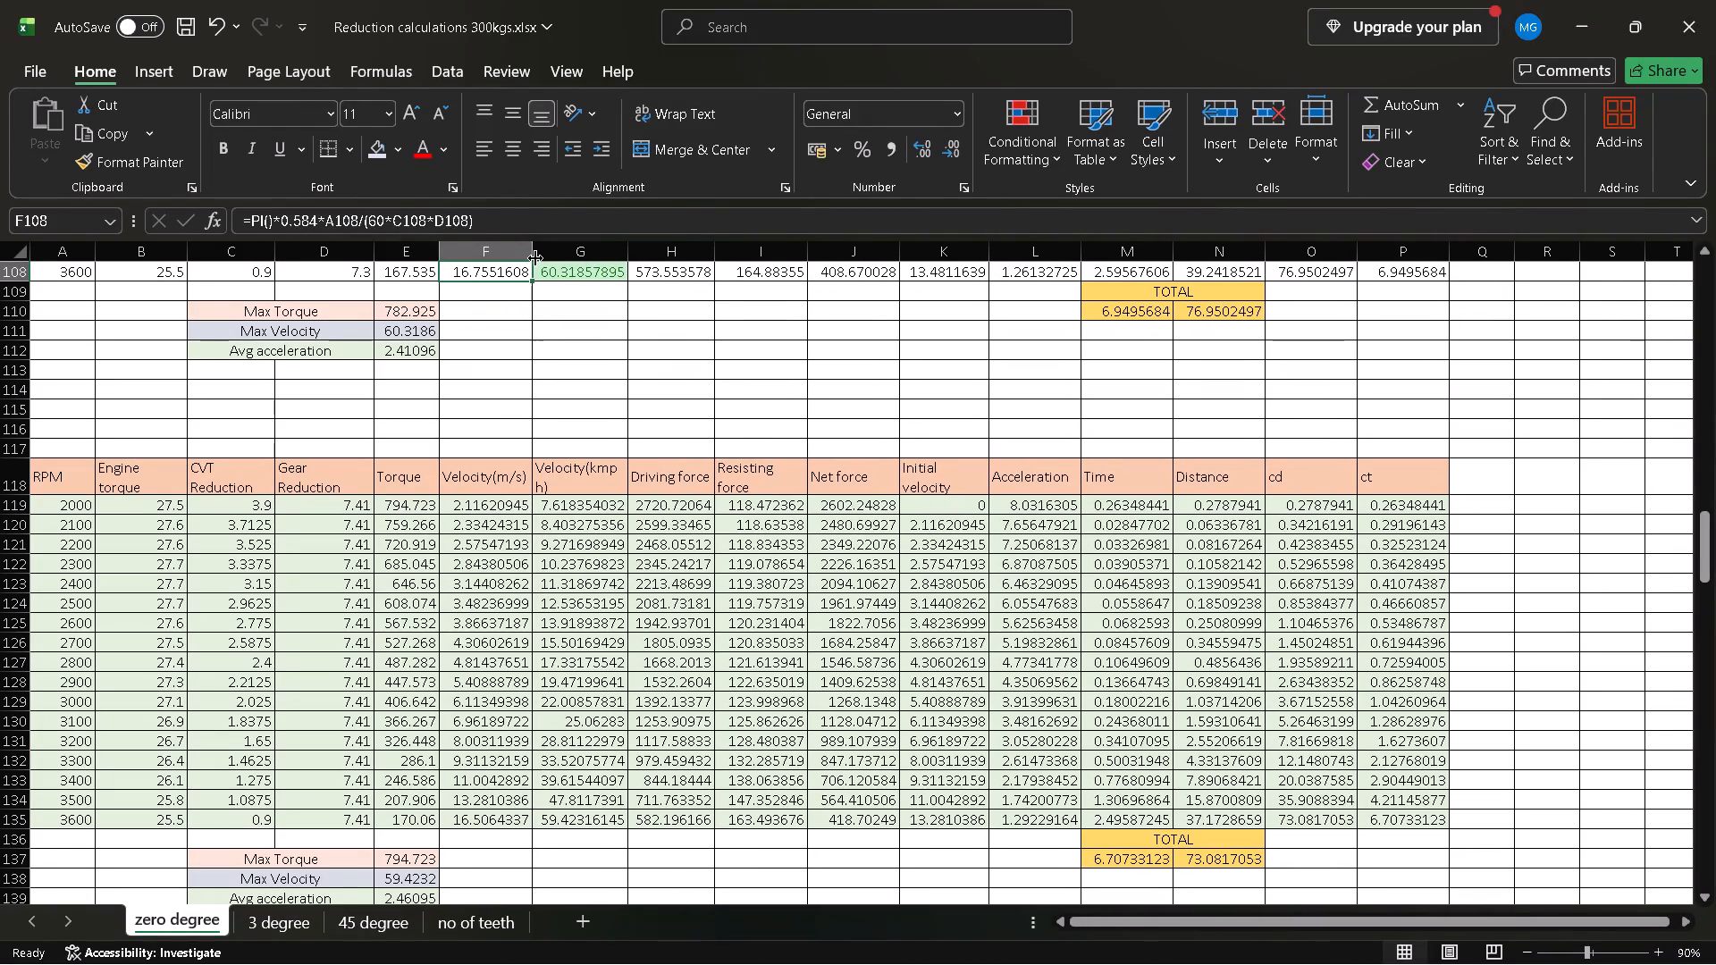
# Widen column G so the Velocity(kmph) header fits on a single line.
pyautogui.click(593, 254)
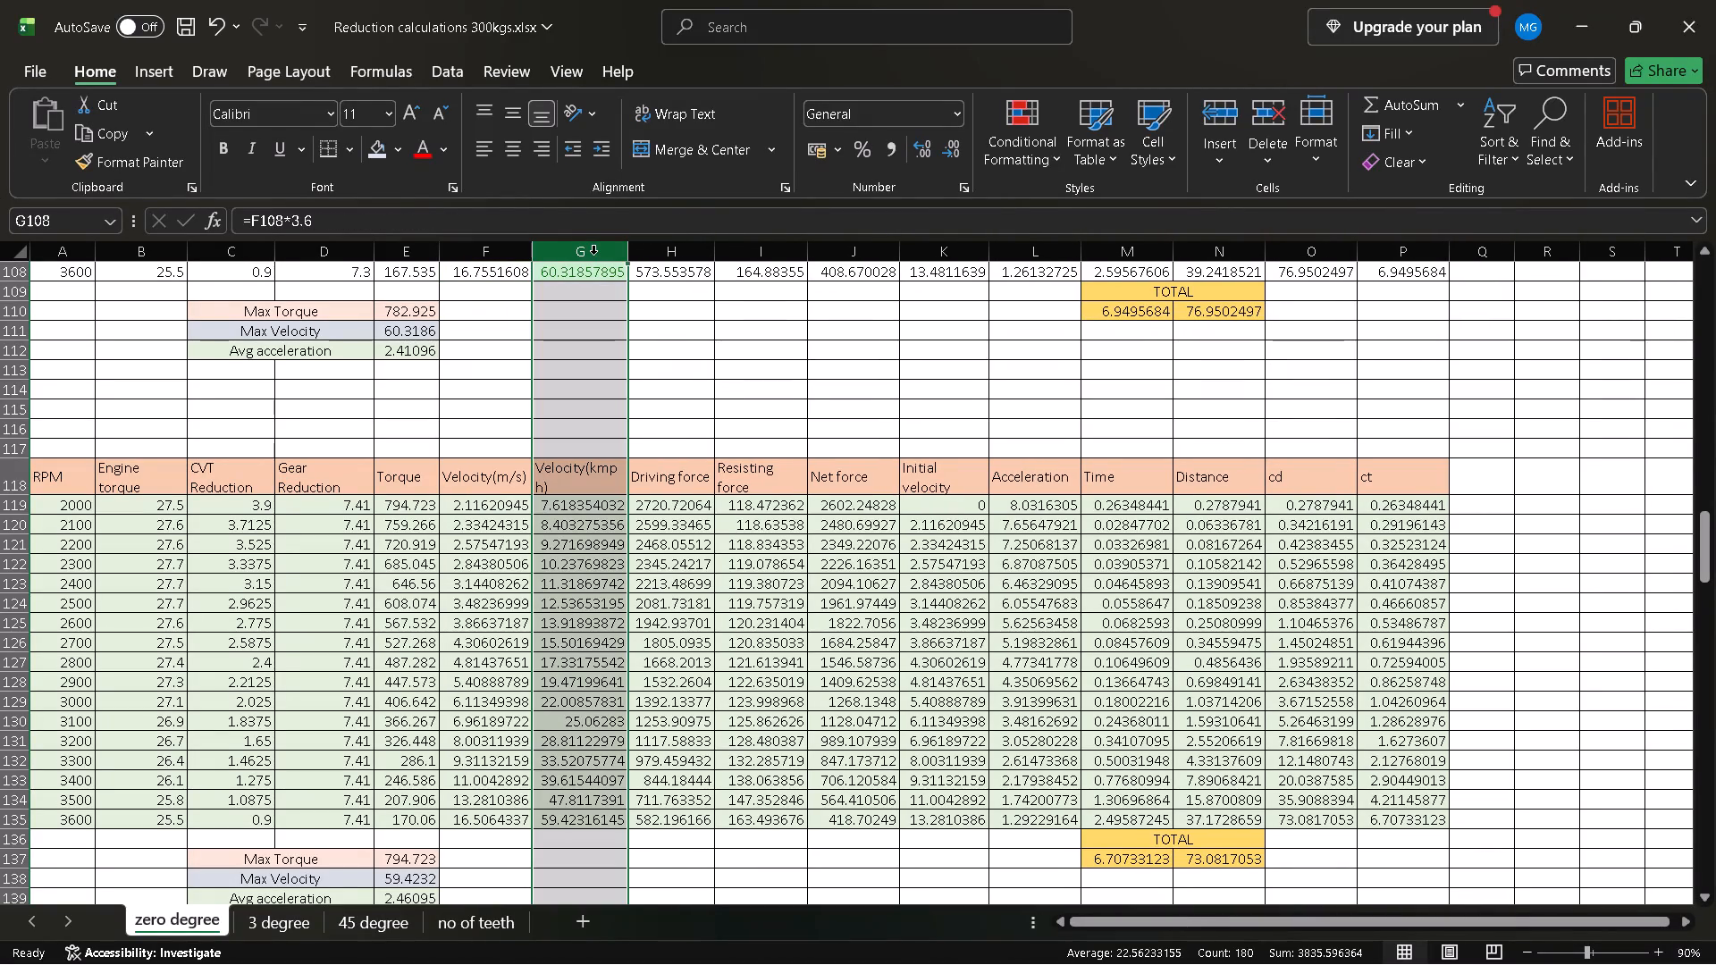
pyautogui.moveTo(622, 245); pyautogui.dragTo(628, 245)
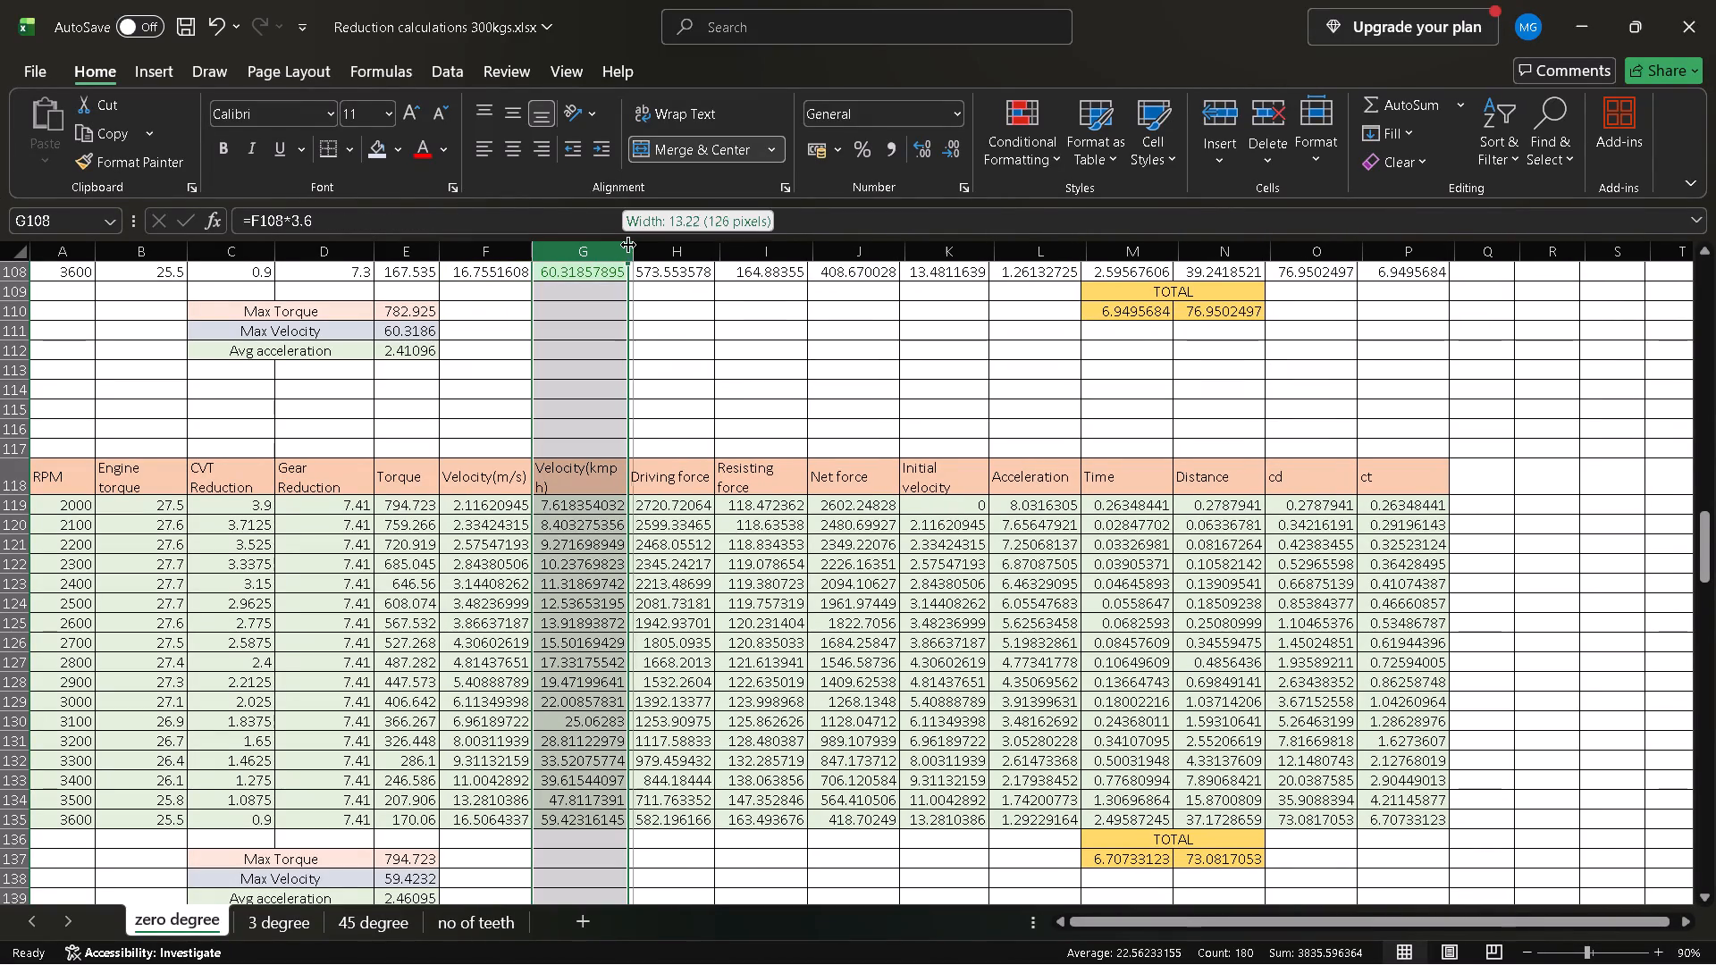
pyautogui.moveTo(628, 245); pyautogui.dragTo(631, 247)
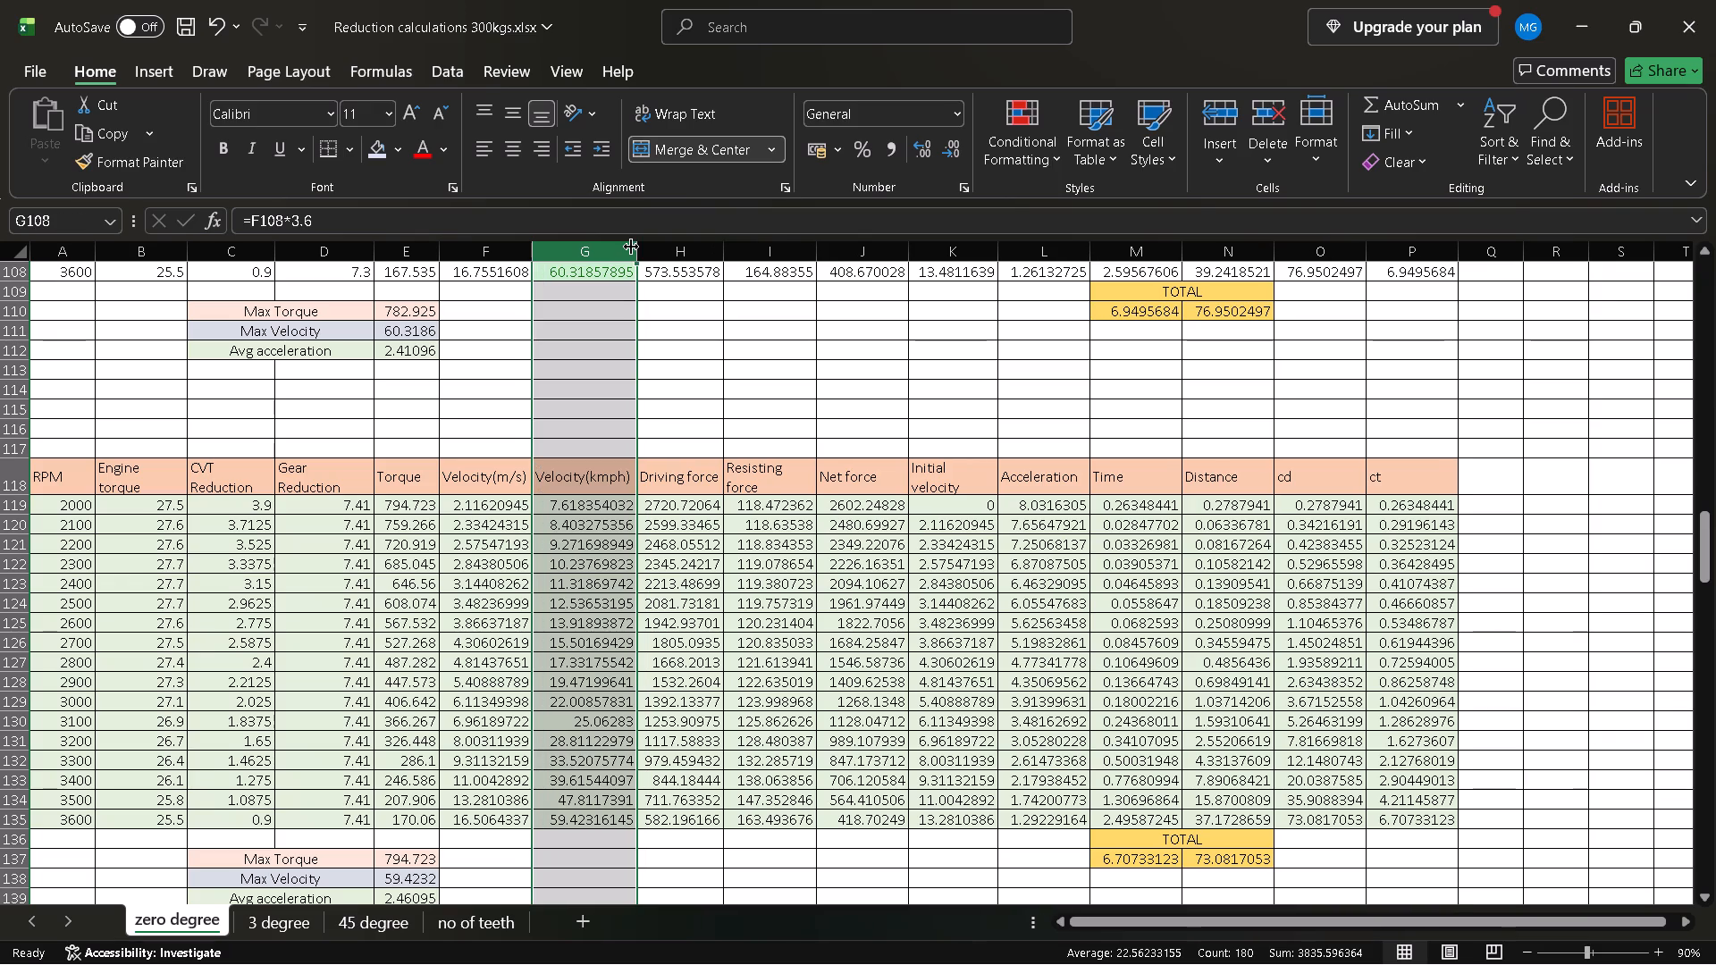
pyautogui.click(336, 490)
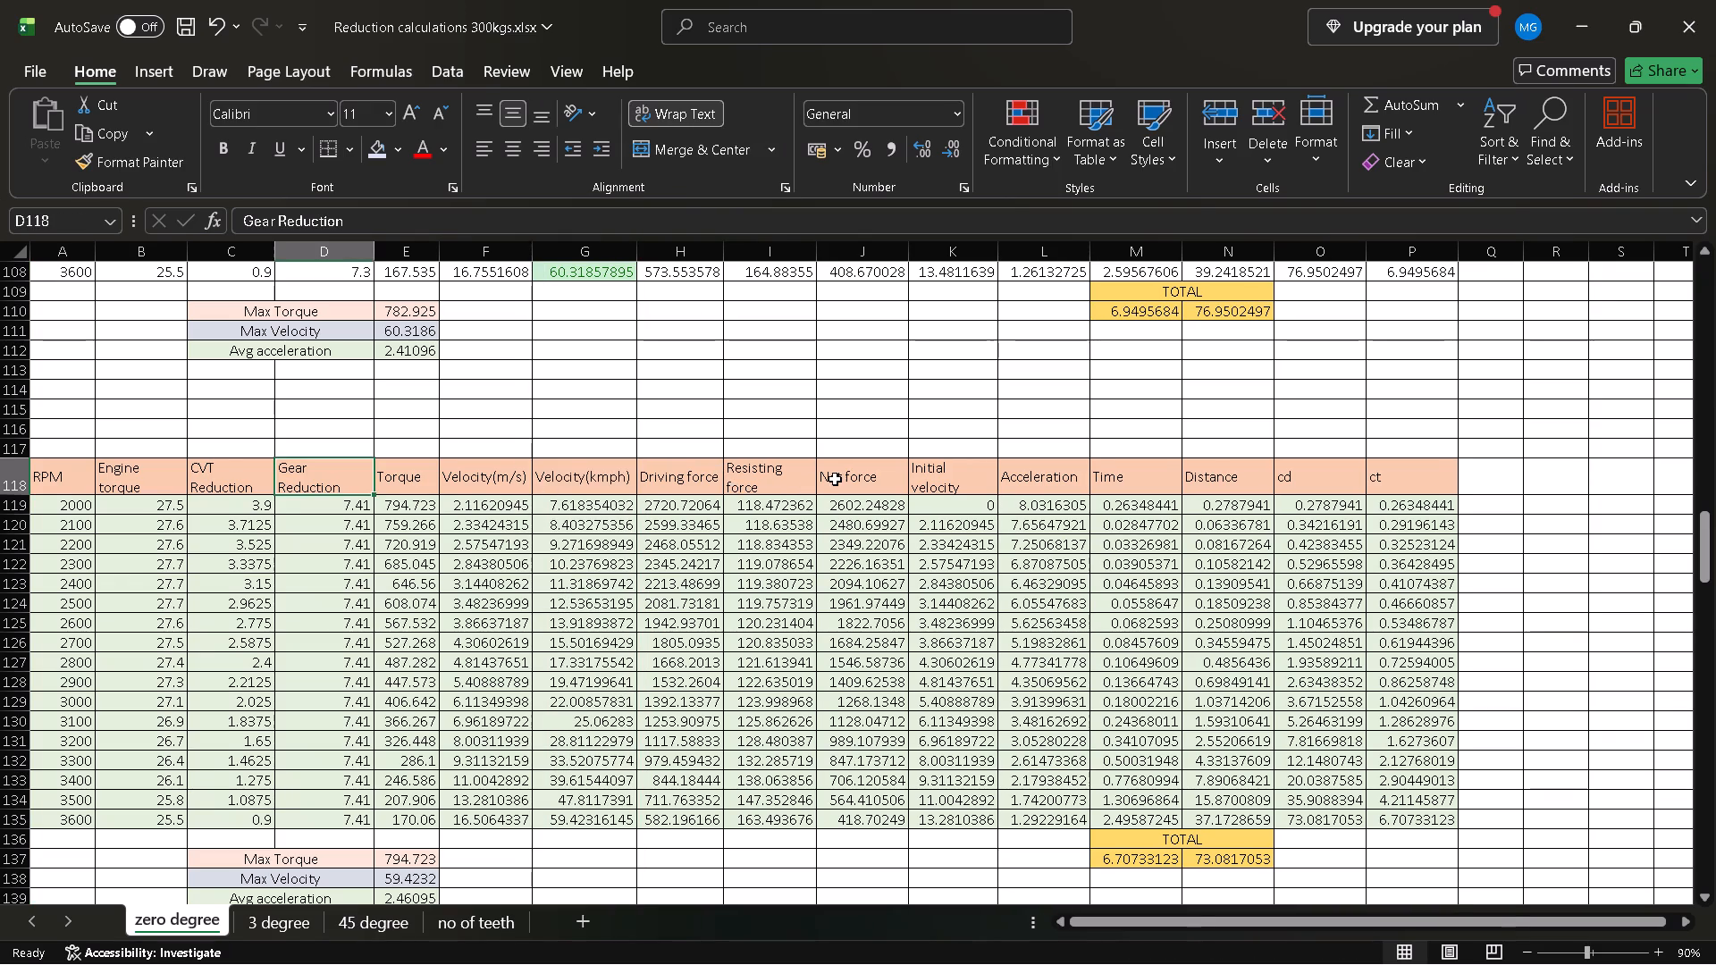
# Review the layout and fill colors of the 7.41 and 7.5 gear reduction tables.
pyautogui.scroll(-1, 837, 479)
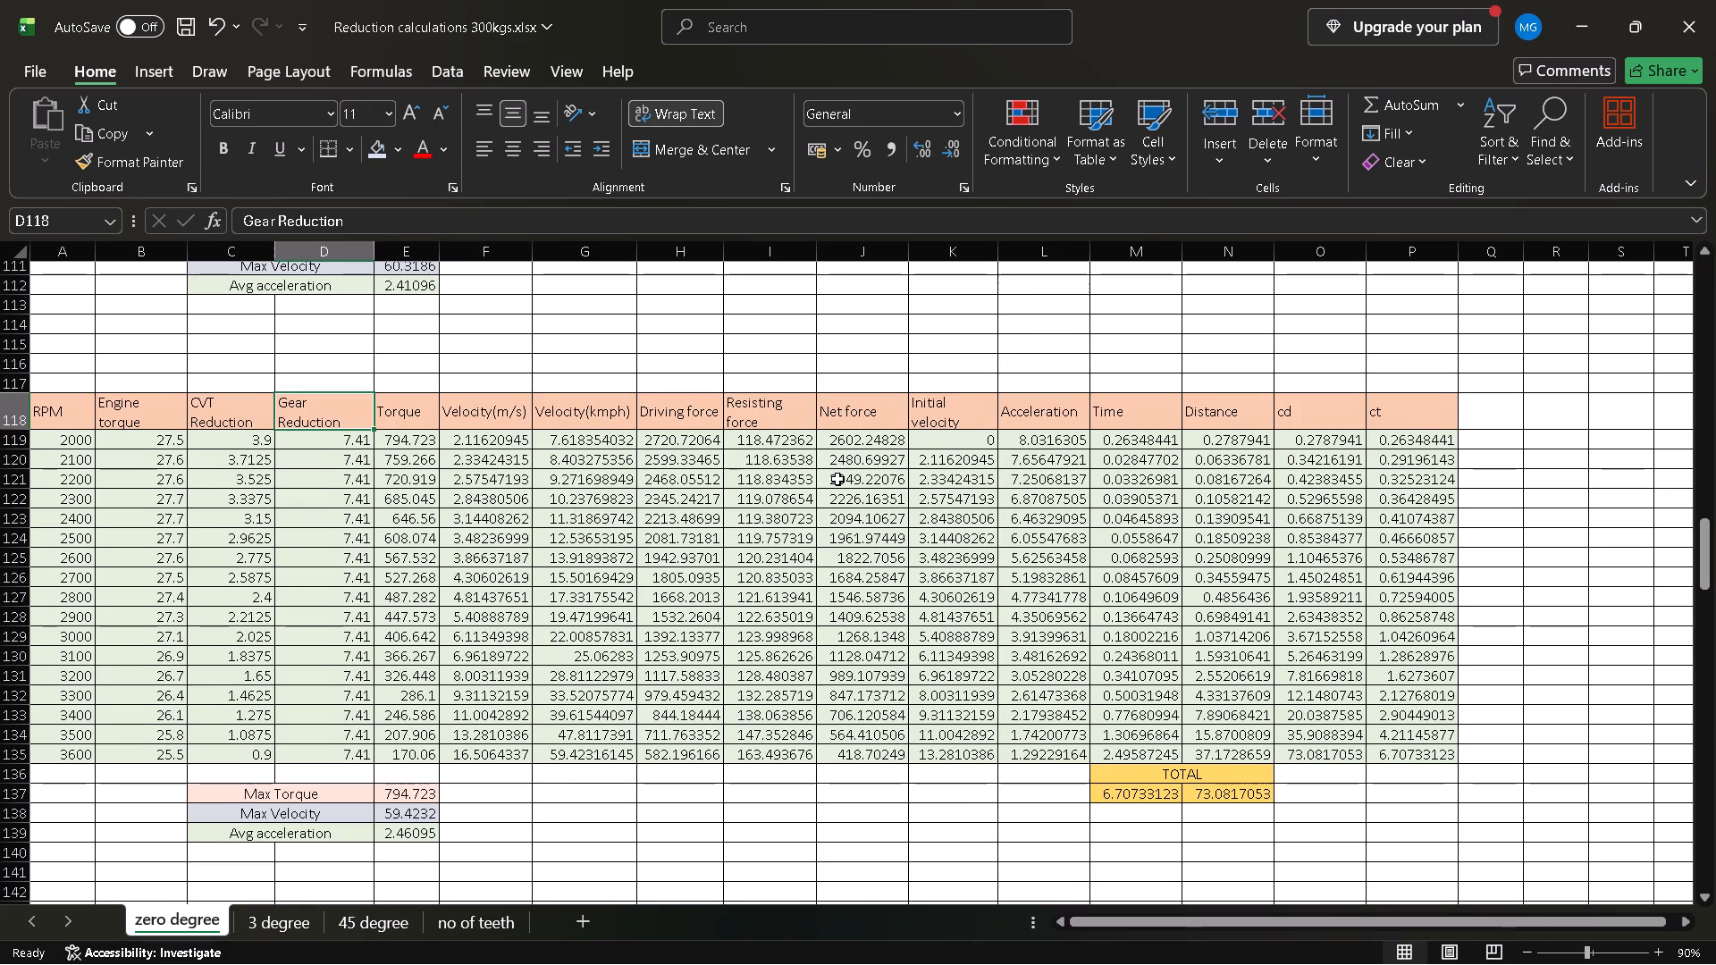
pyautogui.hscroll(2, 837, 479)
pyautogui.scroll(-1, 837, 479)
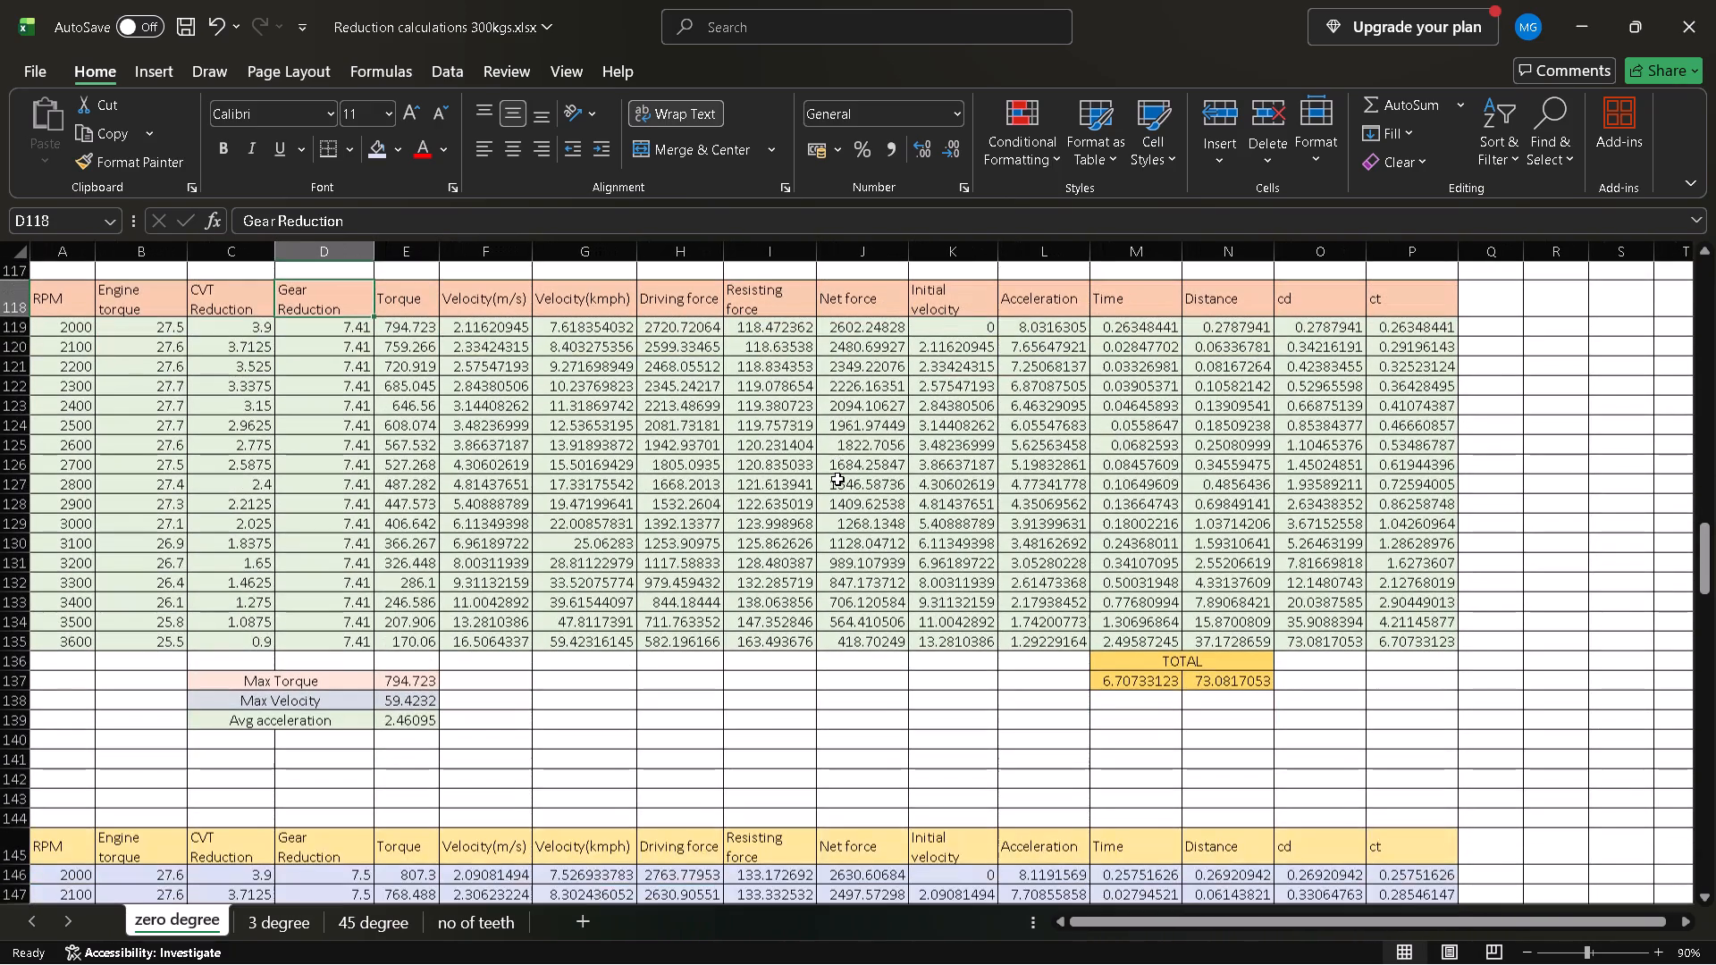
pyautogui.scroll(-2, 837, 479)
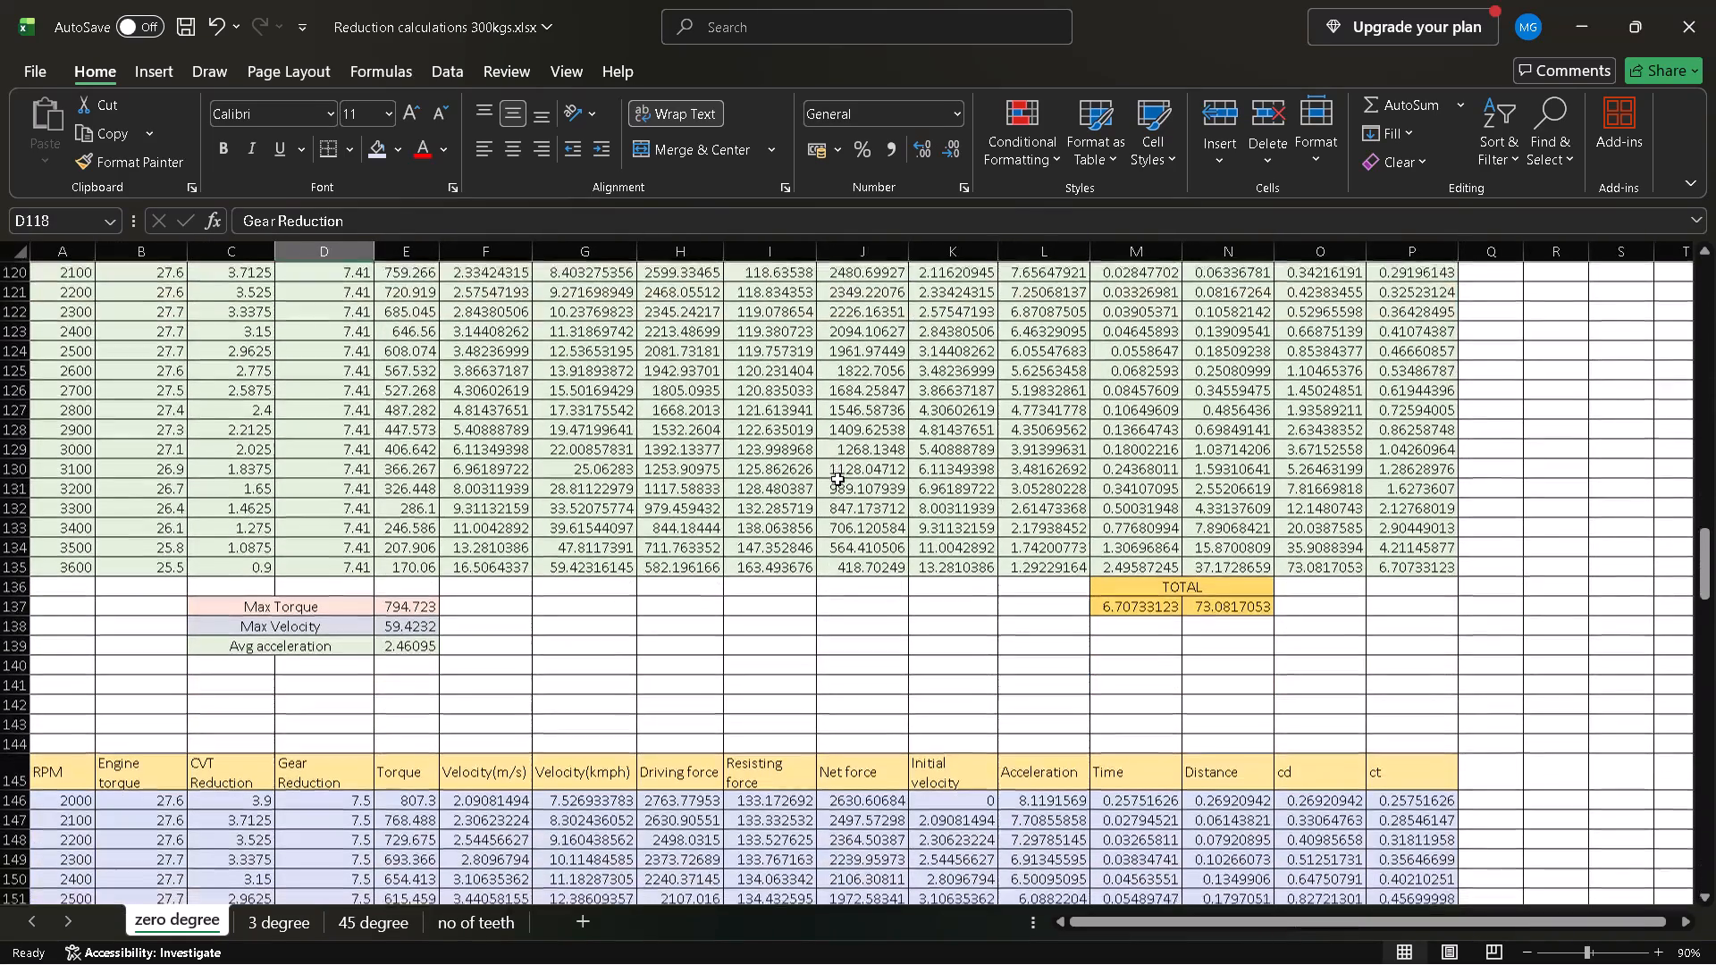
pyautogui.scroll(1, 837, 479)
pyautogui.scroll(-1, 837, 479)
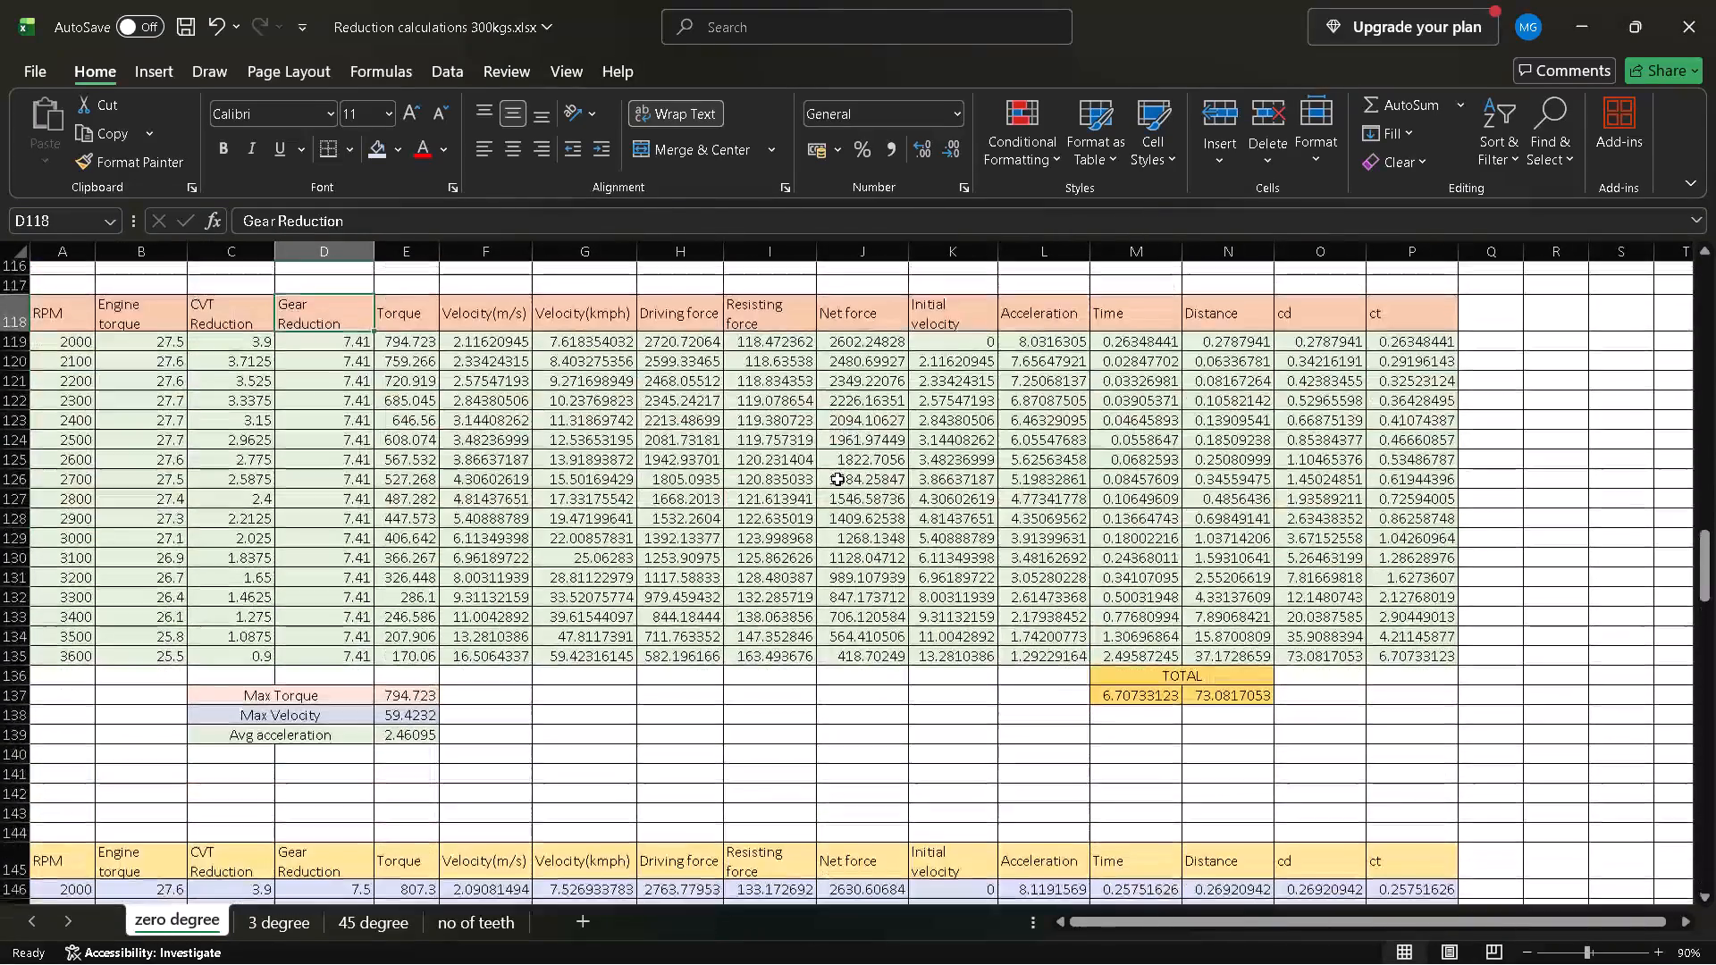
pyautogui.scroll(-1, 837, 479)
pyautogui.scroll(1, 837, 479)
pyautogui.scroll(-2, 837, 479)
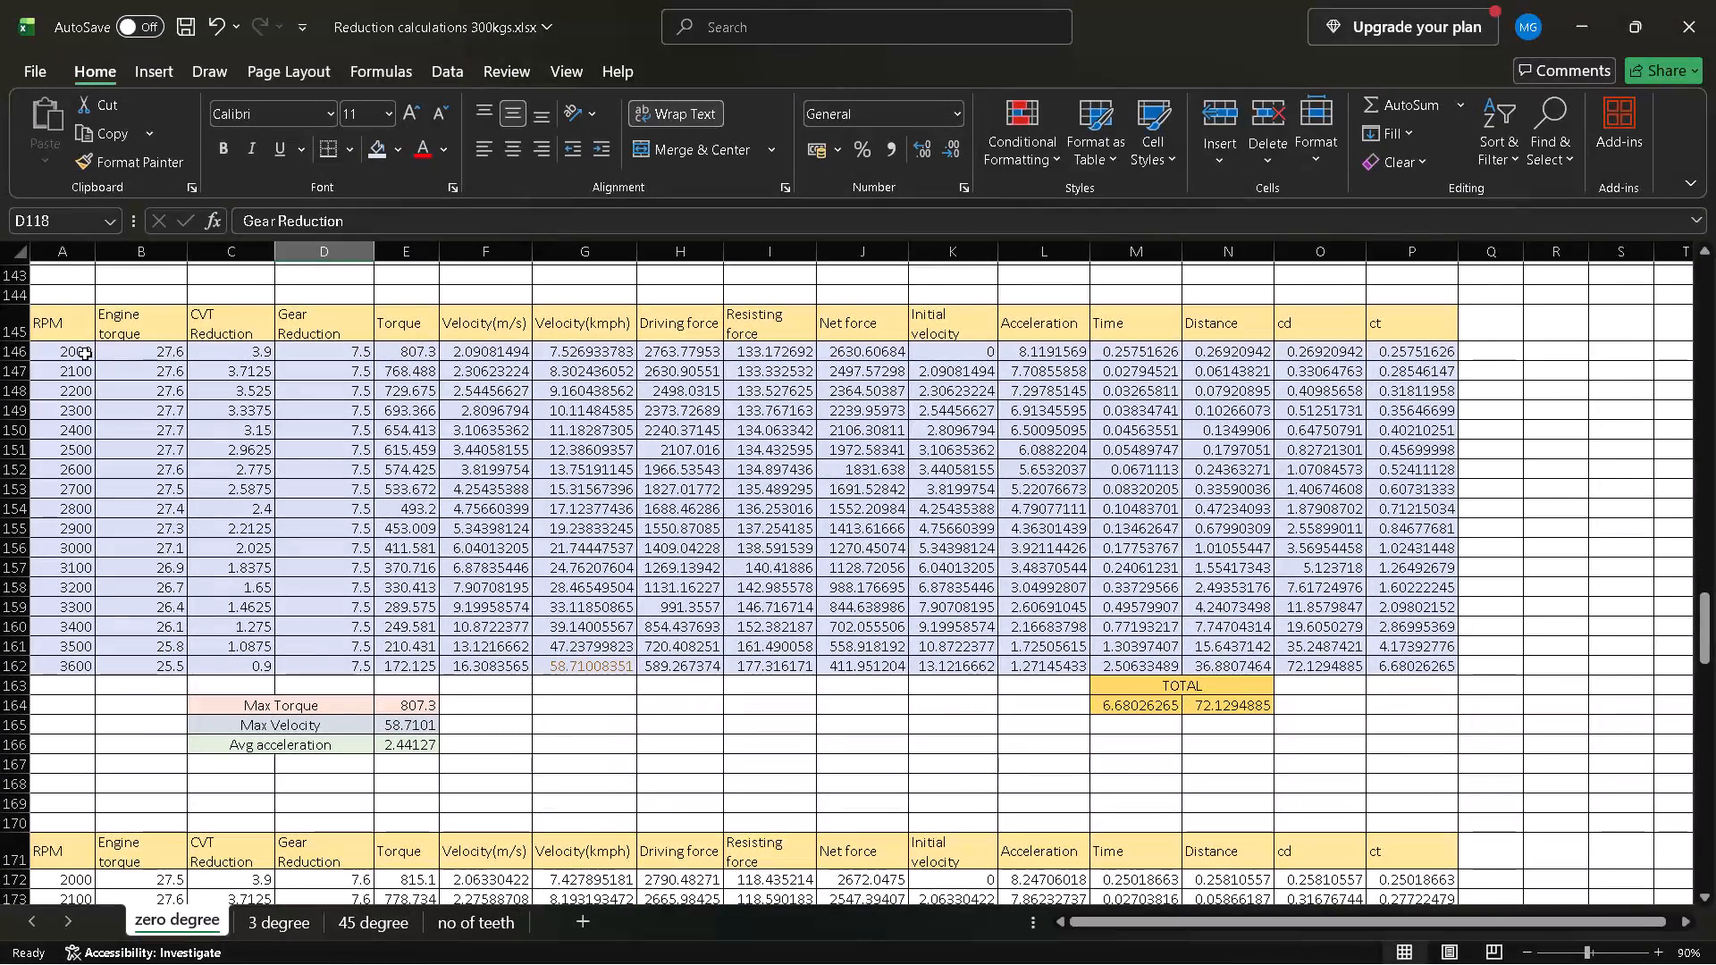
# Fill the data cells A146:P162 of the 7.5 gear reduction table with the lightest green theme color.
pyautogui.click(85, 354)
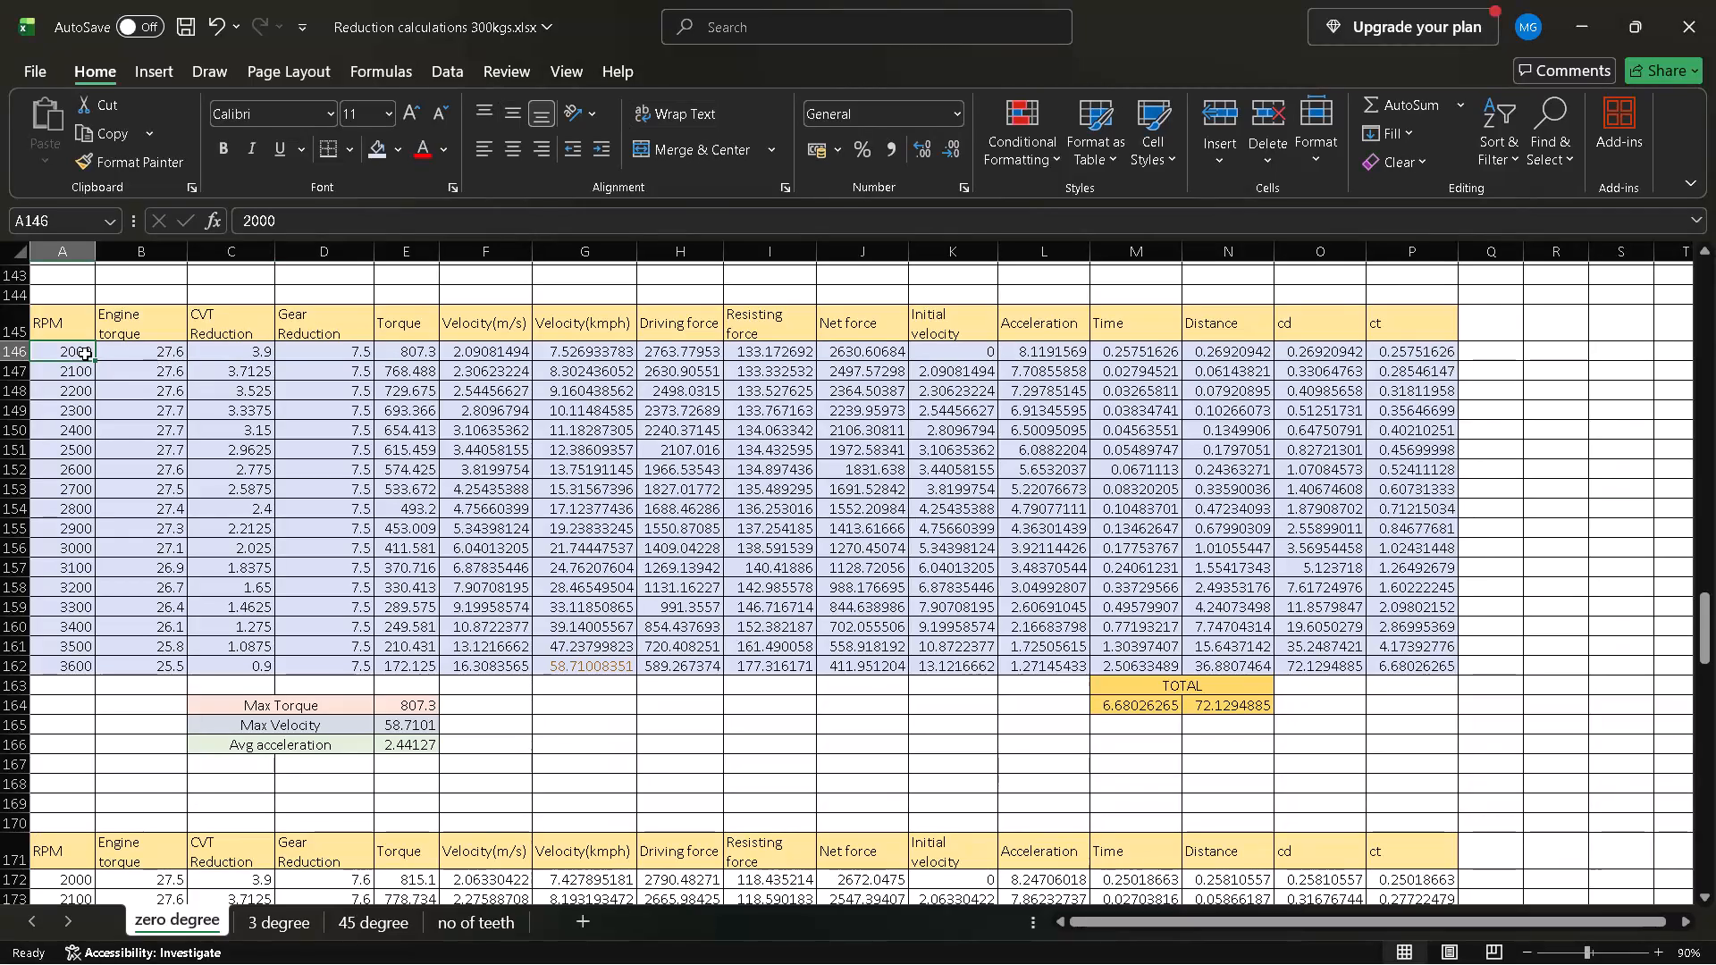
pyautogui.hotkey('ctrl', 'shift', 'Down')
pyautogui.hotkey('ctrl', 'shift', 'Right')
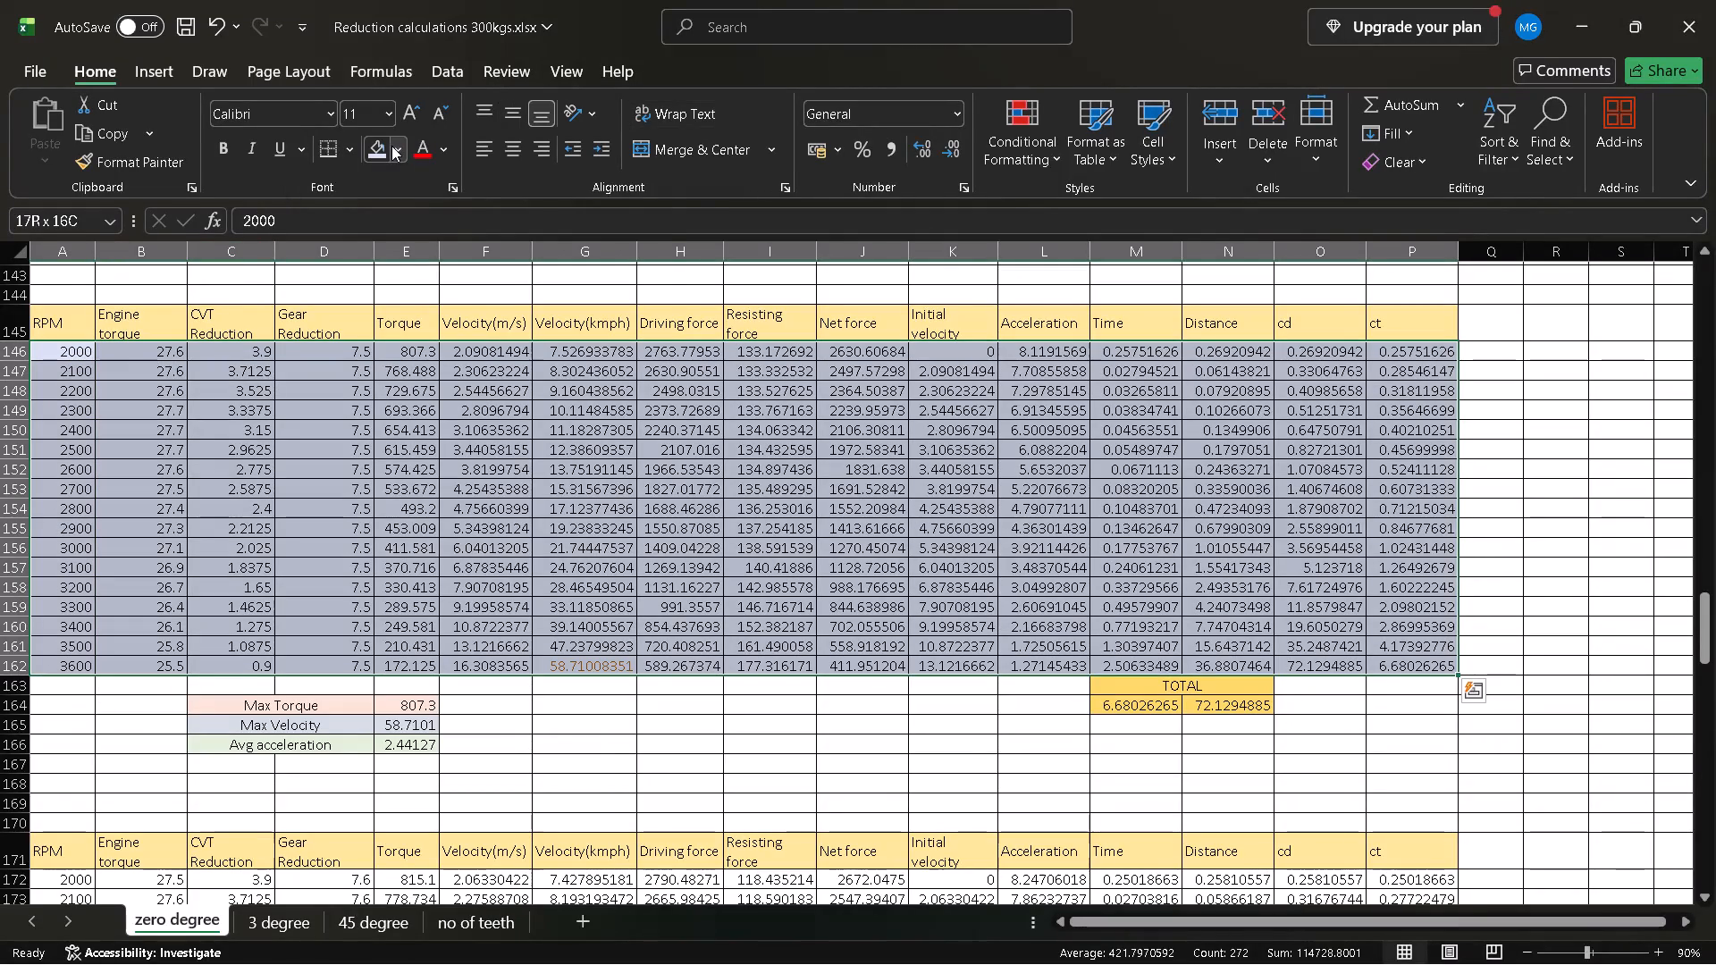
pyautogui.click(391, 146)
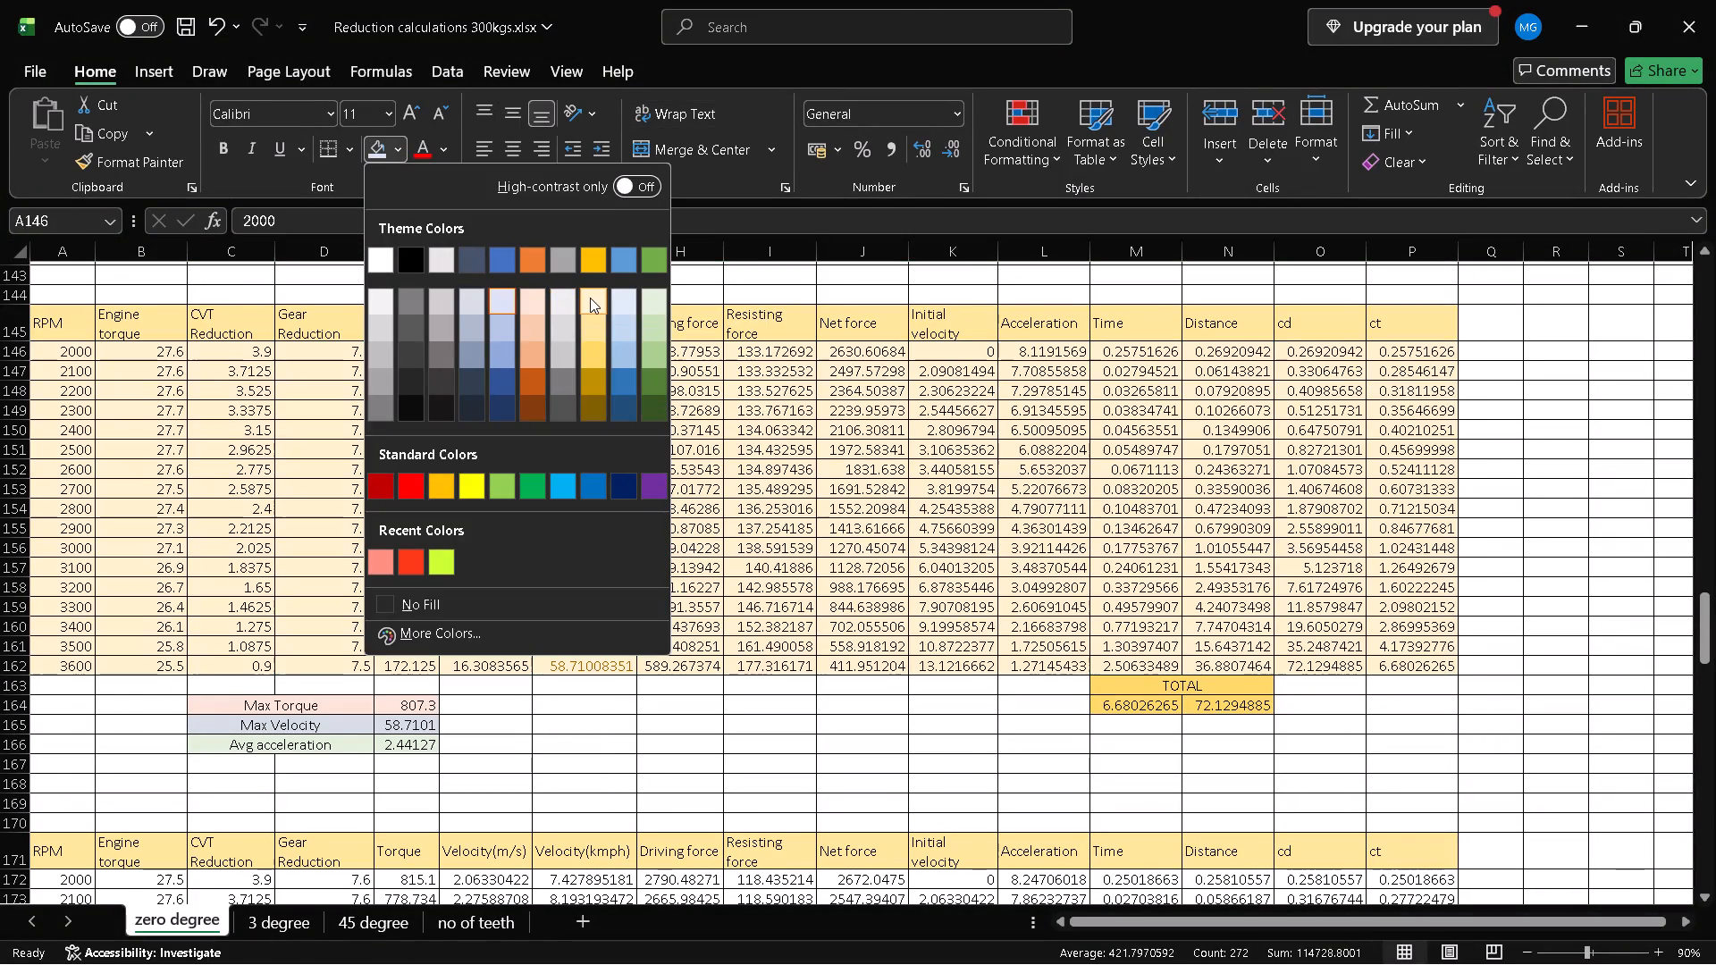
pyautogui.click(652, 306)
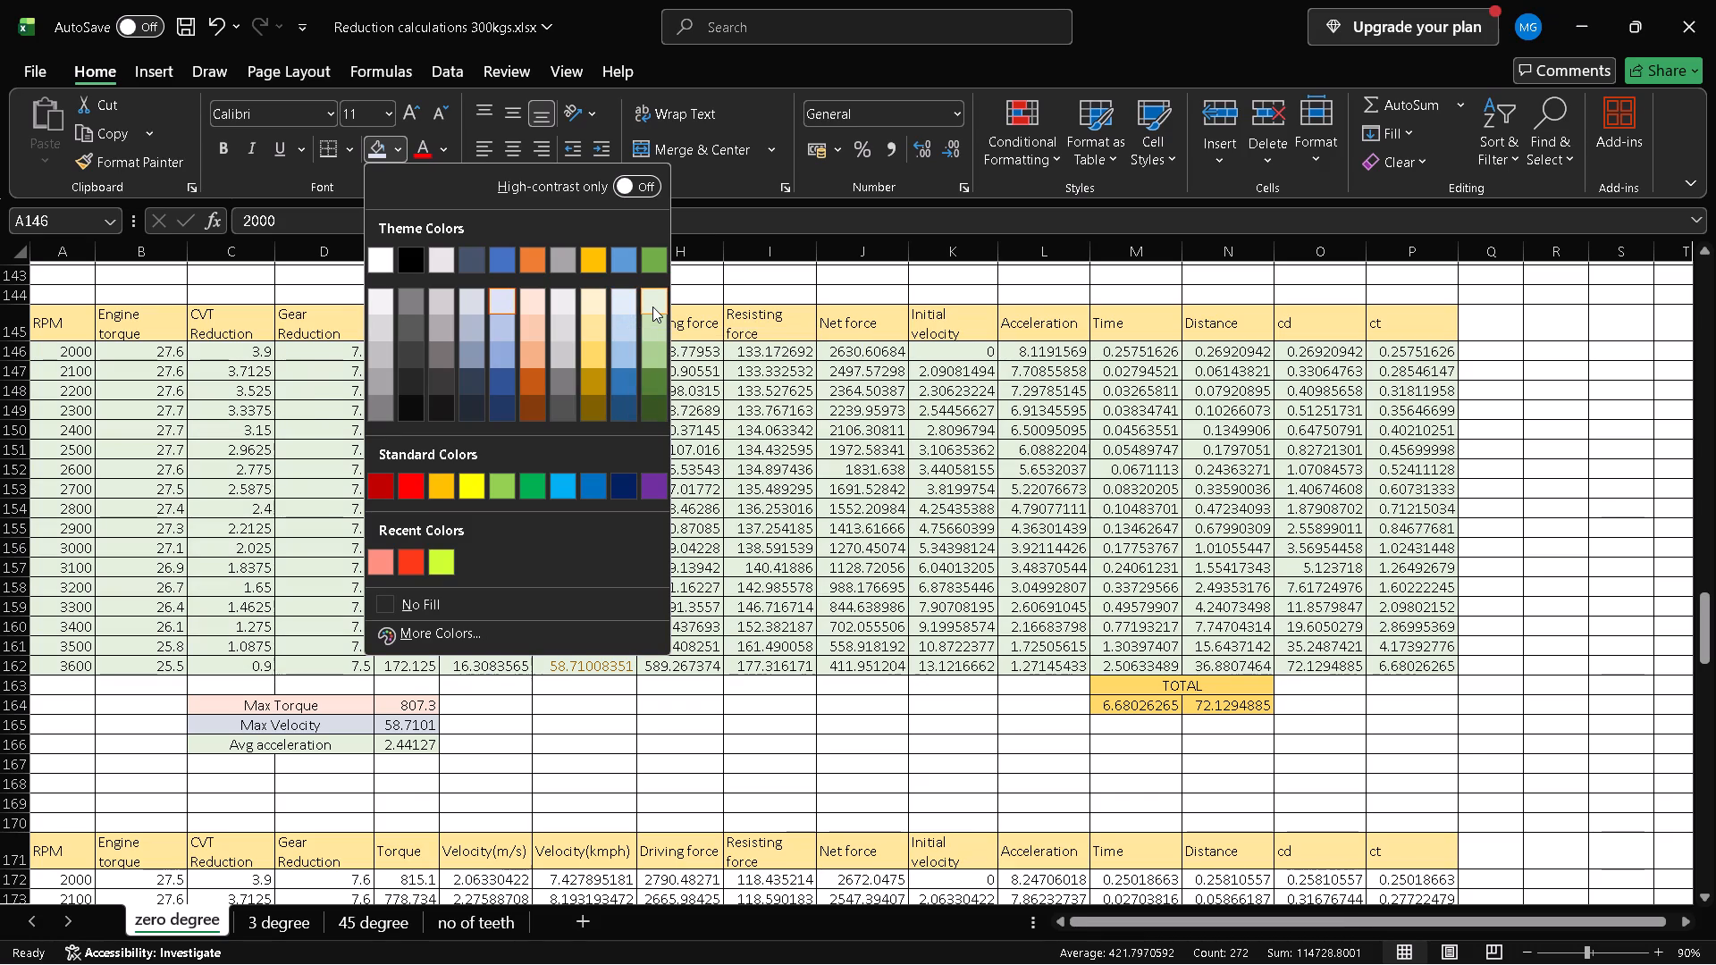
pyautogui.click(668, 456)
# Copy the Acceleration column L38:L55 from the zero degree sheet's 7 table over the 6.5 table's column at L2 on the 3 degree sheet.
pyautogui.scroll(3, 668, 456)
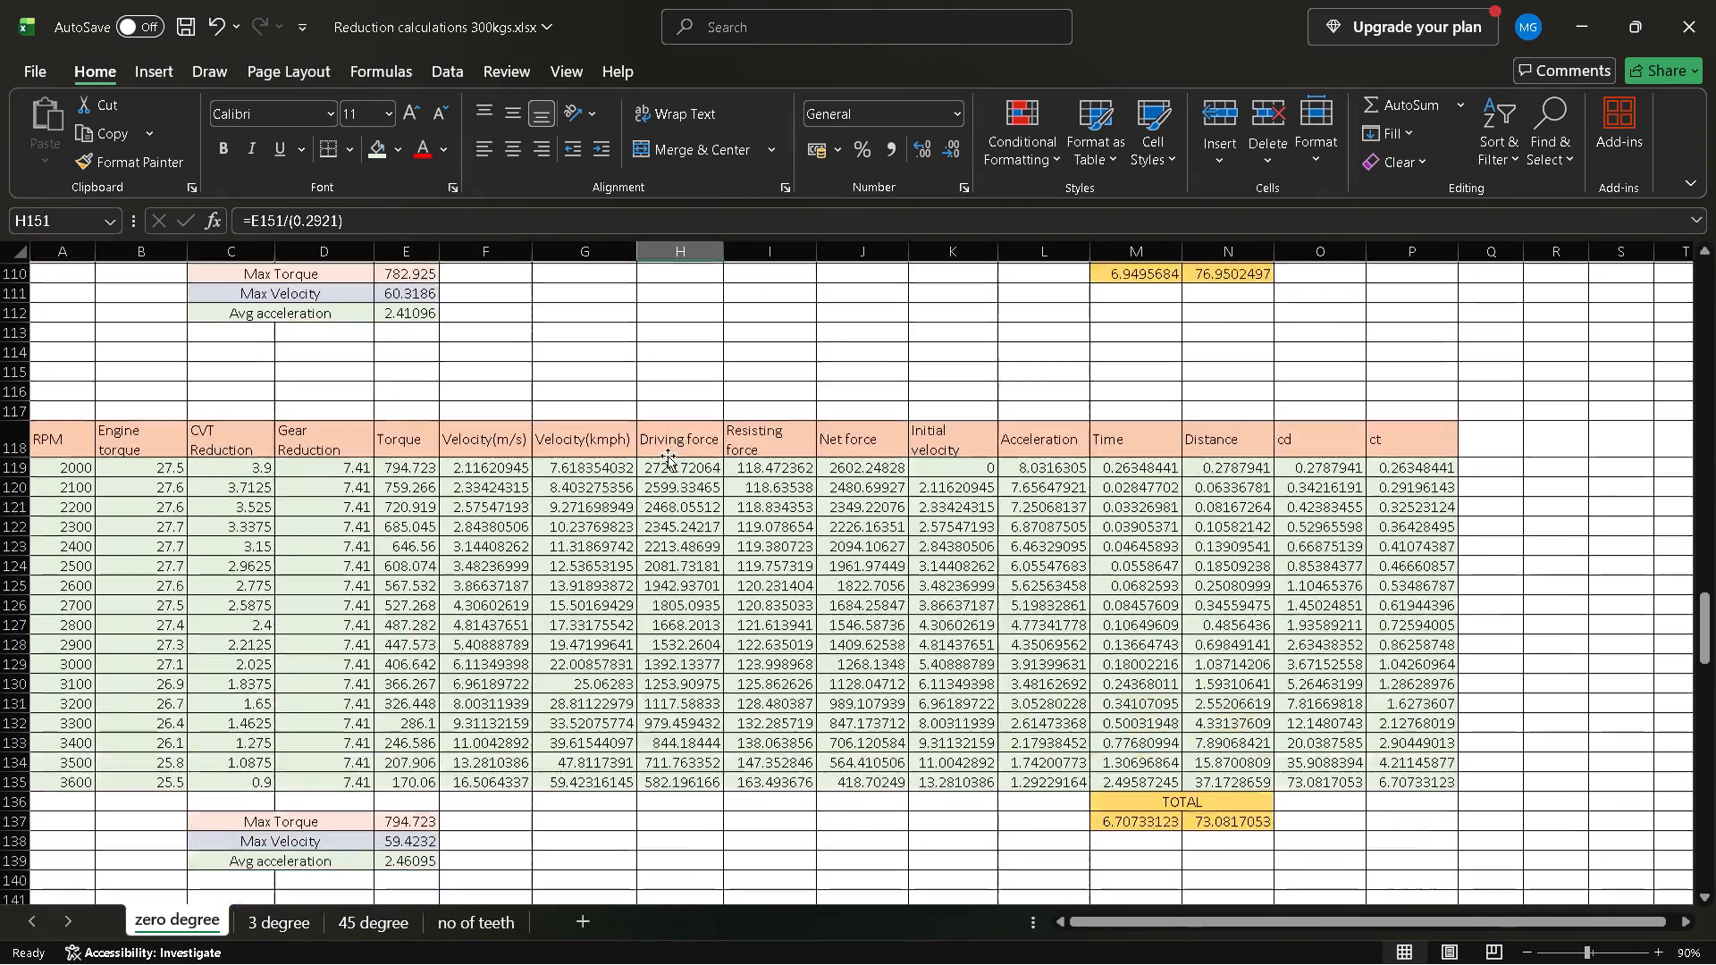
pyautogui.scroll(2, 668, 456)
pyautogui.scroll(-1, 668, 456)
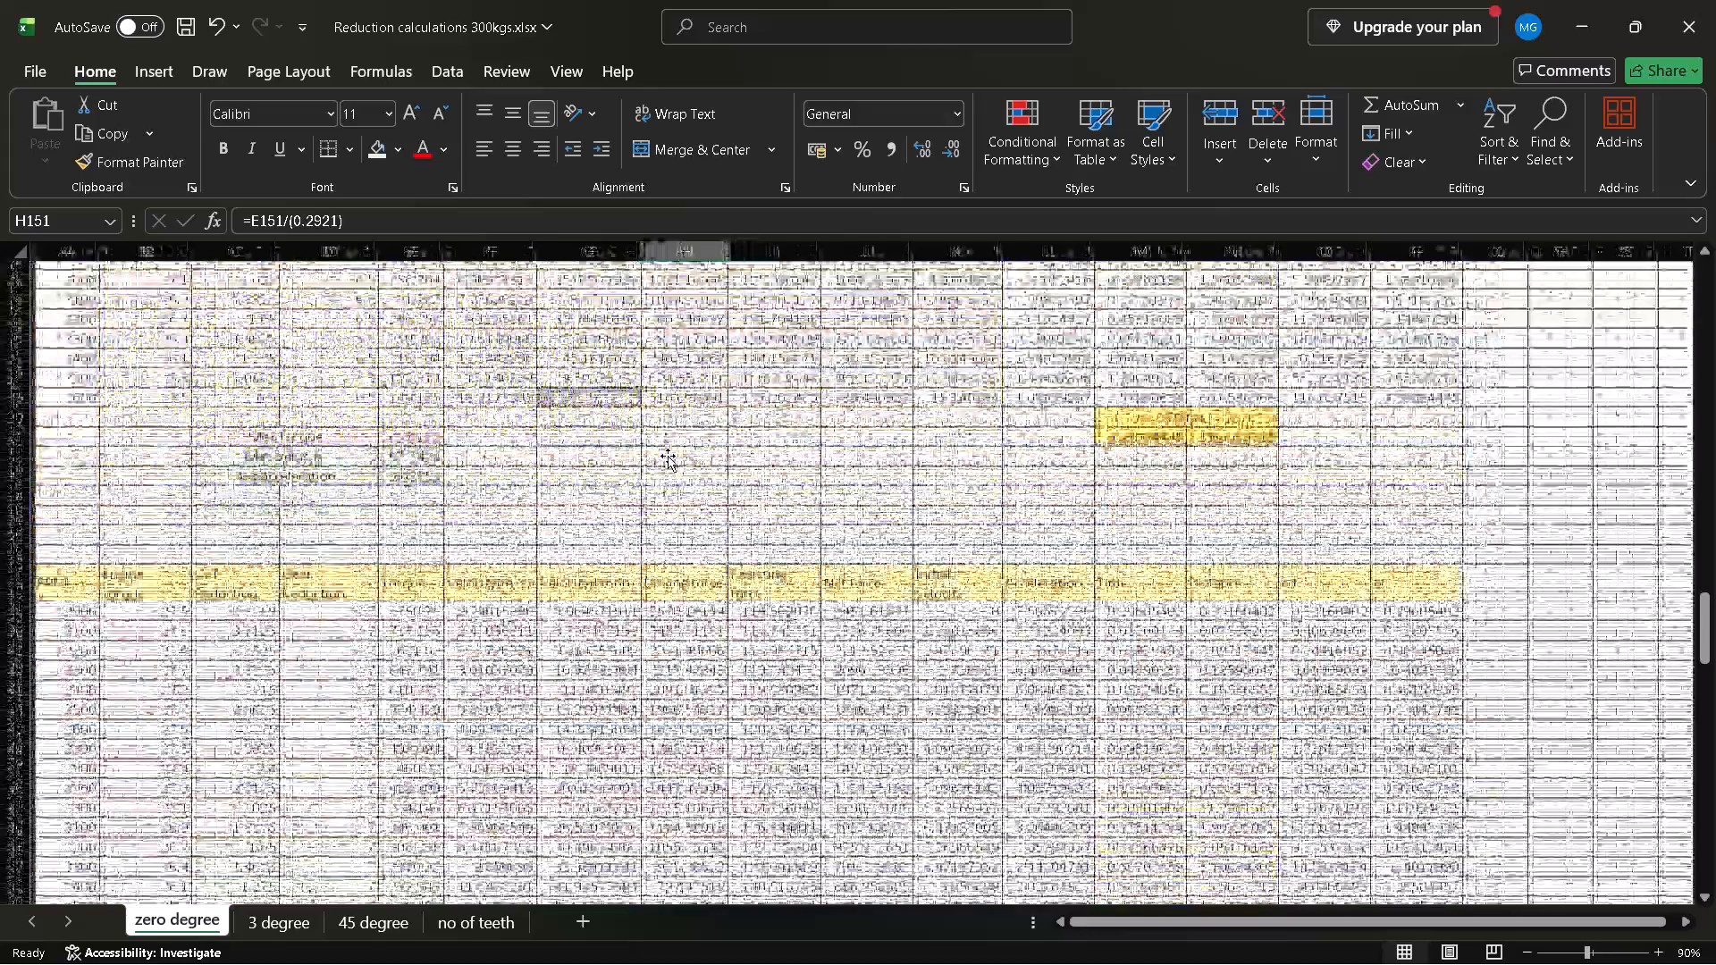
pyautogui.scroll(-1, 668, 456)
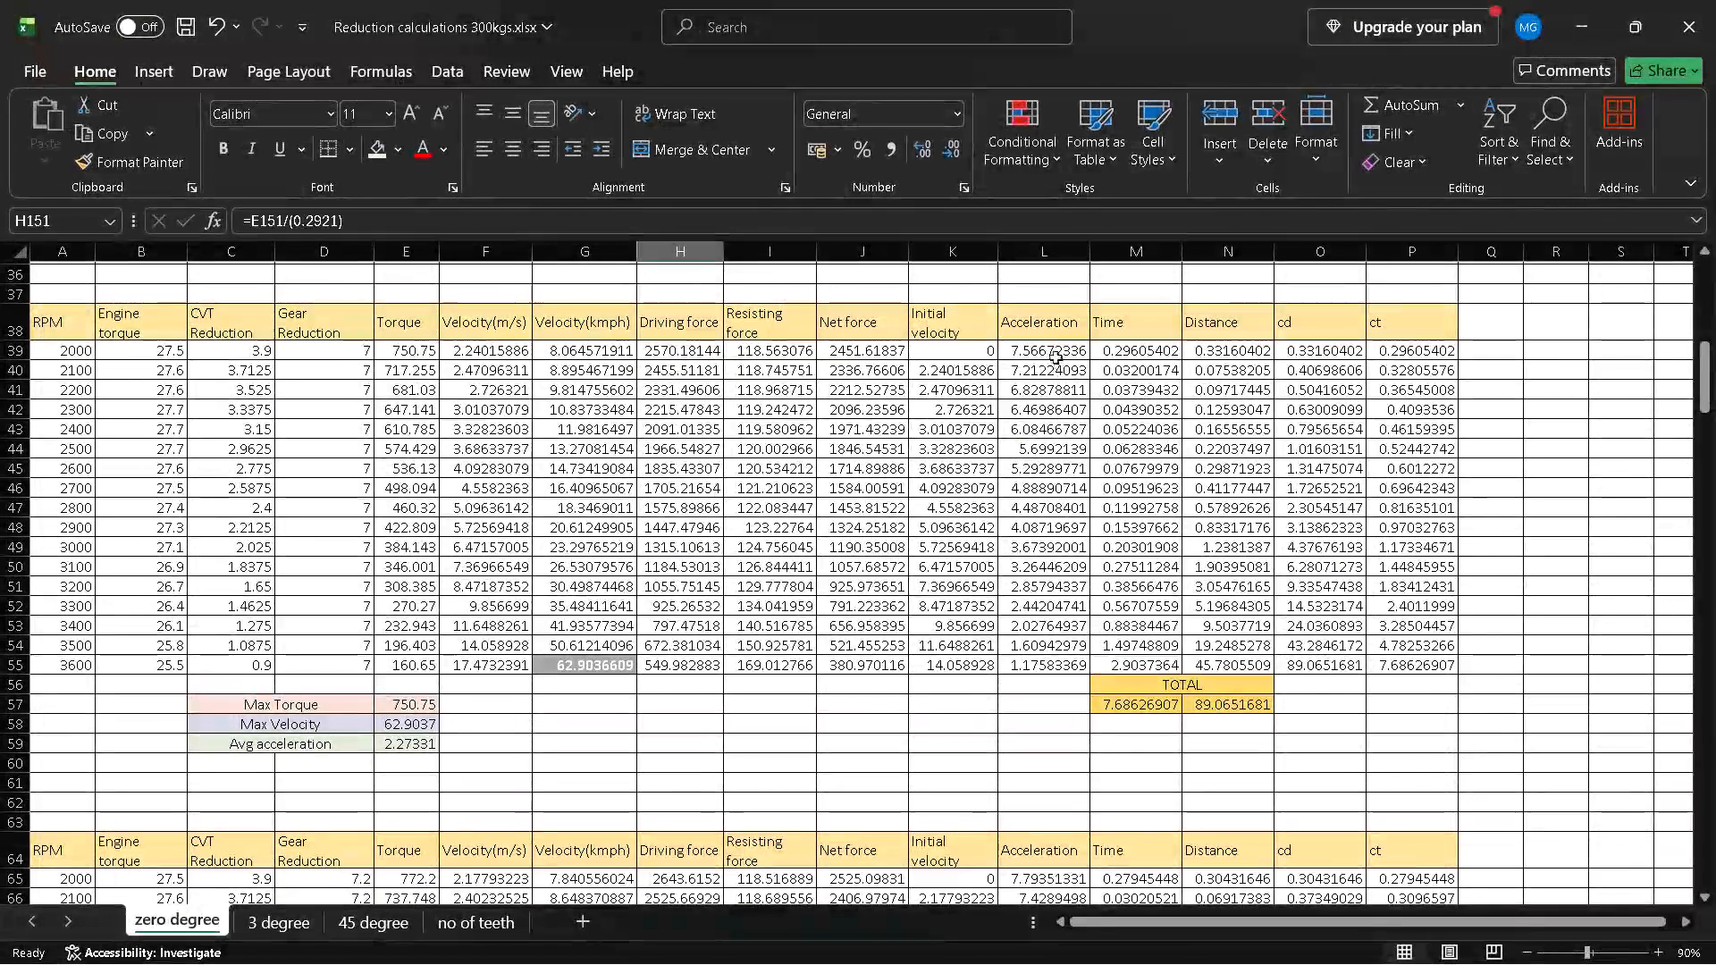
pyautogui.click(1055, 354)
pyautogui.click(1055, 319)
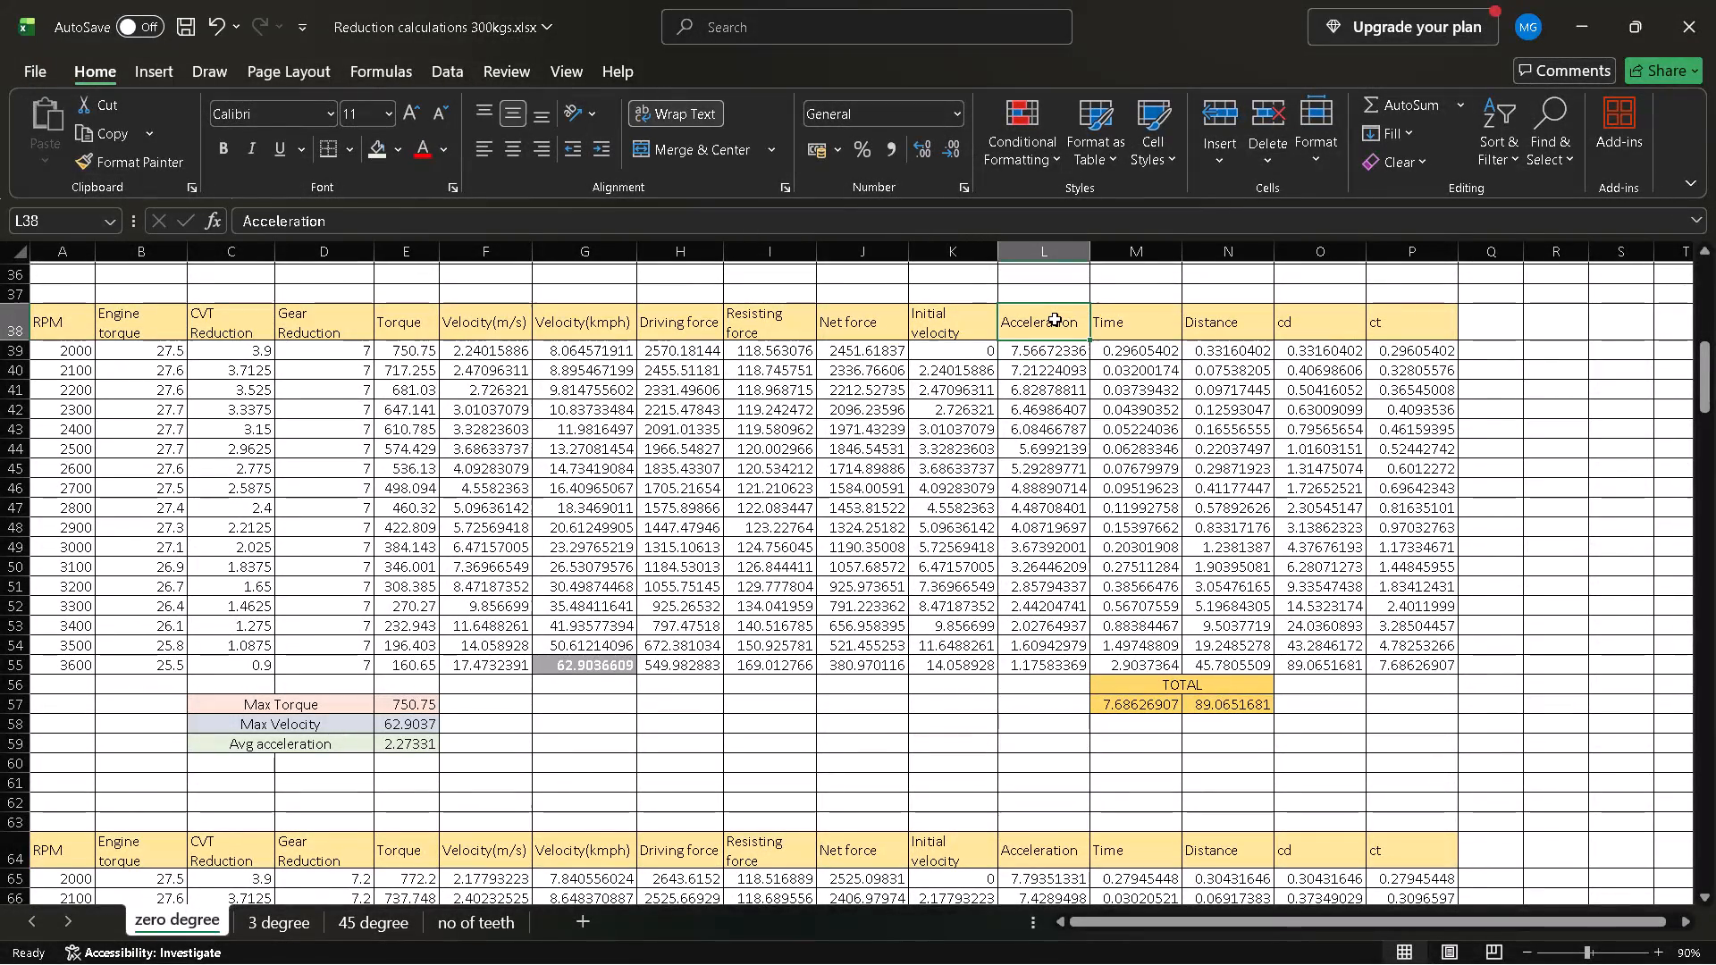
pyautogui.hotkey('ctrl', 'shift', 'Down')
pyautogui.hotkey('ctrl', 'c')
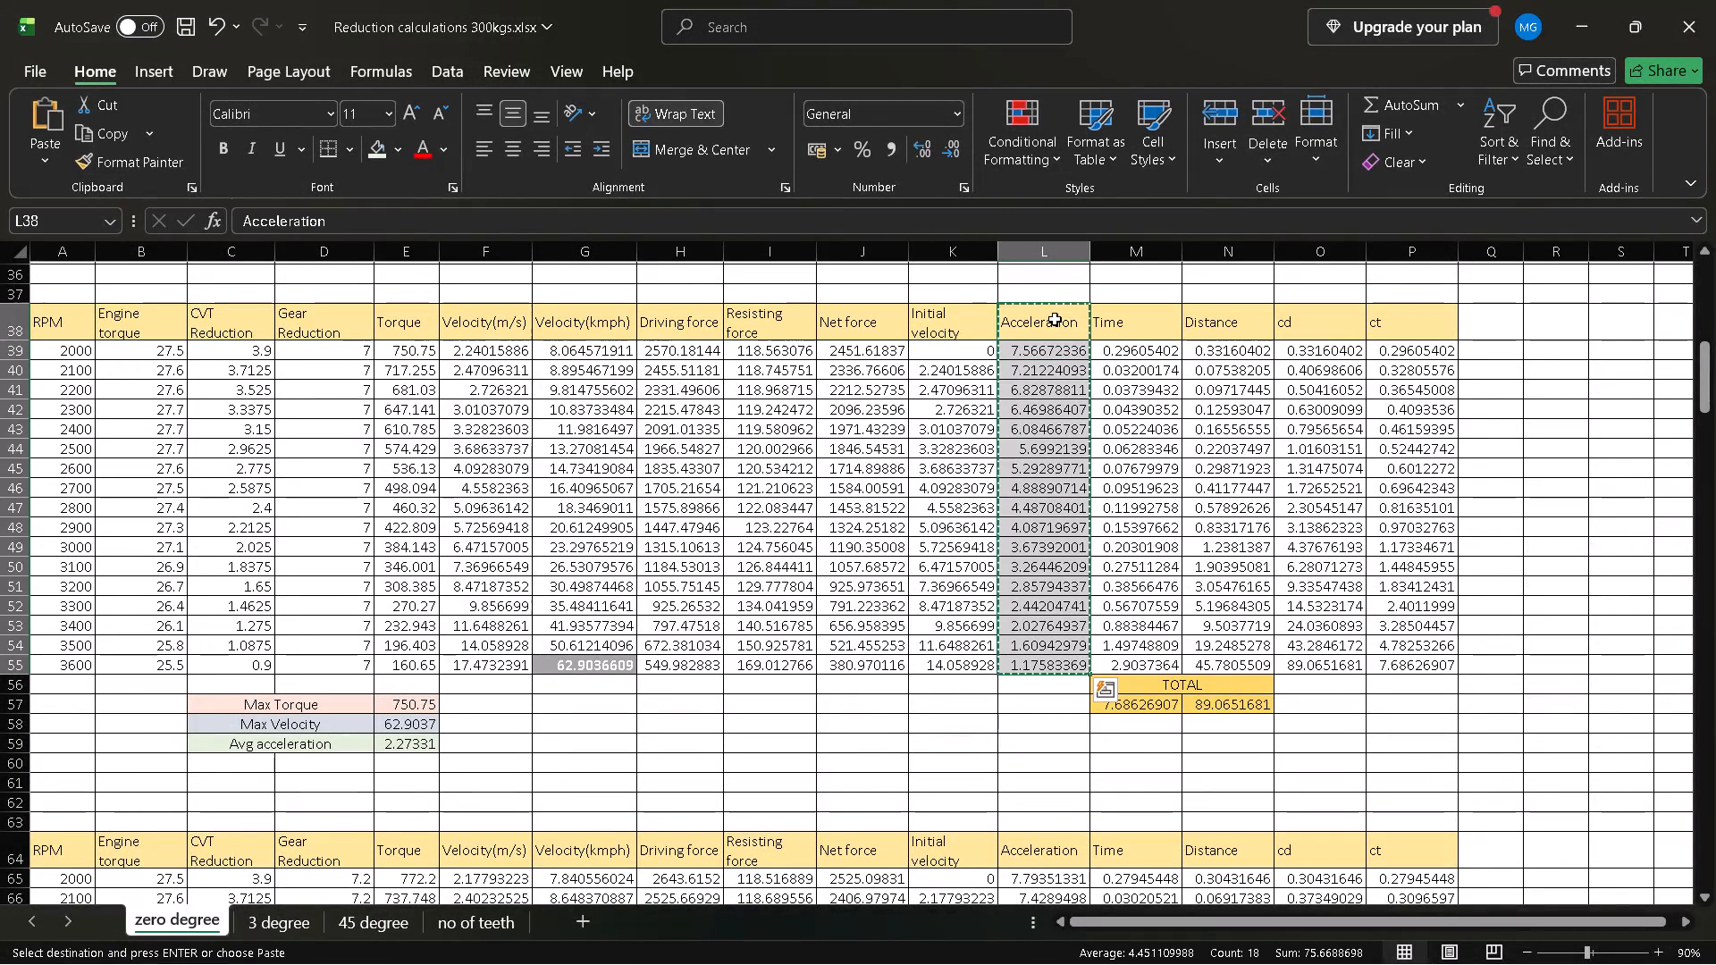
pyautogui.click(243, 932)
pyautogui.scroll(1, 650, 675)
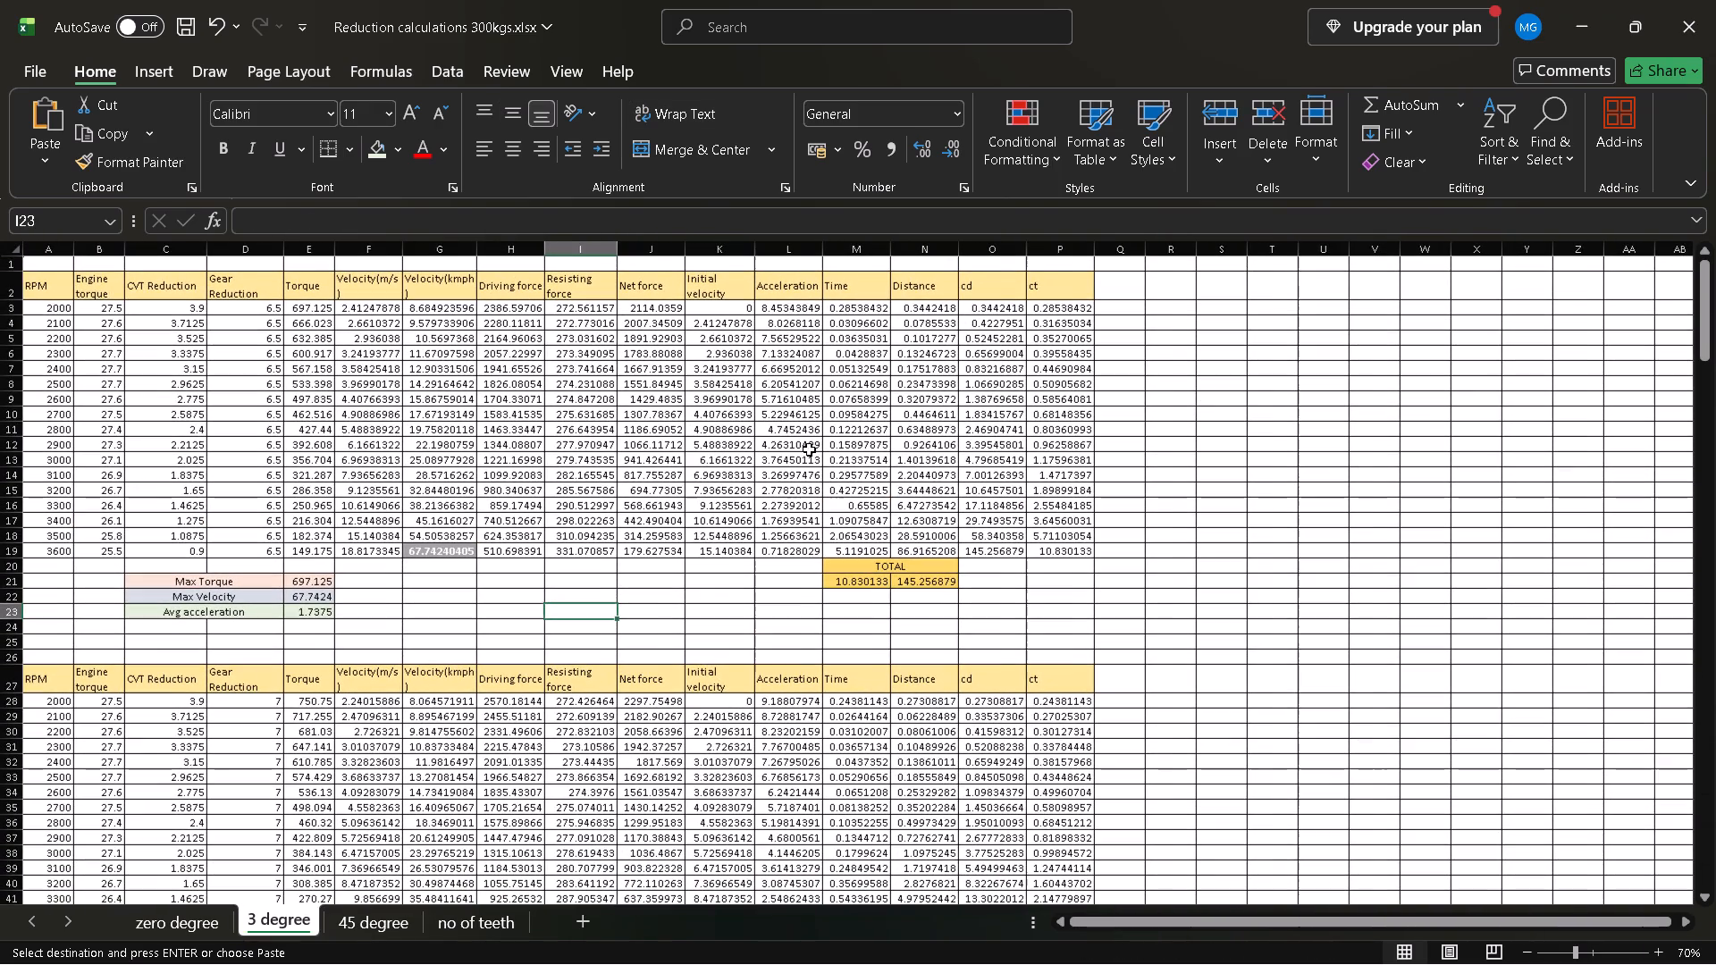
pyautogui.click(792, 281)
pyautogui.hotkey('ctrl', 'v')
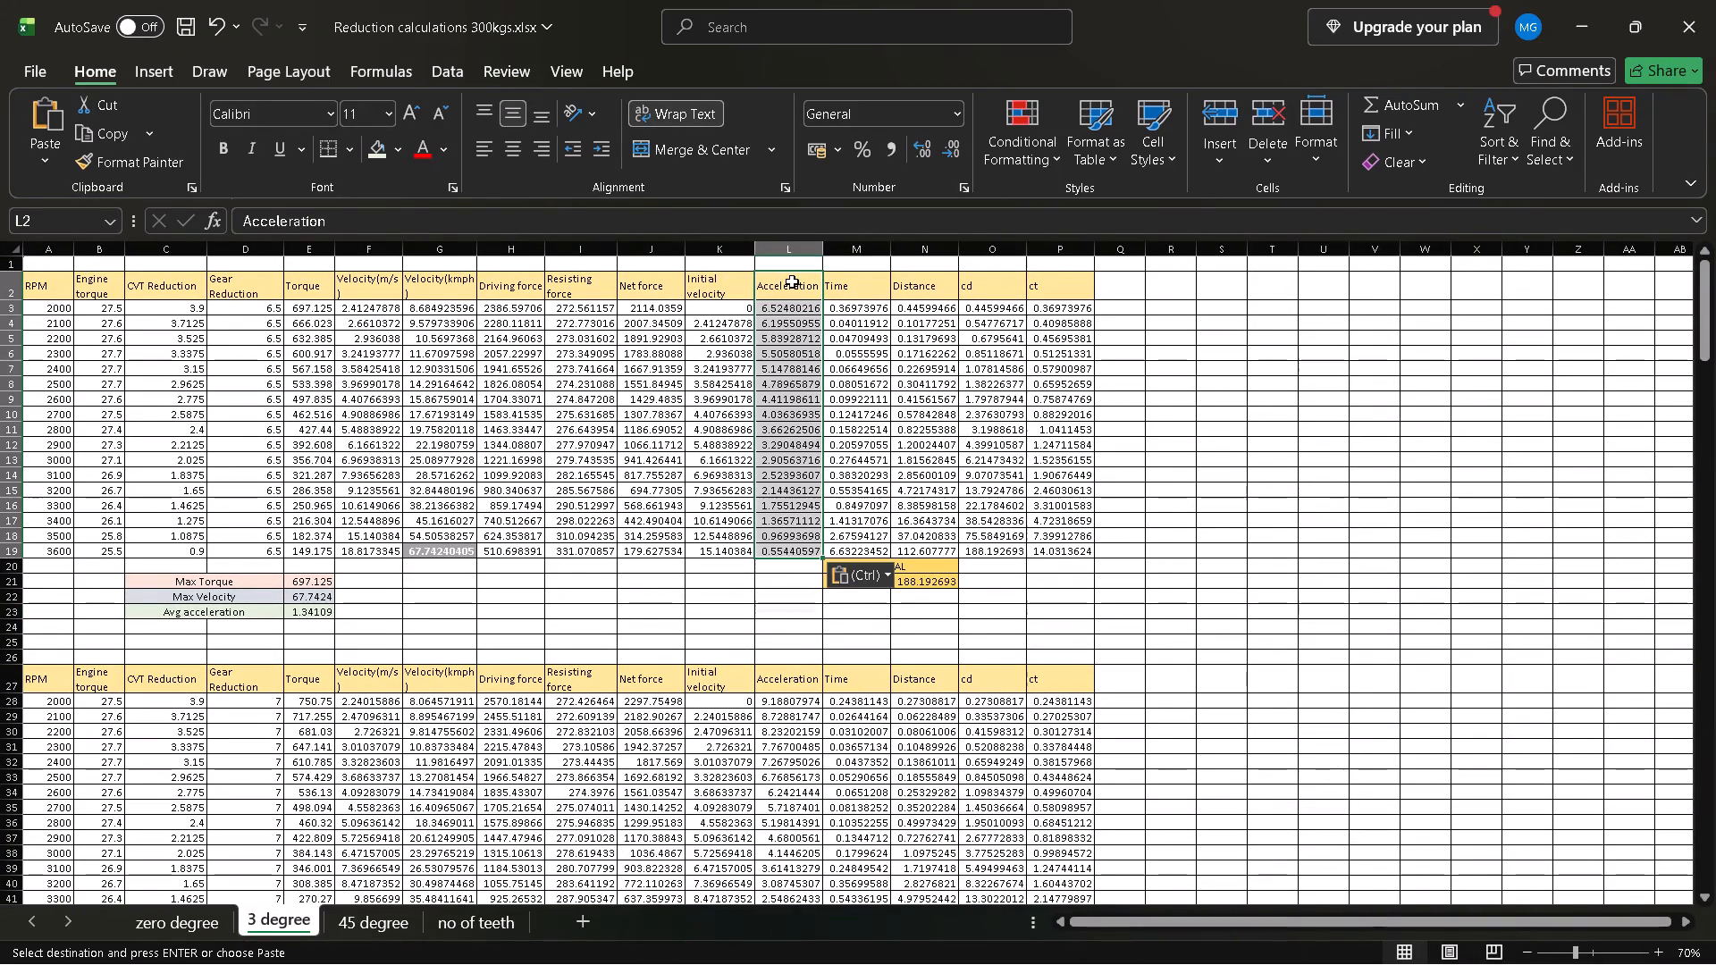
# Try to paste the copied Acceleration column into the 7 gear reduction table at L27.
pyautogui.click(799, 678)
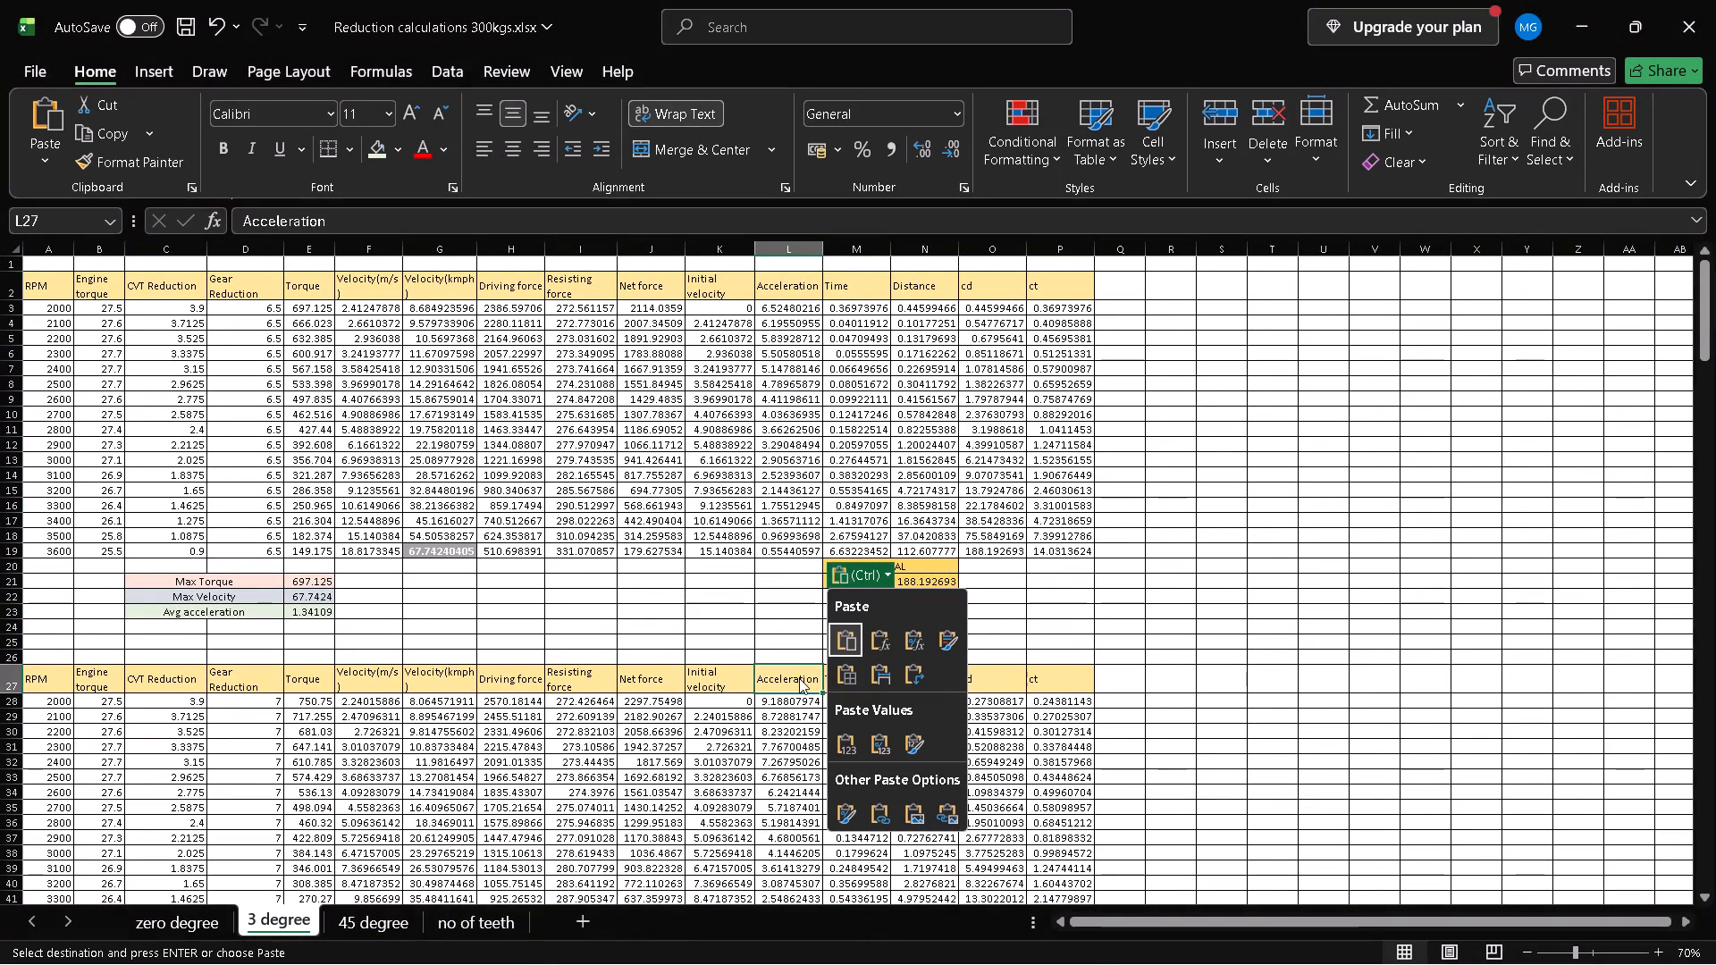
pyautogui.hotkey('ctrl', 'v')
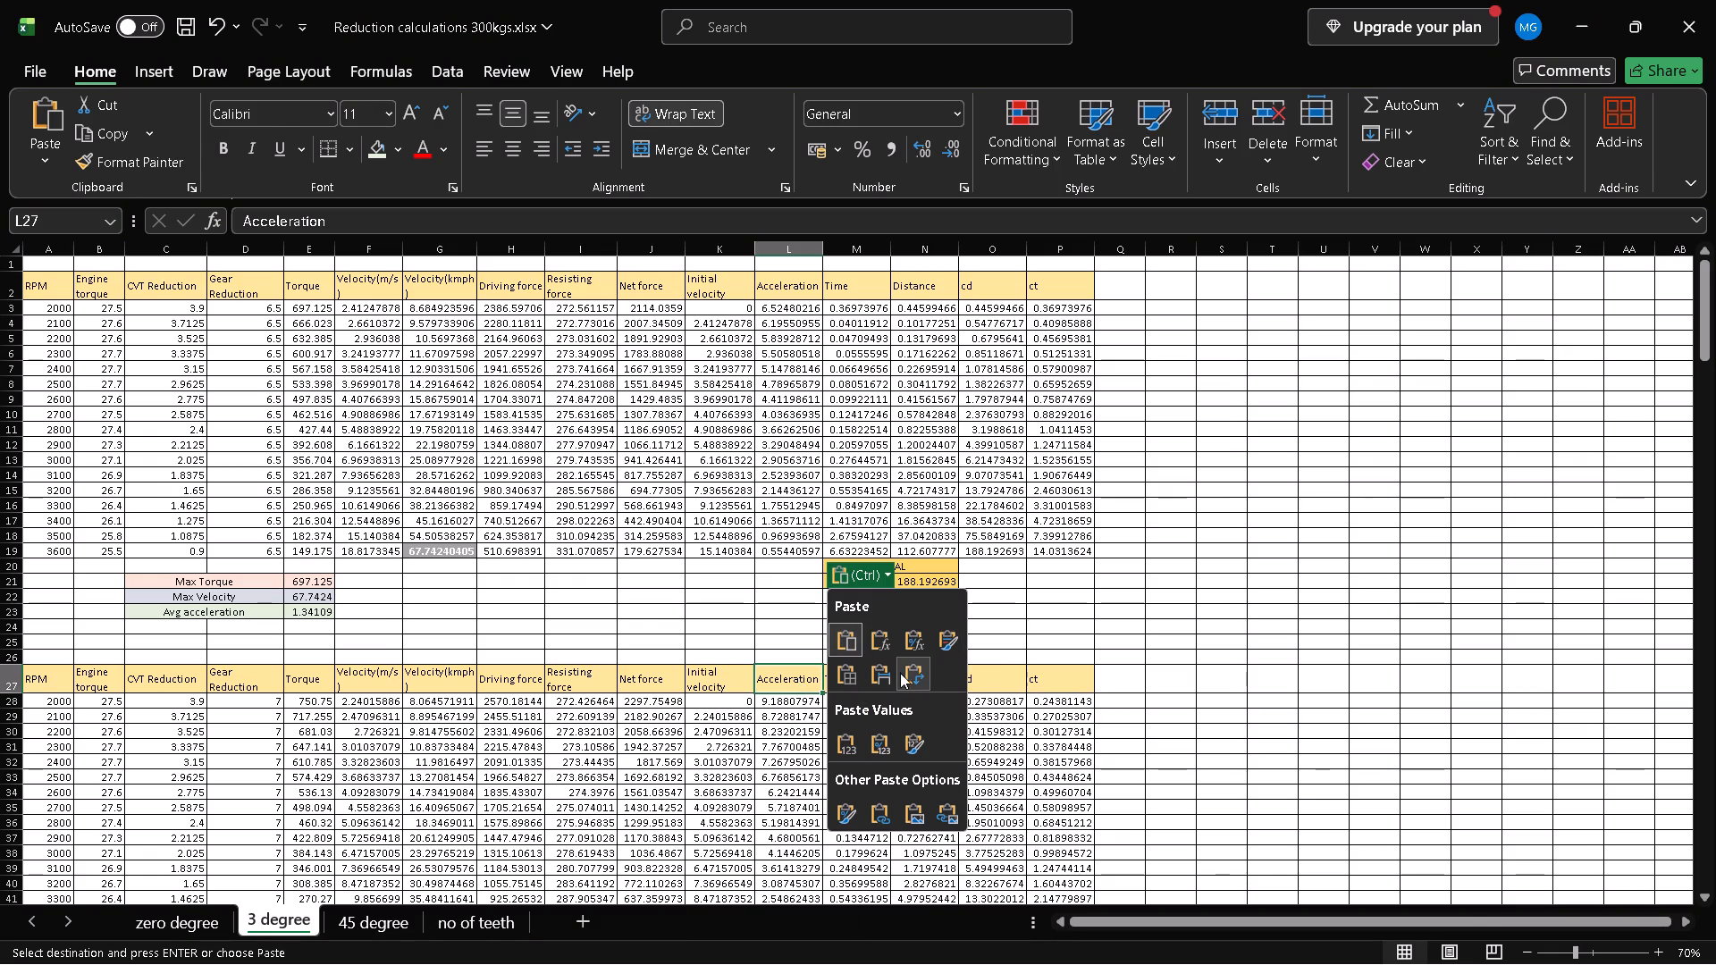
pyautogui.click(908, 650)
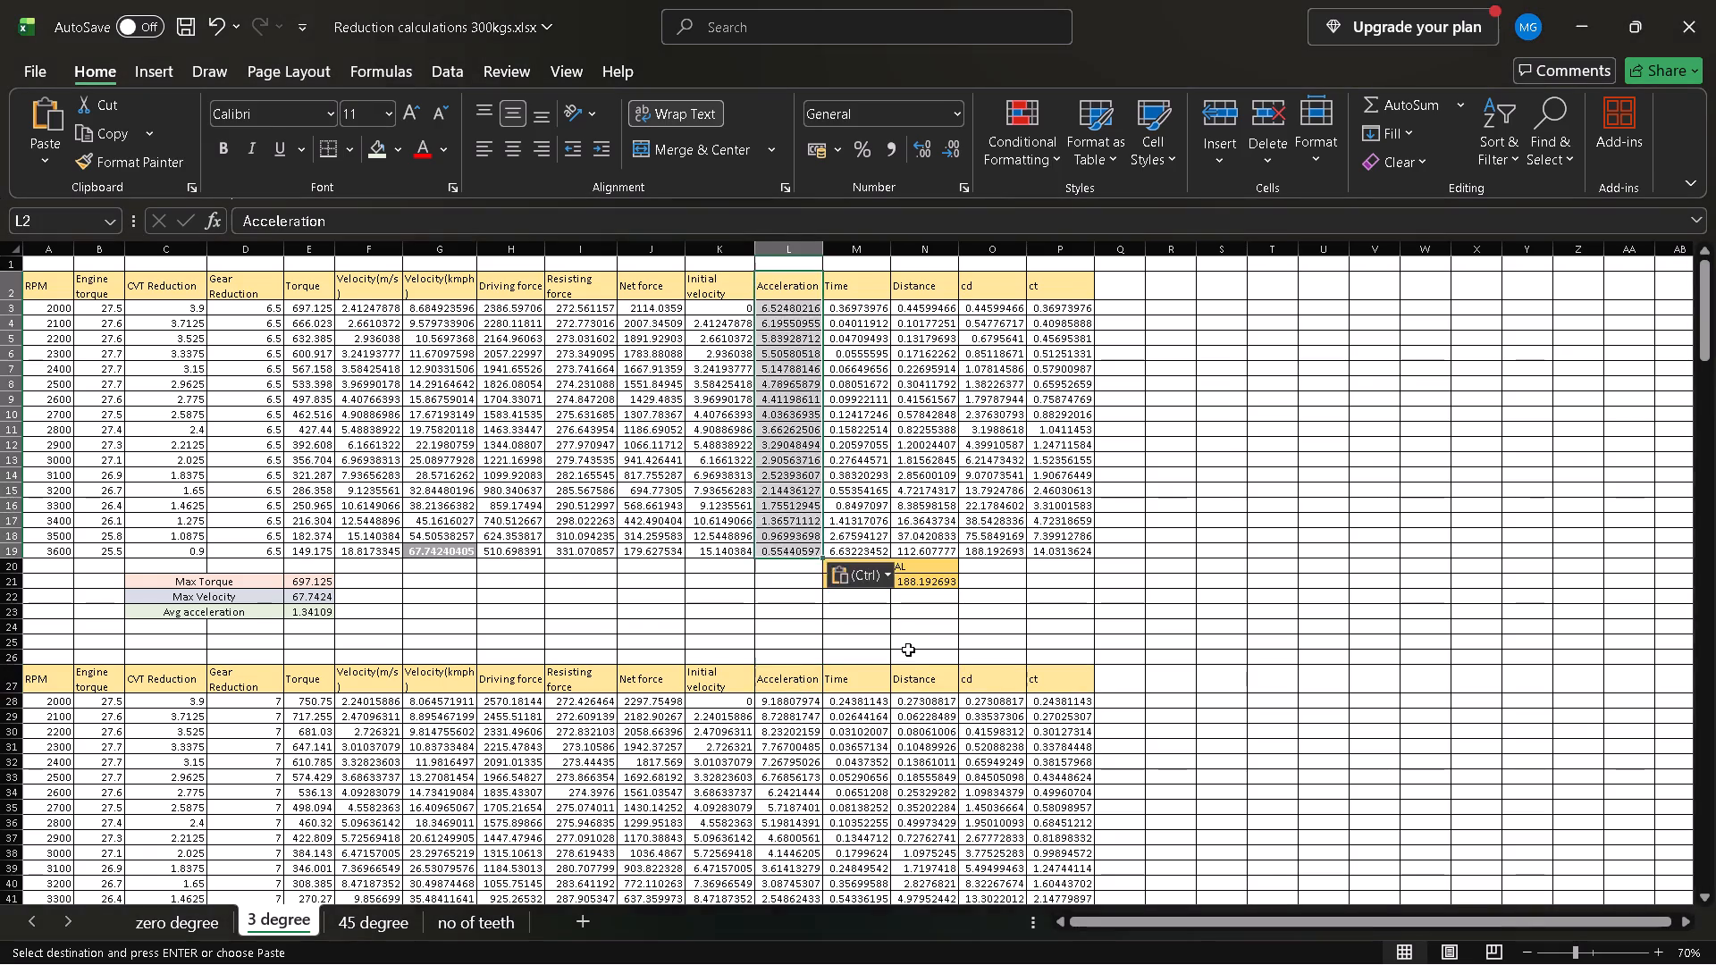
# Compare the Acceleration formulas of the 7 and 6.5 gear reduction tables on the 3 degree sheet.
pyautogui.scroll(-1, 908, 650)
pyautogui.click(803, 573)
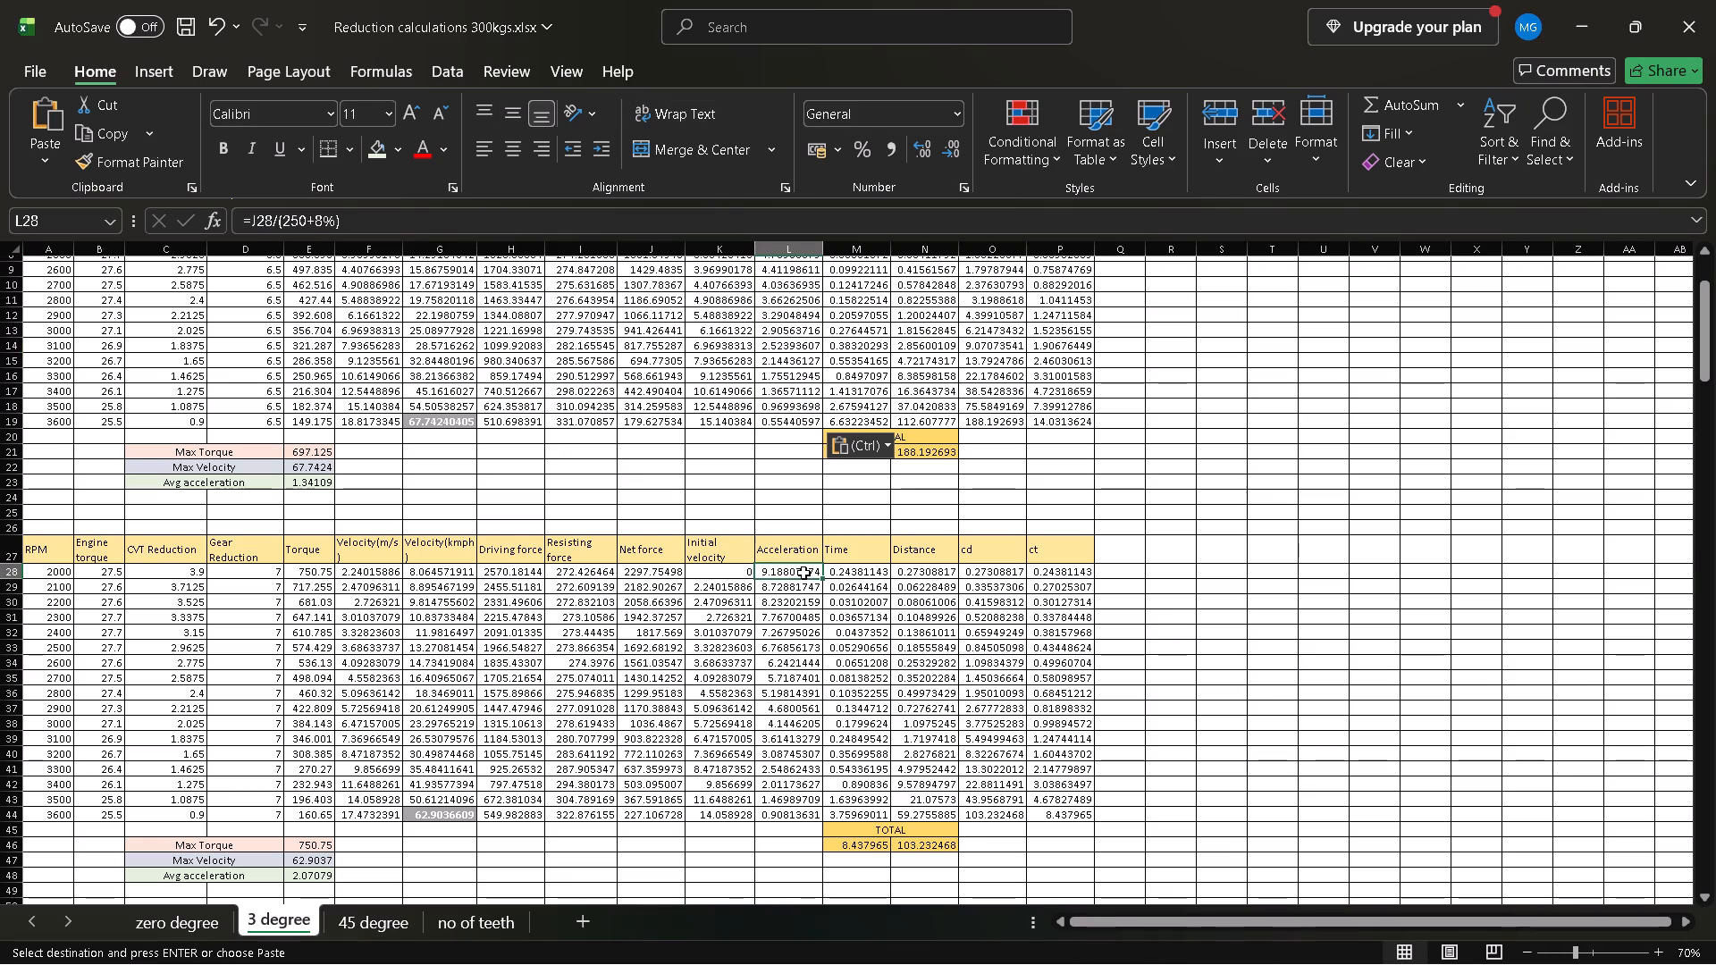
pyautogui.scroll(1, 813, 453)
pyautogui.click(801, 438)
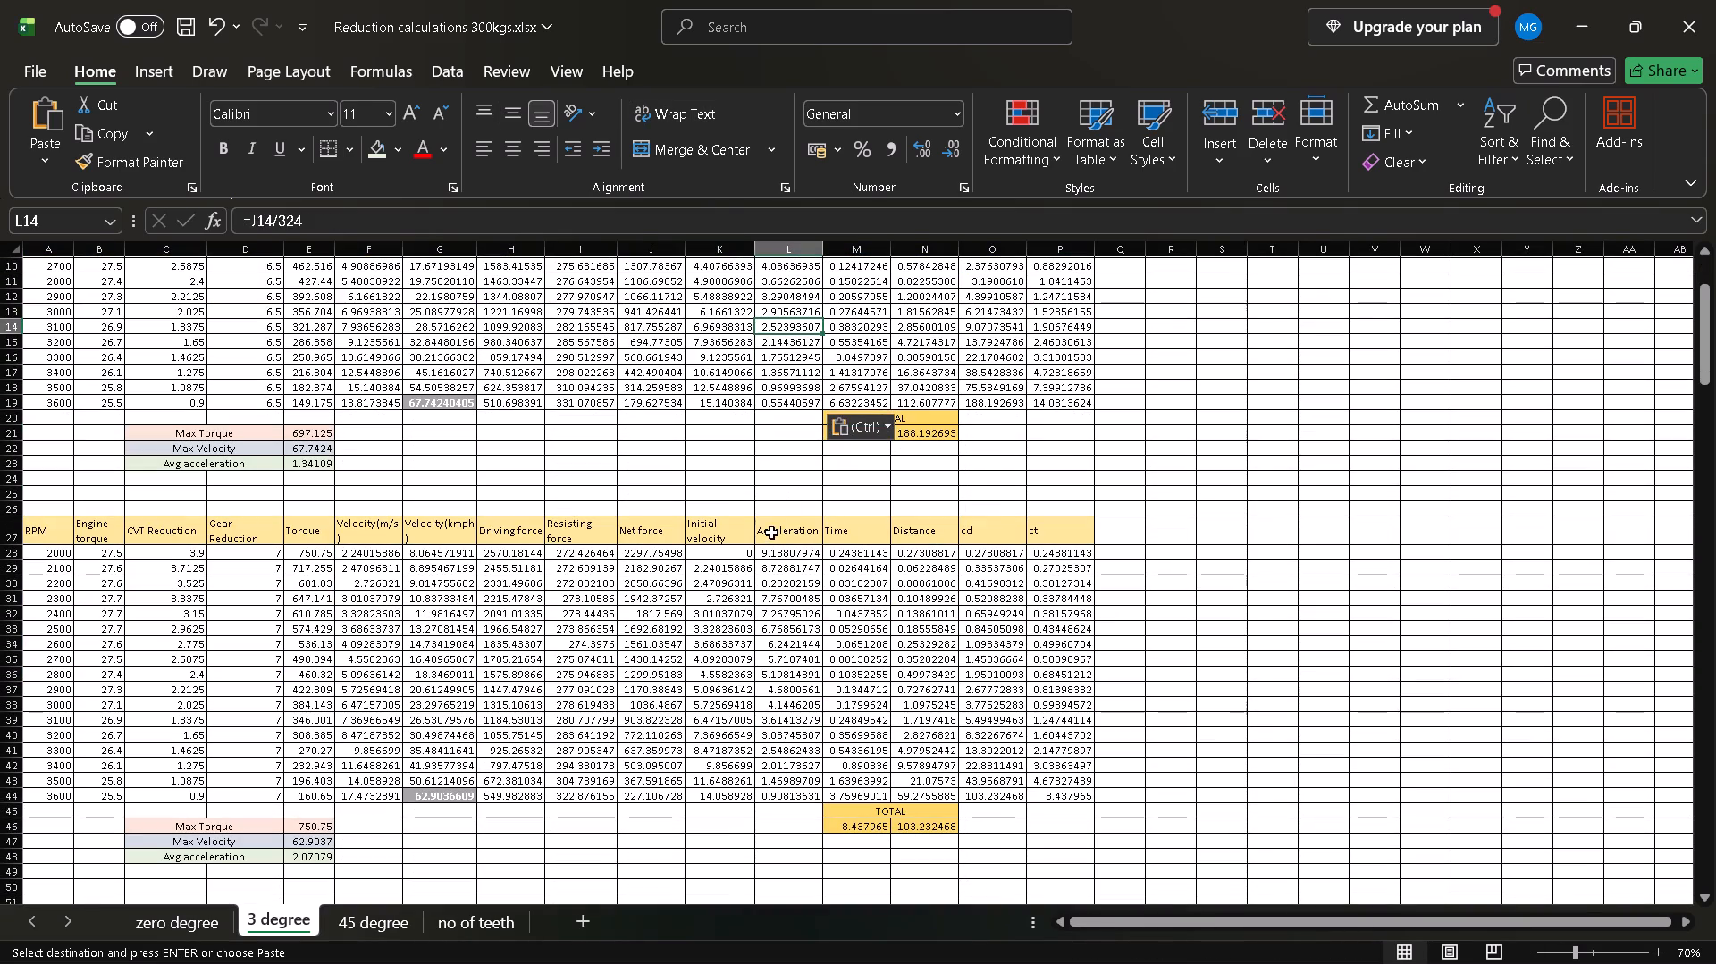
# Copy the 6.5 table's Acceleration column L2:L19 and paste it over the 7 table's Acceleration column at L27.
pyautogui.click(770, 533)
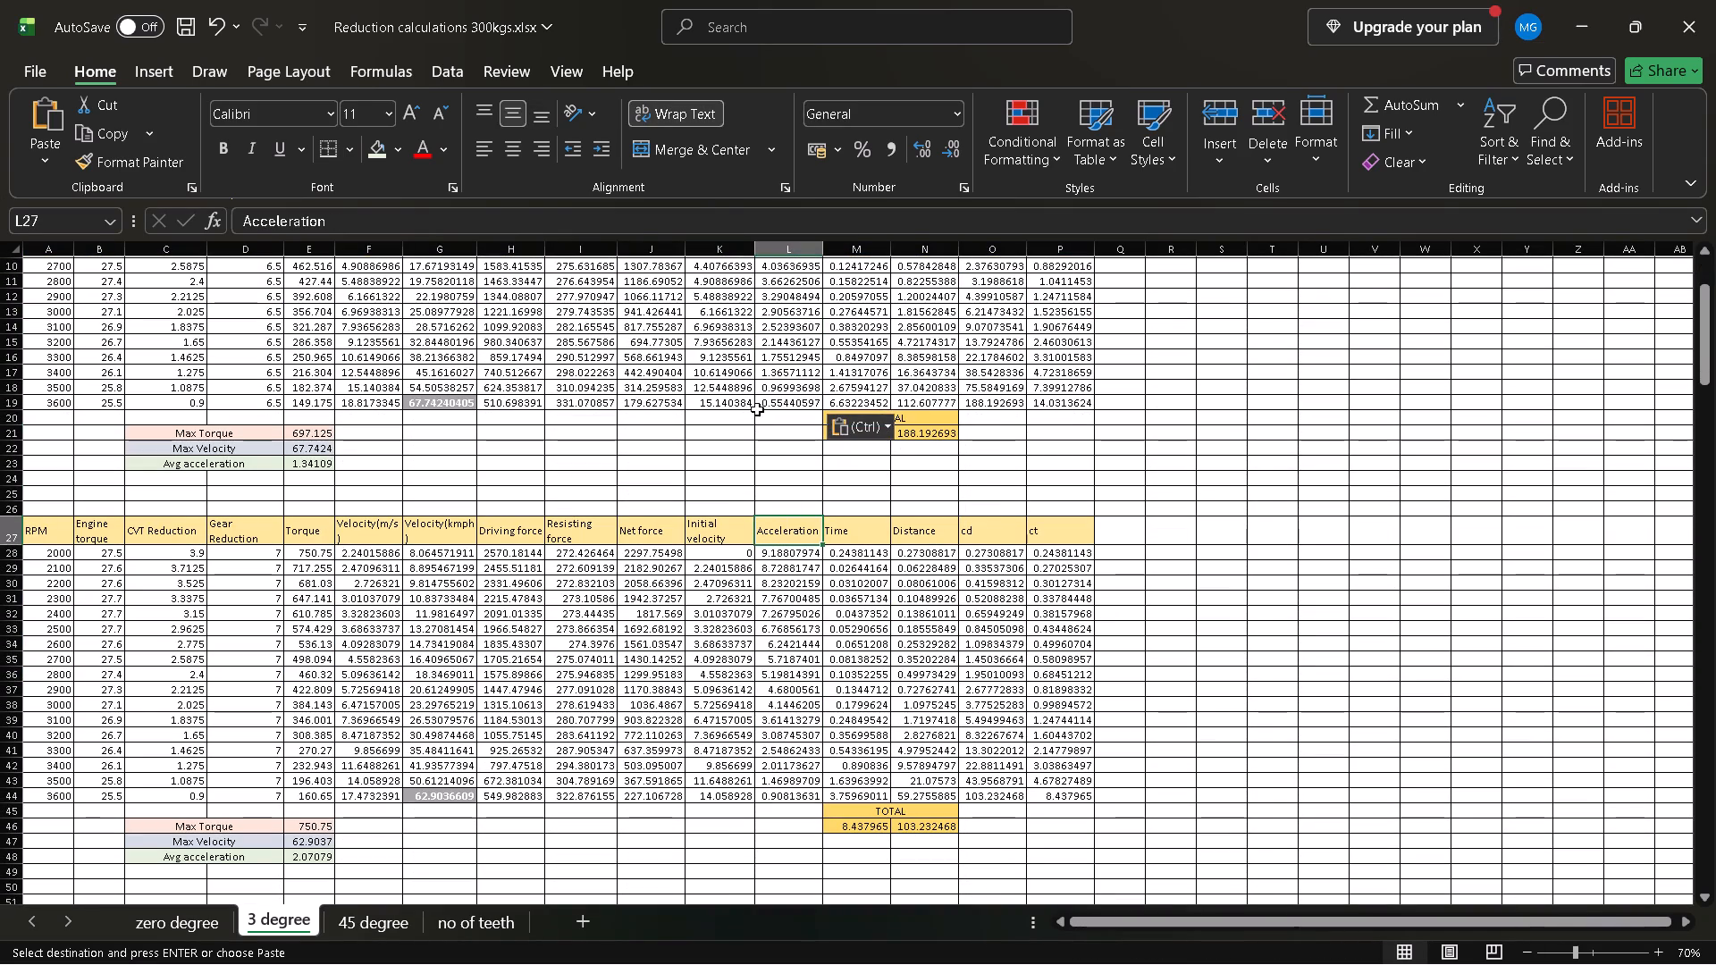
pyautogui.click(758, 407)
pyautogui.hotkey('ctrl', 'shift', 'Up')
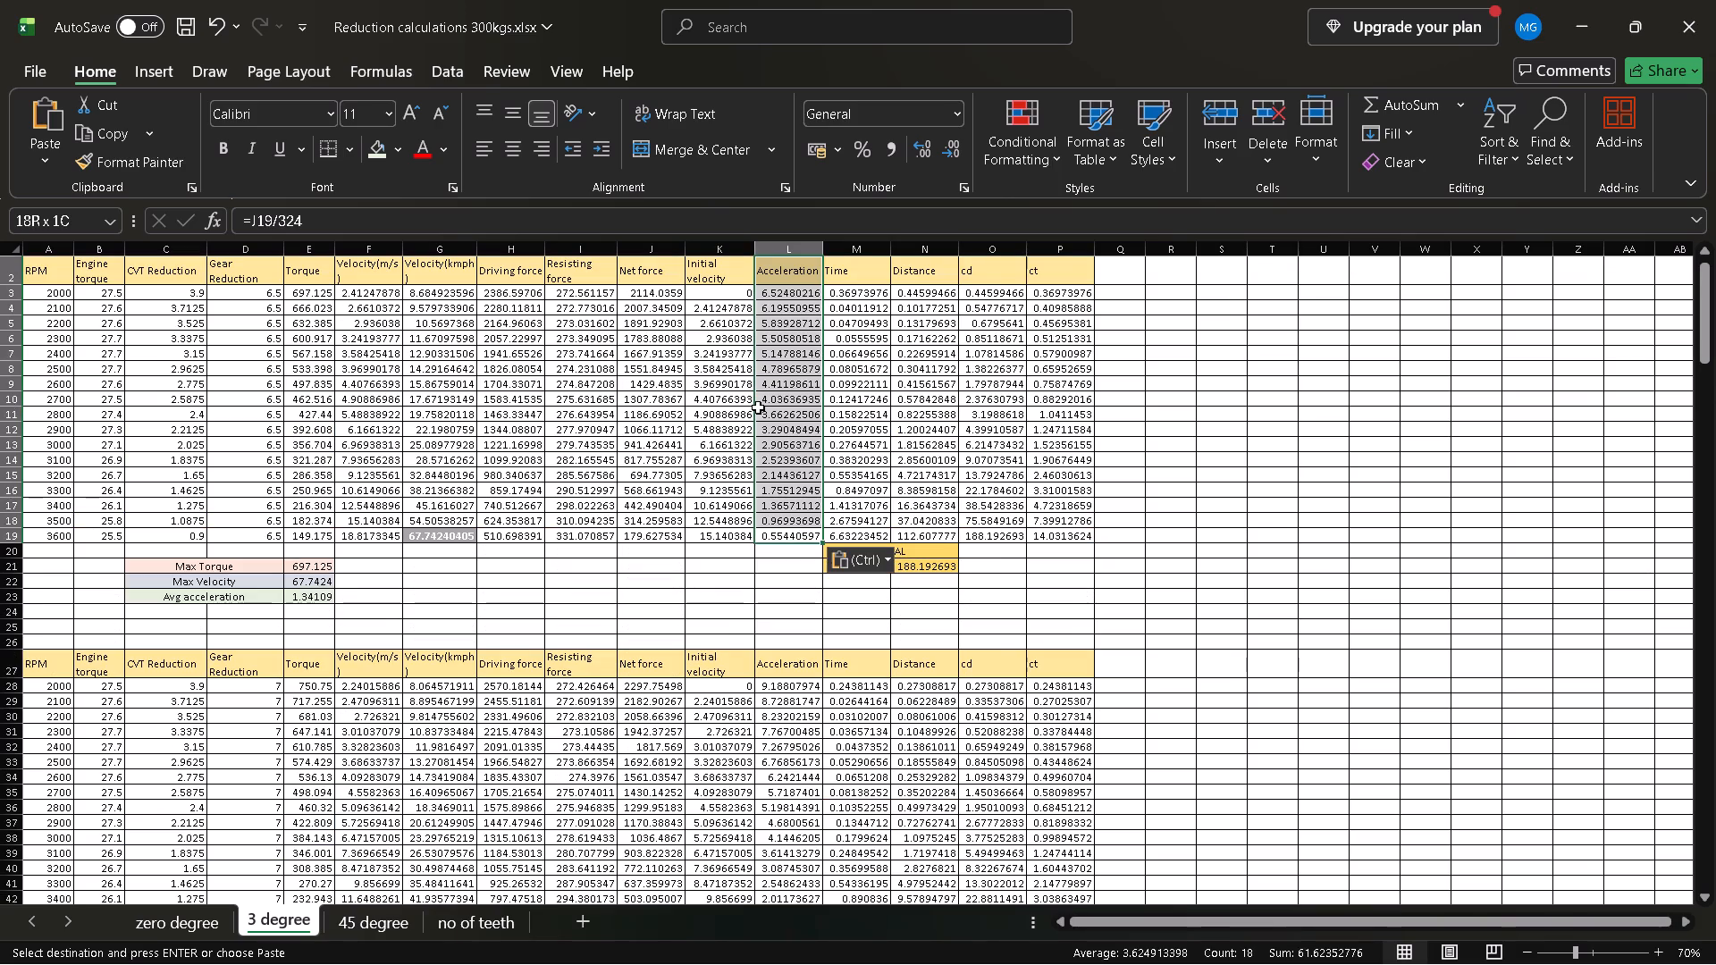
pyautogui.hotkey('ctrl', 'c')
pyautogui.click(812, 661)
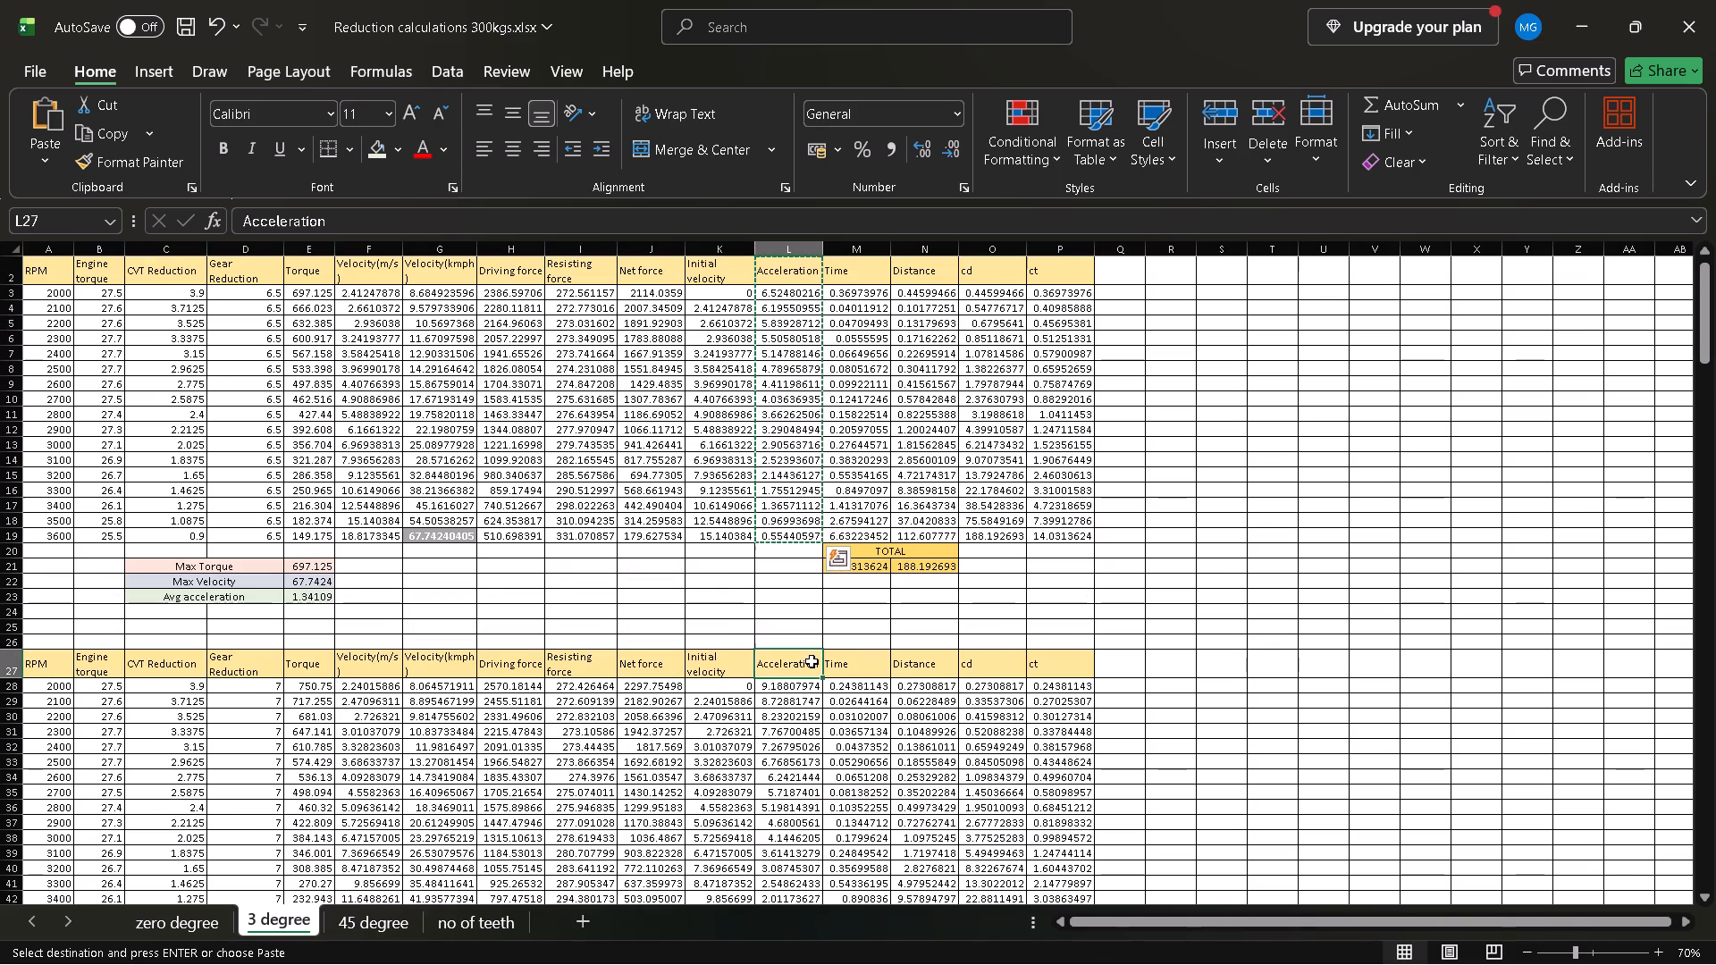
pyautogui.hotkey('ctrl', 'v')
# Paste the copied Acceleration column over those of the 7.2, 7.3 and 7.41 tables, at L52, L77 and L102.
pyautogui.scroll(-2, 812, 661)
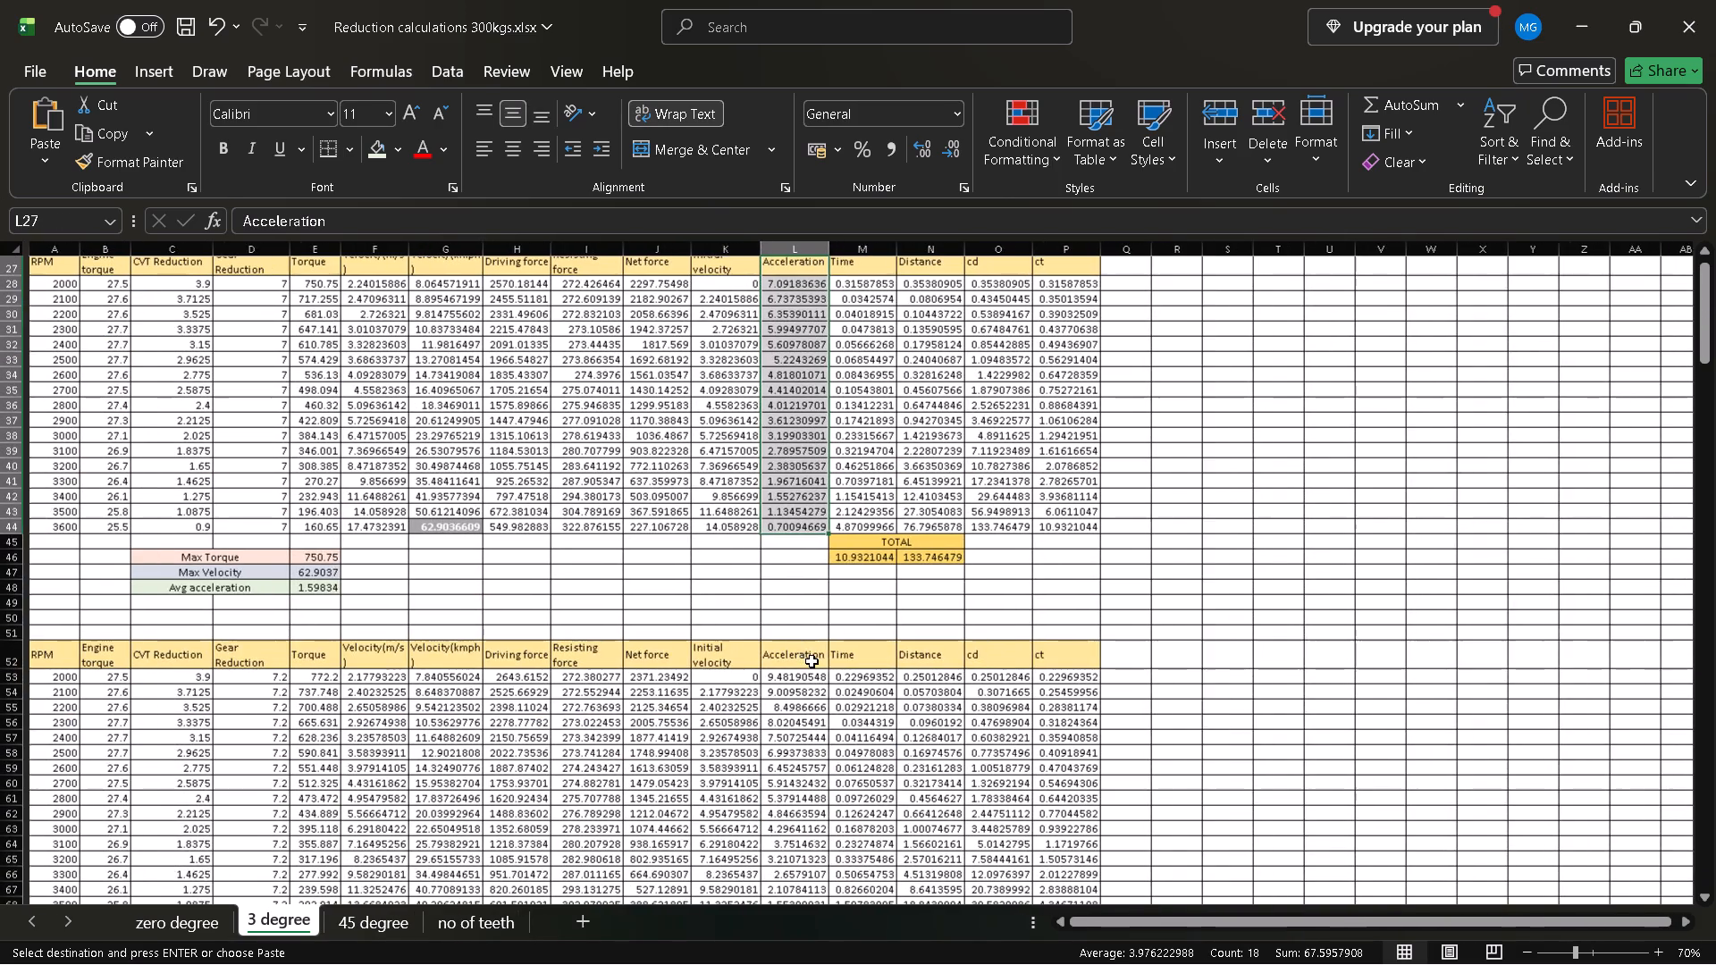
pyautogui.click(811, 659)
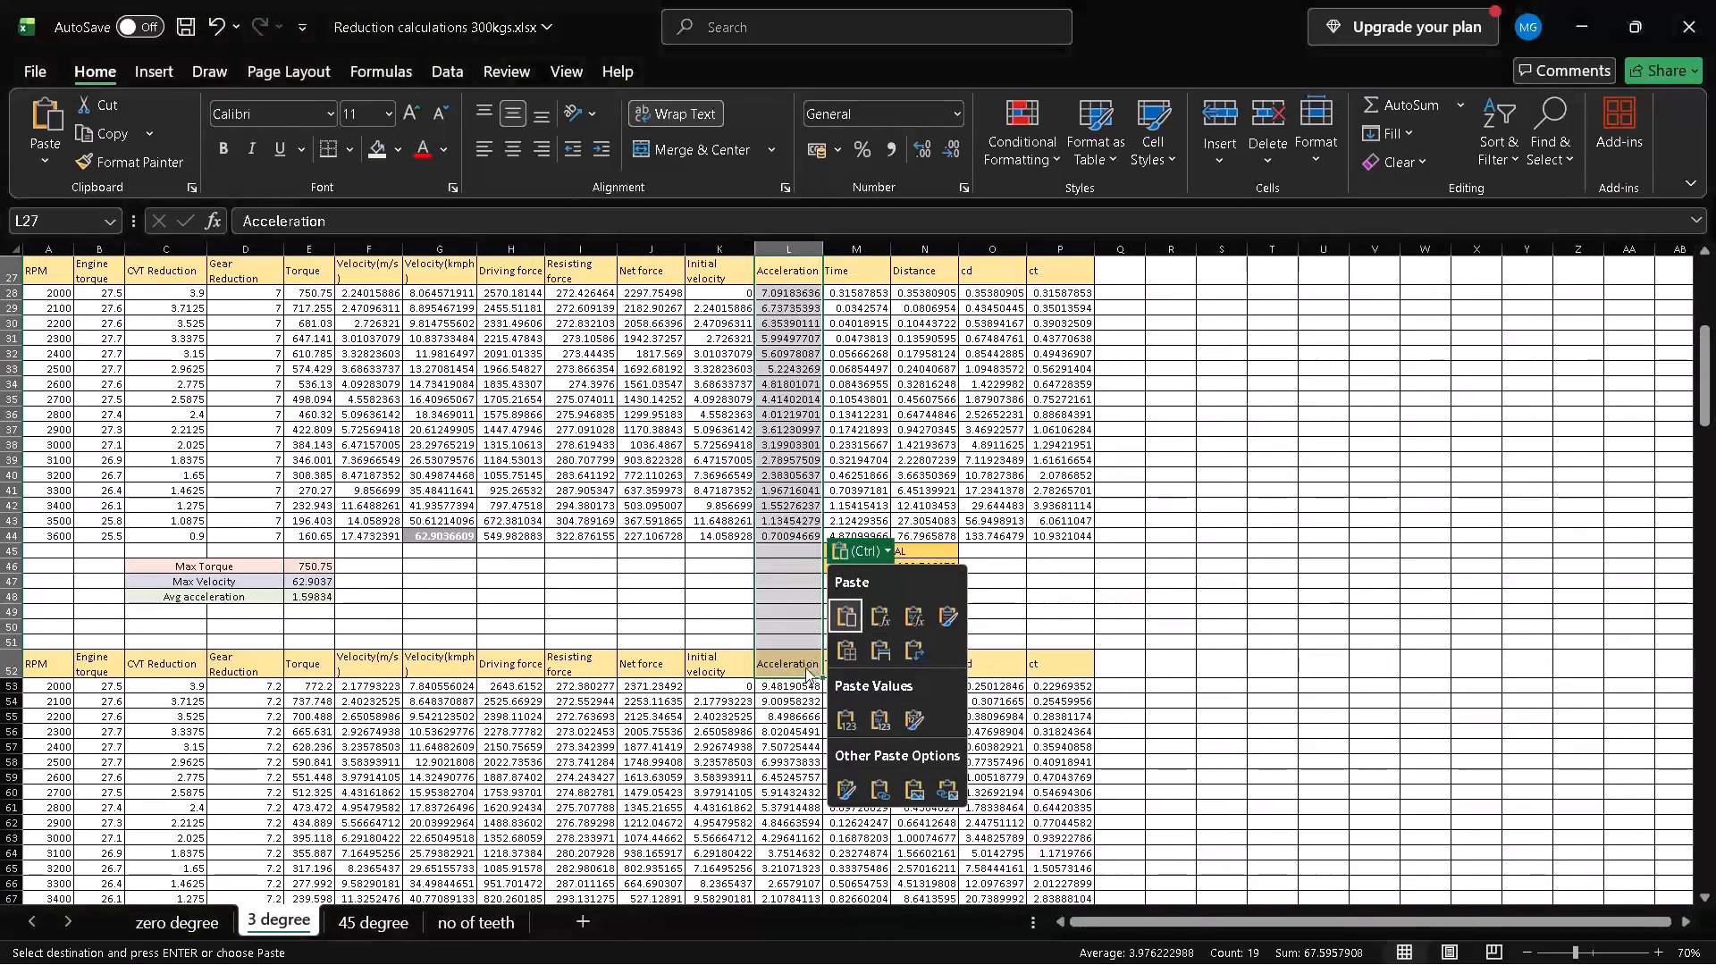
pyautogui.doubleClick(805, 667)
pyautogui.hotkey('ctrl', 'v')
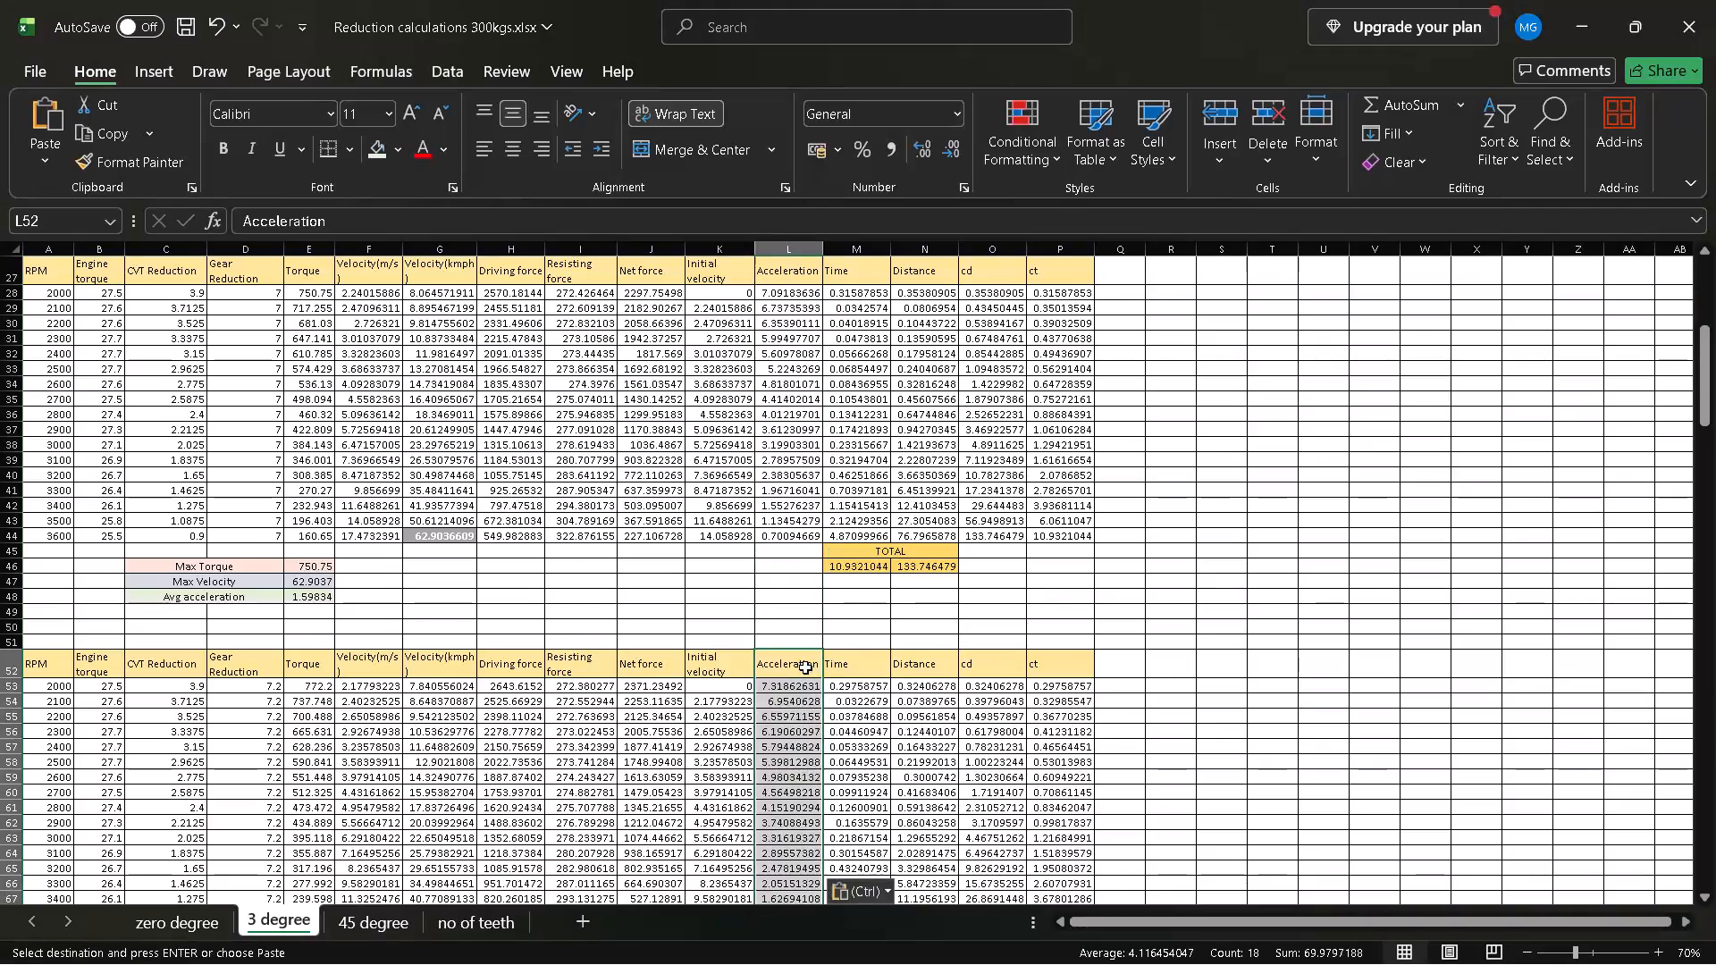
pyautogui.scroll(-2, 805, 667)
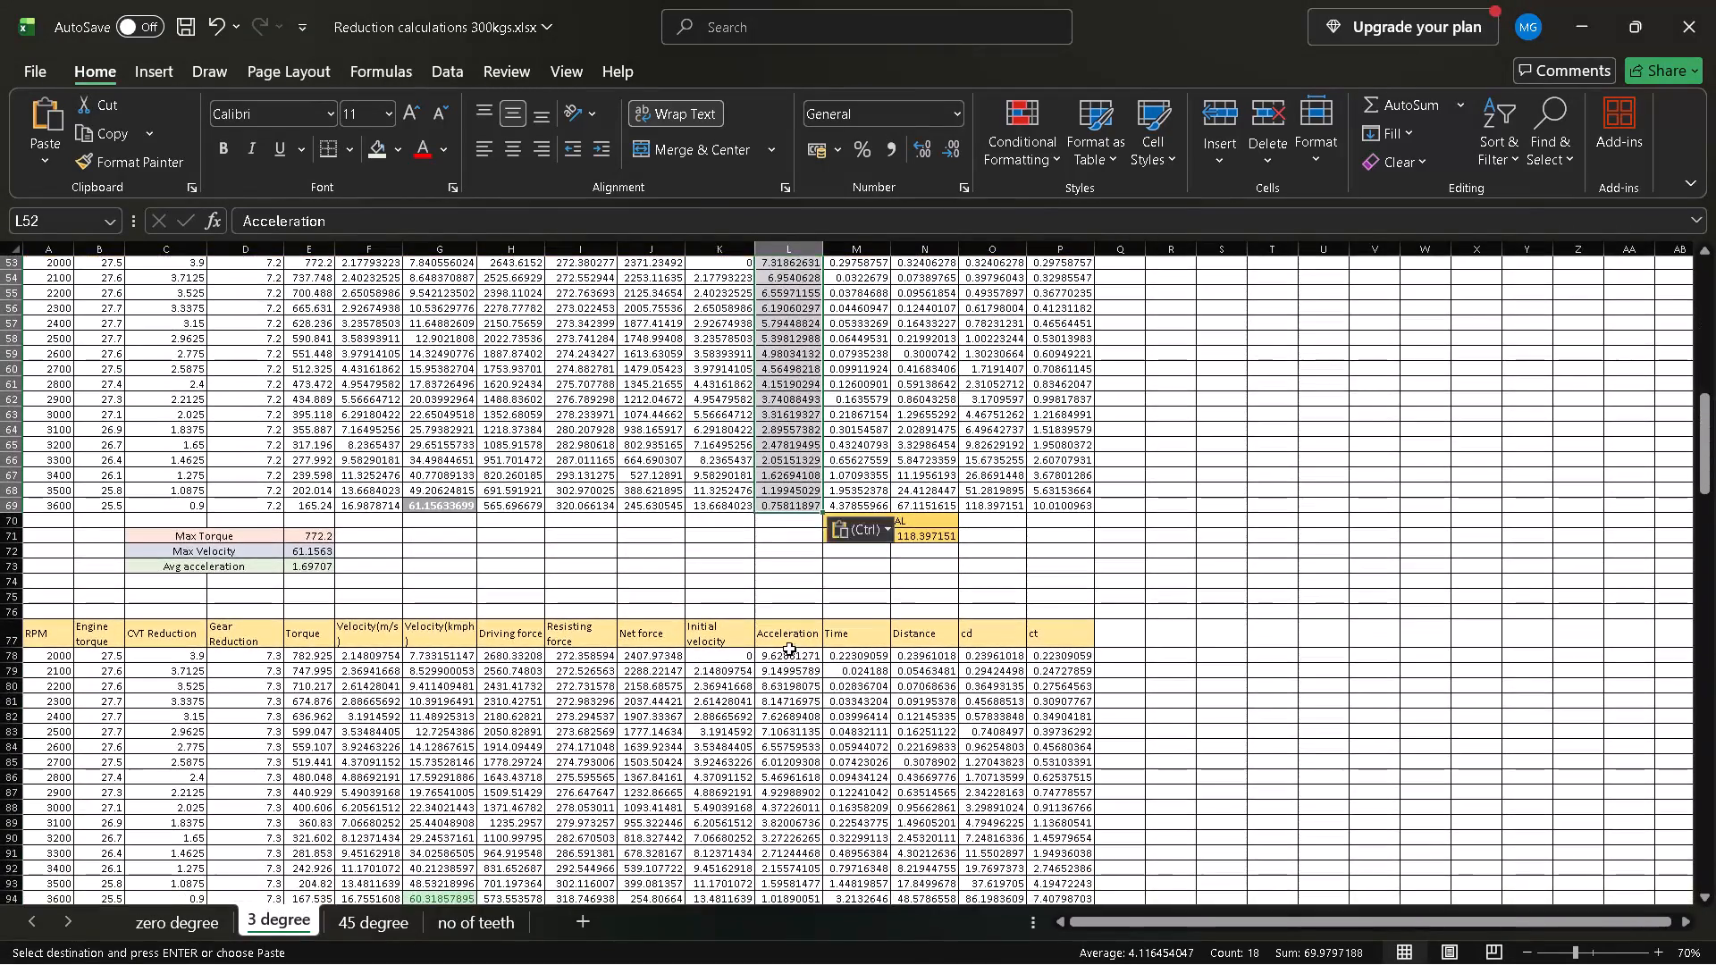
pyautogui.click(790, 644)
pyautogui.hotkey('ctrl', 'v')
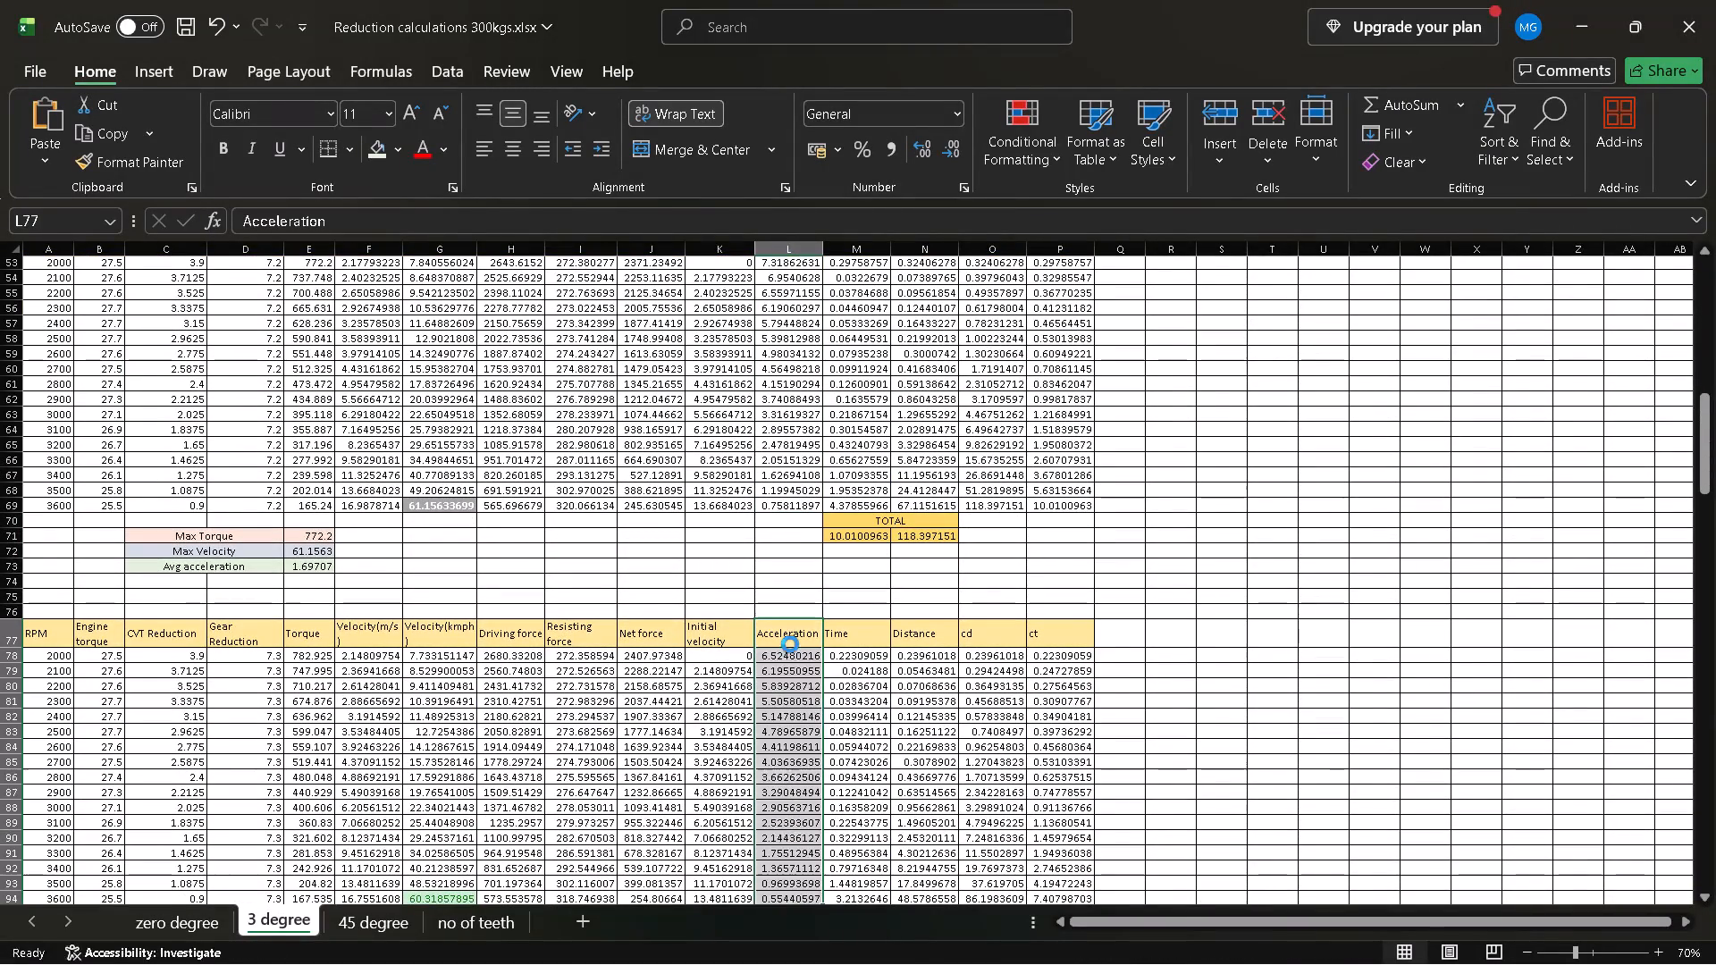
pyautogui.scroll(-3, 790, 644)
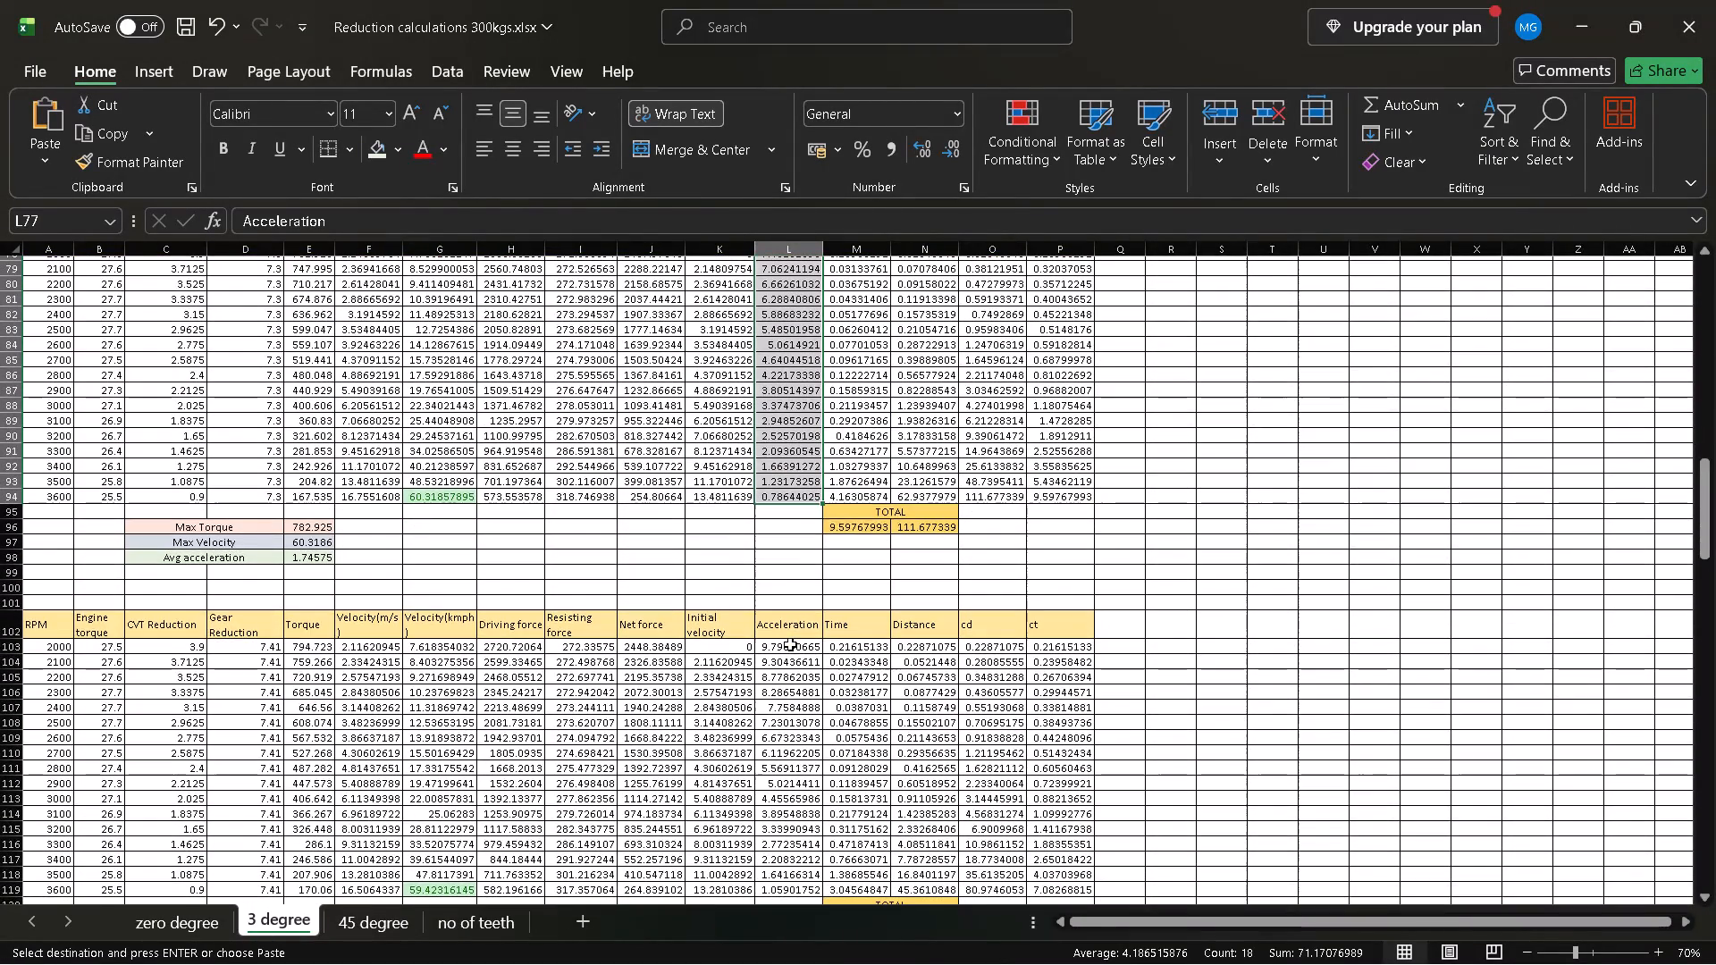
pyautogui.click(790, 629)
pyautogui.hotkey('ctrl', 'v')
pyautogui.scroll(-1, 790, 629)
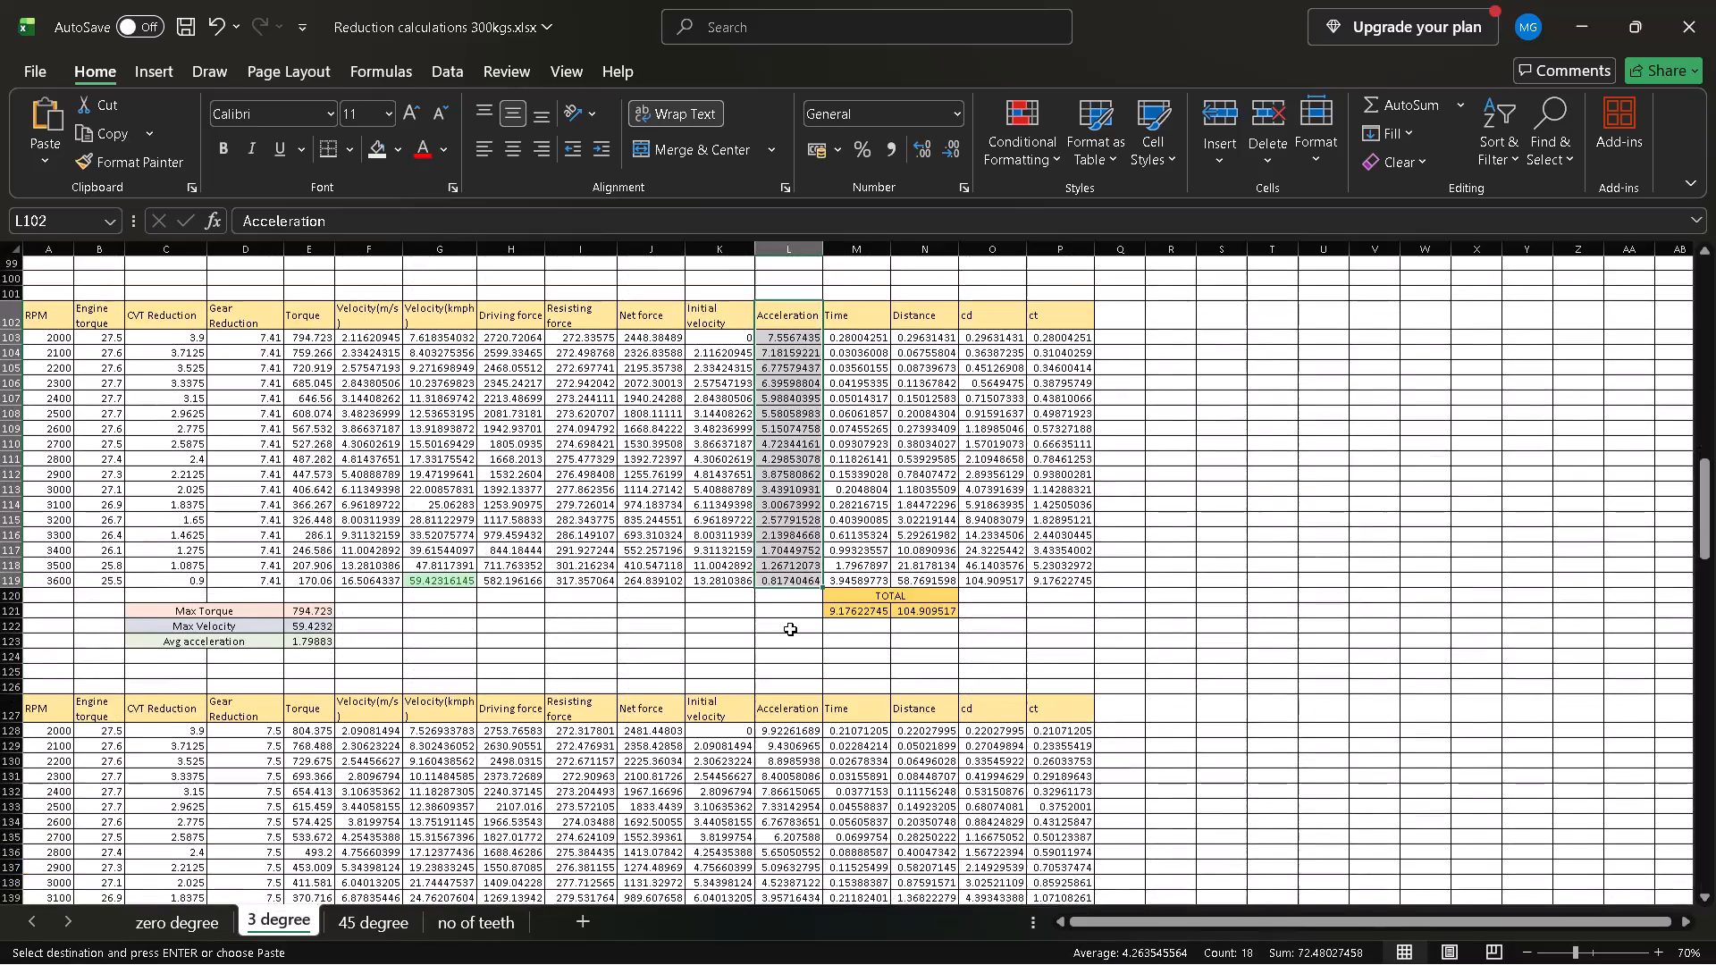
# Paste the copied Acceleration column over those of the 7.5, 7.6 and 7.7 gear reduction tables, at L127, L152 and L177.
pyautogui.scroll(-1, 790, 629)
pyautogui.click(781, 643)
pyautogui.hotkey('ctrl', 'v')
pyautogui.scroll(-1, 781, 643)
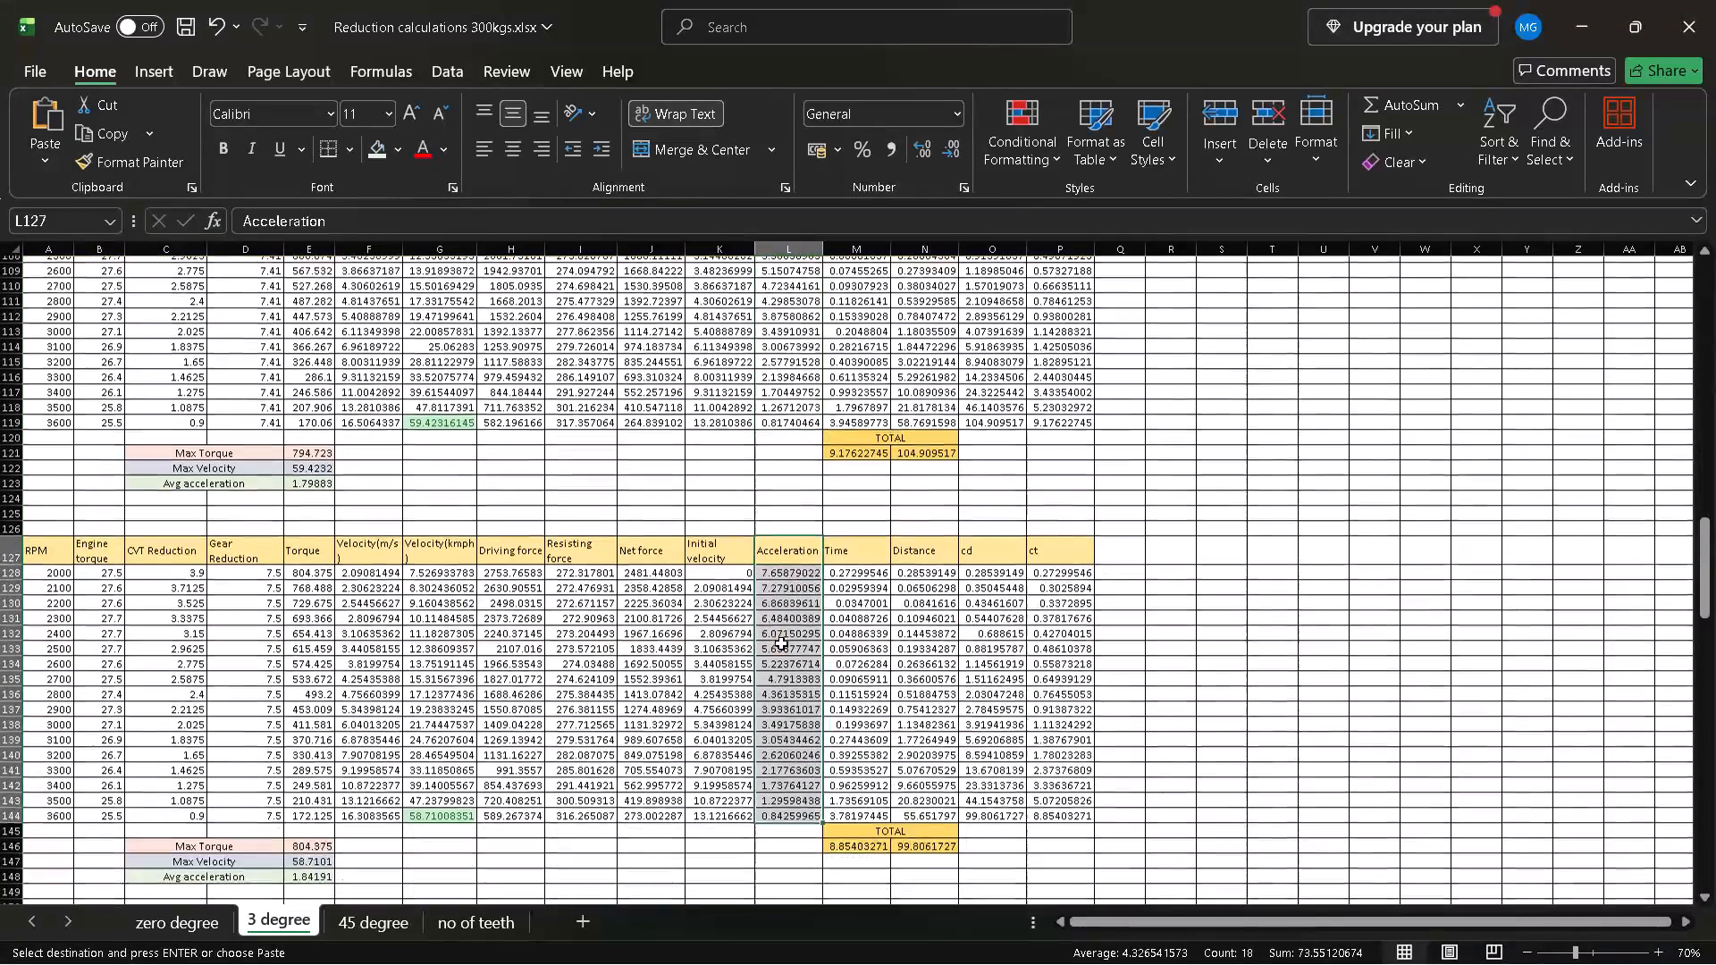
pyautogui.scroll(-1, 781, 643)
pyautogui.click(791, 508)
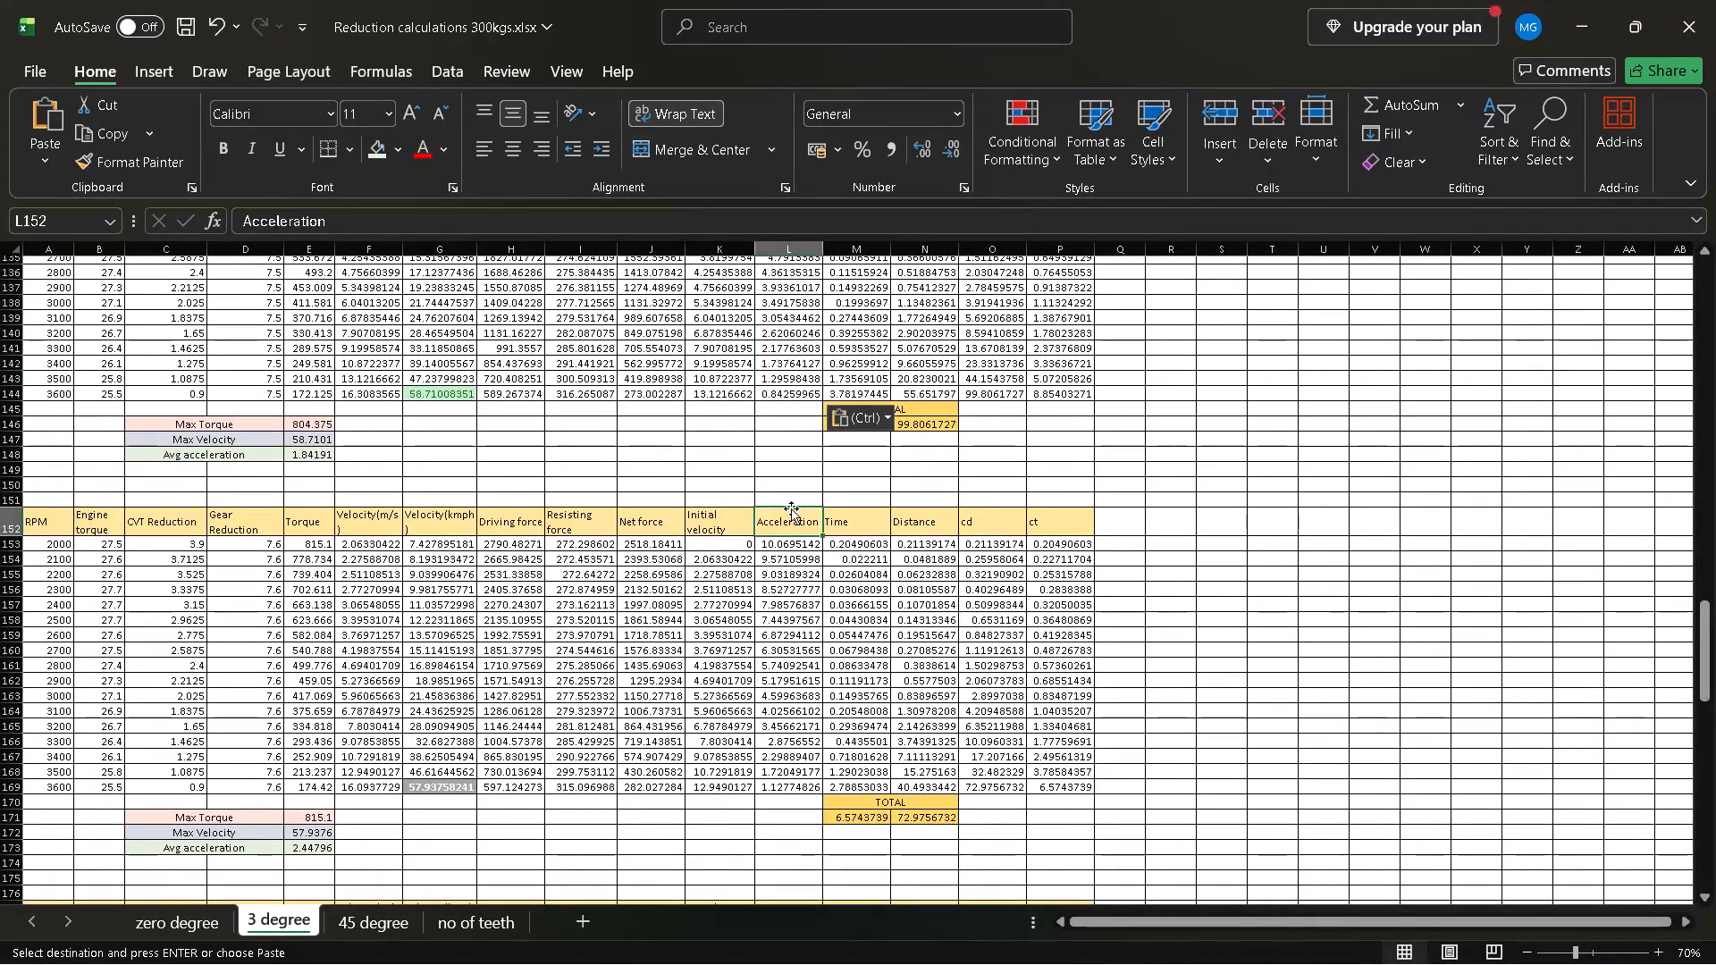
pyautogui.hotkey('ctrl', 'v')
pyautogui.scroll(-2, 791, 508)
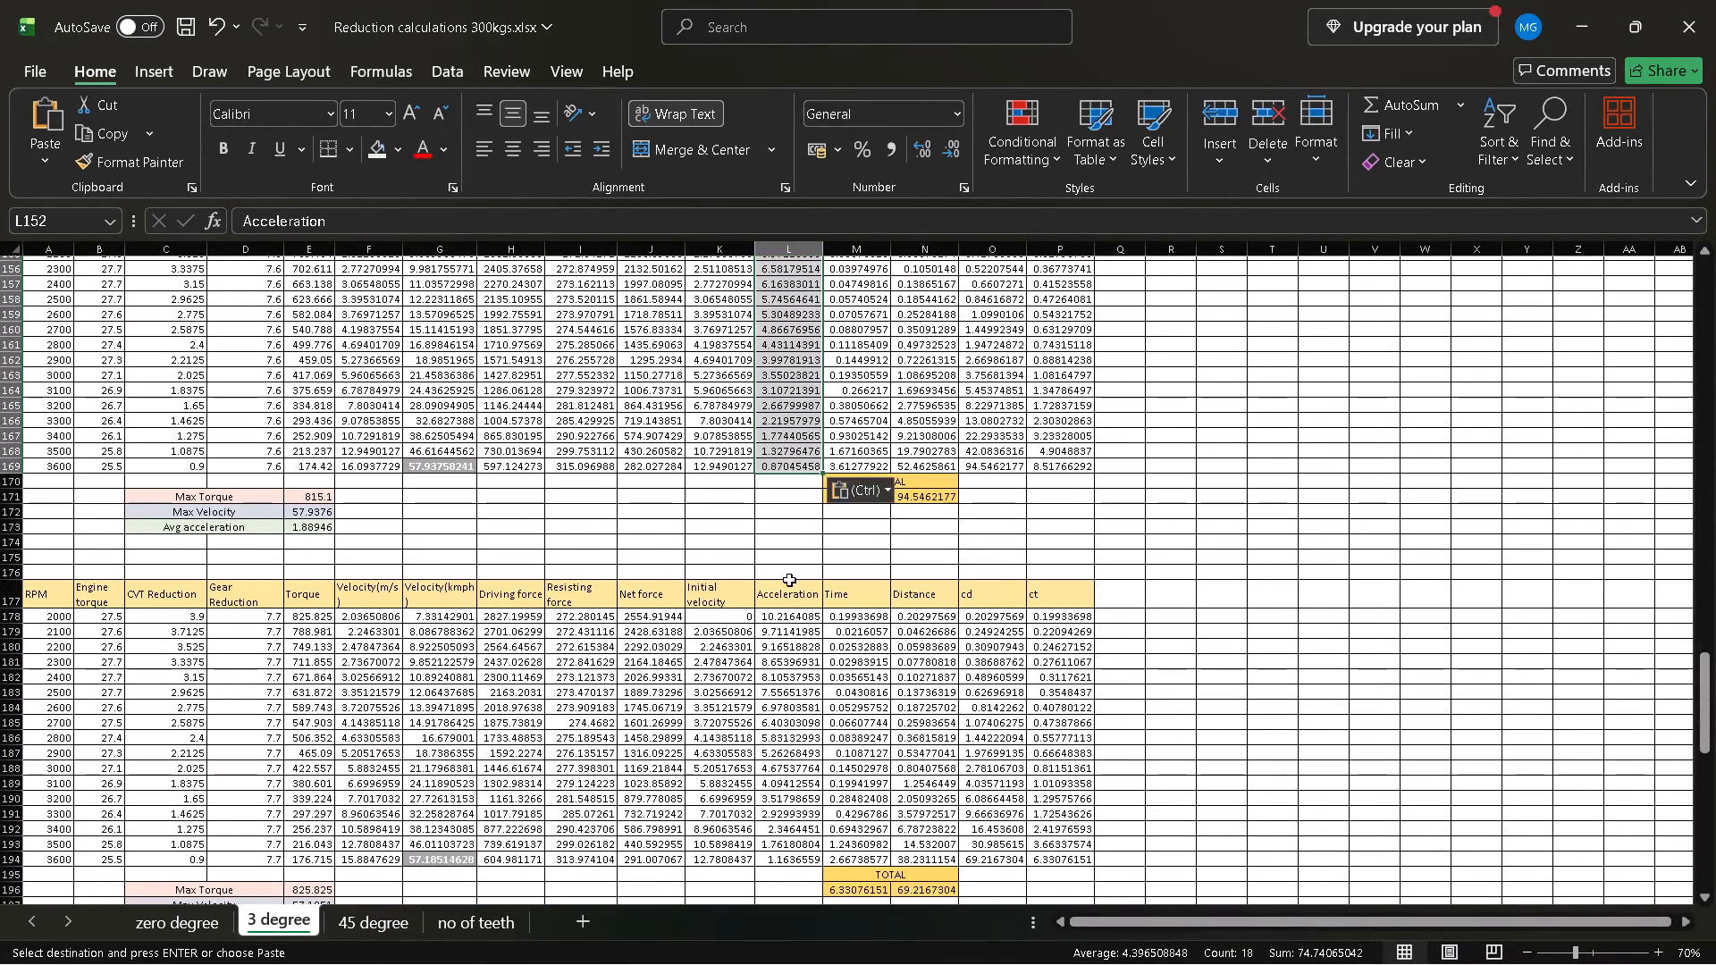
pyautogui.click(788, 589)
pyautogui.hotkey('ctrl', 'v')
# Paste the copied Acceleration column over those of the 7.8 and 8 gear reduction tables, at L202 and L228.
pyautogui.scroll(-2, 788, 589)
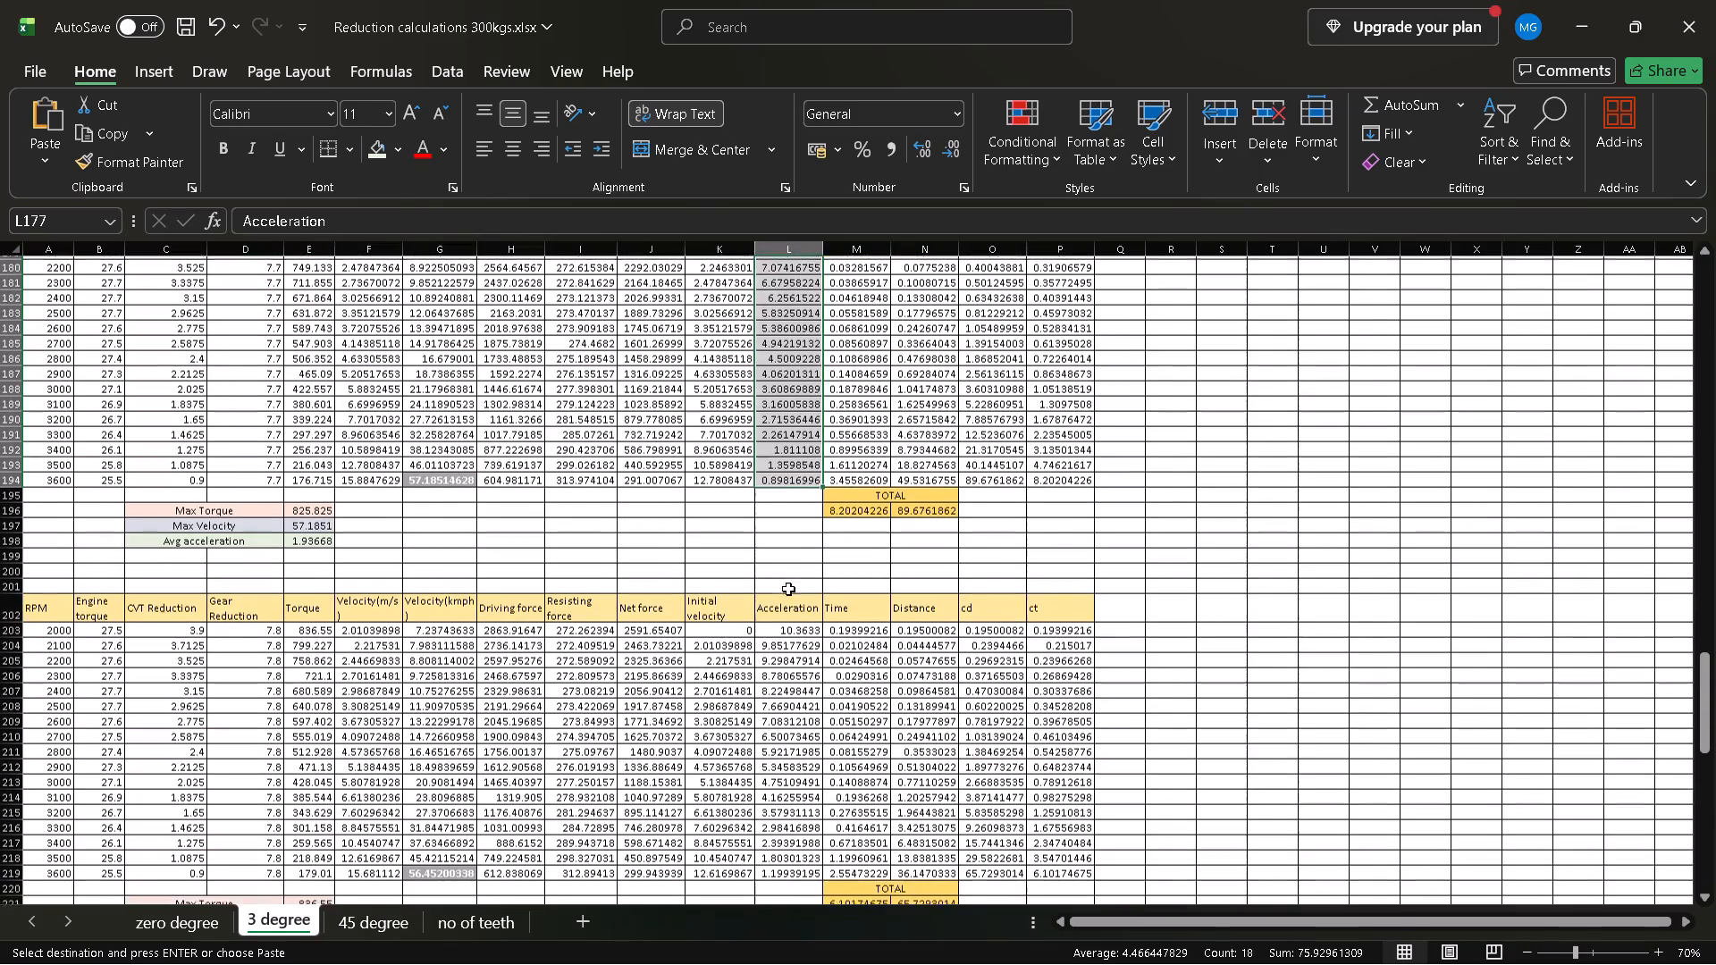
pyautogui.click(785, 607)
pyautogui.hotkey('ctrl', 'v')
pyautogui.scroll(-1, 785, 607)
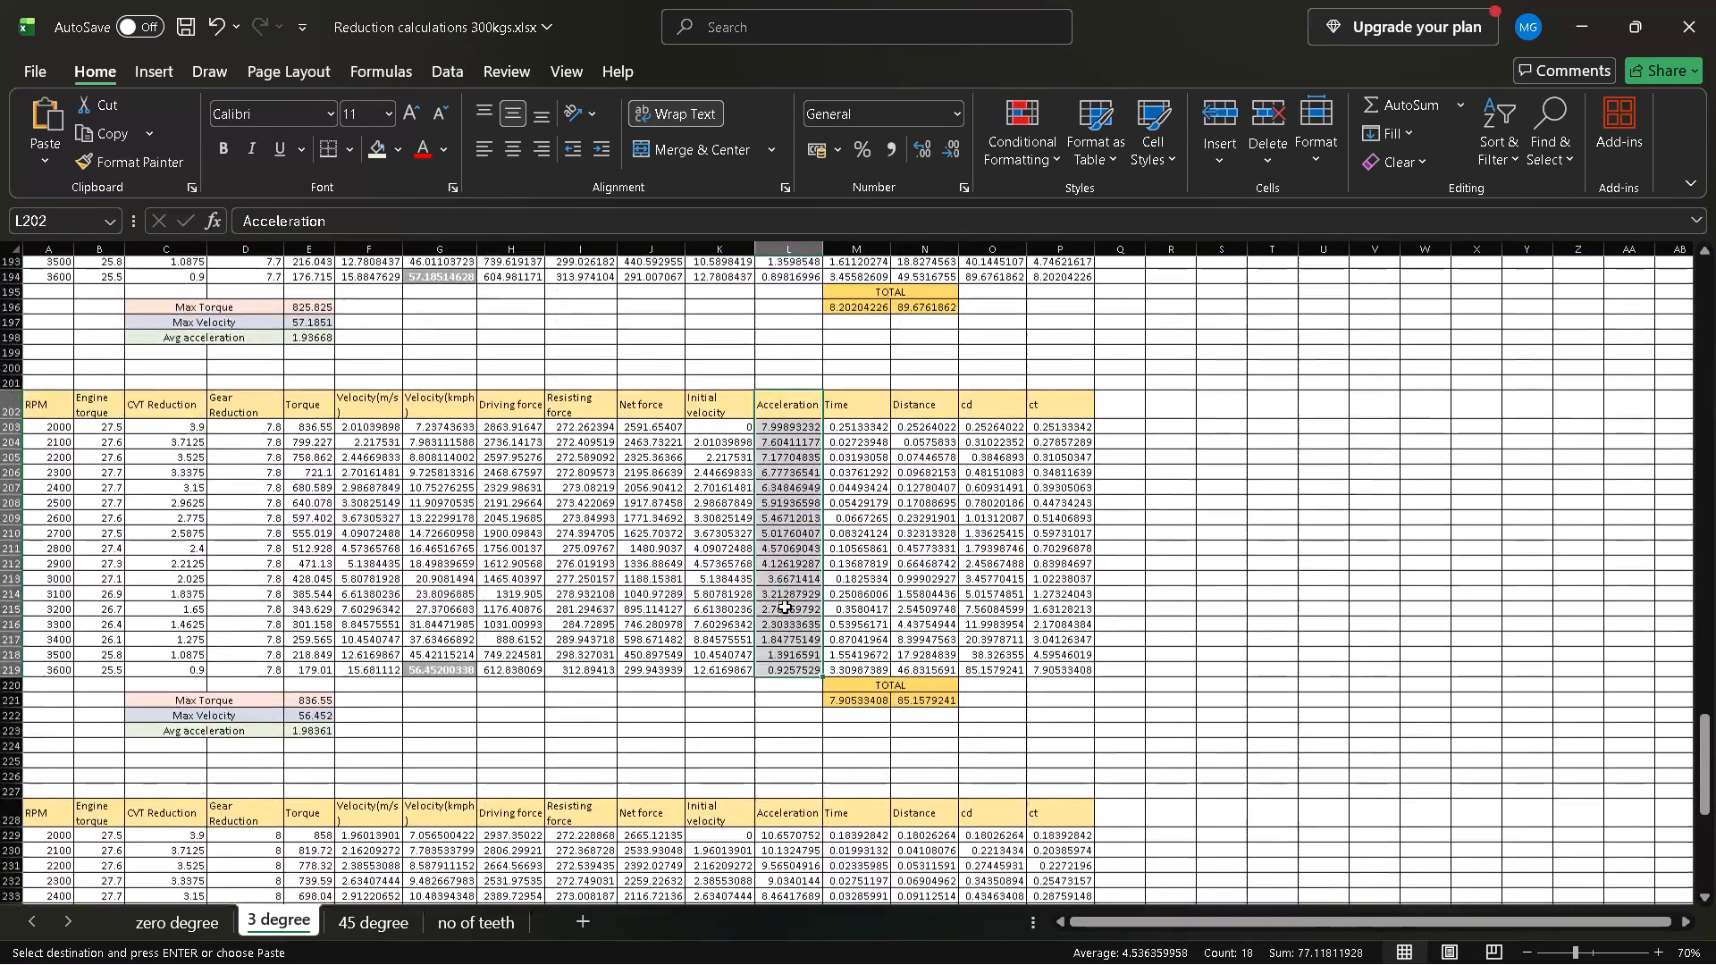
pyautogui.scroll(-1, 785, 607)
pyautogui.click(786, 599)
pyautogui.hotkey('ctrl', 'v')
pyautogui.scroll(-1, 786, 599)
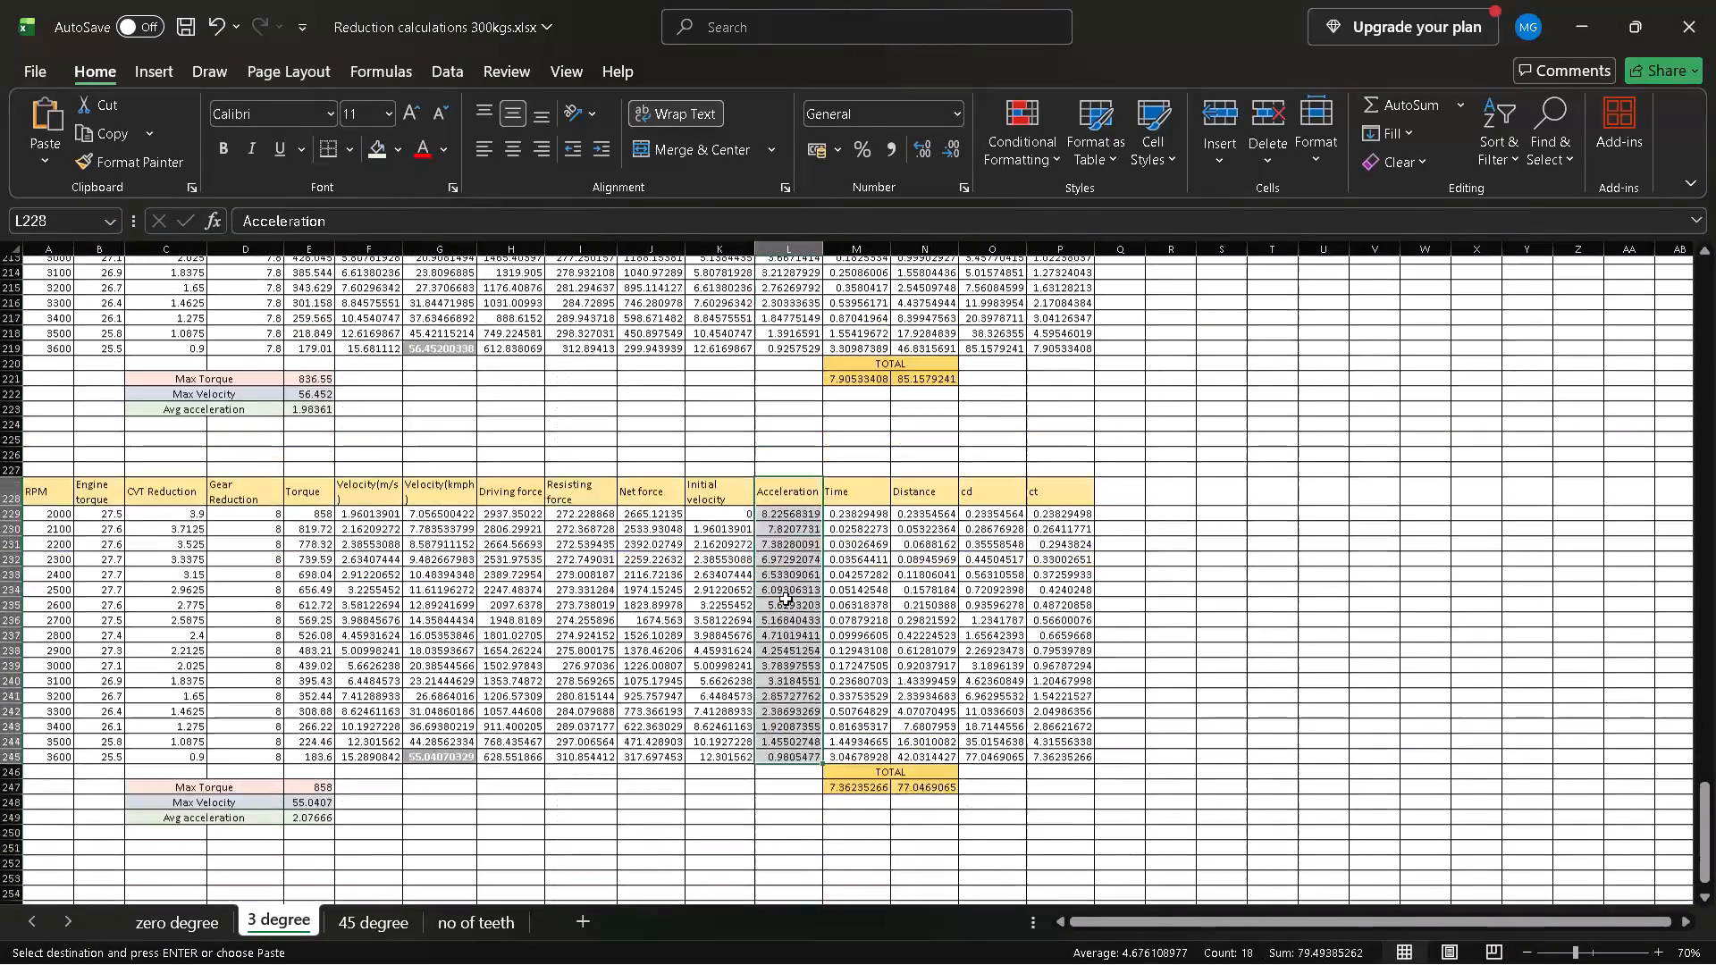
pyautogui.scroll(-1, 786, 599)
pyautogui.scroll(3, 786, 599)
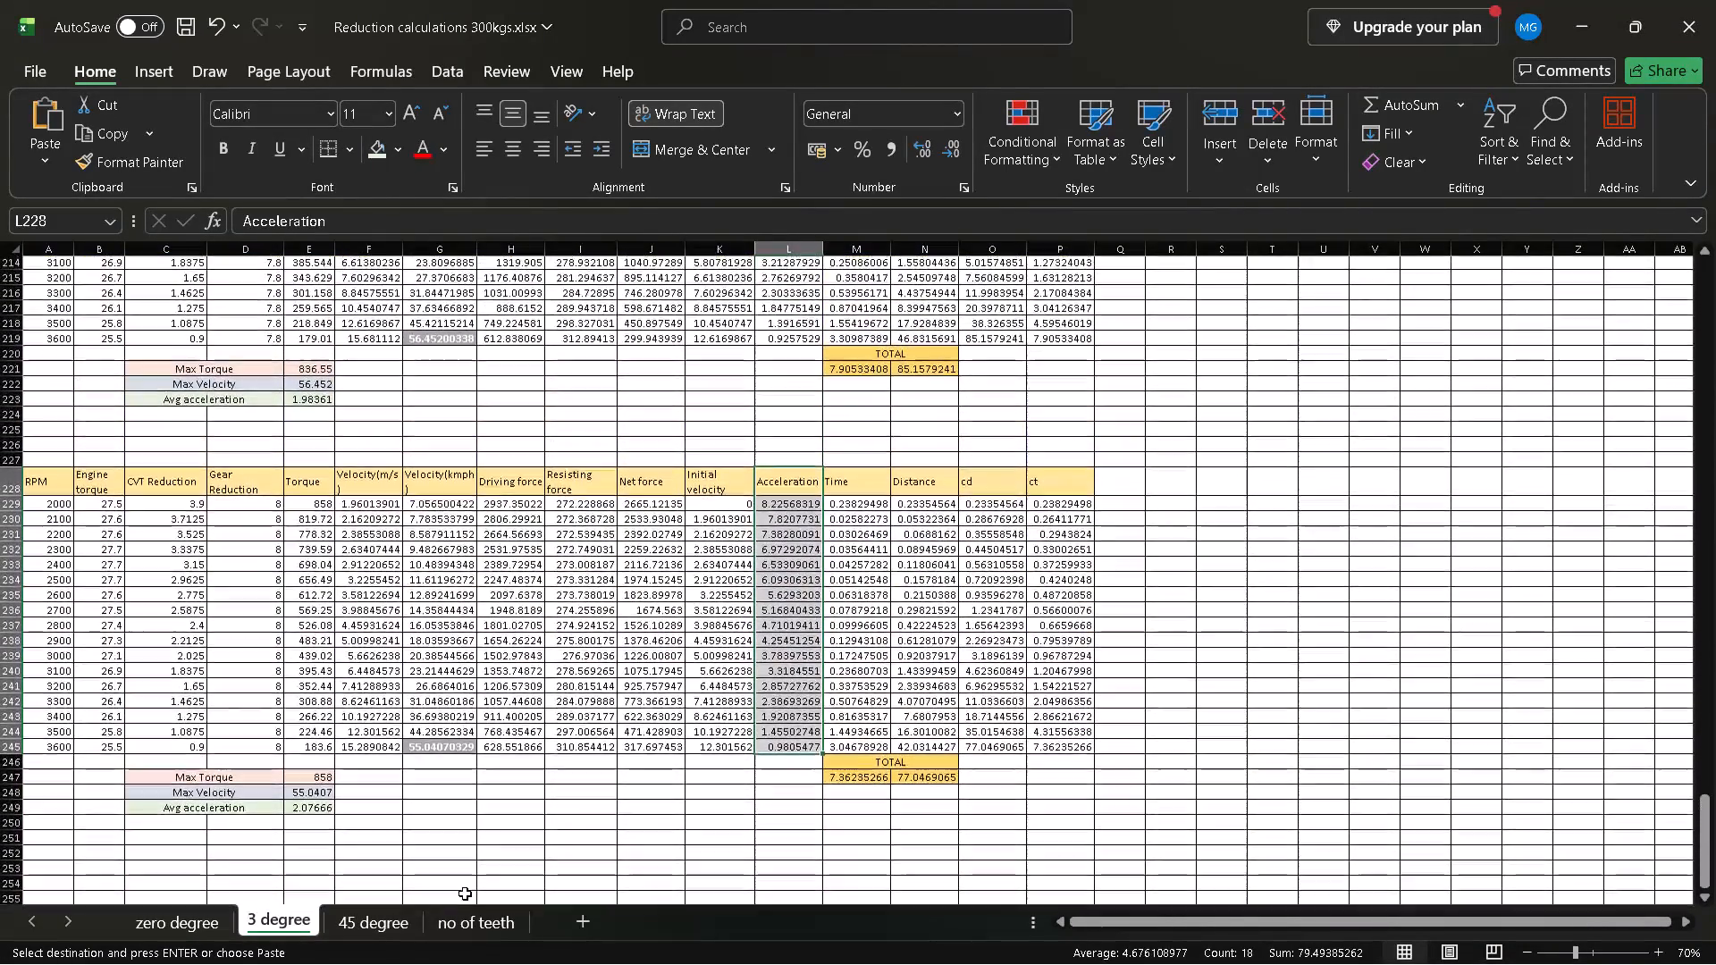
# On the 45 degree sheet, paste the copied Acceleration column over the 6.5 gear reduction table's Acceleration column at L1.
pyautogui.click(408, 912)
pyautogui.scroll(1, 564, 687)
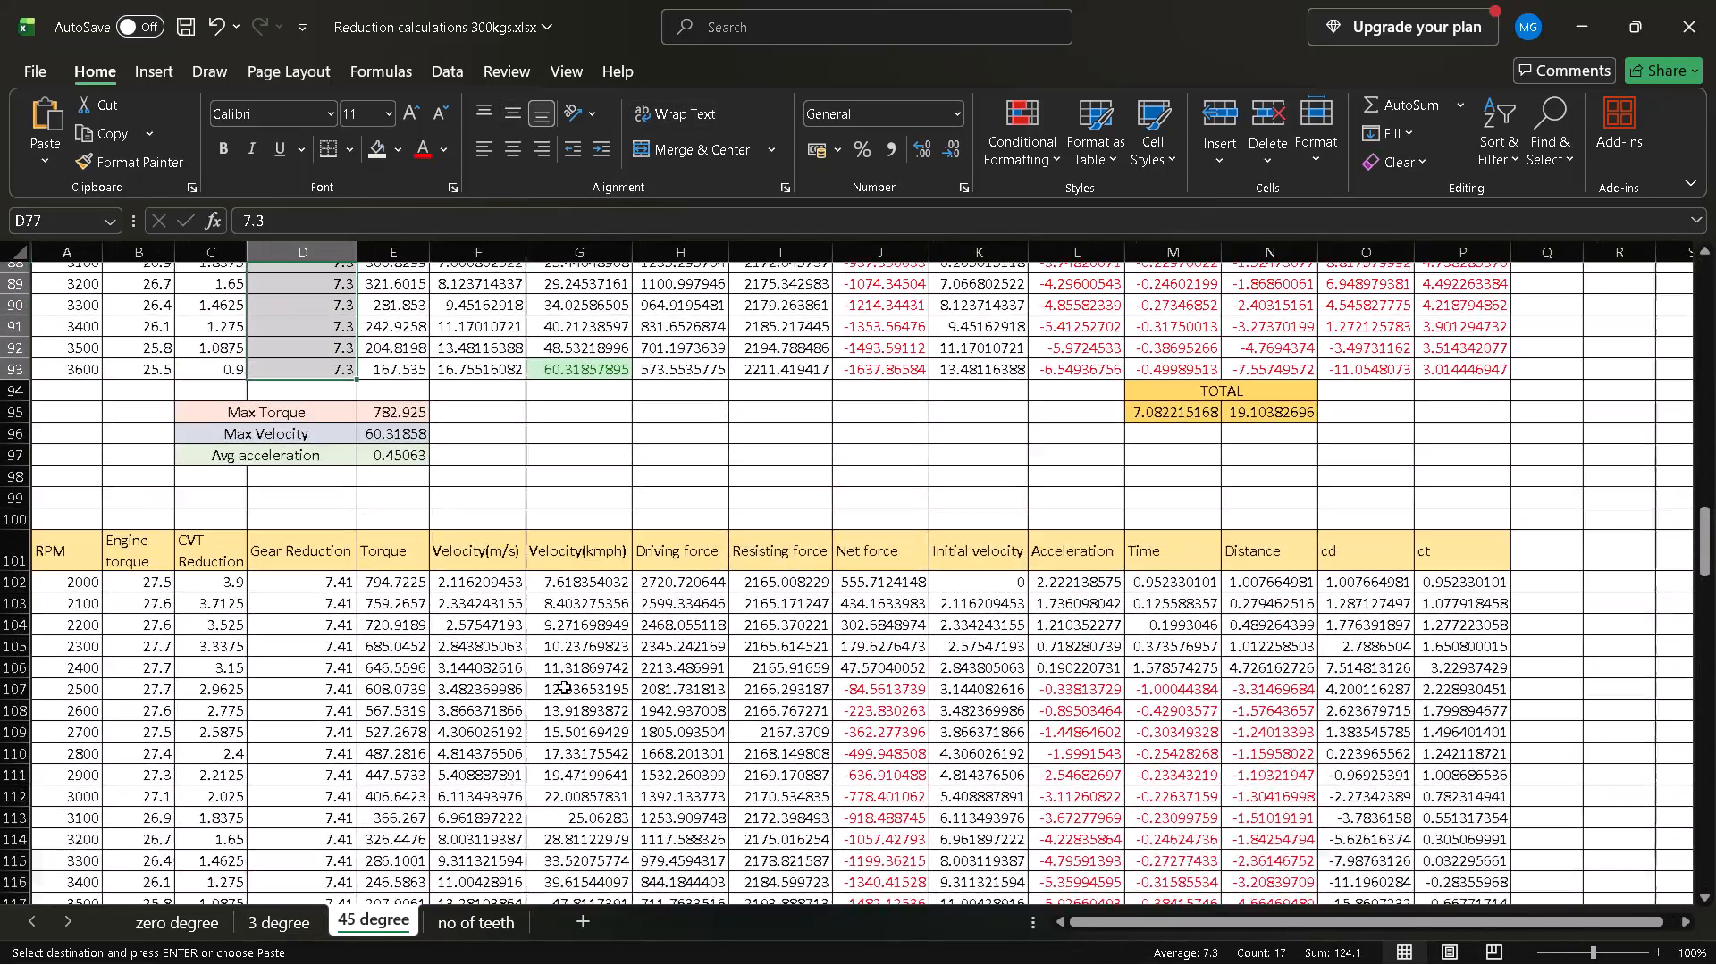
pyautogui.scroll(3, 564, 687)
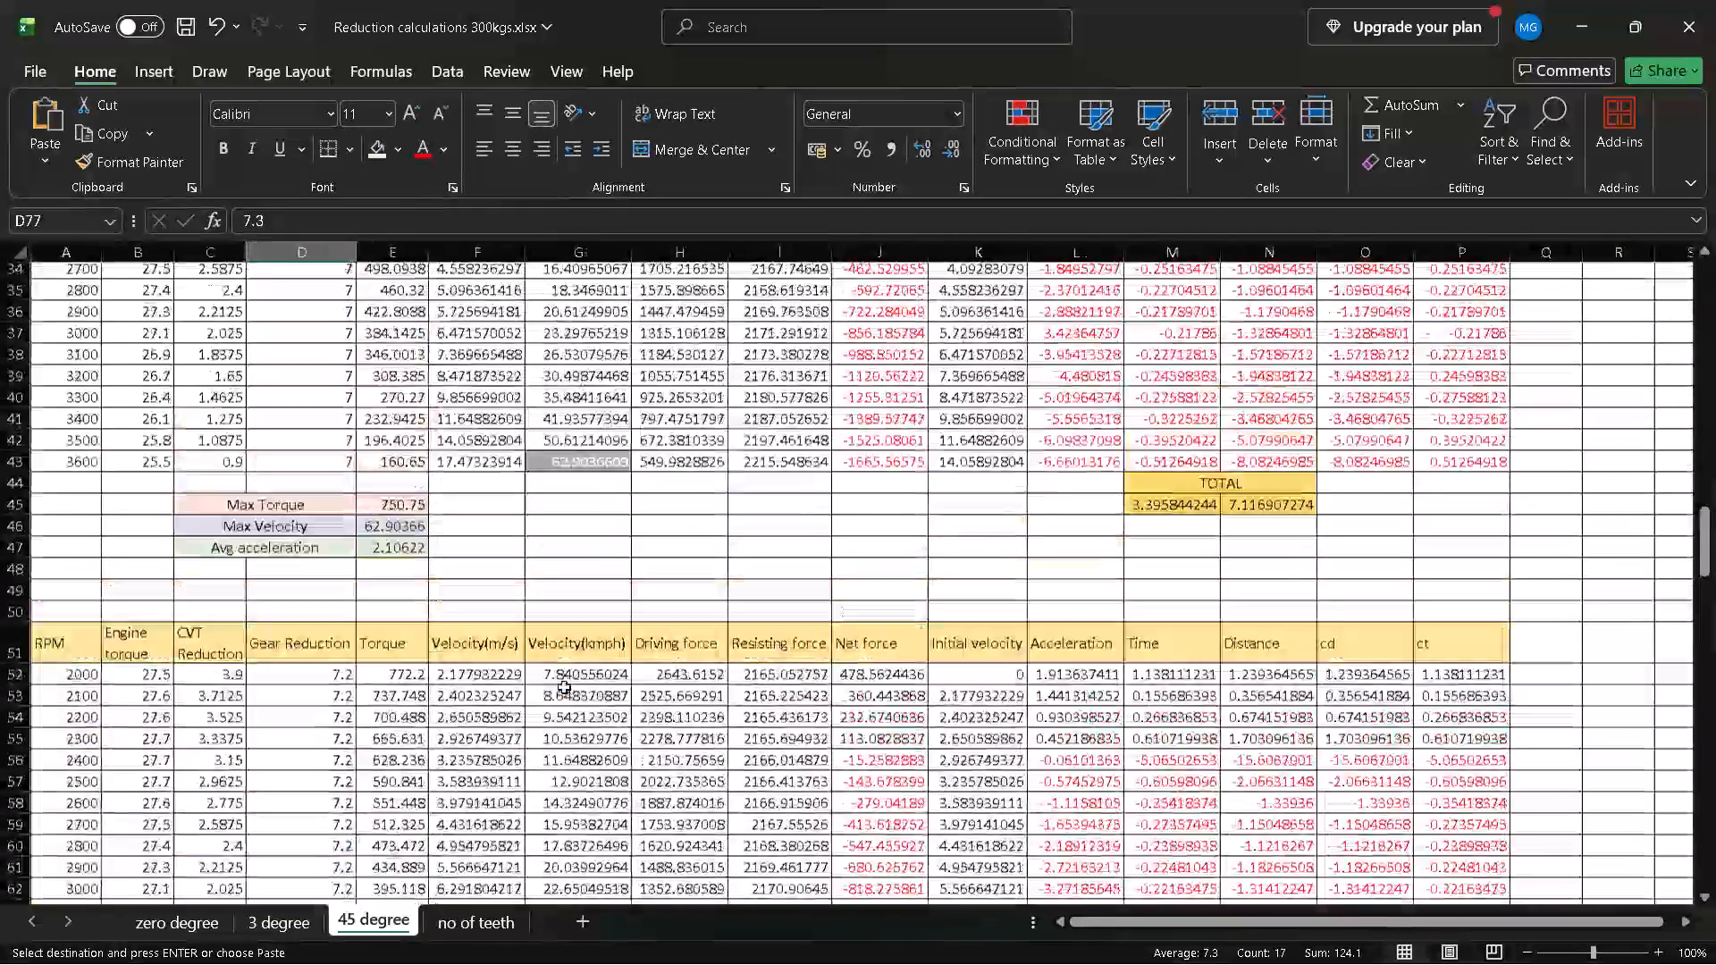
pyautogui.scroll(4, 564, 687)
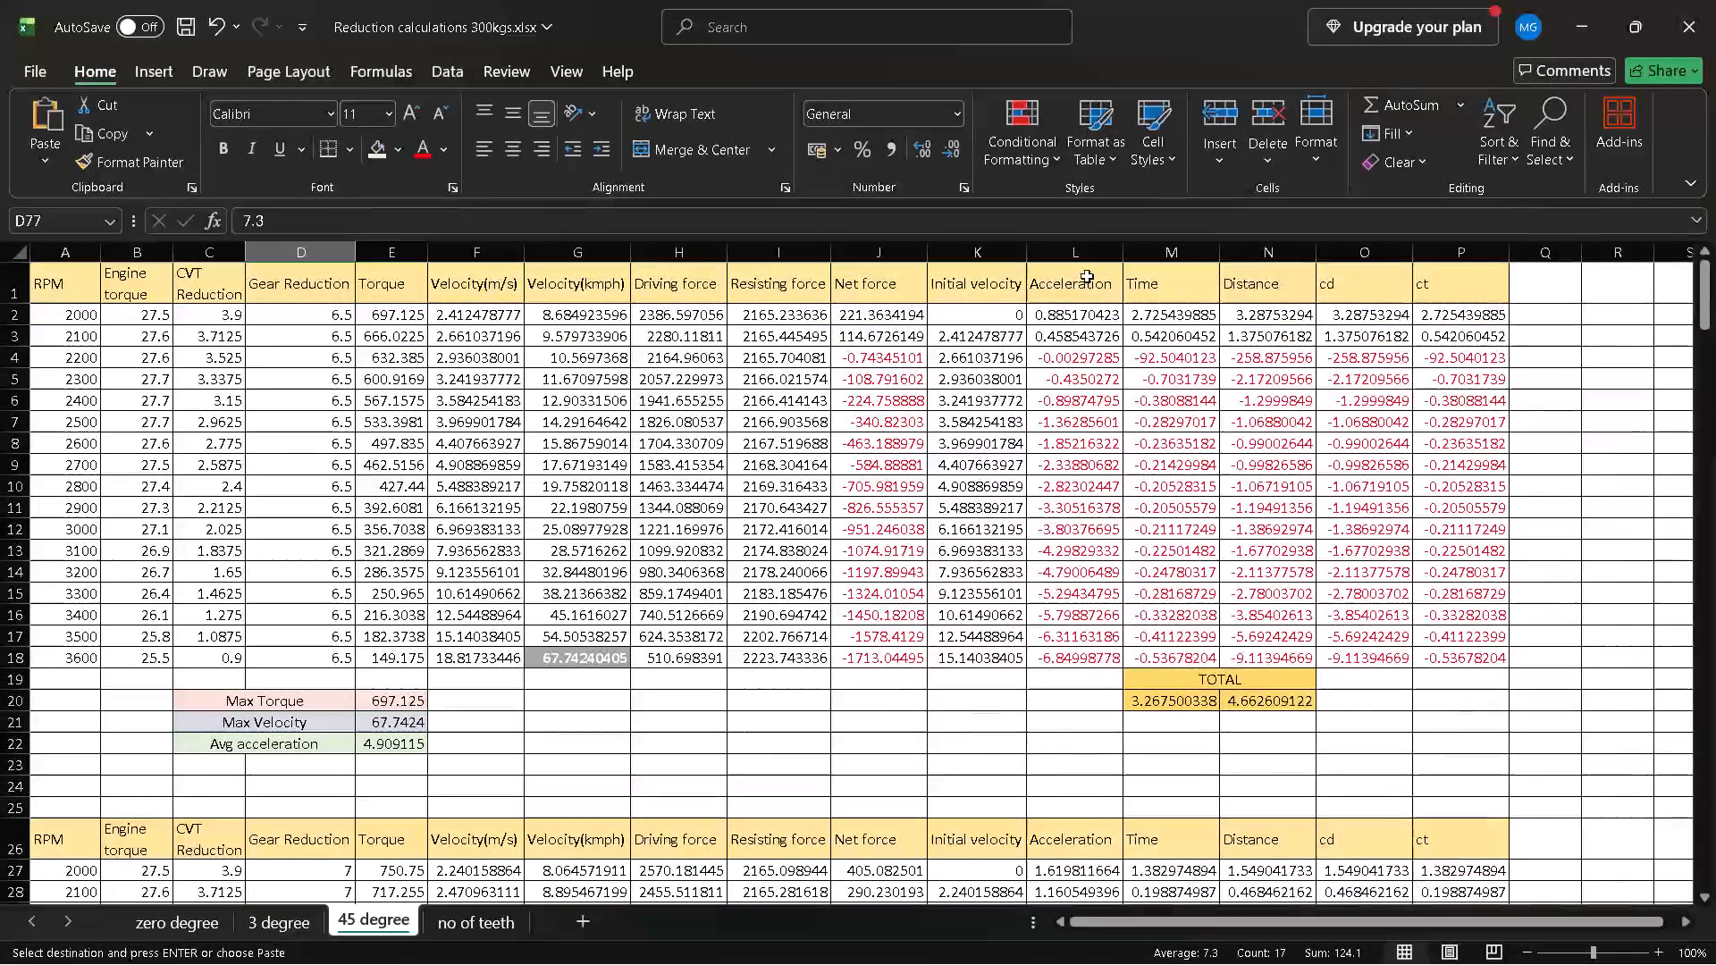
pyautogui.click(1061, 310)
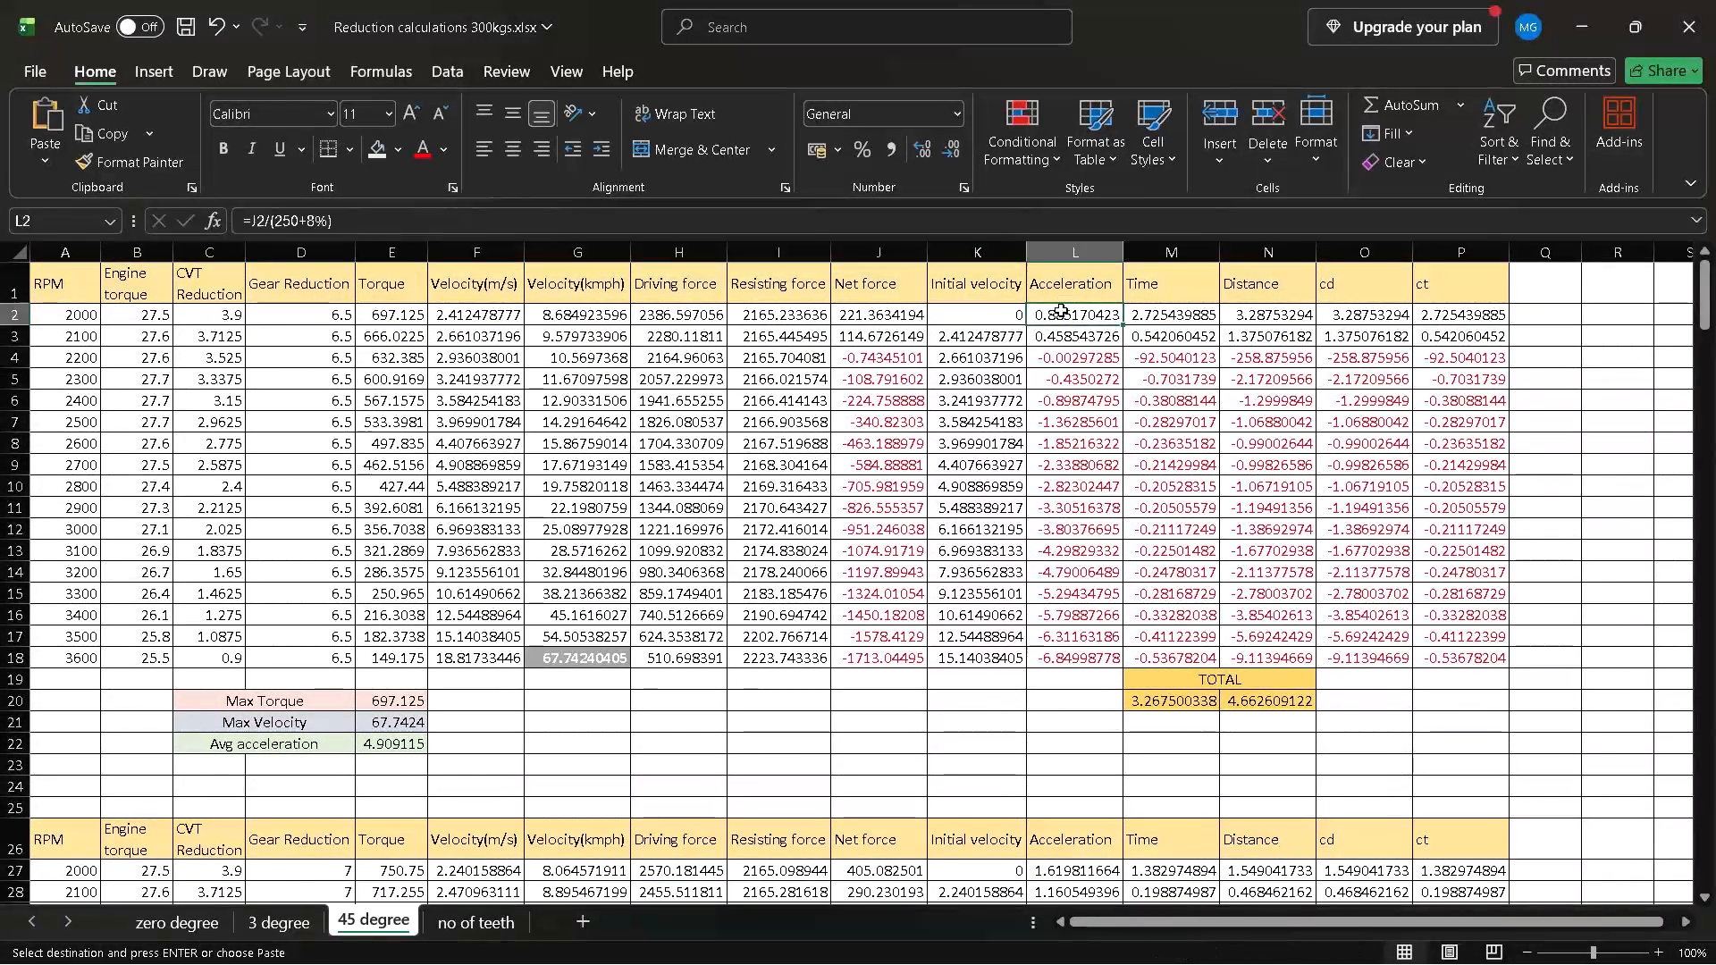
pyautogui.click(1064, 299)
pyautogui.hotkey('ctrl', 'v')
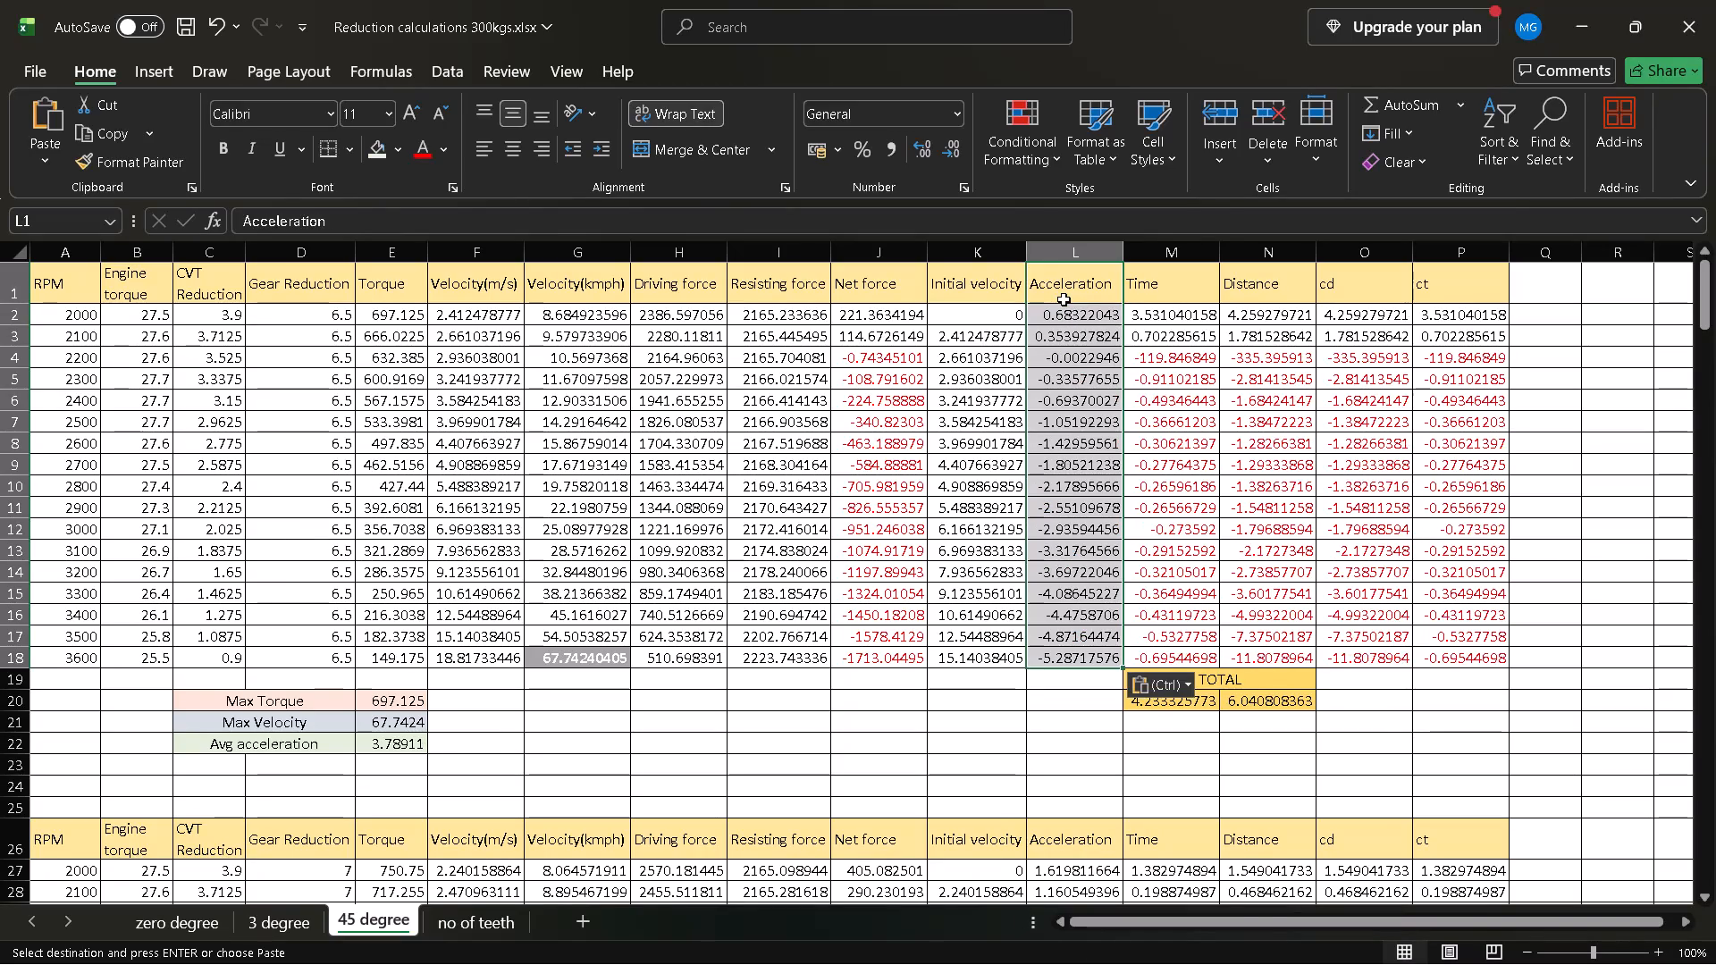
# Paste the copied Acceleration column over those of the 7 and 7.2 gear reduction tables, at L26 and L51.
pyautogui.scroll(-3, 1083, 528)
pyautogui.scroll(1, 1083, 528)
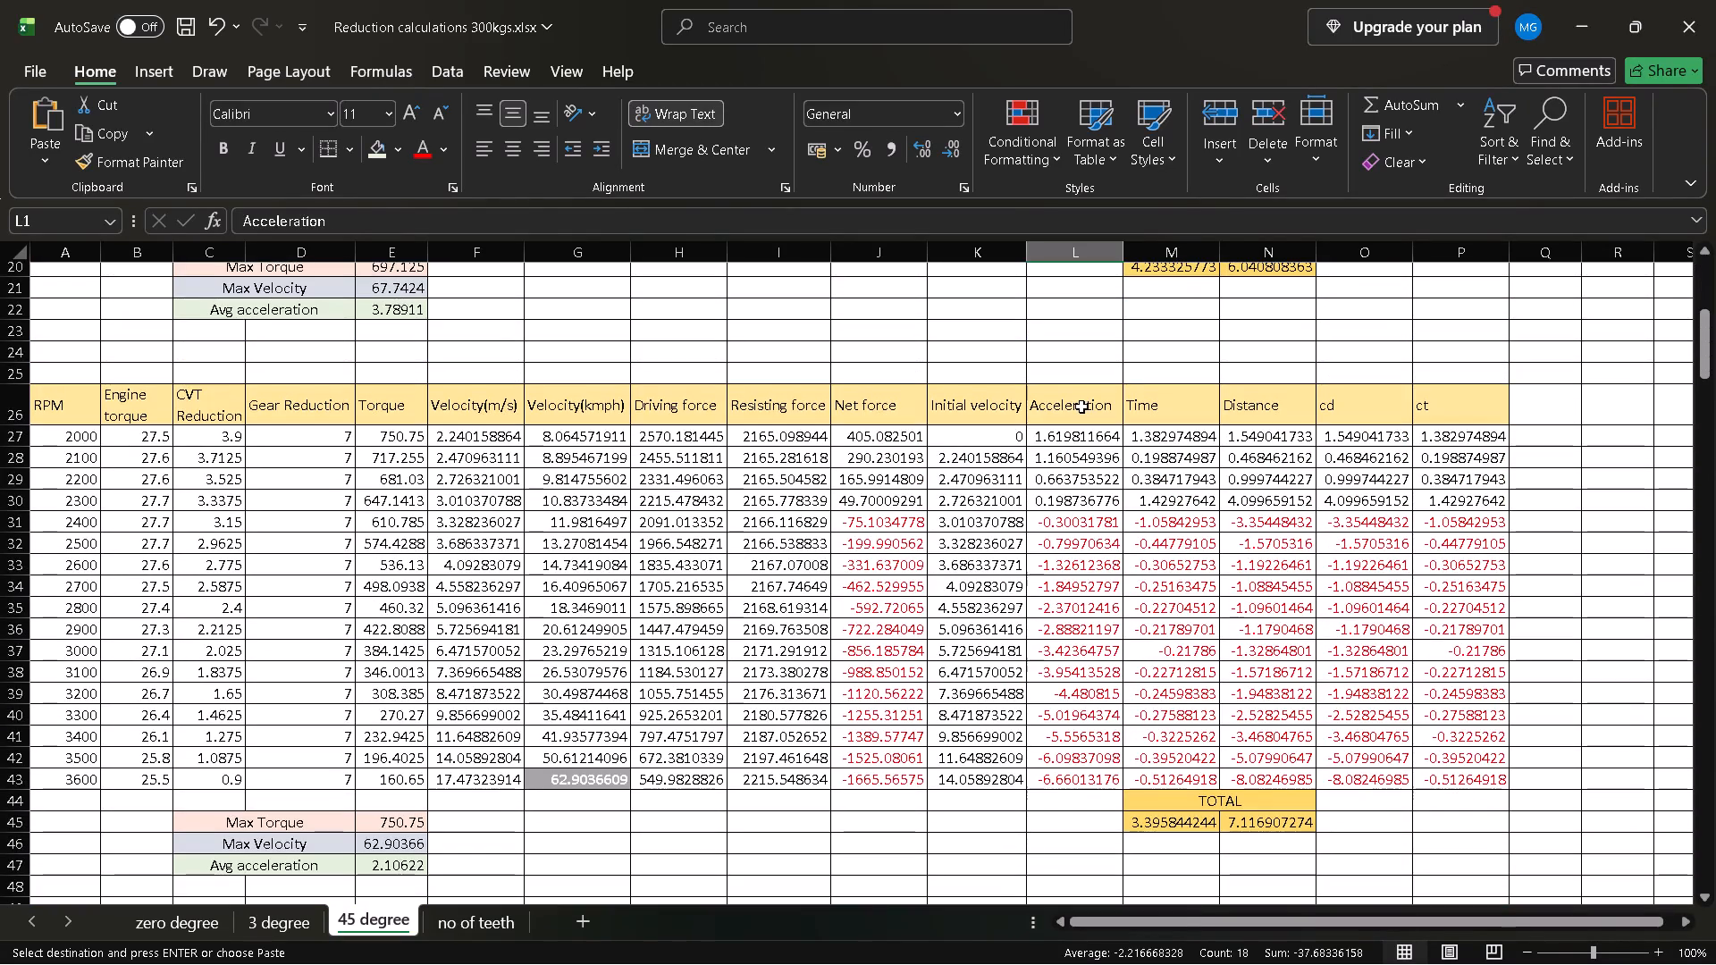
pyautogui.click(1081, 407)
pyautogui.hotkey('ctrl', 'v')
pyautogui.scroll(-2, 1081, 407)
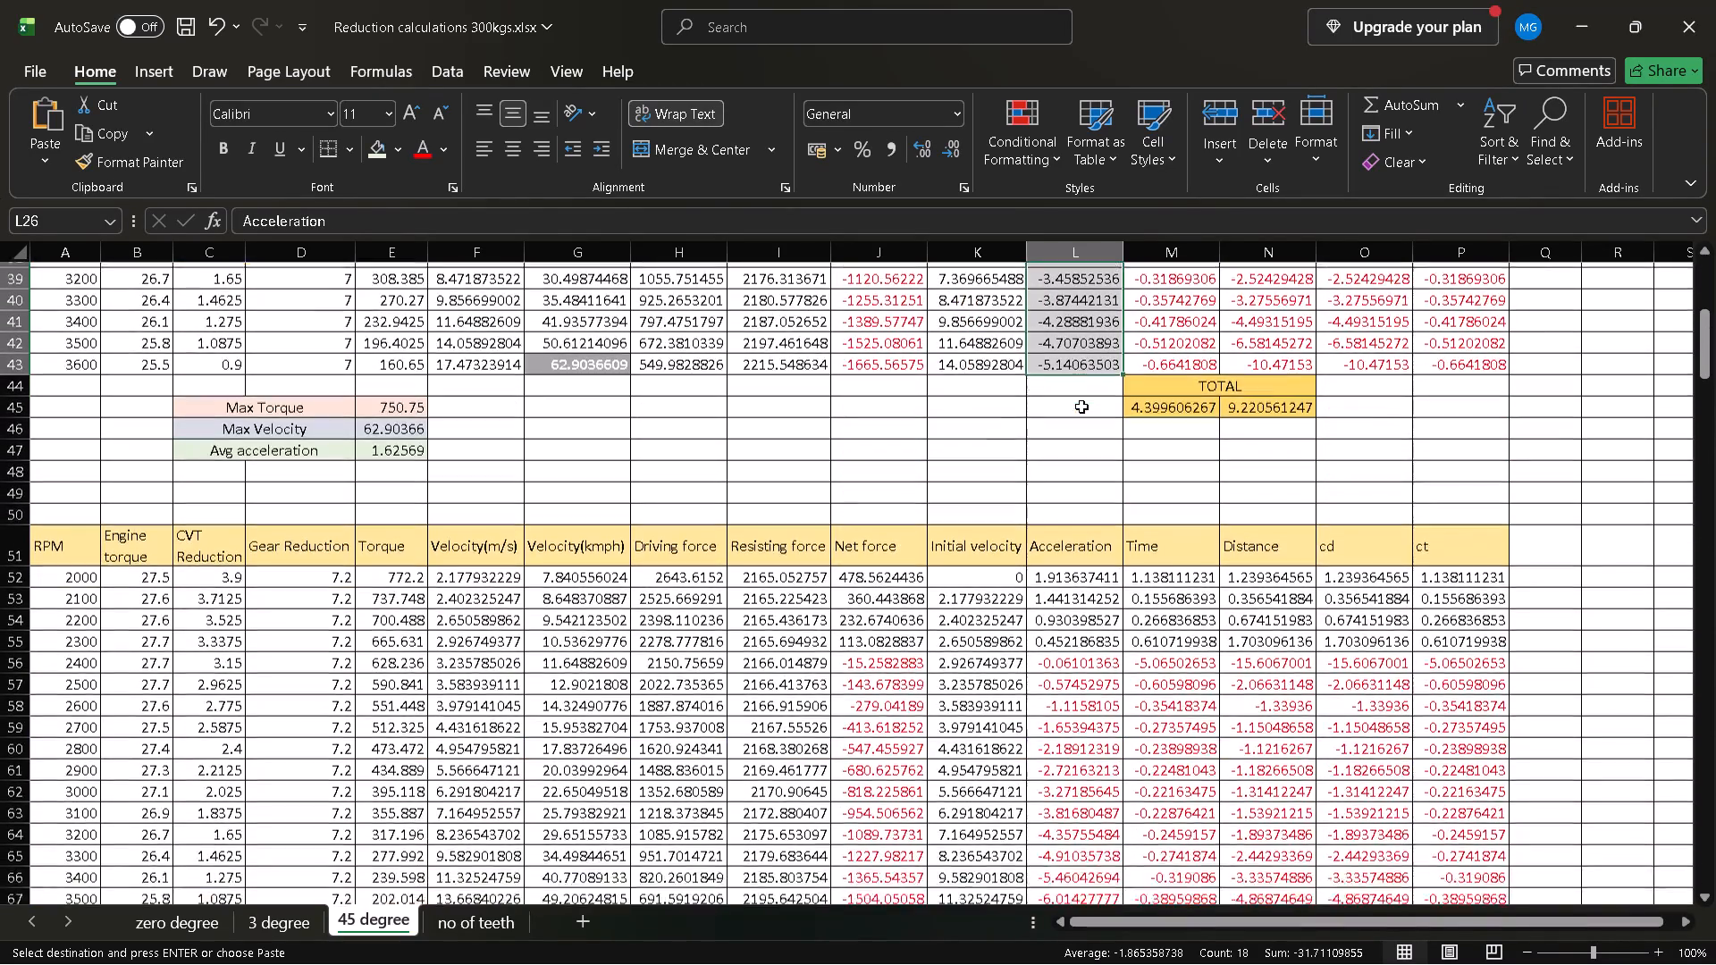
pyautogui.scroll(-2, 1081, 407)
pyautogui.click(1081, 407)
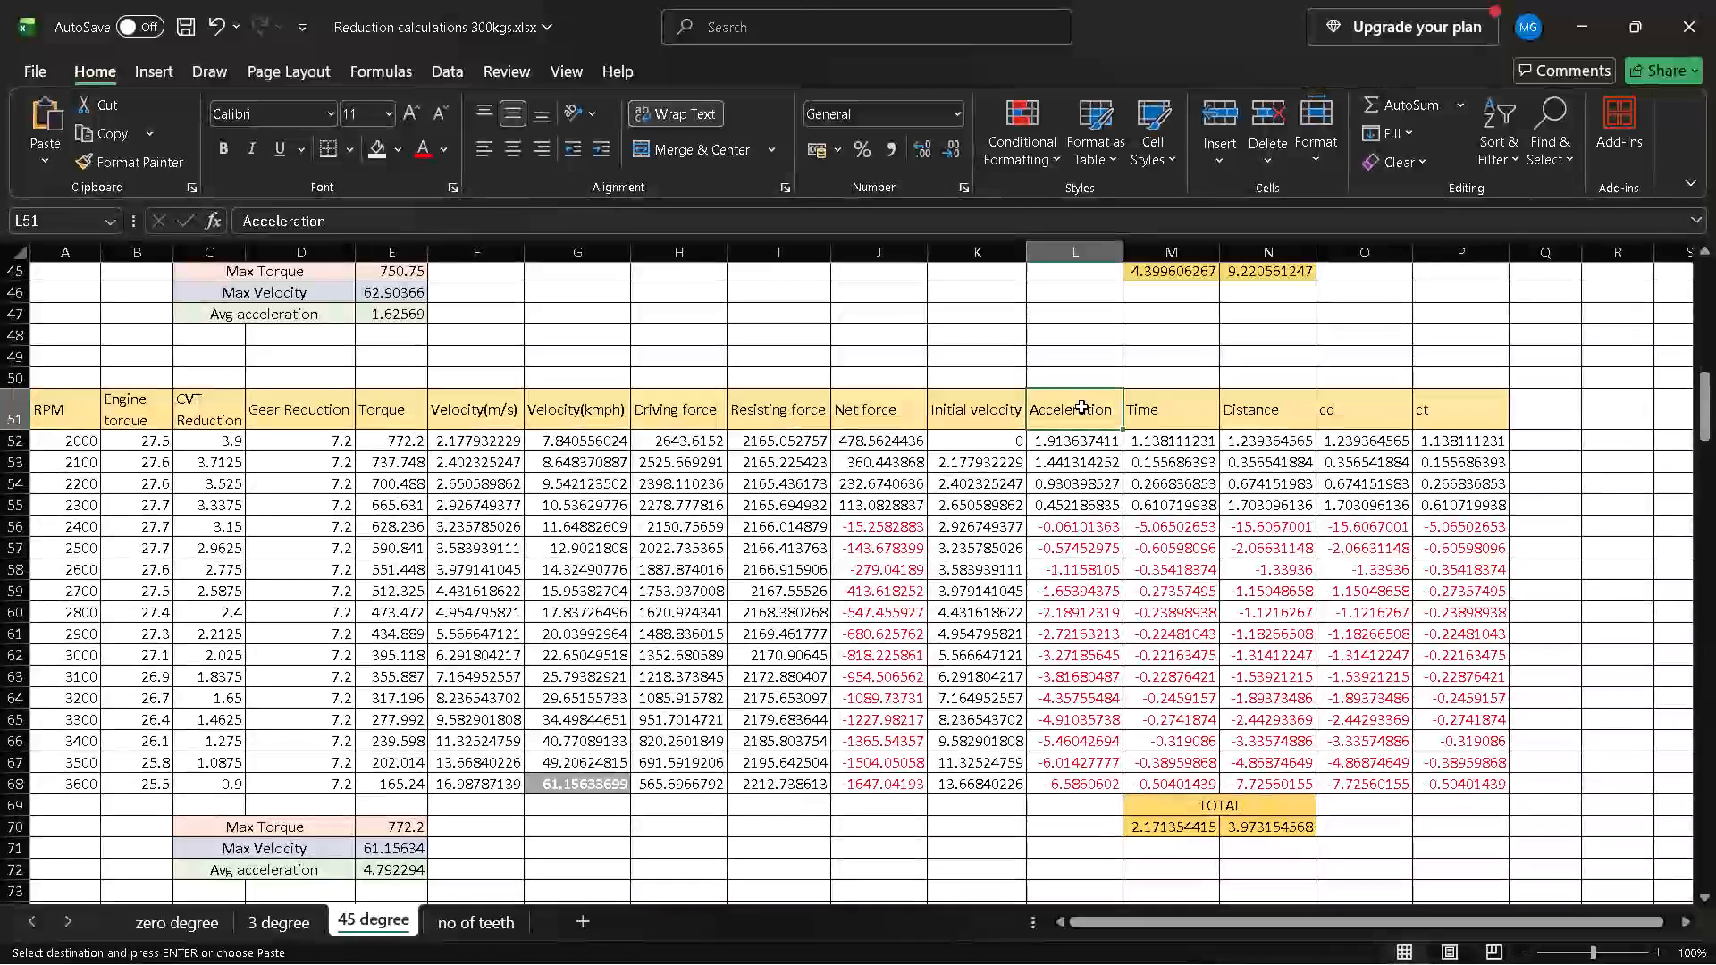
pyautogui.hotkey('ctrl', 'v')
# Paste the copied Acceleration column over those of the 7.3 and 7.41 gear reduction tables, at L76 and L101.
pyautogui.scroll(-3, 1081, 407)
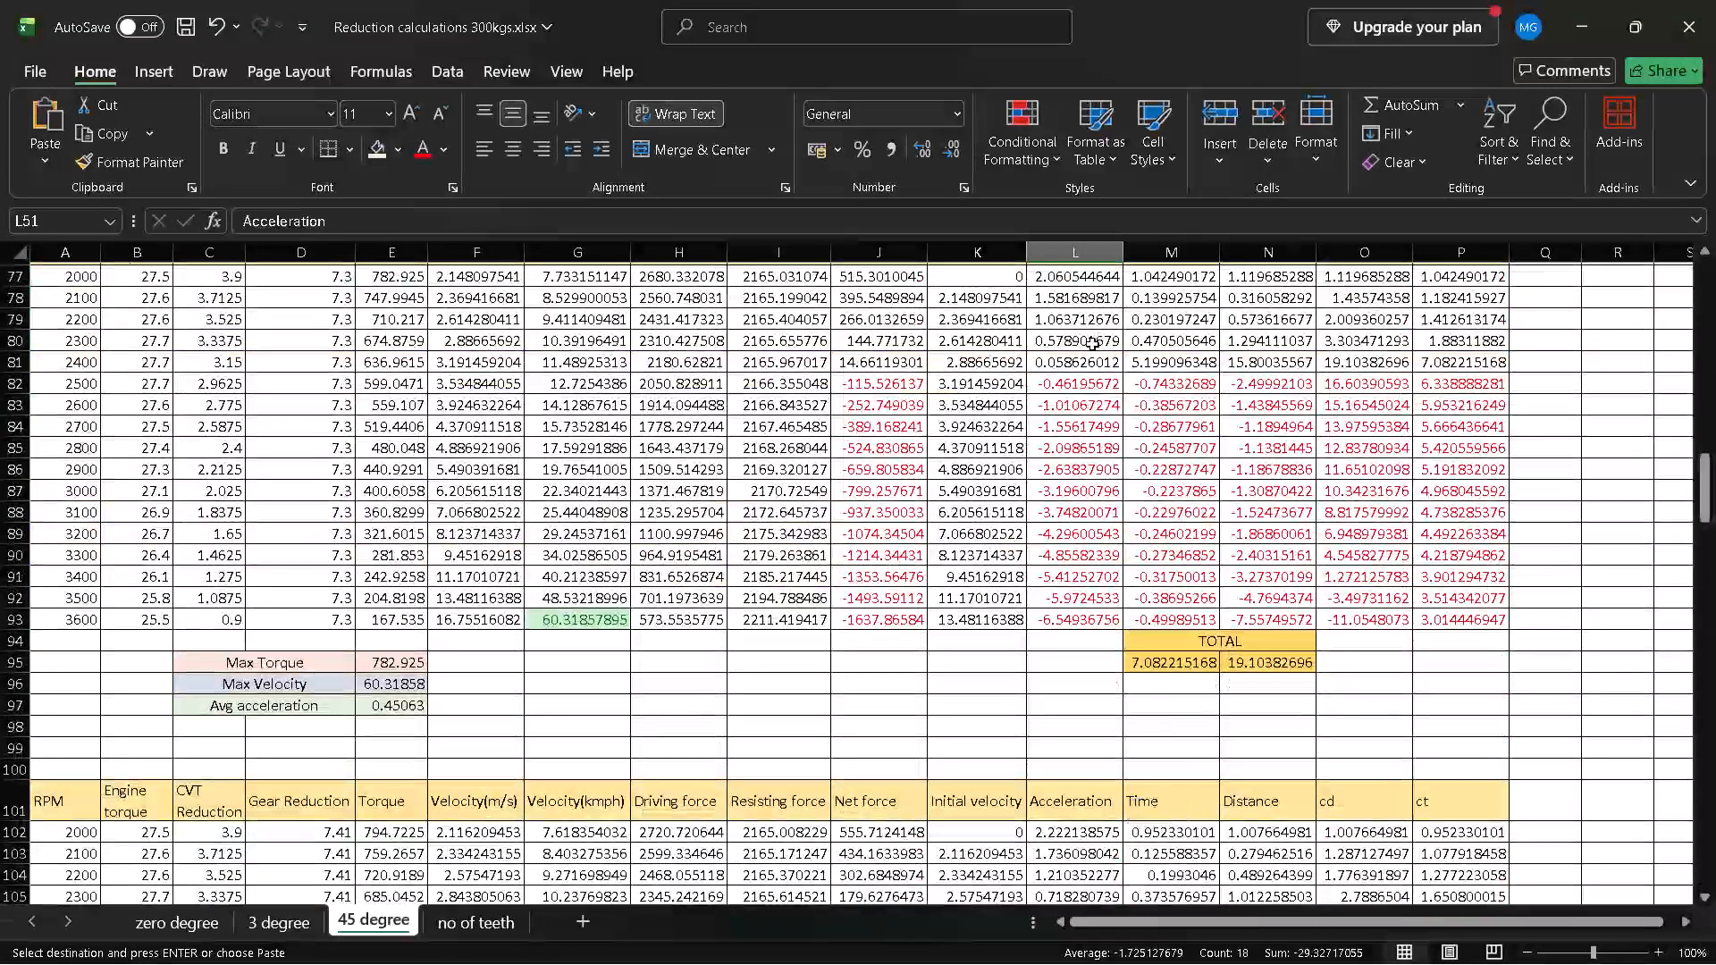
pyautogui.scroll(1, 1054, 424)
pyautogui.click(1054, 424)
pyautogui.hotkey('ctrl', 'v')
pyautogui.scroll(-1, 1054, 424)
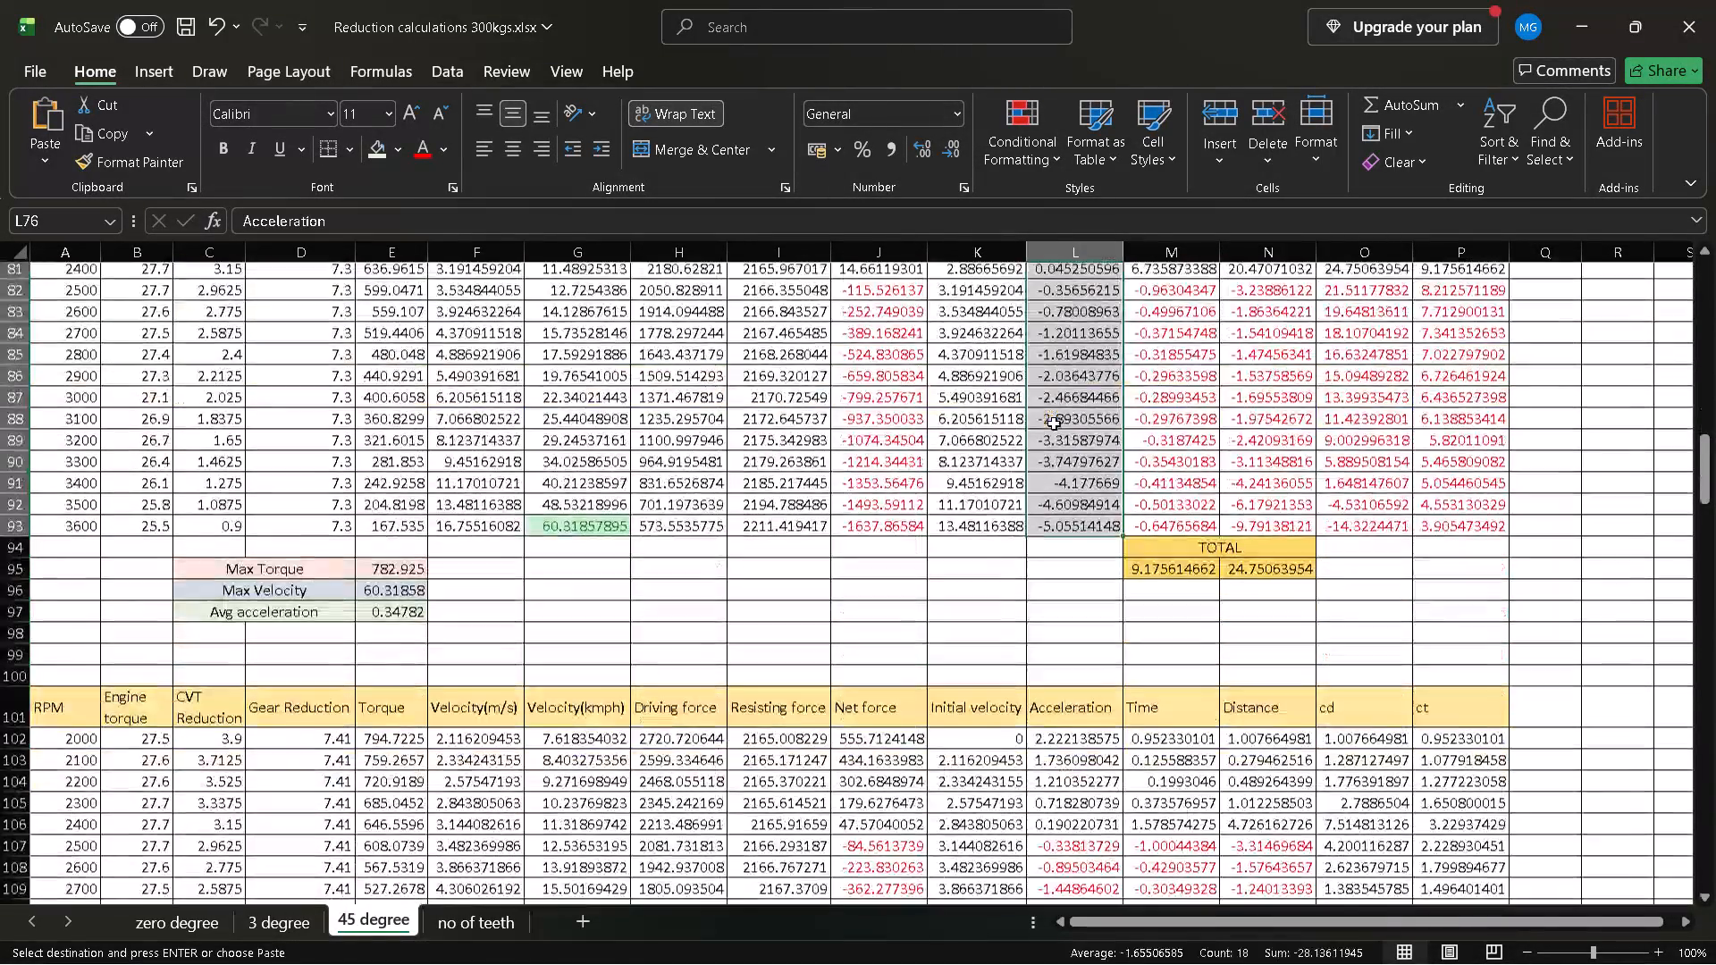
pyautogui.scroll(-2, 1054, 424)
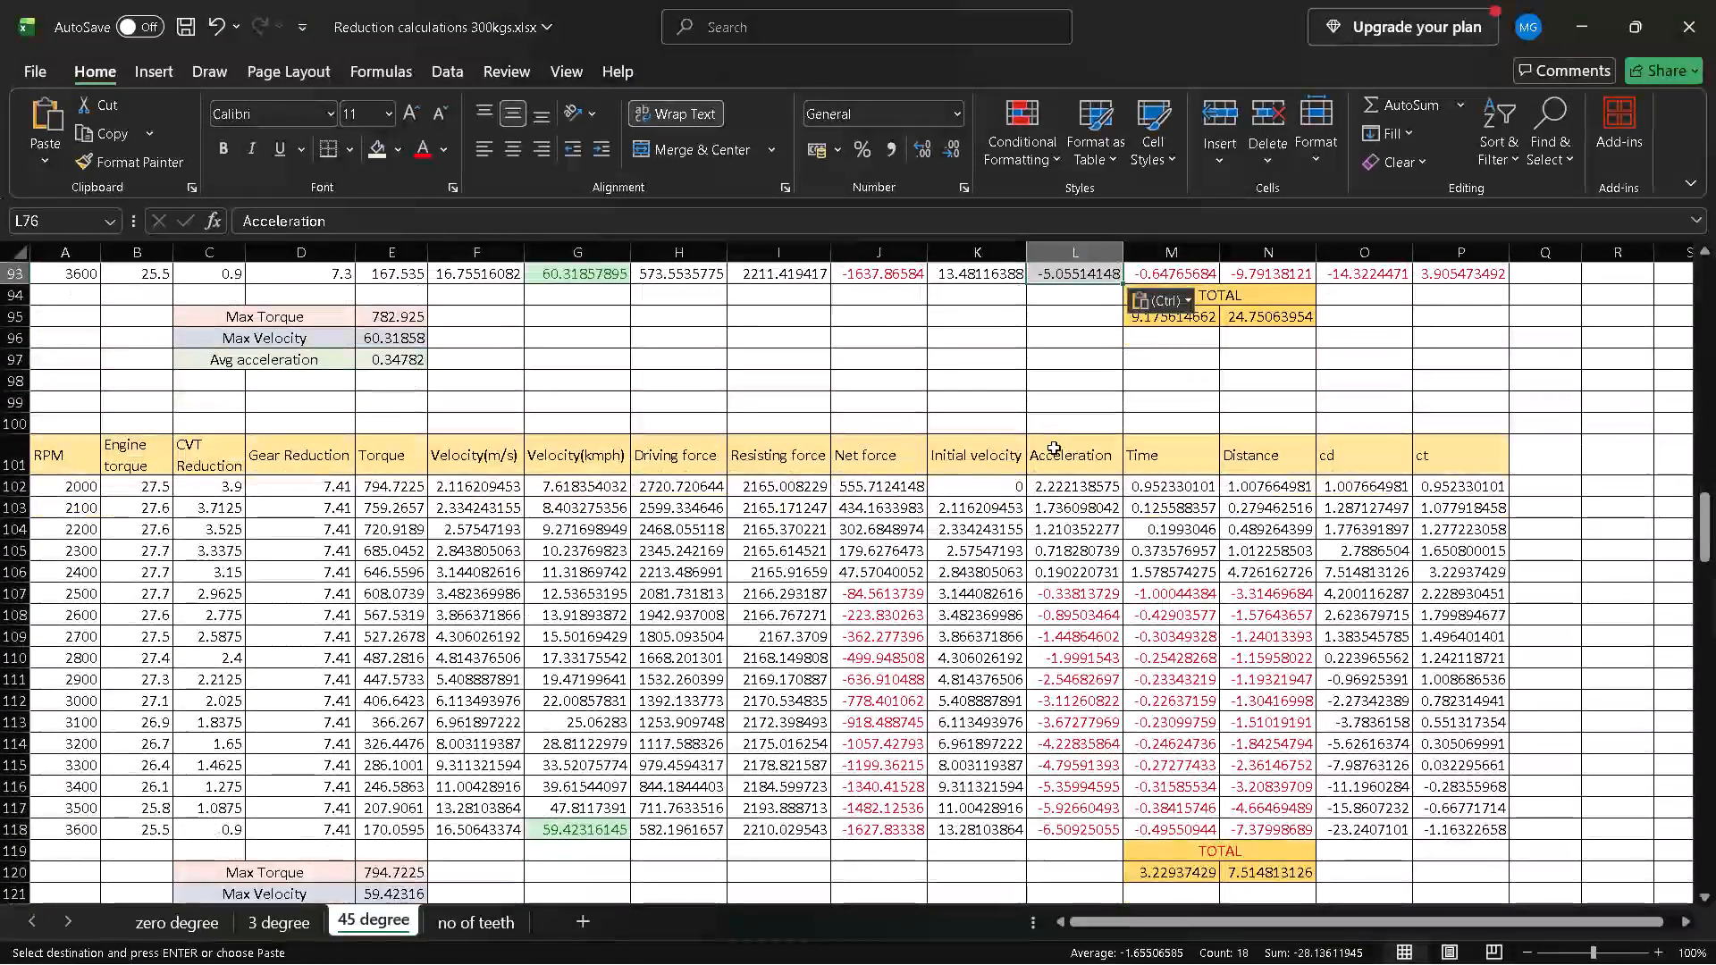
pyautogui.click(1054, 449)
pyautogui.hotkey('ctrl', 'v')
# Paste the copied Acceleration column over those of the 7.5 and 7.62 gear reduction tables, at L127 and L152.
pyautogui.scroll(-4, 1054, 449)
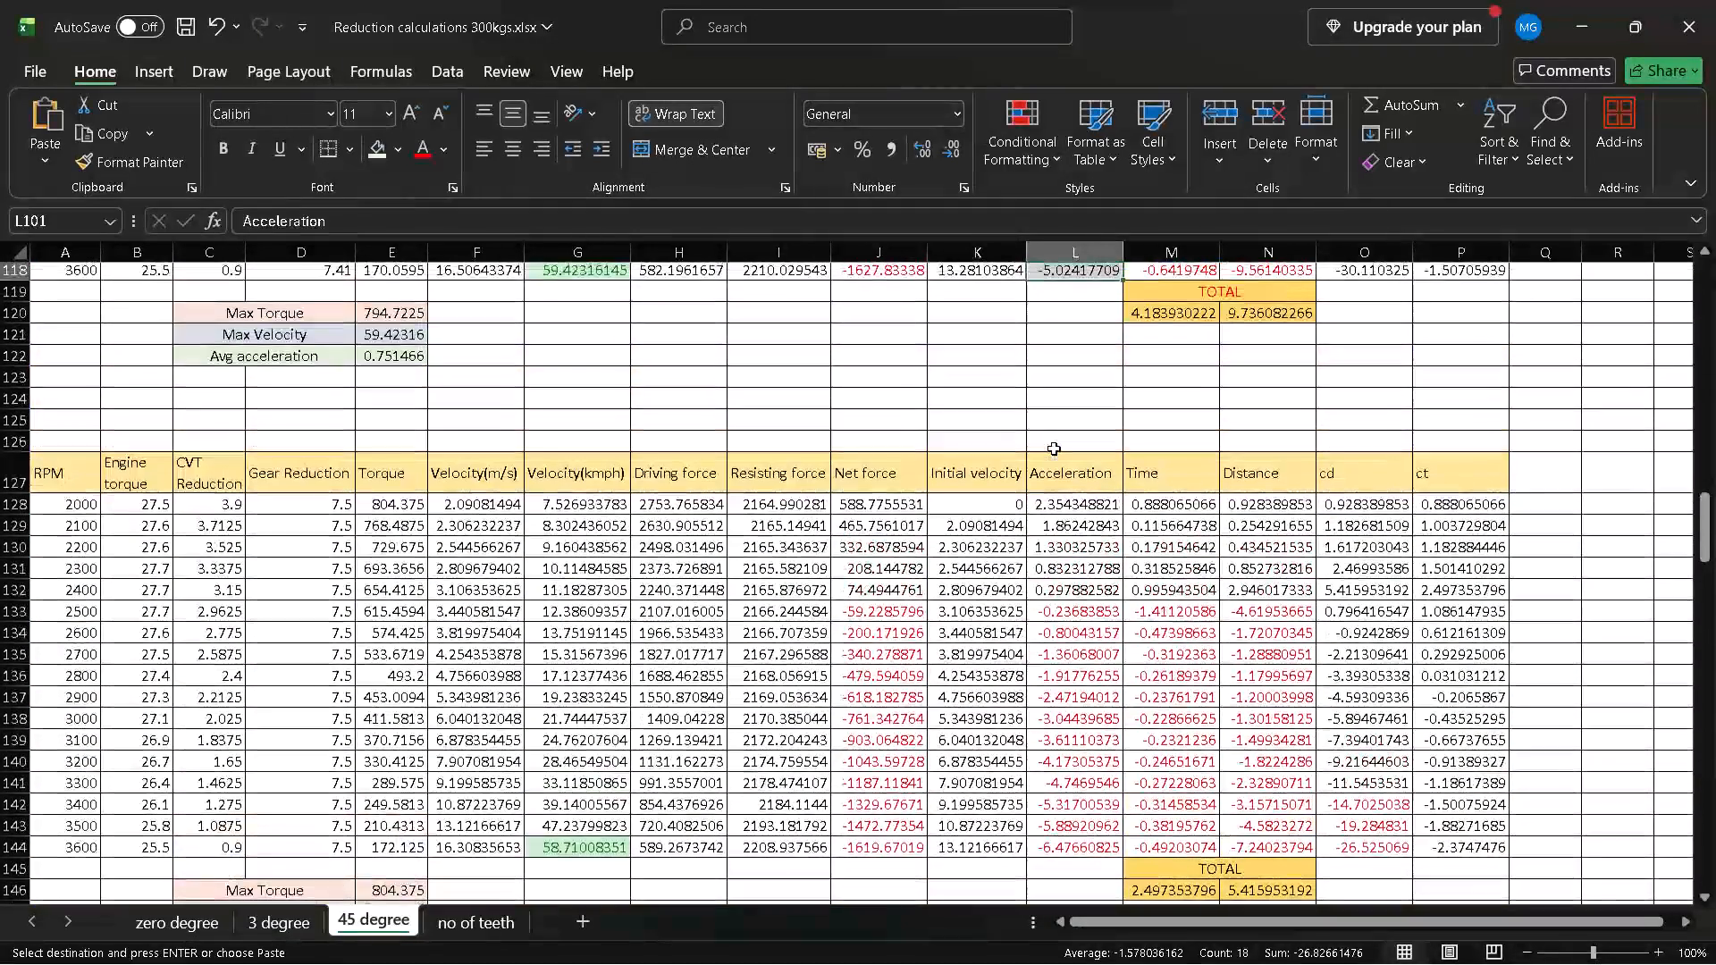
pyautogui.click(1054, 449)
pyautogui.click(1049, 477)
pyautogui.hotkey('ctrl', 'v')
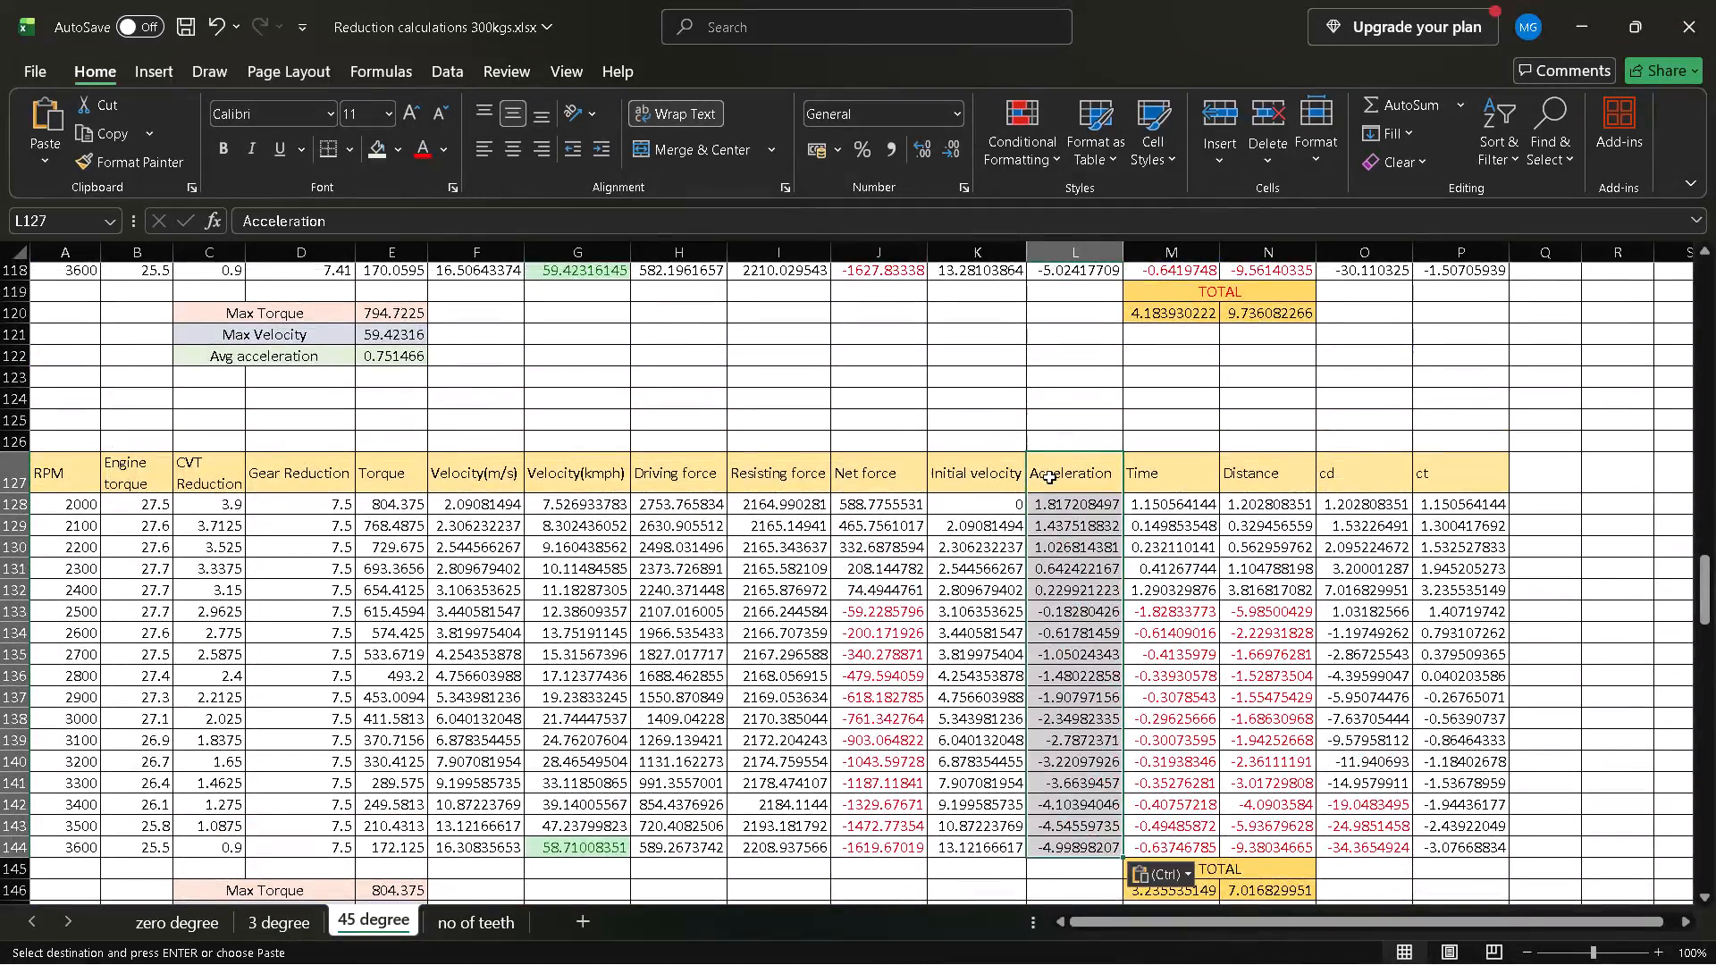
pyautogui.scroll(-3, 1049, 477)
pyautogui.click(1091, 300)
pyautogui.hotkey('ctrl', 'v')
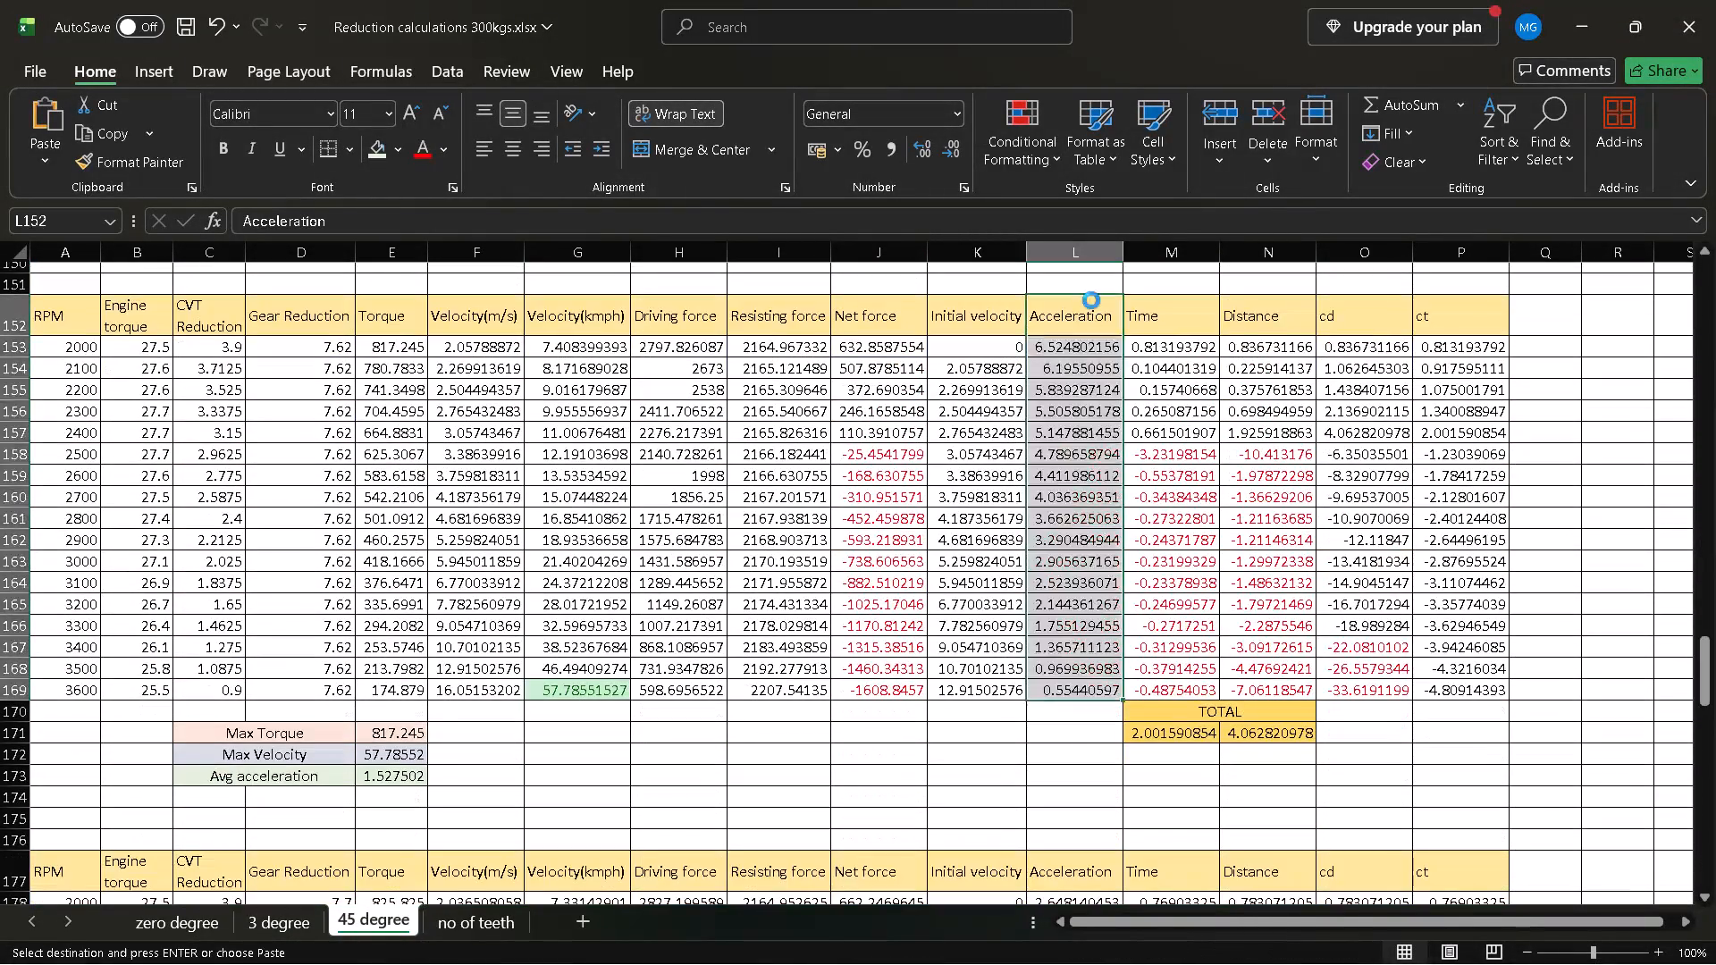
# Paste the copied Acceleration column over those of the 7.7 and 7.8 gear reduction tables, at L177 and L203.
pyautogui.scroll(-3, 1091, 300)
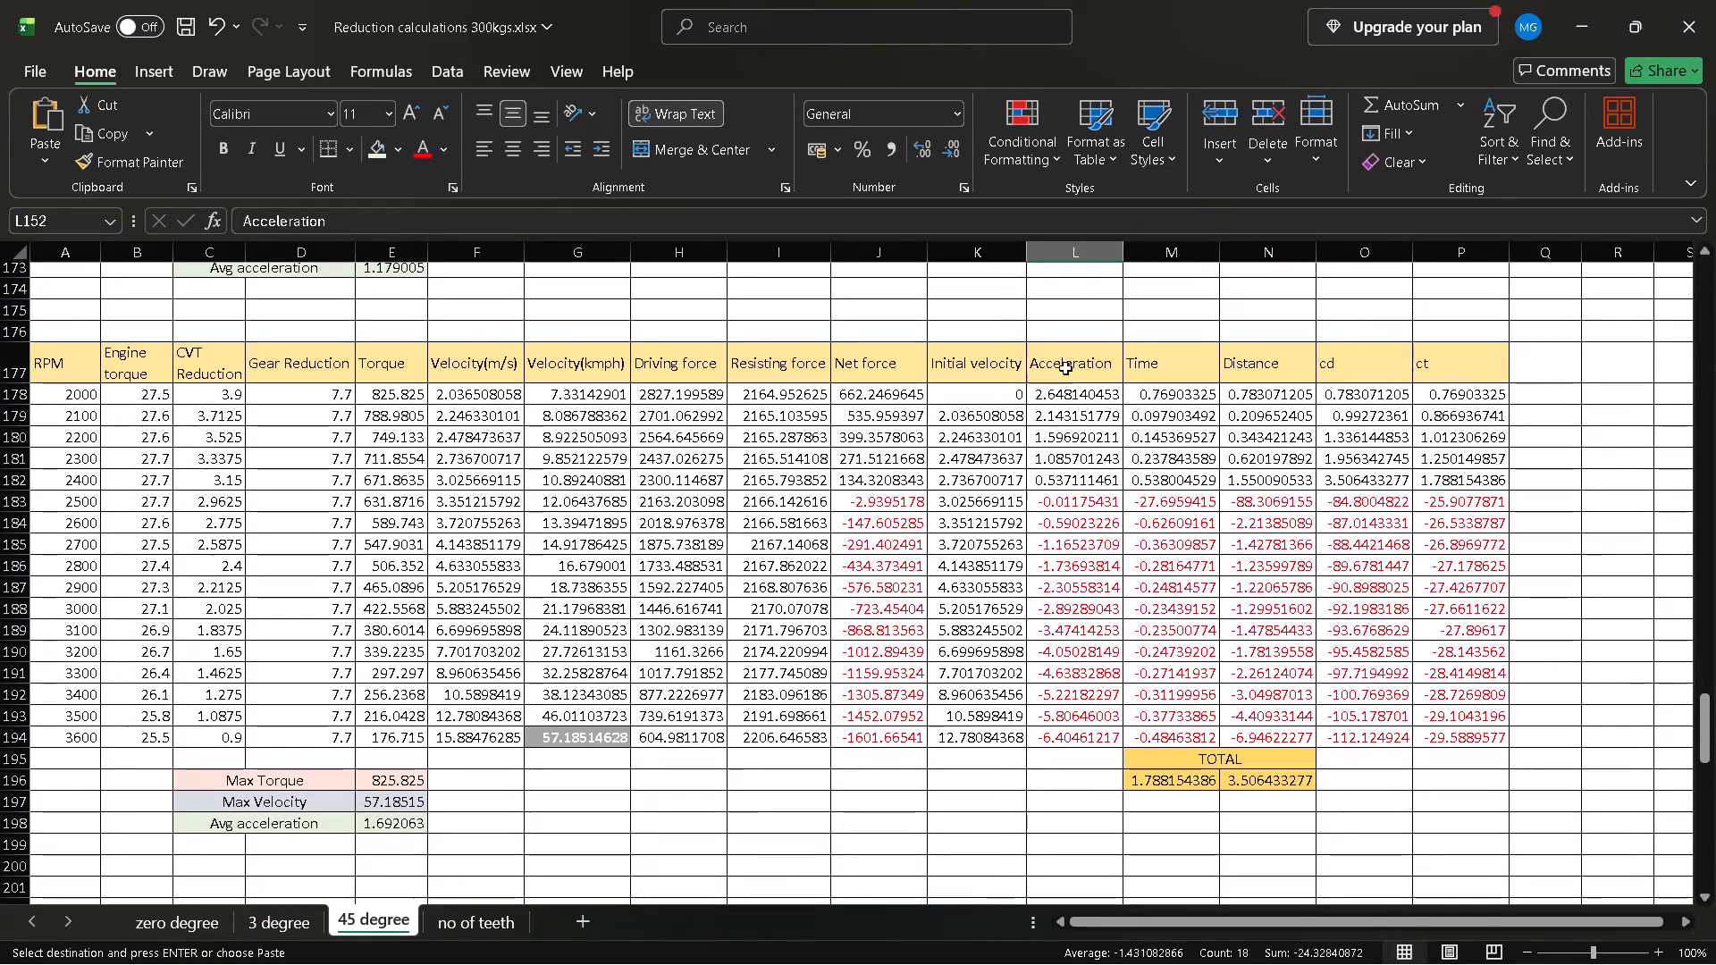
pyautogui.click(1064, 368)
pyautogui.hotkey('ctrl', 'v')
pyautogui.scroll(-1, 1093, 405)
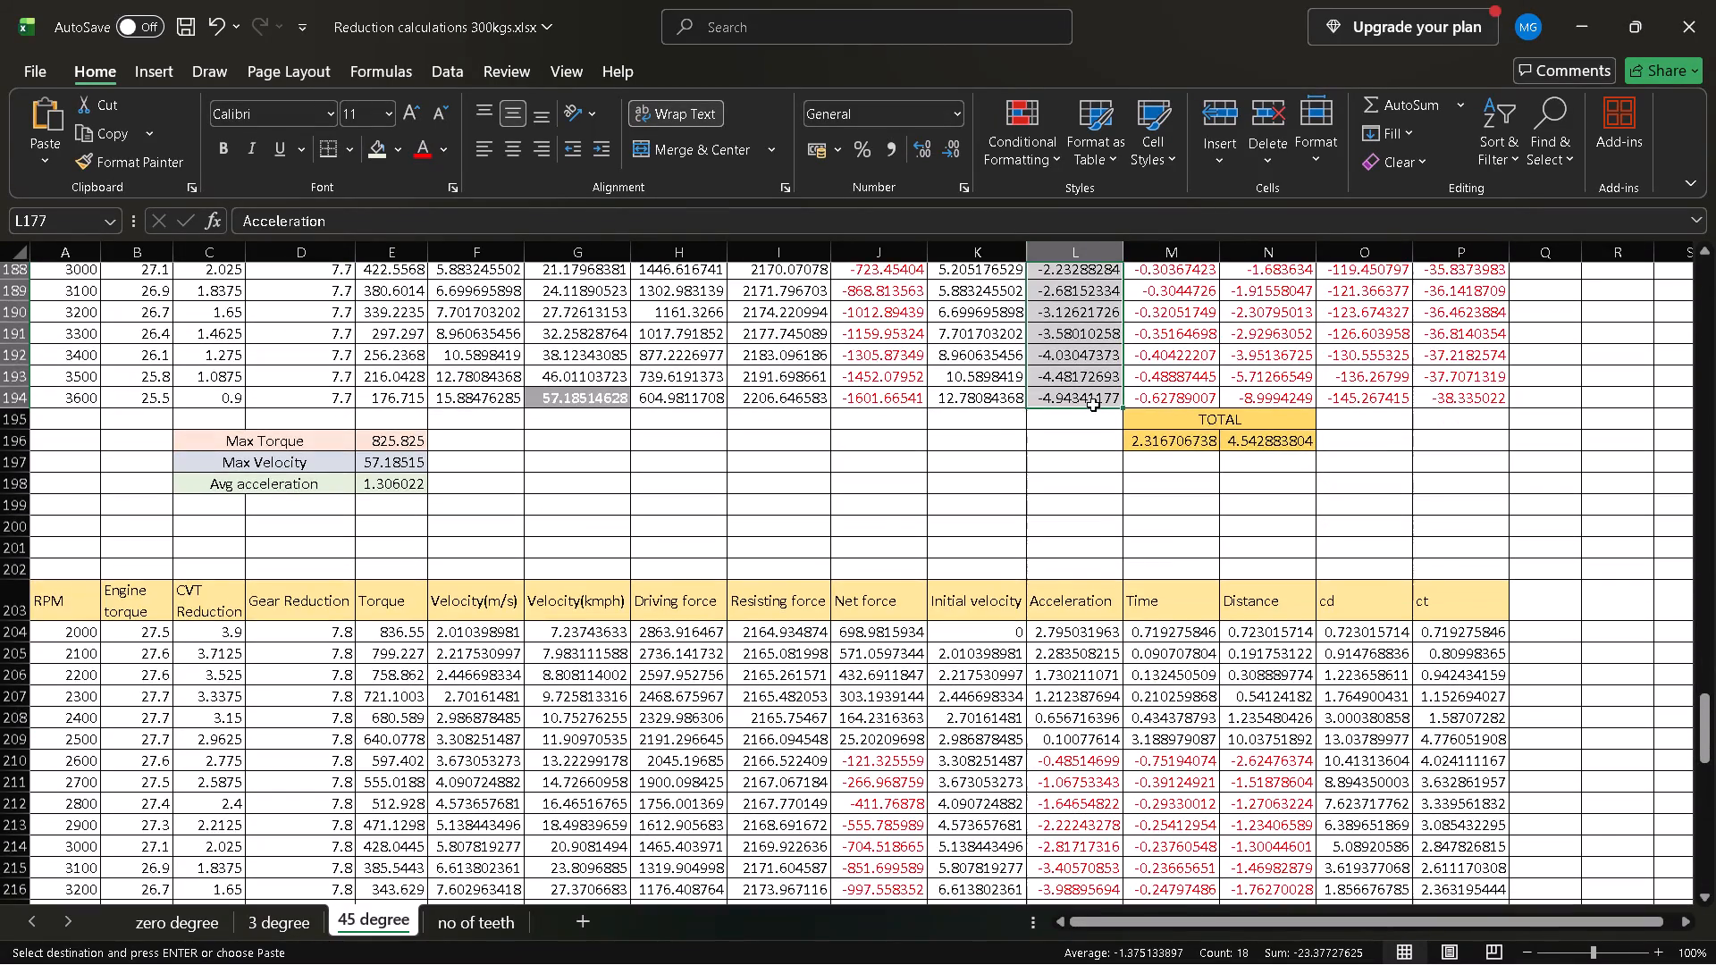
pyautogui.scroll(-2, 1093, 405)
pyautogui.click(1088, 392)
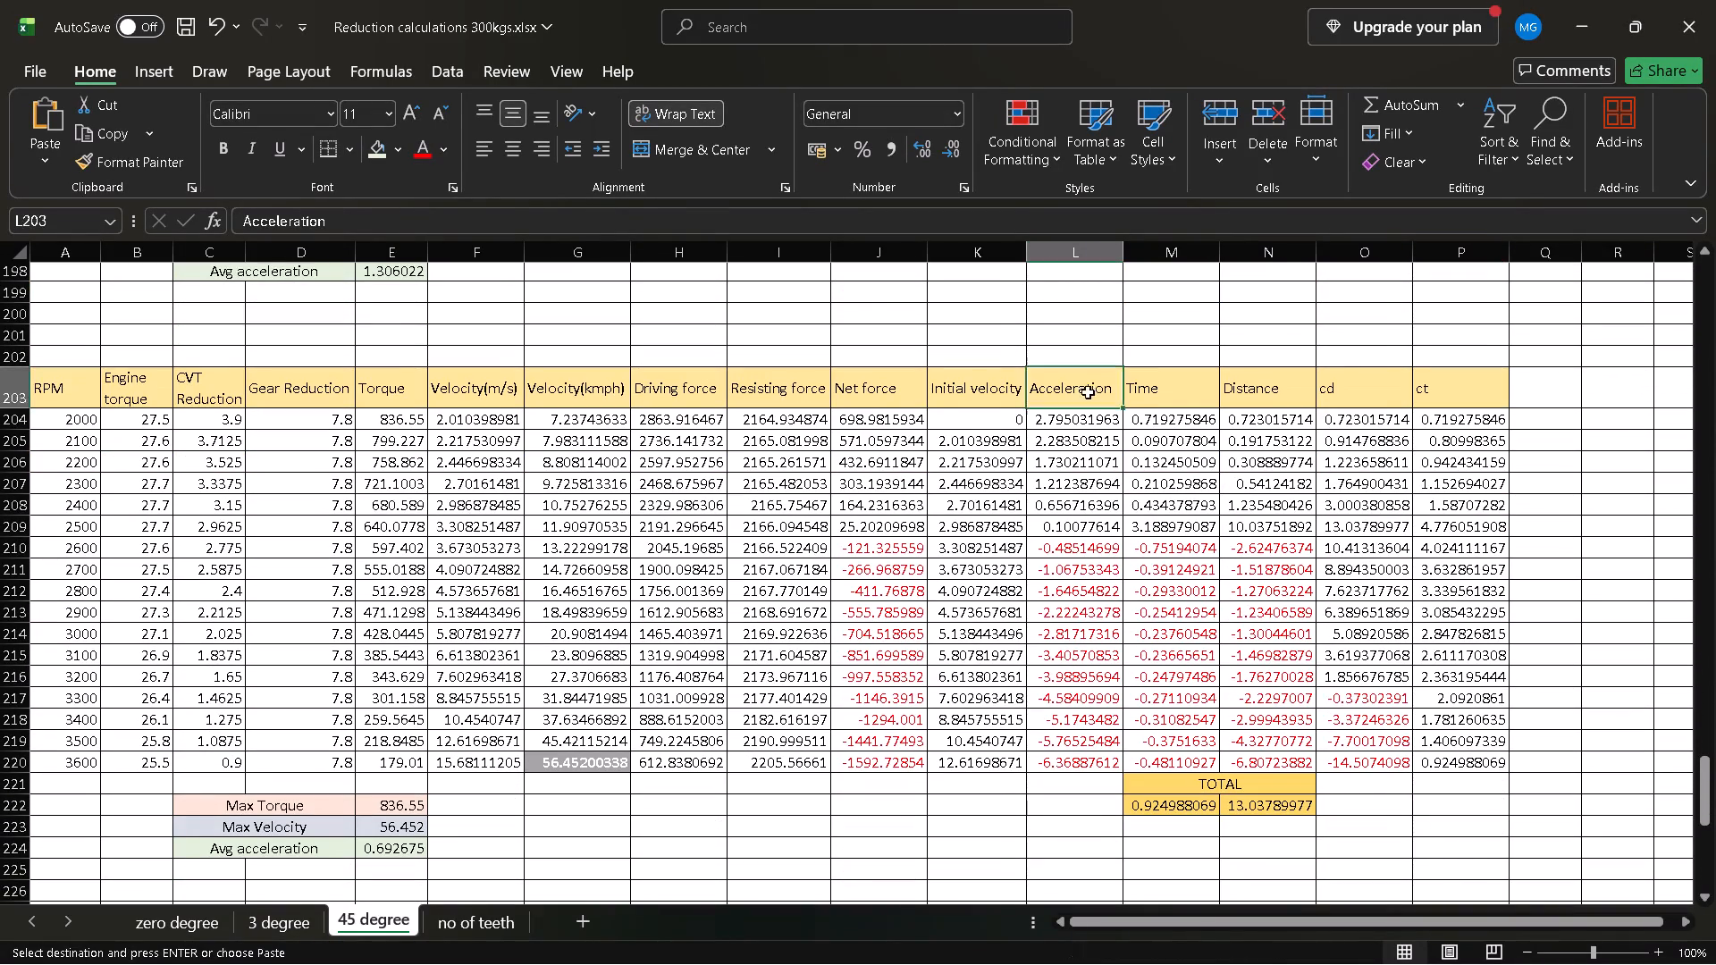
pyautogui.hotkey('ctrl', 'v')
# Paste the copied Acceleration column over the 8 gear reduction table's Acceleration column at L229.
pyautogui.scroll(-3, 1088, 392)
pyautogui.scroll(1, 1088, 392)
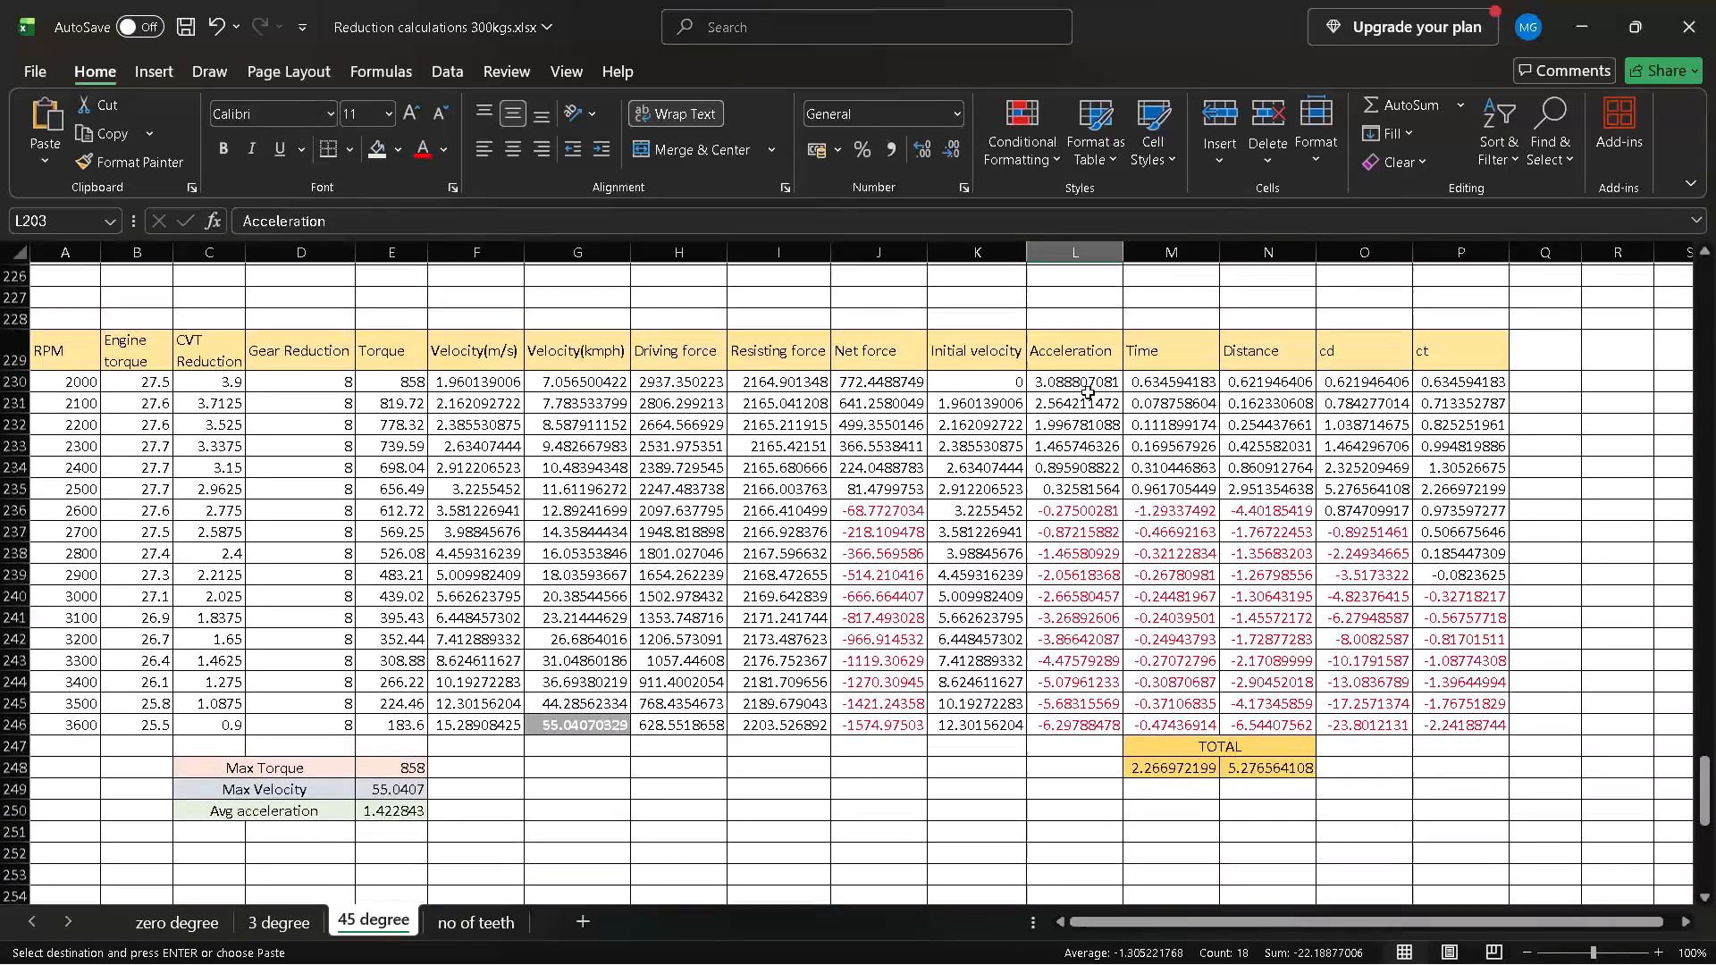
pyautogui.scroll(1, 1088, 392)
pyautogui.click(1081, 368)
pyautogui.hotkey('ctrl', 'v')
pyautogui.scroll(-2, 1081, 368)
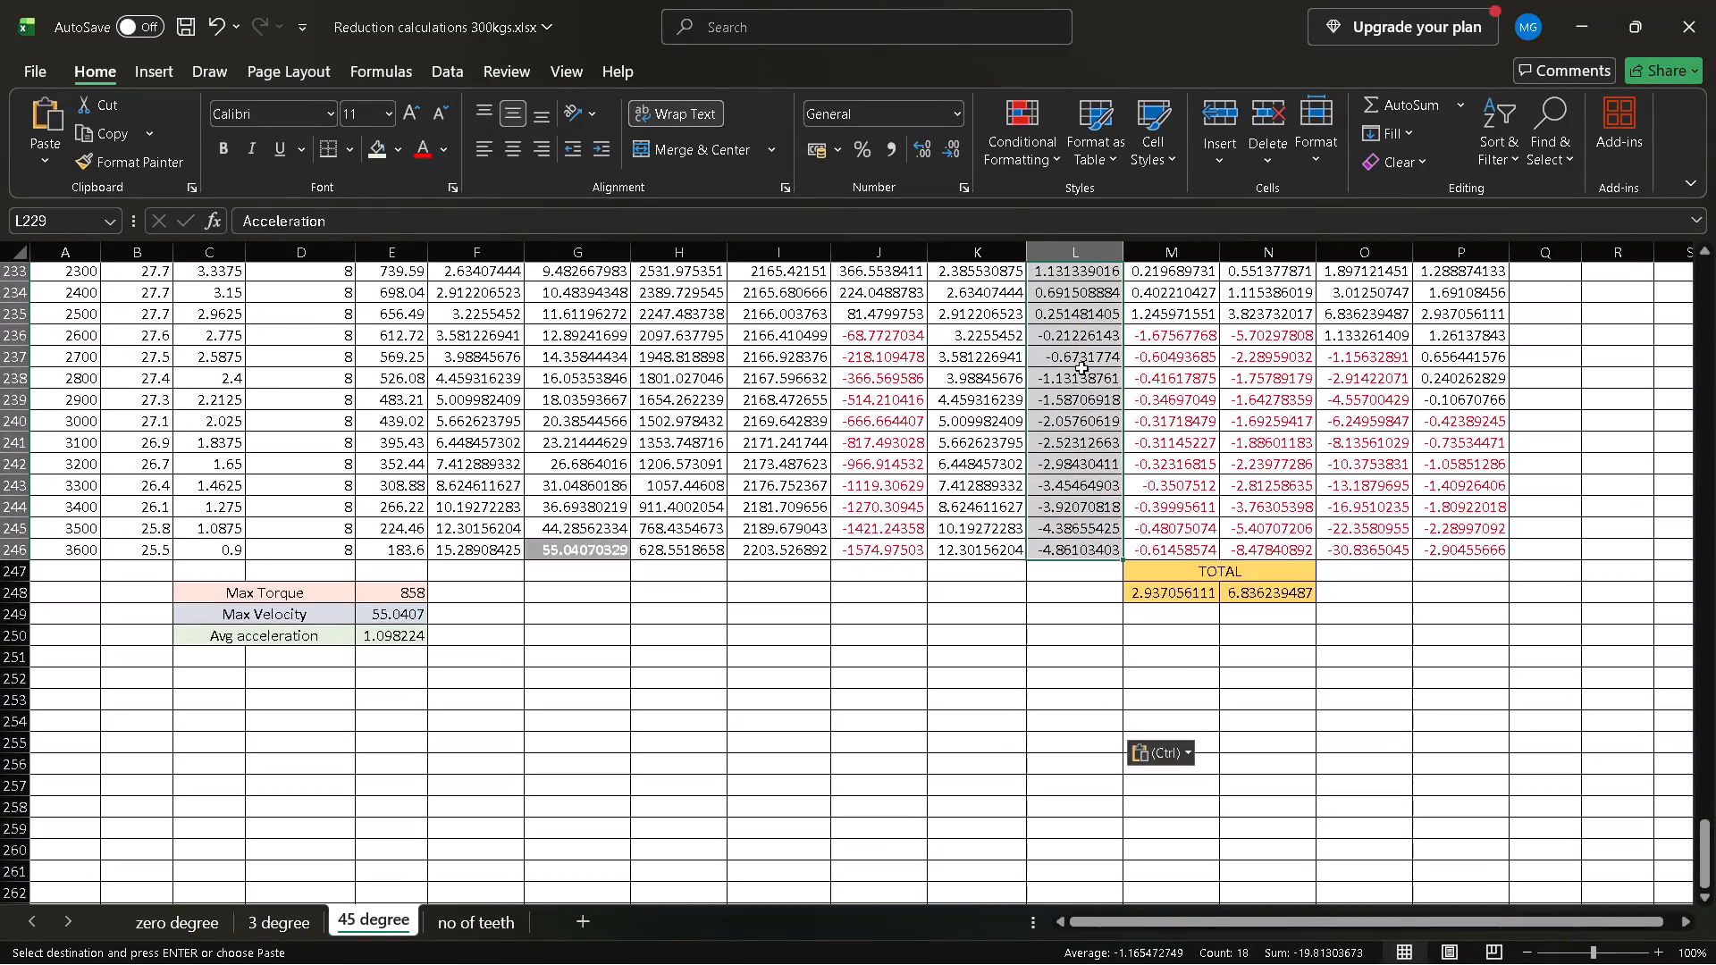
pyautogui.scroll(-1, 1081, 368)
pyautogui.scroll(1, 1081, 368)
pyautogui.scroll(-3, 1081, 368)
pyautogui.scroll(1, 1081, 368)
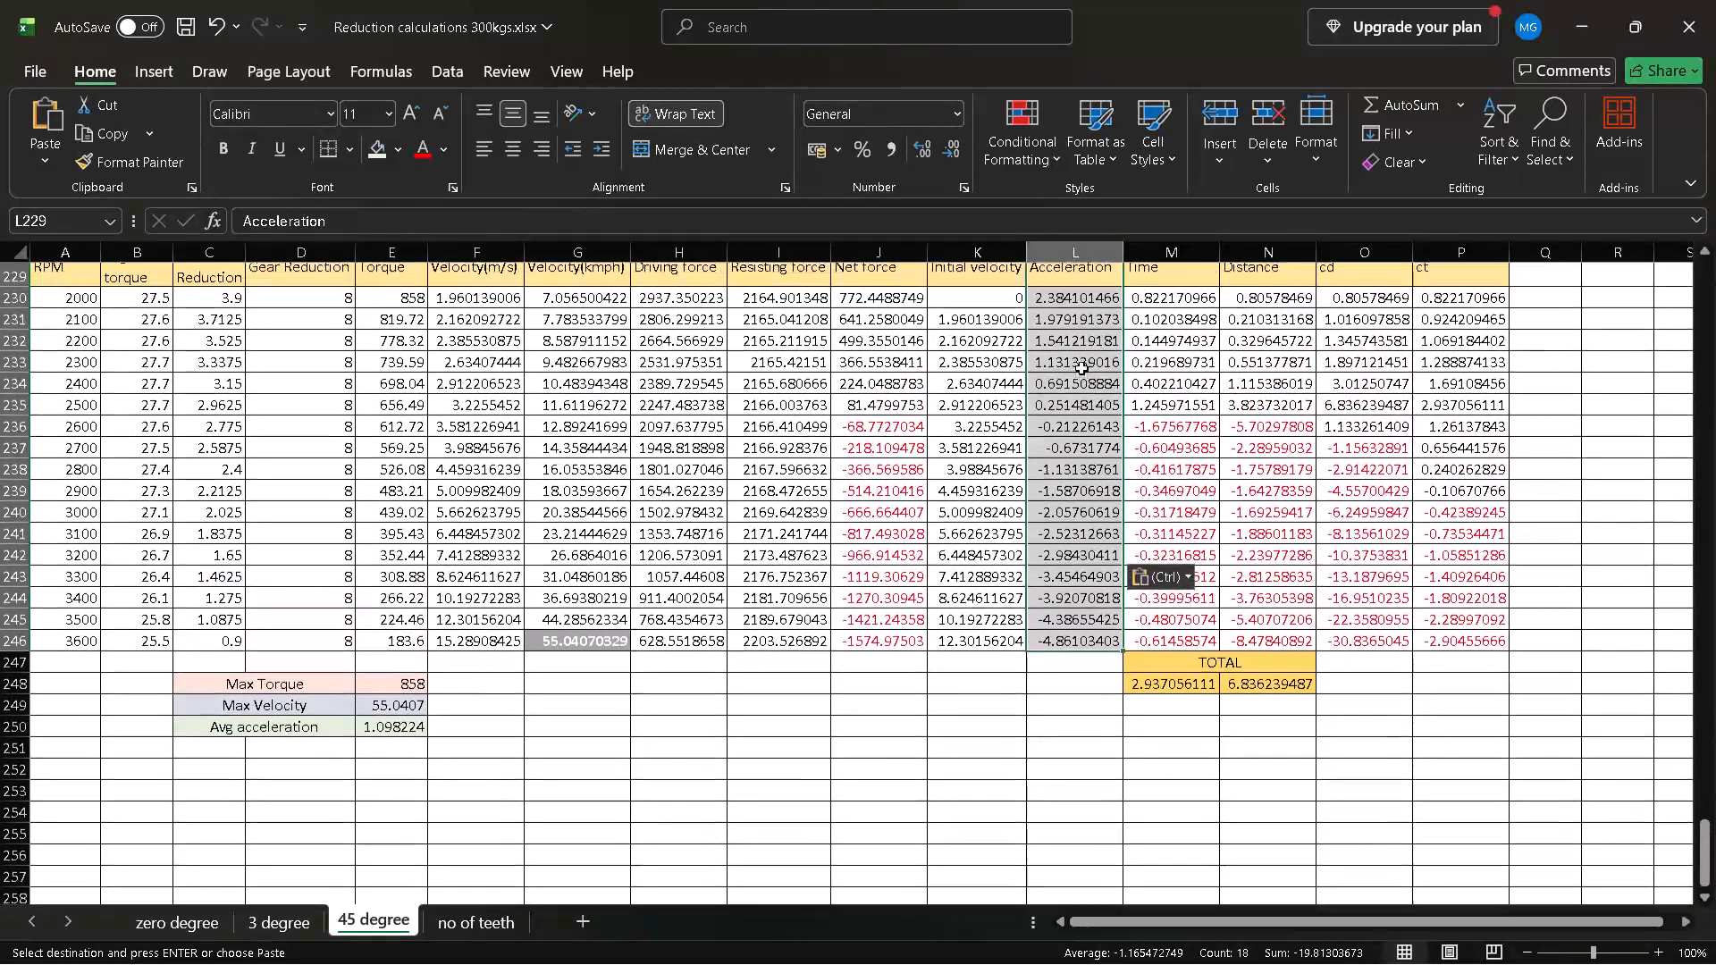
# Color the negative Acceleration values L236:L246 of the 8 gear reduction table in red text.
pyautogui.scroll(1, 1081, 368)
pyautogui.click(1063, 428)
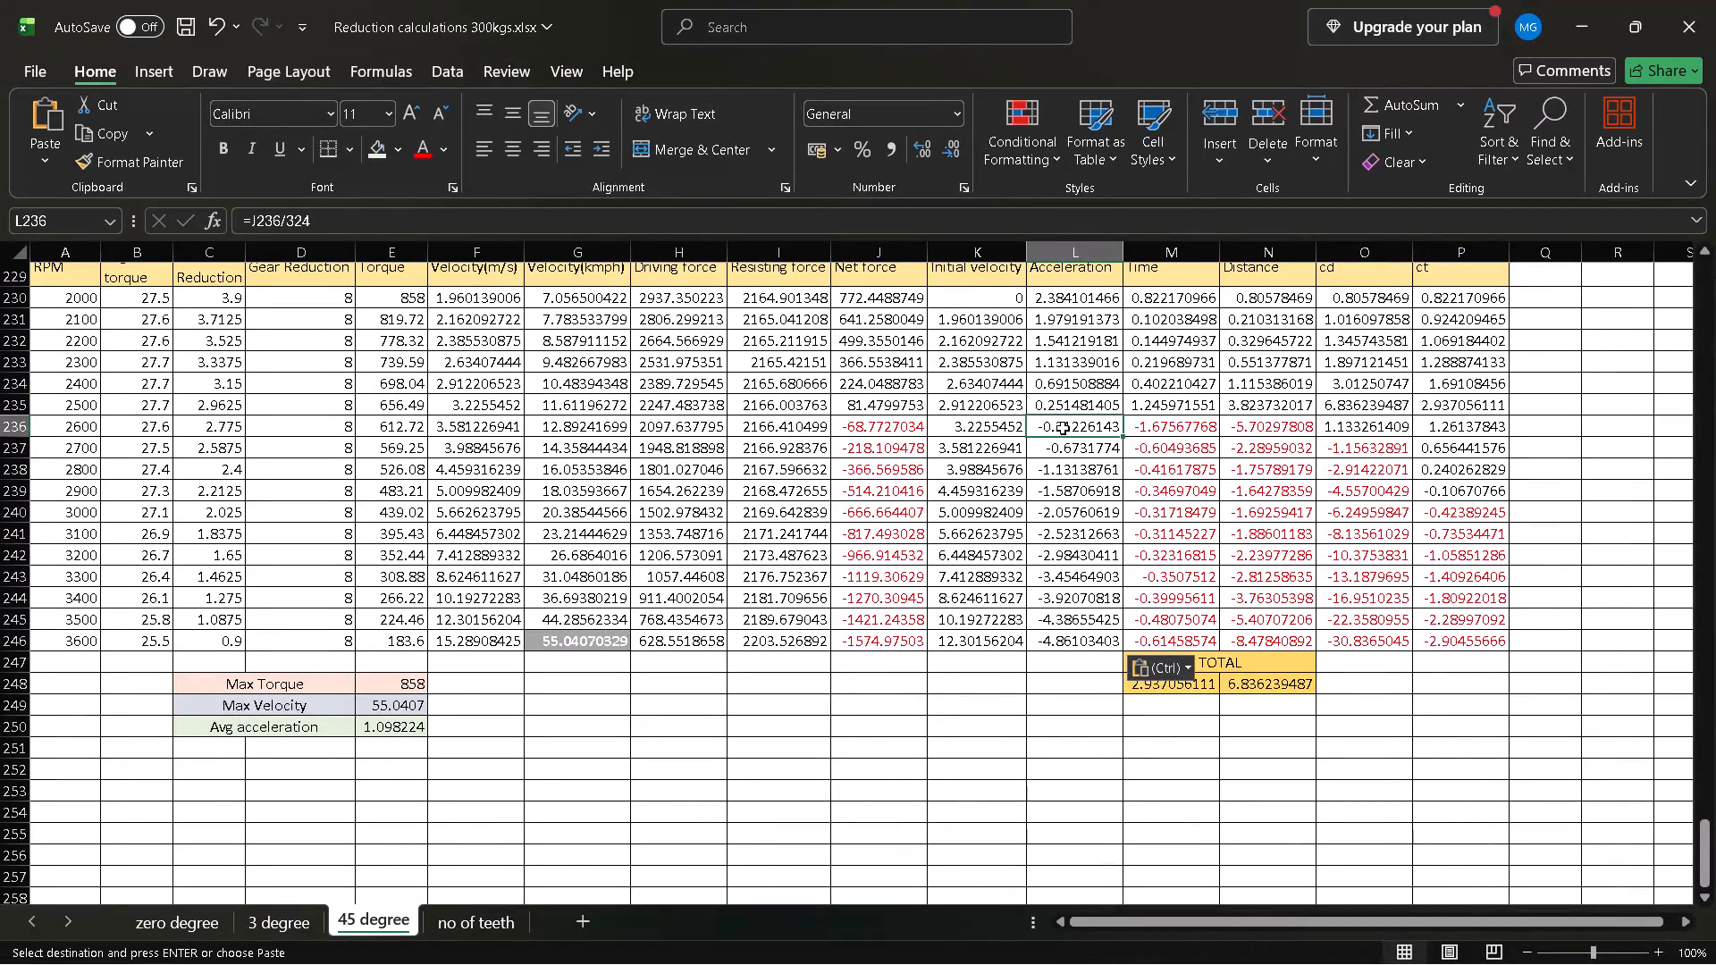
pyautogui.hotkey('ctrl', 'shift', 'Right')
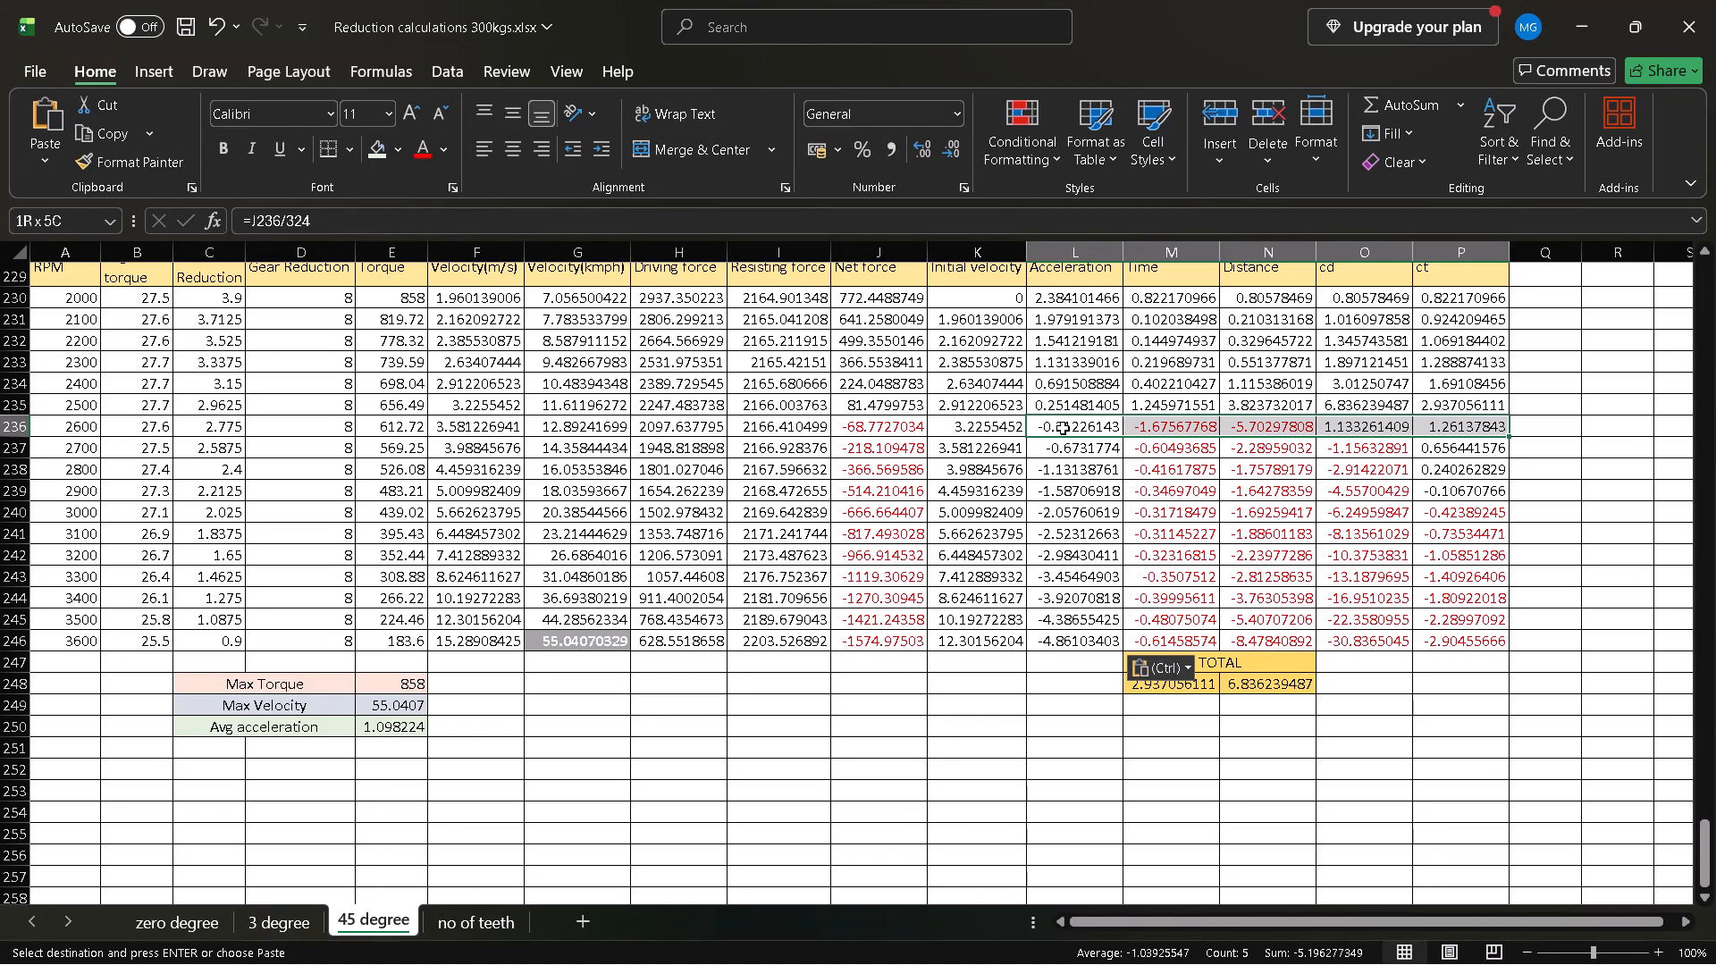
pyautogui.press('Left')
pyautogui.press('Right')
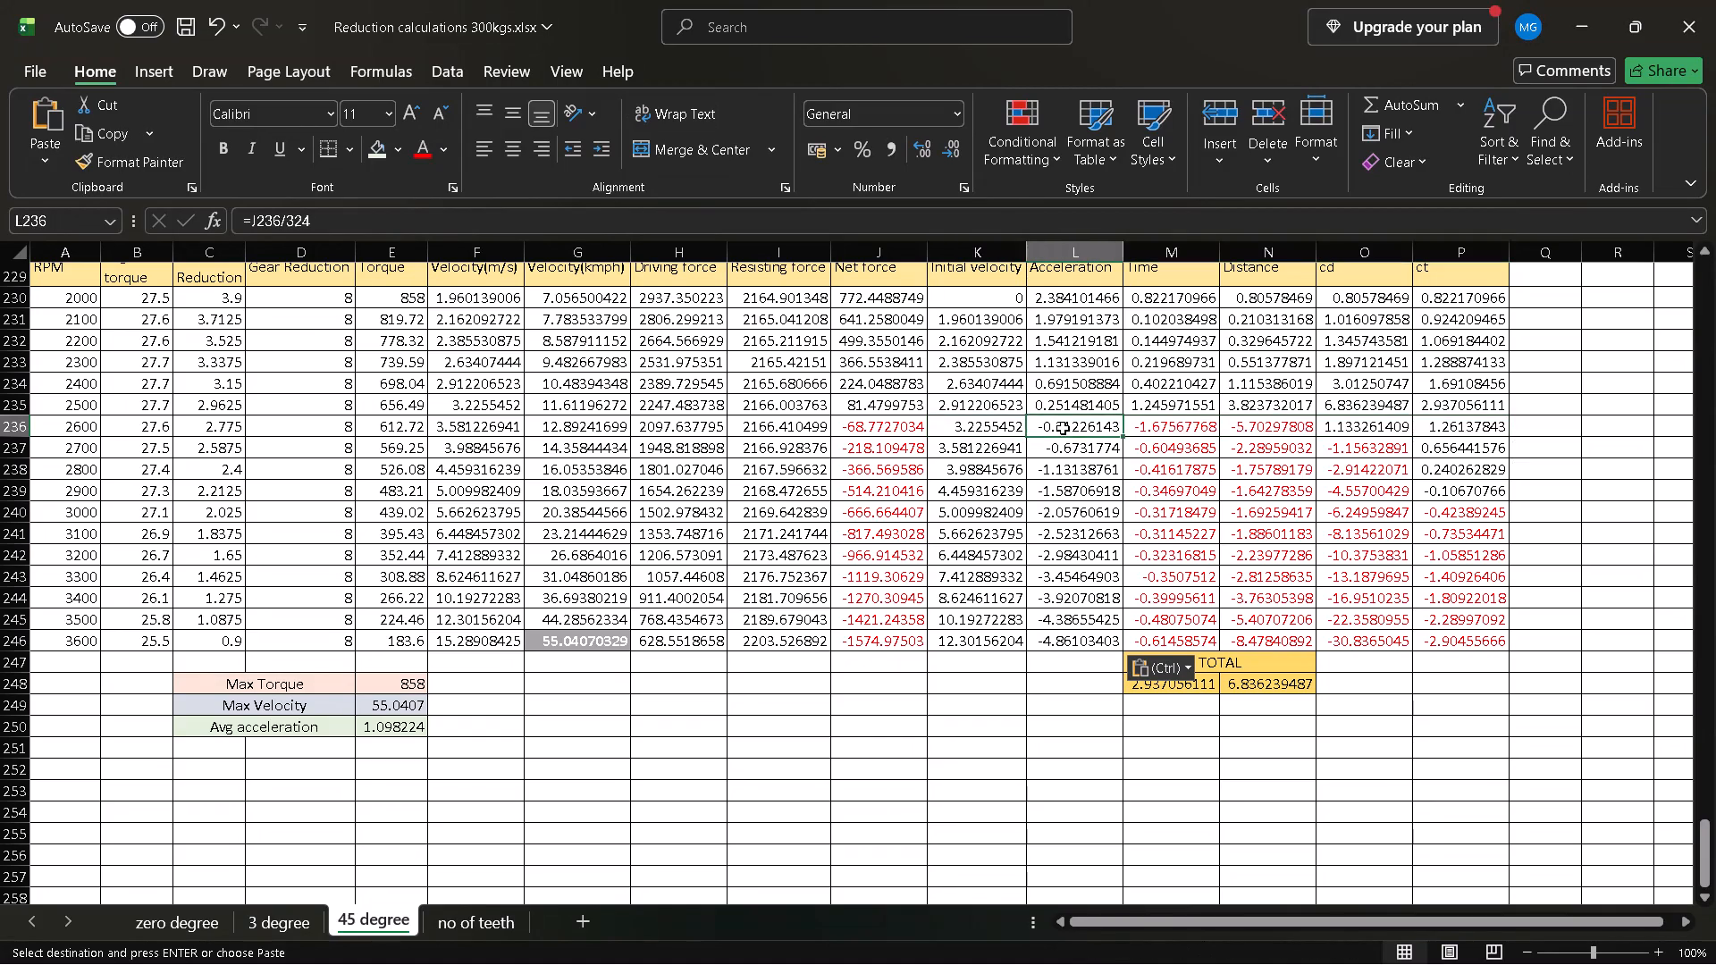
pyautogui.hotkey('ctrl', 'shift', 'Down')
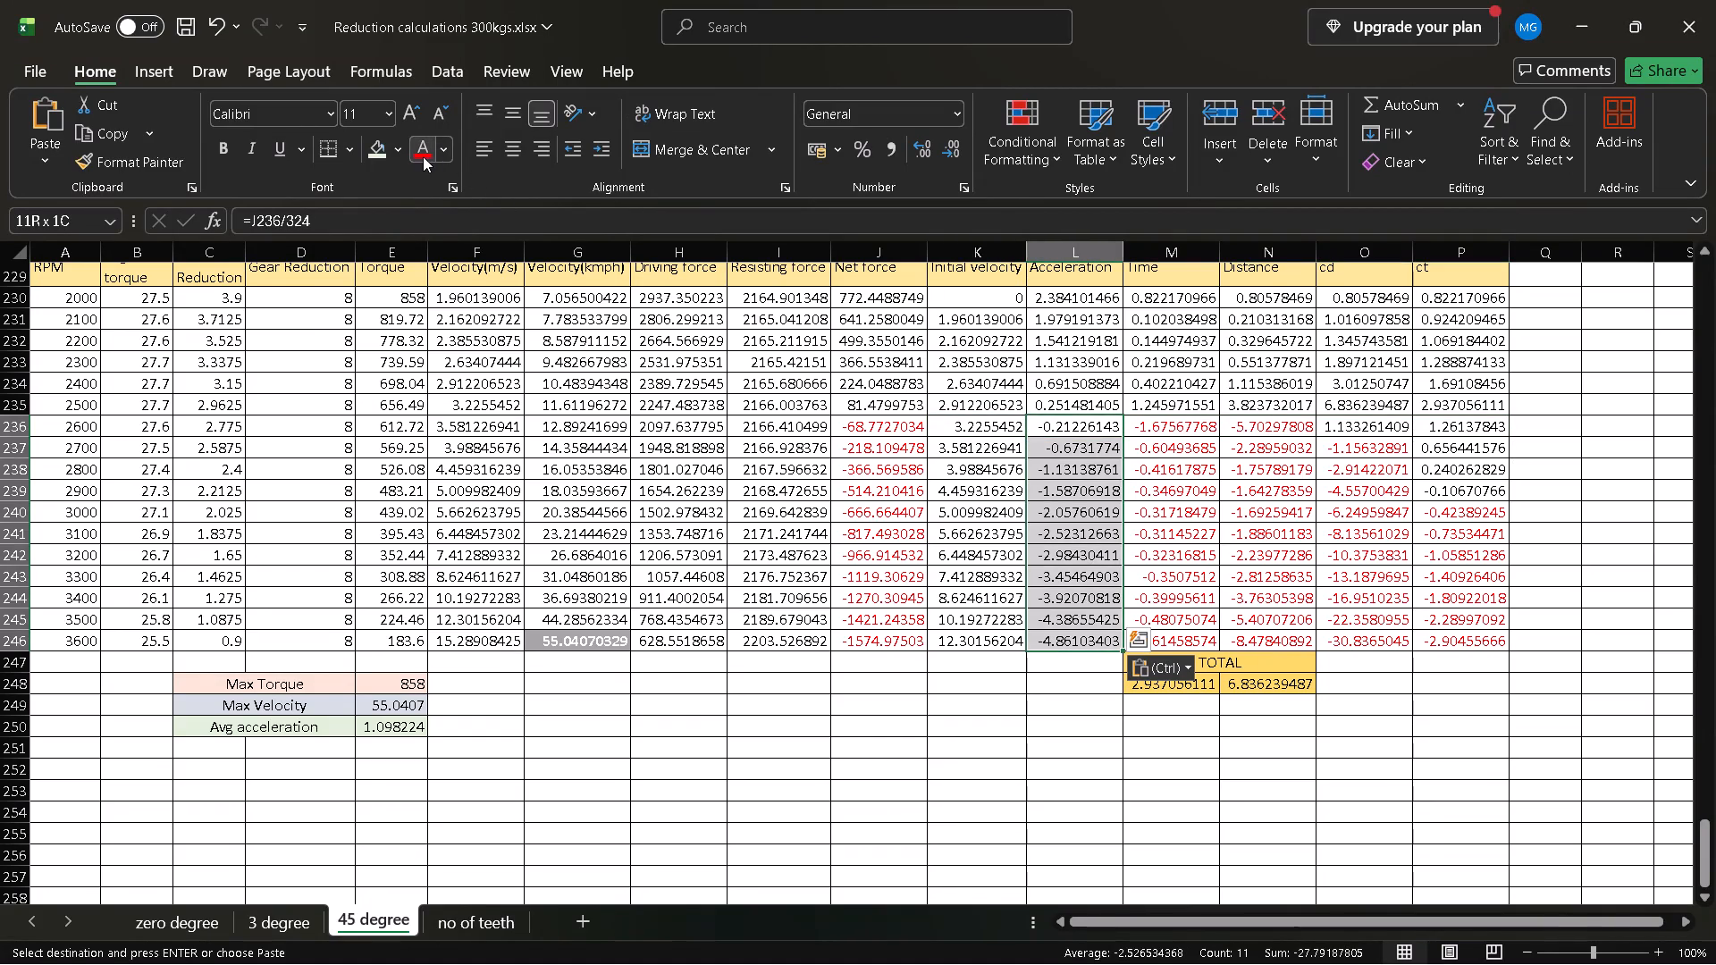
pyautogui.click(419, 157)
# Color the negative Acceleration values L210:L220 of the 7.8 gear reduction table in red text.
pyautogui.scroll(1, 1190, 448)
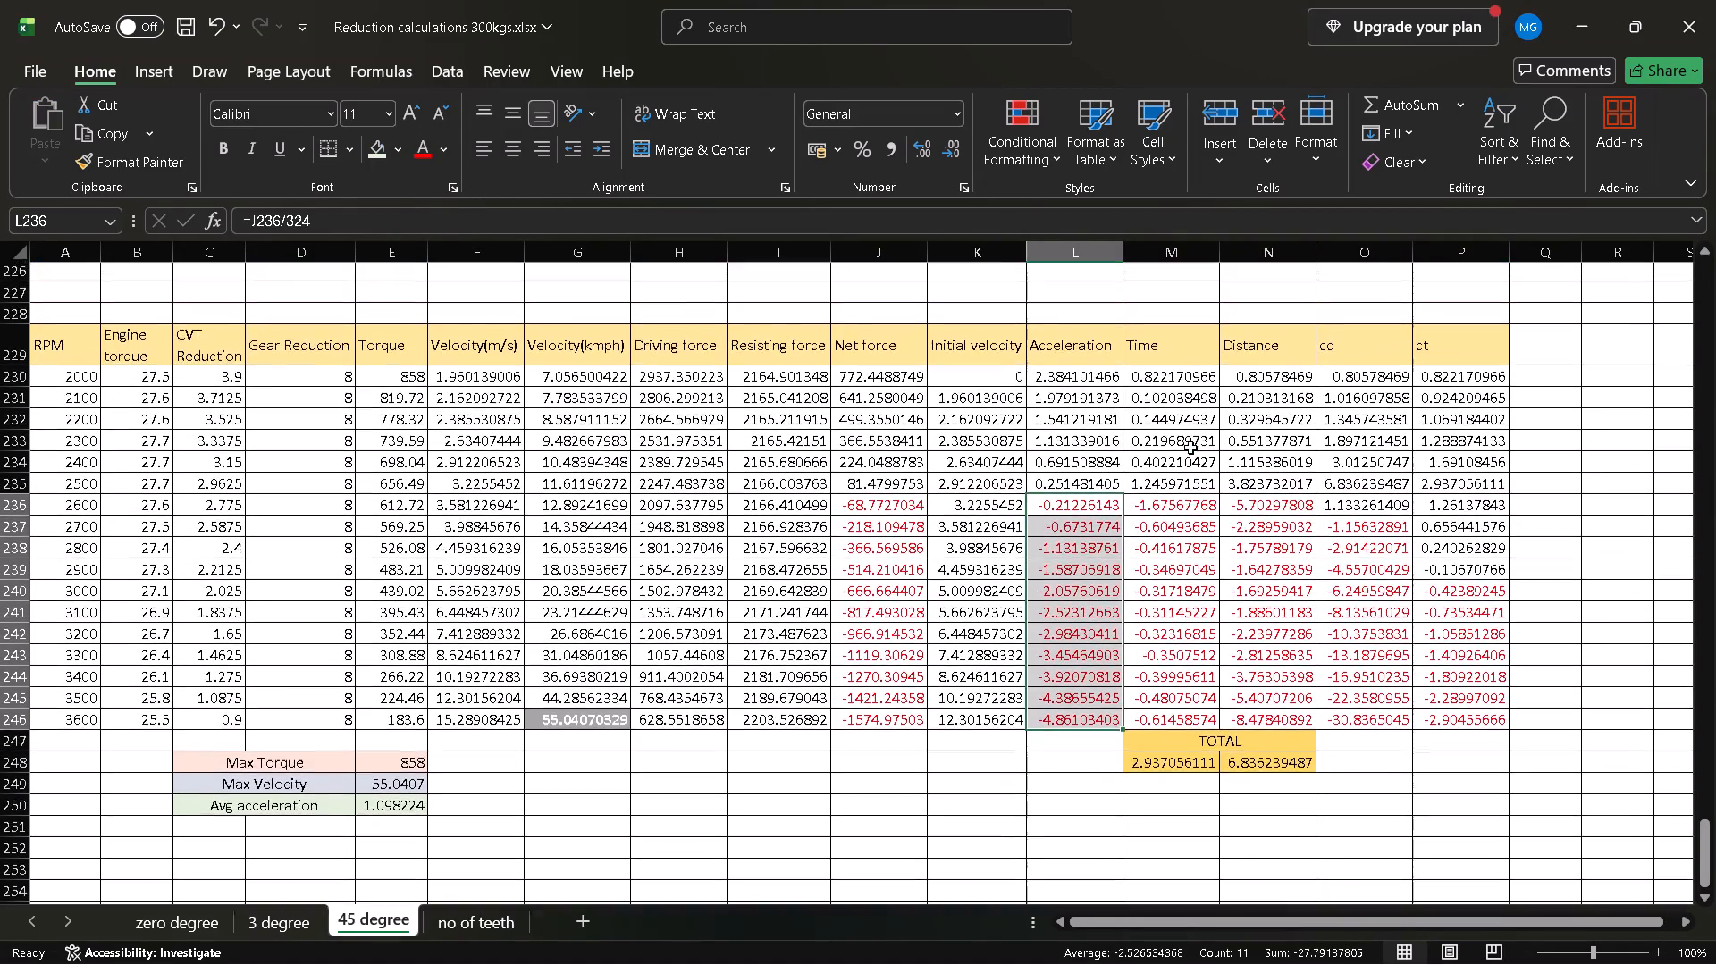
pyautogui.scroll(3, 1190, 448)
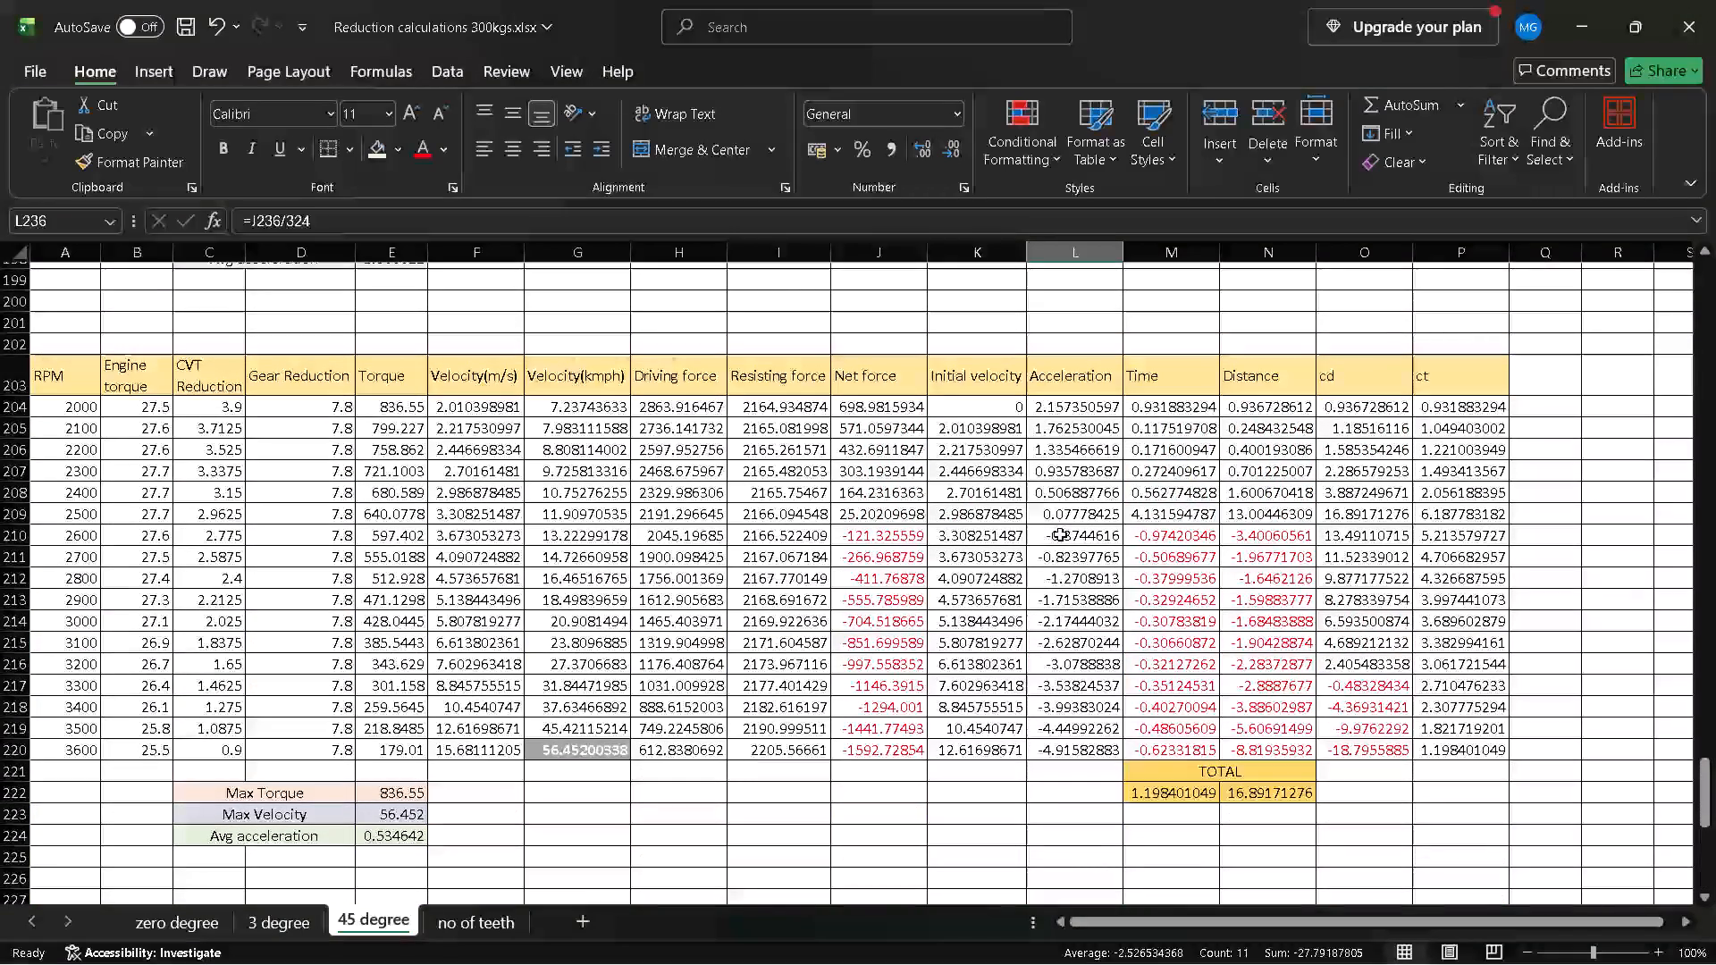
pyautogui.click(1062, 533)
pyautogui.hotkey('ctrl', 'shift', 'Right')
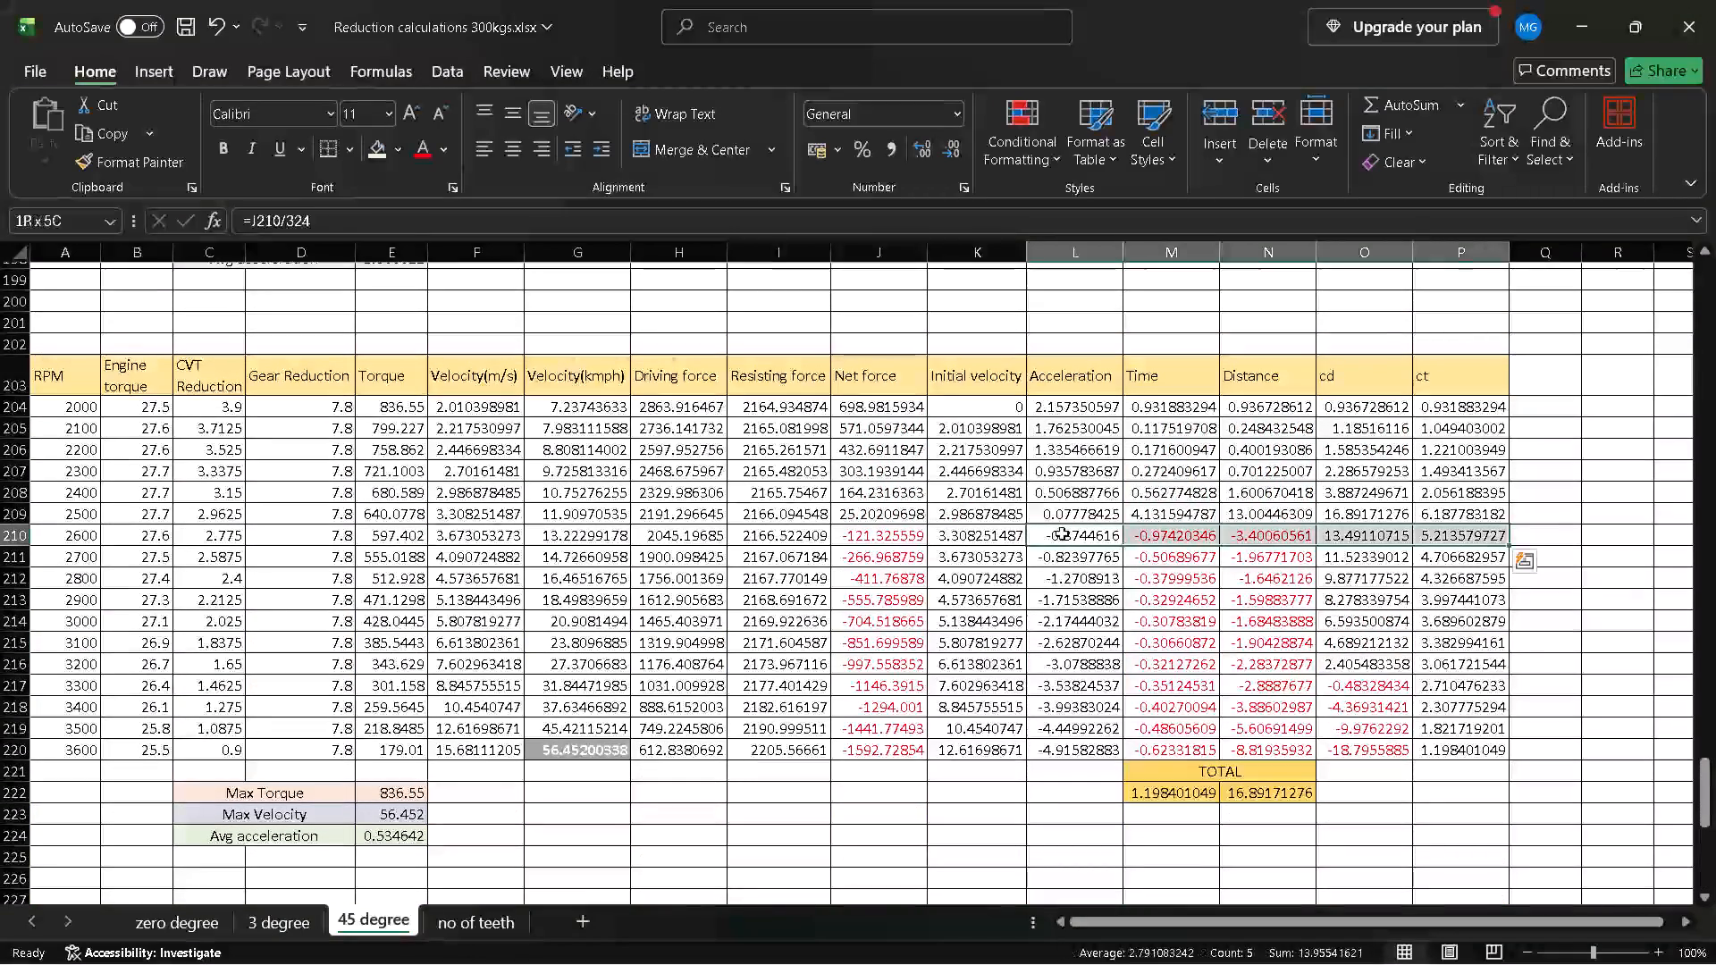
pyautogui.hotkey('ctrl', 'Left')
pyautogui.press('Right')
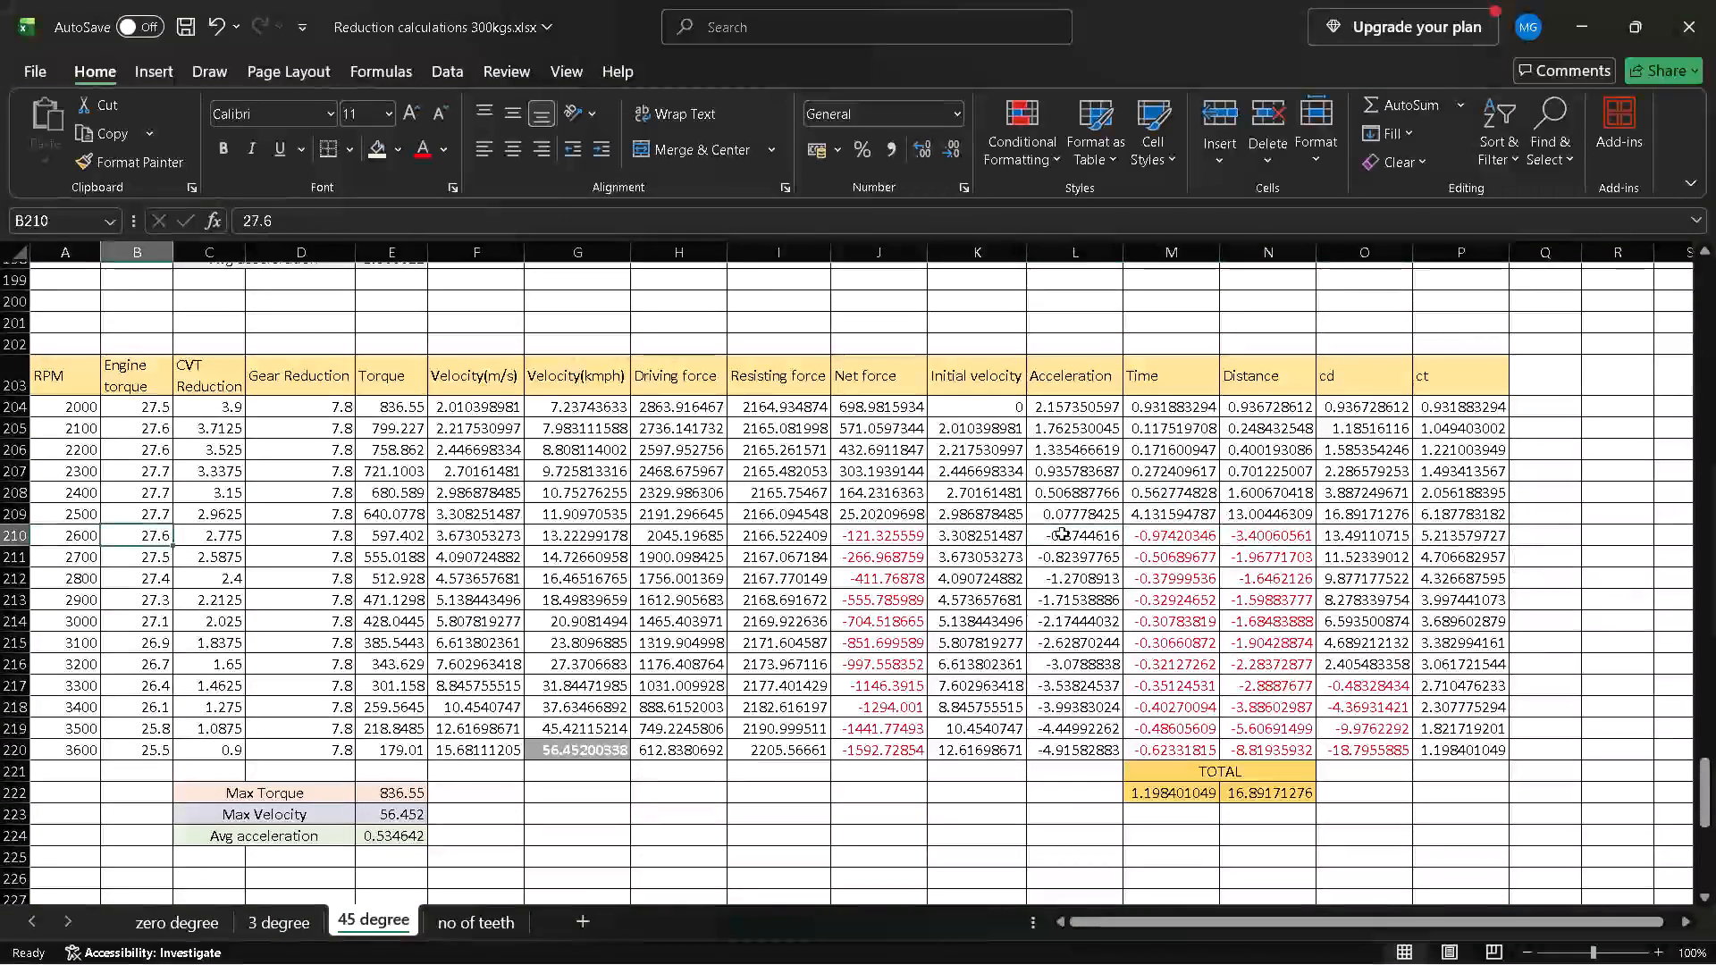
pyautogui.click(1086, 532)
pyautogui.hotkey('ctrl', 'shift', 'Down')
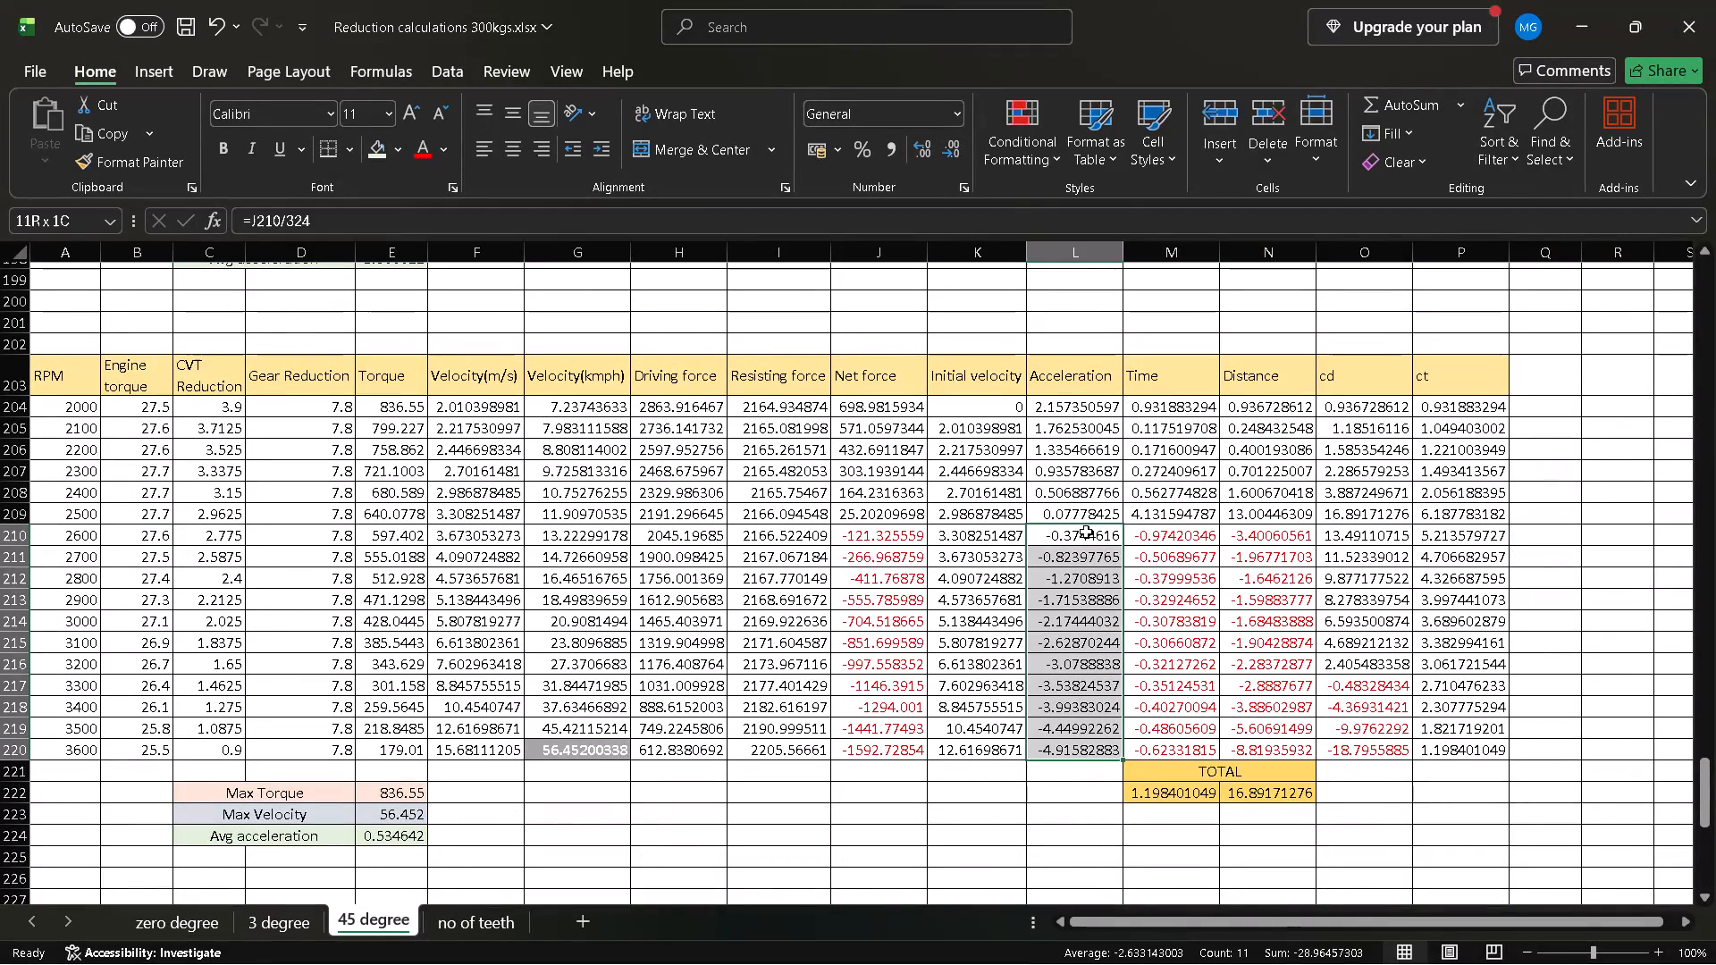
pyautogui.click(424, 161)
# Color the negative Acceleration values L183:L194 of the 7.7 gear reduction table in red text.
pyautogui.scroll(2, 745, 372)
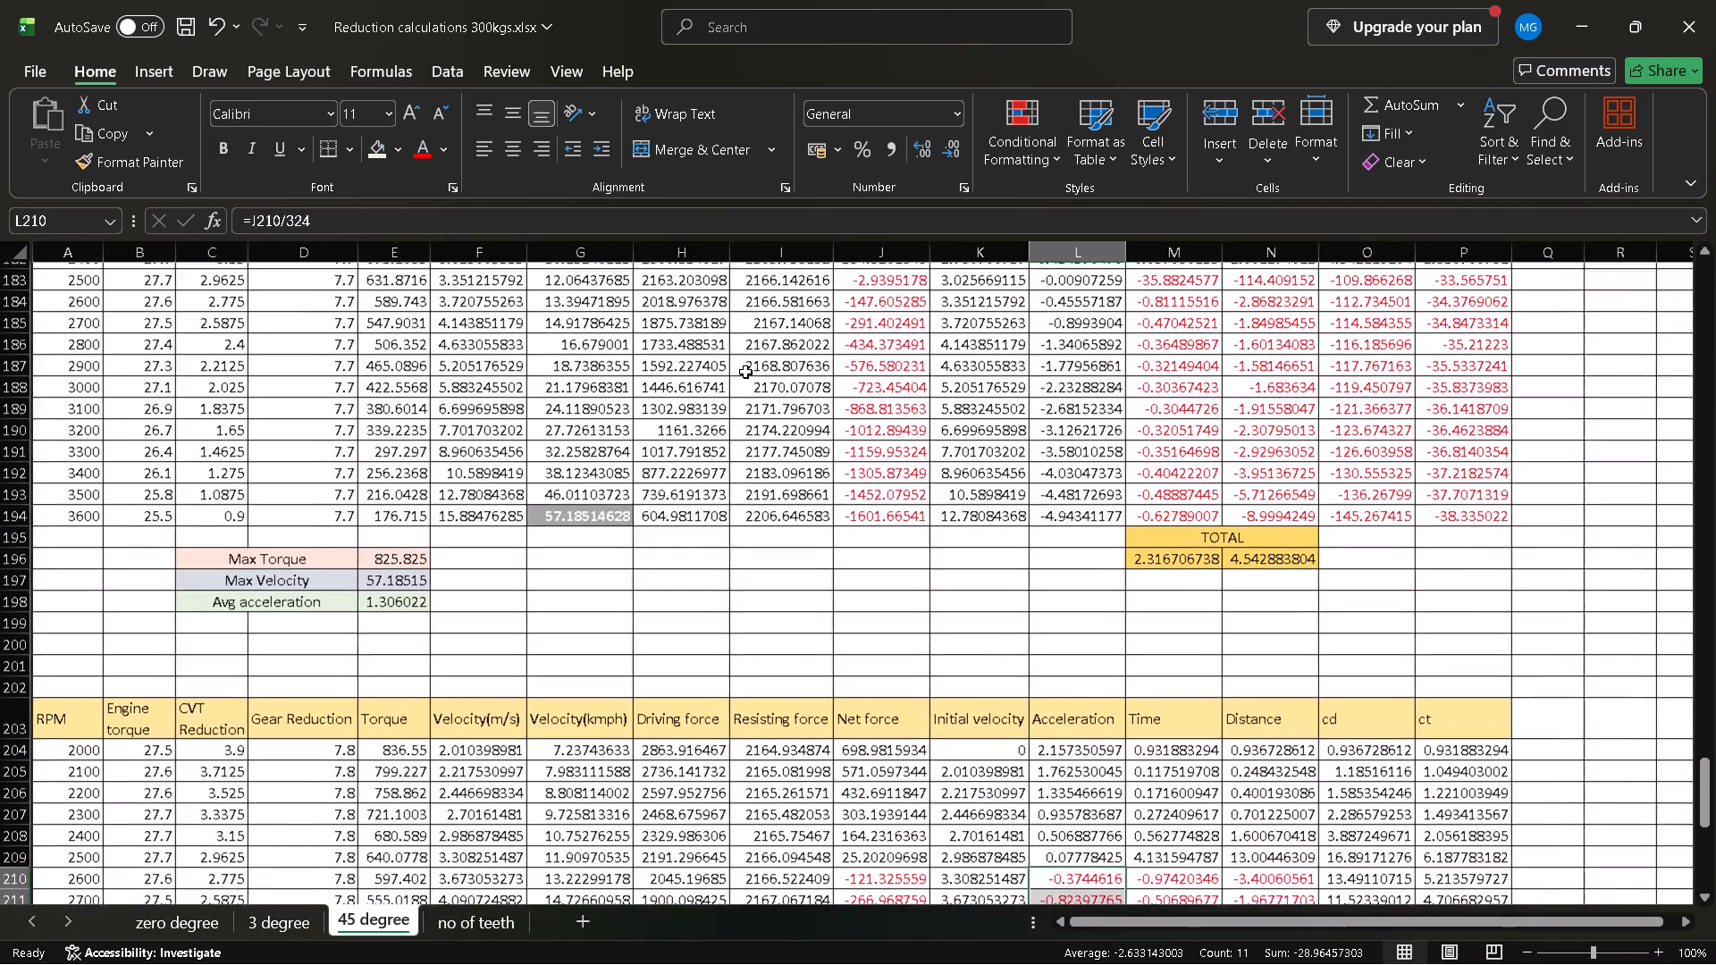
pyautogui.scroll(1, 1070, 311)
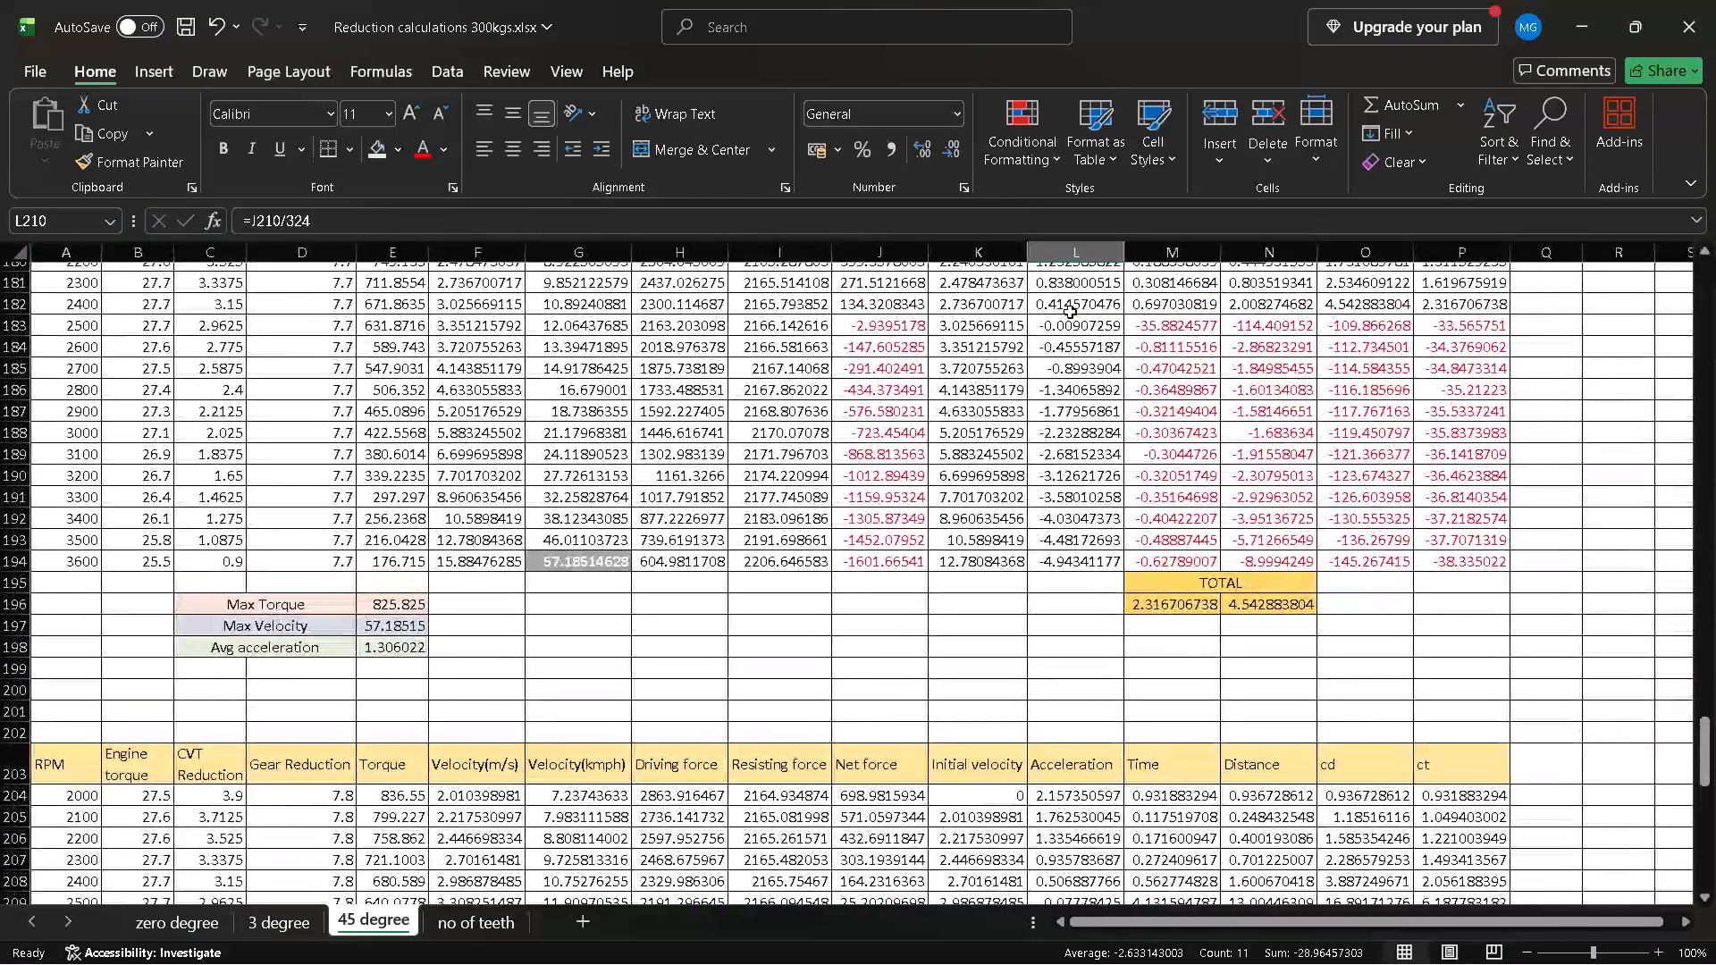
pyautogui.doubleClick(1065, 323)
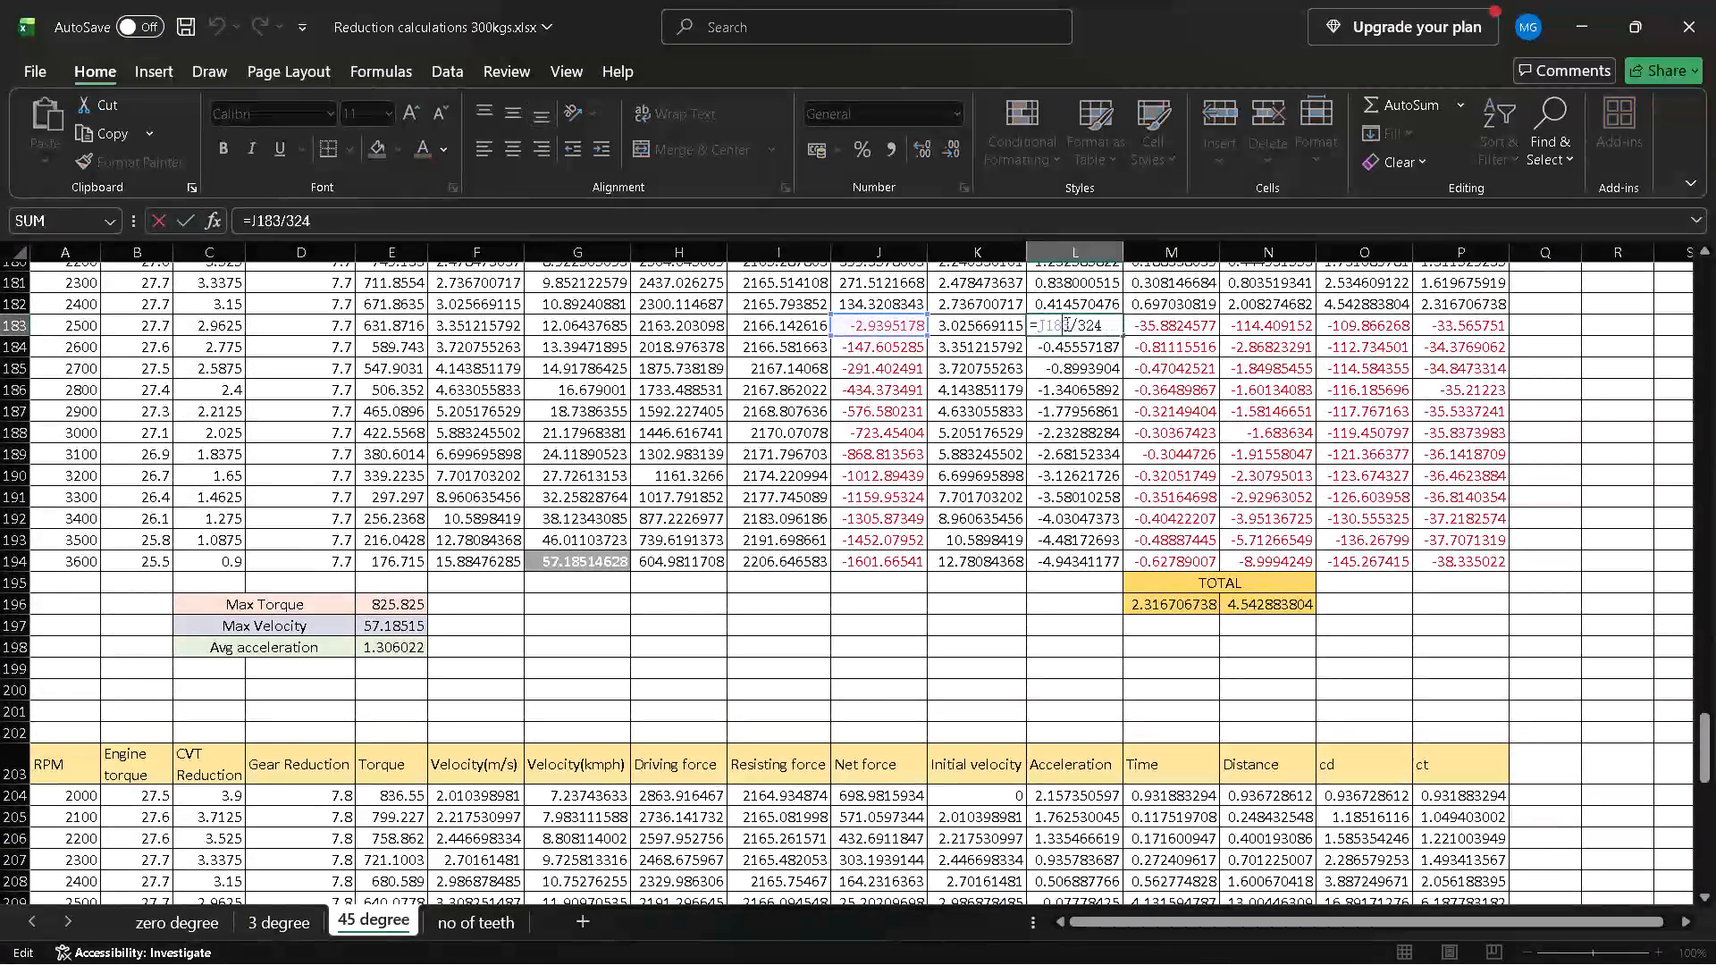
pyautogui.press('Return')
pyautogui.press('Up')
pyautogui.hotkey('ctrl', 'shift', 'Down')
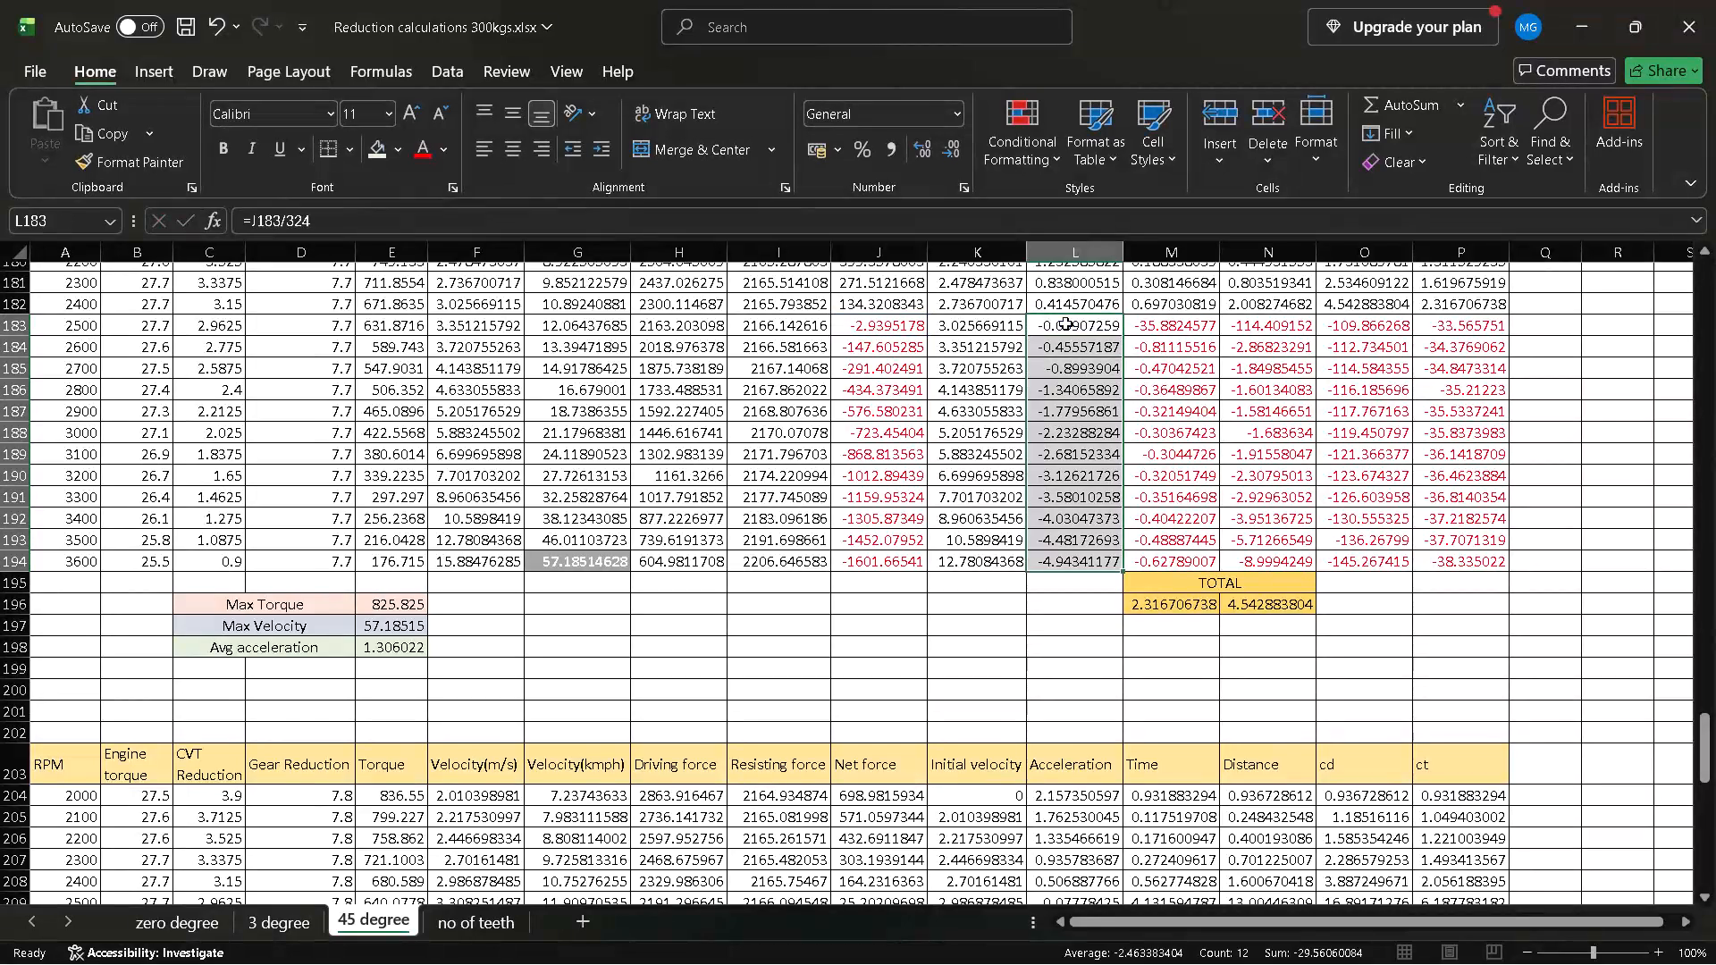
pyautogui.click(425, 140)
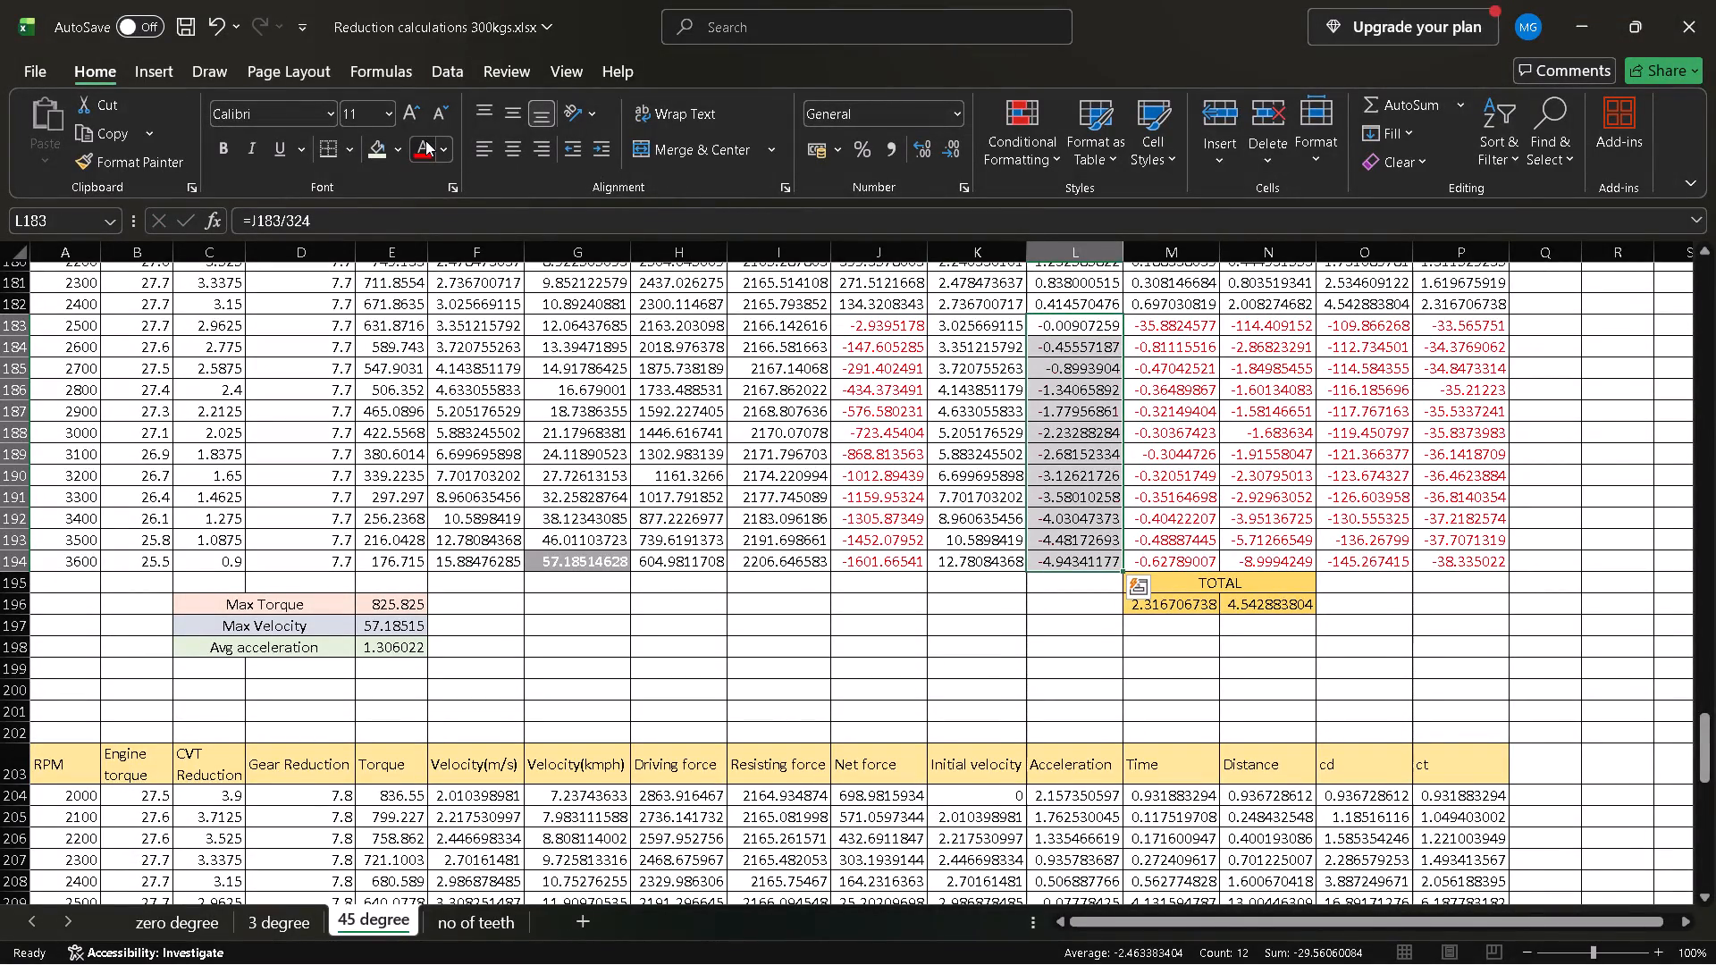
# Color the negative Acceleration values L158:L169 of the 7.62 gear reduction table in red text.
pyautogui.scroll(3, 733, 408)
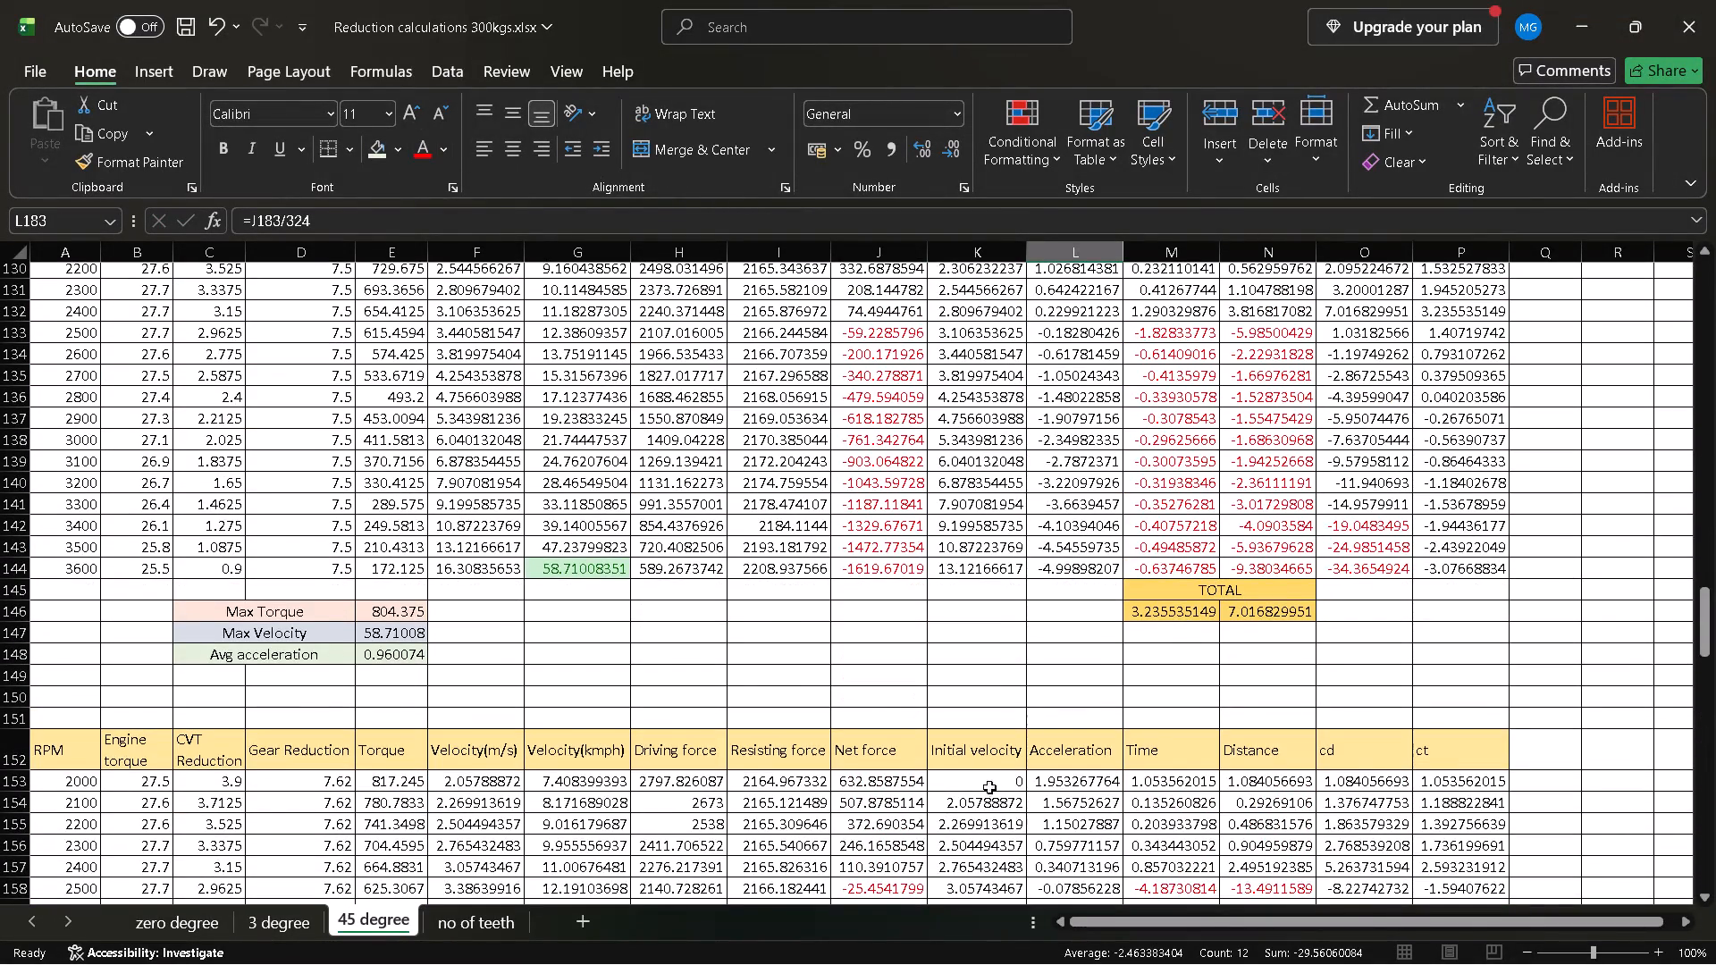
pyautogui.scroll(-2, 1033, 818)
pyautogui.click(1019, 590)
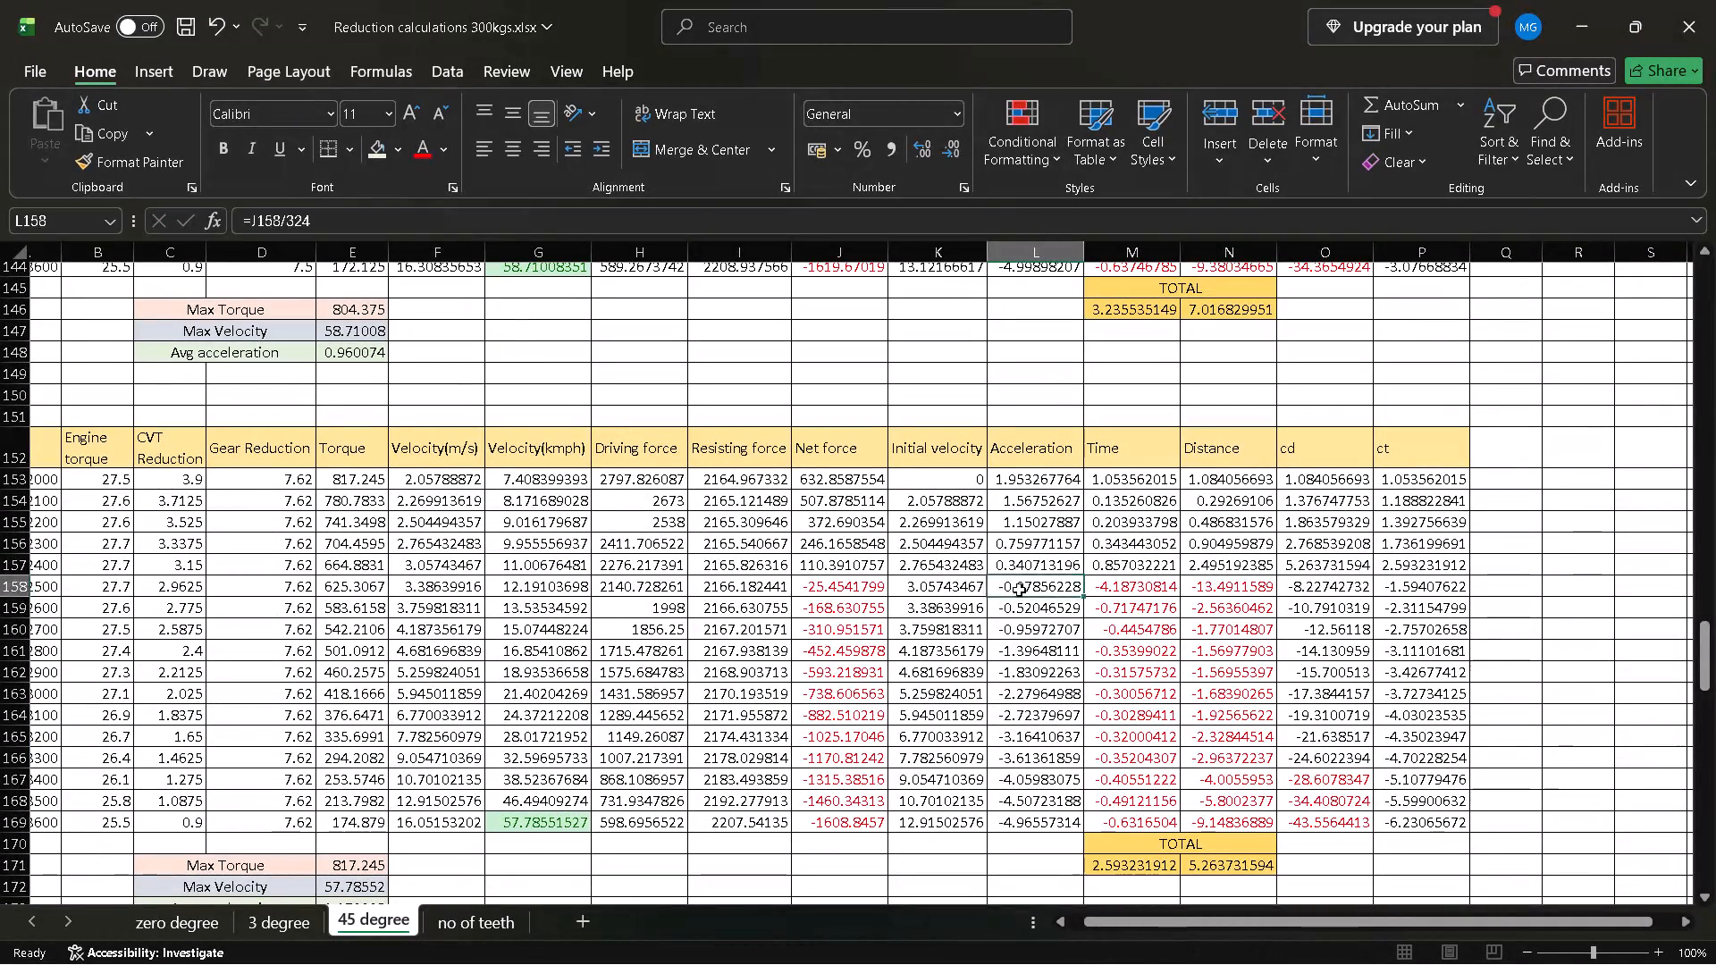
pyautogui.hotkey('ctrl', 'shift', 'Down')
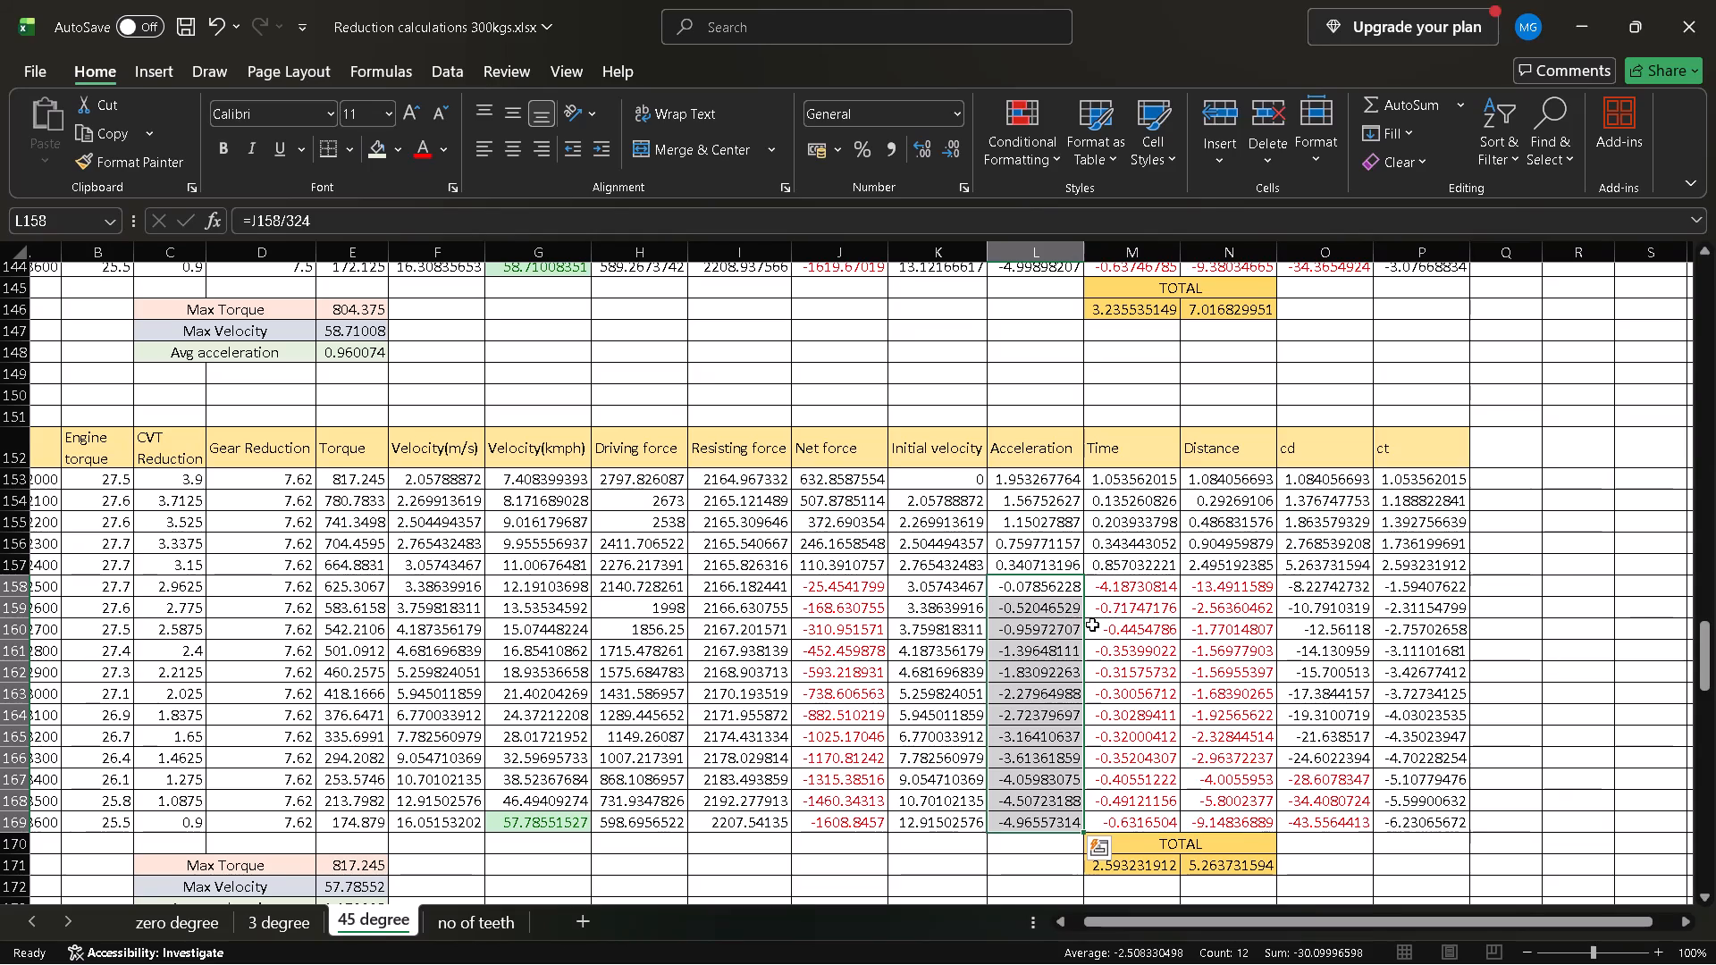
pyautogui.click(421, 157)
# Color the negative Acceleration values L133:L144 of the 7.5 gear reduction table in red text.
pyautogui.scroll(2, 752, 534)
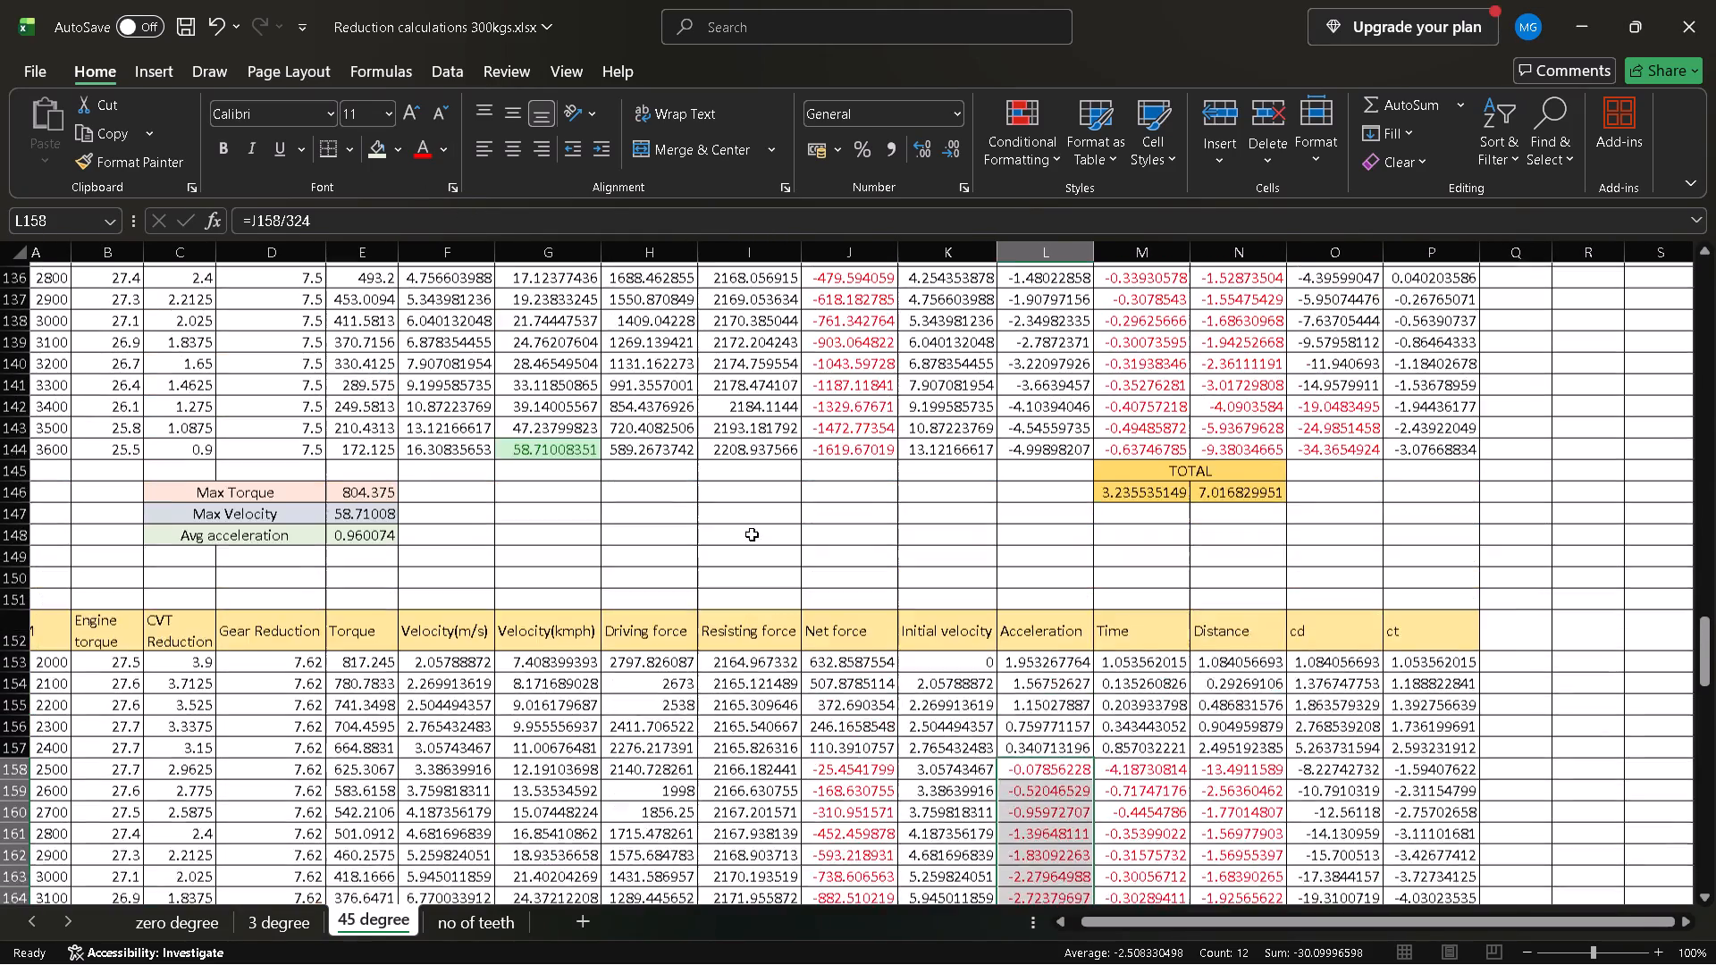
pyautogui.scroll(1, 752, 534)
pyautogui.click(1063, 458)
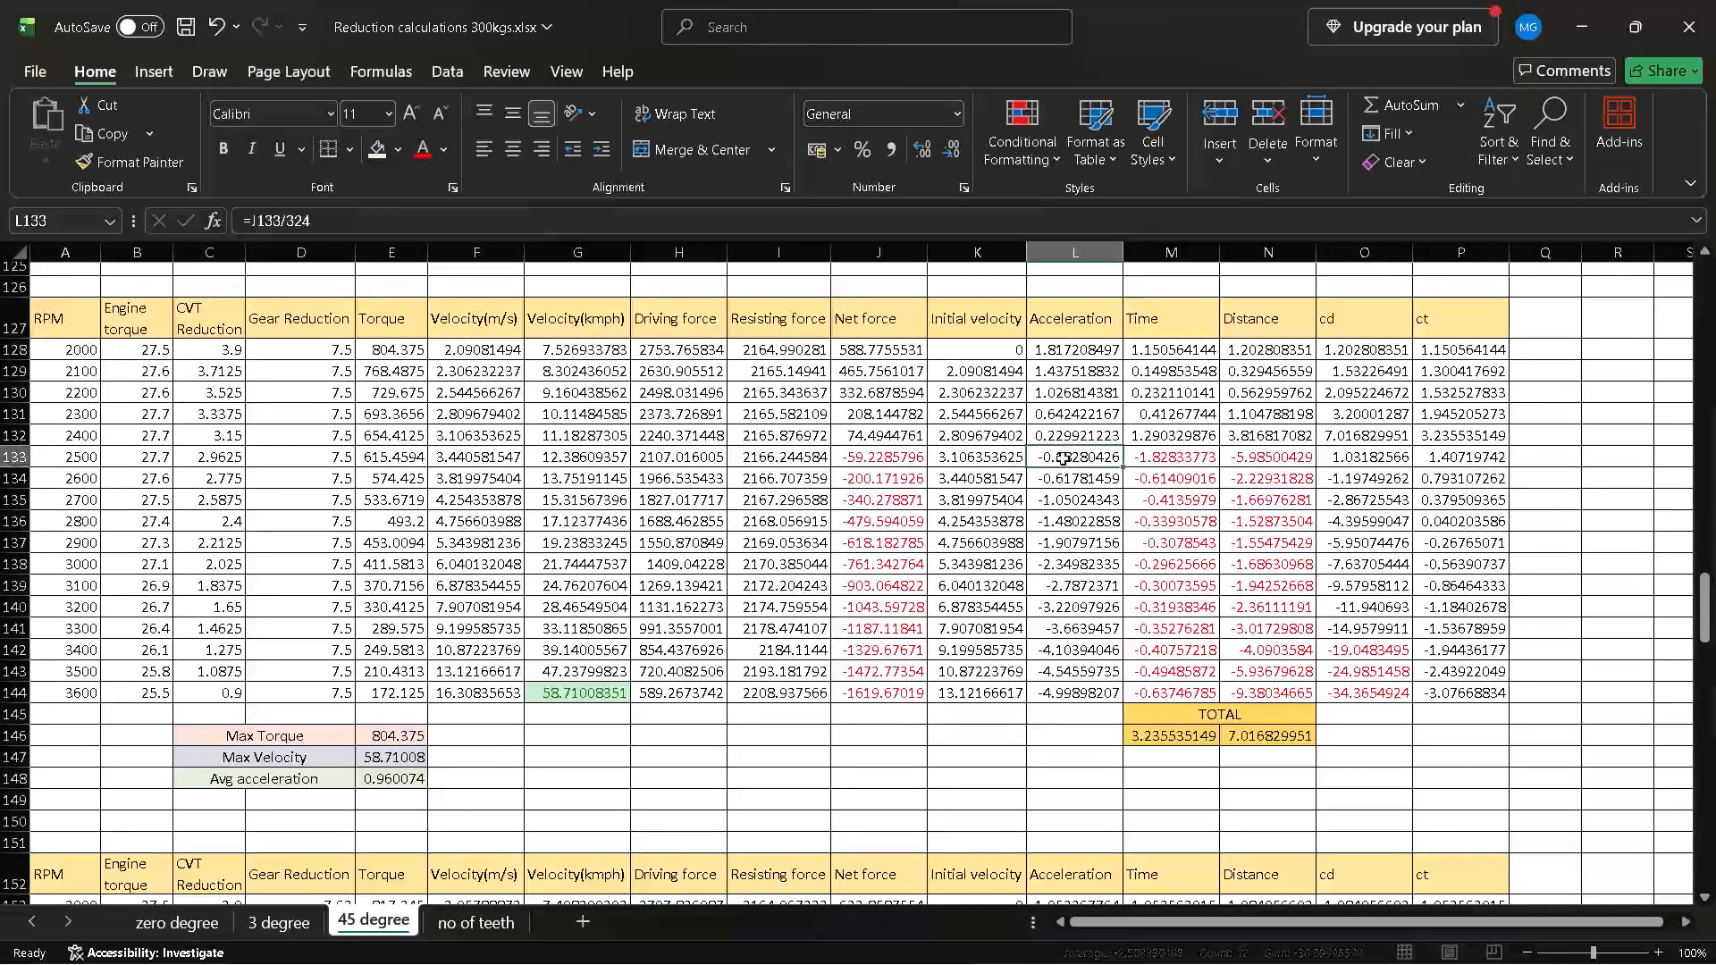
pyautogui.hotkey('ctrl', 'shift', 'Down')
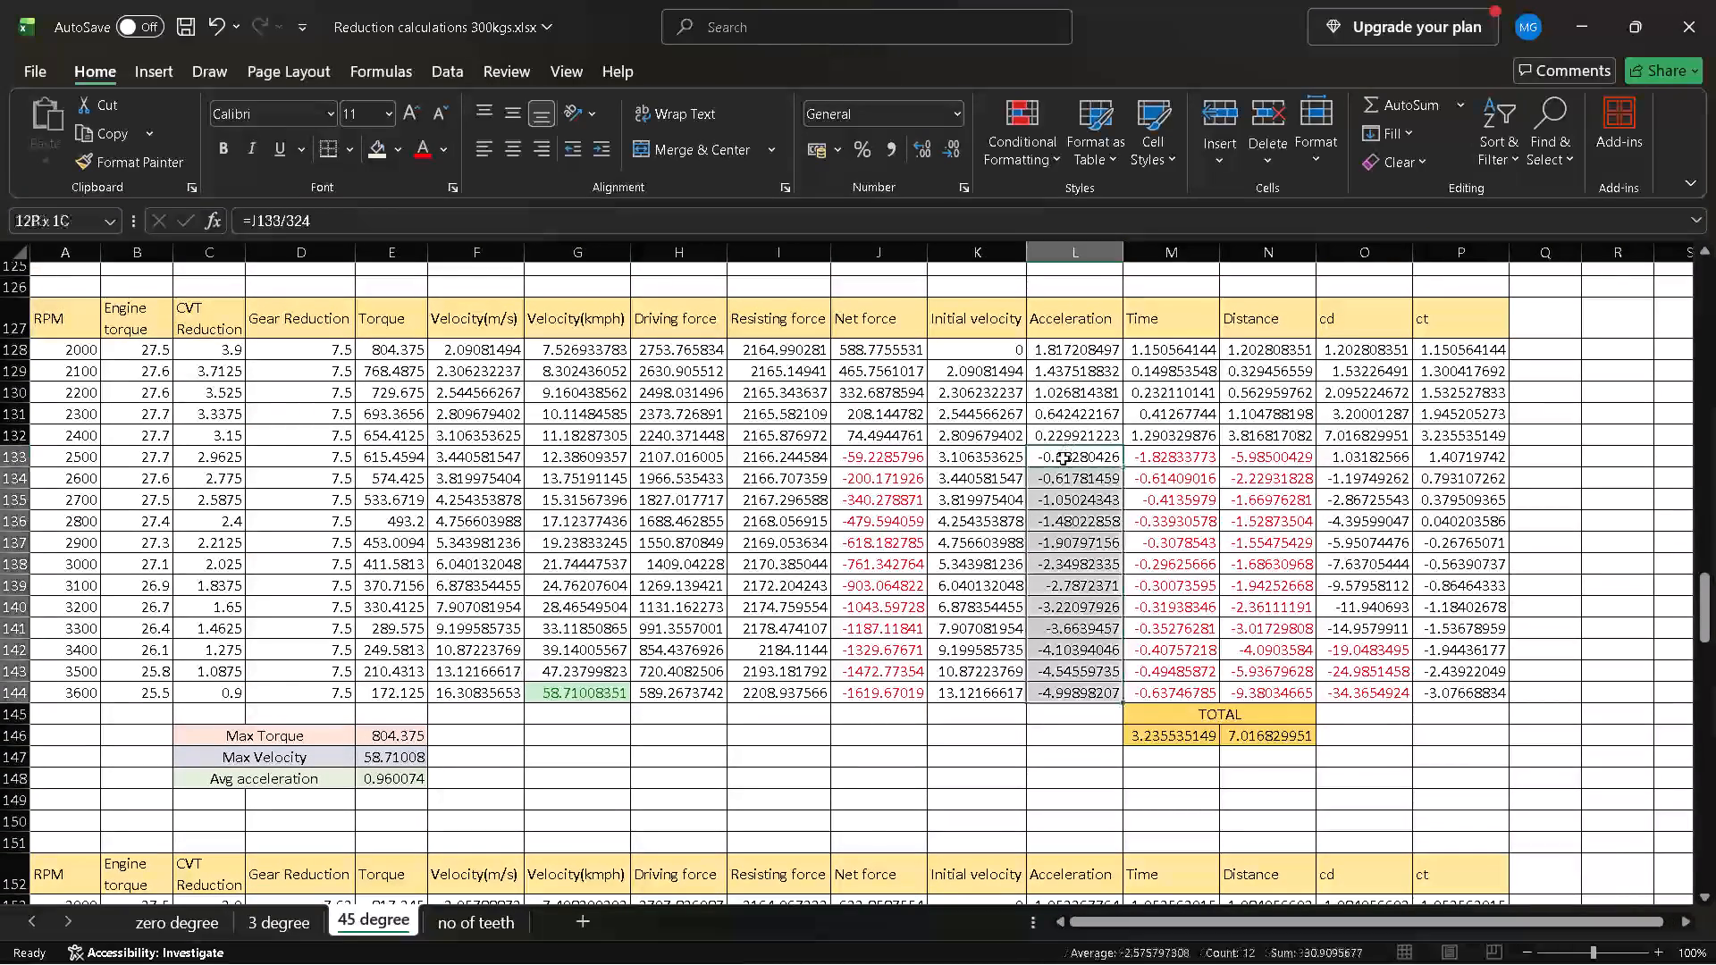
pyautogui.click(424, 146)
# Color the negative Acceleration values L107:L118 of the 7.41 gear reduction table in red text.
pyautogui.scroll(2, 654, 382)
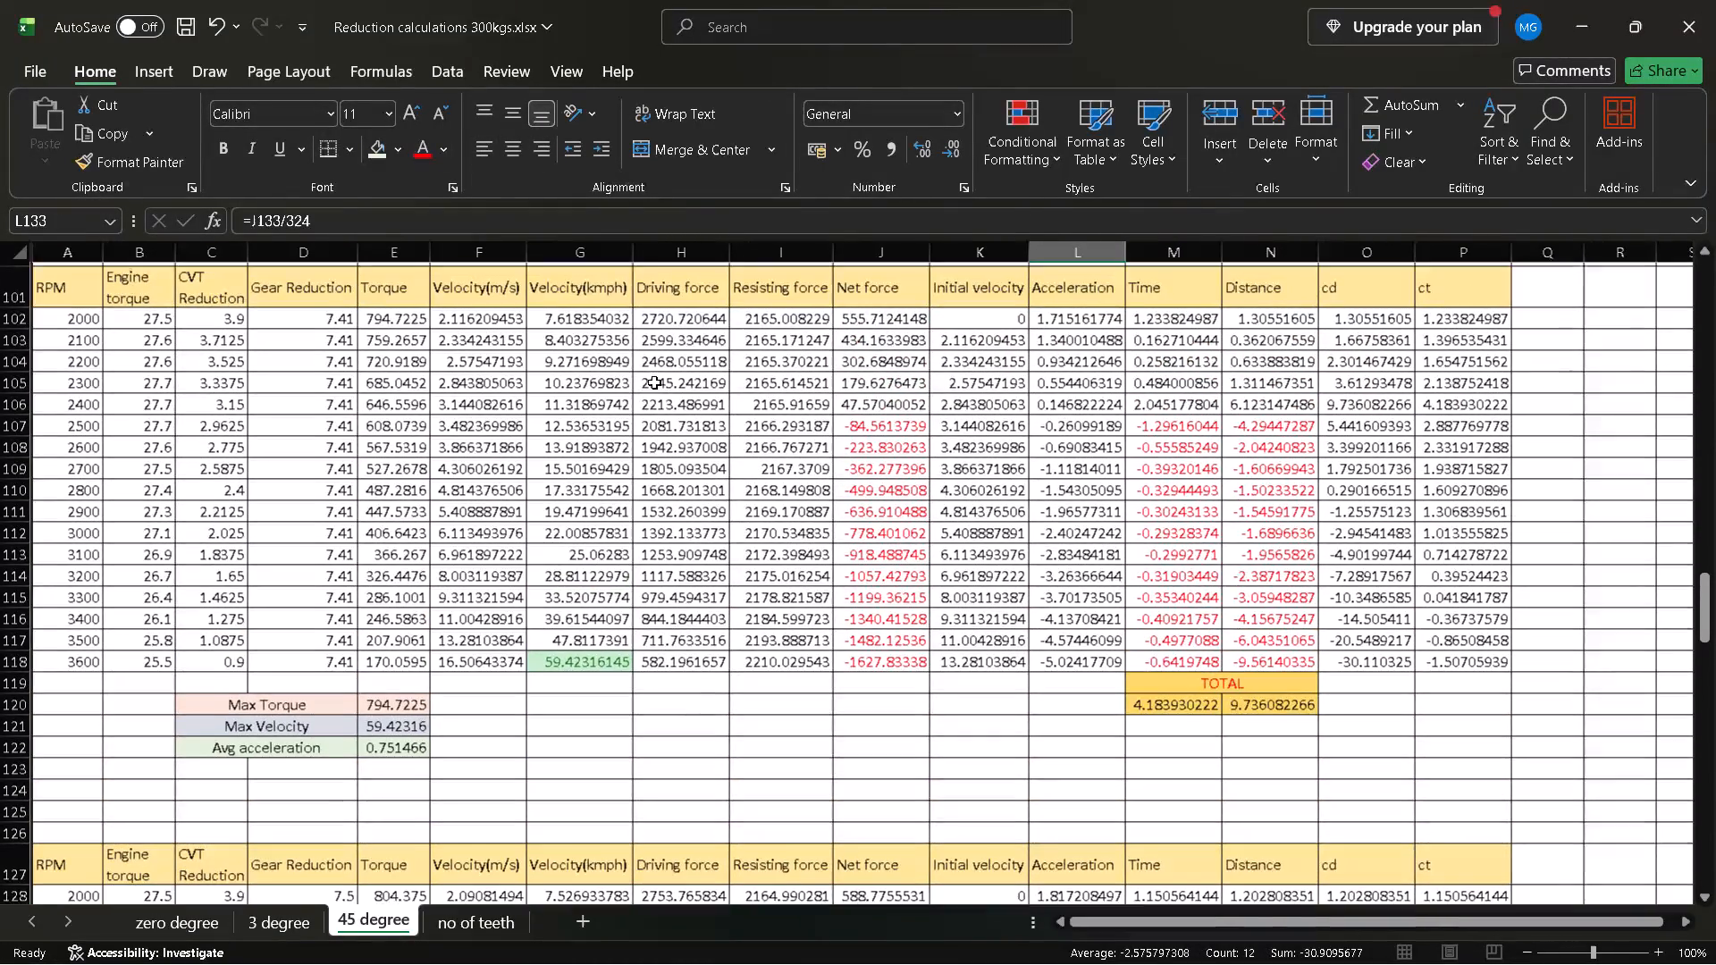
pyautogui.click(1052, 439)
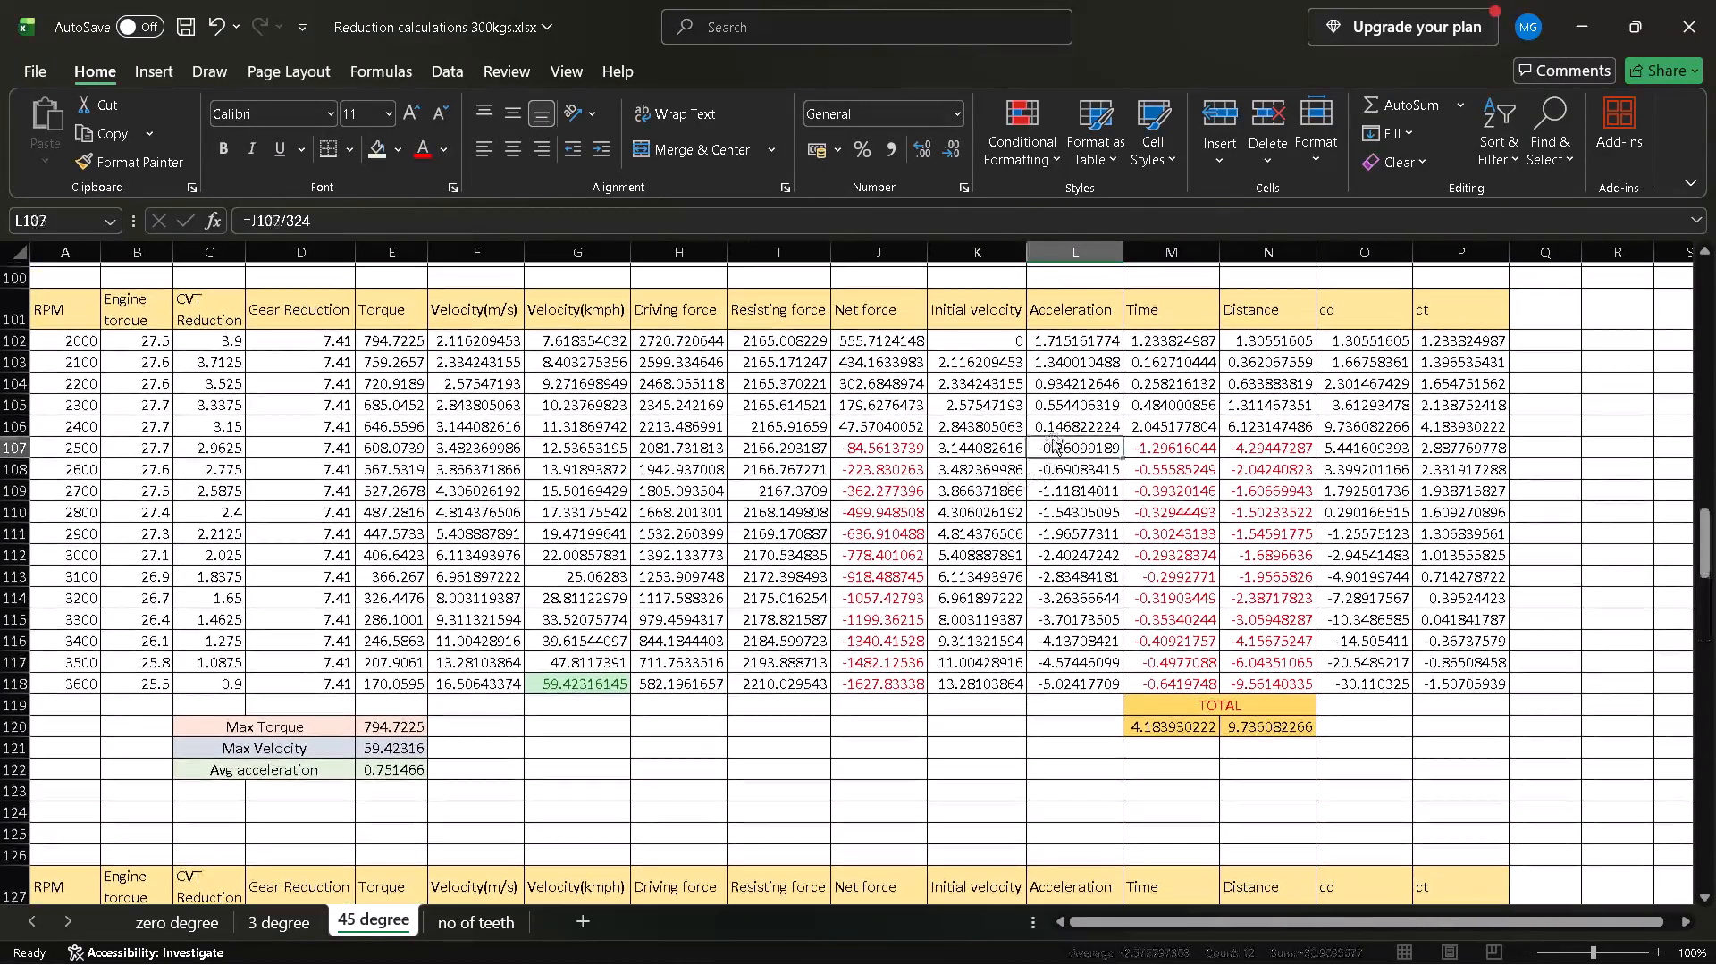
pyautogui.hotkey('ctrl', 'shift', 'Down')
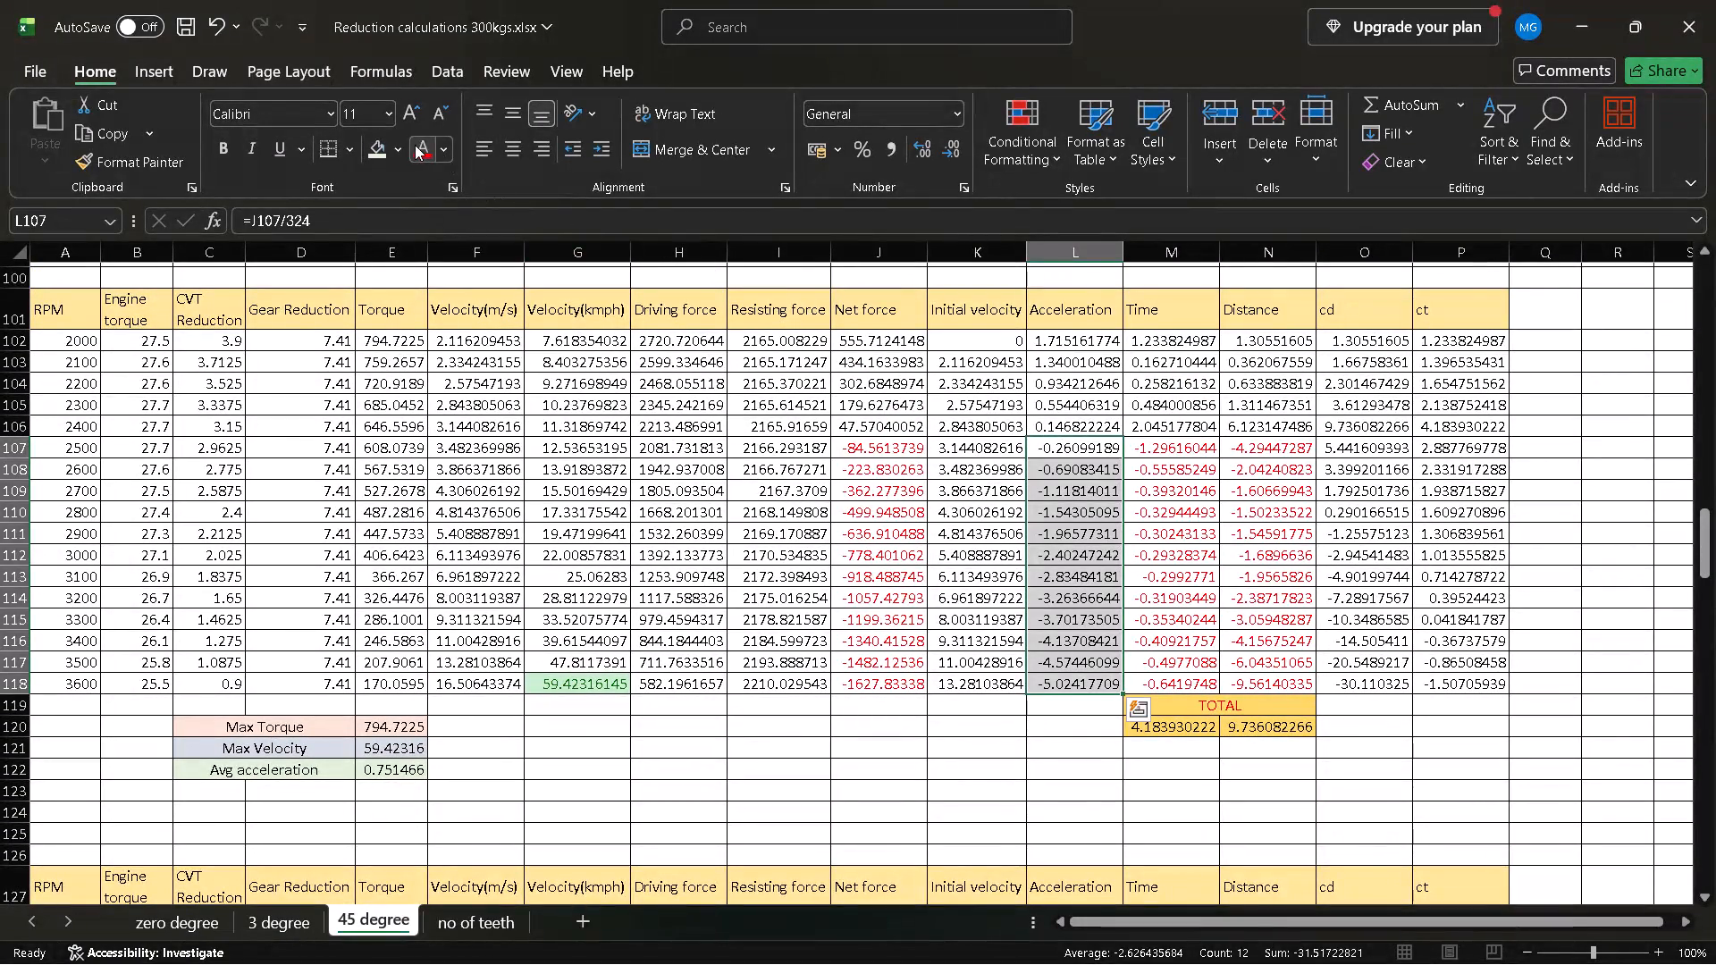
pyautogui.click(415, 145)
# Color the negative Acceleration values L82:L93 of the 7.3 gear reduction table in red text.
pyautogui.scroll(2, 811, 386)
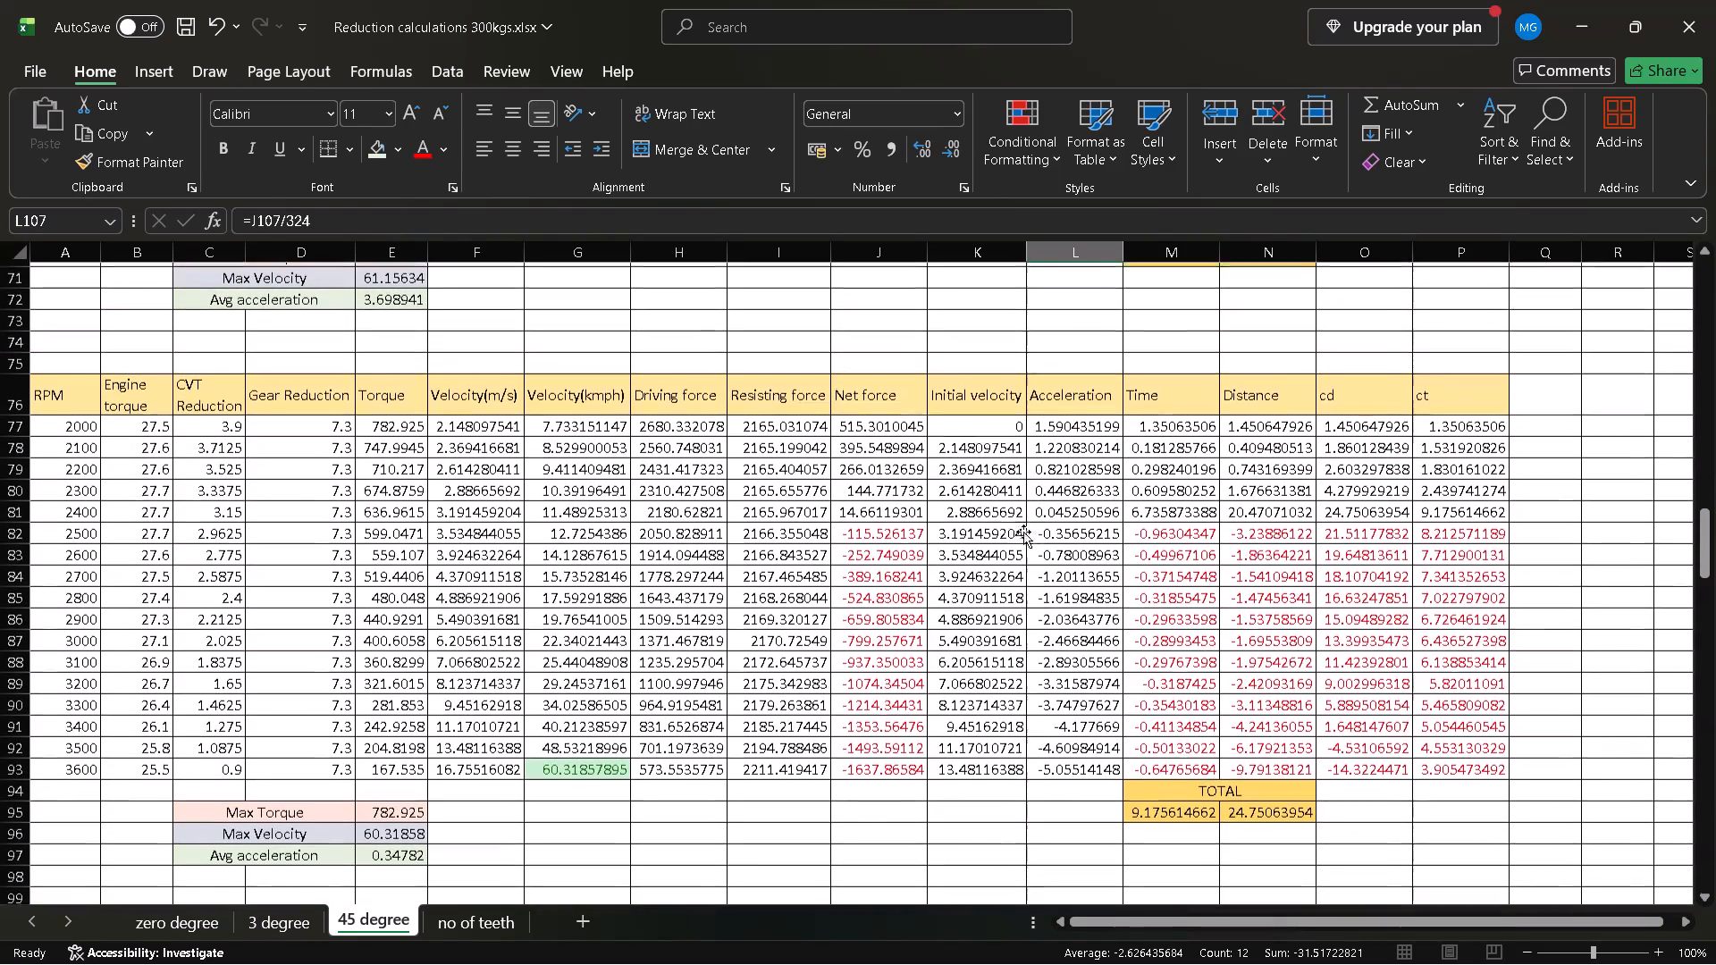
pyautogui.click(1072, 539)
pyautogui.hotkey('ctrl', 'shift', 'Down')
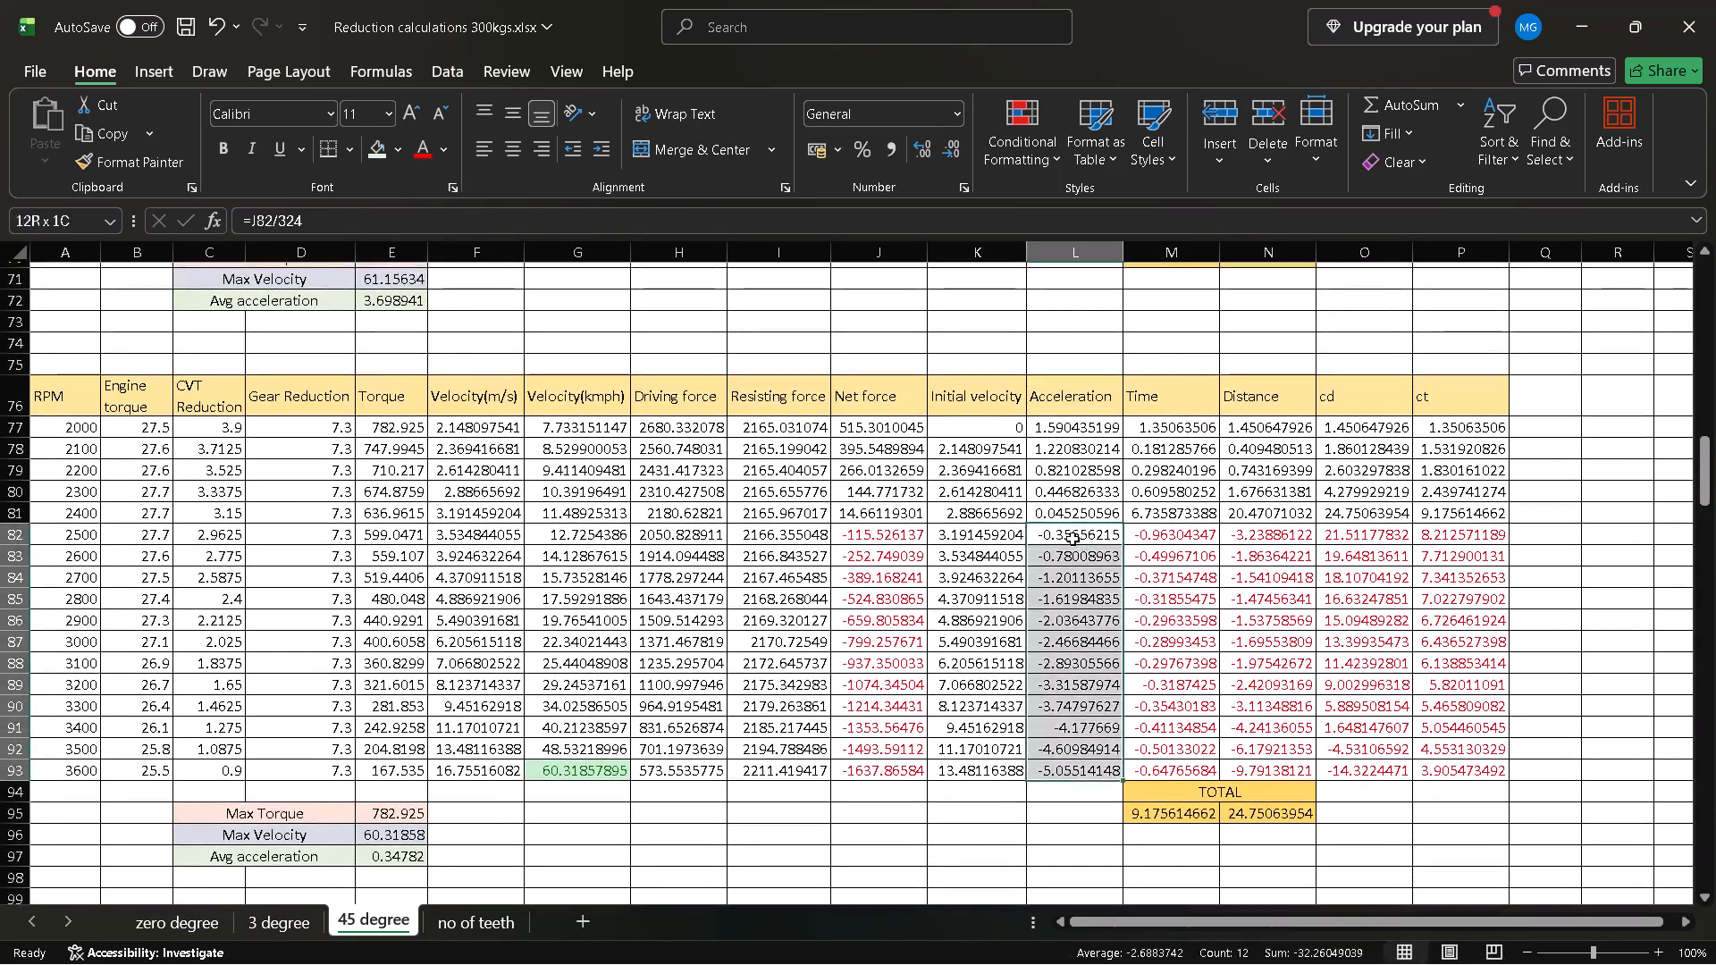
pyautogui.click(413, 153)
# Color the negative Acceleration values L56:L68 of the 7.2 gear reduction table in red text.
pyautogui.scroll(2, 686, 416)
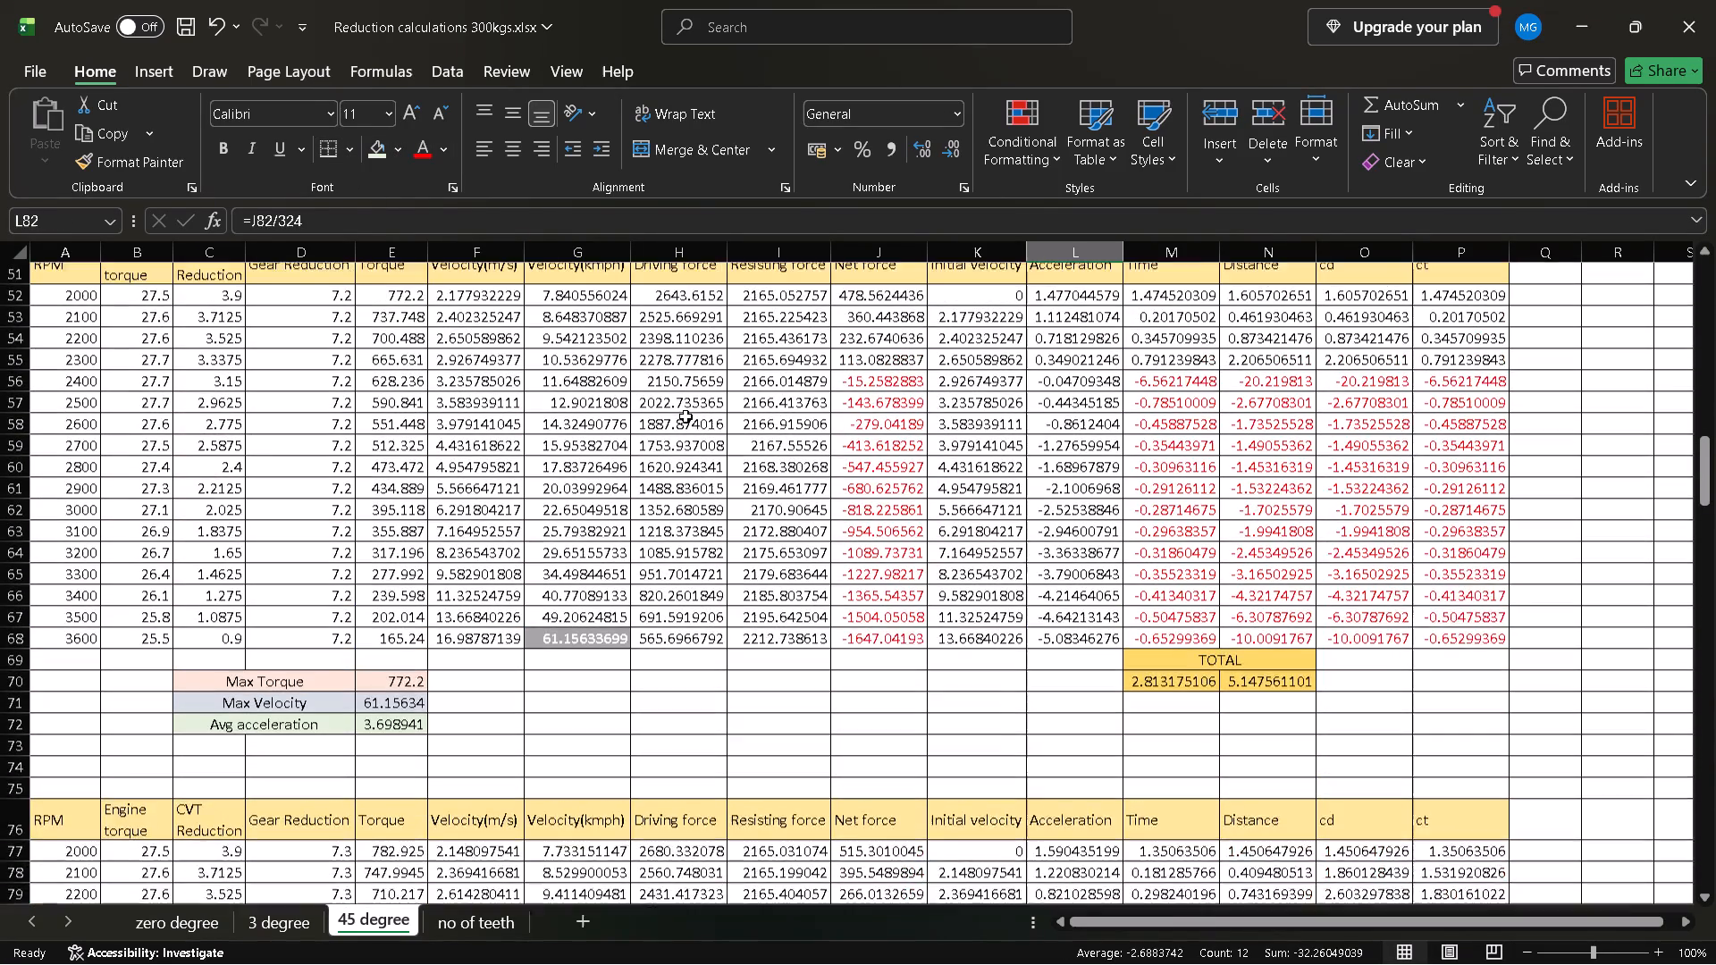
pyautogui.click(1050, 481)
pyautogui.hotkey('ctrl', 'shift', 'Down')
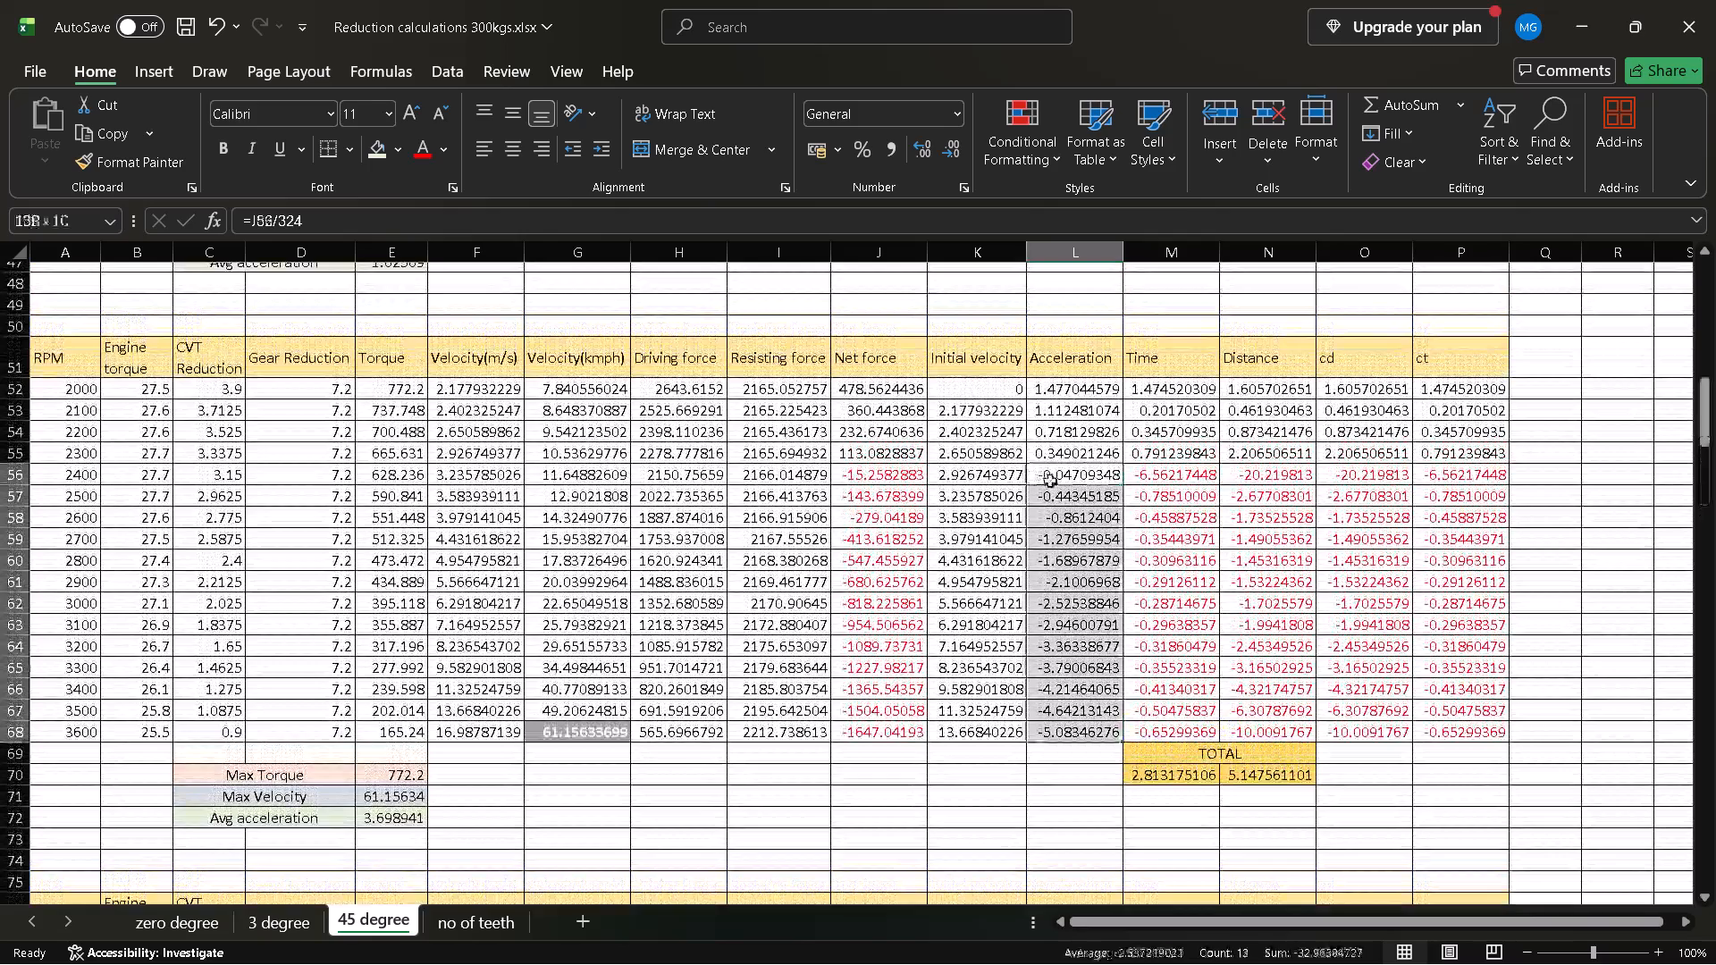
pyautogui.click(420, 147)
# Color the negative Acceleration values L31:L43 of the 7 gear reduction table in red text.
pyautogui.scroll(3, 608, 298)
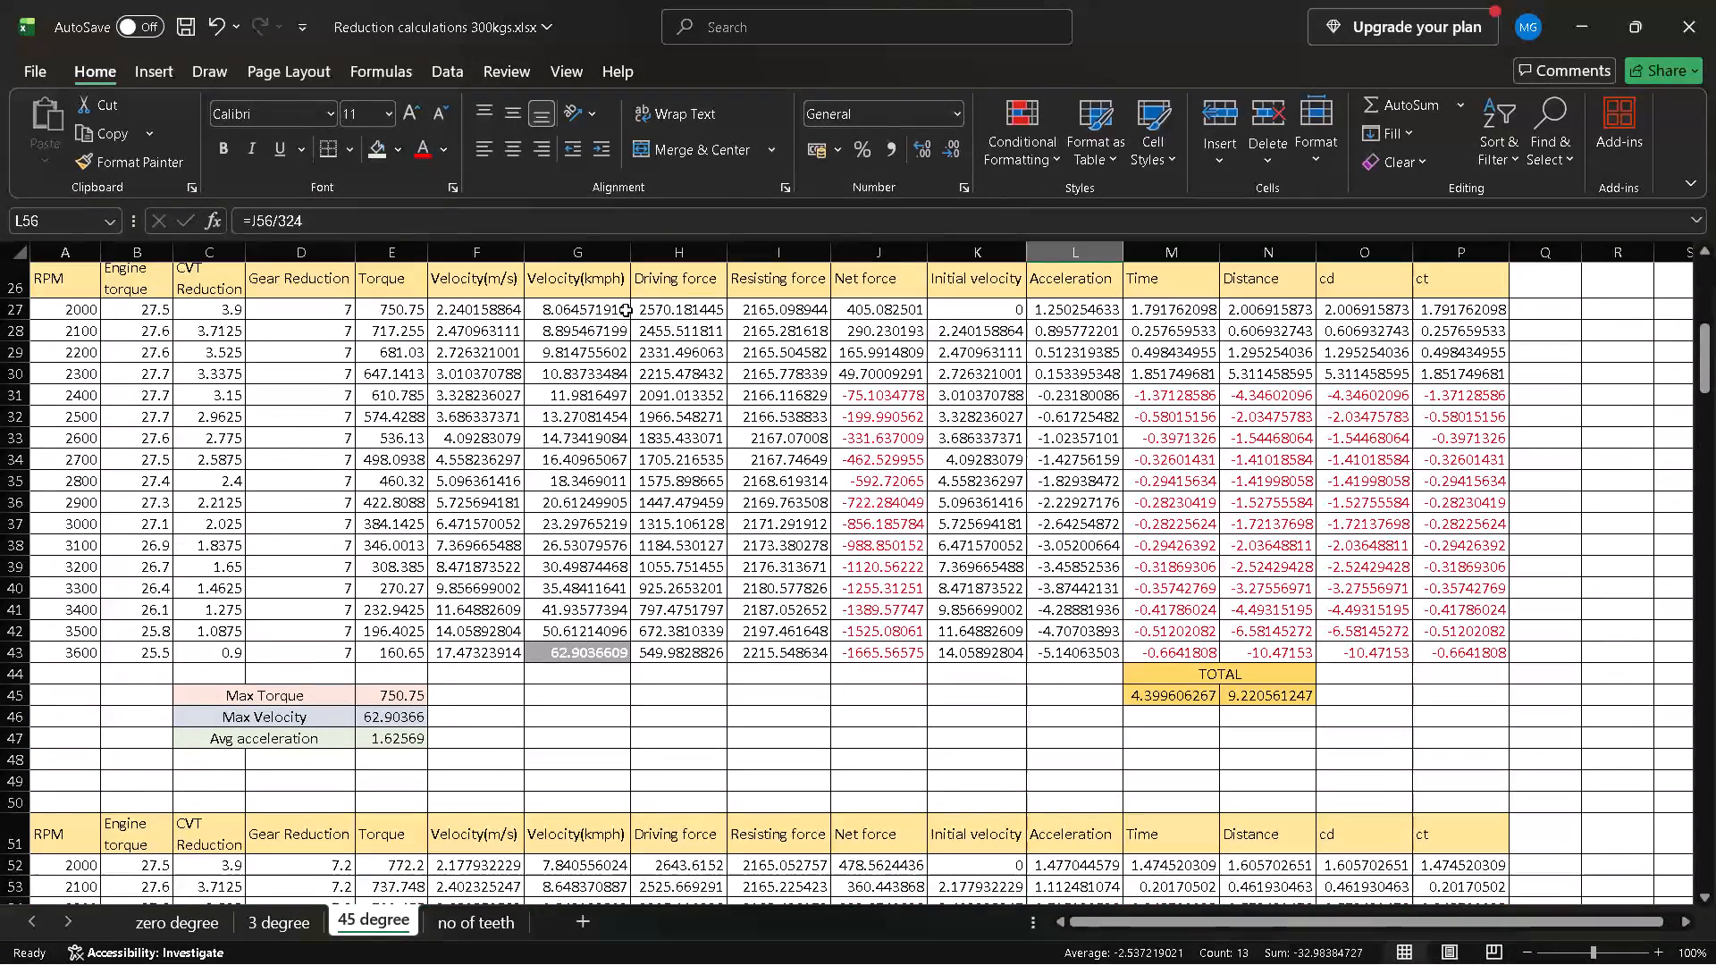
pyautogui.click(1055, 394)
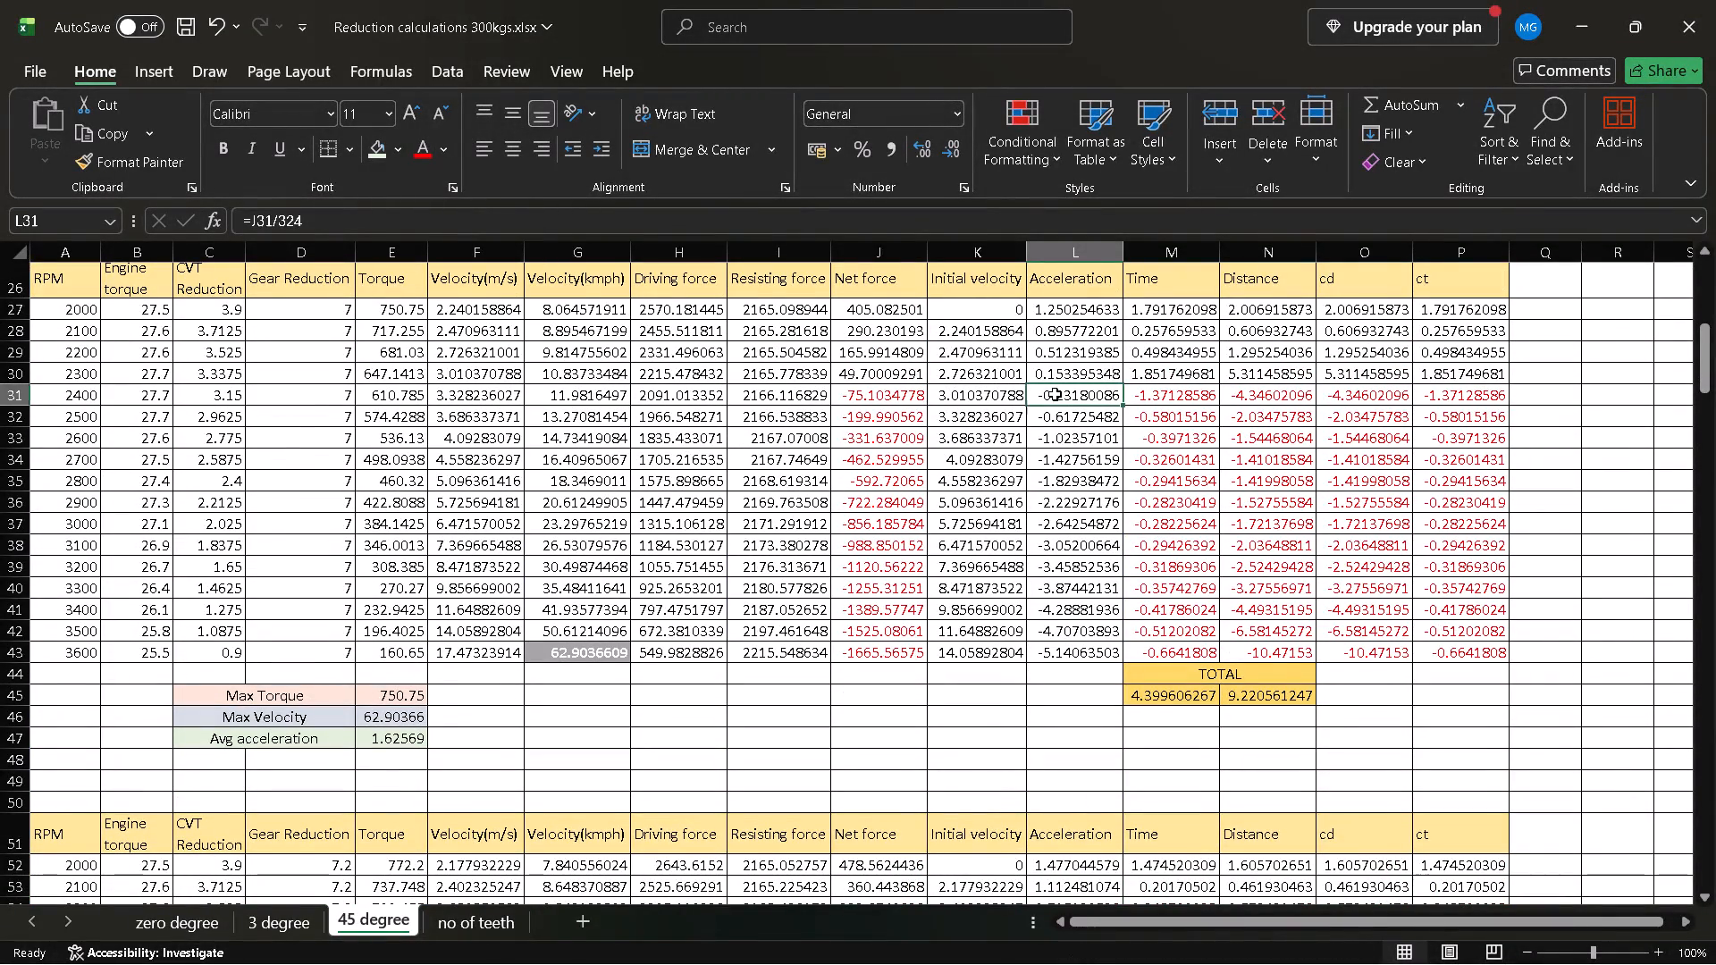
pyautogui.hotkey('ctrl', 'shift', 'Down')
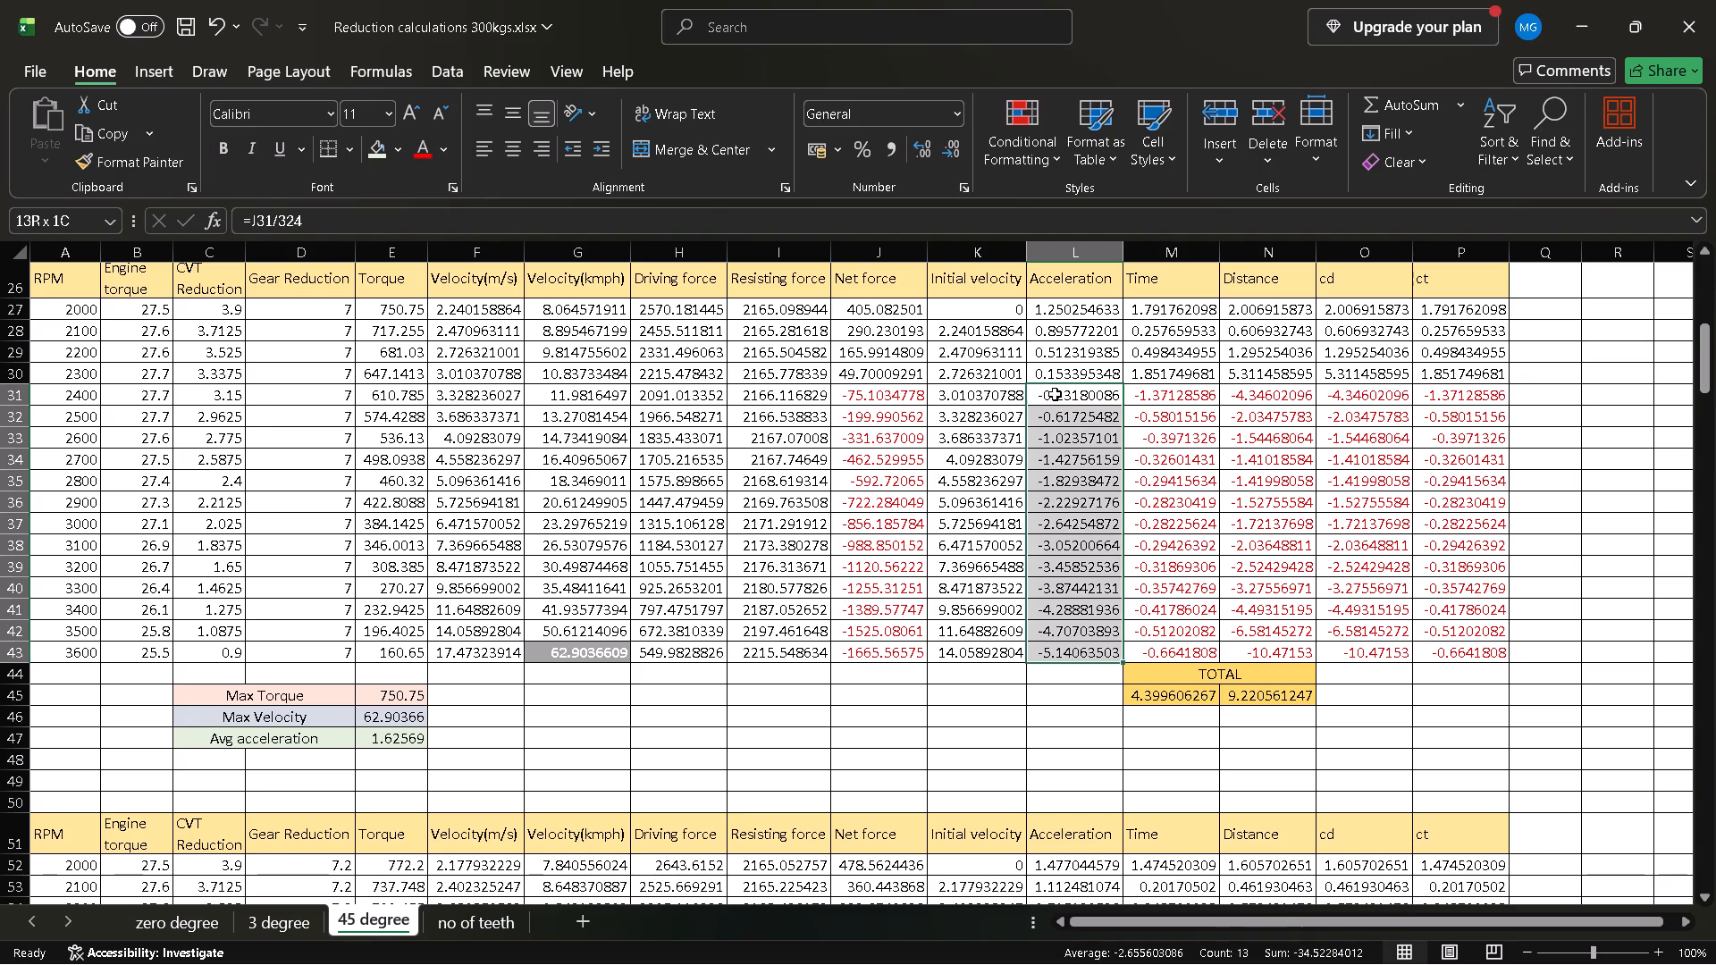
pyautogui.click(424, 158)
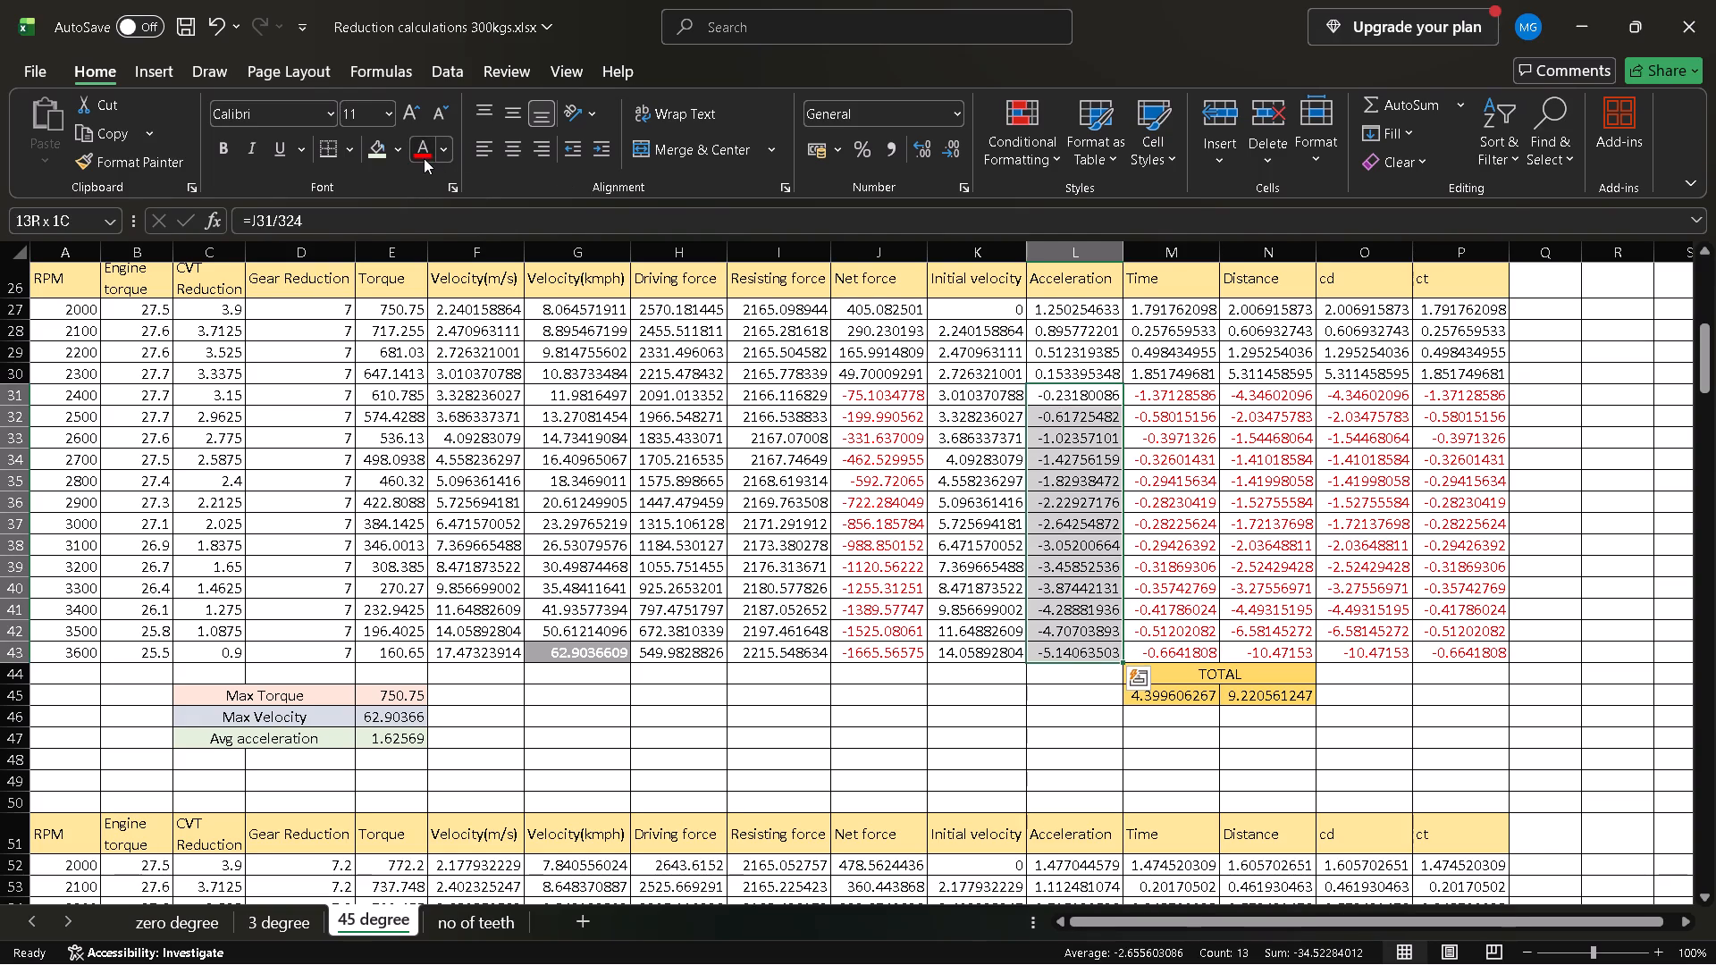
# Color the negative Acceleration values L4:L18 of the 6.5 gear reduction table in red text.
pyautogui.scroll(2, 716, 286)
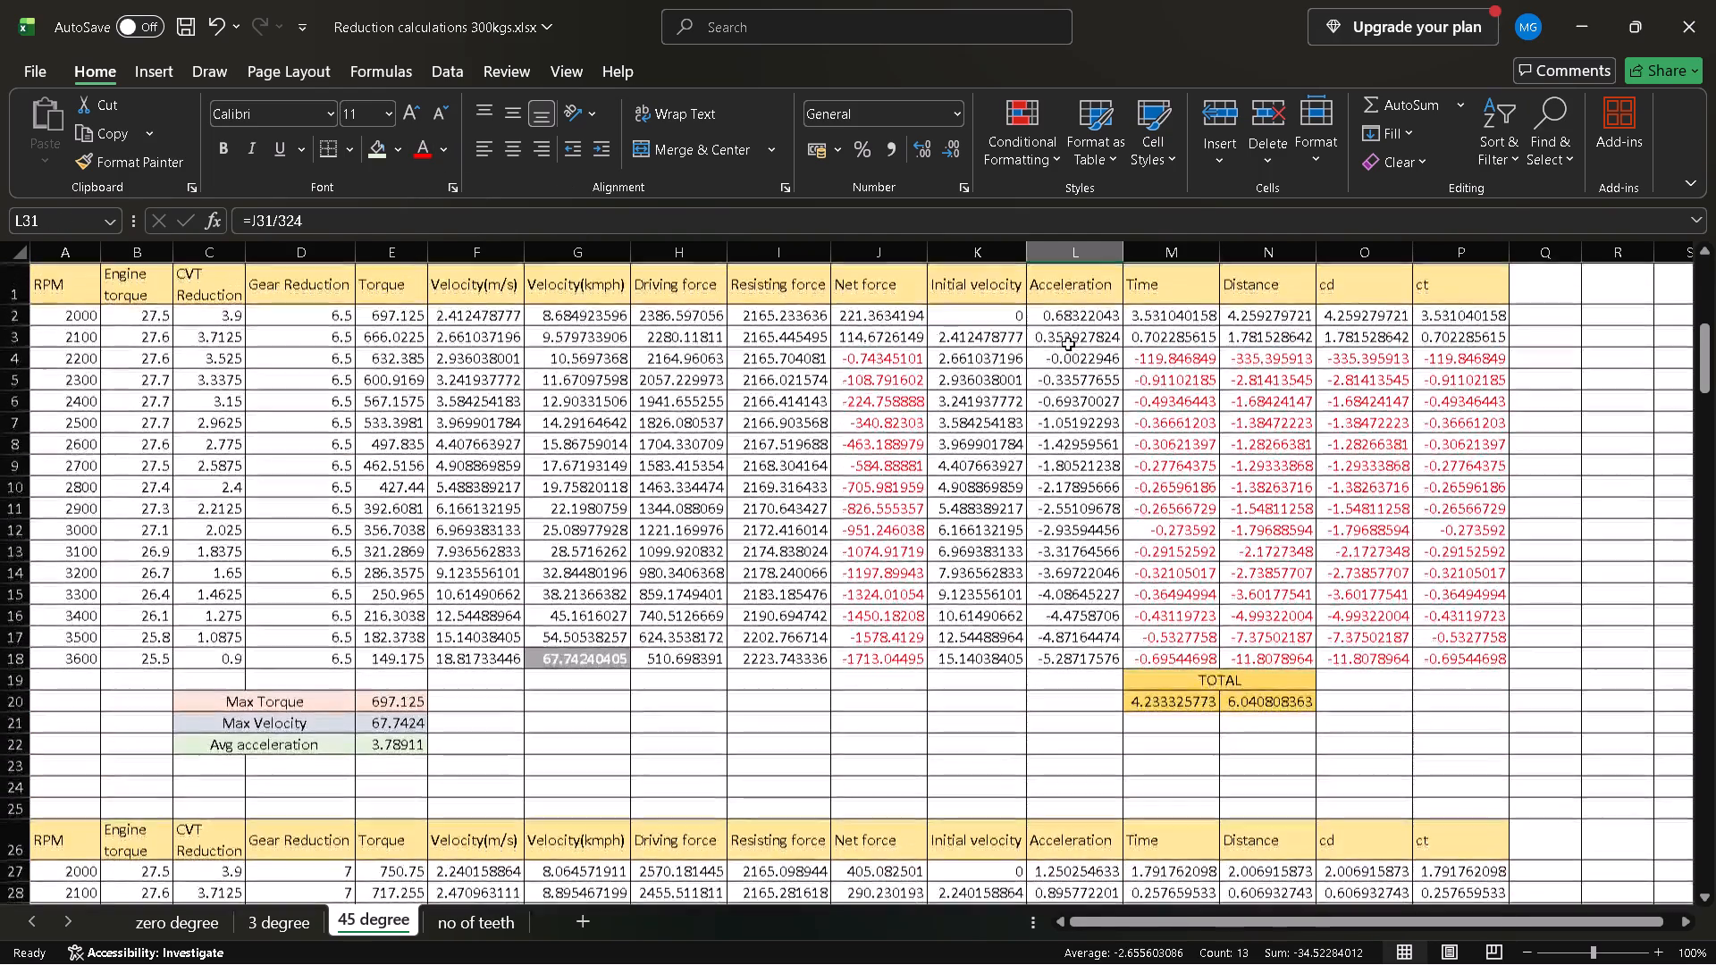
pyautogui.click(1064, 364)
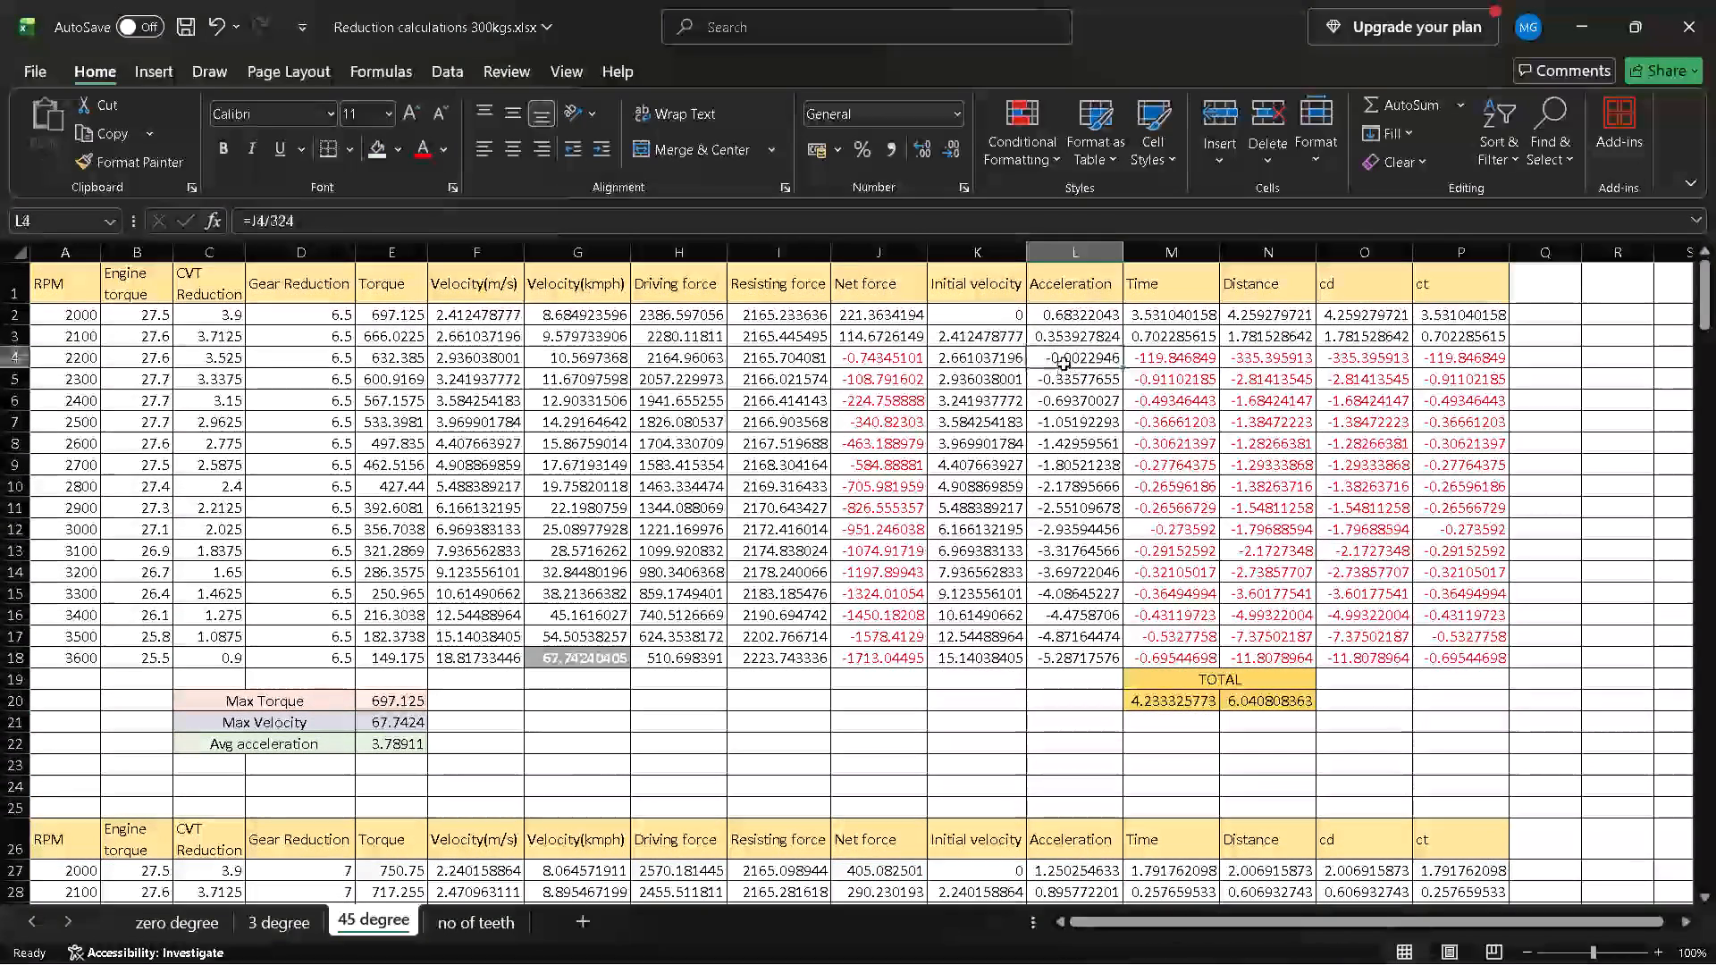
pyautogui.hotkey('ctrl', 'shift', 'Down')
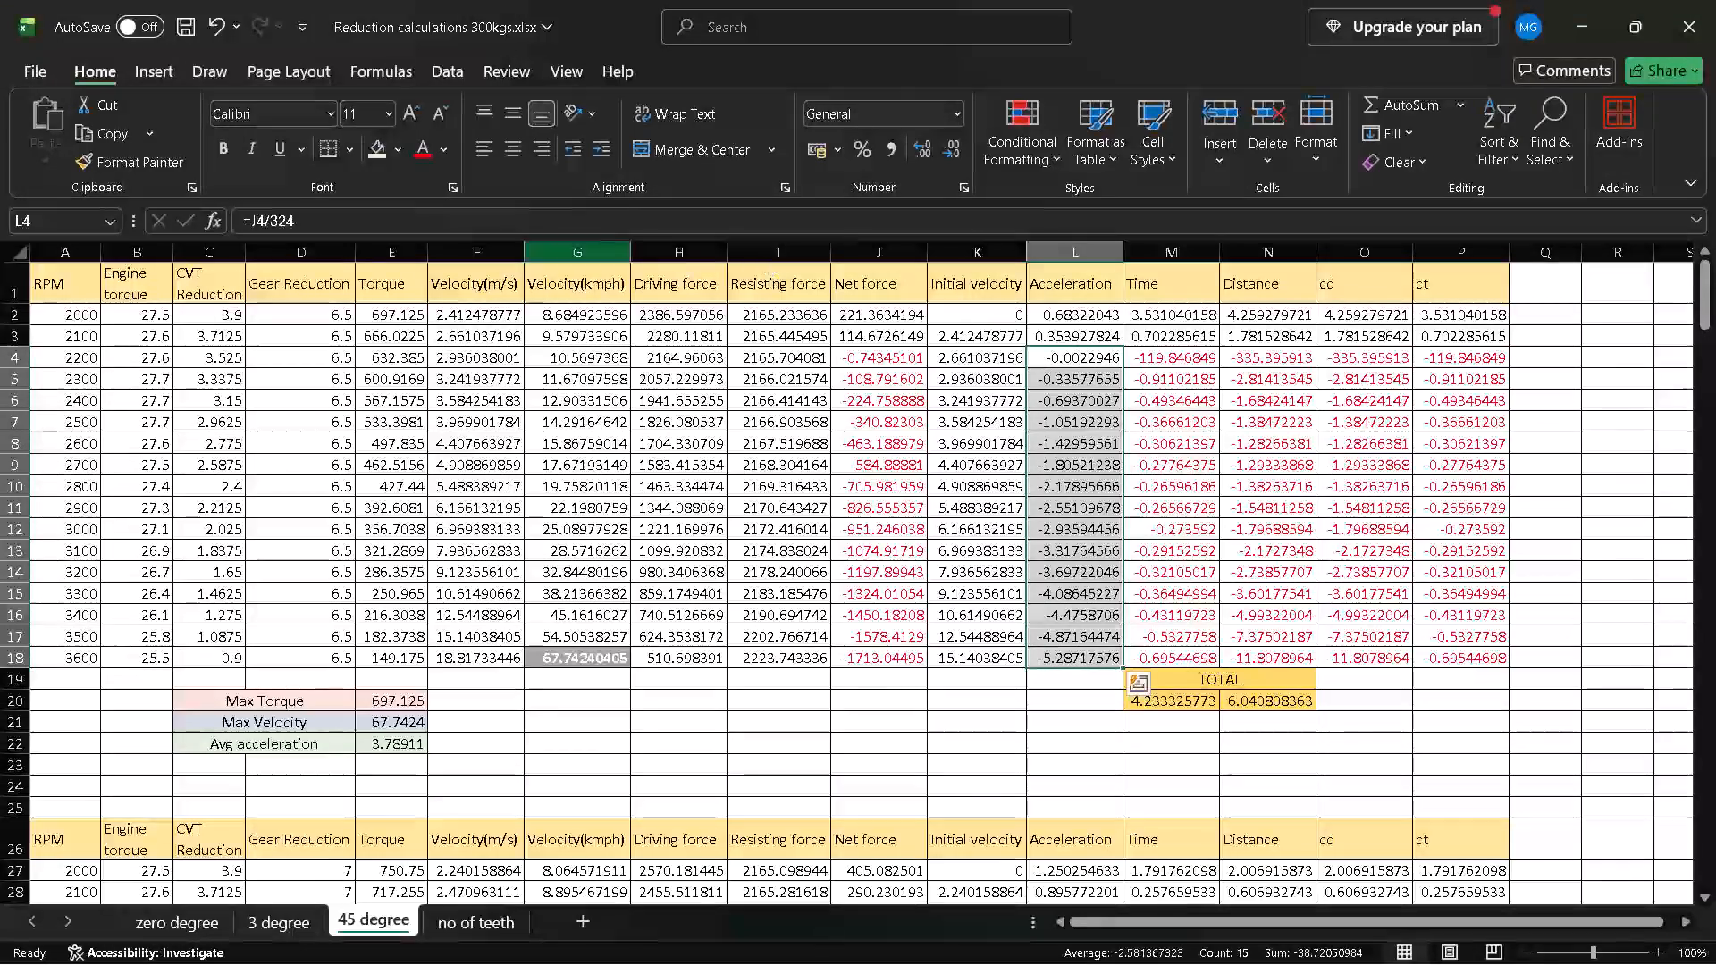
pyautogui.click(437, 153)
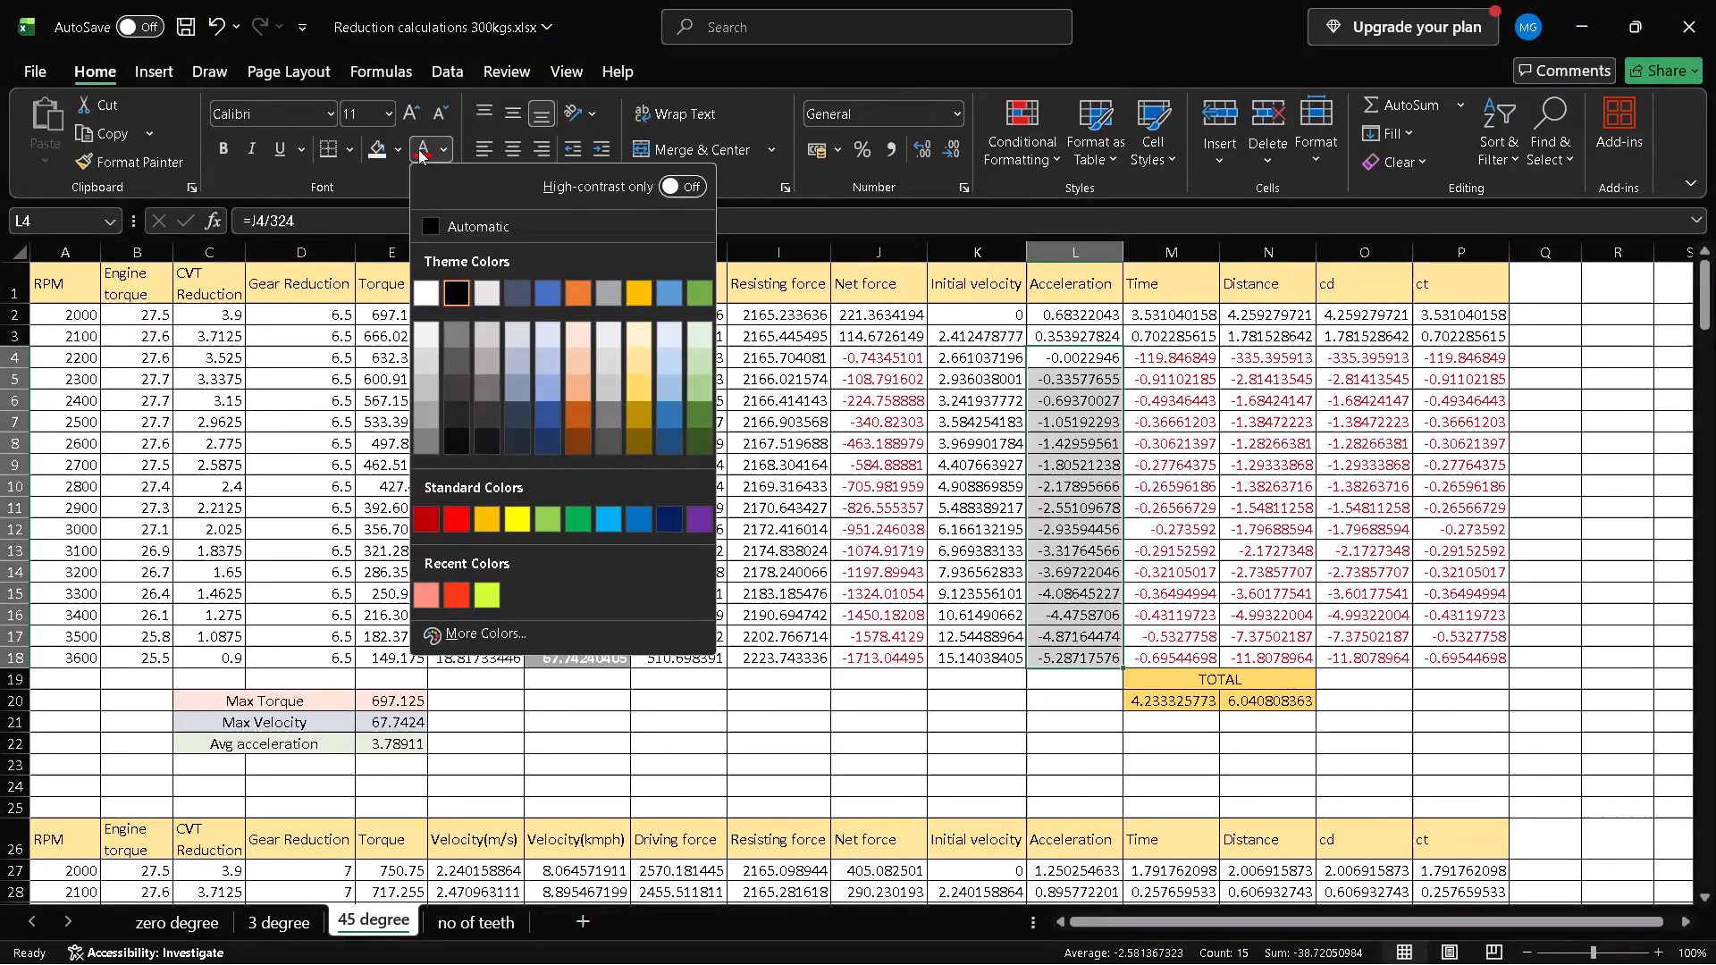
pyautogui.click(418, 149)
# Re-pick F3 in the average acceleration formula in E22 of the 6.5 gear reduction table and remove its P3 divisor.
pyautogui.scroll(1, 576, 327)
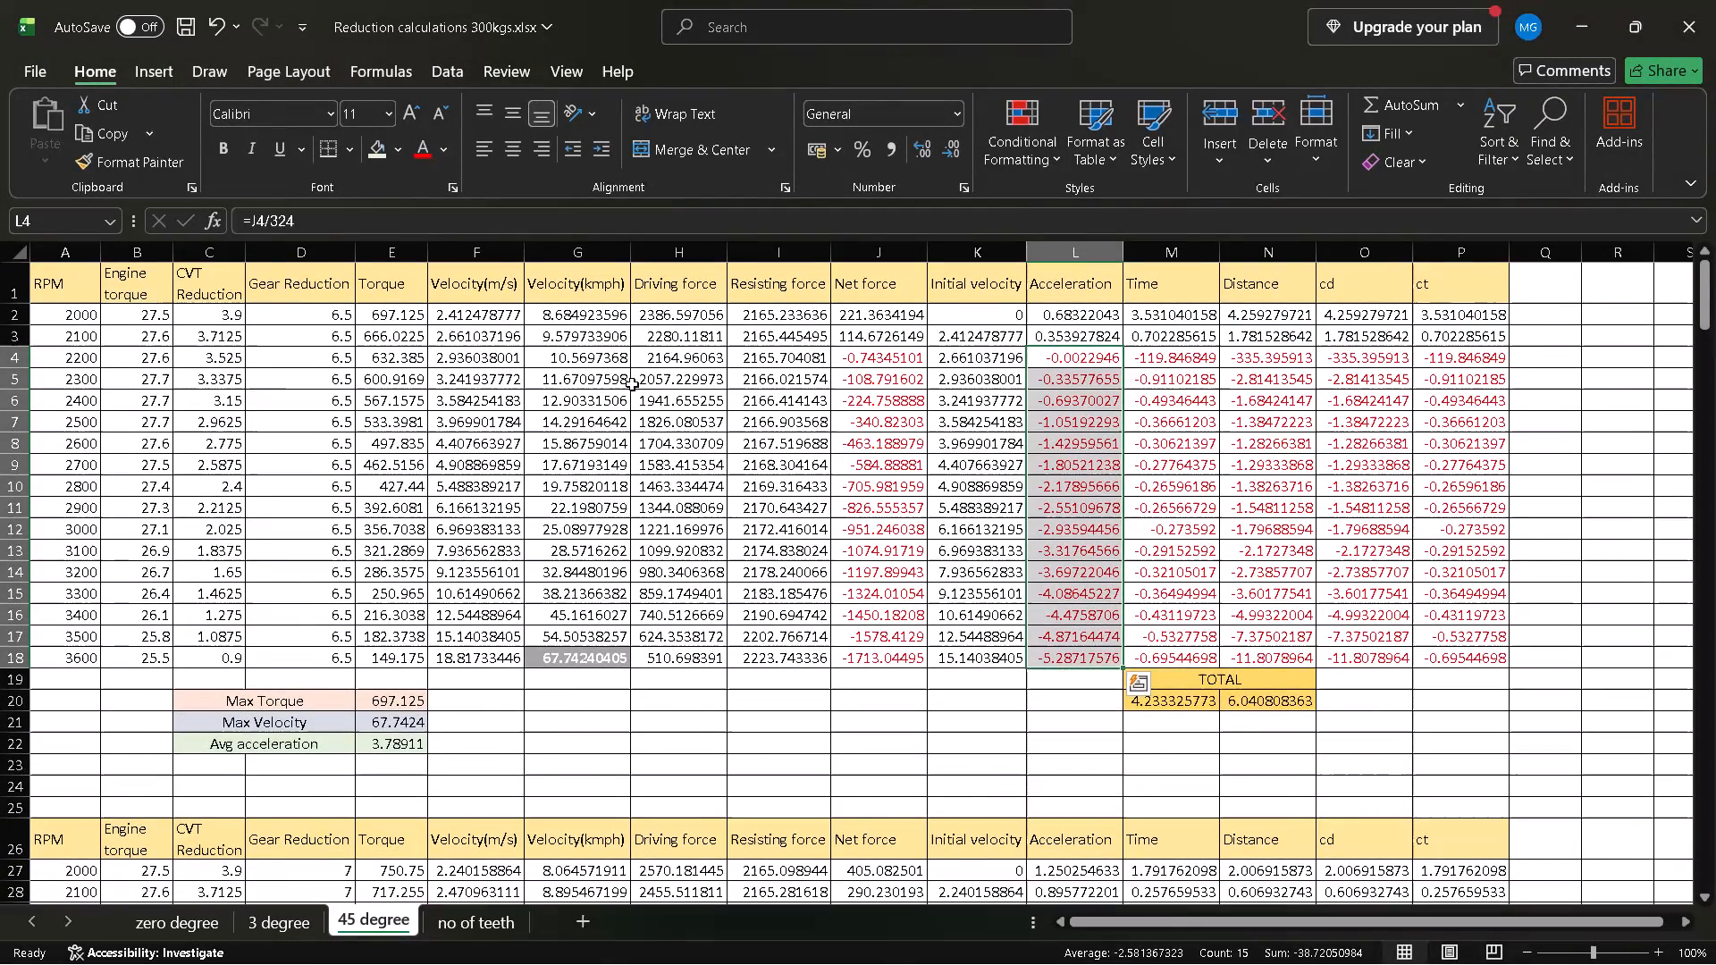
pyautogui.hscroll(2, 648, 400)
pyautogui.scroll(-1, 648, 400)
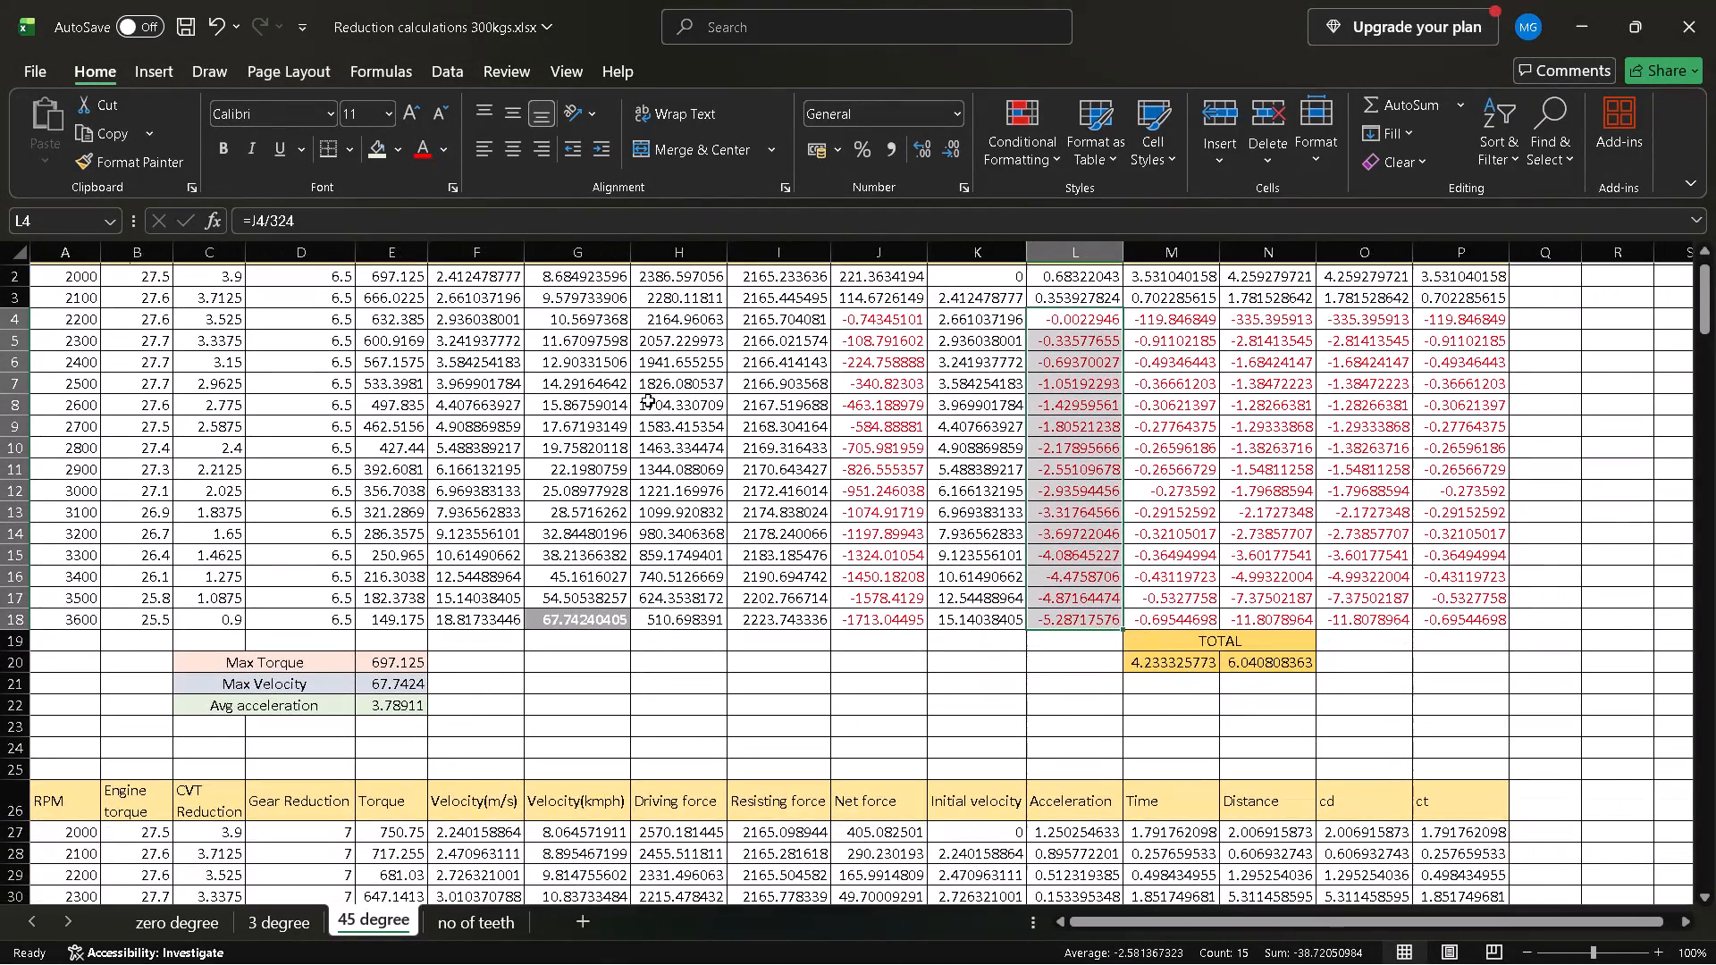
pyautogui.scroll(1, 812, 596)
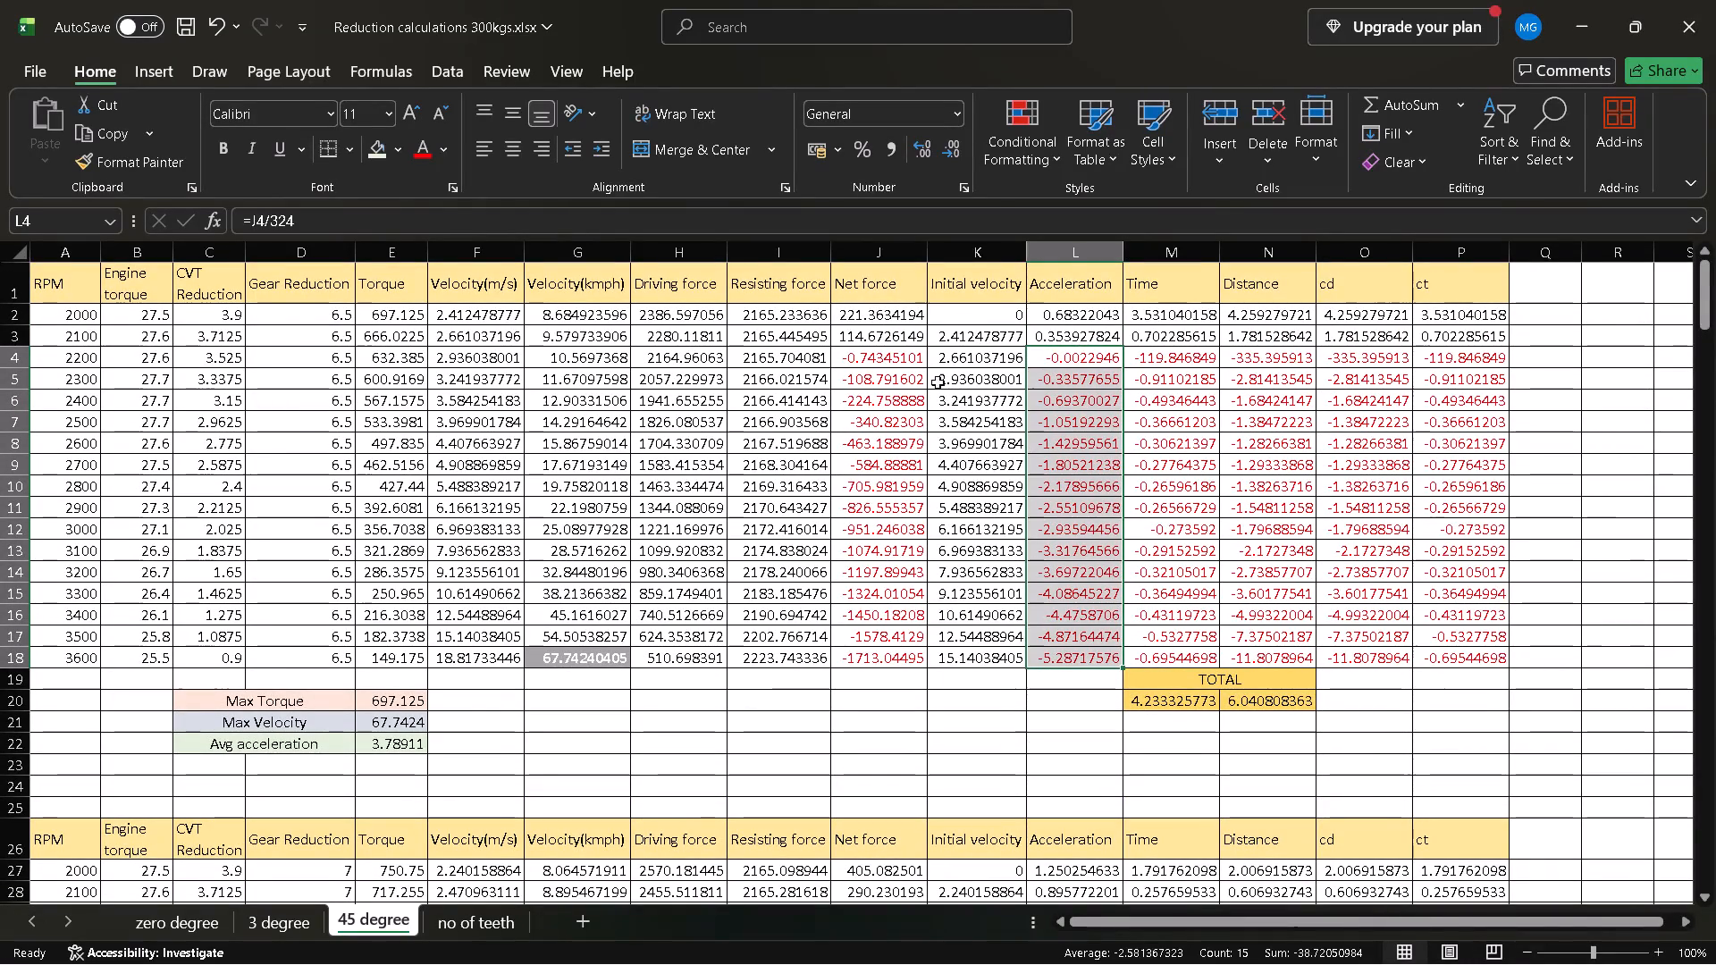
pyautogui.doubleClick(399, 745)
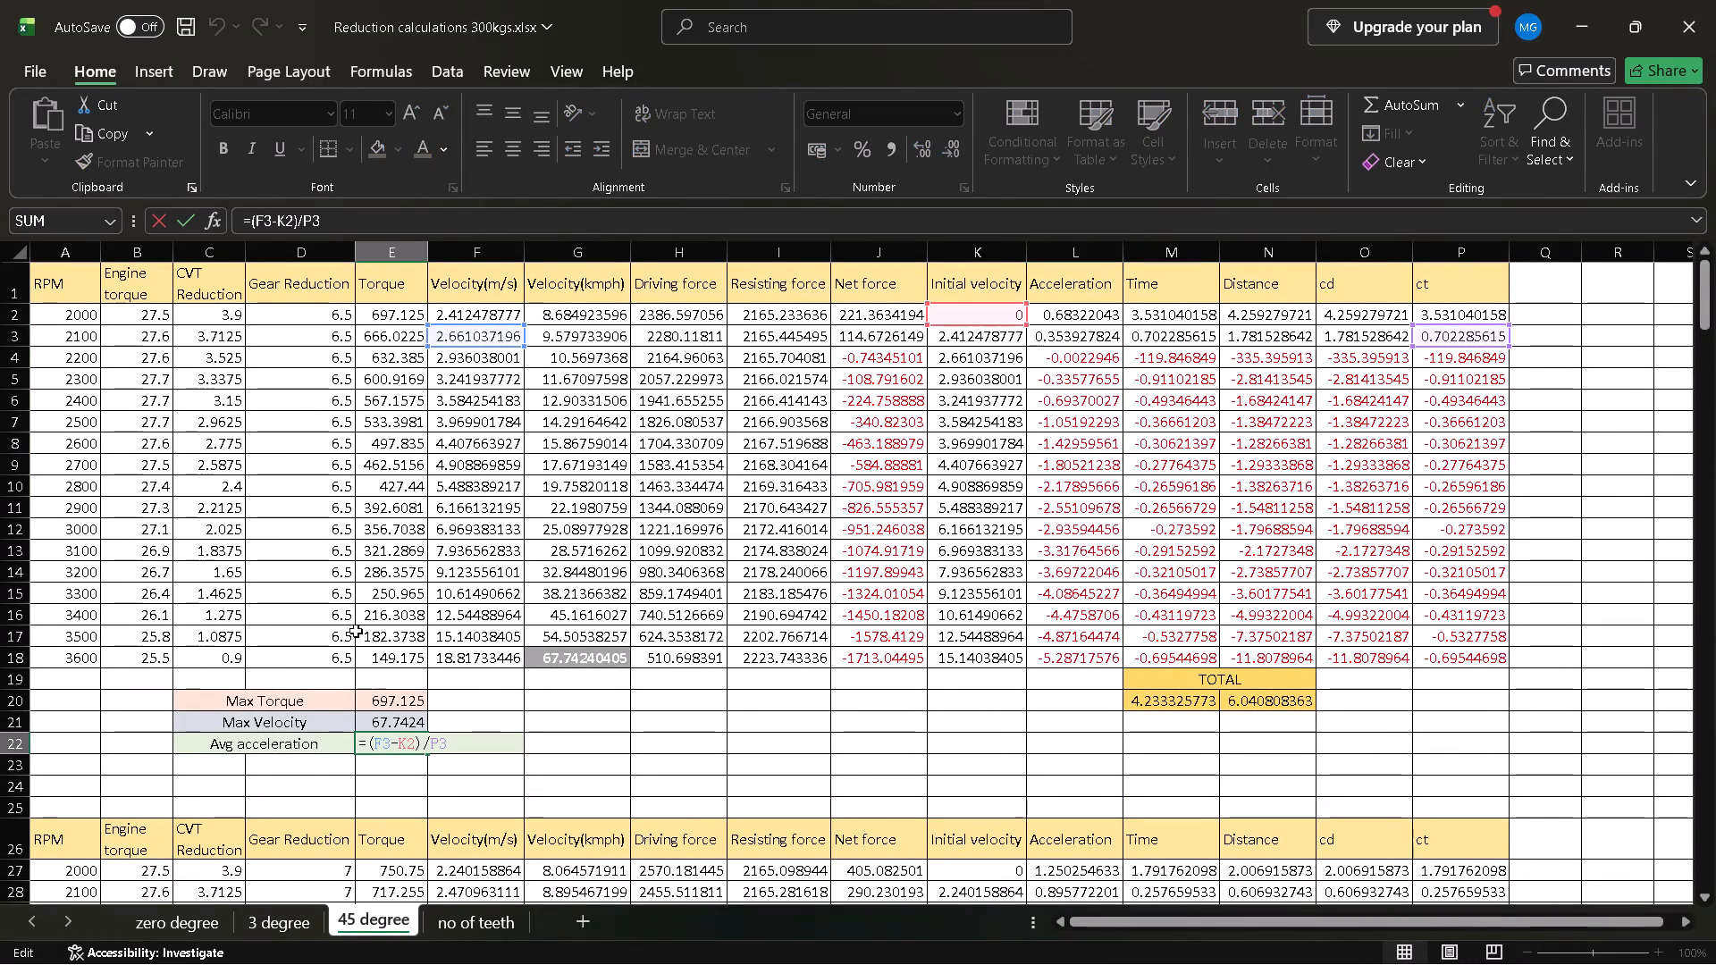
pyautogui.click(273, 222)
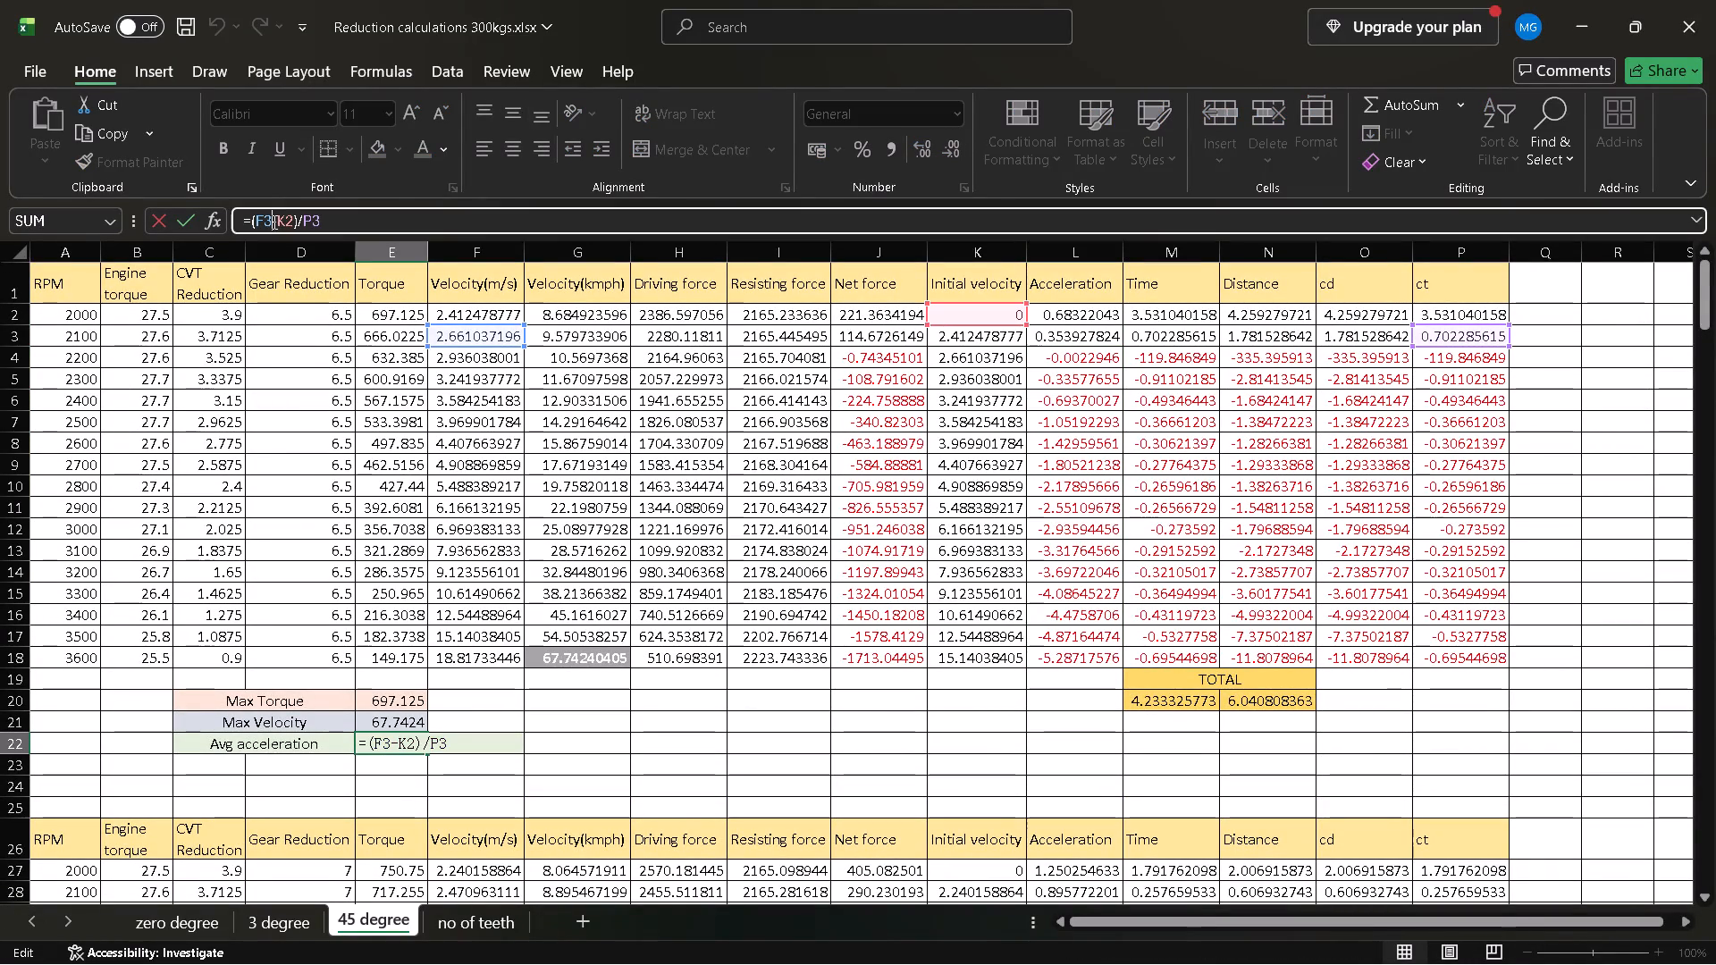
pyautogui.press('BackSpace')
pyautogui.press('BackSpace')
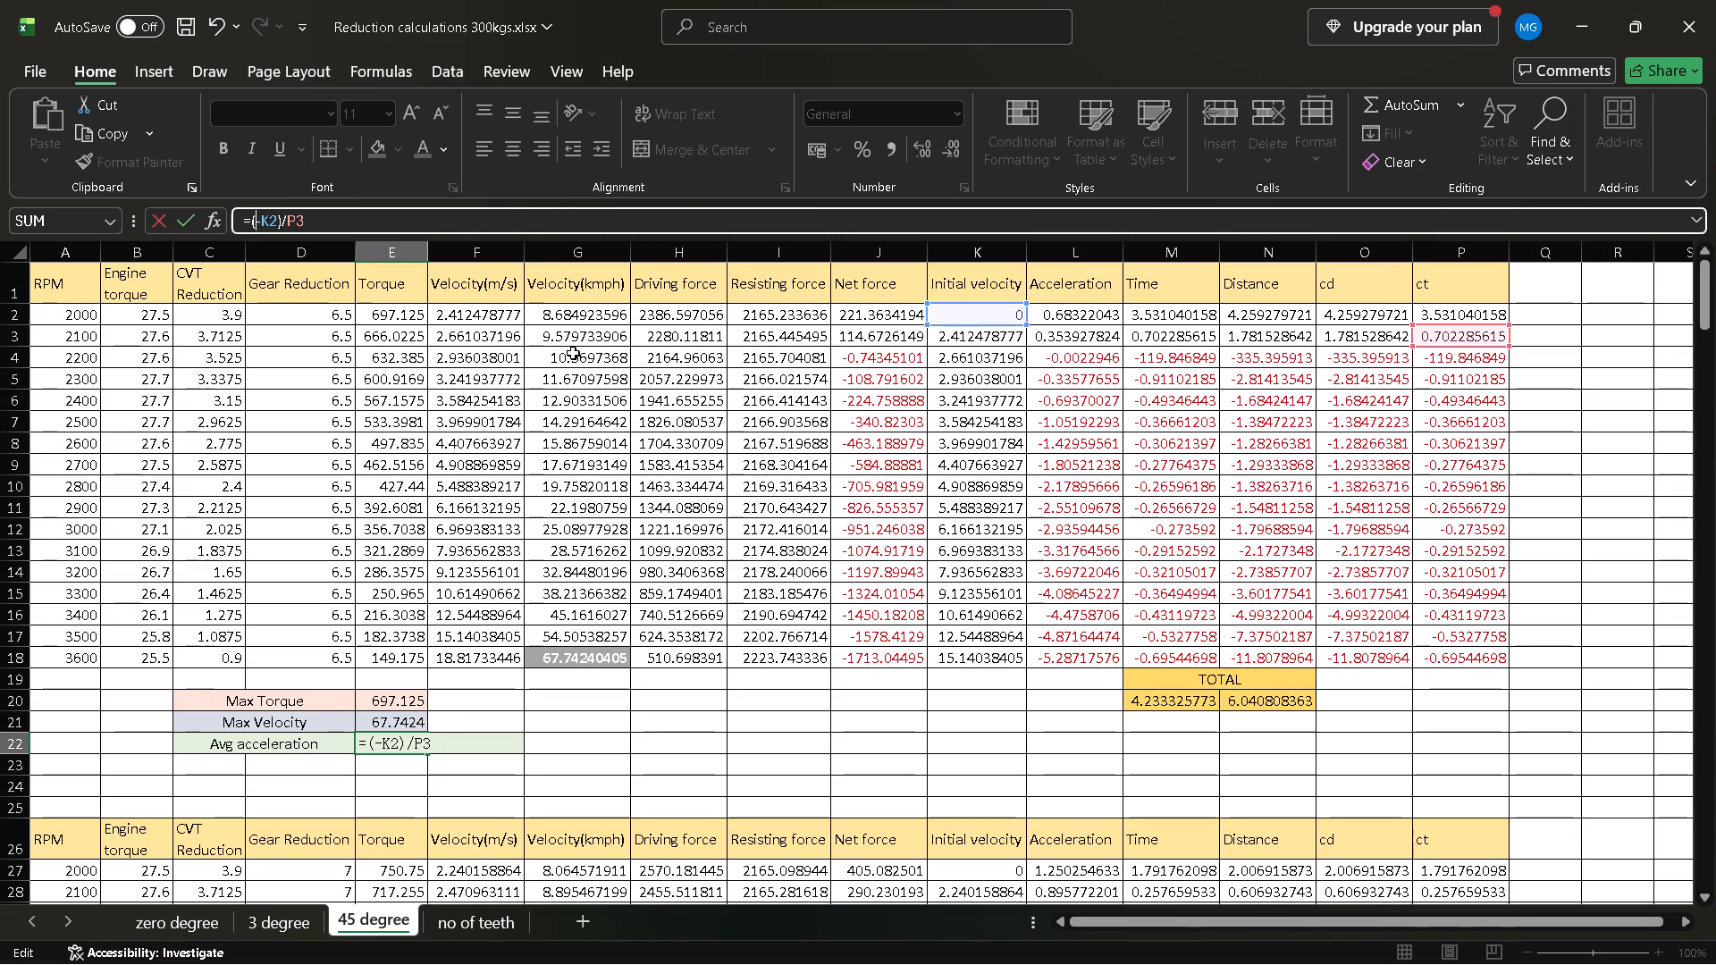
pyautogui.click(510, 335)
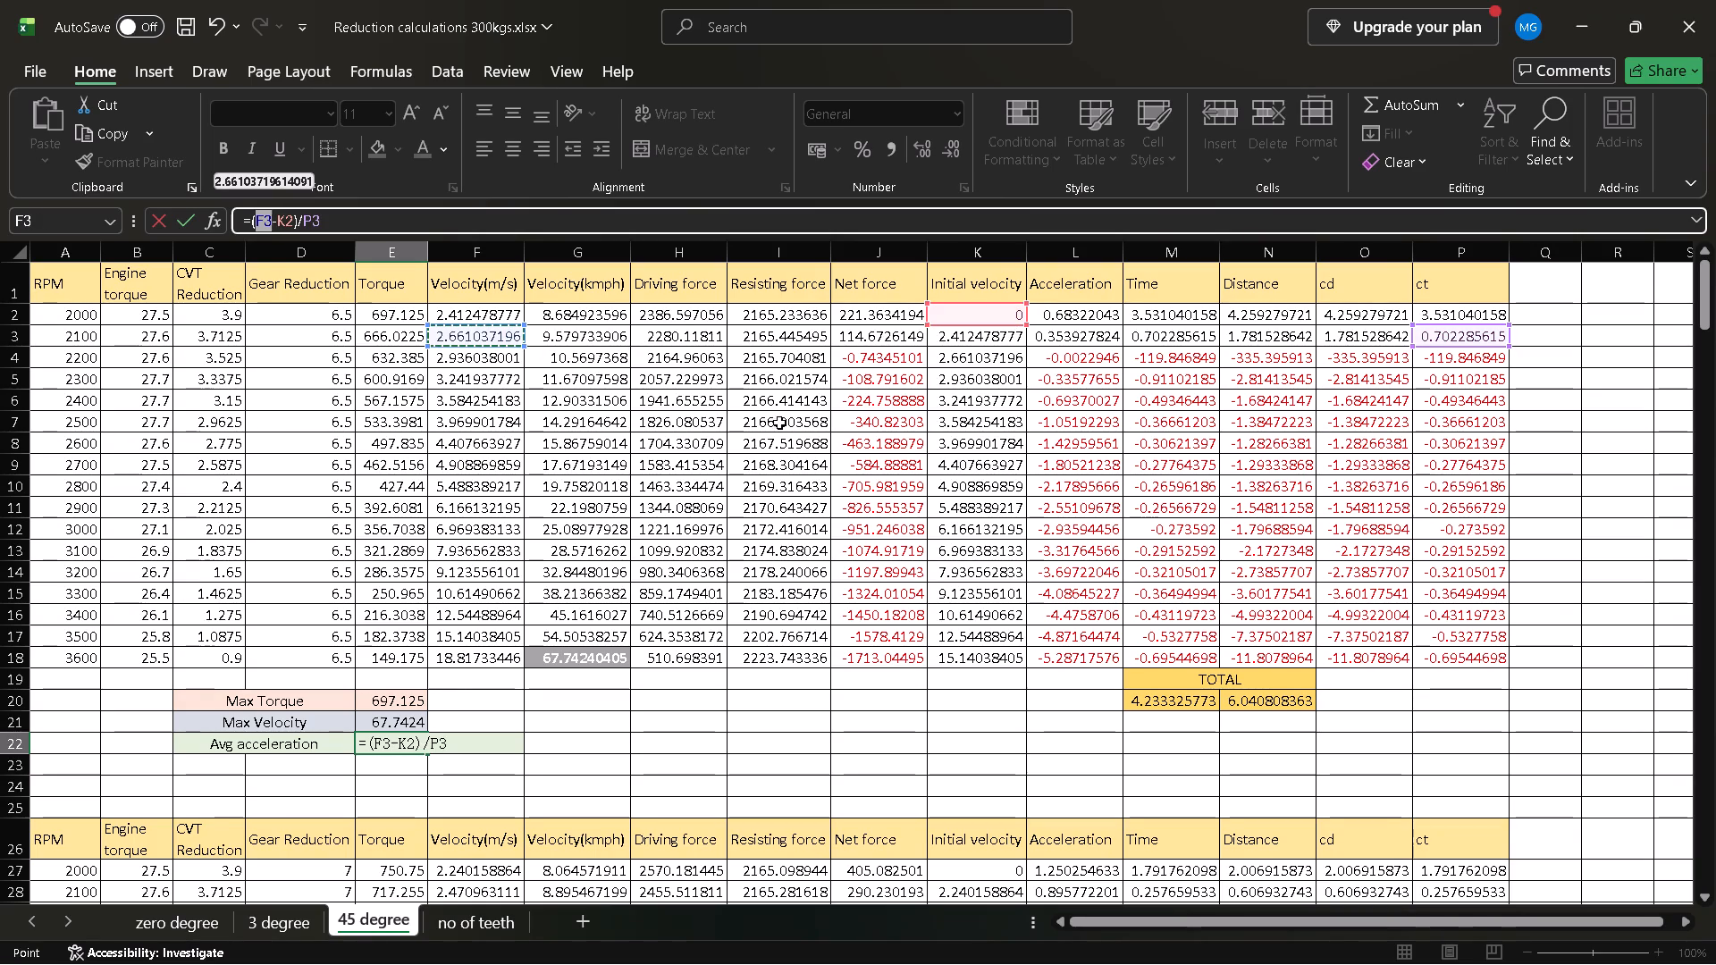
pyautogui.click(517, 225)
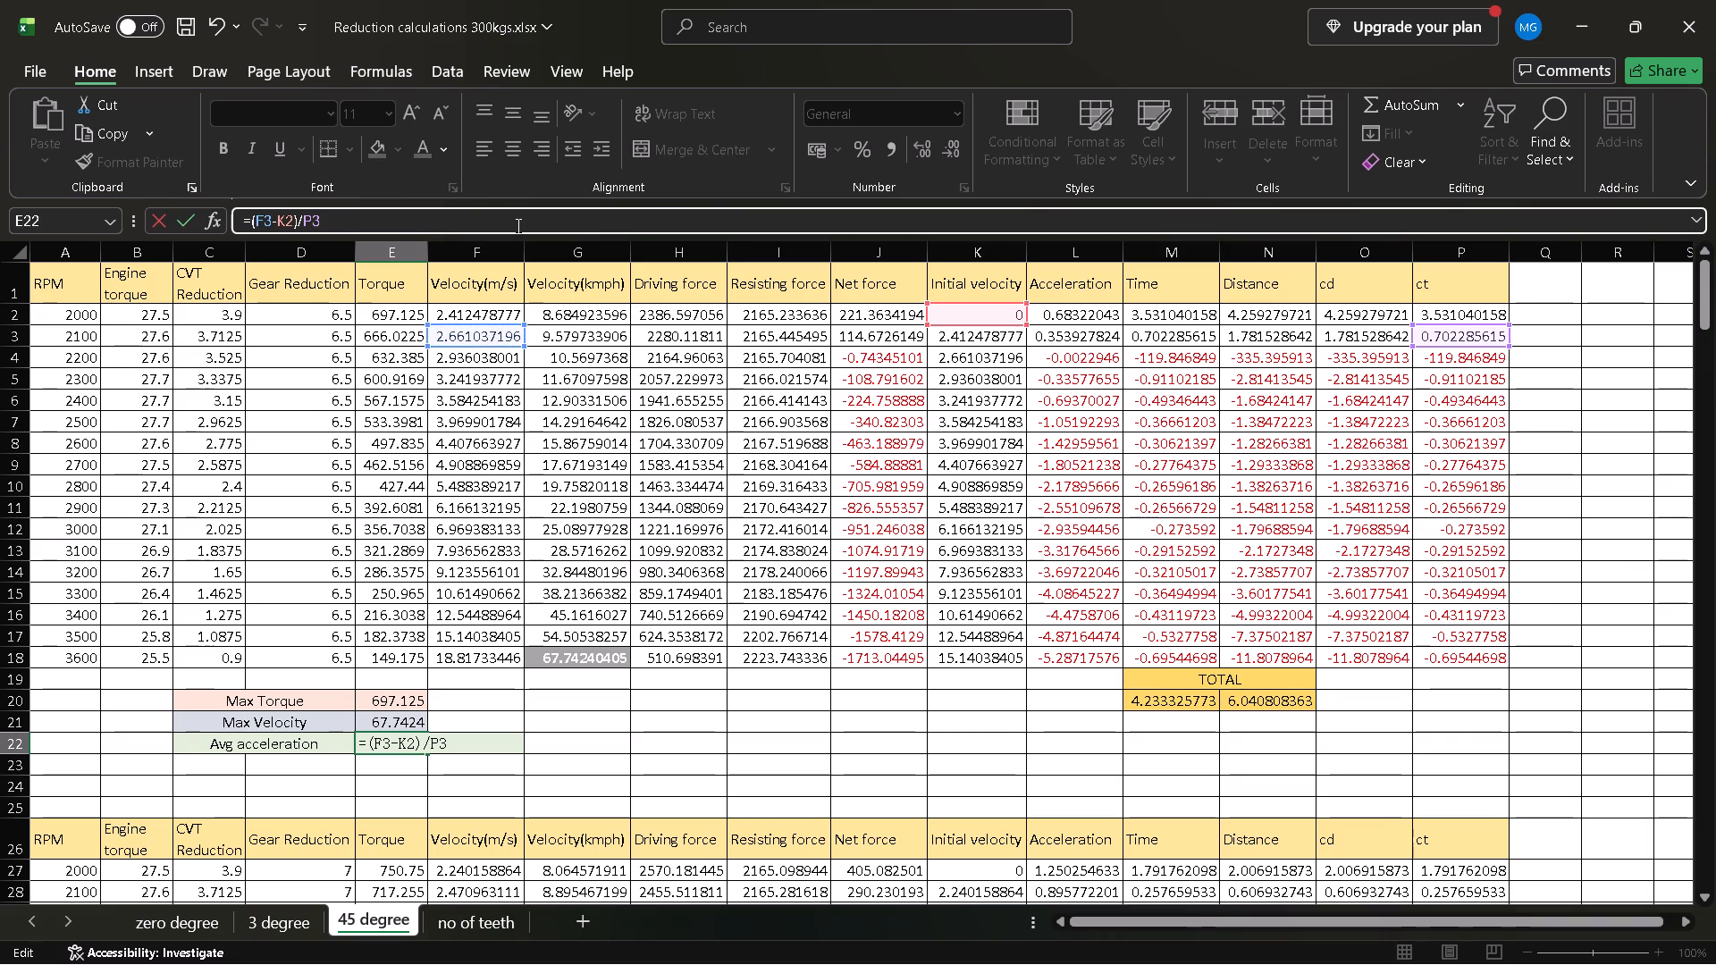
pyautogui.press('BackSpace')
pyautogui.press('BackSpace')
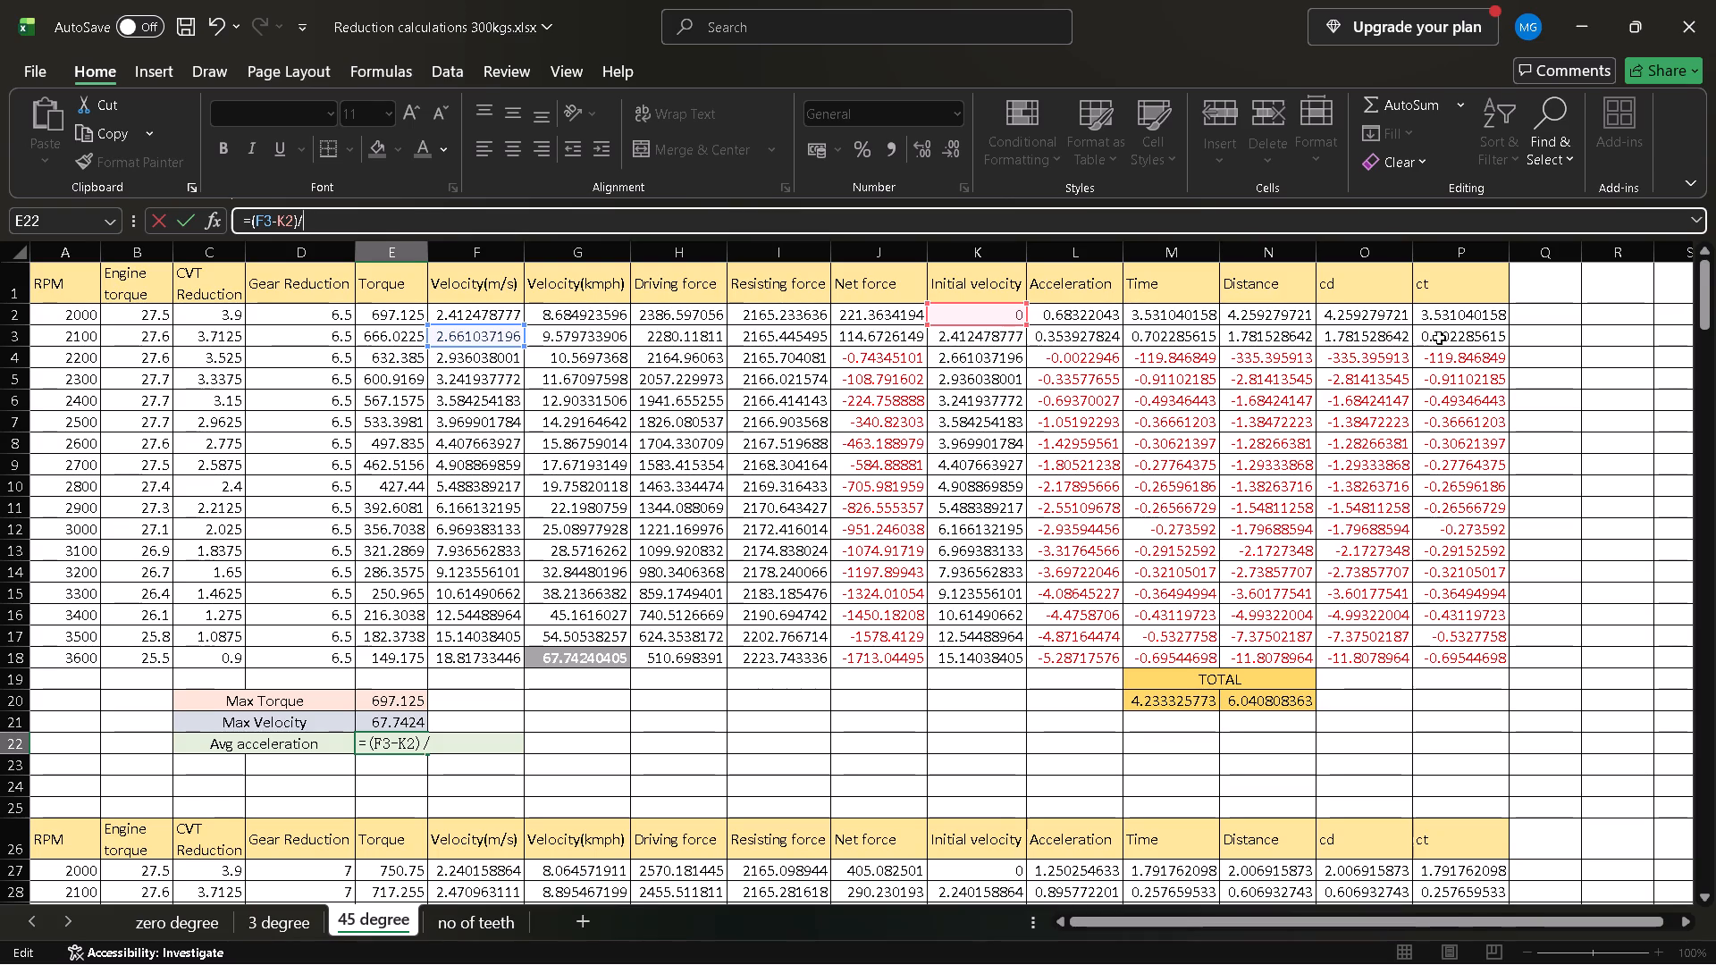
pyautogui.hotkey('ctrl', 'z')
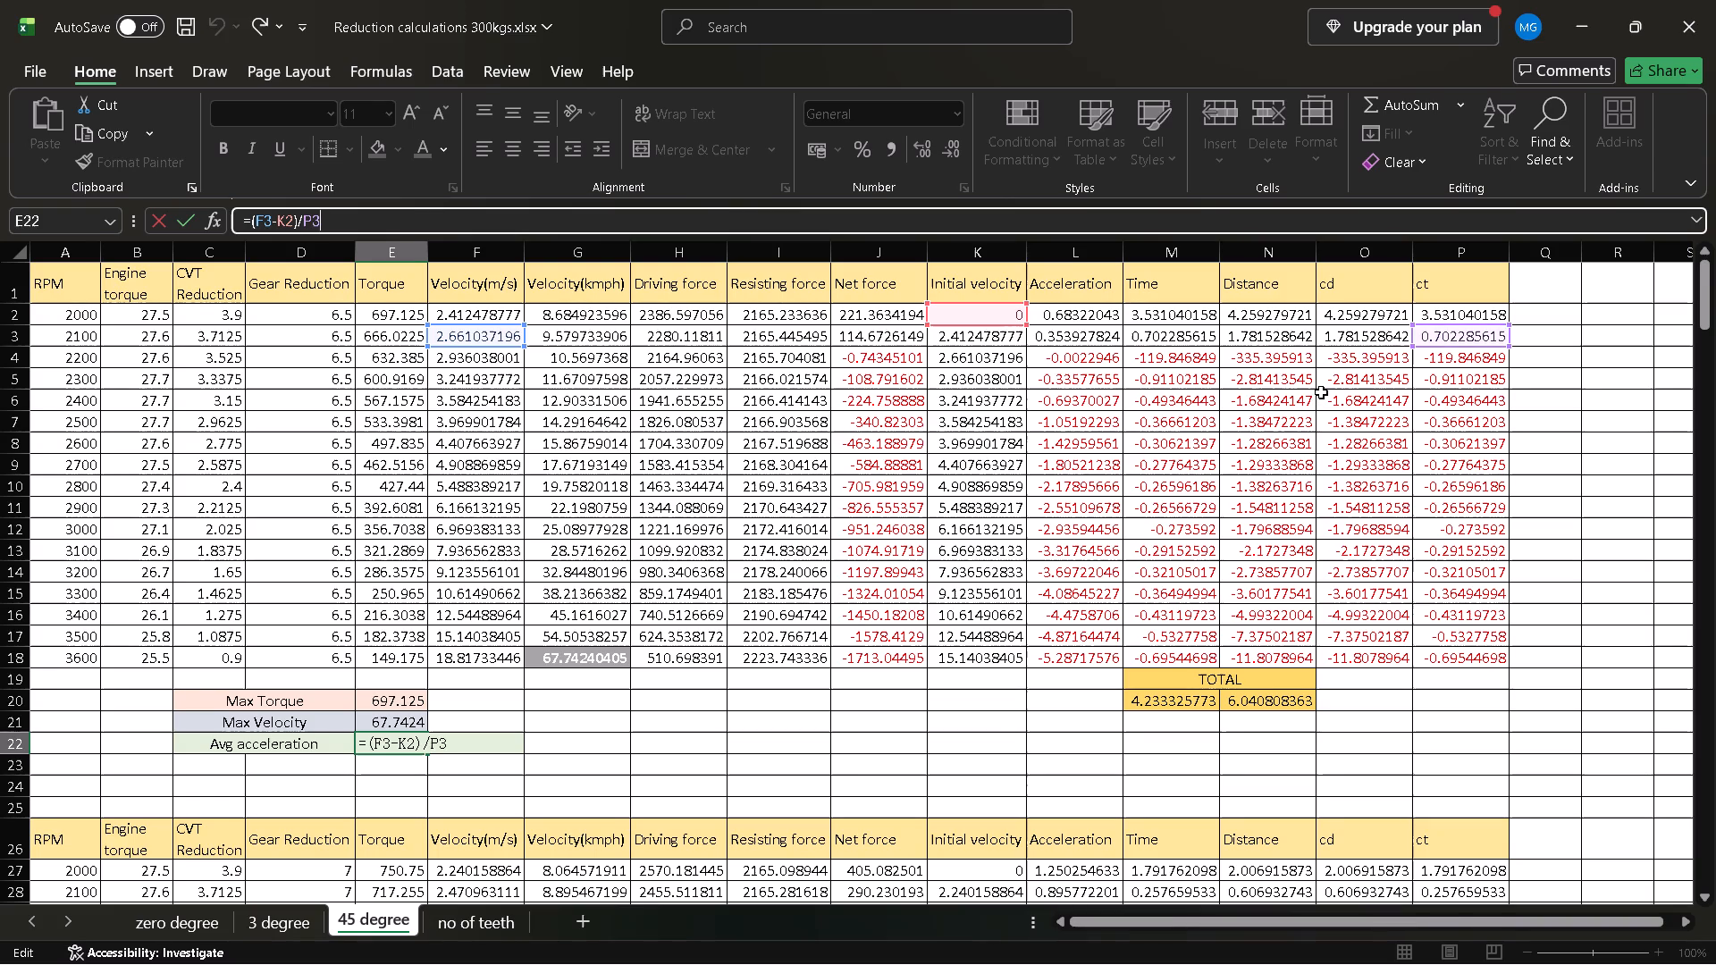
pyautogui.hotkey('ctrl', 'z')
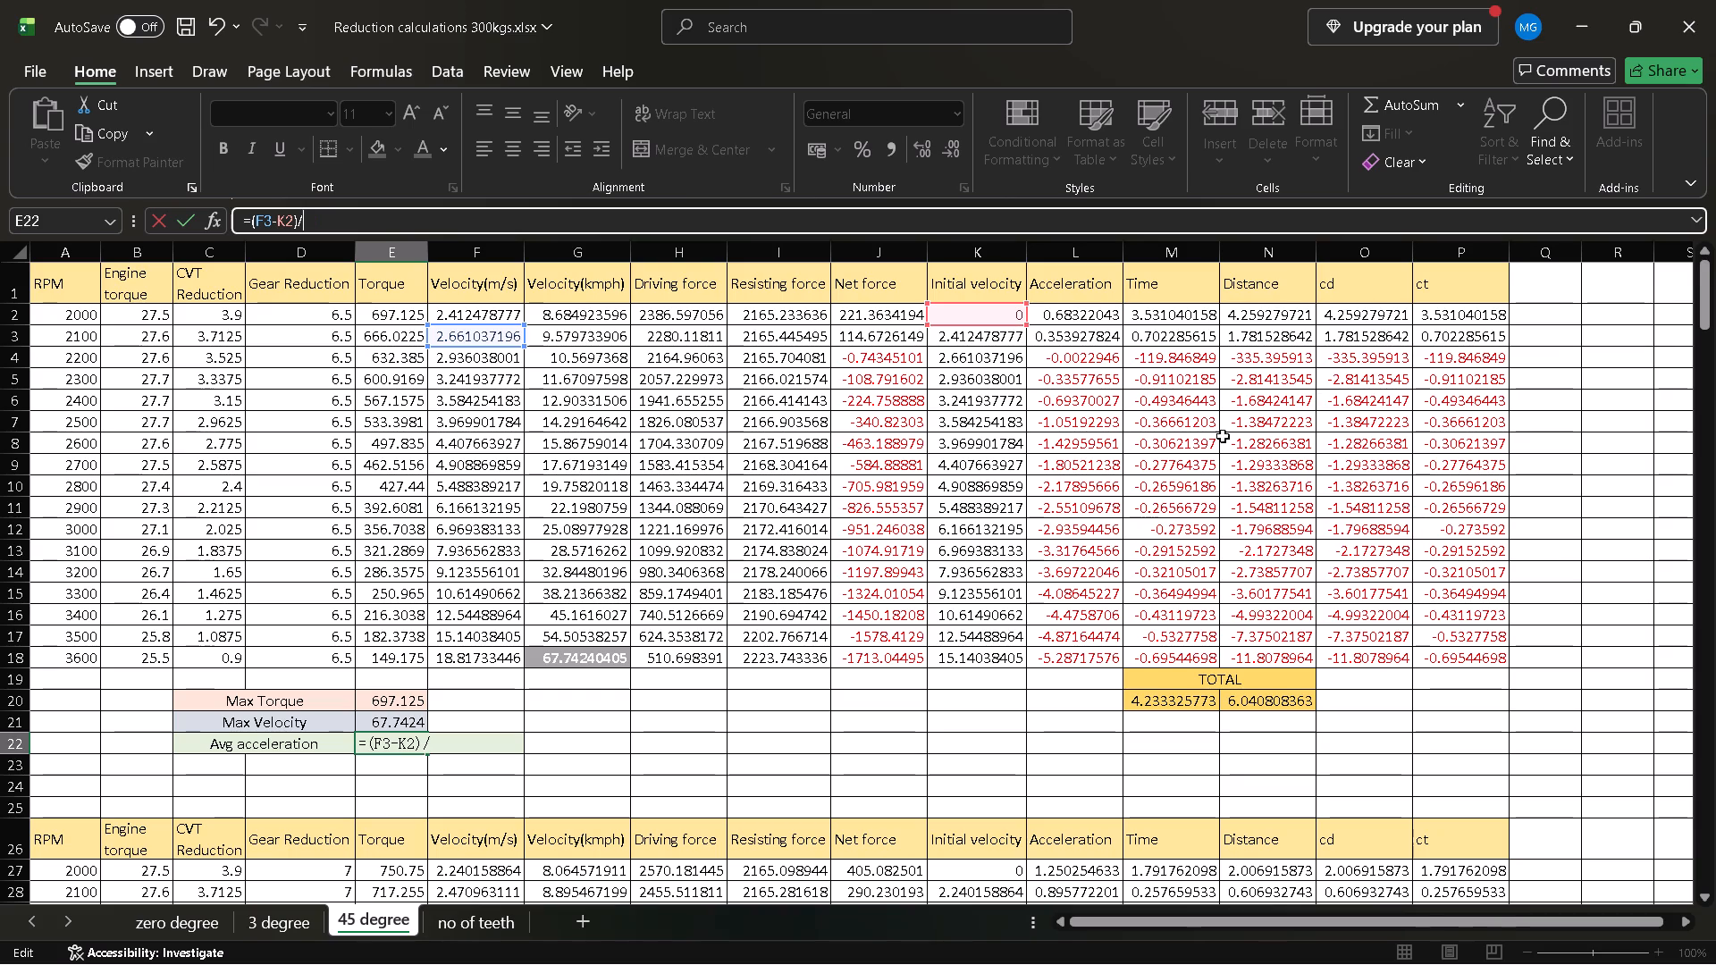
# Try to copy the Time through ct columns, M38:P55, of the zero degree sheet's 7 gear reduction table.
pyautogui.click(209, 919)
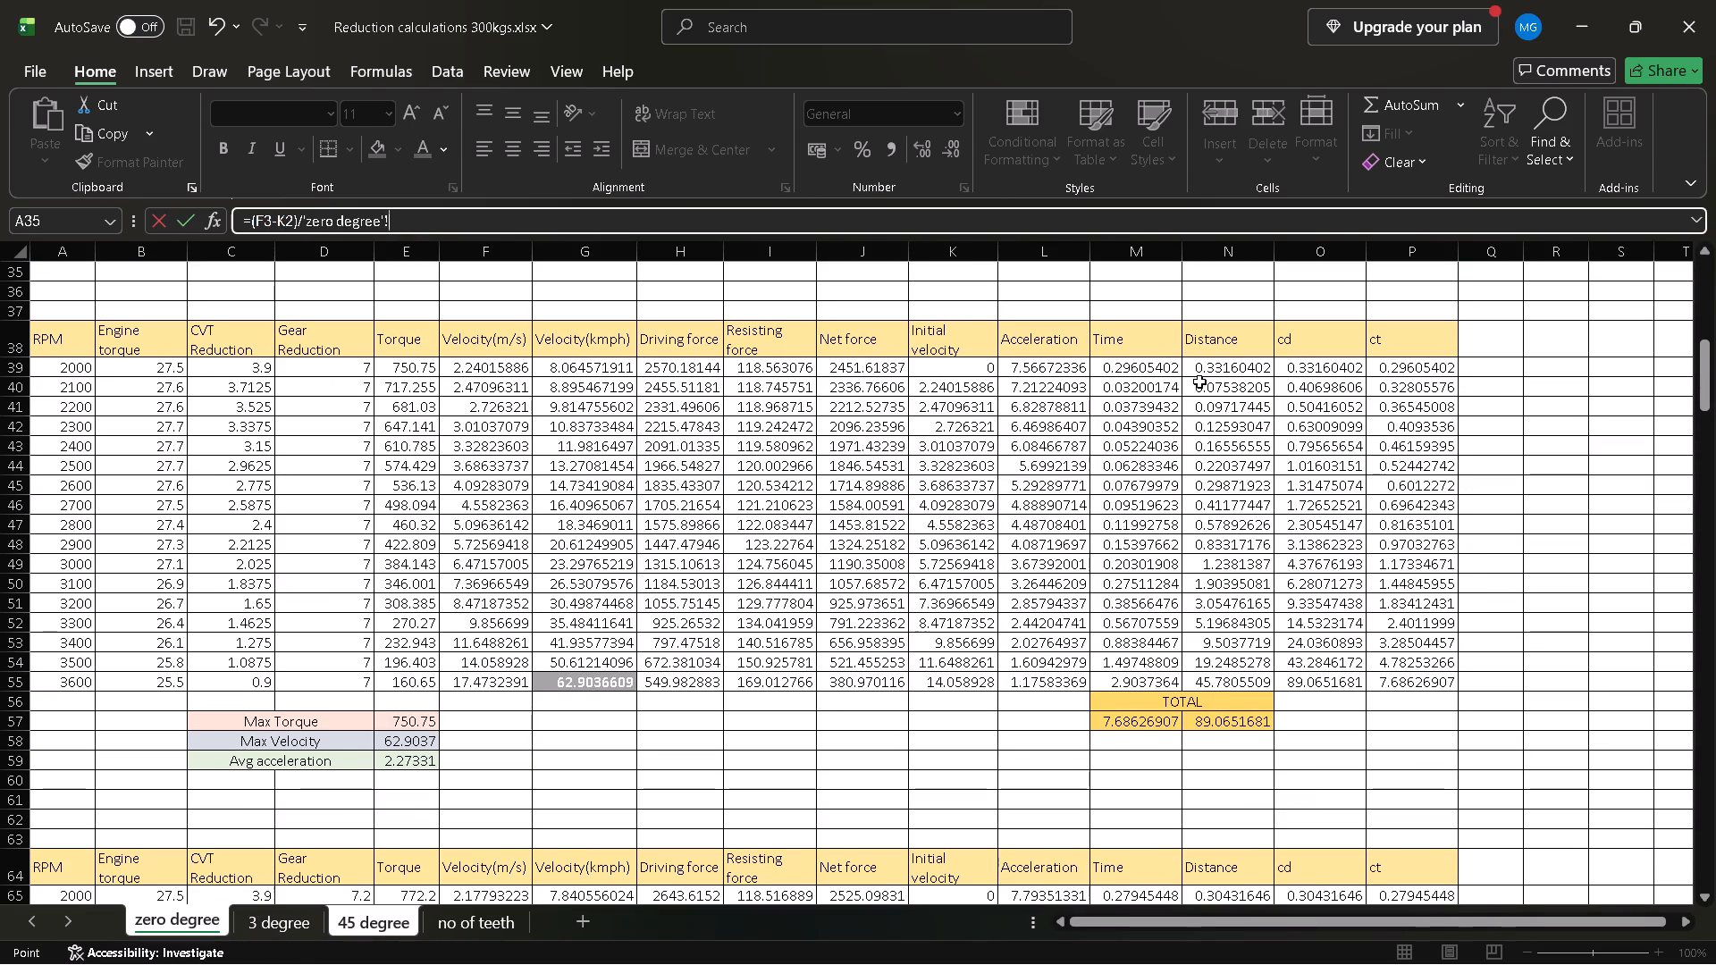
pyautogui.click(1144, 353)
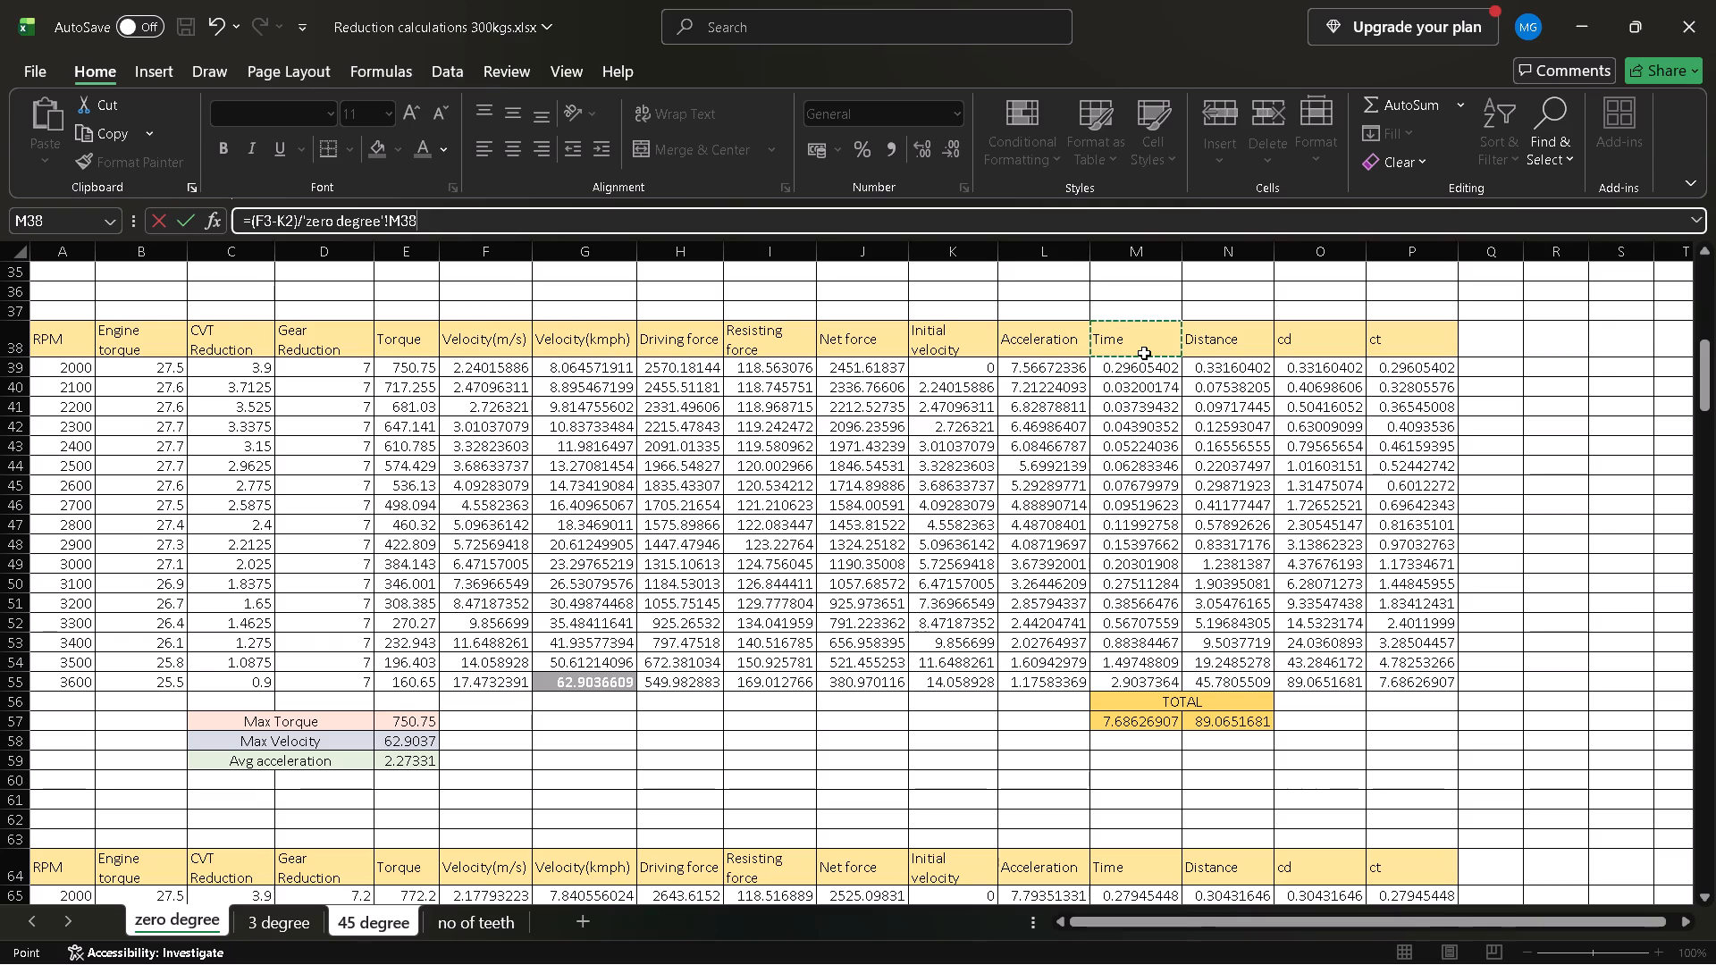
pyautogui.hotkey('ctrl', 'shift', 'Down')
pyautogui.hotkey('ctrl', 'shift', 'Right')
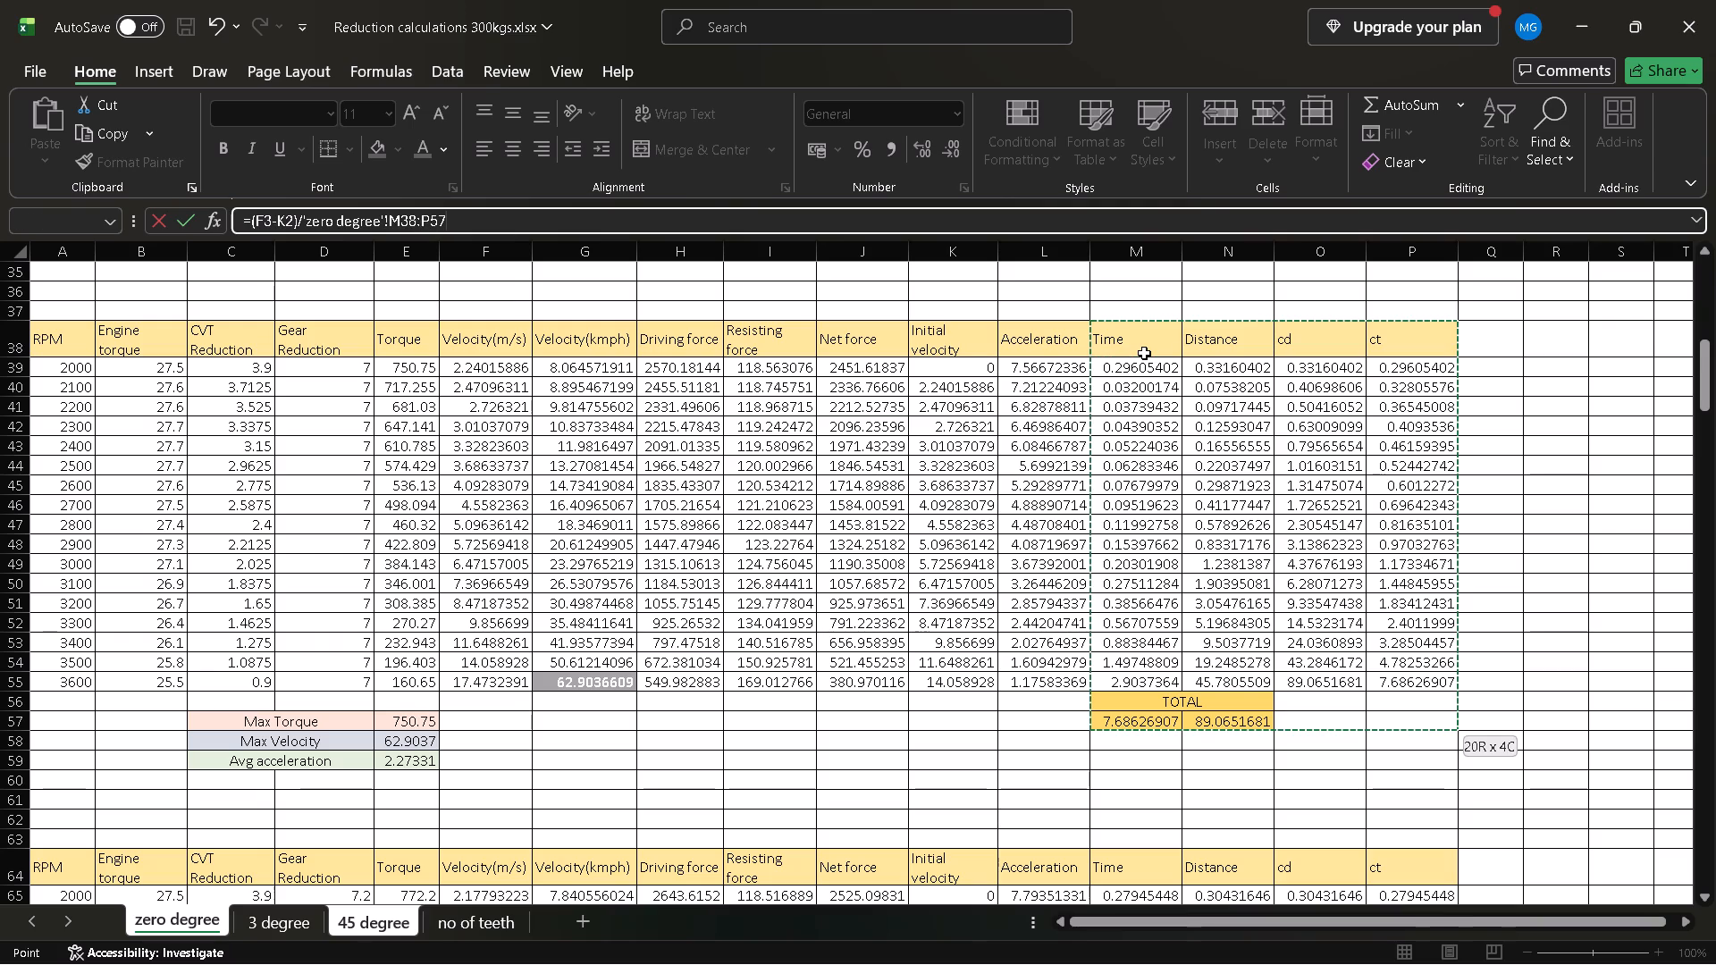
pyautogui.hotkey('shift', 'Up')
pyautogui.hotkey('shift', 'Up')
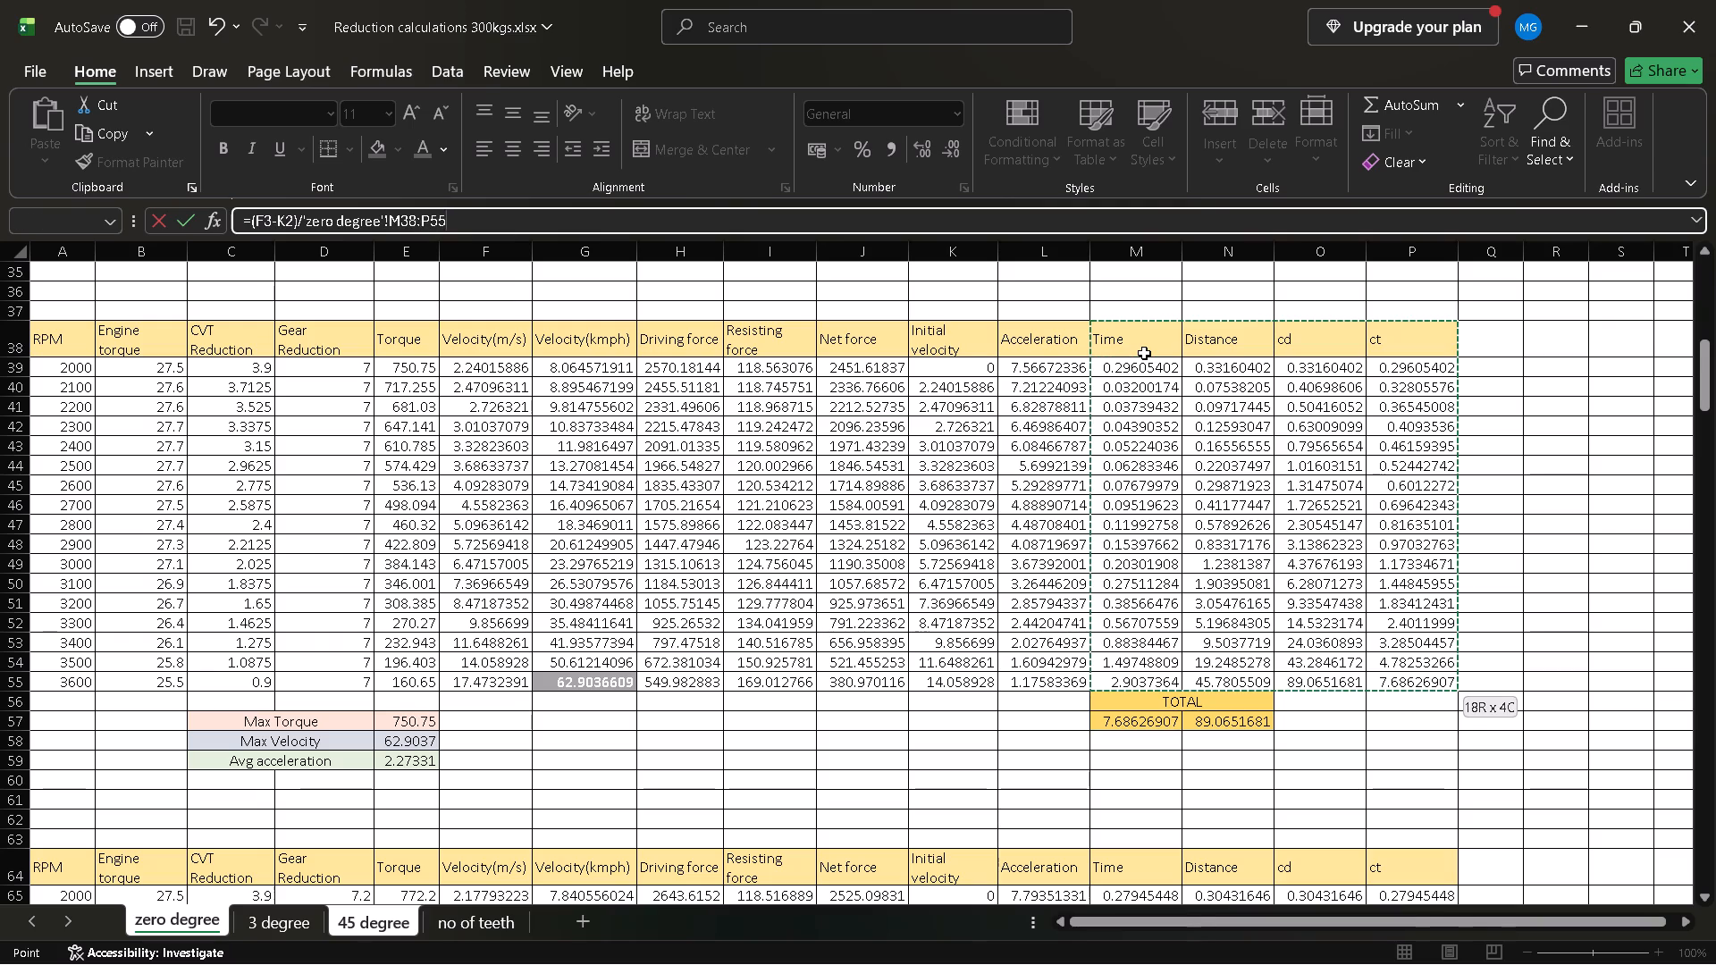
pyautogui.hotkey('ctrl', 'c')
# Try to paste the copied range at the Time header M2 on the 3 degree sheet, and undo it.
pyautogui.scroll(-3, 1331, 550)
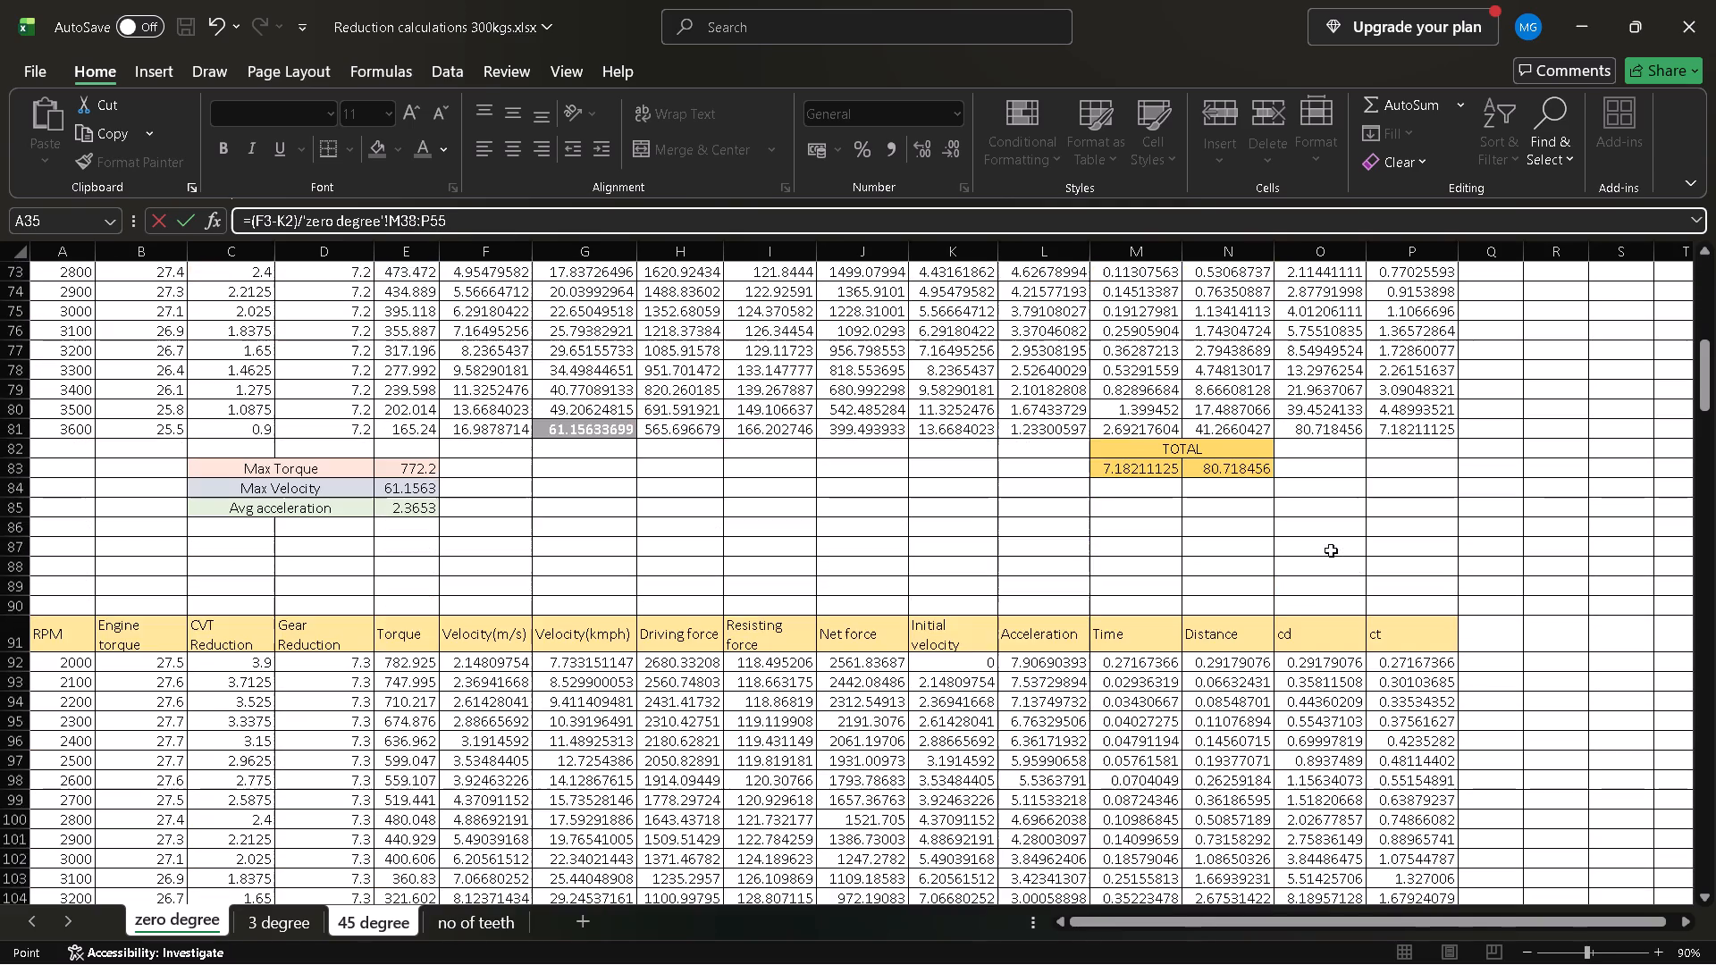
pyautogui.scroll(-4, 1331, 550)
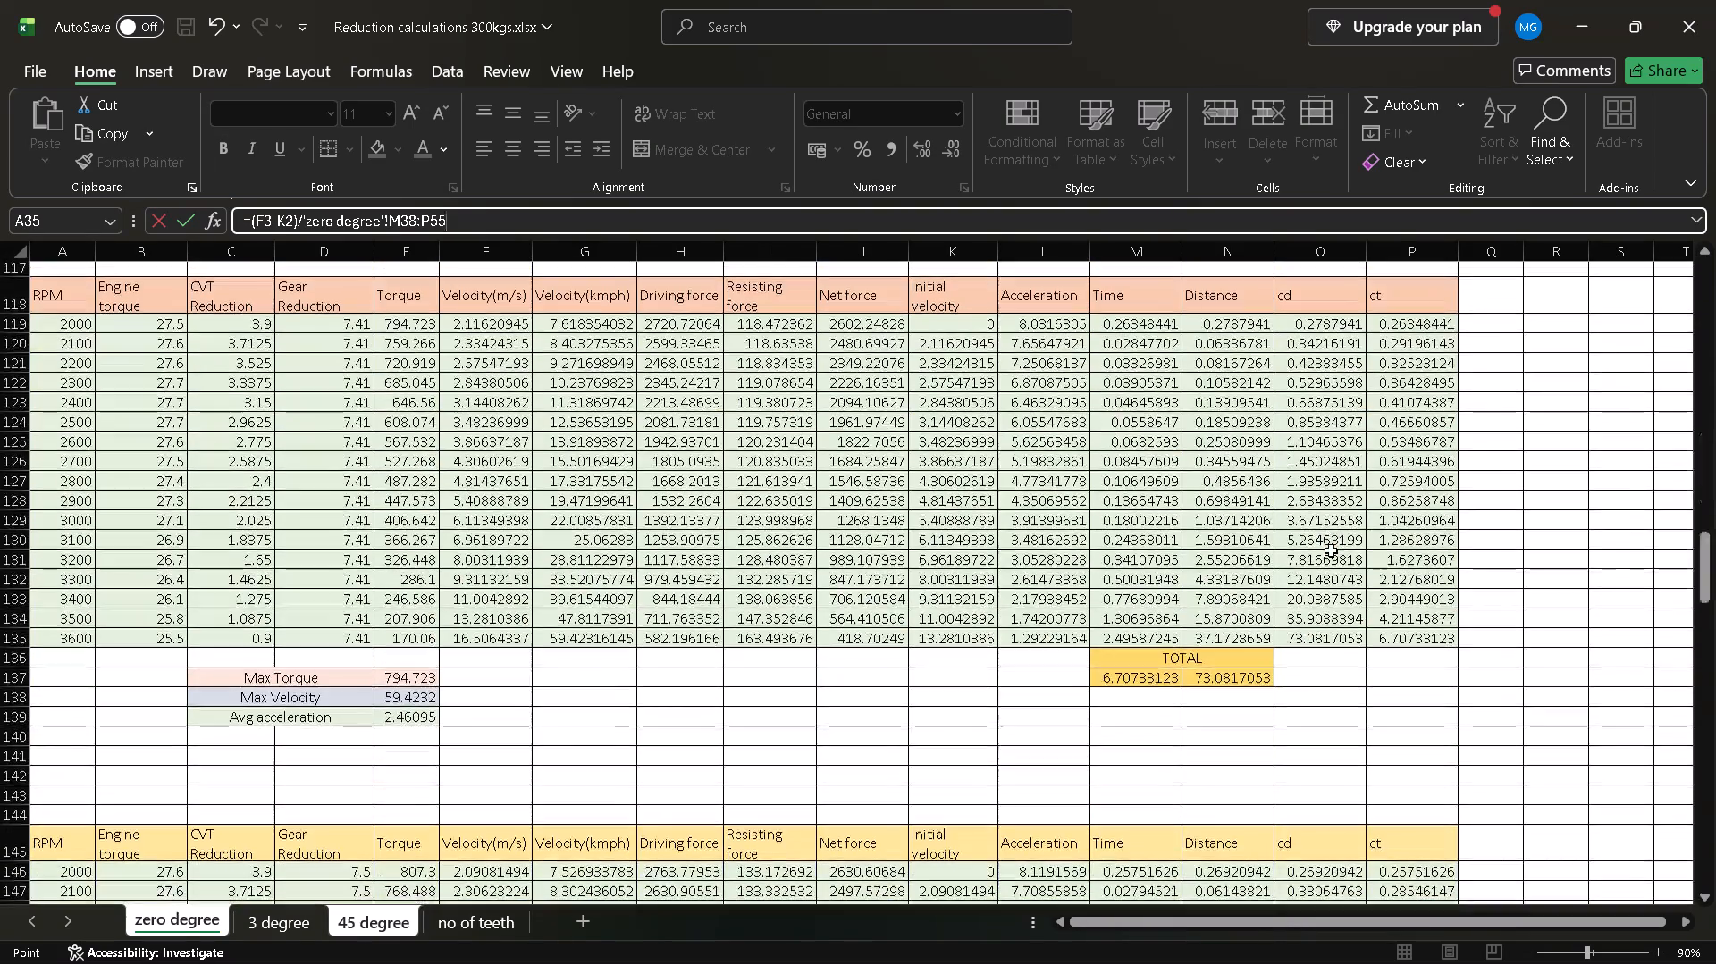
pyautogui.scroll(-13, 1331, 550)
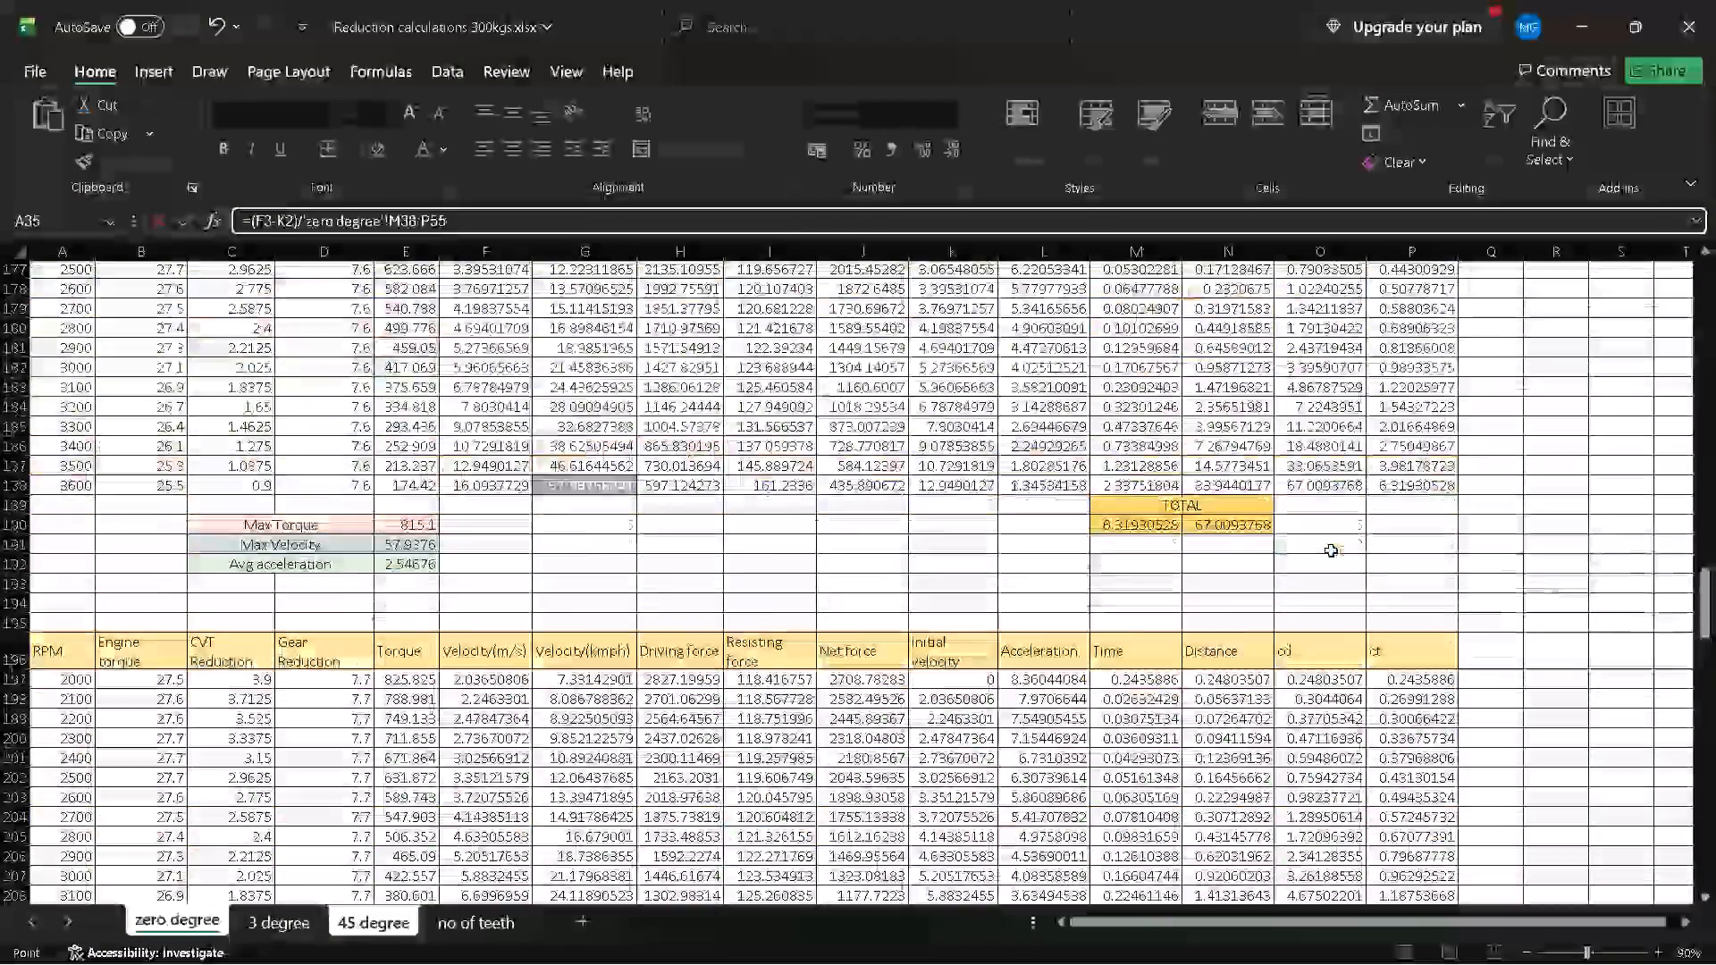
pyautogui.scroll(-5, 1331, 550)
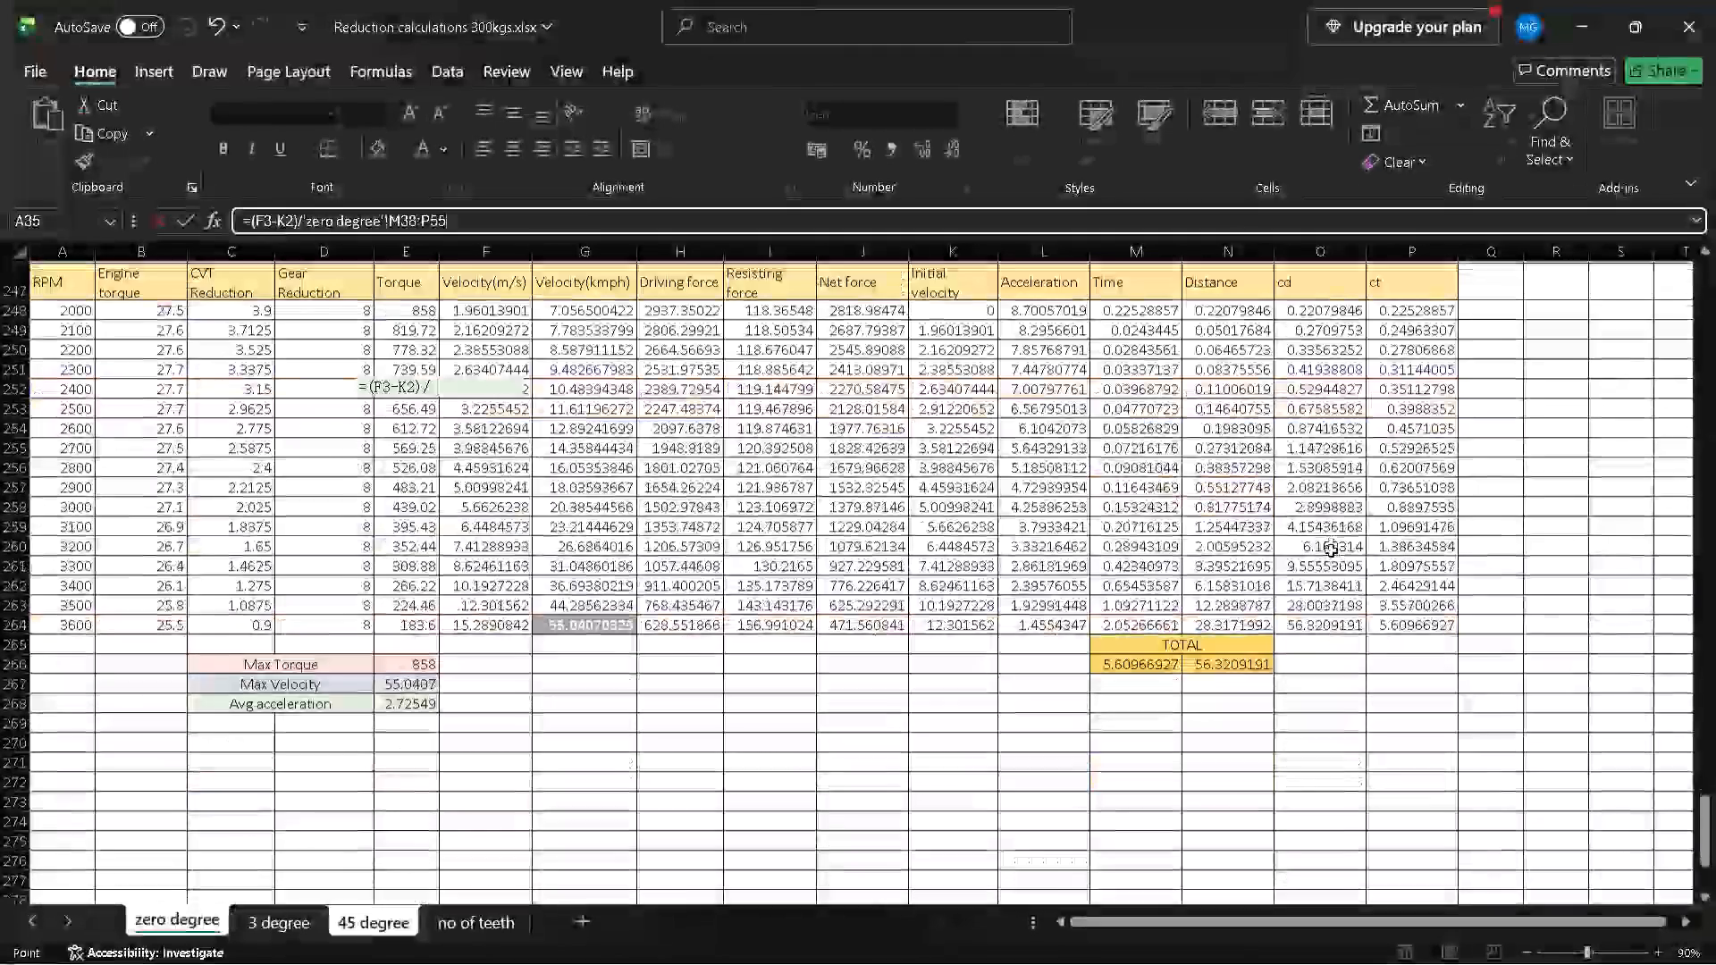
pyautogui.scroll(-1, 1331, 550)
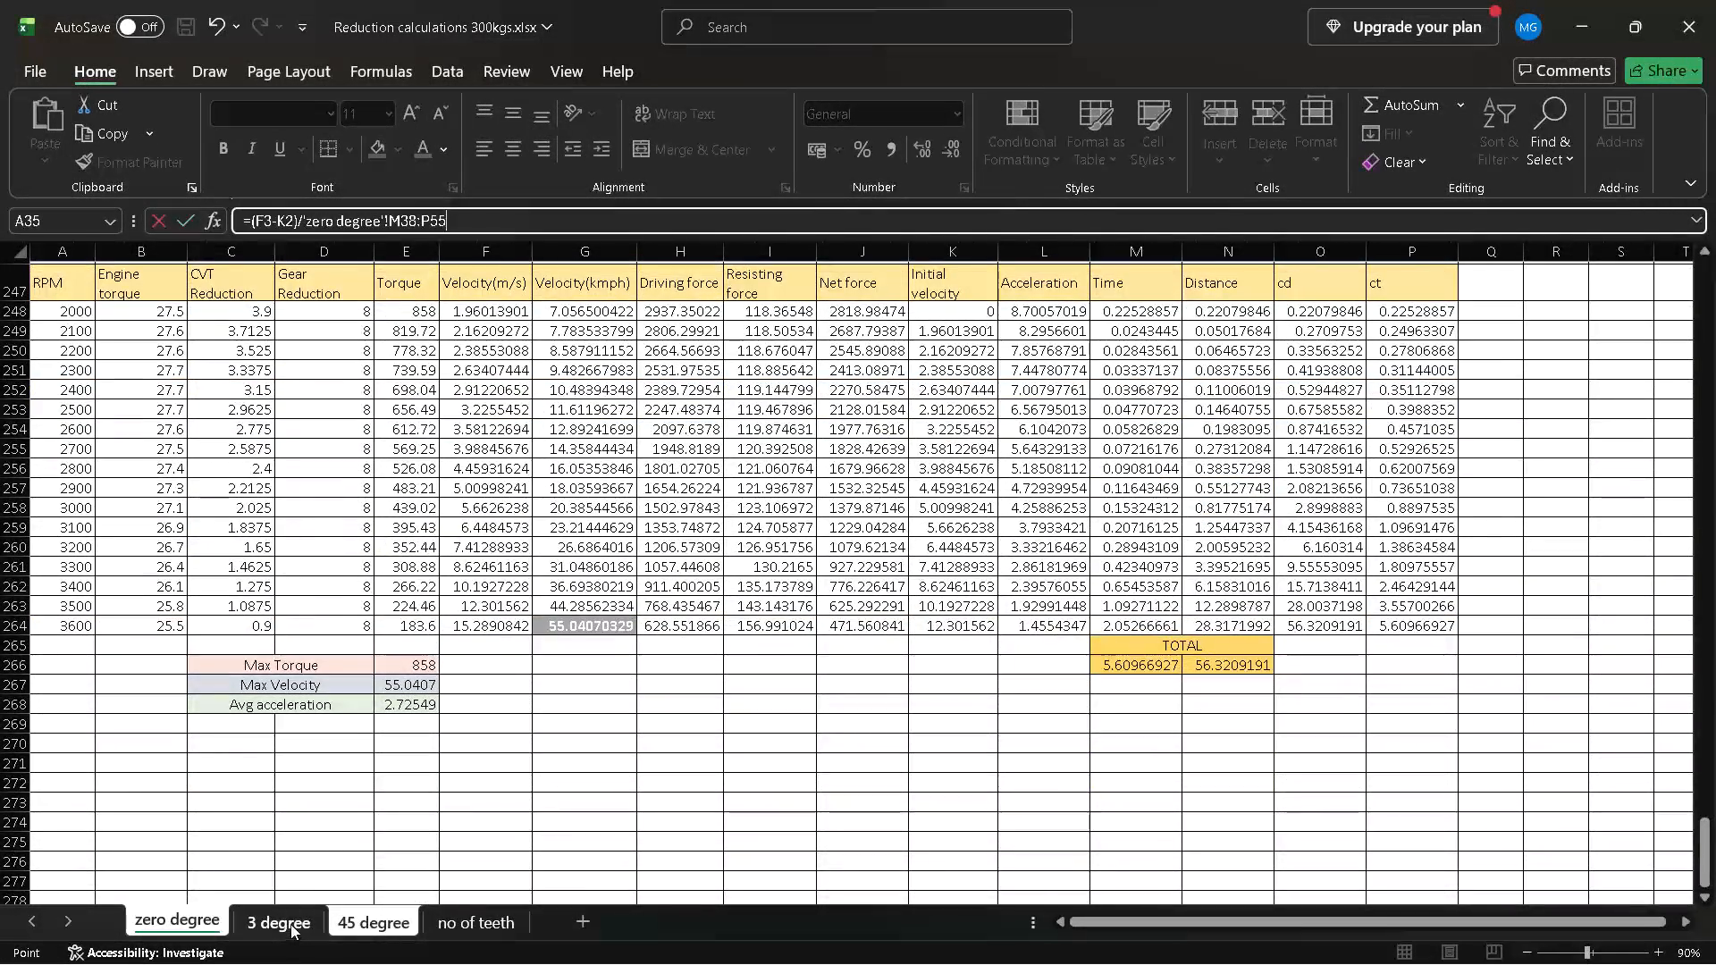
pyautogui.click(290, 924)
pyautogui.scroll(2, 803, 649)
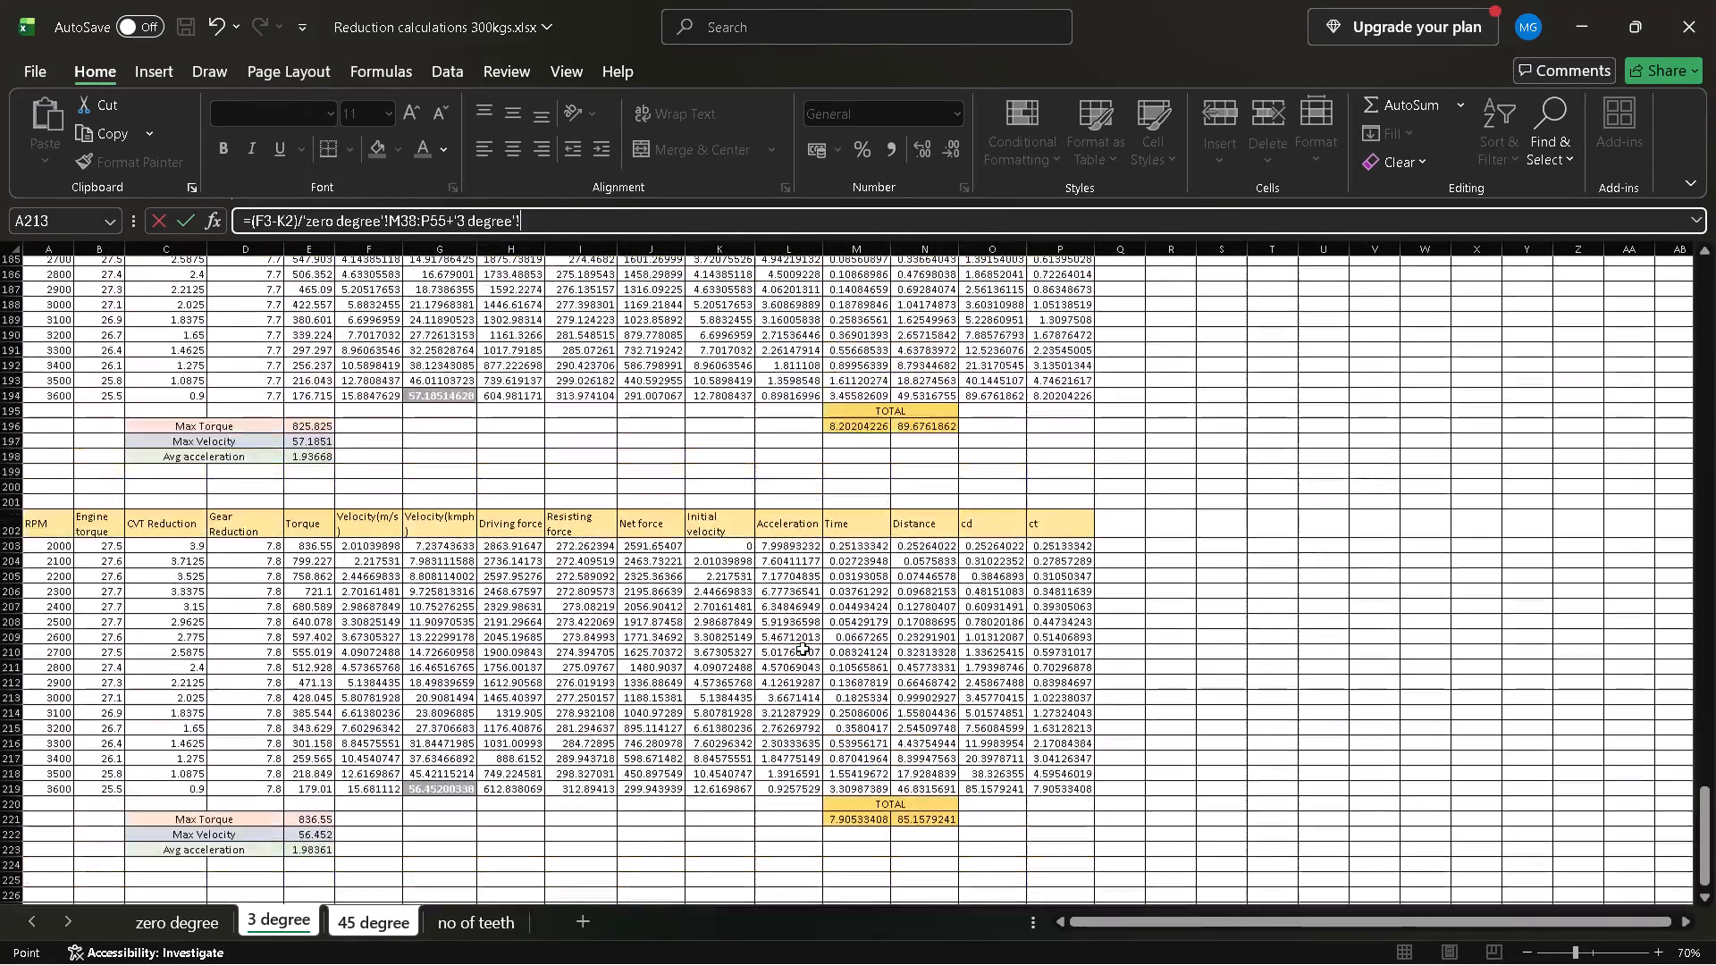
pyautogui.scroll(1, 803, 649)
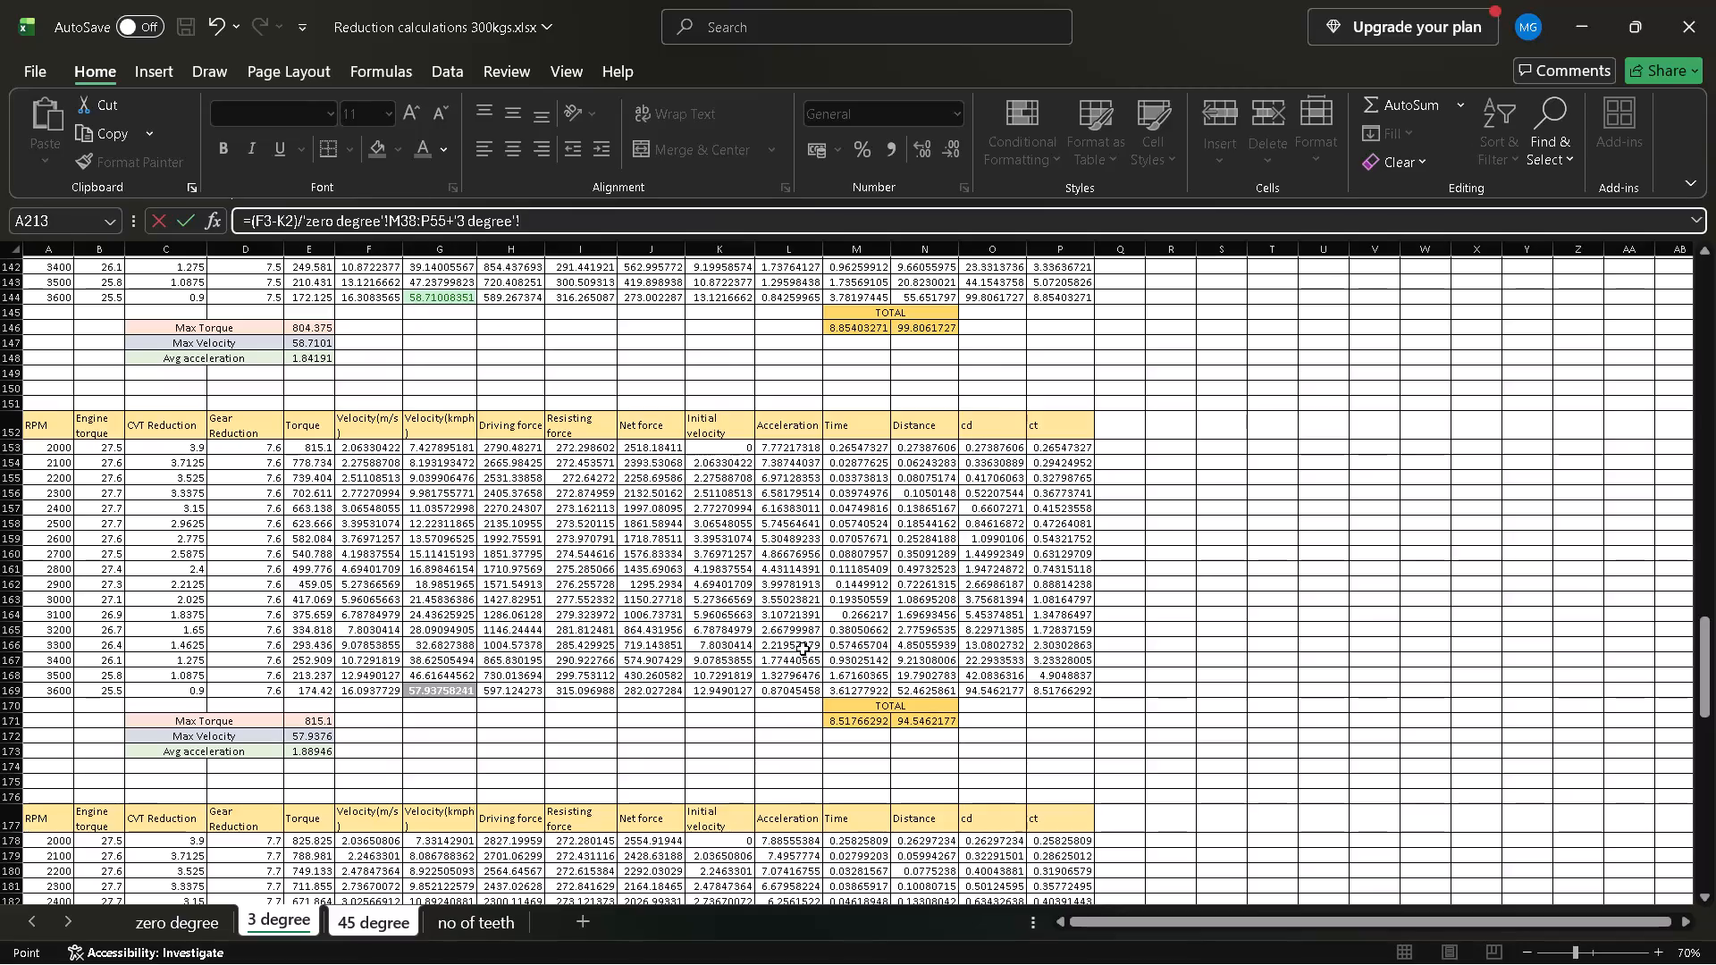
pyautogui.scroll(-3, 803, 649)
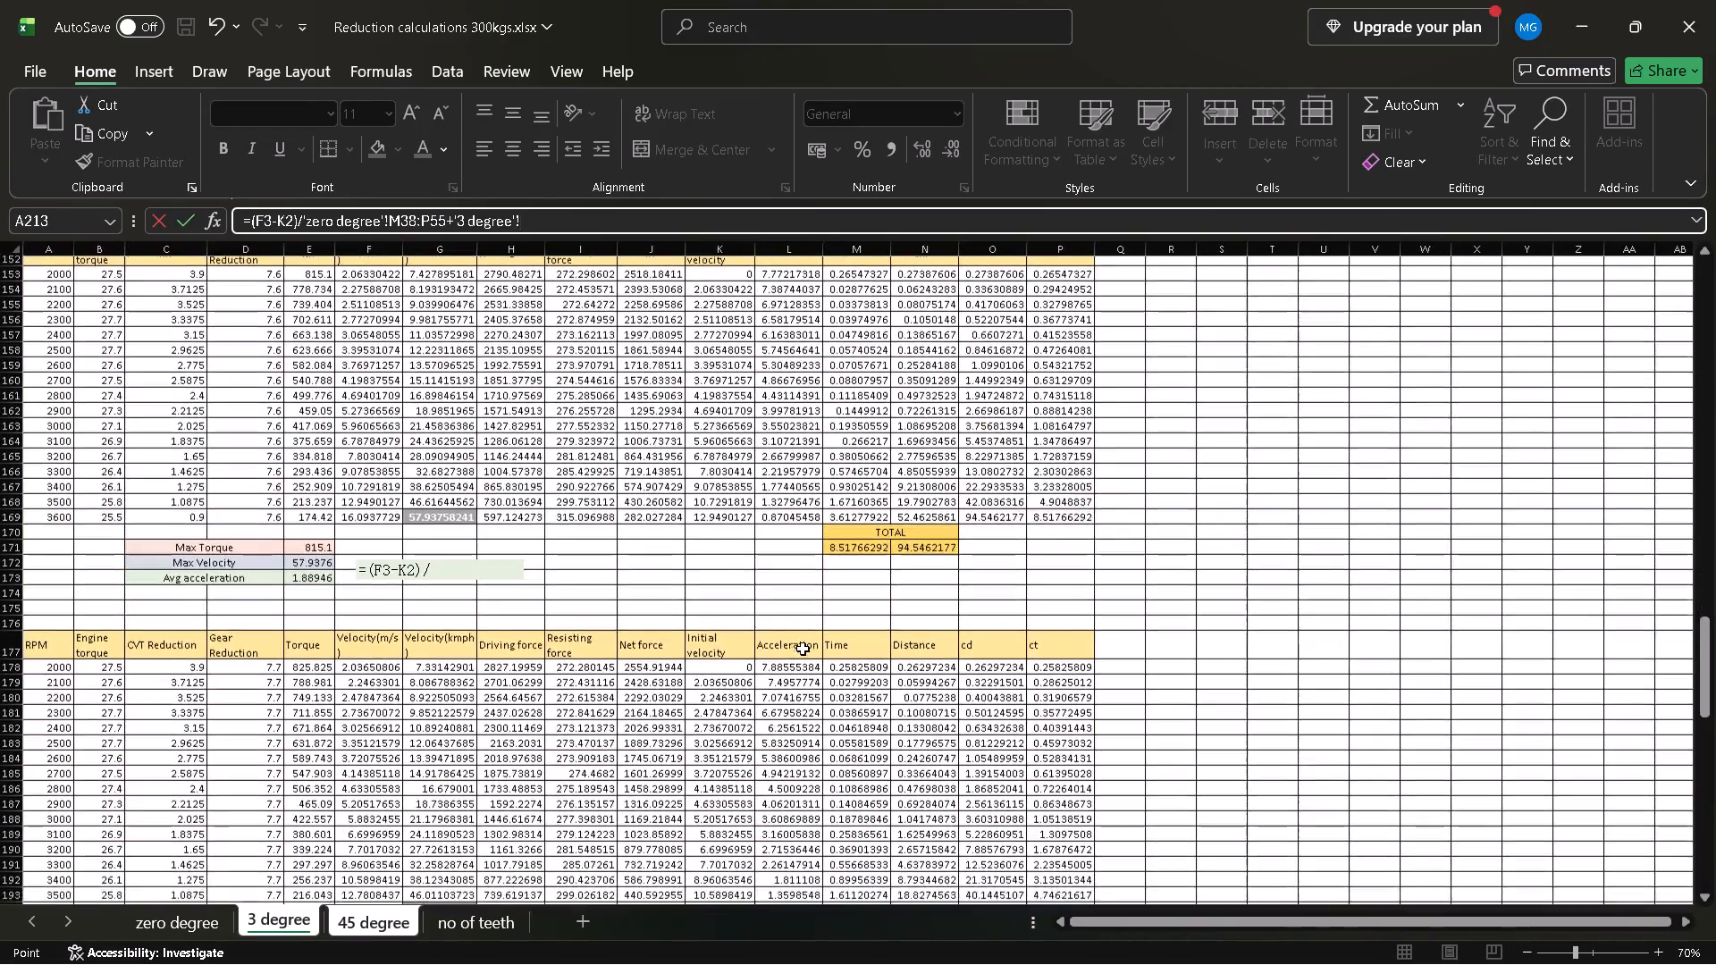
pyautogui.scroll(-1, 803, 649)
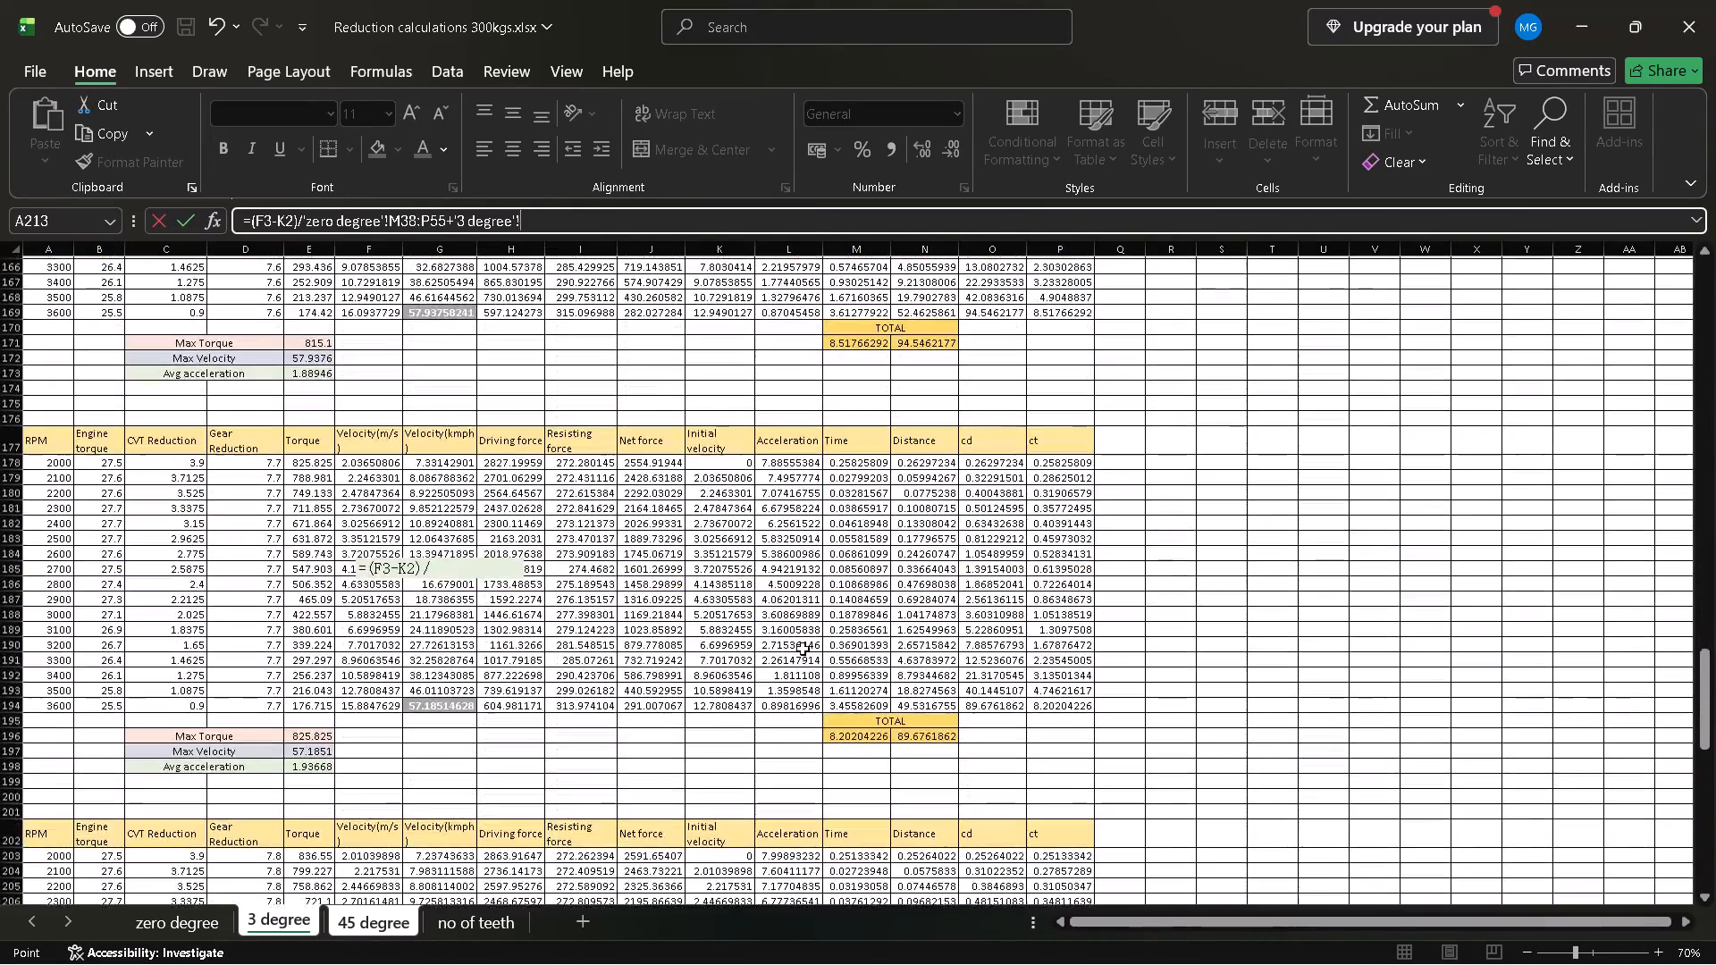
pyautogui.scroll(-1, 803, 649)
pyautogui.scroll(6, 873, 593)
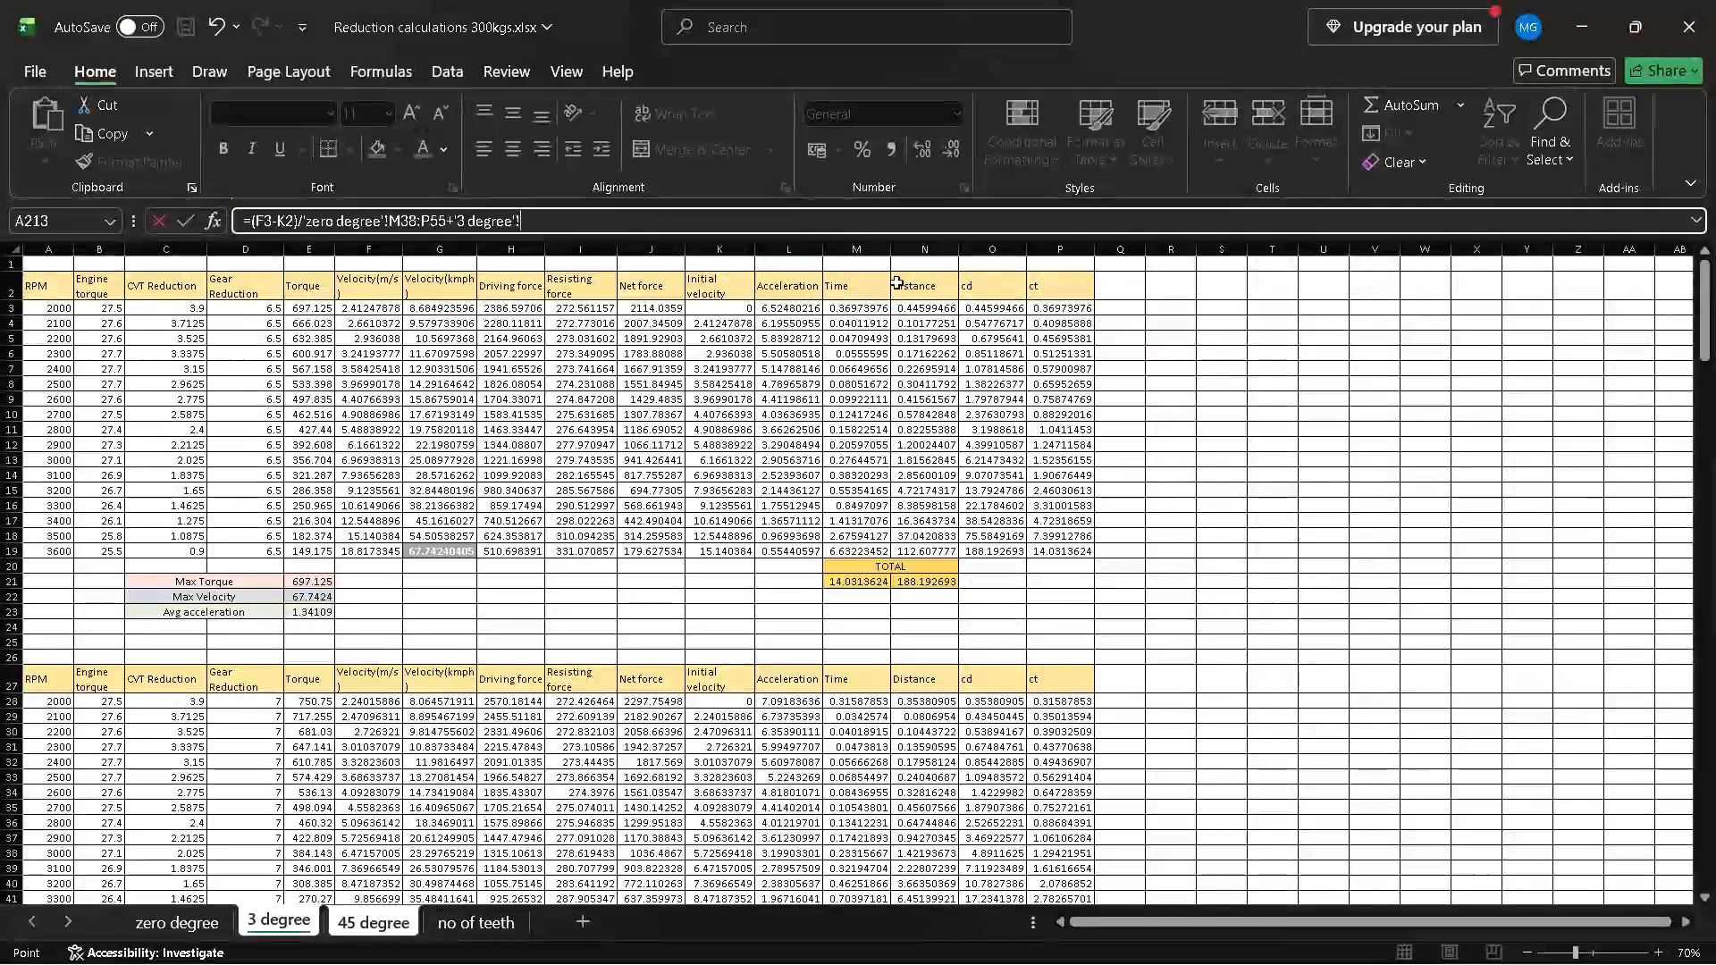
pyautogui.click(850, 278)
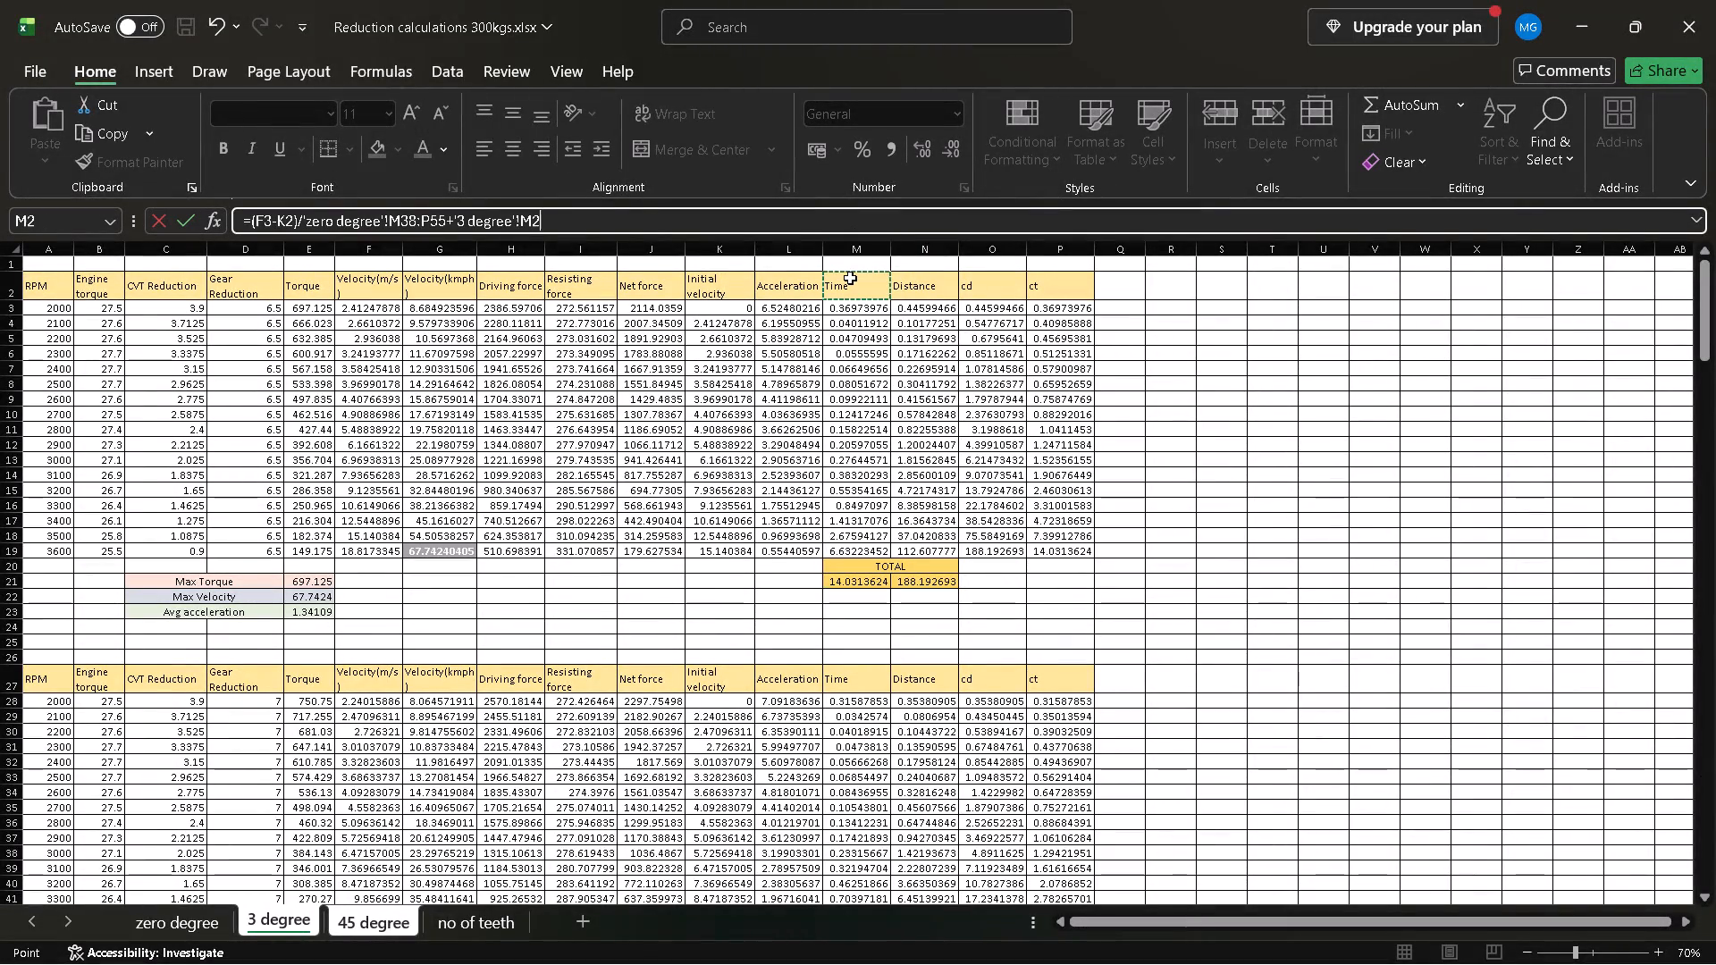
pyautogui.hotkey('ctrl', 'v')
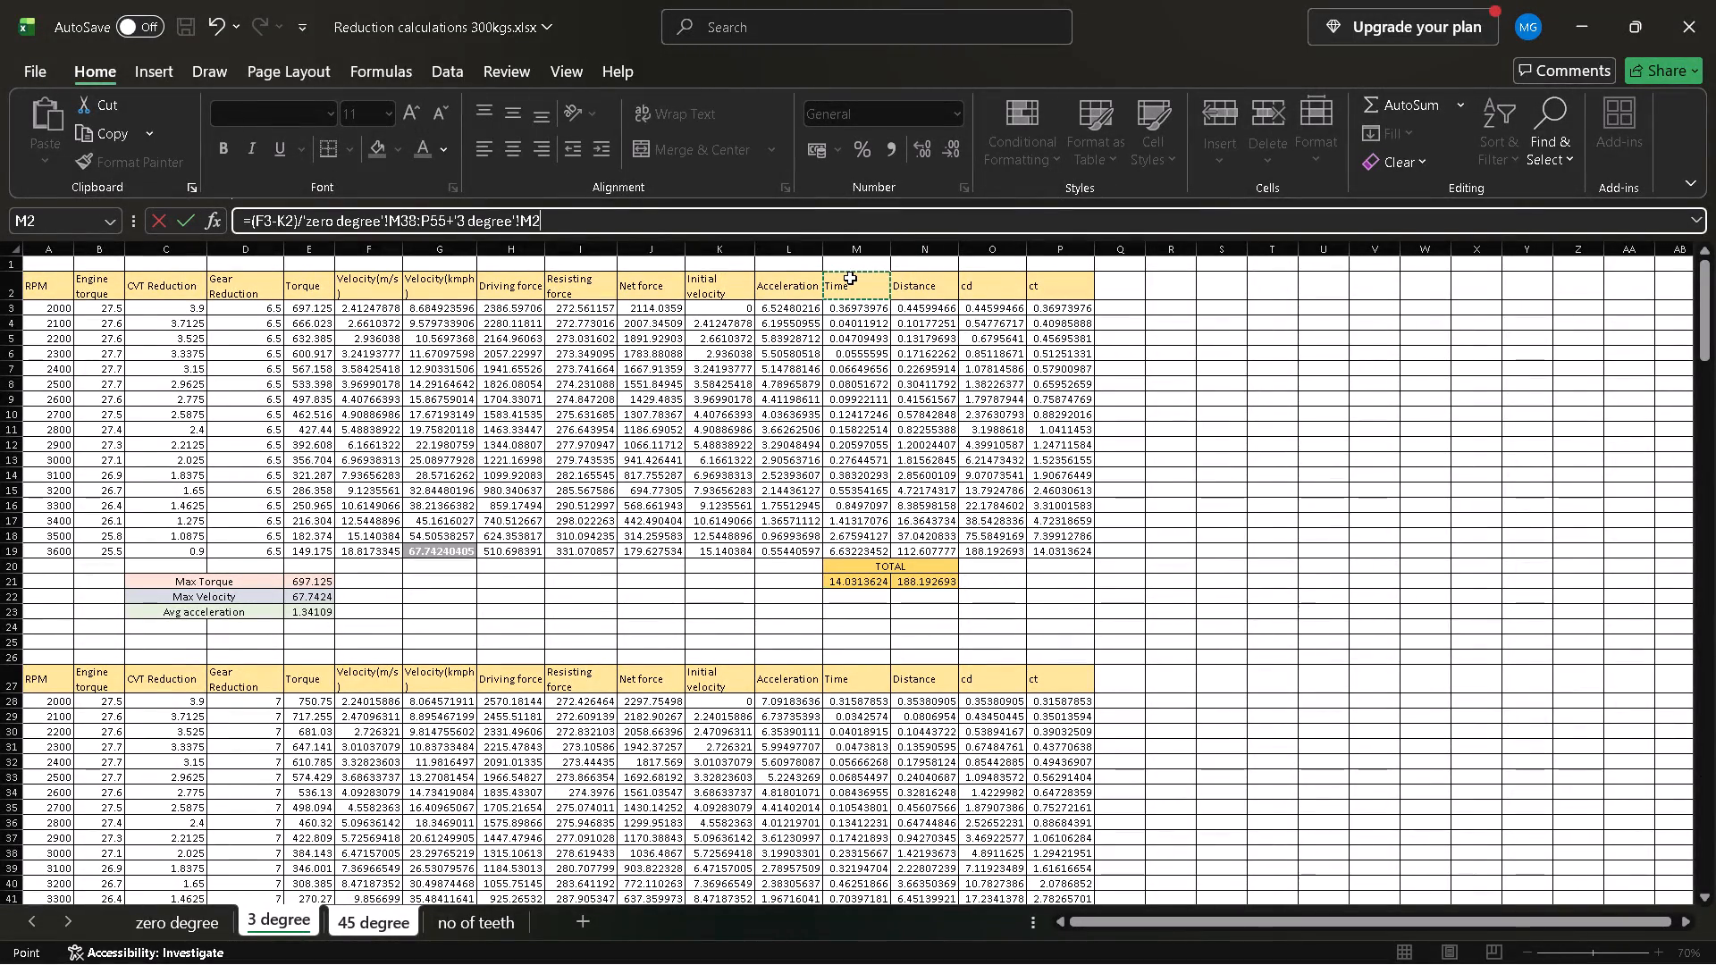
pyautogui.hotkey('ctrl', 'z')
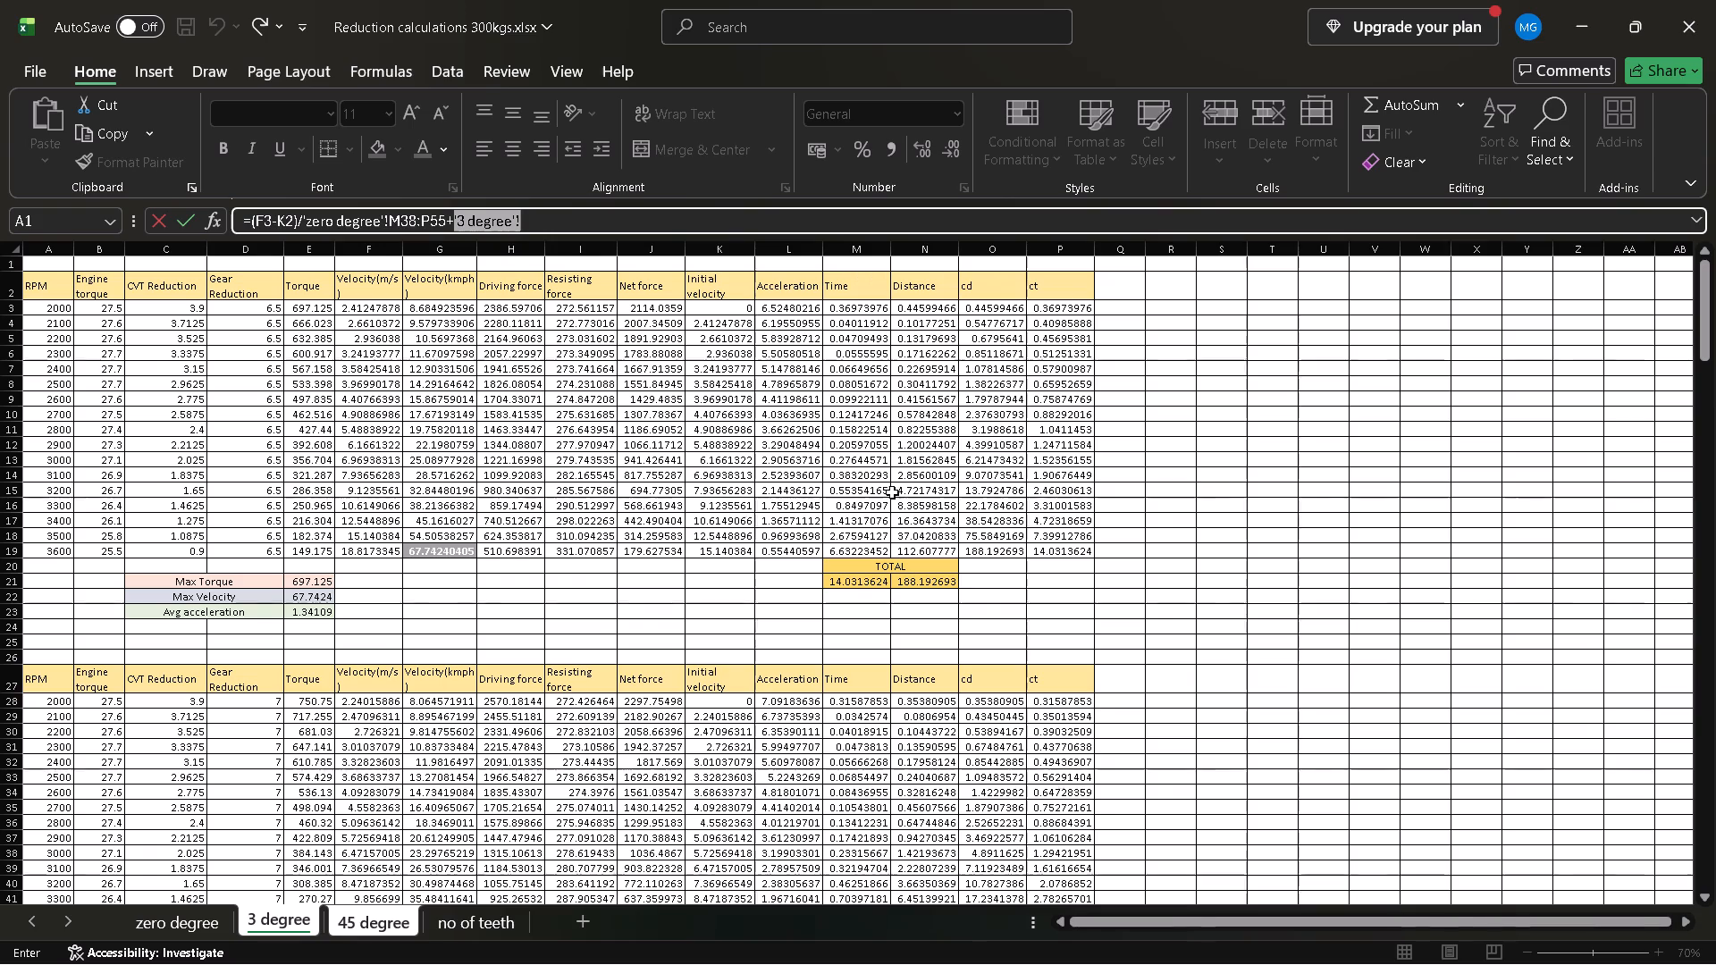
# Clear the stray sheet references from E22 on the 45 degree sheet and complete its average acceleration formula as =(F3-K2)/1.
pyautogui.click(376, 911)
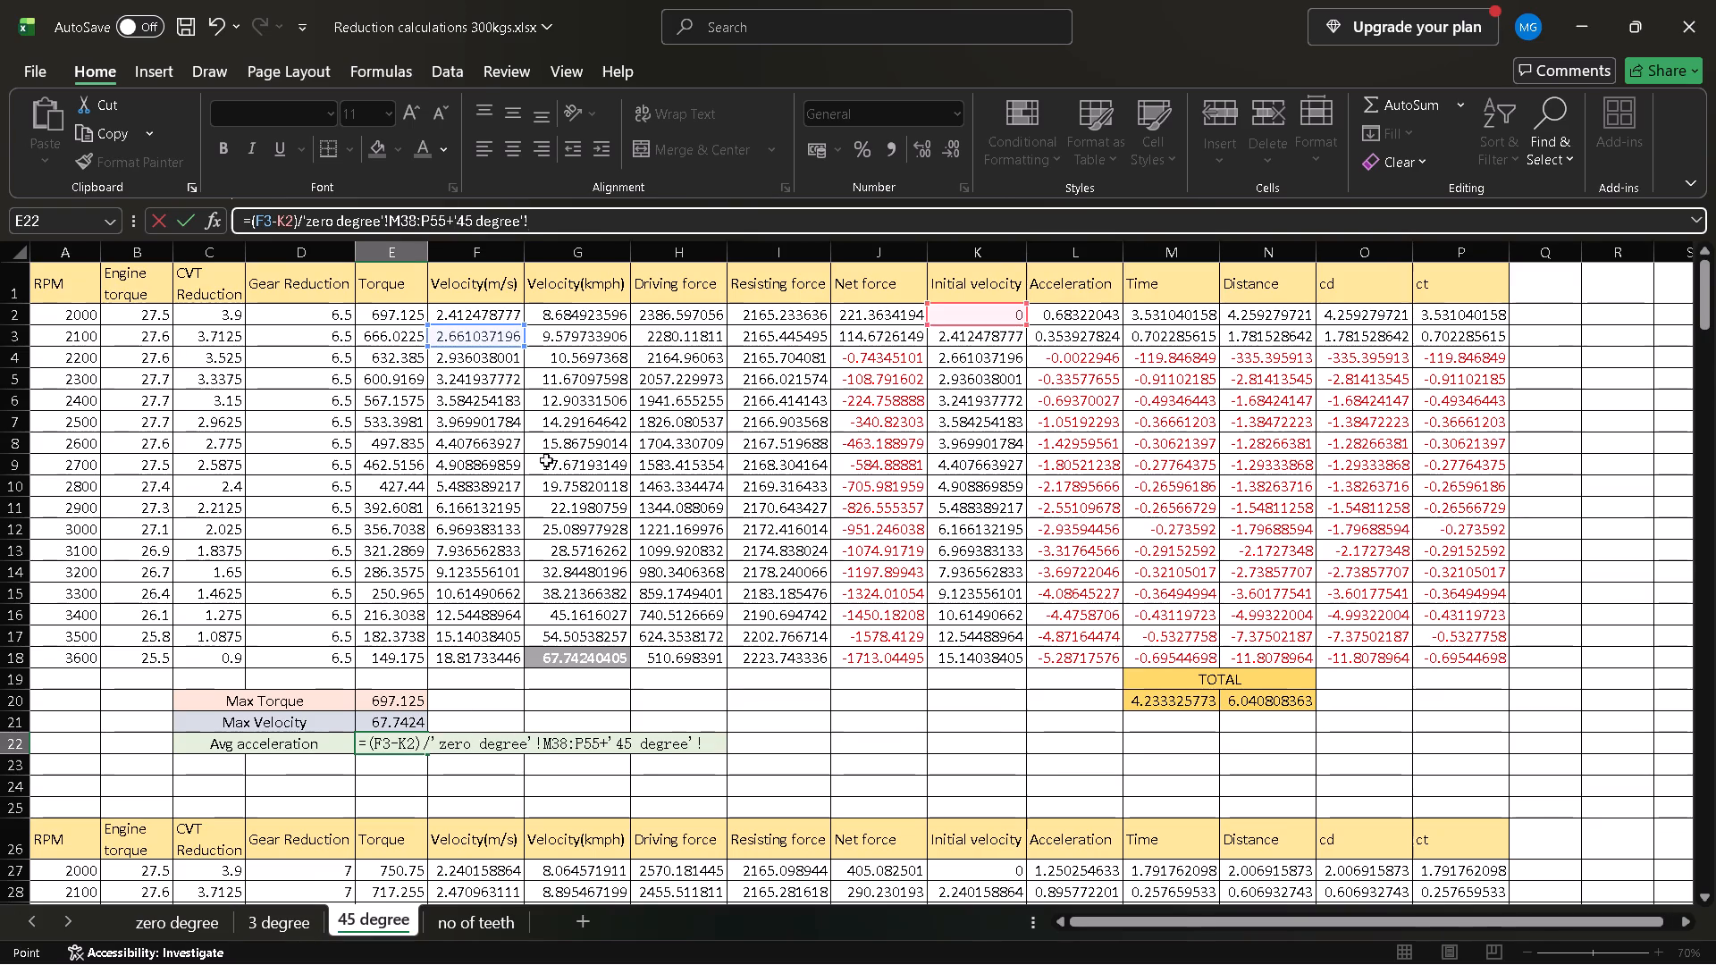
pyautogui.click(636, 228)
pyautogui.press('BackSpace')
pyautogui.press('BackSpace')
pyautogui.press('BackSpace')
pyautogui.press('BackSpace')
pyautogui.press('BackSpace')
pyautogui.press('BackSpace')
pyautogui.press('BackSpace')
pyautogui.press('BackSpace')
pyautogui.press('BackSpace')
pyautogui.press('BackSpace')
pyautogui.press('BackSpace')
pyautogui.press('BackSpace')
pyautogui.press('BackSpace')
pyautogui.press('BackSpace')
pyautogui.press('BackSpace')
pyautogui.press('BackSpace')
pyautogui.press('BackSpace')
pyautogui.press('BackSpace')
pyautogui.press('BackSpace')
pyautogui.press('BackSpace')
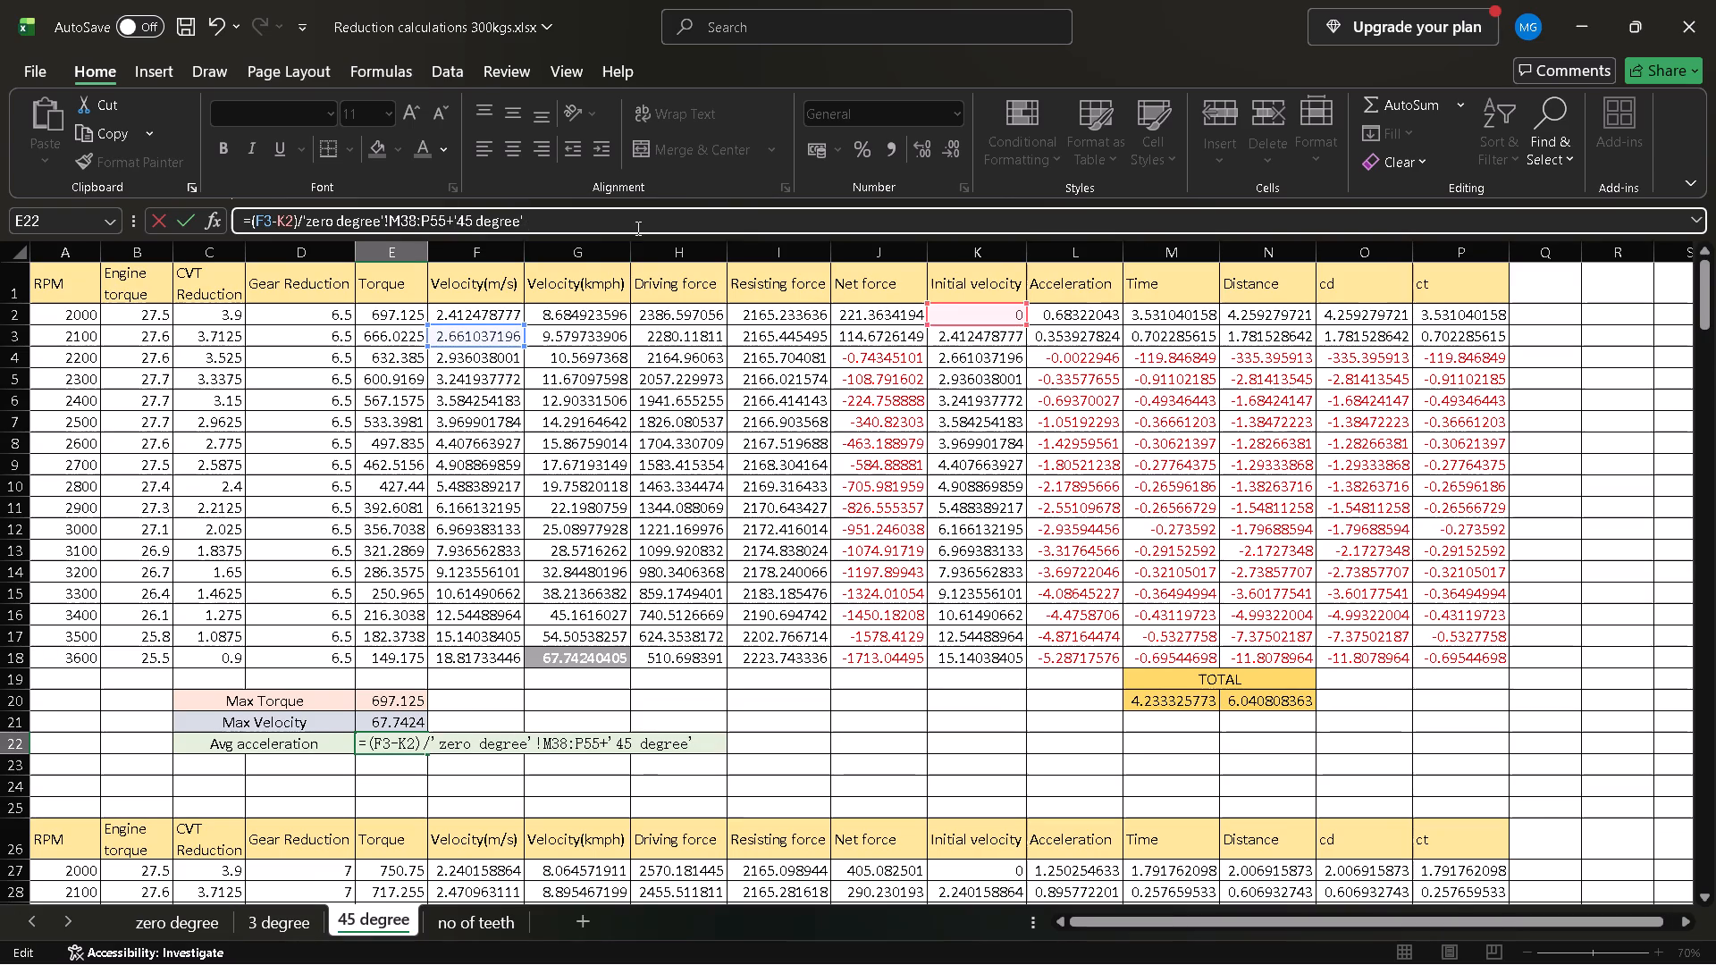
pyautogui.press('BackSpace')
pyautogui.press('BackSpace')
pyautogui.press('BackSpace')
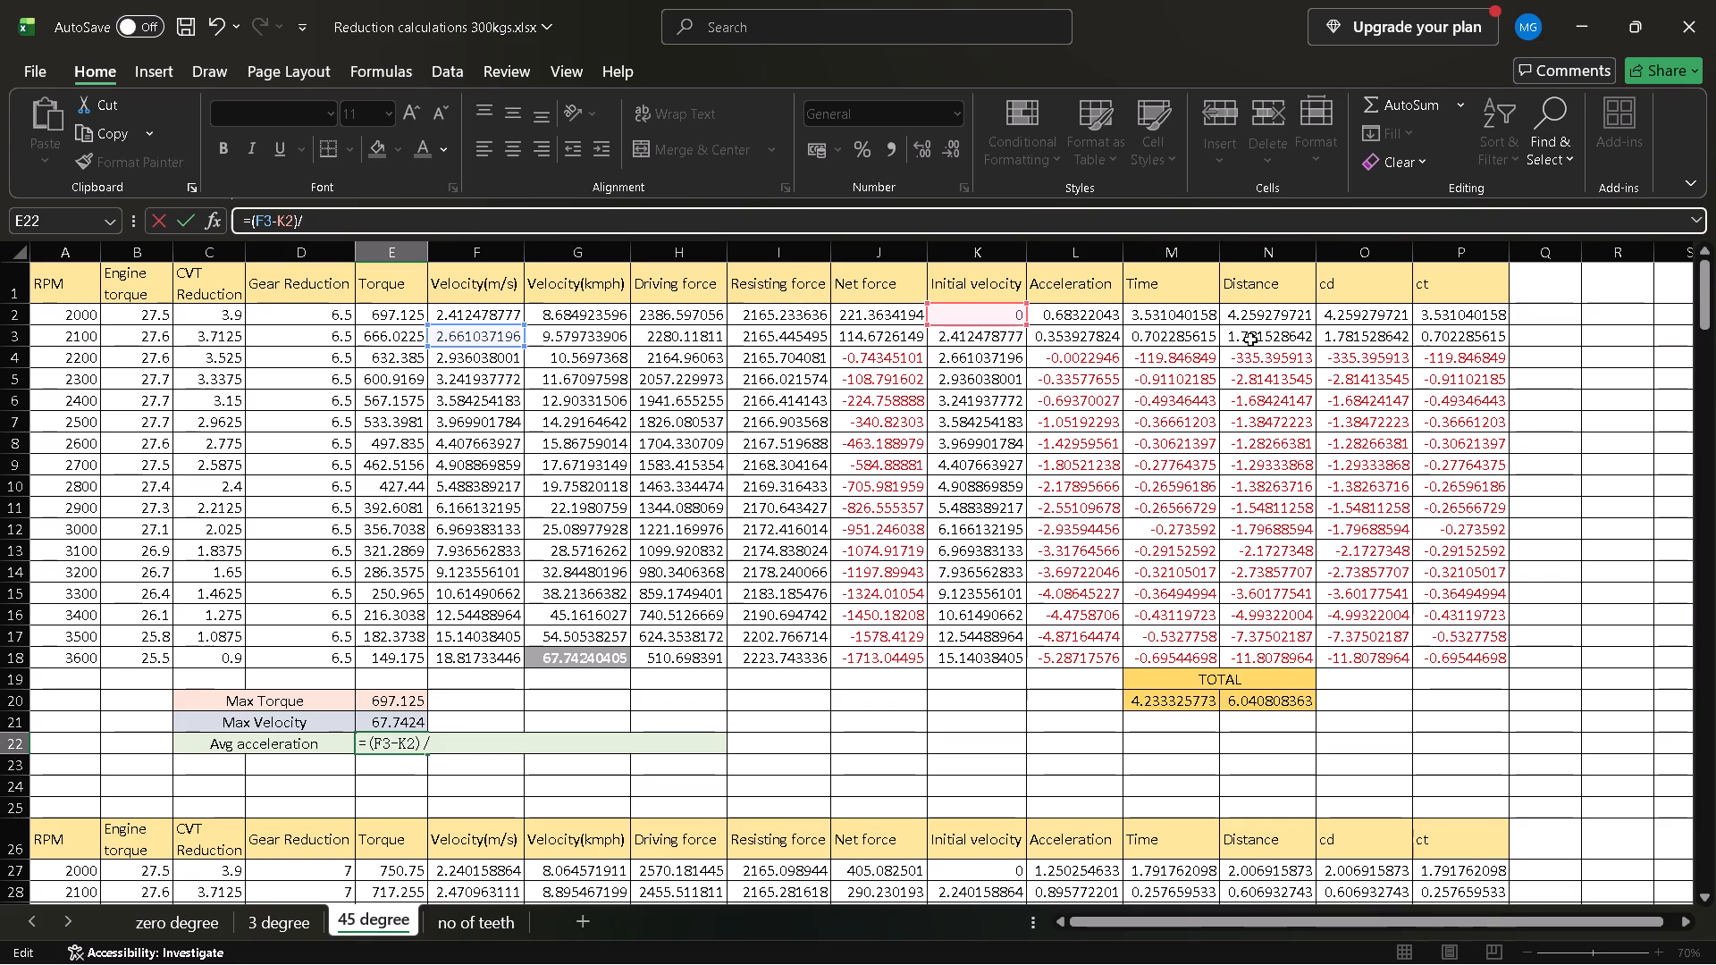
pyautogui.press('1')
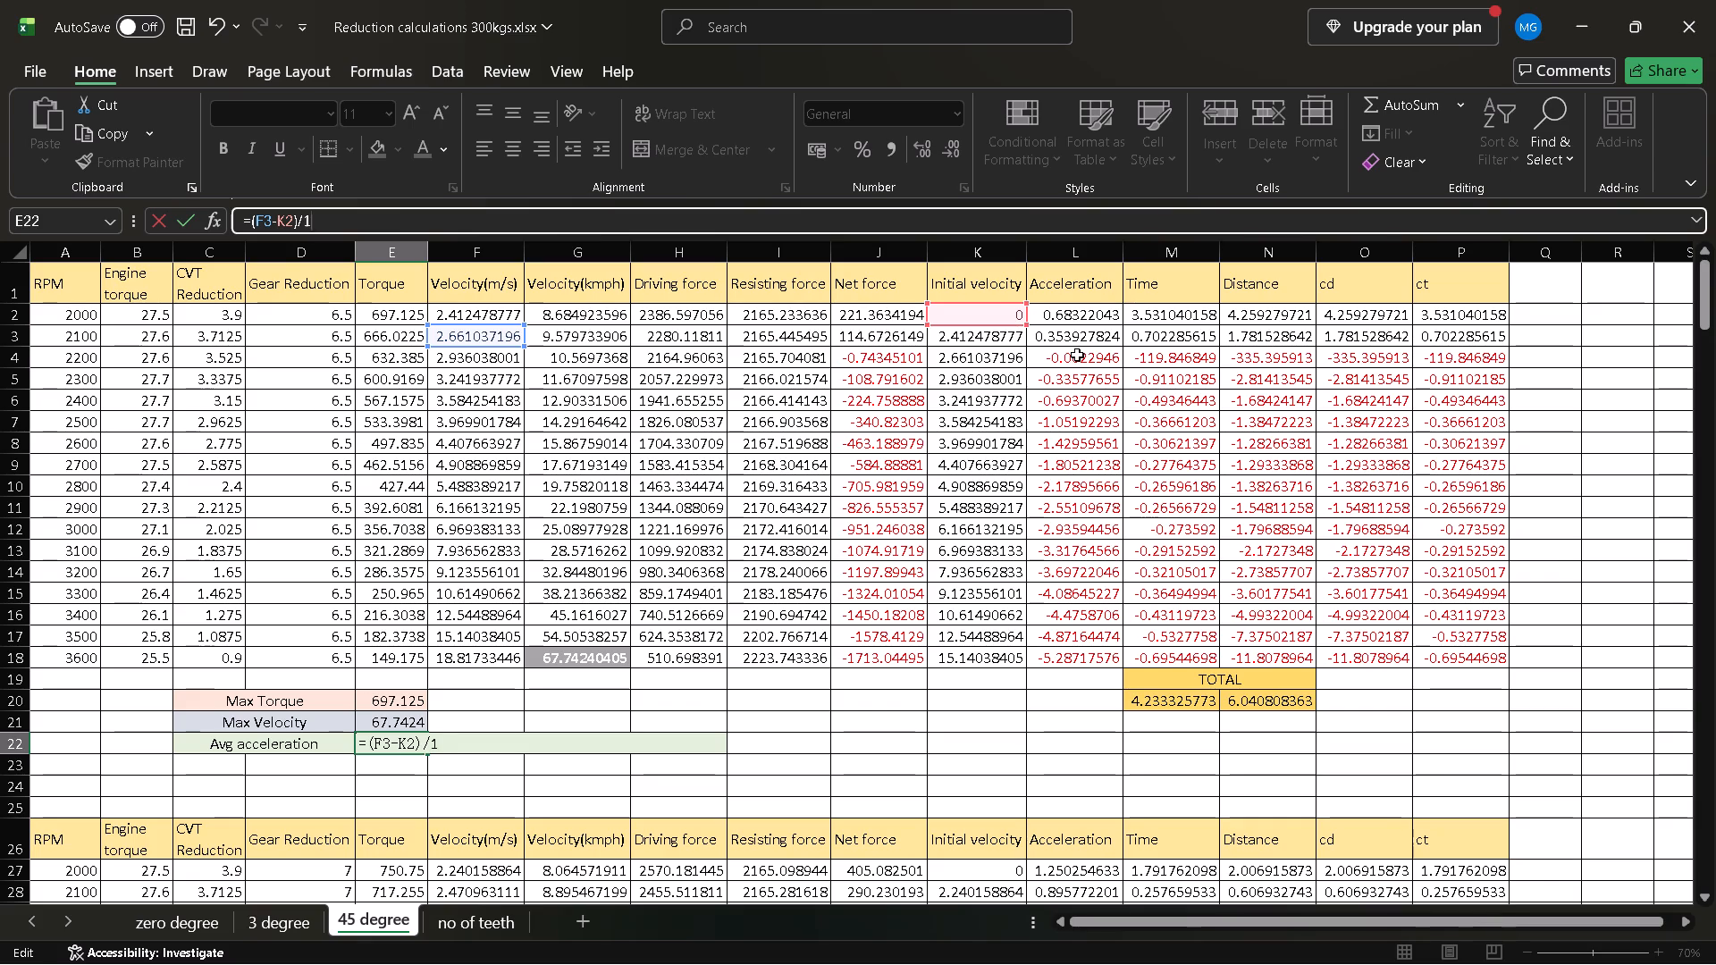
pyautogui.press('Return')
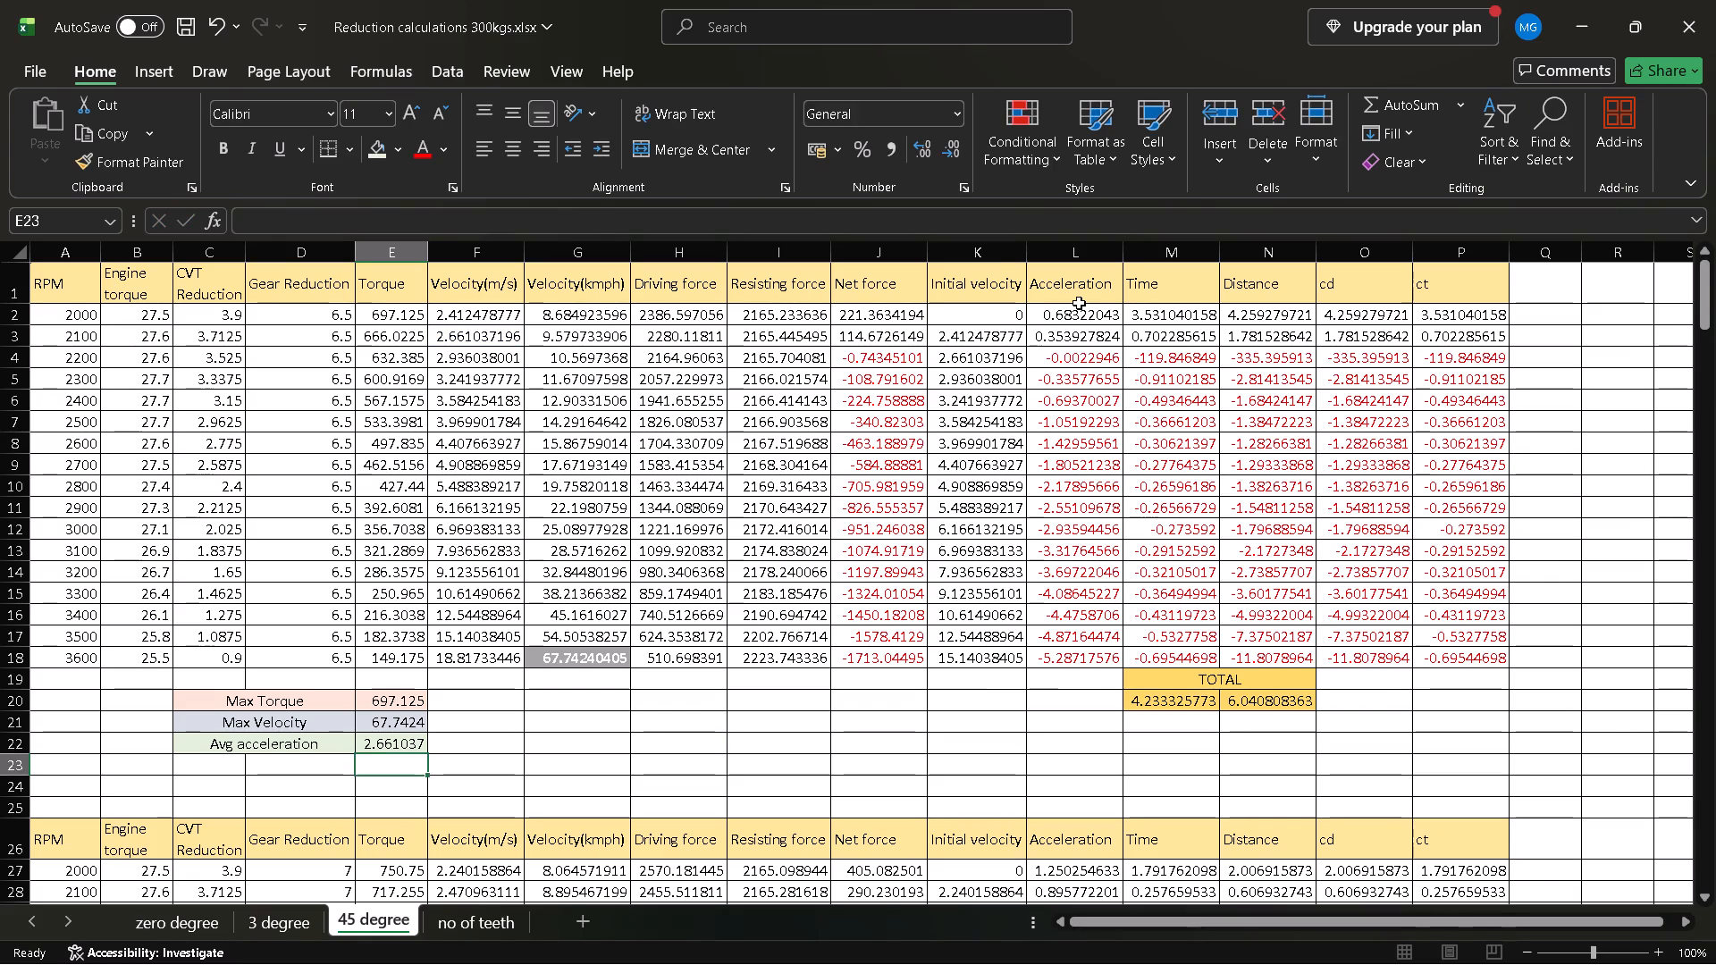
# Check the Acceleration formula in L2 of the 45 degree sheet and examine the first table on the 3 degree sheet.
pyautogui.click(1079, 303)
pyautogui.click(1069, 313)
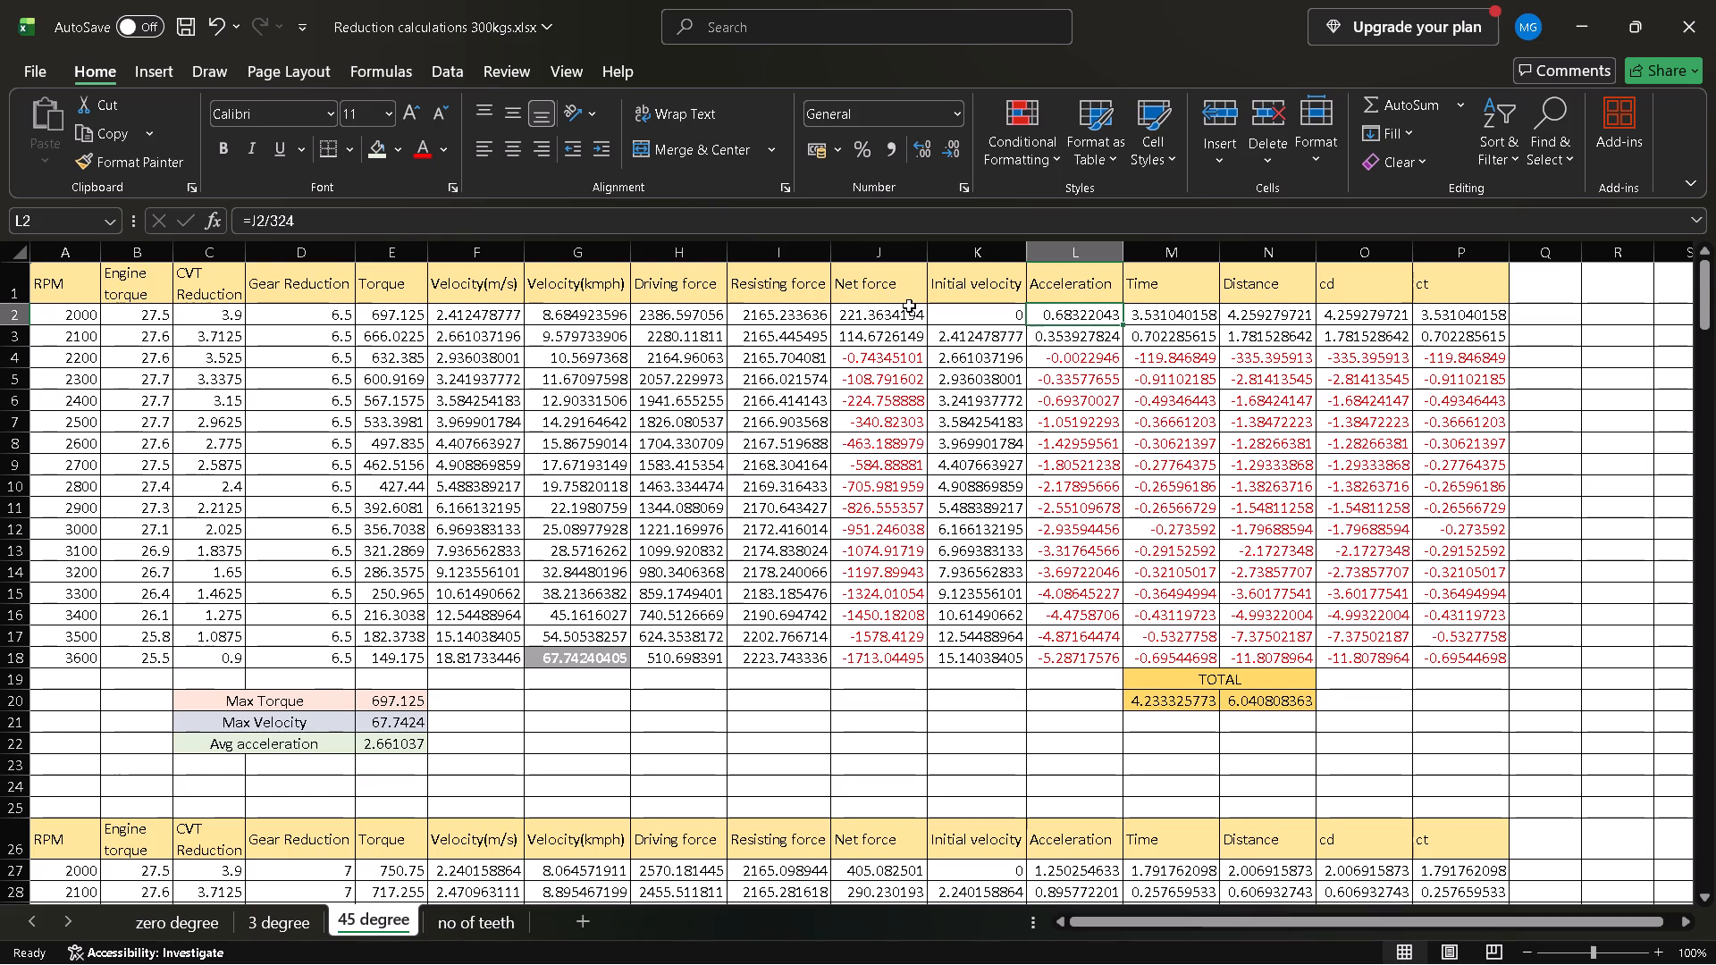
pyautogui.doubleClick(293, 914)
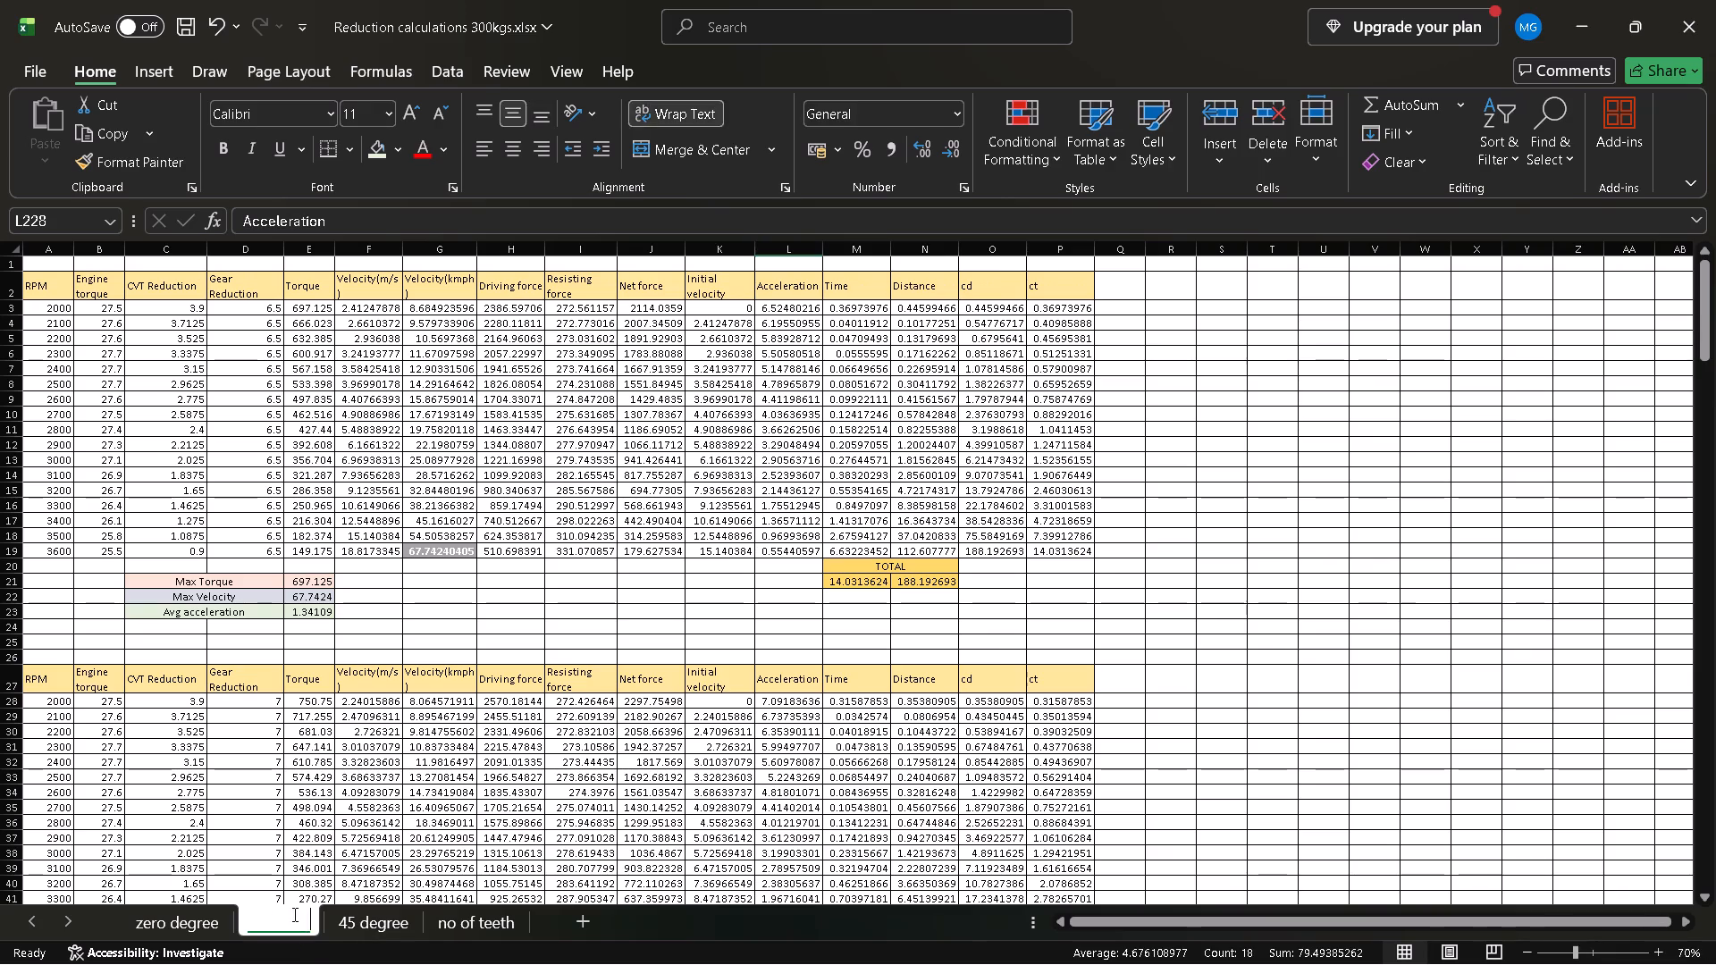
pyautogui.hscroll(-1, 797, 442)
pyautogui.keyDown('ctrl'); pyautogui.scroll(1, 797, 442); pyautogui.keyUp('ctrl')
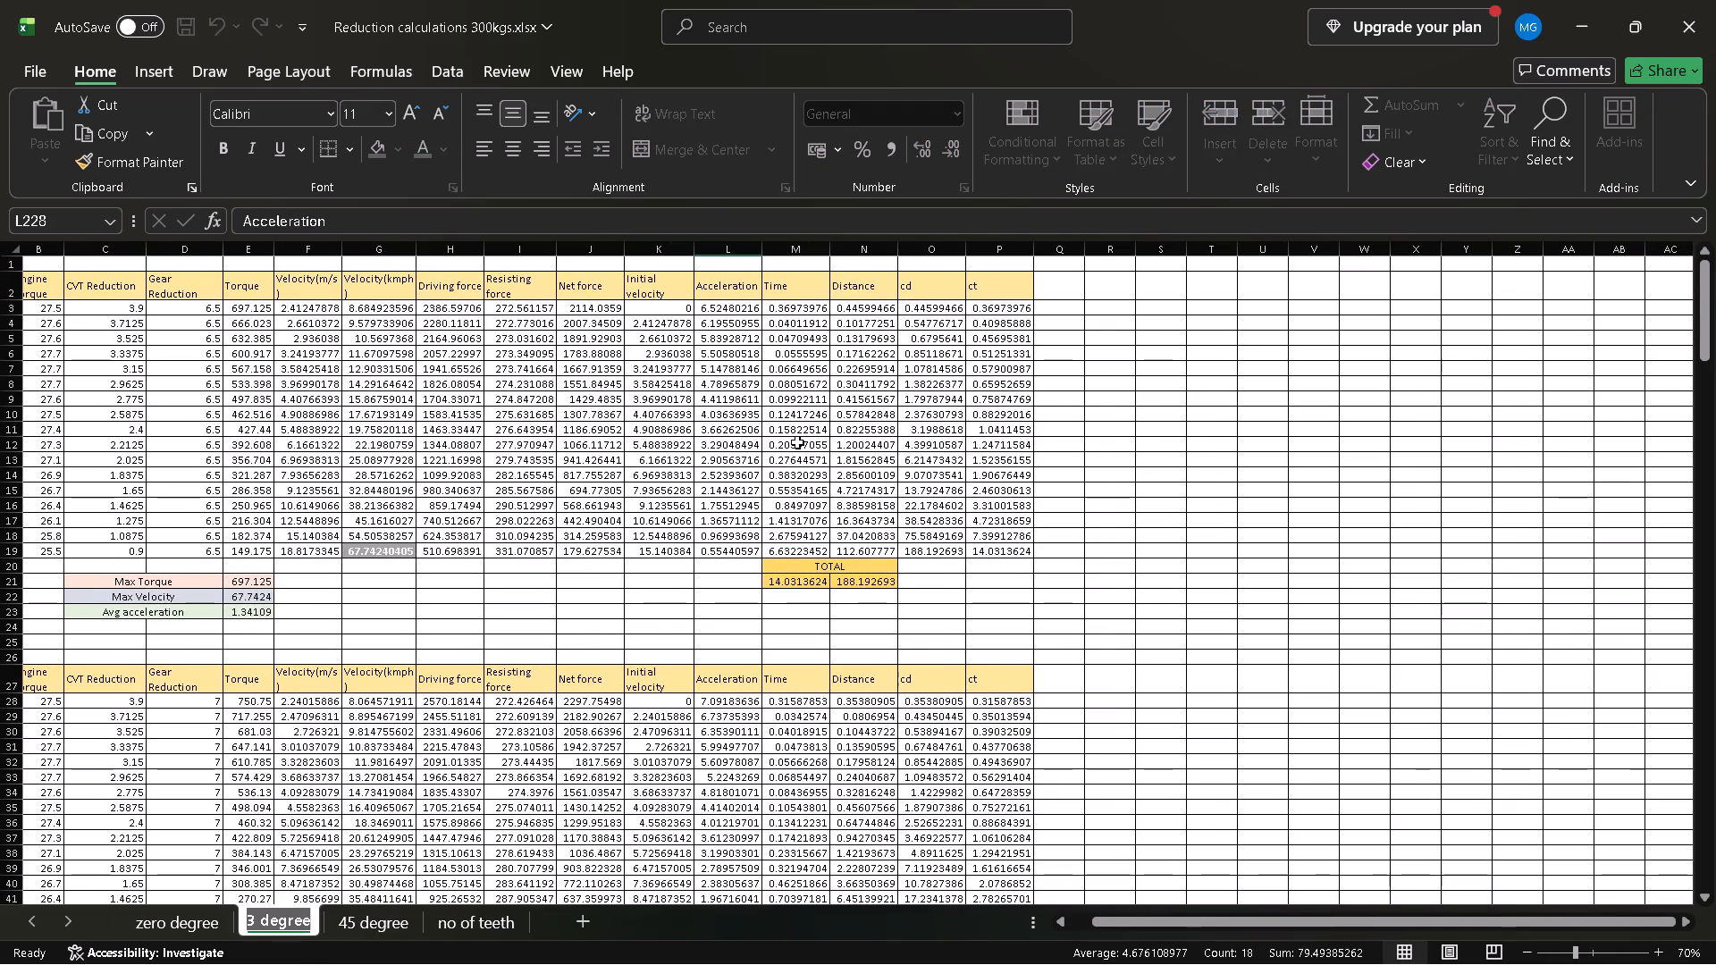
pyautogui.scroll(2, 797, 442)
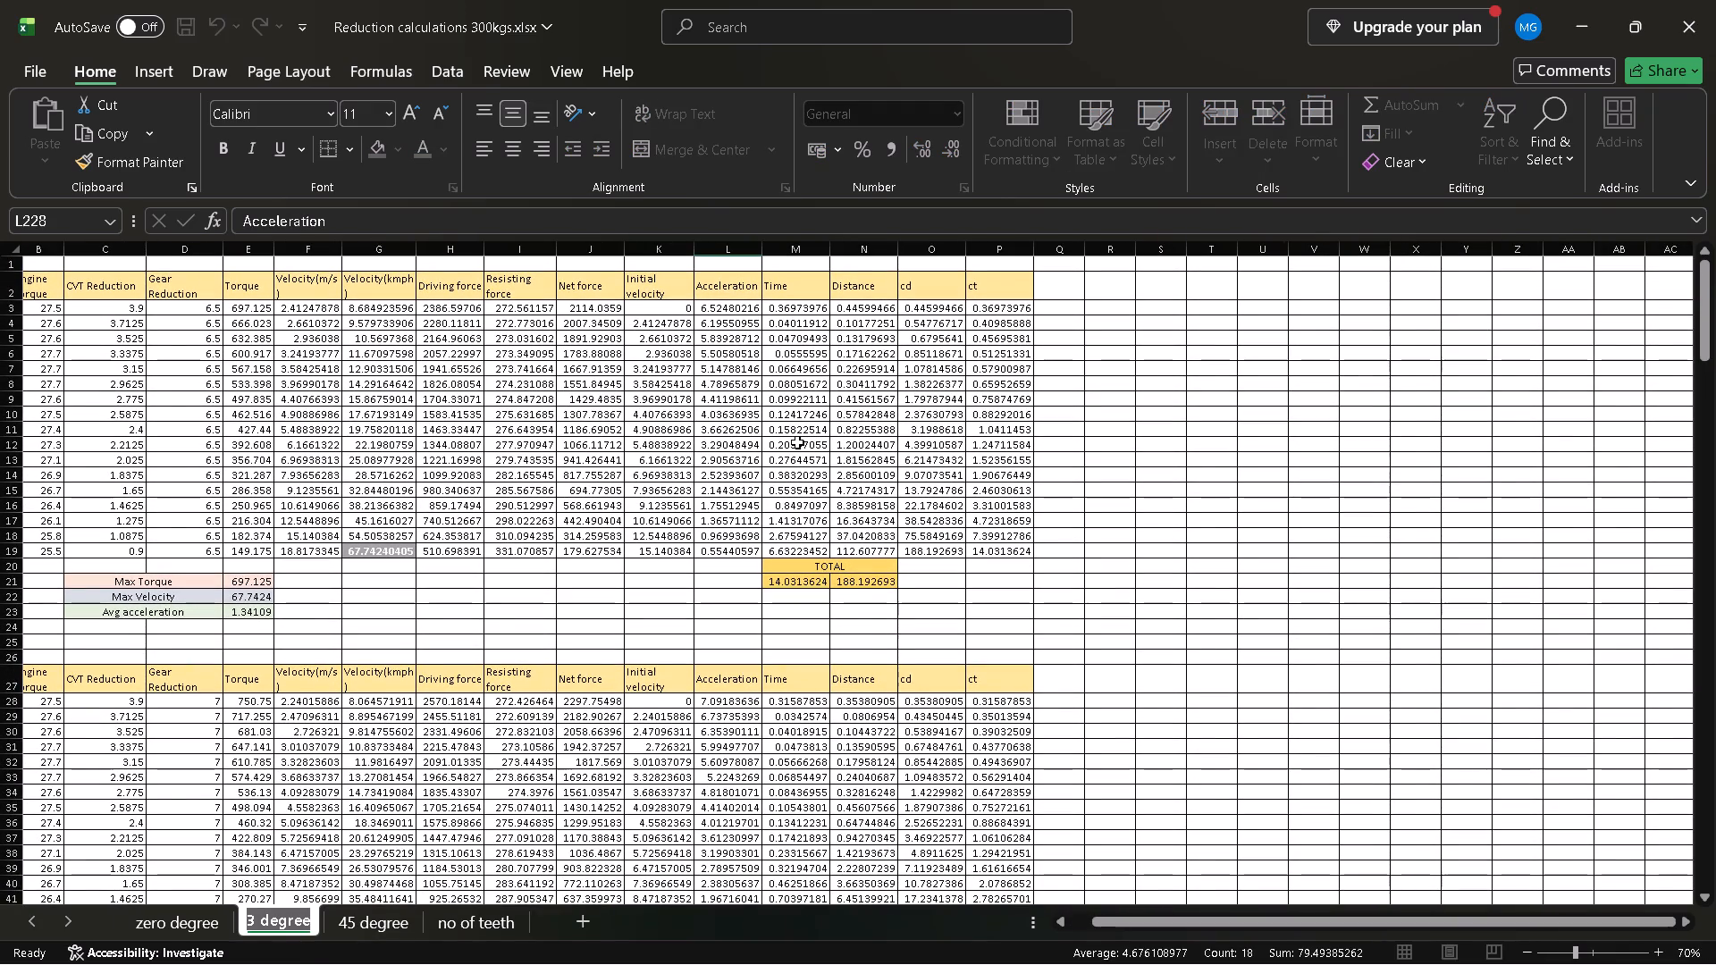
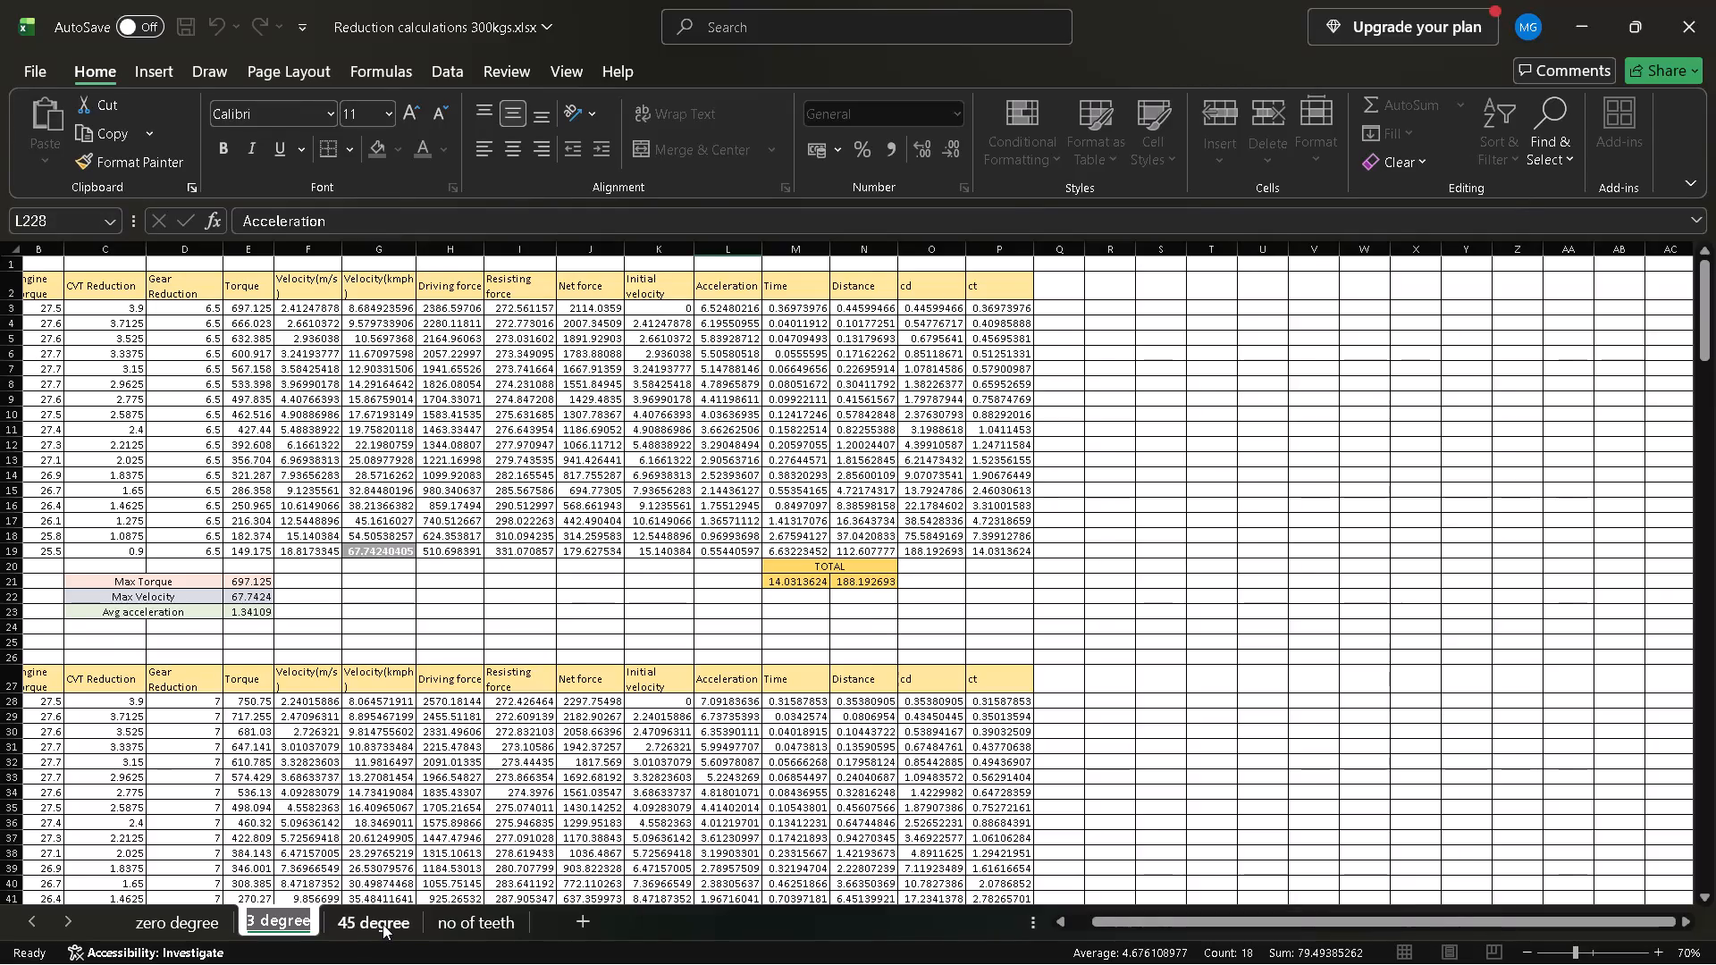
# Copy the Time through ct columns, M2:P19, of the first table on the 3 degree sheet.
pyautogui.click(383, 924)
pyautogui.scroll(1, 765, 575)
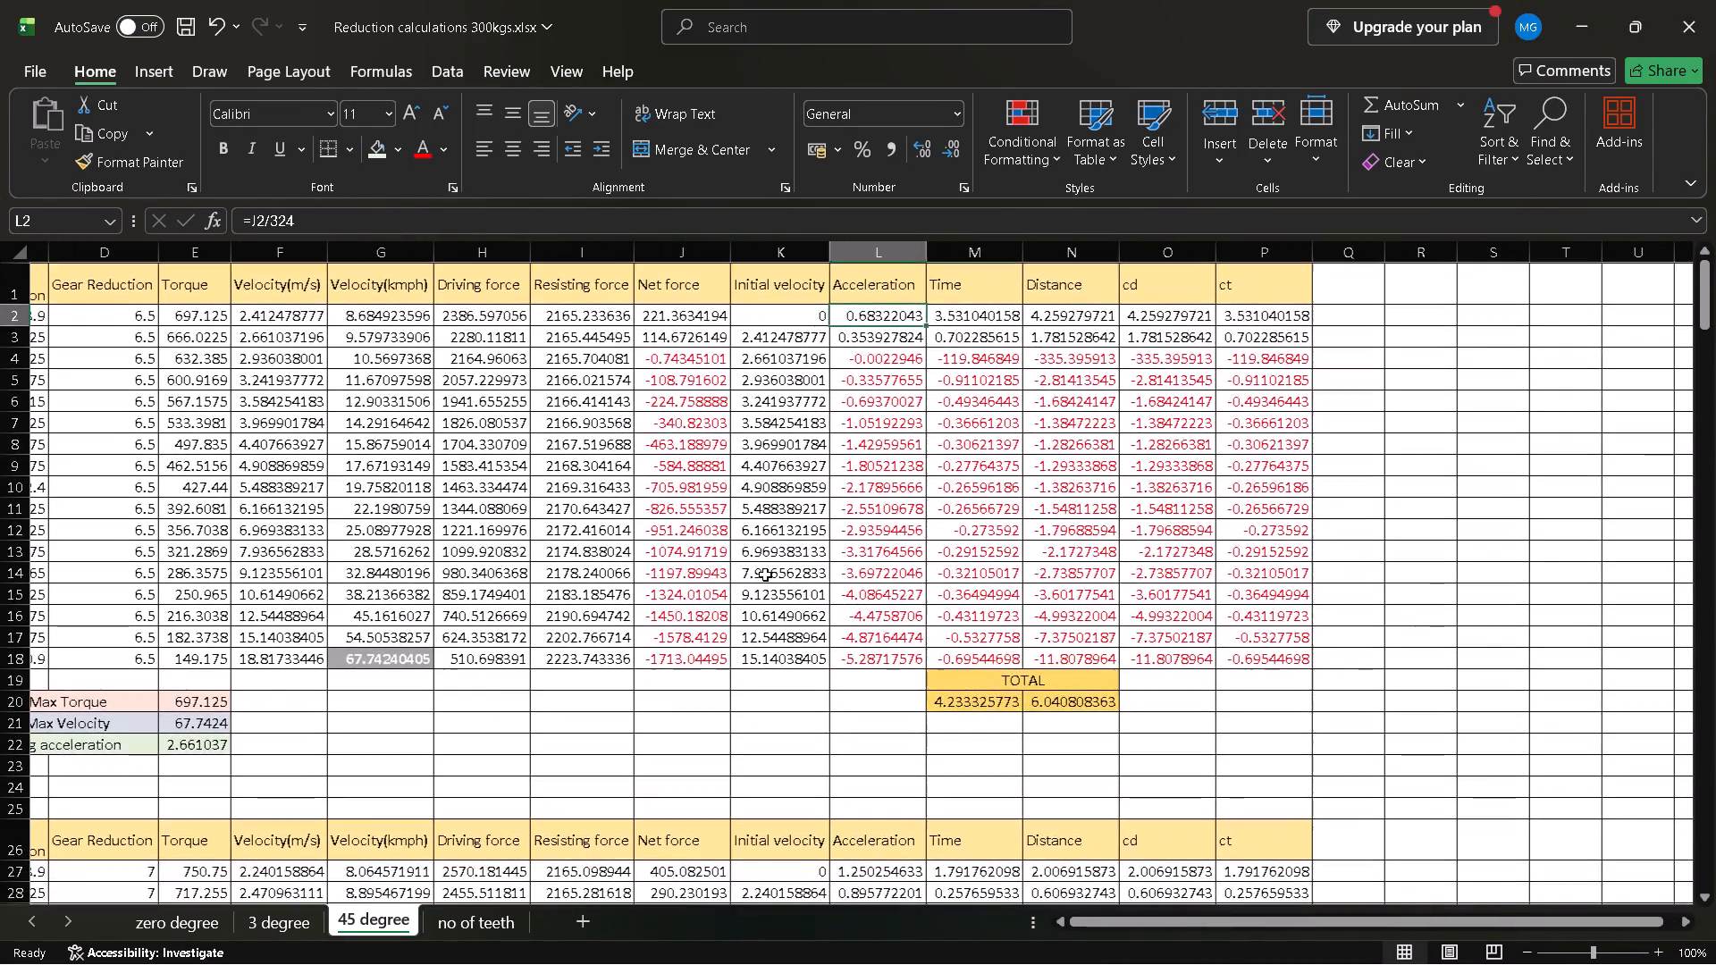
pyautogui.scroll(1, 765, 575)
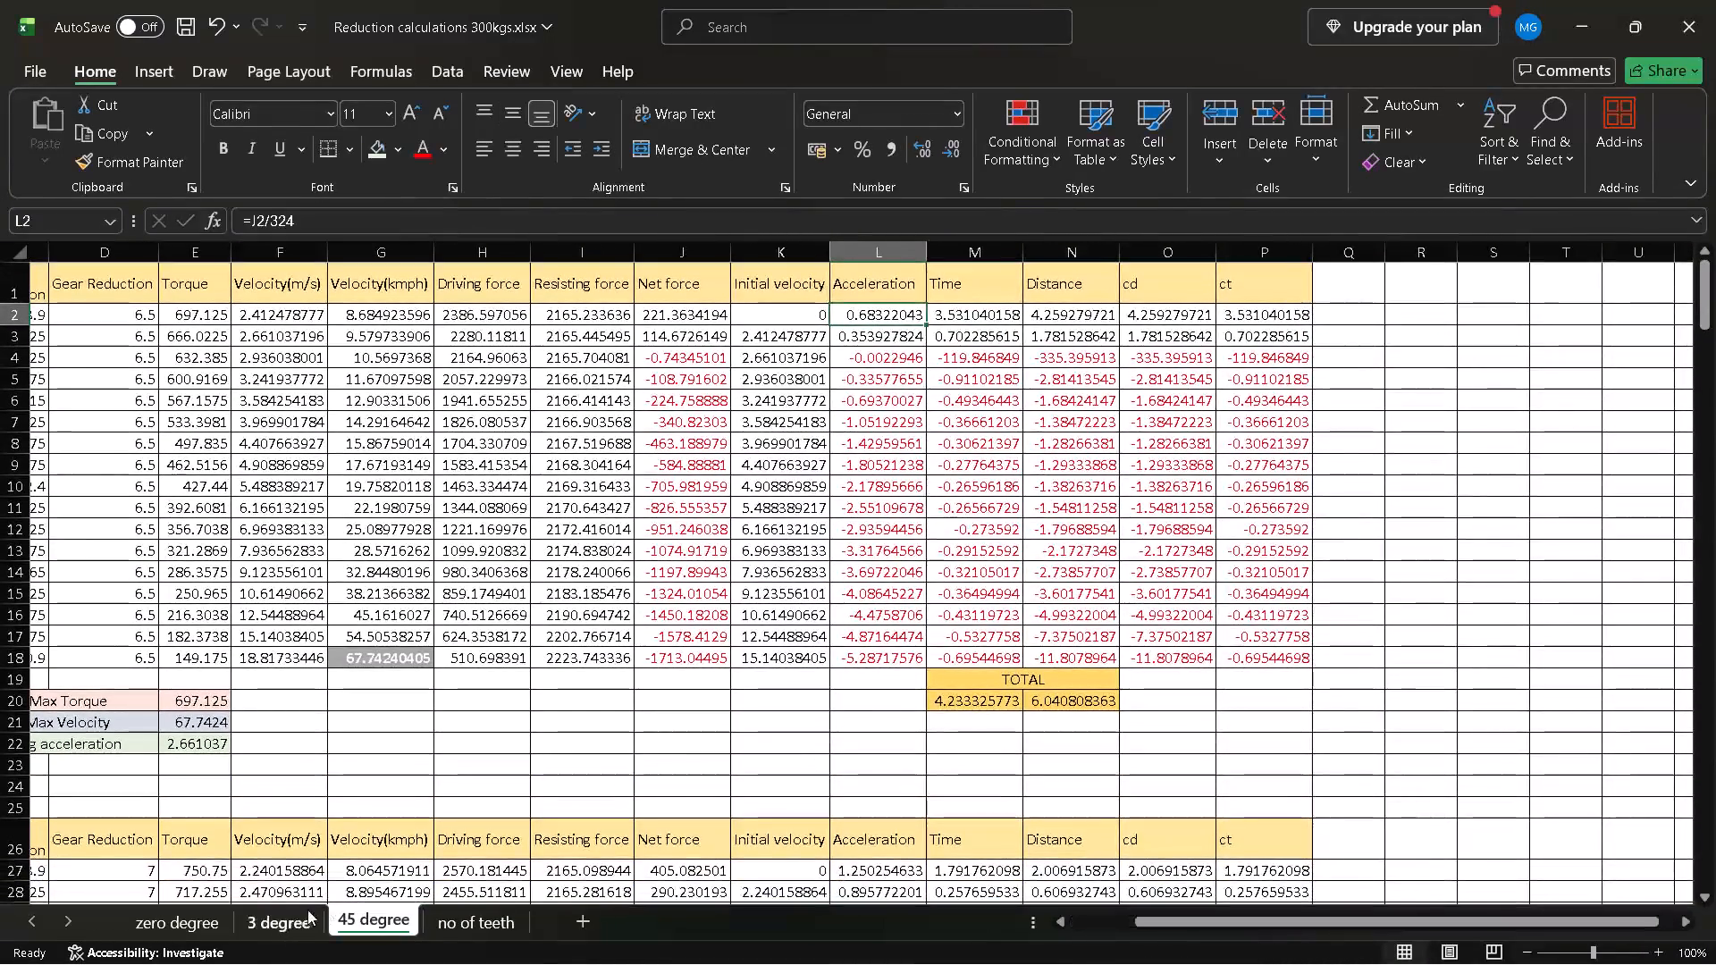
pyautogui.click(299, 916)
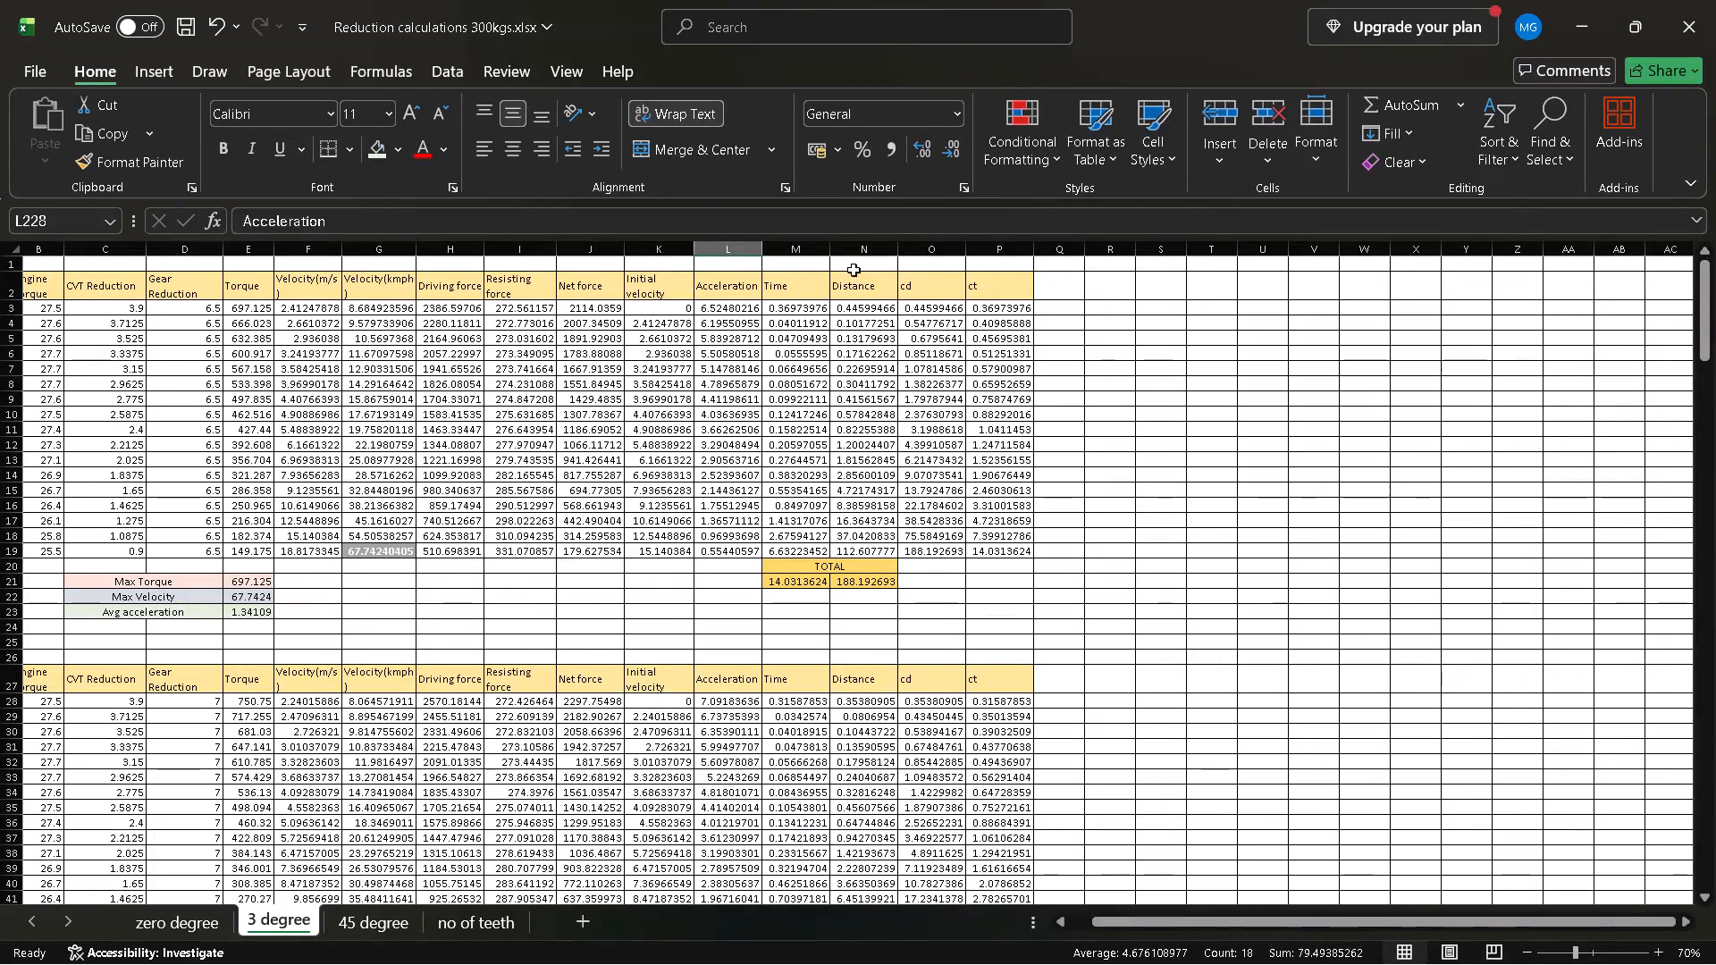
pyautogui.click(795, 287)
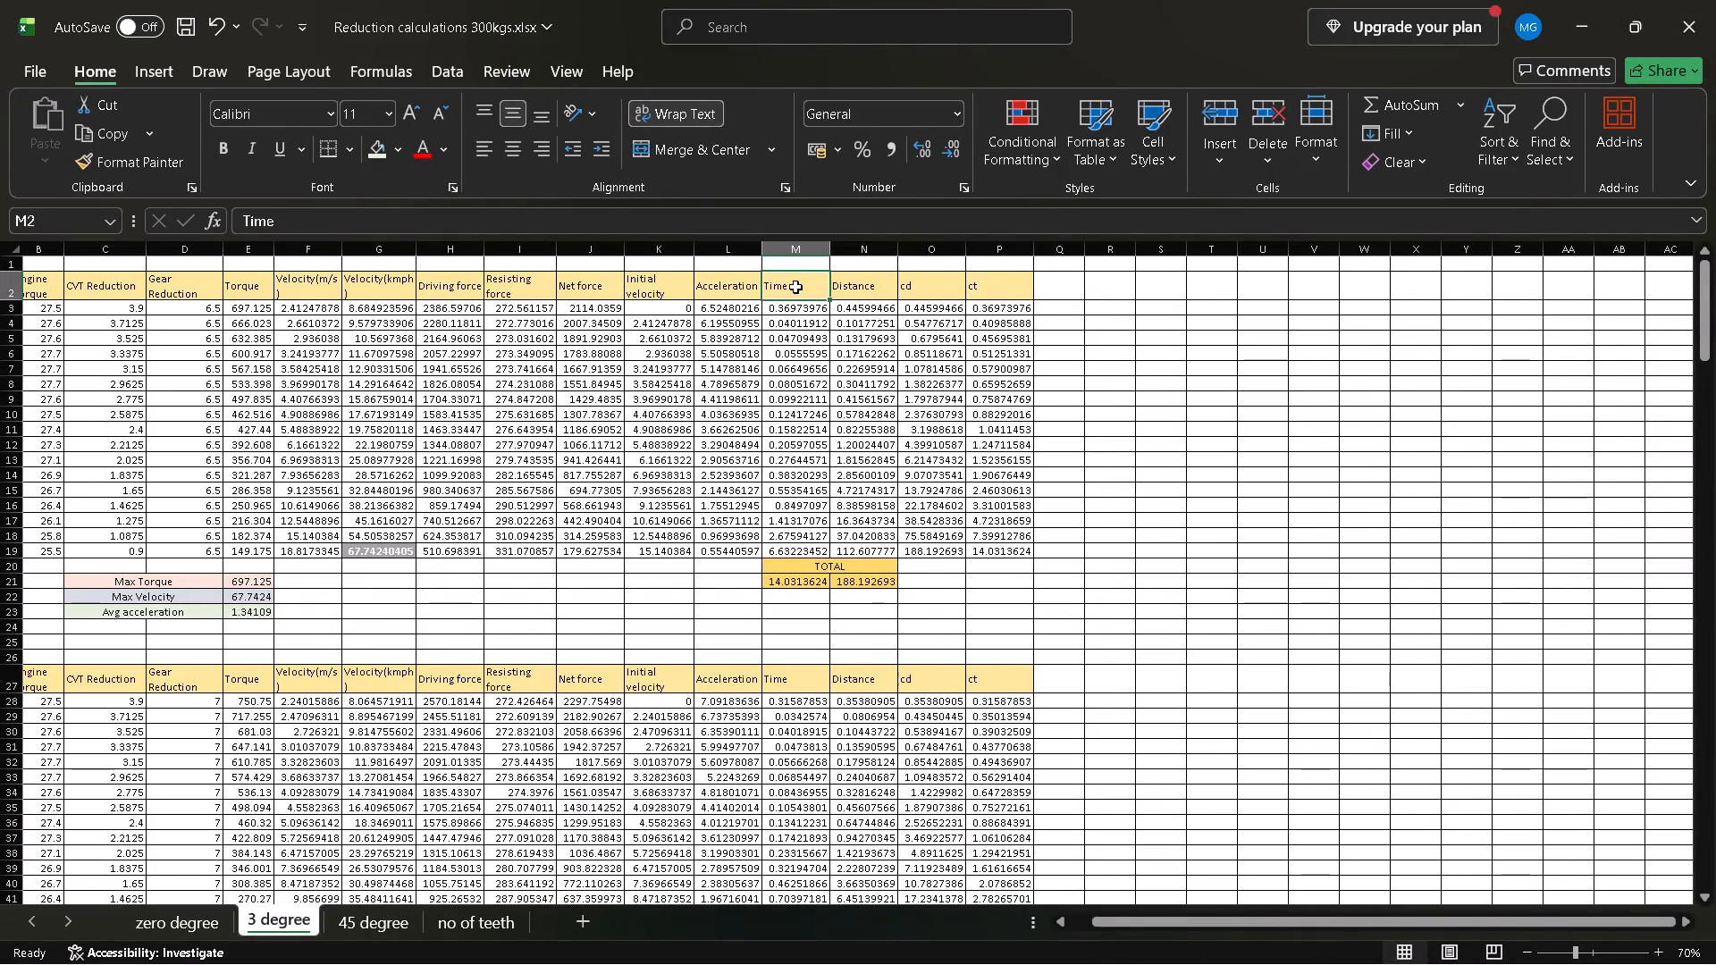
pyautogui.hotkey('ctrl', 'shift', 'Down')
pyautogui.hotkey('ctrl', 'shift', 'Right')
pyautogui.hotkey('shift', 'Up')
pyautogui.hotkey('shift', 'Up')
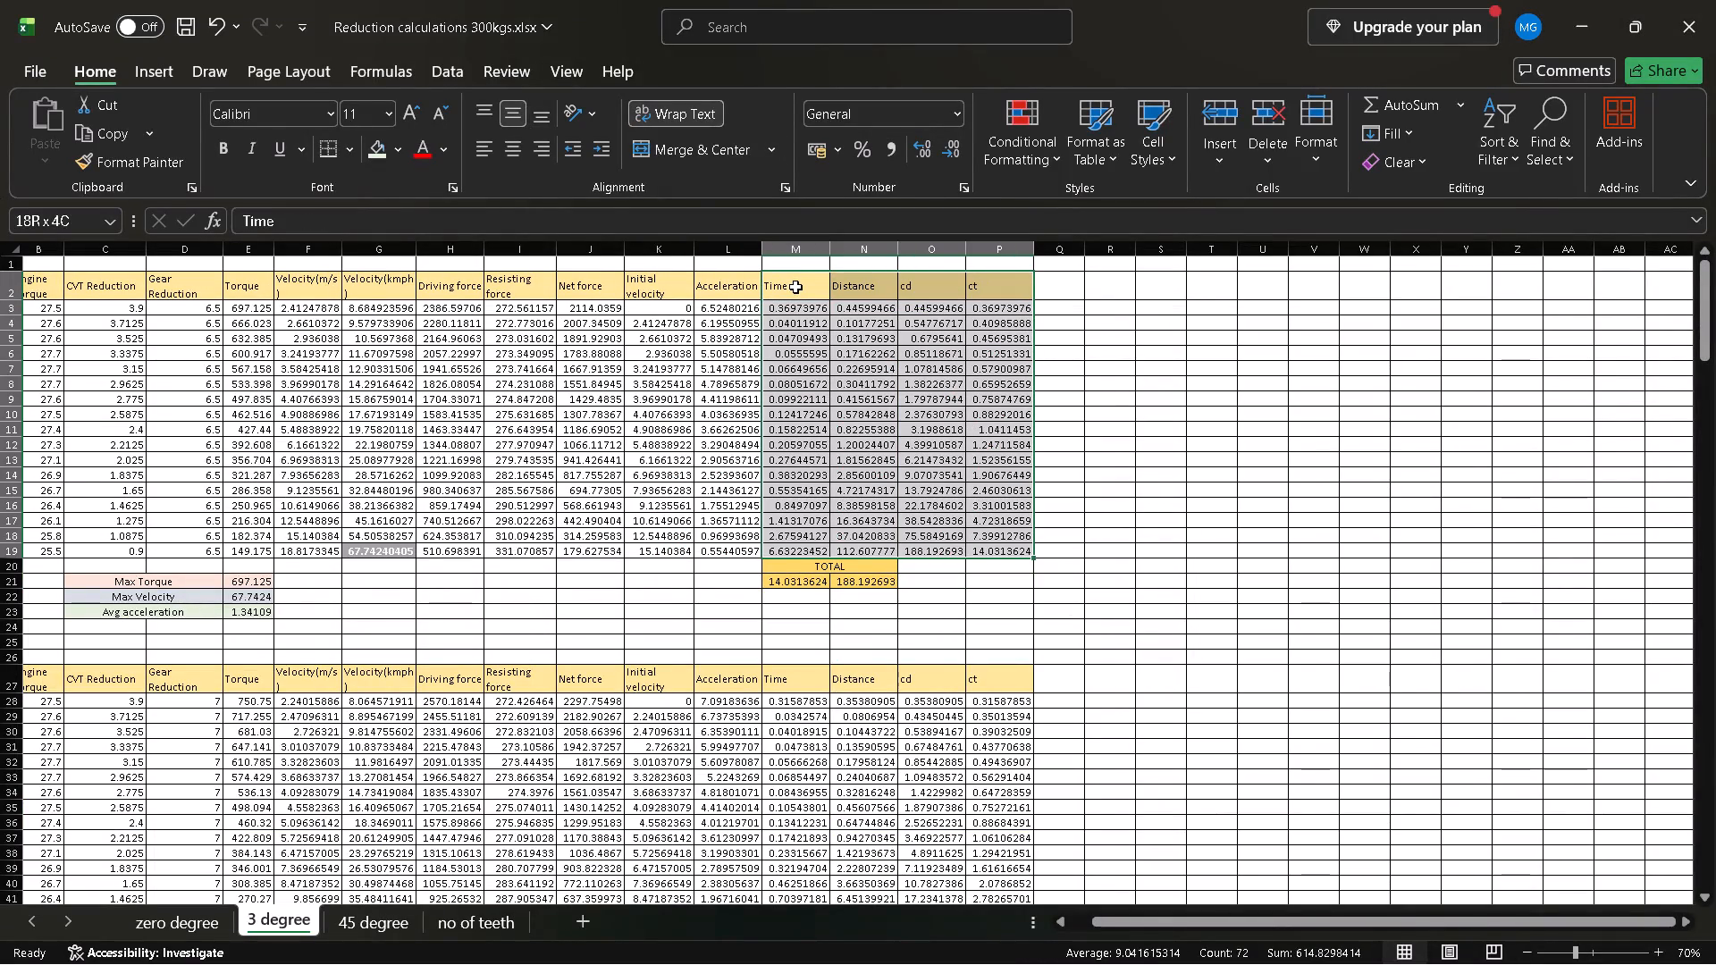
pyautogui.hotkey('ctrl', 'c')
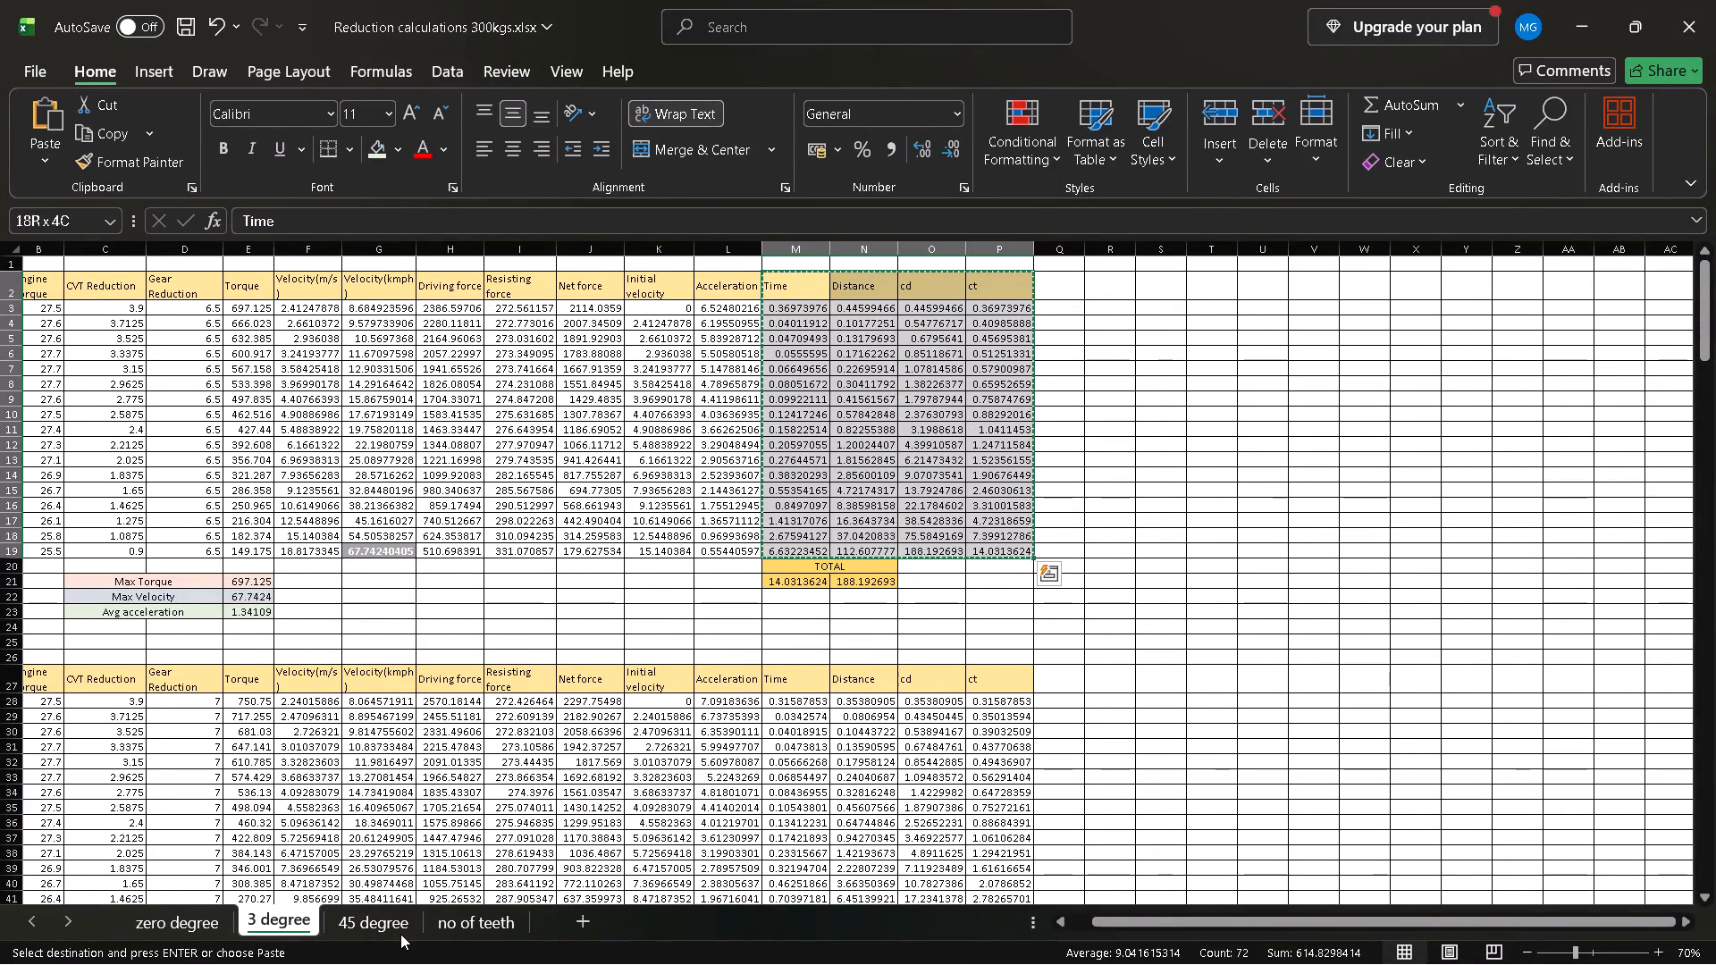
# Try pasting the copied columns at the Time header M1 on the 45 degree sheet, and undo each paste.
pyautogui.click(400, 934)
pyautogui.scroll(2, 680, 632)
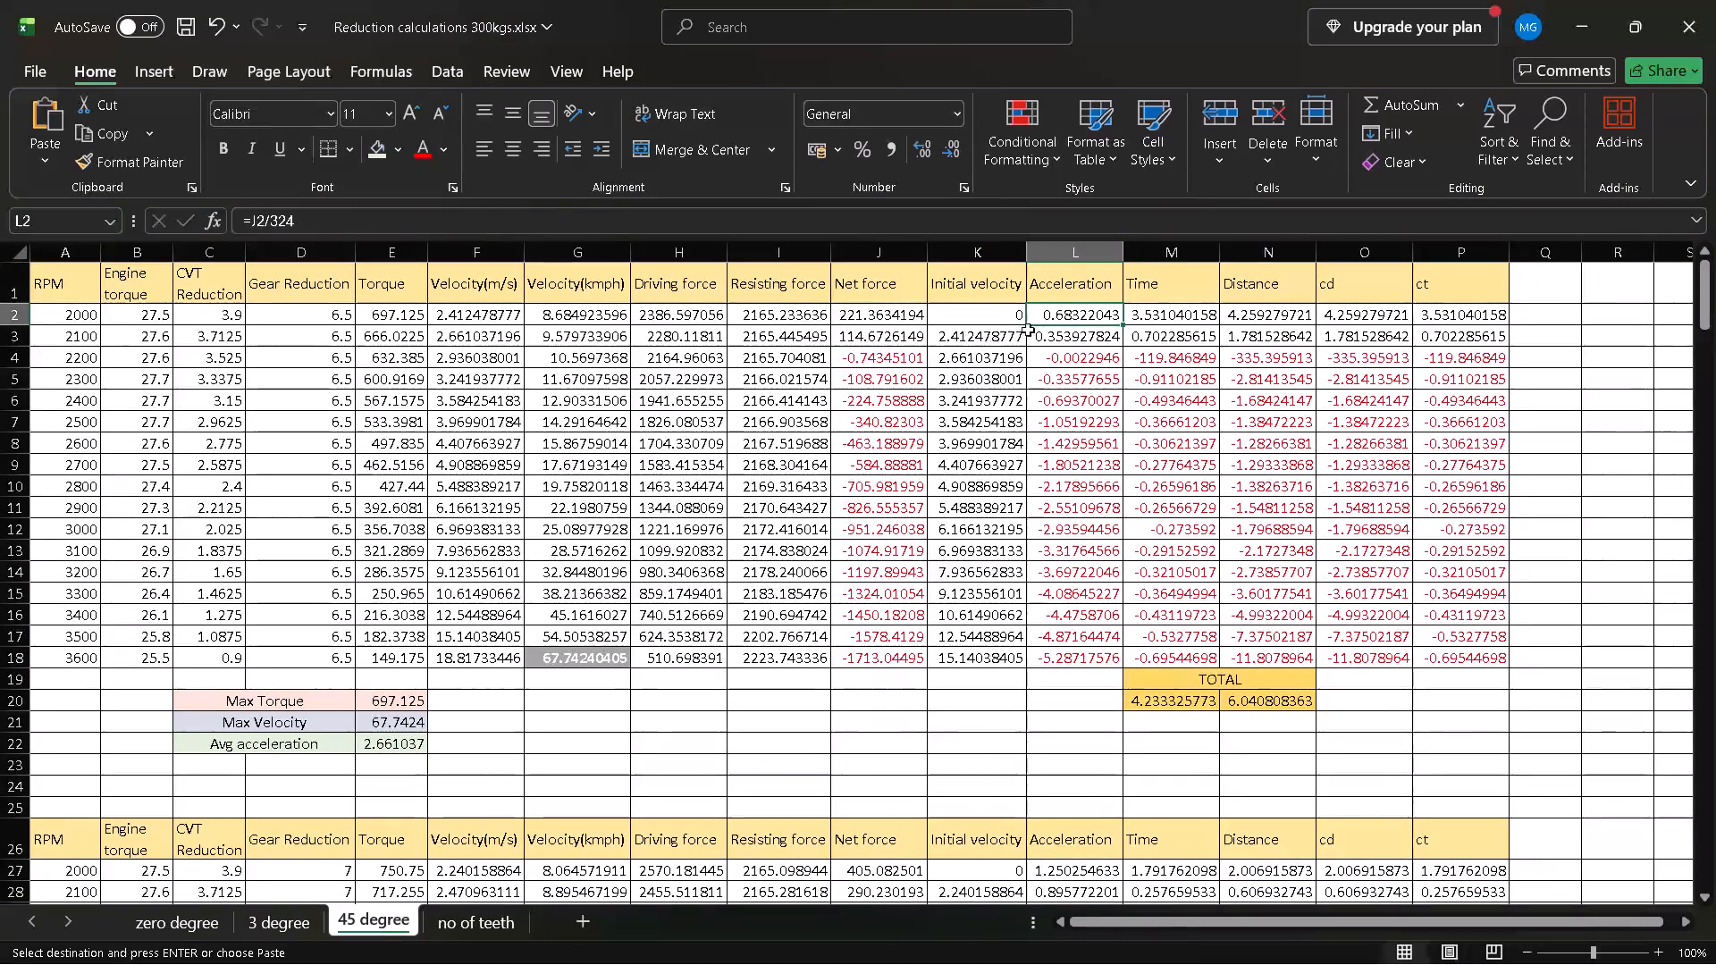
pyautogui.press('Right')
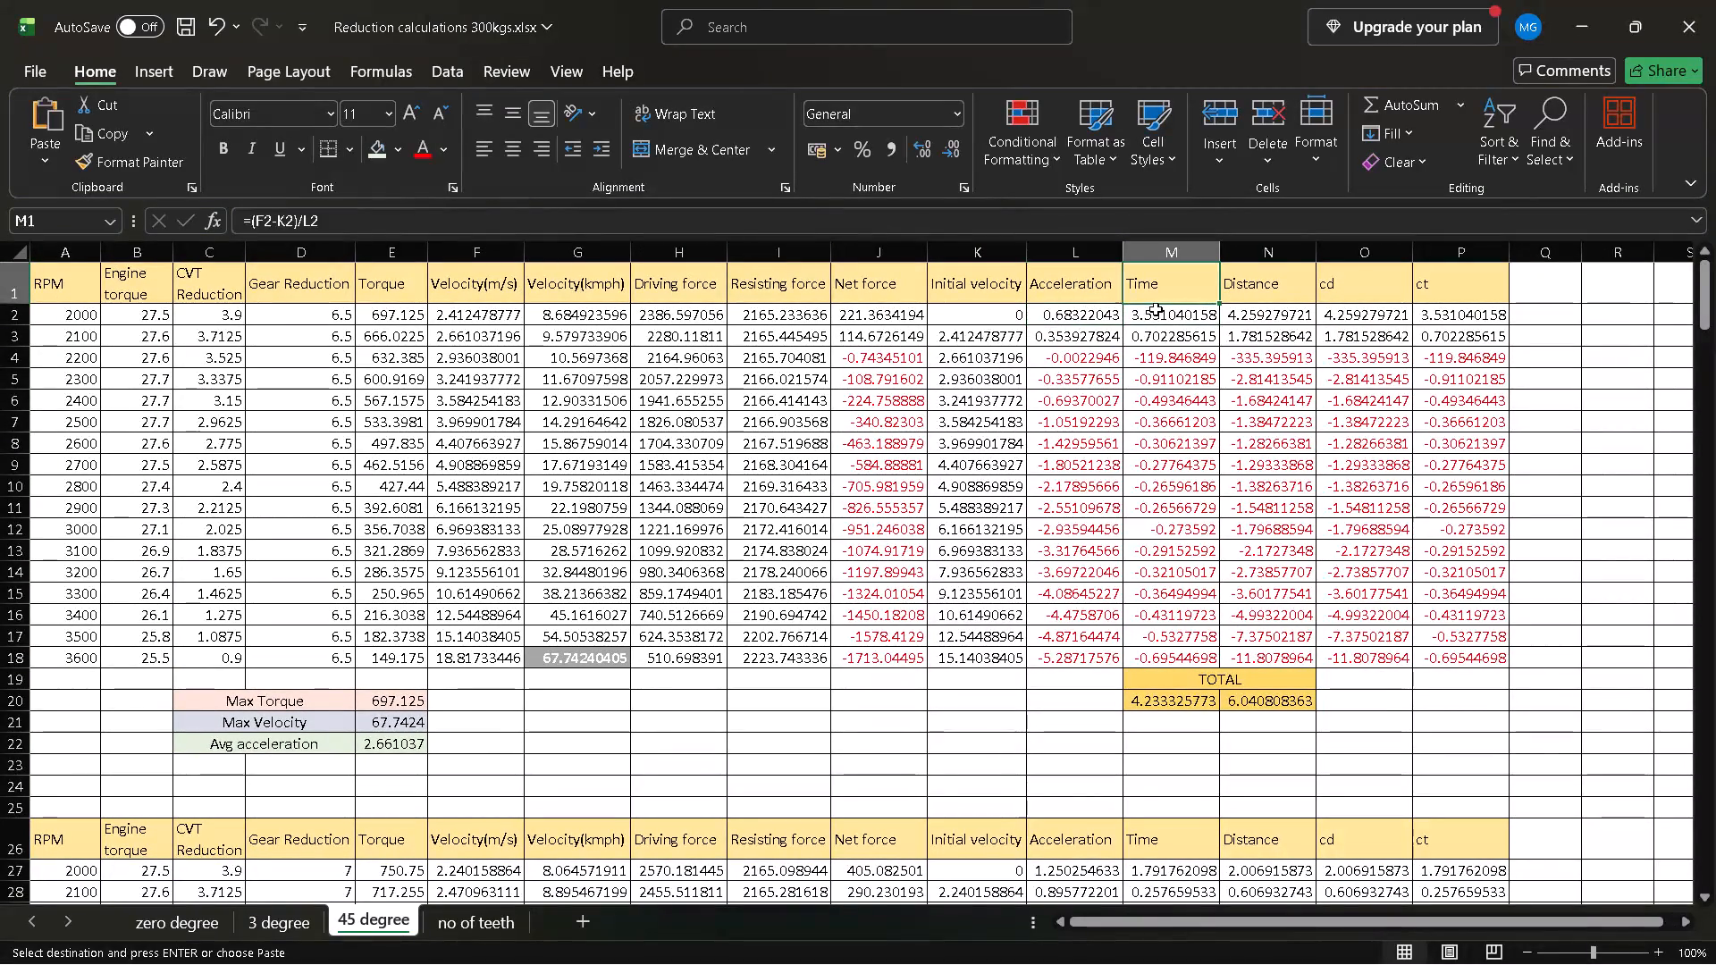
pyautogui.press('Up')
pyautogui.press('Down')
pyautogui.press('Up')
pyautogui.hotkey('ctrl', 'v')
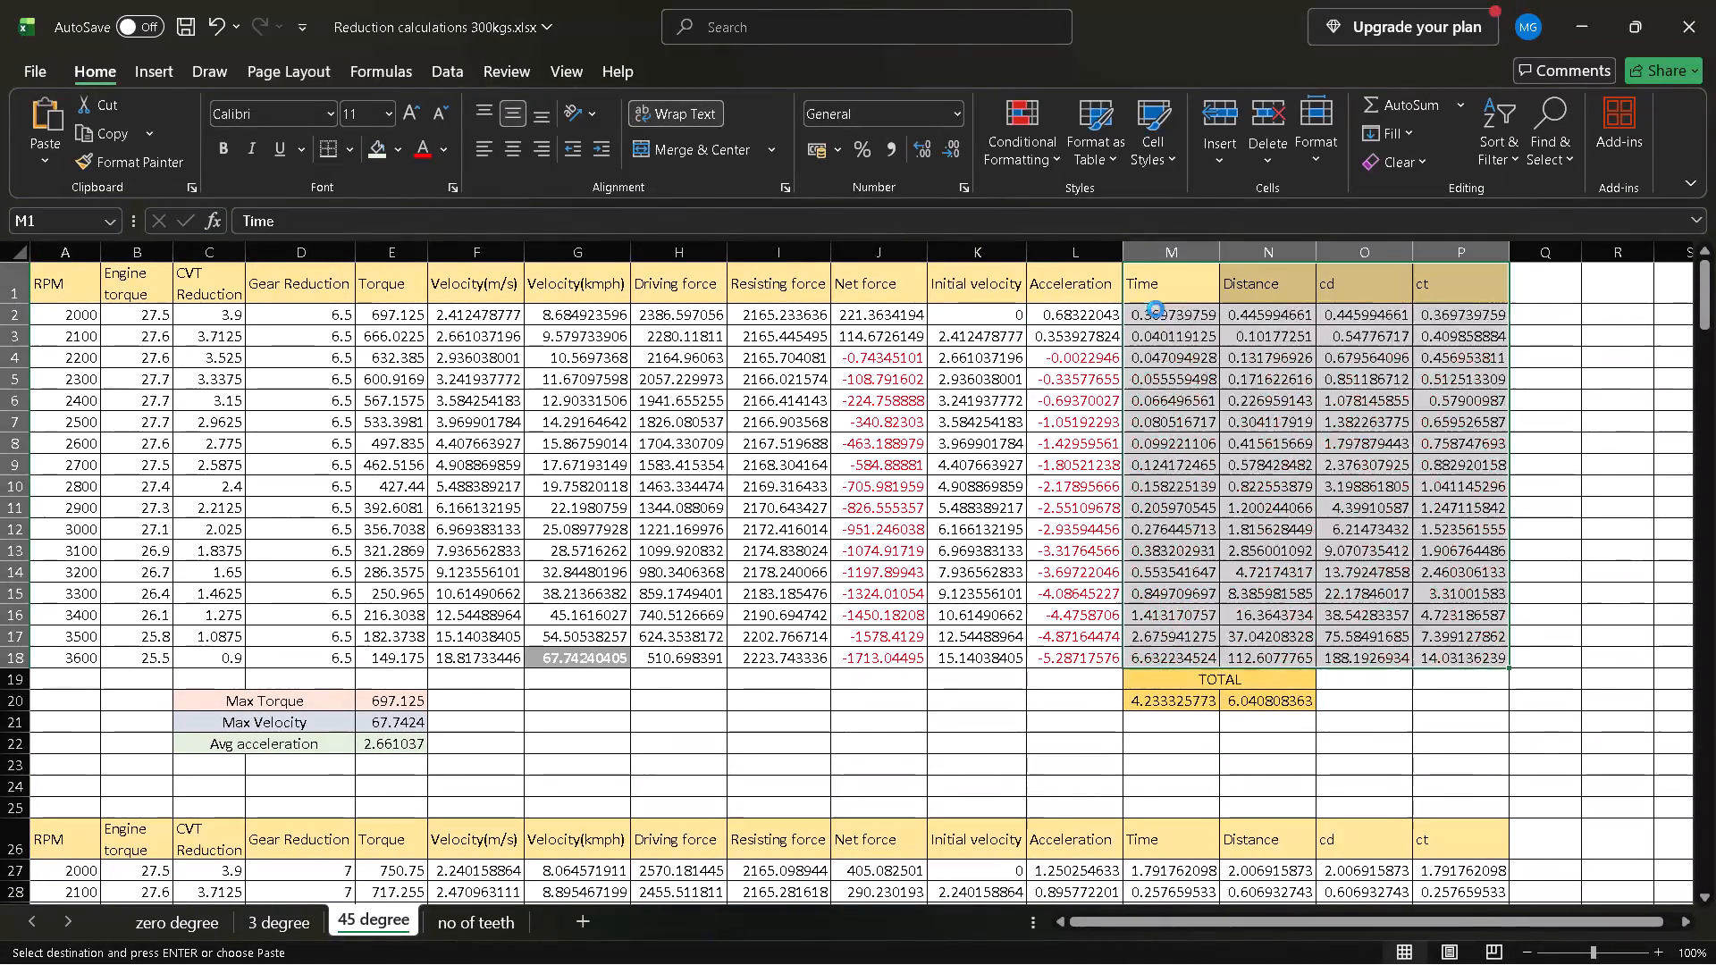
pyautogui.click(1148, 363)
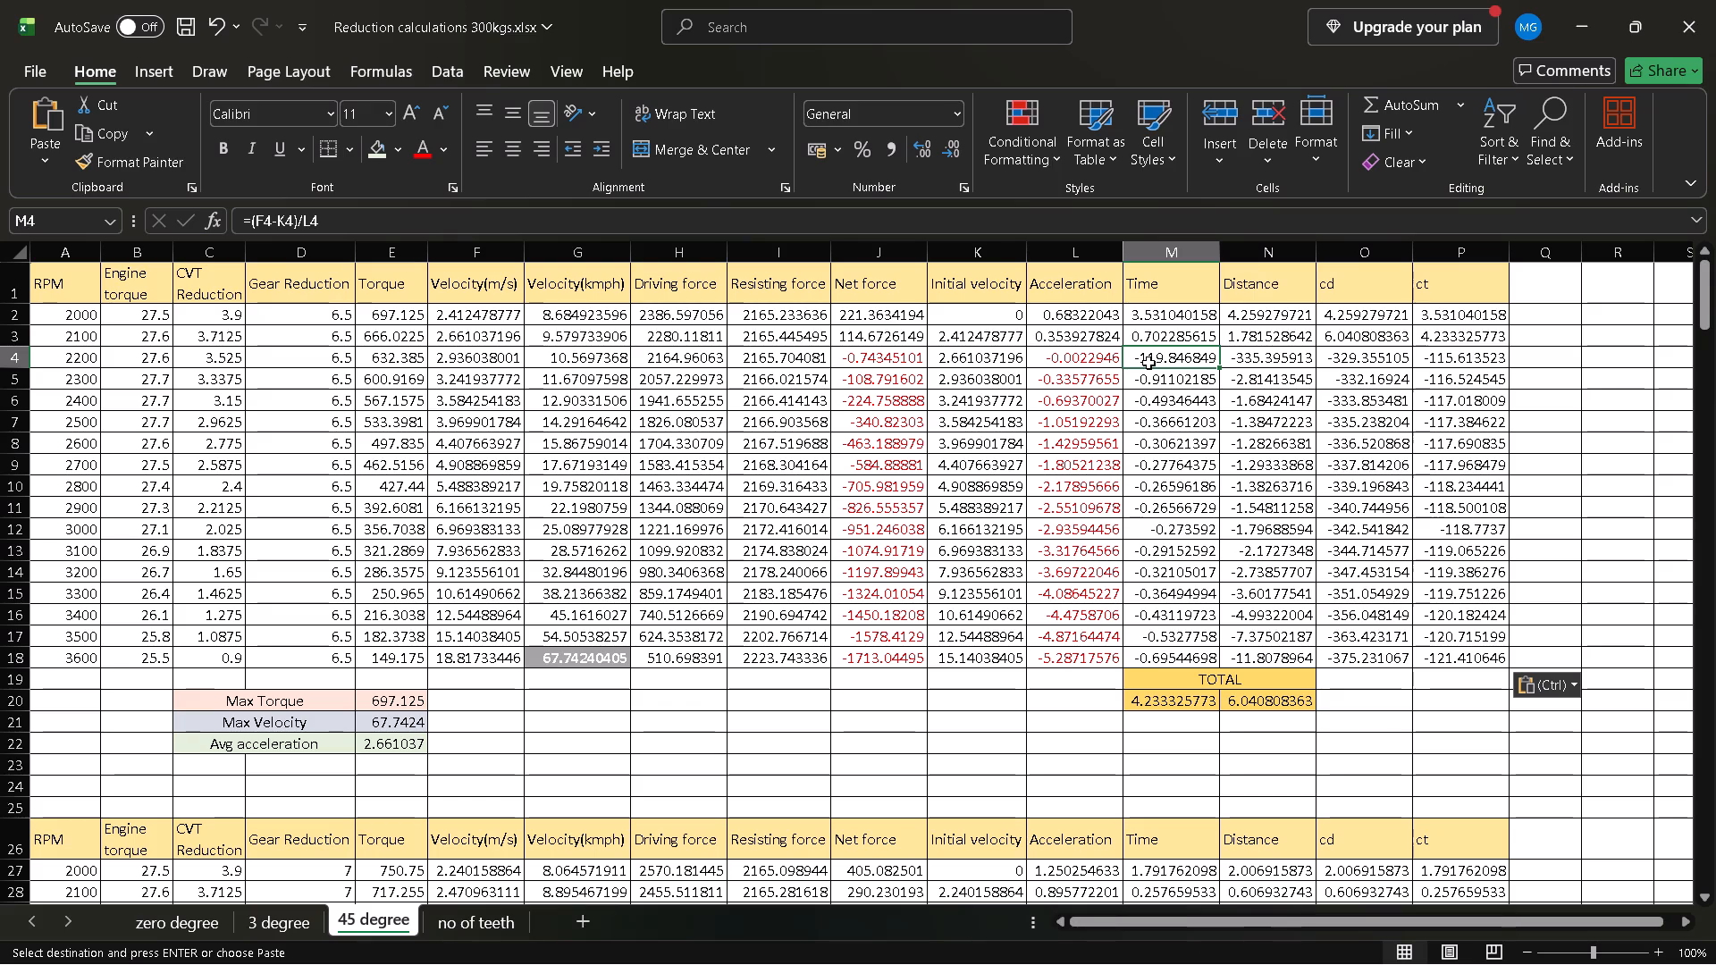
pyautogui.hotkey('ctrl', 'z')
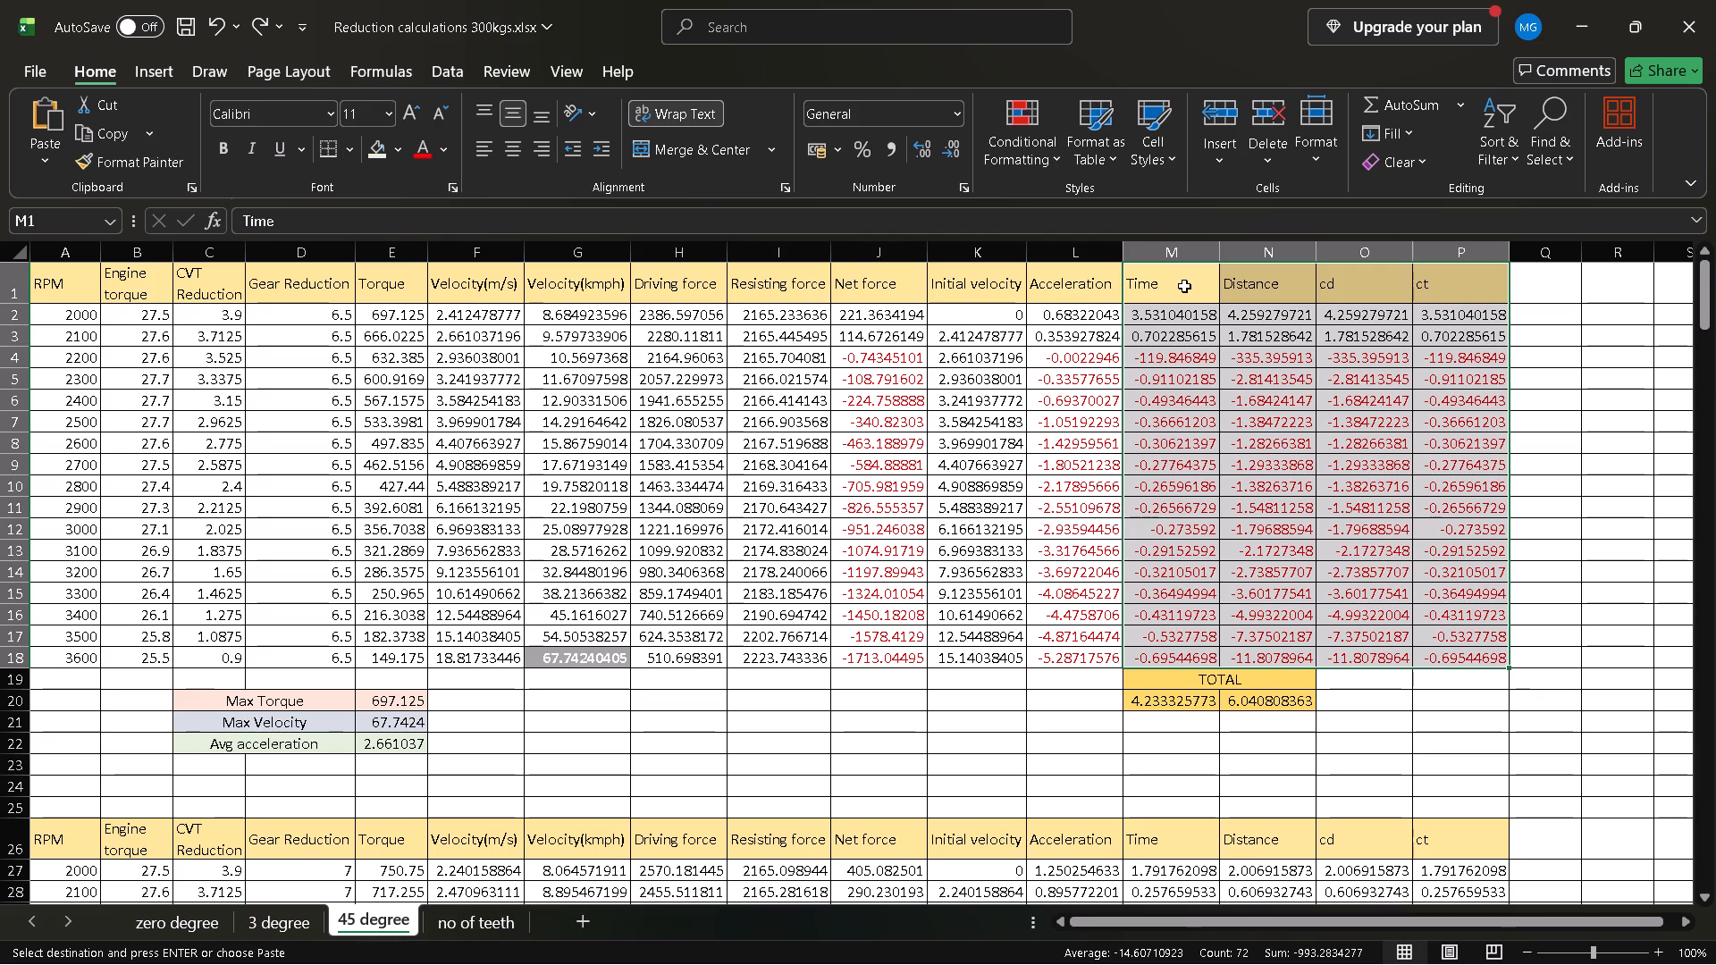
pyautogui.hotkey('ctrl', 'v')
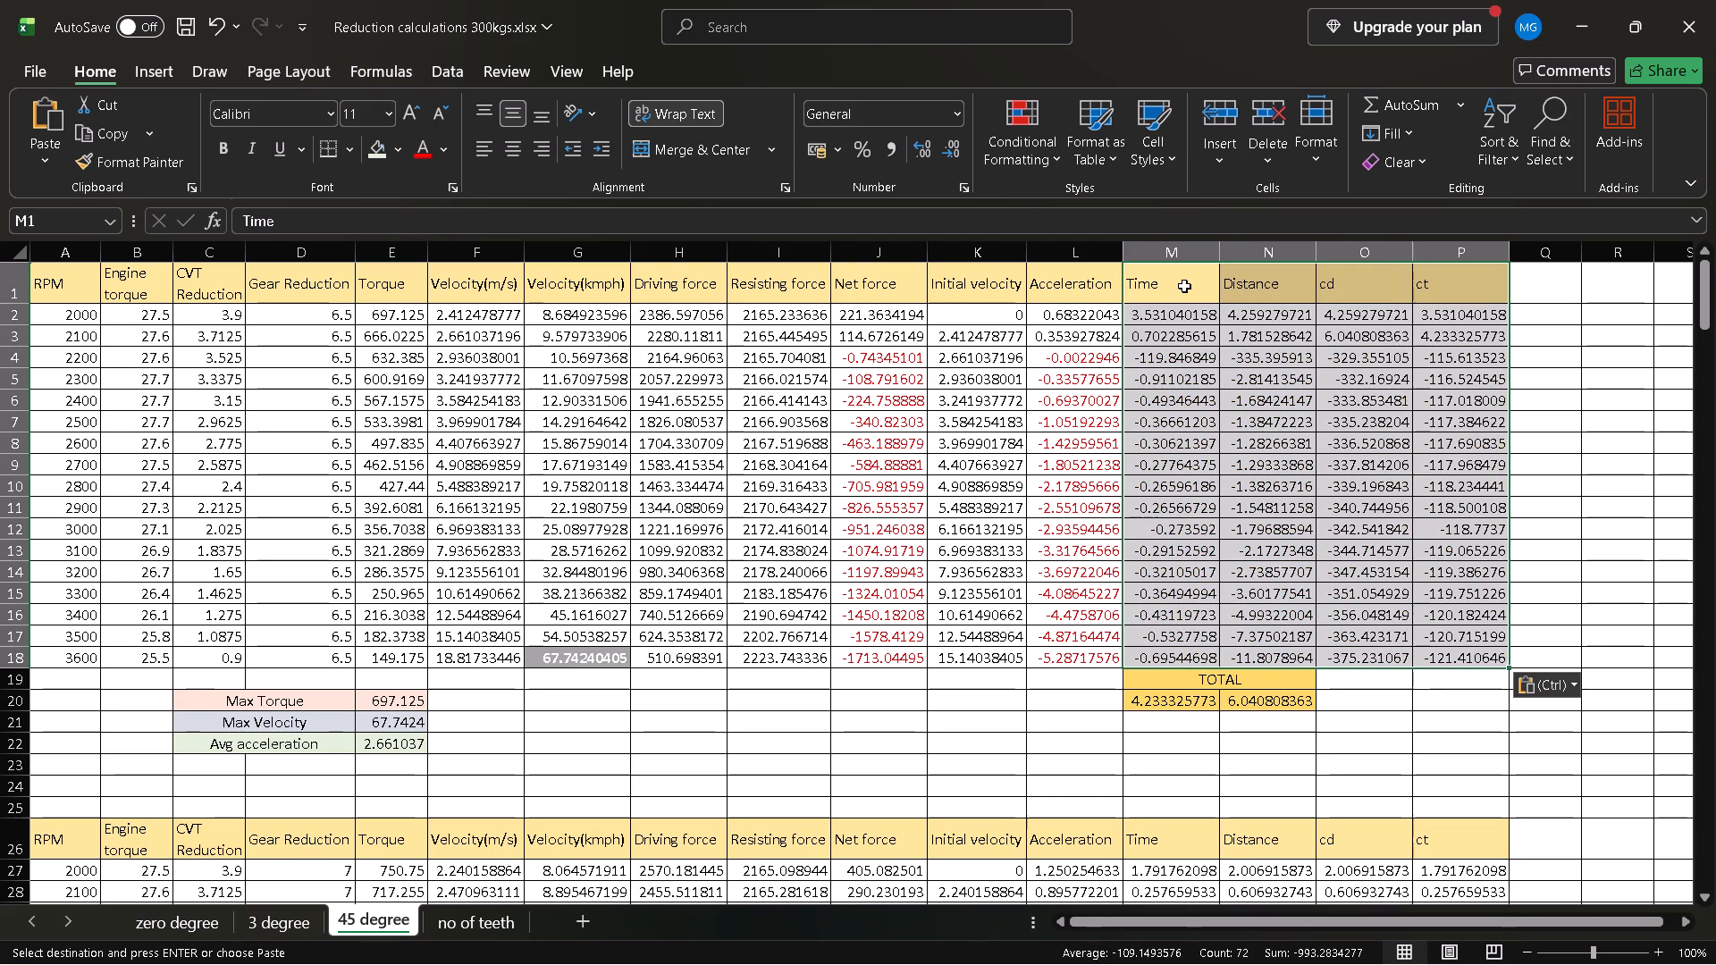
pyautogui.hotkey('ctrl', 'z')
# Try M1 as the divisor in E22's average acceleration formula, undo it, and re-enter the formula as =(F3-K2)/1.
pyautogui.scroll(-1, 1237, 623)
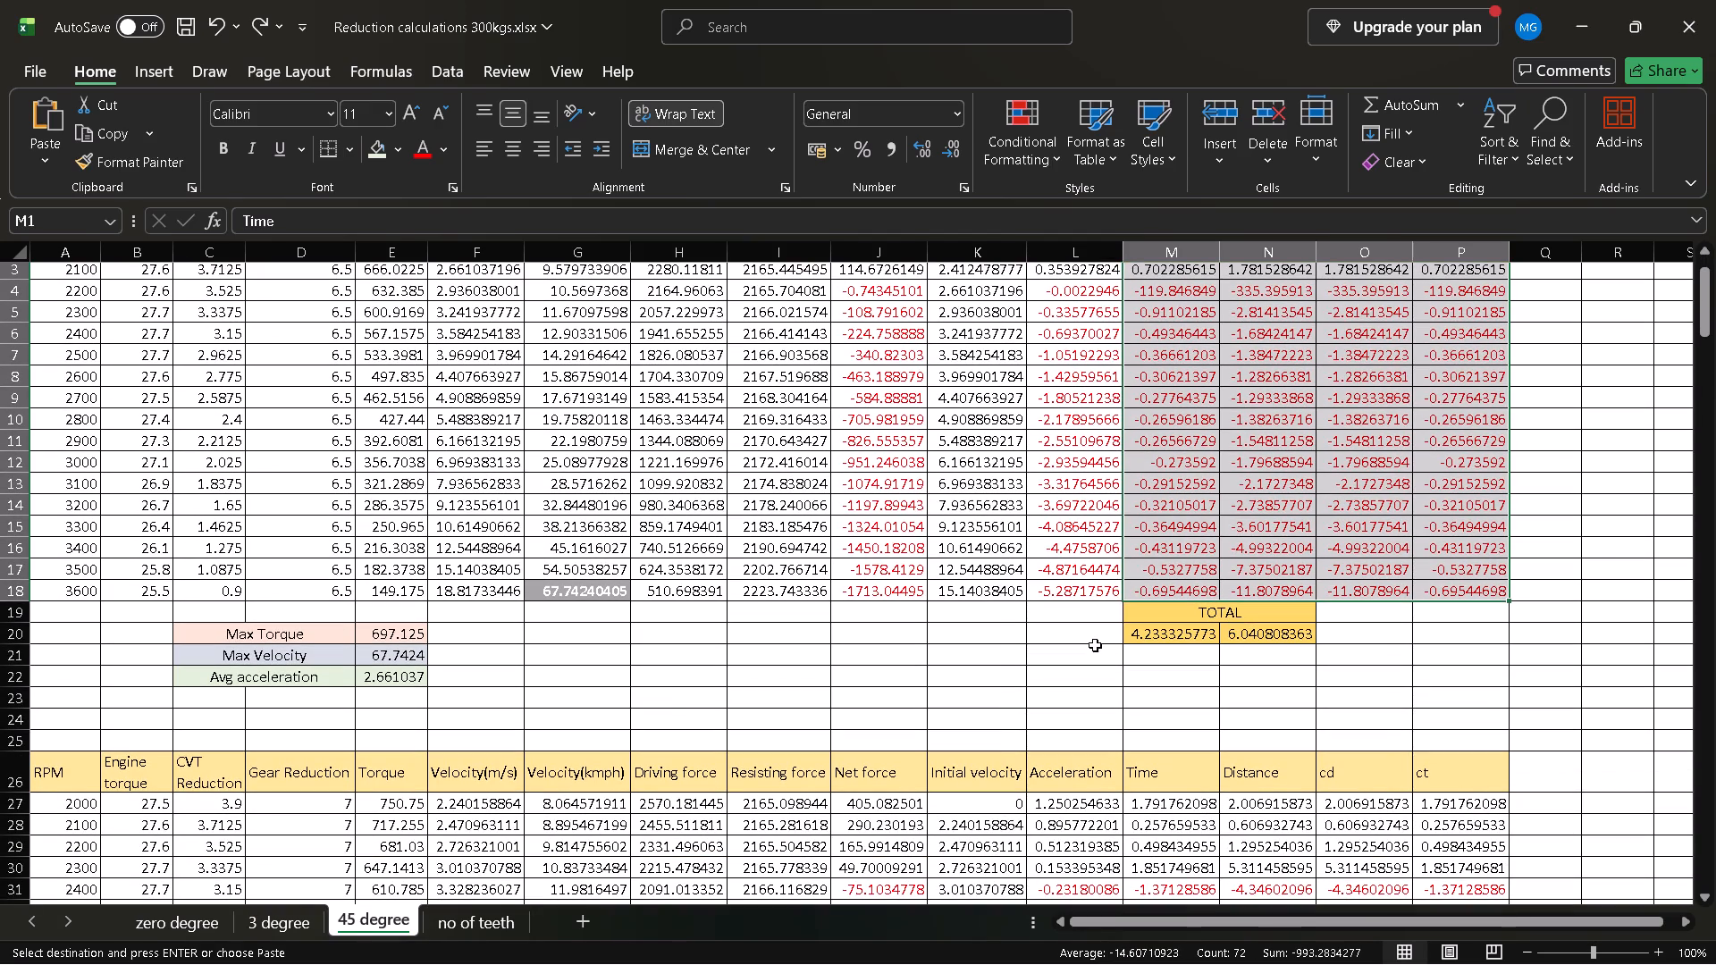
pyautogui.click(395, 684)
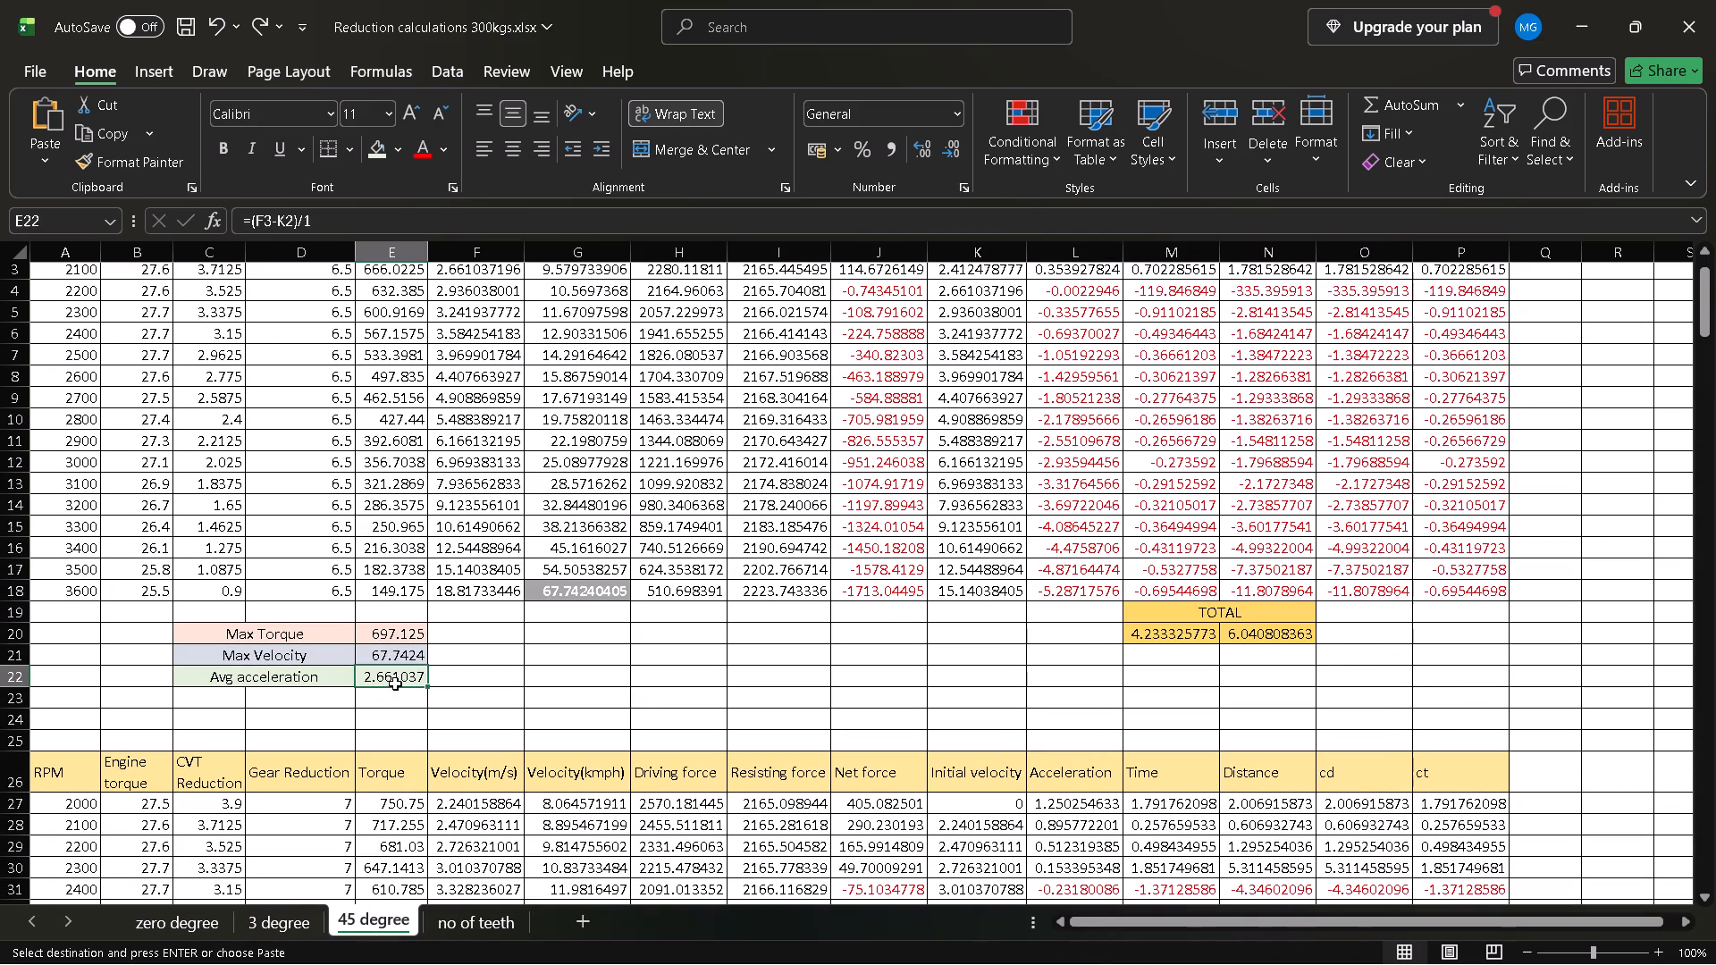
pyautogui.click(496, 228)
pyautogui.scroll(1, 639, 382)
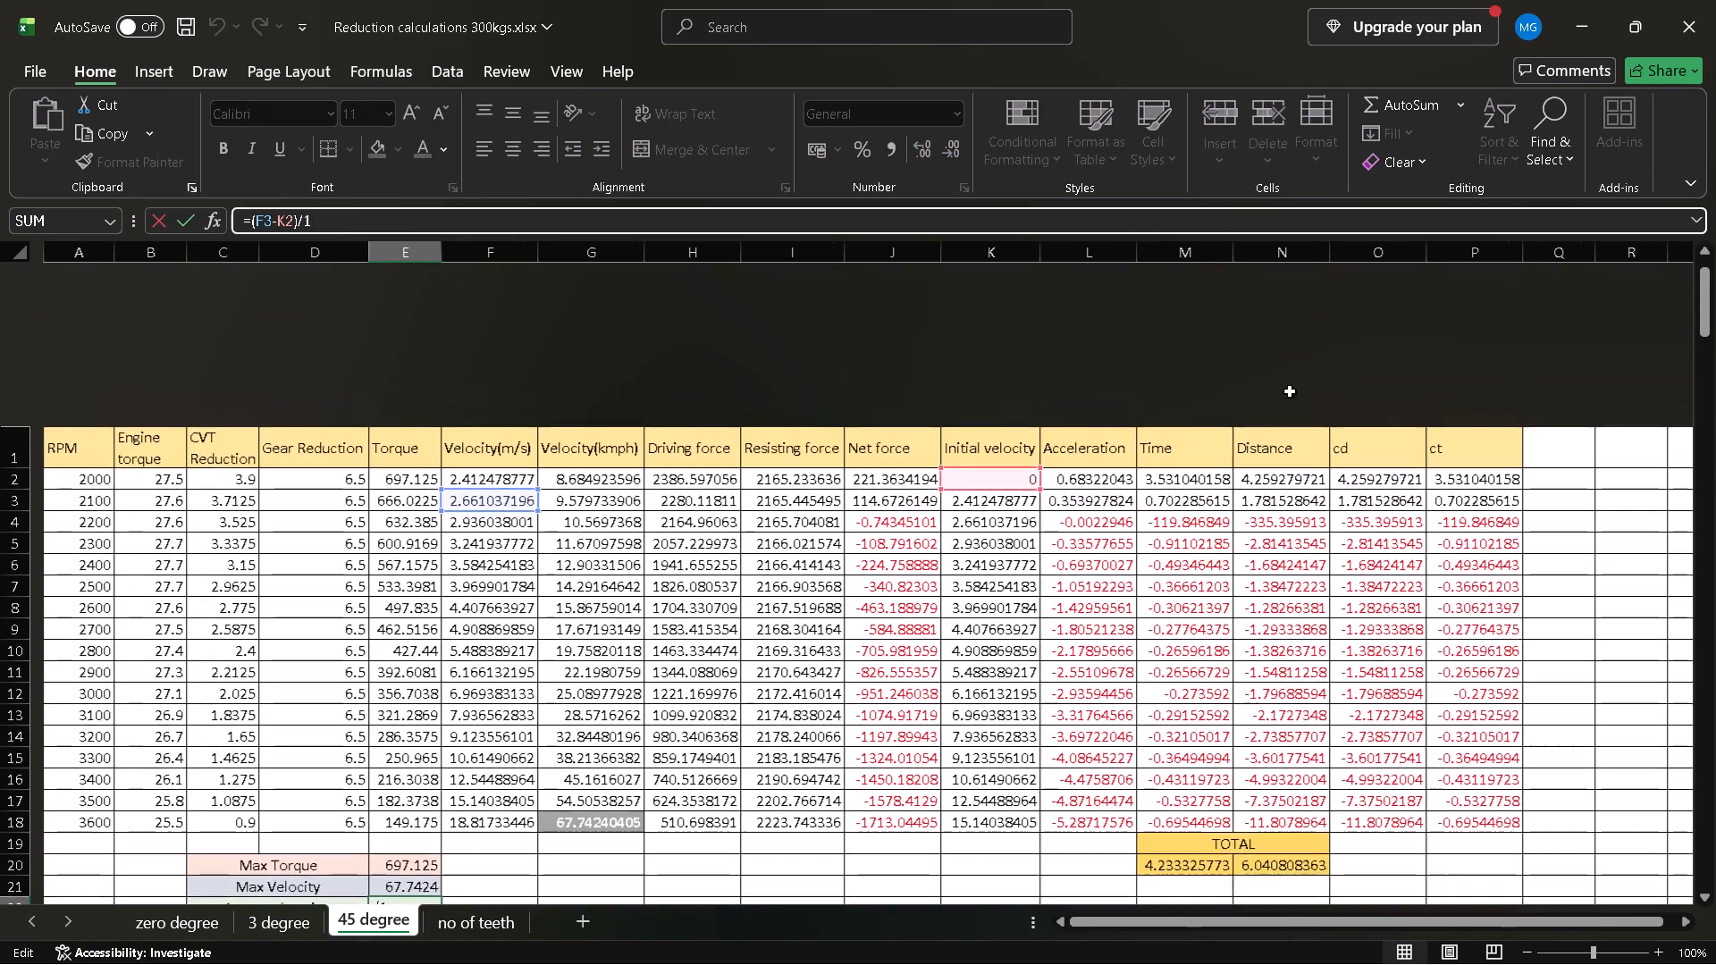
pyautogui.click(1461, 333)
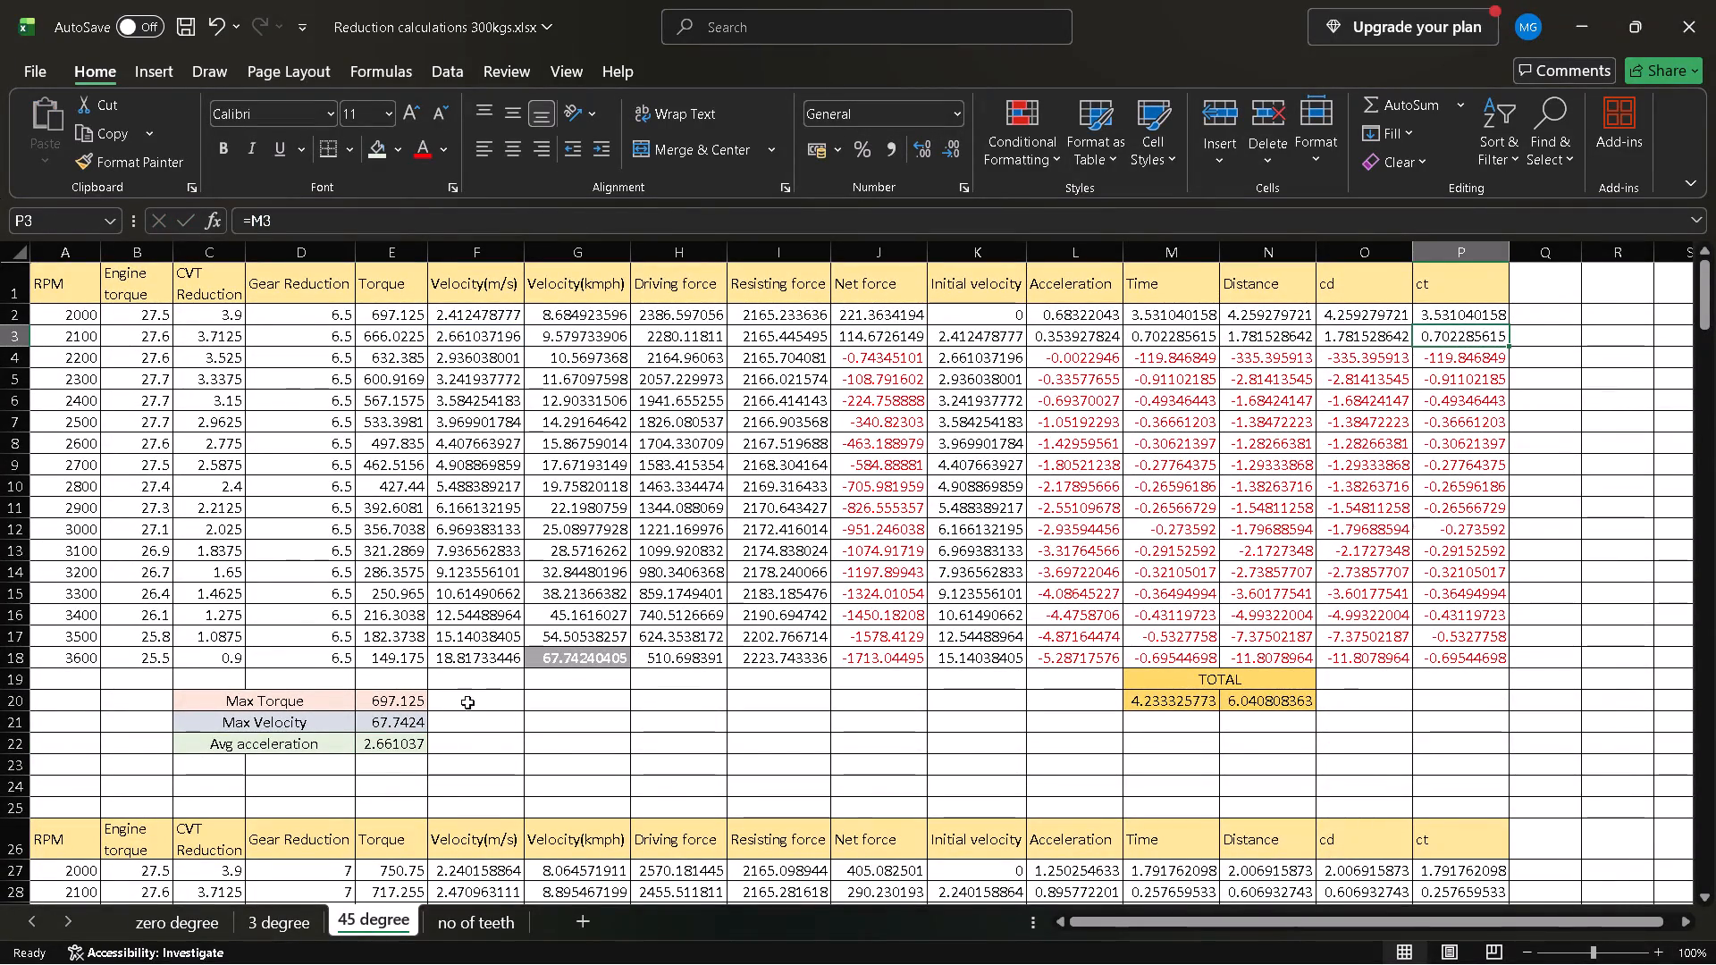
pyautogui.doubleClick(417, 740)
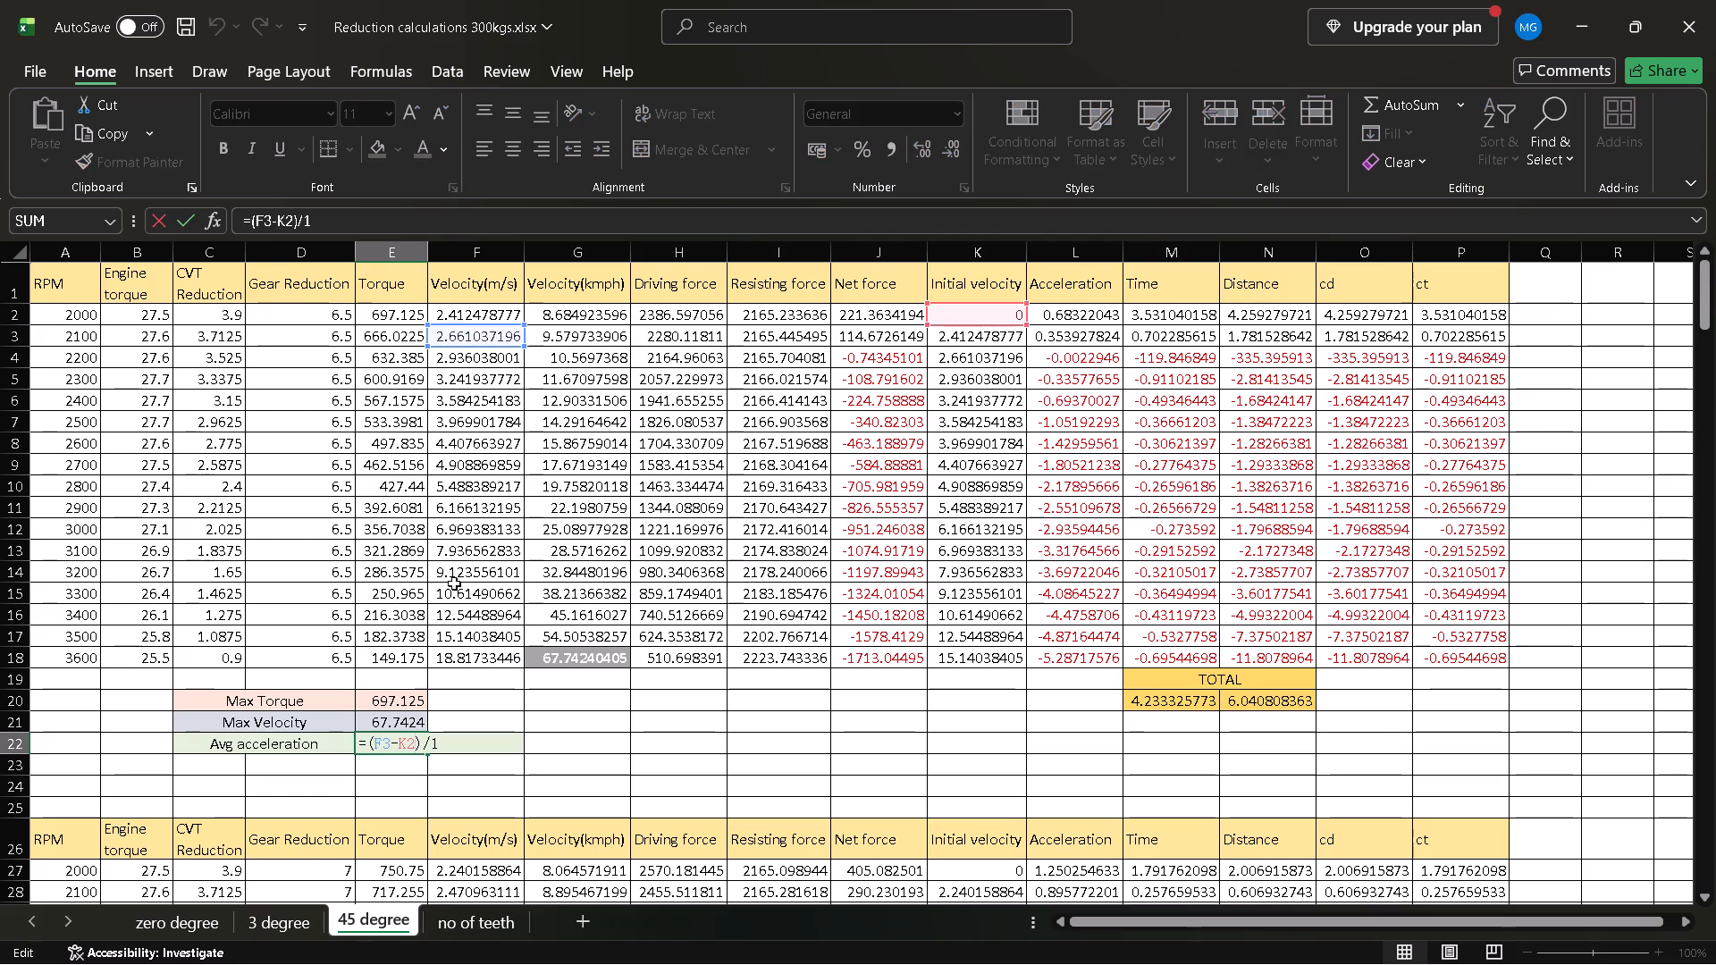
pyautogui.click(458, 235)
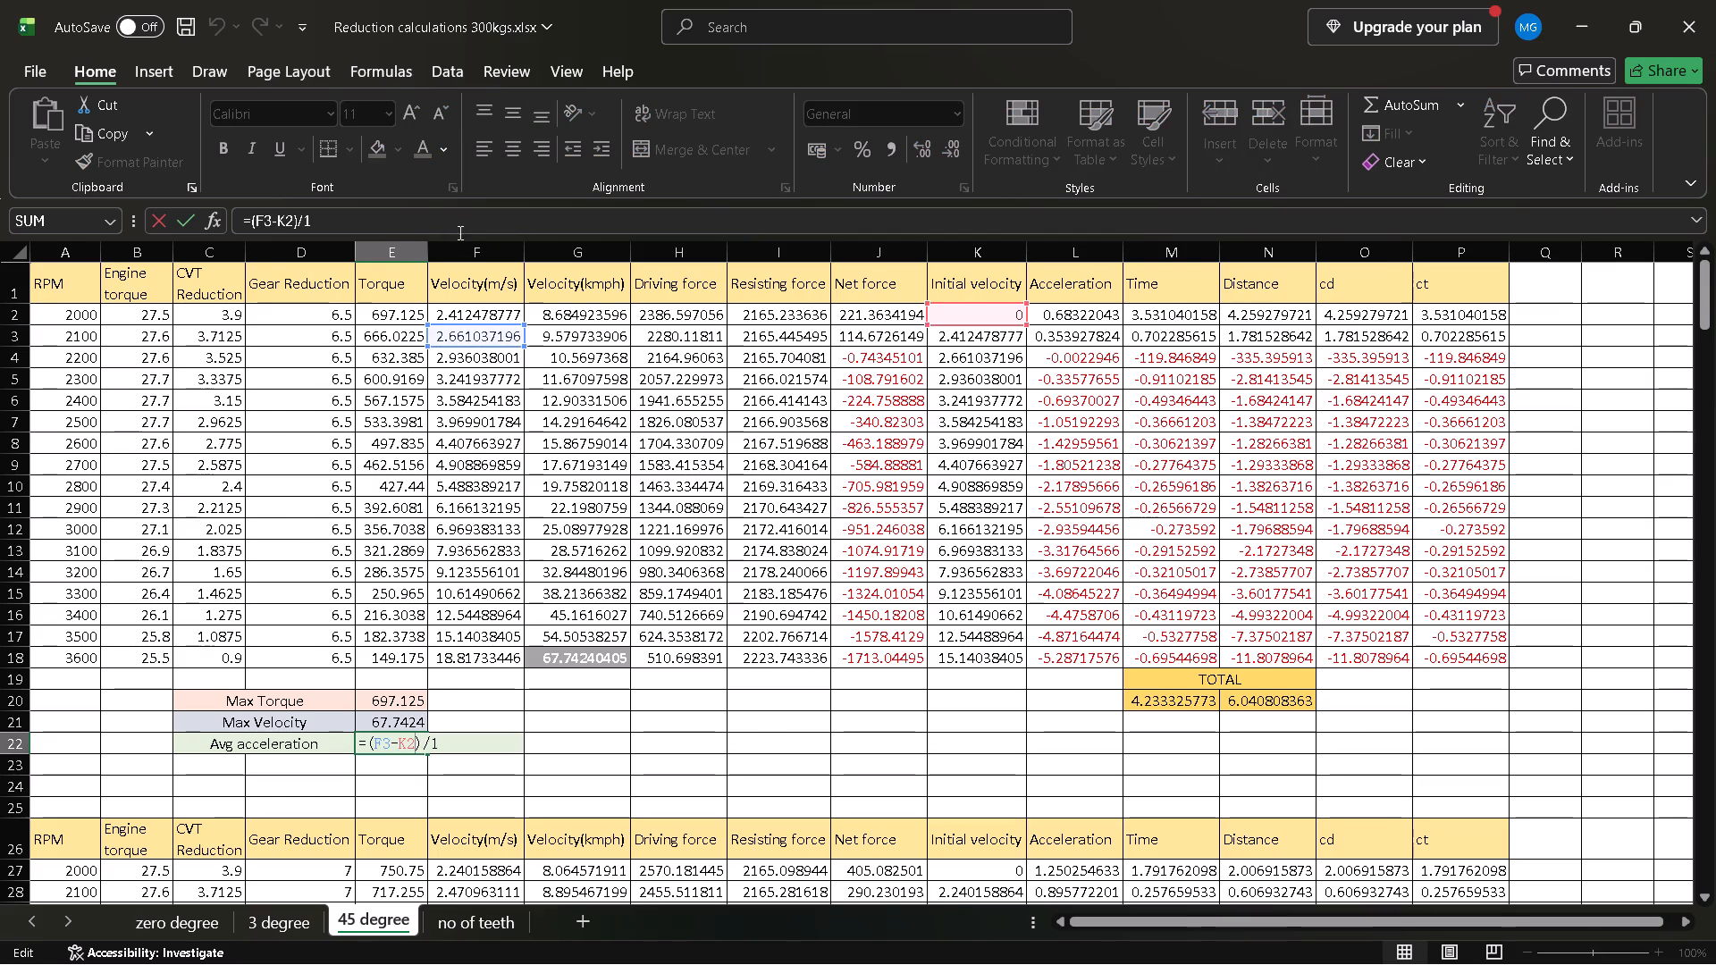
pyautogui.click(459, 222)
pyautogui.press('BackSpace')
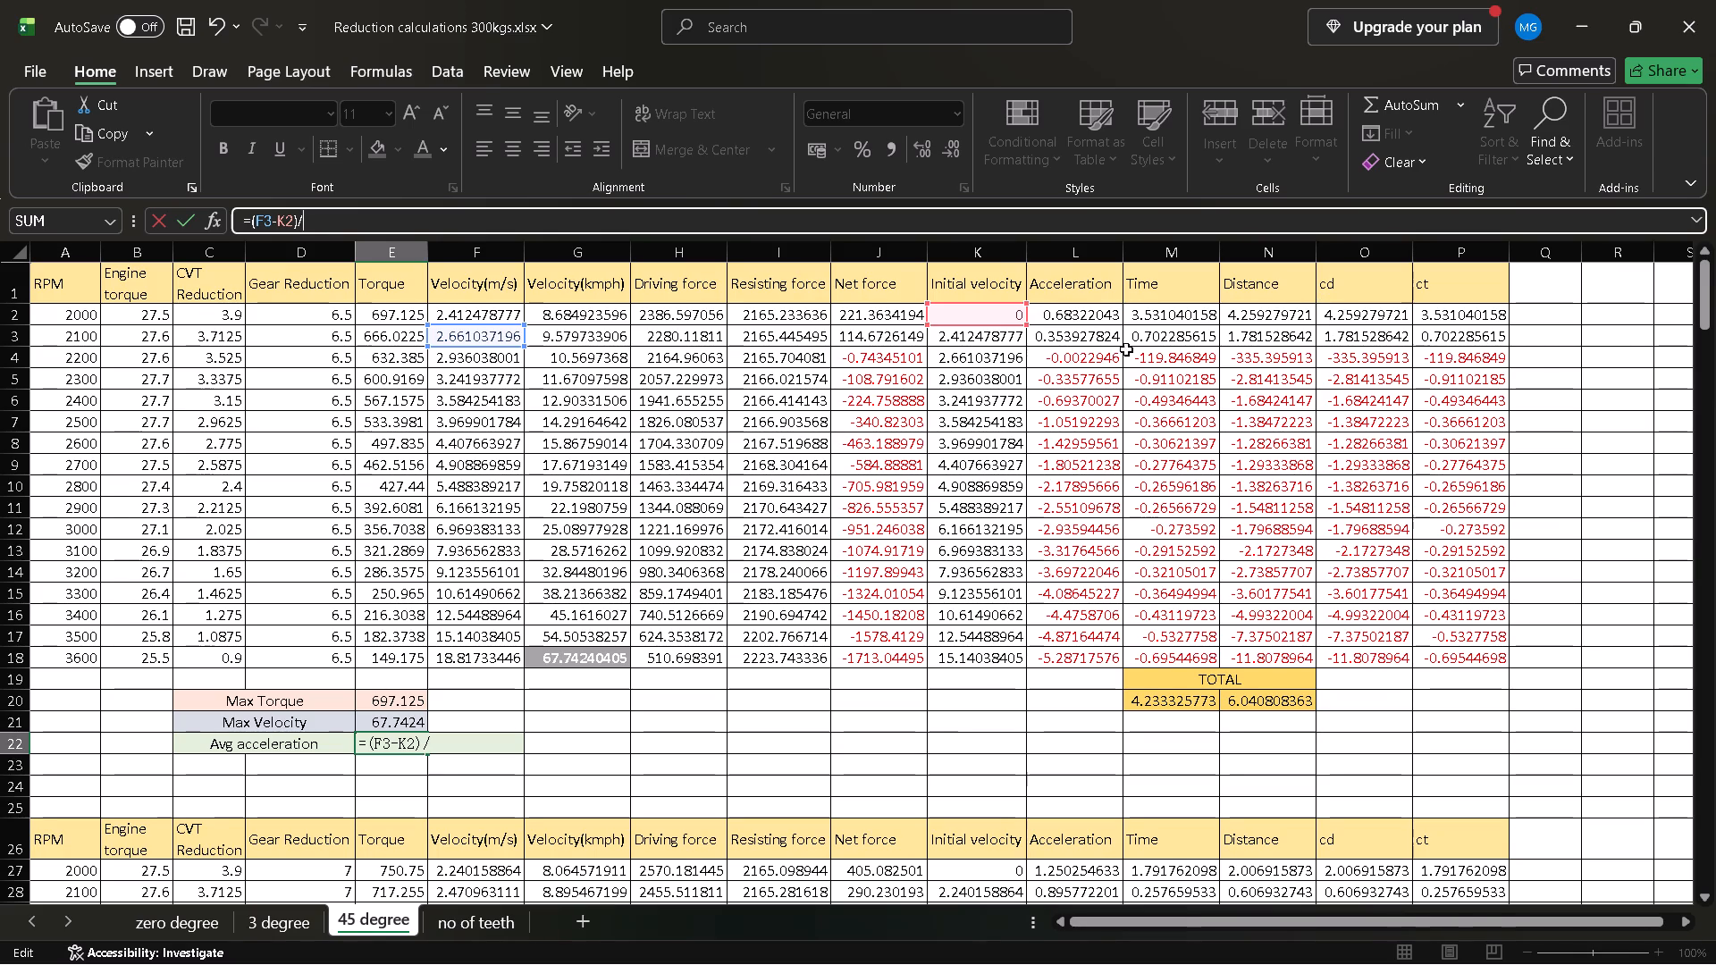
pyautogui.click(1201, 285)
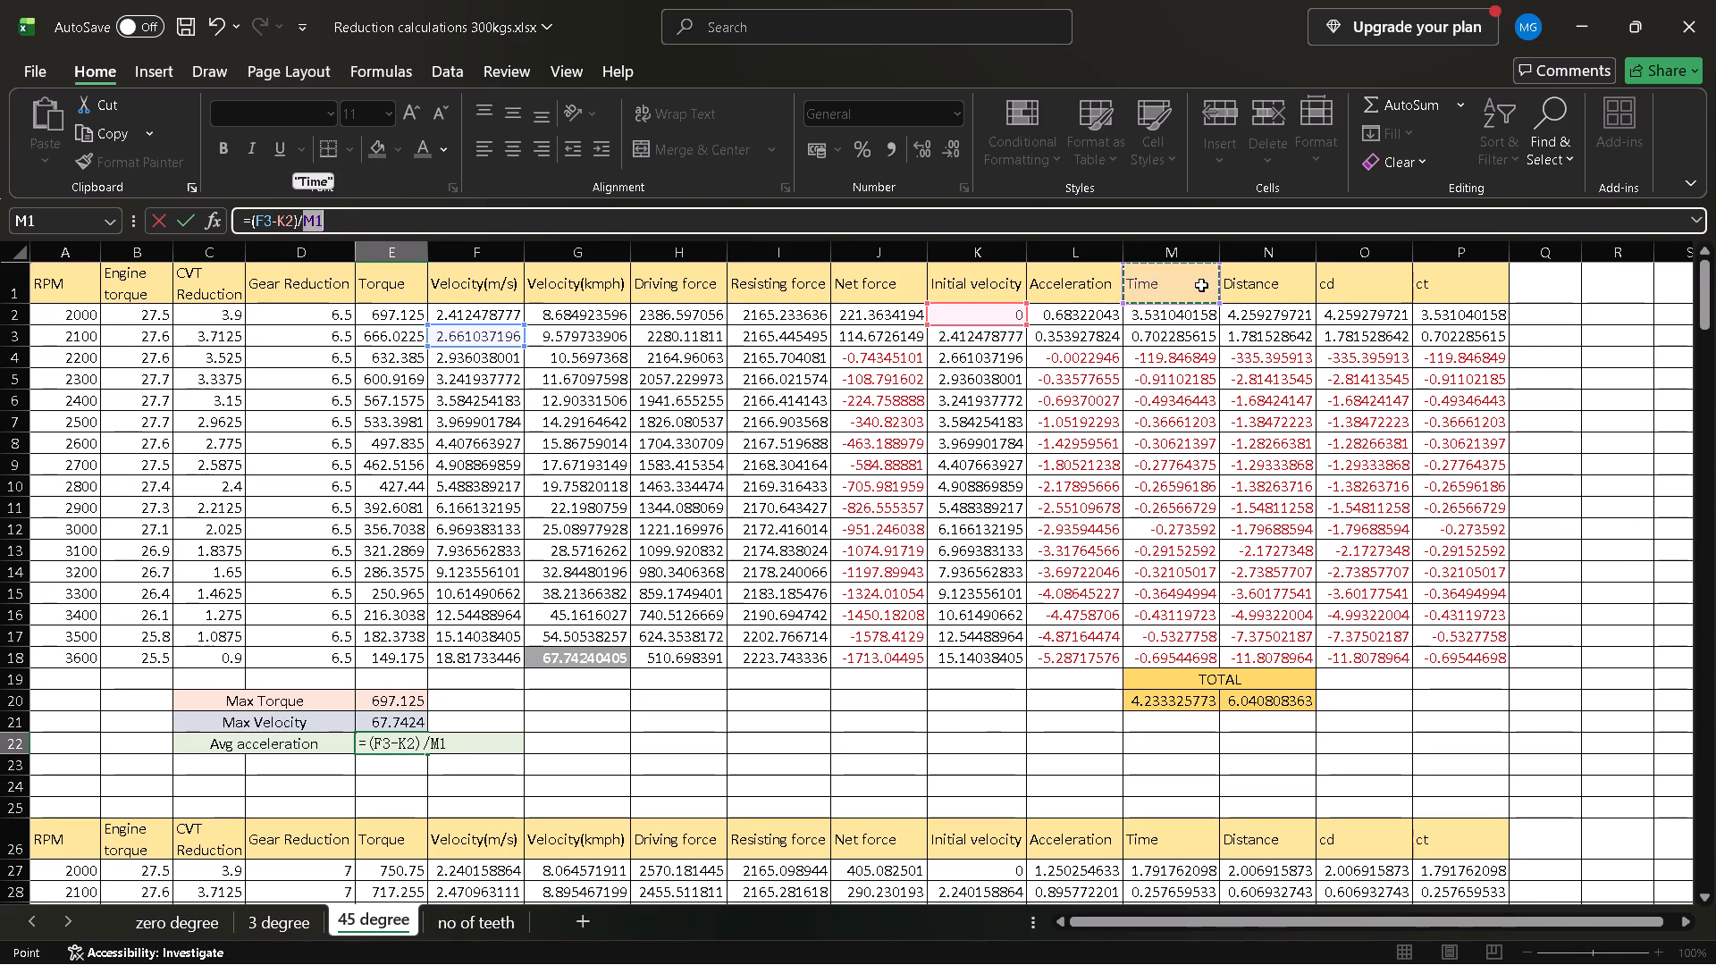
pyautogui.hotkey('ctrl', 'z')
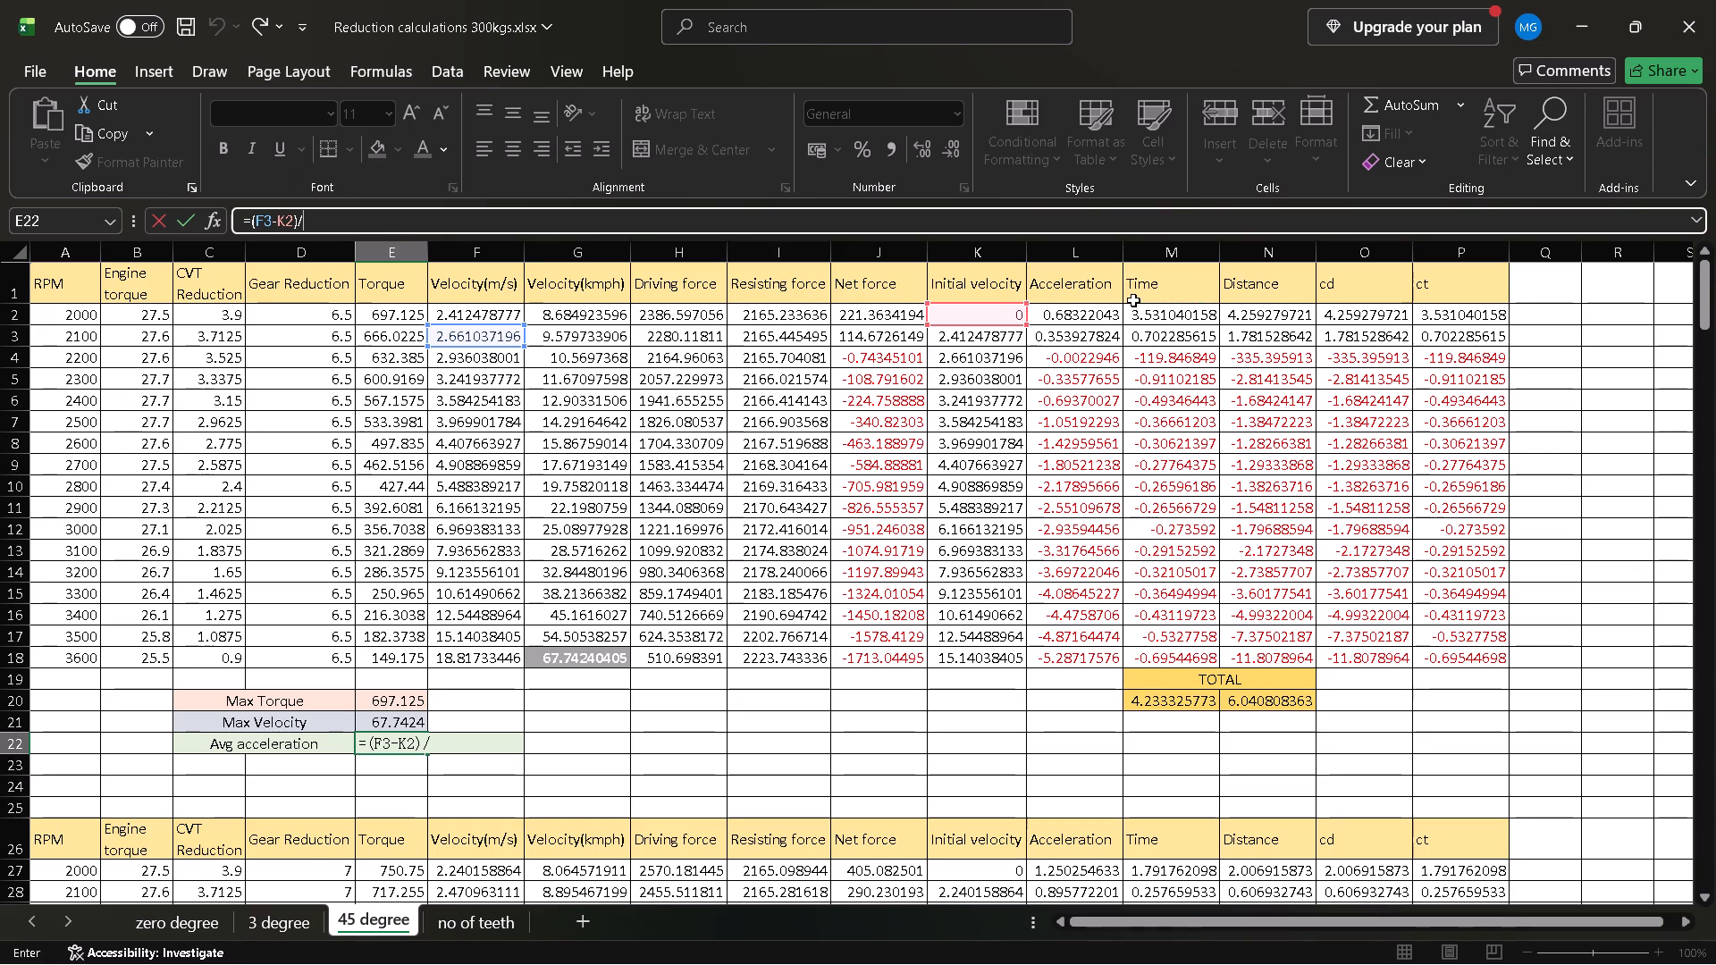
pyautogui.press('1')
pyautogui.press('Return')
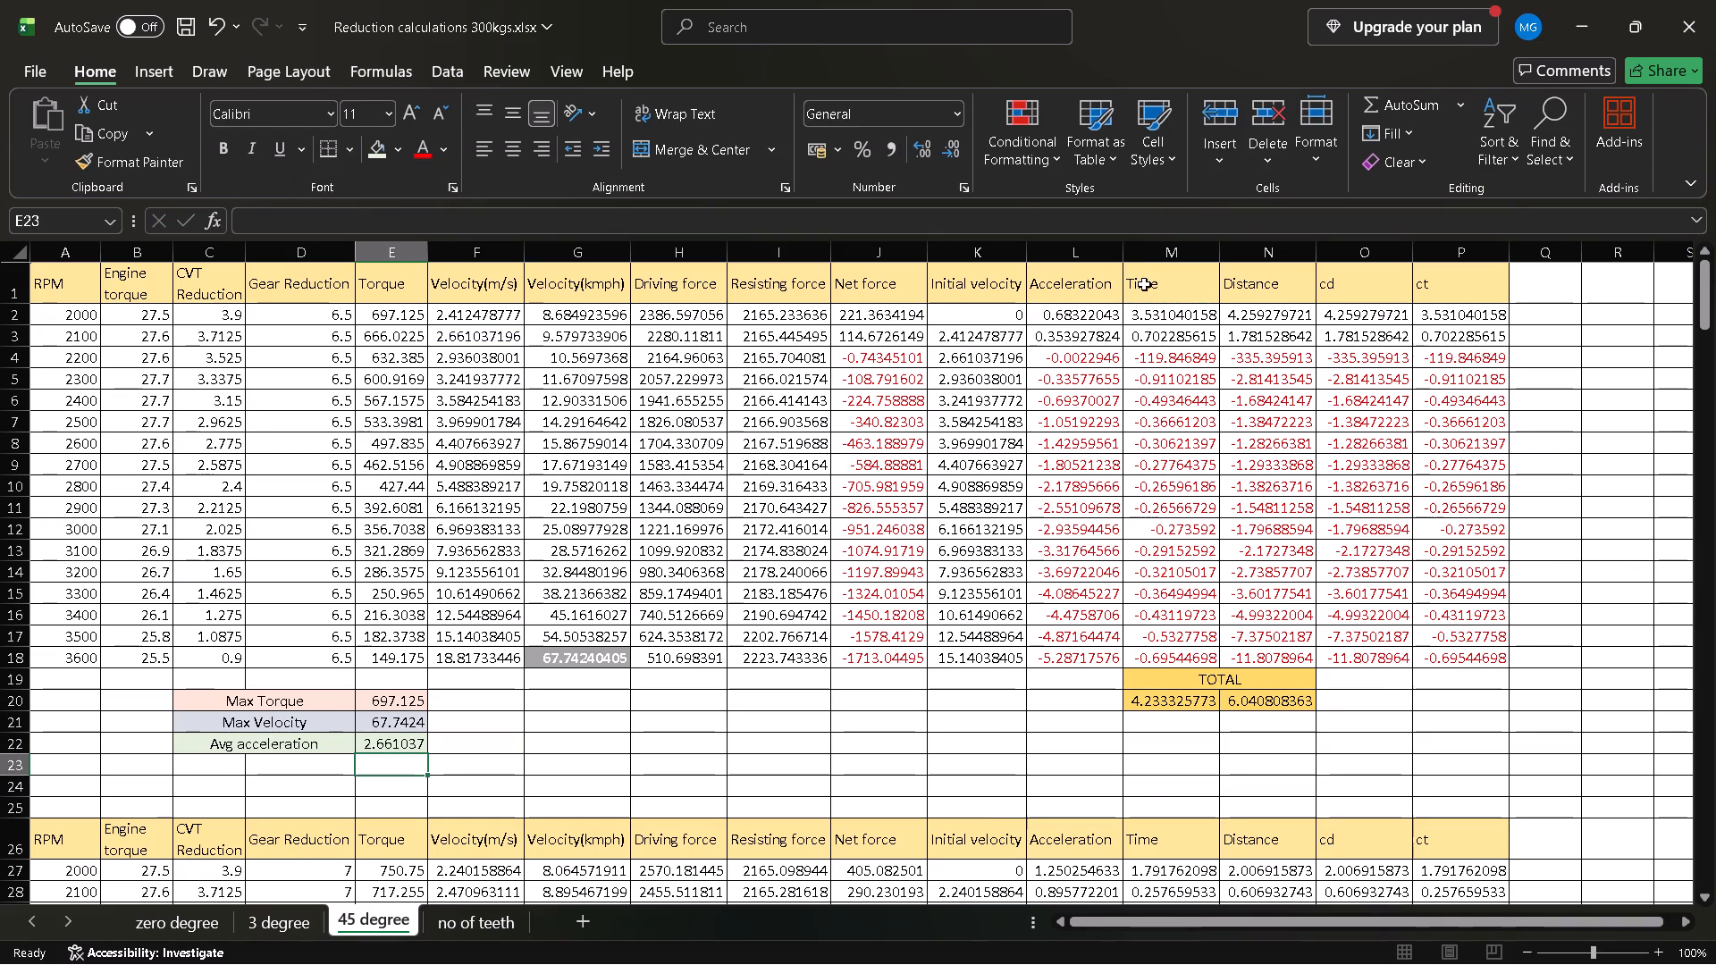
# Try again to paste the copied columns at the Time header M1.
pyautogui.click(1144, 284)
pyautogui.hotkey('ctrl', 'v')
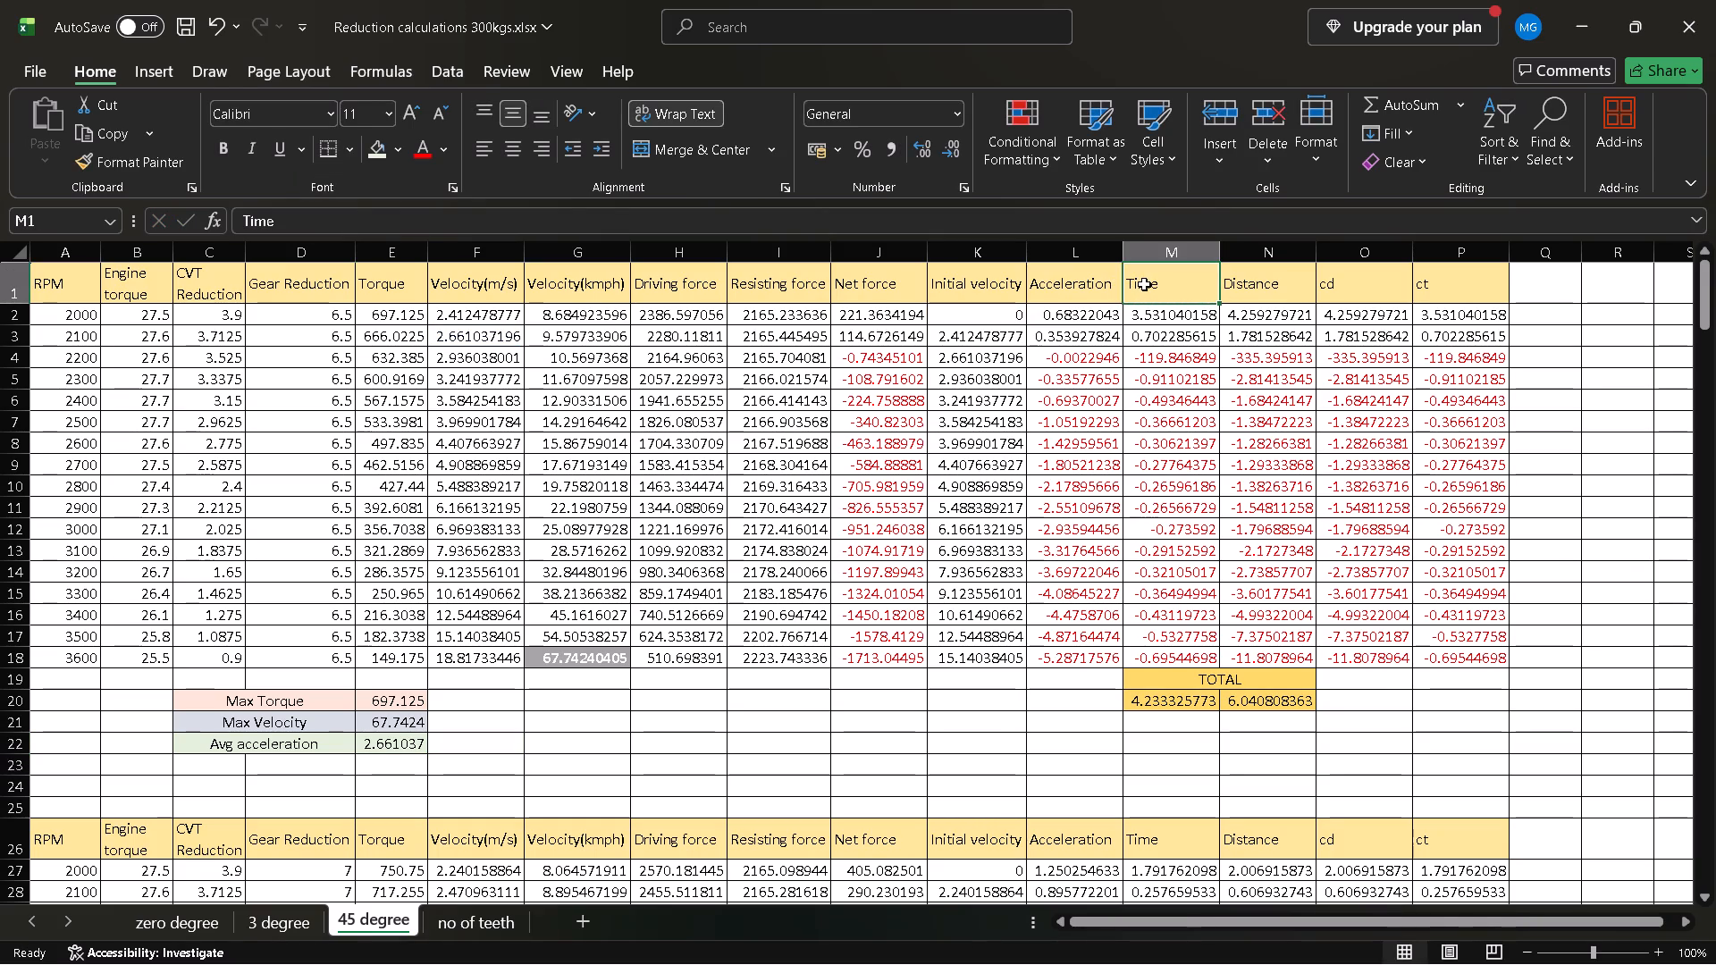
# Make the cd column cumulative in row 3 by setting O3's formula to =N3+O2.
pyautogui.click(1370, 306)
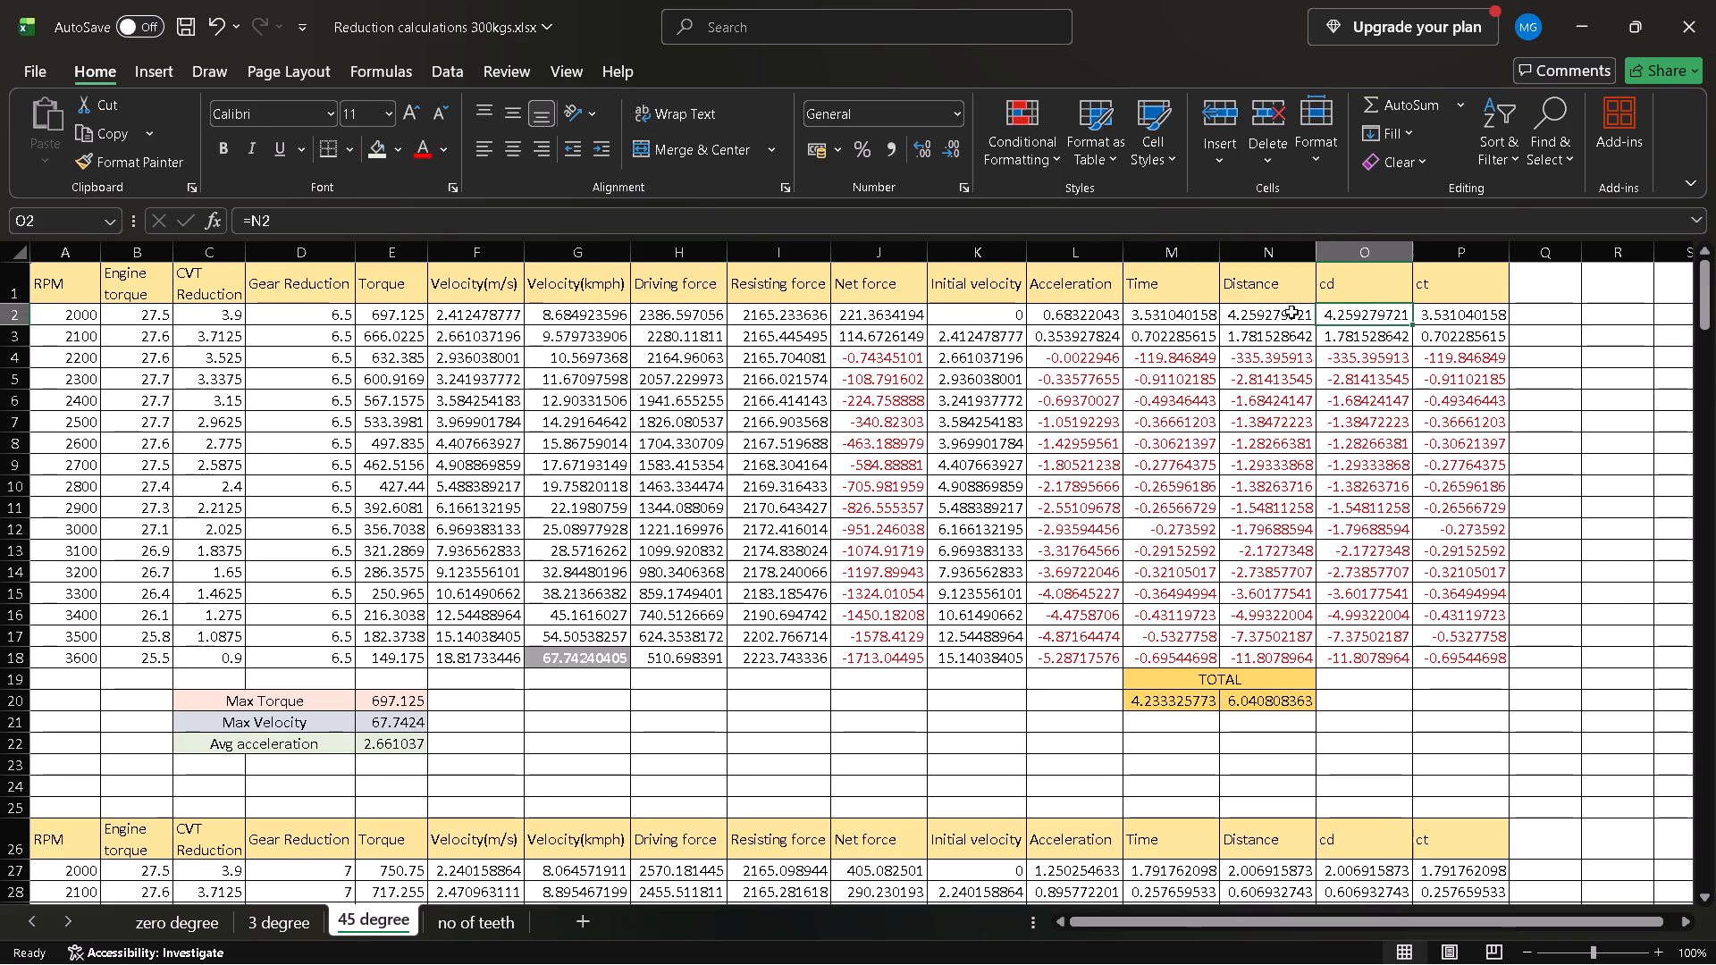
pyautogui.click(1347, 331)
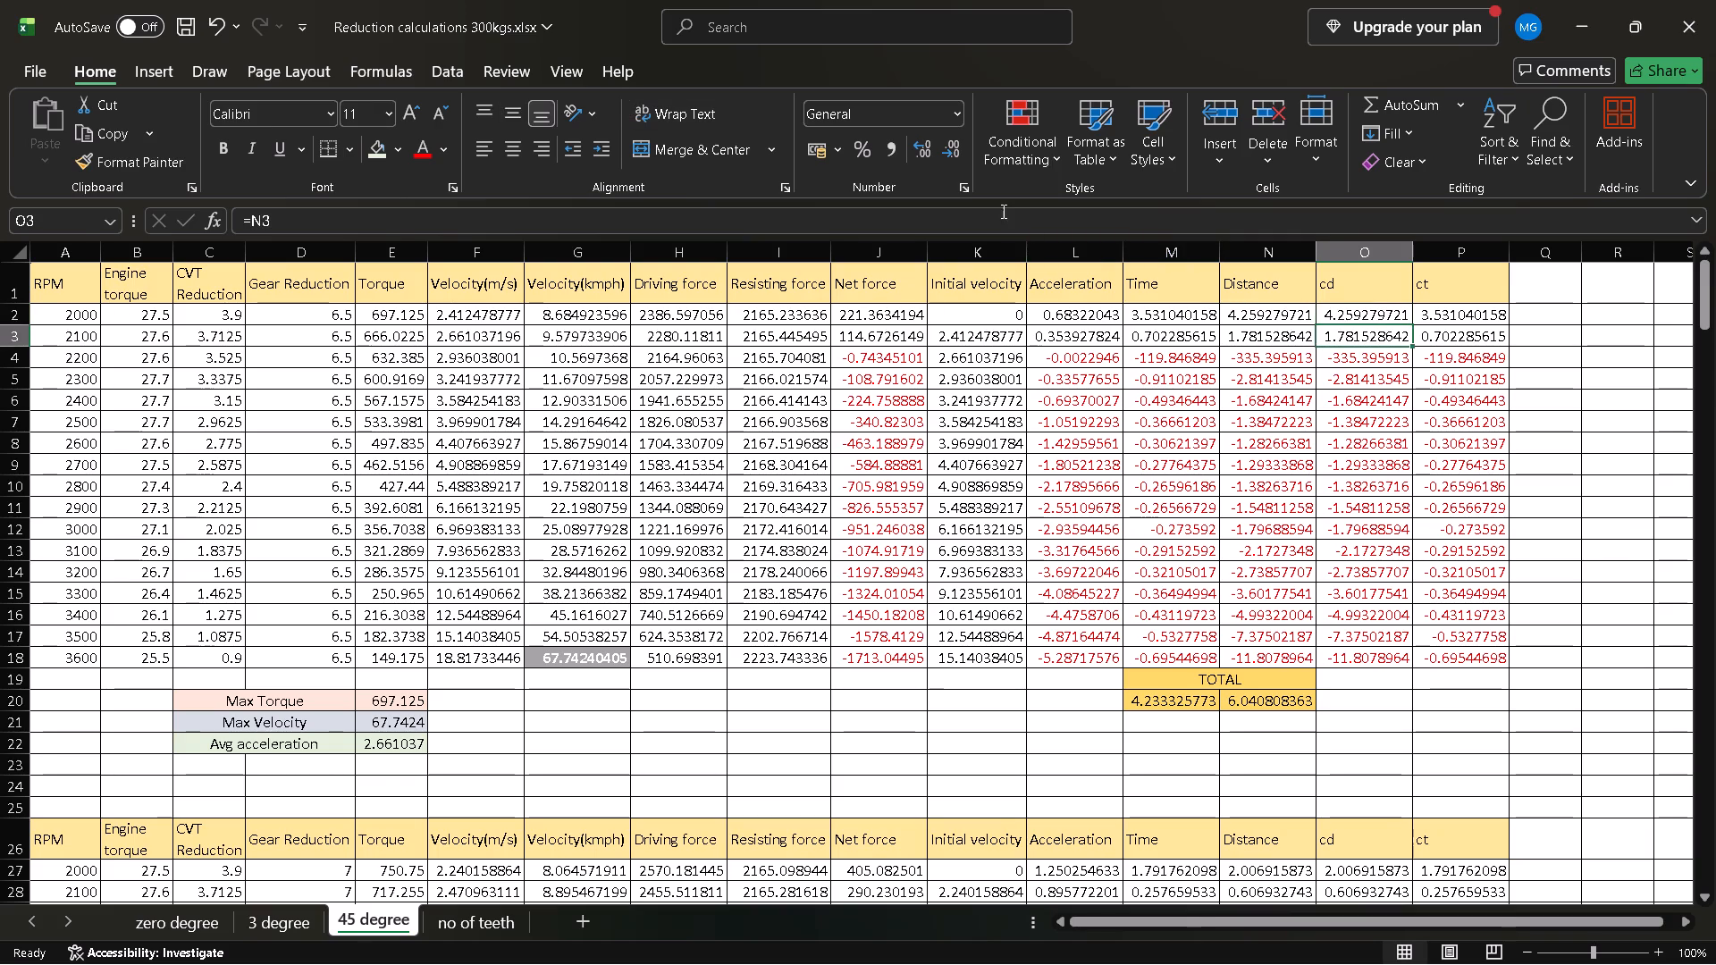
pyautogui.click(1001, 210)
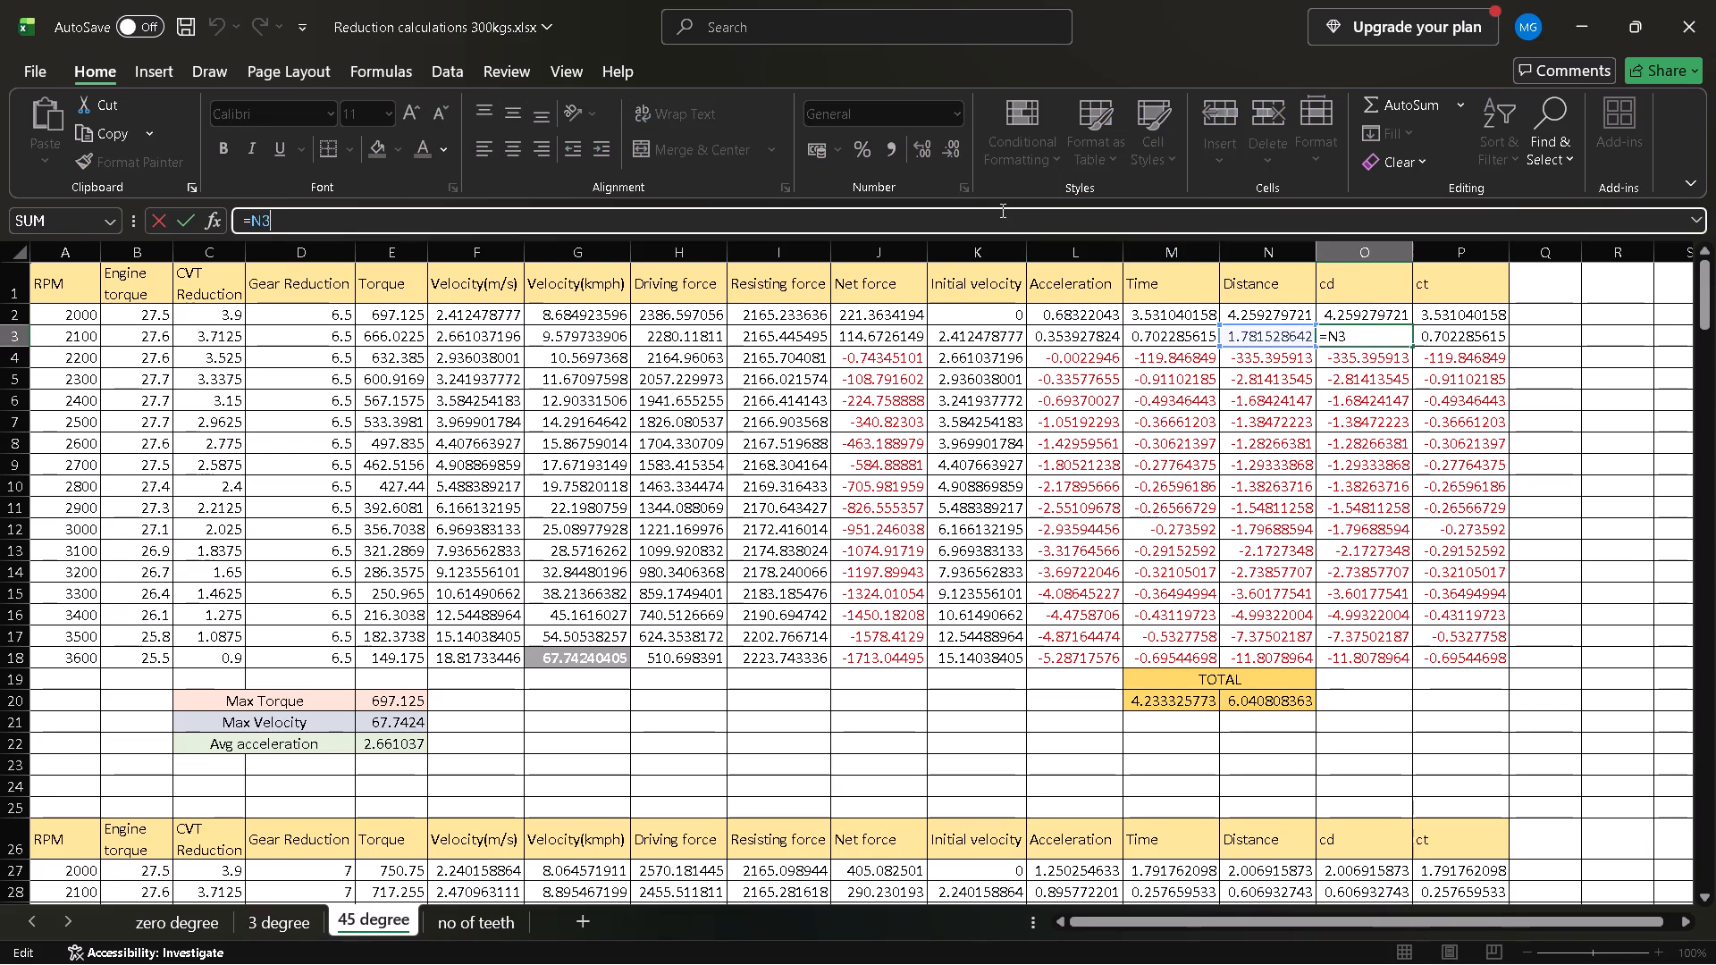
pyautogui.press('+')
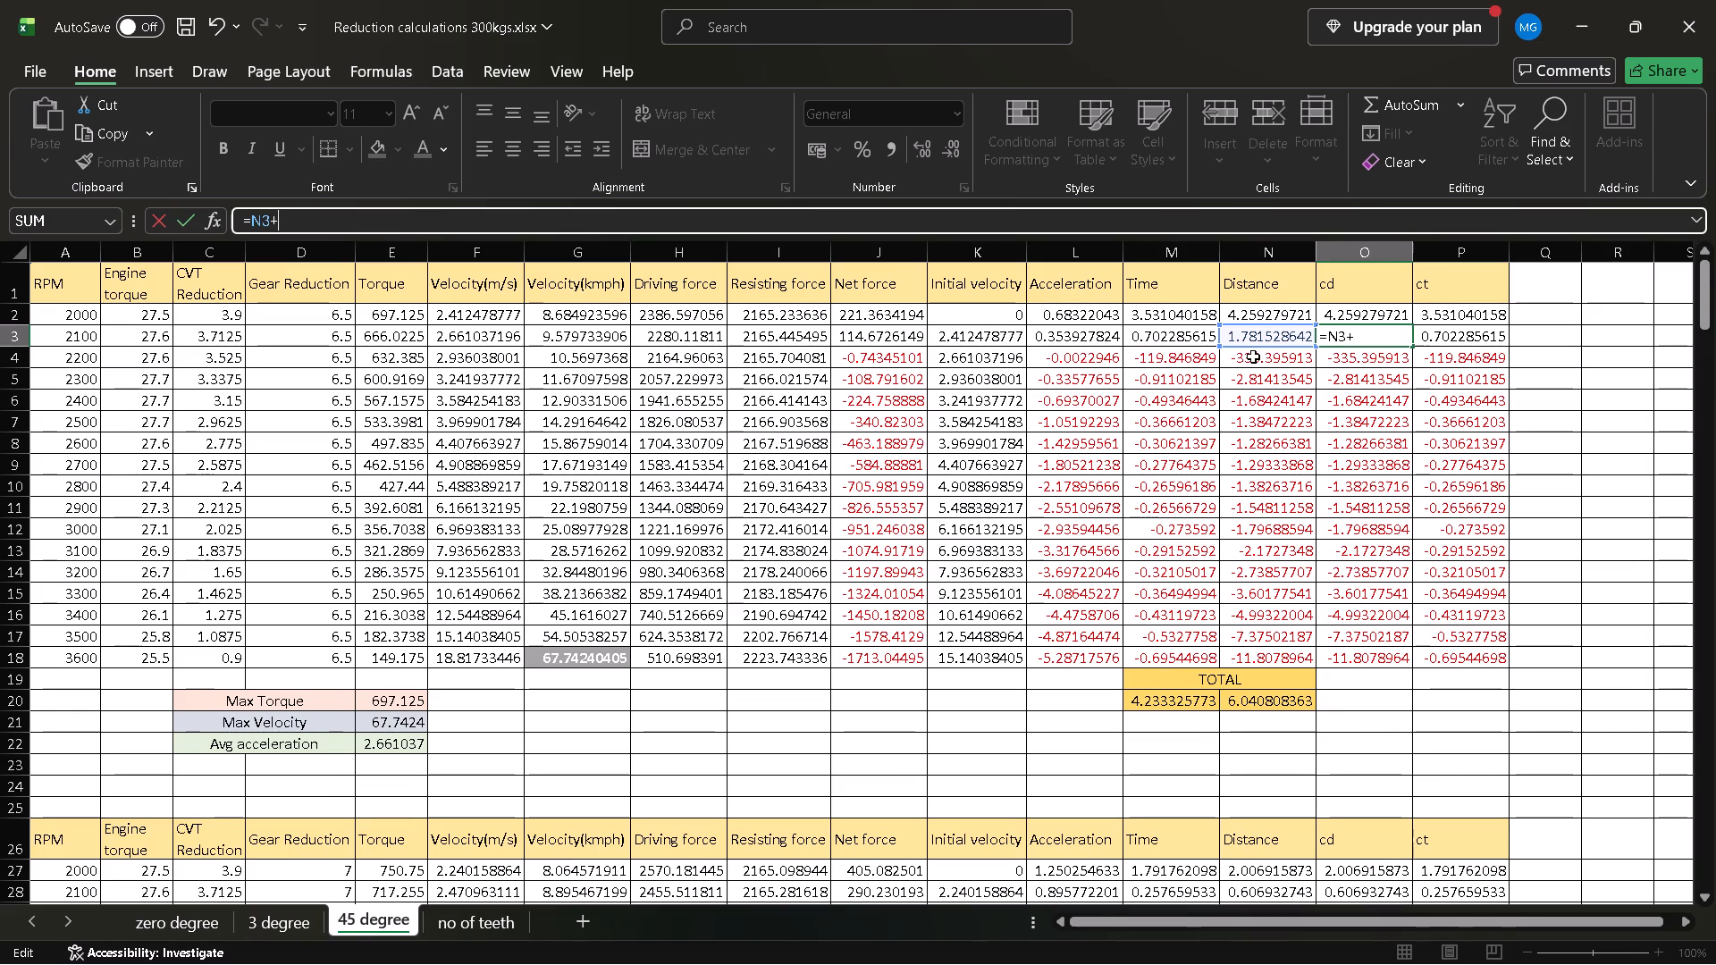
pyautogui.press('BackSpace')
pyautogui.press('BackSpace')
pyautogui.press('BackSpace')
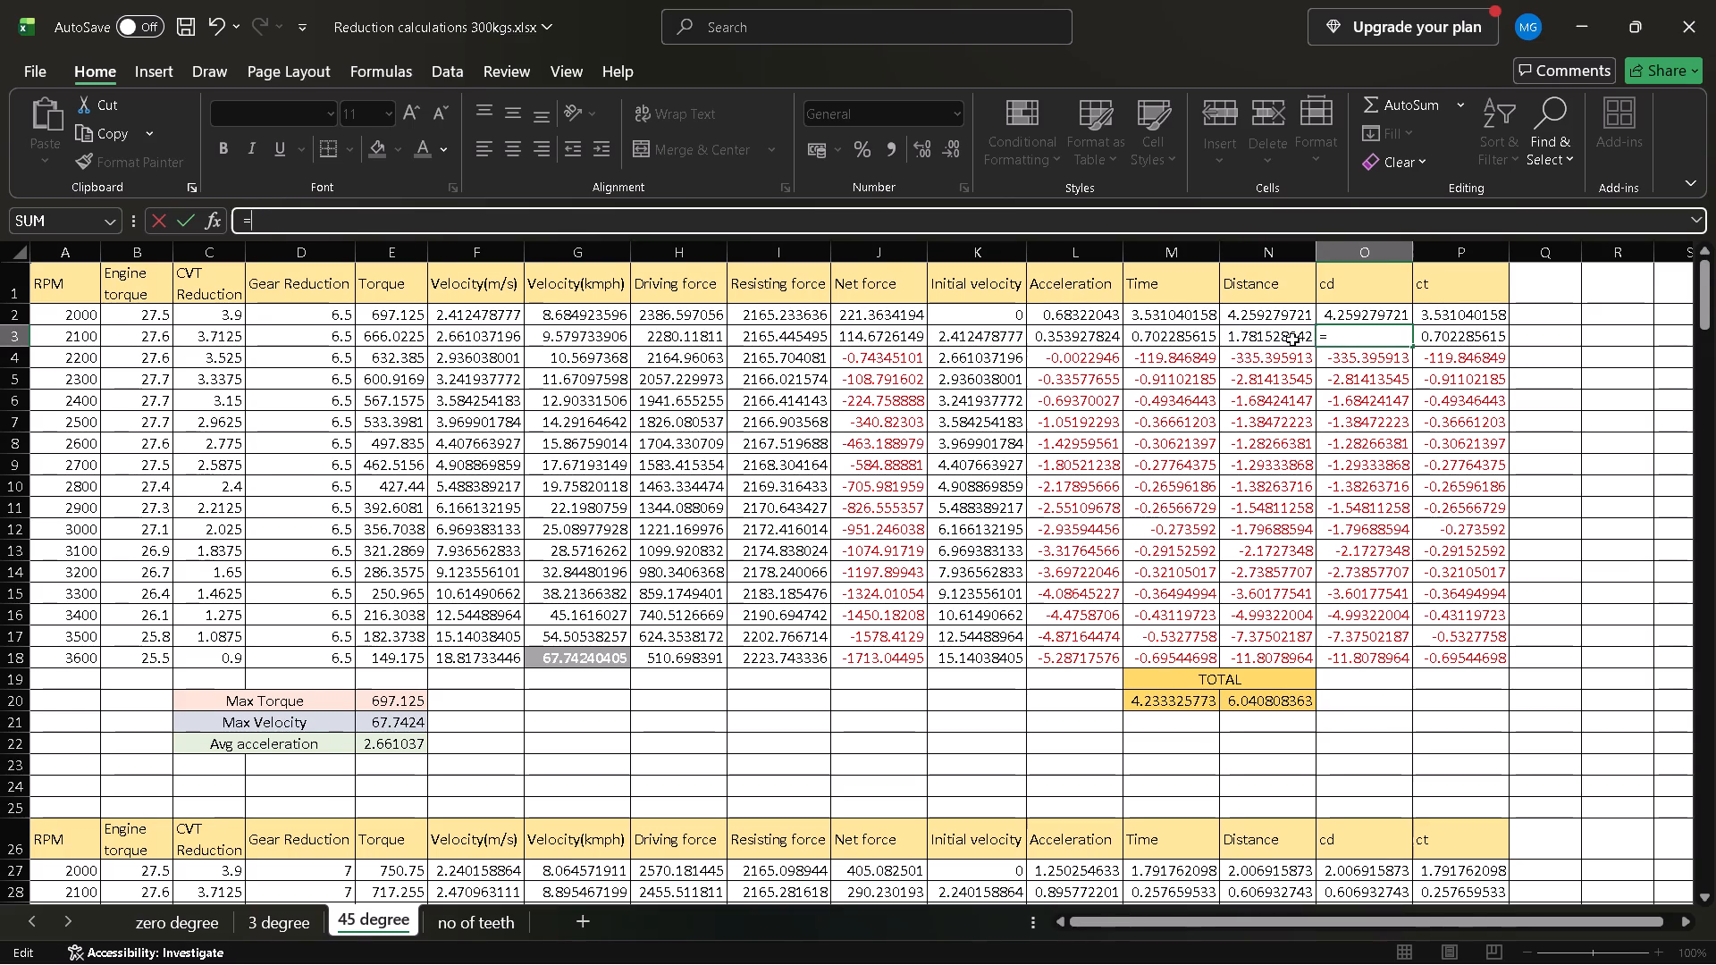
pyautogui.click(1292, 340)
pyautogui.press('+')
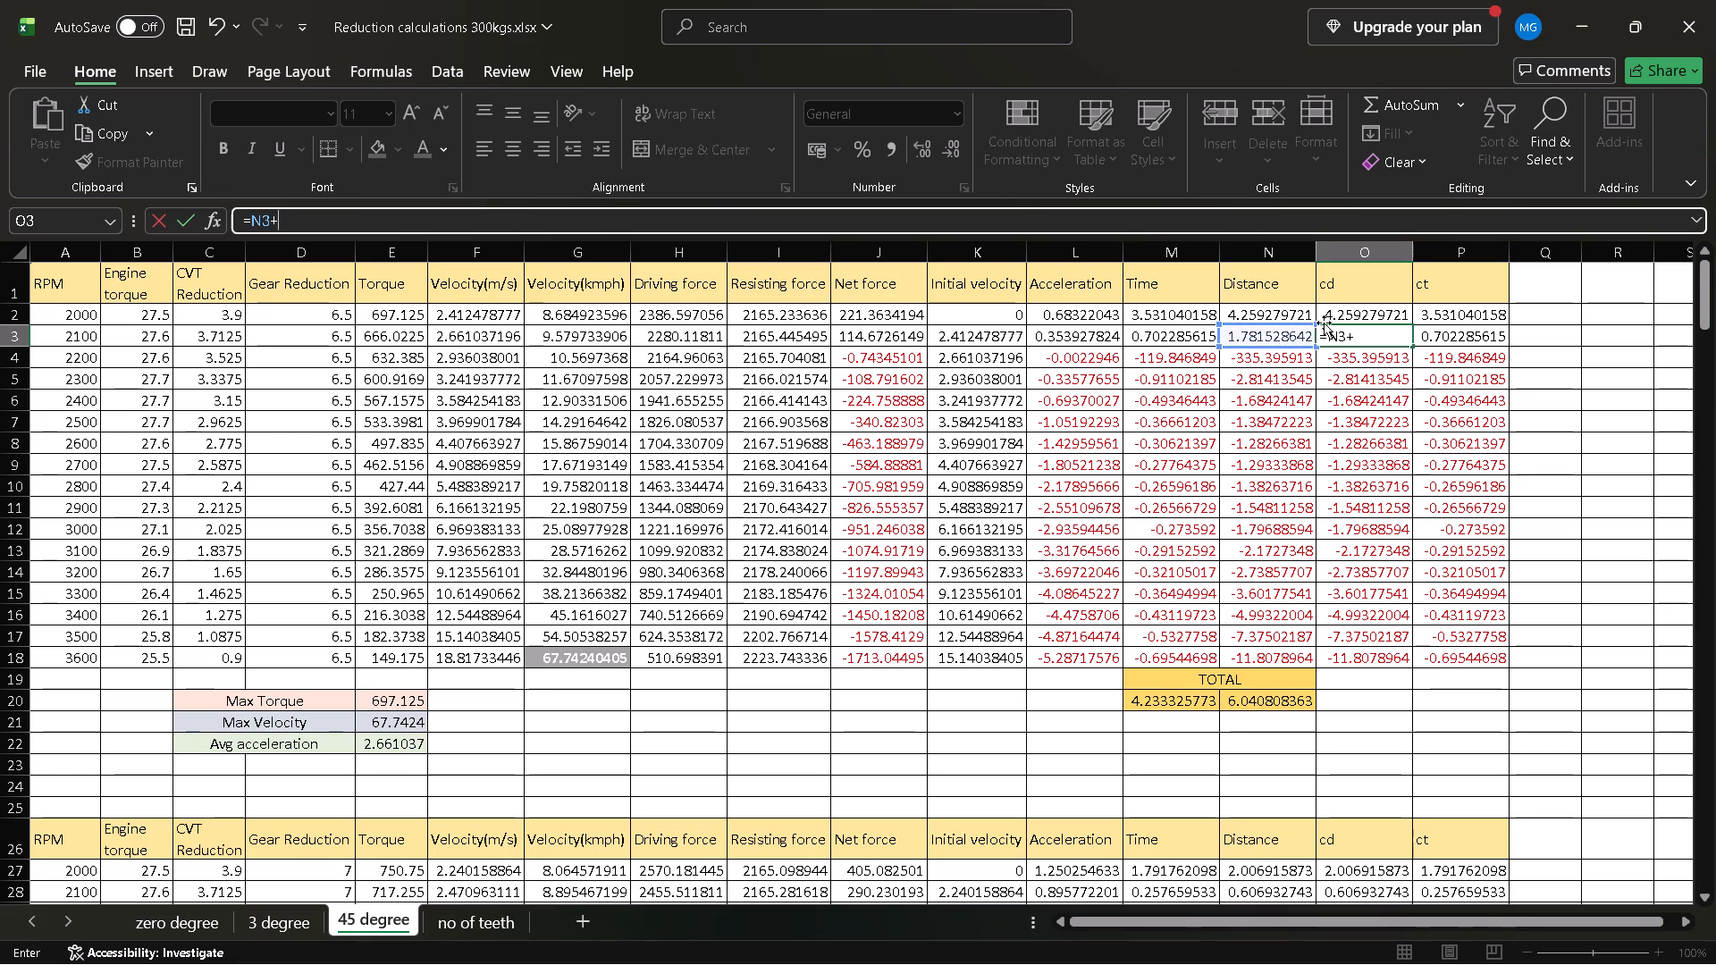
pyautogui.click(1339, 315)
pyautogui.press('Return')
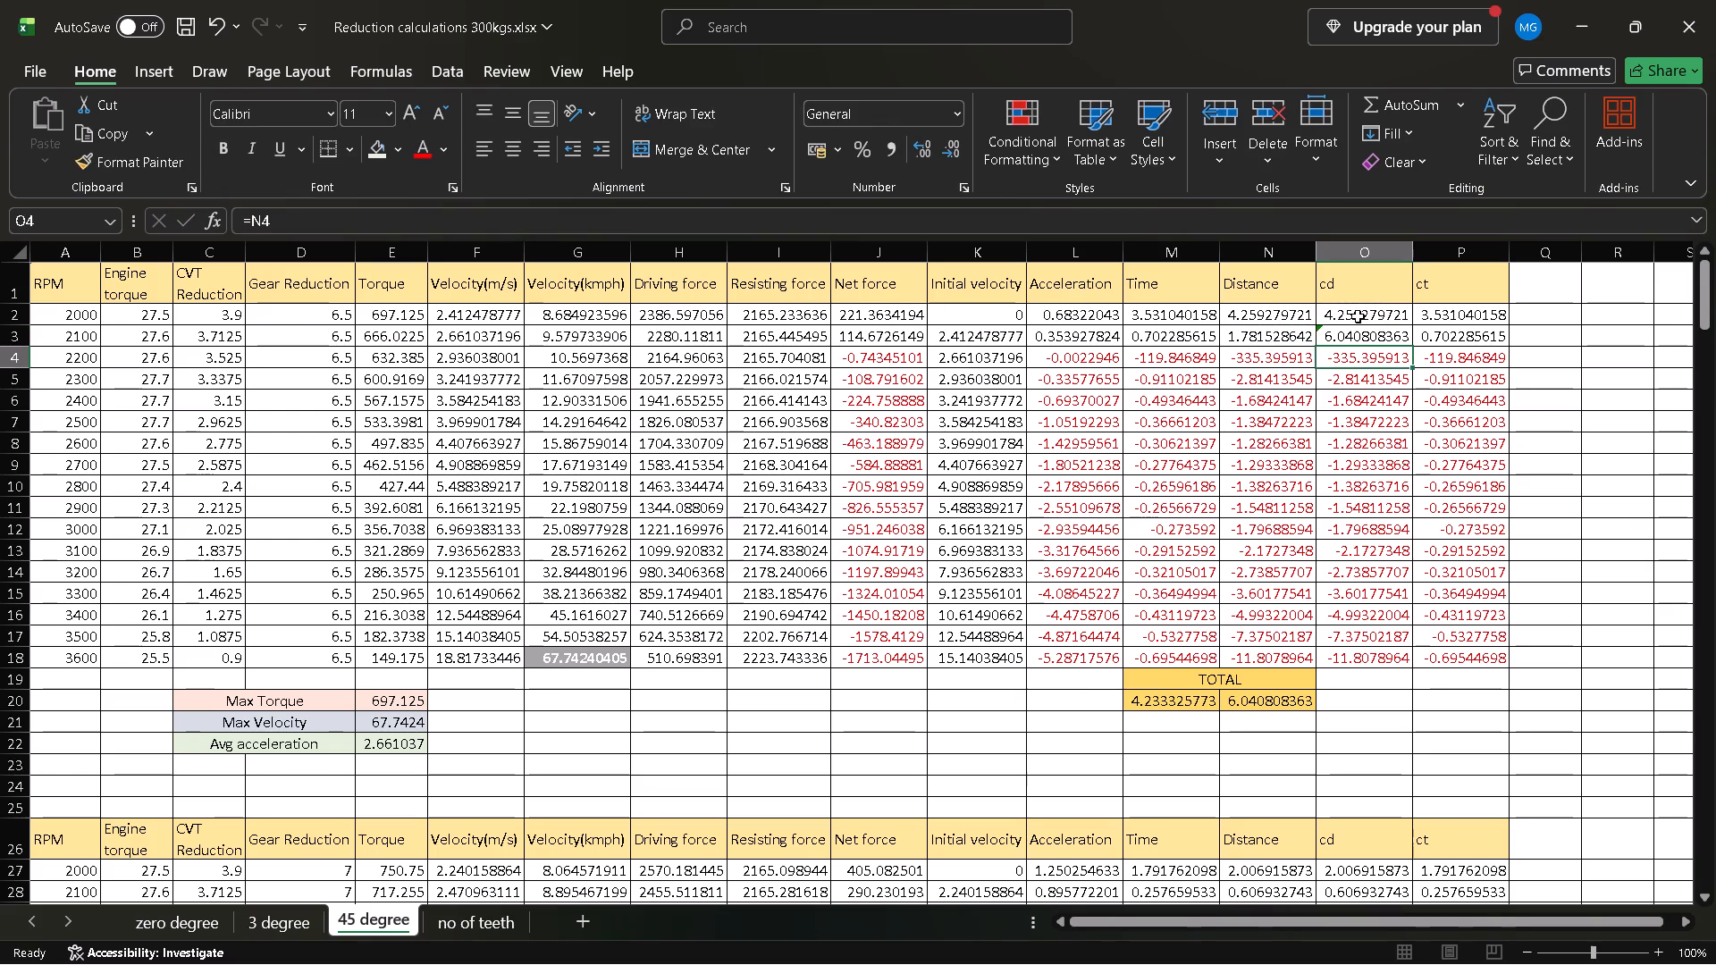
# Make the ct column cumulative in row 3 by setting P3's formula to =M3+P2.
pyautogui.click(1435, 338)
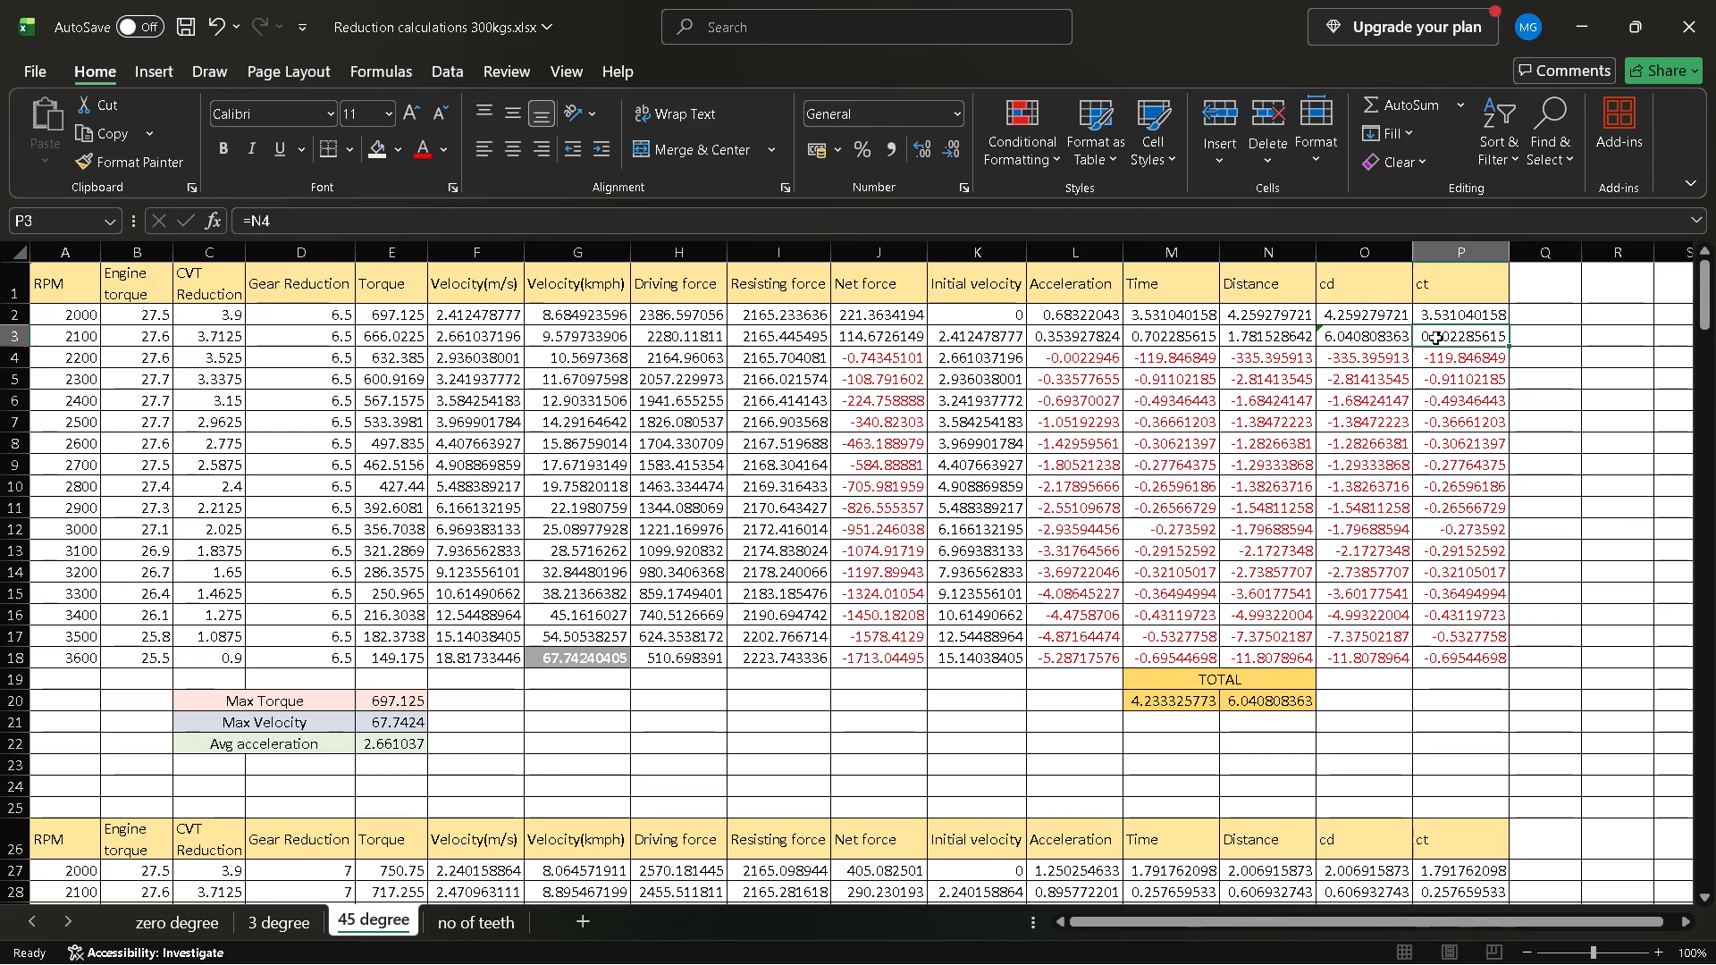
pyautogui.click(1149, 234)
pyautogui.click(1147, 228)
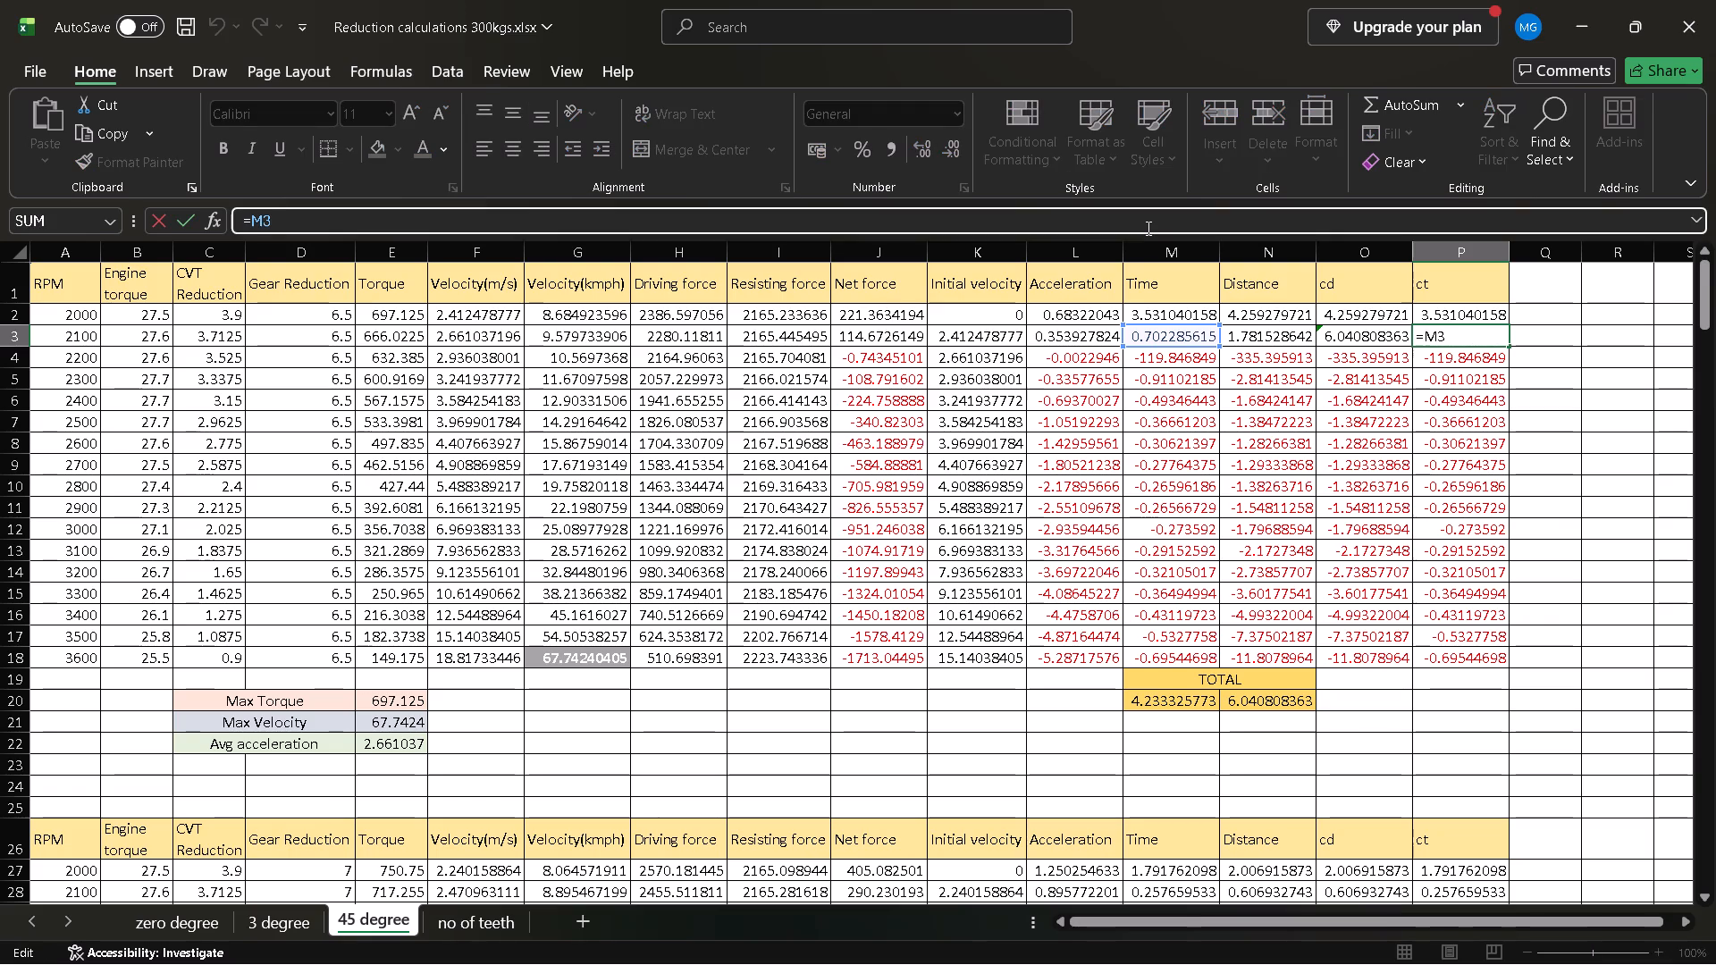
pyautogui.press('+')
pyautogui.click(1443, 313)
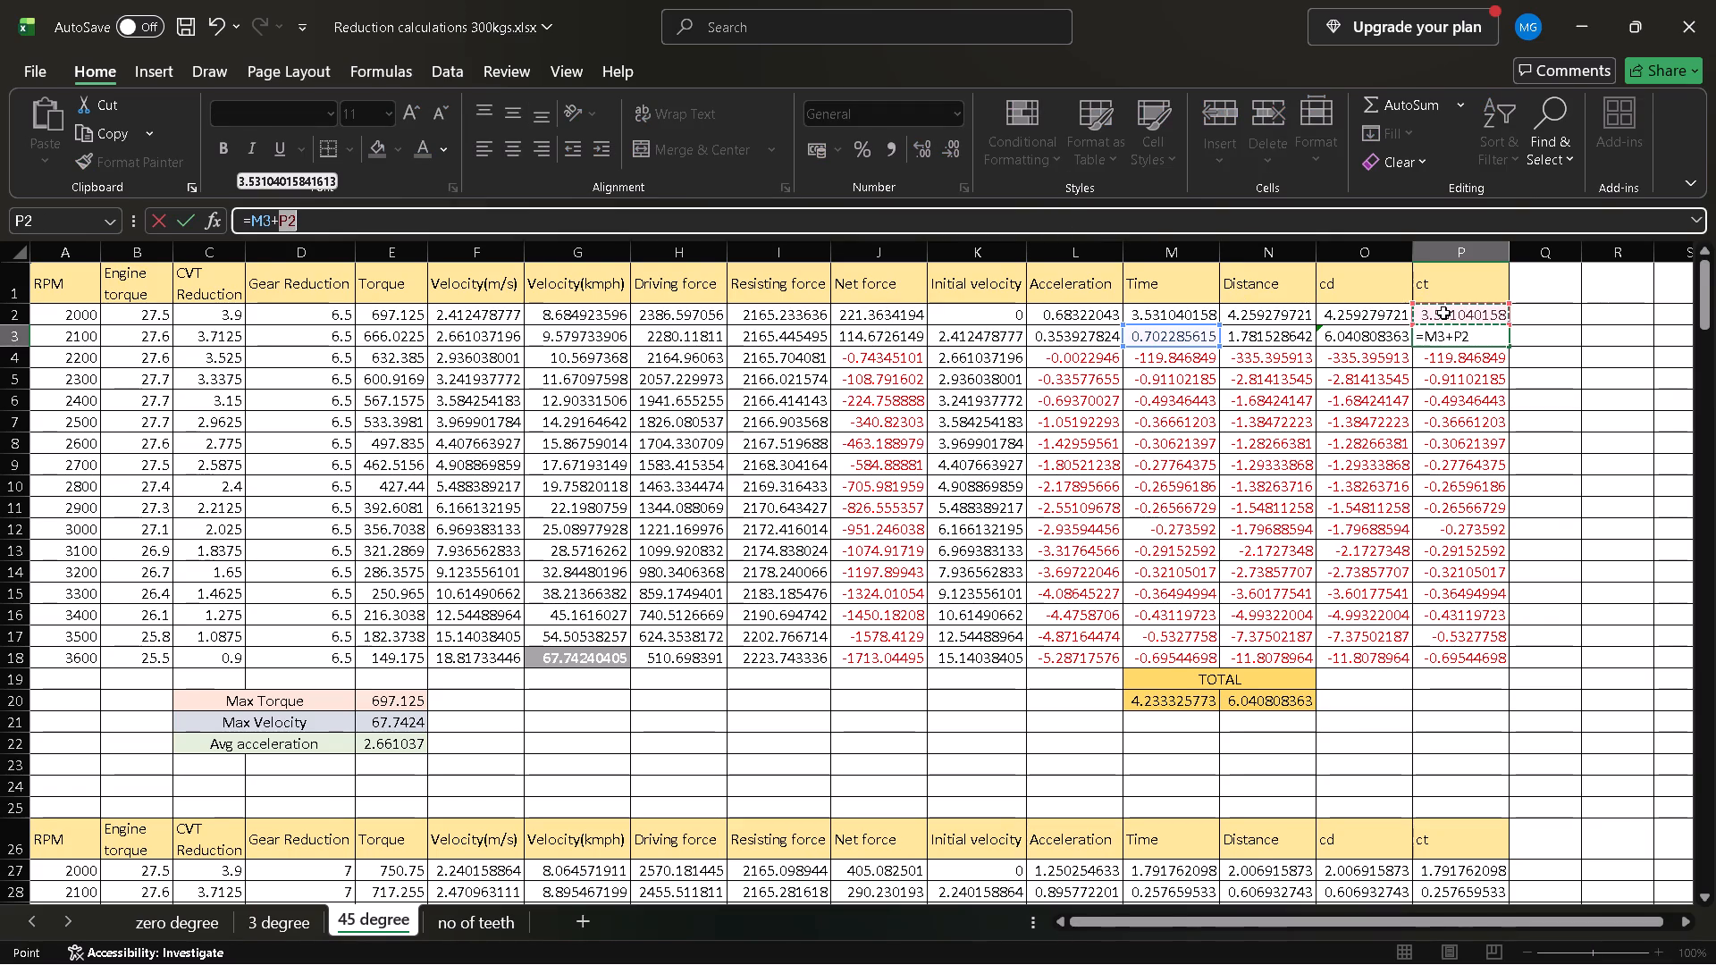
pyautogui.press('Return')
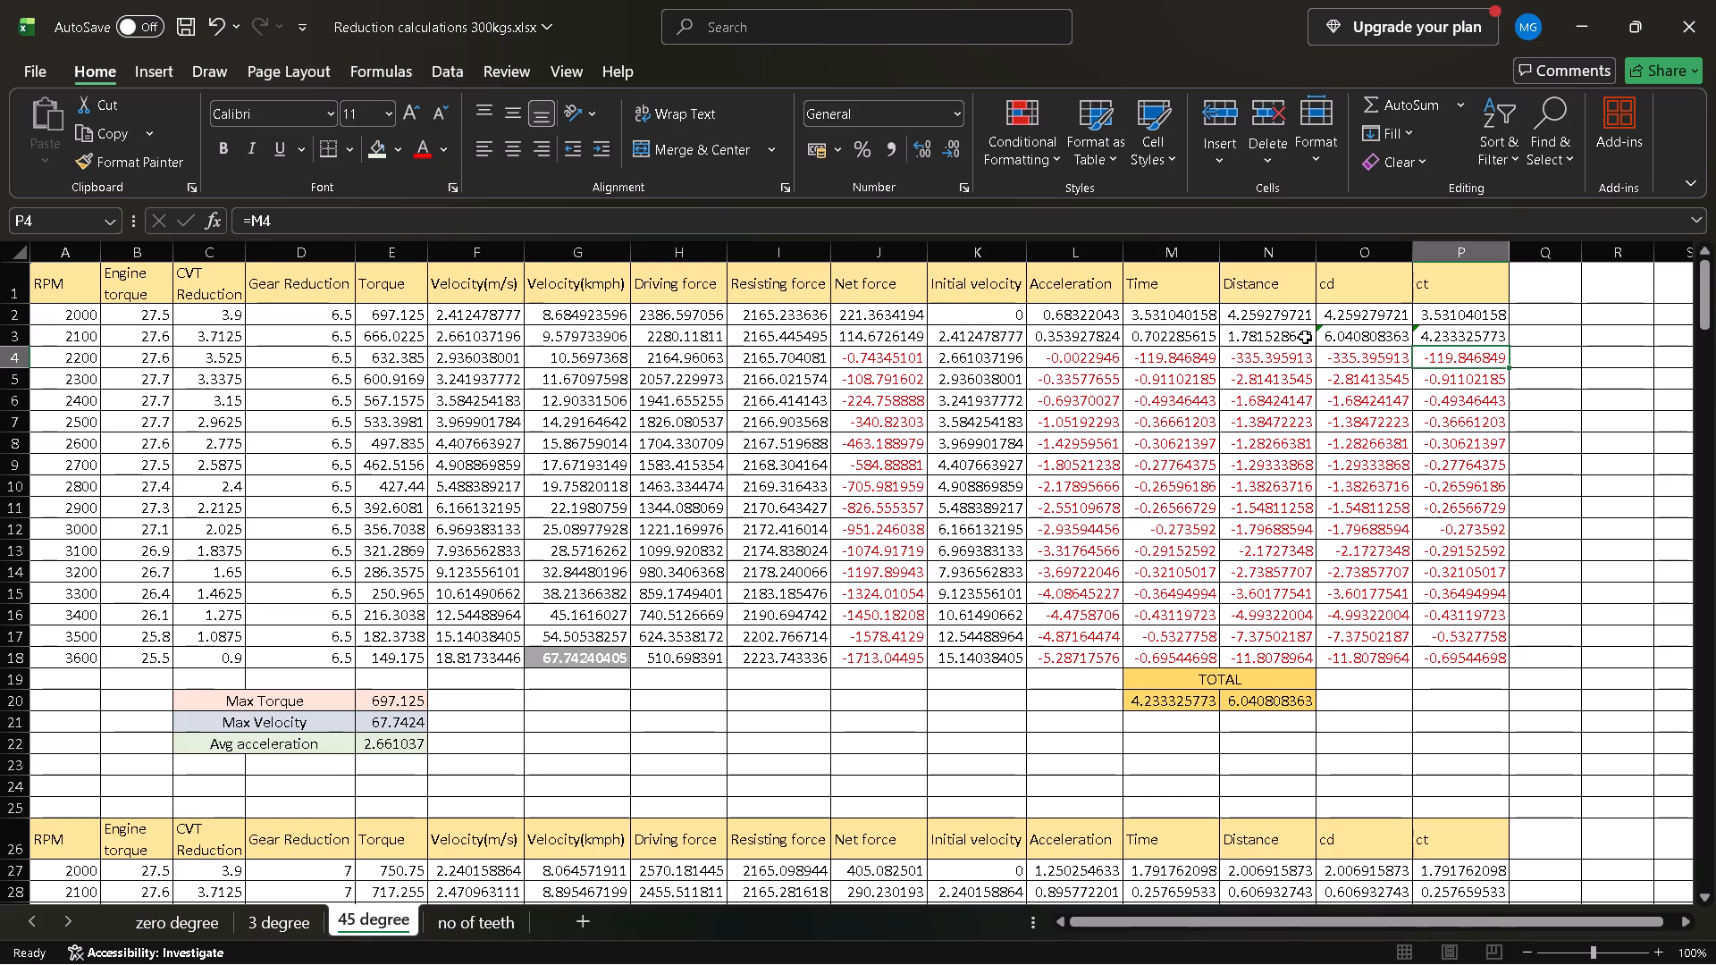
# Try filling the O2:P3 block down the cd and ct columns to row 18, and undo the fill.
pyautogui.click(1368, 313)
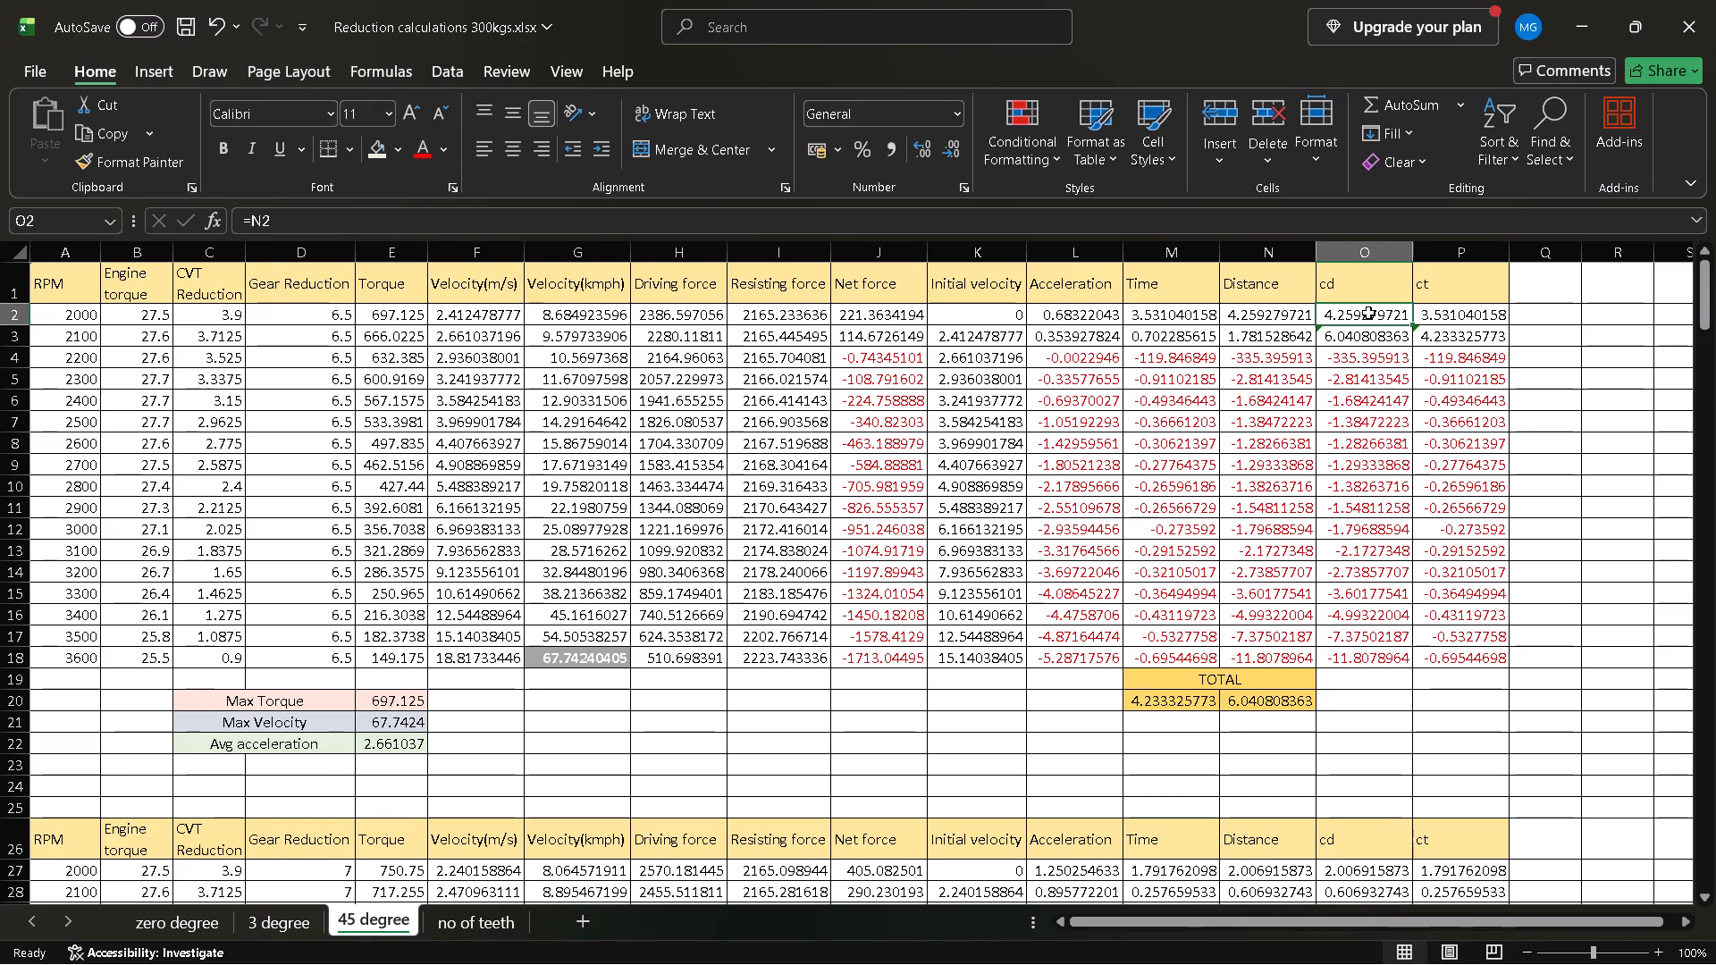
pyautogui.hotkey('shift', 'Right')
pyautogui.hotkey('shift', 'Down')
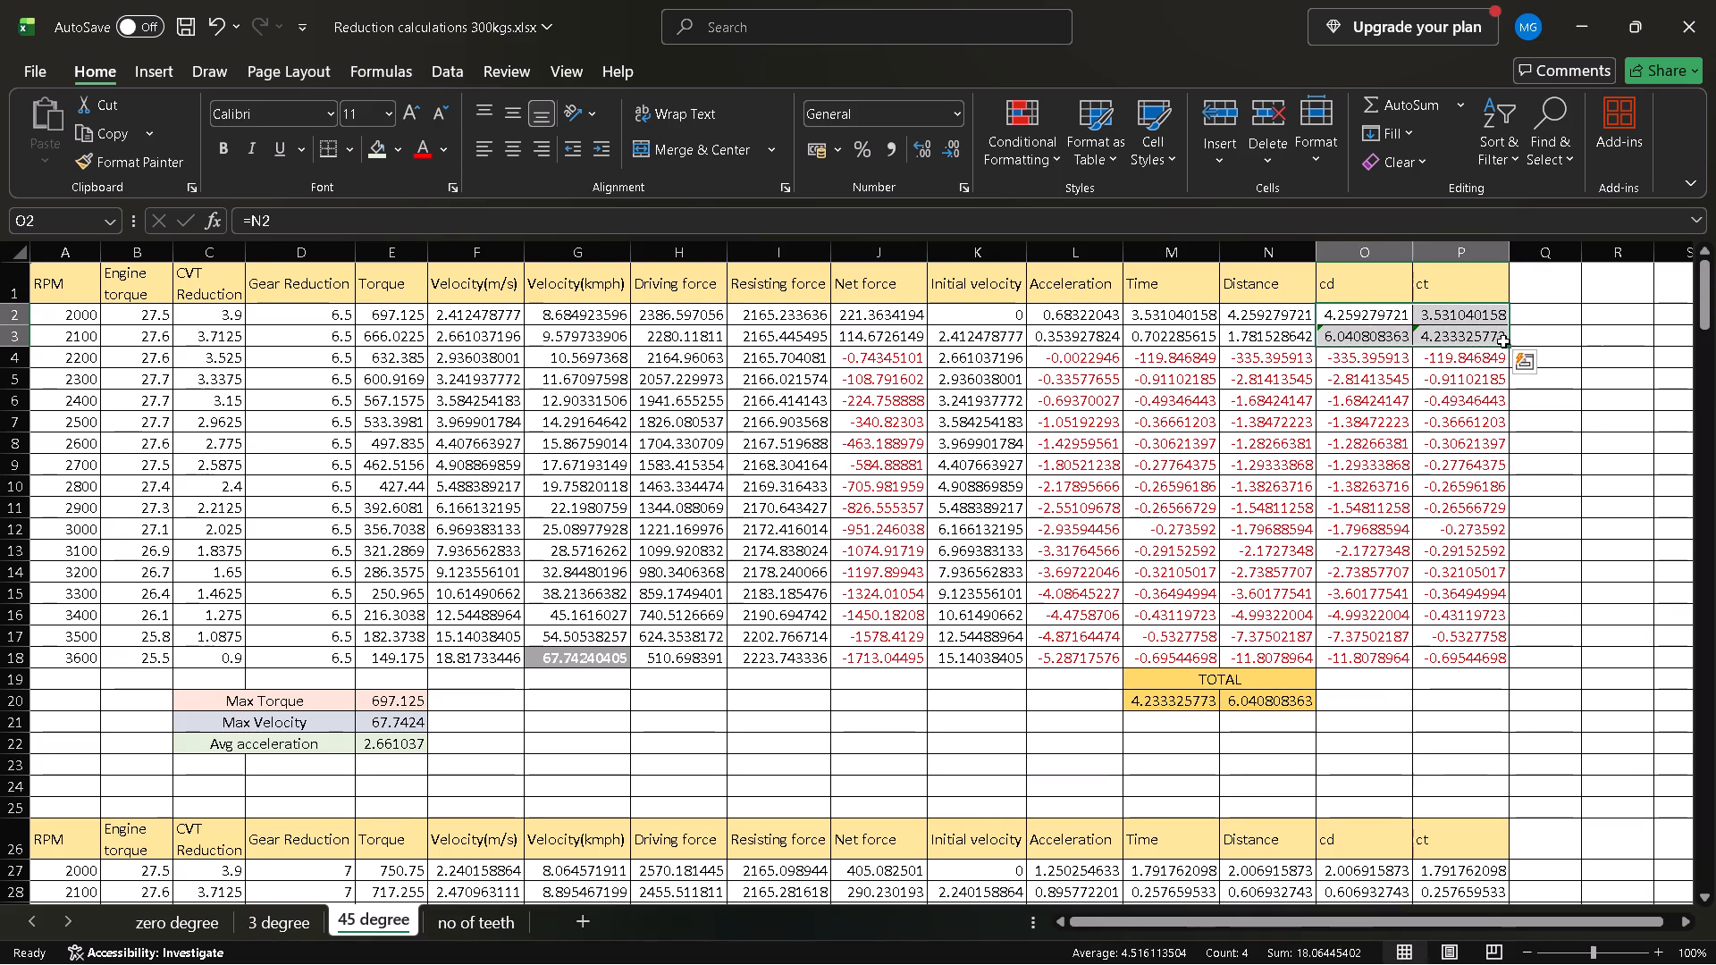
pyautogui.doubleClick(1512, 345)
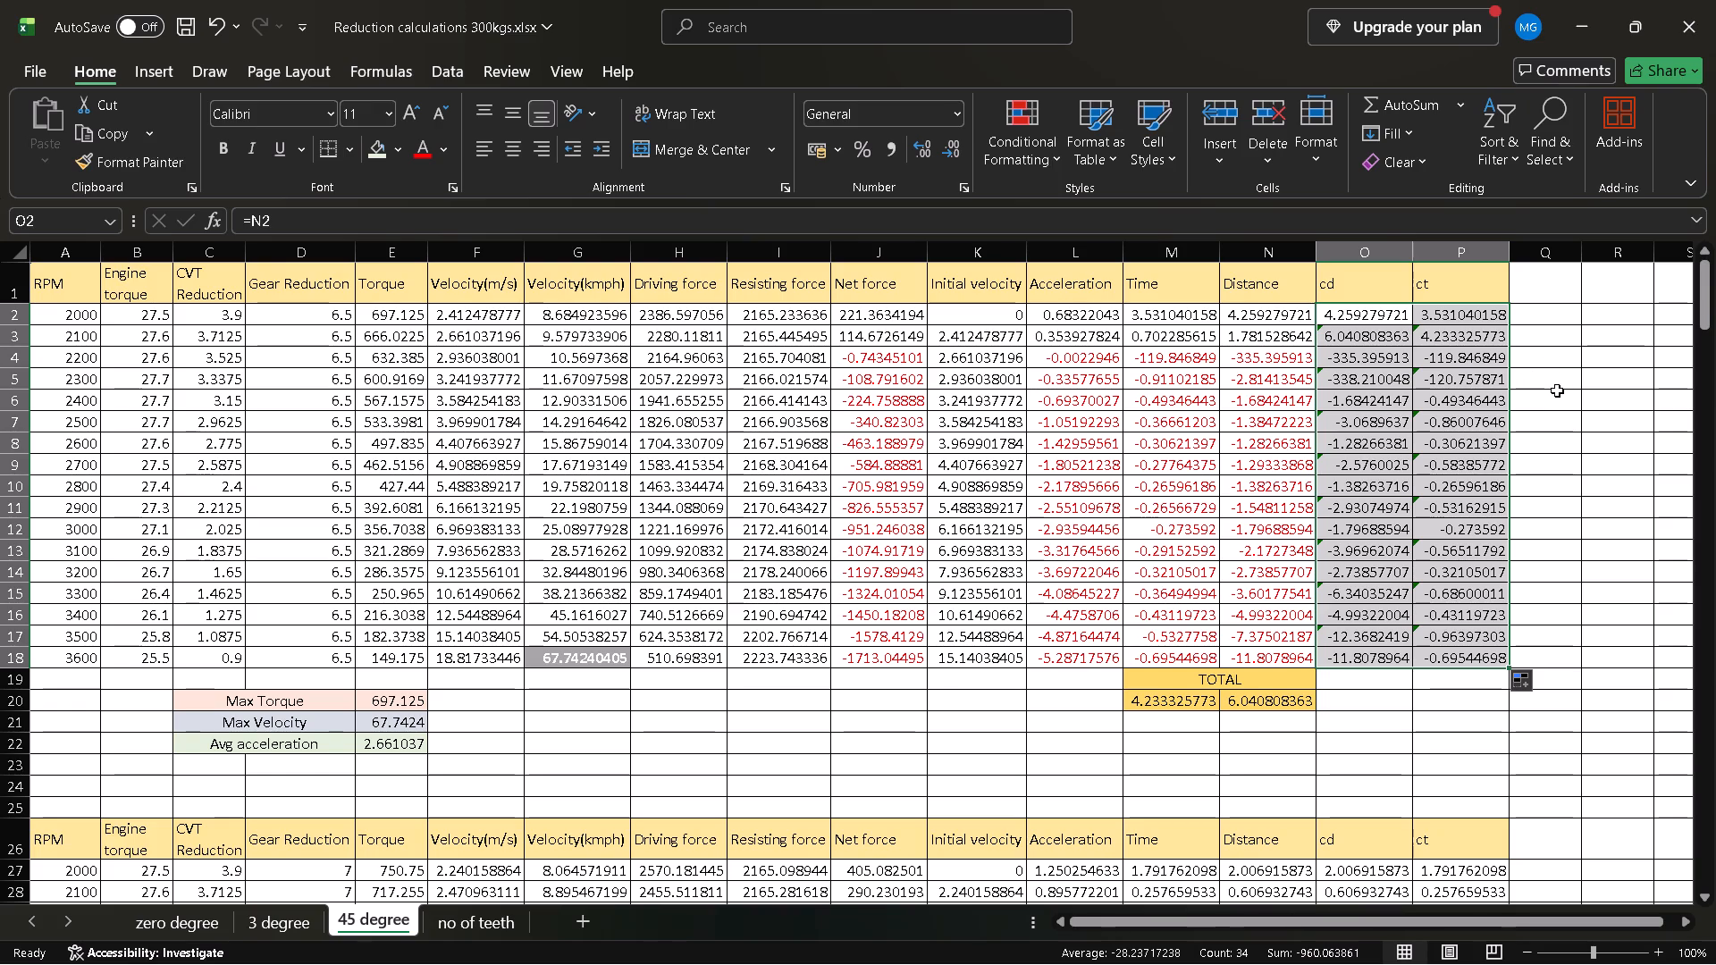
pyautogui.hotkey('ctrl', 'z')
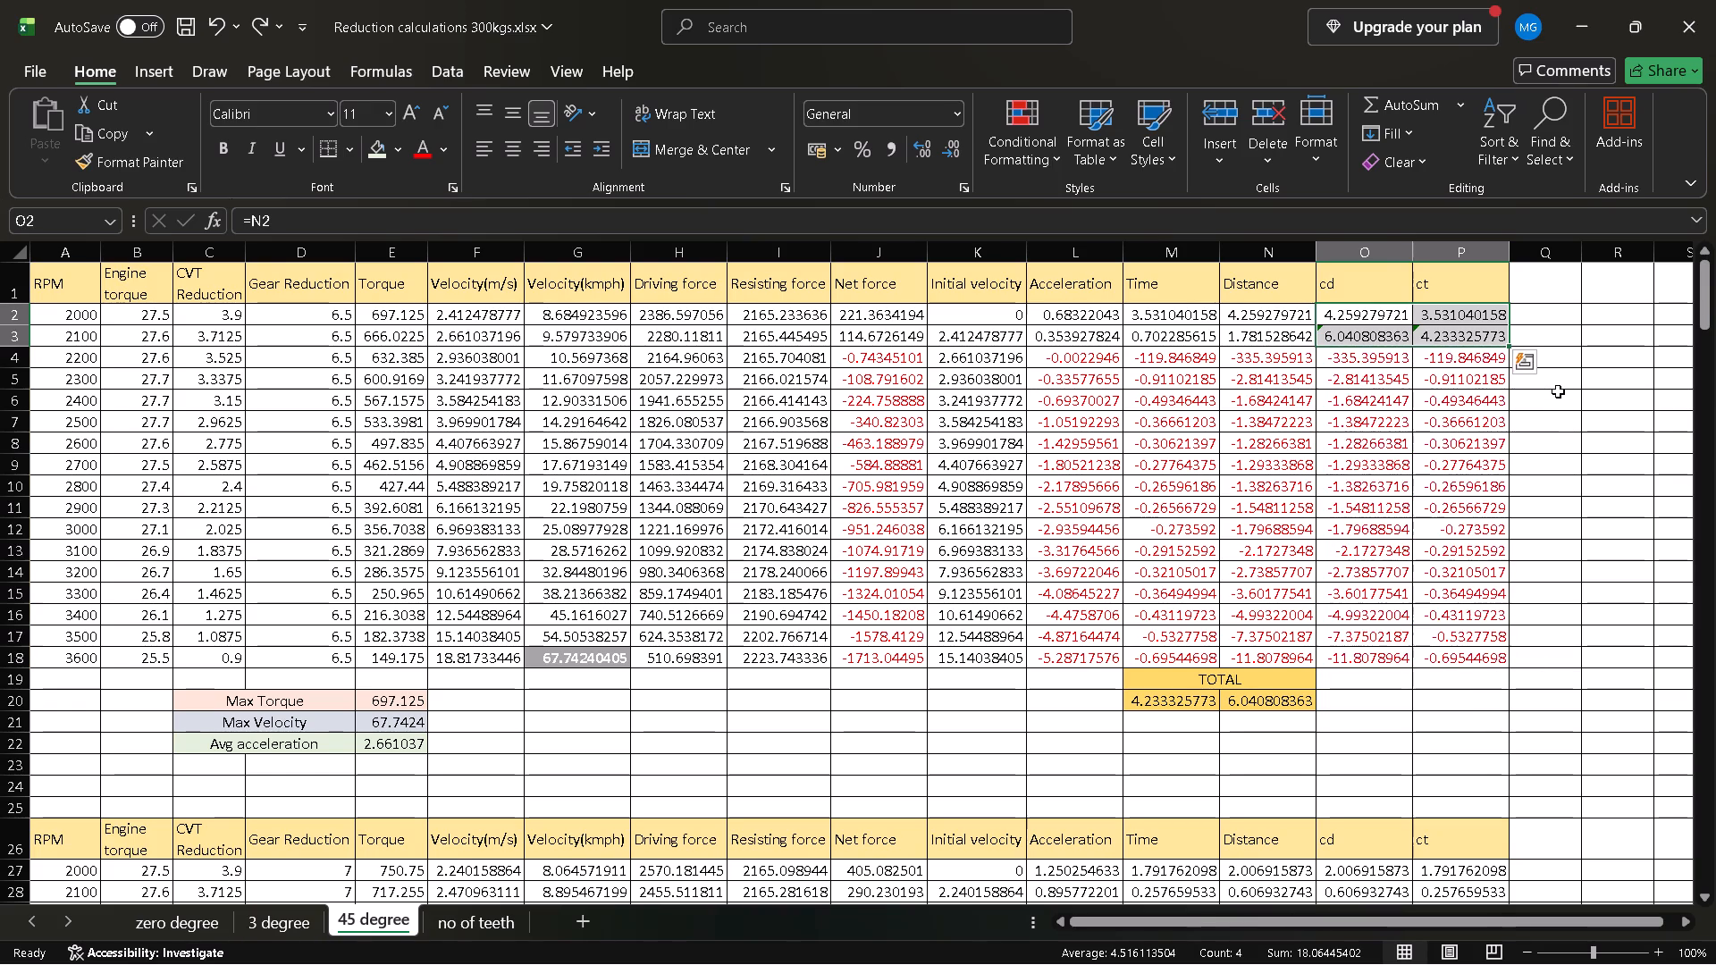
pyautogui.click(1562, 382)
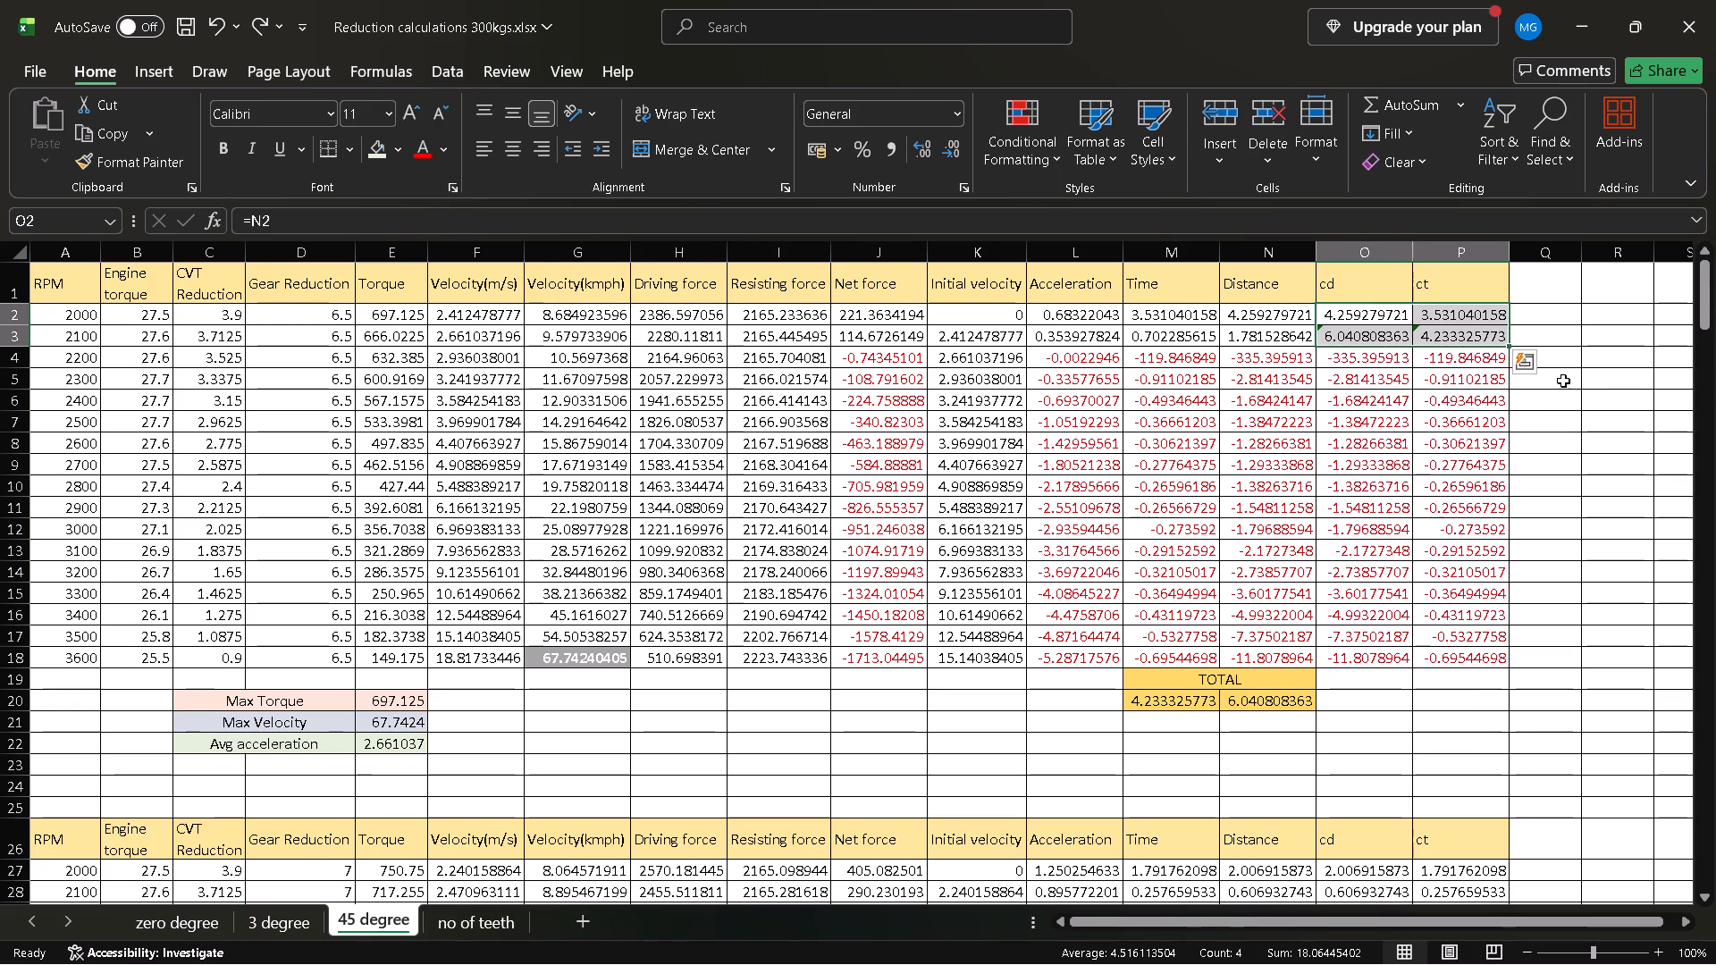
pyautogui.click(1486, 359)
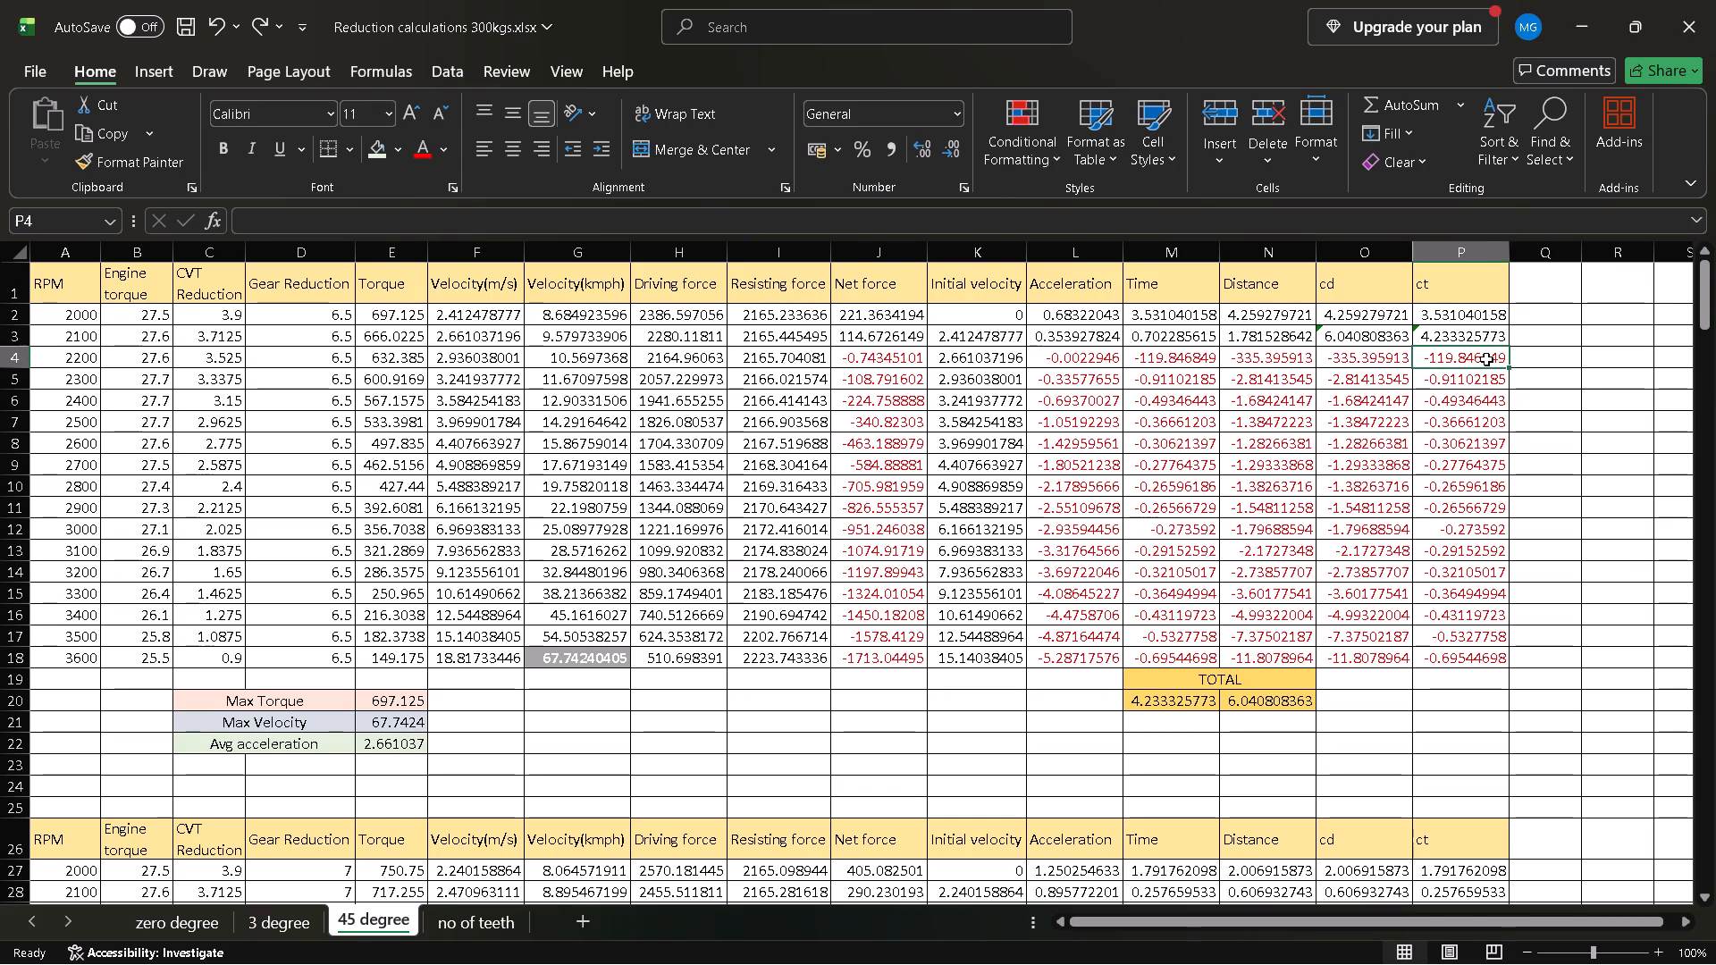
# Fill O3's cumulative distance formula down the cd column to row 18 and check the formula in O4.
pyautogui.click(1382, 327)
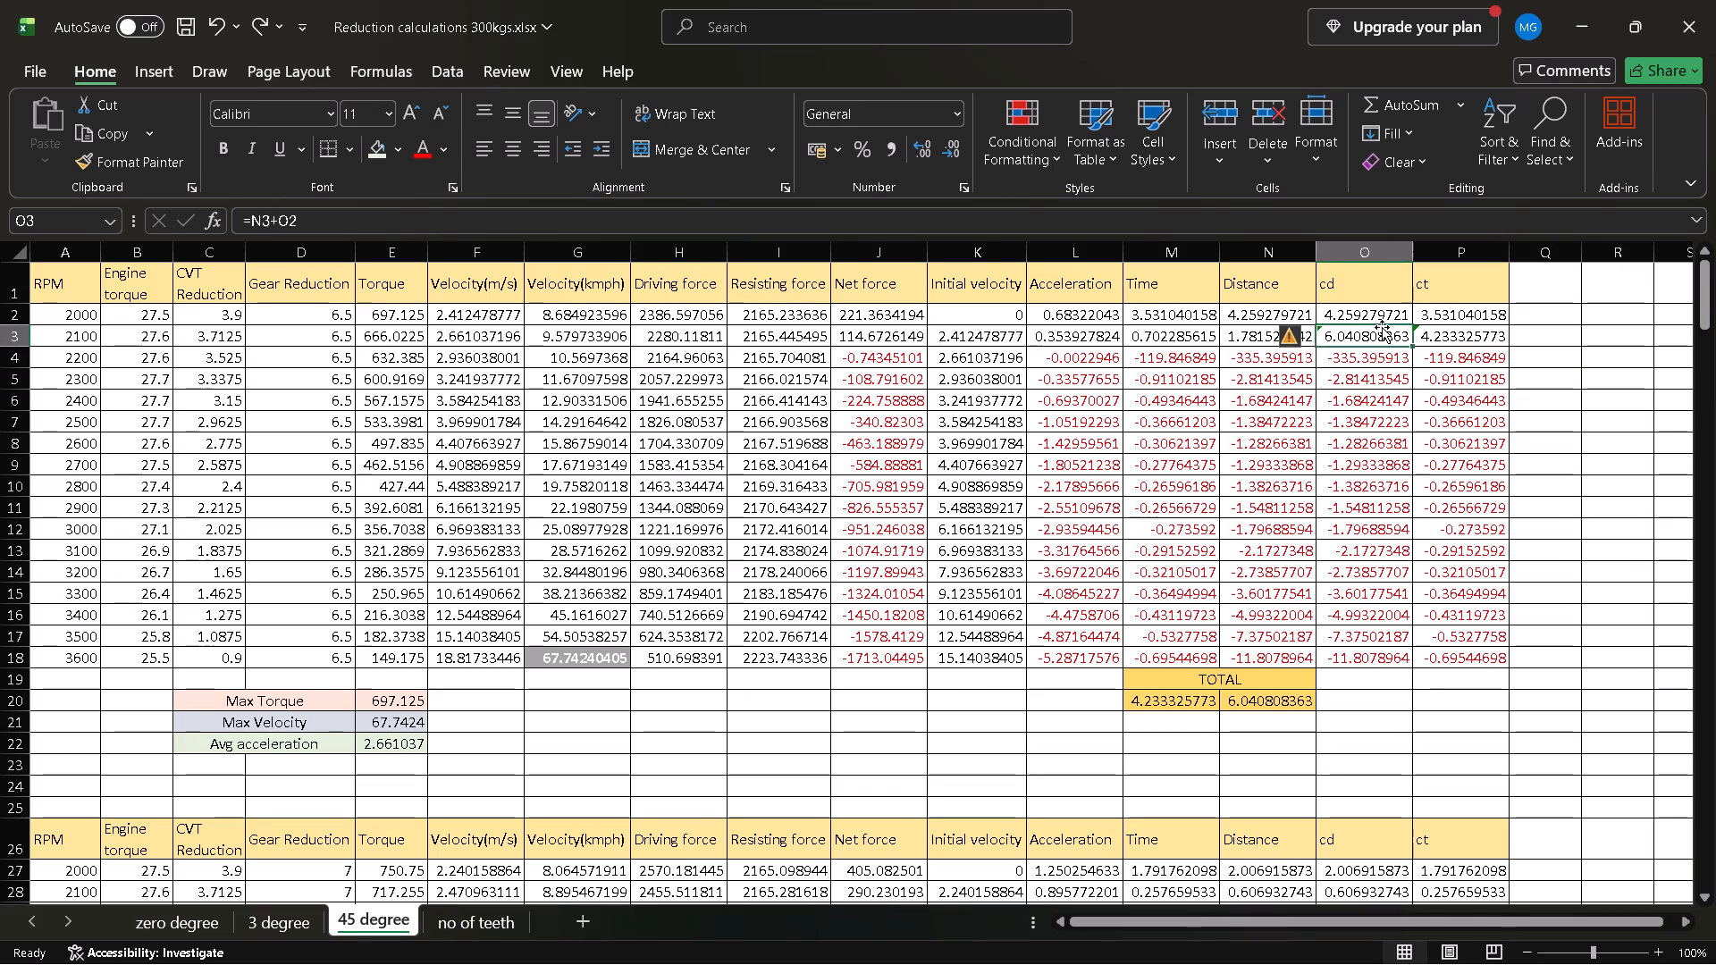
pyautogui.doubleClick(1413, 345)
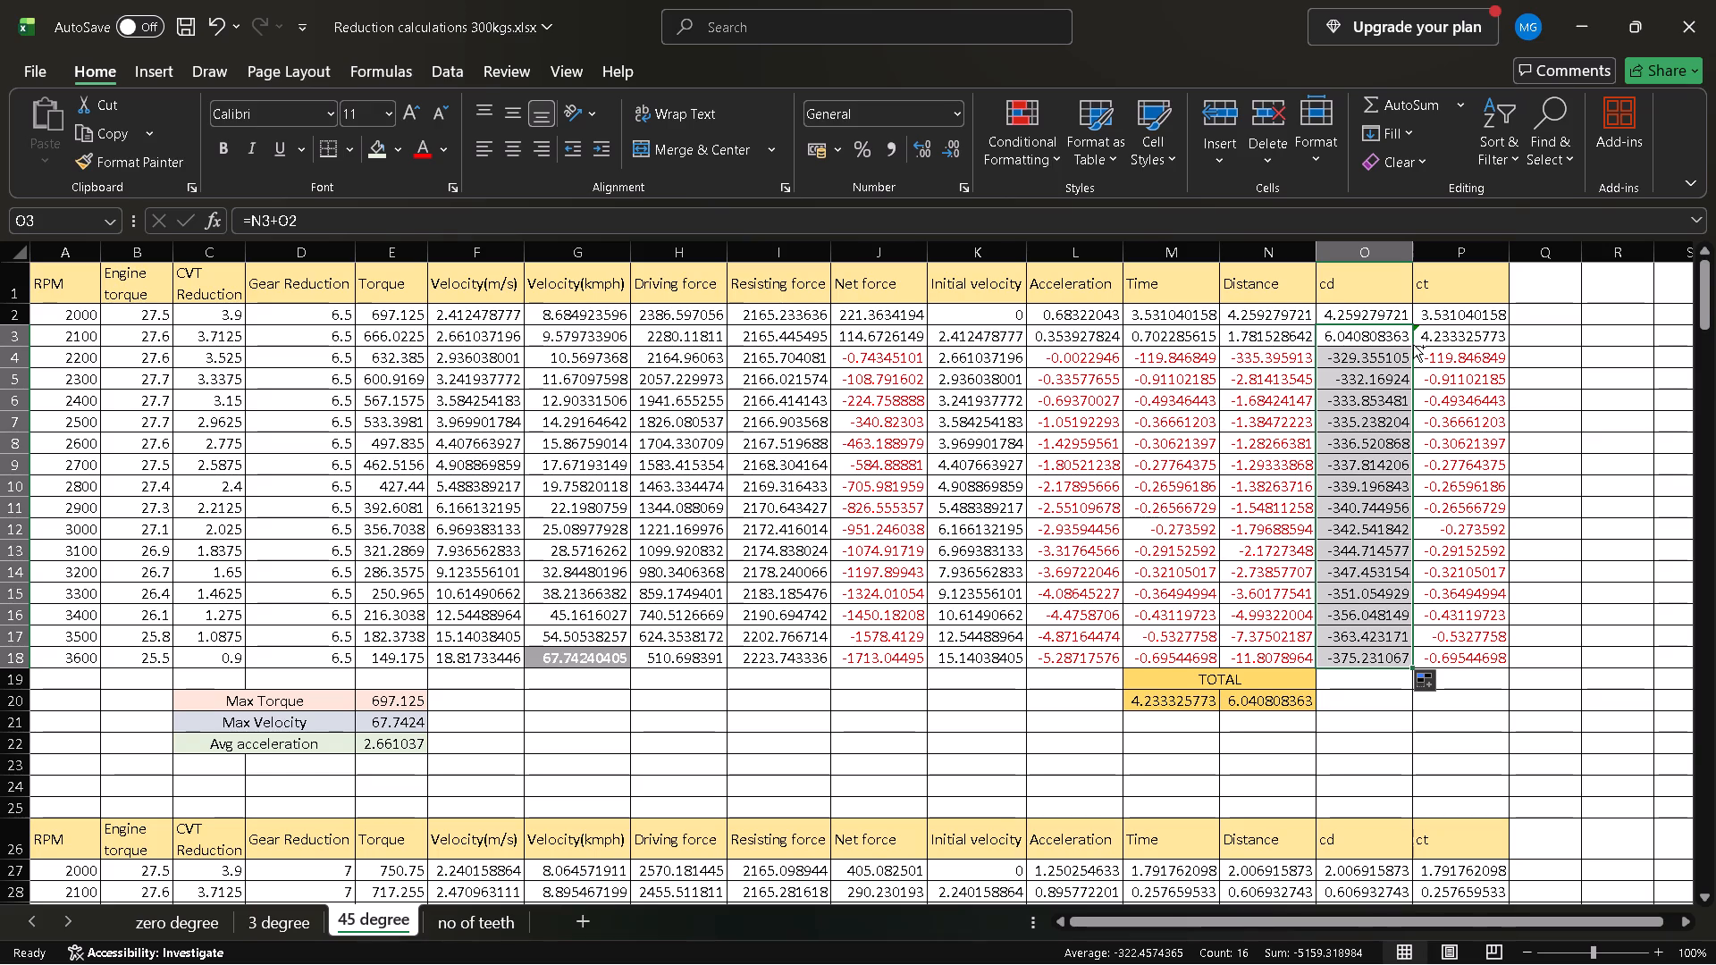
pyautogui.hotkey('ctrl', 'z')
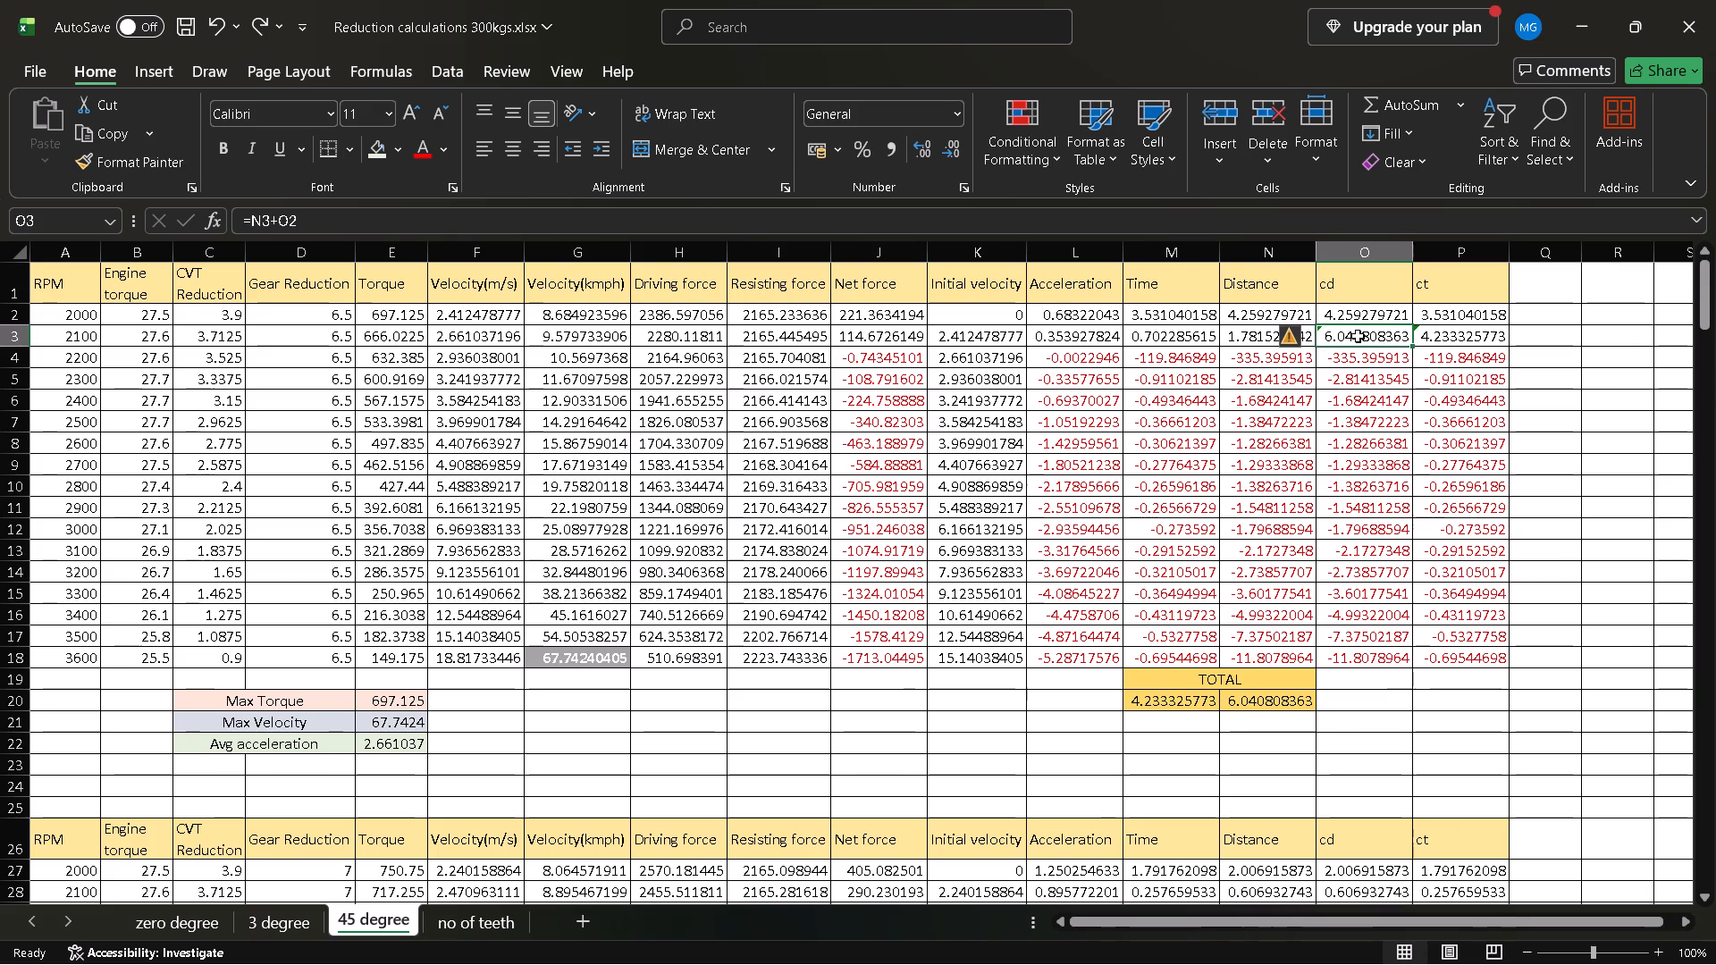
pyautogui.doubleClick(1414, 344)
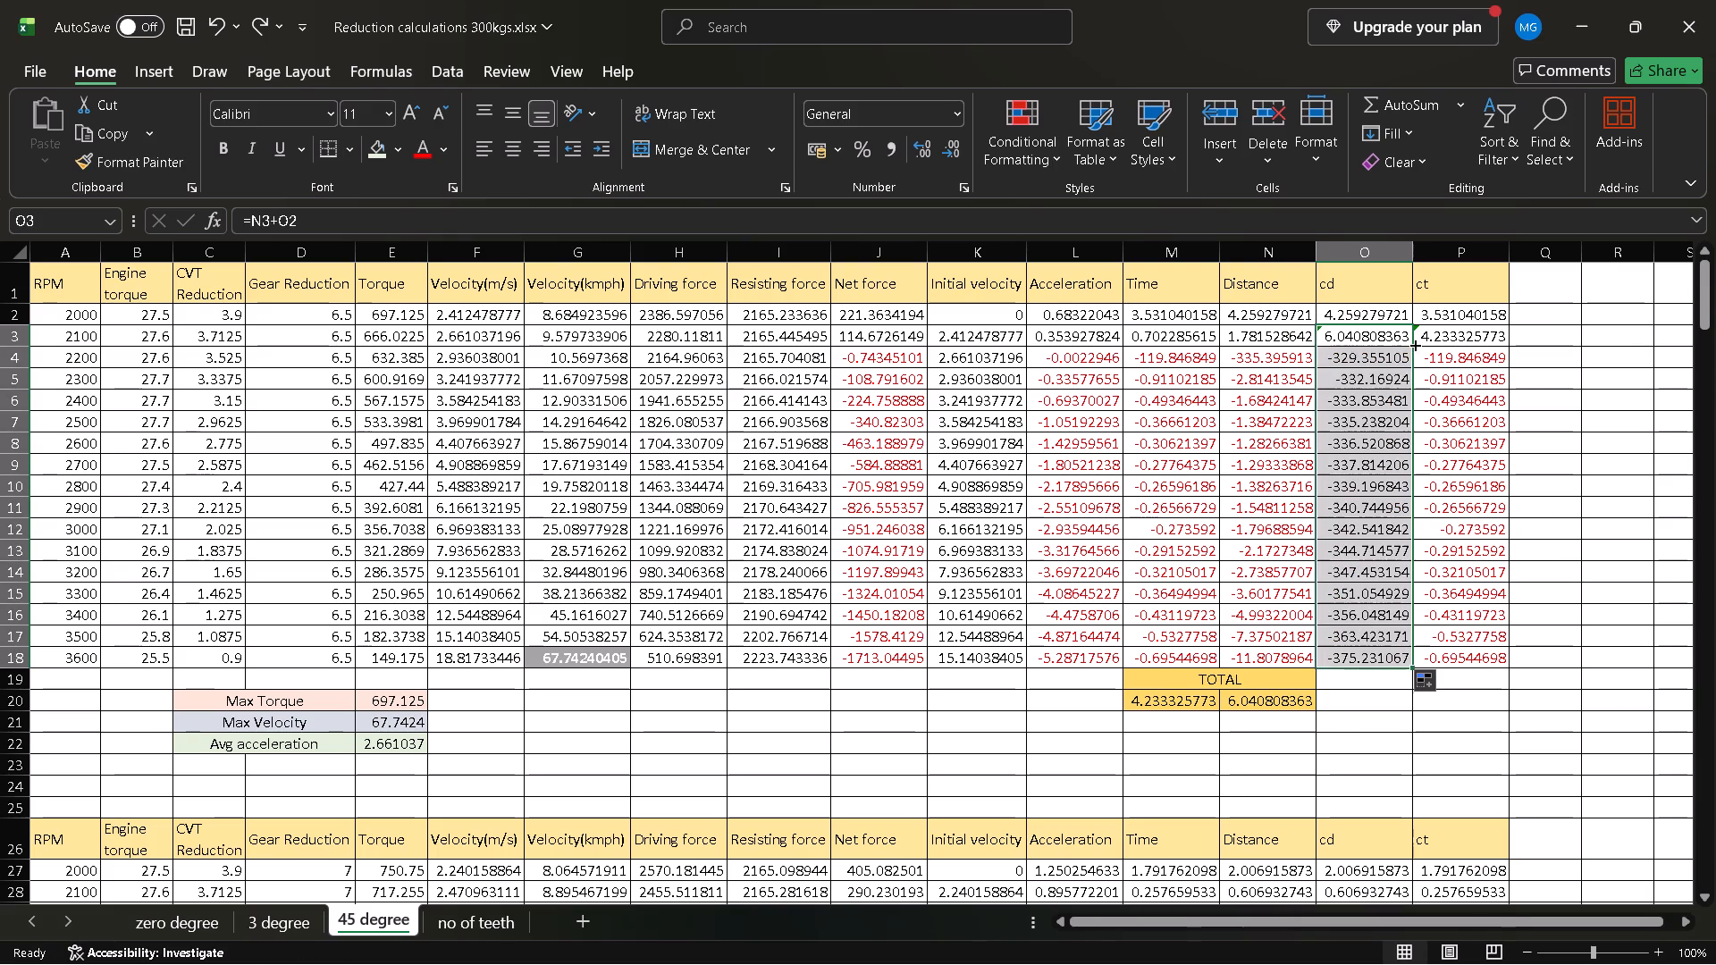
pyautogui.click(1357, 355)
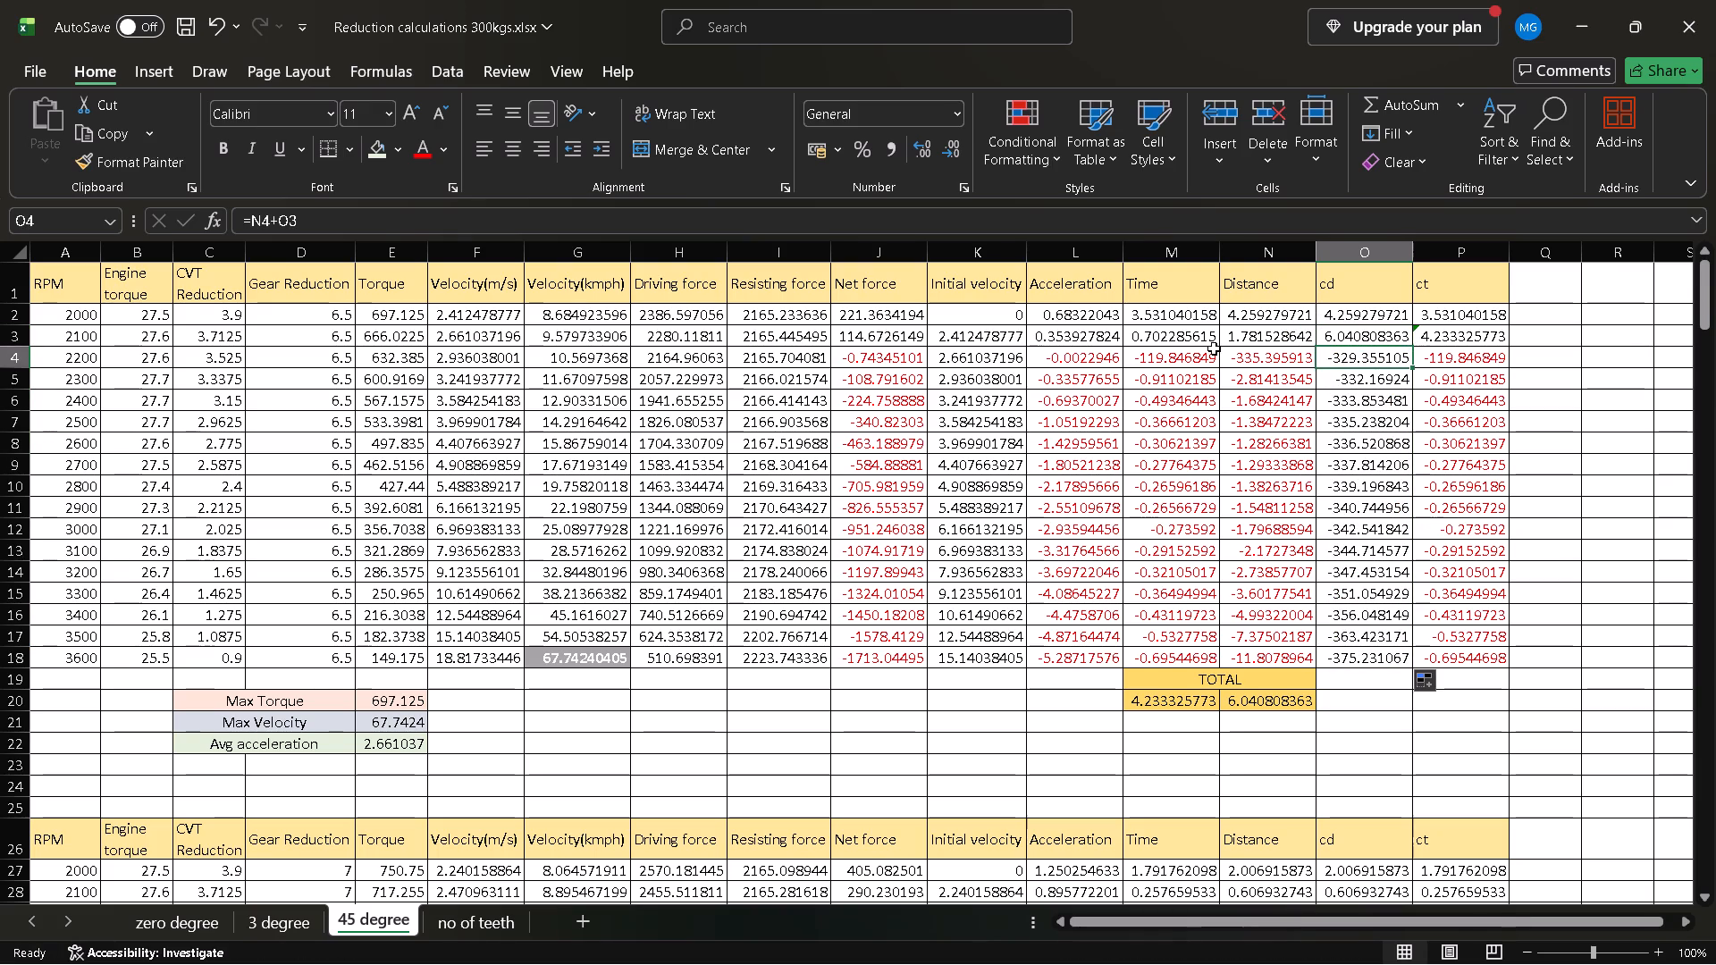
pyautogui.click(941, 236)
pyautogui.click(941, 223)
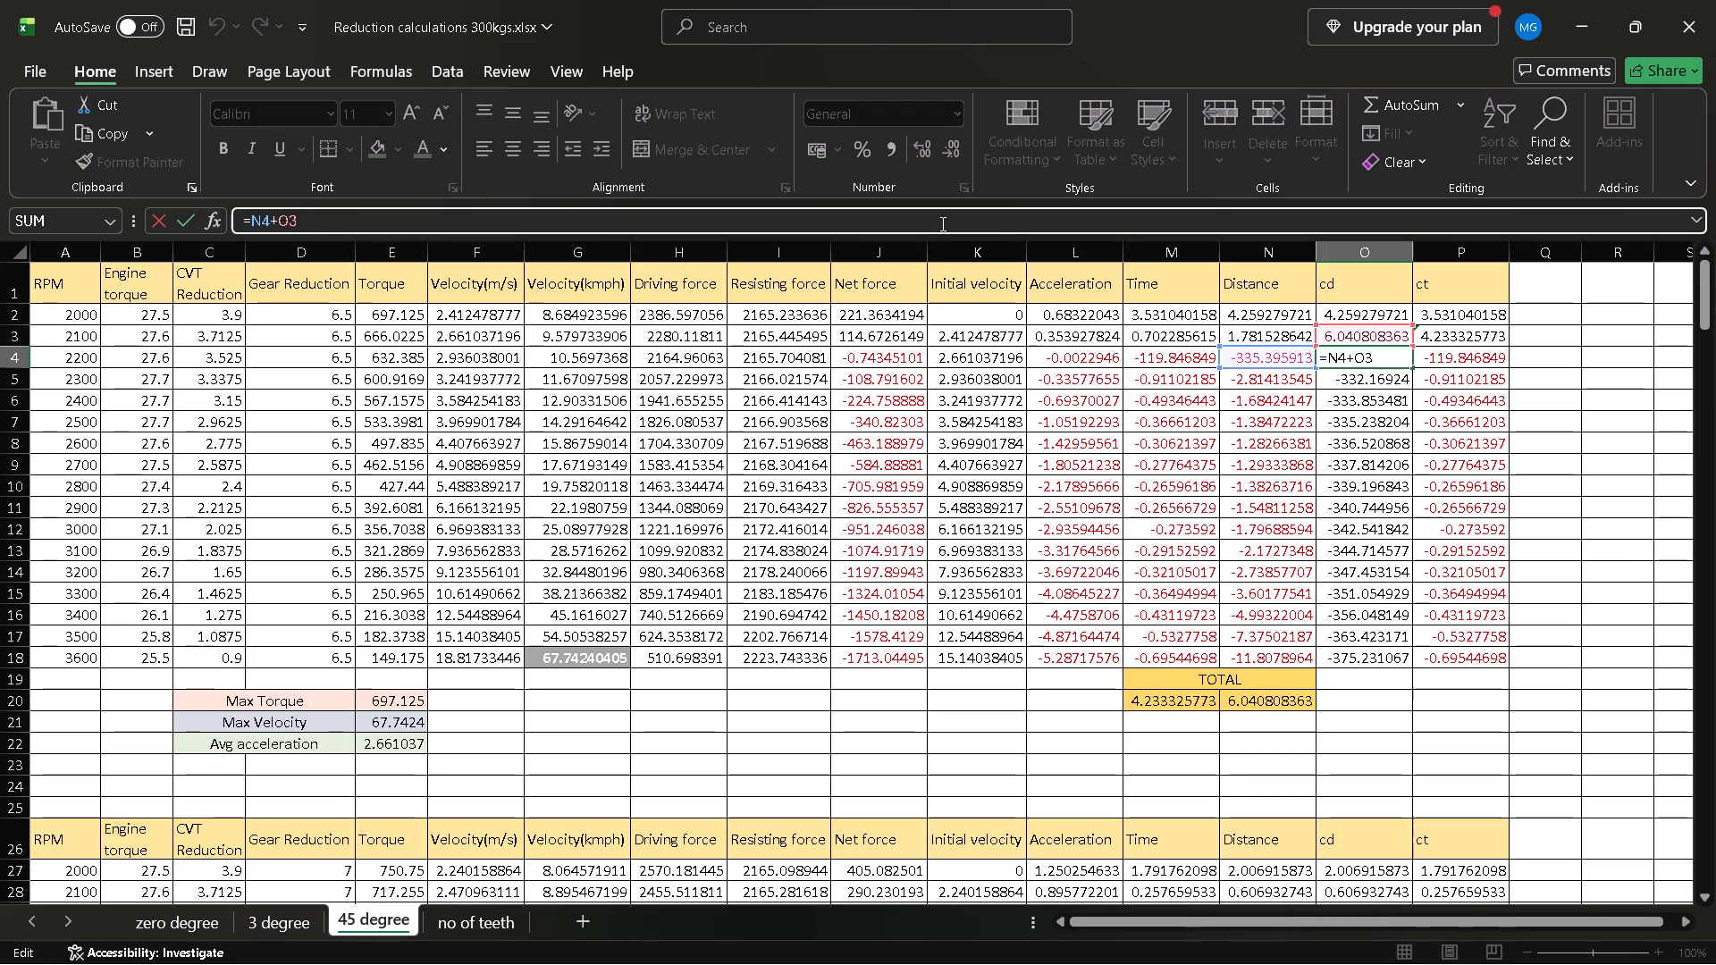
pyautogui.press('Return')
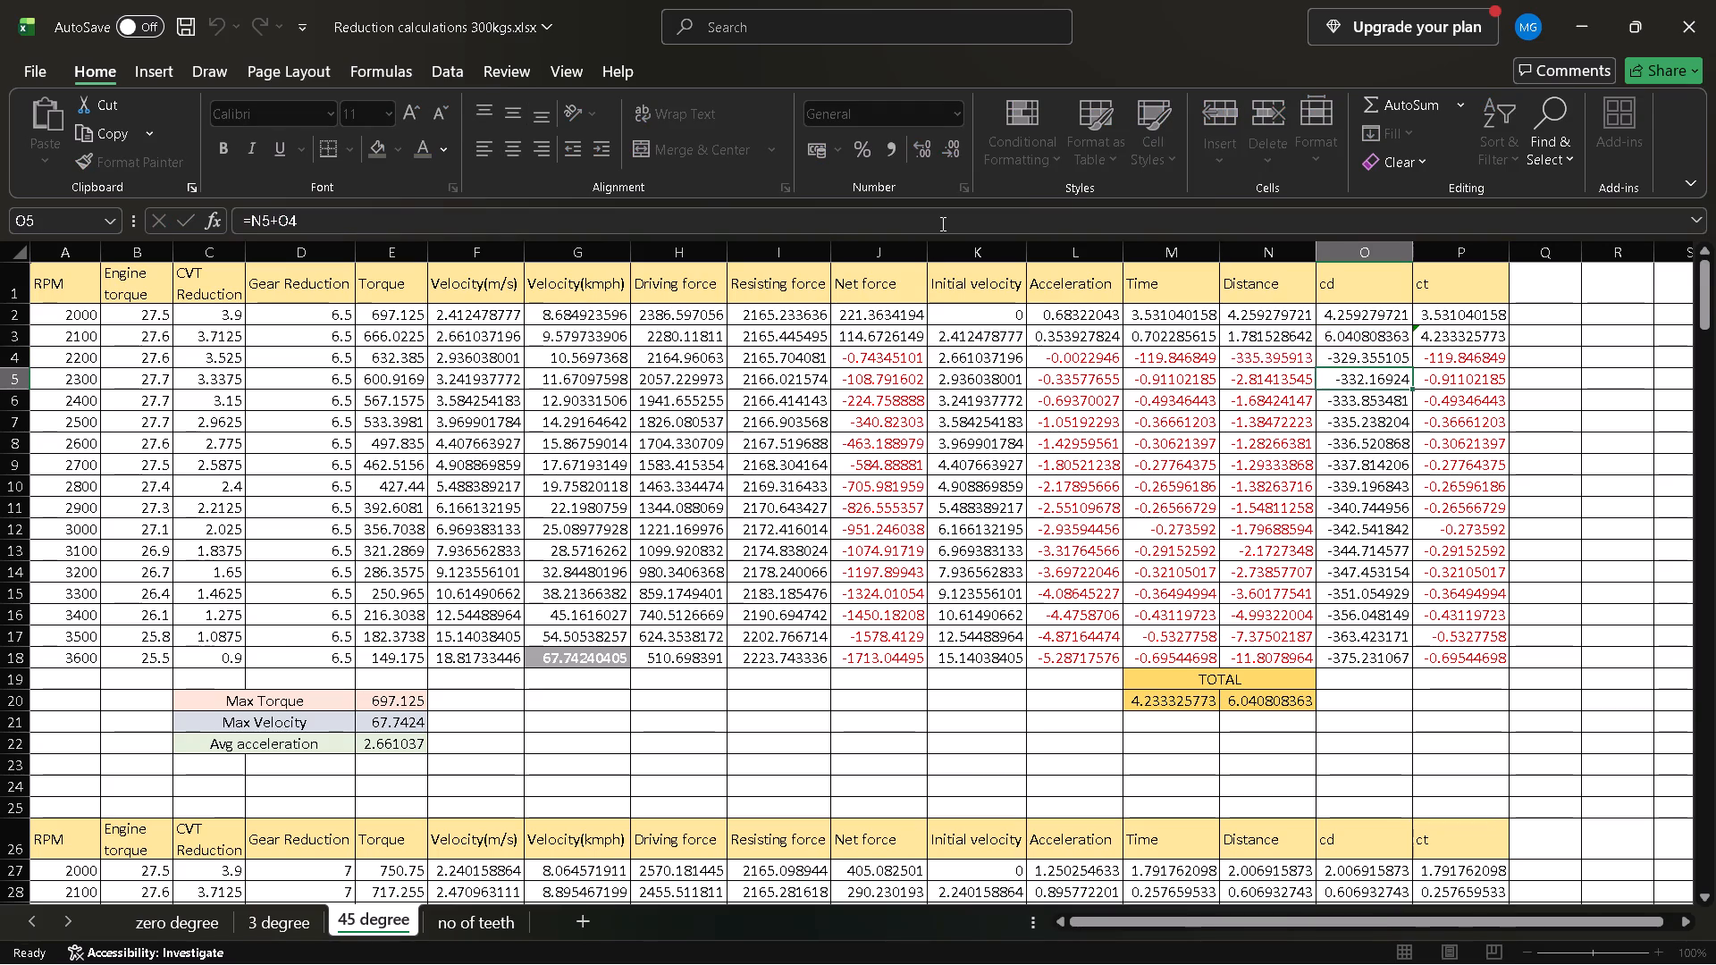
pyautogui.press('Up')
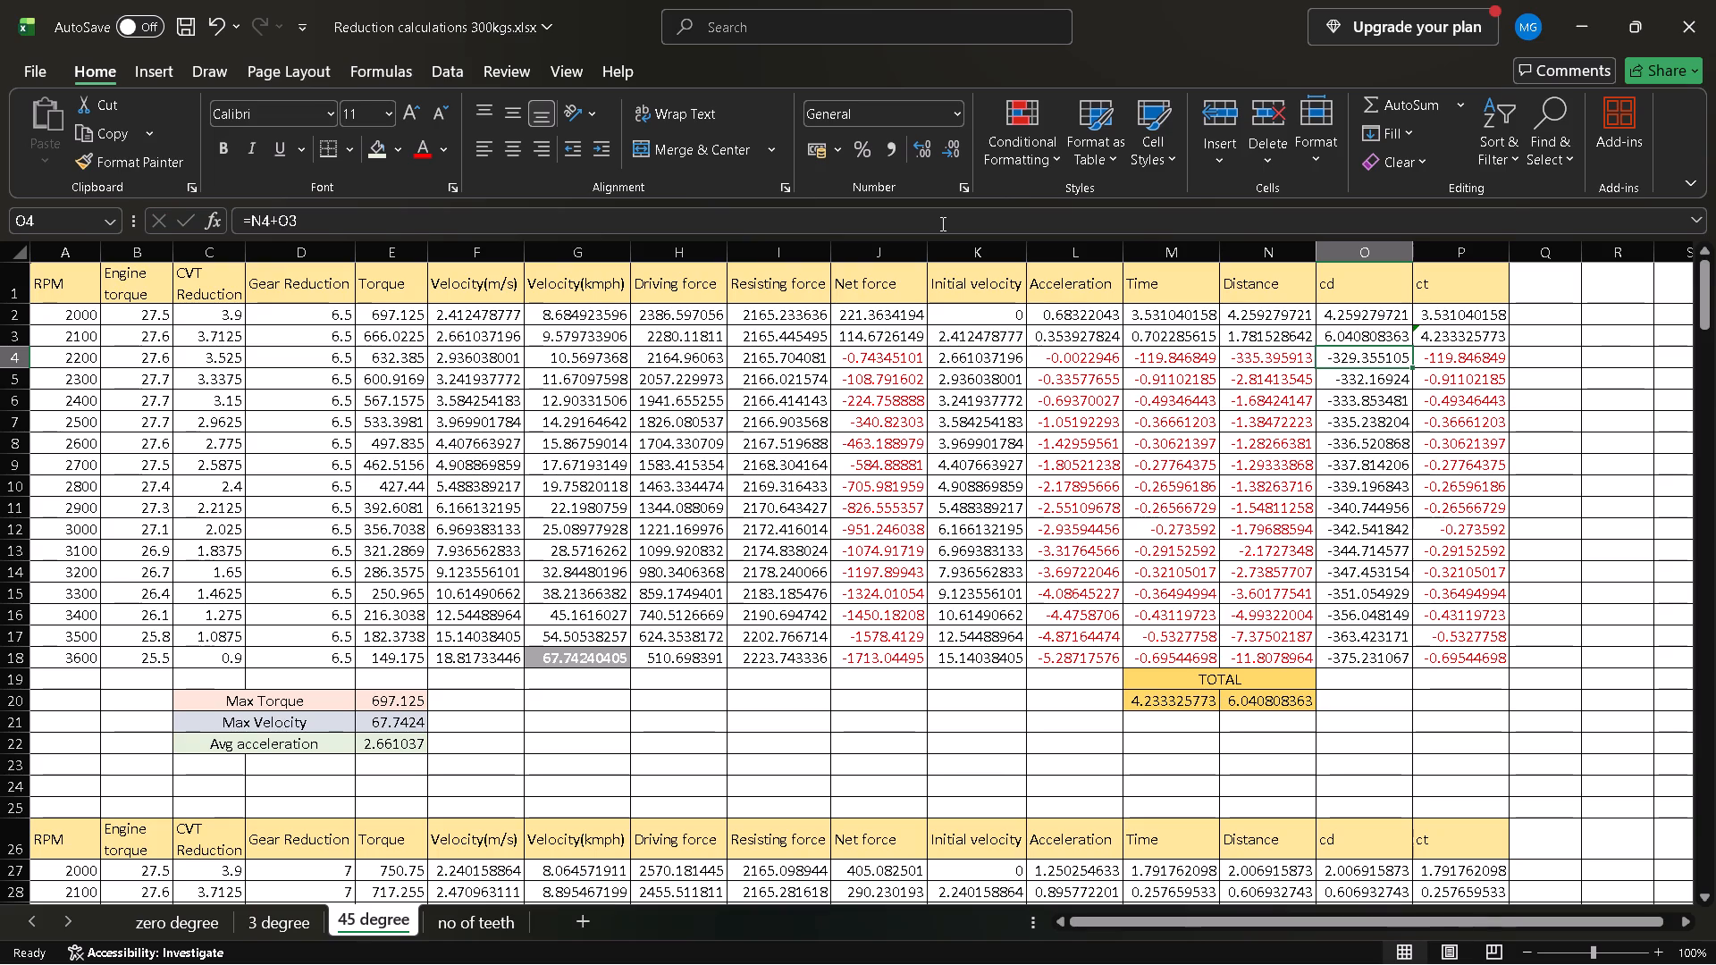
# Fill P3's cumulative time formula down the ct column to row 18.
pyautogui.click(1502, 329)
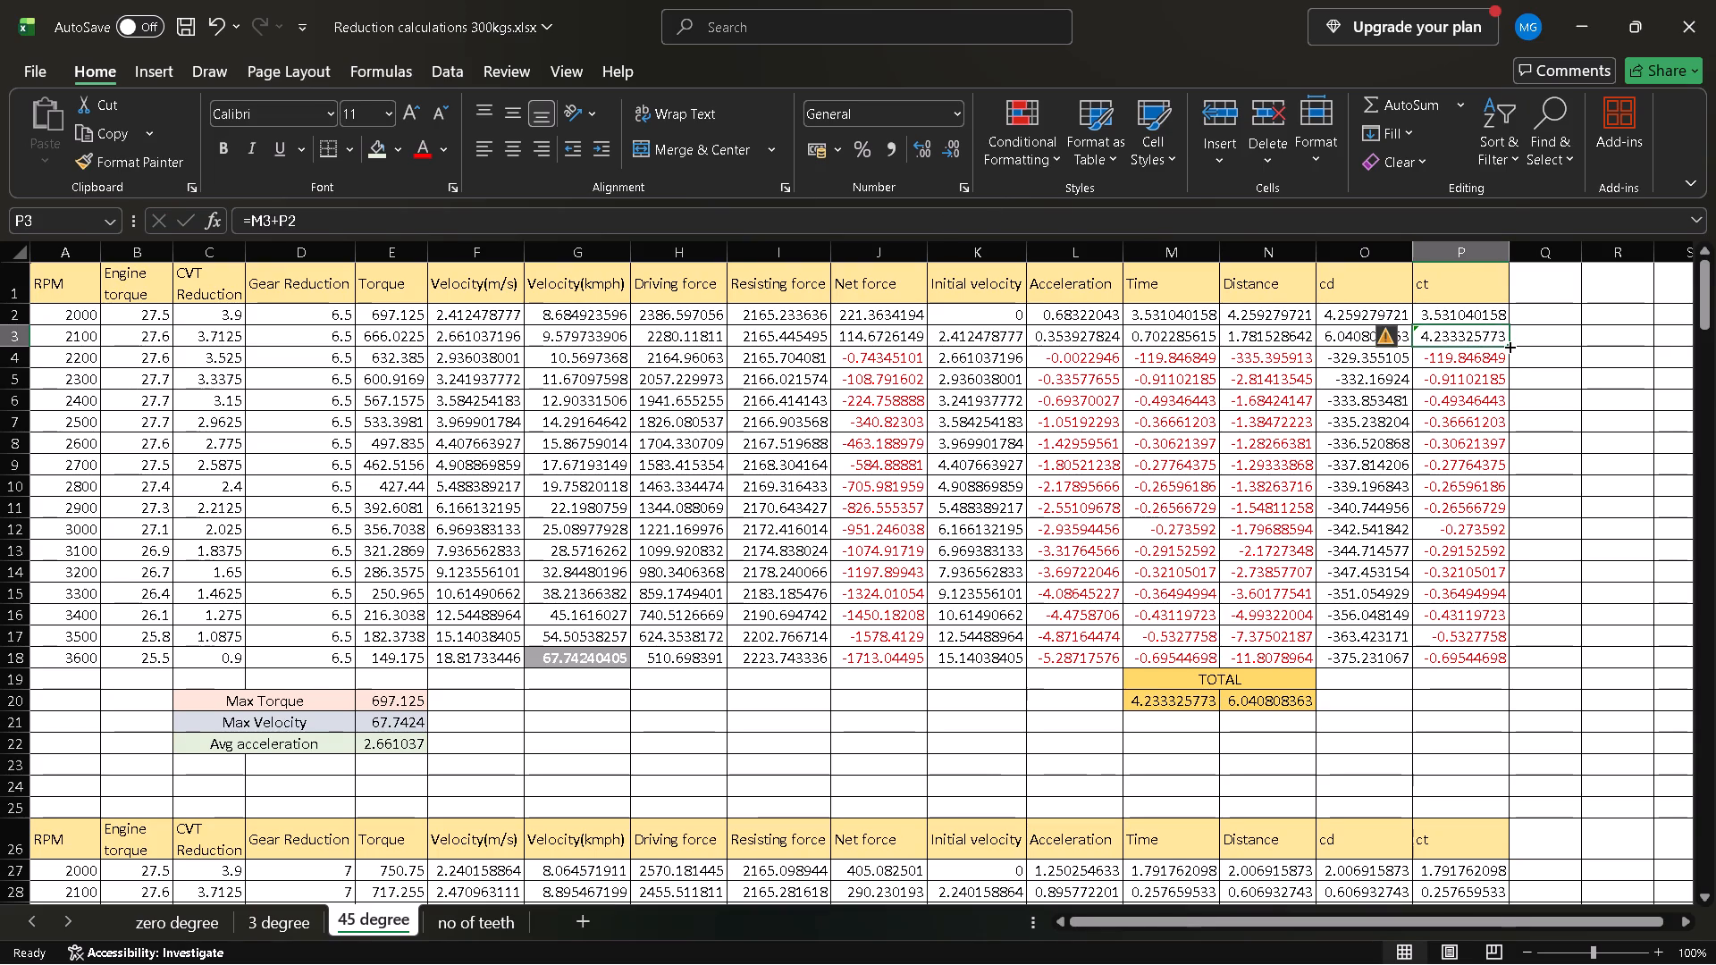
pyautogui.doubleClick(1509, 346)
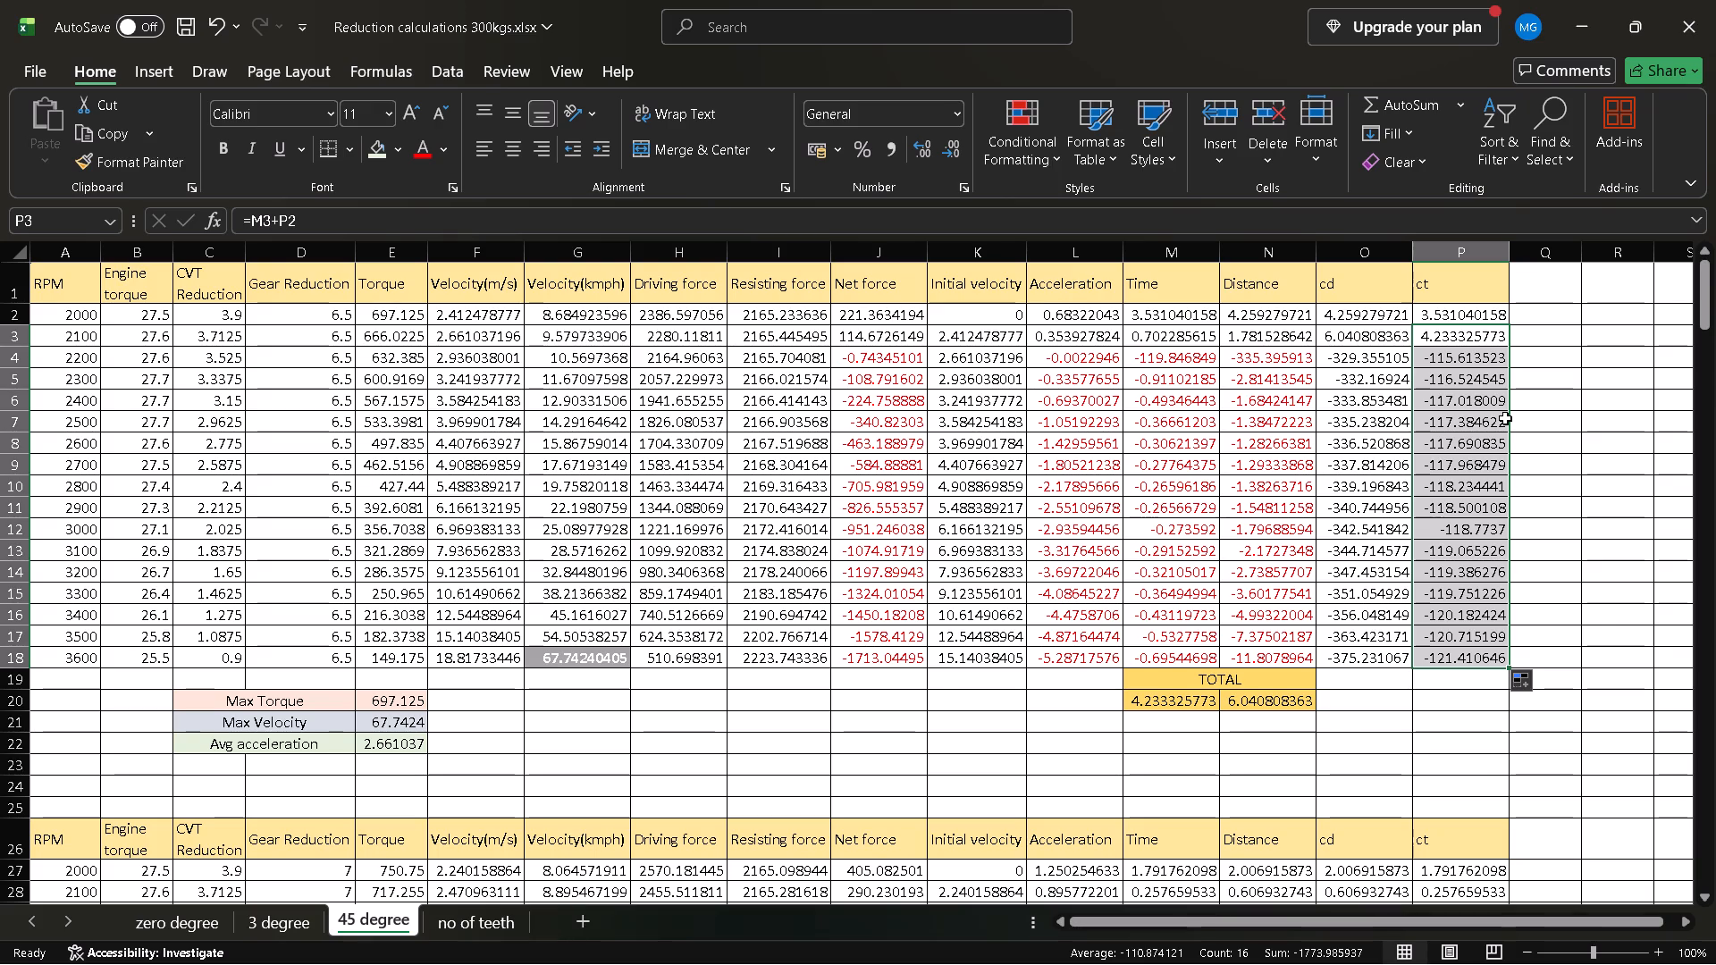
pyautogui.scroll(1, 1503, 422)
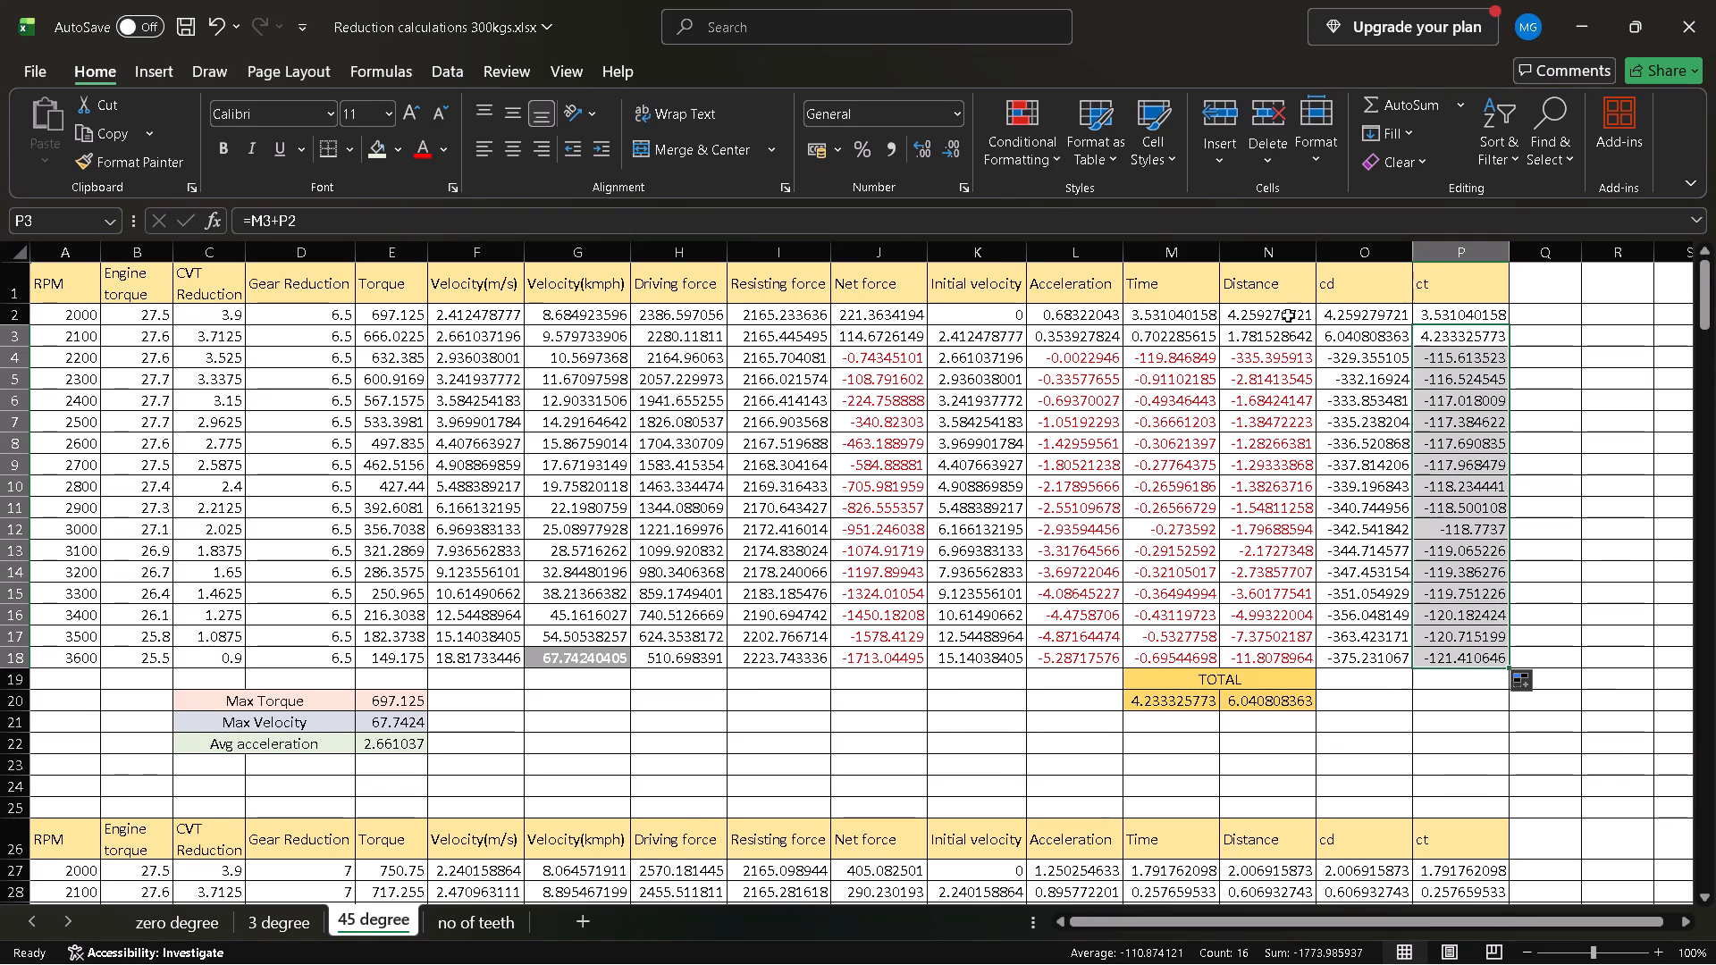
# Change the average acceleration formula in E22 to =(F3-K2)/P3, dividing by the cumulative time.
pyautogui.click(1287, 315)
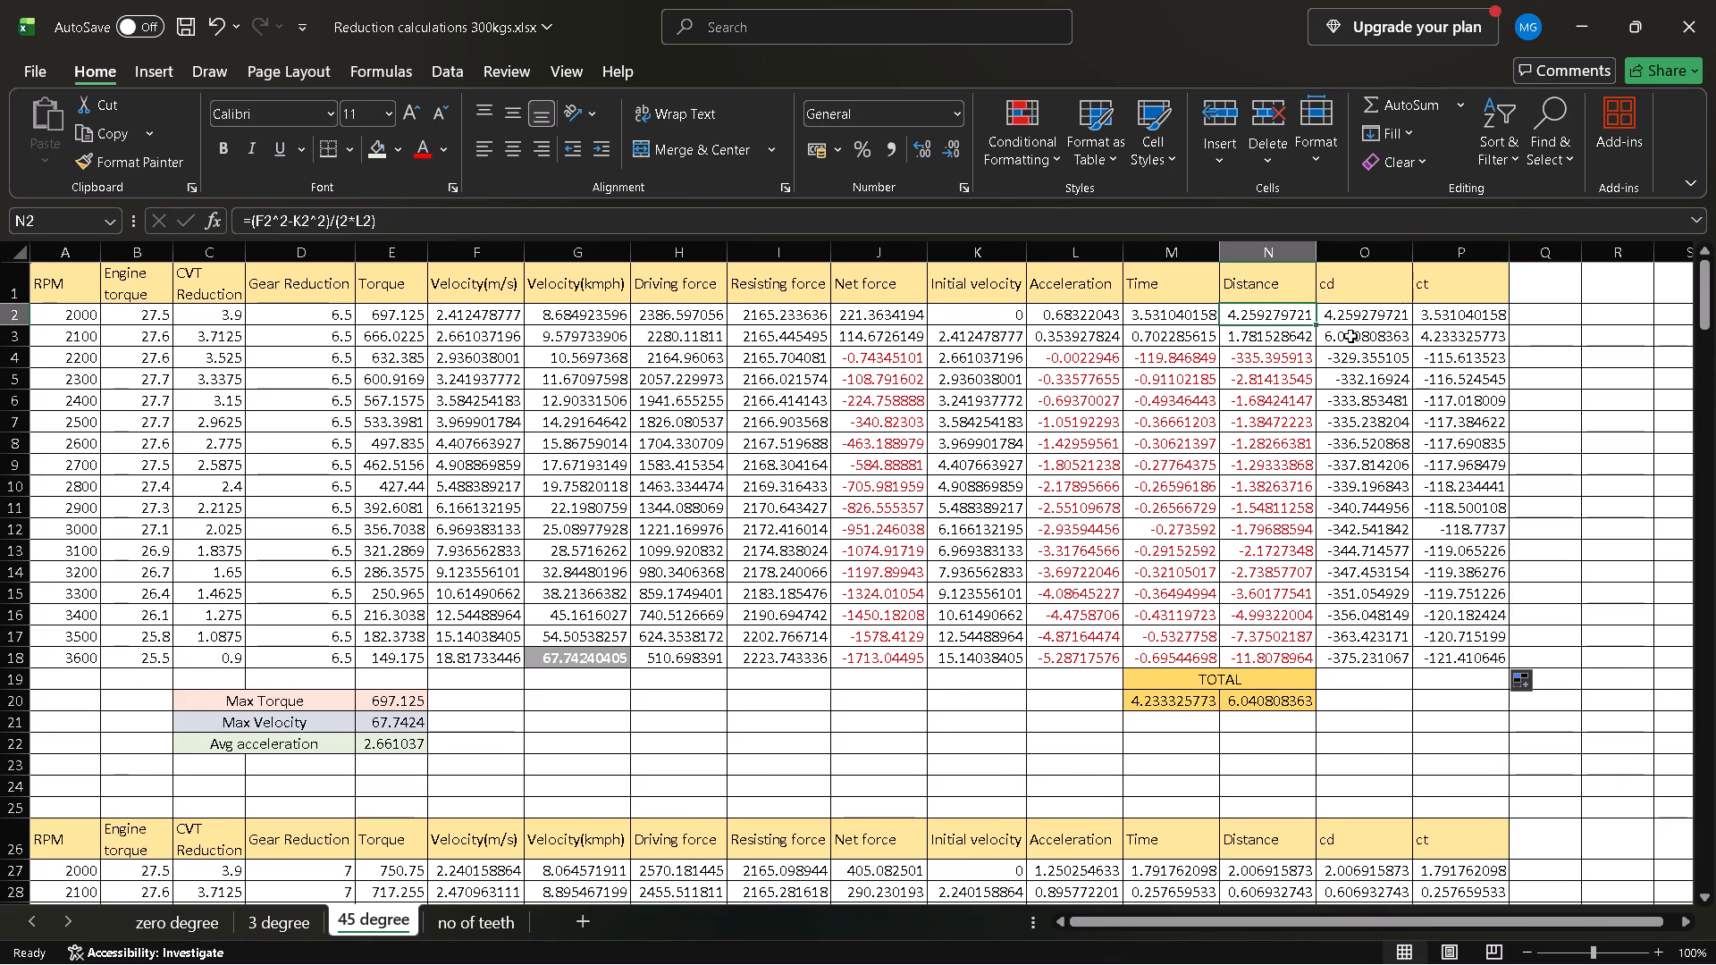
pyautogui.click(1351, 323)
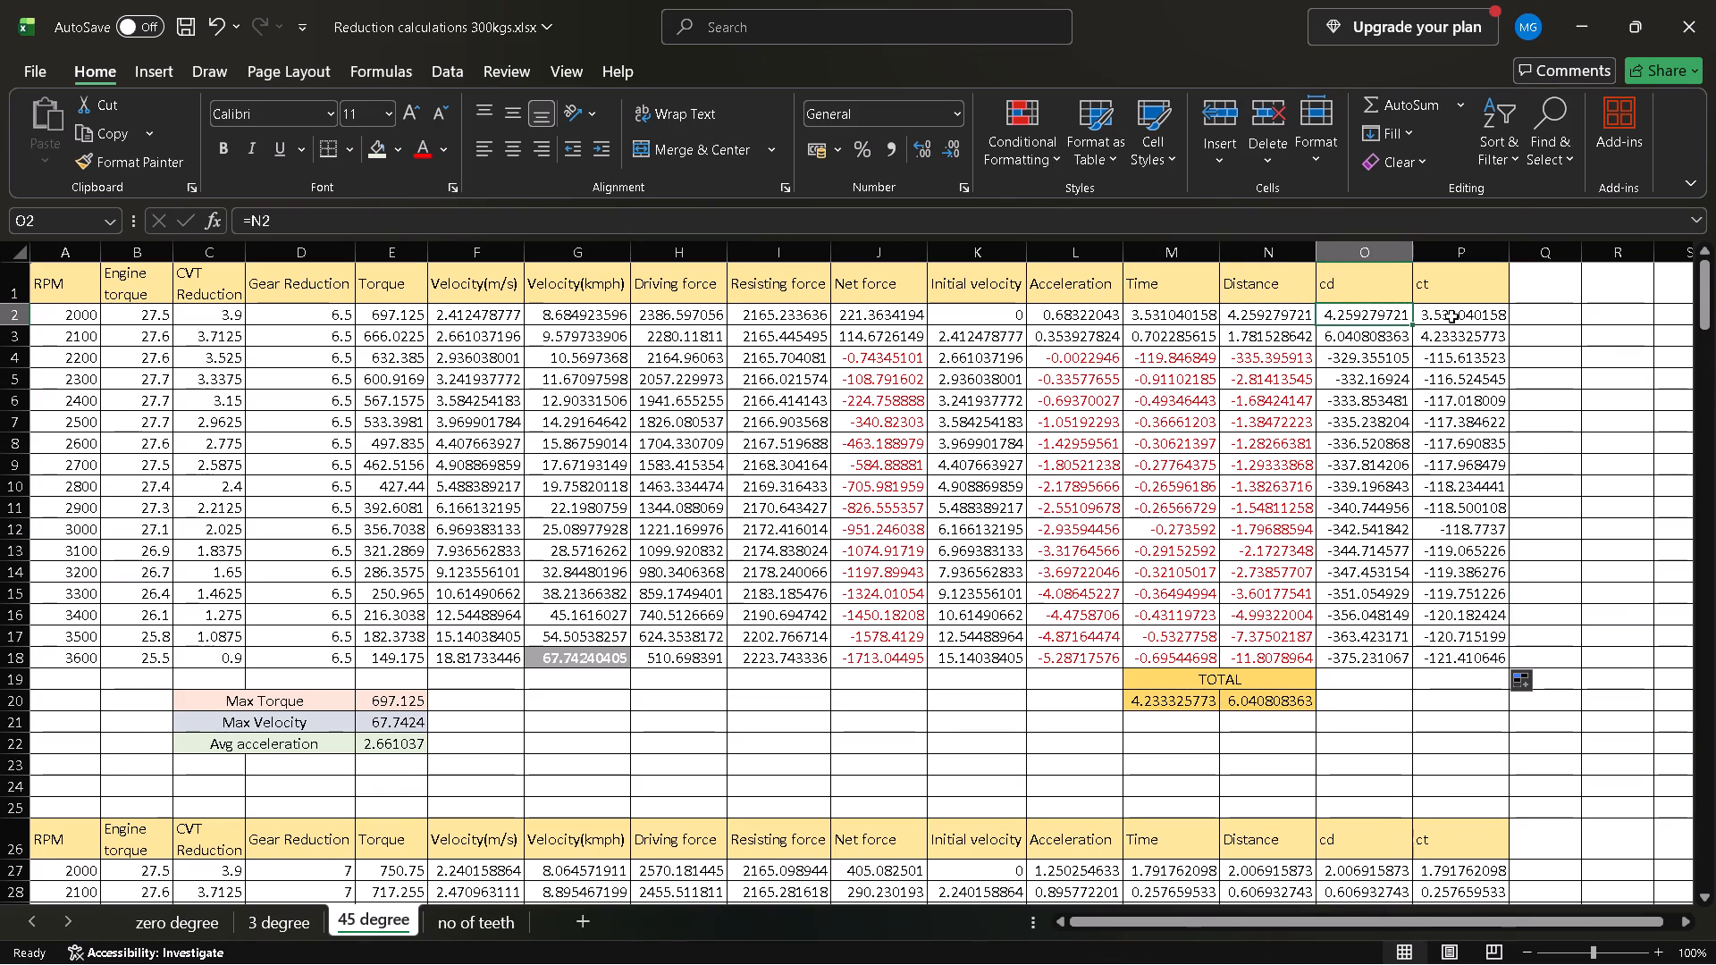
pyautogui.click(395, 748)
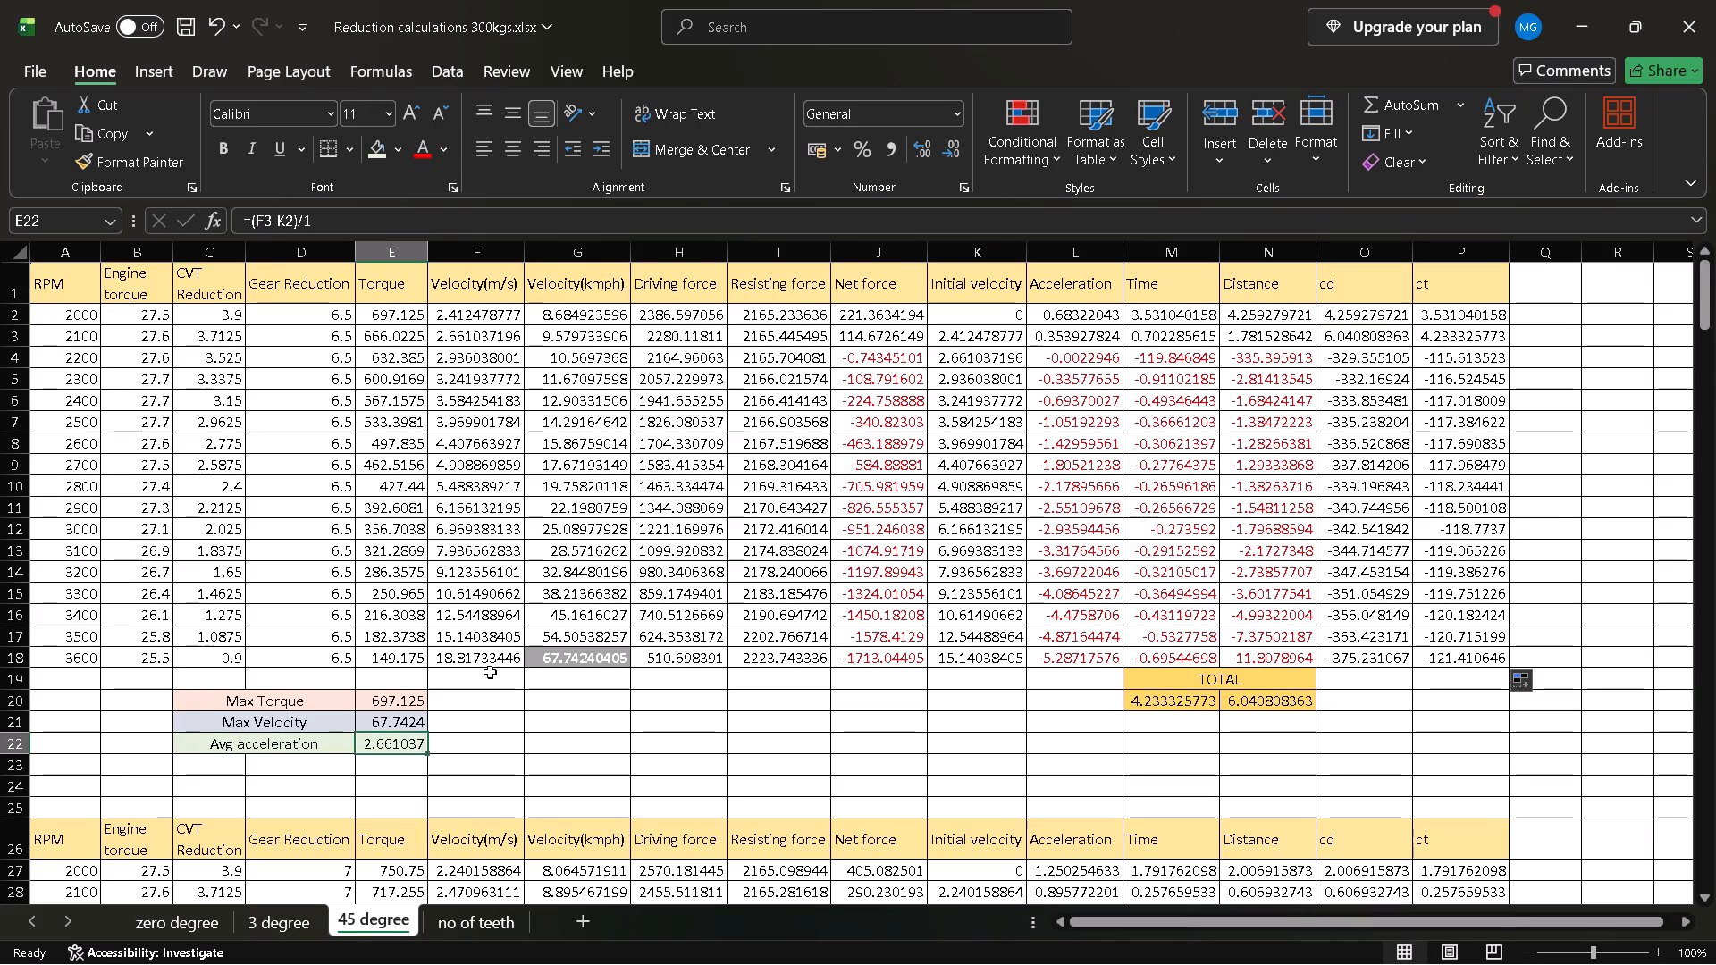
pyautogui.scroll(1, 597, 572)
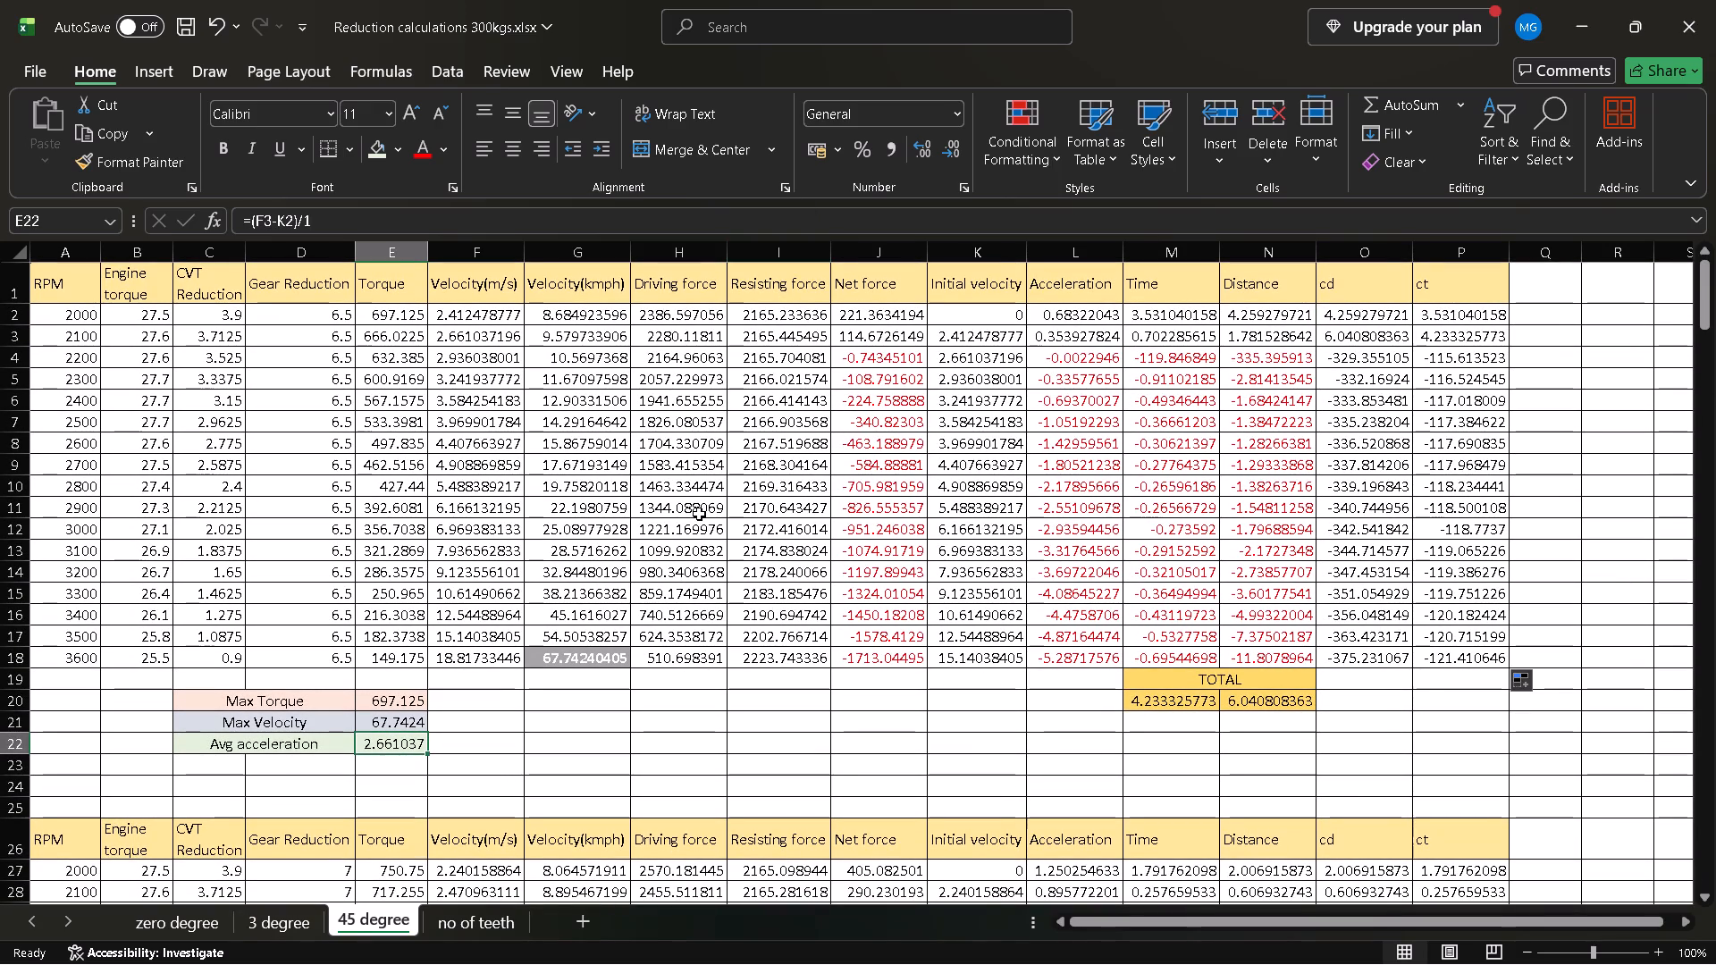
pyautogui.click(672, 219)
pyautogui.press('BackSpace')
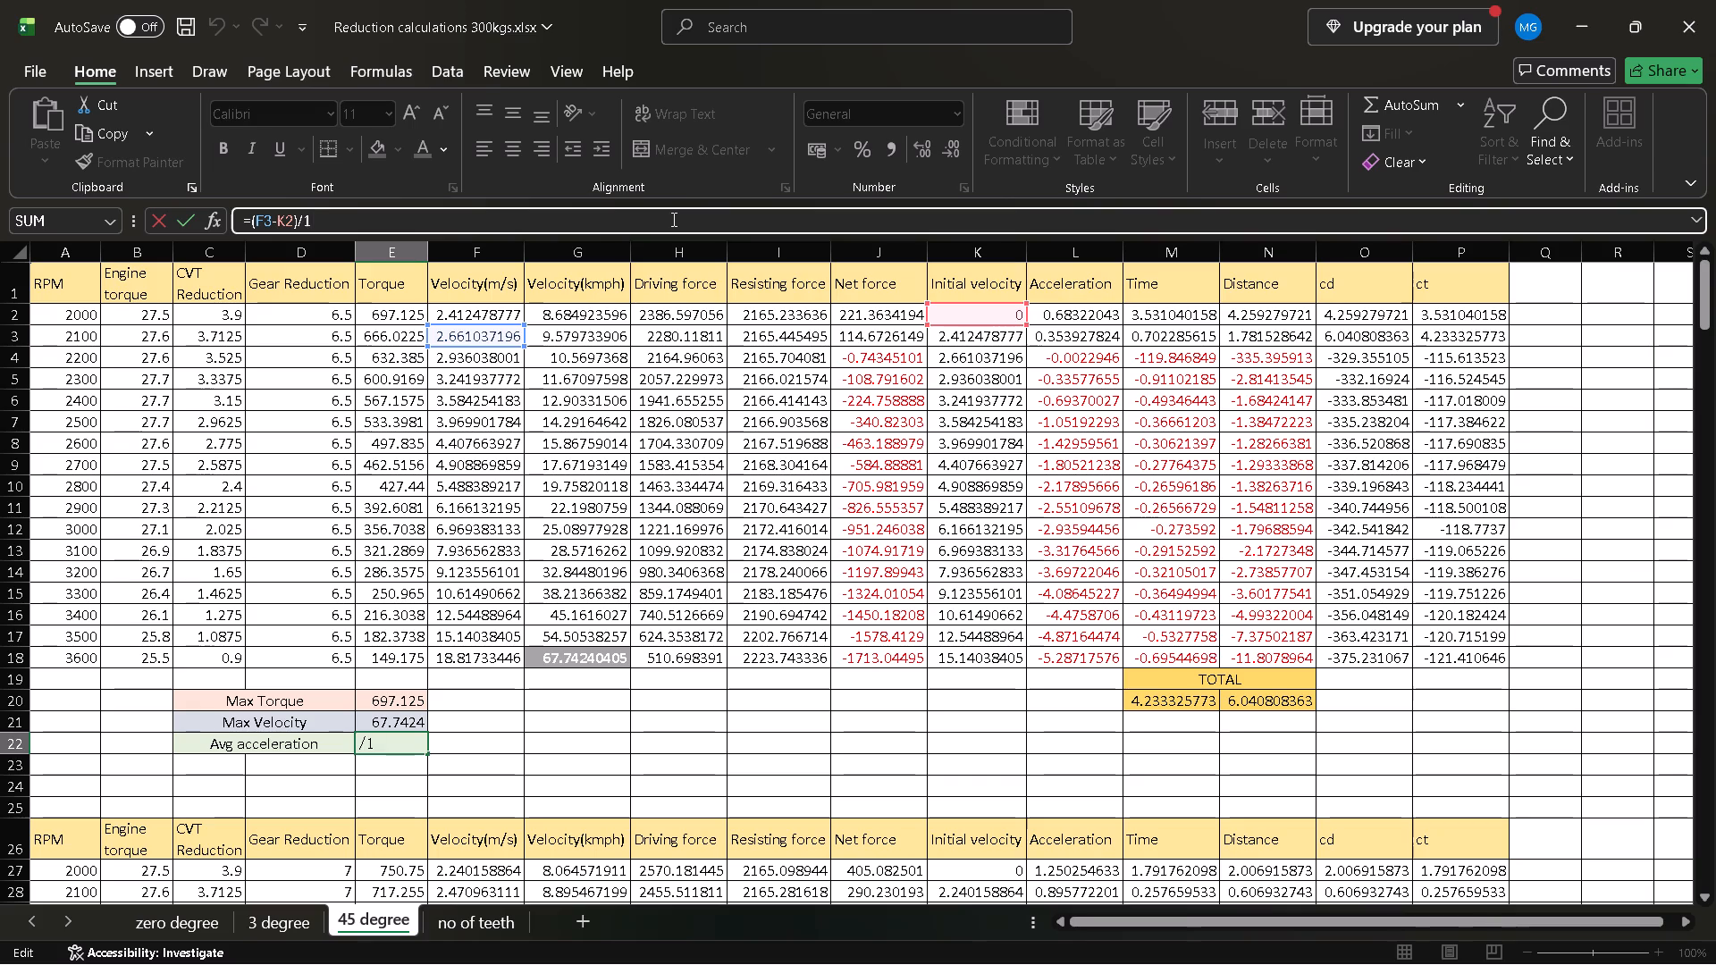
pyautogui.click(1433, 334)
pyautogui.press('Return')
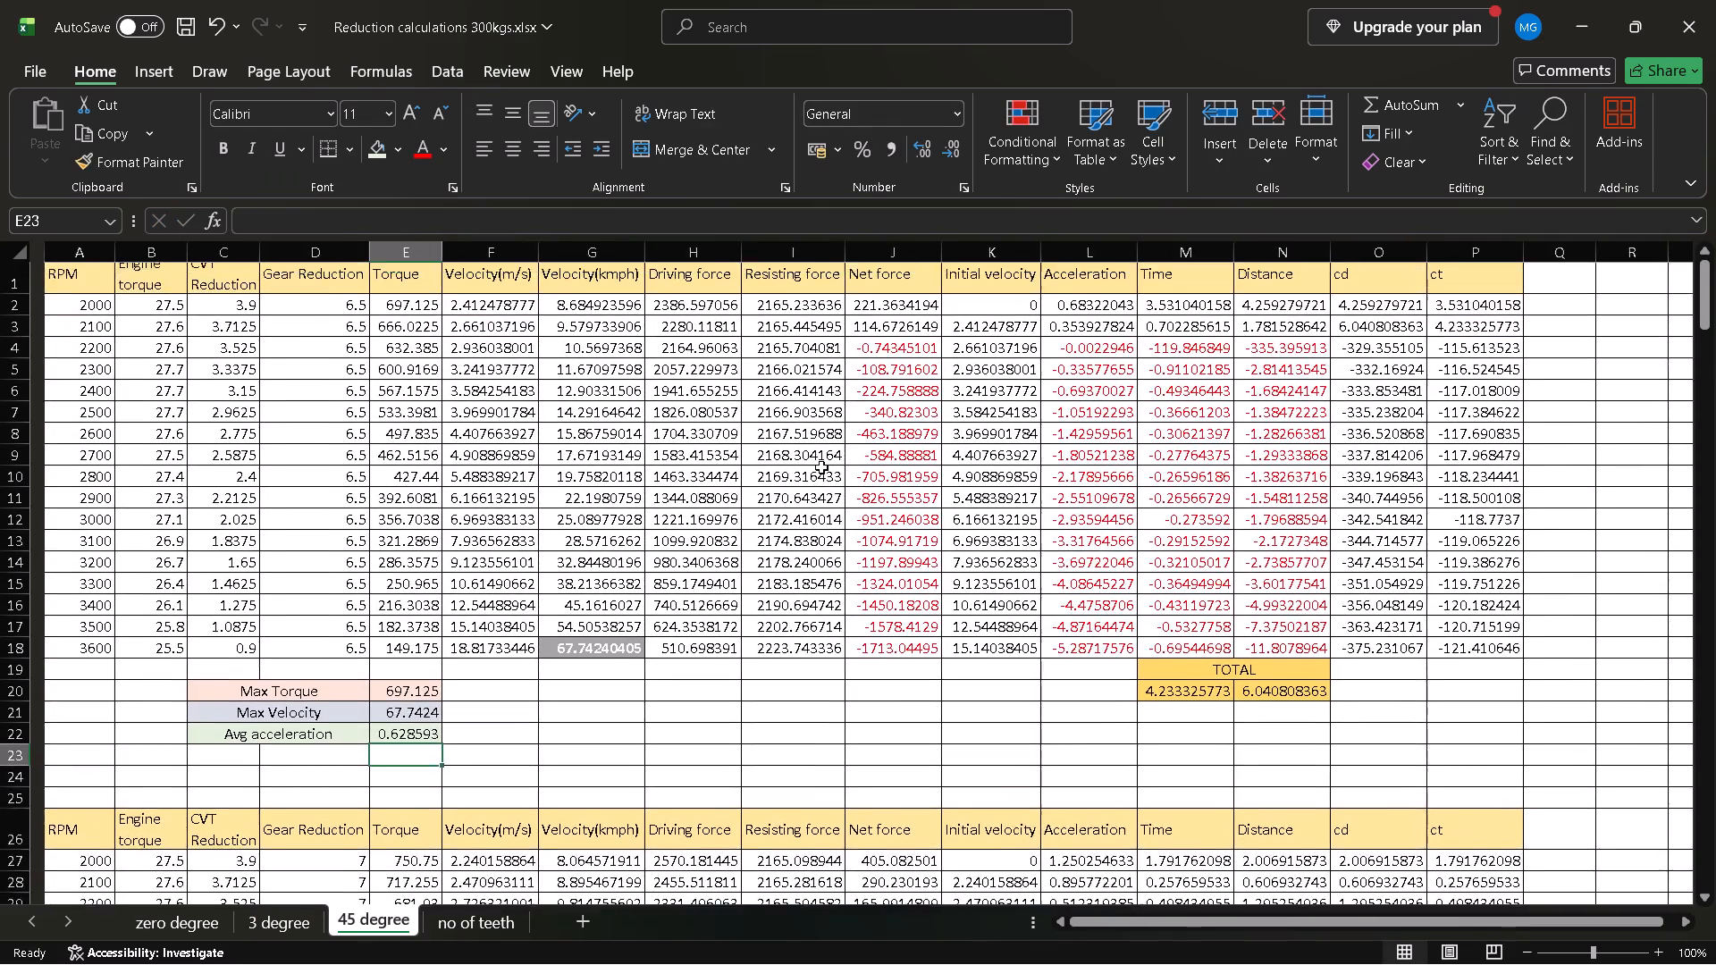
# Copy the cumulative cd and ct formulas in O2:P18 into the gear reduction 7 table, starting at O27.
pyautogui.scroll(-3, 821, 467)
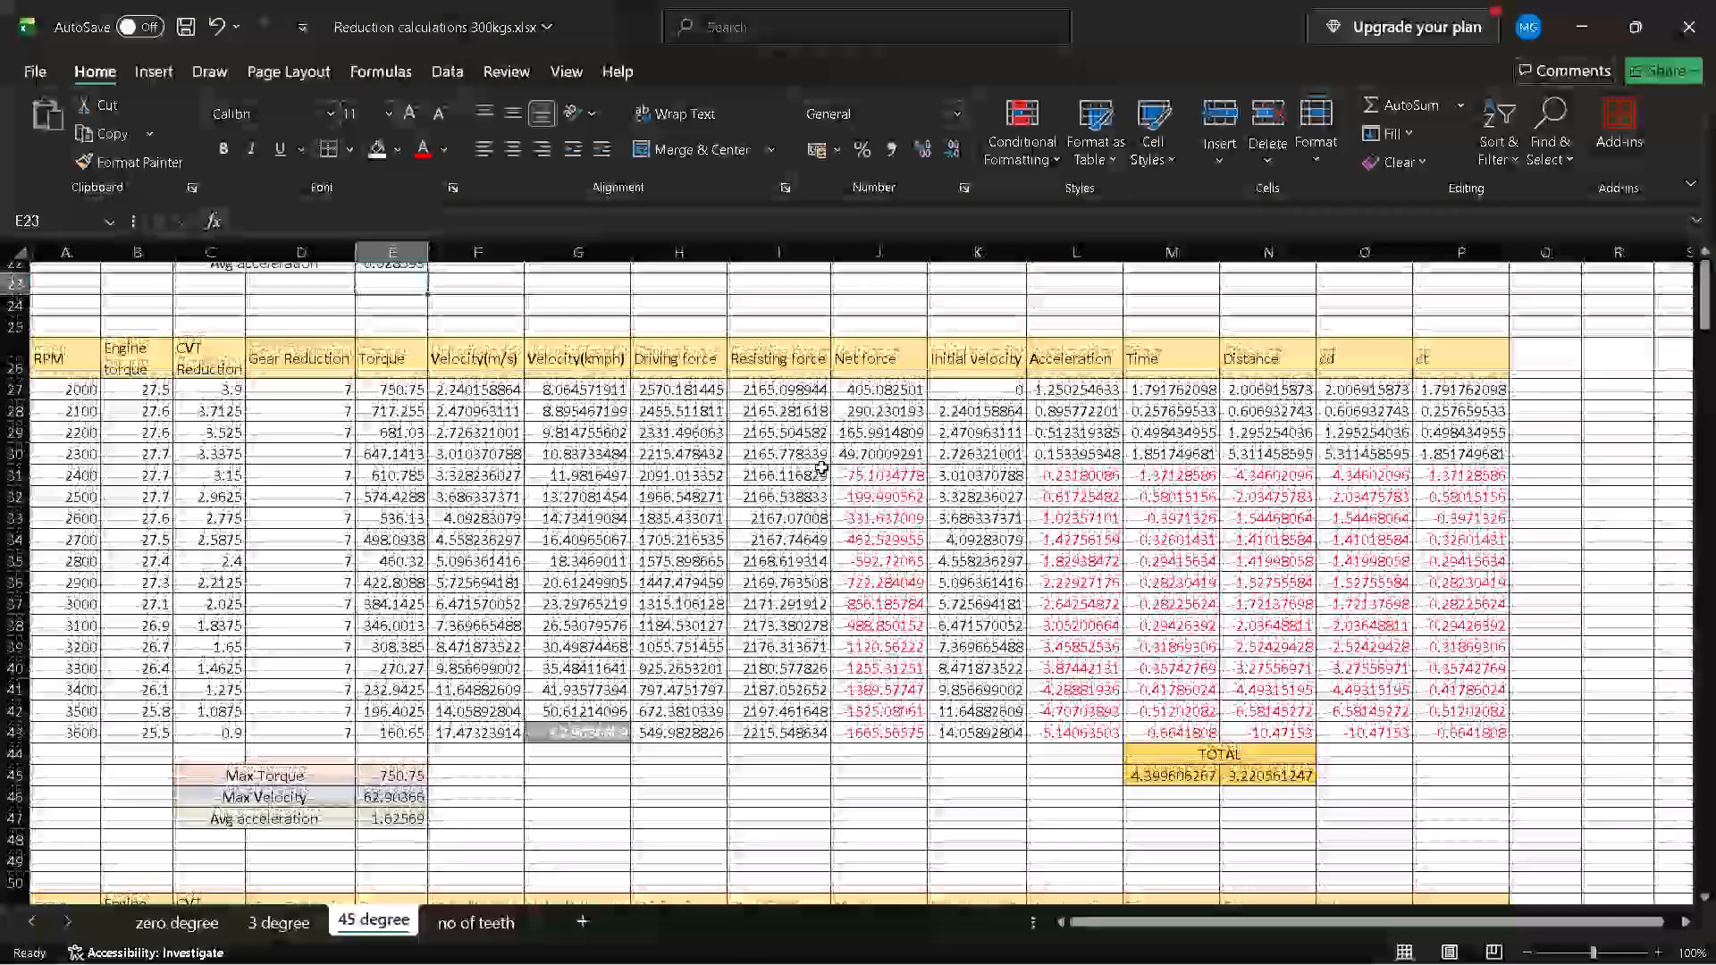
pyautogui.scroll(2, 821, 467)
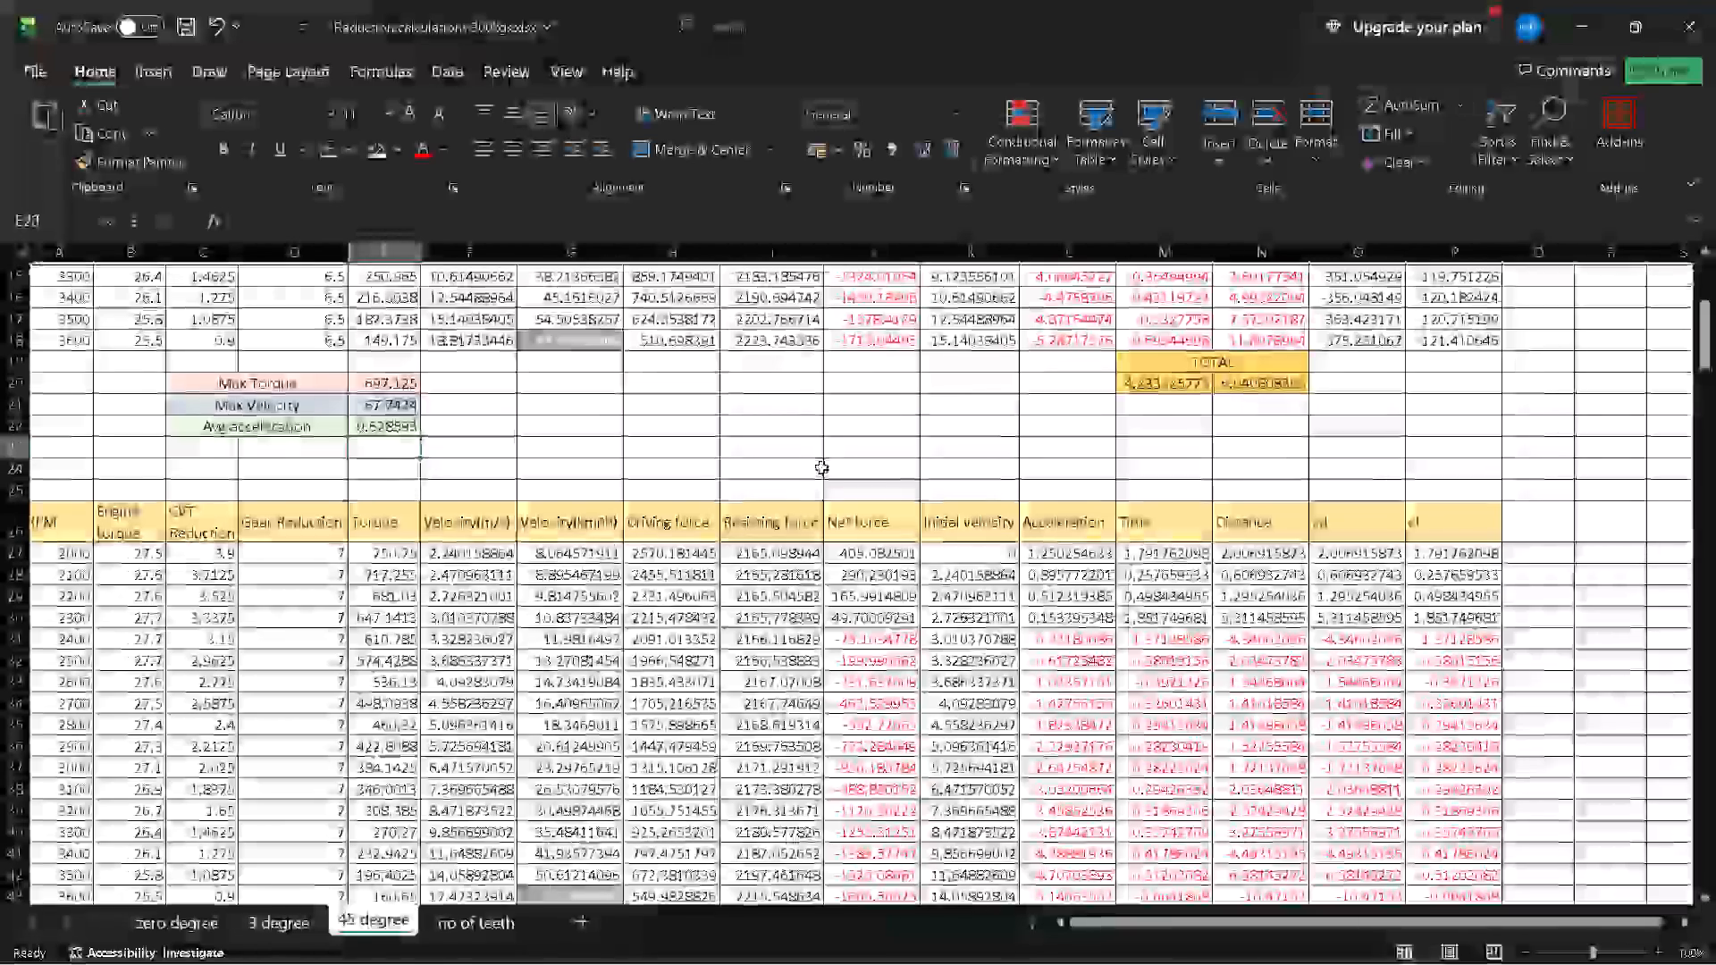
pyautogui.scroll(2, 821, 467)
pyautogui.scroll(1, 986, 430)
pyautogui.scroll(-1, 986, 430)
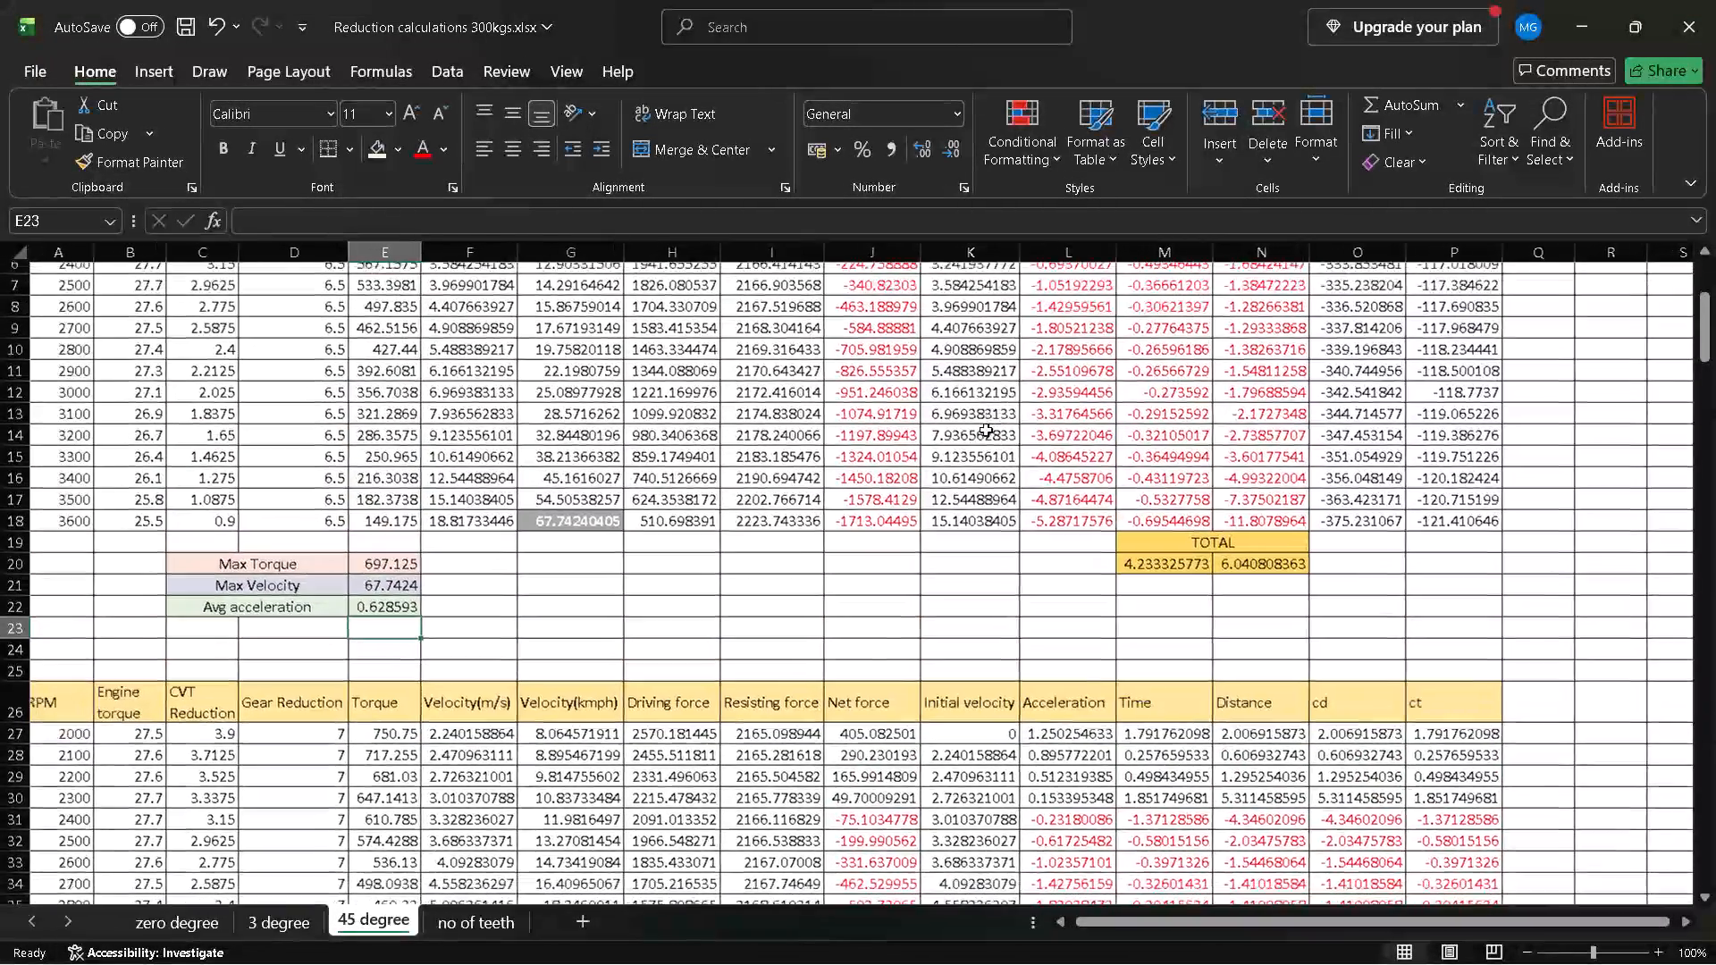
pyautogui.scroll(-1, 986, 430)
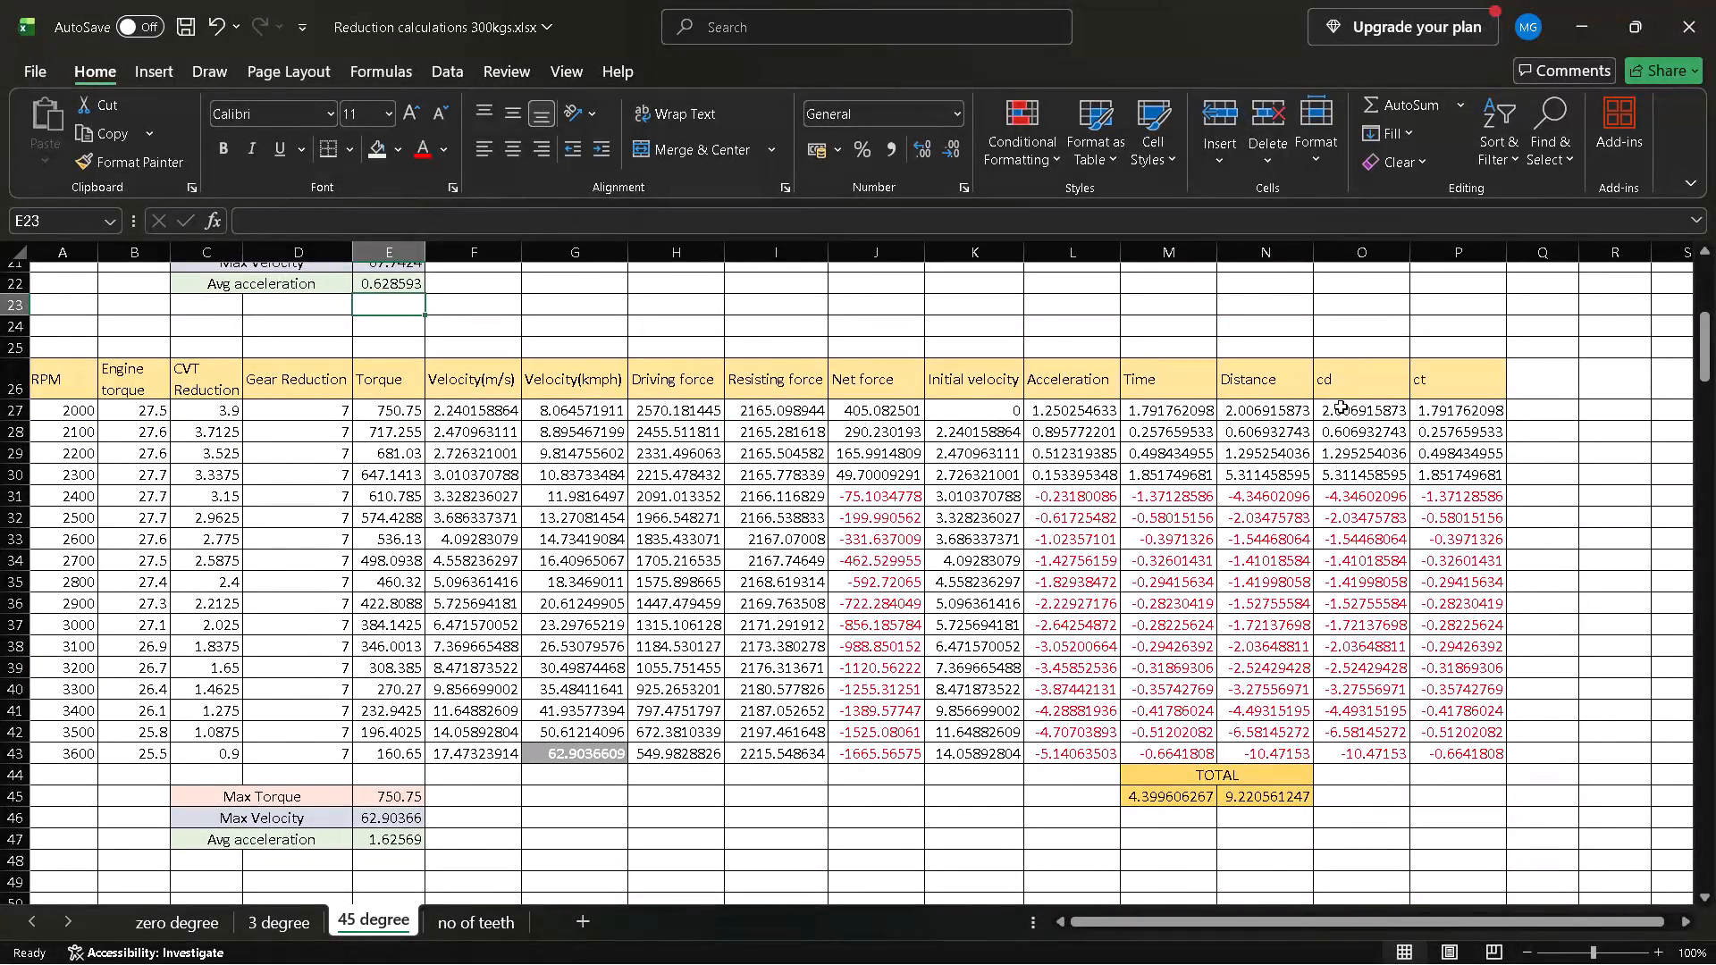
pyautogui.click(1339, 410)
pyautogui.click(1349, 440)
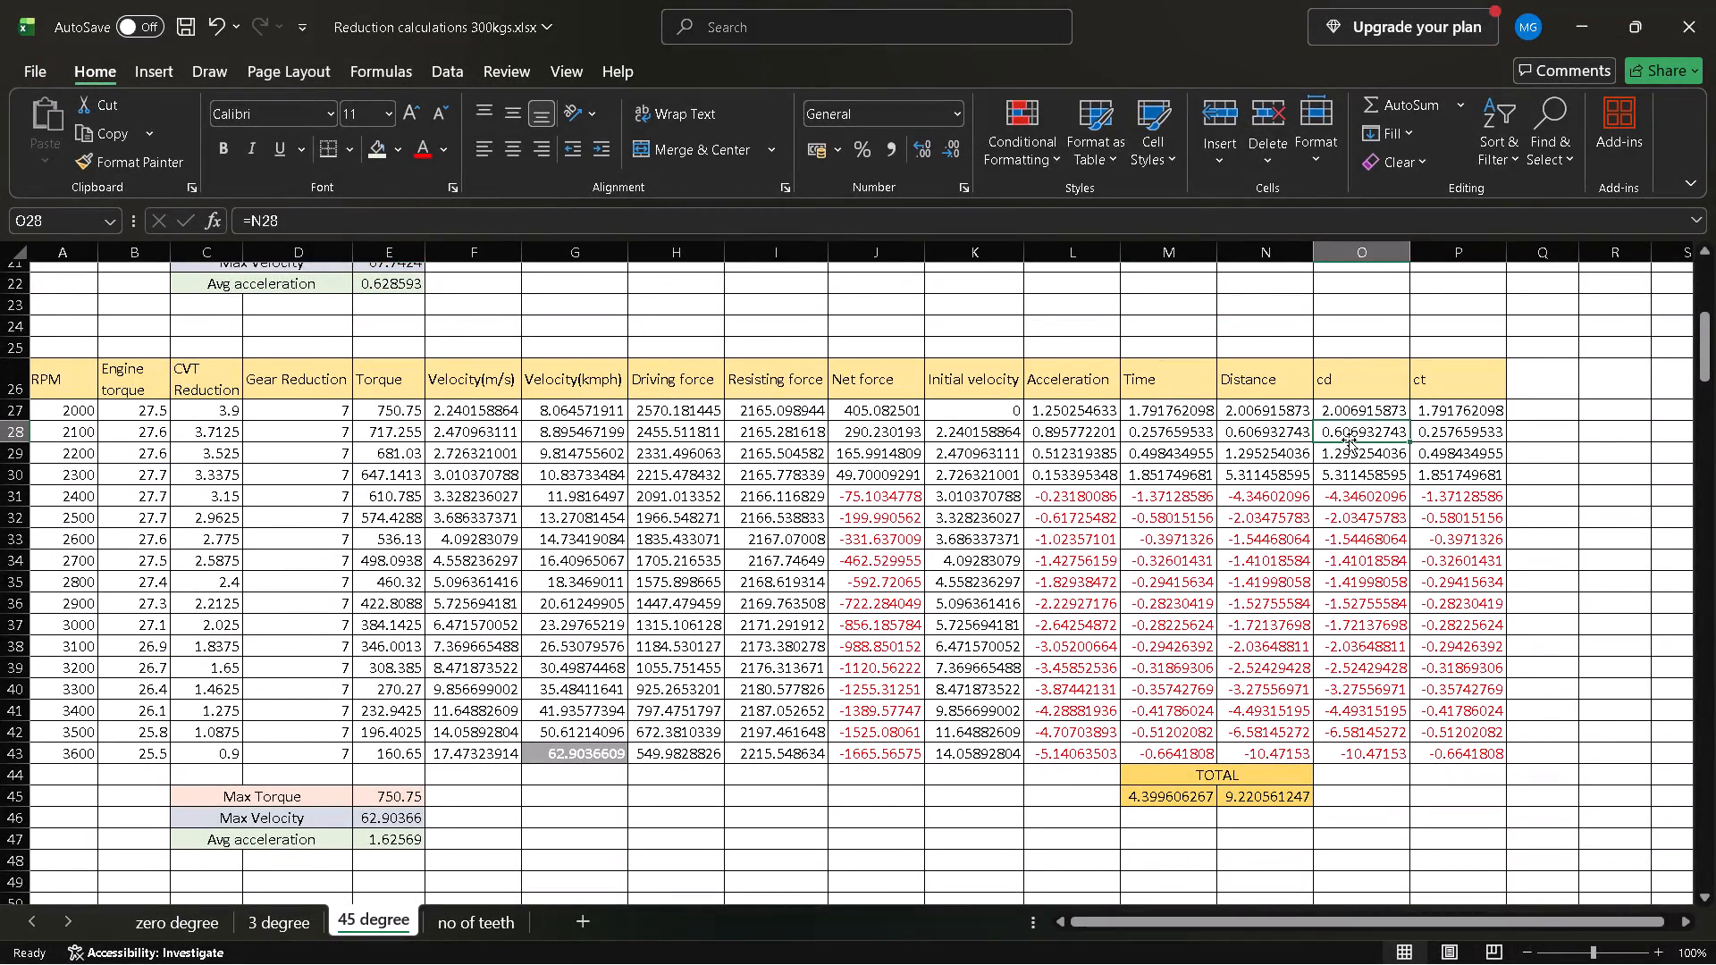
pyautogui.scroll(1, 1349, 440)
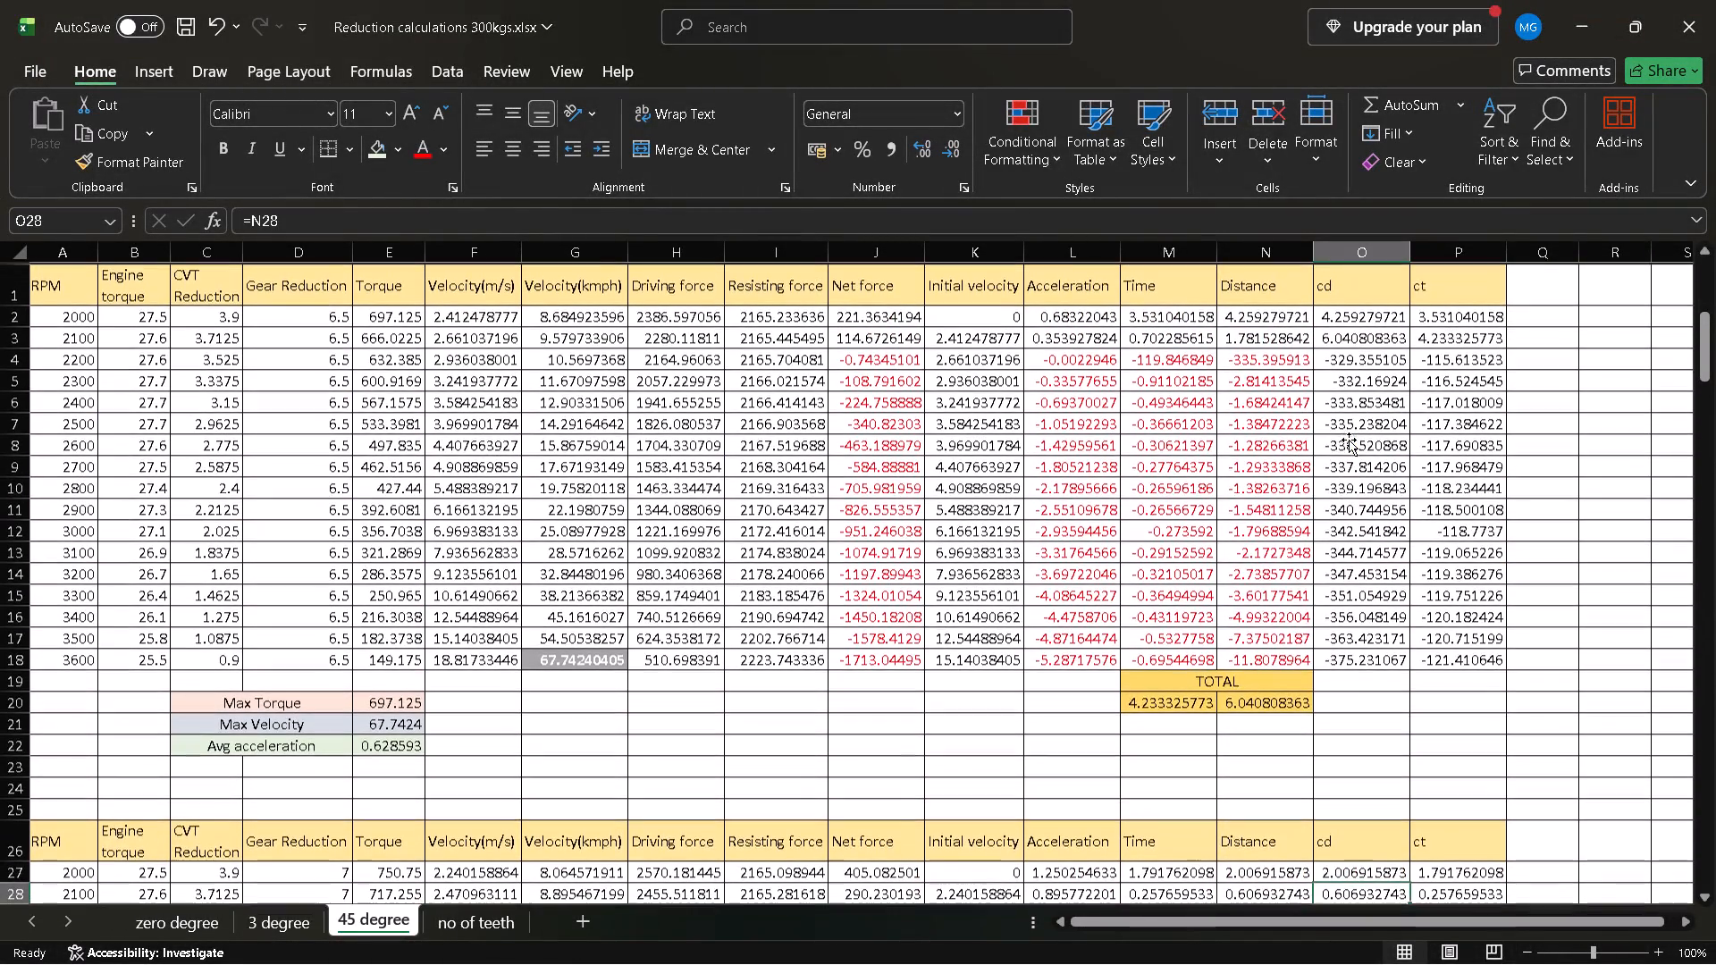
pyautogui.click(1351, 311)
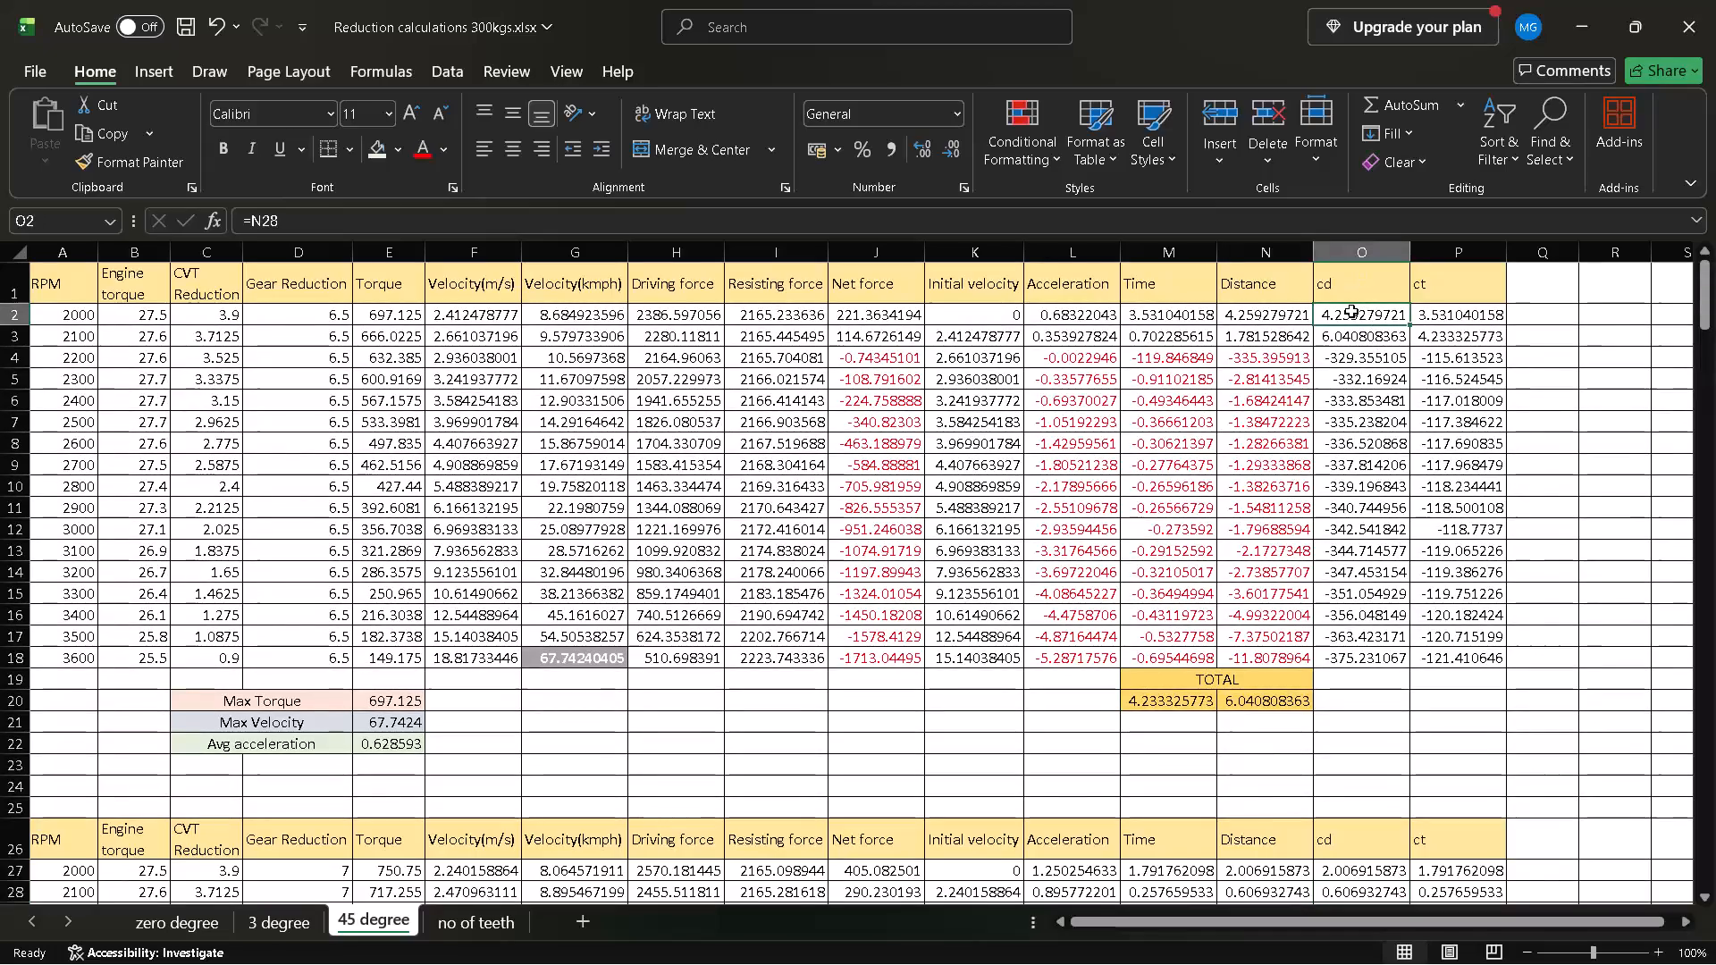
pyautogui.hotkey('ctrl', 'shift', 'Right')
pyautogui.hotkey('ctrl', 'shift', 'Down')
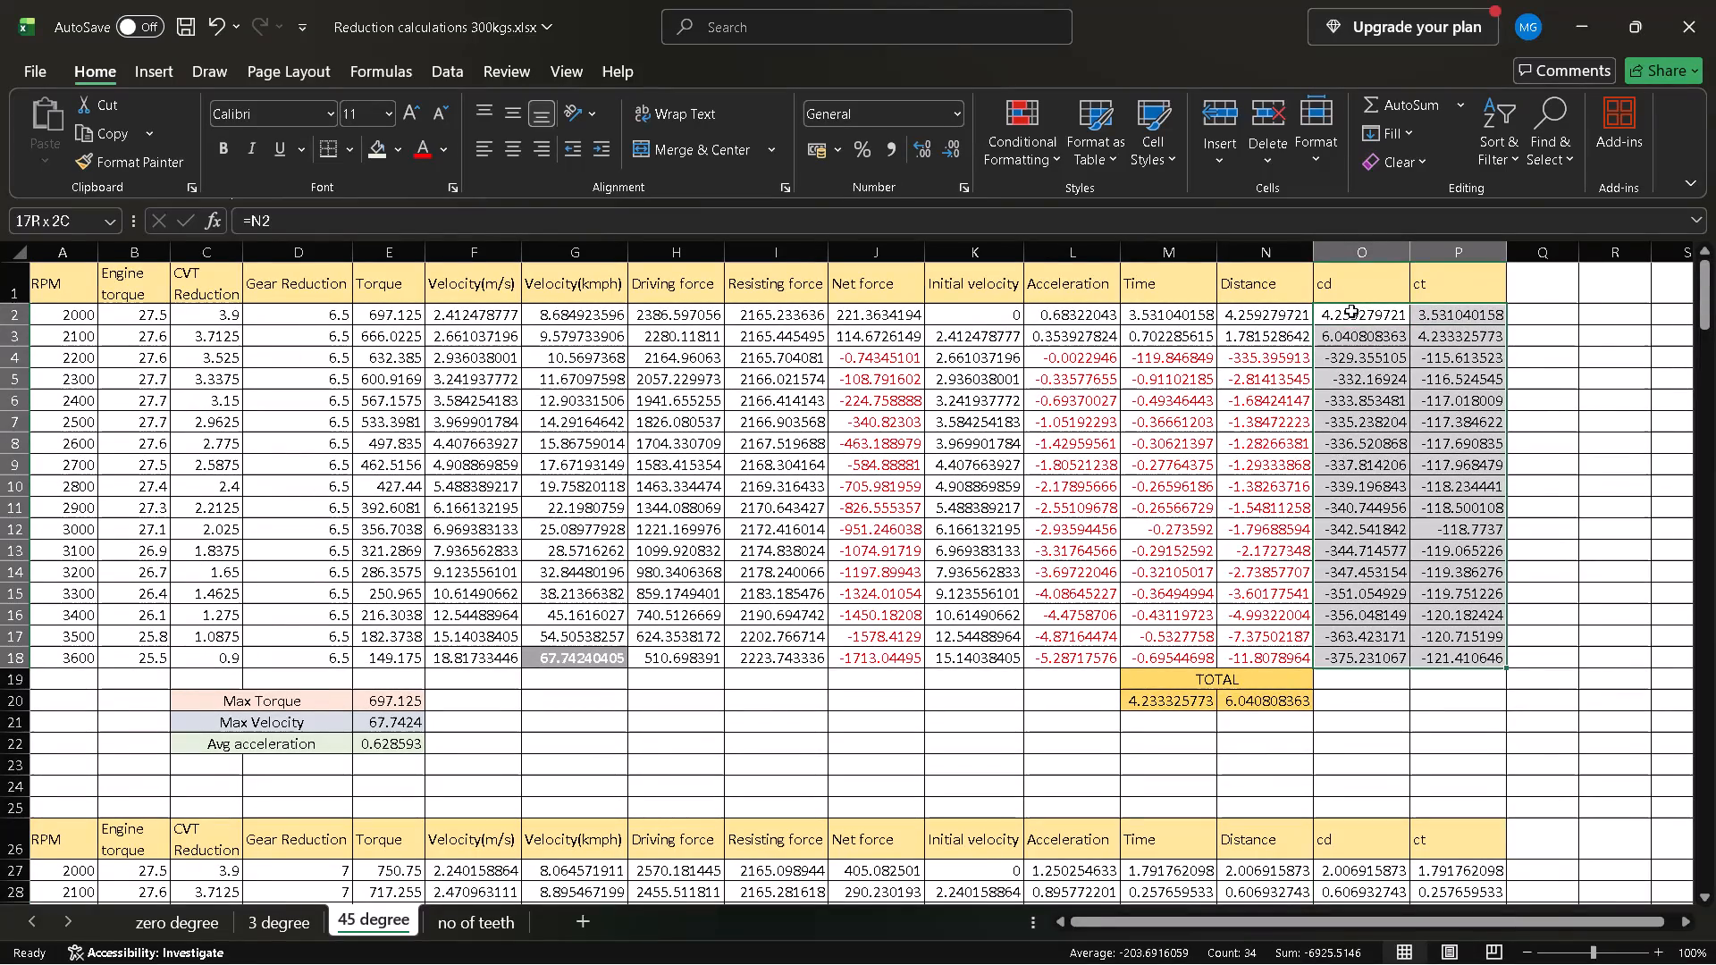
pyautogui.hotkey('ctrl', 'c')
pyautogui.scroll(-2, 1384, 523)
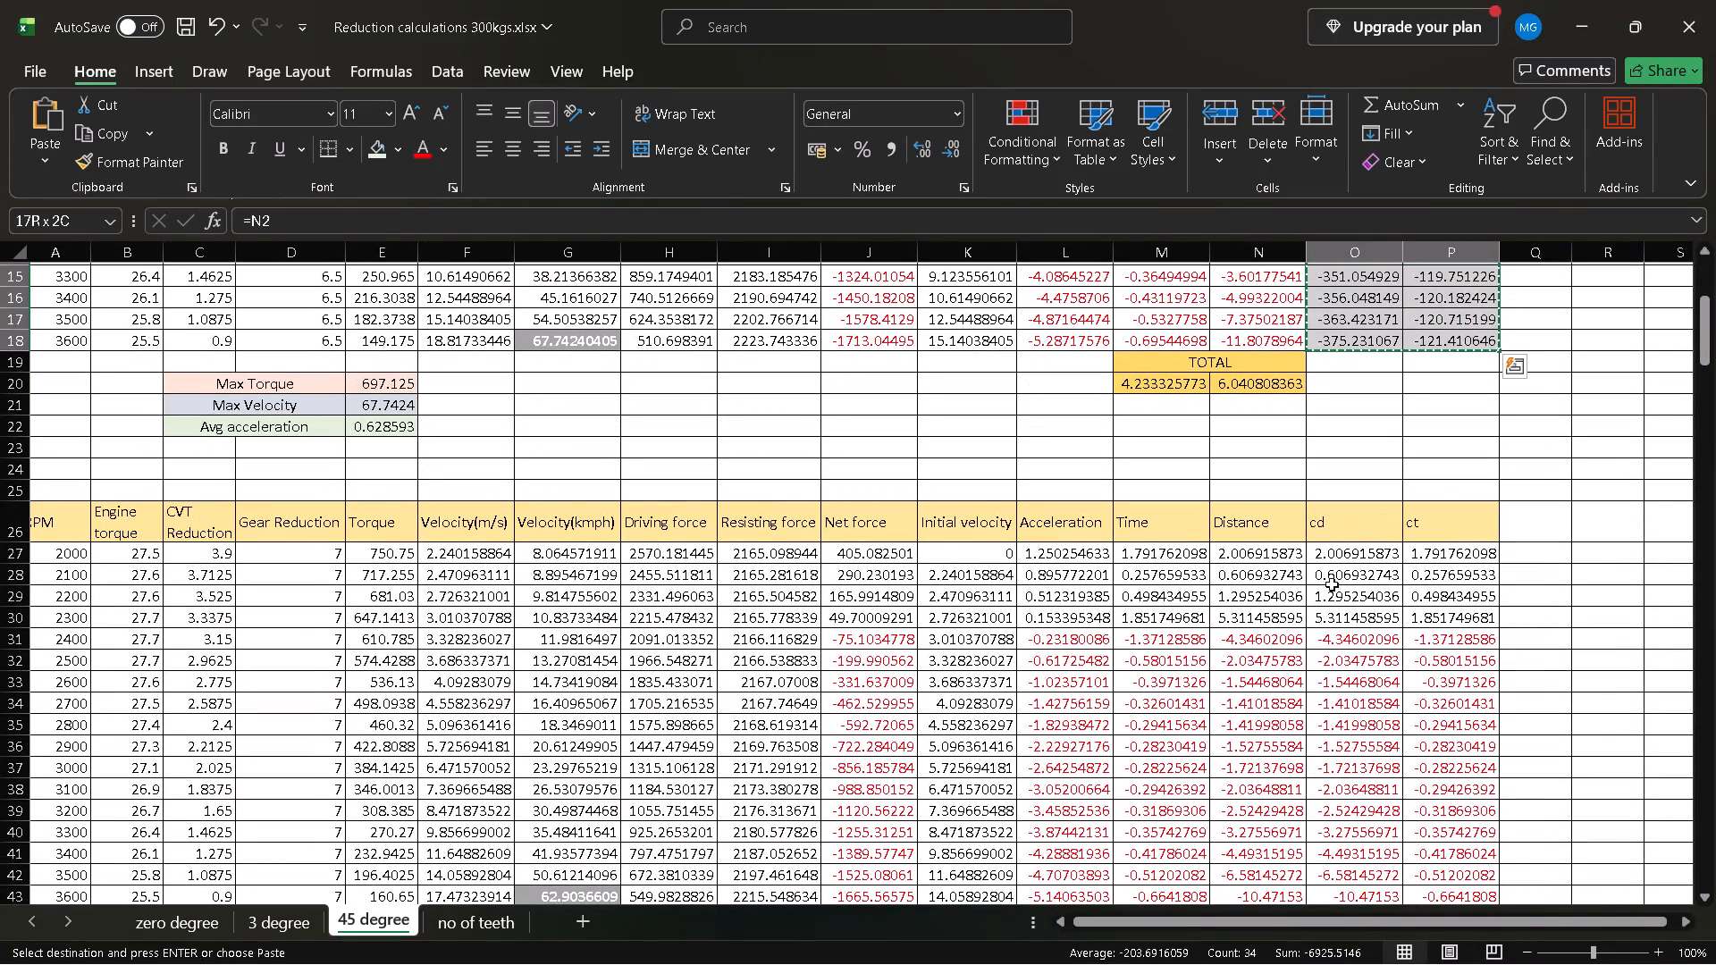
pyautogui.click(1341, 554)
pyautogui.hotkey('ctrl', 'v')
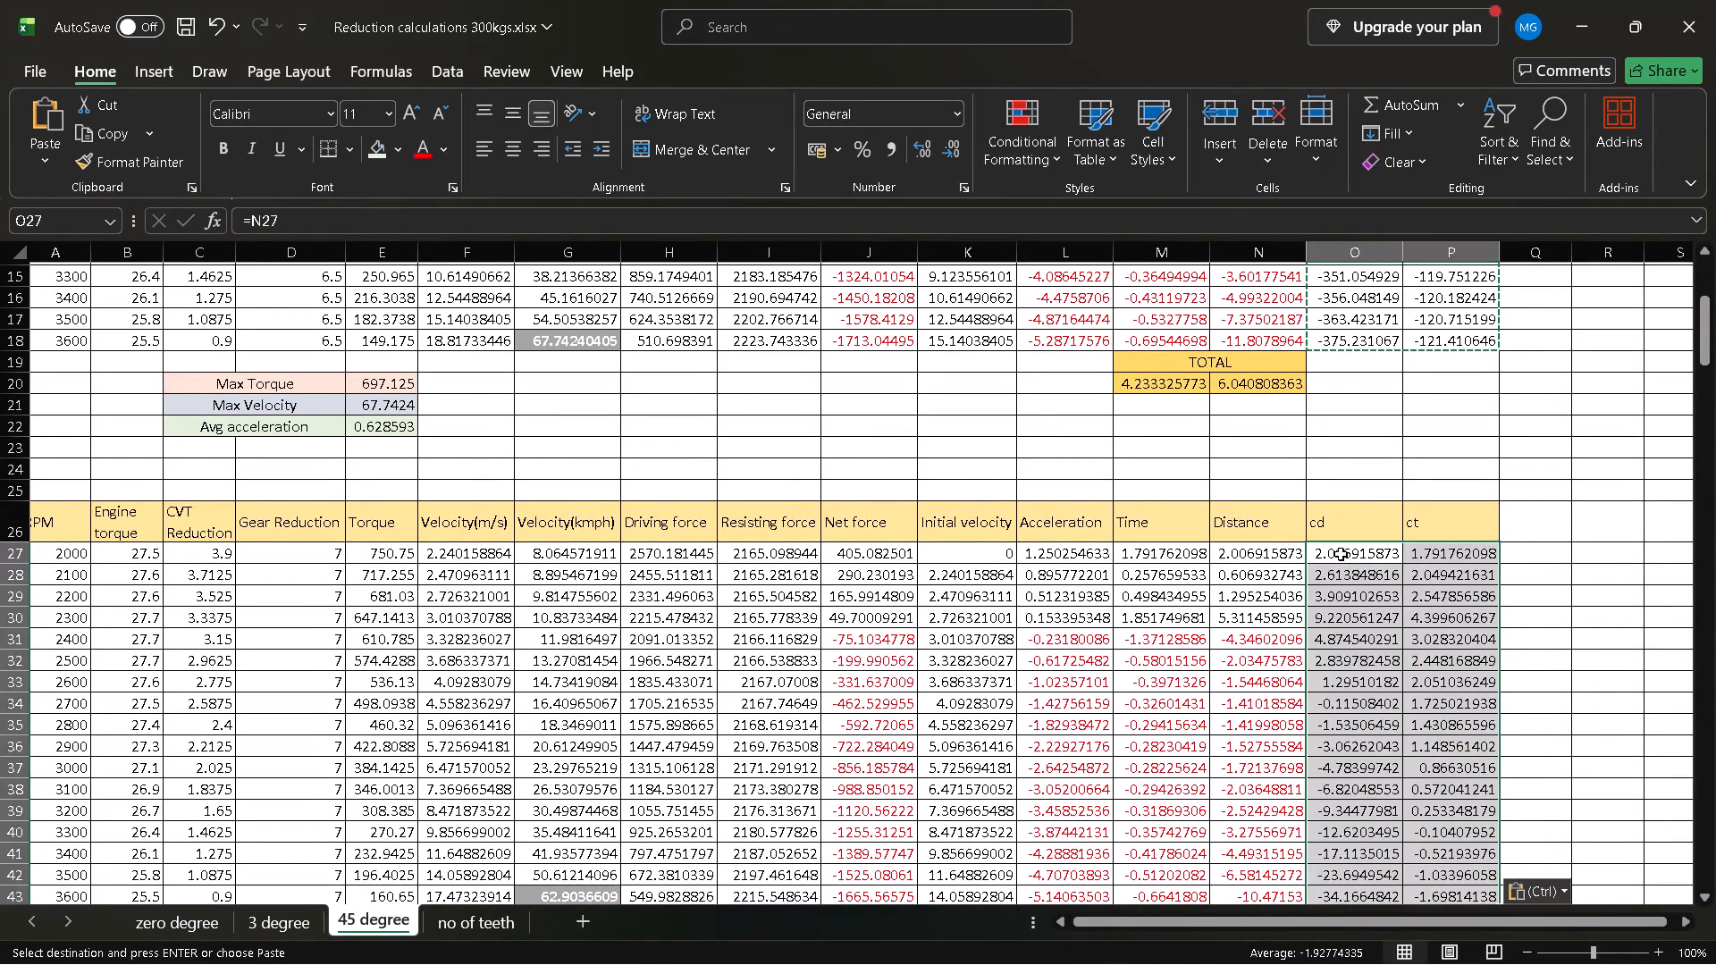
# Check the pasted cd formula in O32 and the average acceleration formula in E47.
pyautogui.scroll(-2, 1341, 554)
pyautogui.click(1347, 443)
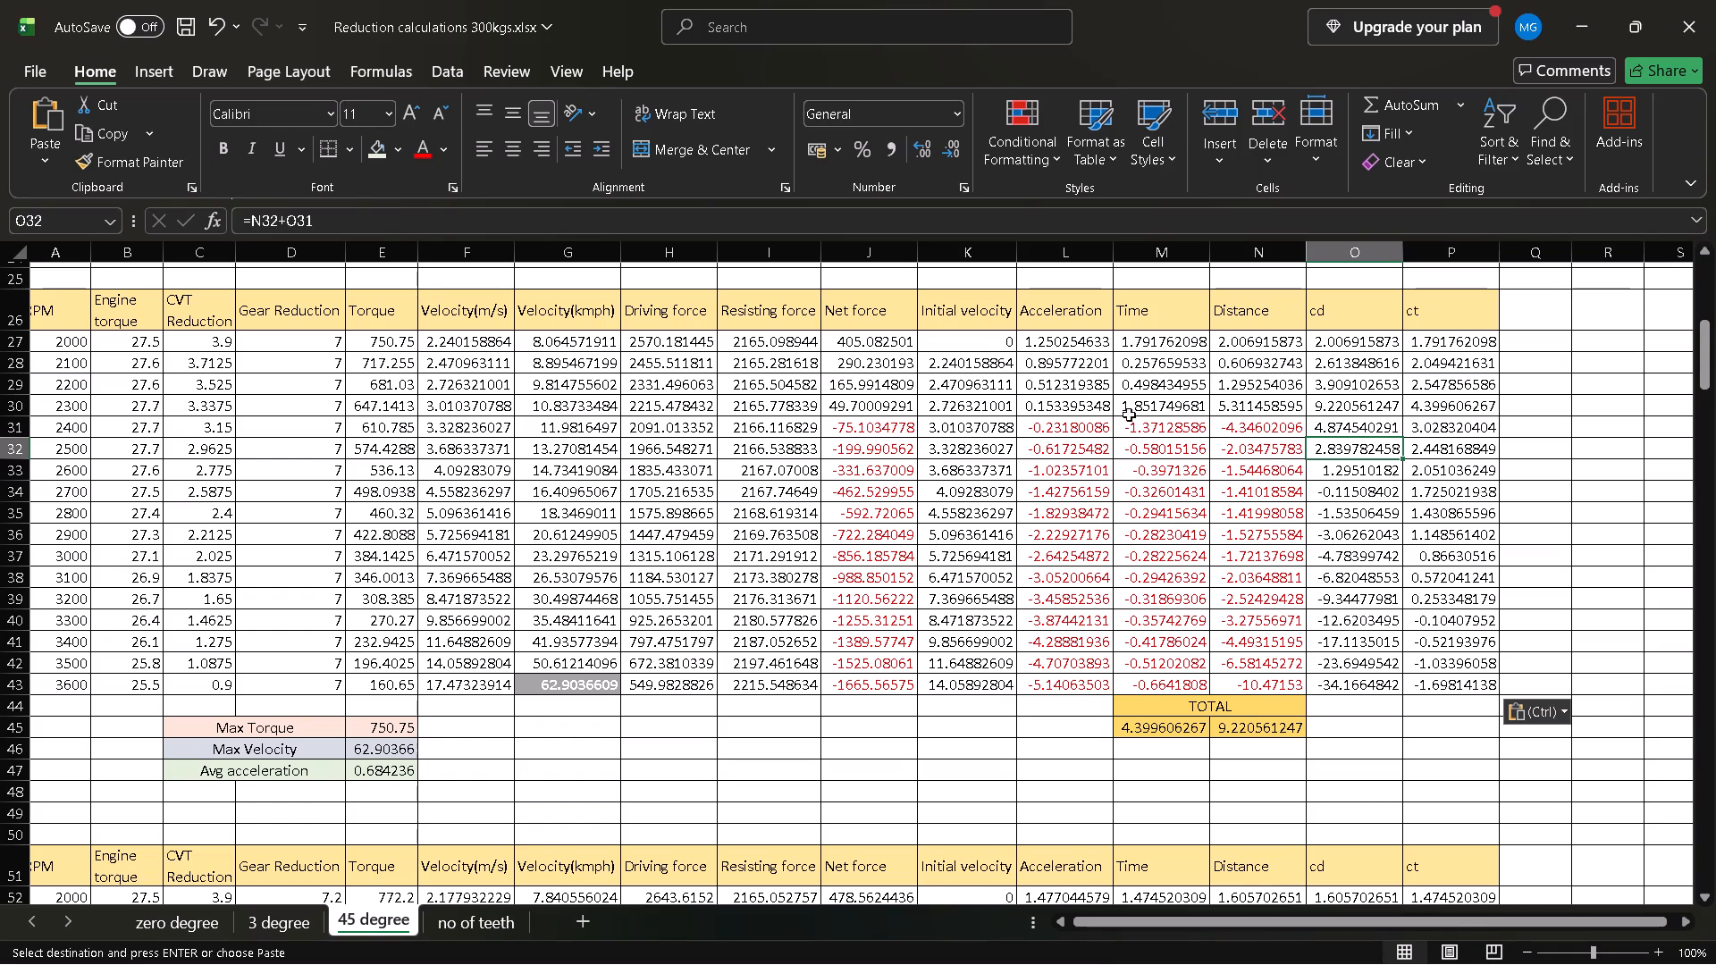
pyautogui.click(376, 770)
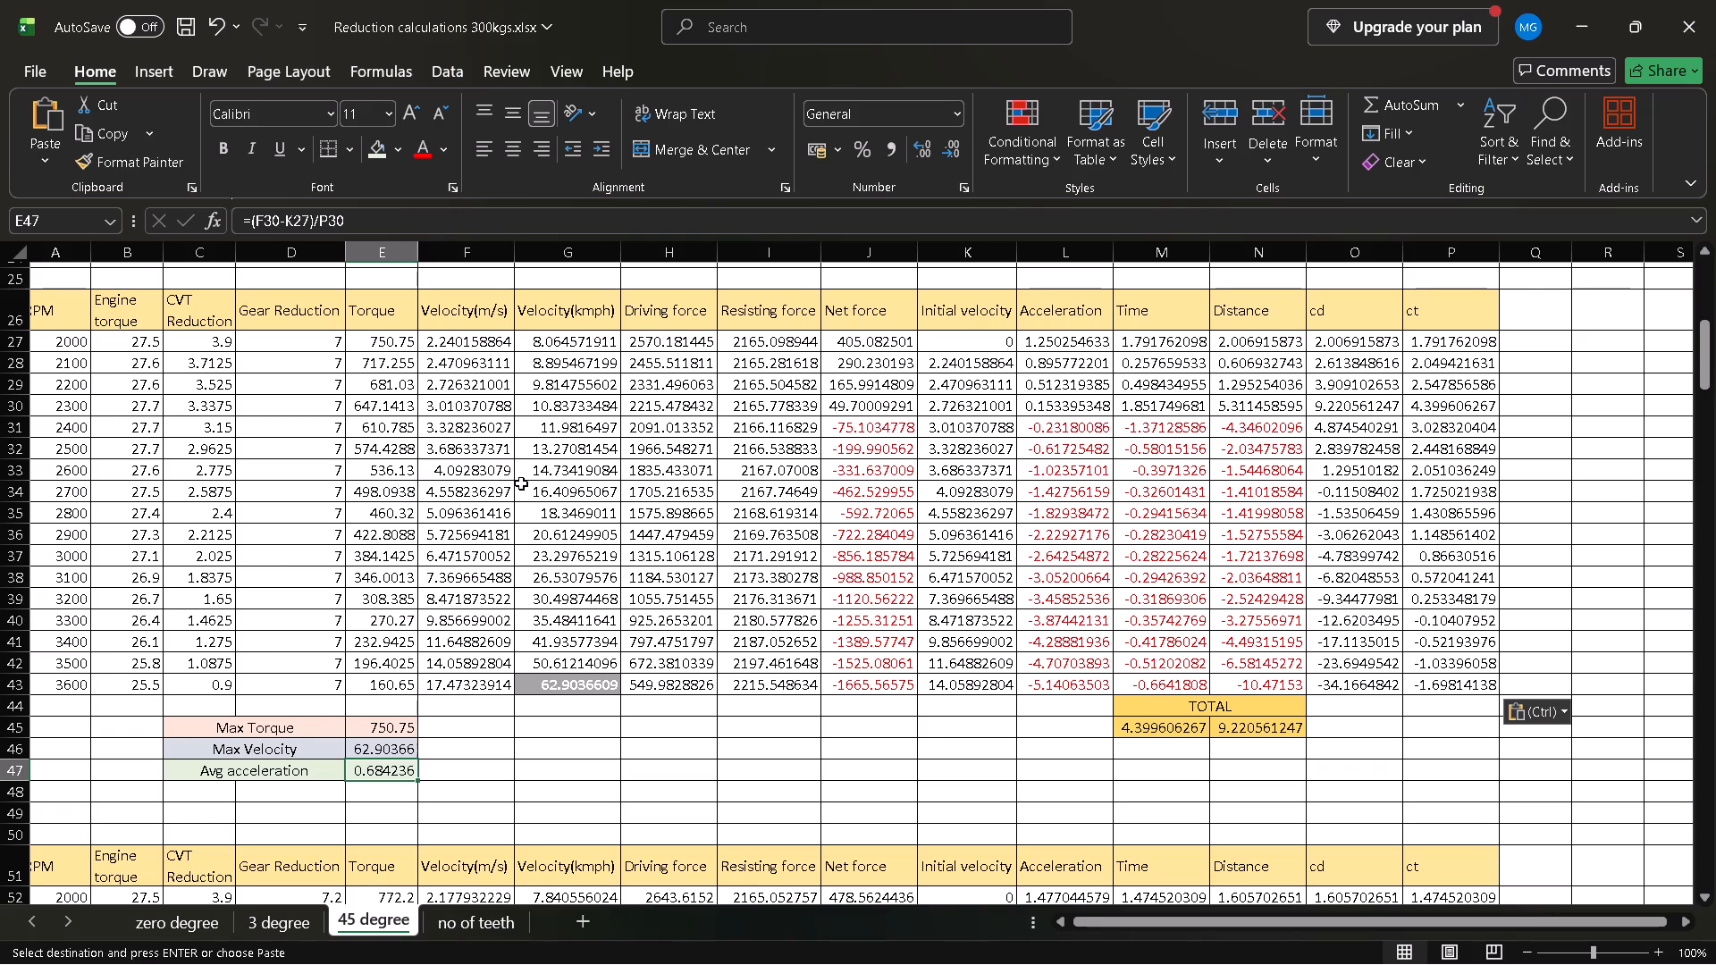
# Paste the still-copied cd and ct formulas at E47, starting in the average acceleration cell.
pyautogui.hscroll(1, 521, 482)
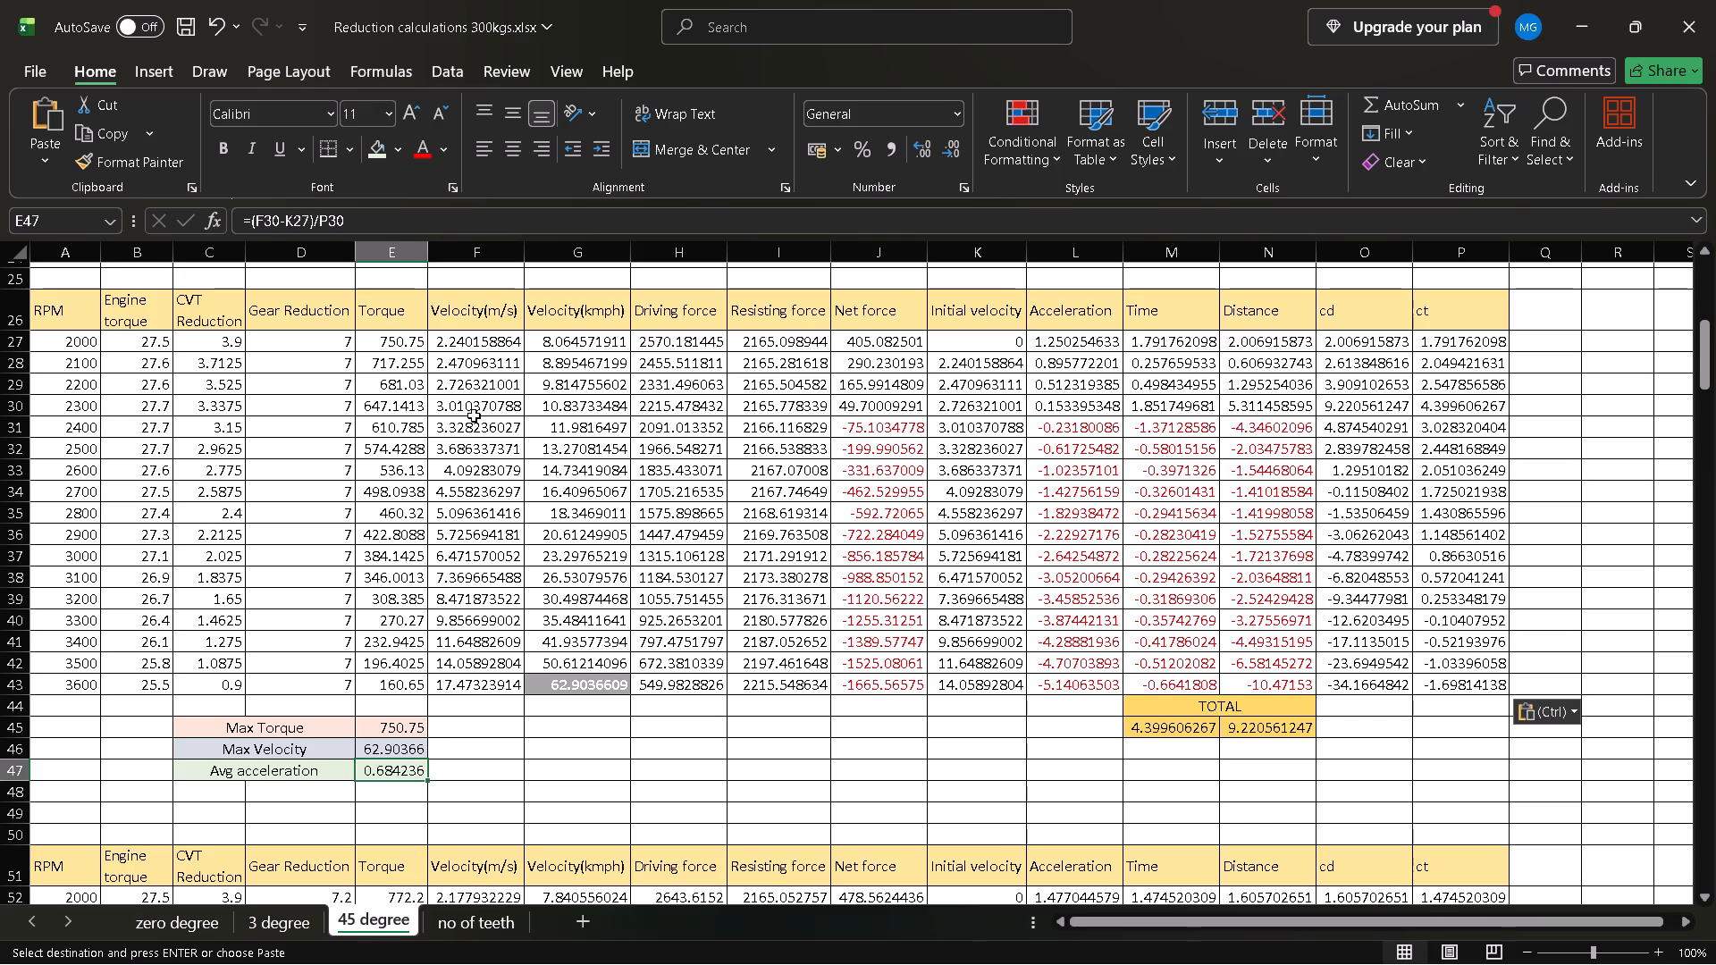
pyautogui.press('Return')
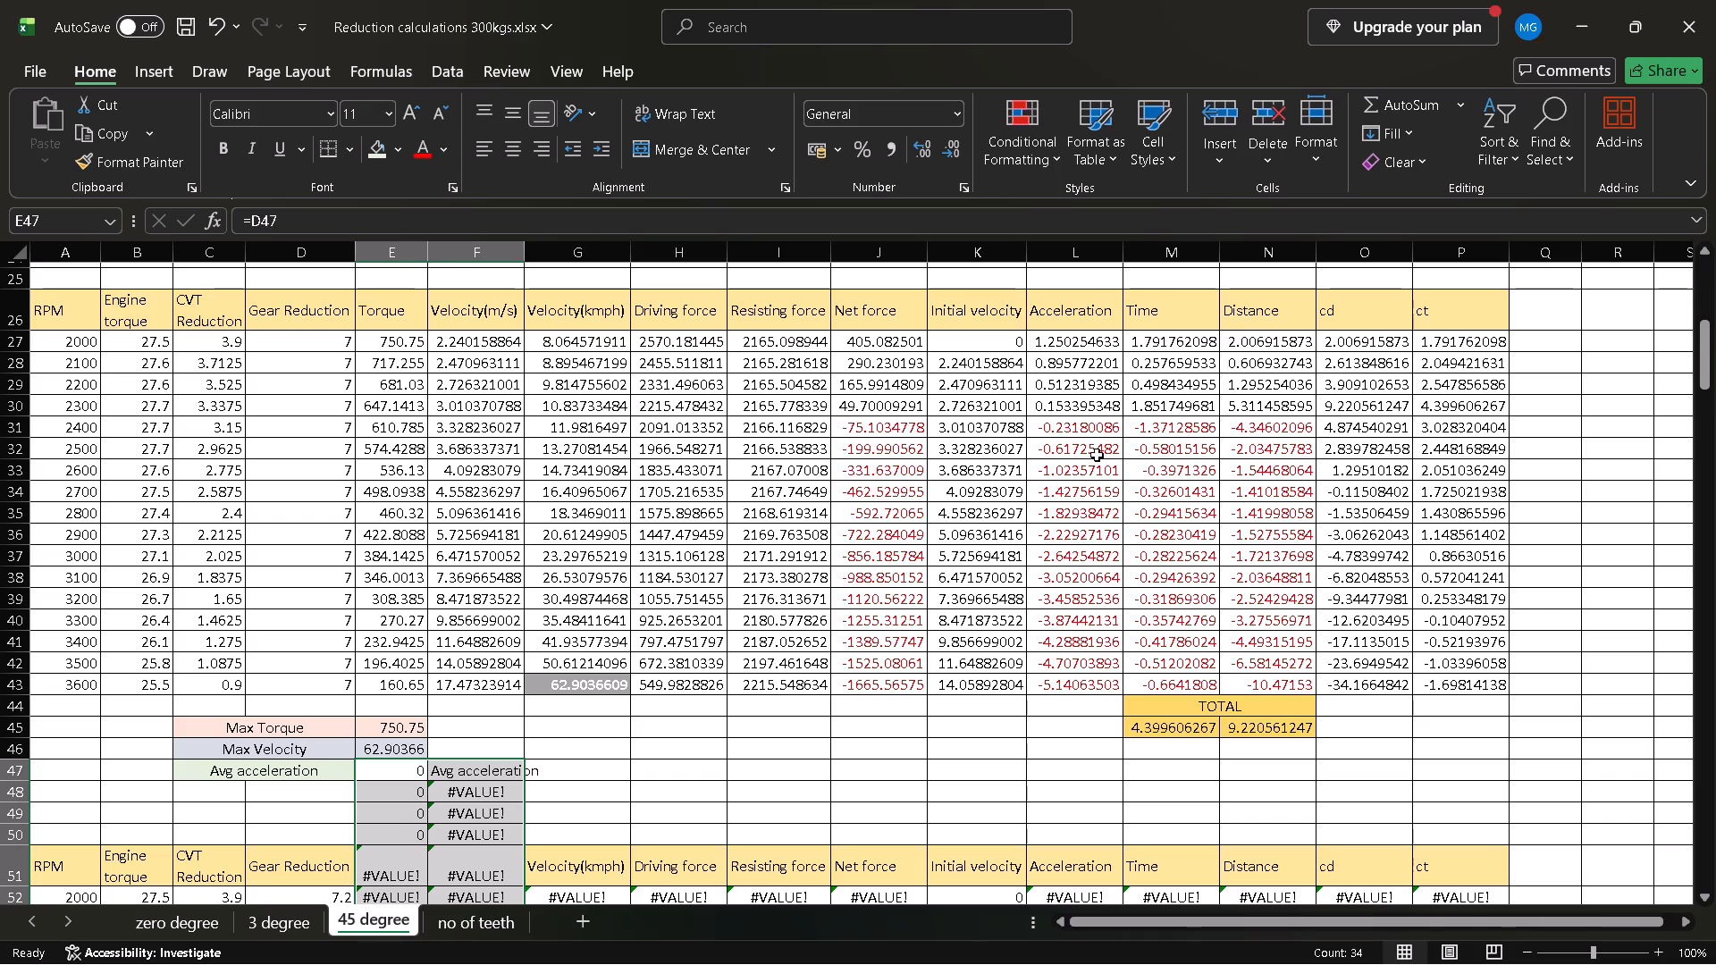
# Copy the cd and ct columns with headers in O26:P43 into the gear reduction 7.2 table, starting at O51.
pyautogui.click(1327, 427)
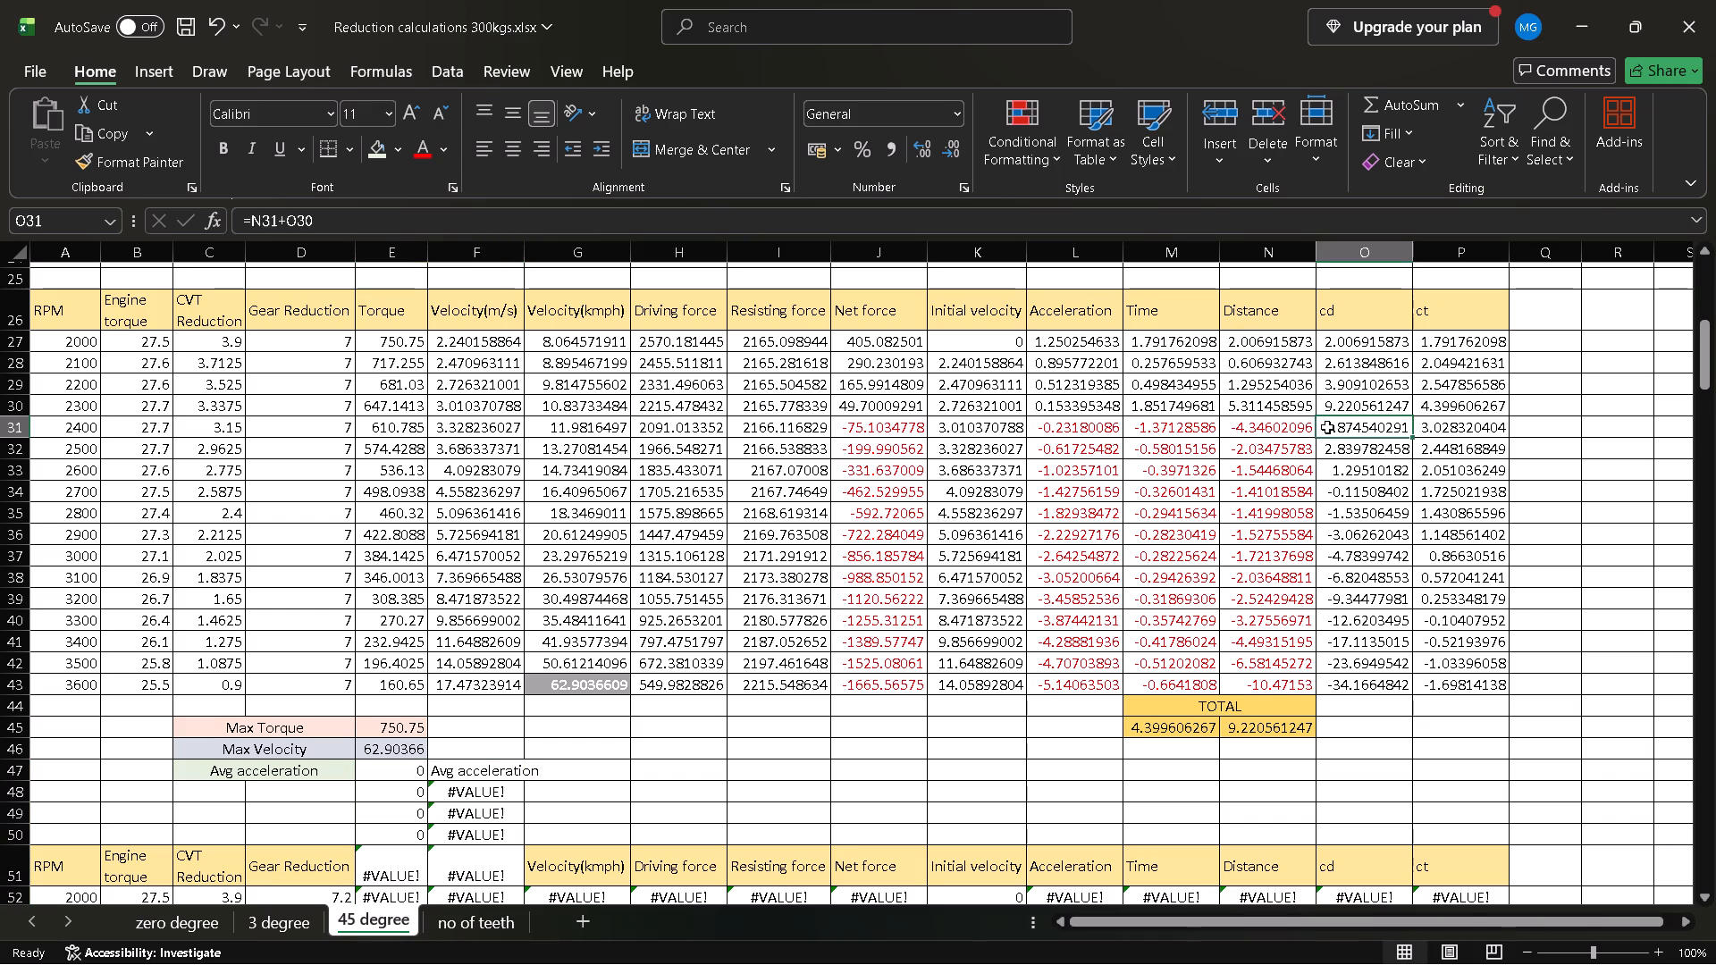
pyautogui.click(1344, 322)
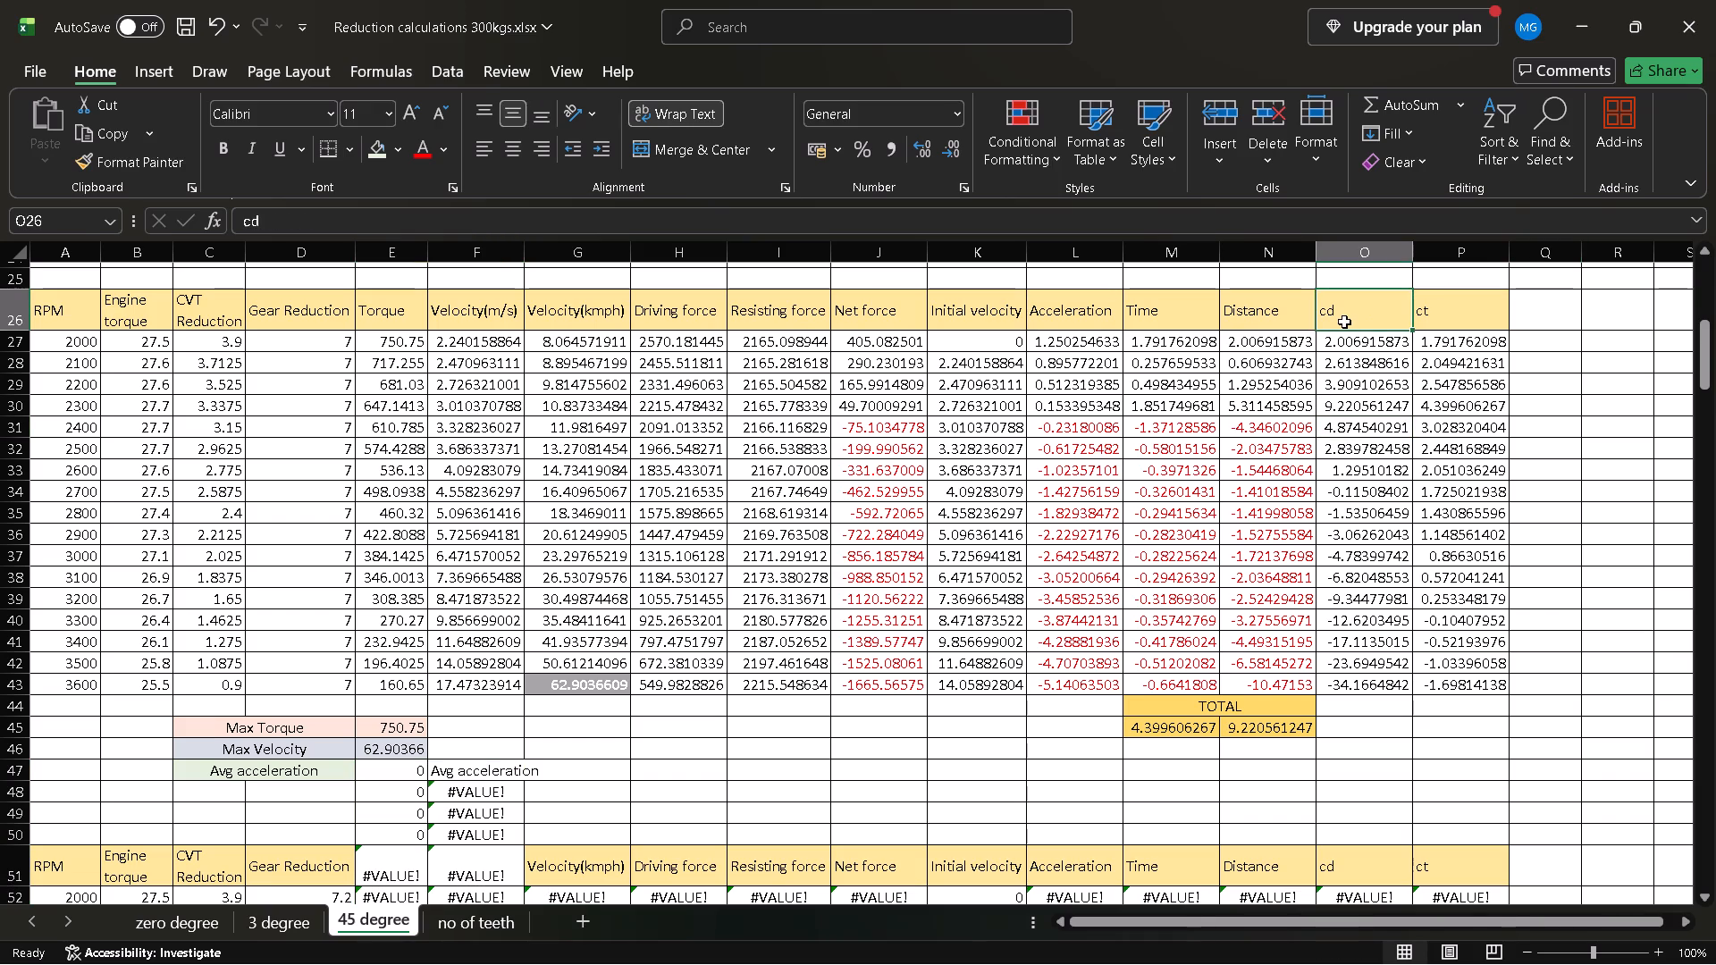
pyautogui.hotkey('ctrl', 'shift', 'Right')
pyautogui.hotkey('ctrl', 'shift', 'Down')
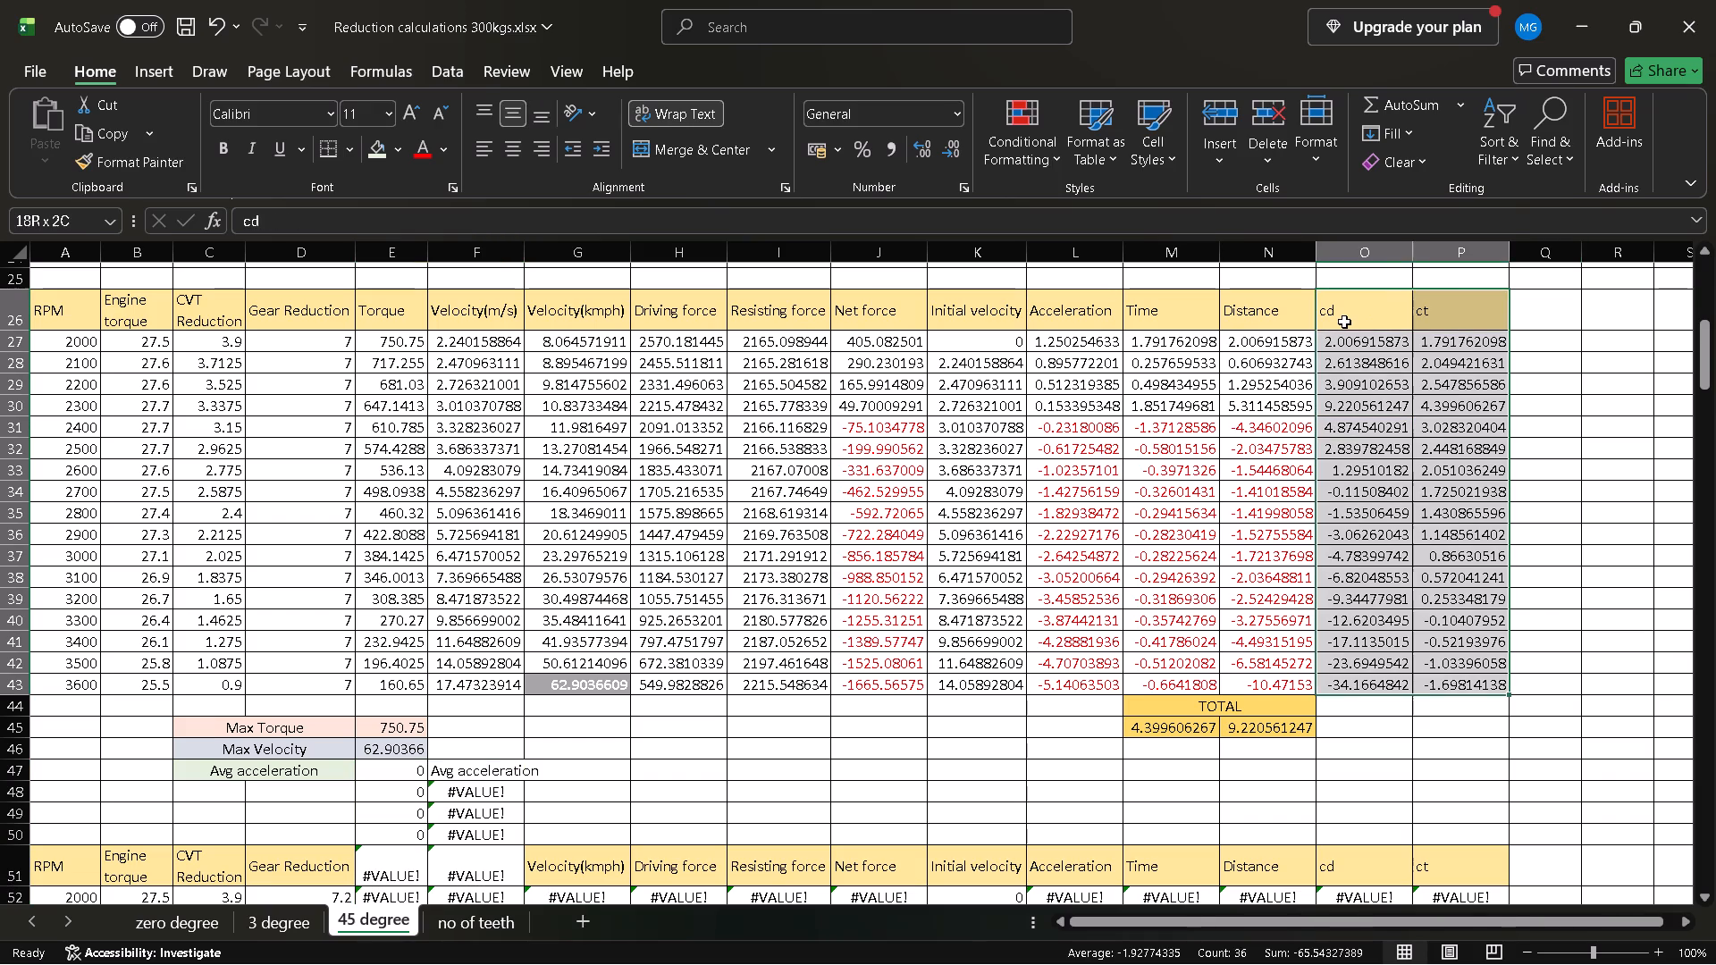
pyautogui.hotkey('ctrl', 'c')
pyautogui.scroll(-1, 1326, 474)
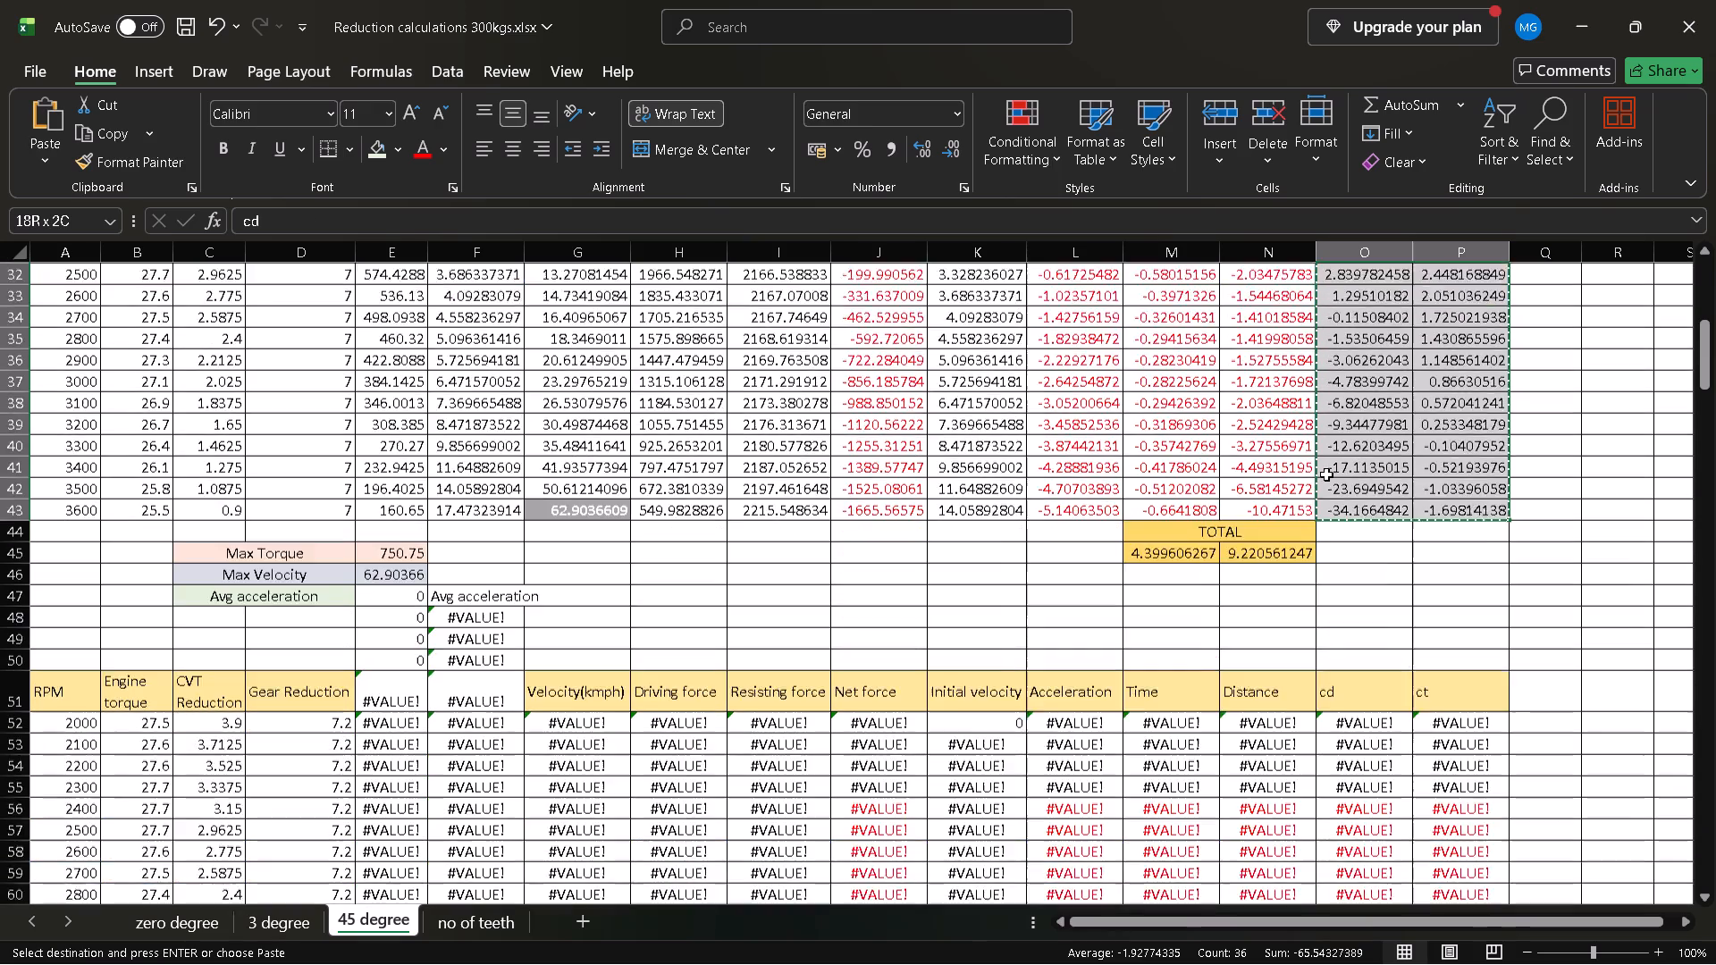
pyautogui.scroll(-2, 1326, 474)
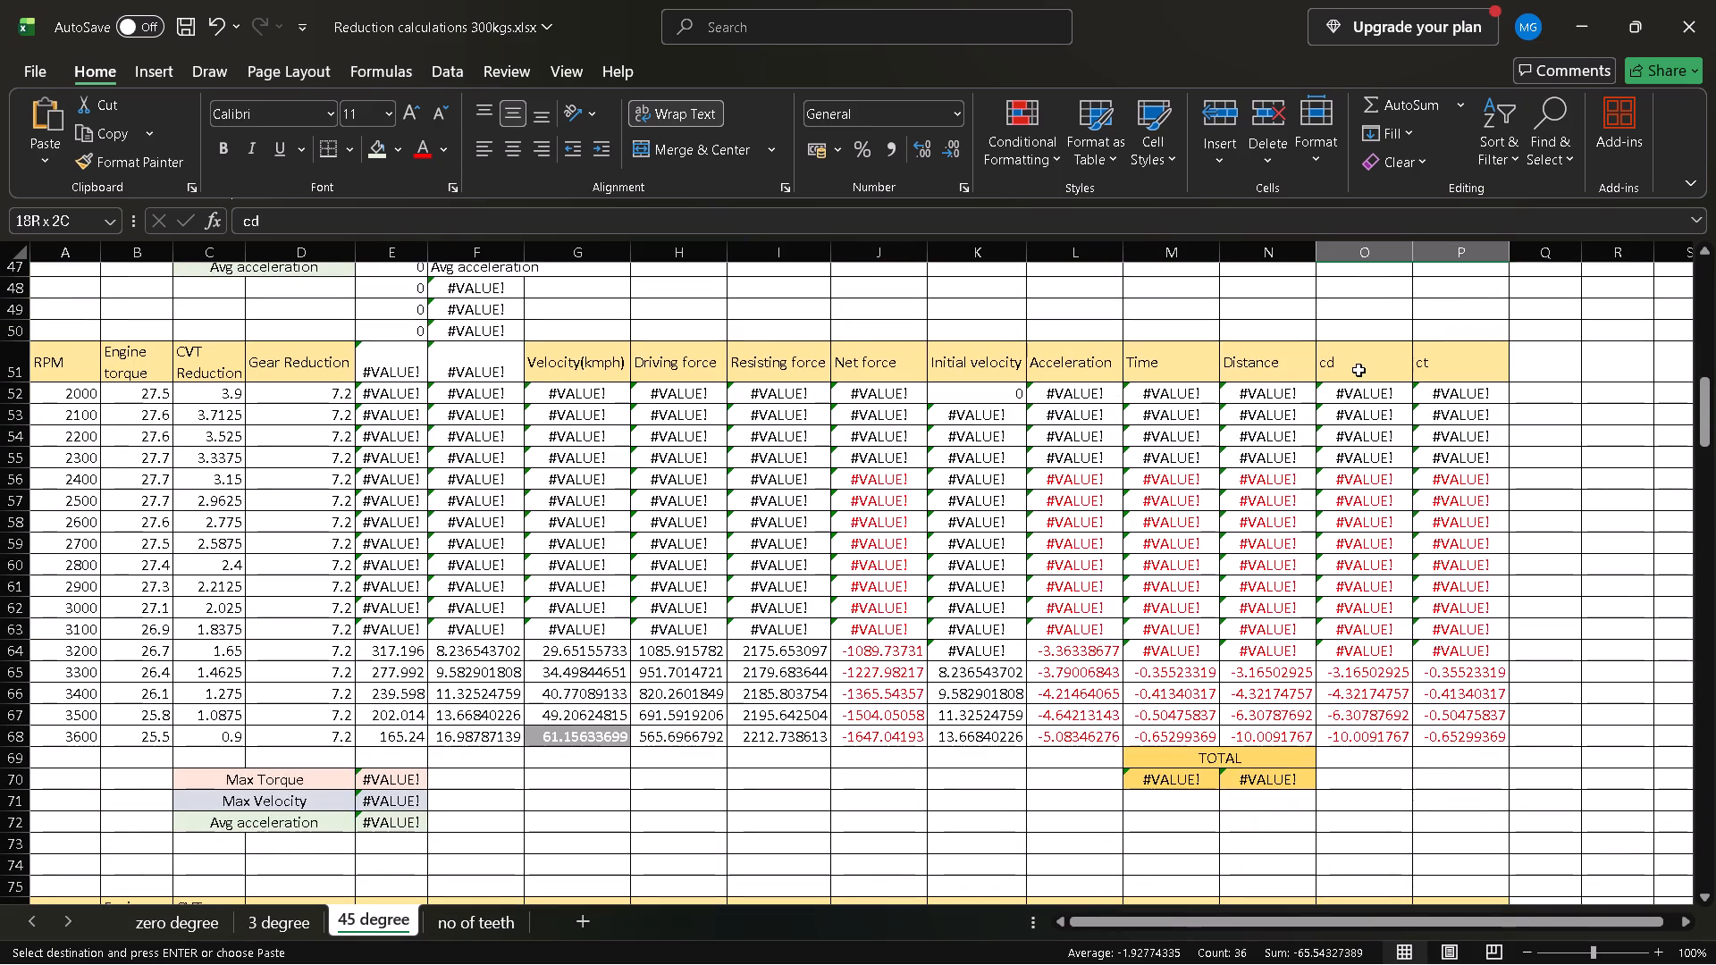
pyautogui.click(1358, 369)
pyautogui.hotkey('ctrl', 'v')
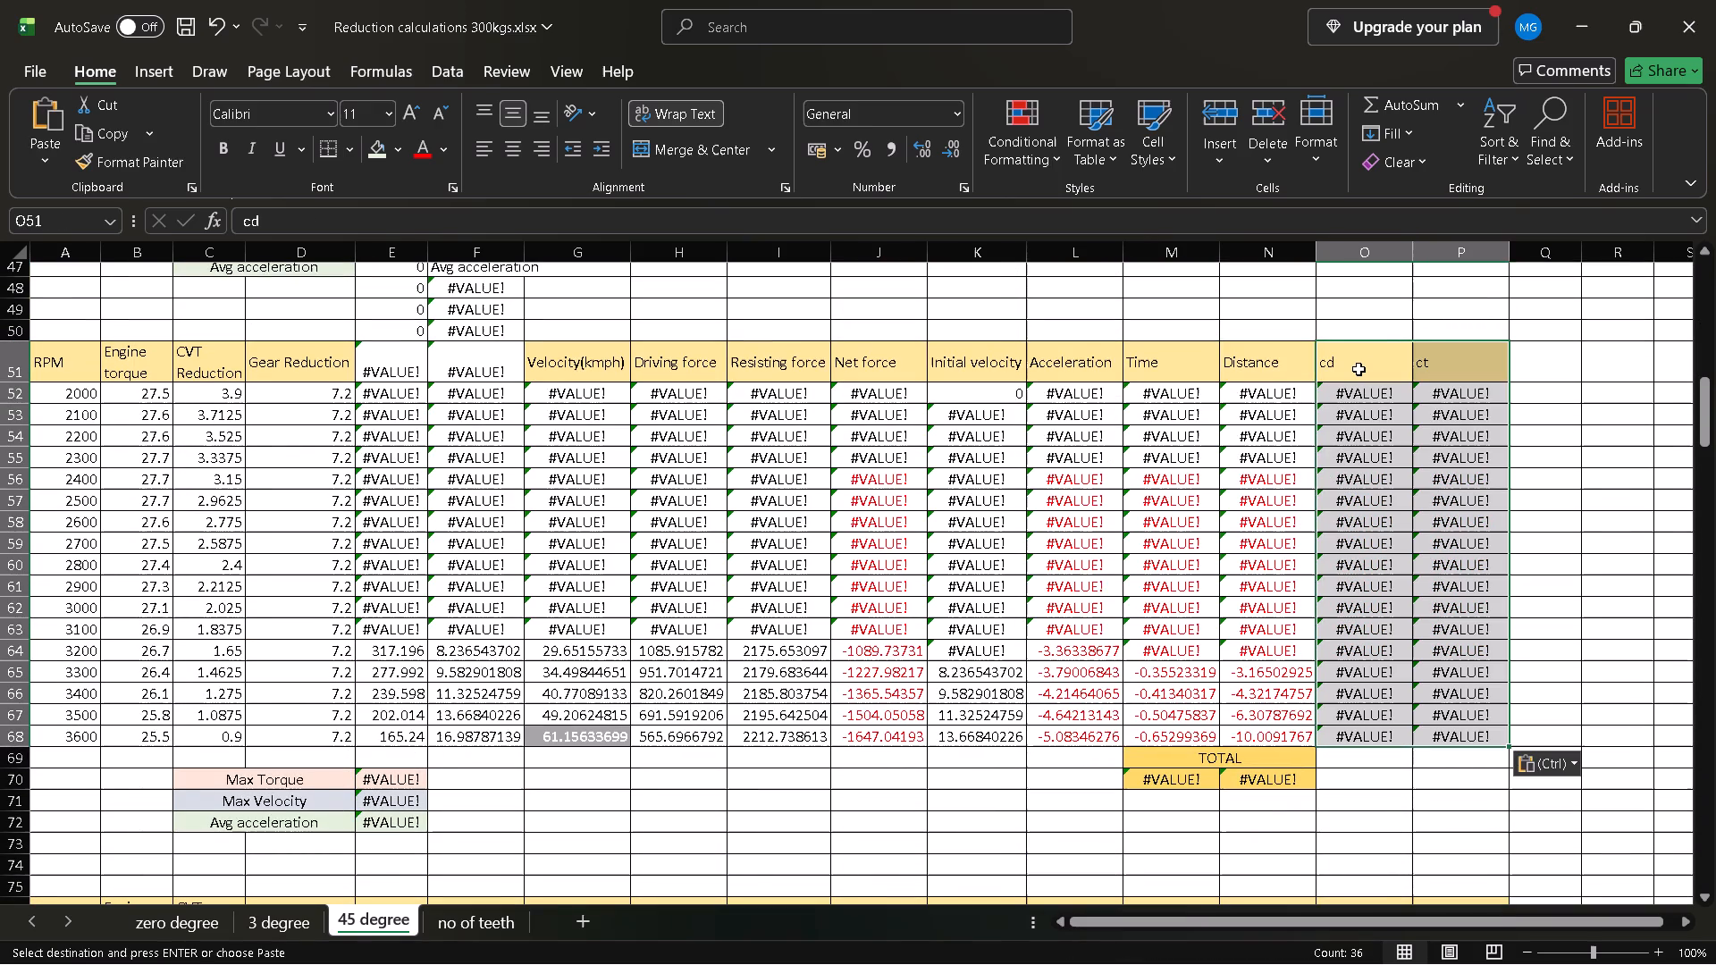
# Clear the stray pasted contents from E47:F50 below the gear reduction 7 table.
pyautogui.scroll(1, 309, 503)
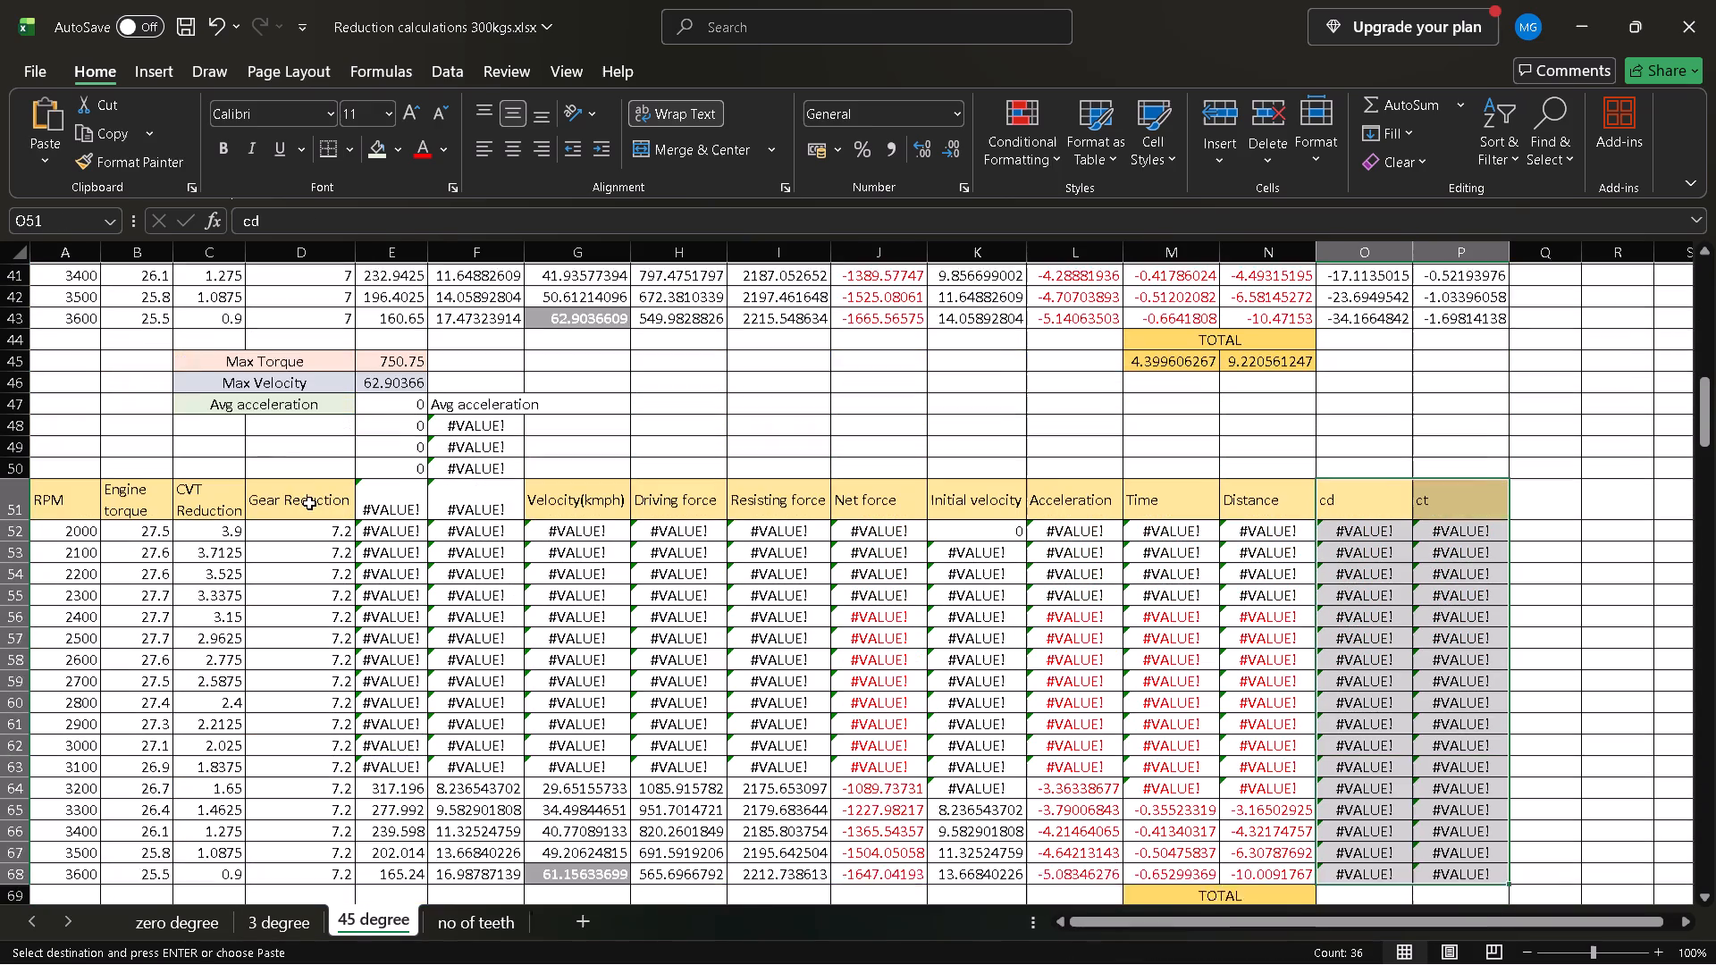
pyautogui.scroll(1, 309, 503)
pyautogui.click(379, 434)
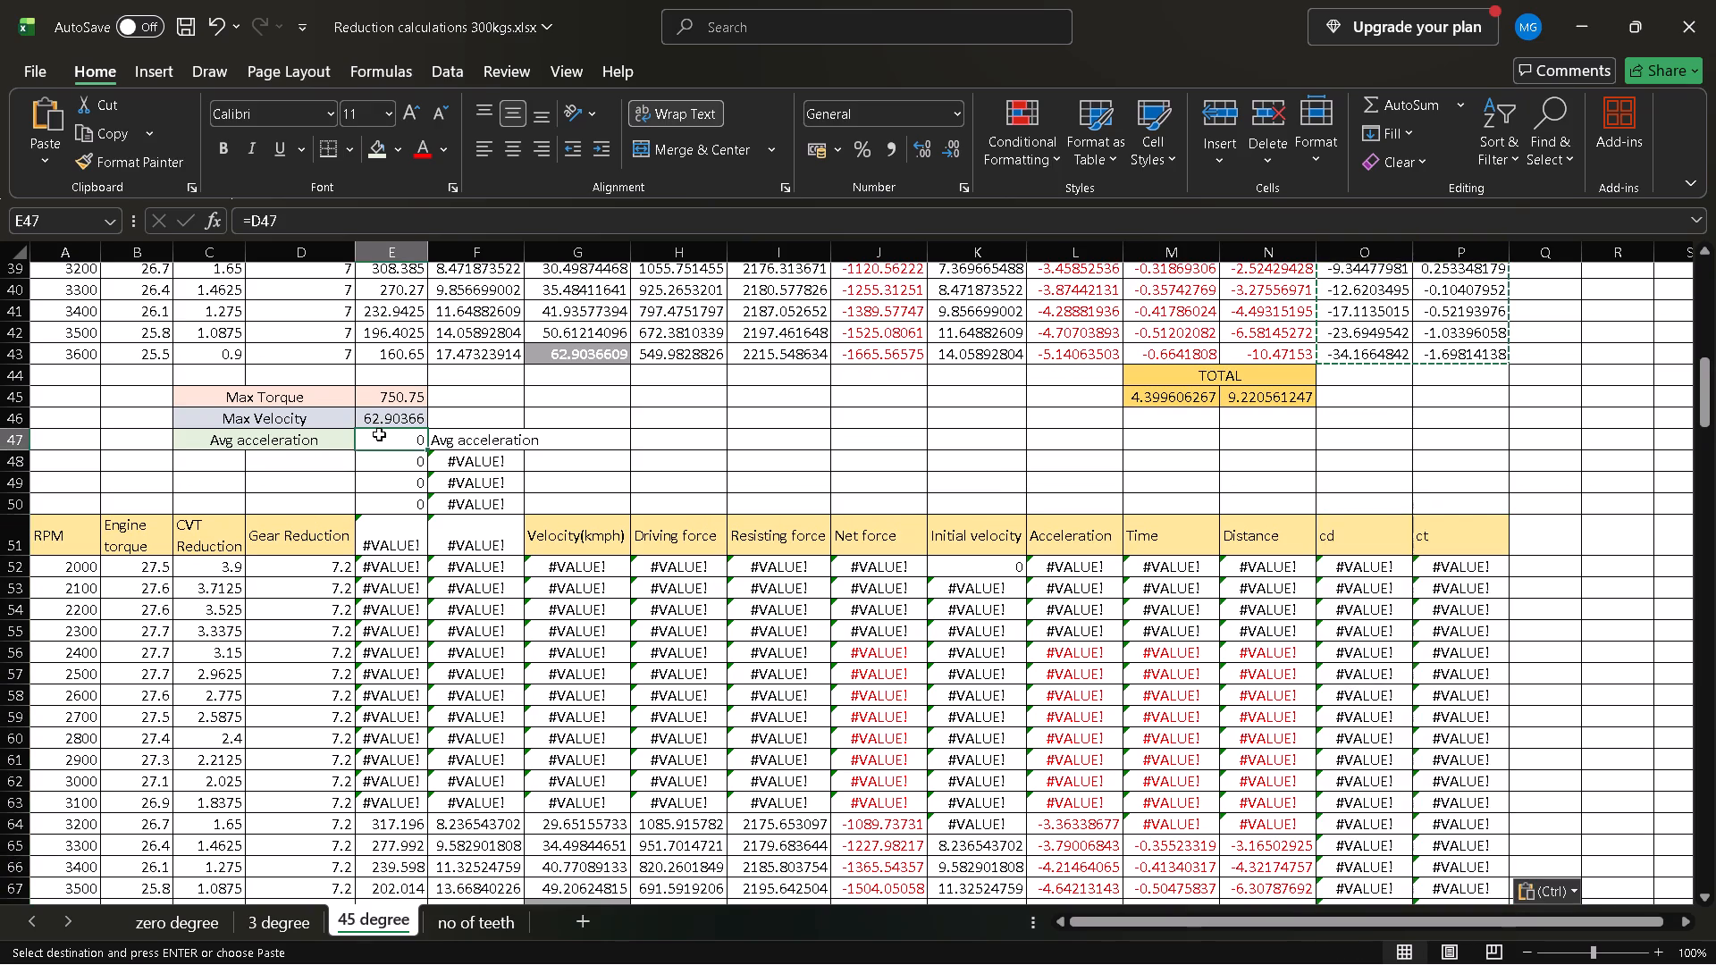
pyautogui.scroll(1, 379, 434)
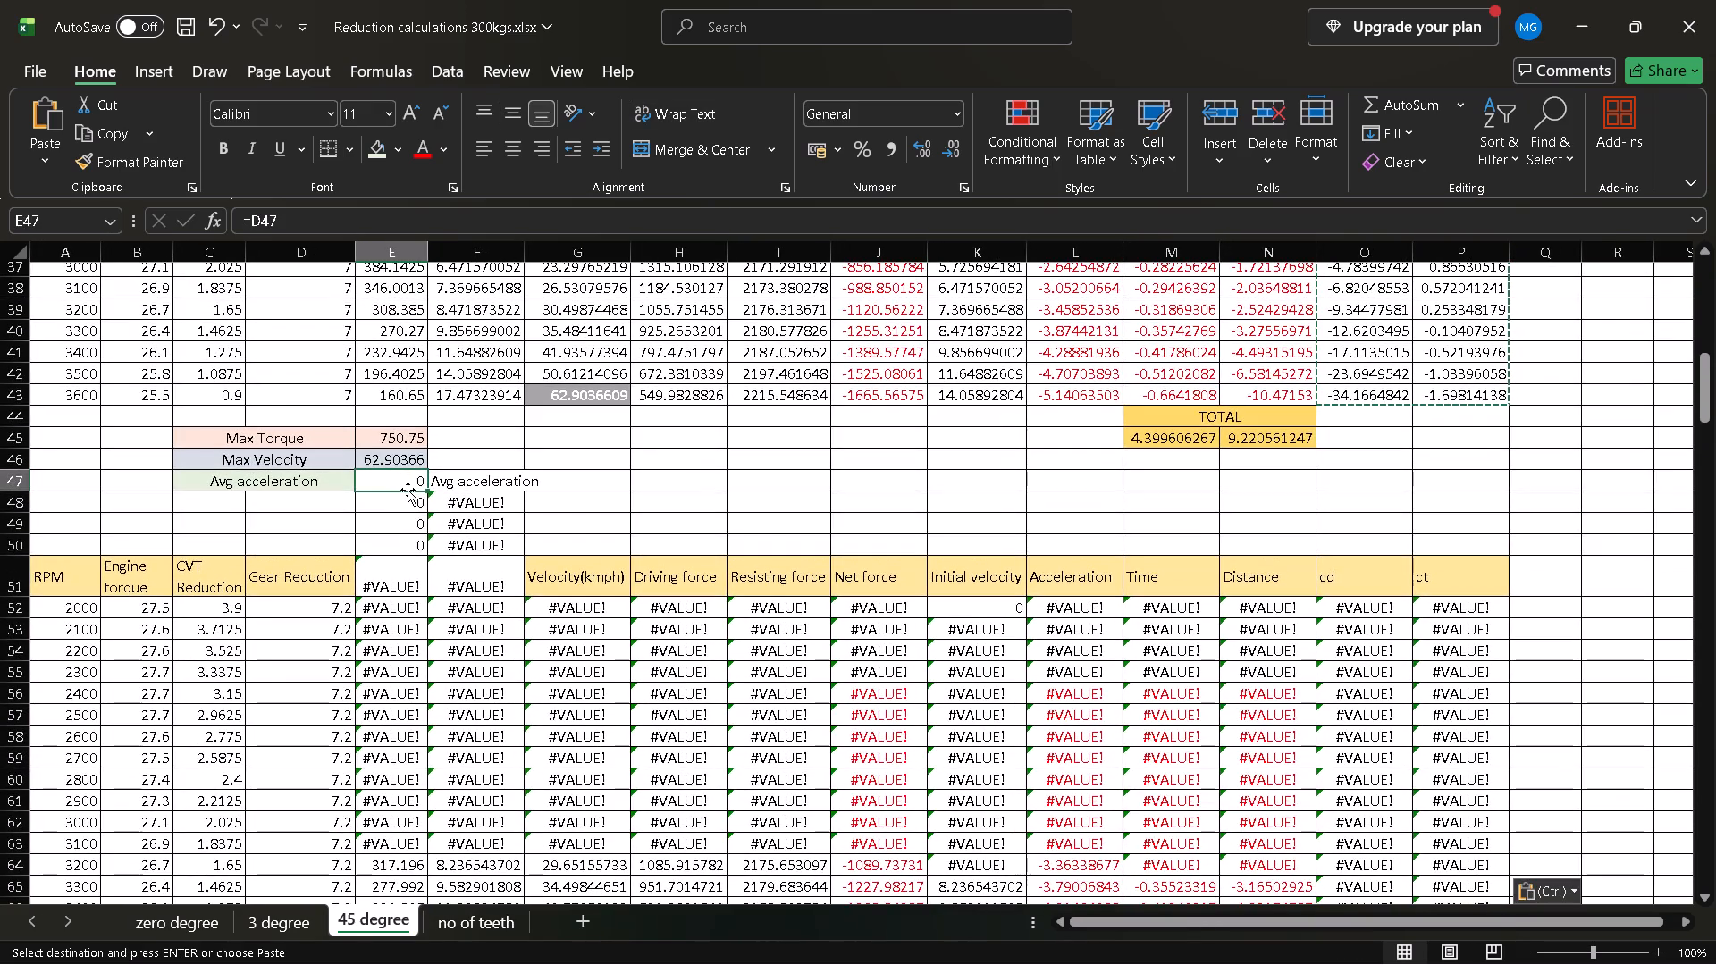
pyautogui.hotkey('shift', 'Right')
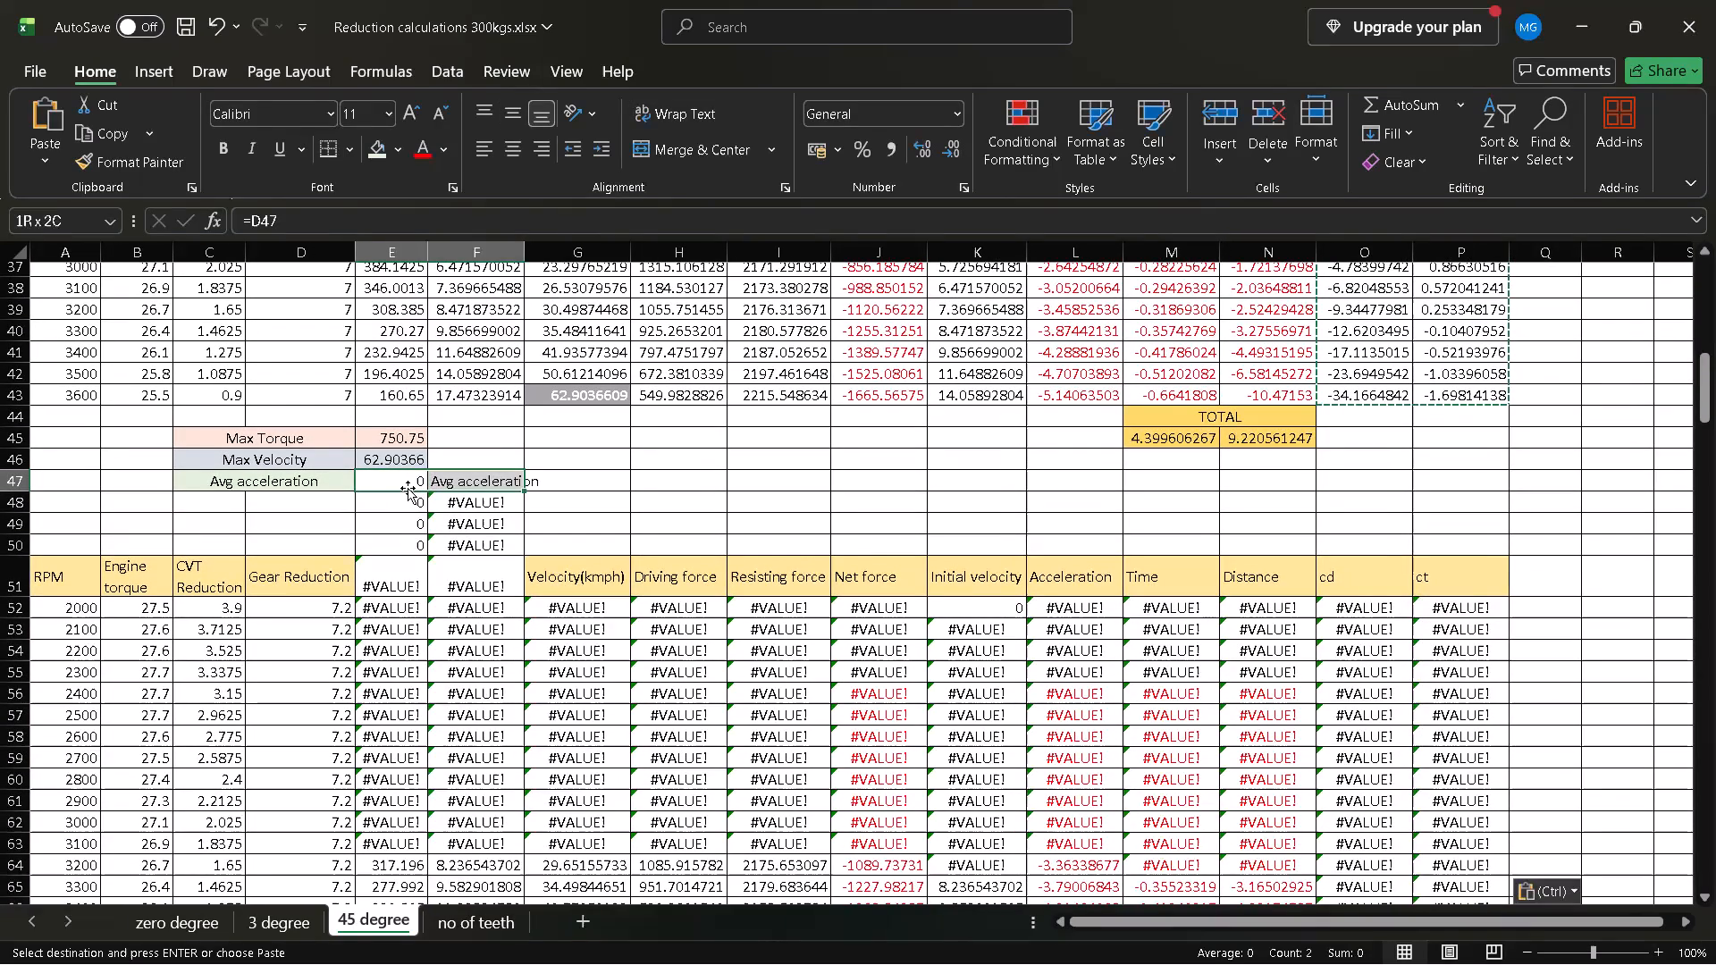
pyautogui.hotkey('shift', 'Down')
pyautogui.hotkey('shift', 'Down')
pyautogui.hotkey('shift', 'Down')
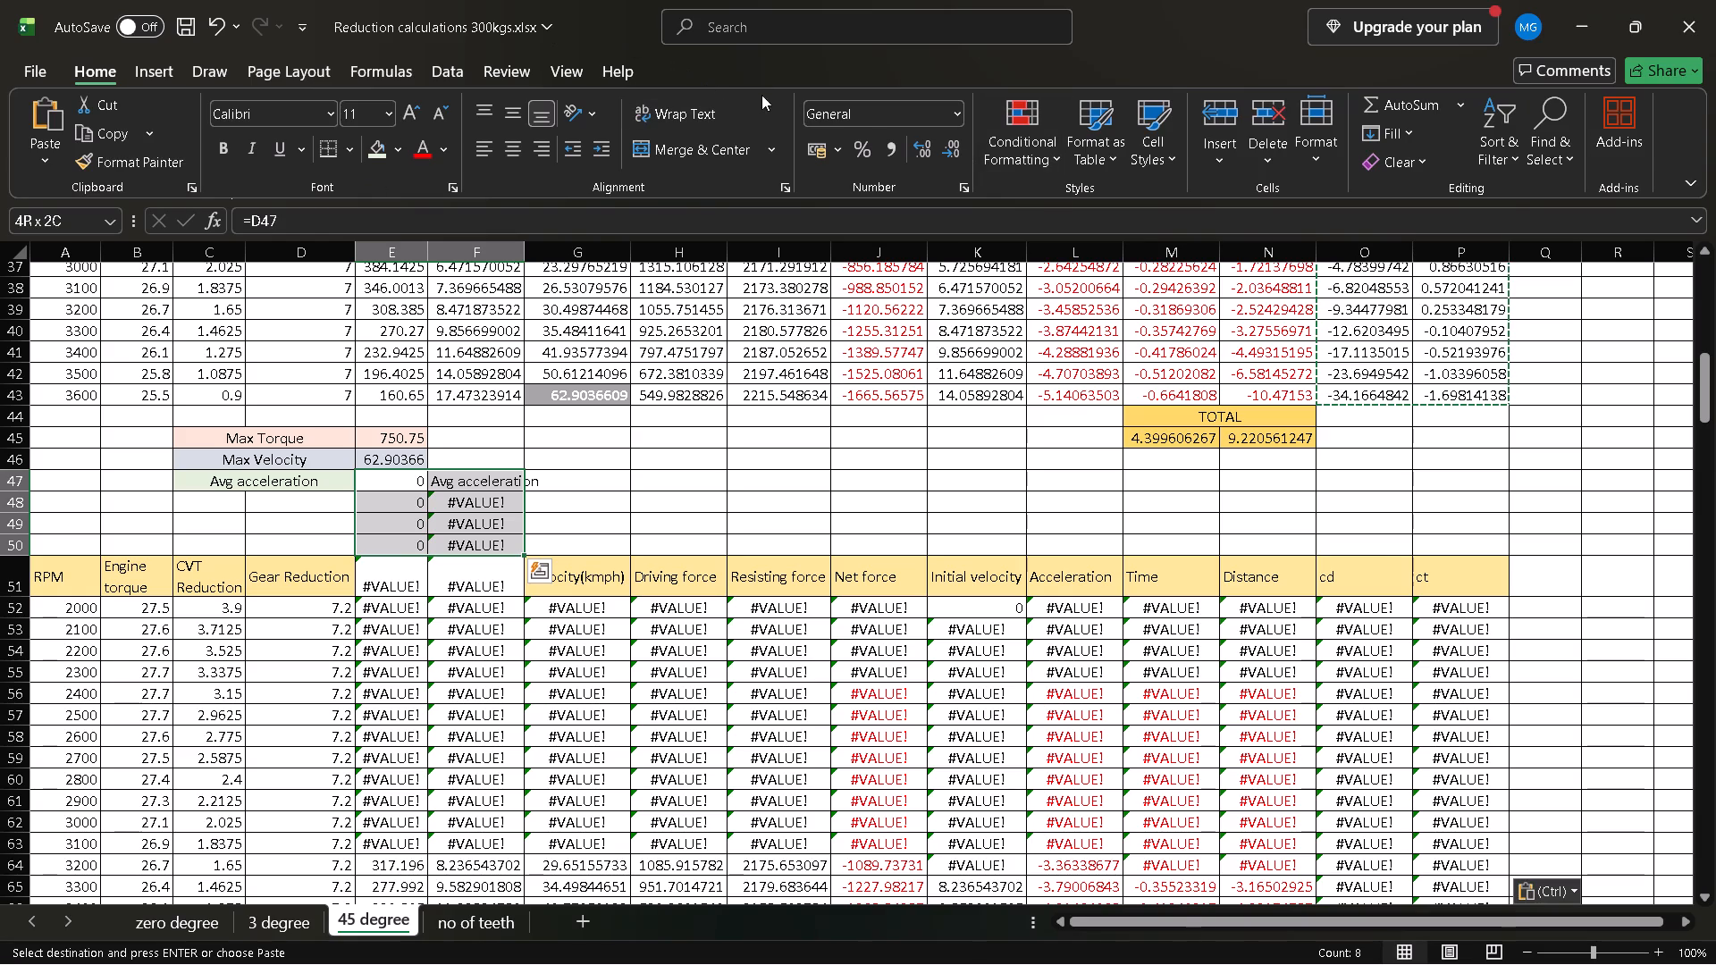
pyautogui.press('Delete')
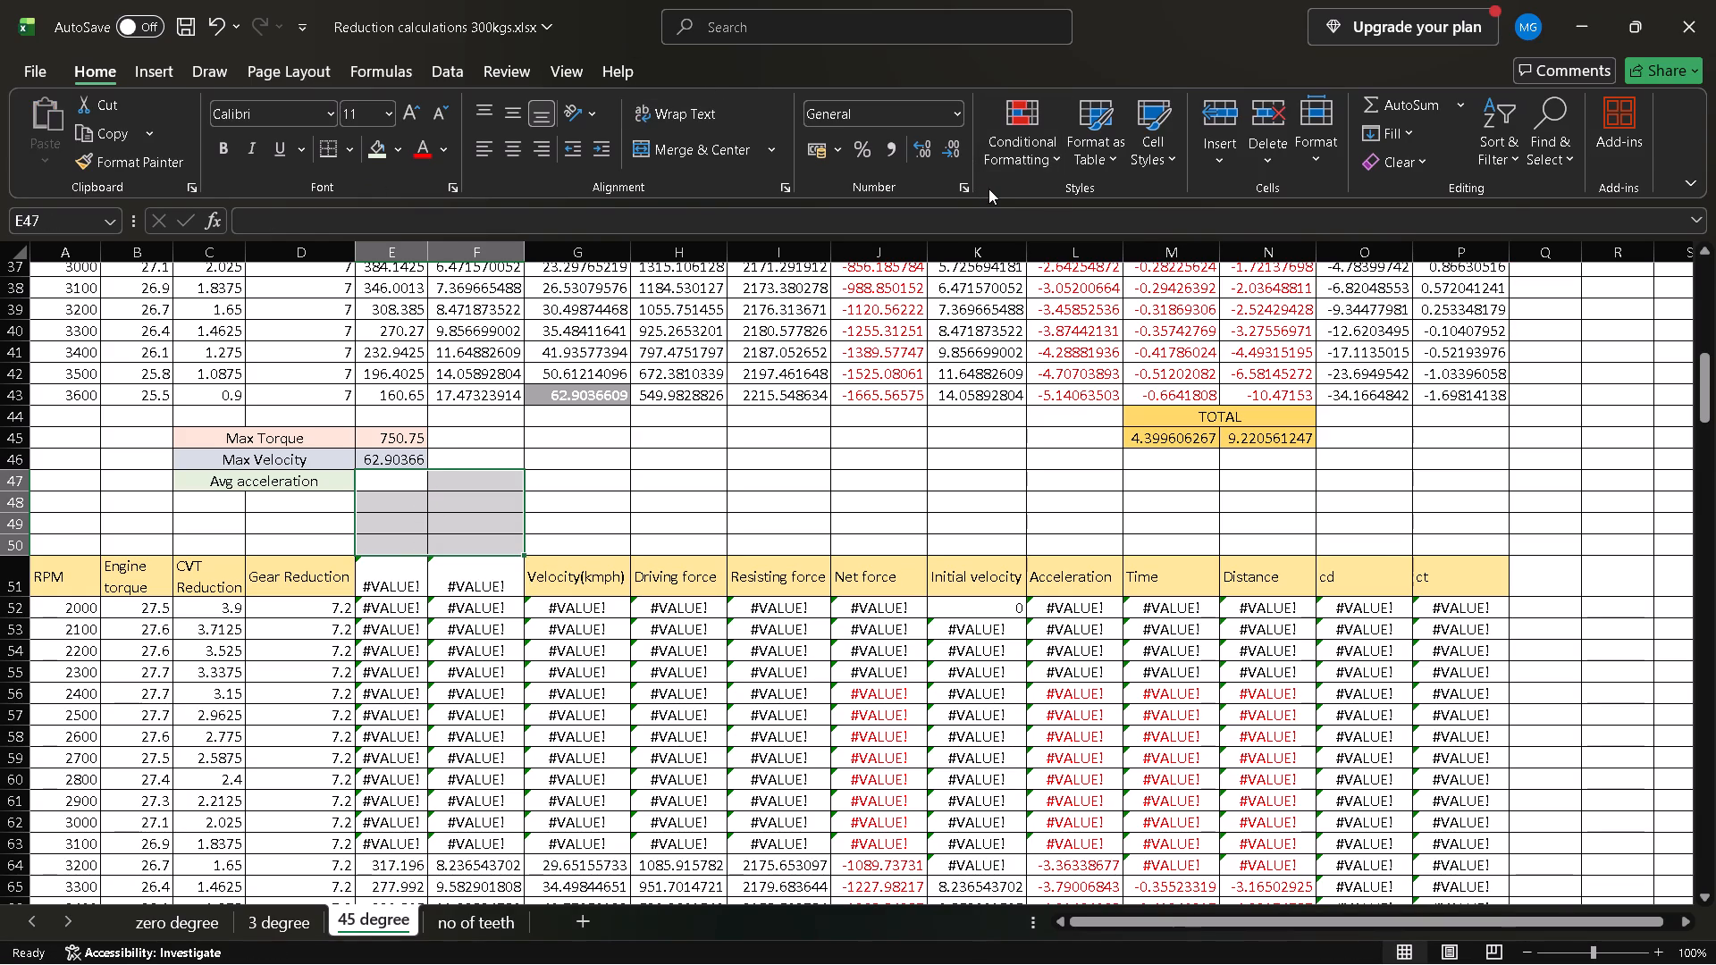
# Copy the header row A26:P26 over the gear reduction 7.2 table's header row, starting at A51.
pyautogui.click(363, 588)
pyautogui.scroll(1, 363, 588)
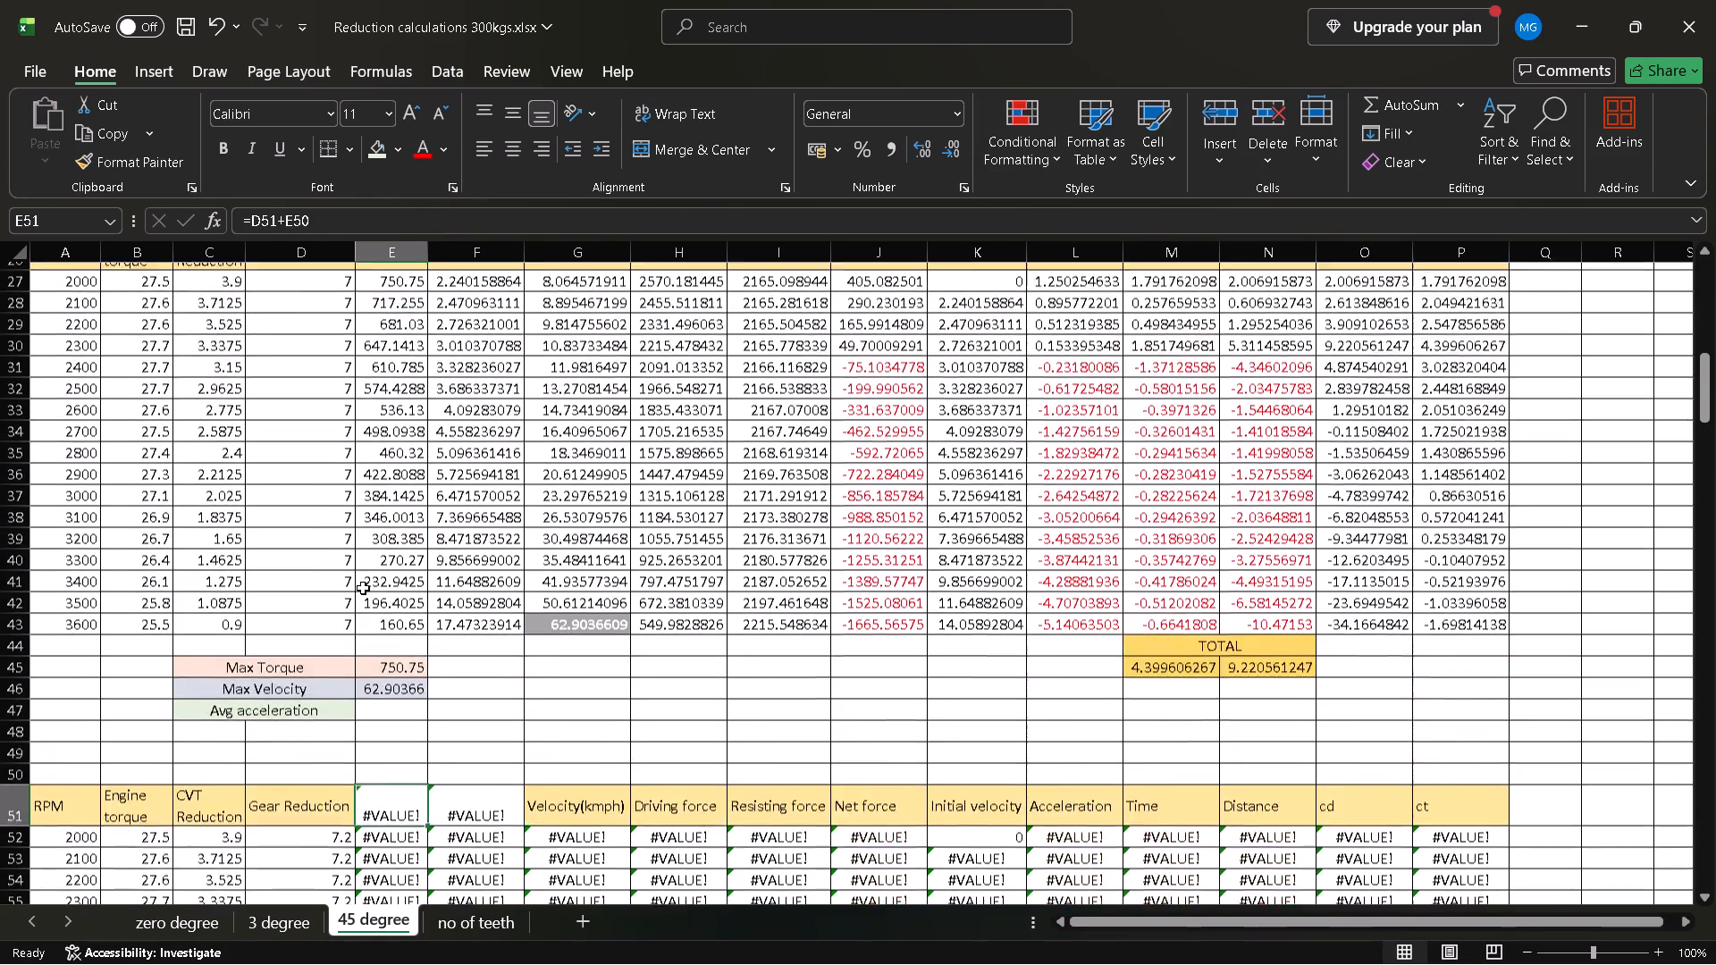
pyautogui.scroll(1, 363, 588)
pyautogui.click(50, 634)
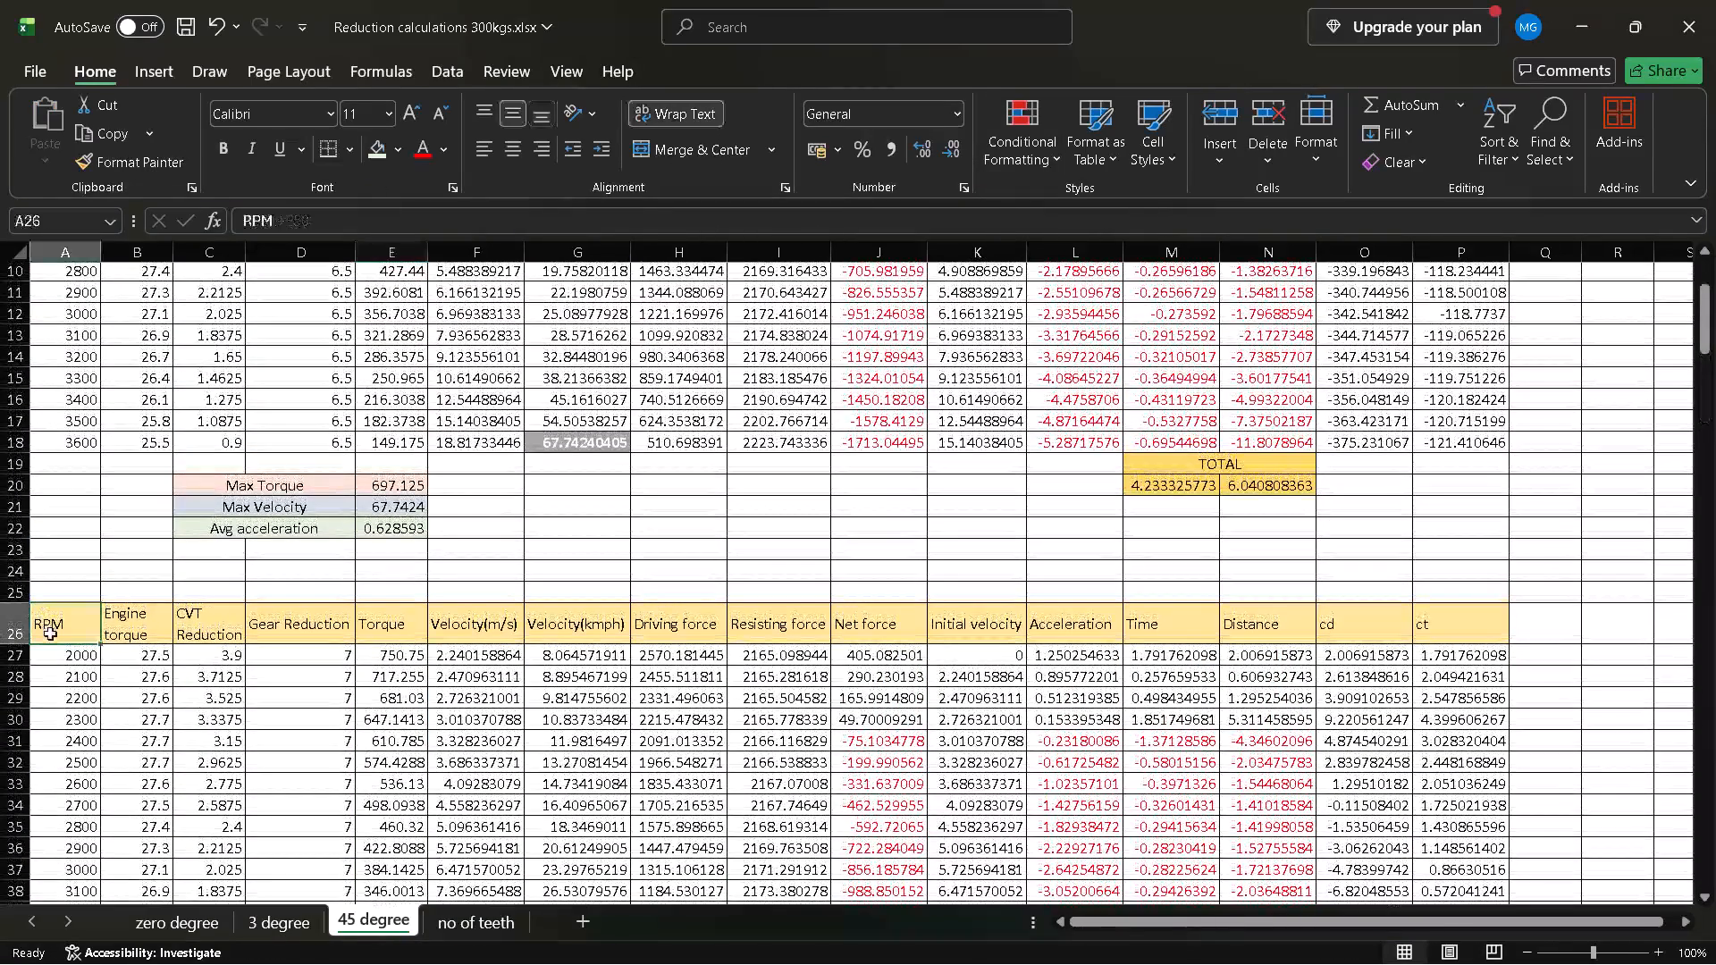
pyautogui.hotkey('ctrl', 'shift', 'Right')
pyautogui.hotkey('ctrl', 'c')
pyautogui.scroll(-1, 50, 634)
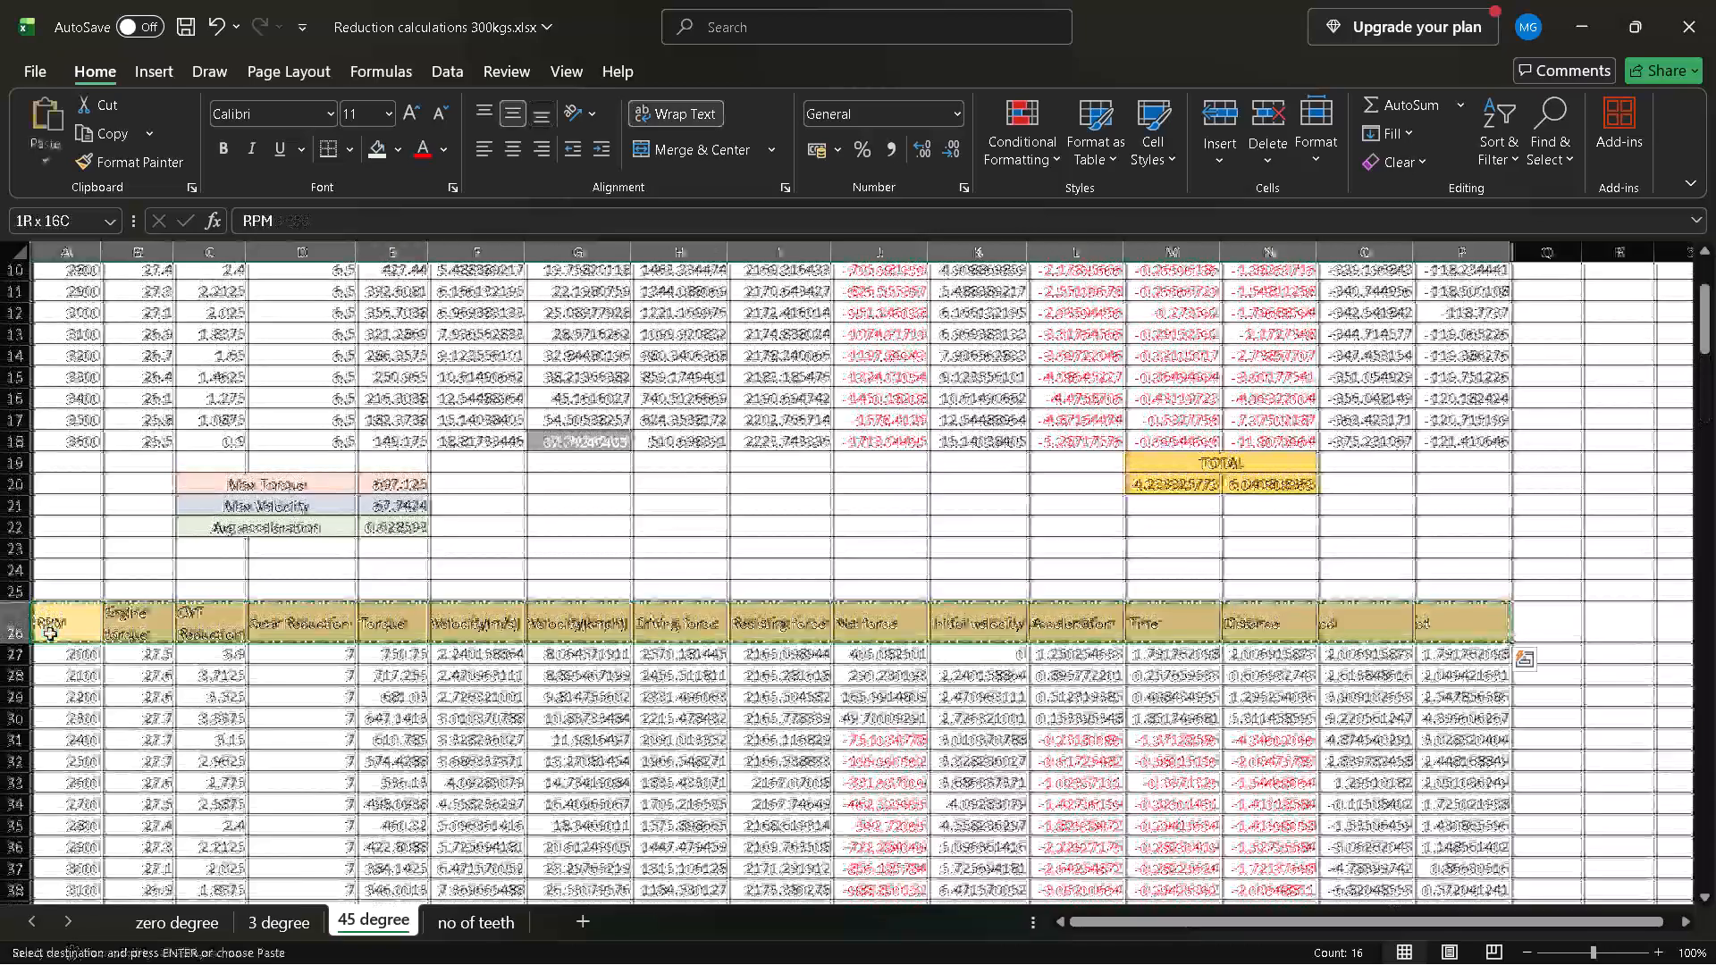
pyautogui.scroll(-2, 50, 634)
pyautogui.click(47, 619)
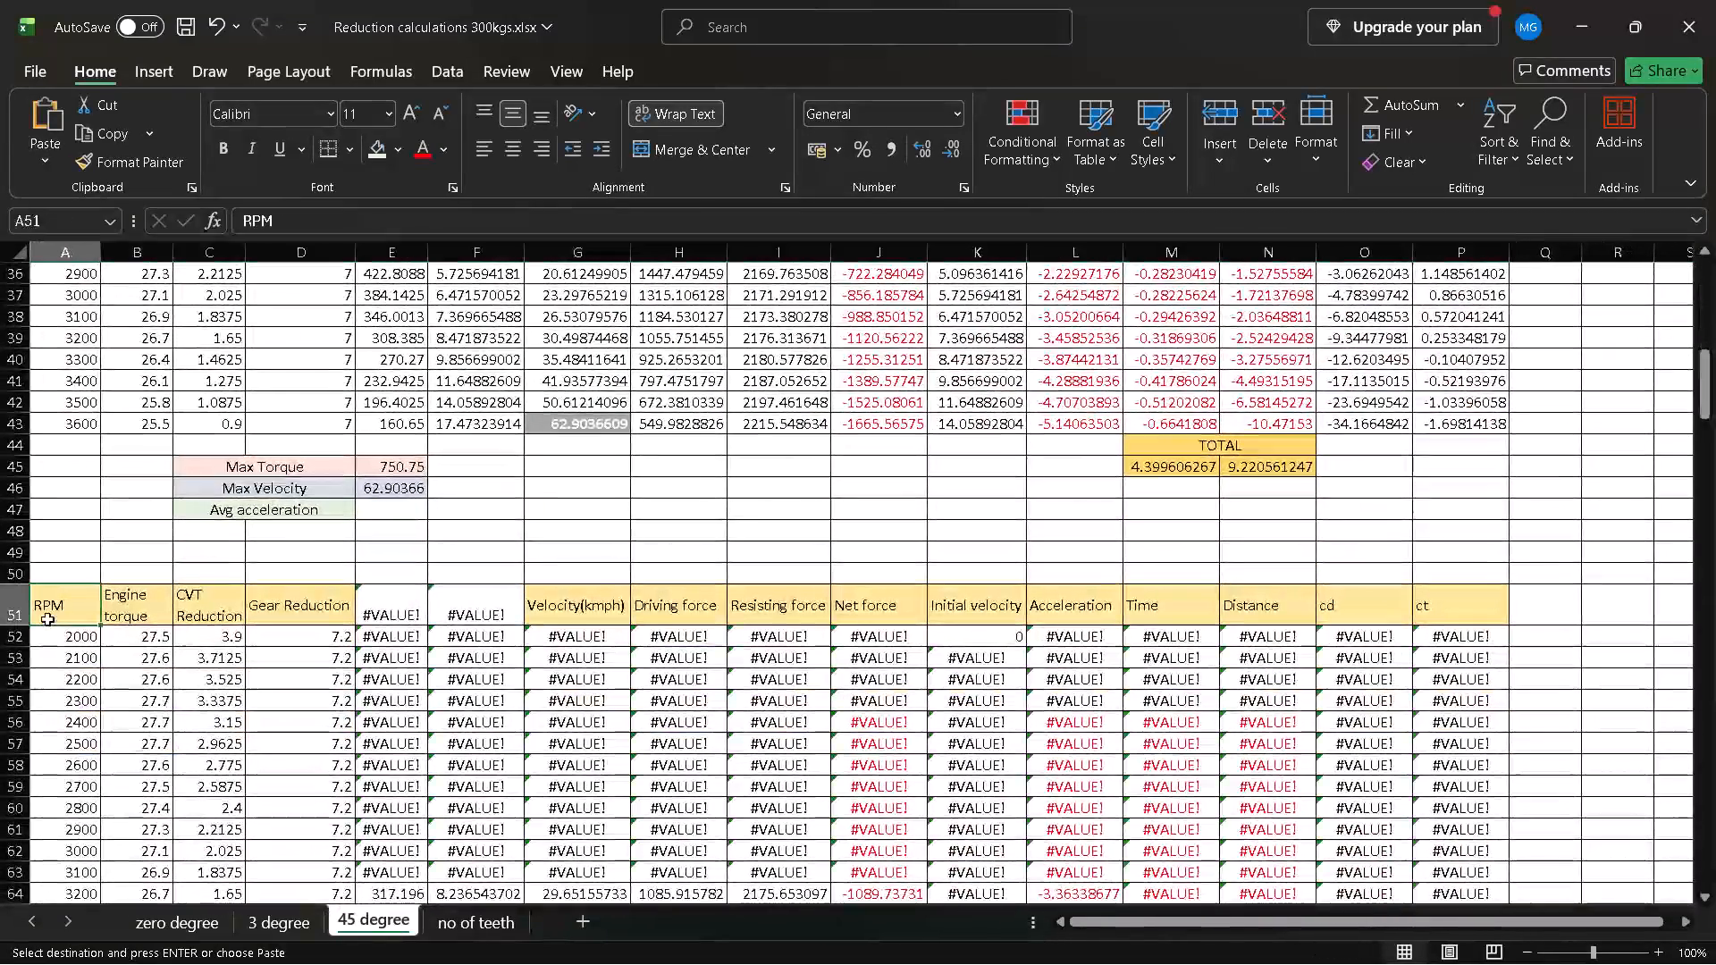
pyautogui.hotkey('ctrl', 'v')
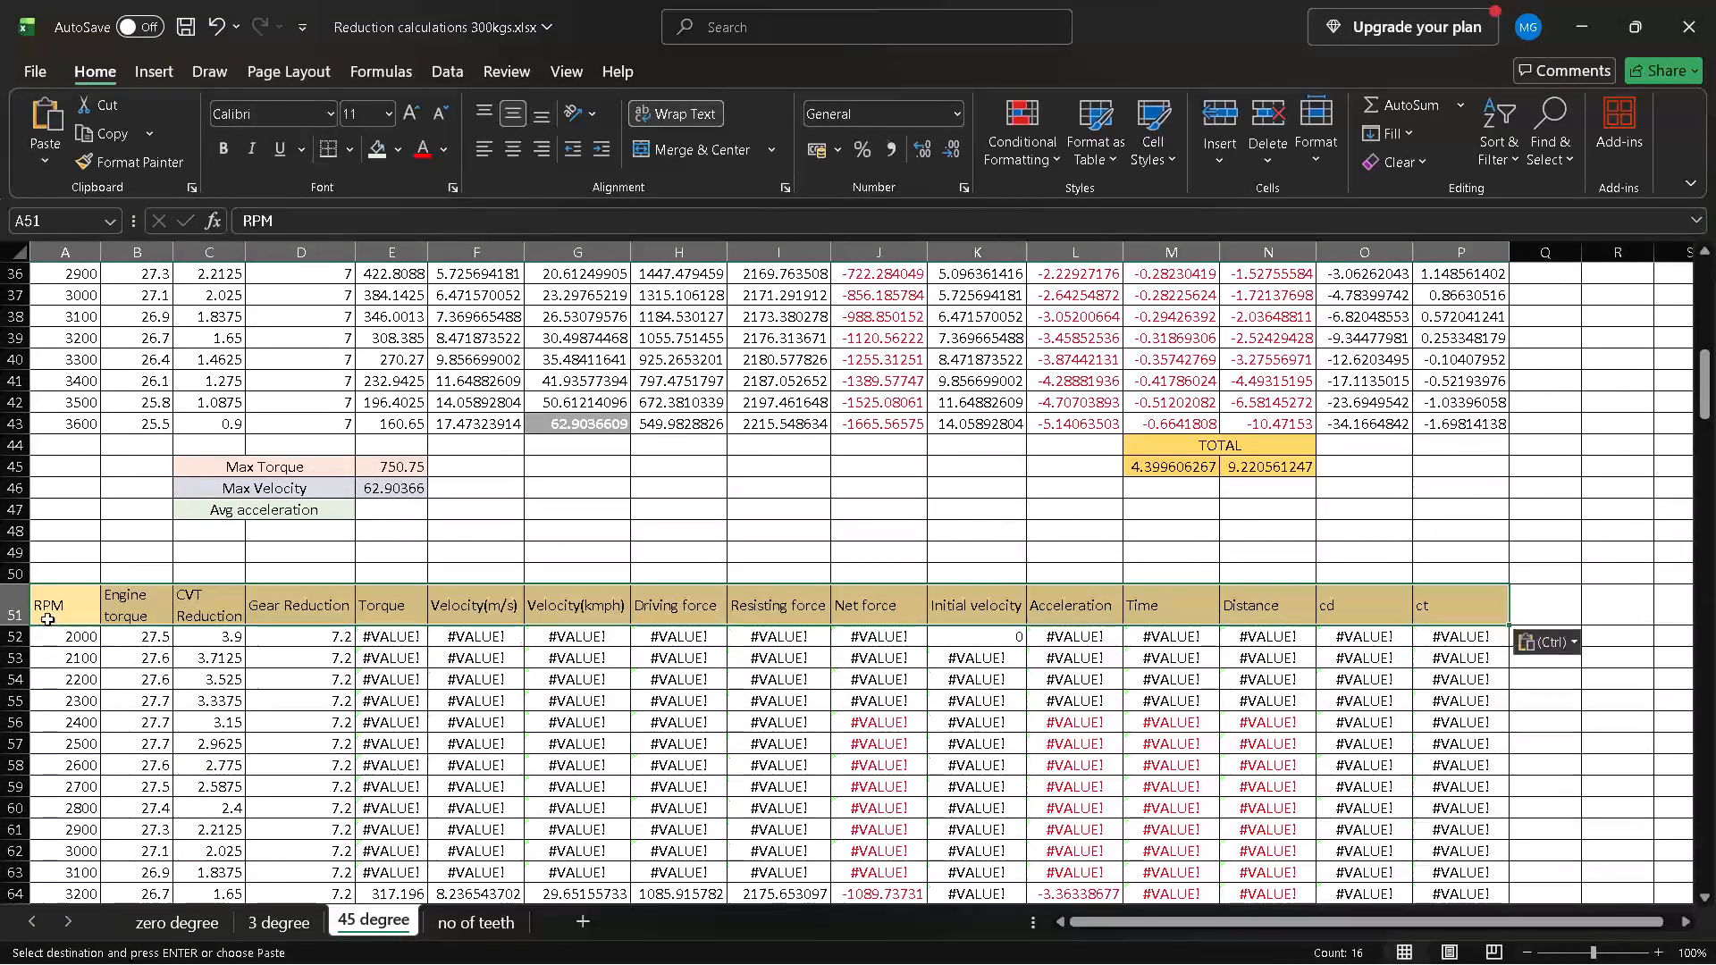
# Check the torque formula in E52 of the gear reduction 7.2 table.
pyautogui.doubleClick(381, 635)
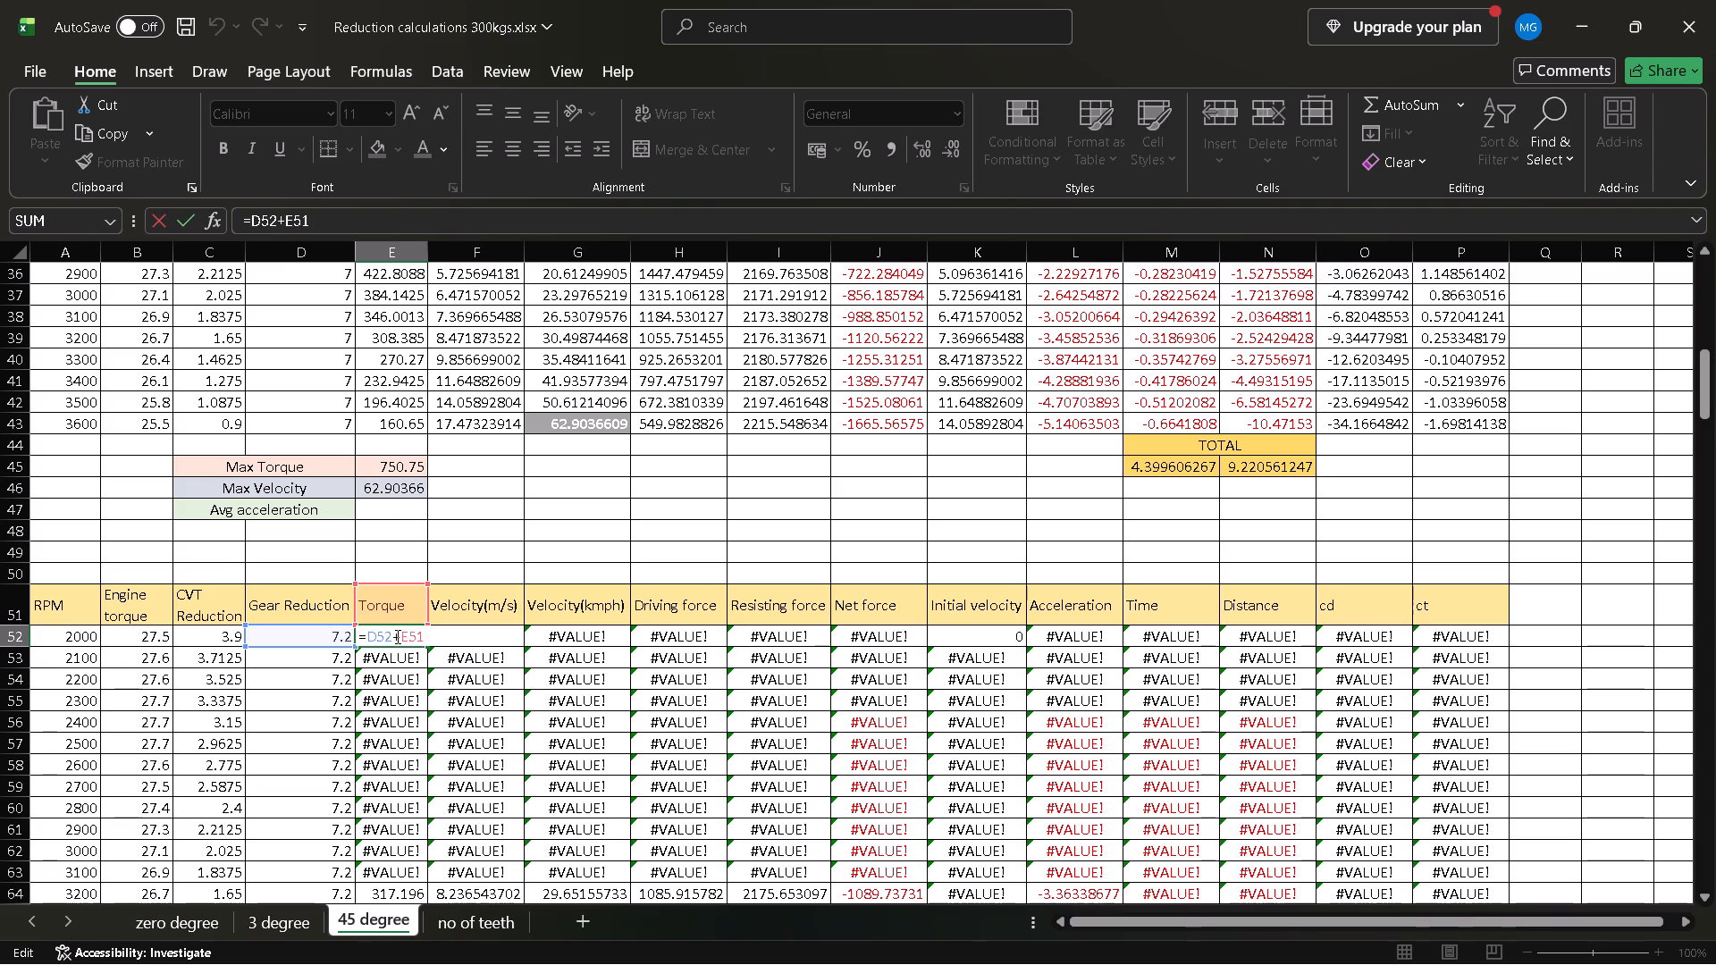
pyautogui.click(396, 636)
pyautogui.click(396, 636)
pyautogui.click(426, 632)
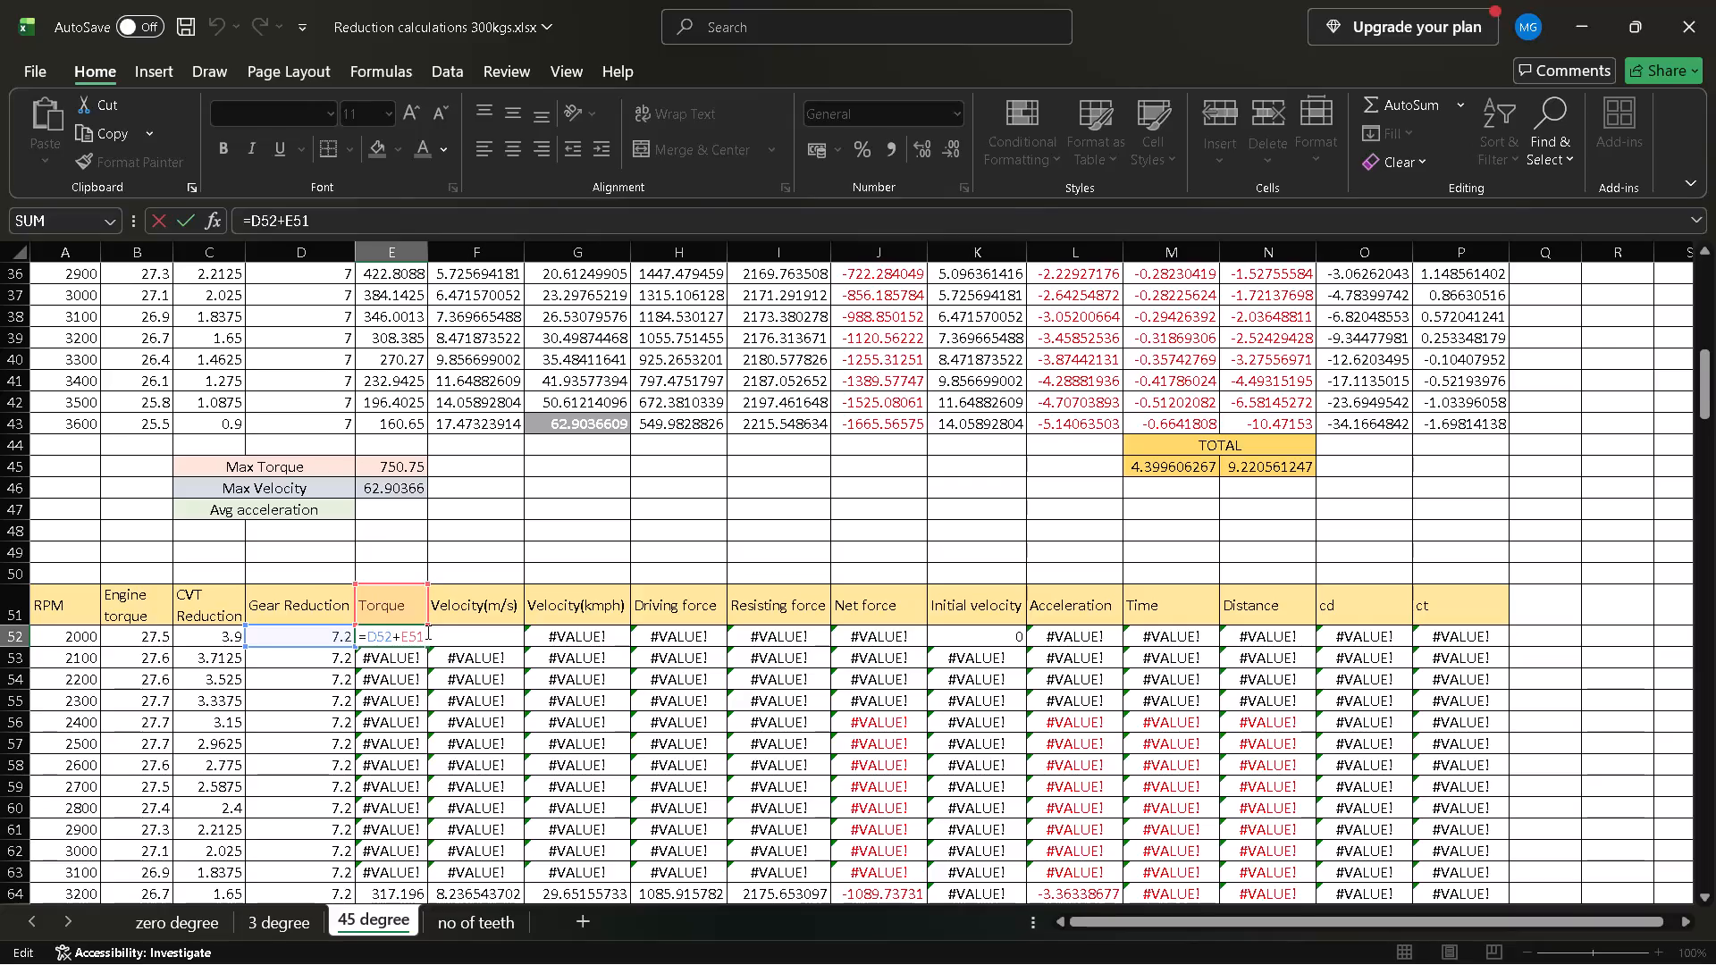
pyautogui.hotkey('ctrl', 'z')
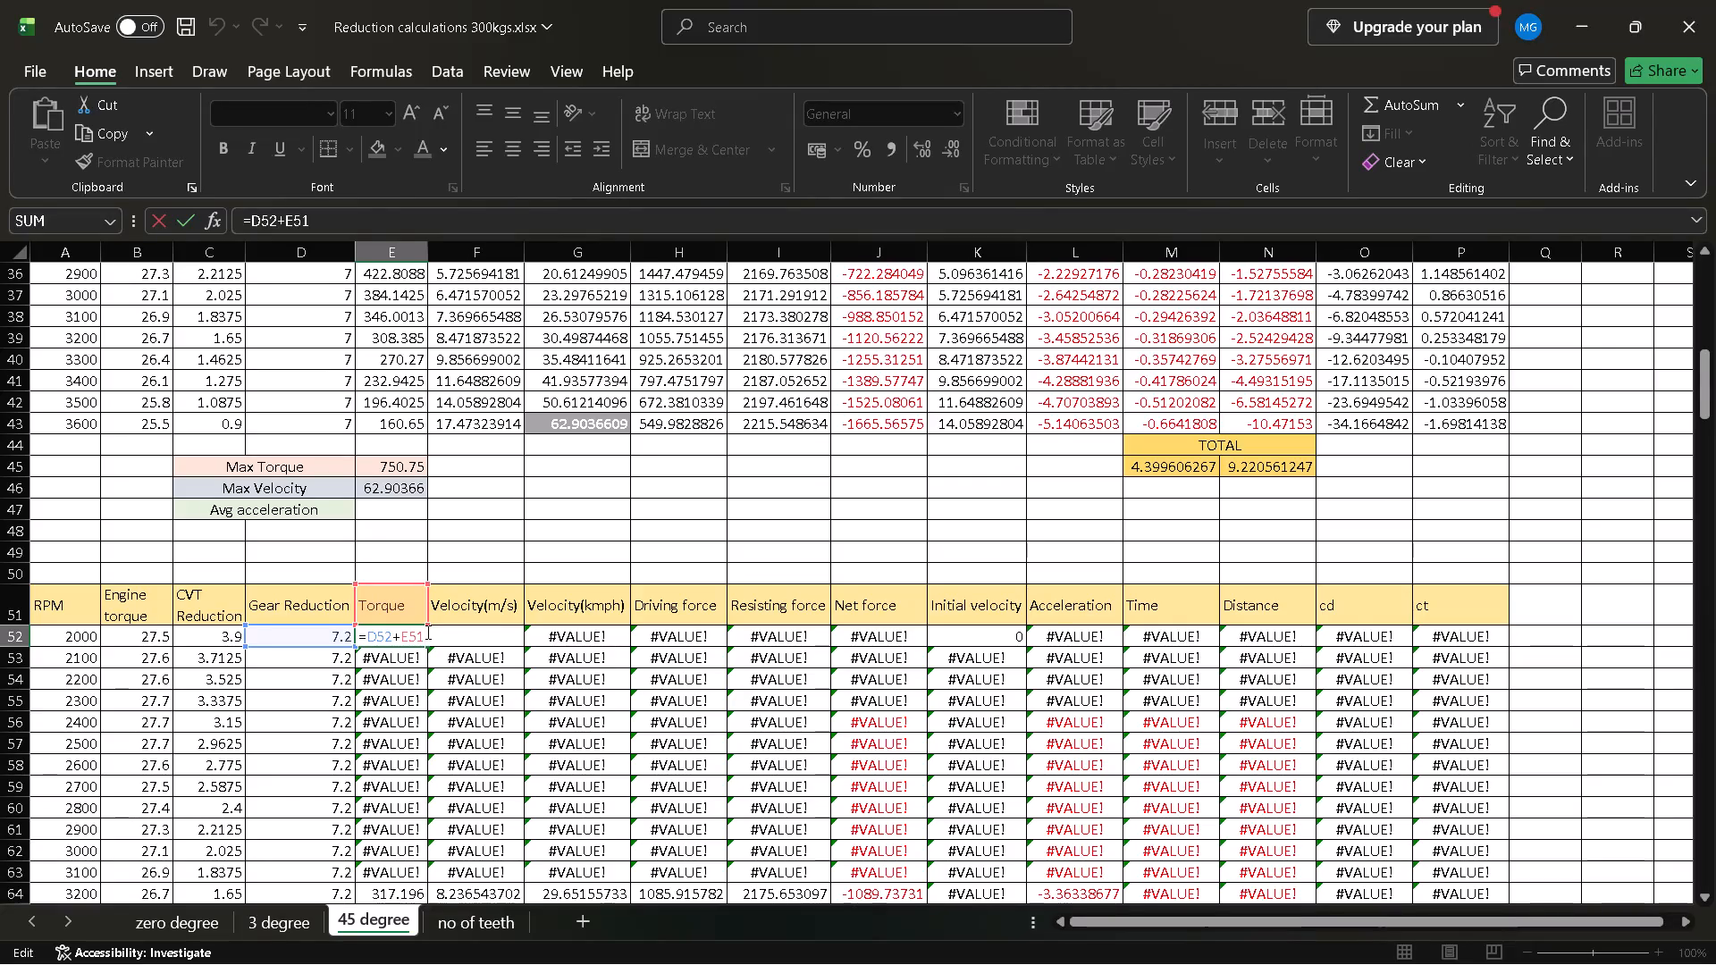
pyautogui.press('Return')
# Copy the torque through ct formulas in E27:P43 into the gear reduction 7.2 table, starting at E52.
pyautogui.scroll(1, 406, 600)
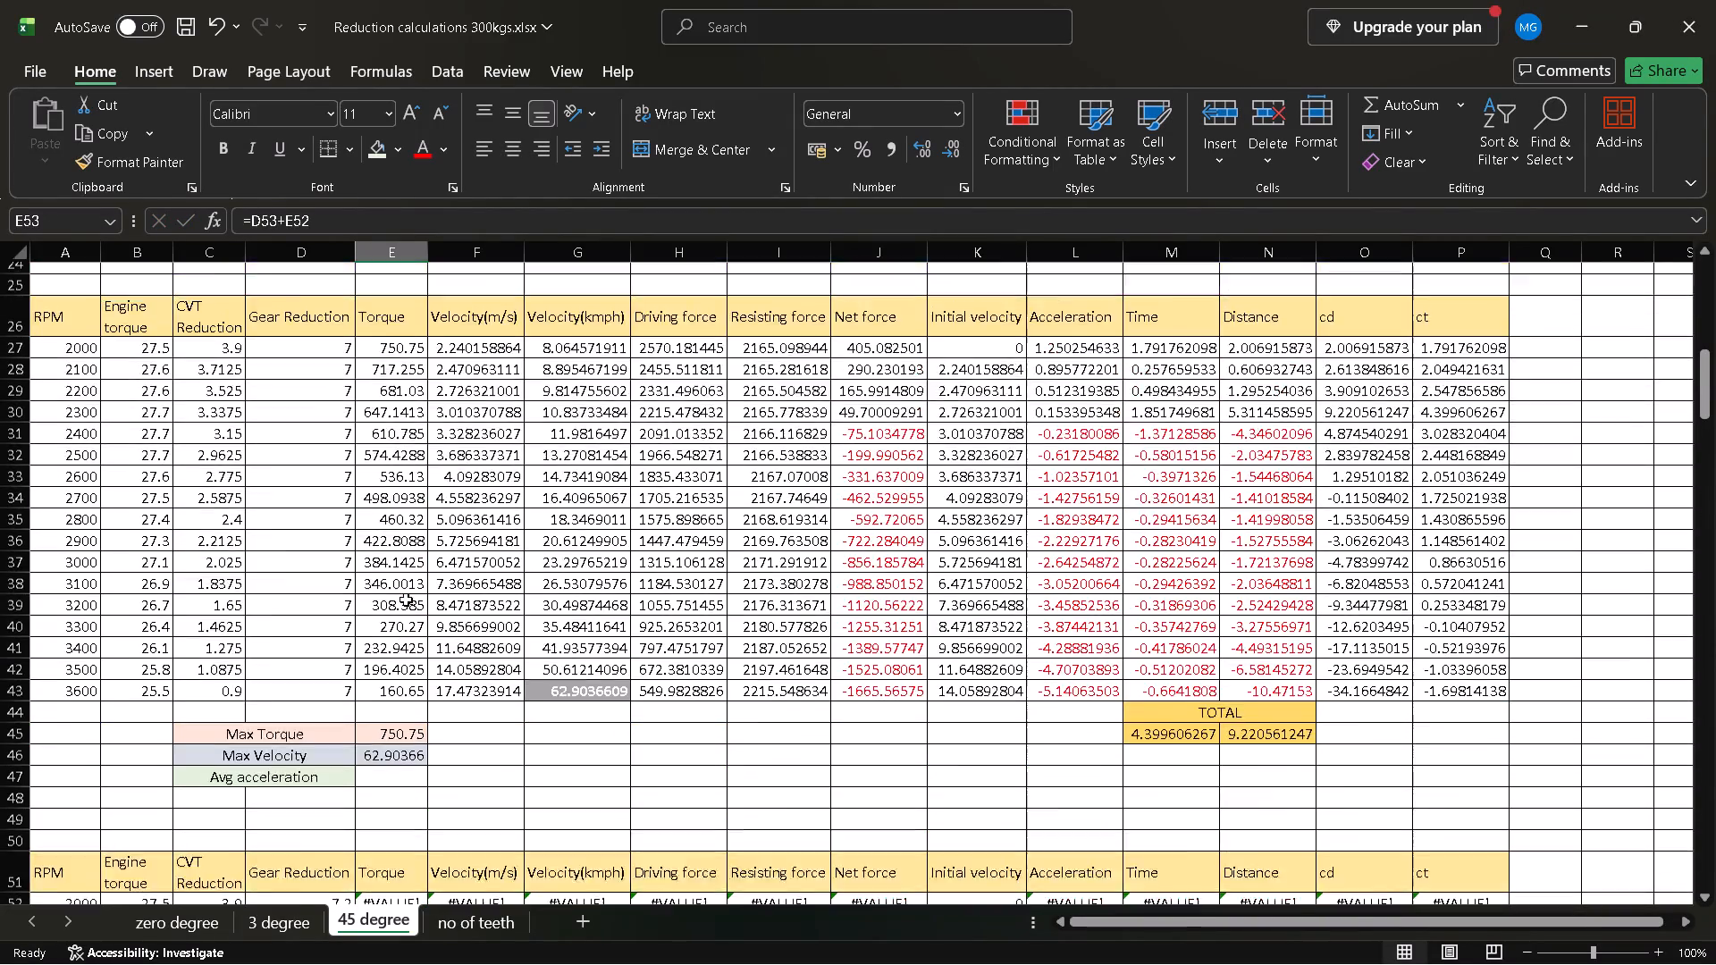
pyautogui.scroll(1, 406, 600)
pyautogui.click(395, 473)
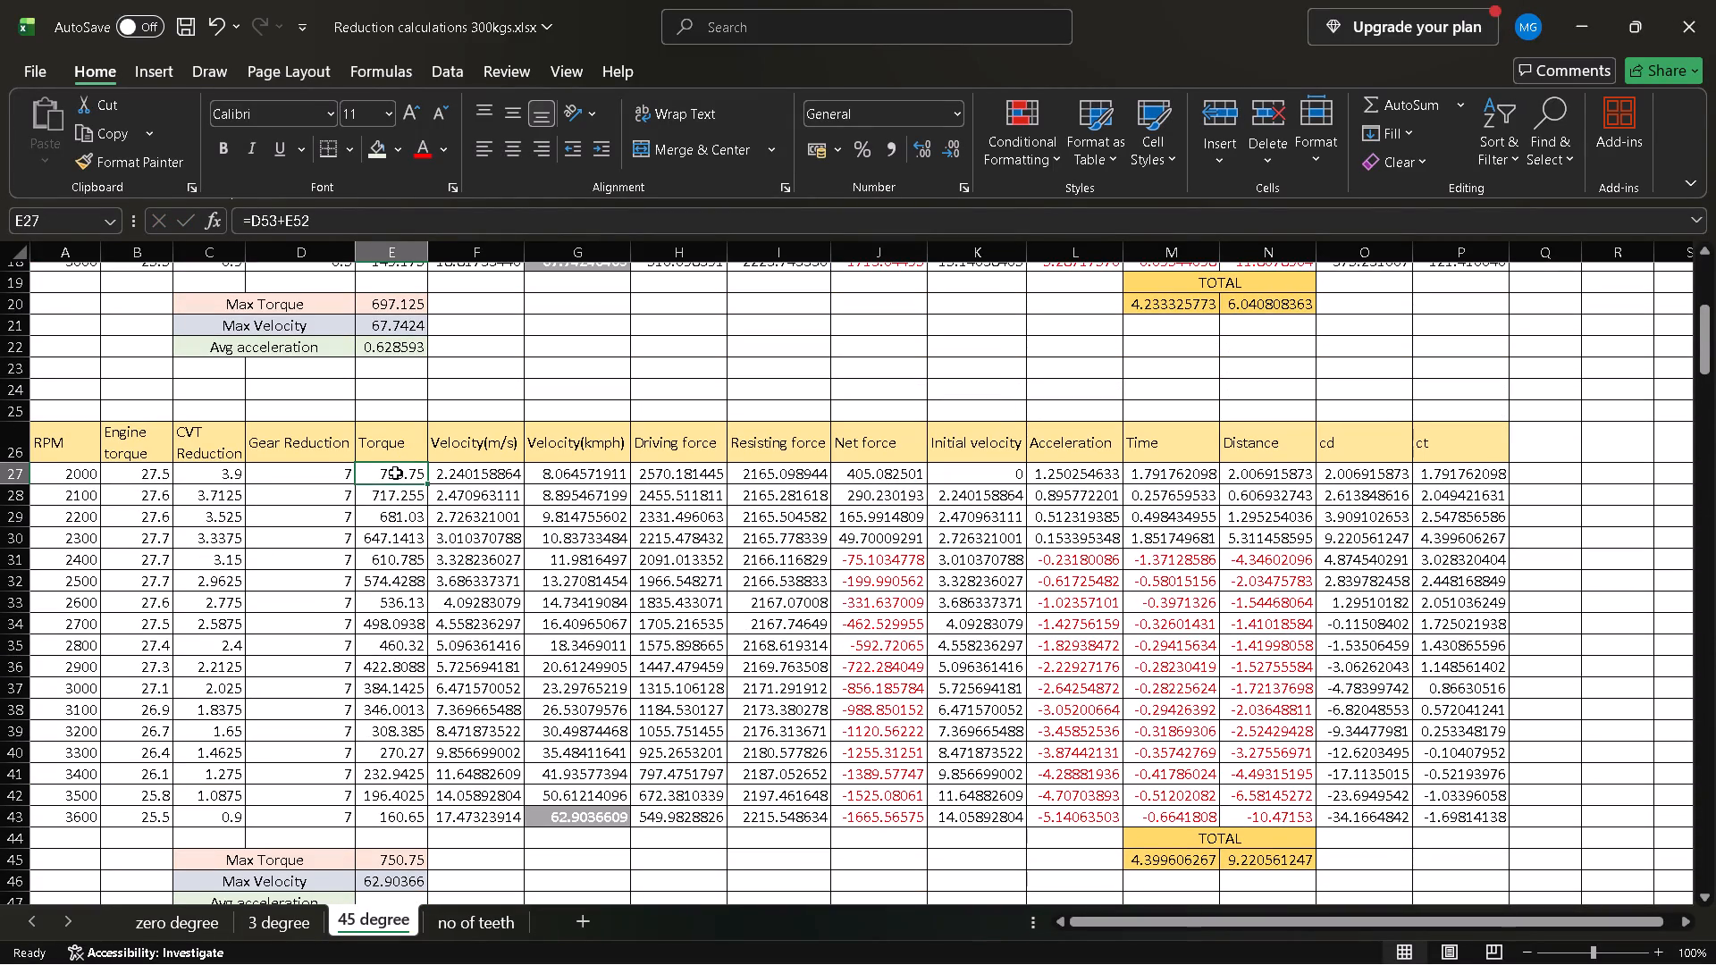
pyautogui.hotkey('ctrl', 'shift', 'Down')
pyautogui.hotkey('ctrl', 'shift', 'Right')
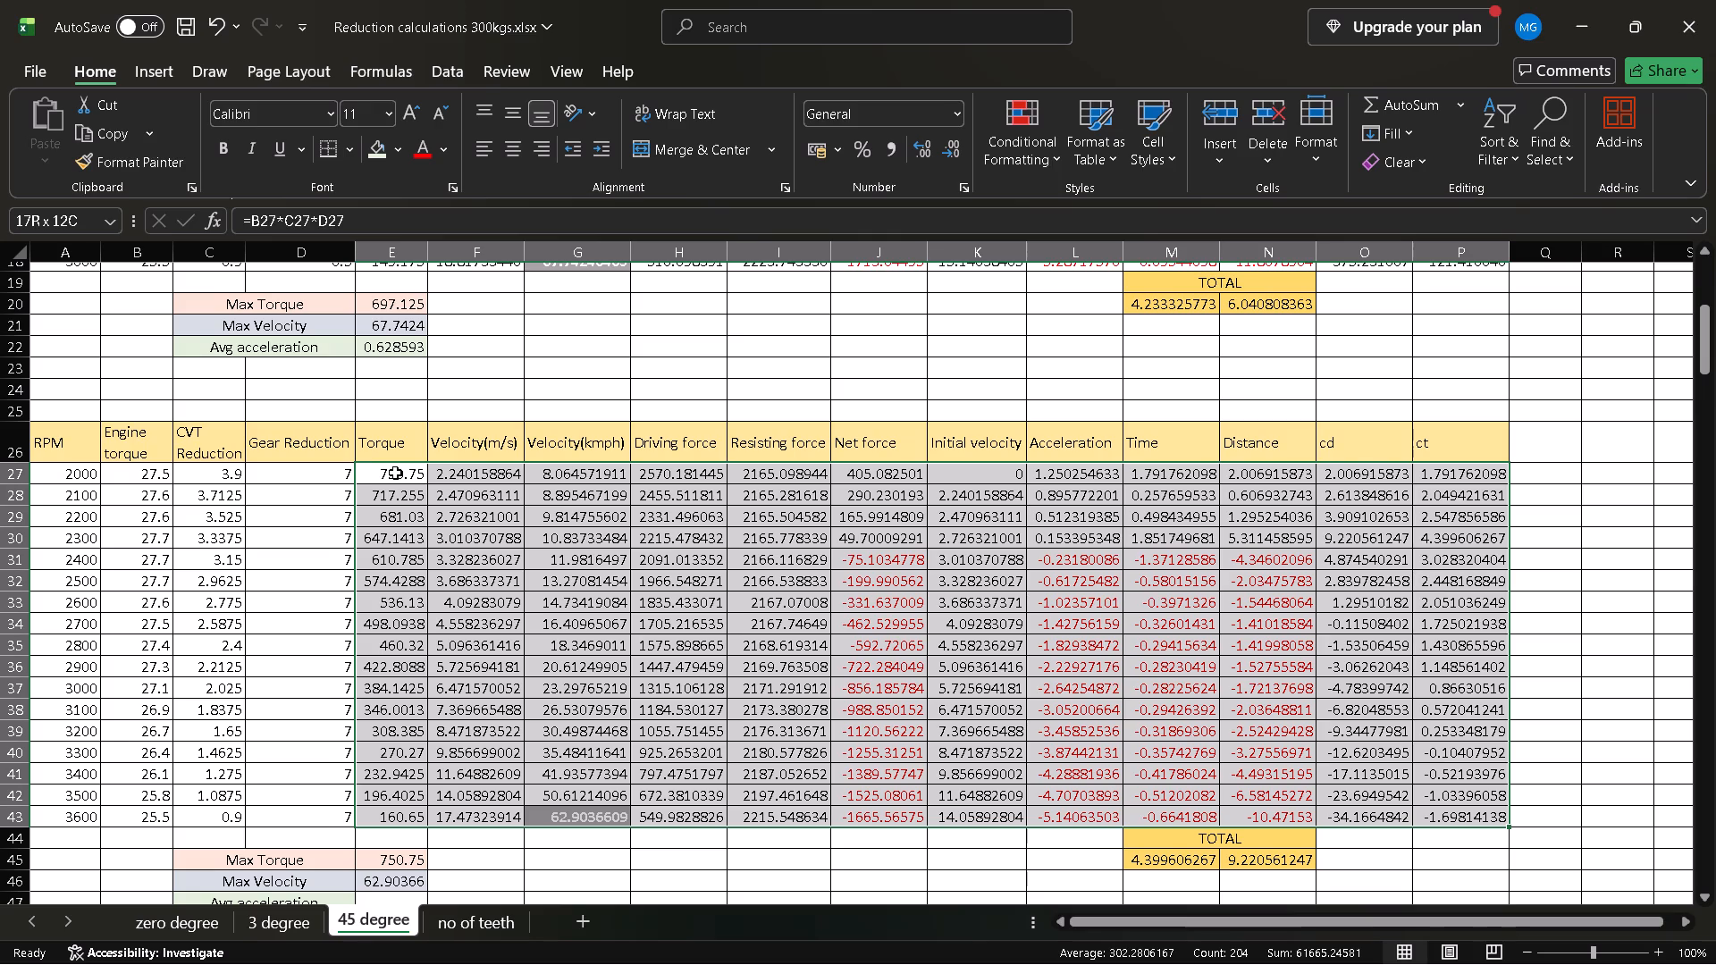
pyautogui.hotkey('ctrl', 'c')
pyautogui.scroll(-1, 449, 533)
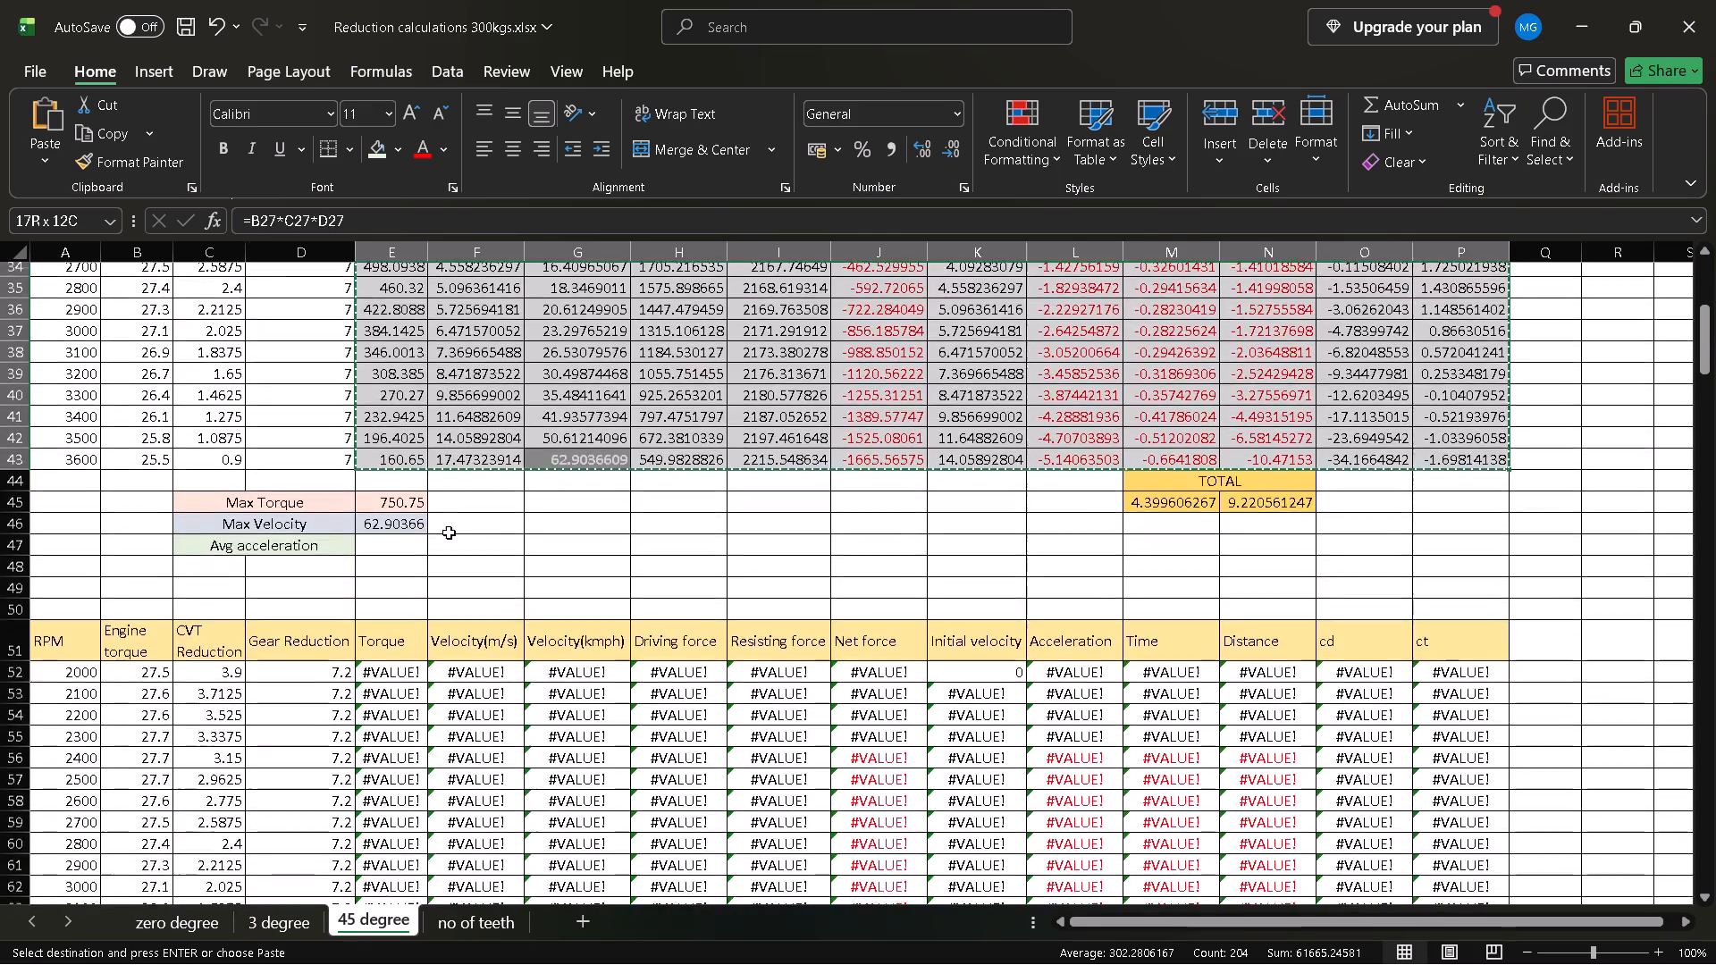
pyautogui.scroll(-2, 449, 533)
pyautogui.click(405, 541)
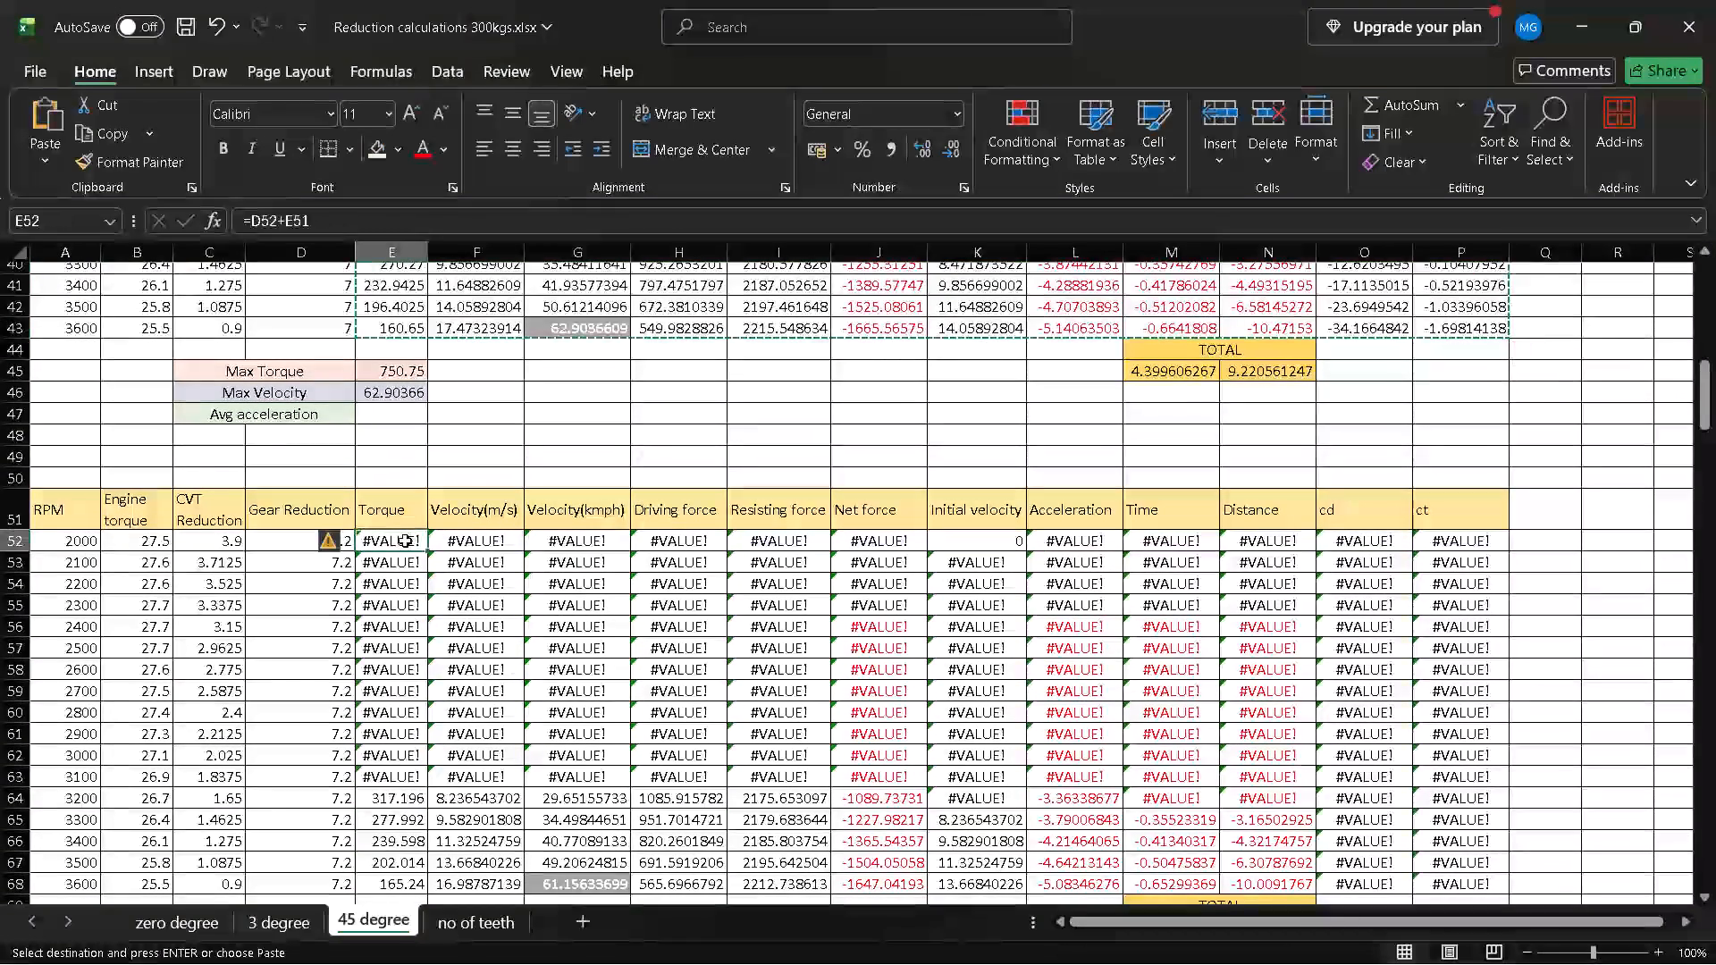
pyautogui.hotkey('ctrl', 'v')
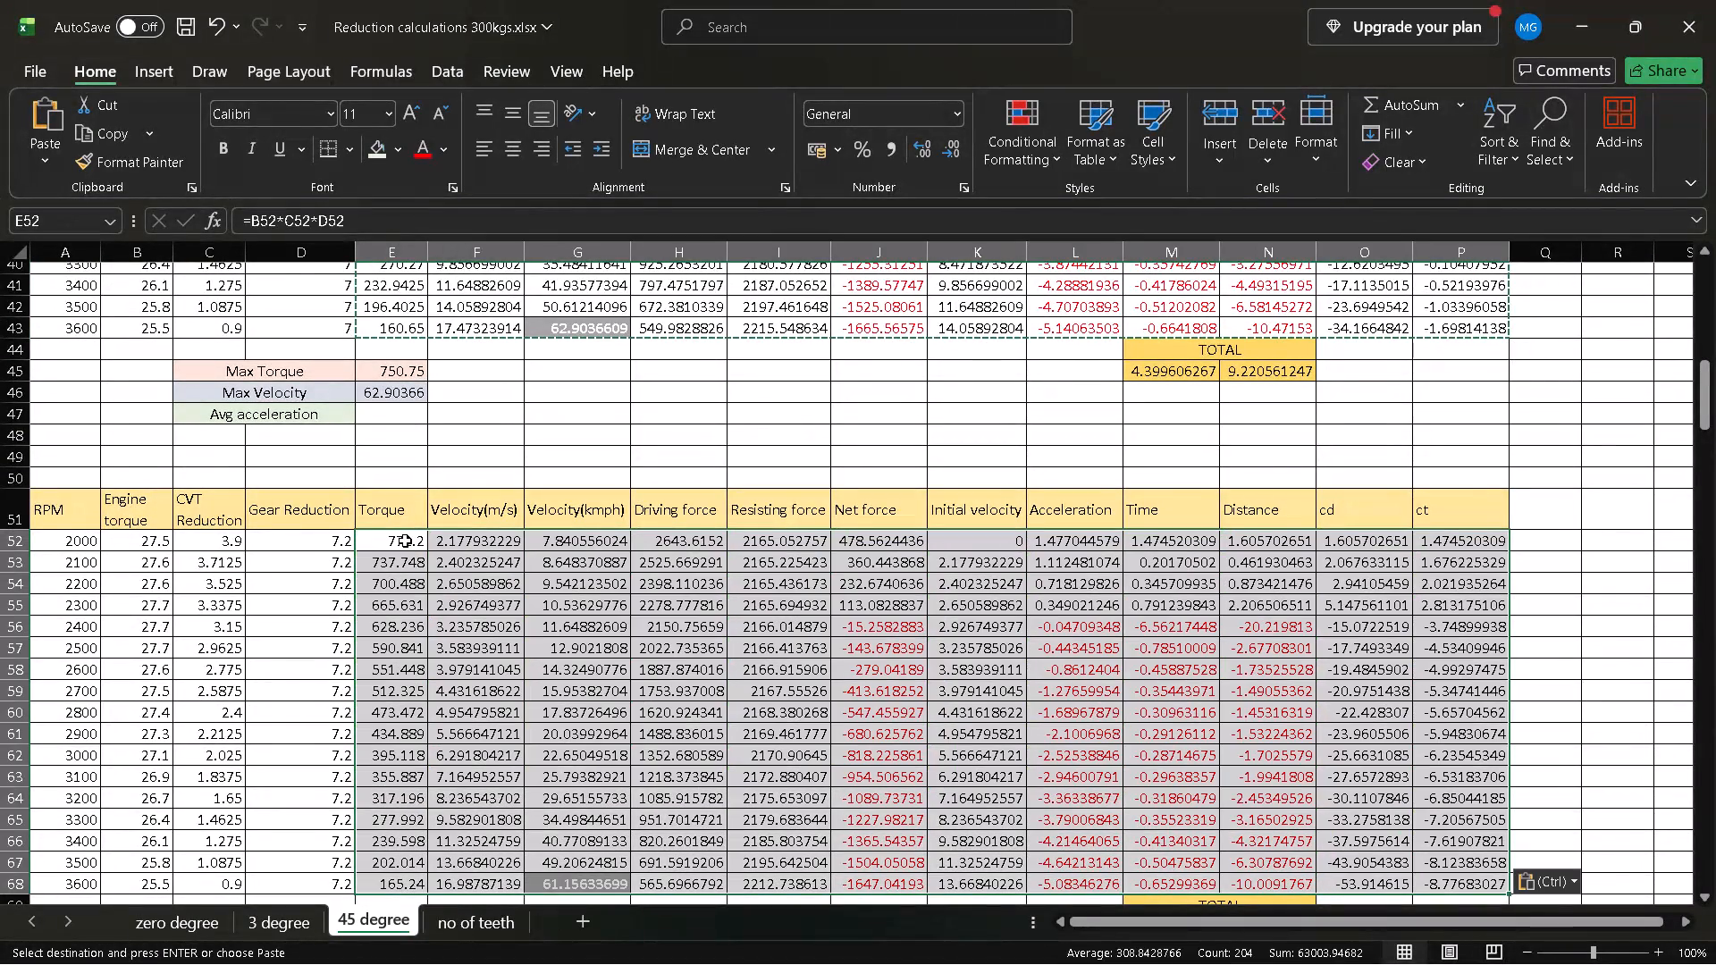
# Check the cd formula in O56 and the average acceleration formula in E72 of the gear reduction 7.2 table.
pyautogui.scroll(1, 485, 569)
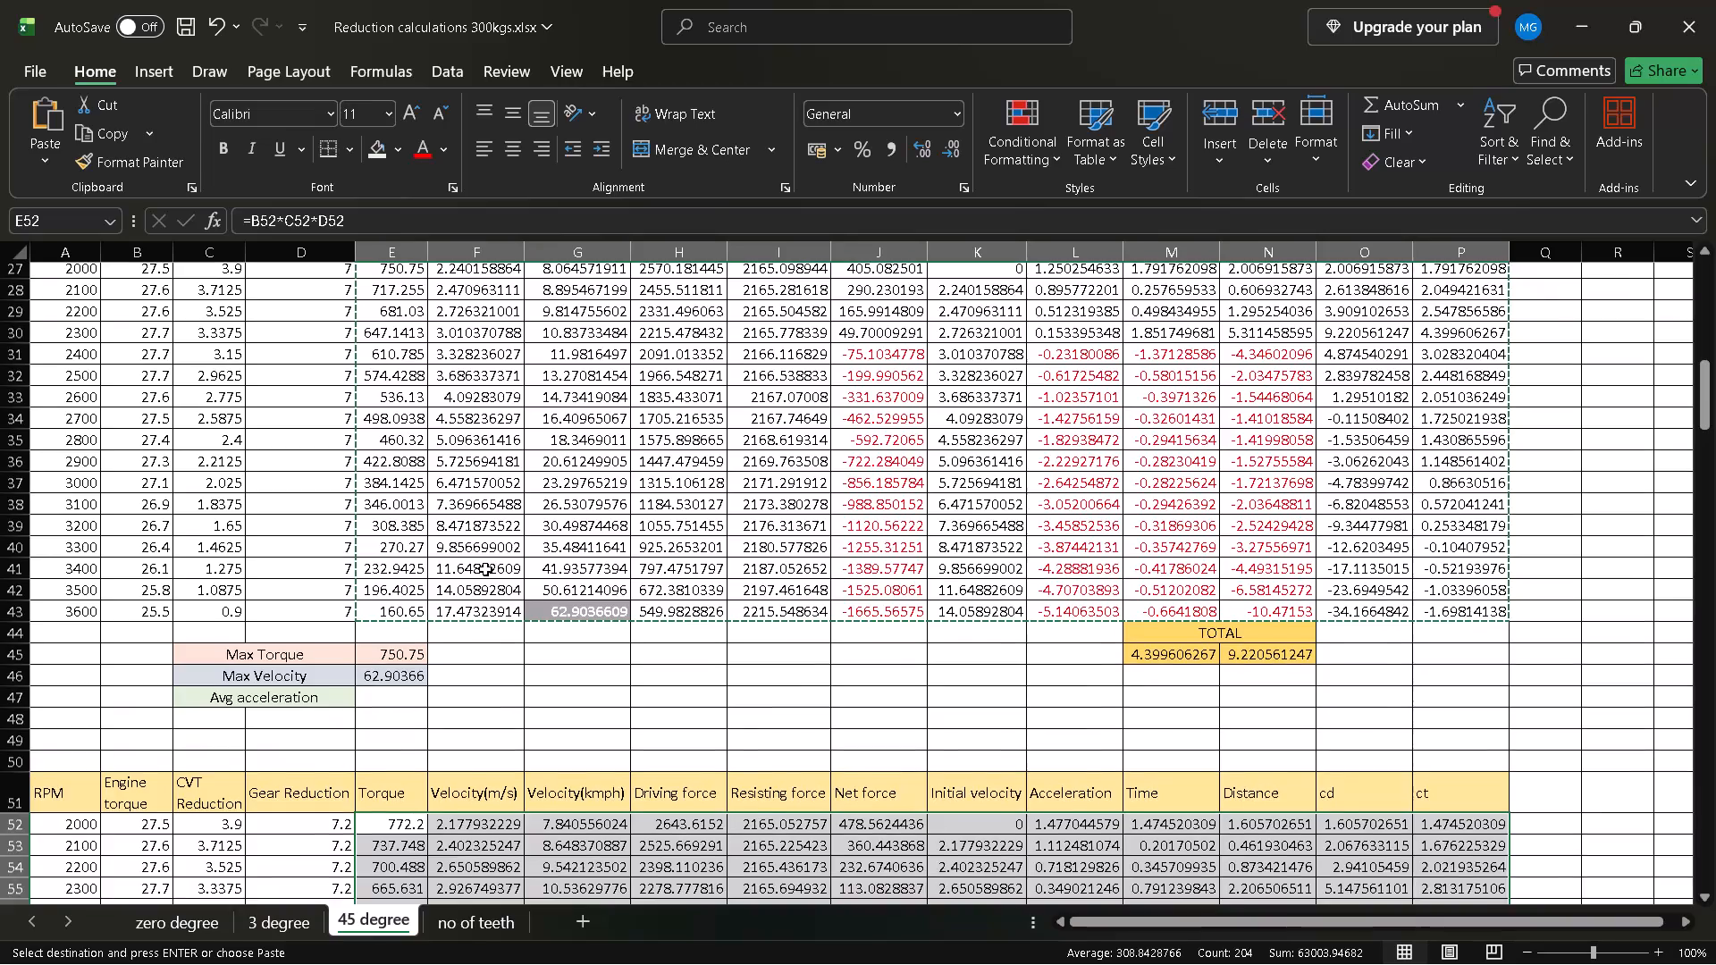
pyautogui.scroll(-1, 485, 569)
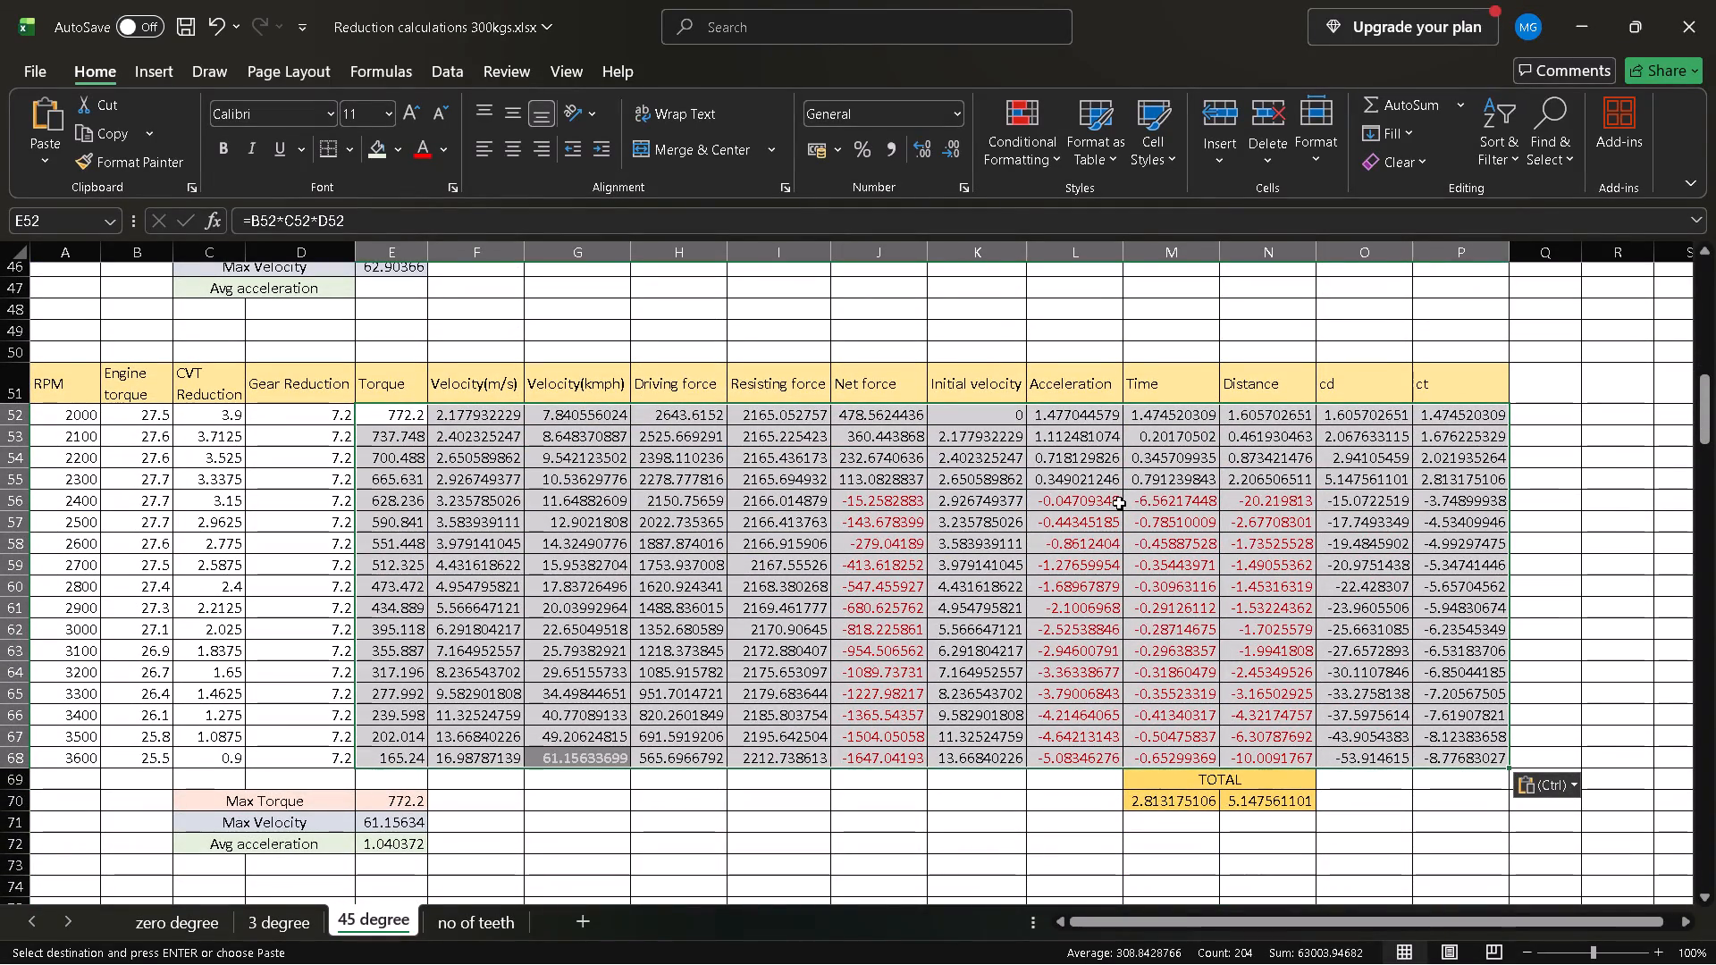
pyautogui.click(1358, 509)
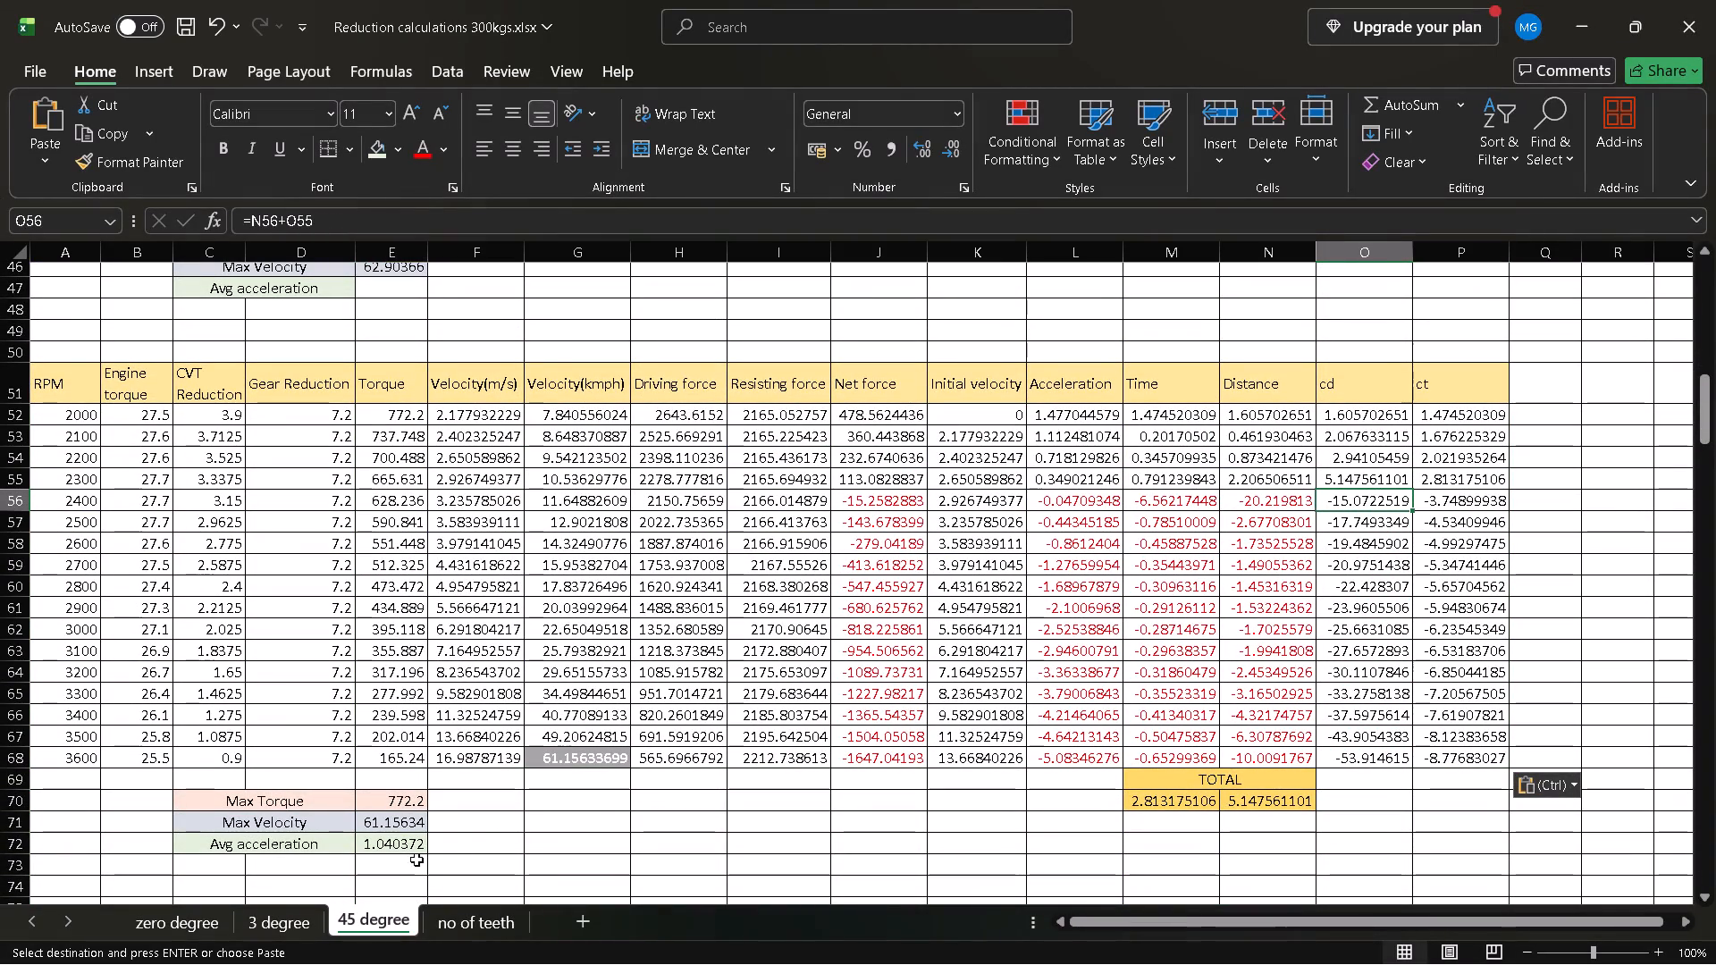
pyautogui.doubleClick(398, 844)
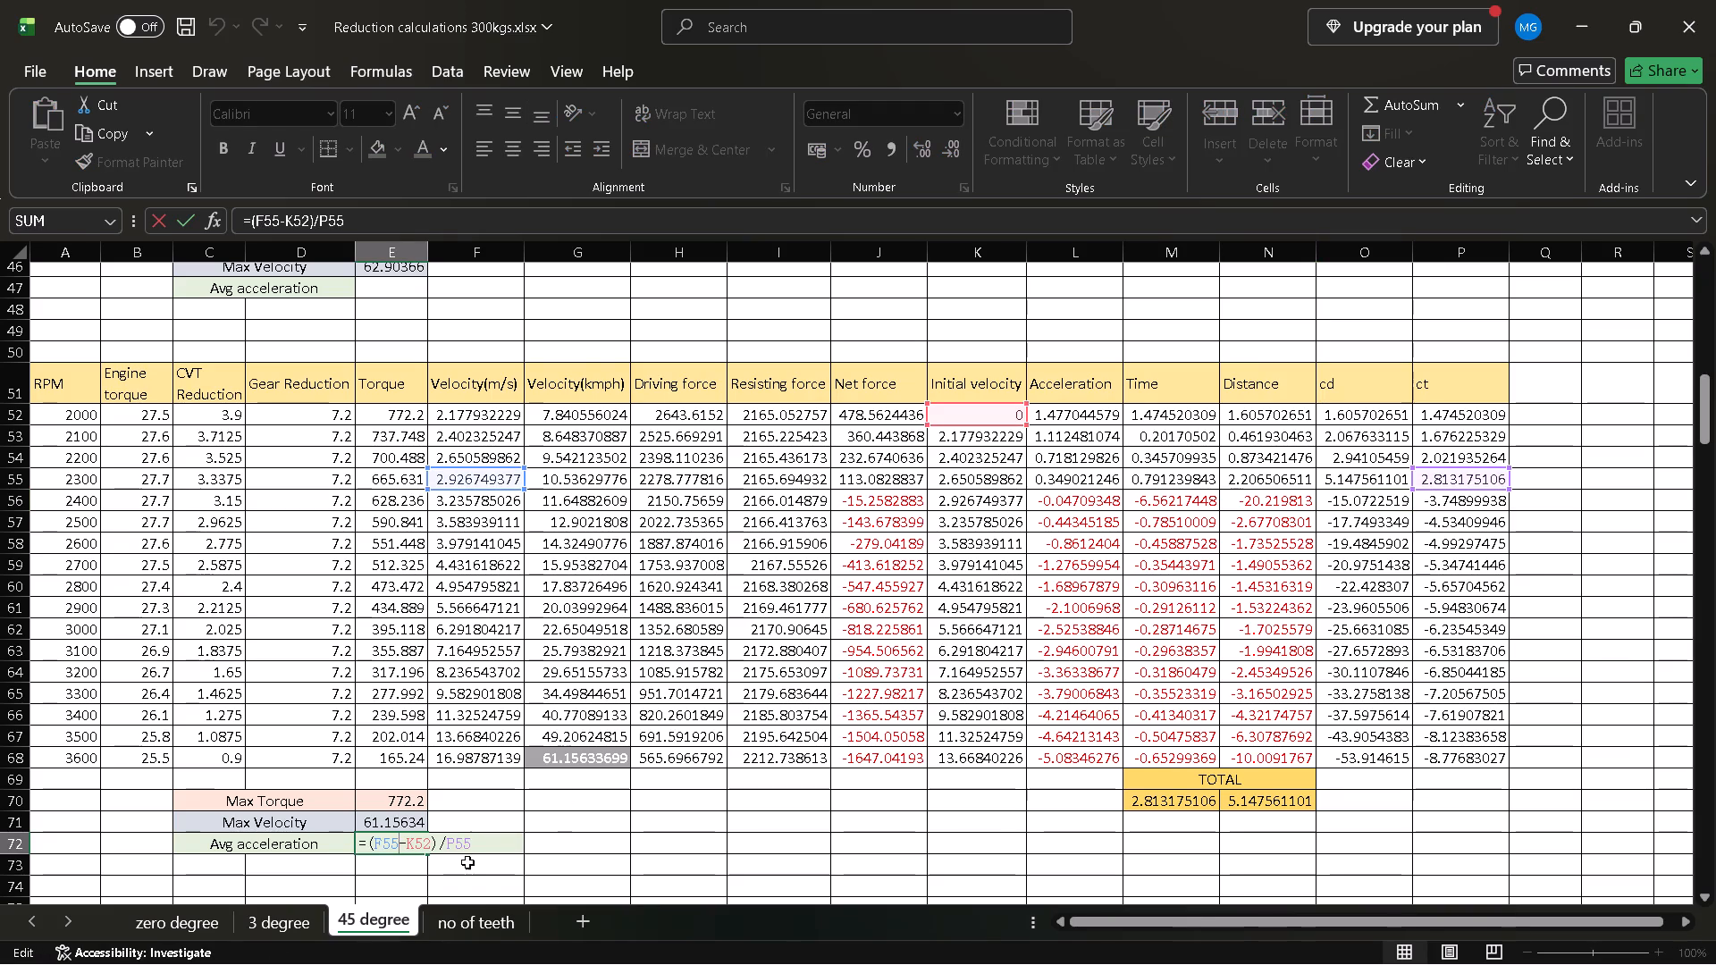
pyautogui.click(484, 846)
pyautogui.click(484, 846)
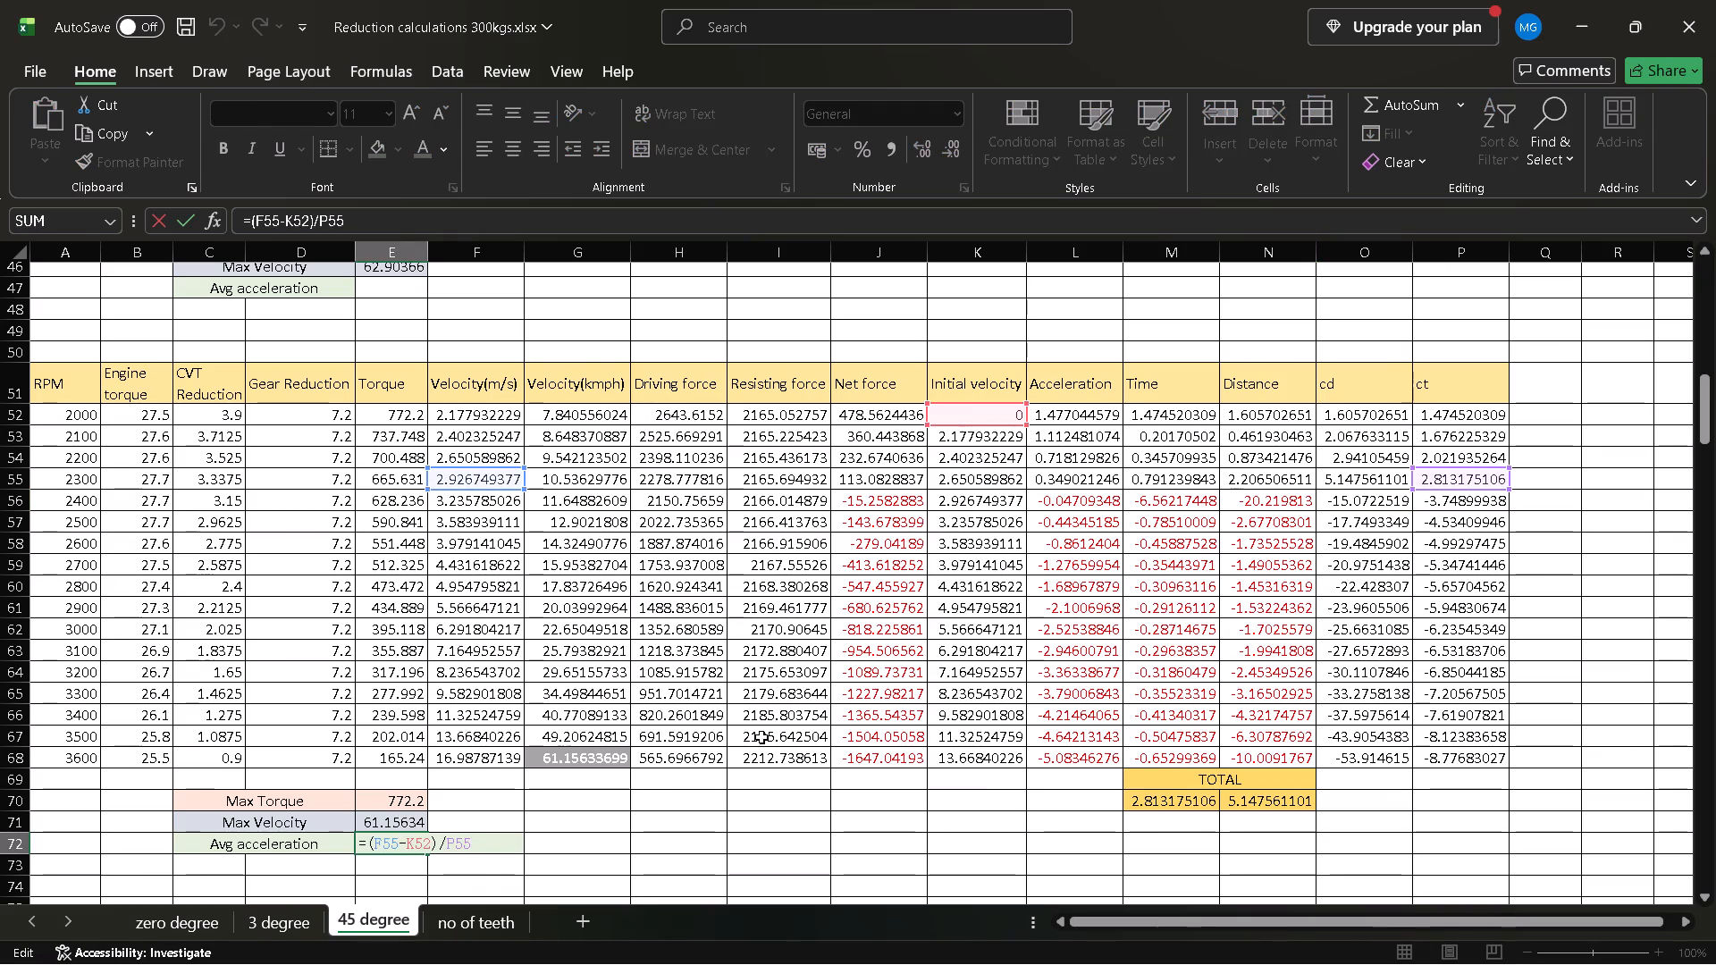
pyautogui.press('Return')
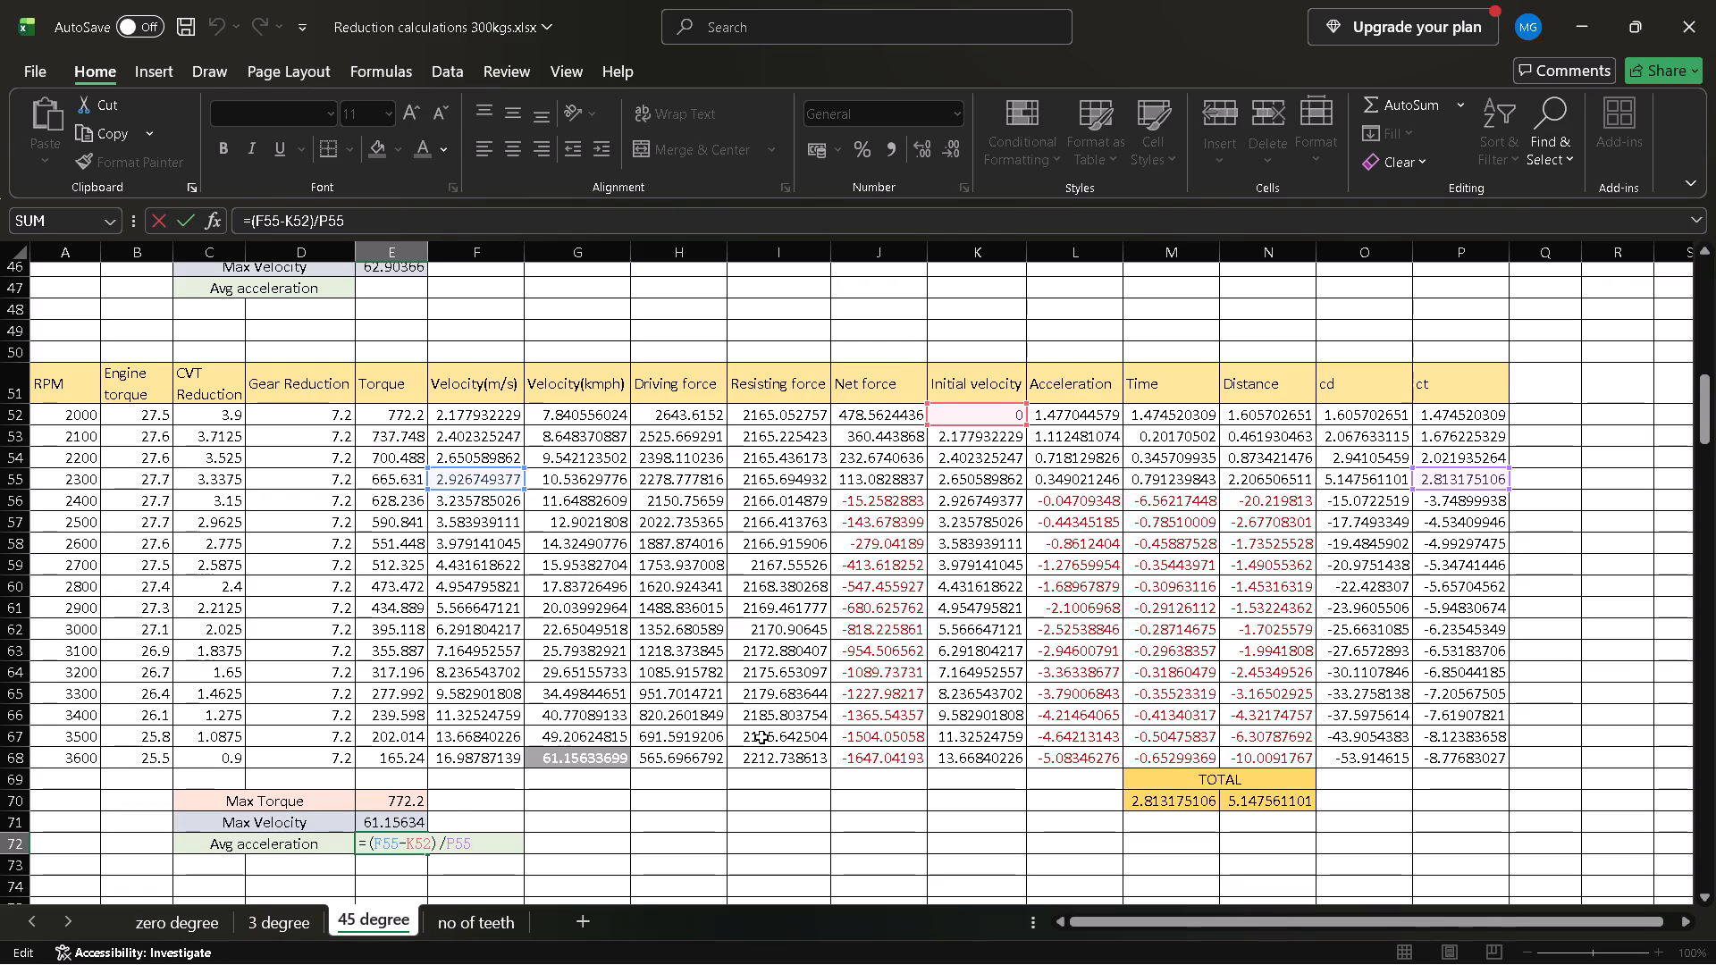
# Check the average acceleration formula in E97 of the gear reduction 7.3 table.
pyautogui.scroll(-1, 708, 689)
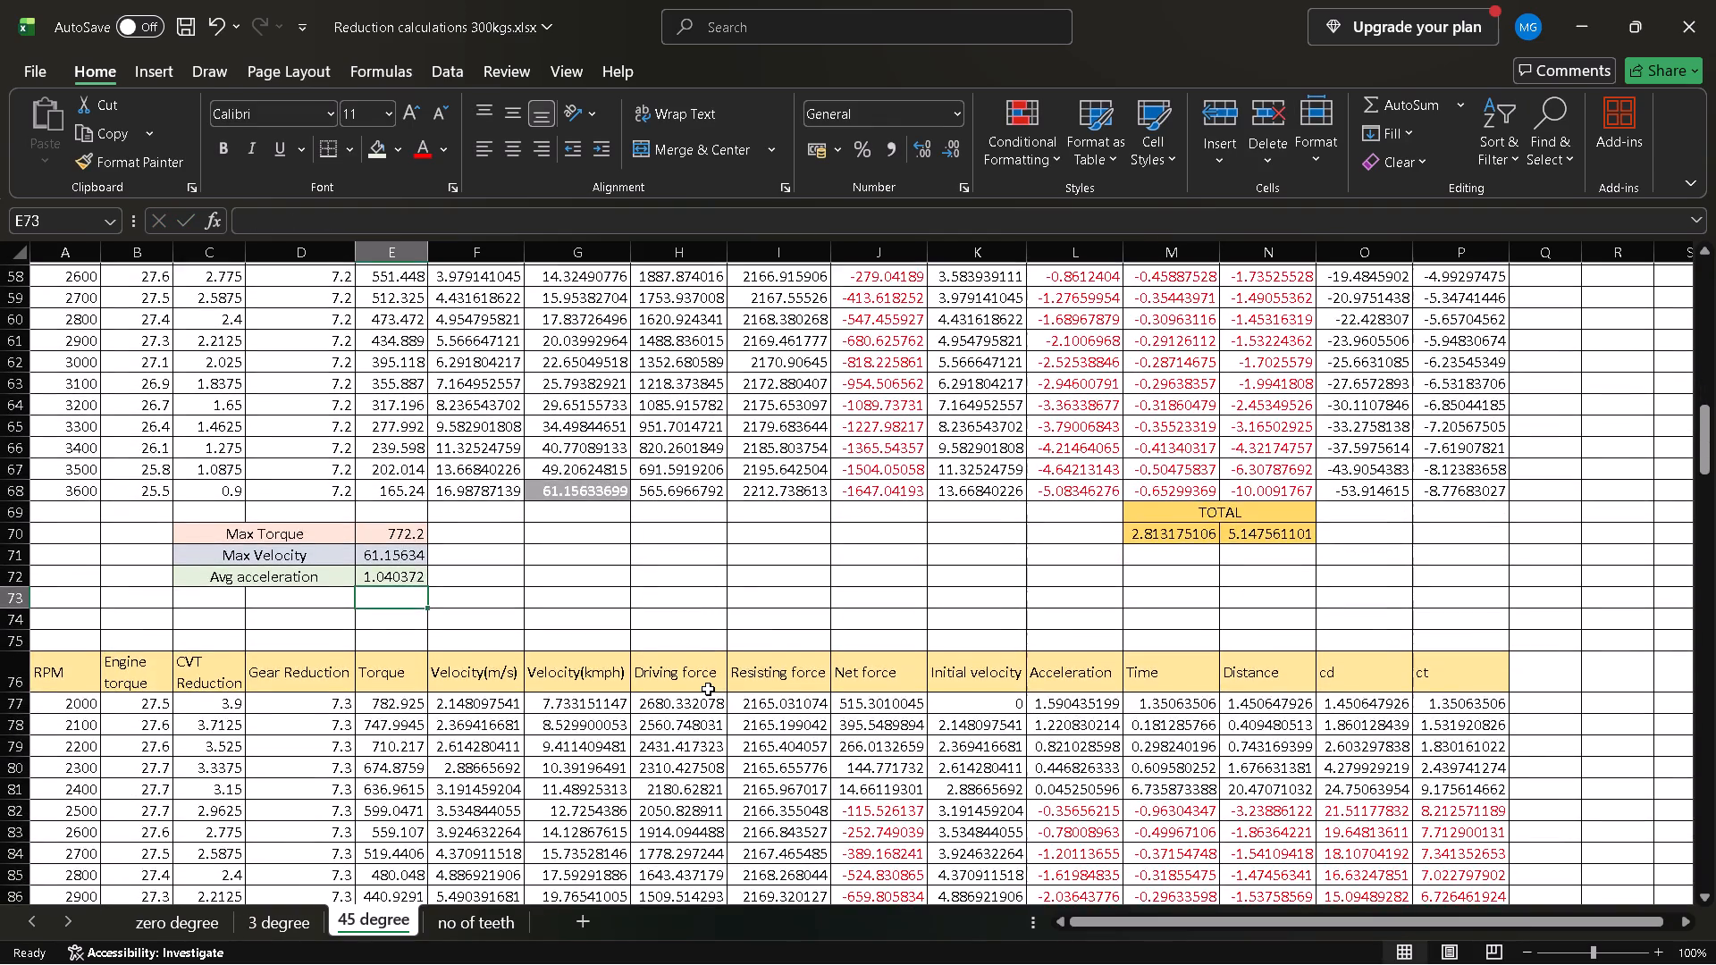
pyautogui.scroll(-2, 708, 689)
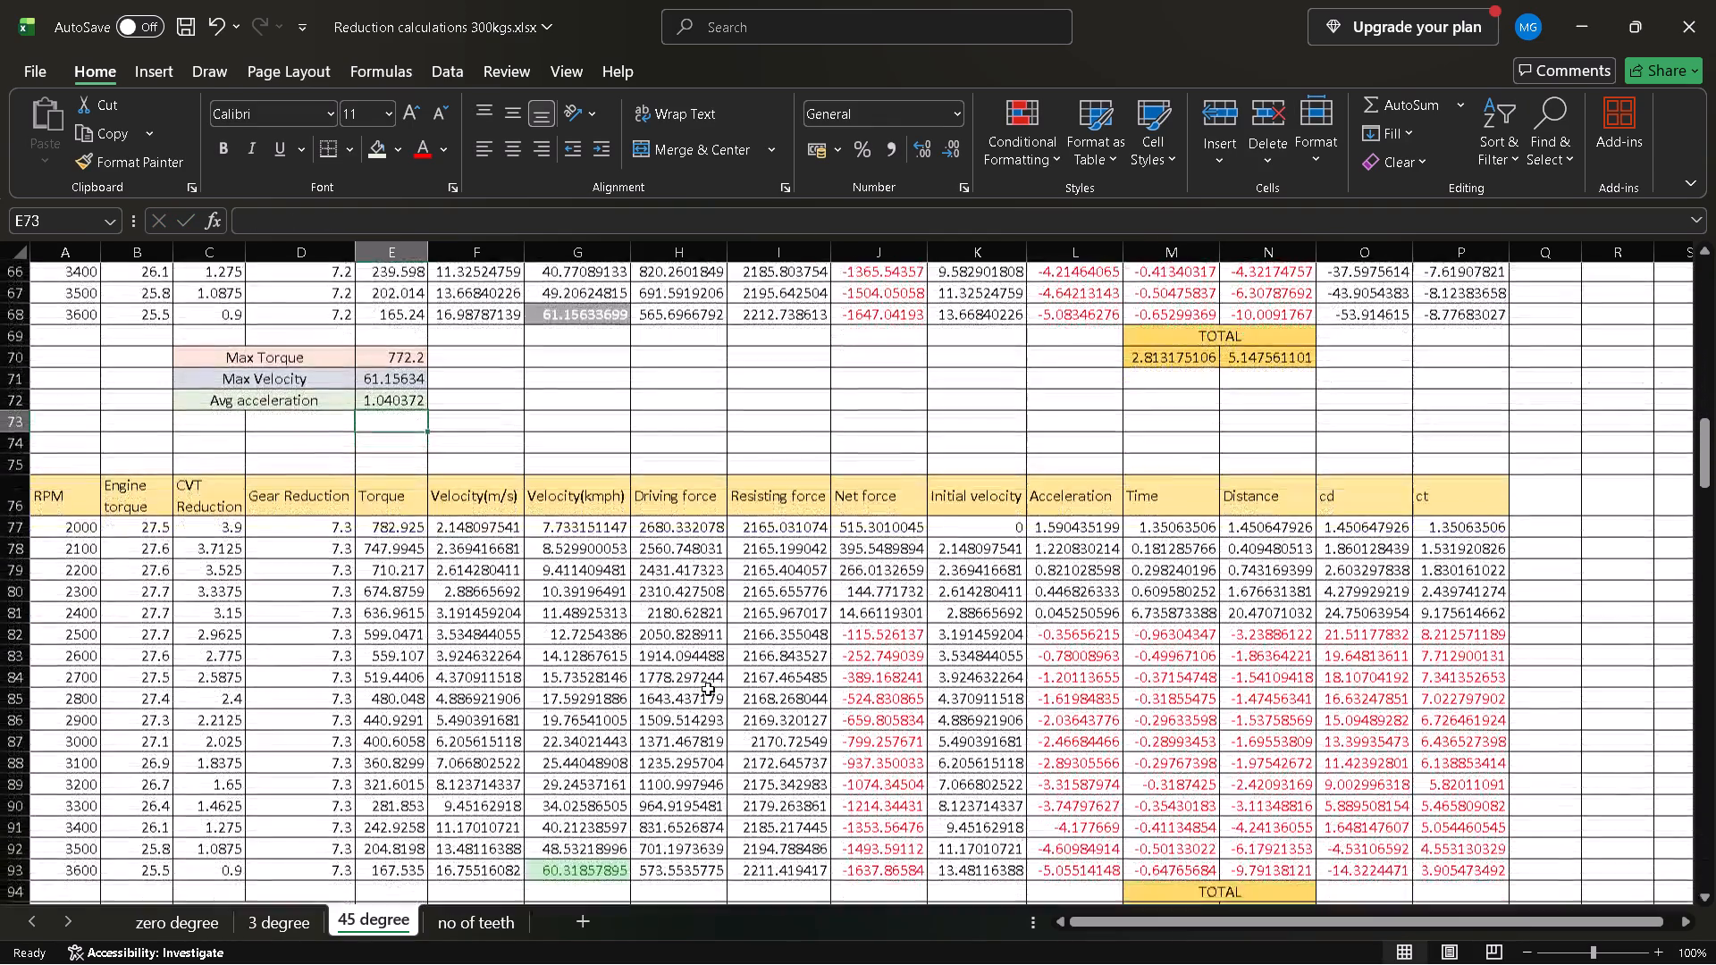
pyautogui.scroll(-2, 708, 689)
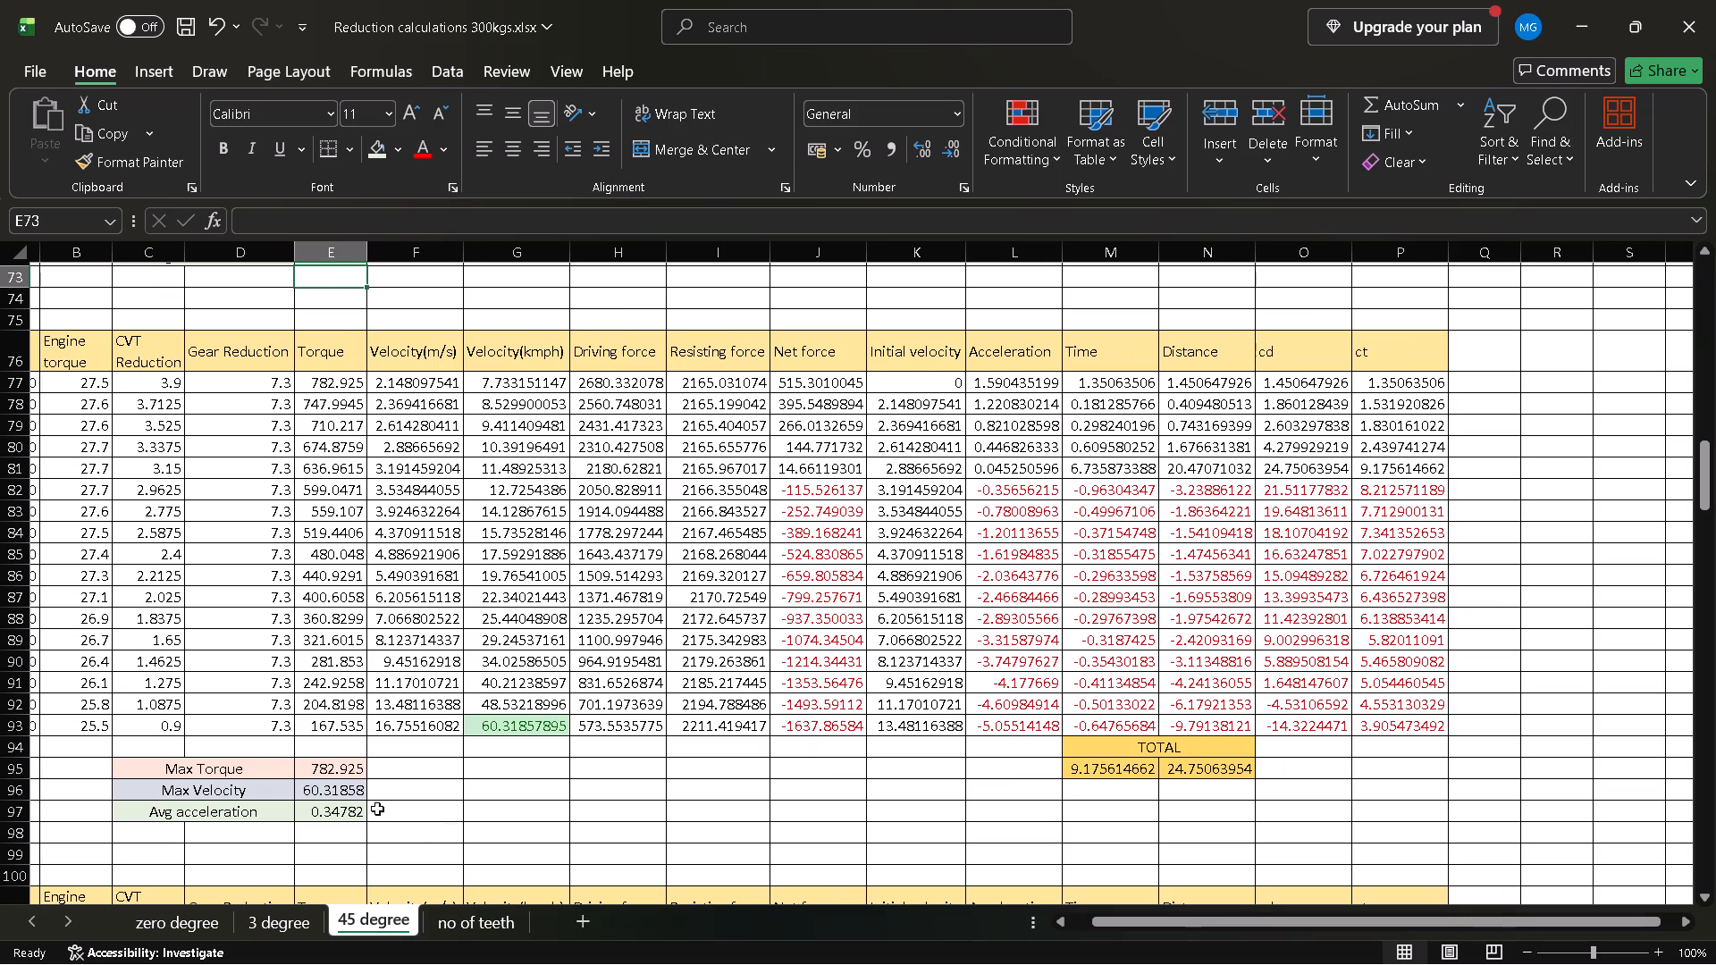
pyautogui.doubleClick(365, 808)
pyautogui.doubleClick(365, 808)
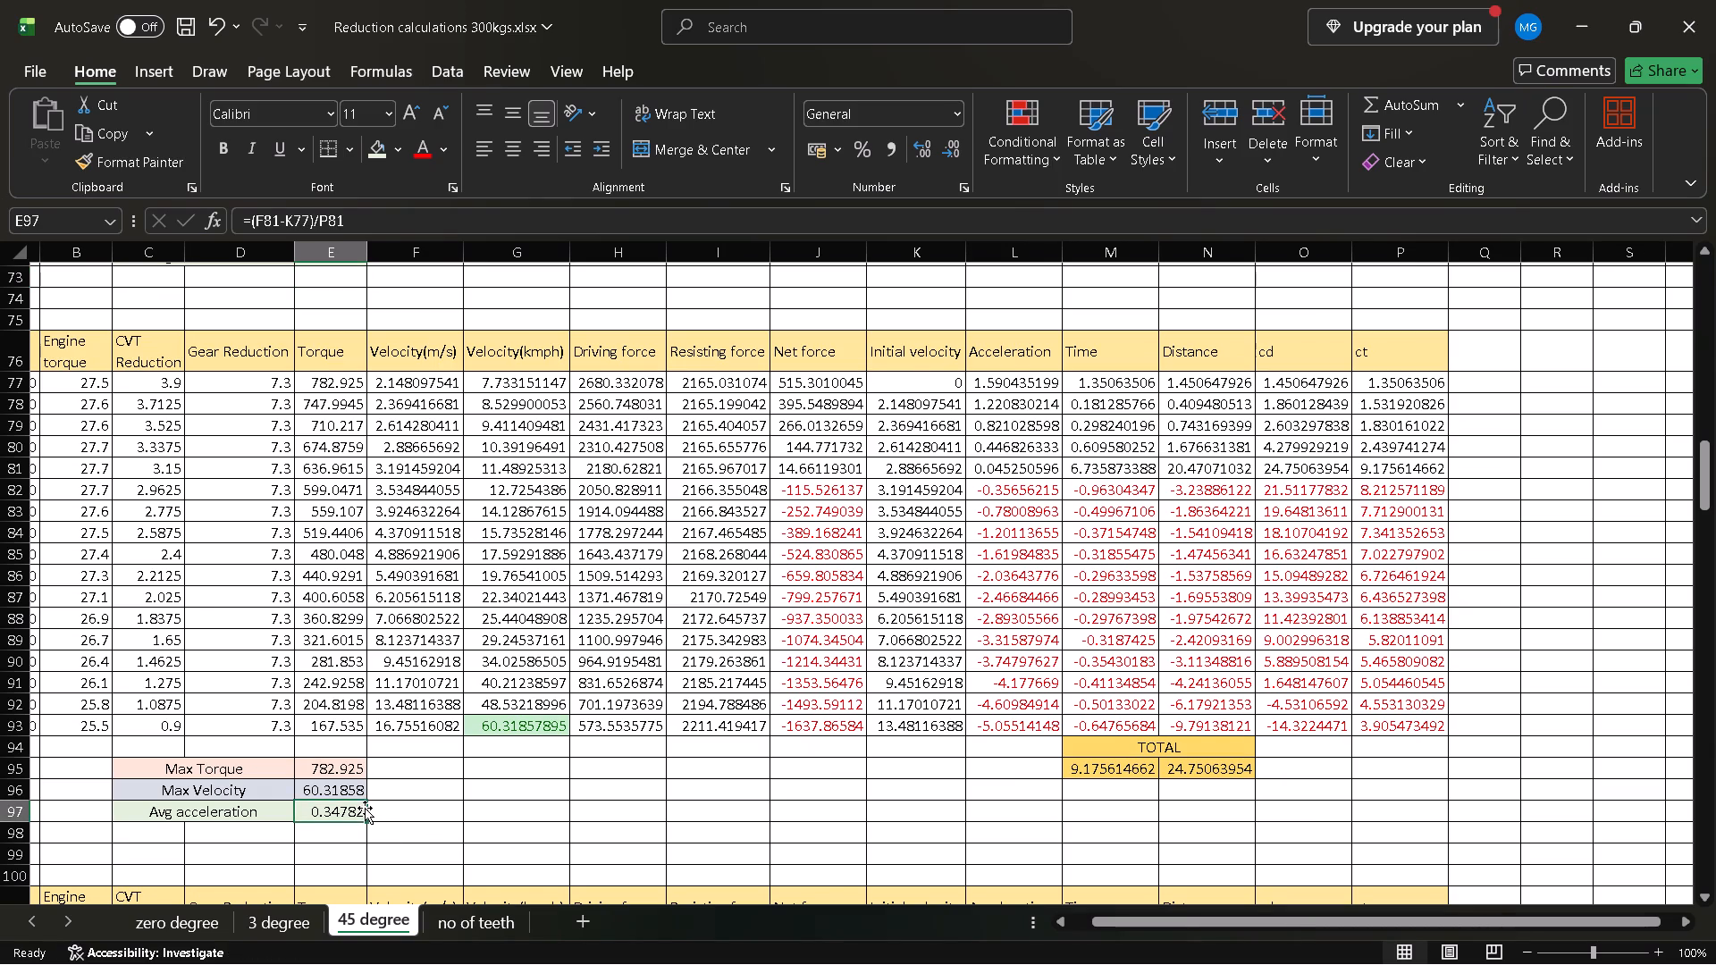
pyautogui.click(504, 221)
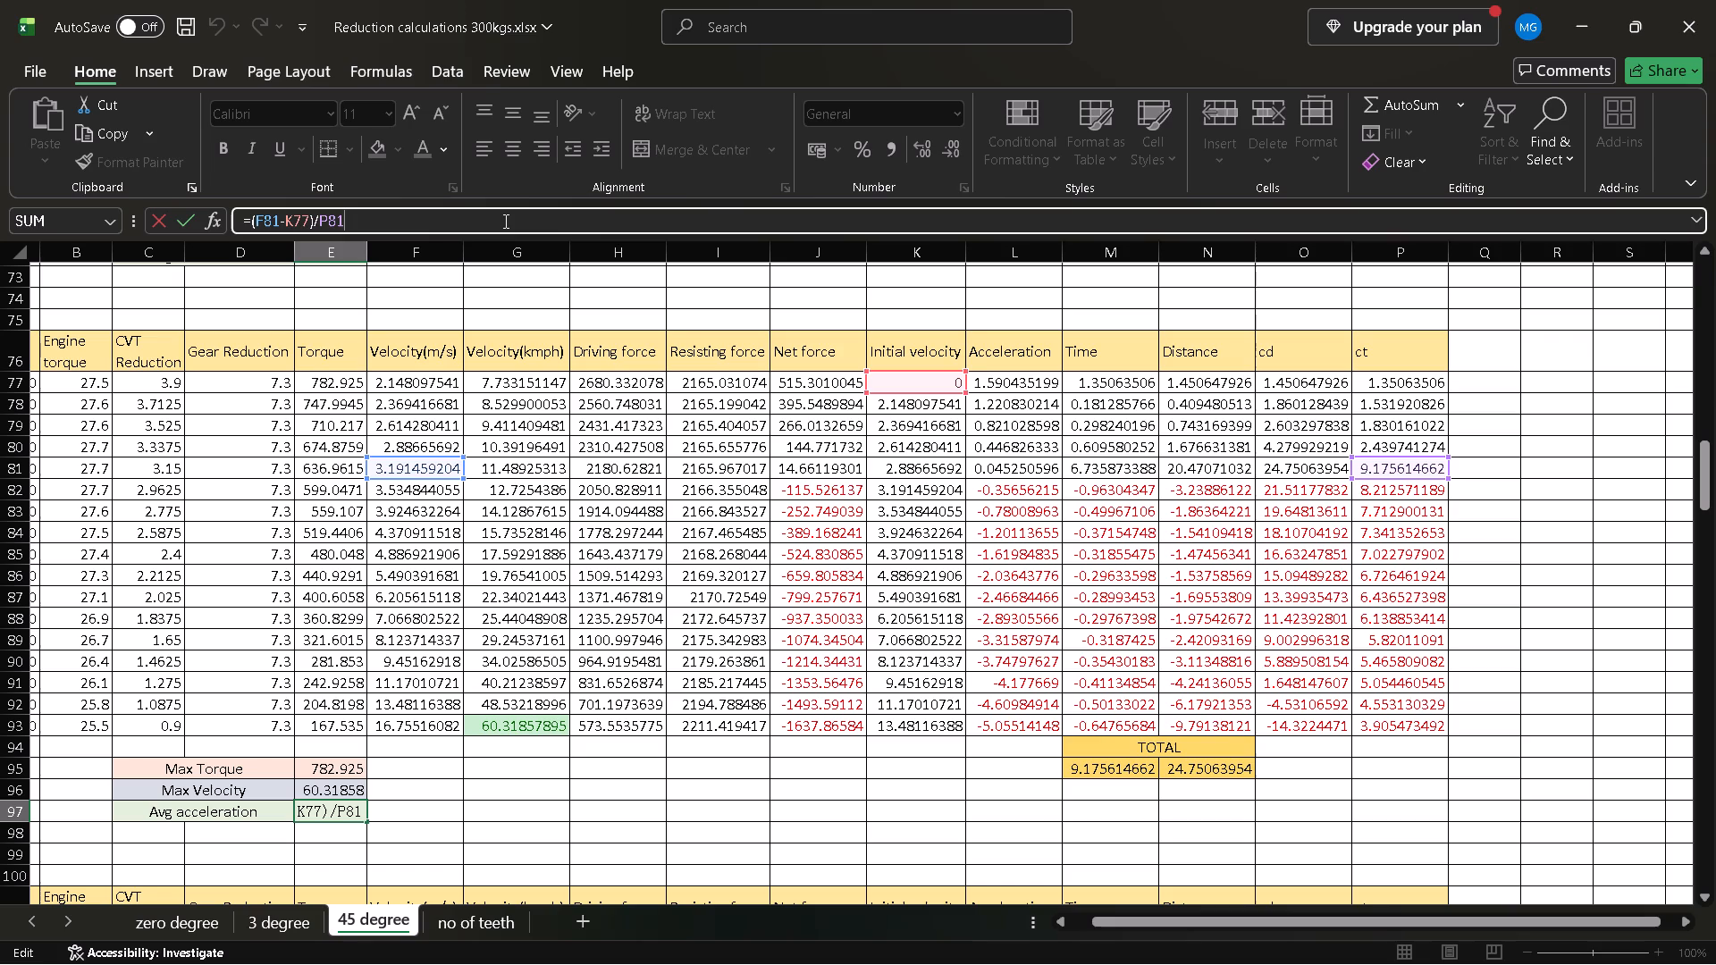
pyautogui.press('Return')
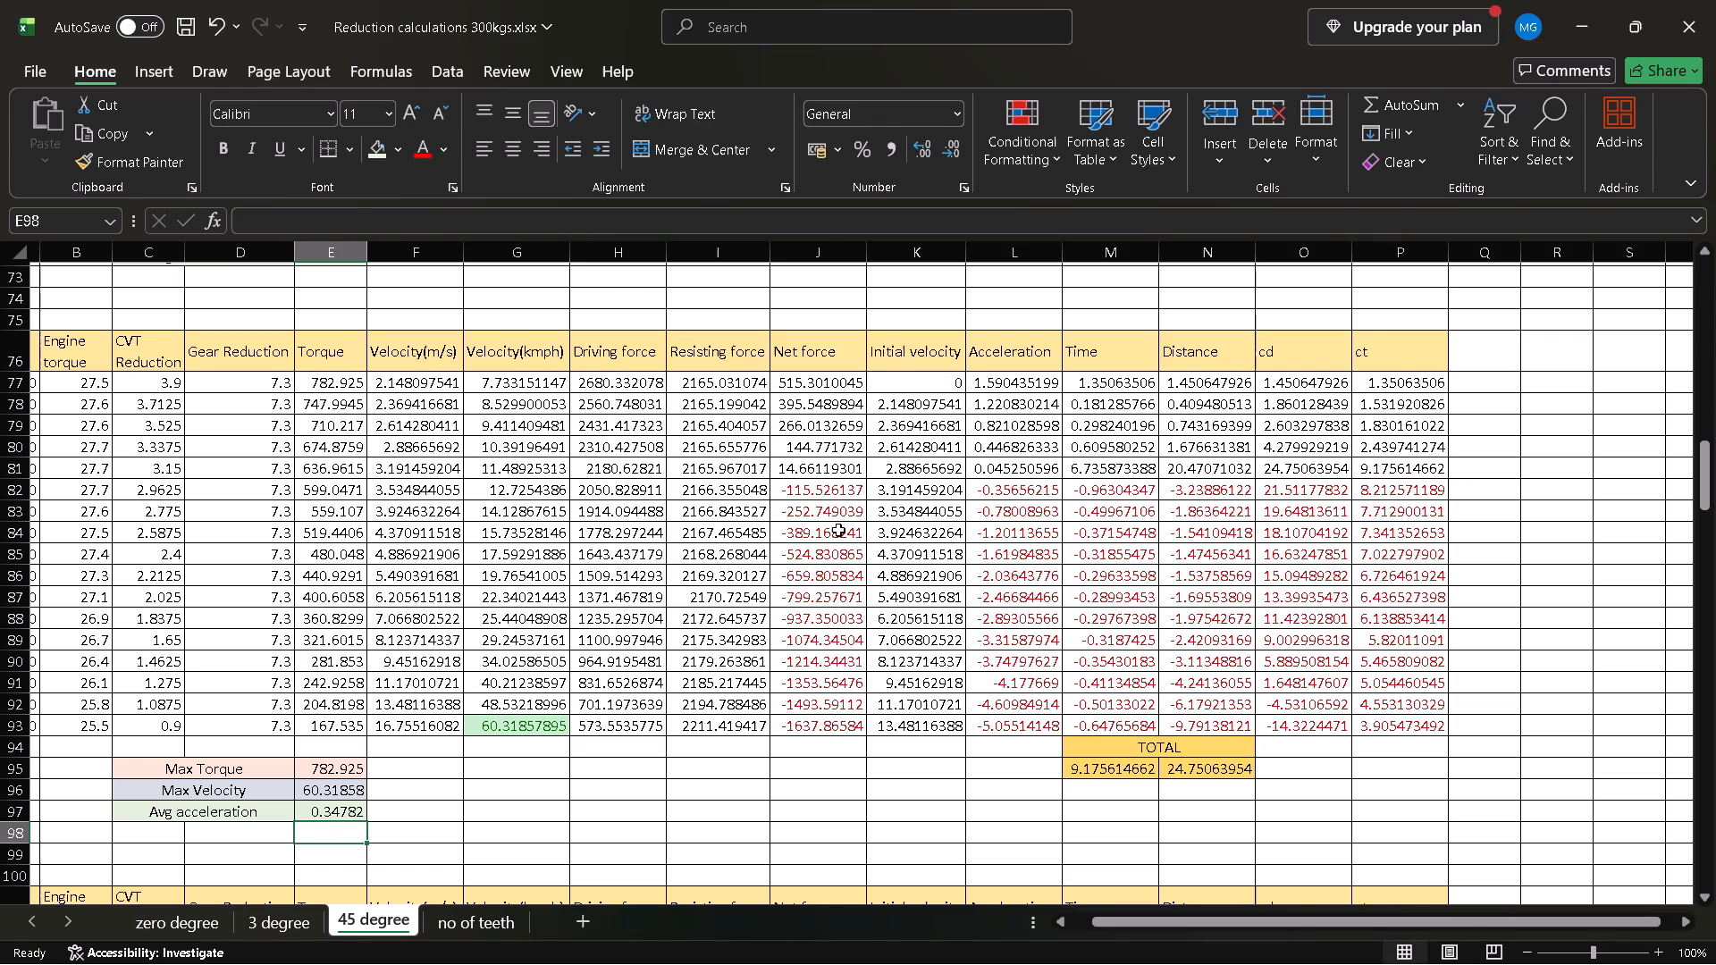
# Check the average acceleration formula in E122 of the gear reduction 7.41 table.
pyautogui.scroll(-2, 841, 531)
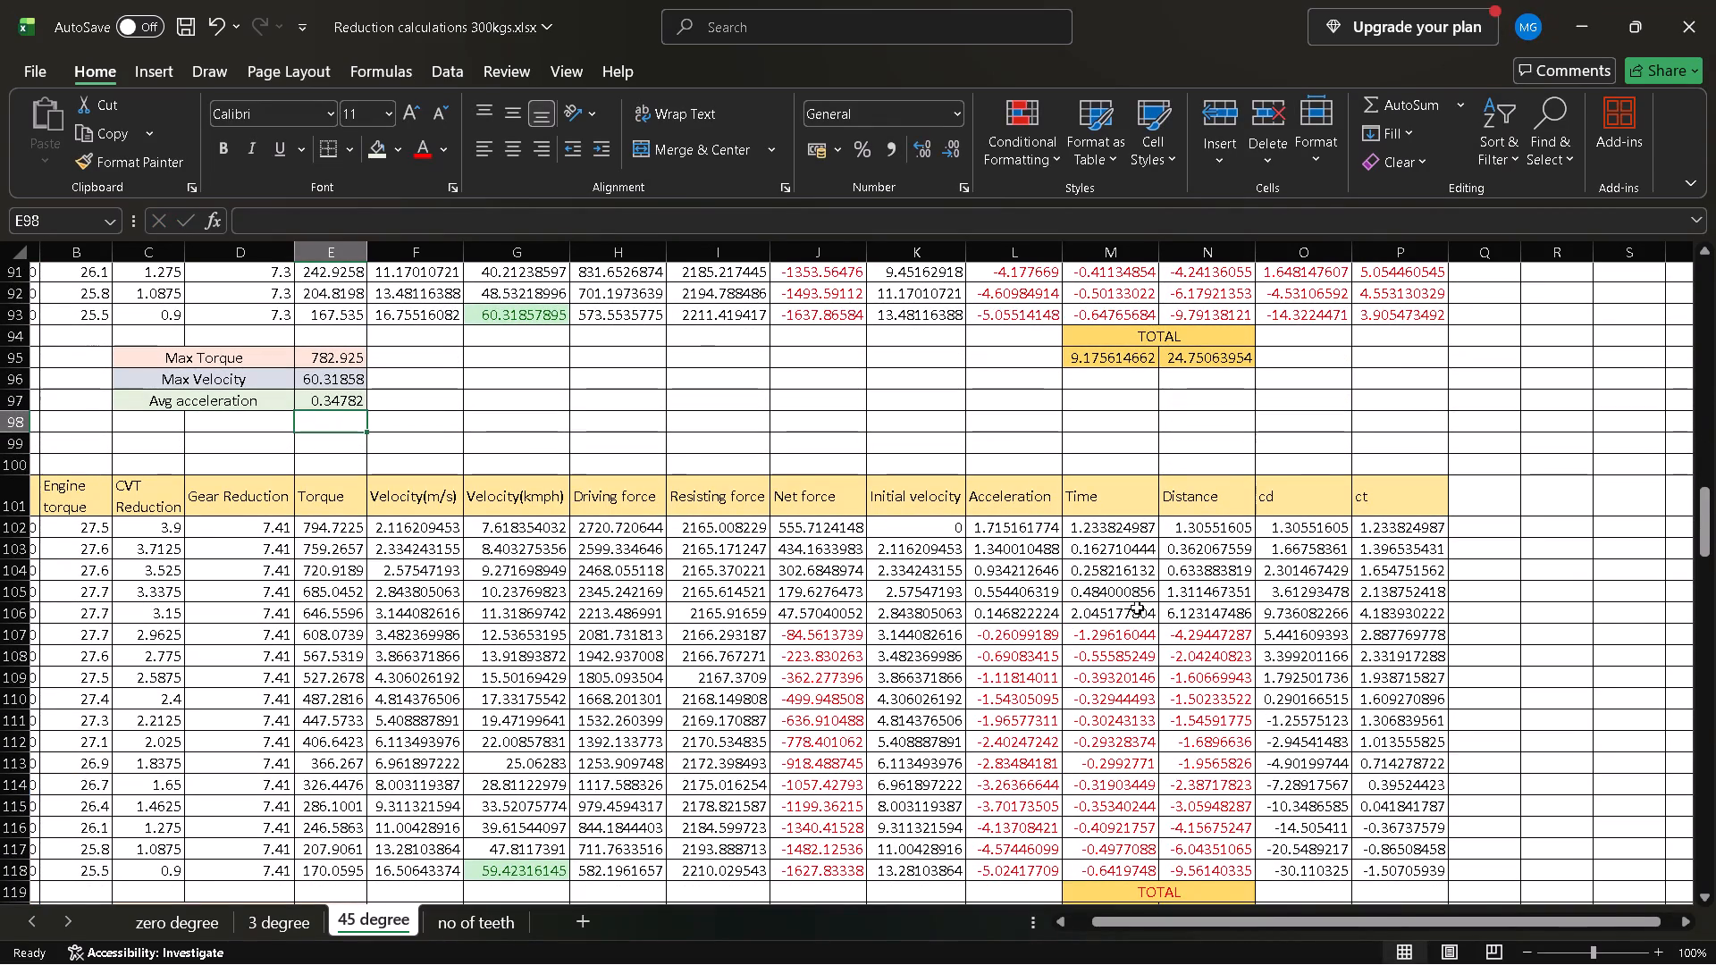
pyautogui.scroll(-1, 672, 631)
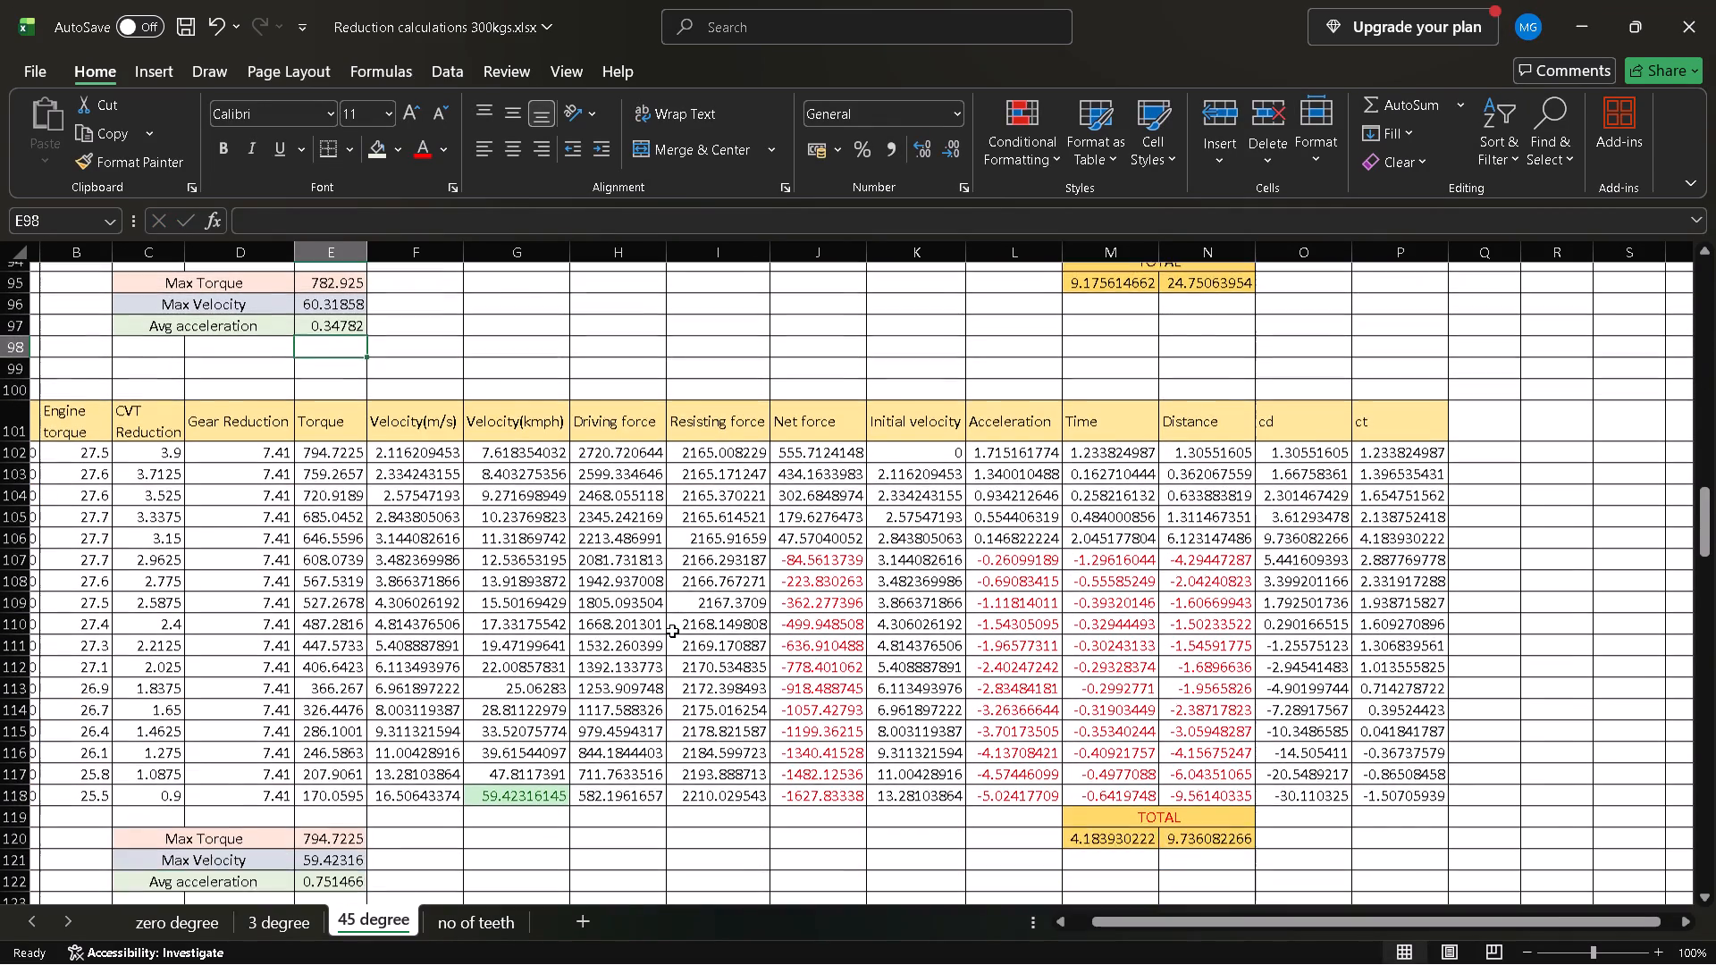
pyautogui.scroll(-1, 672, 631)
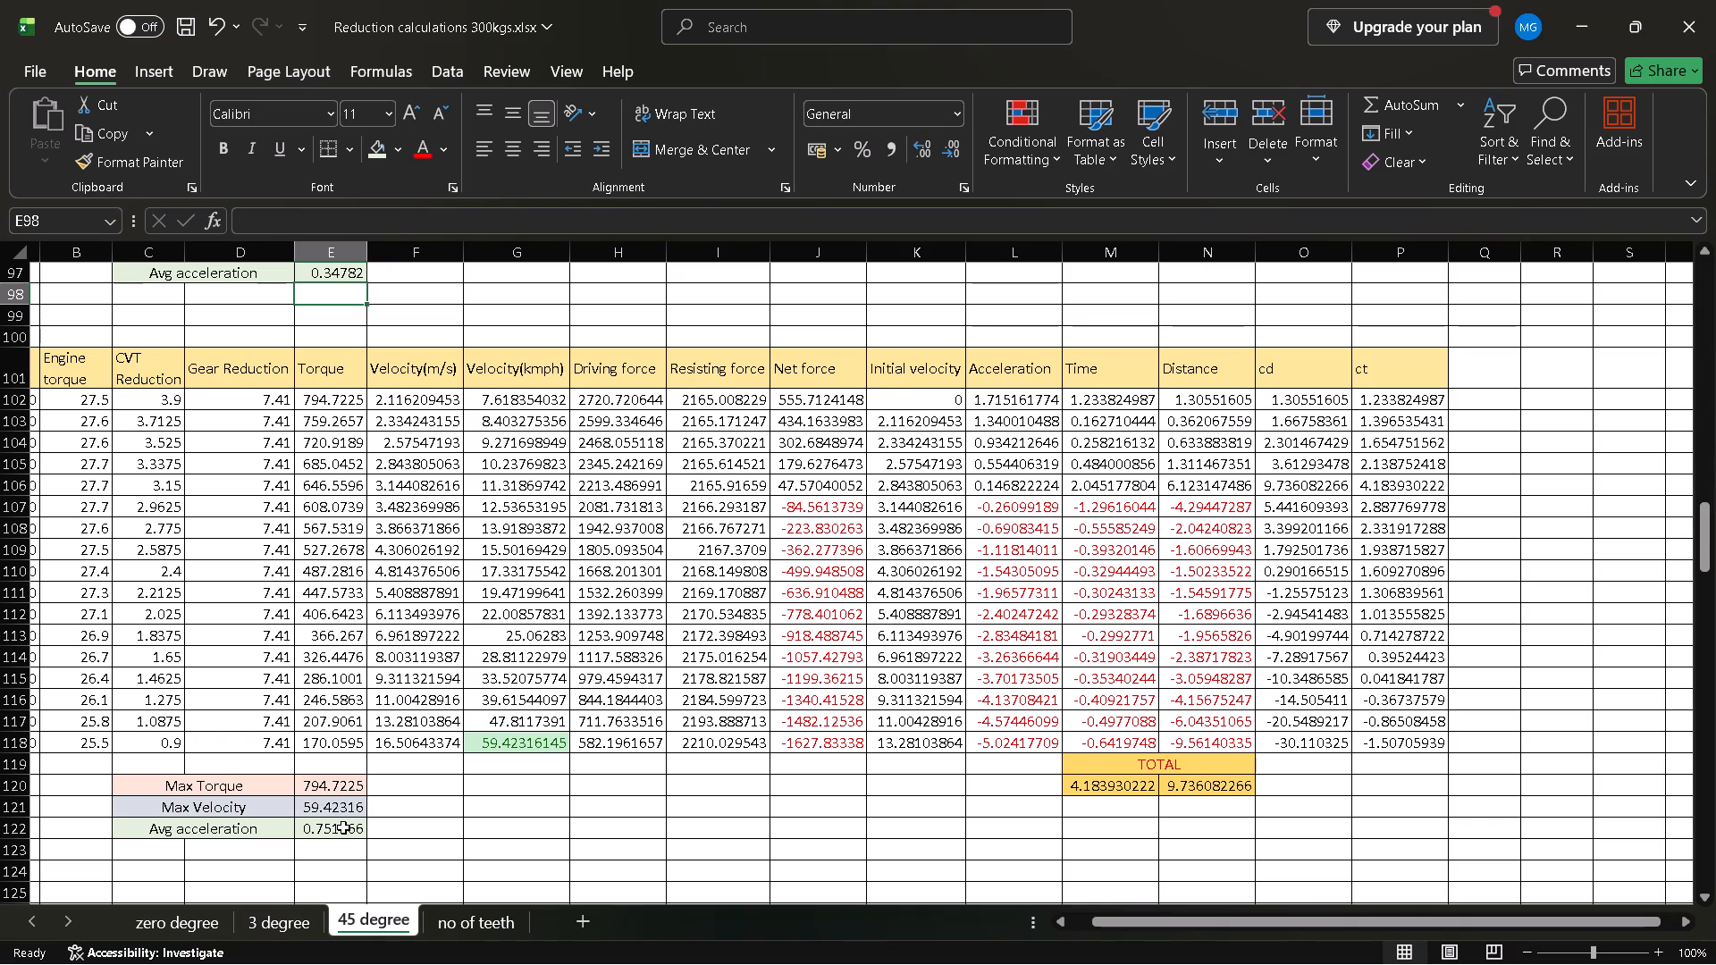
pyautogui.click(343, 827)
pyautogui.click(433, 219)
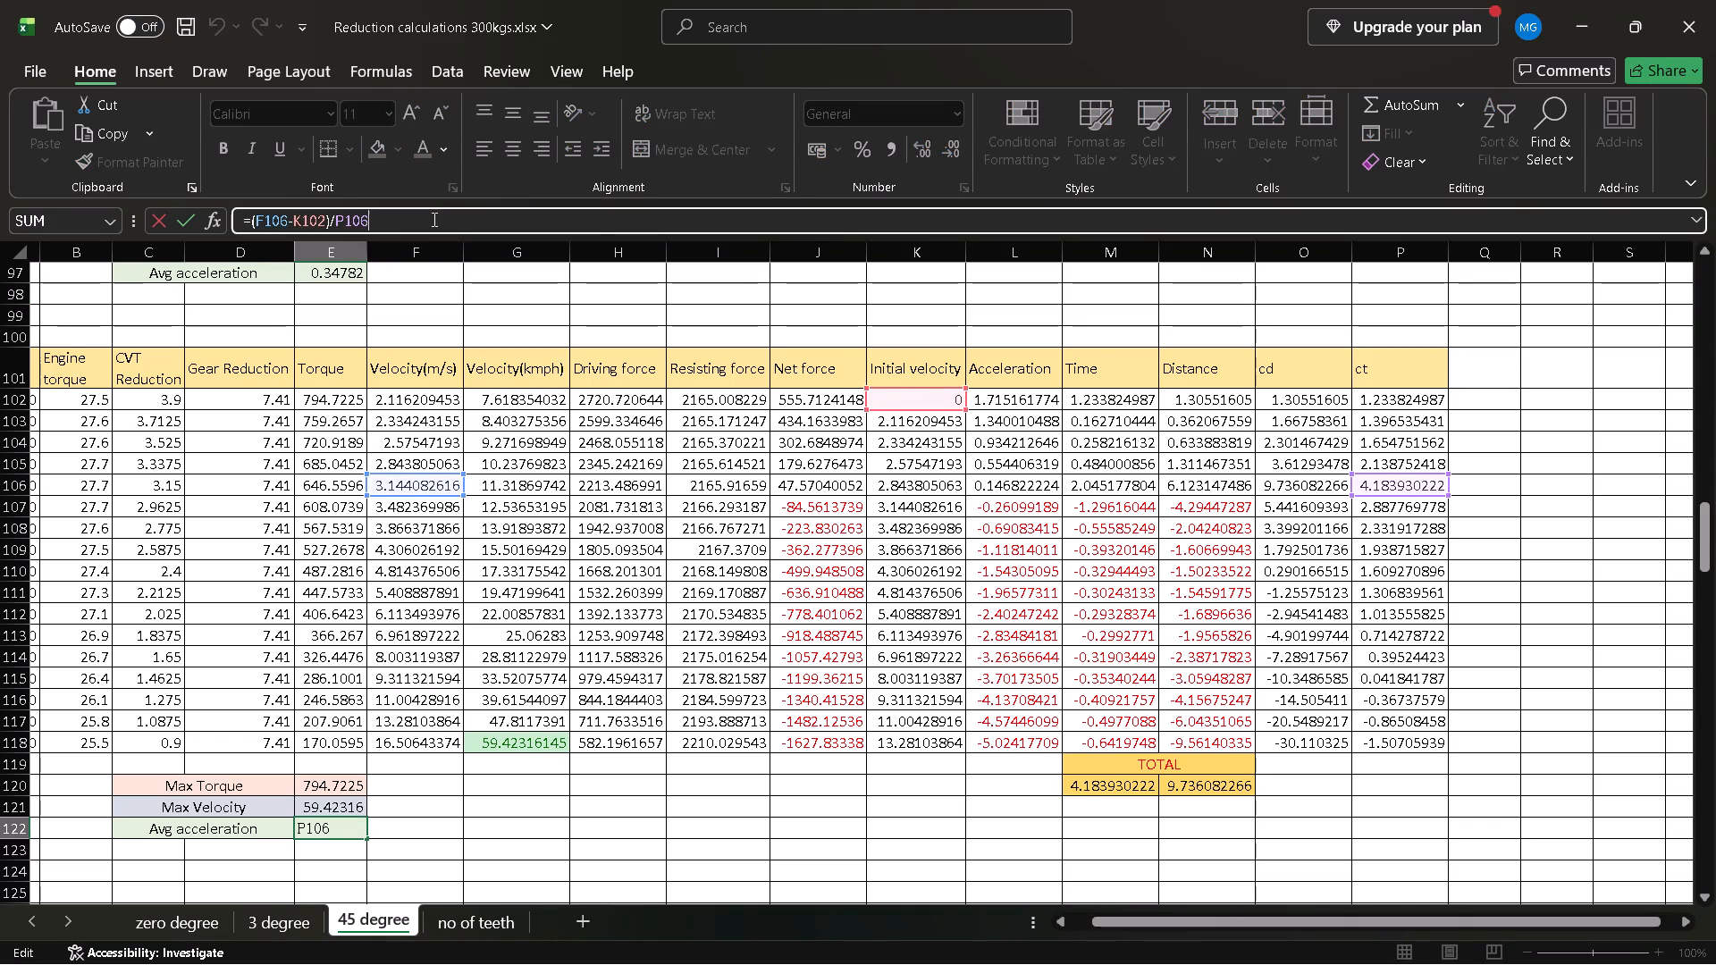
pyautogui.press('Return')
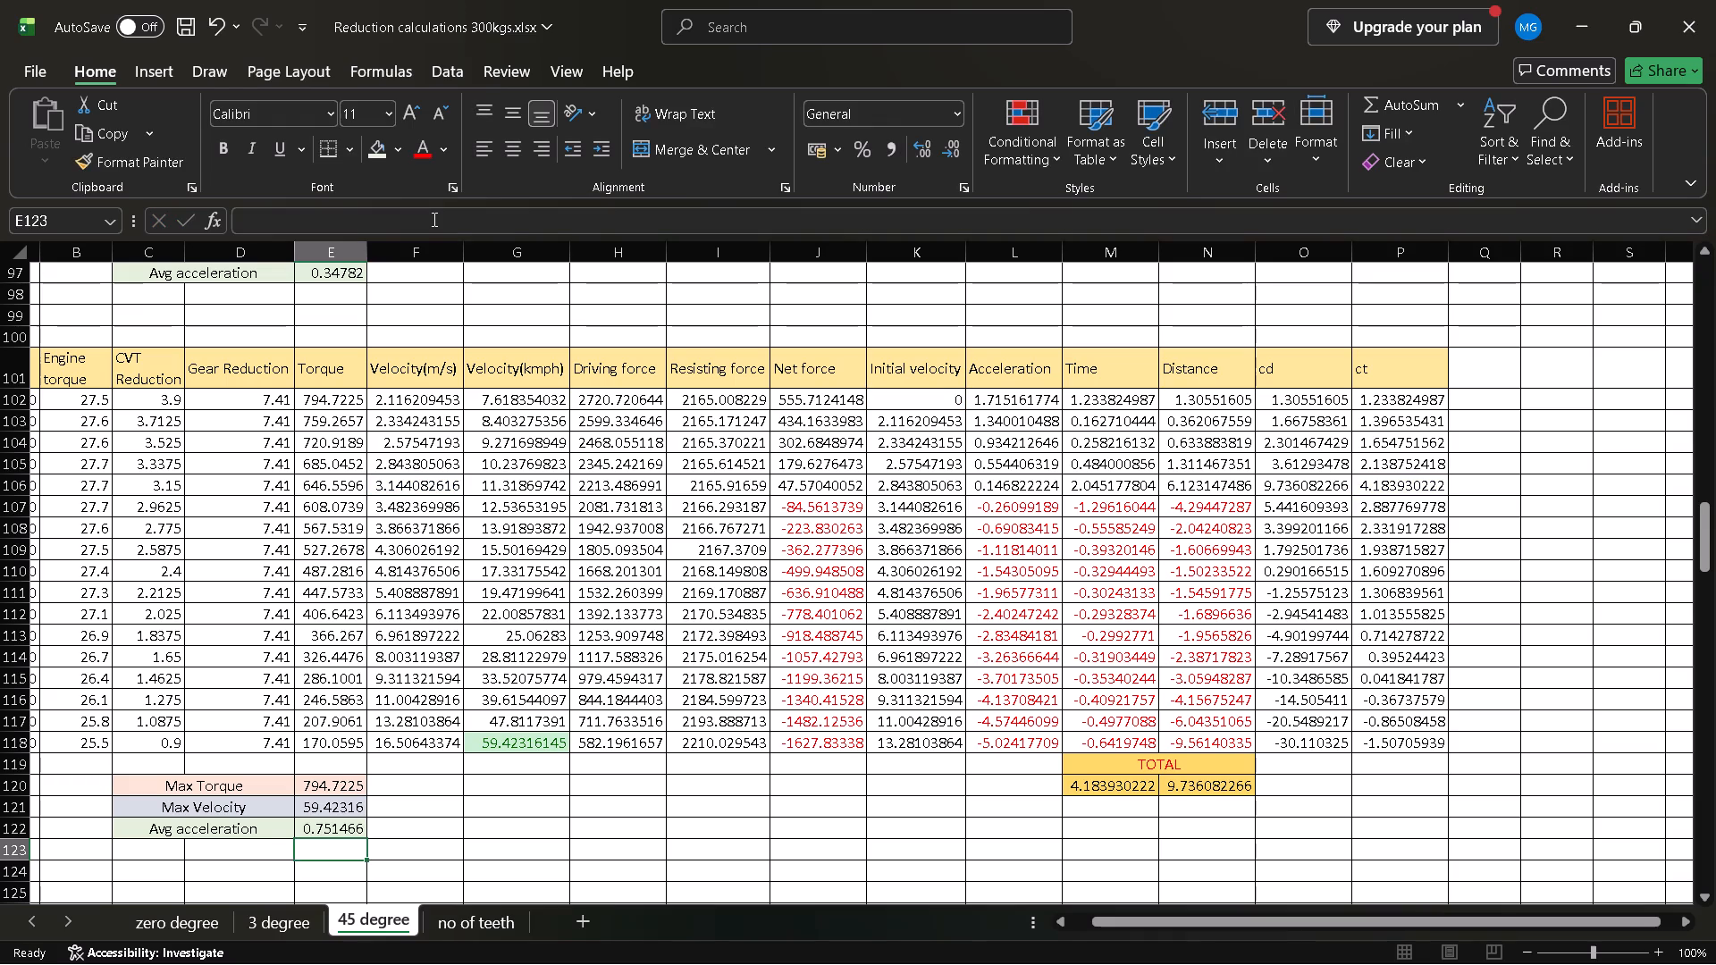
# Check the average acceleration formula in E148 of the gear reduction 7.5 table.
pyautogui.scroll(-4, 504, 348)
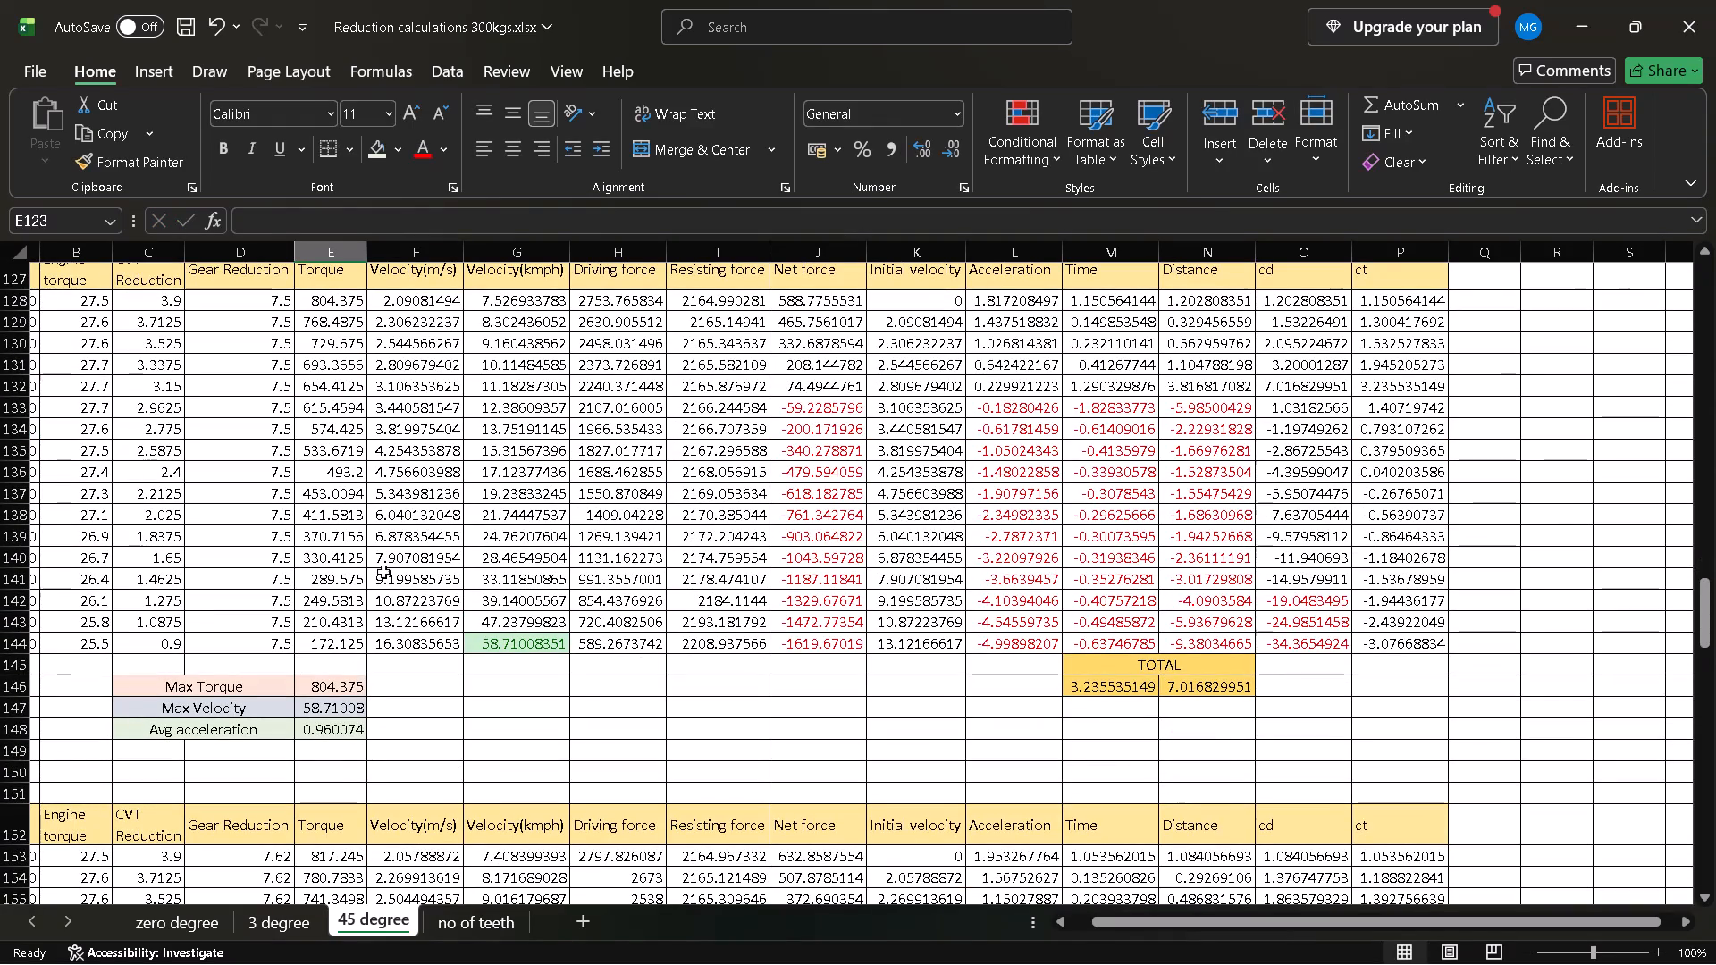
pyautogui.doubleClick(329, 738)
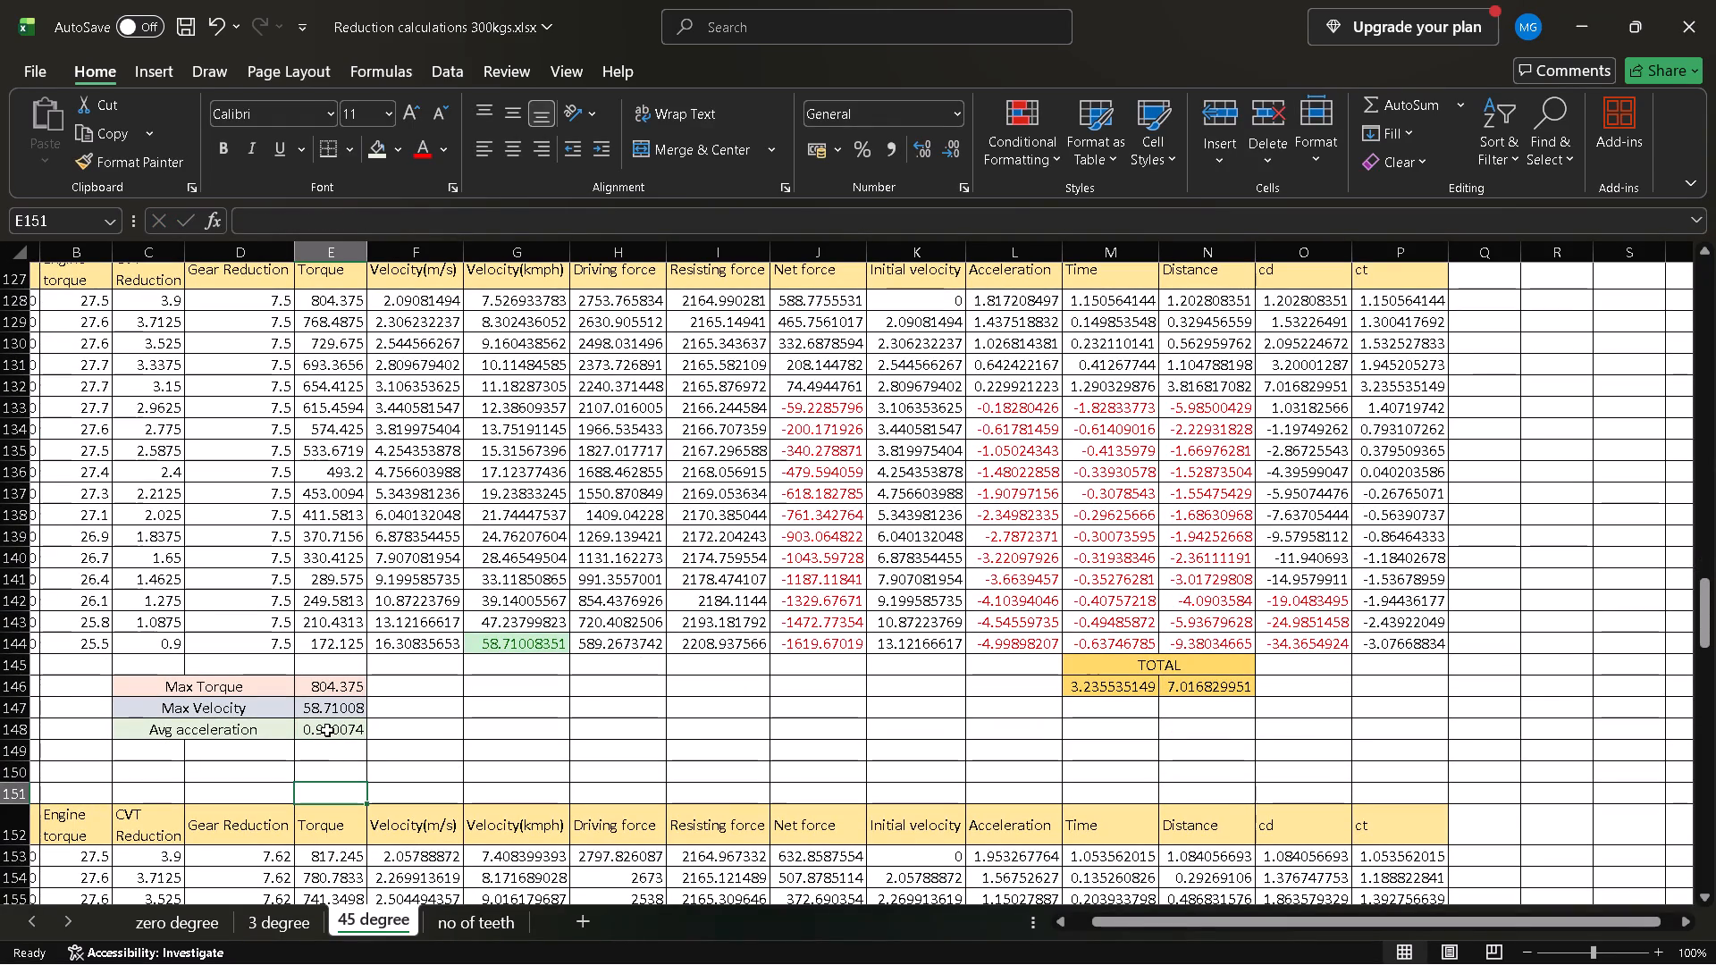
pyautogui.click(327, 729)
pyautogui.click(433, 228)
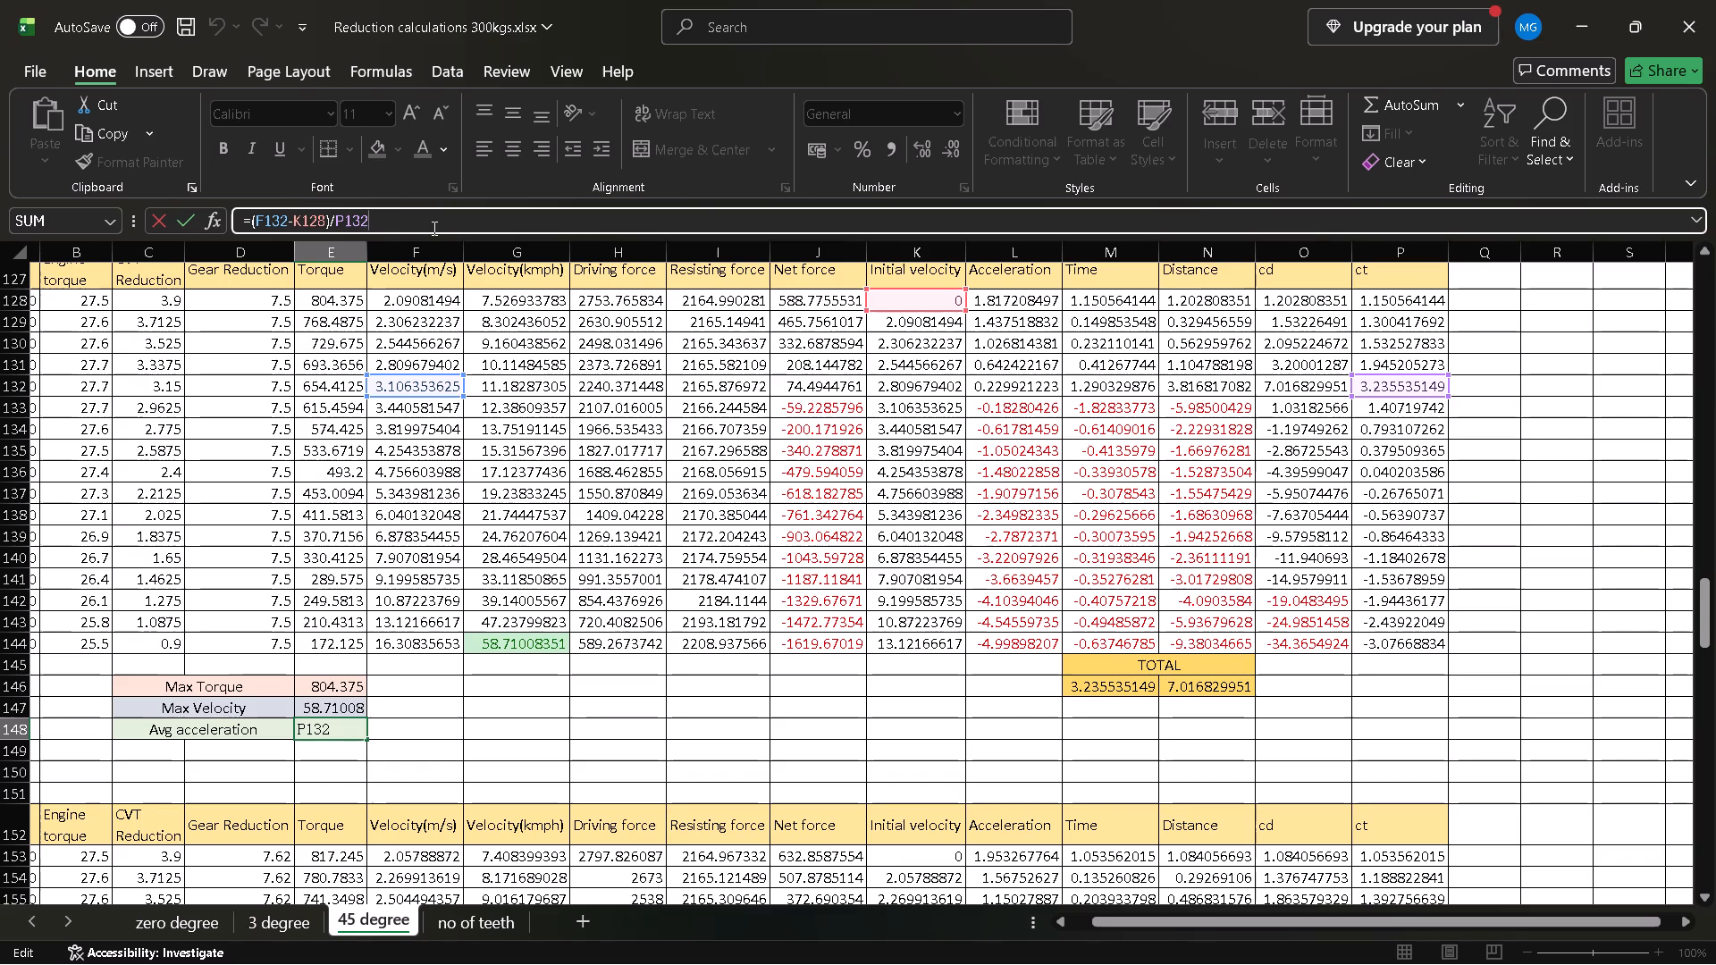
pyautogui.press('Return')
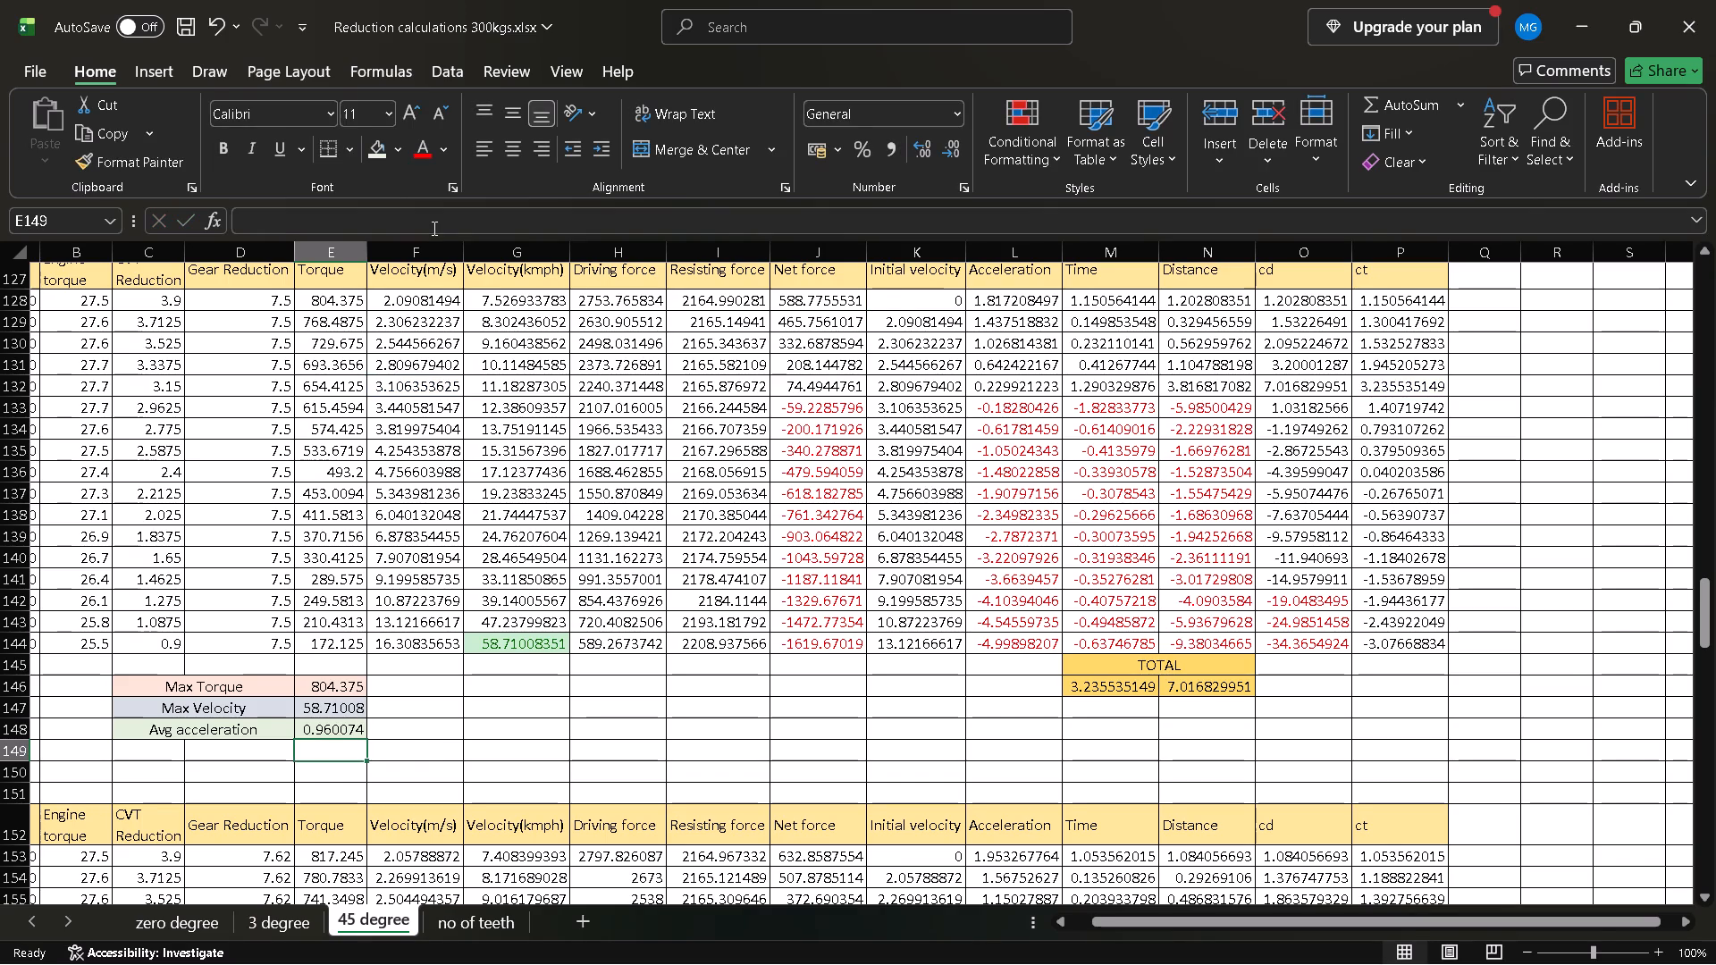
# Check which cells the average acceleration formula in E173 of the gear reduction 7.62 table refers to.
pyautogui.scroll(-3, 515, 602)
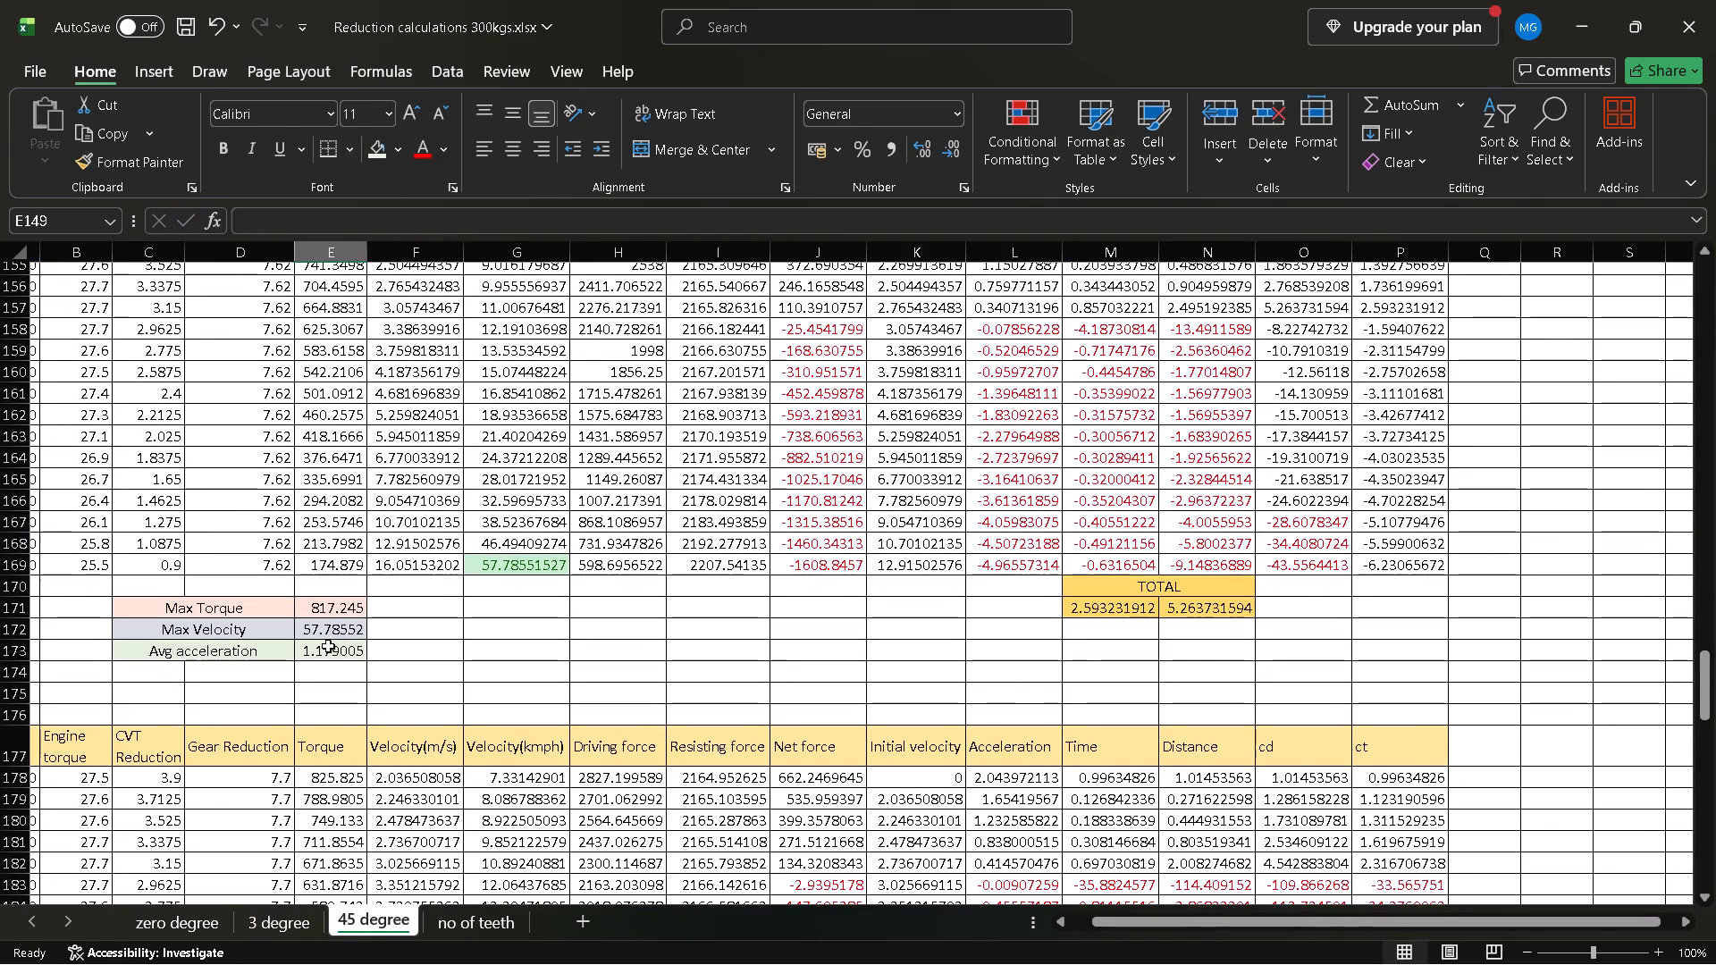
pyautogui.click(330, 647)
pyautogui.scroll(1, 627, 520)
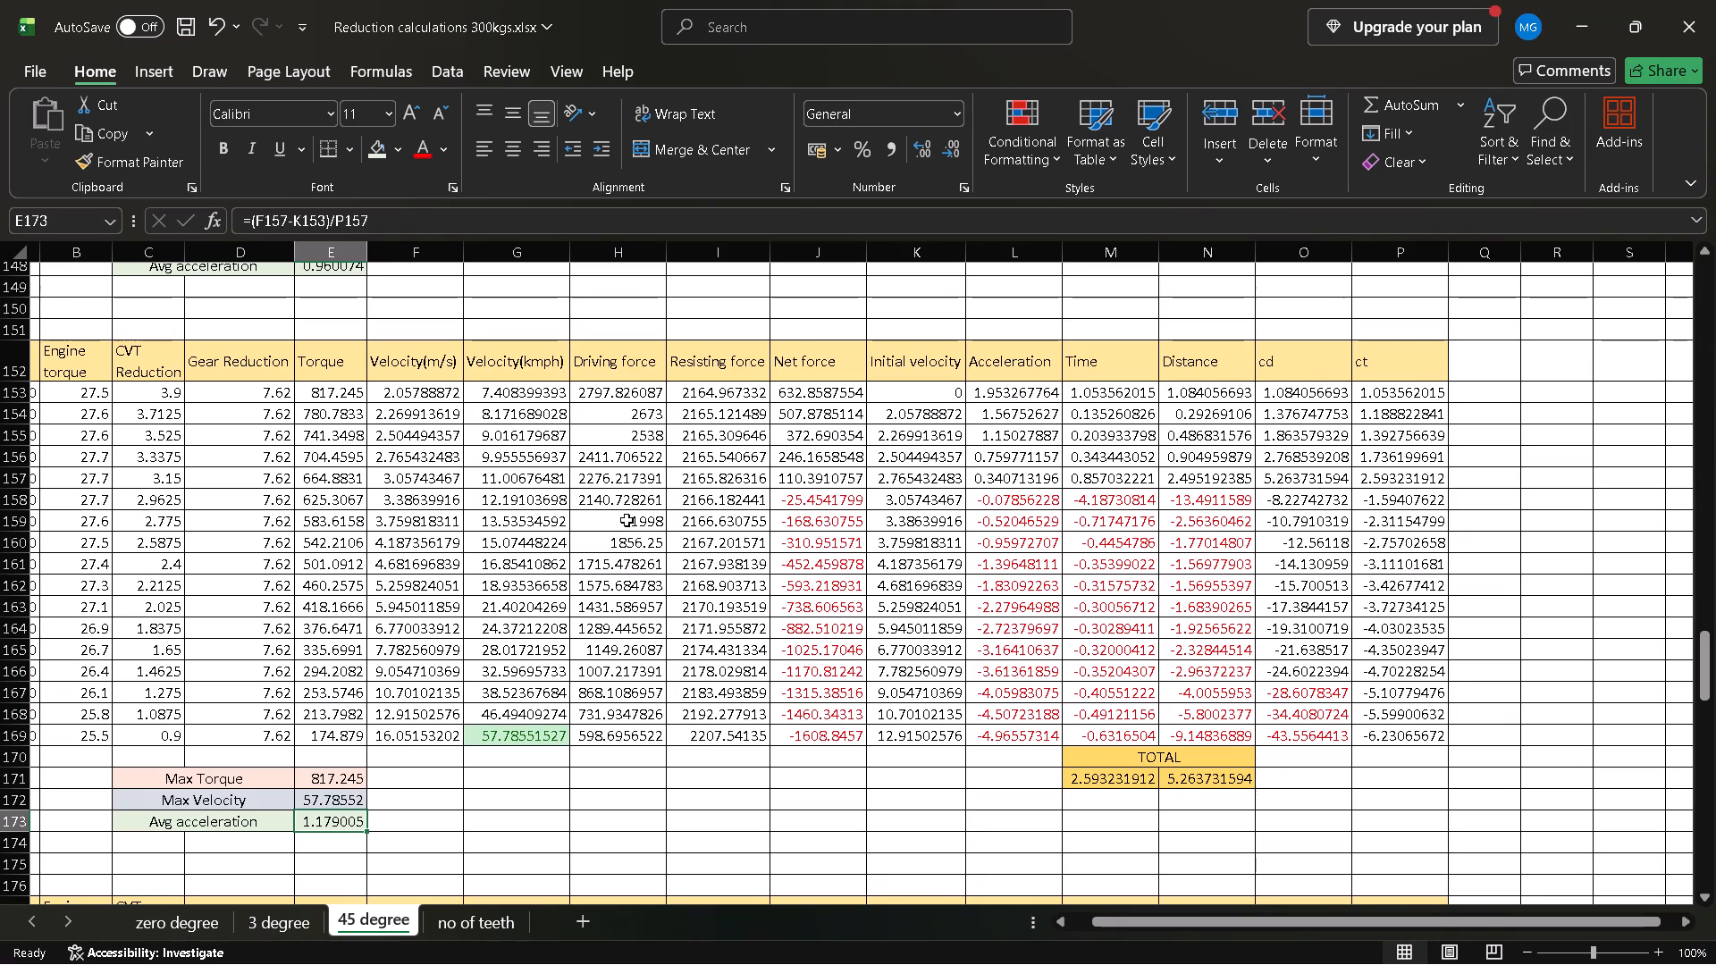
pyautogui.click(691, 215)
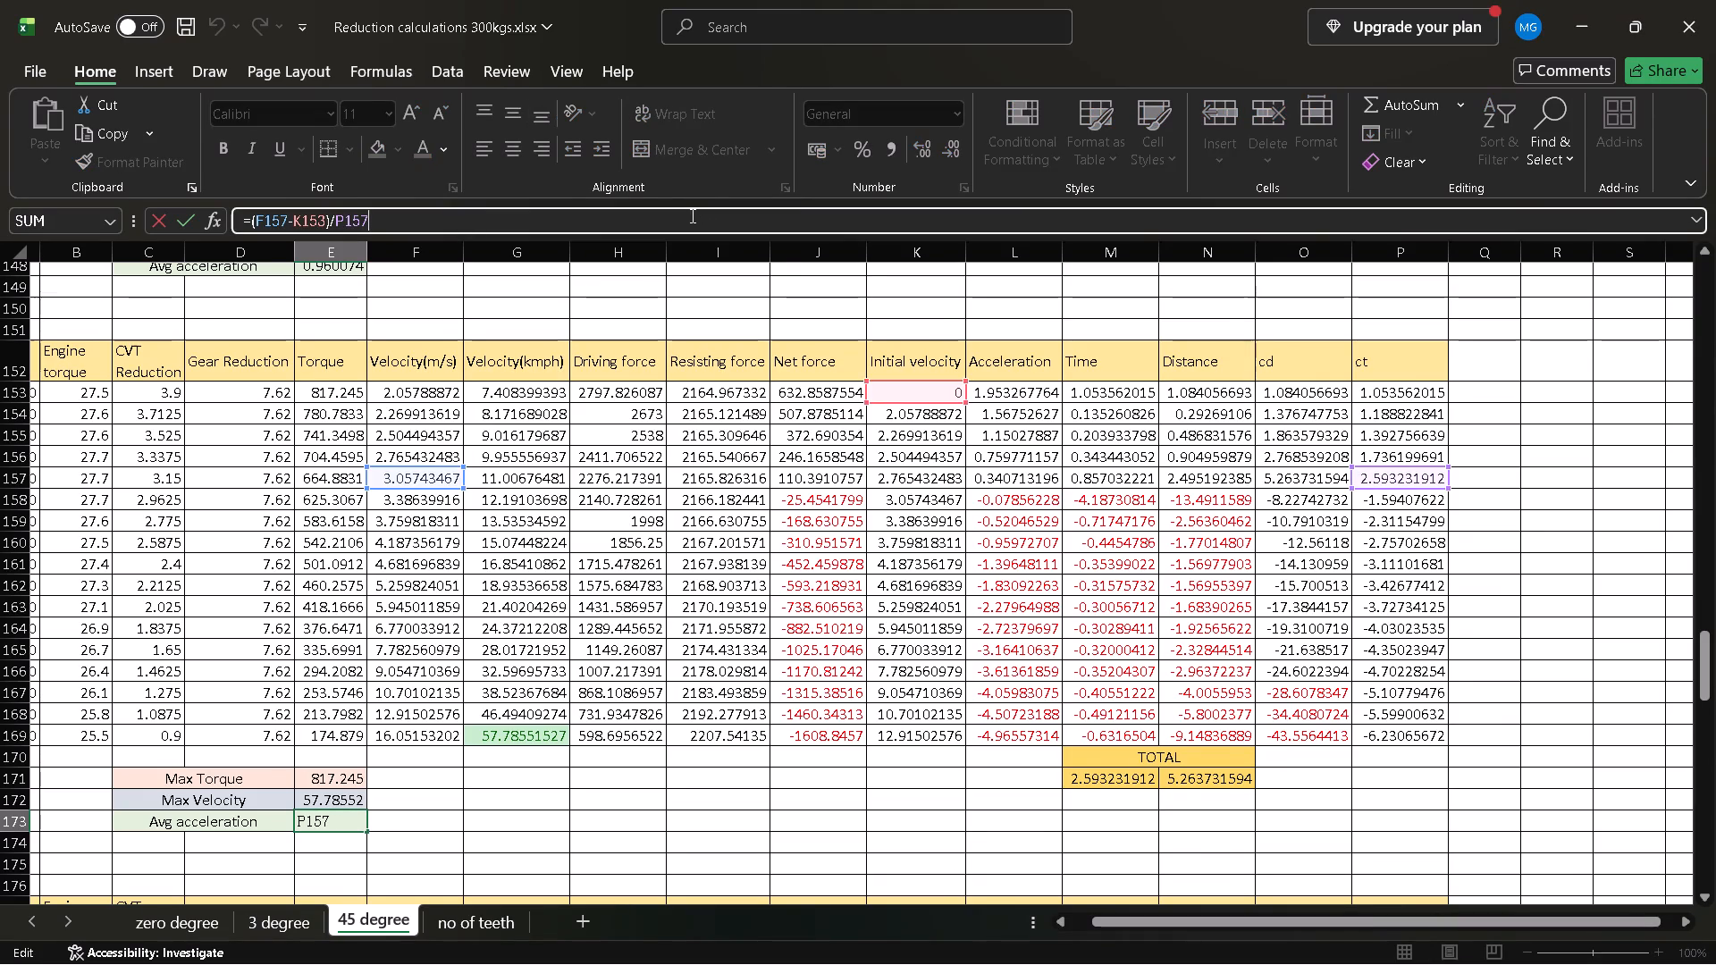
# Check the average acceleration formula in E198 of the gear reduction 7.7 table.
pyautogui.scroll(-4, 666, 323)
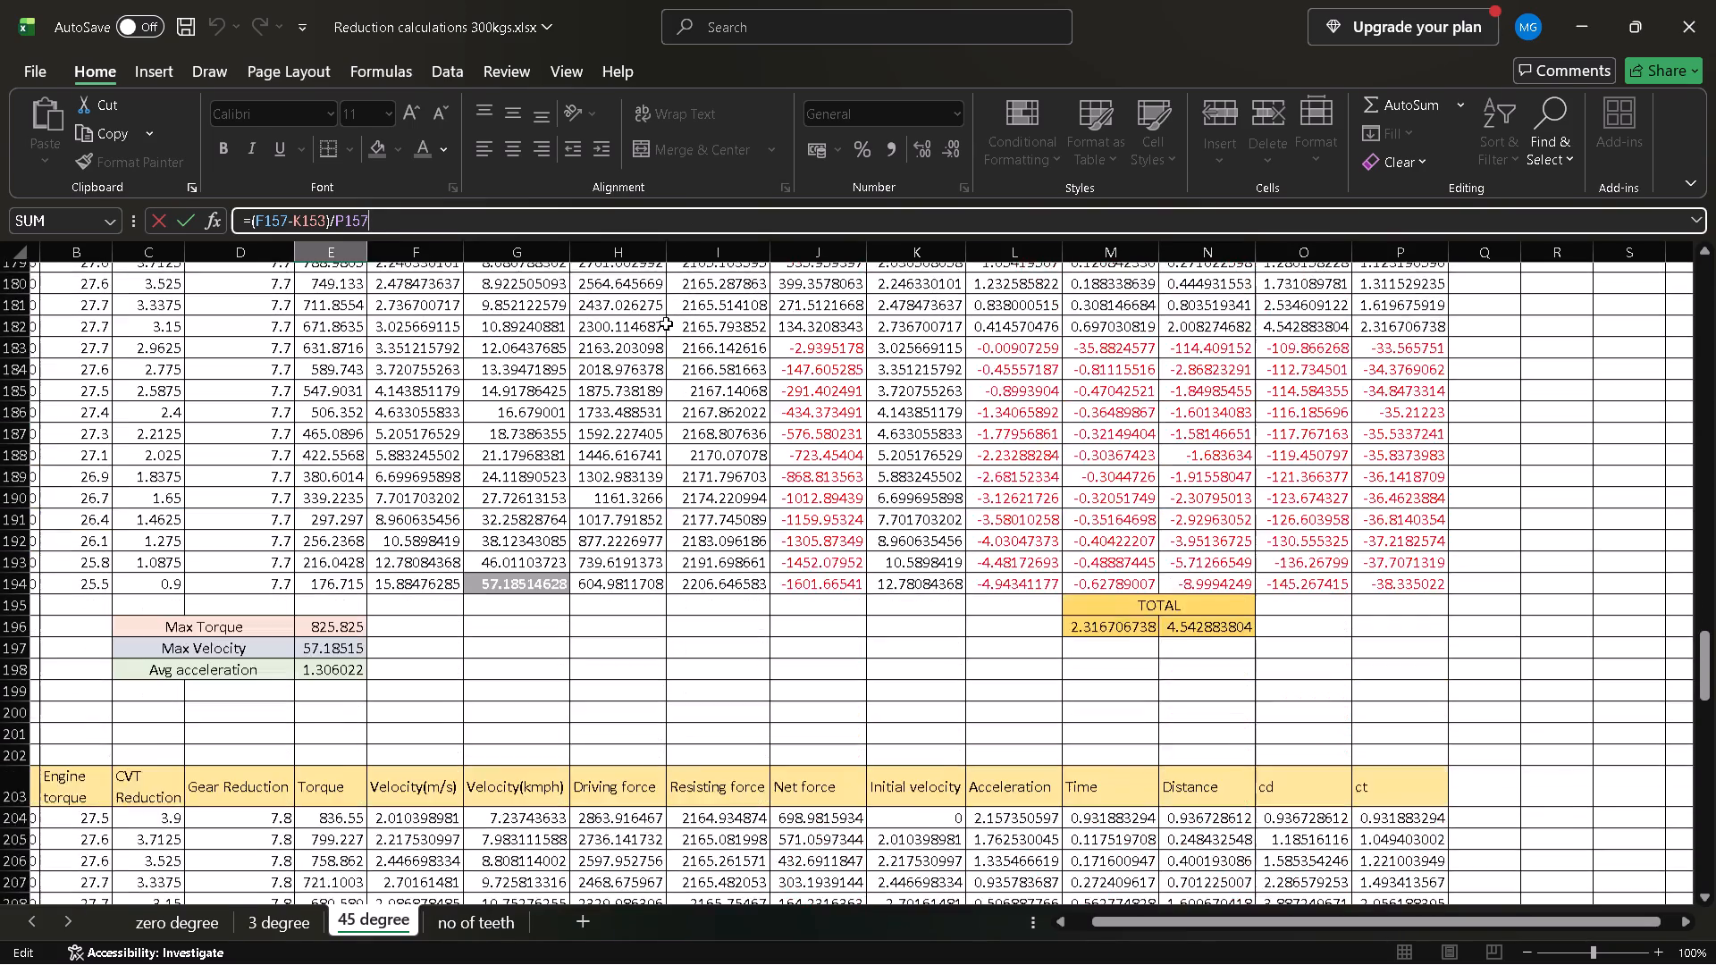
pyautogui.scroll(-1, 666, 323)
pyautogui.scroll(1, 666, 323)
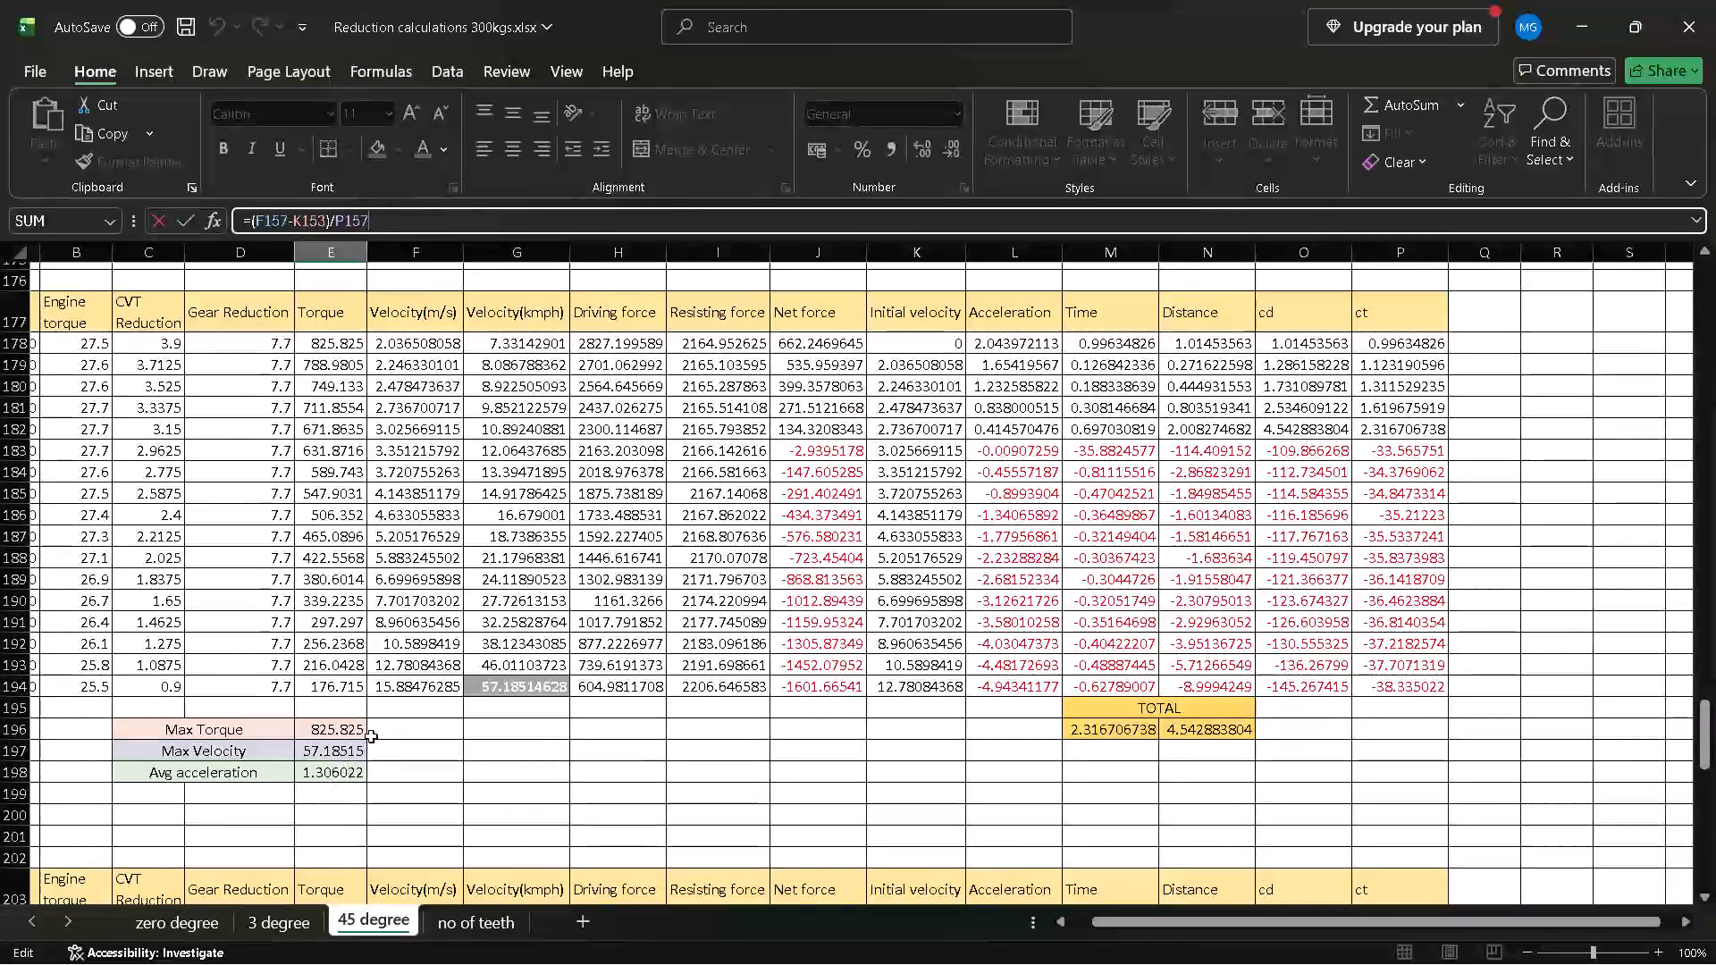
pyautogui.click(350, 774)
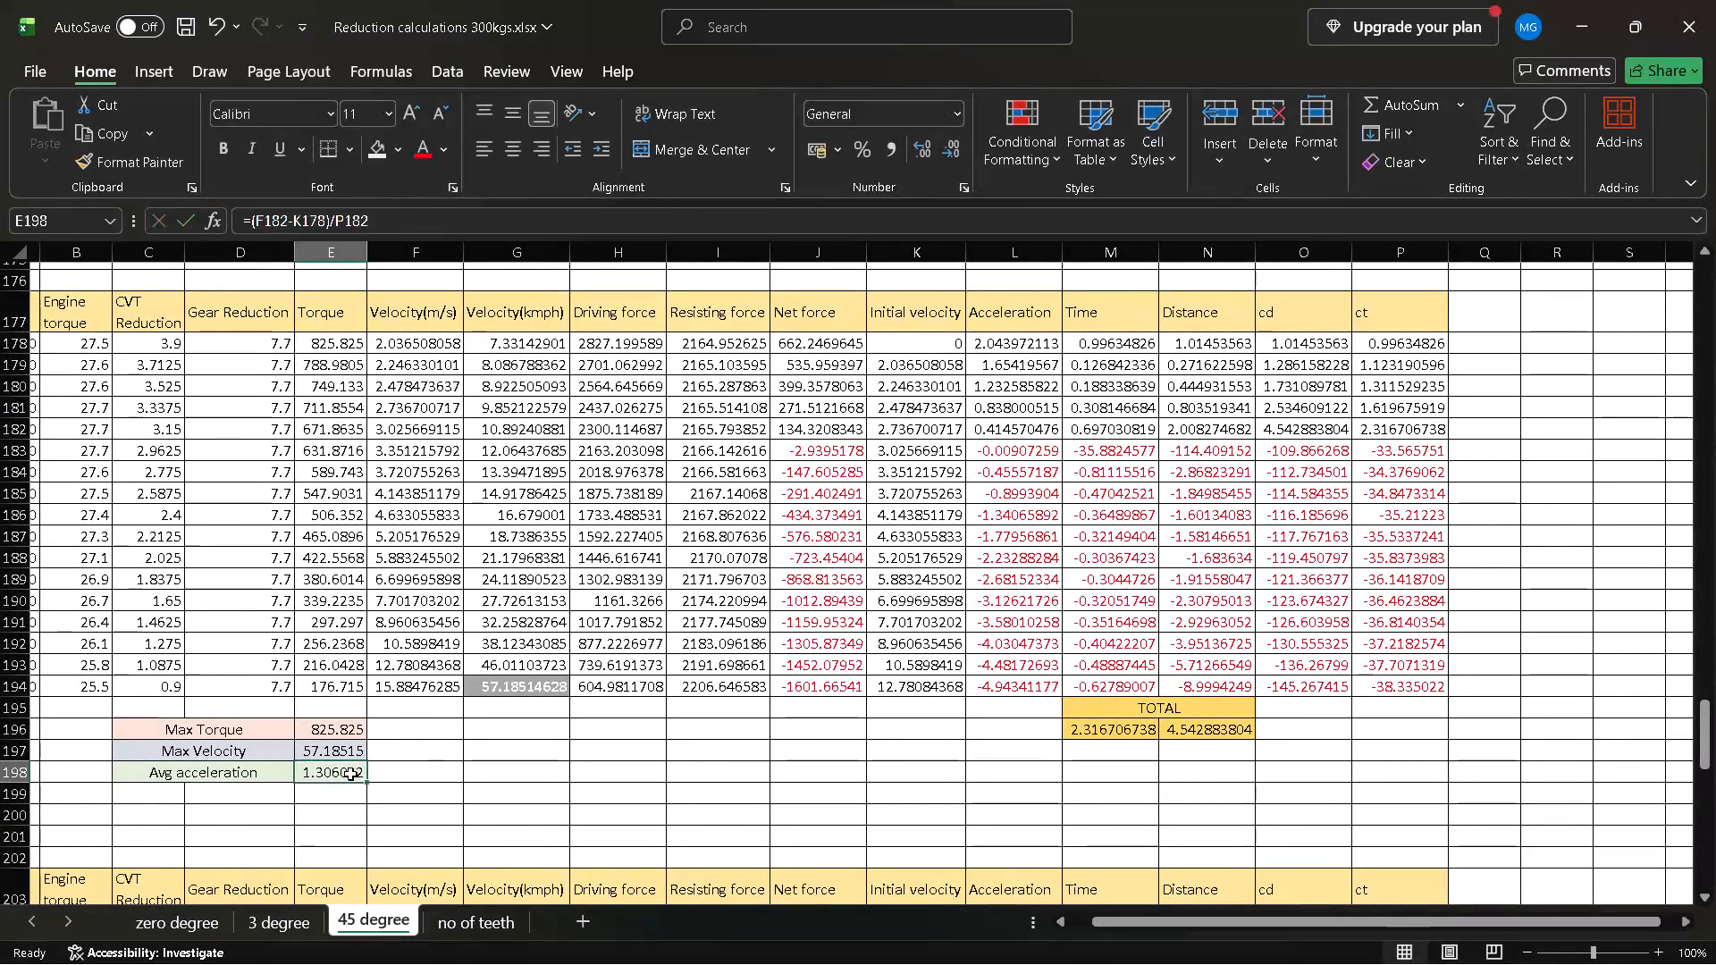
pyautogui.click(350, 774)
pyautogui.click(454, 219)
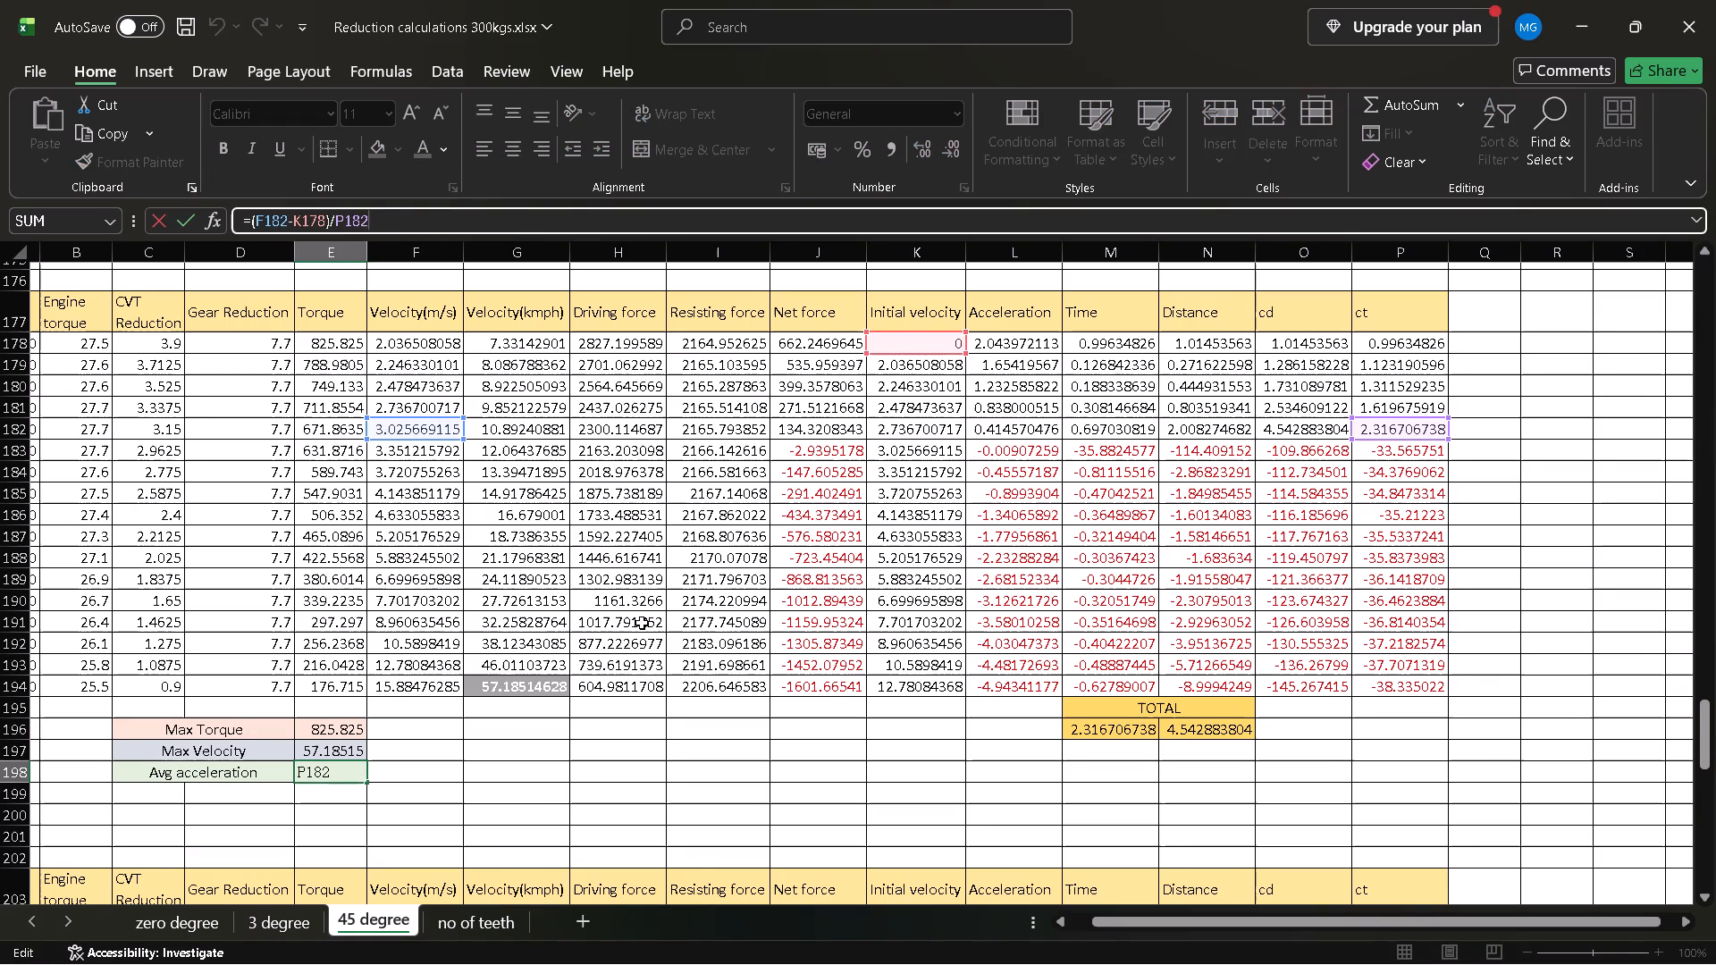
pyautogui.press('Return')
# Check which cells the average acceleration formula in E224 of the gear reduction 7.8 table refers to.
pyautogui.scroll(-2, 642, 623)
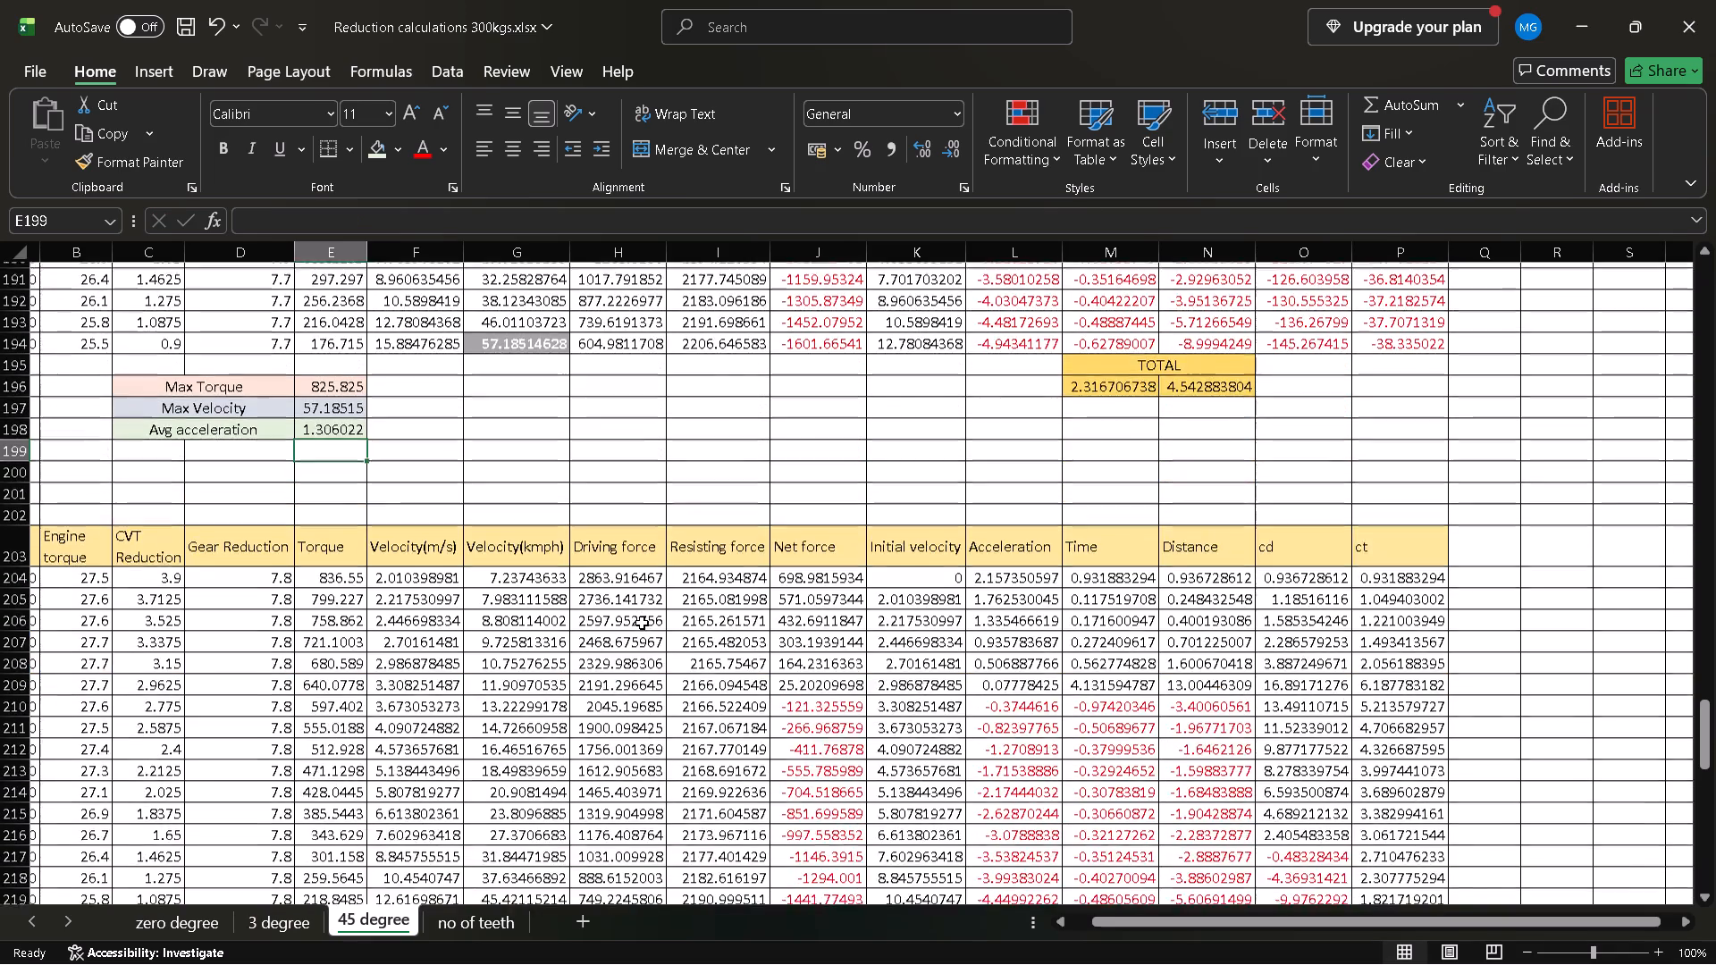
pyautogui.scroll(-2, 642, 623)
pyautogui.click(327, 726)
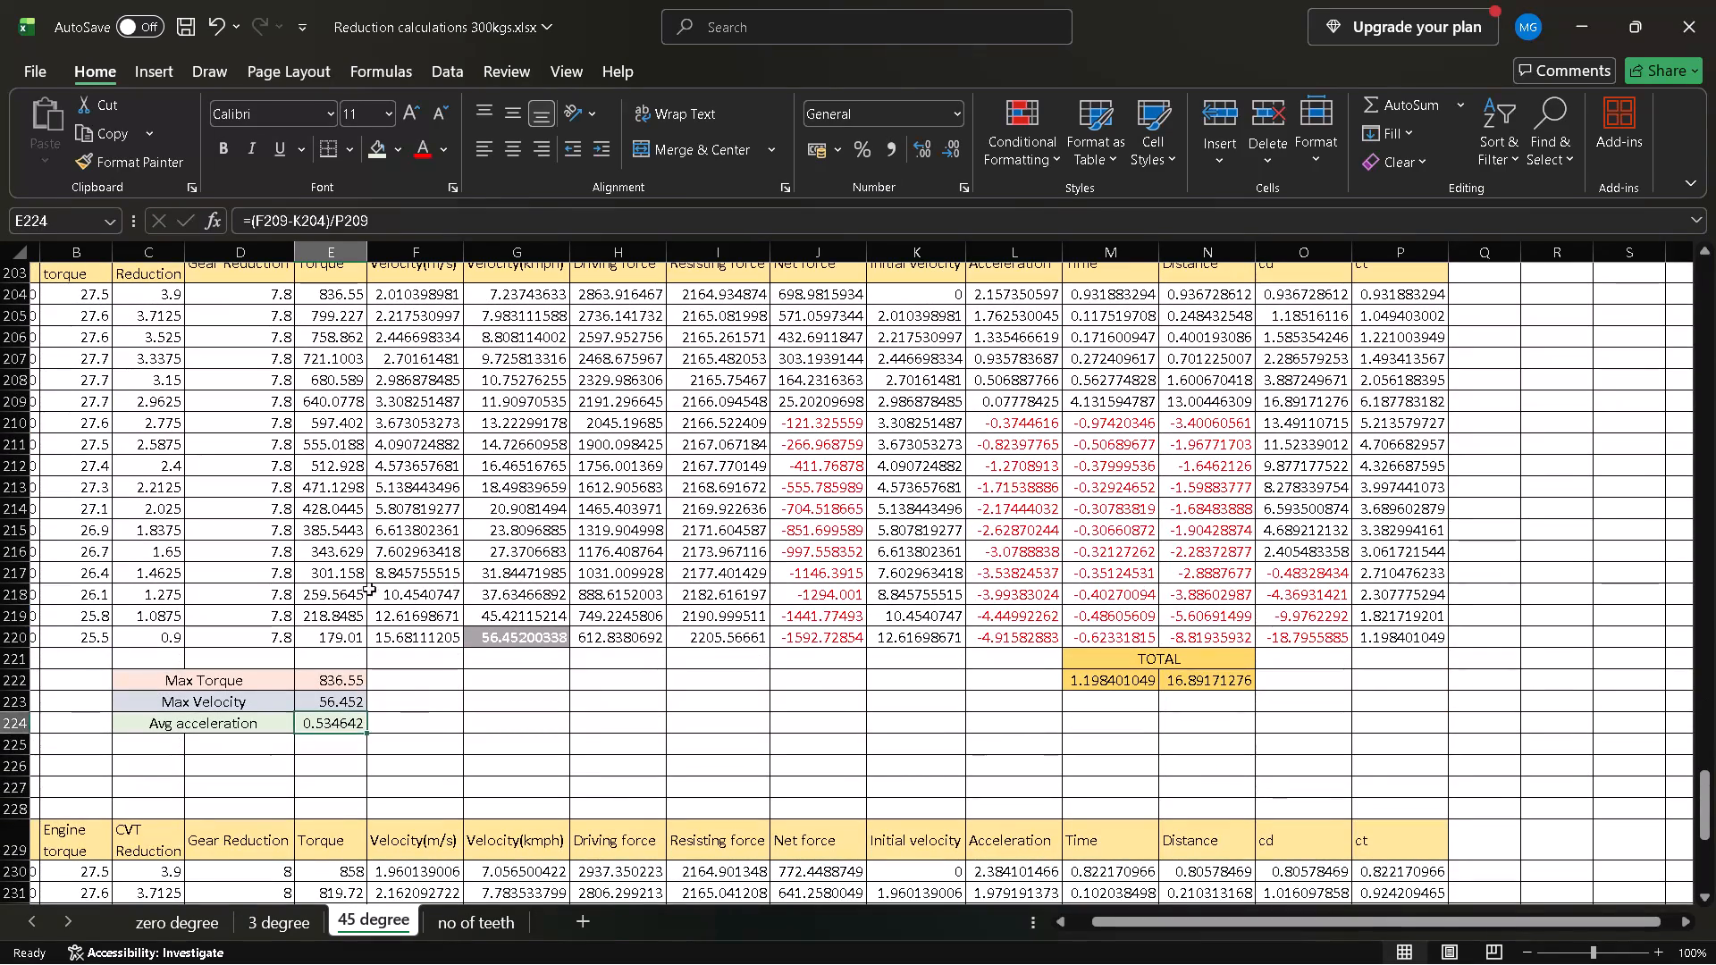
pyautogui.click(457, 222)
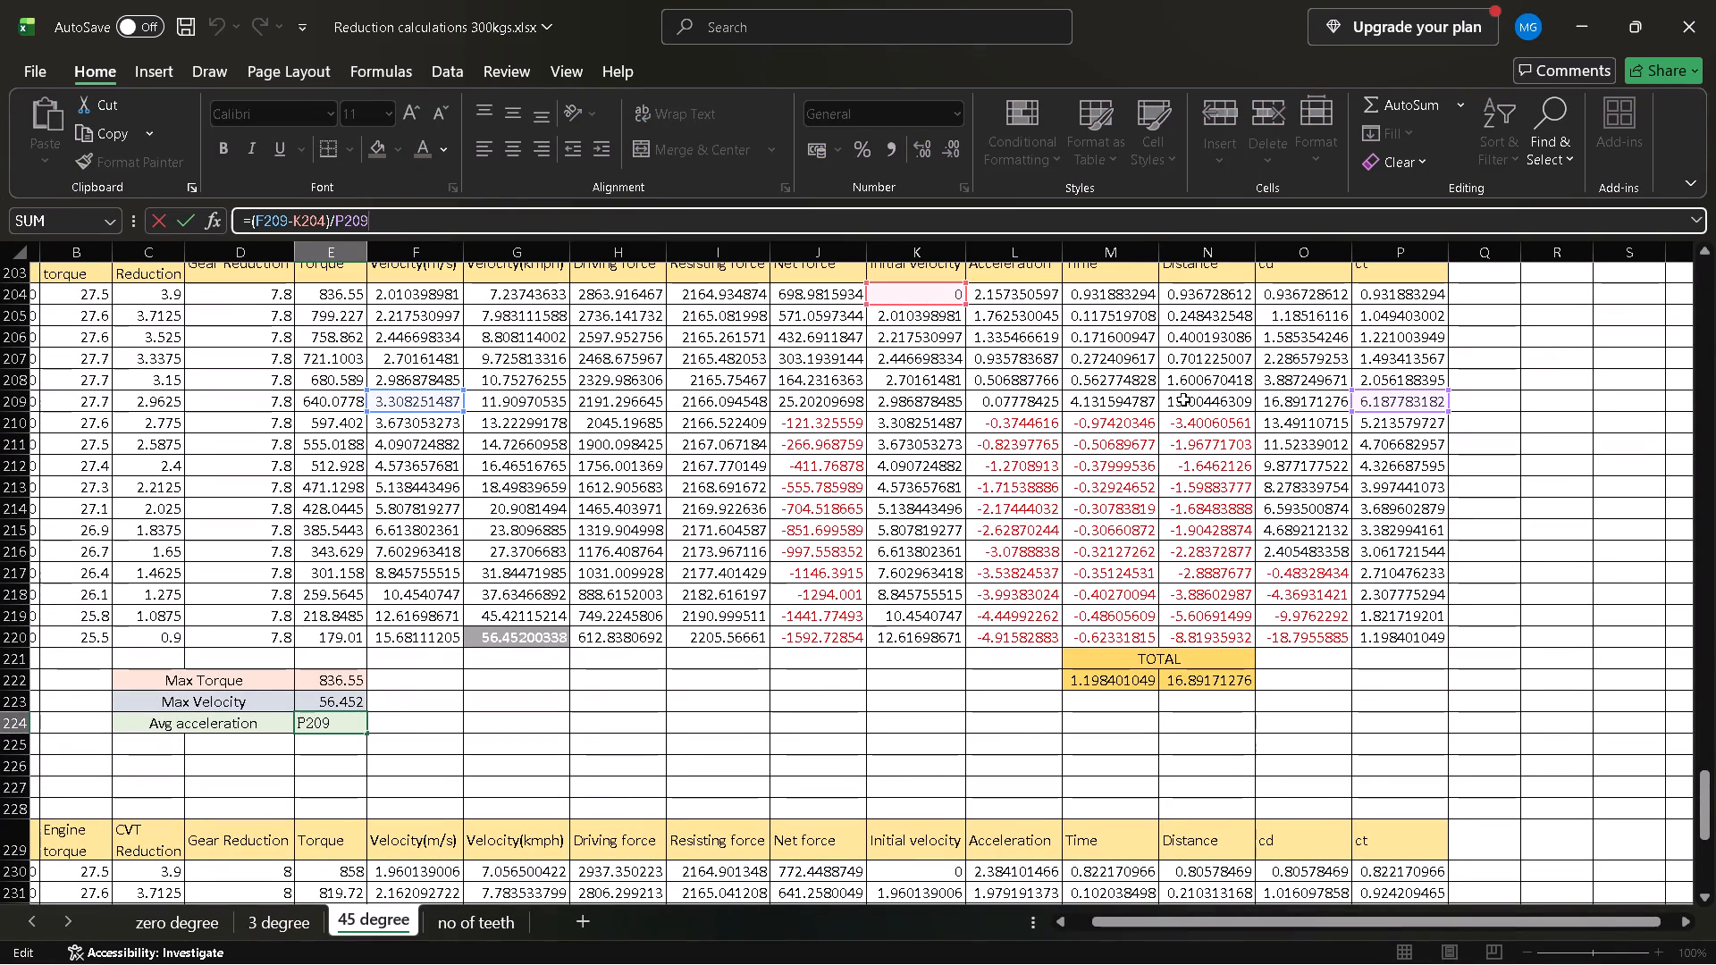
# Check the average acceleration formula in E250 of the gear reduction 8 table.
pyautogui.scroll(-1, 805, 649)
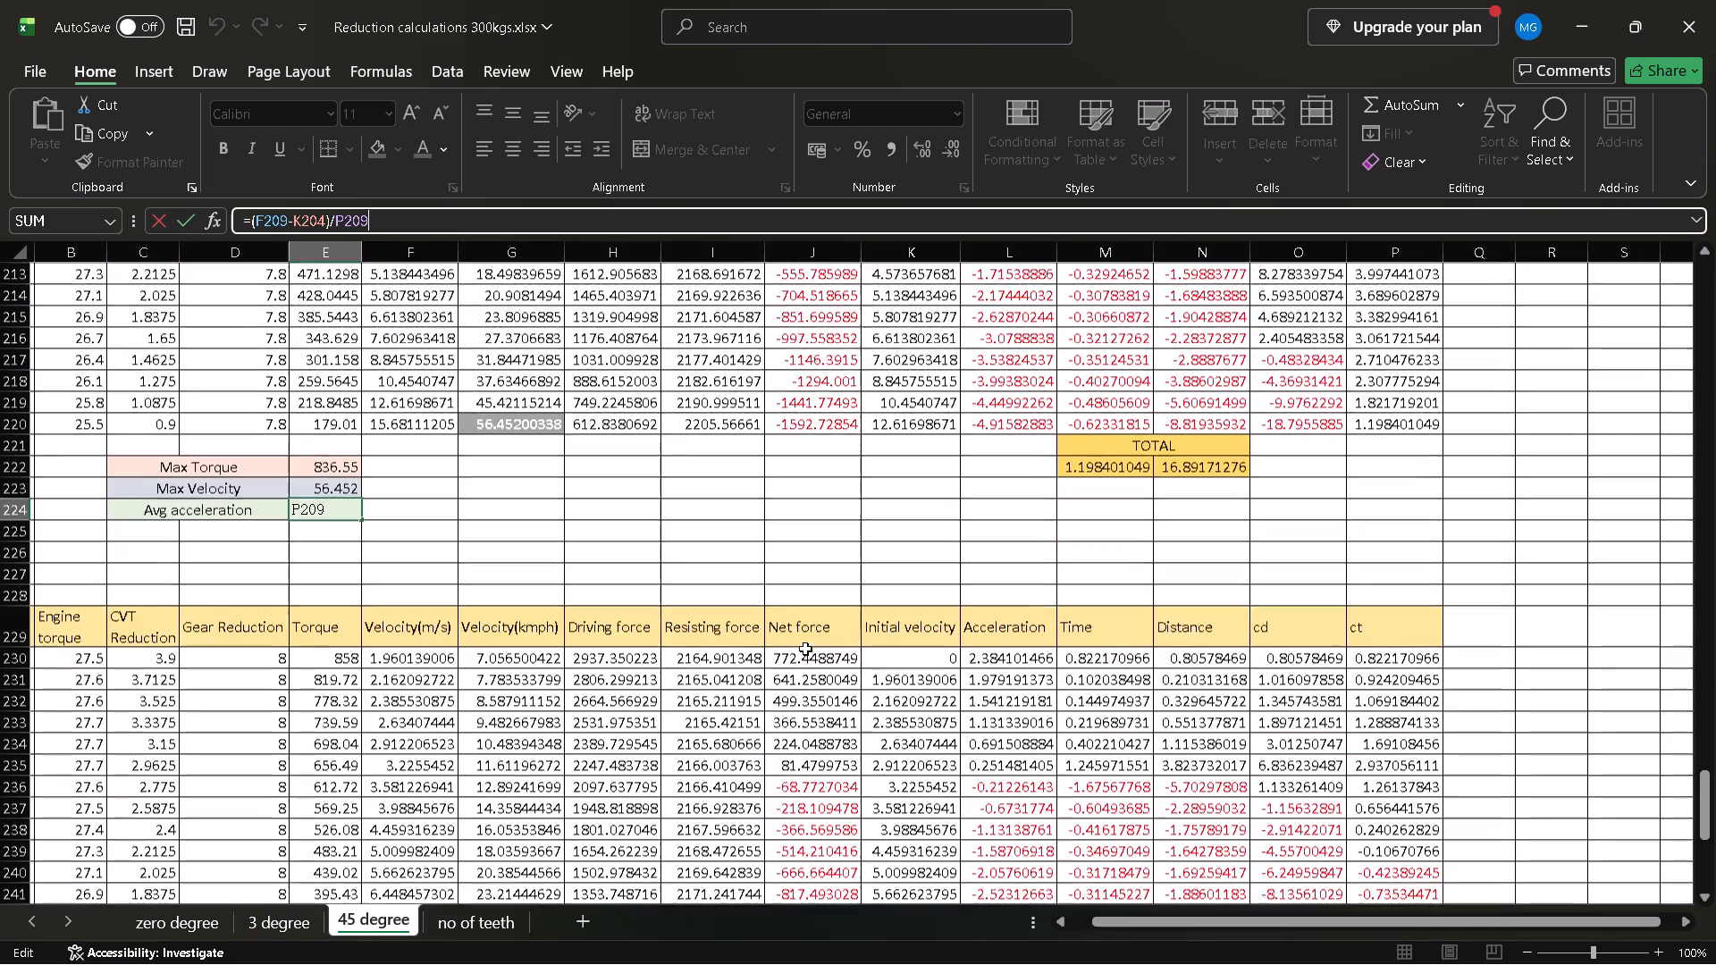
pyautogui.scroll(-2, 805, 649)
pyautogui.scroll(2, 805, 649)
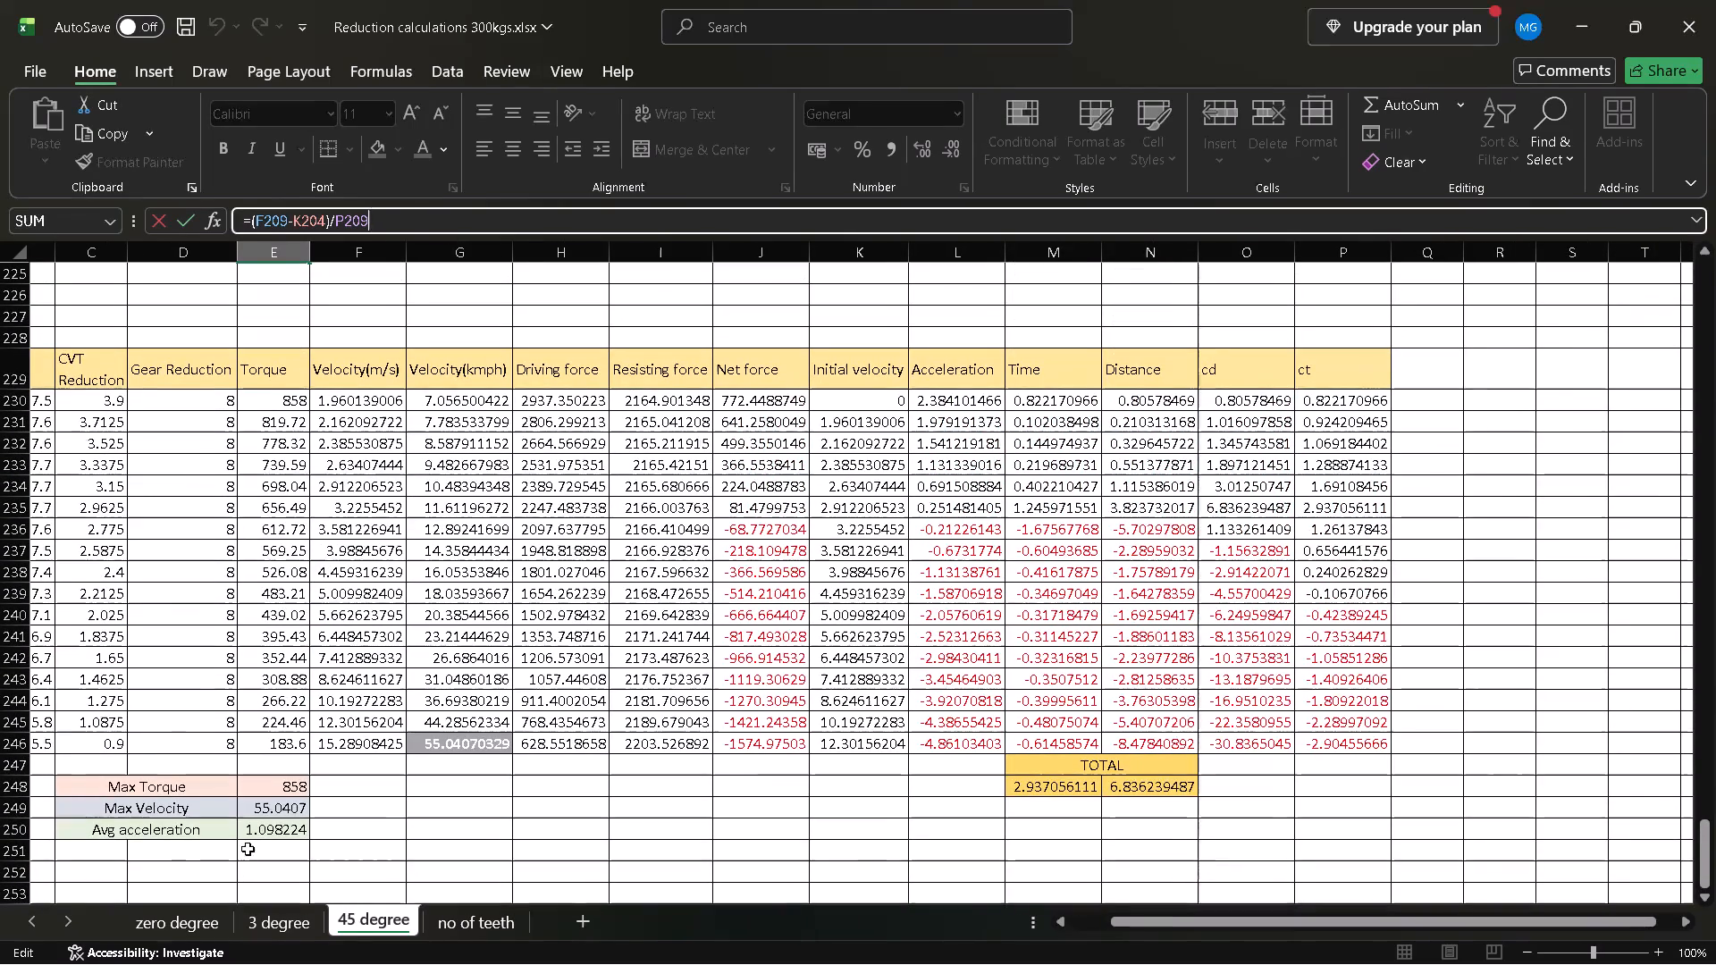
pyautogui.click(268, 833)
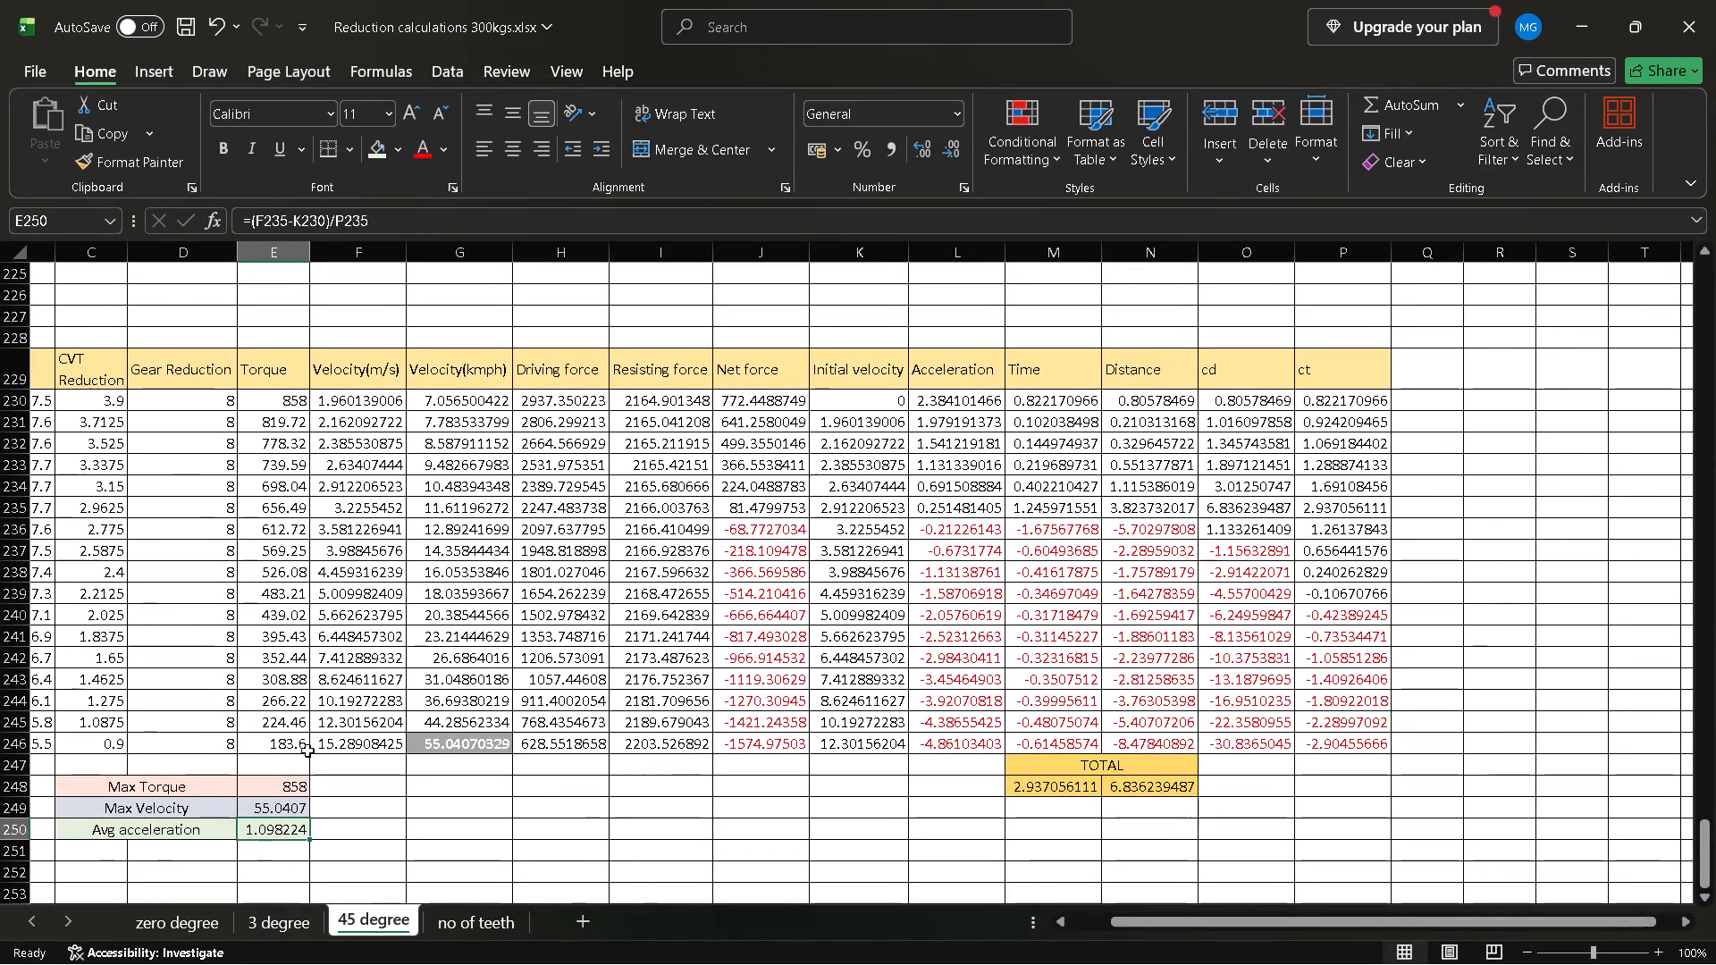
pyautogui.click(479, 222)
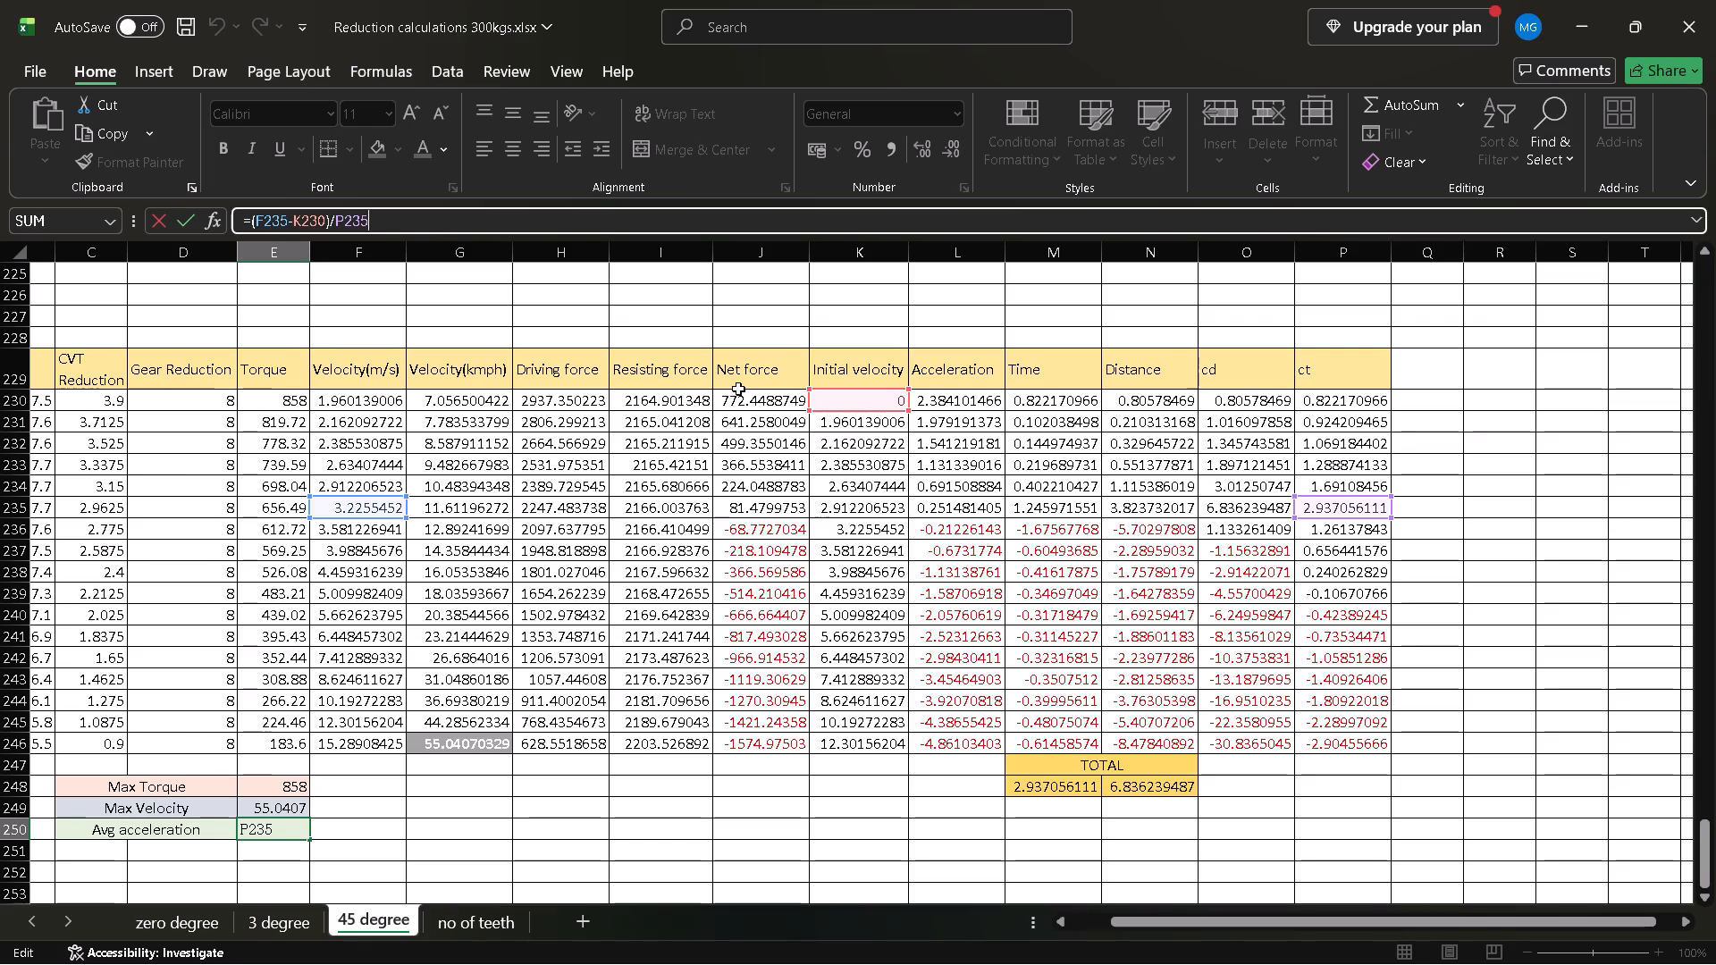
pyautogui.press('Return')
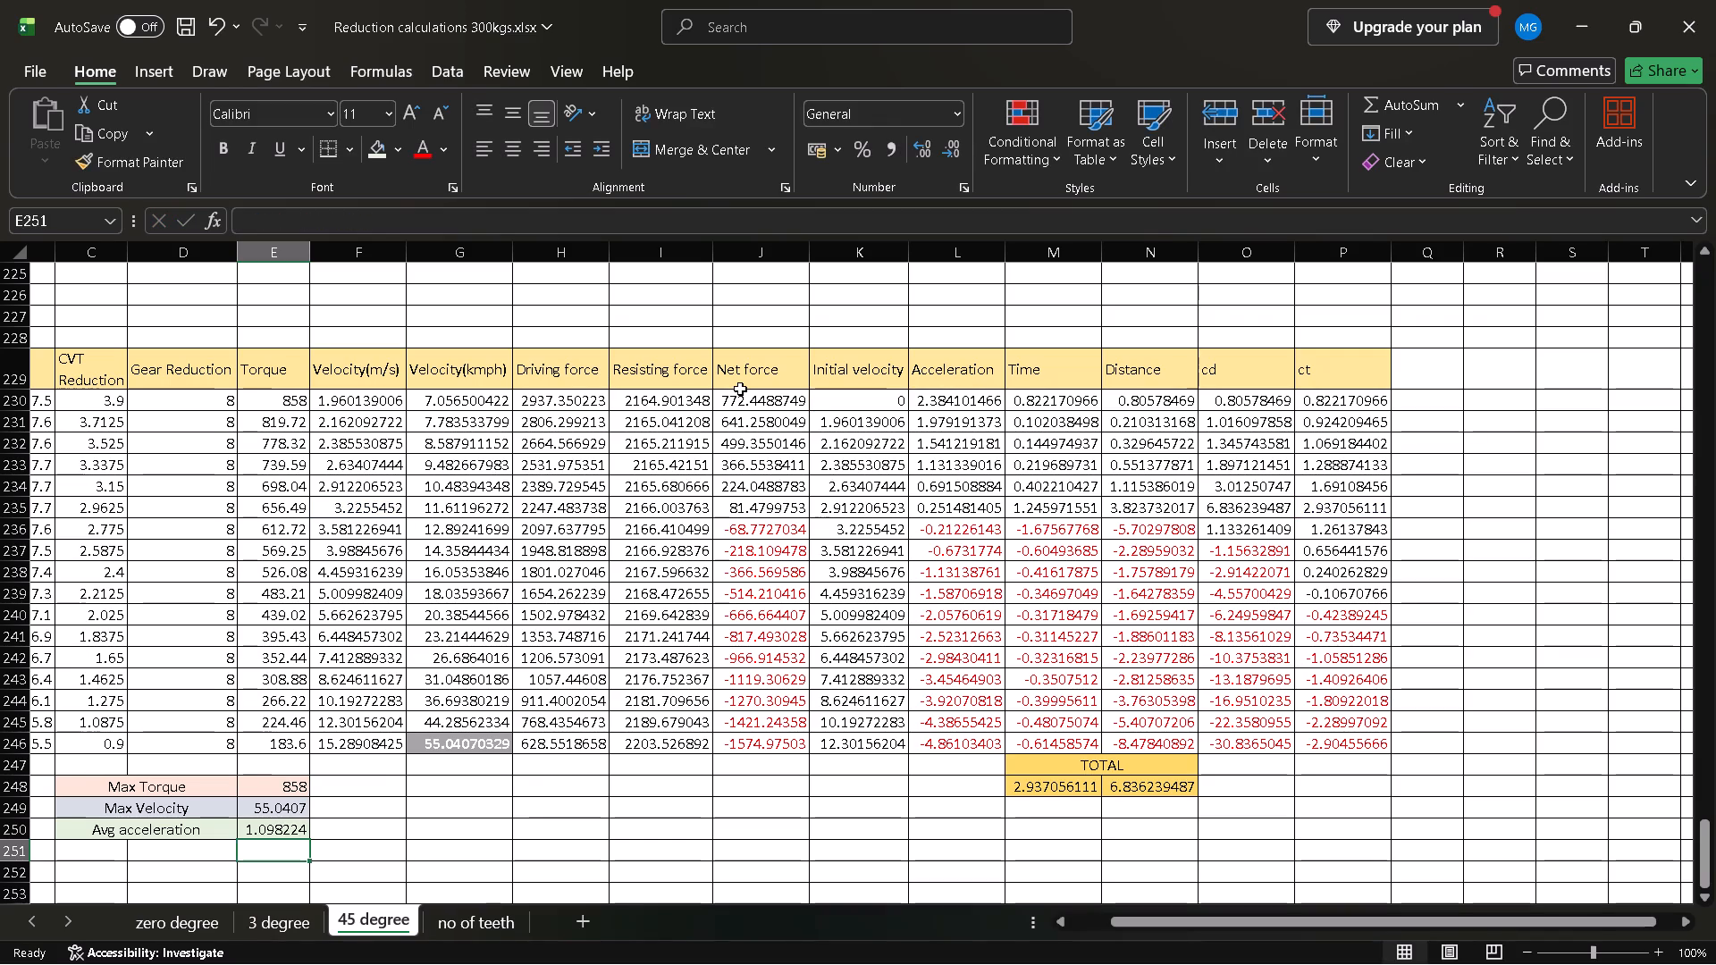
# Review the gear reduction tables on the zero degree and 3 degree sheets, comparing which tables are shaded.
pyautogui.hscroll(1, 612, 499)
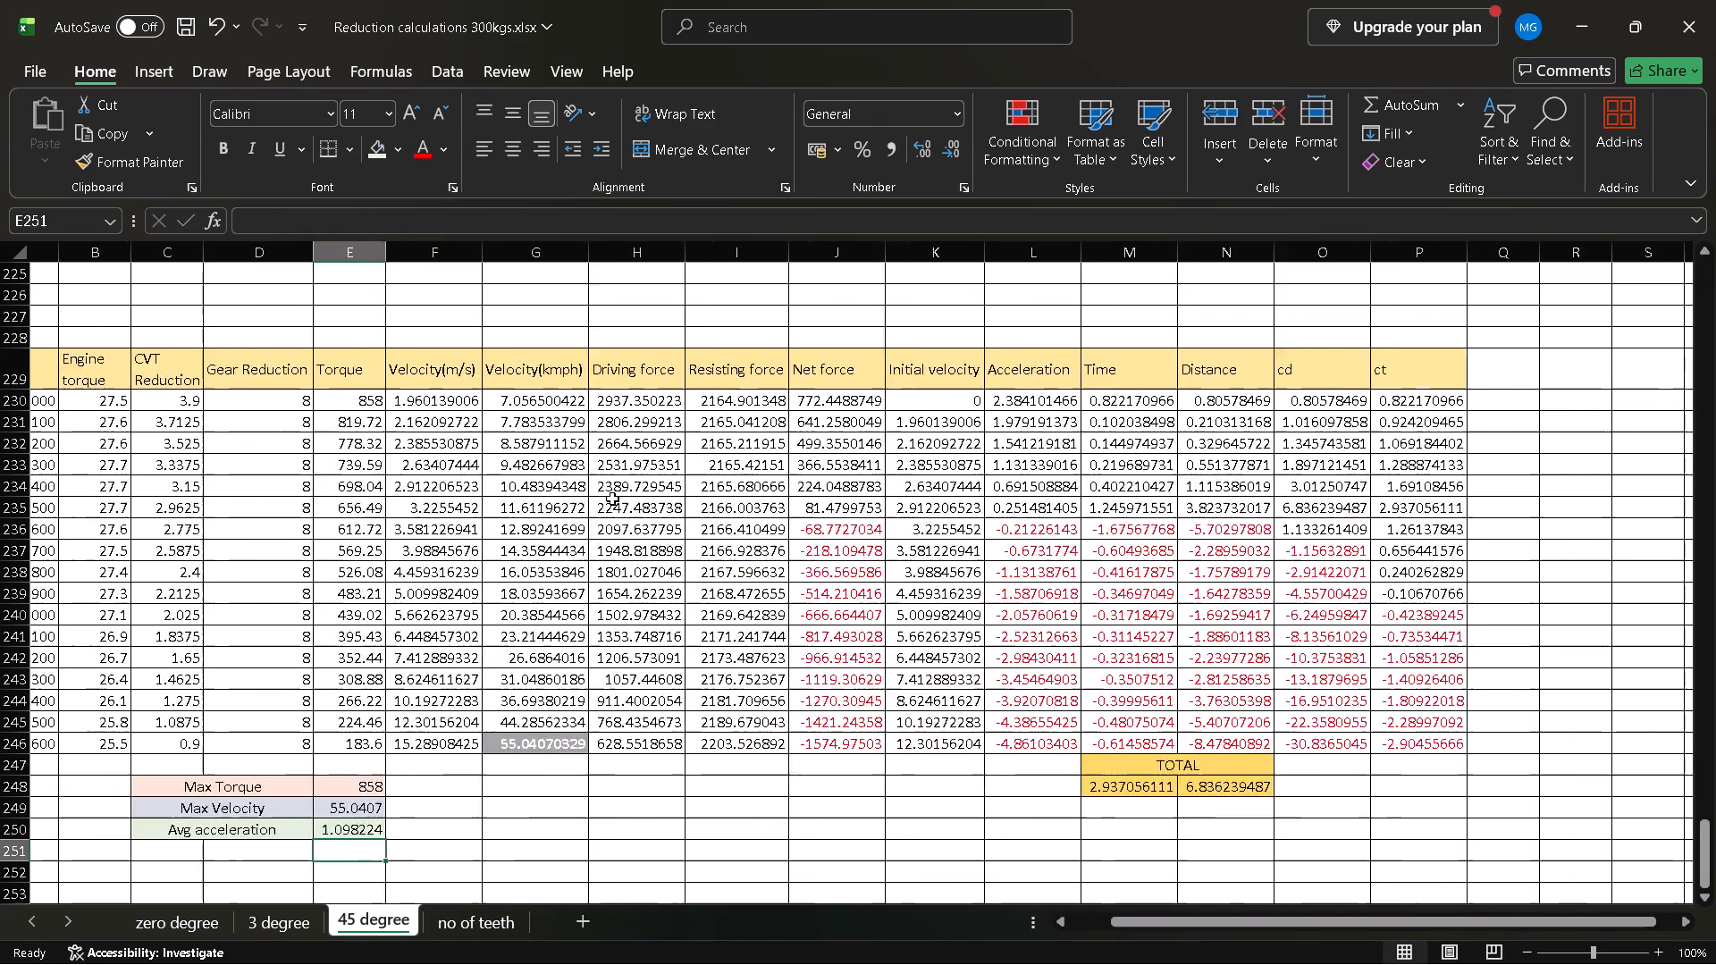
pyautogui.hscroll(1, 612, 499)
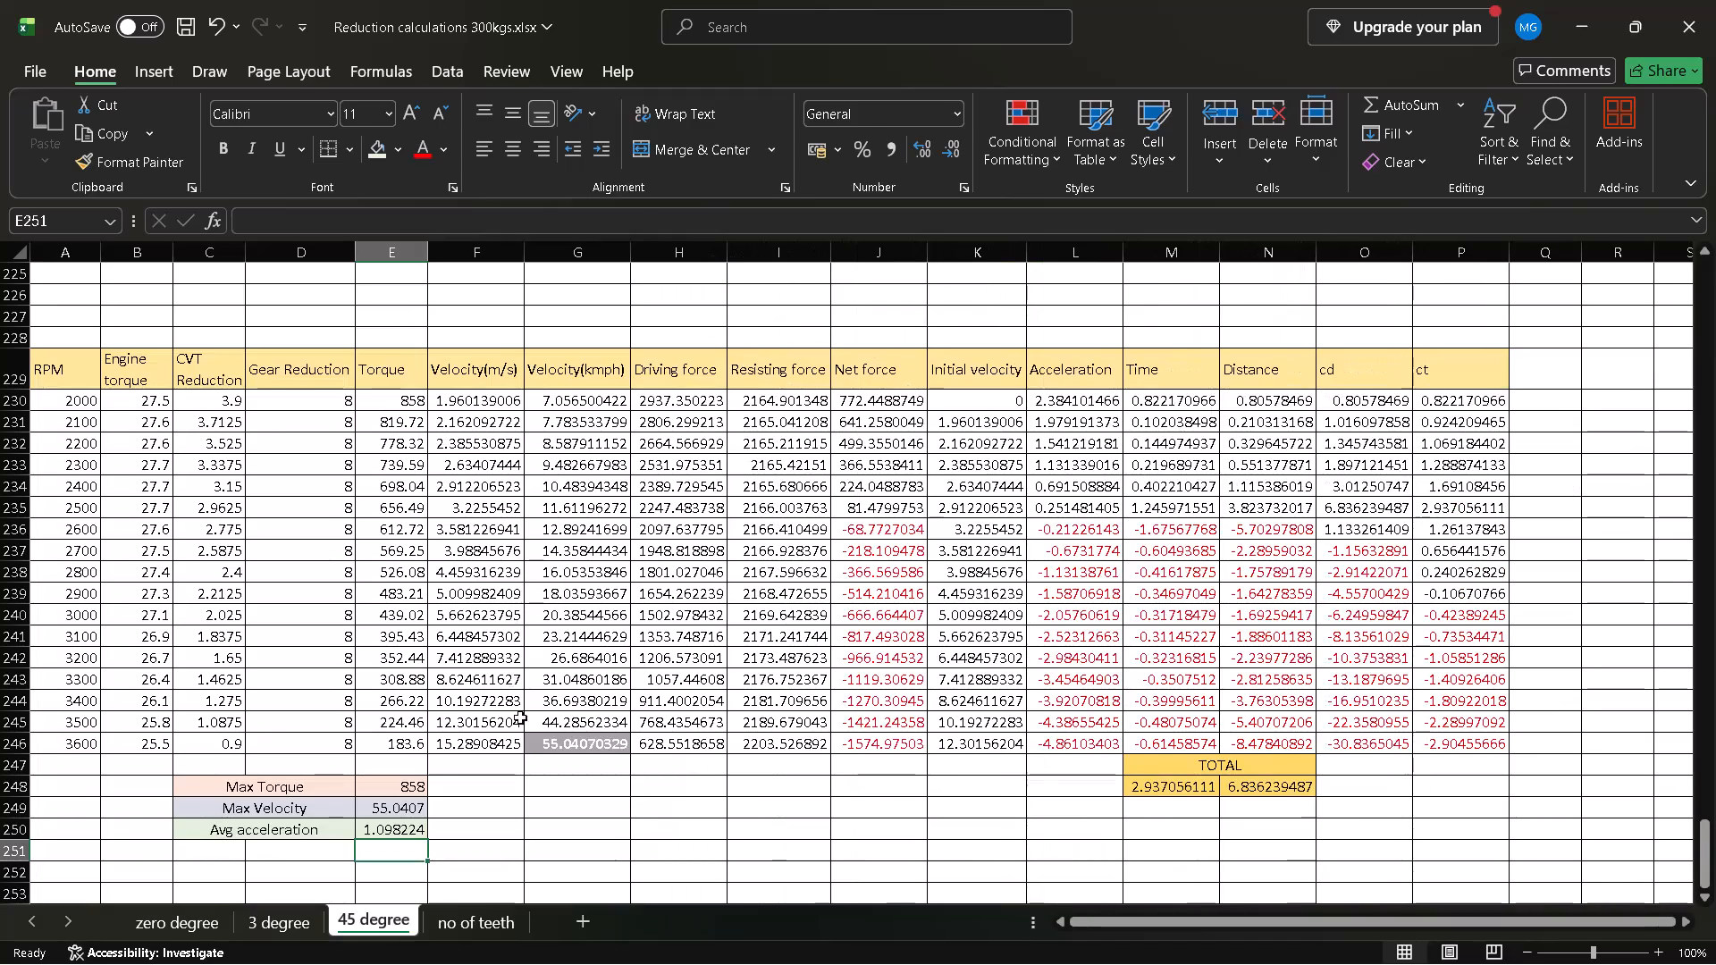
pyautogui.click(209, 919)
pyautogui.scroll(2, 386, 537)
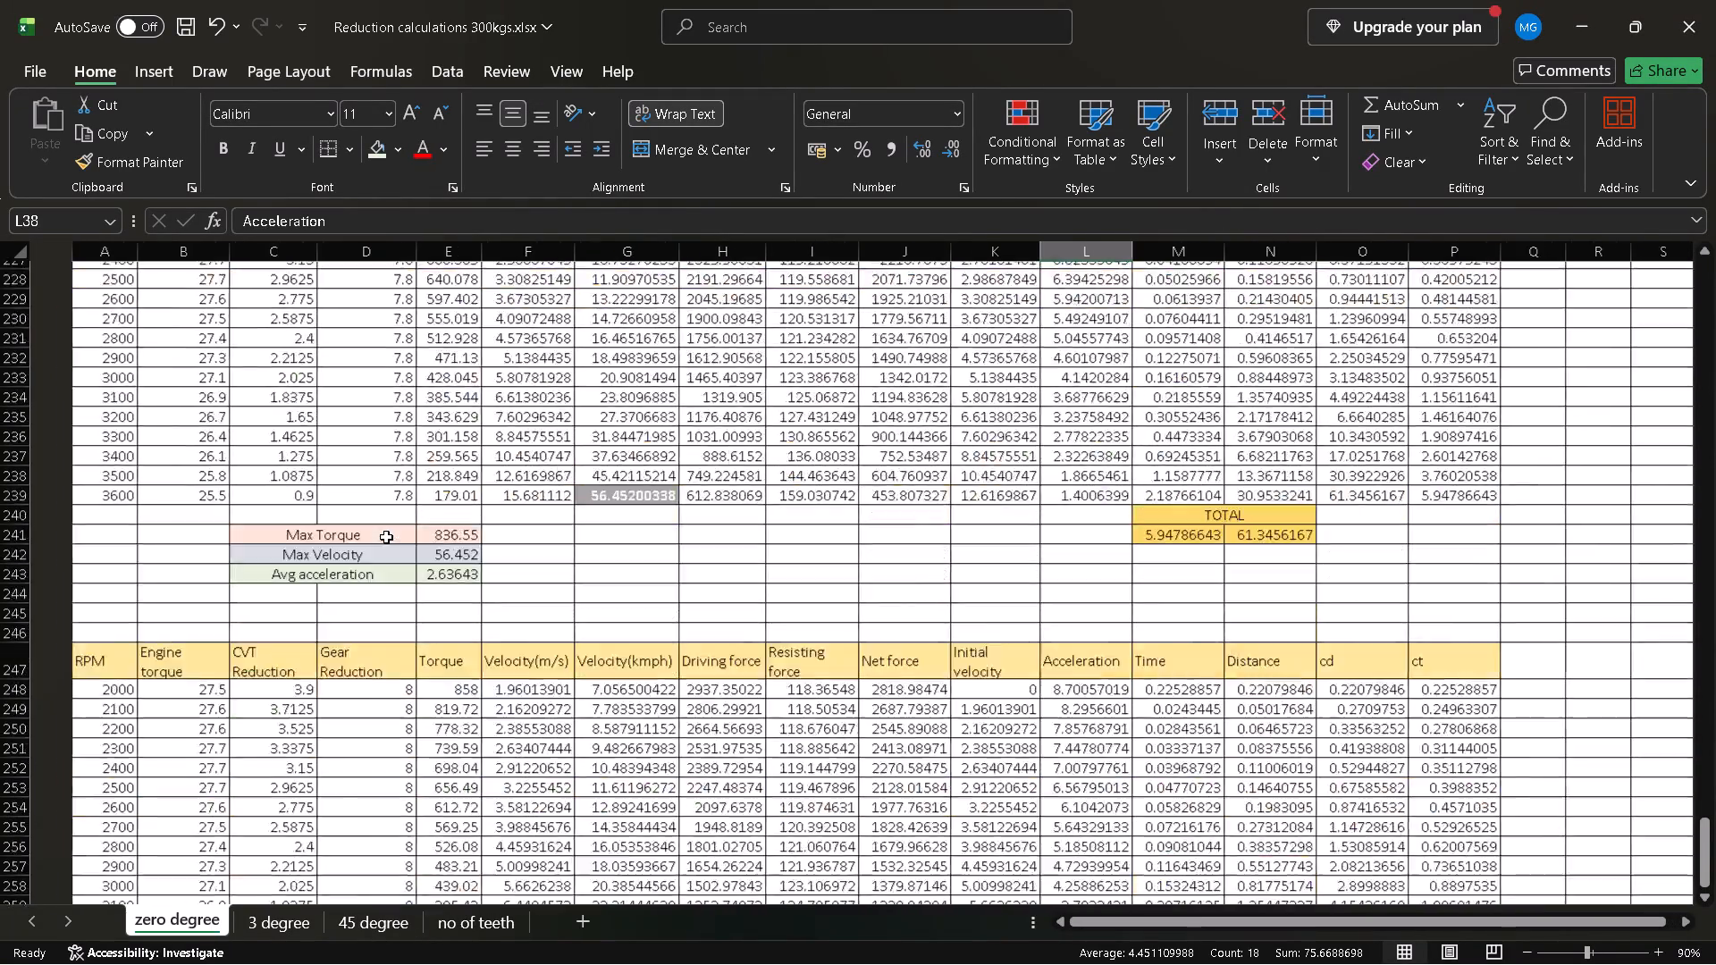
pyautogui.scroll(2, 386, 537)
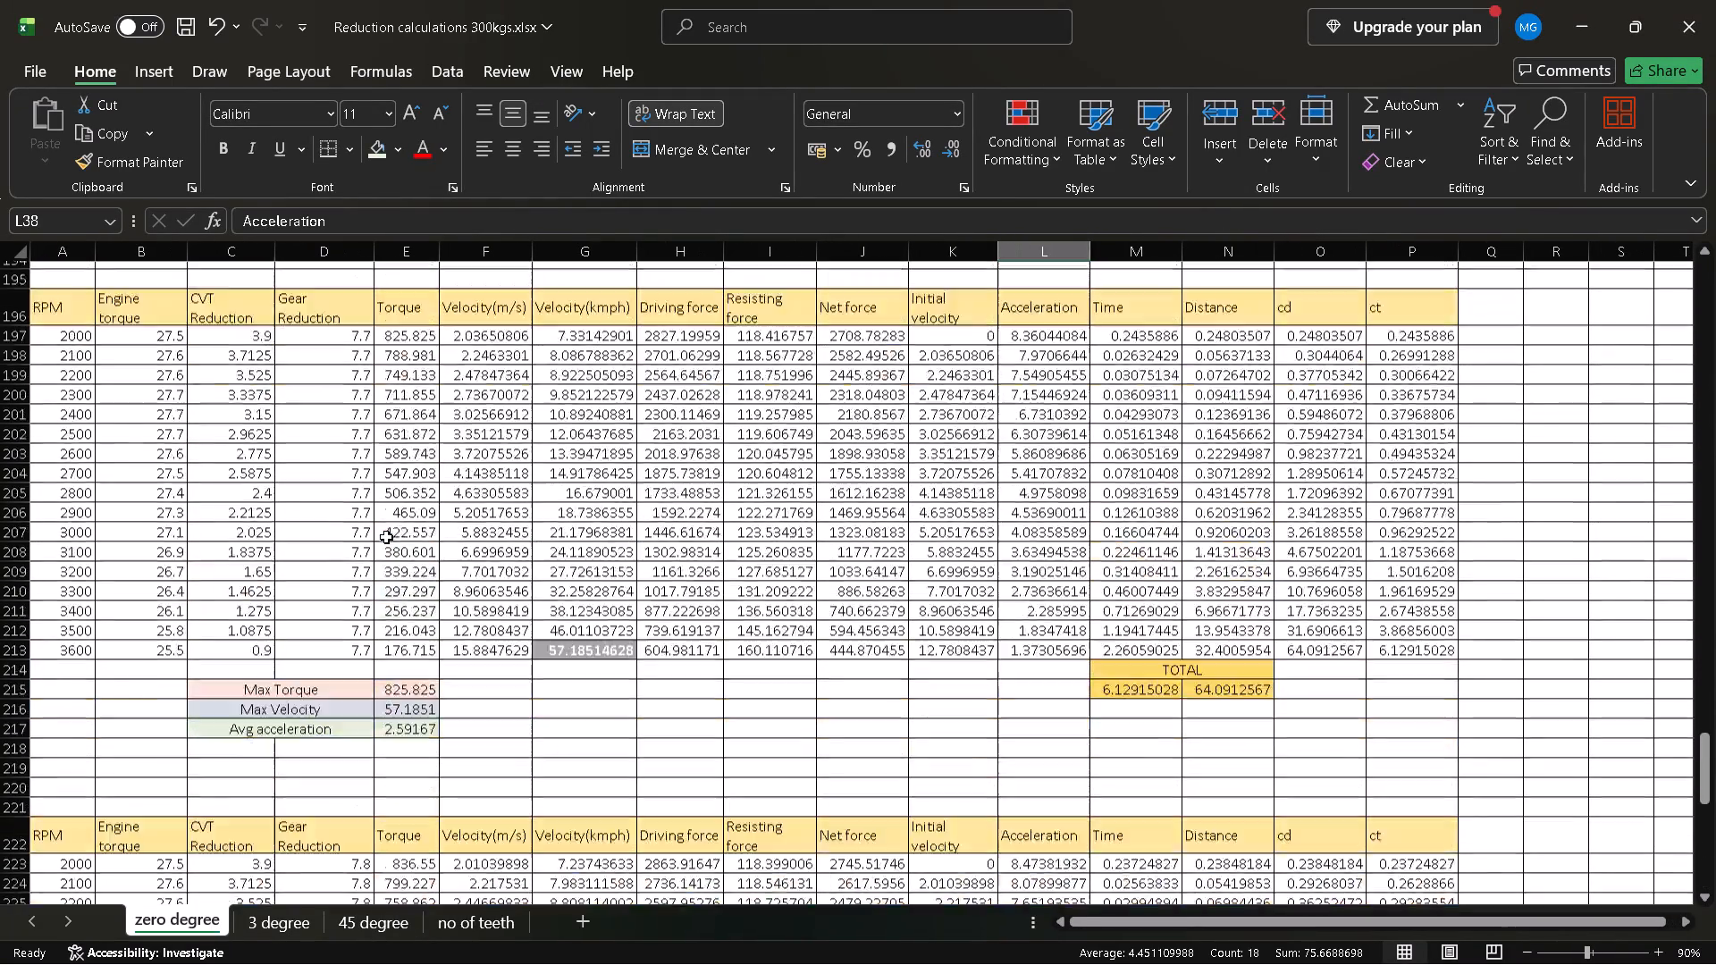
pyautogui.scroll(5, 386, 537)
pyautogui.scroll(-1, 386, 537)
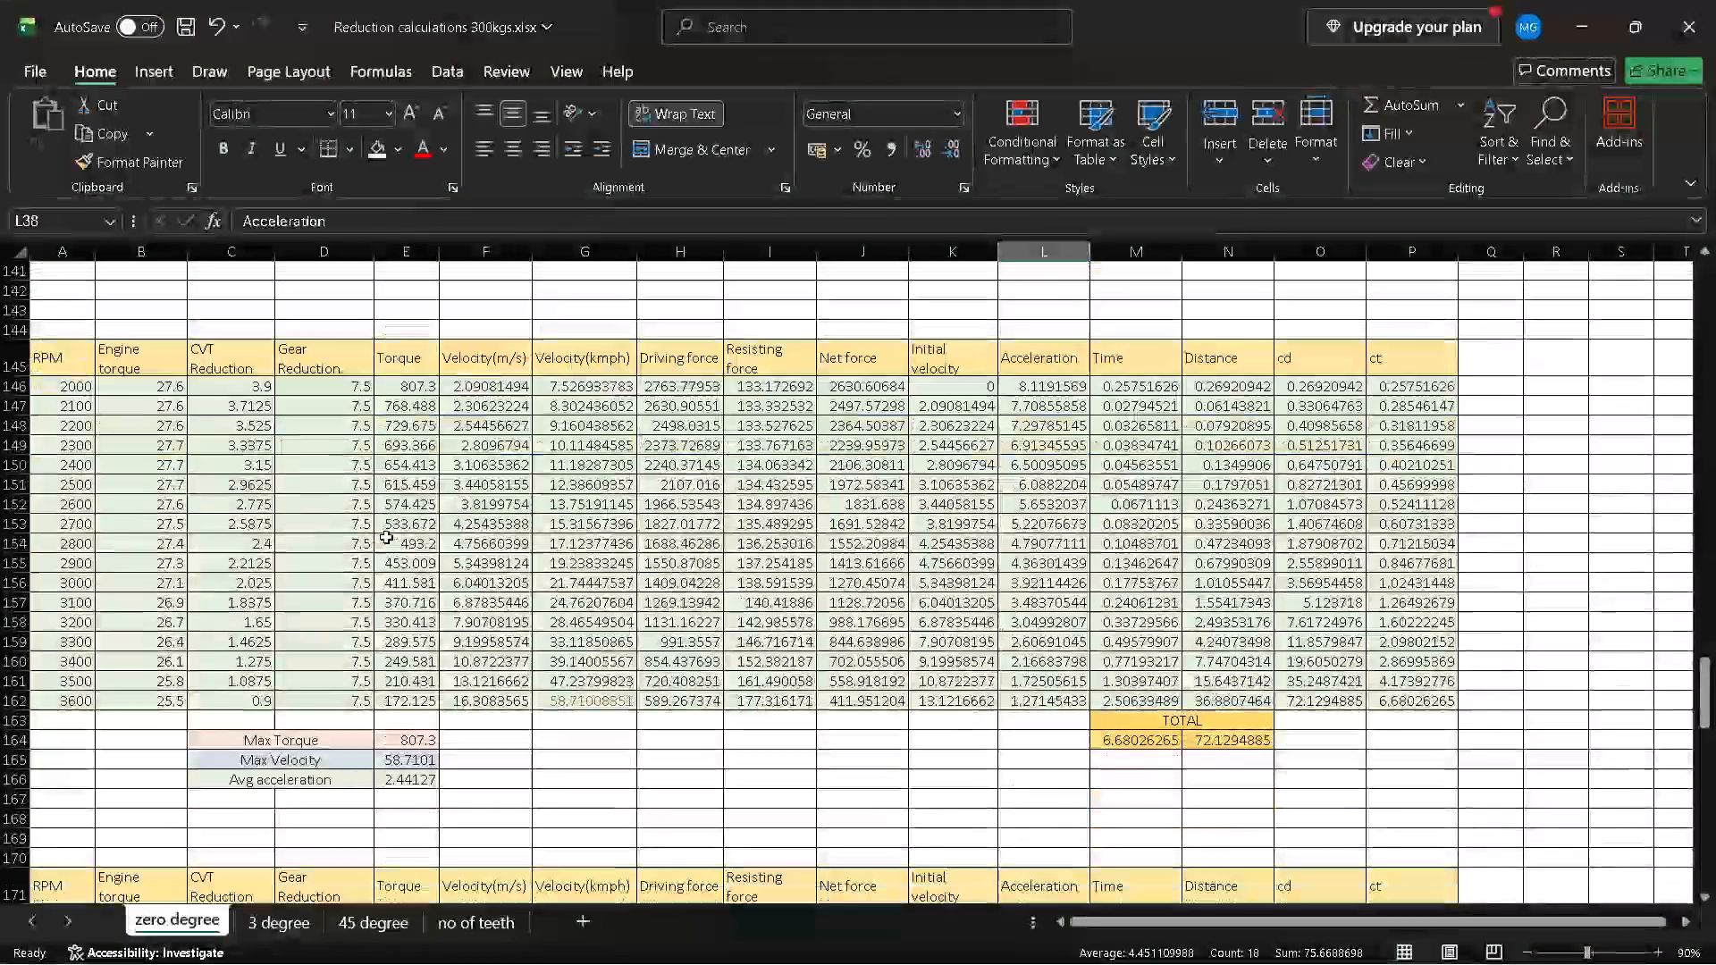
pyautogui.scroll(-1, 386, 537)
pyautogui.click(297, 919)
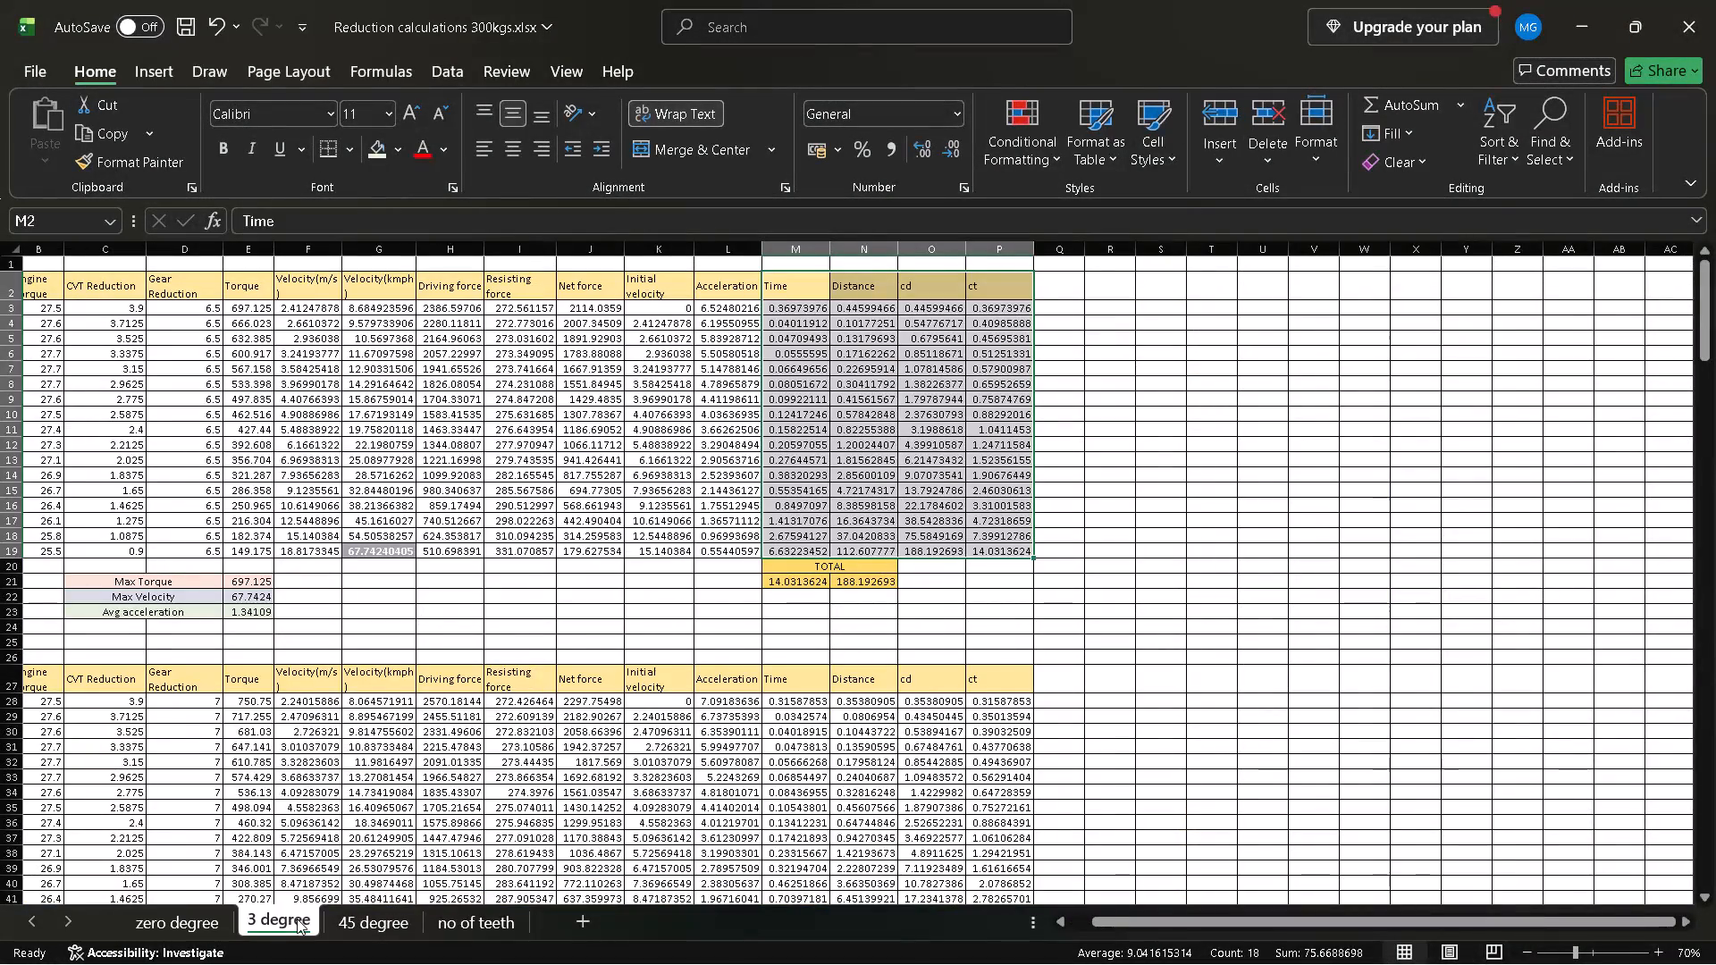
pyautogui.scroll(-6, 357, 729)
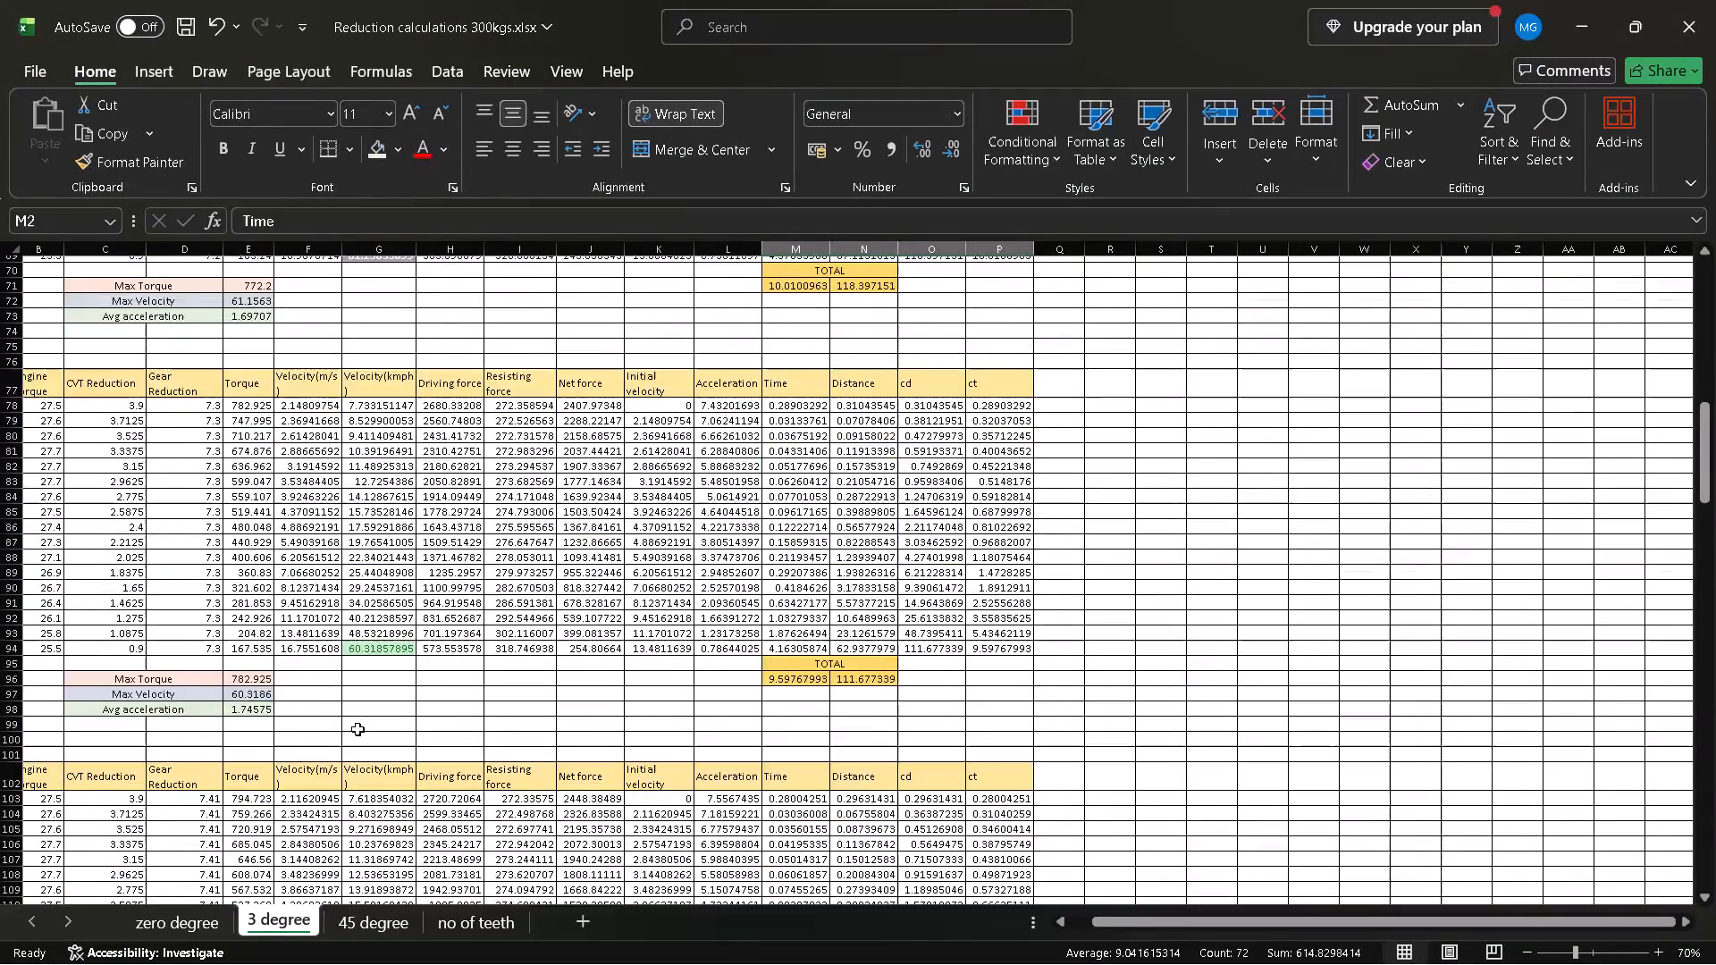
pyautogui.scroll(-3, 357, 729)
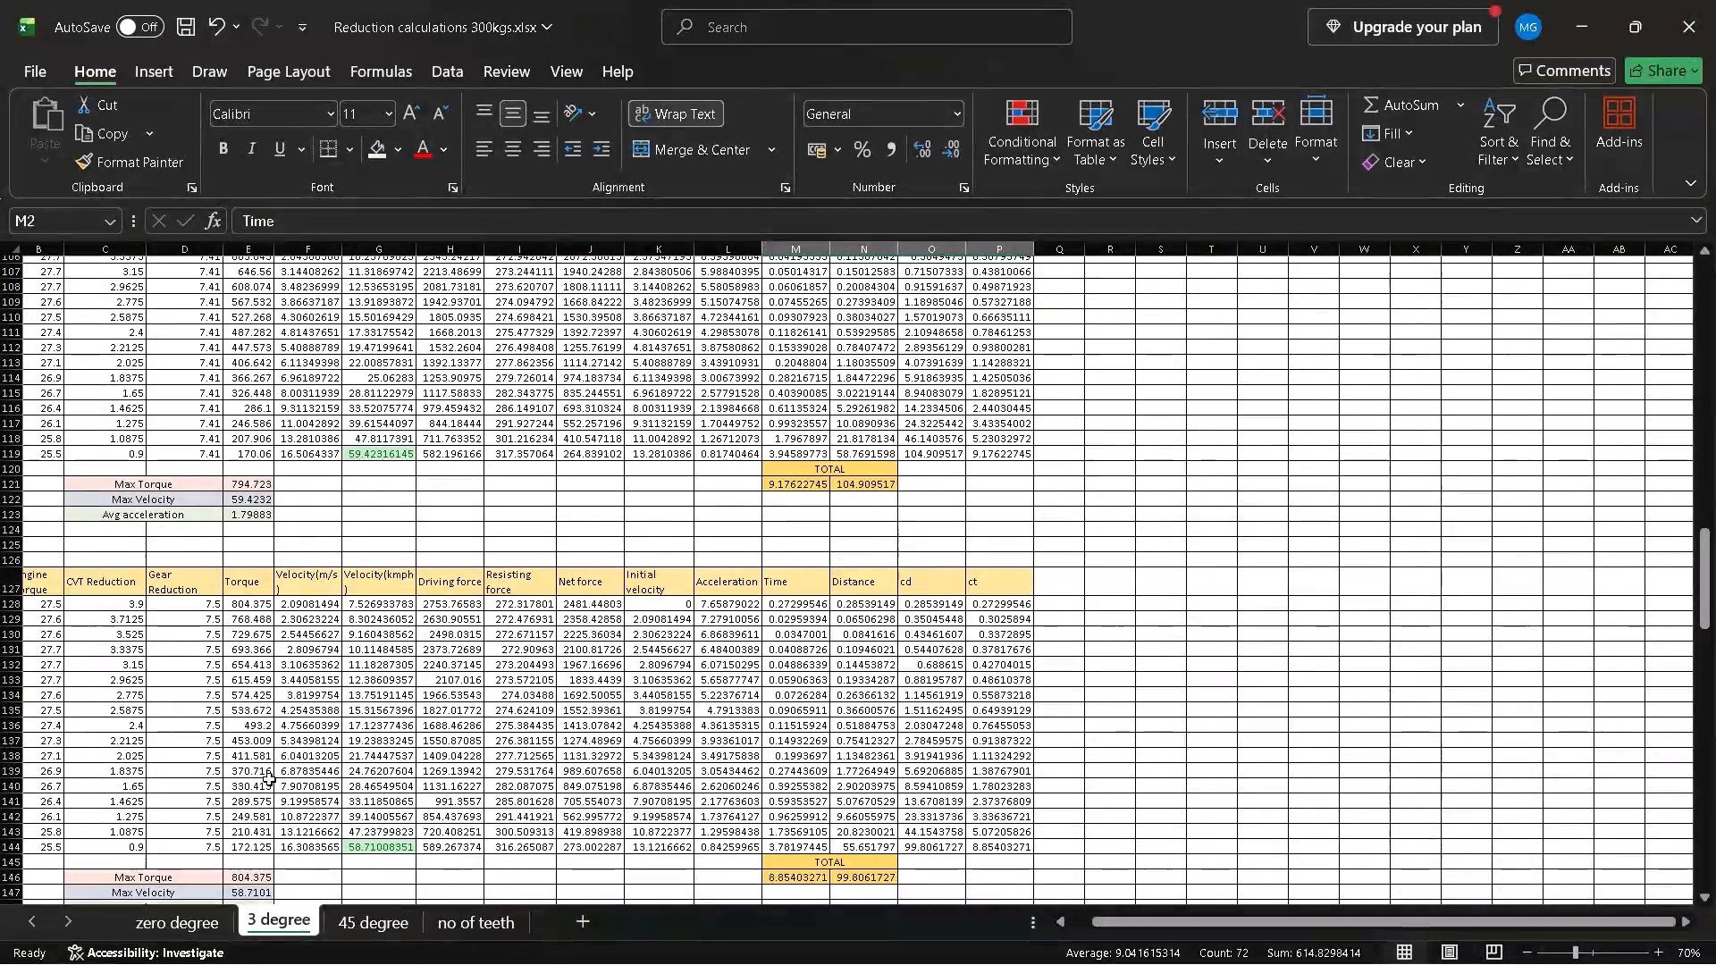
pyautogui.click(205, 910)
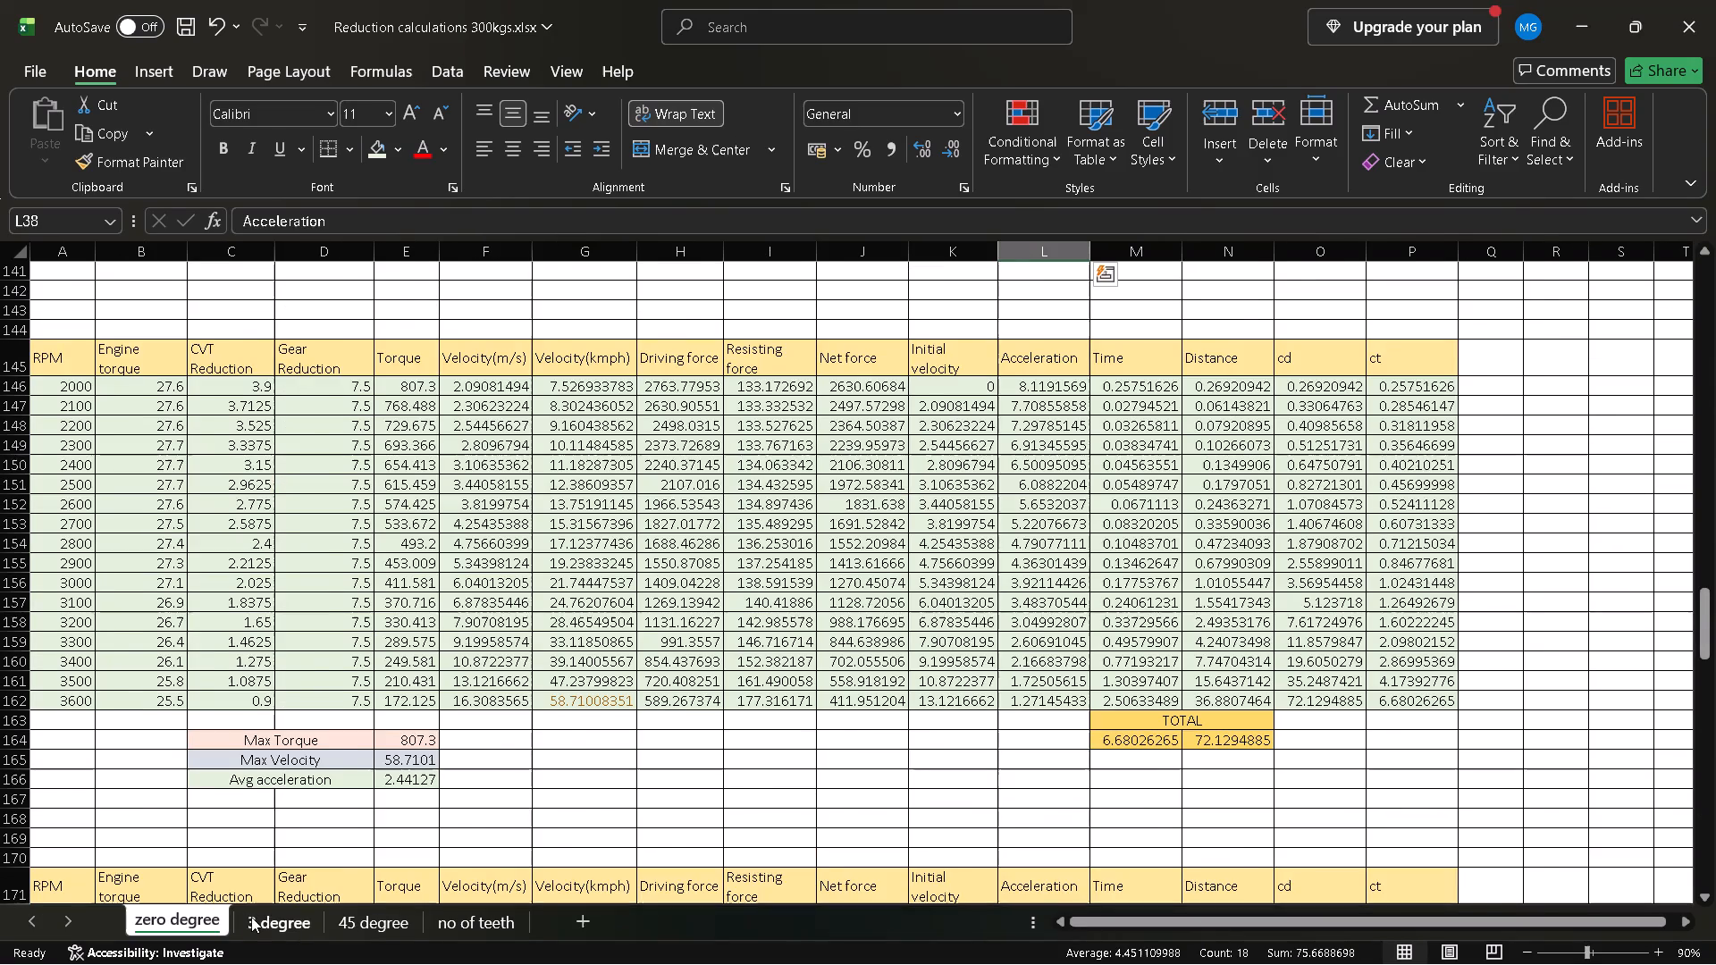
# On the 3 degree sheet, shade the gear reduction 7.5 table's data rows A128:P144 light green.
pyautogui.click(251, 917)
pyautogui.hscroll(1, 273, 689)
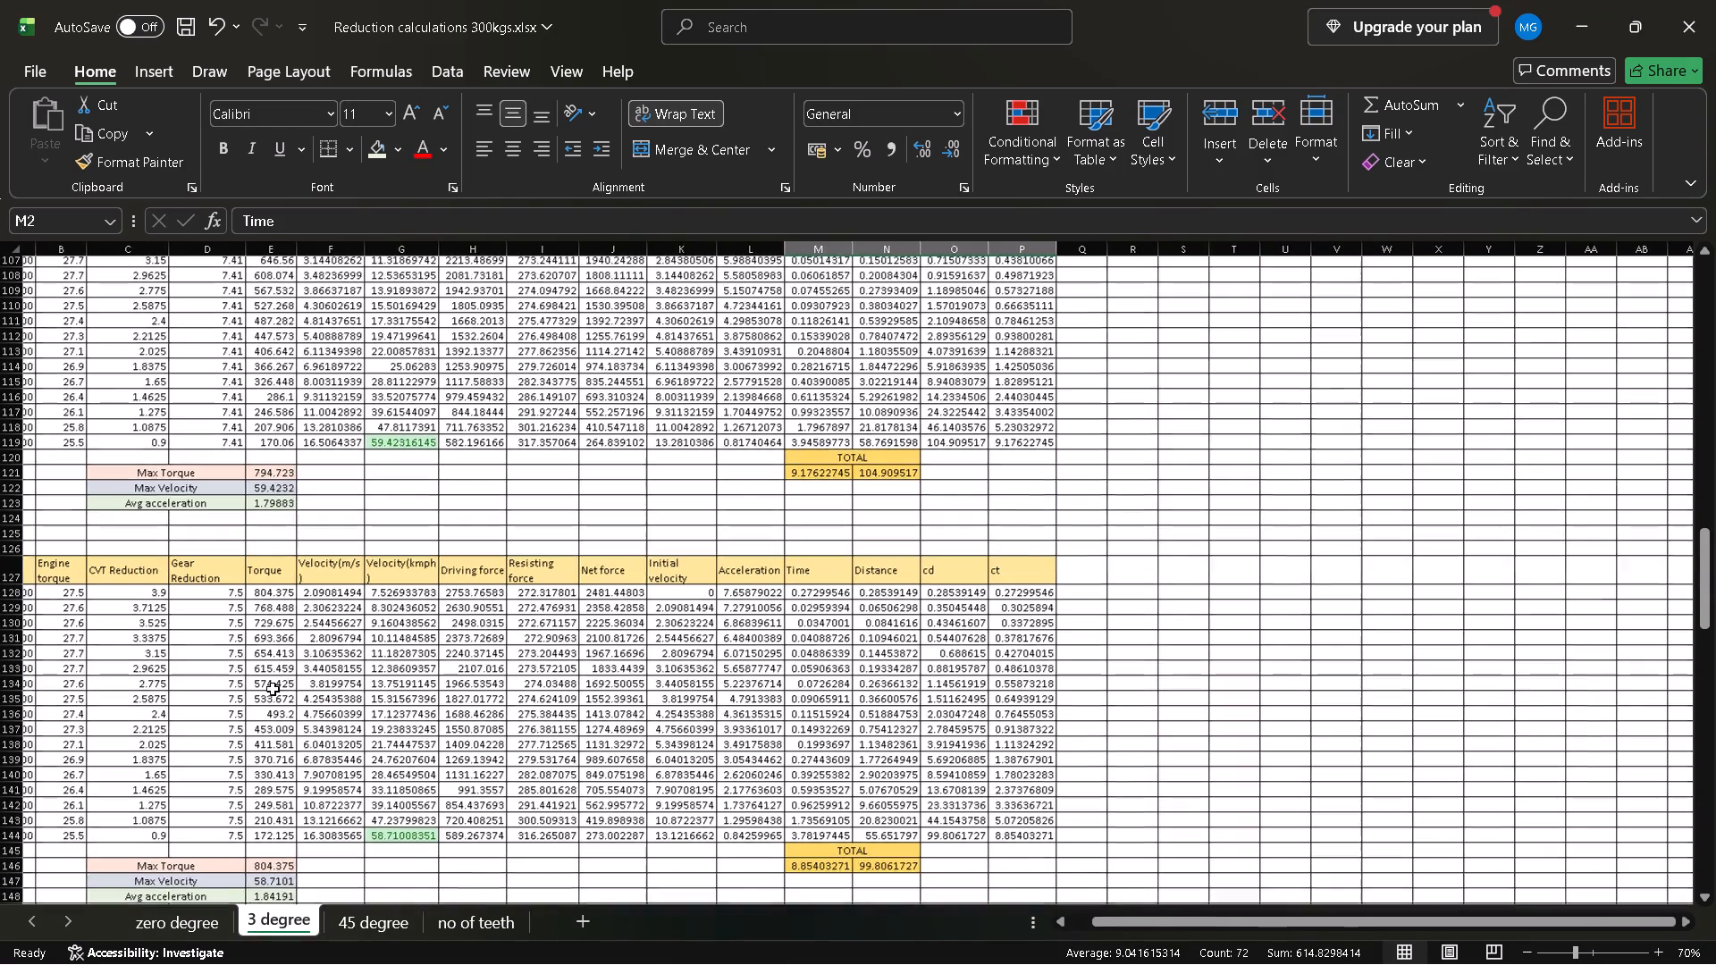
pyautogui.hscroll(1, 273, 689)
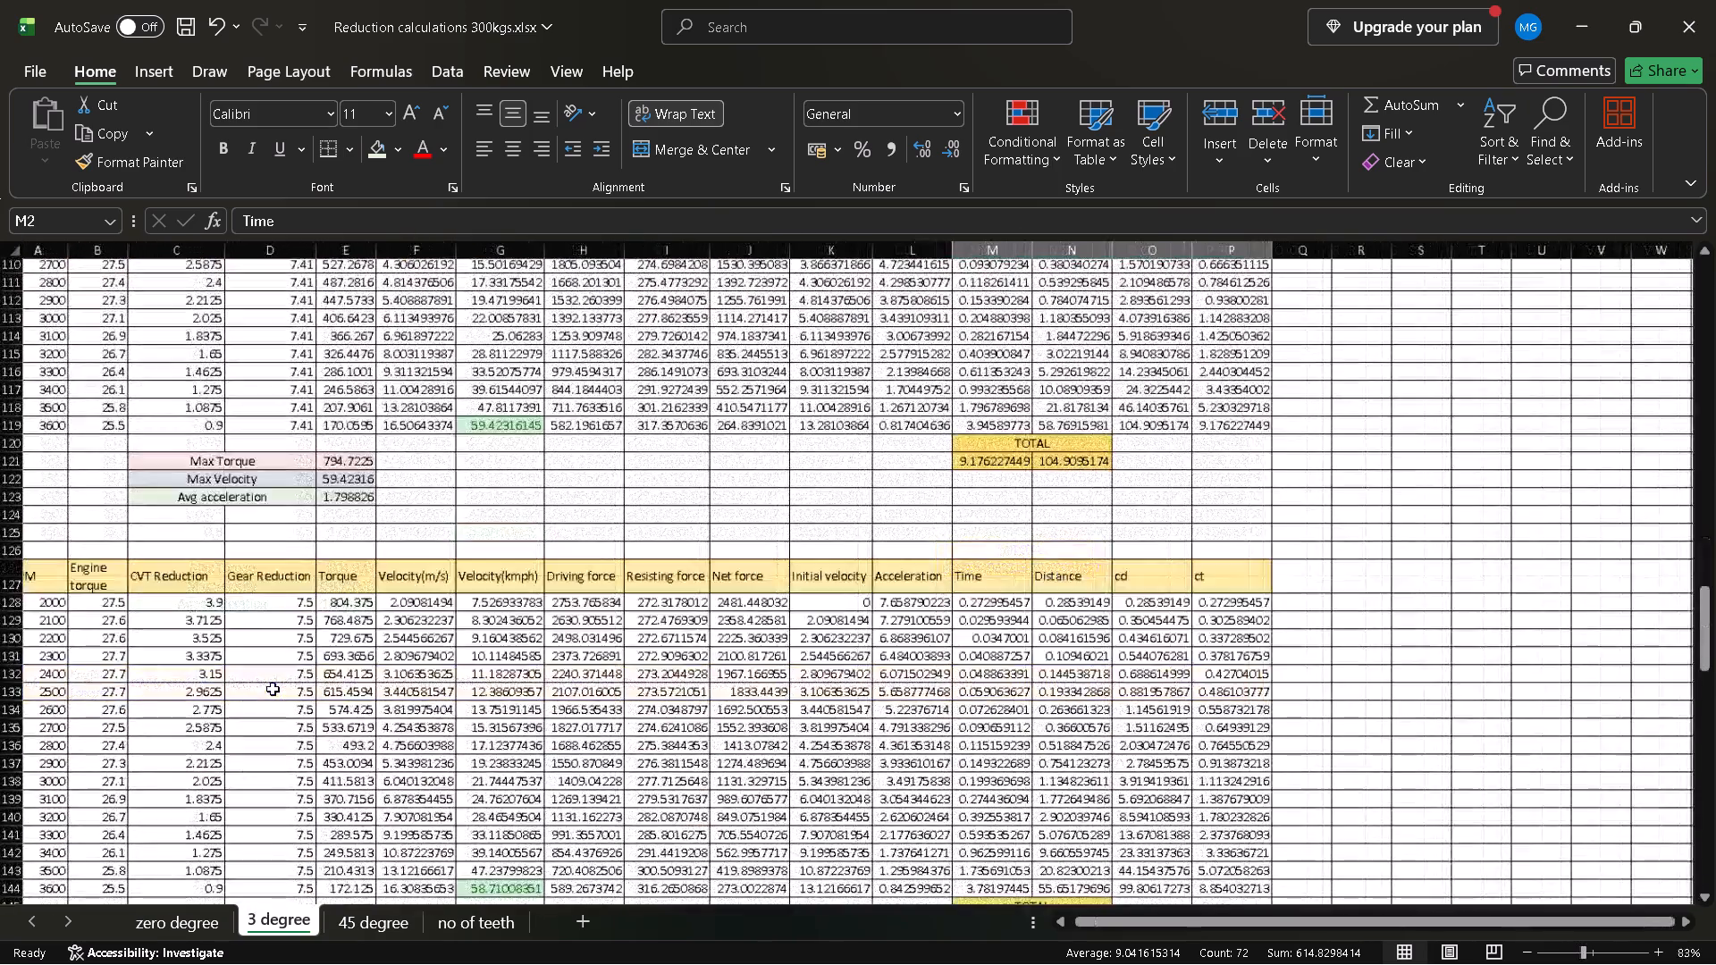
pyautogui.scroll(2, 284, 714)
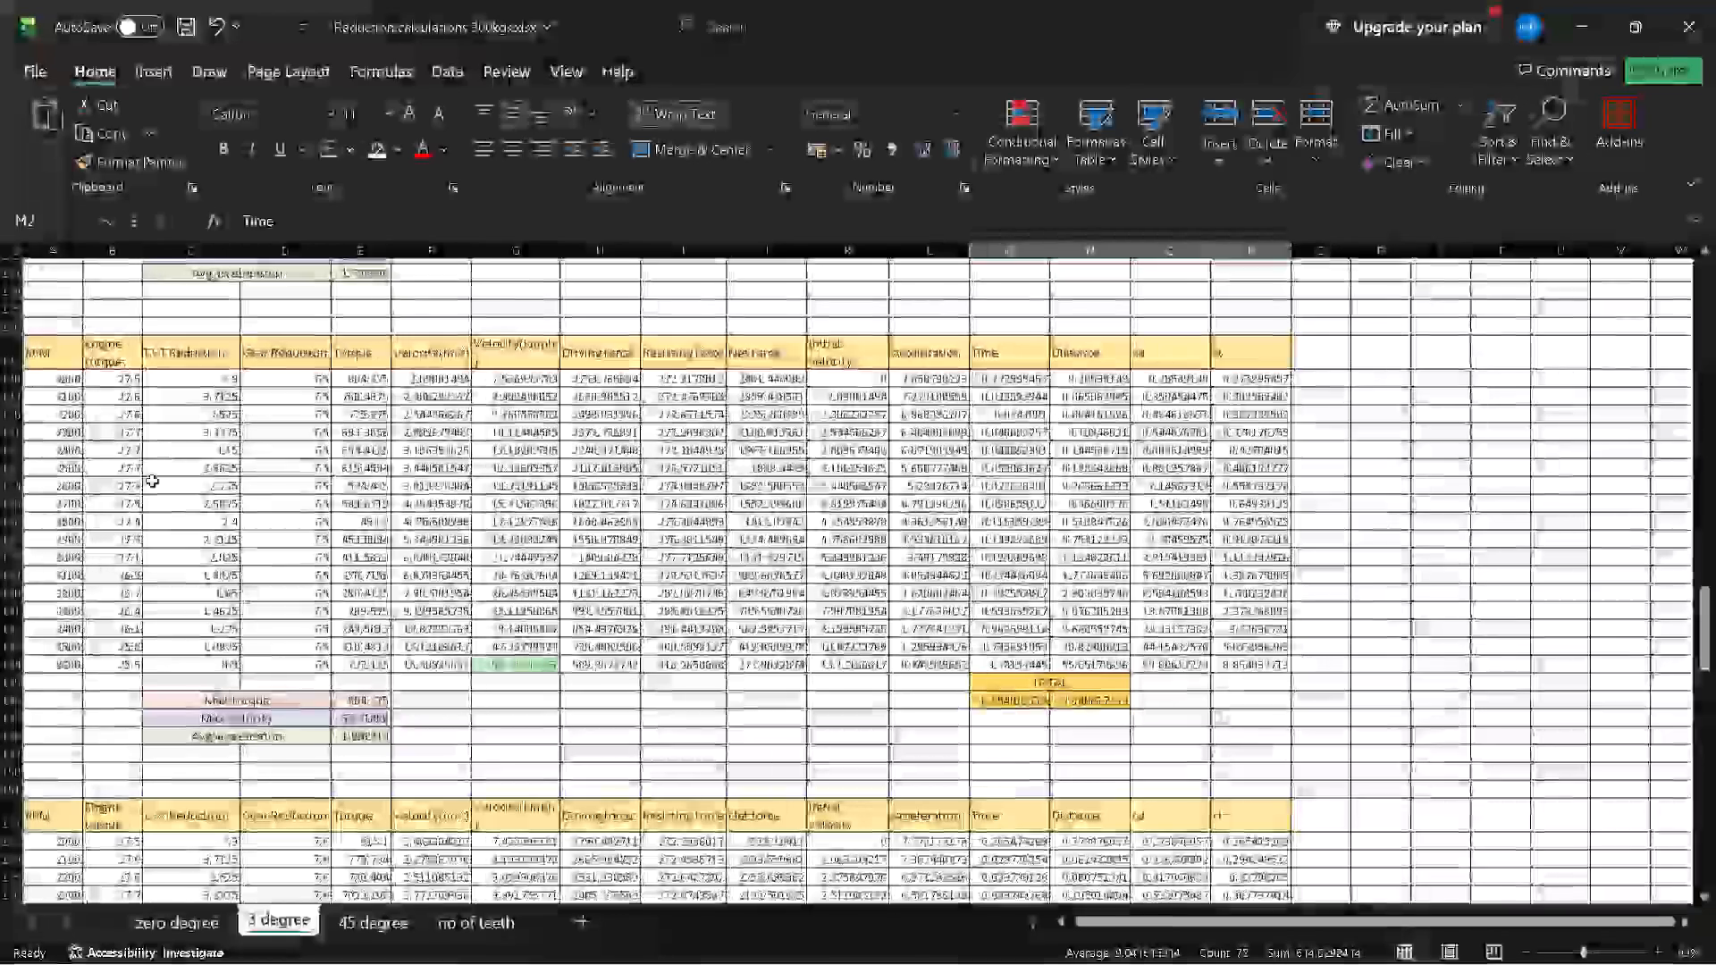
pyautogui.click(68, 378)
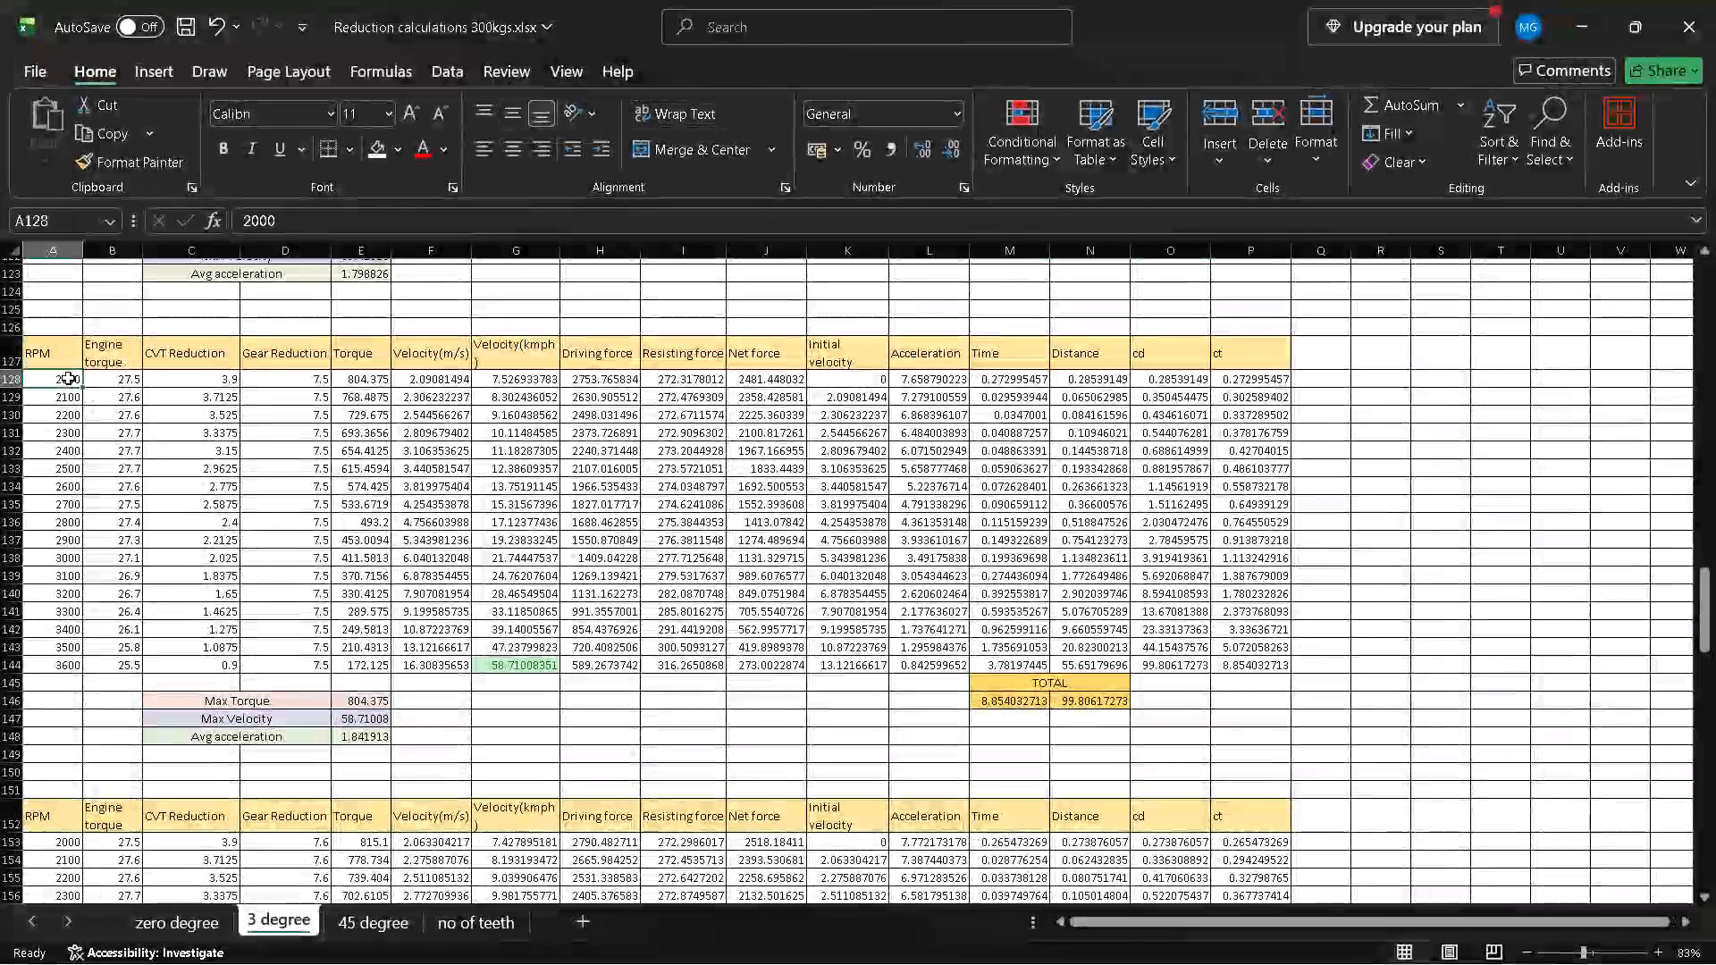
pyautogui.hotkey('ctrl', 'shift', 'Down')
pyautogui.hotkey('ctrl', 'shift', 'Right')
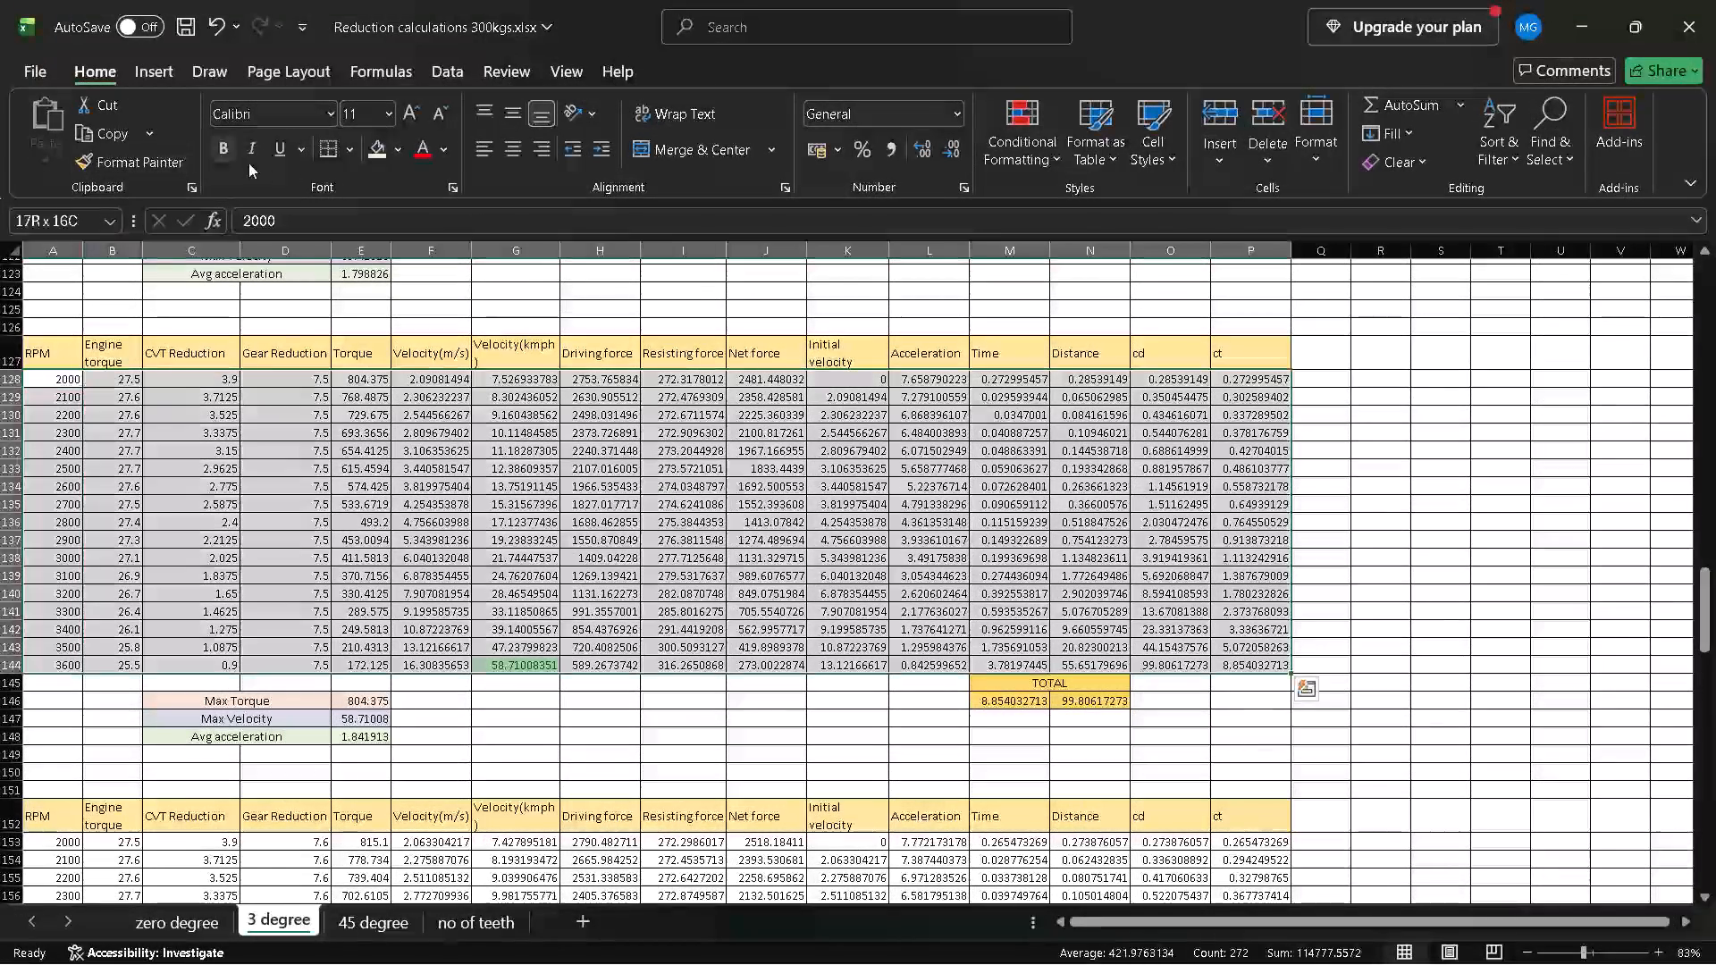
pyautogui.click(372, 152)
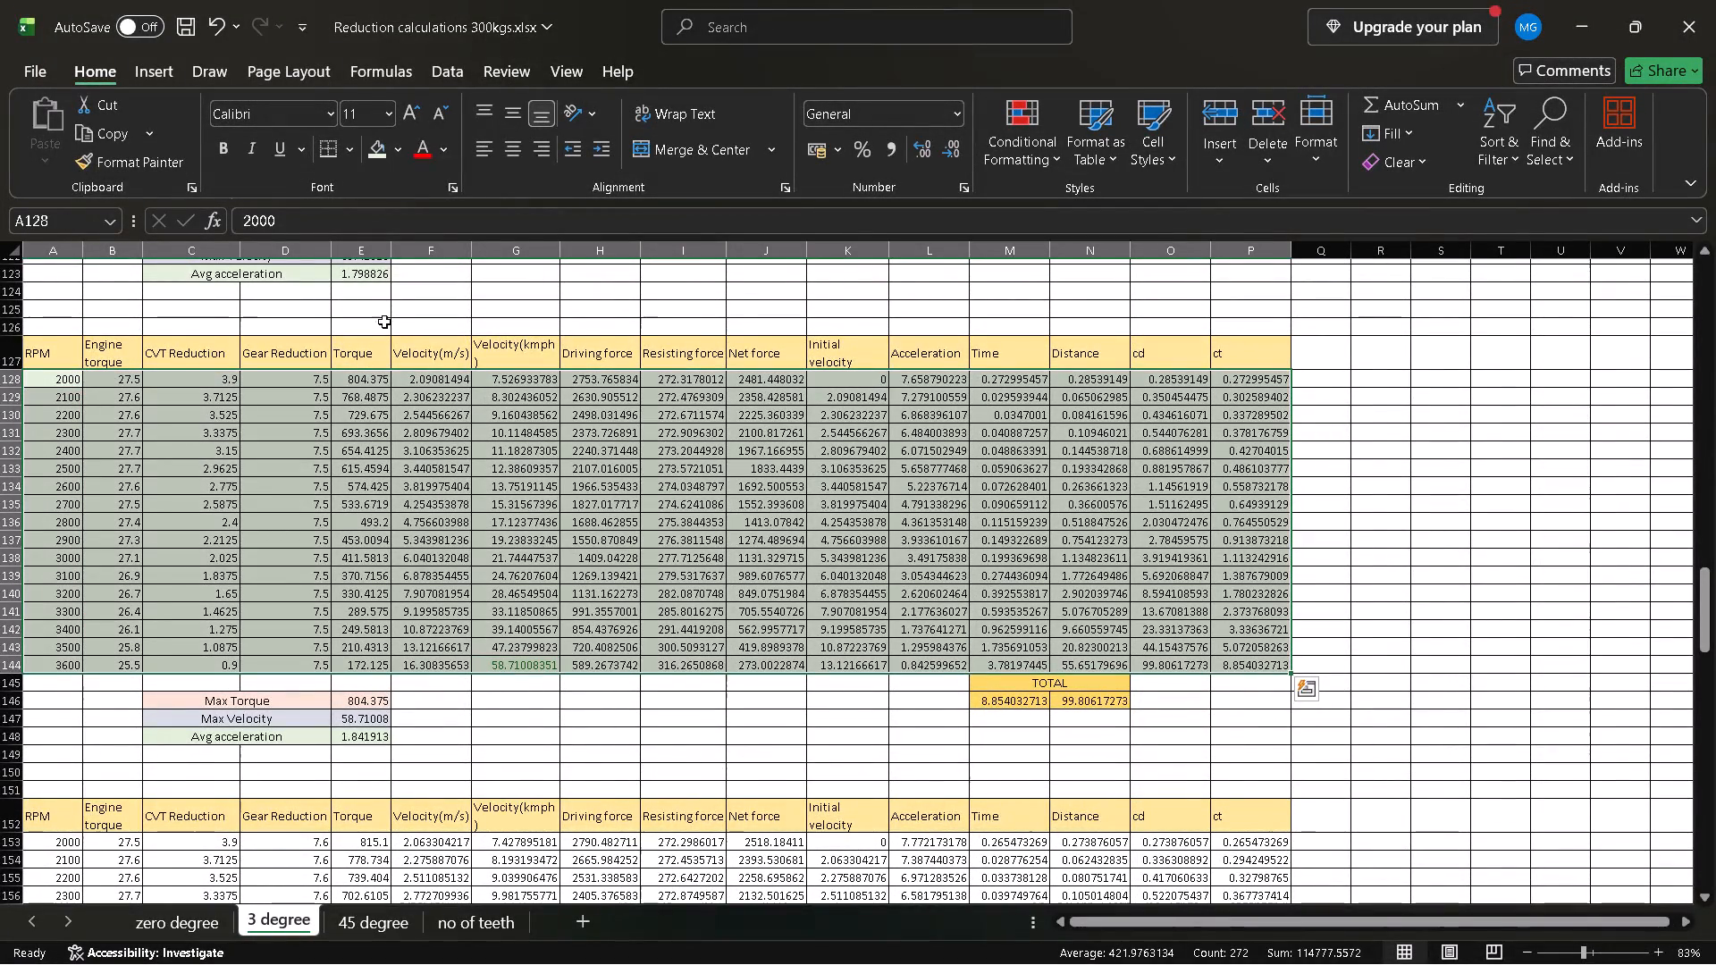
# Shade the gear reduction 7.41 table's data rows A103:P119 on the 3 degree sheet light green.
pyautogui.scroll(2, 392, 395)
pyautogui.hscroll(1, 392, 395)
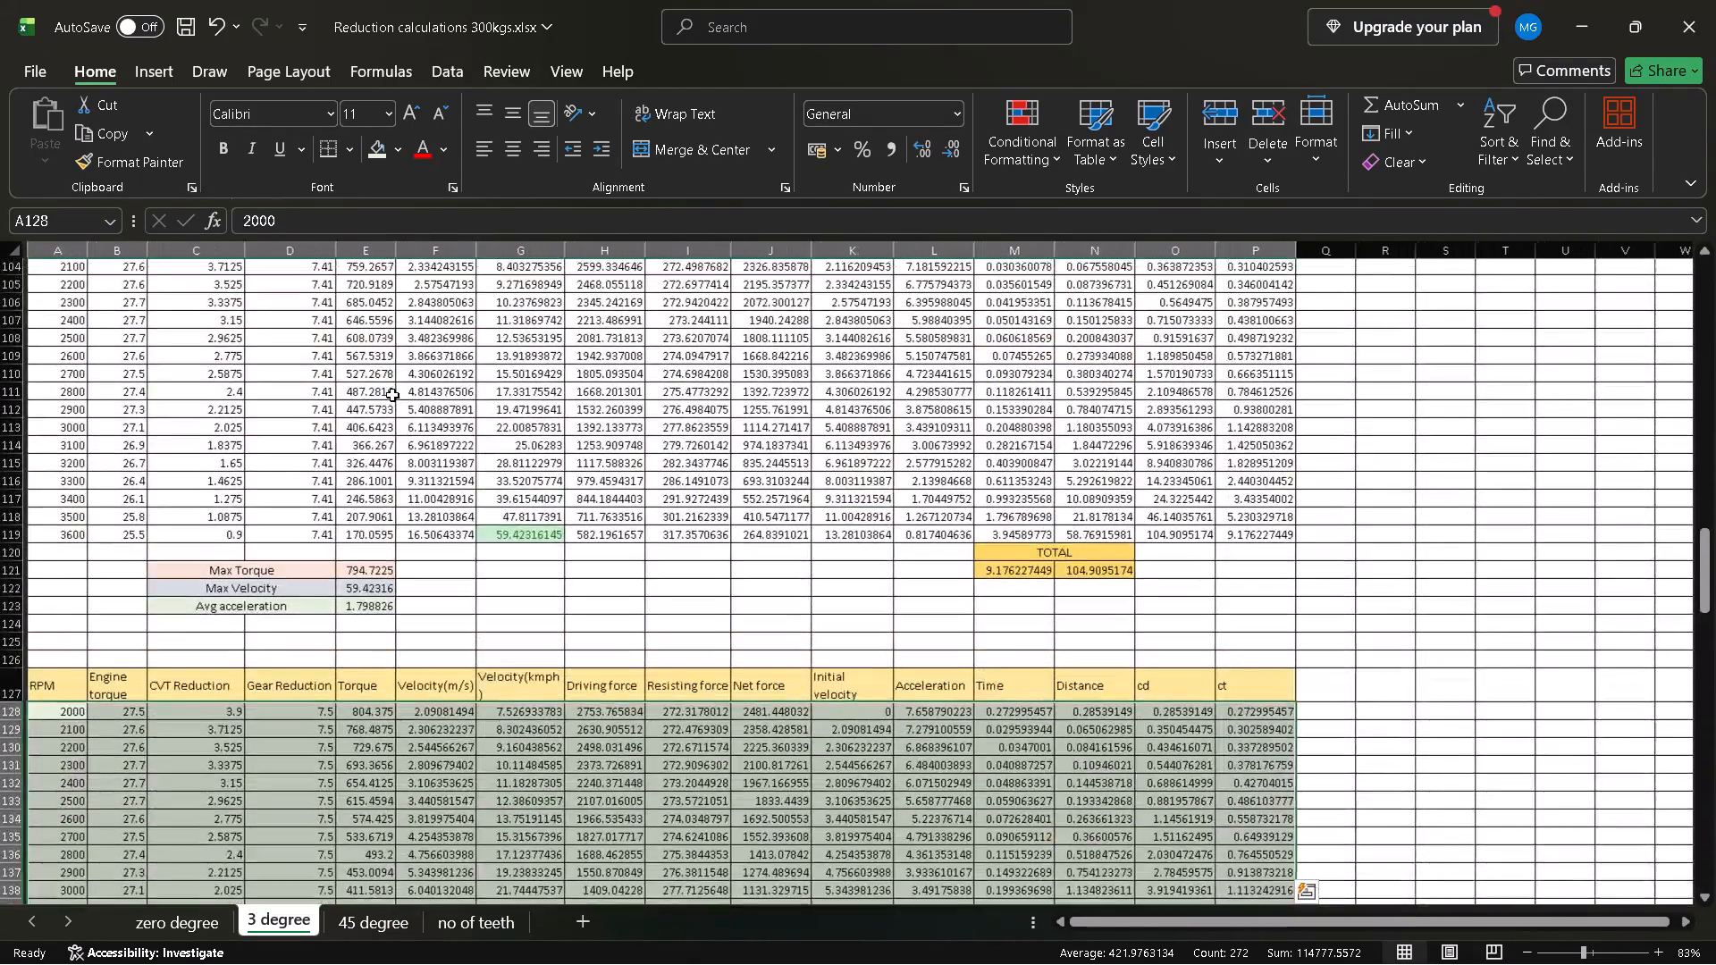
pyautogui.click(61, 296)
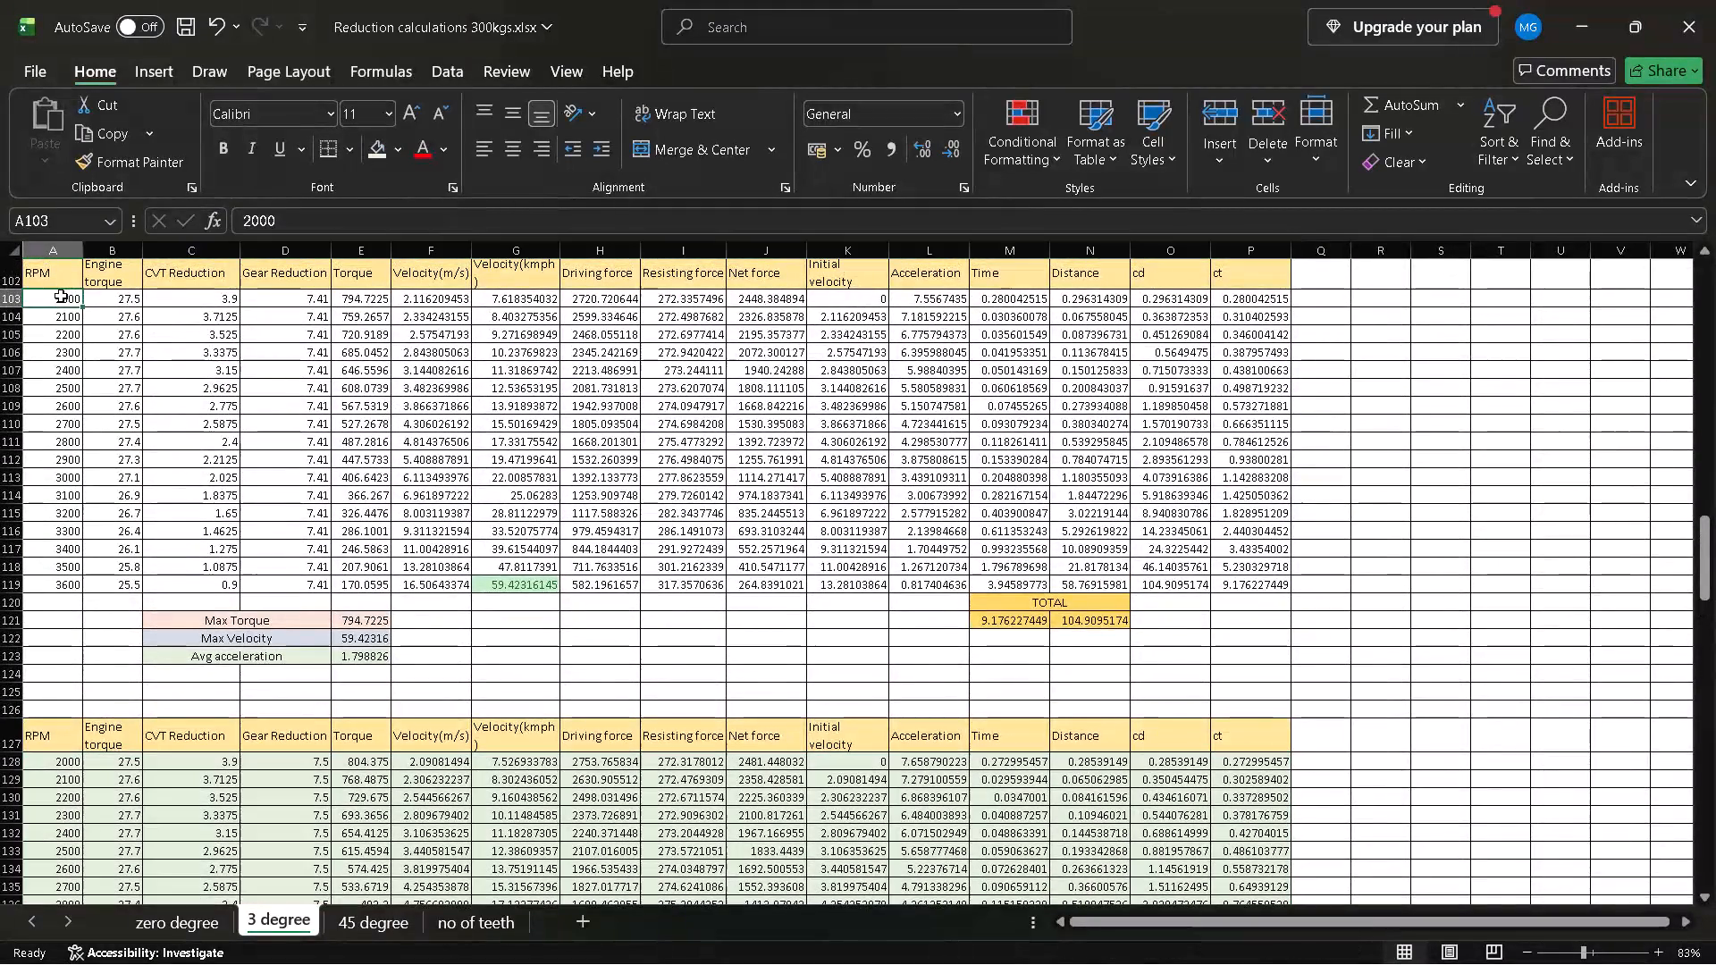
pyautogui.hotkey('ctrl', 'shift', 'Down')
pyautogui.hotkey('ctrl', 'shift', 'Right')
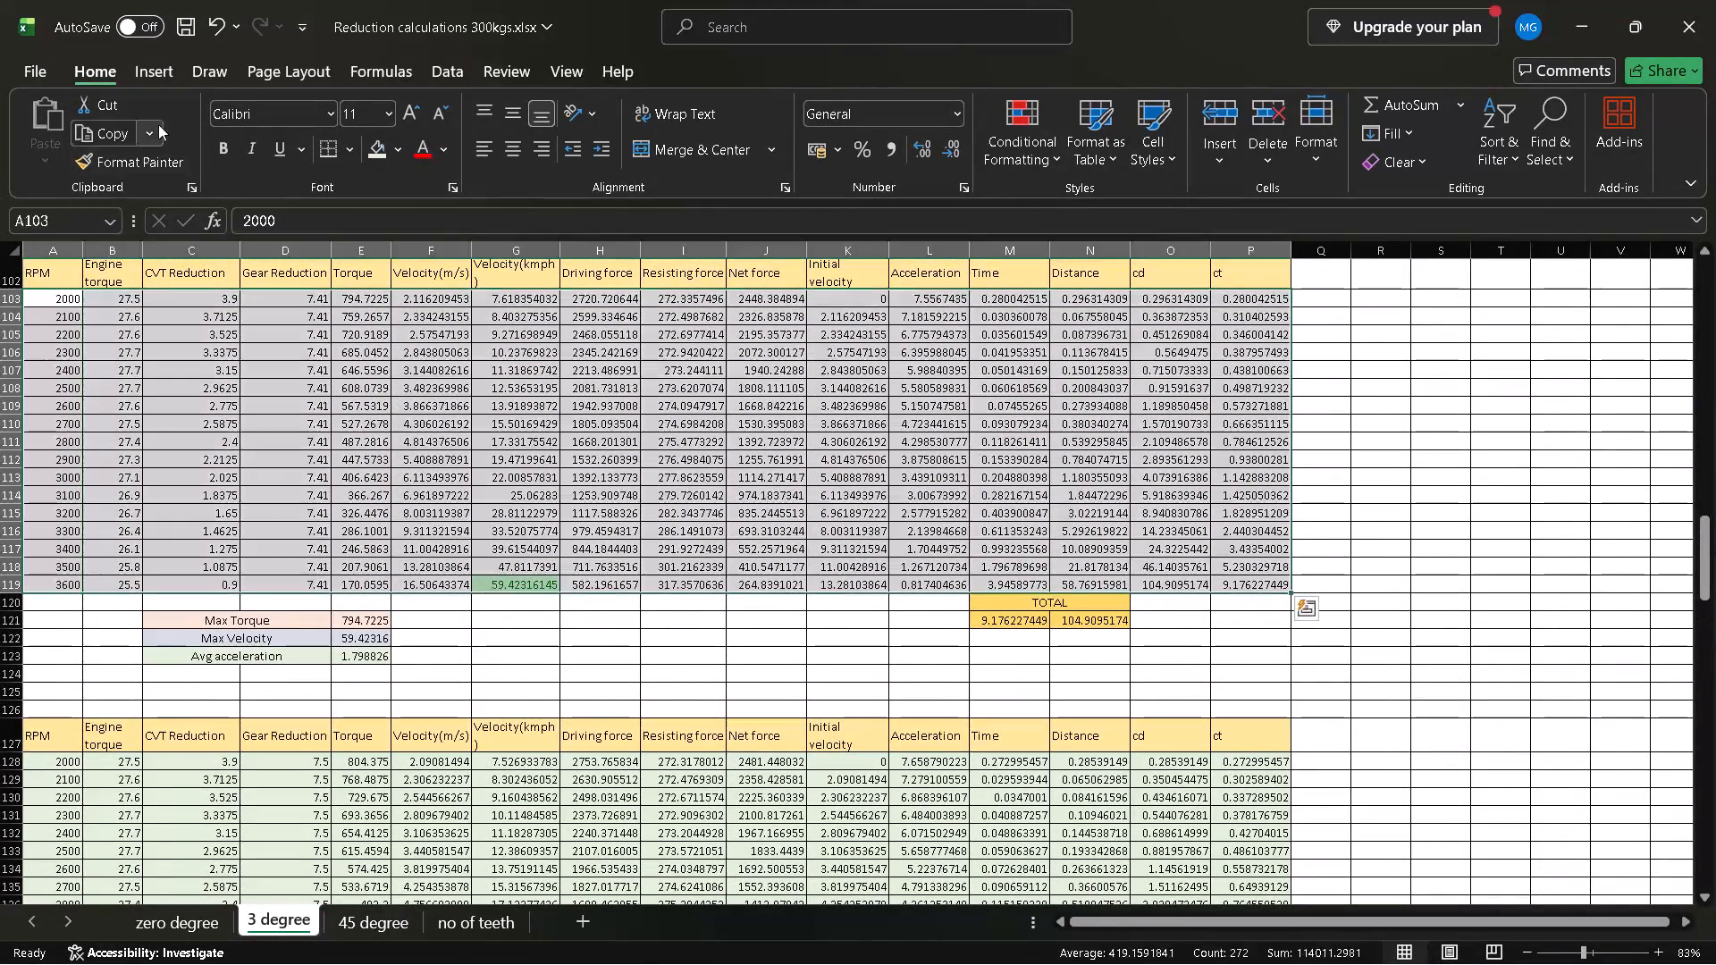
pyautogui.click(378, 143)
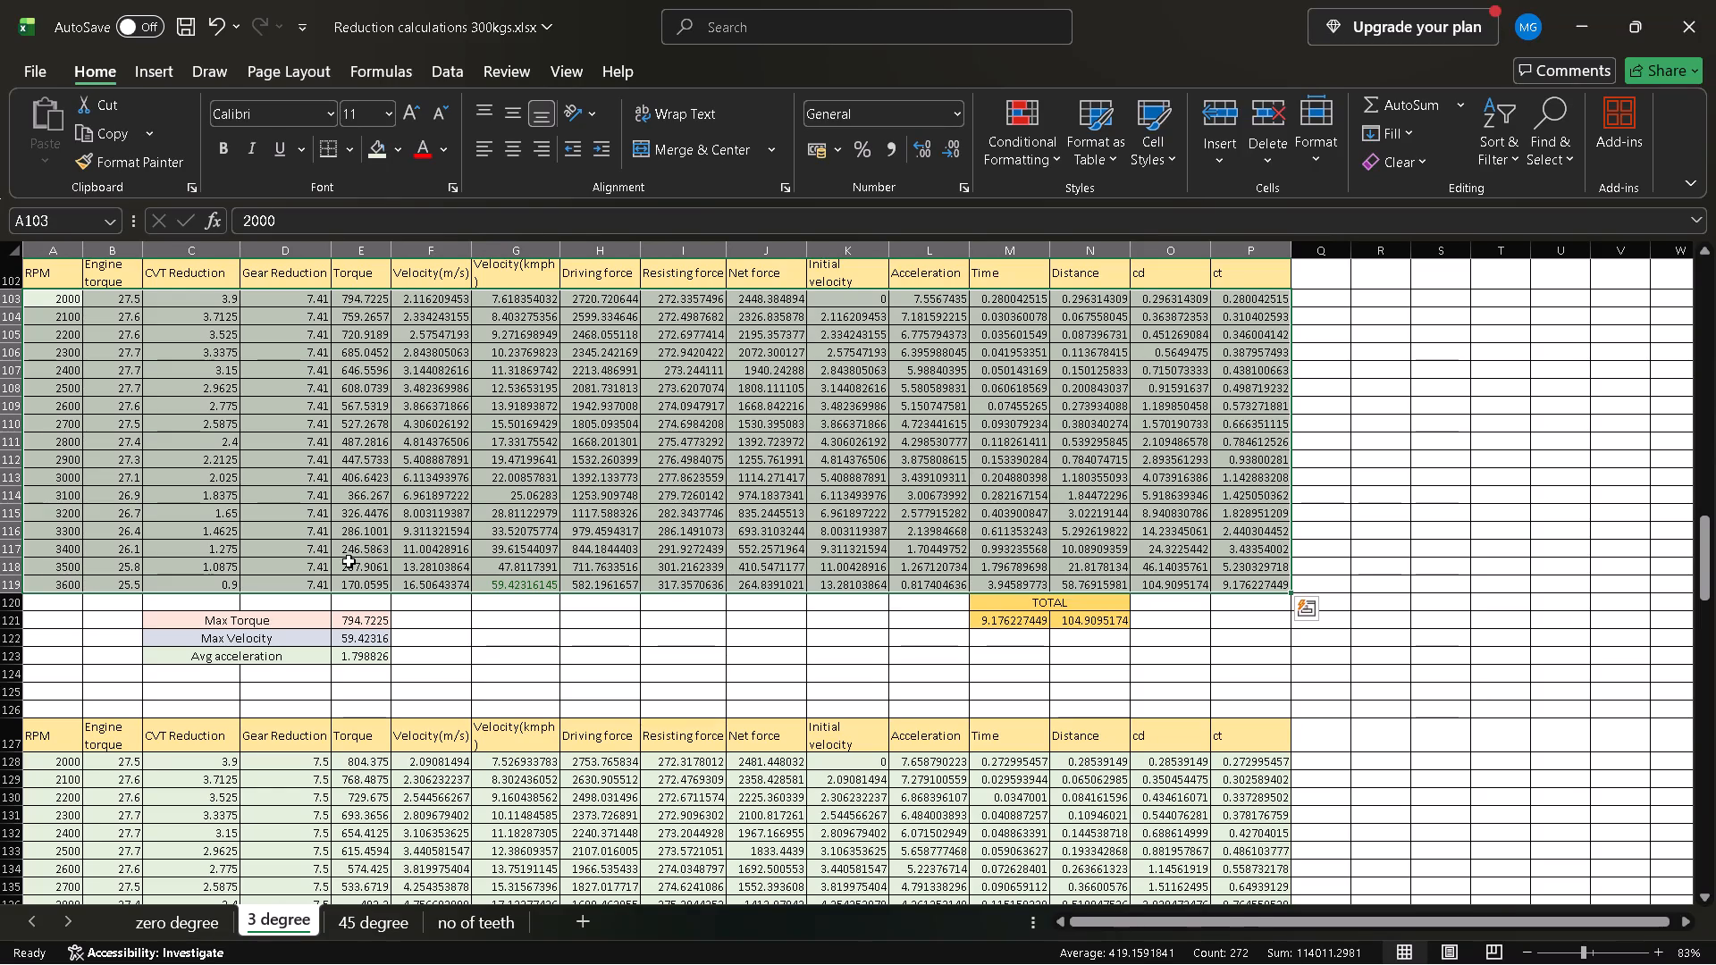
# On the 45 degree sheet, shade the gear reduction 7.5 table's data rows A128:P144 light green.
pyautogui.click(374, 923)
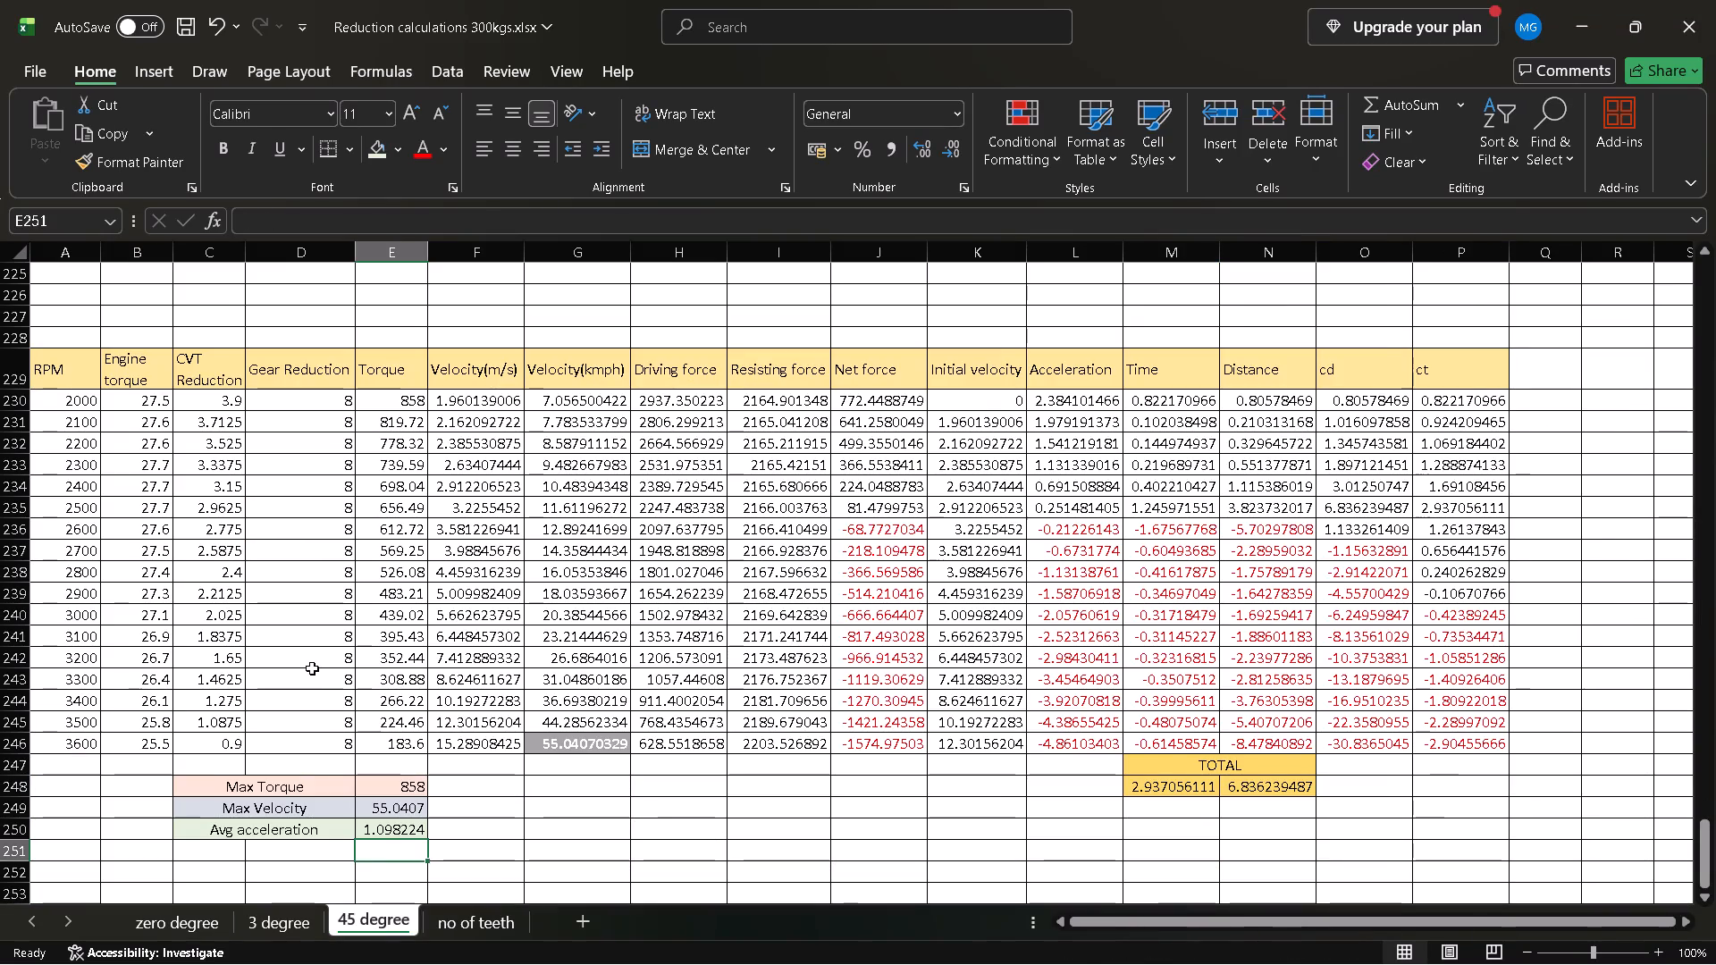
pyautogui.scroll(3, 308, 657)
pyautogui.scroll(-1, 308, 657)
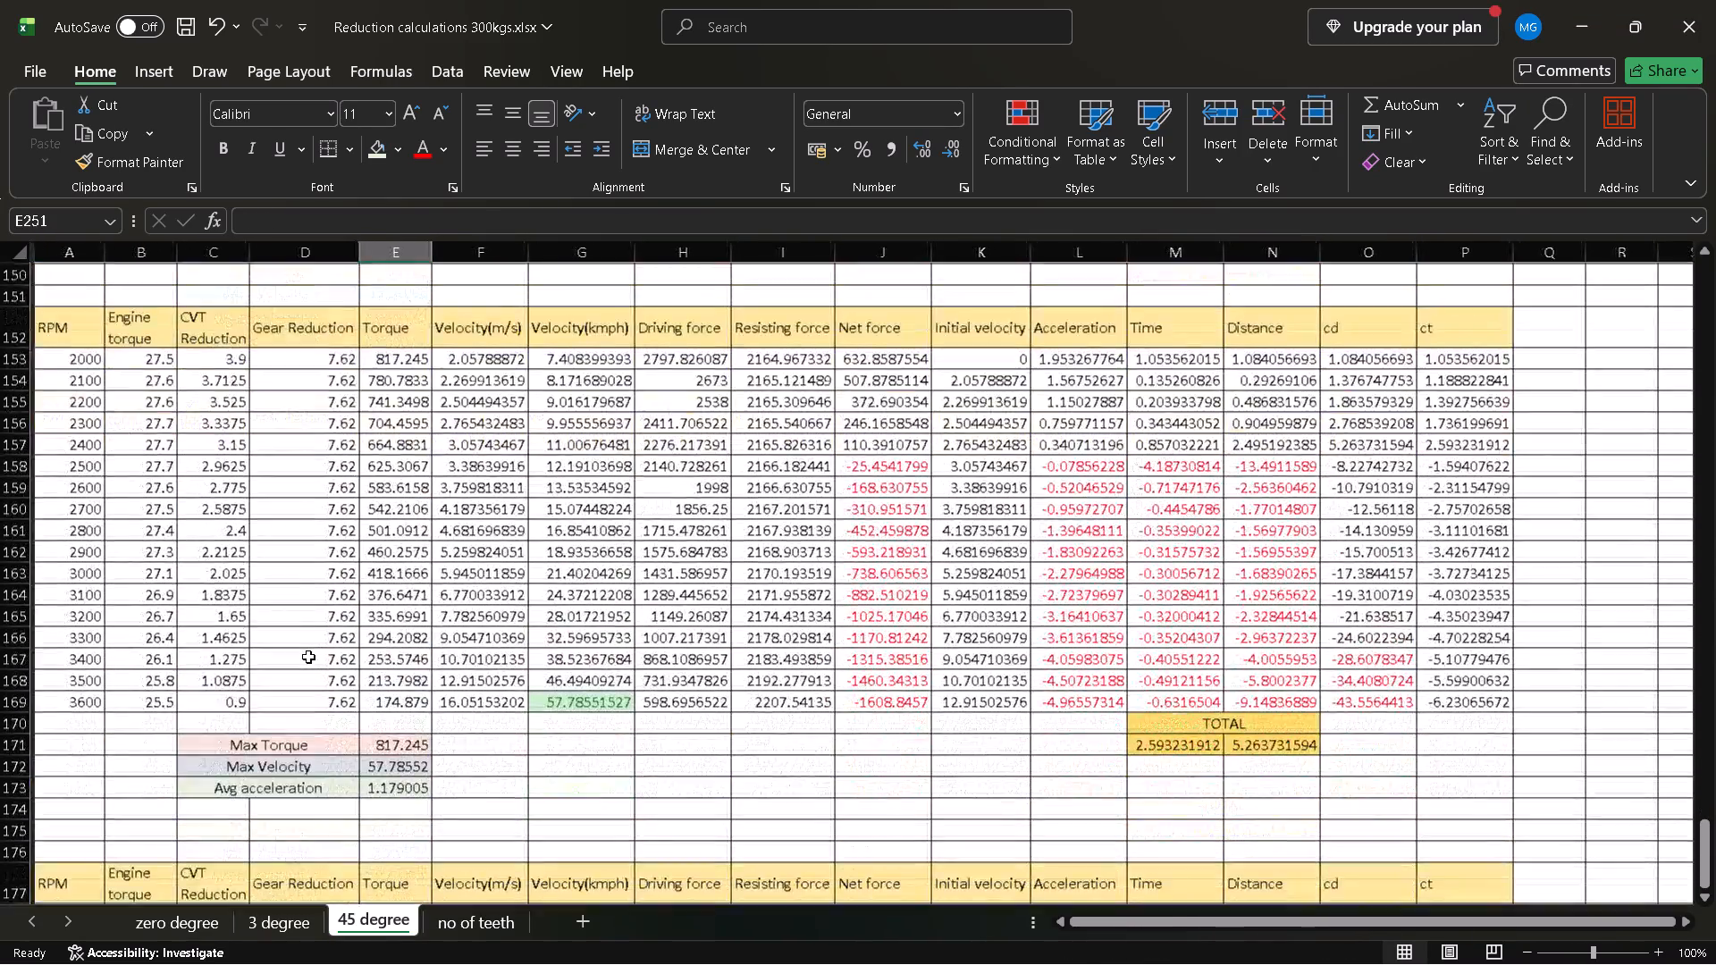
pyautogui.scroll(-1, 308, 657)
pyautogui.scroll(2, 308, 657)
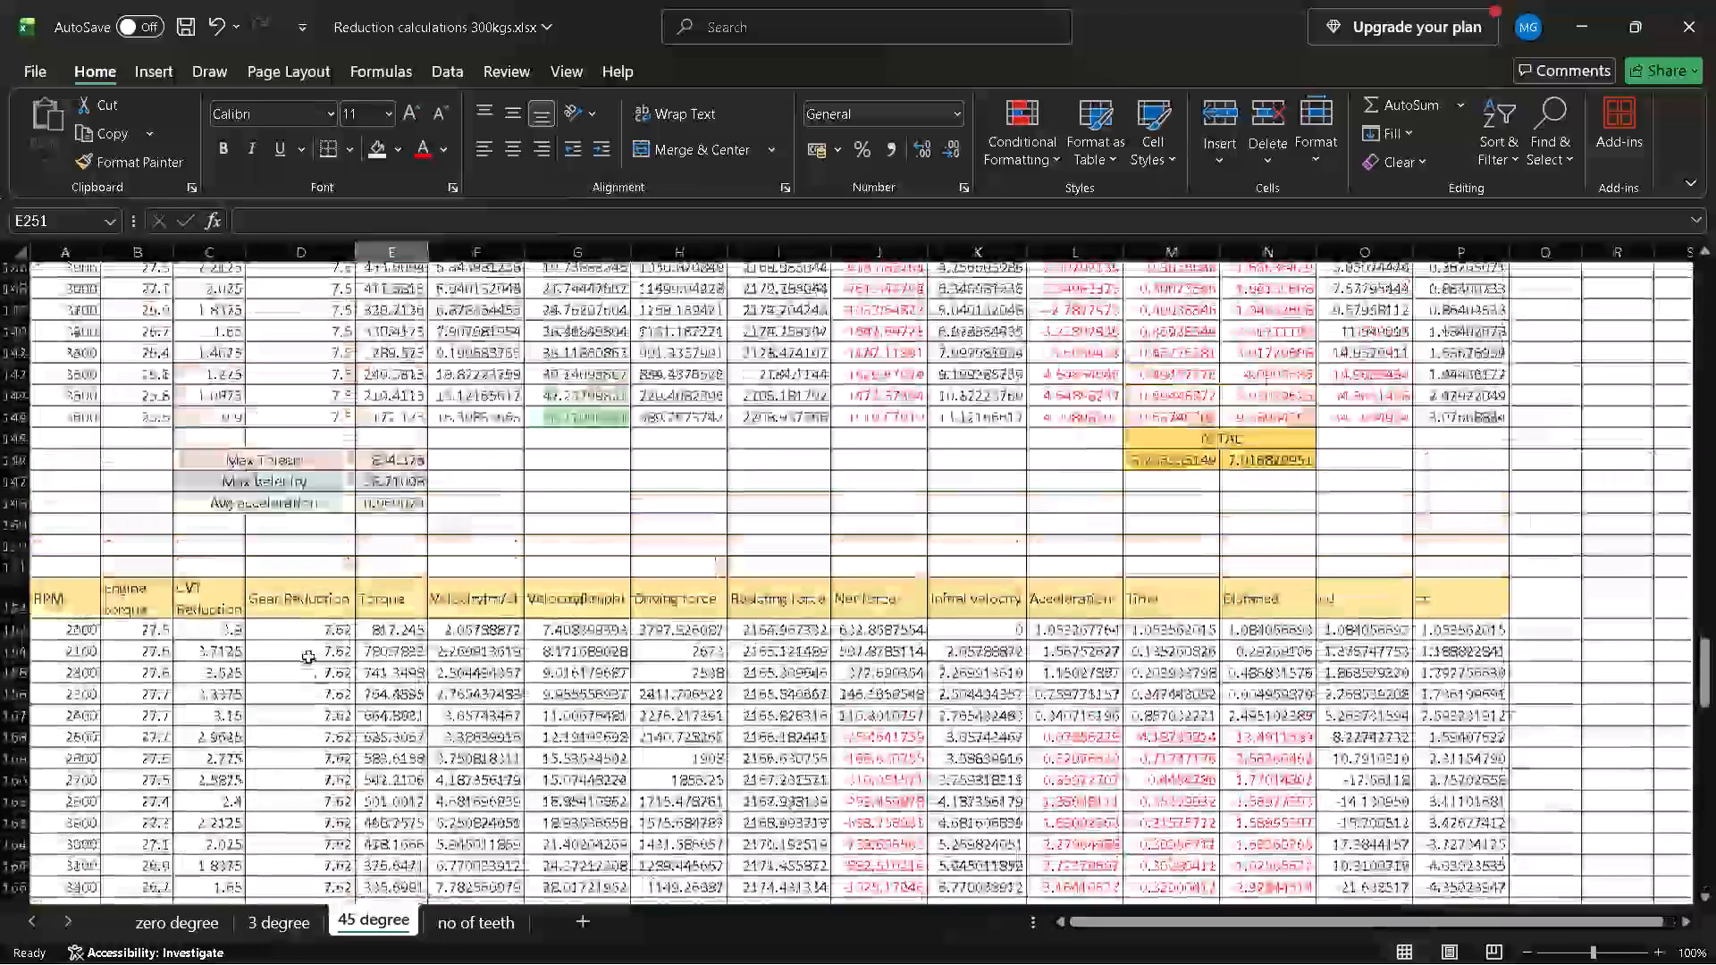
pyautogui.scroll(1, 308, 657)
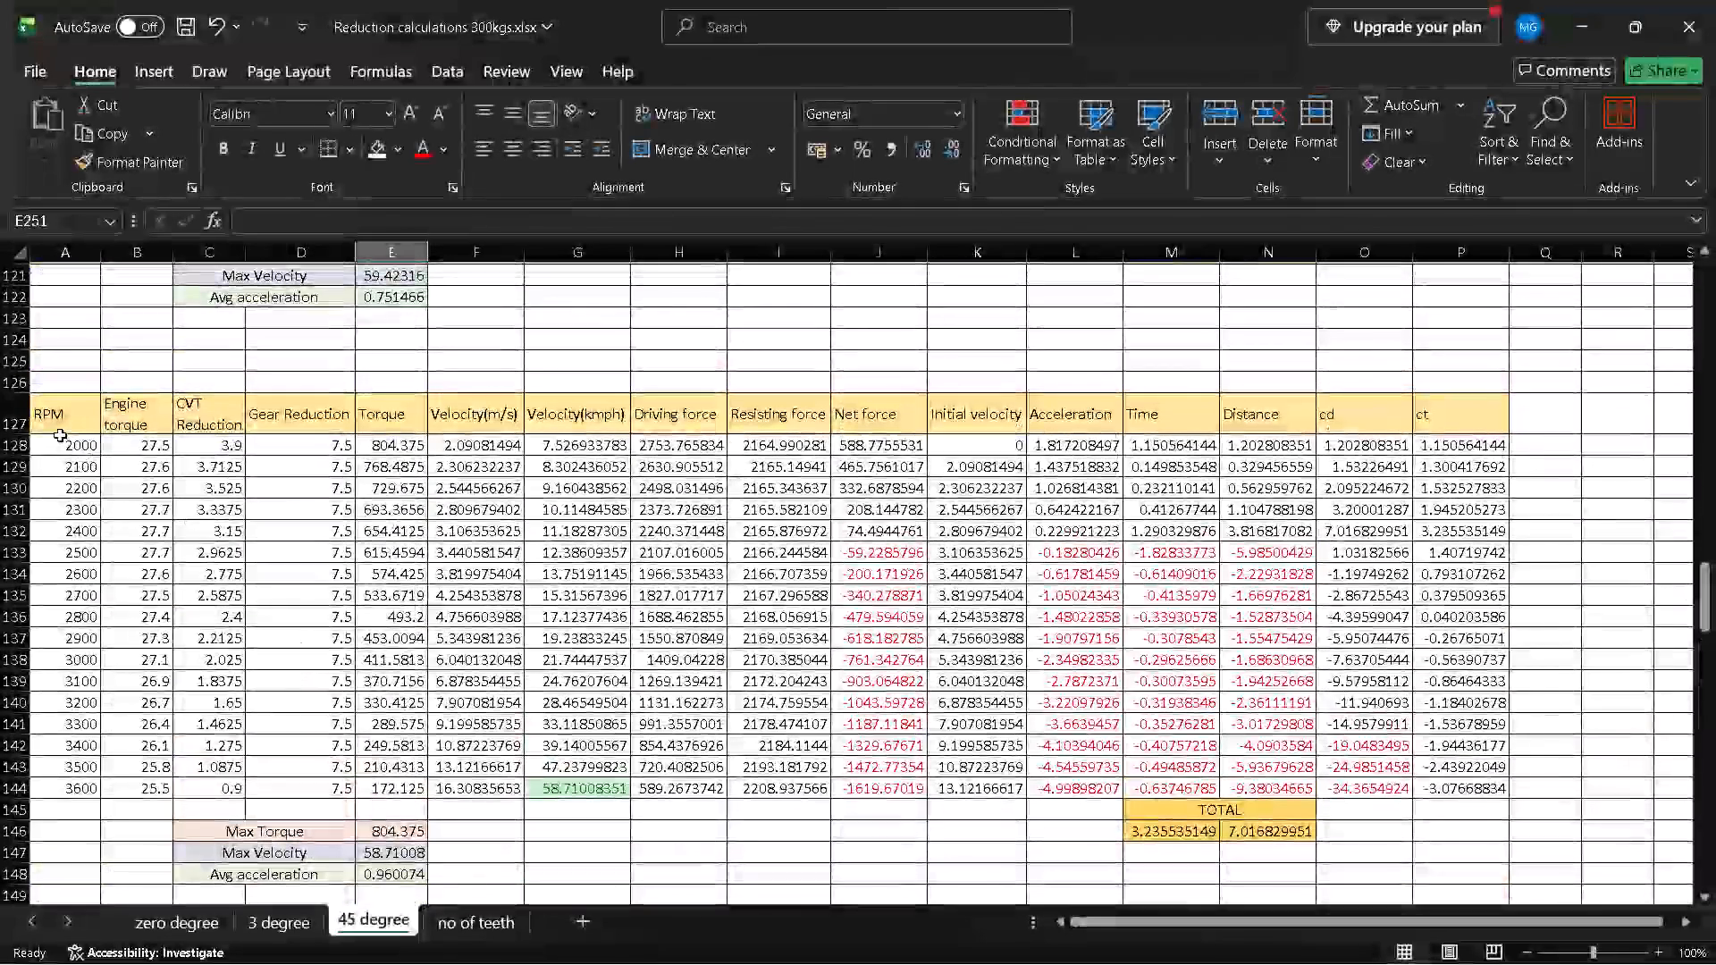
pyautogui.click(60, 435)
pyautogui.hotkey('ctrl', 'shift', 'Down')
pyautogui.hotkey('ctrl', 'shift', 'Right')
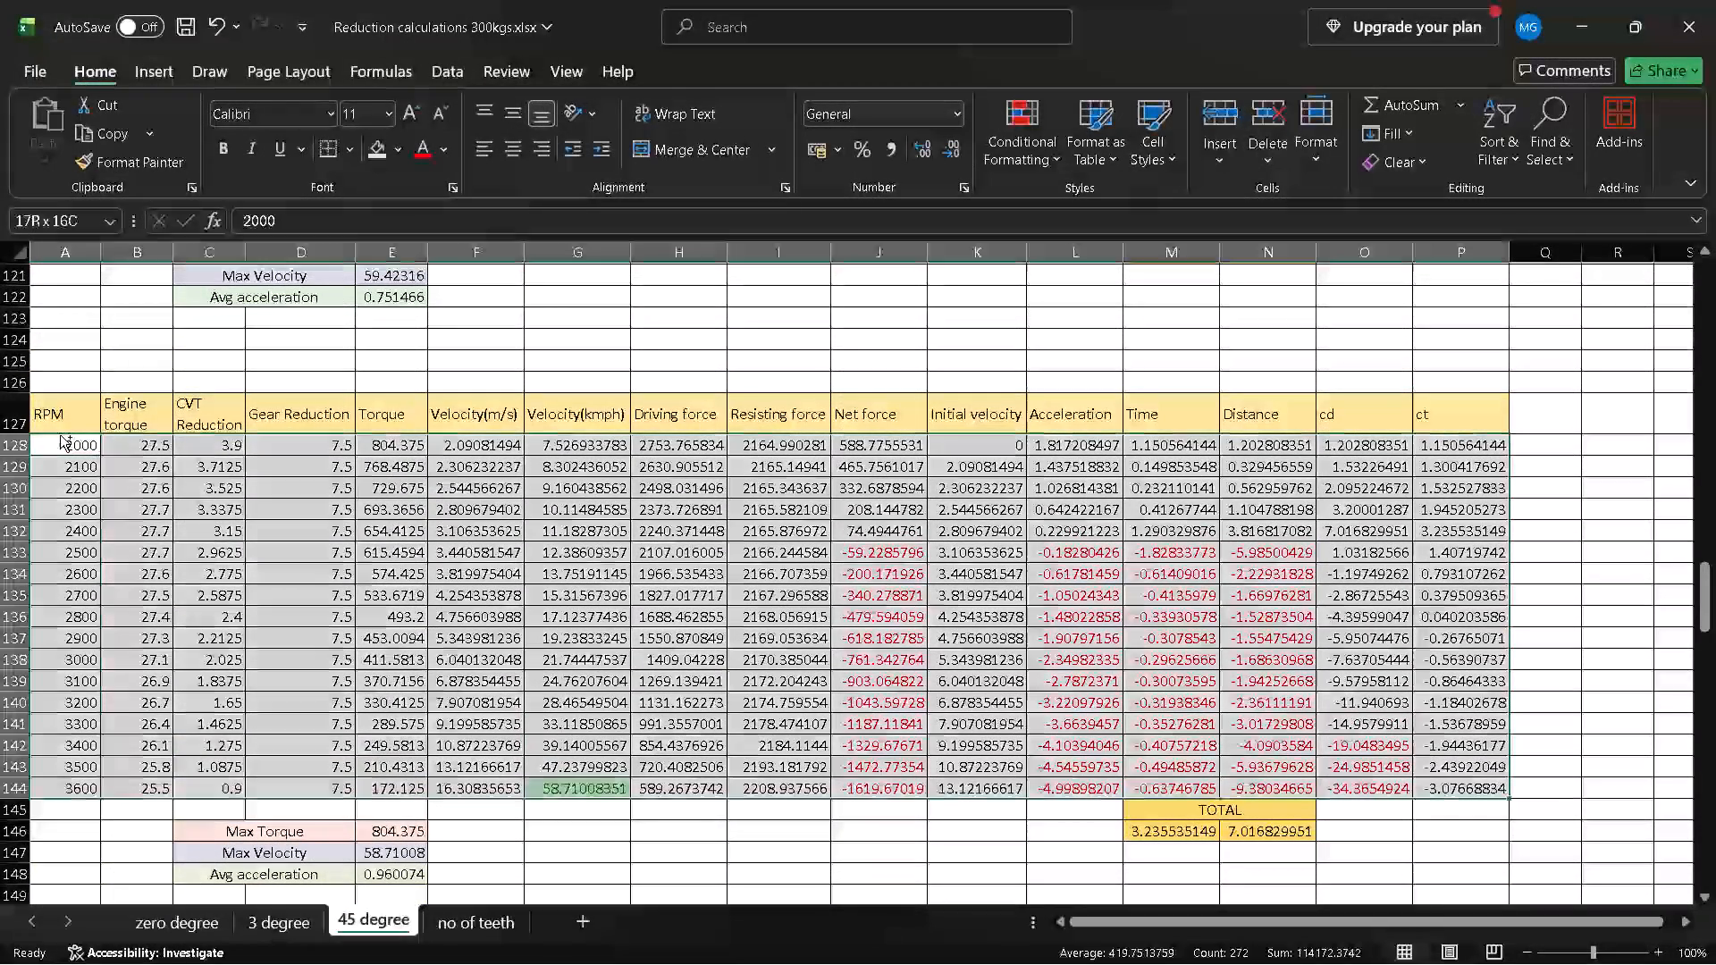
pyautogui.click(368, 152)
# Shade the gear reduction 7.41 table's data rows A102:P118 on the 45 degree sheet light green.
pyautogui.scroll(2, 388, 346)
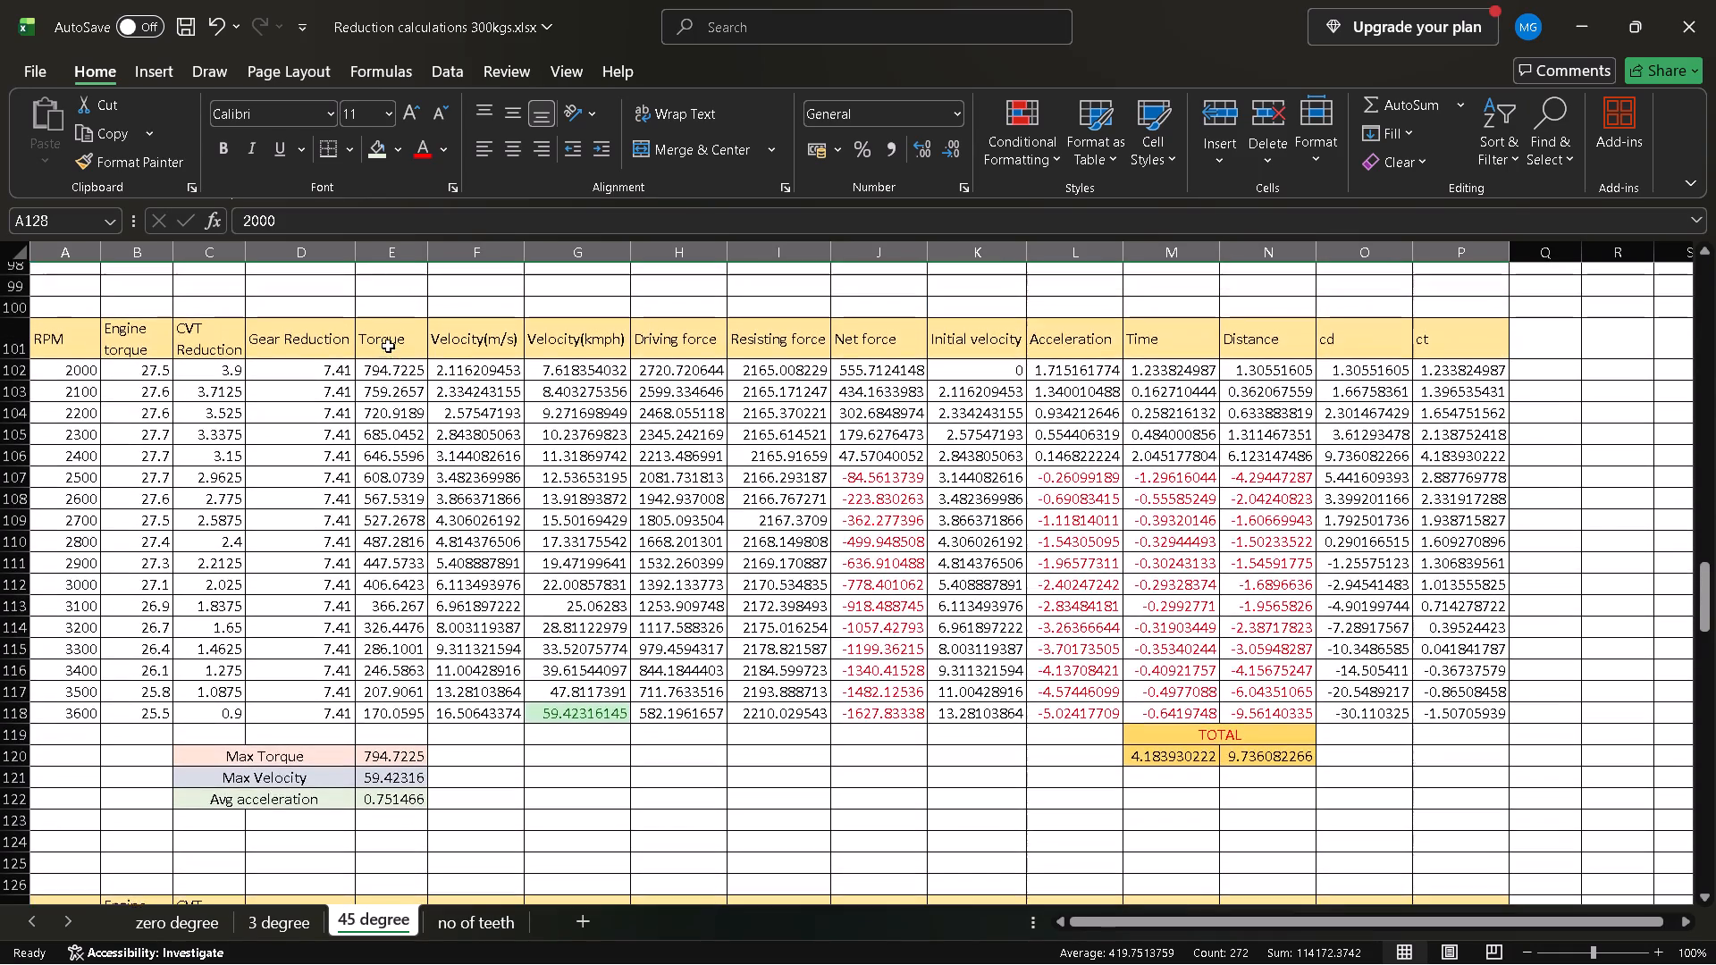
pyautogui.click(81, 376)
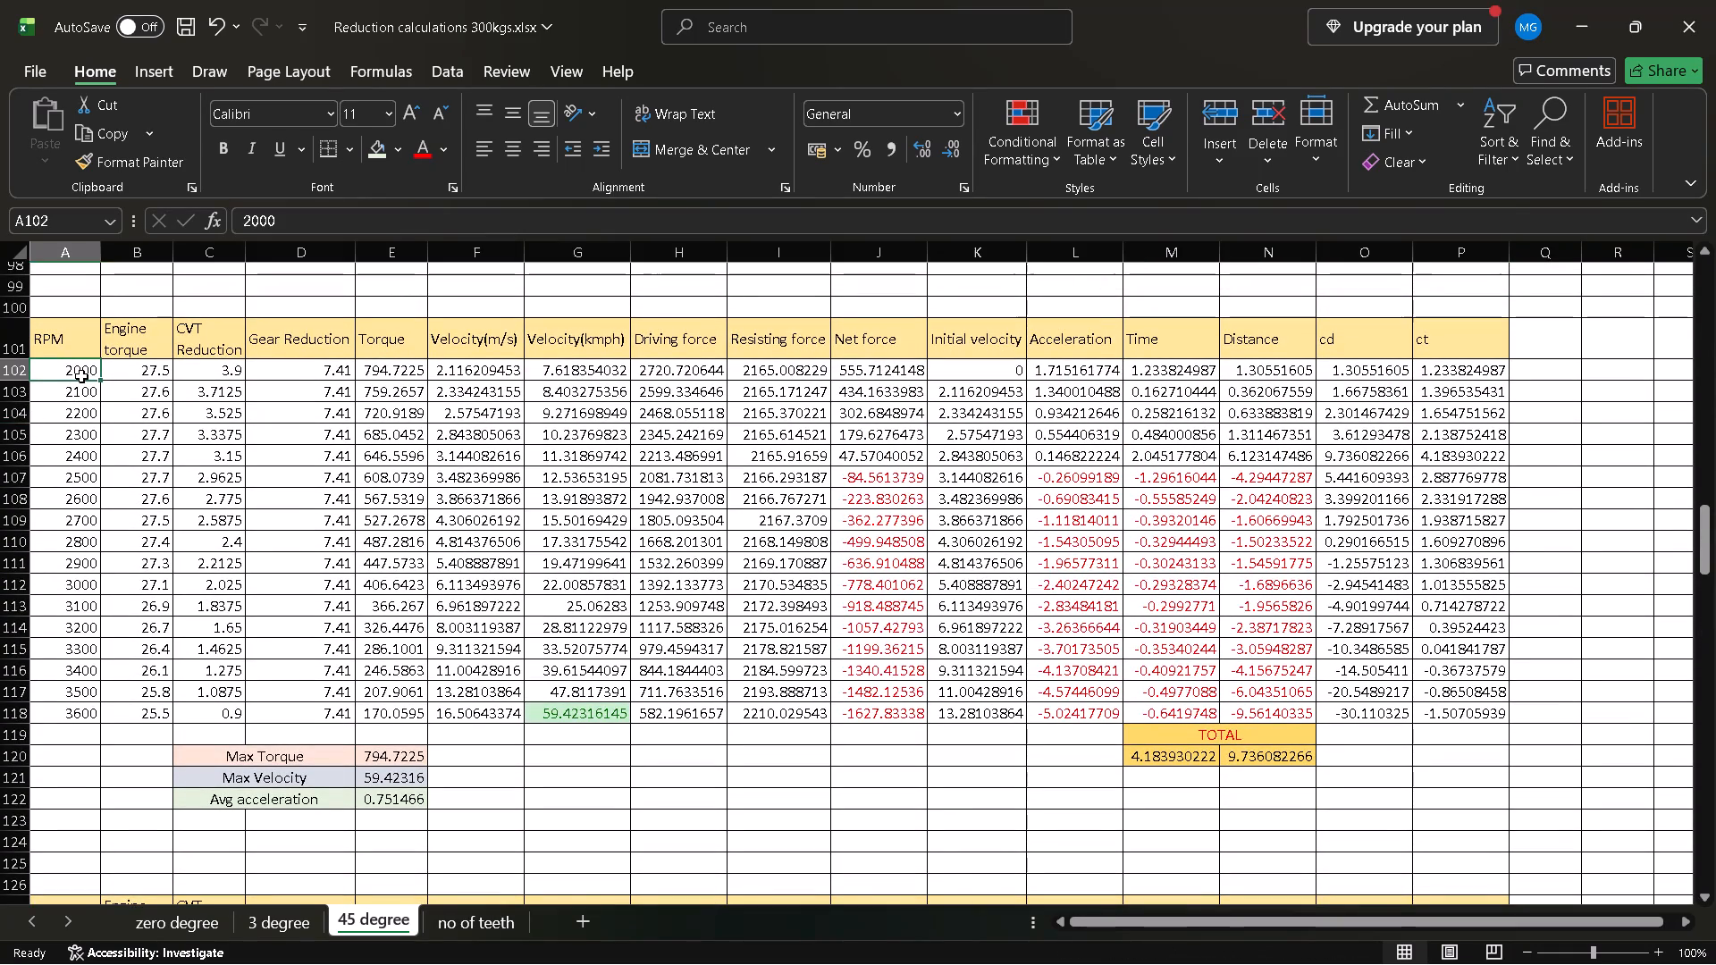
pyautogui.hotkey('ctrl', 'shift', 'Right')
pyautogui.hotkey('ctrl', 'shift', 'Down')
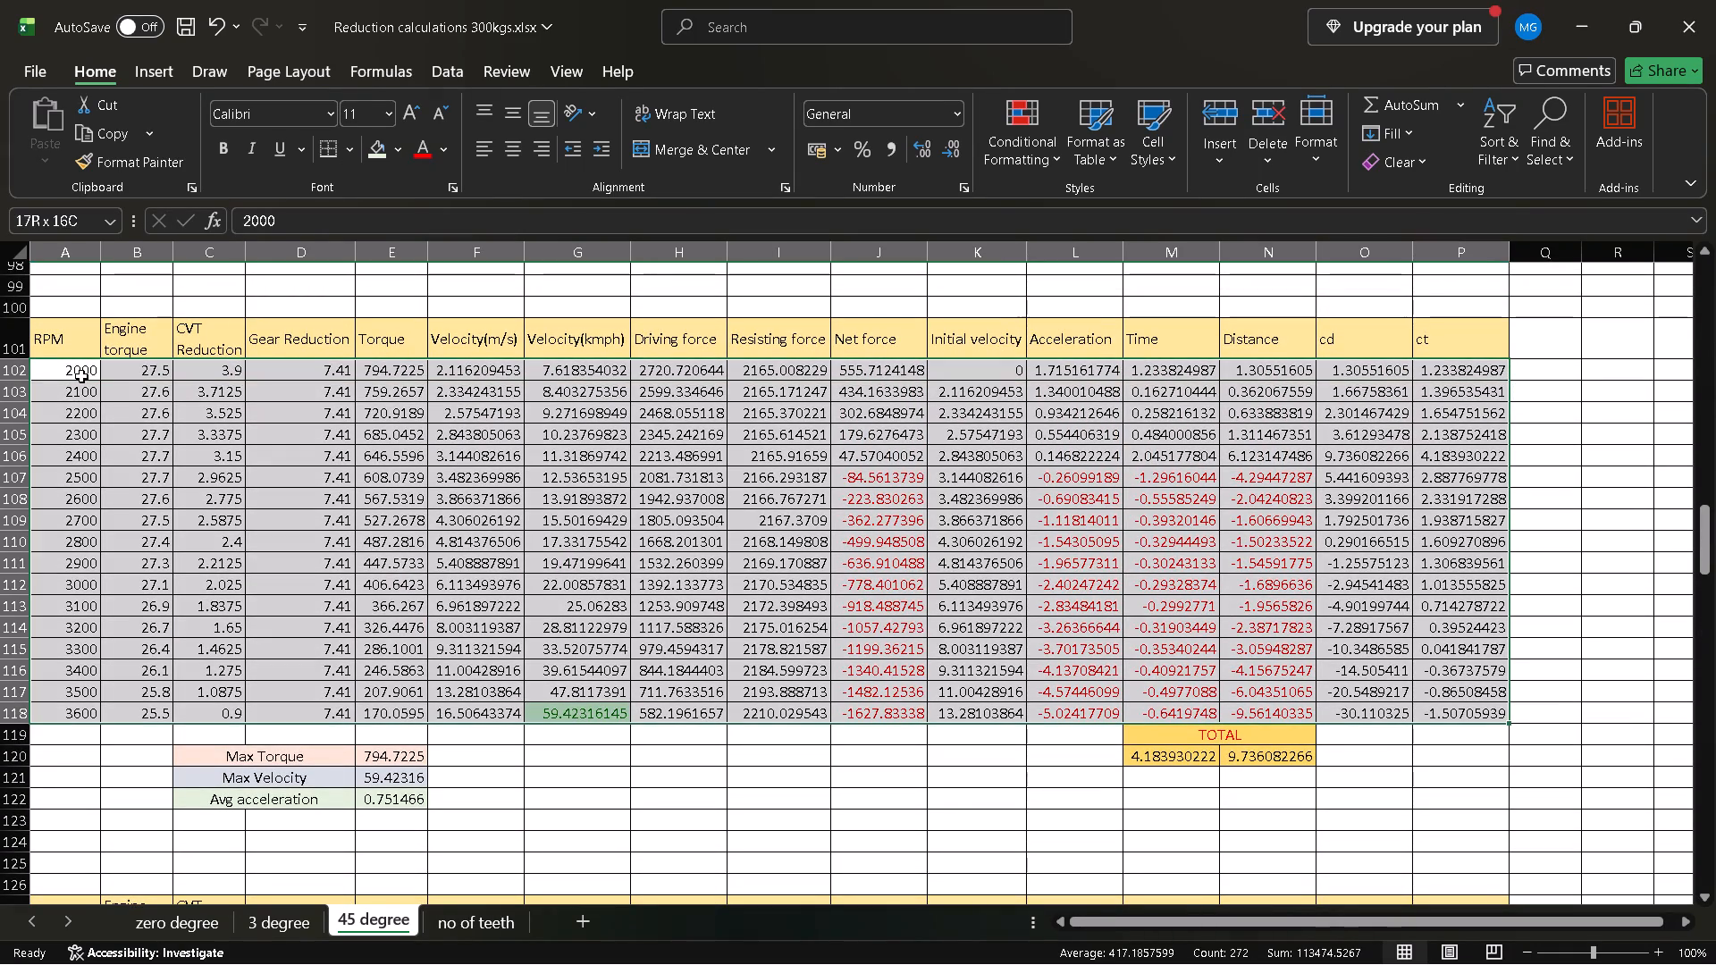
pyautogui.click(384, 142)
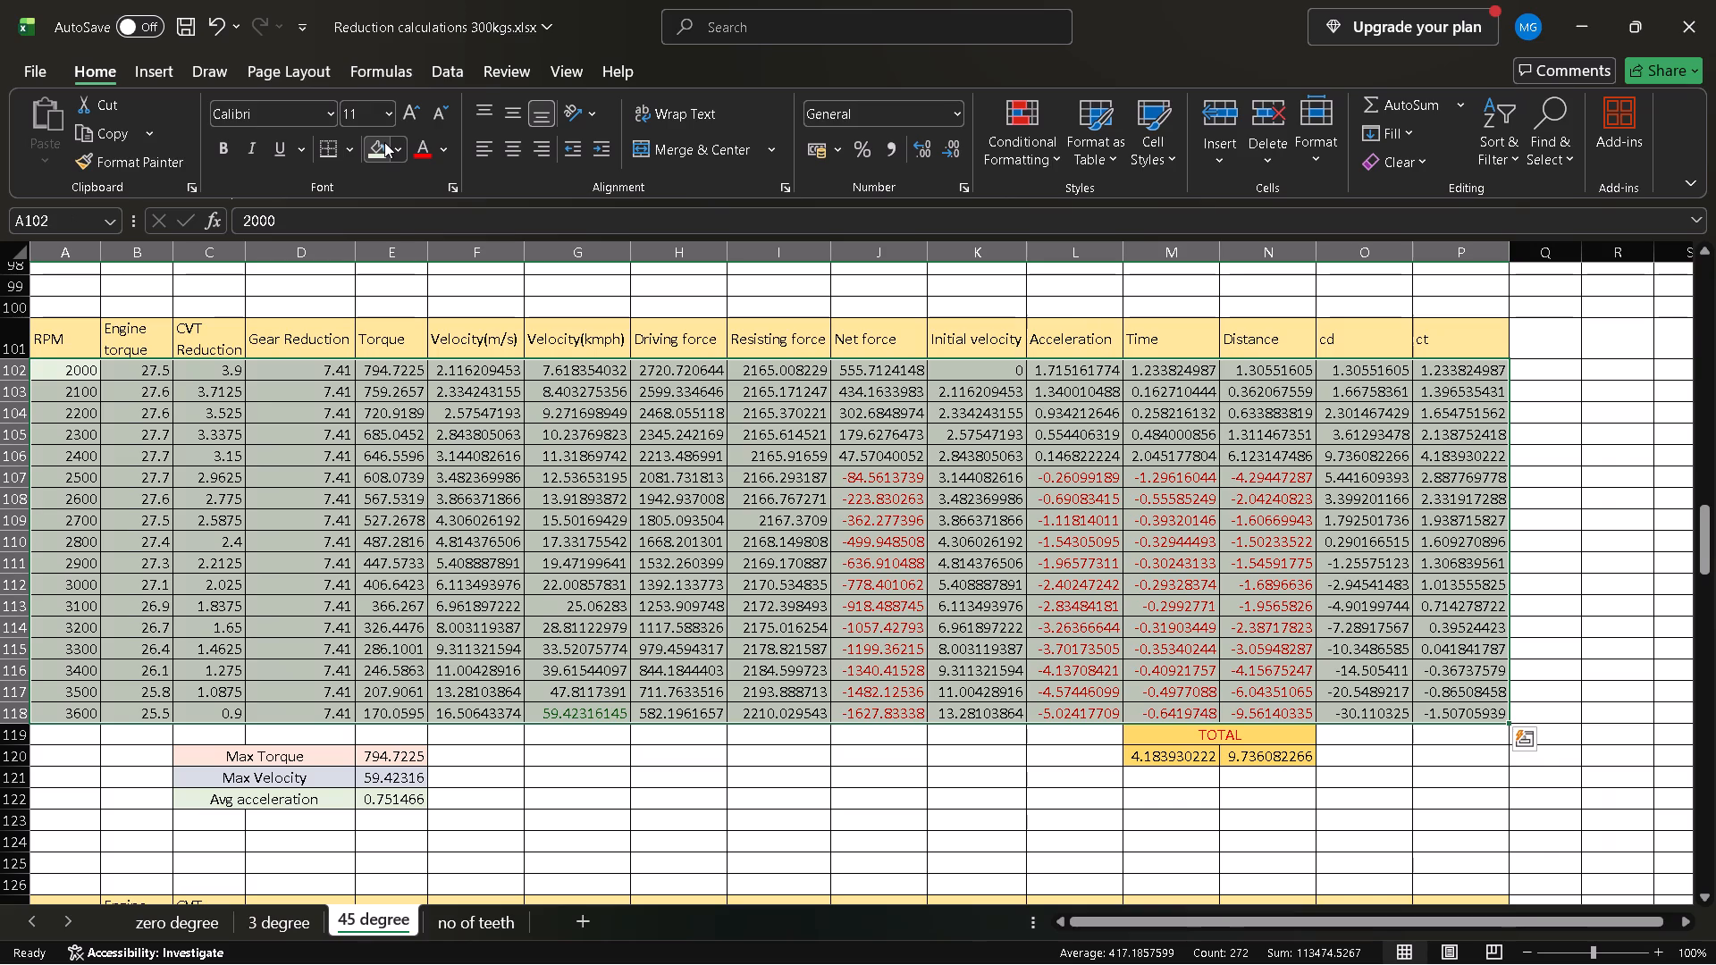
# Examine the highlighted driven/driver ratios on the no of teeth sheet and check the formula in D37.
pyautogui.scroll(1, 403, 331)
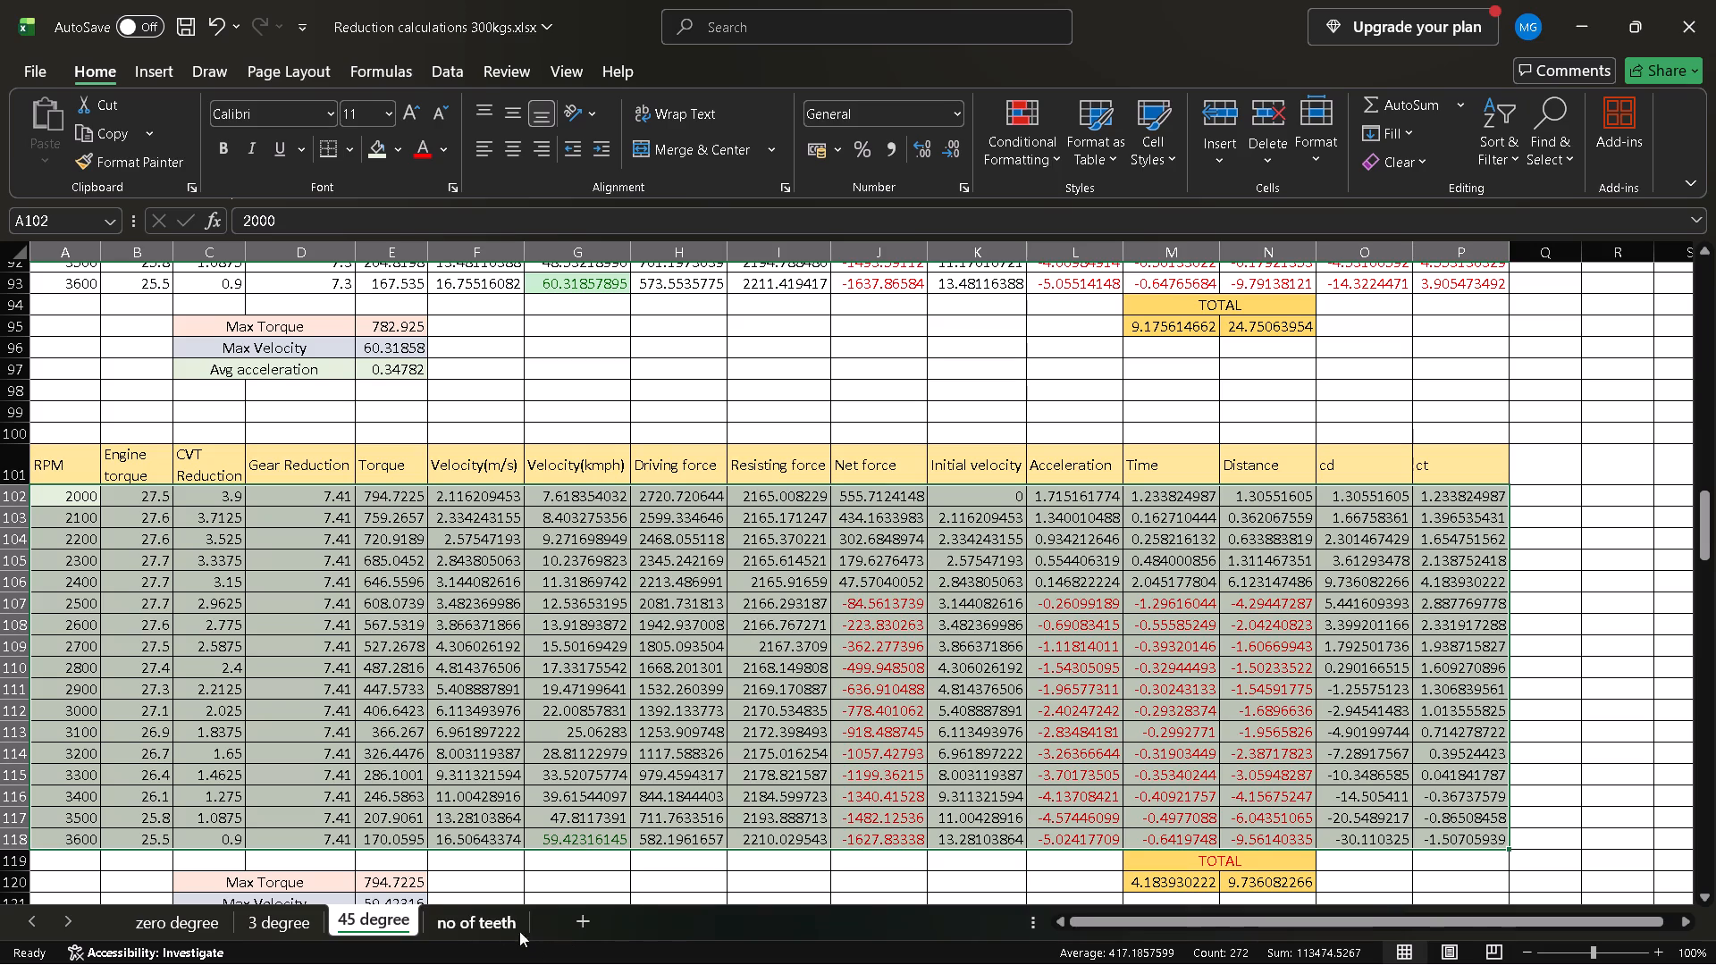
pyautogui.click(218, 919)
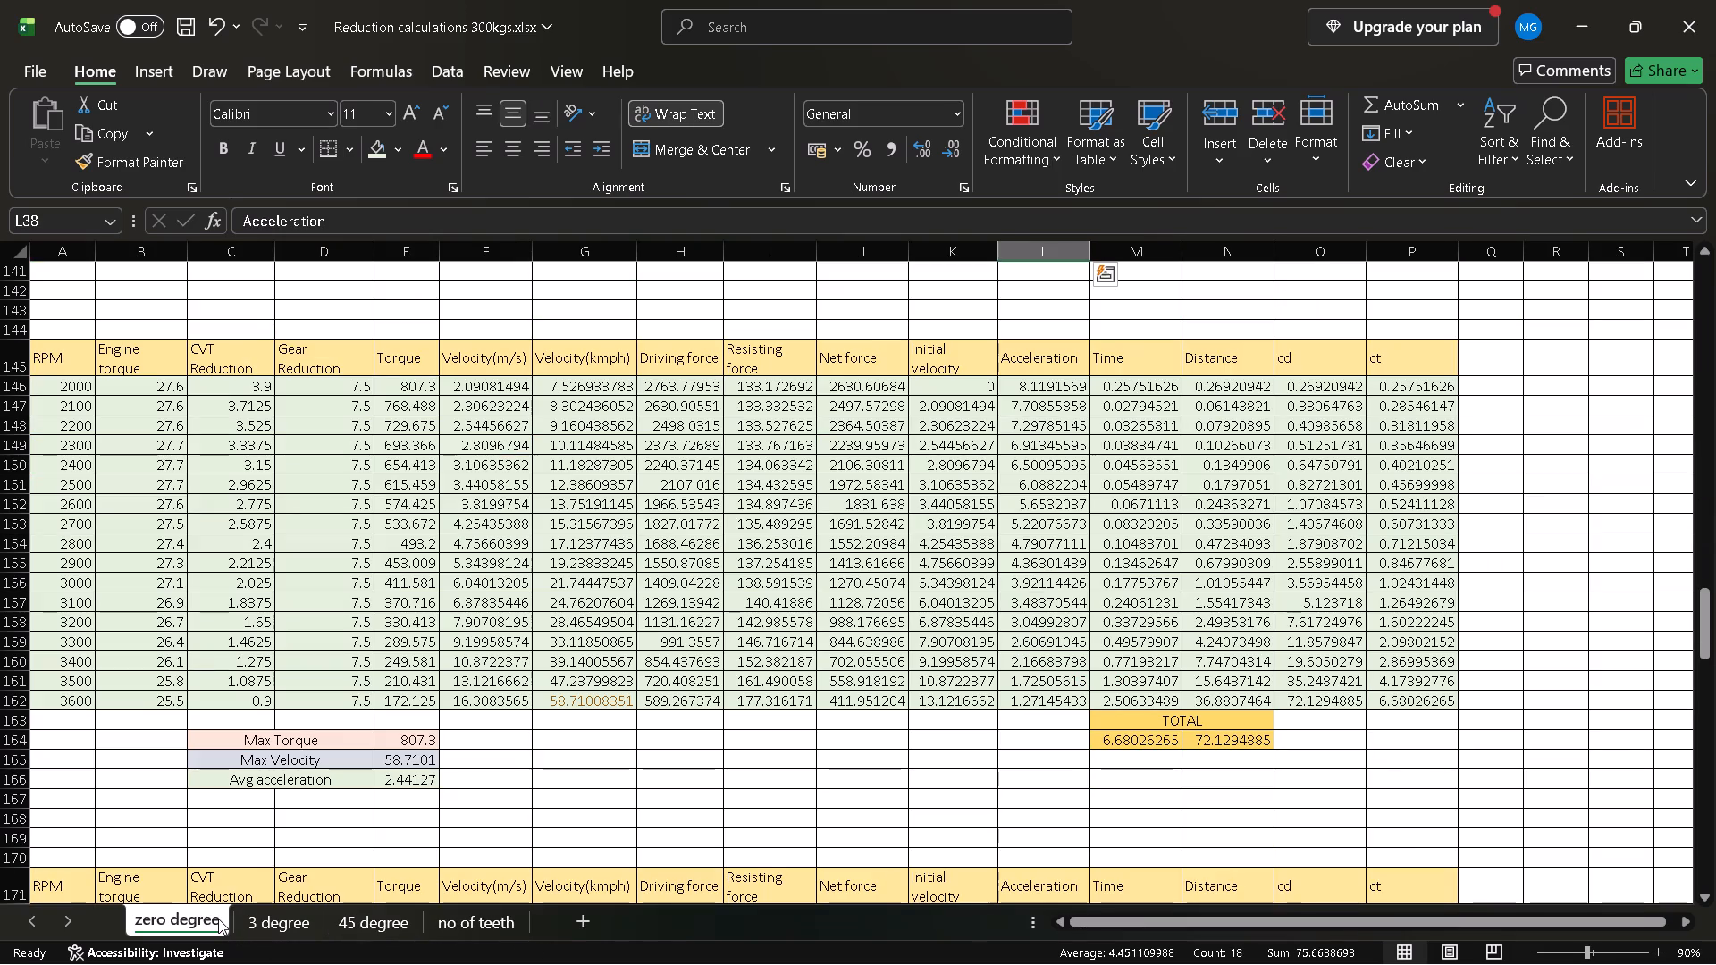
pyautogui.click(442, 927)
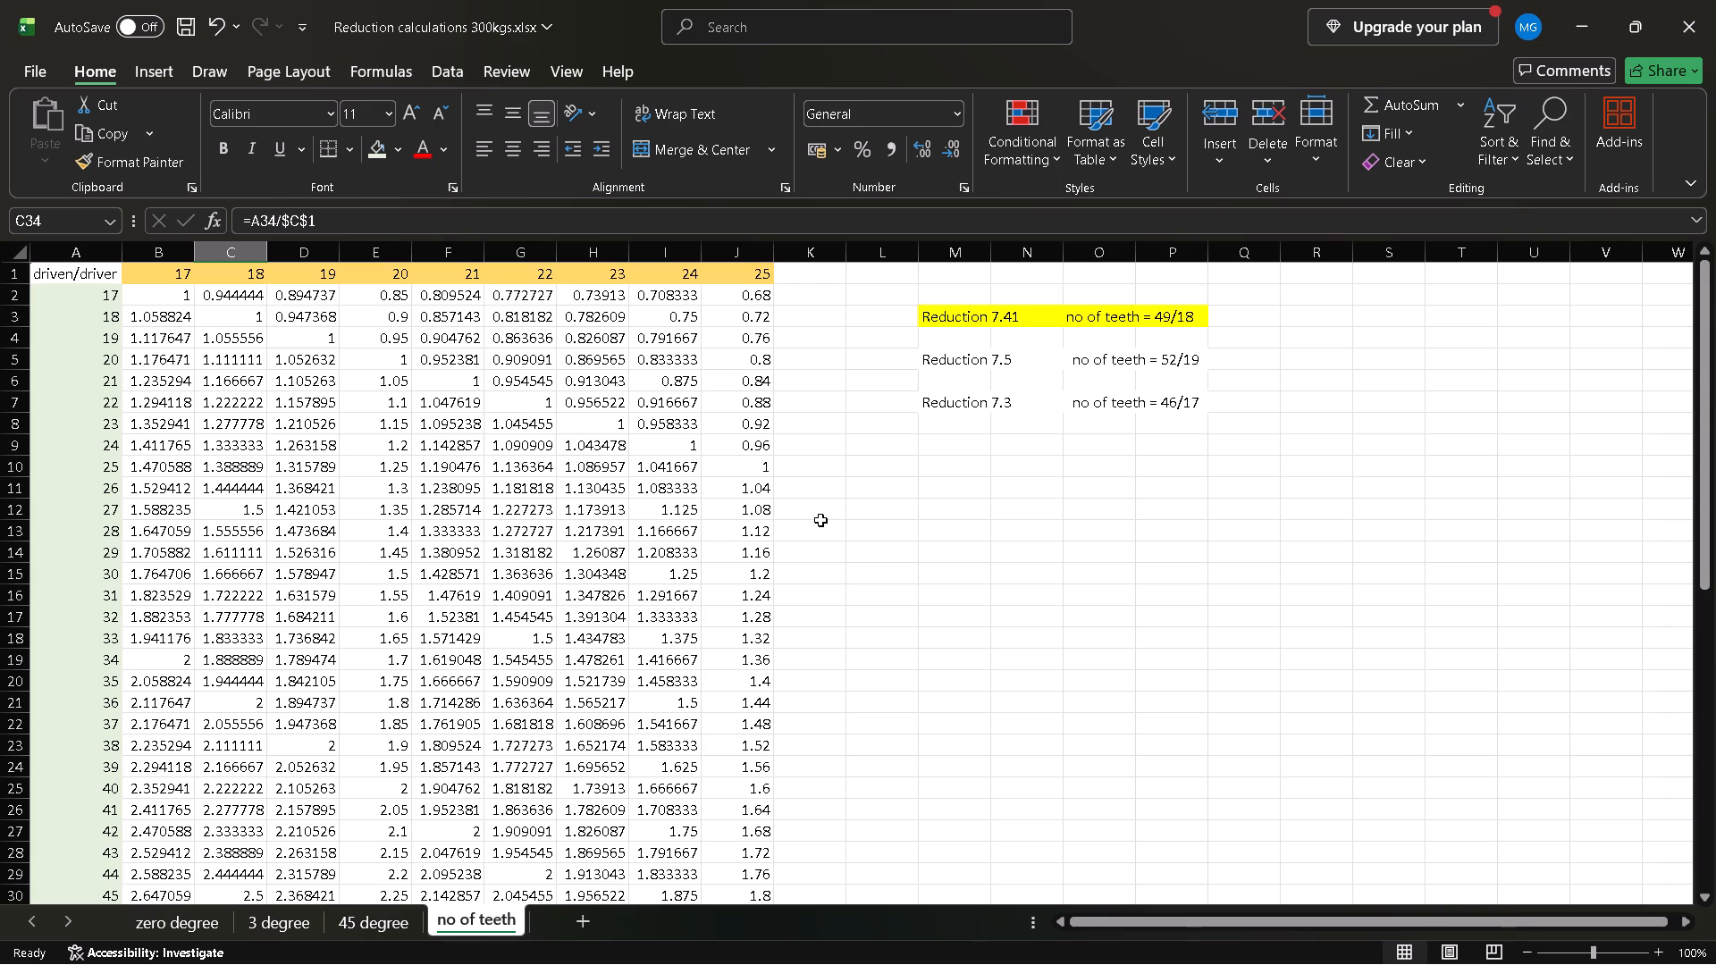
pyautogui.hscroll(1, 823, 522)
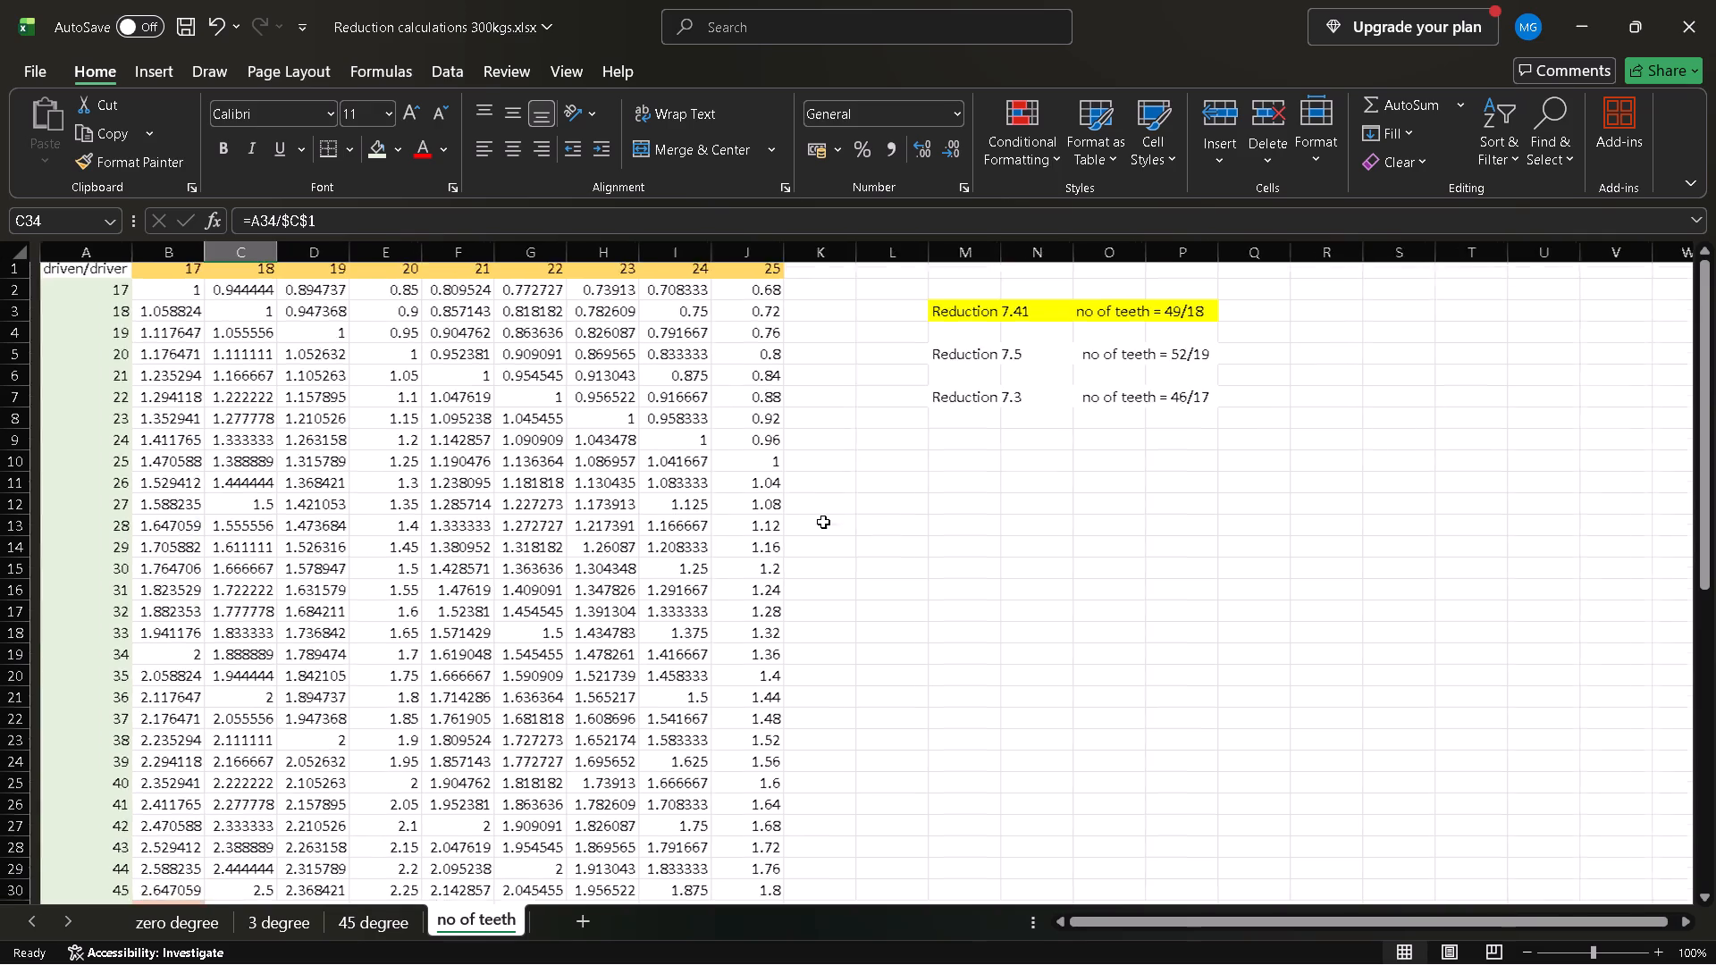
pyautogui.hscroll(1, 823, 522)
pyautogui.scroll(-1, 416, 822)
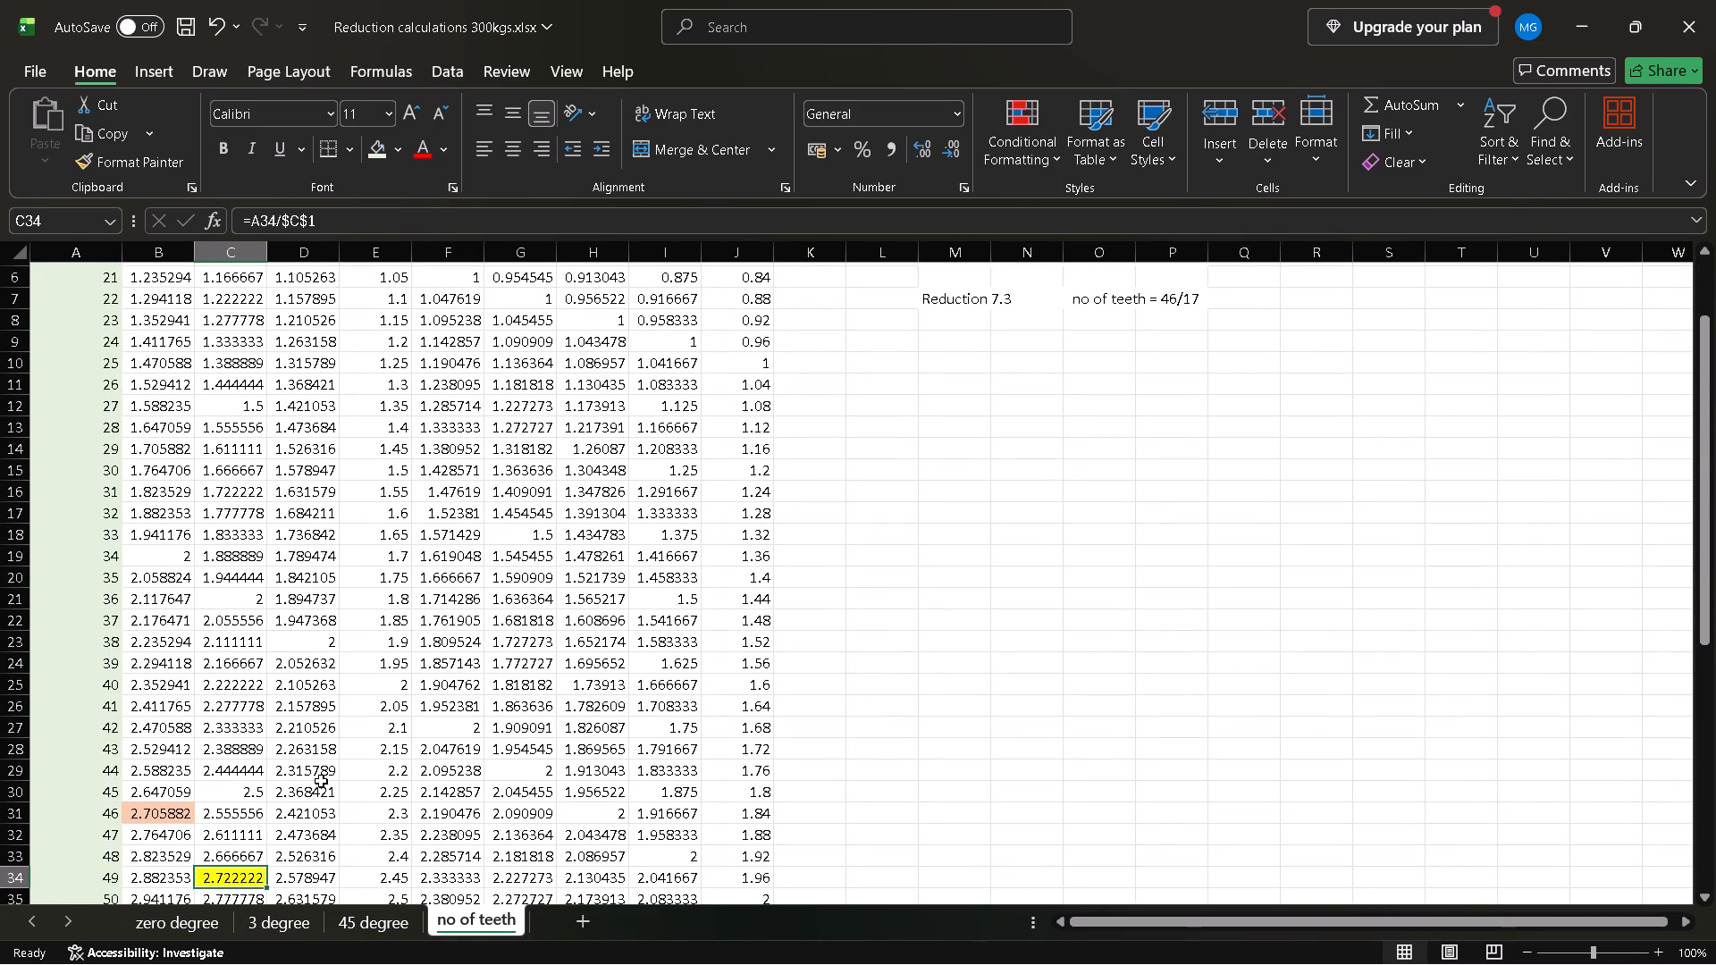
pyautogui.scroll(-1, 321, 784)
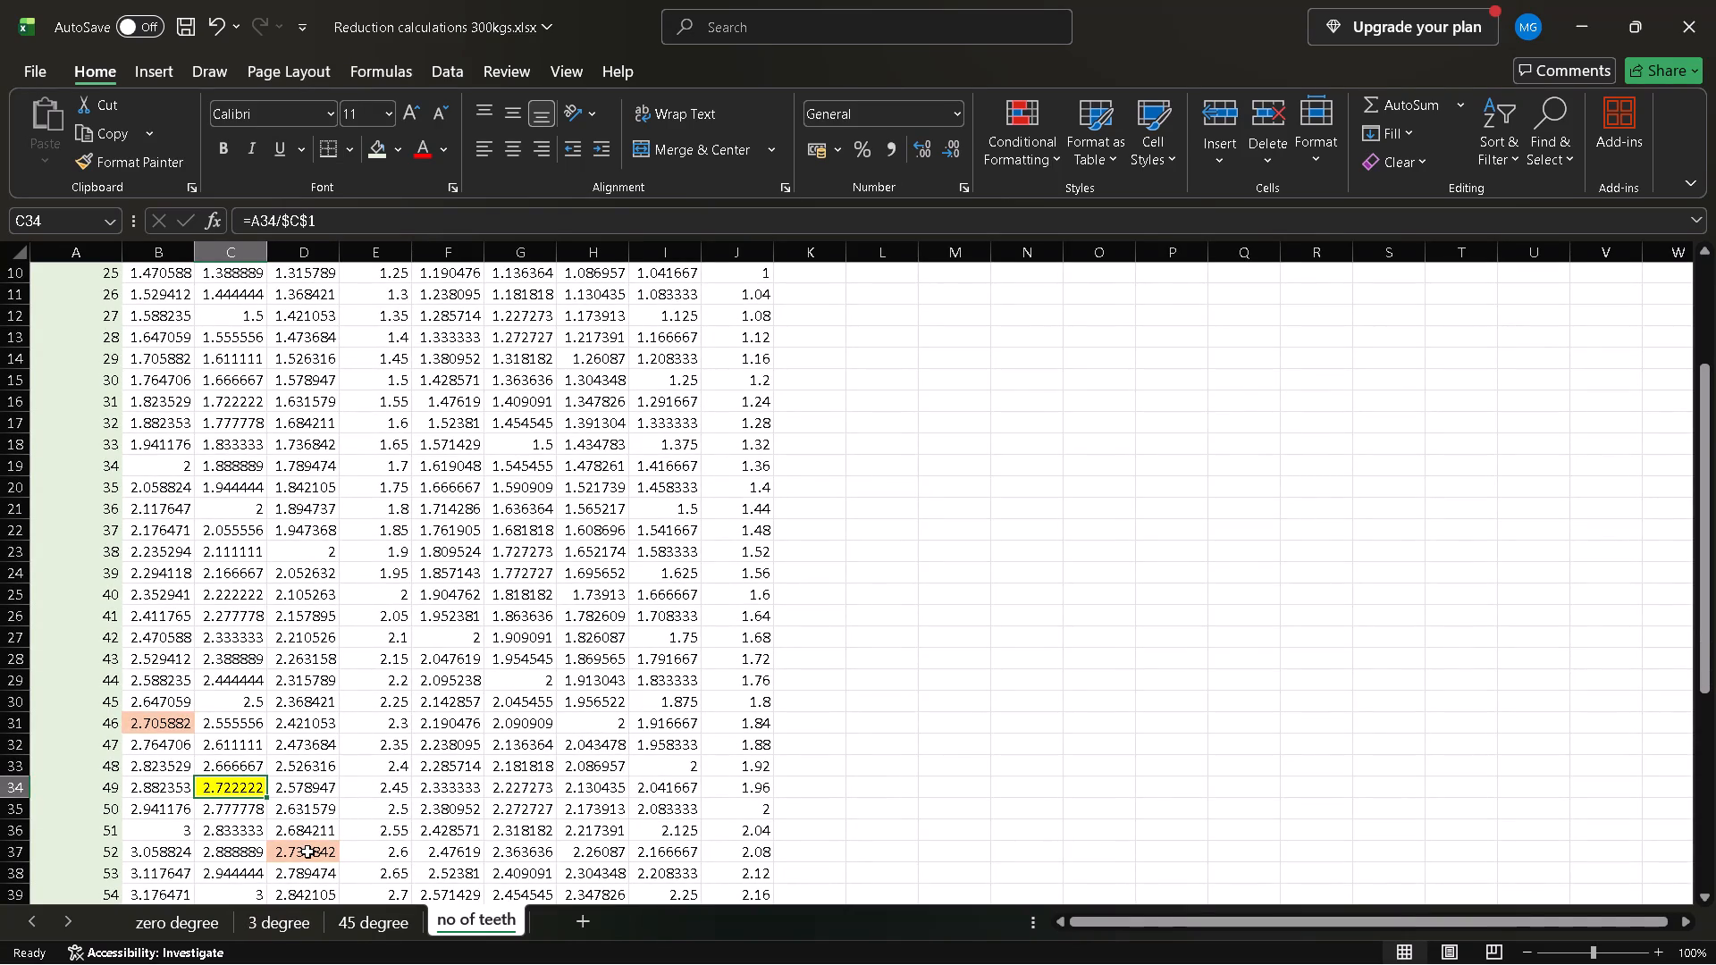
pyautogui.click(307, 851)
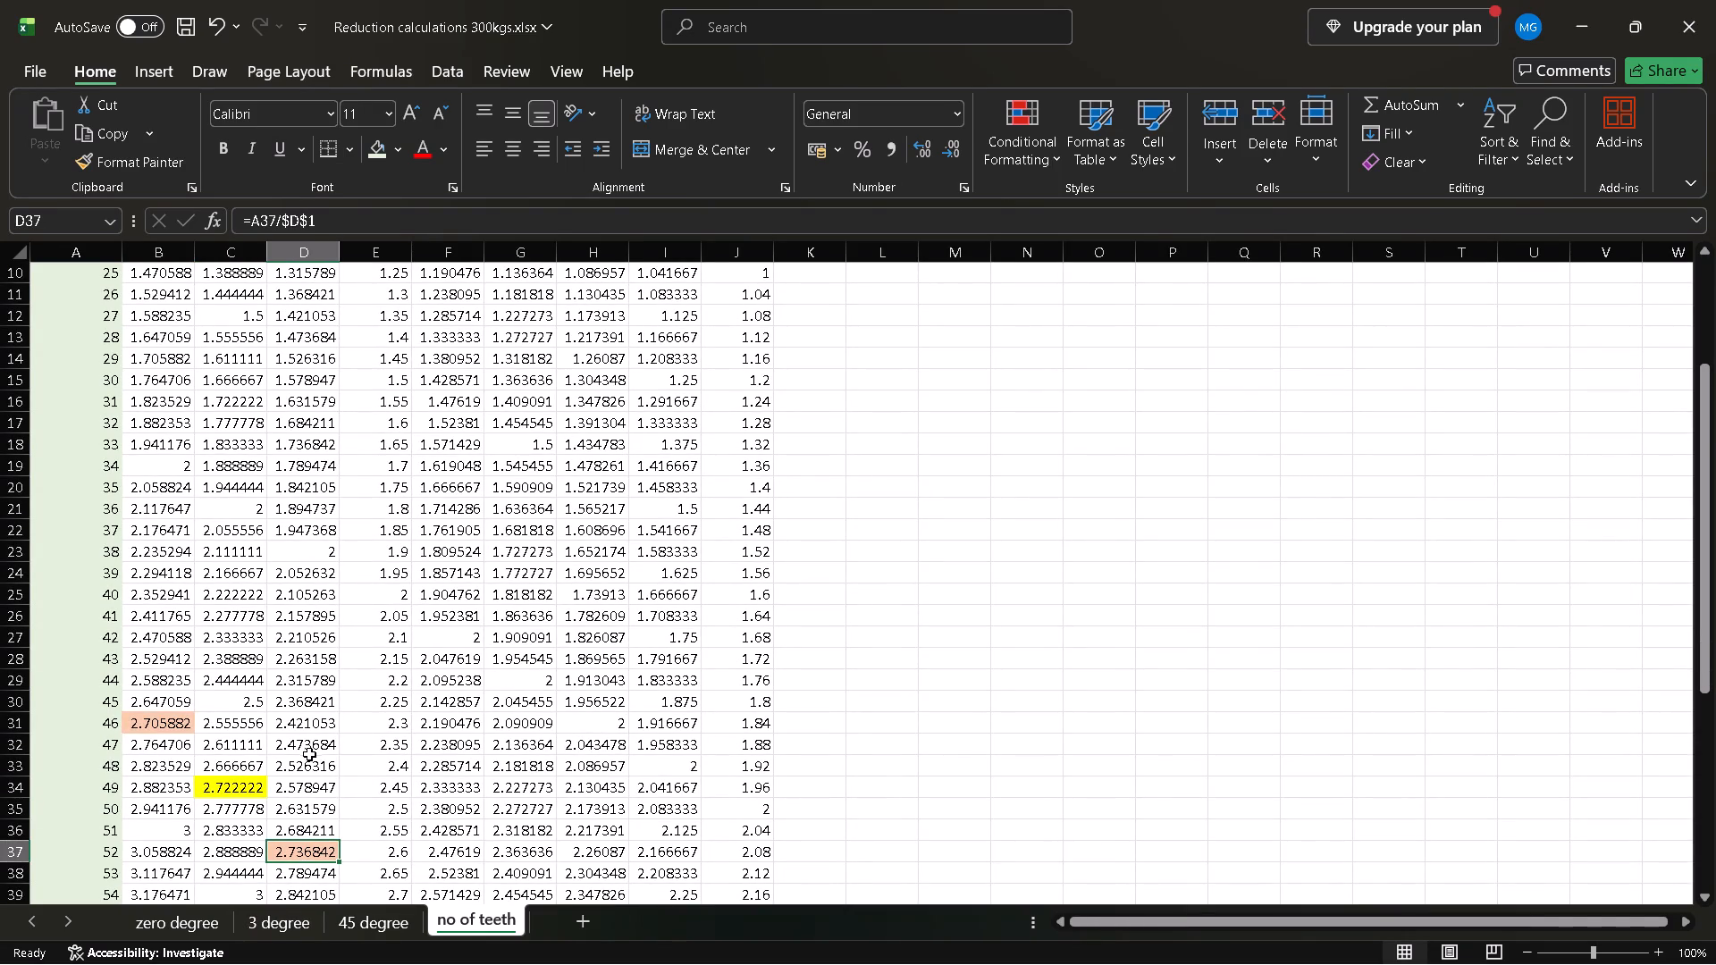
# On the no of teeth sheet, find the 63-tooth driven row and shade its ratio for the 23-tooth driver, cell H48, light green.
pyautogui.scroll(-1, 291, 822)
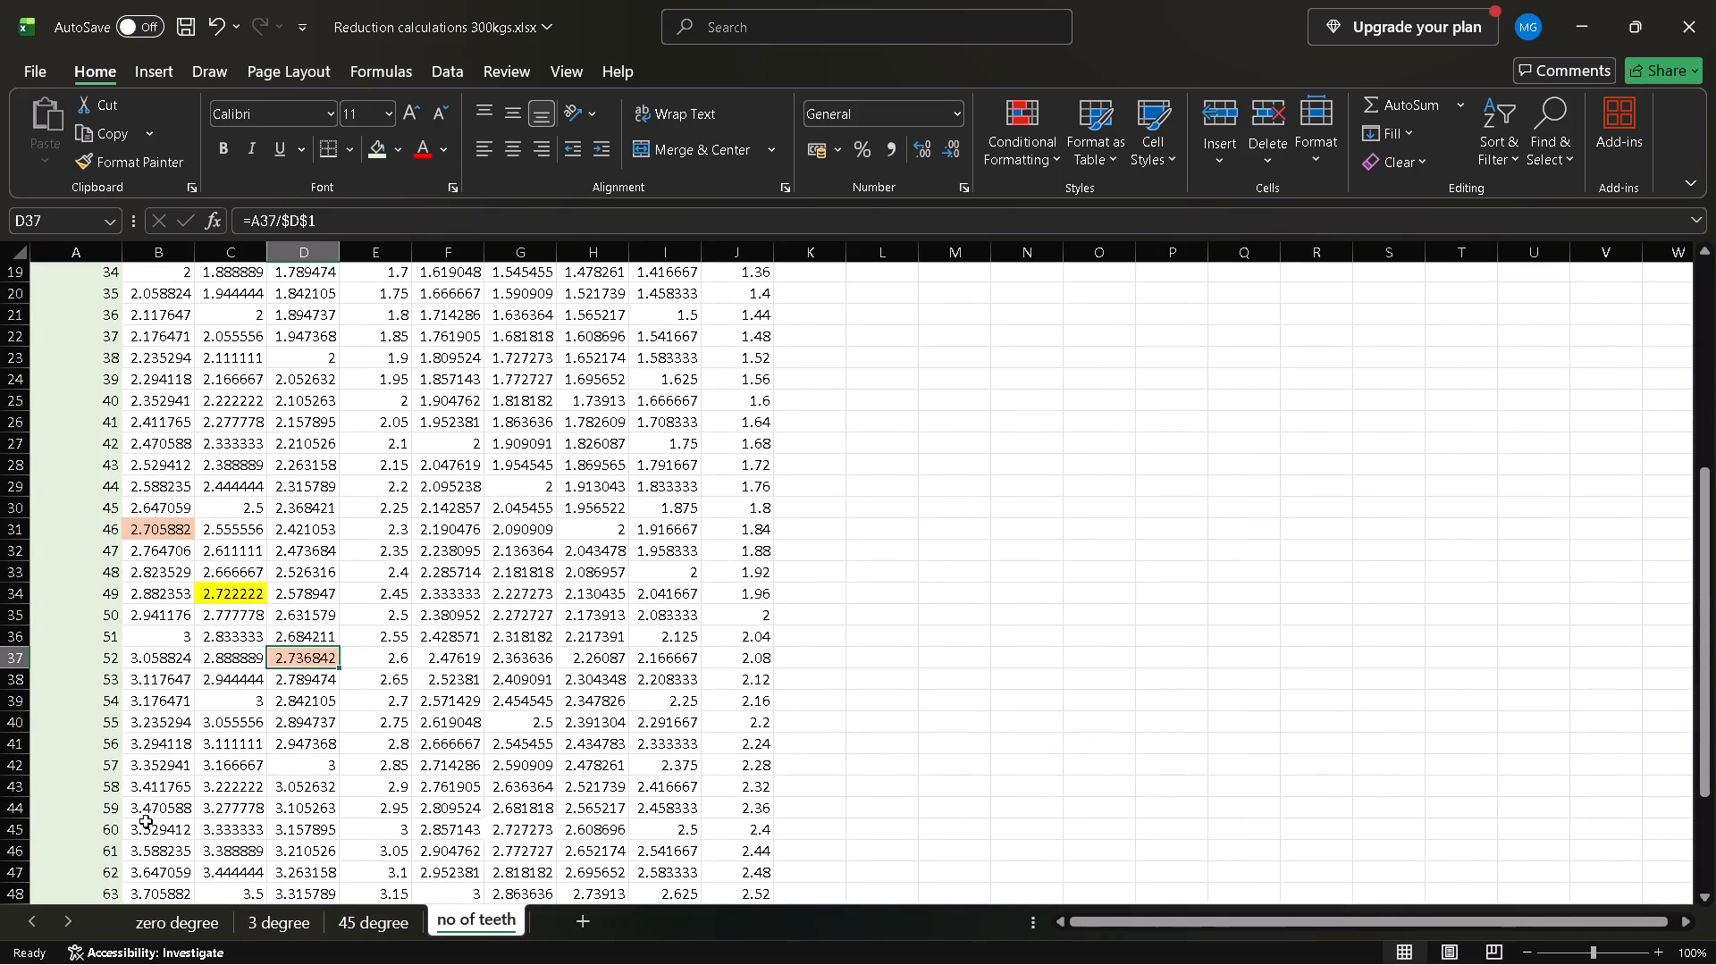
pyautogui.scroll(-1, 160, 786)
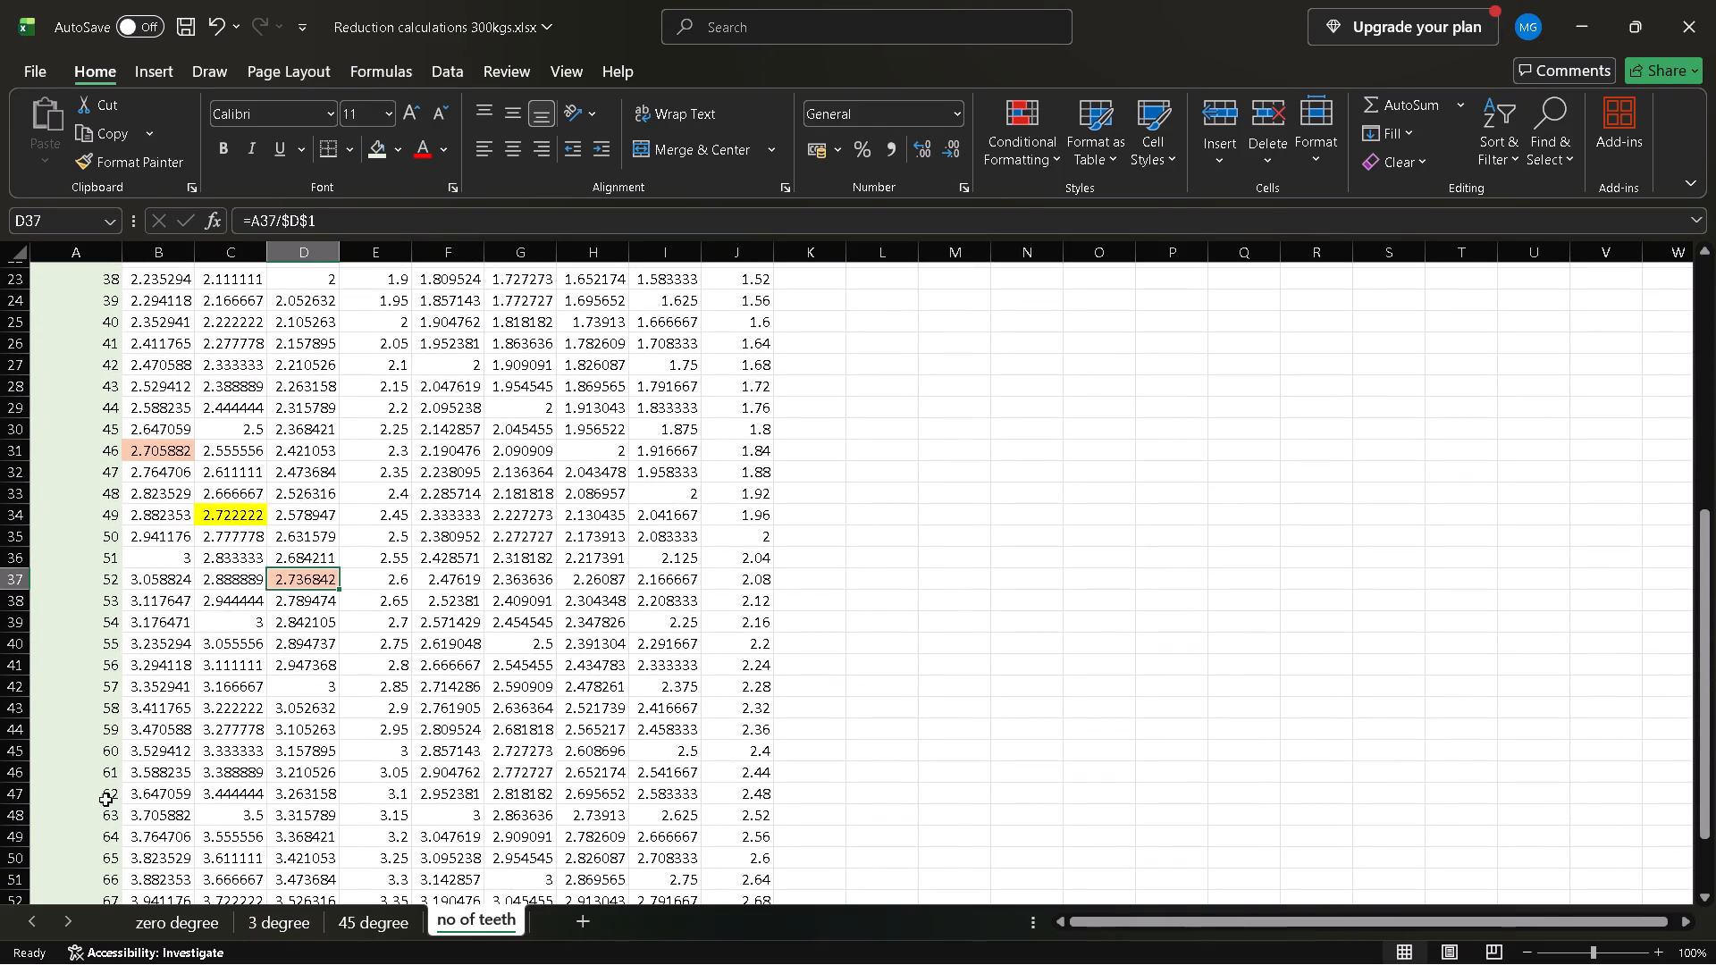
pyautogui.click(90, 820)
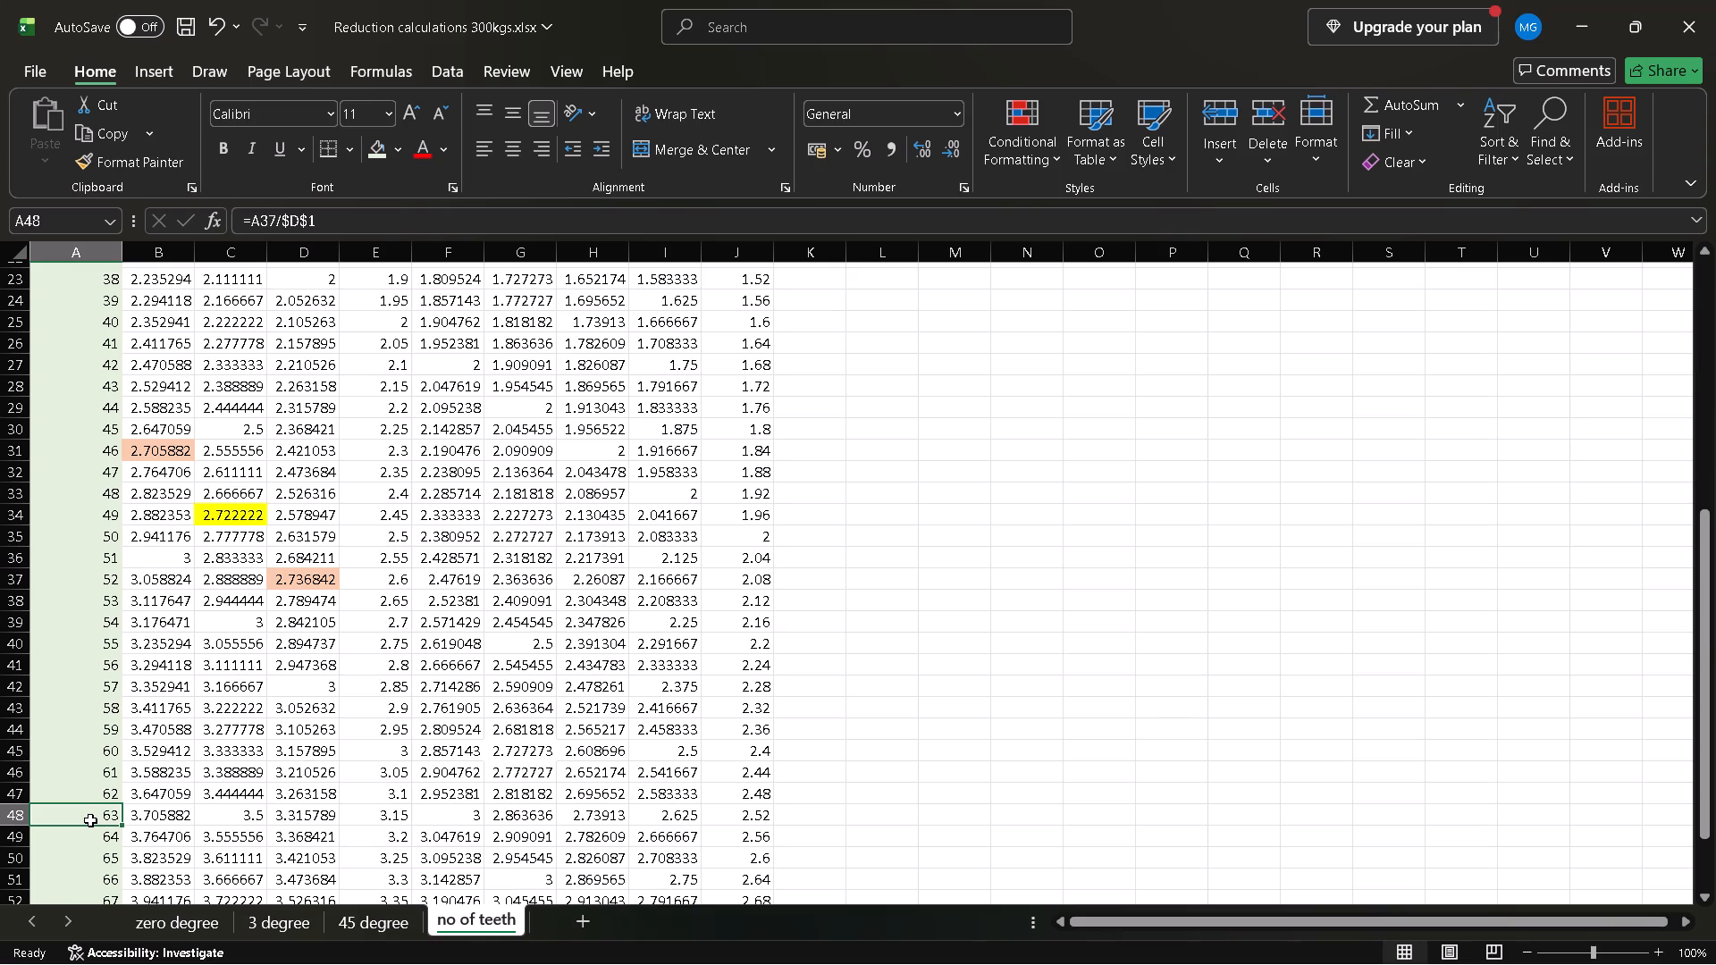
pyautogui.hotkey('ctrl', 'shift', 'Right')
pyautogui.scroll(1, 489, 754)
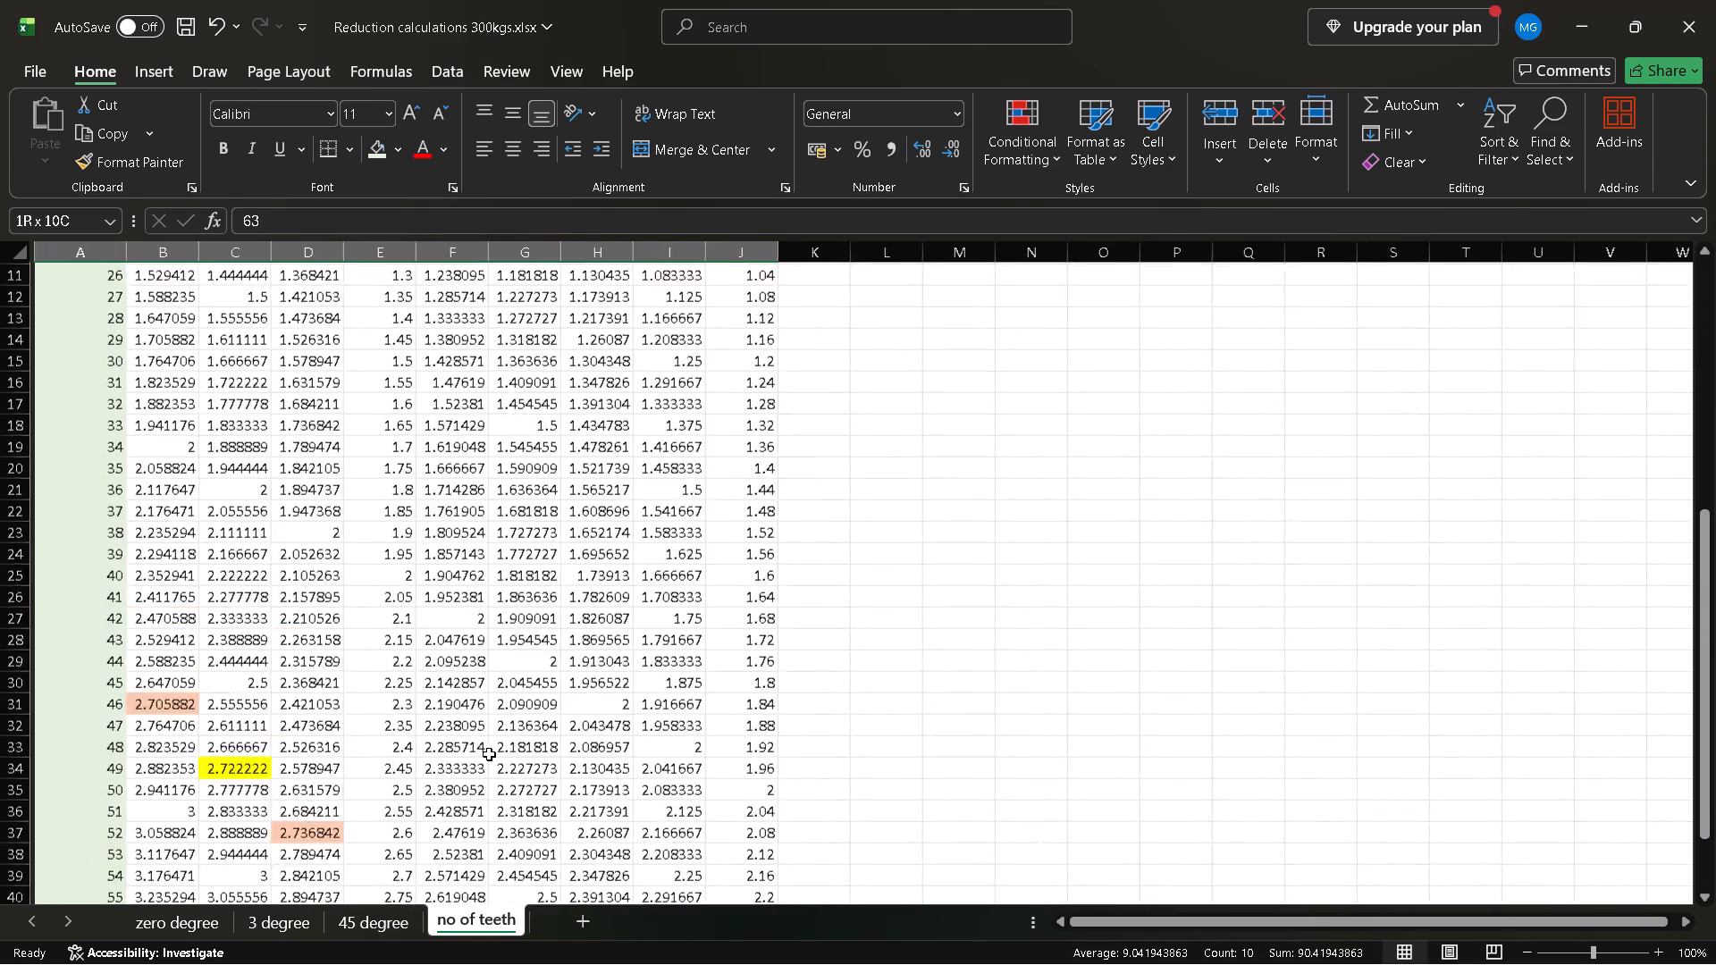
pyautogui.scroll(1, 489, 754)
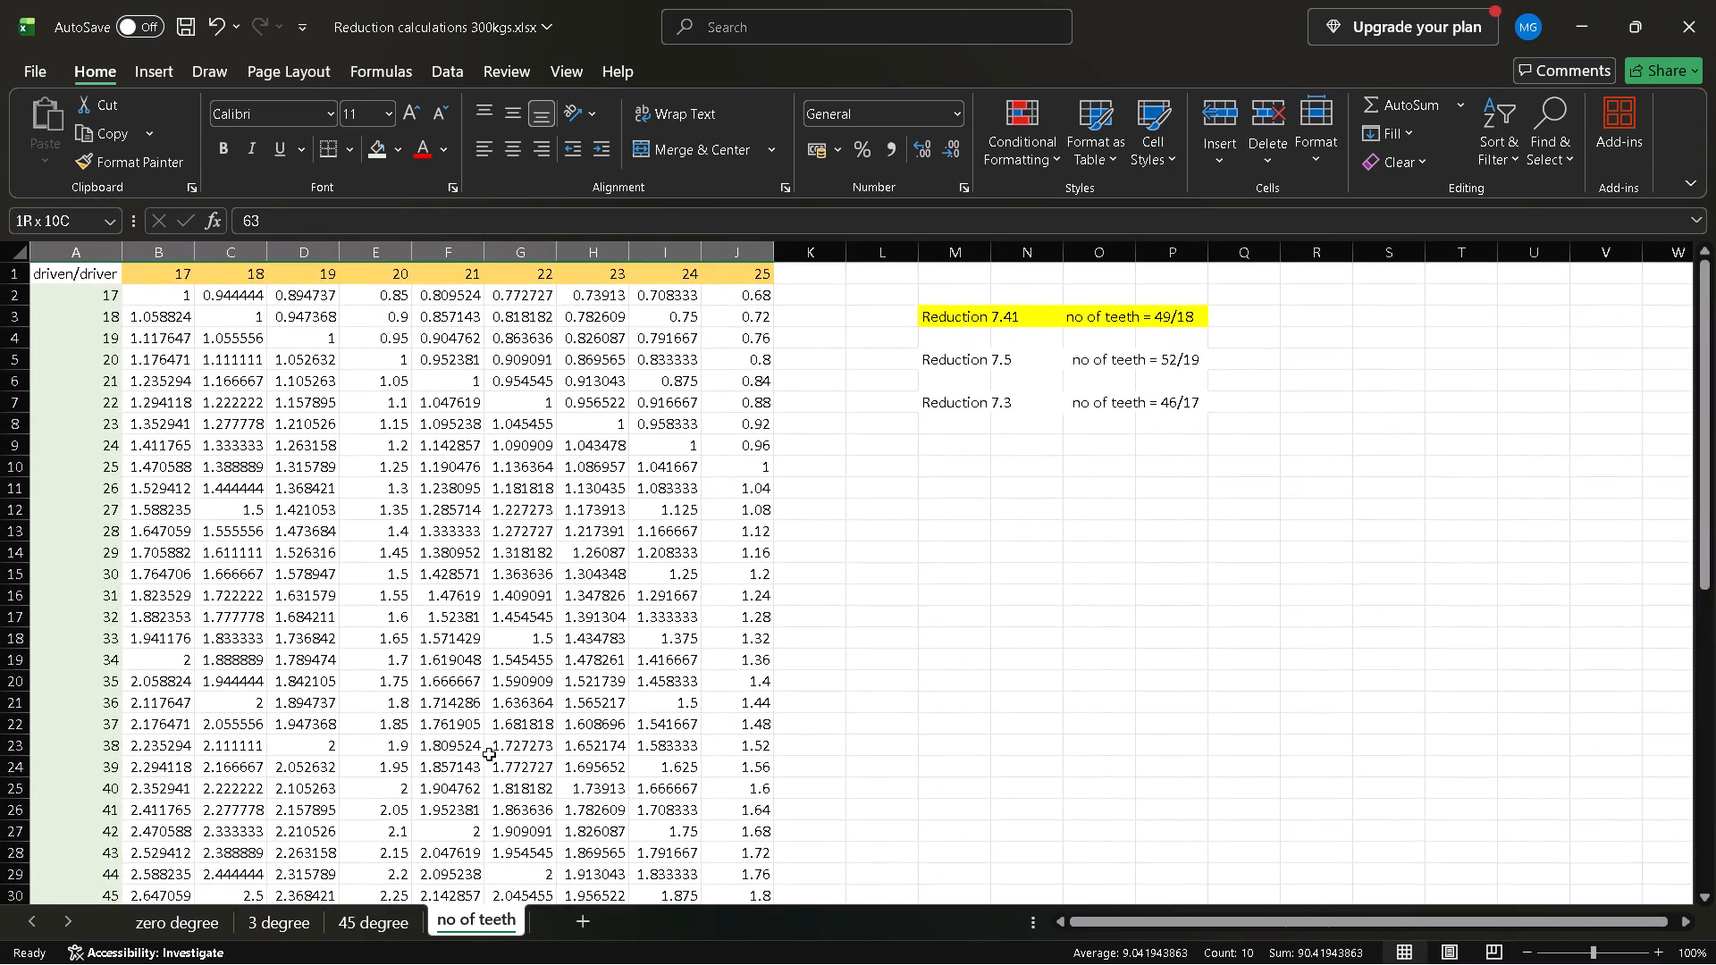
pyautogui.scroll(-3, 489, 754)
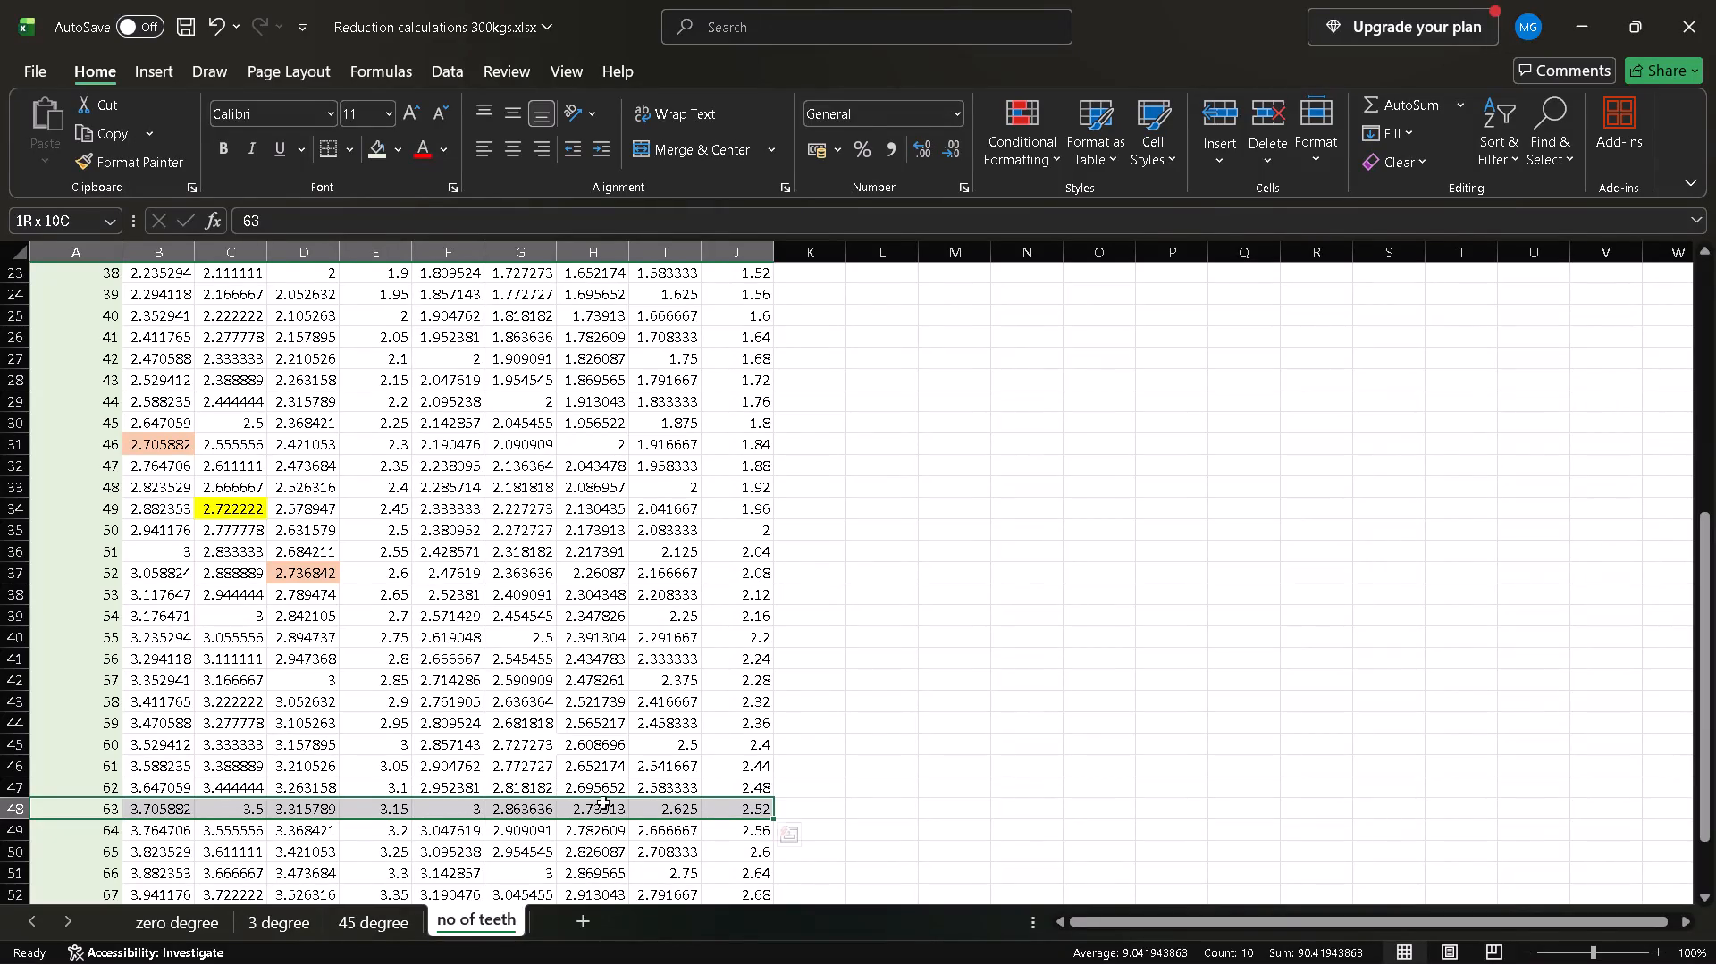
pyautogui.click(590, 801)
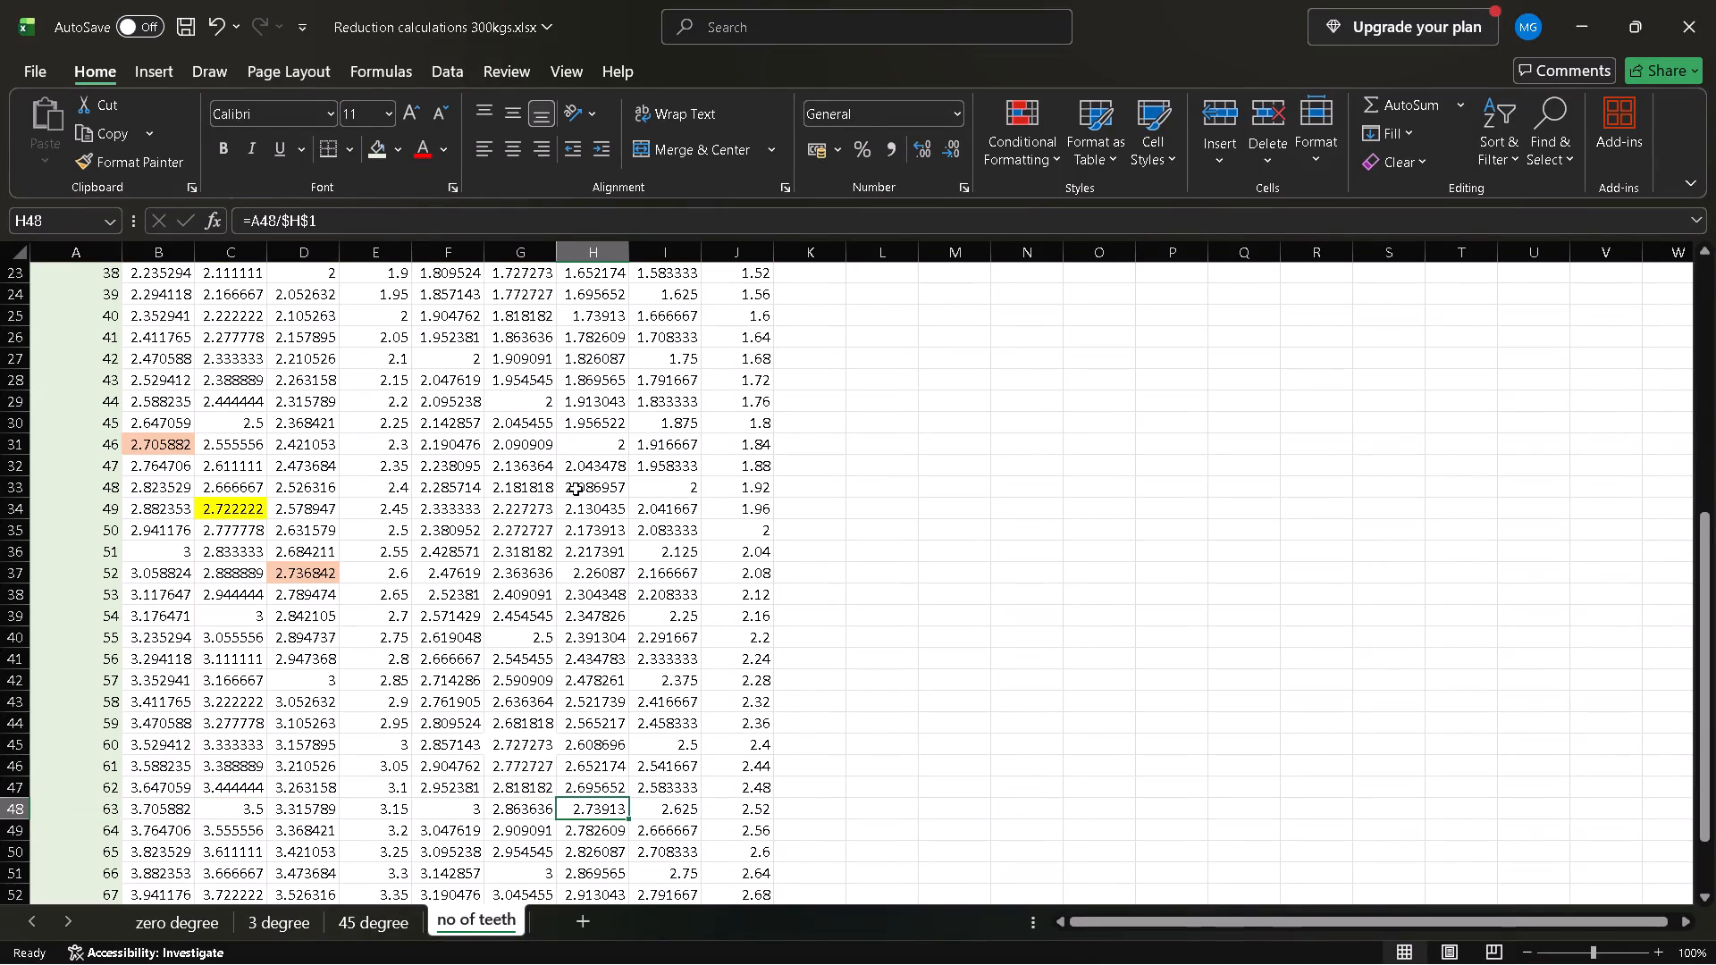
pyautogui.moveTo(398, 147); pyautogui.dragTo(558, 321)
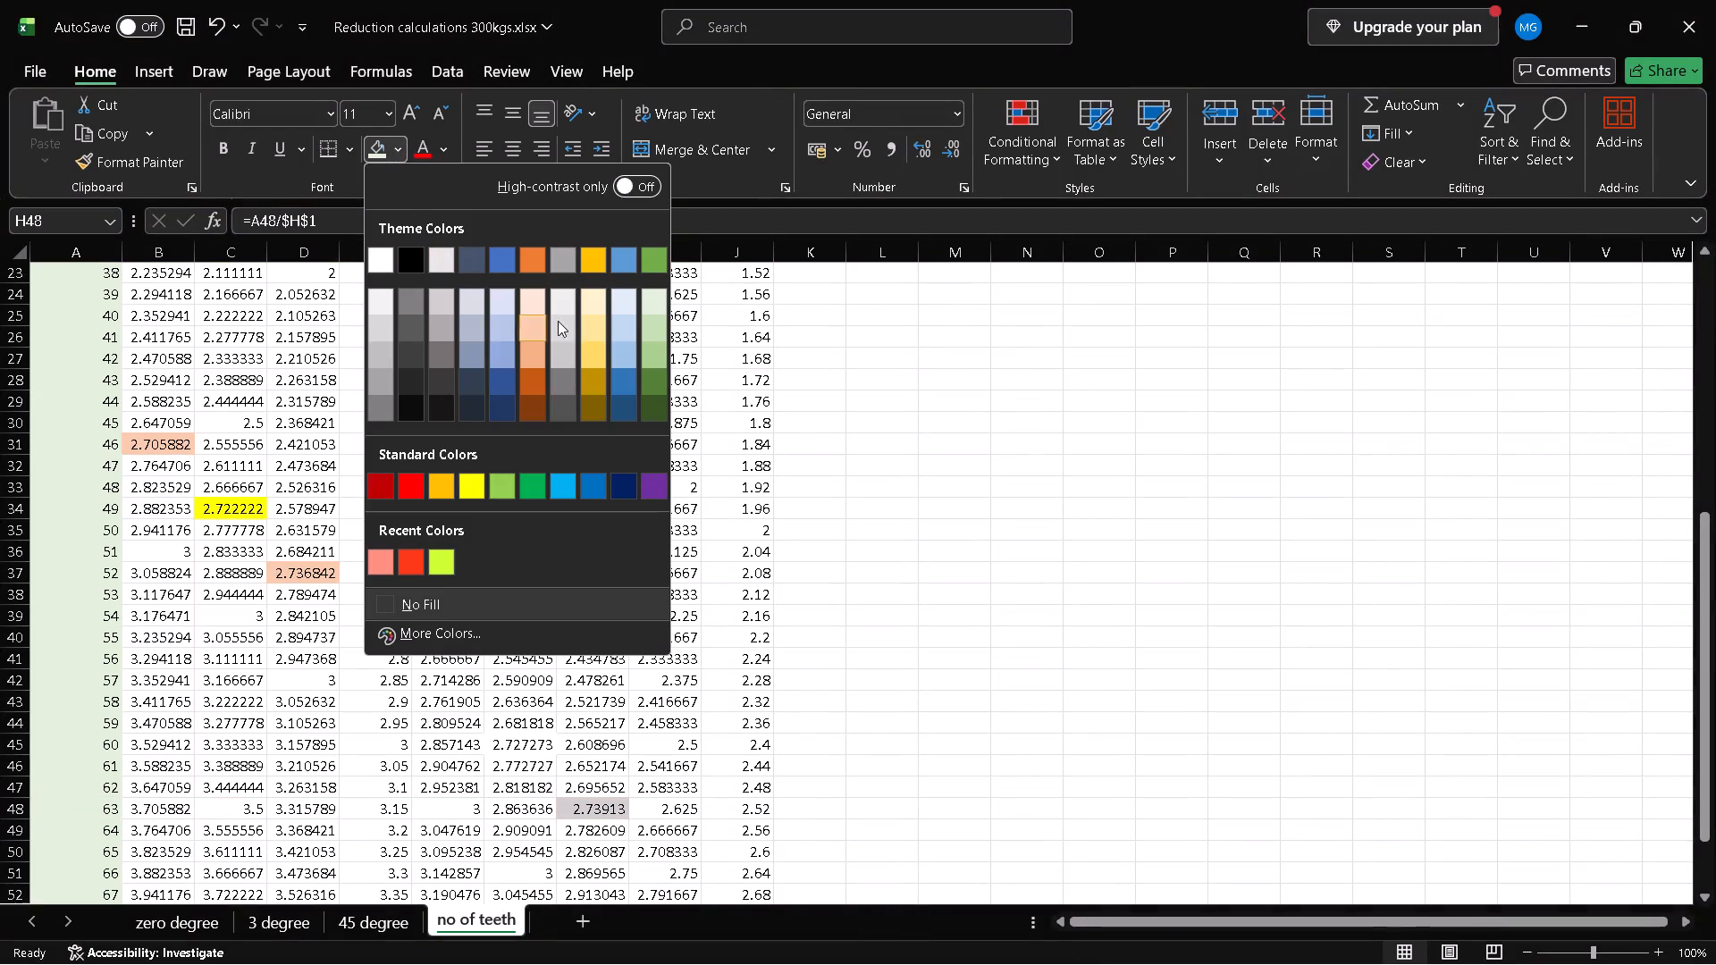
pyautogui.moveTo(558, 321); pyautogui.dragTo(651, 330)
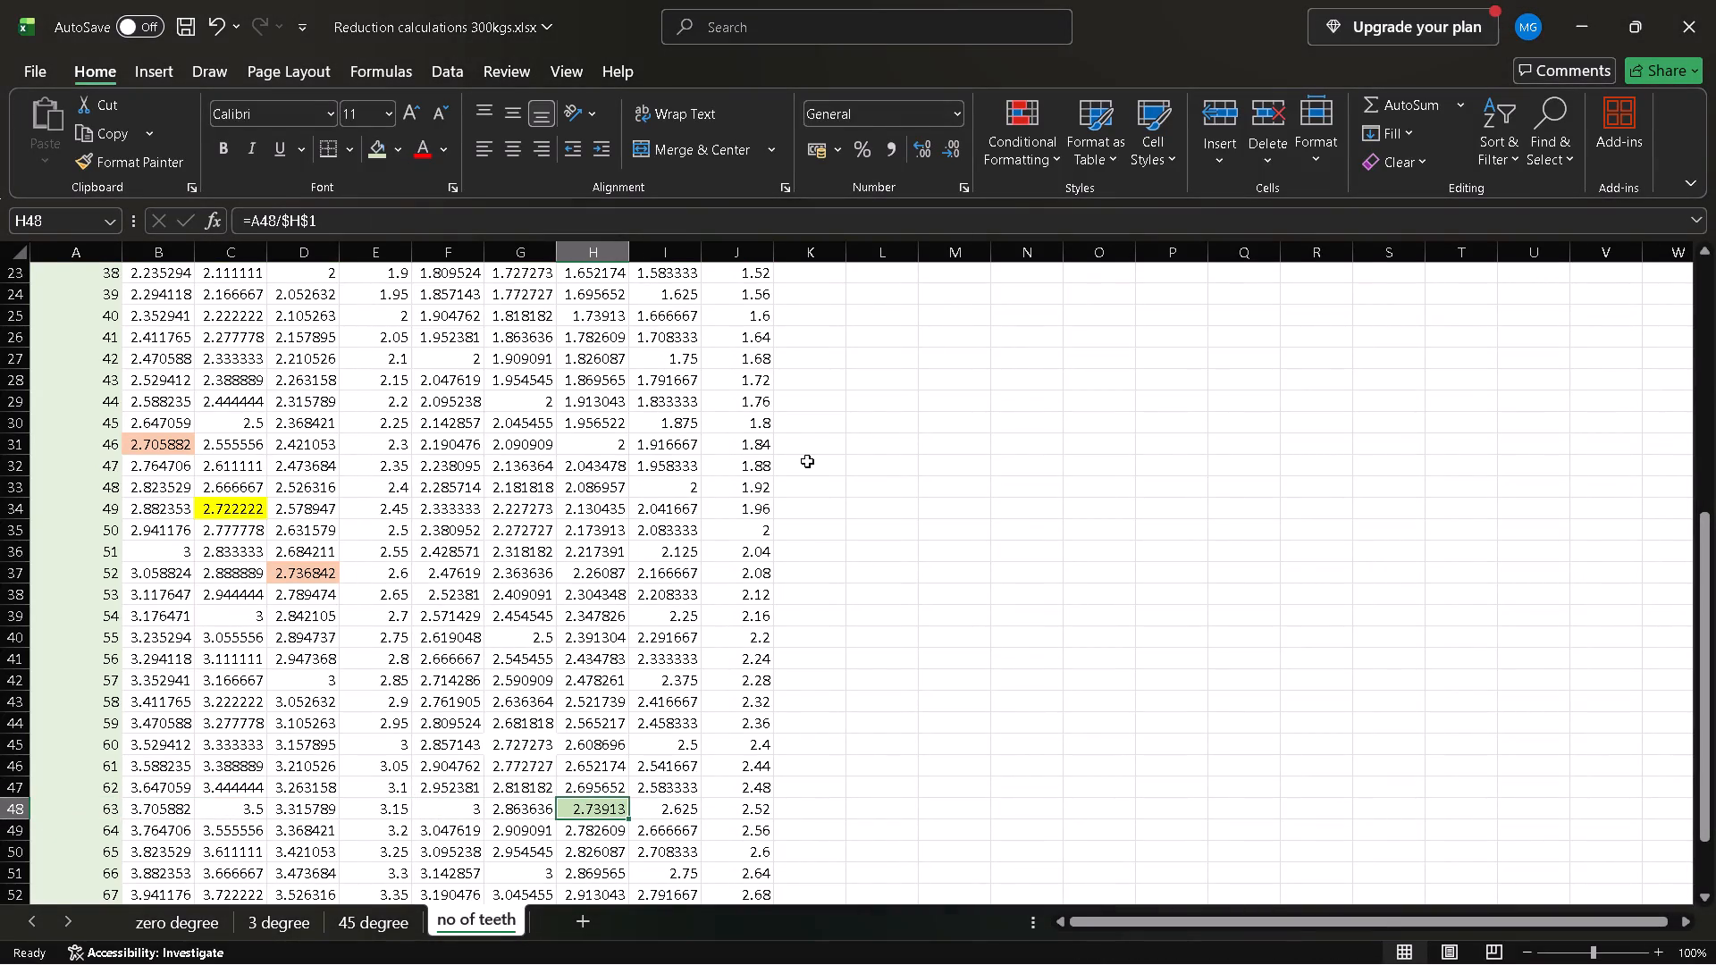
# Review the ratio table and the tooth-count notes for reductions 7.41, 7.5 and 7.3 beside it.
pyautogui.scroll(1, 813, 466)
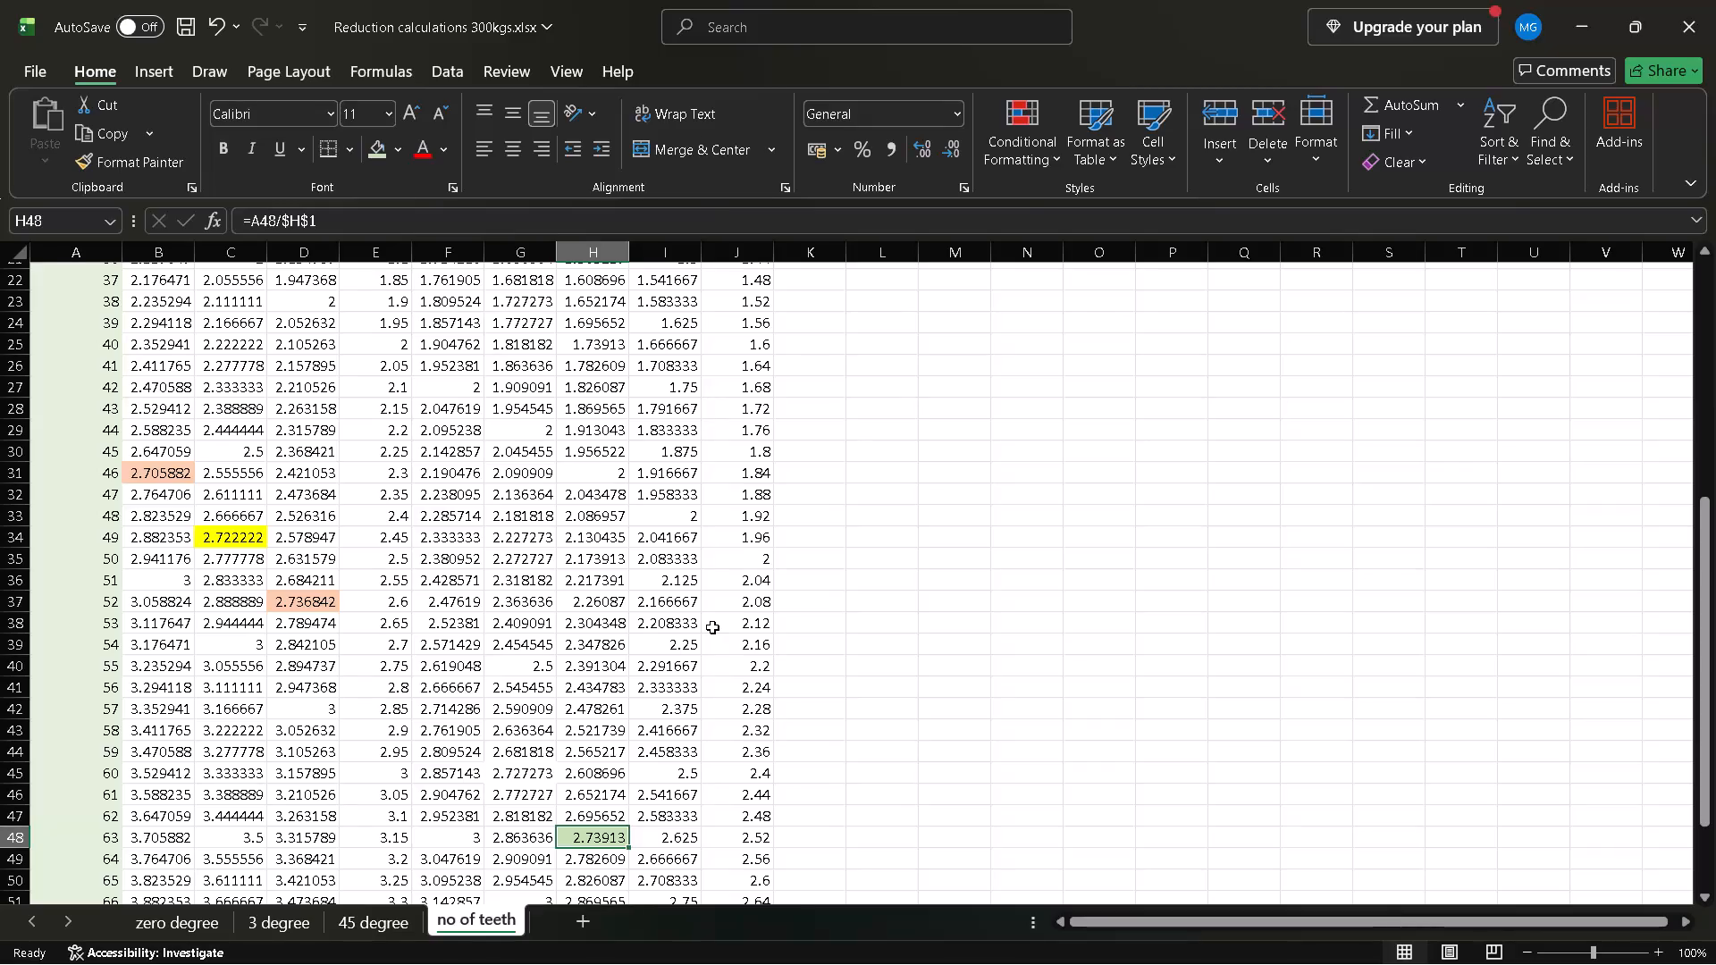
pyautogui.hscroll(1, 712, 627)
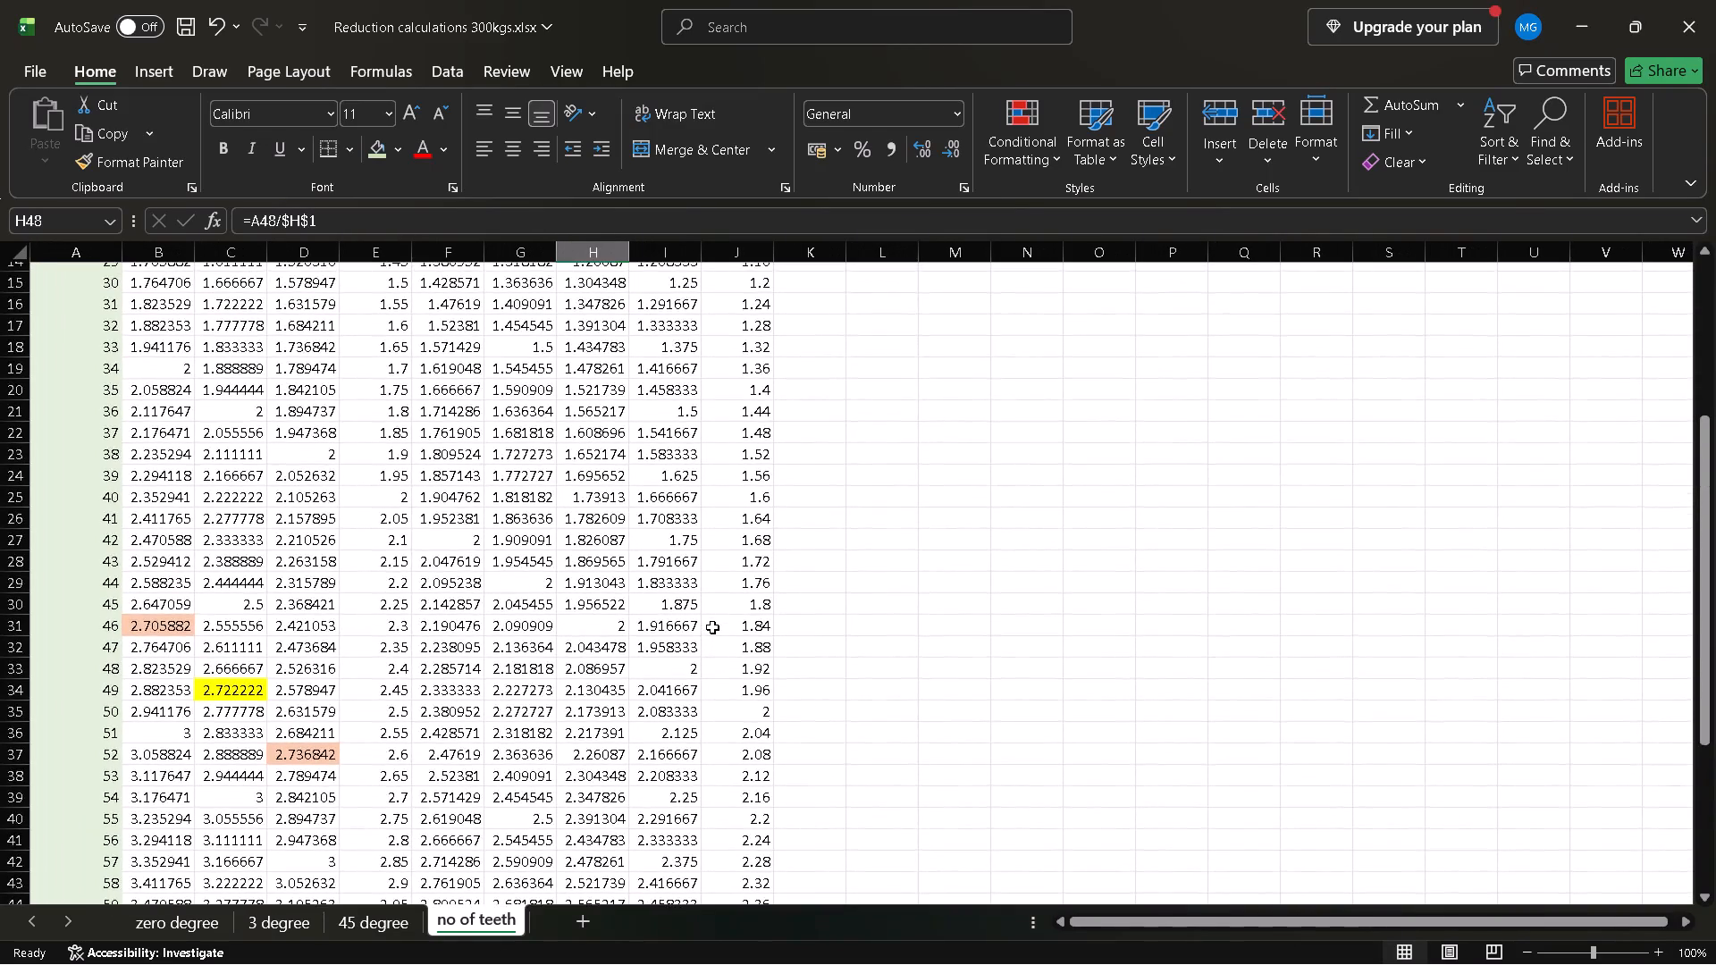
pyautogui.click(712, 627)
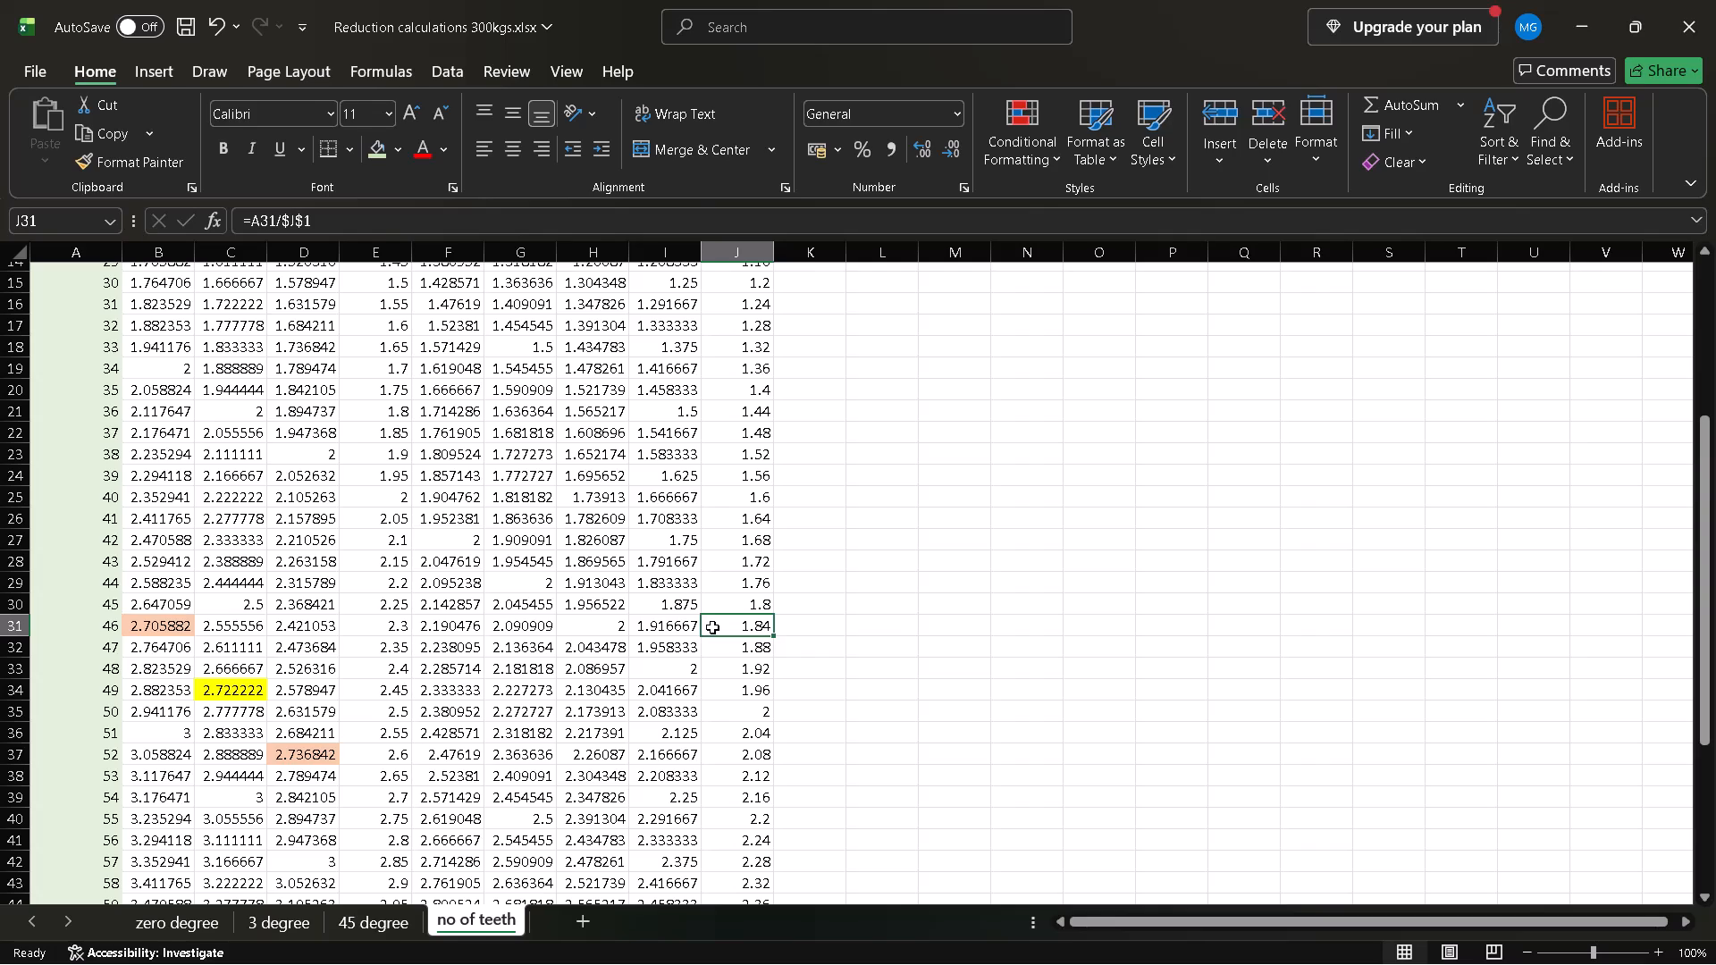
pyautogui.scroll(1, 712, 627)
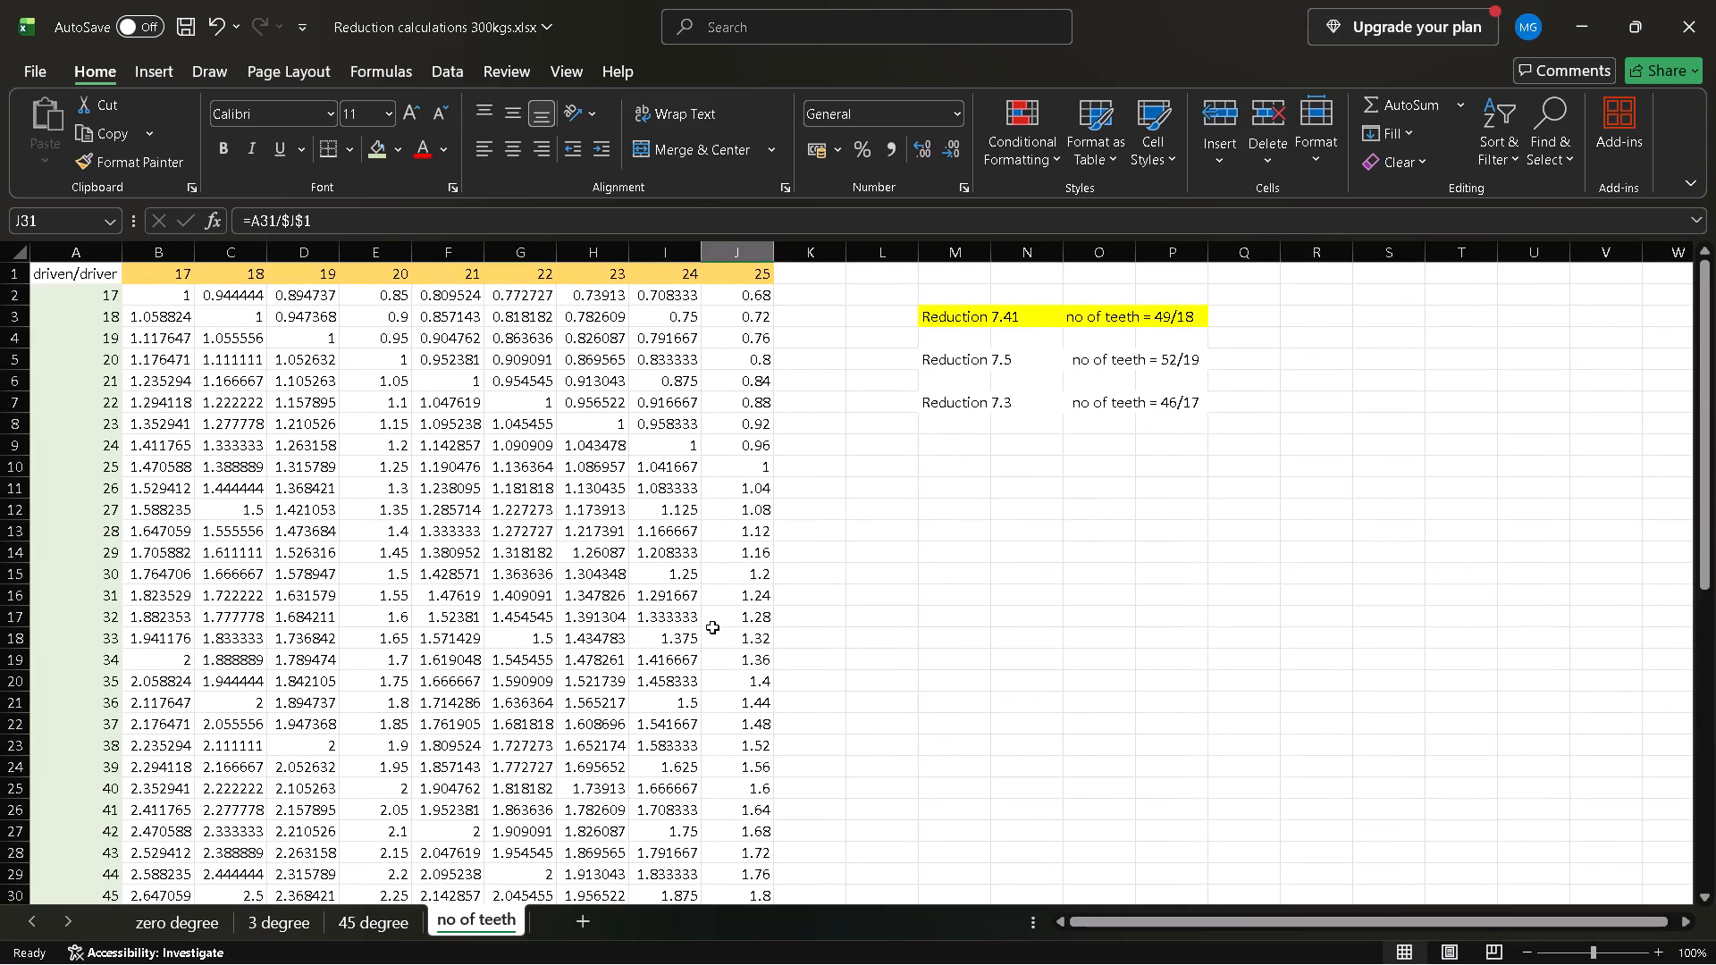
pyautogui.scroll(1, 990, 588)
pyautogui.click(935, 371)
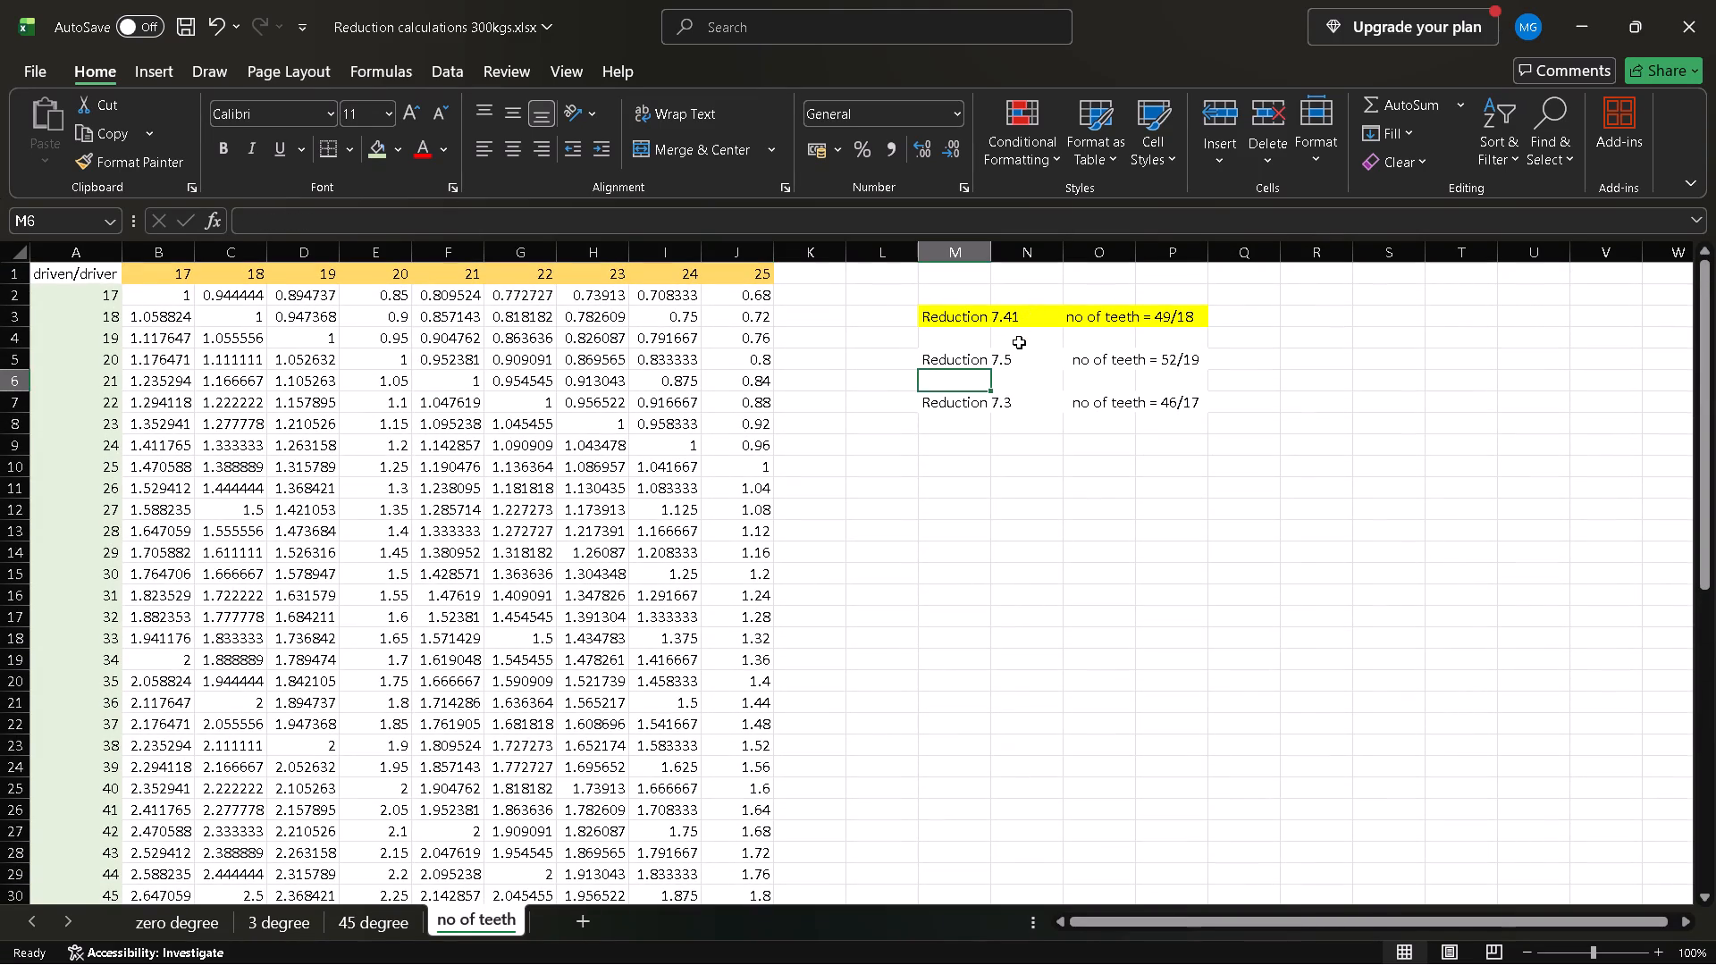
pyautogui.click(1020, 345)
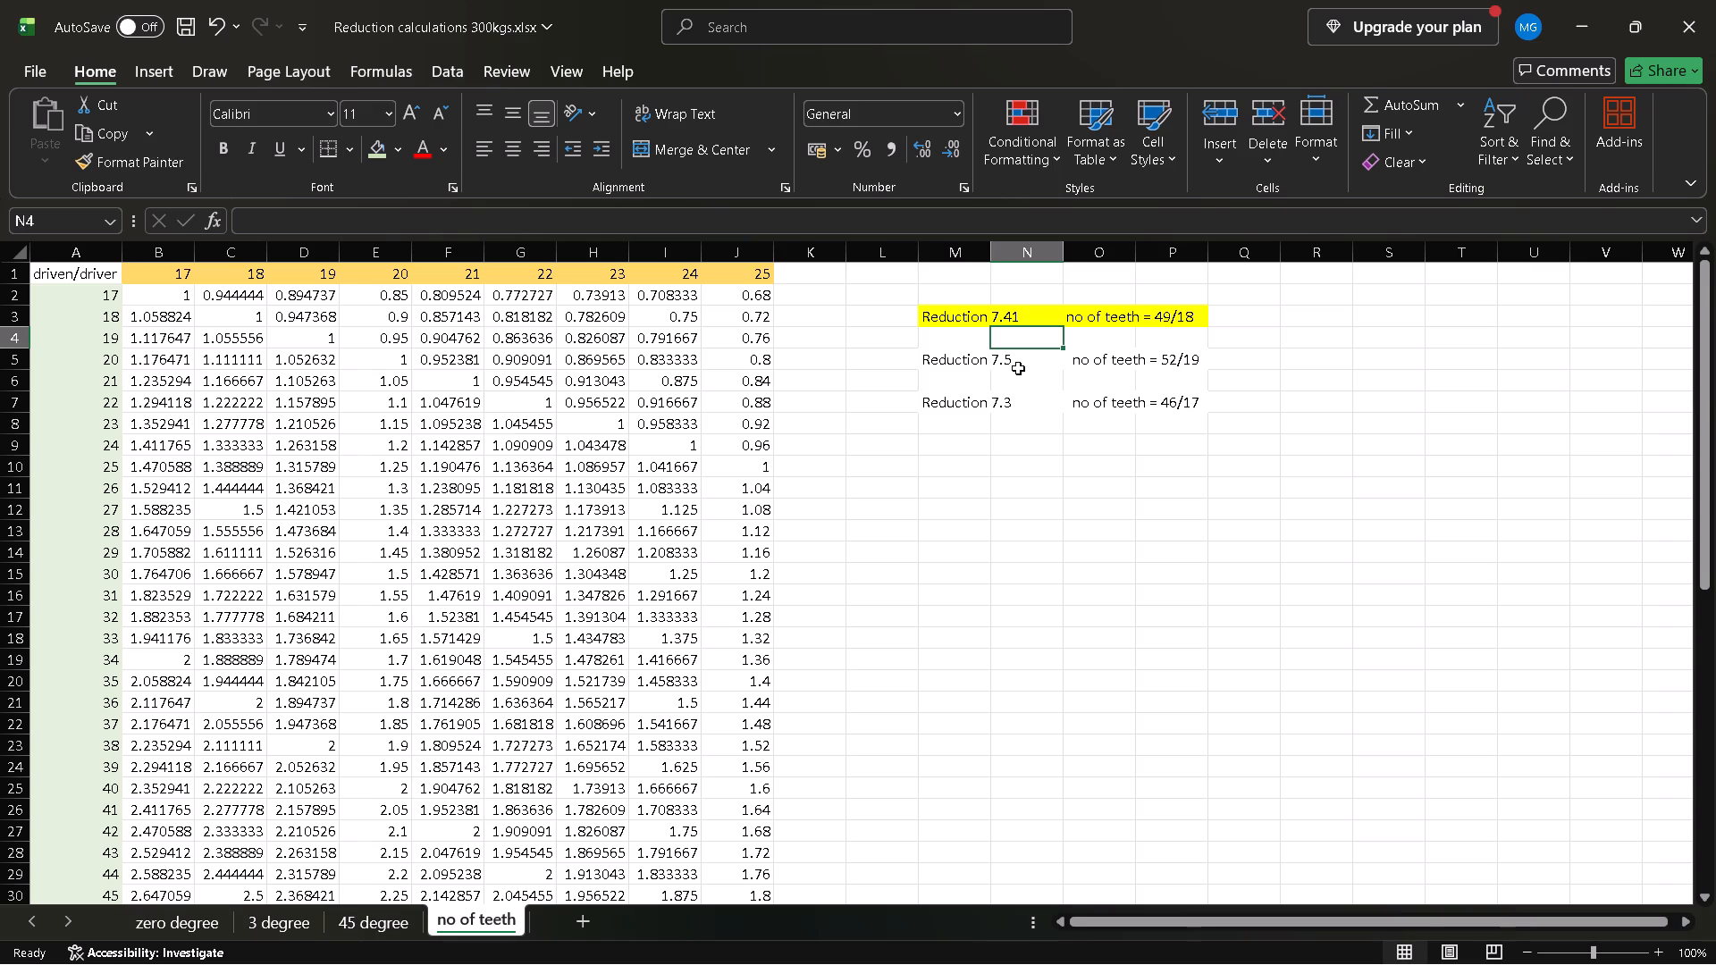
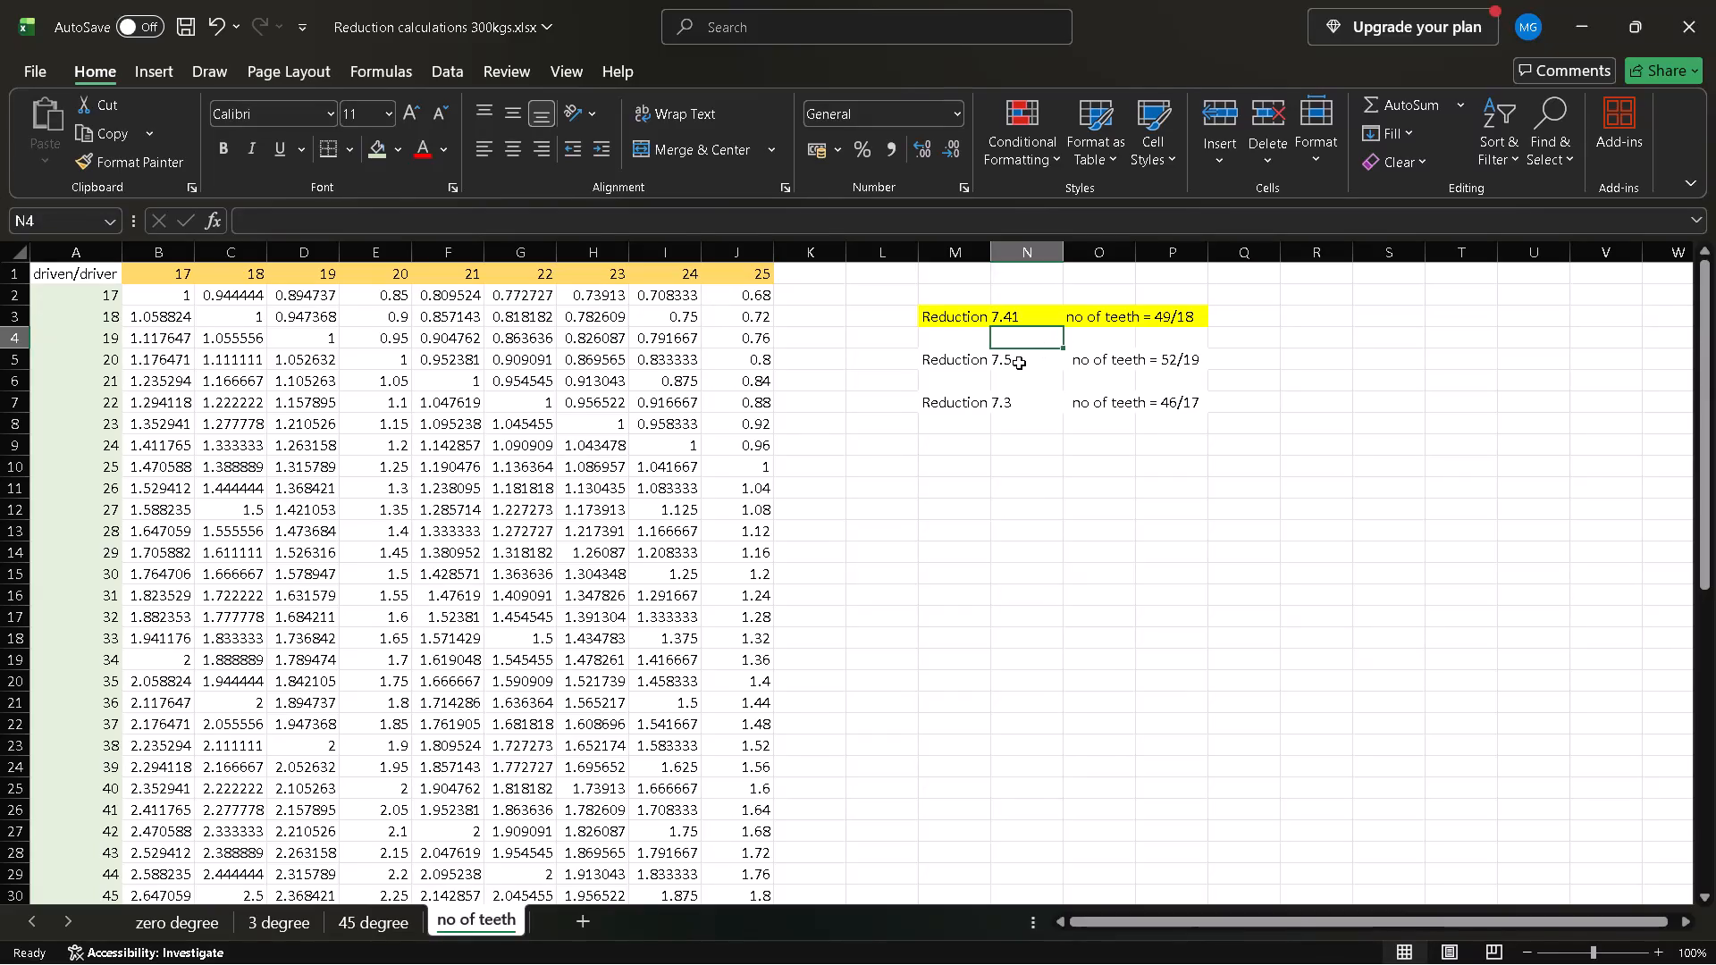
# Replace the value in cell N5, beside the 52/19 teeth note, with "7.5 ->2.7391".
pyautogui.click(1019, 364)
pyautogui.doubleClick(1019, 364)
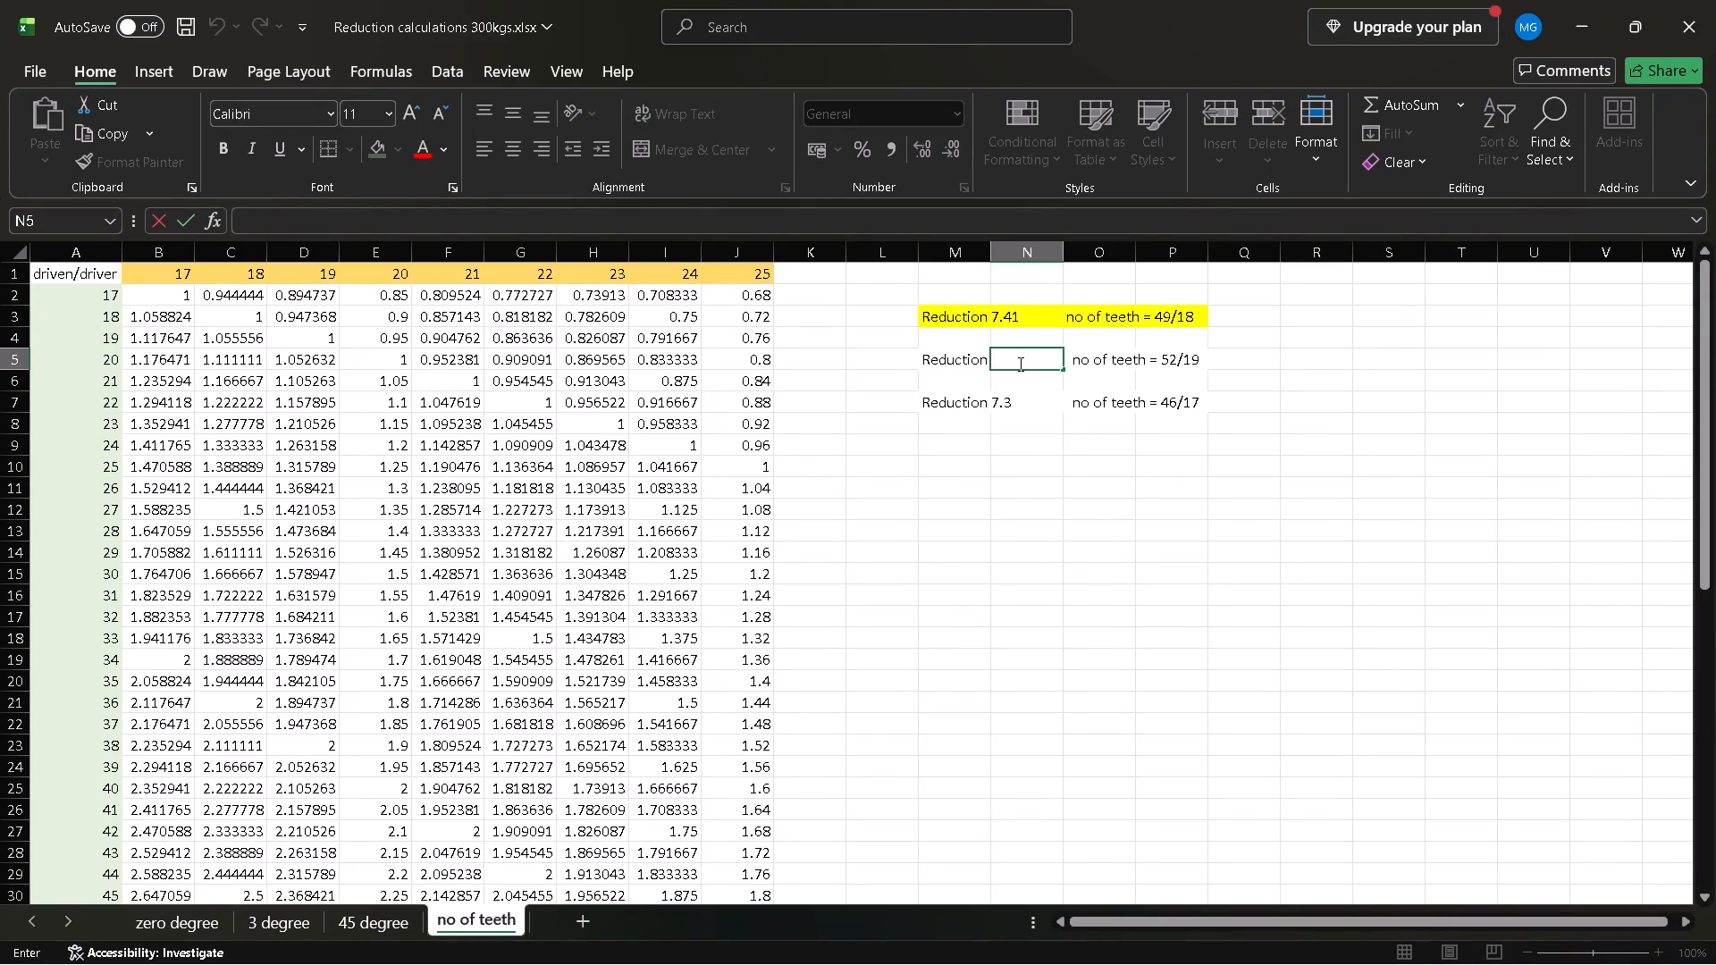
pyautogui.write('7.53')
pyautogui.press('BackSpace')
pyautogui.press('space')
pyautogui.write('-')
pyautogui.hotkey('shift', '>')
pyautogui.write('2.7391')
pyautogui.press('Return')
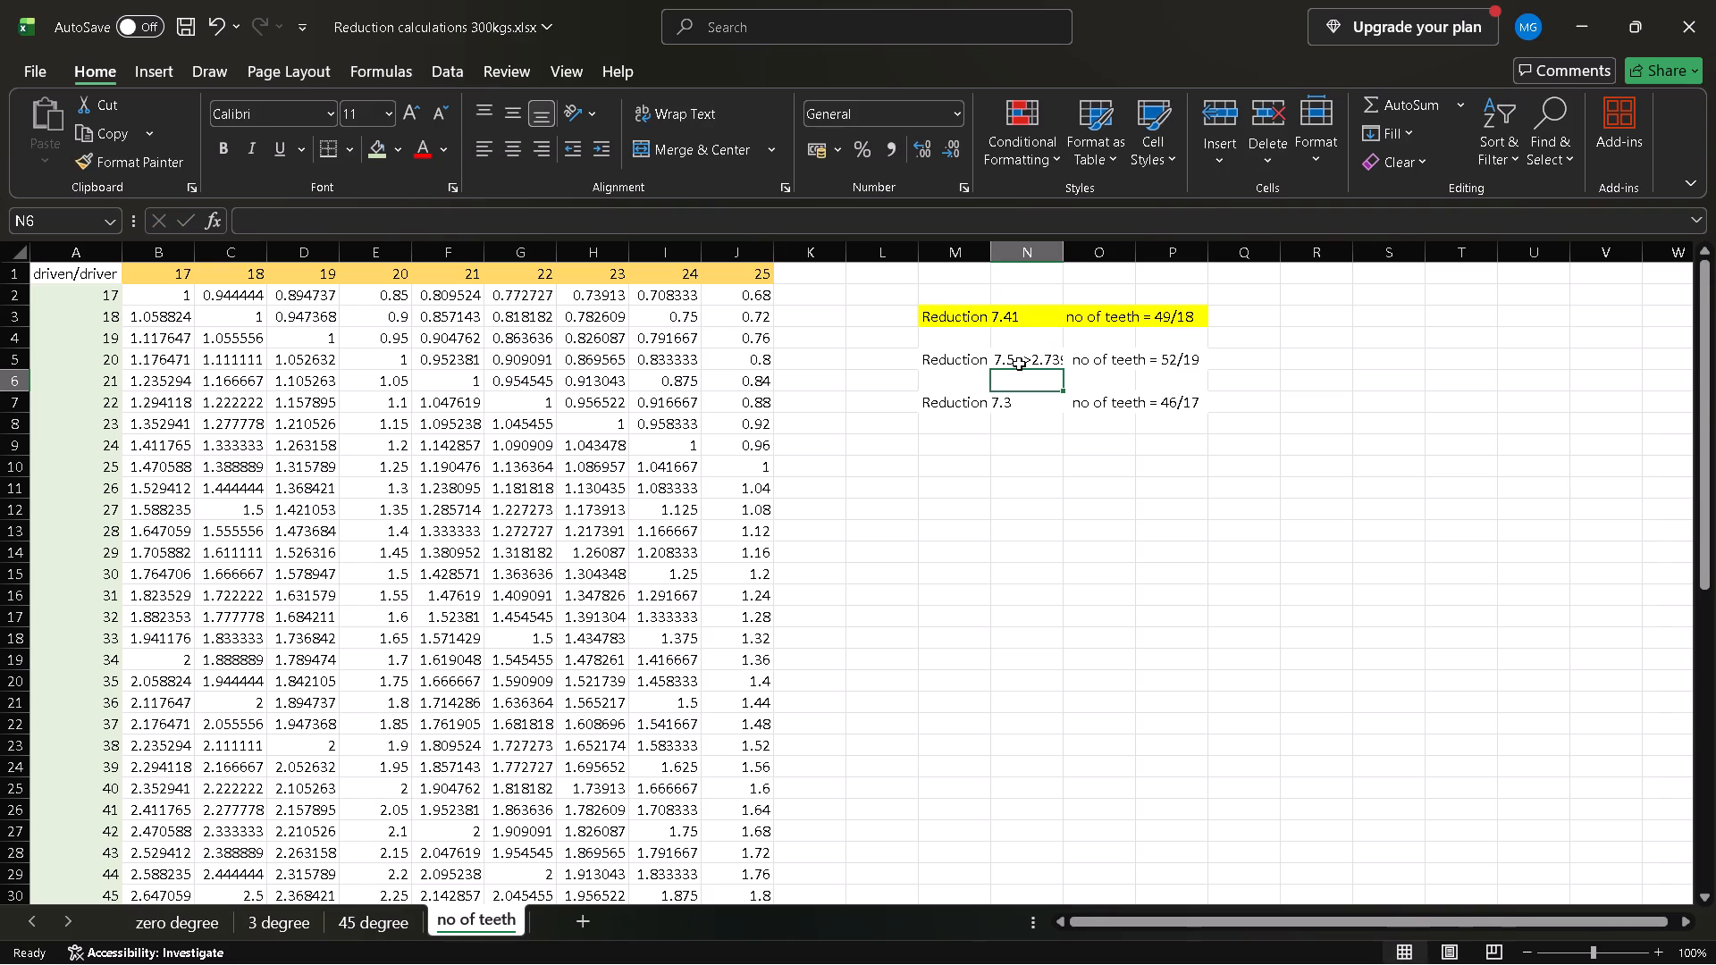
# Auto-fit the width of column N to its contents.
pyautogui.press('Up')
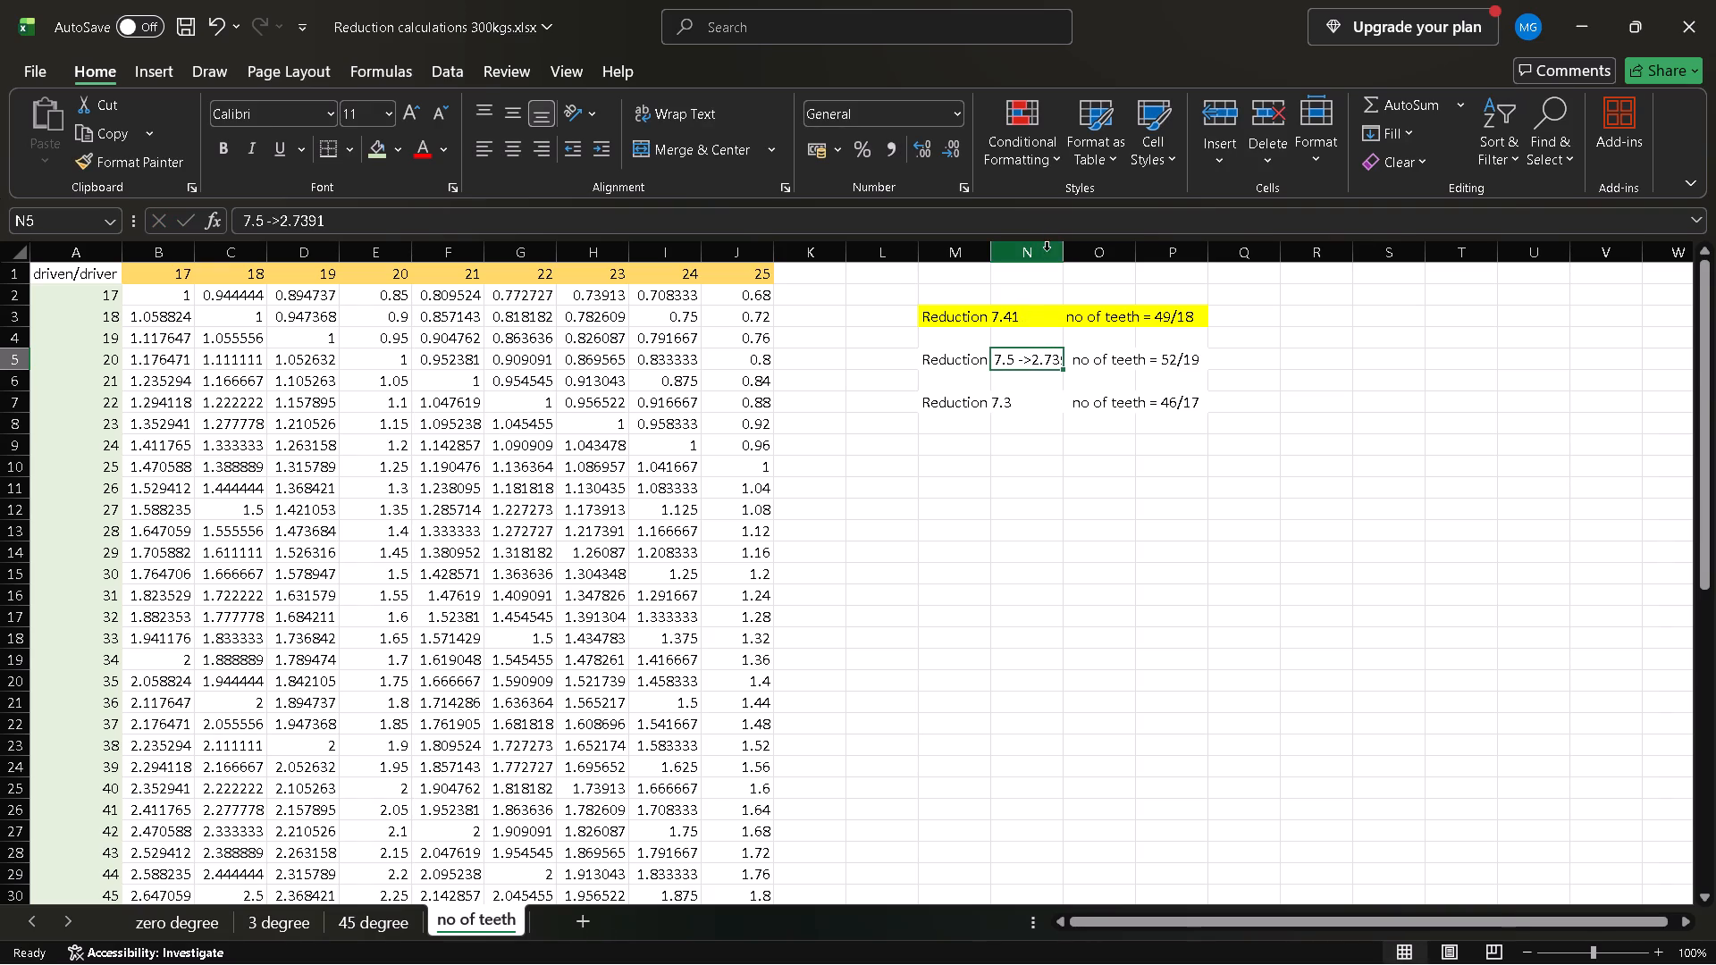
pyautogui.doubleClick(1052, 253)
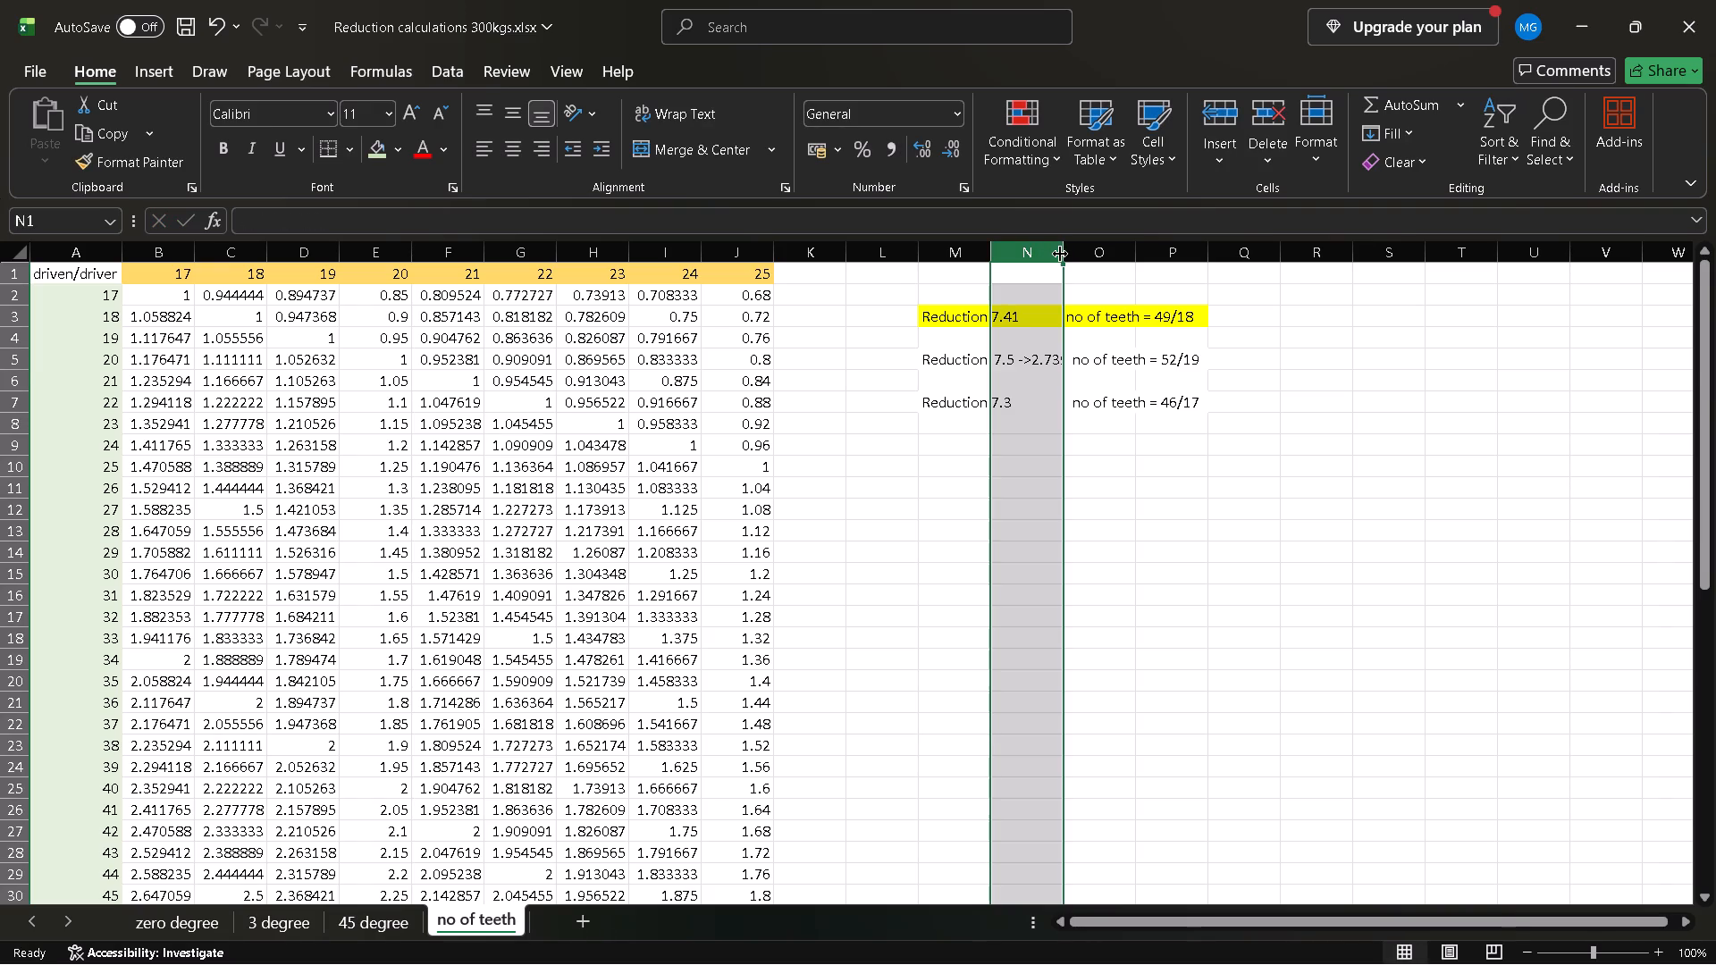
pyautogui.doubleClick(1063, 254)
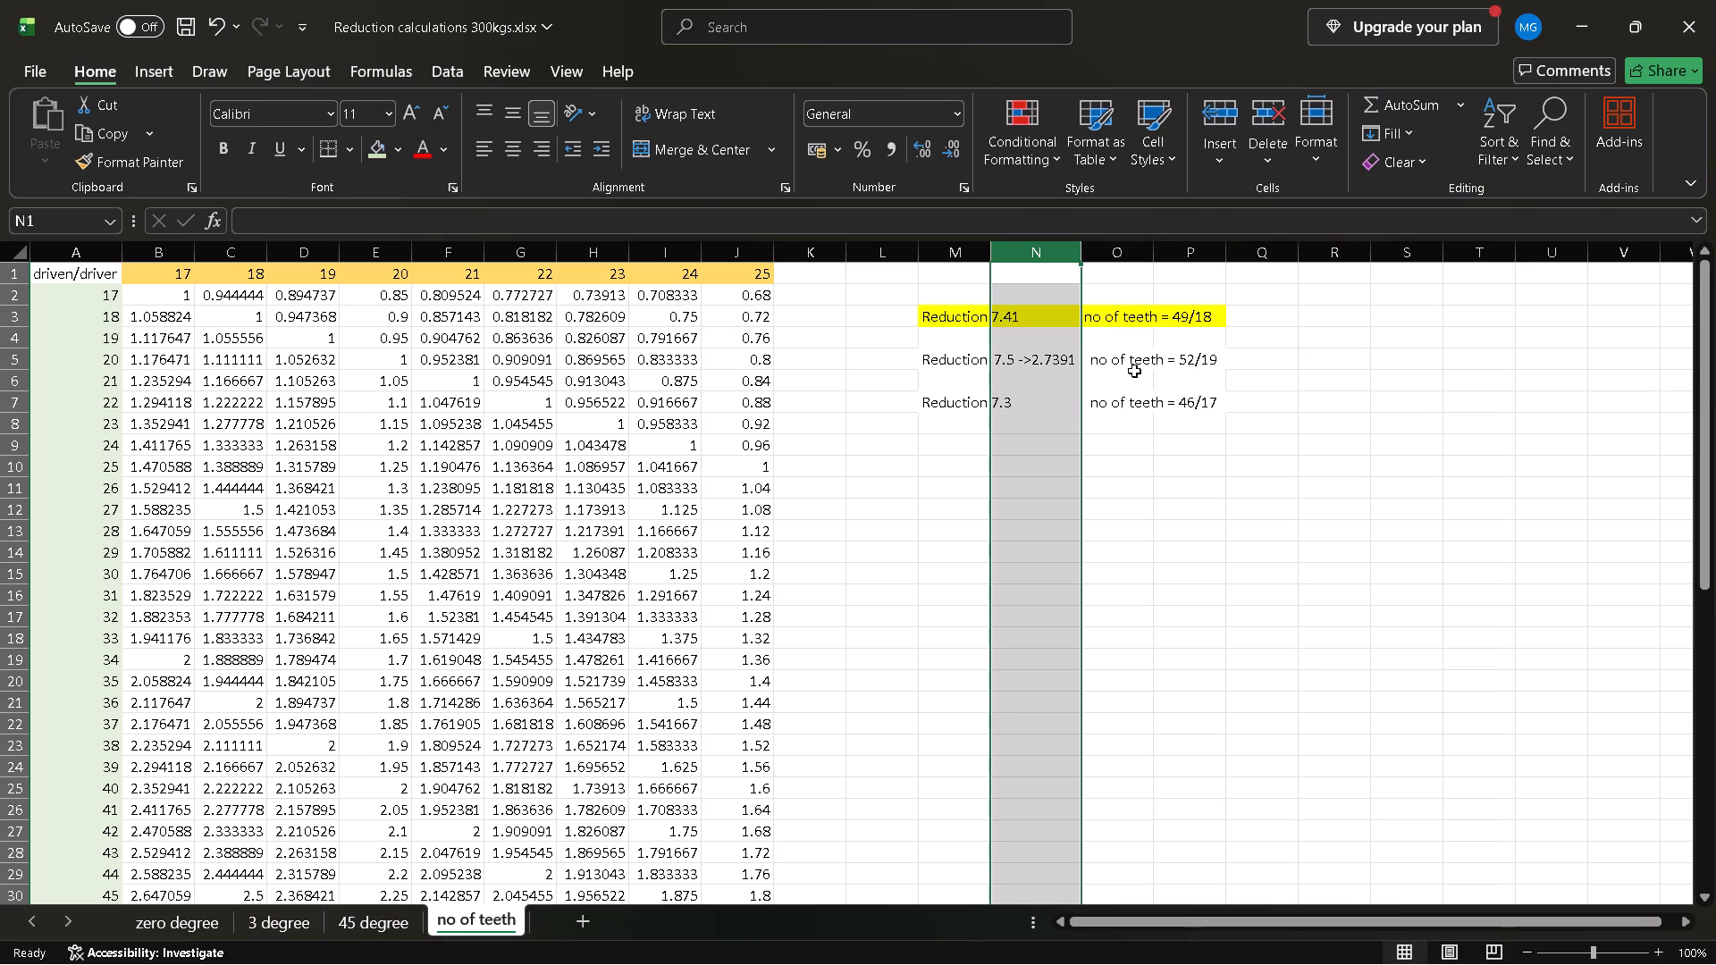
pyautogui.click(1134, 371)
# Compare the highlighted ratios in the driven/driver teeth table with the listed reductions and their tooth counts.
pyautogui.hscroll(1, 1027, 387)
pyautogui.scroll(-1, 1027, 387)
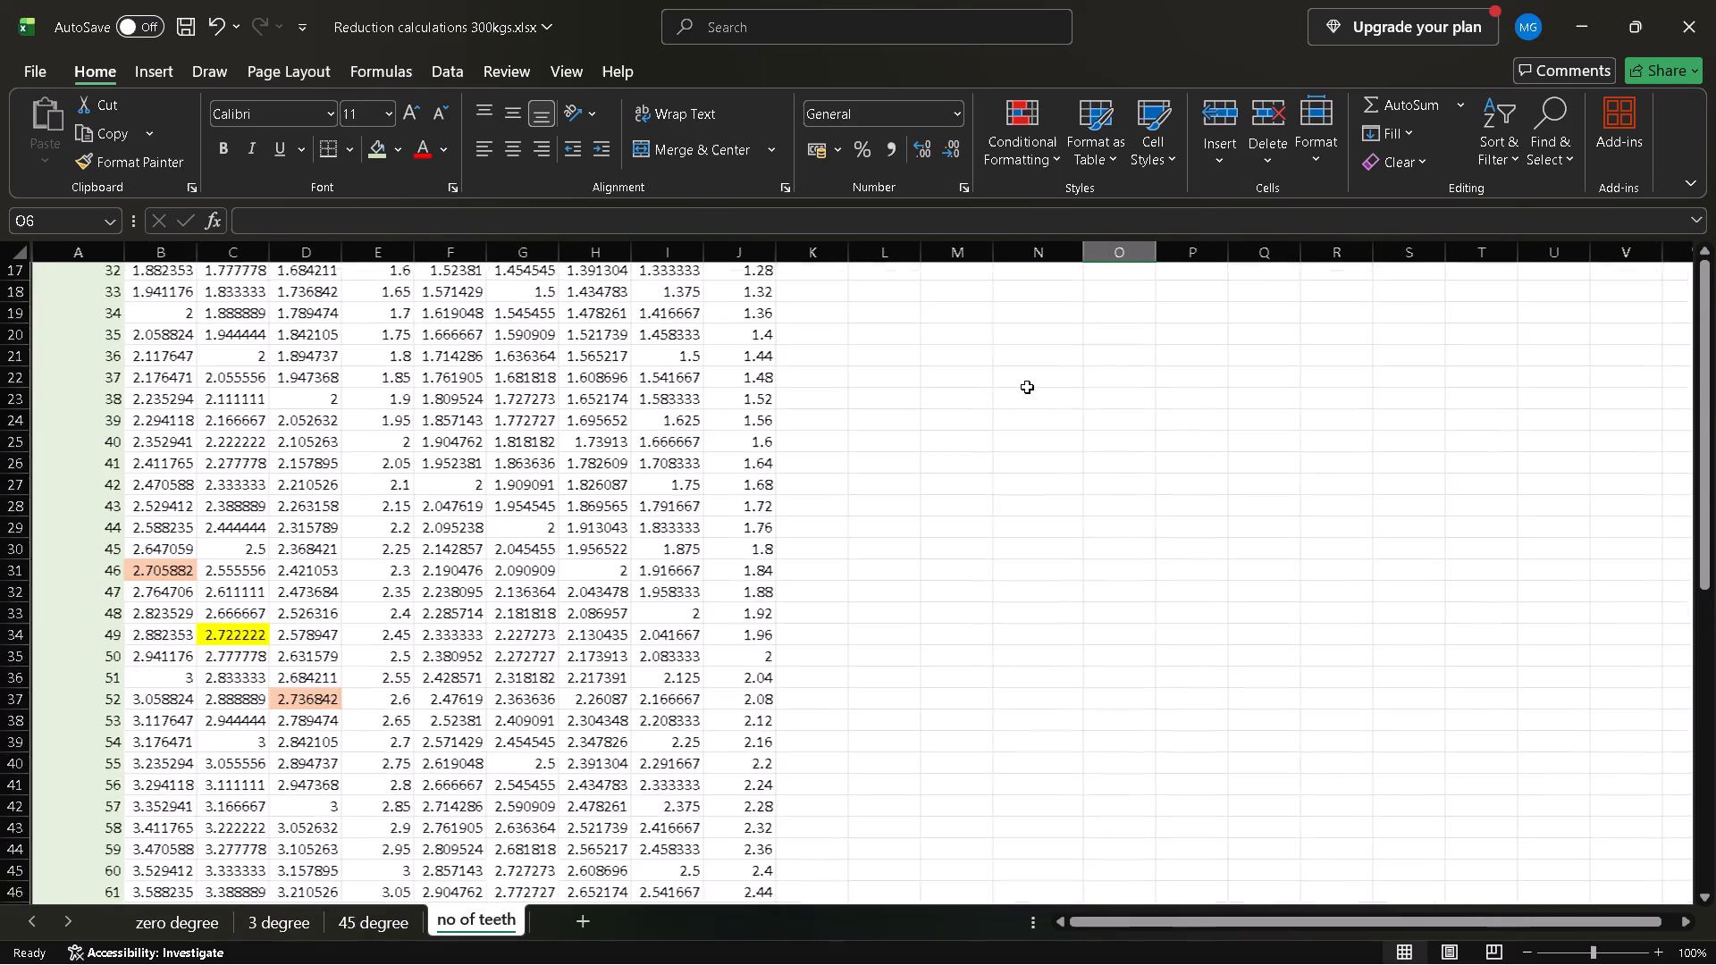
pyautogui.scroll(-1, 1027, 387)
pyautogui.scroll(-1, 925, 507)
pyautogui.scroll(1, 925, 507)
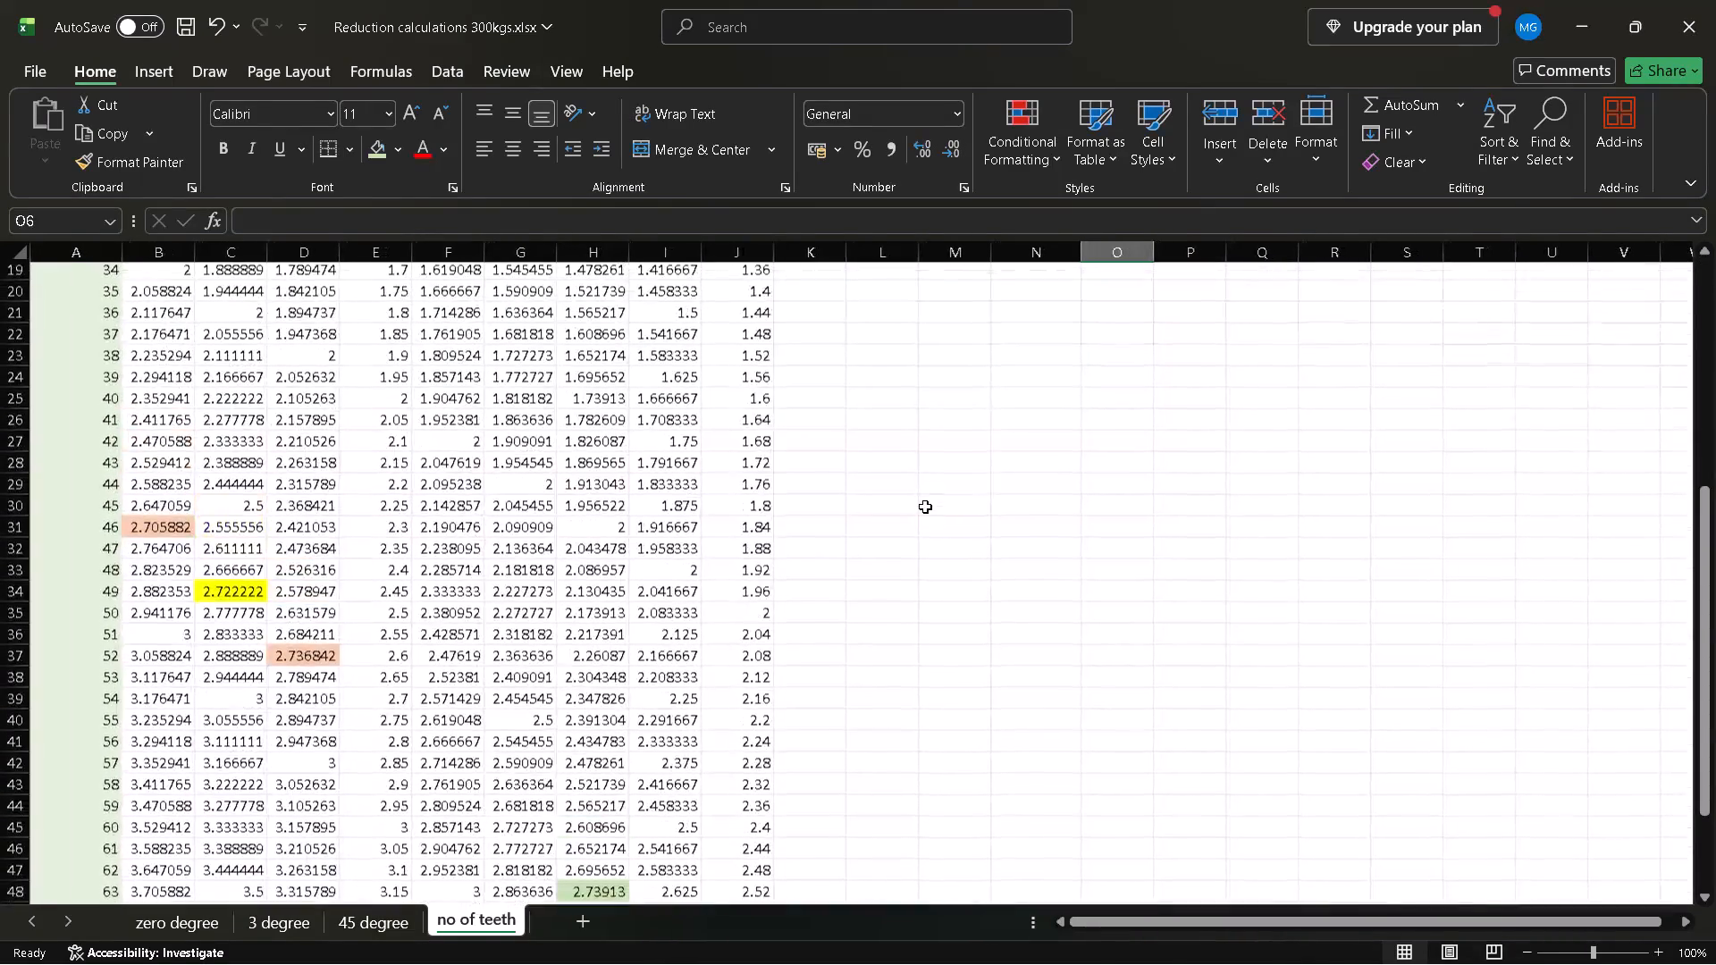
pyautogui.scroll(3, 925, 507)
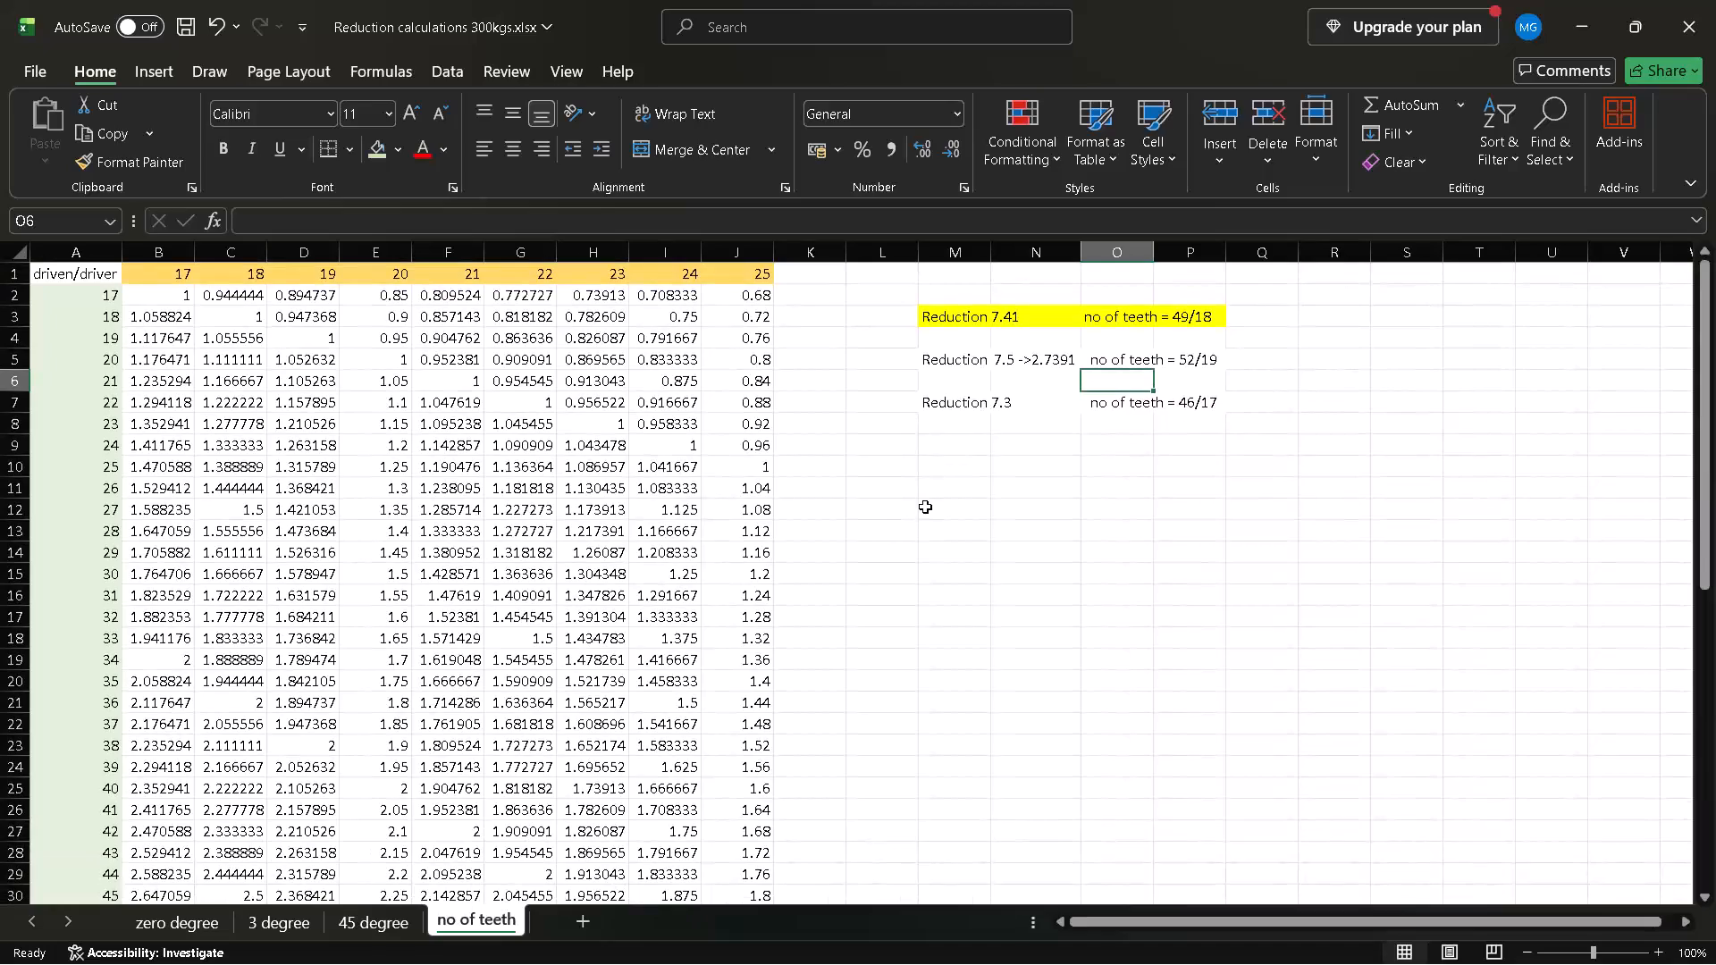
pyautogui.scroll(-1, 925, 507)
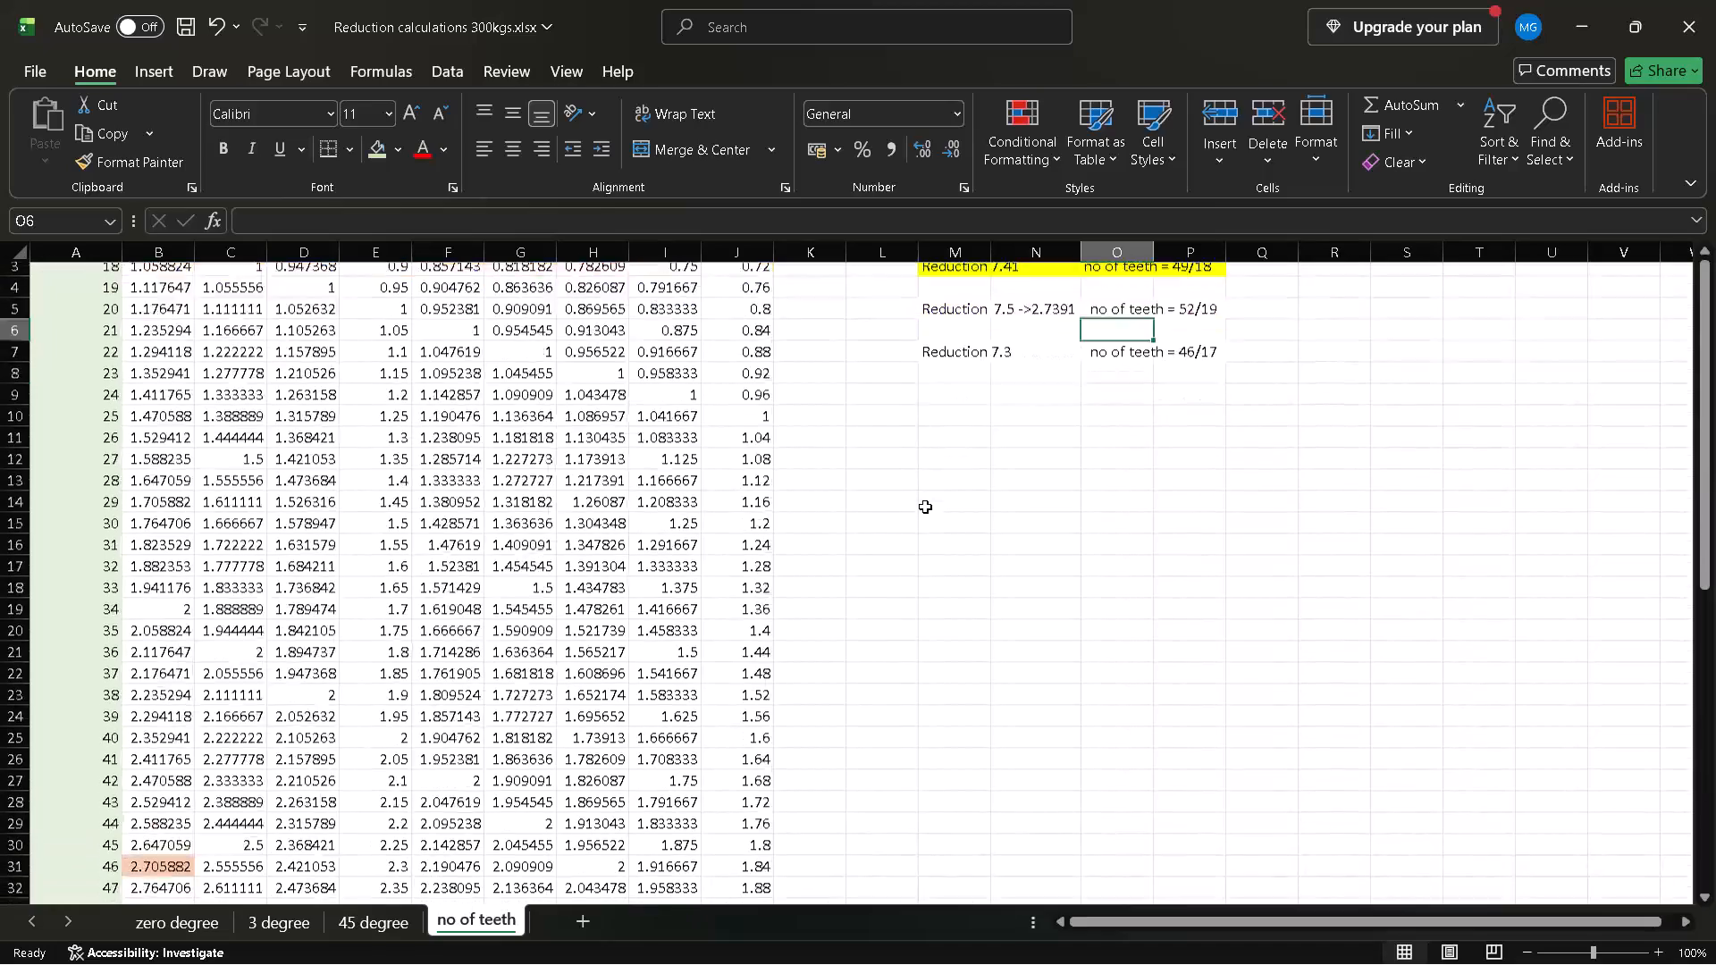
pyautogui.scroll(-3, 925, 507)
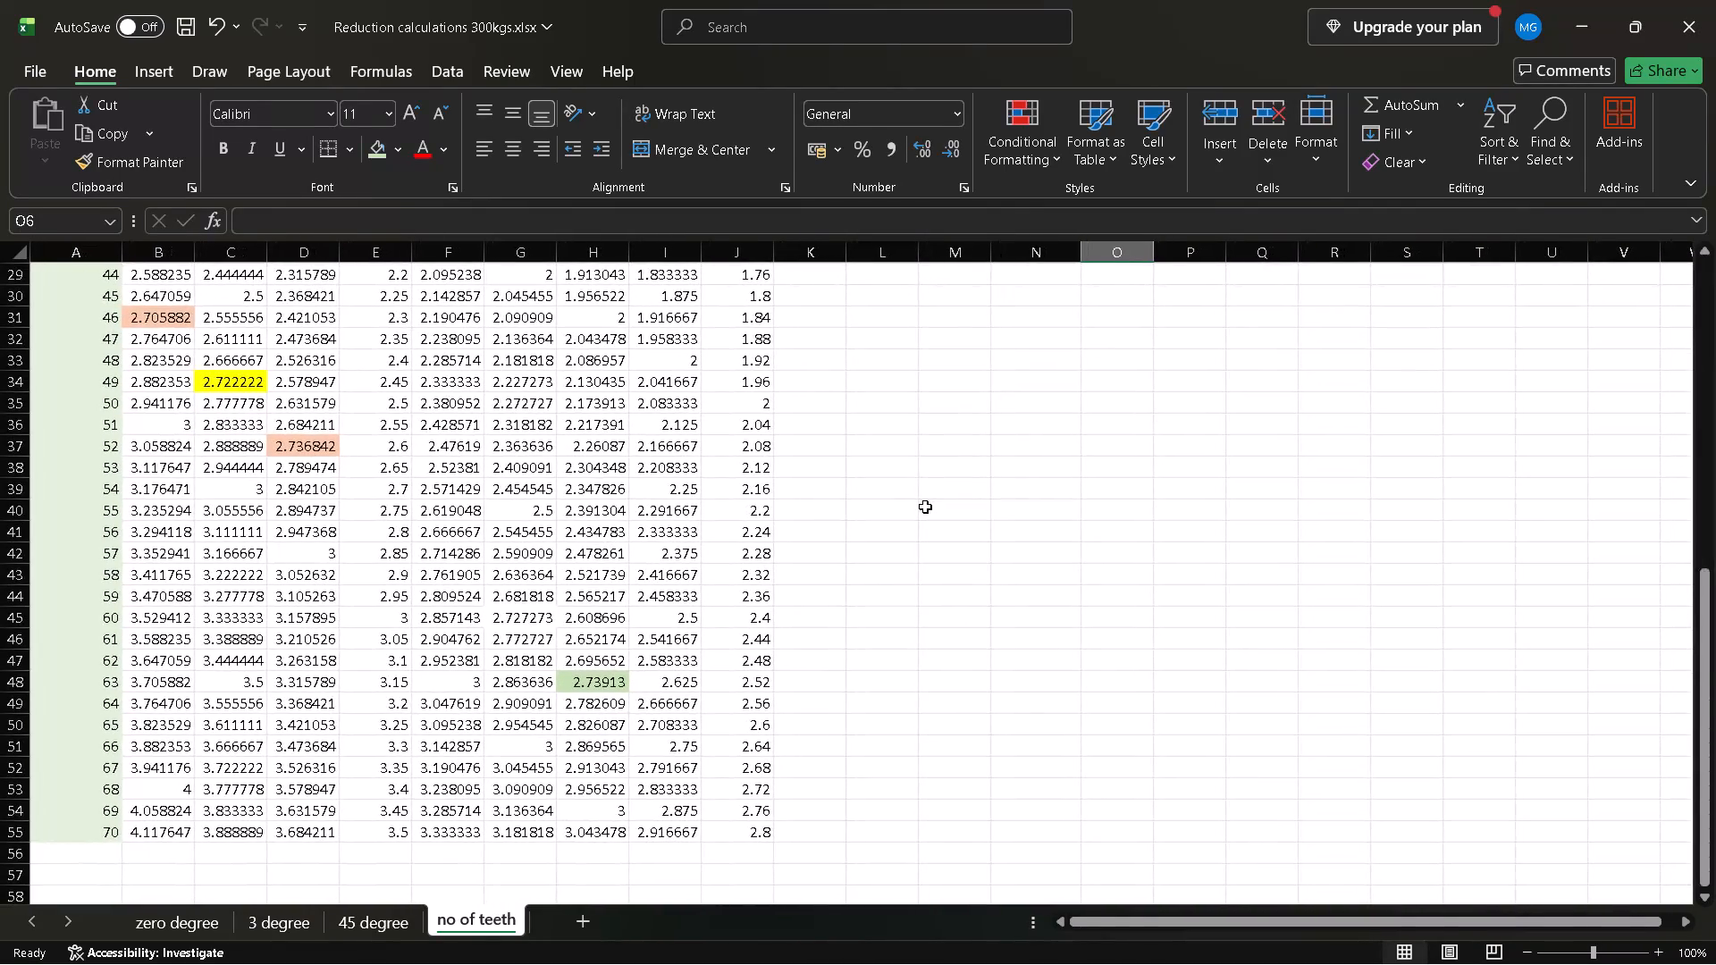
pyautogui.scroll(2, 925, 507)
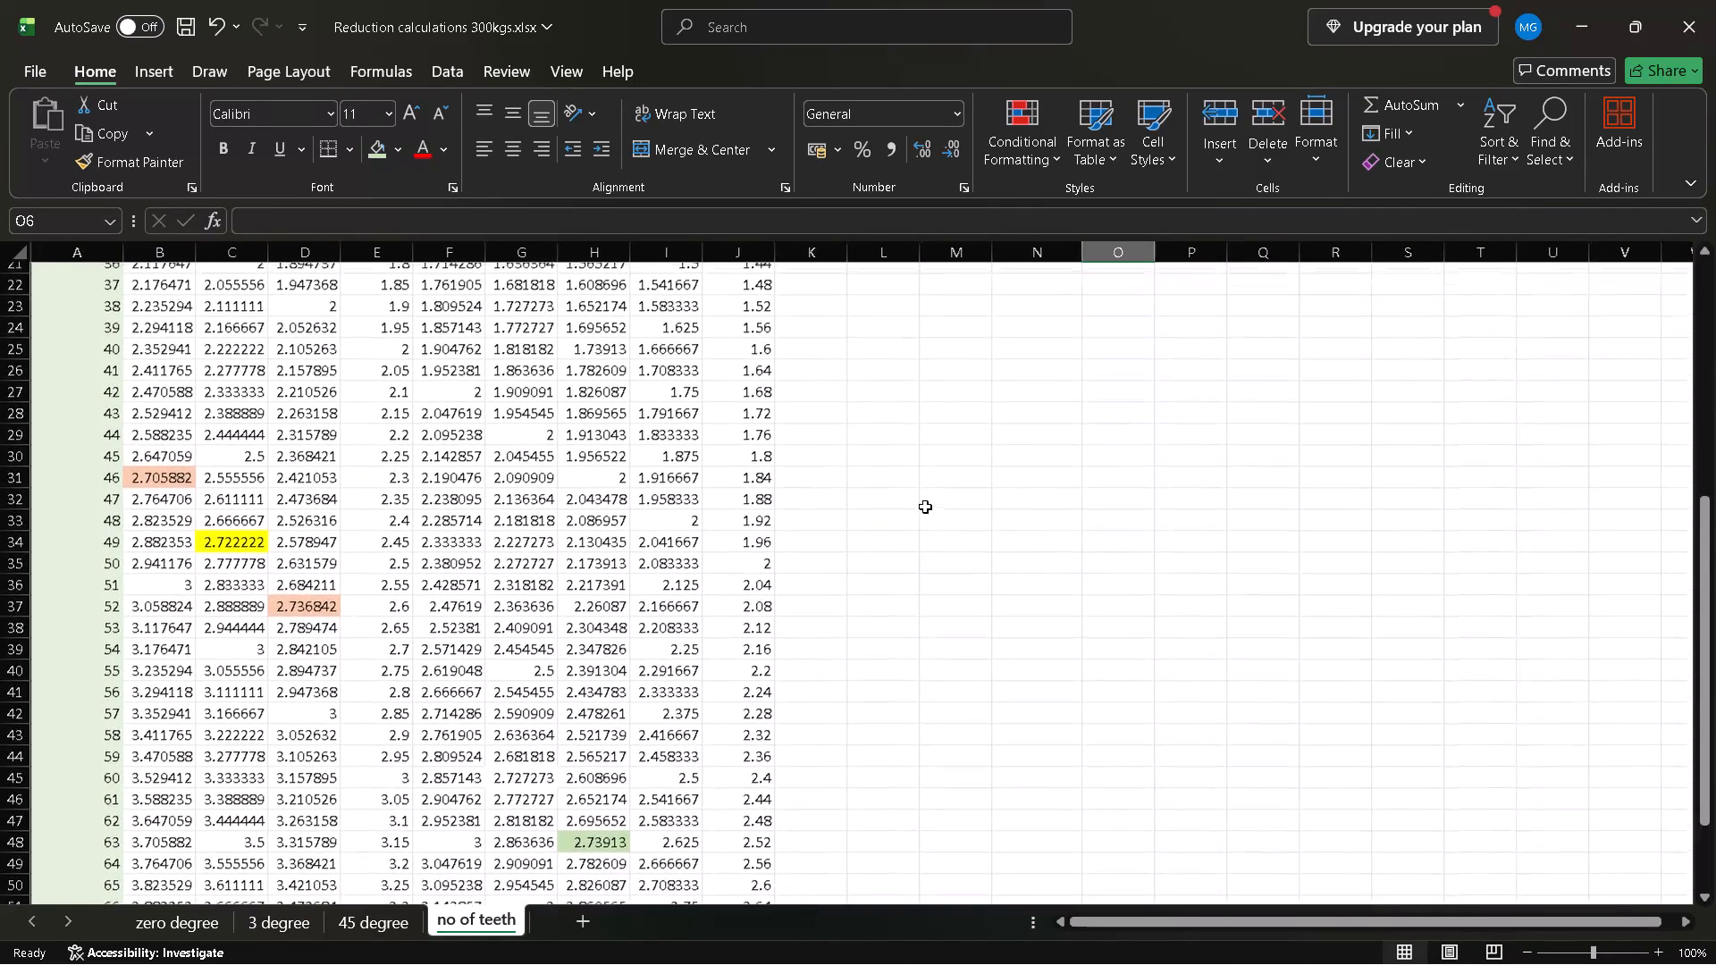
pyautogui.scroll(1, 925, 507)
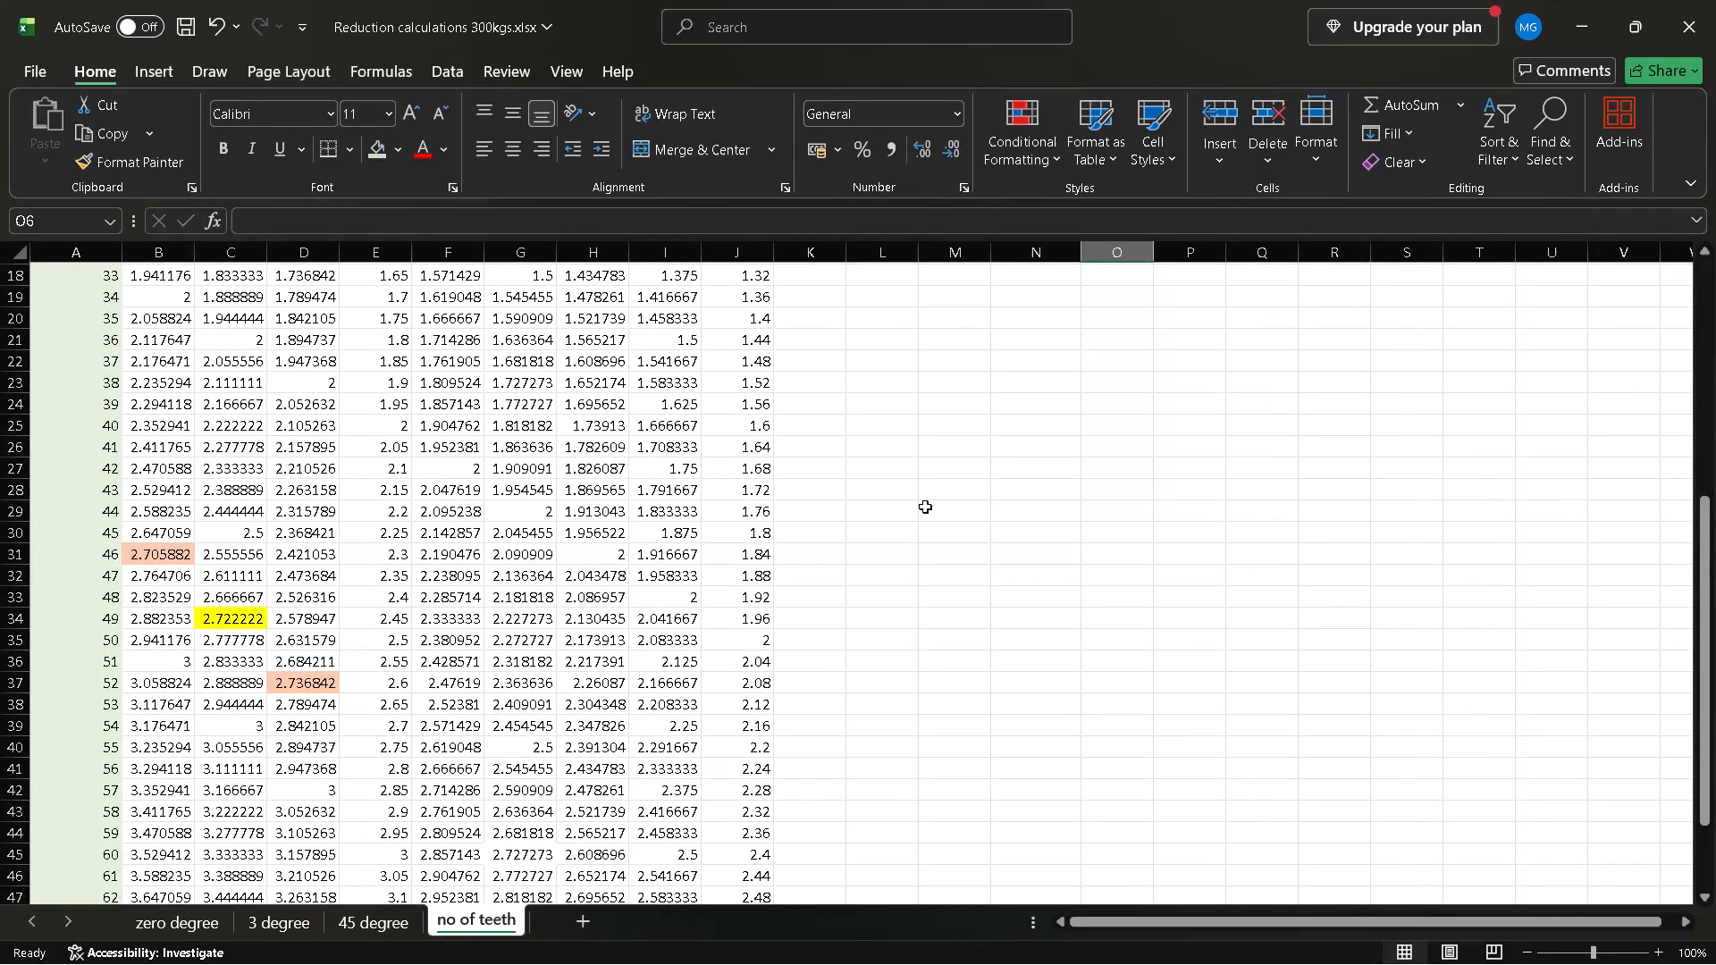
pyautogui.click(925, 507)
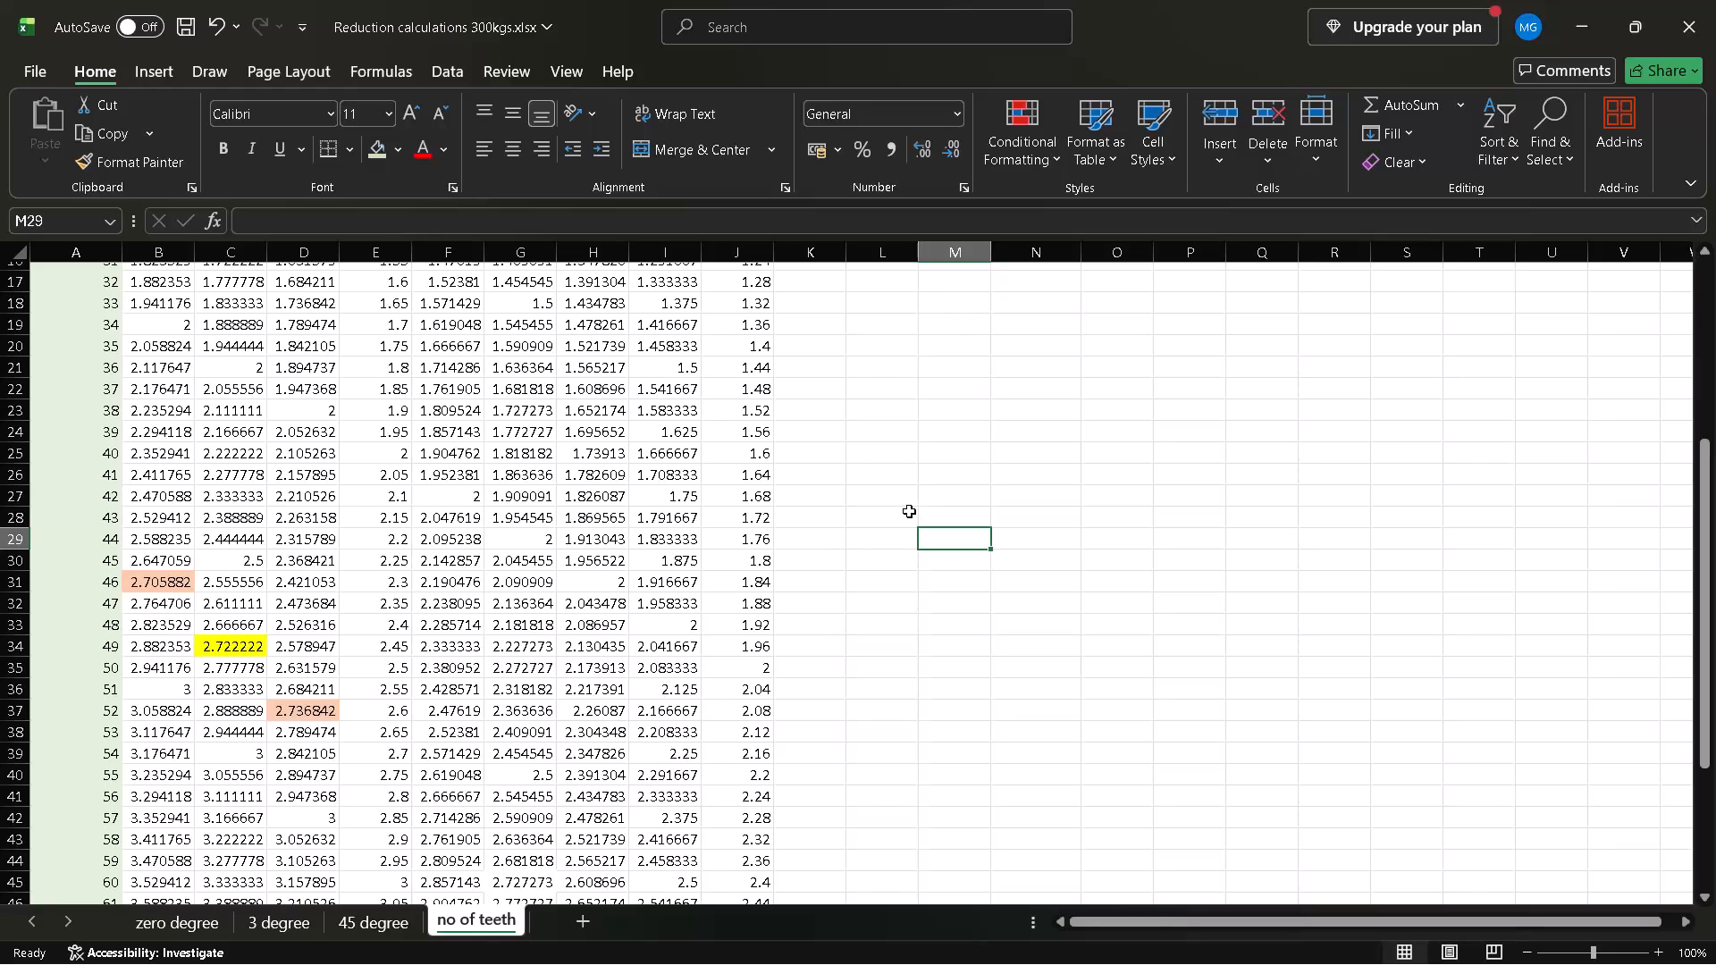
pyautogui.scroll(2, 901, 513)
pyautogui.scroll(-1, 901, 513)
pyautogui.hscroll(1, 901, 513)
pyautogui.scroll(-1, 901, 513)
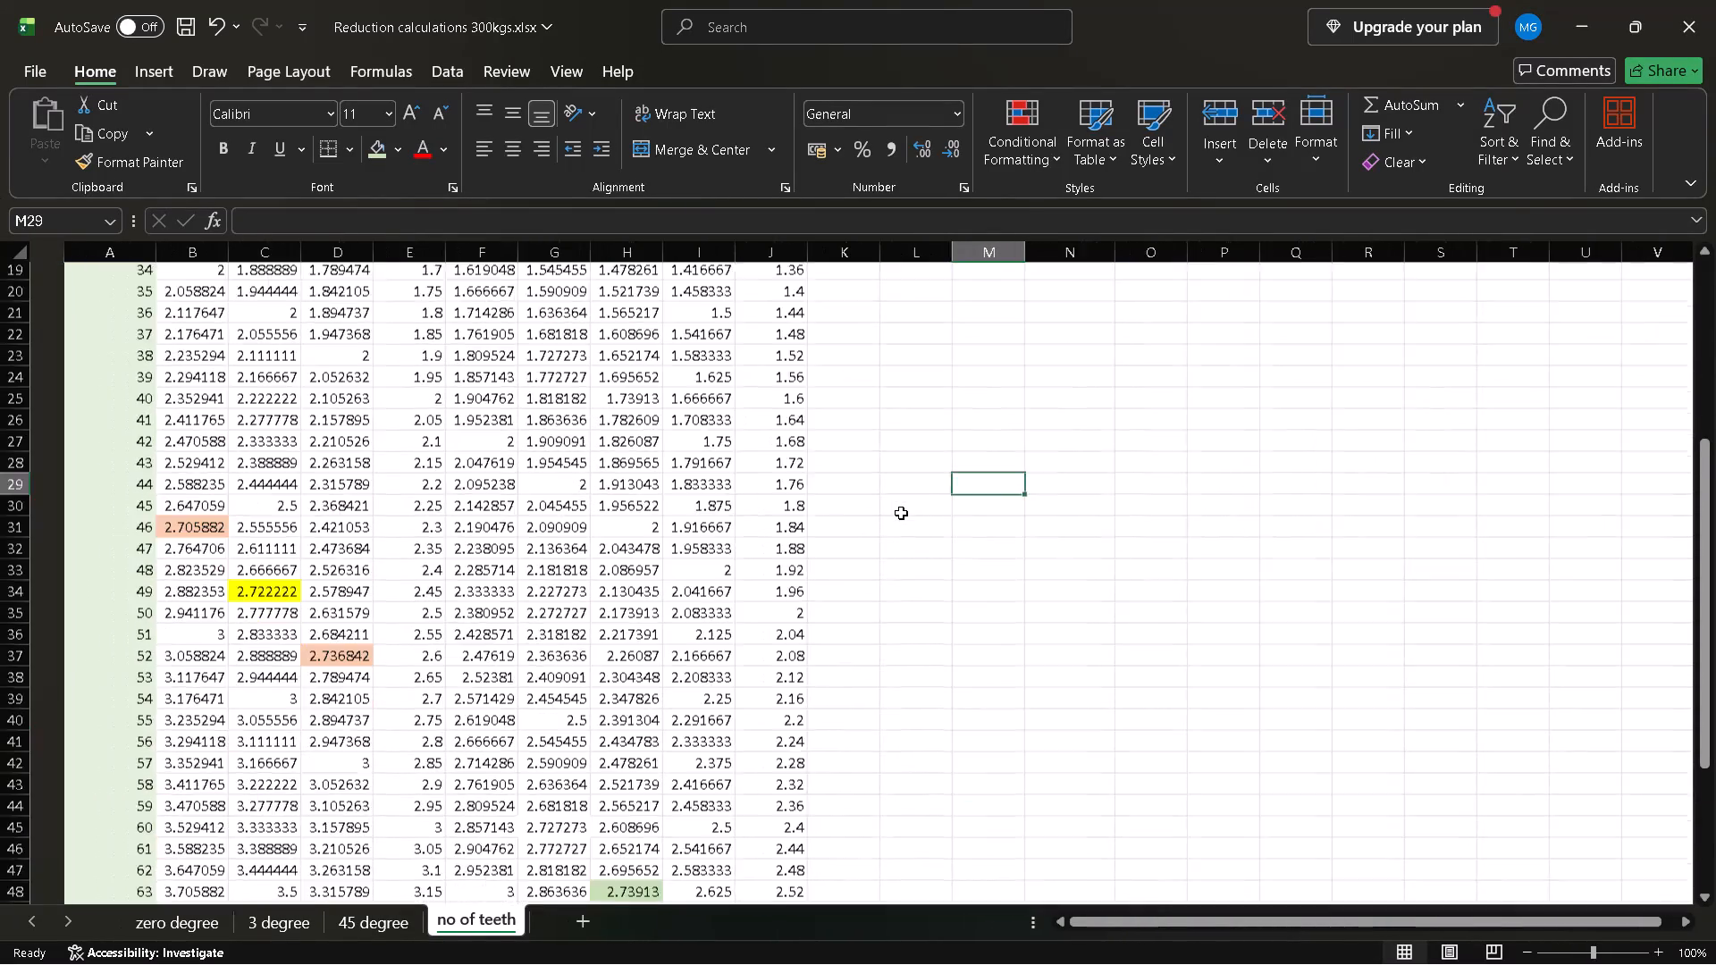
pyautogui.scroll(-3, 901, 513)
pyautogui.scroll(1, 901, 513)
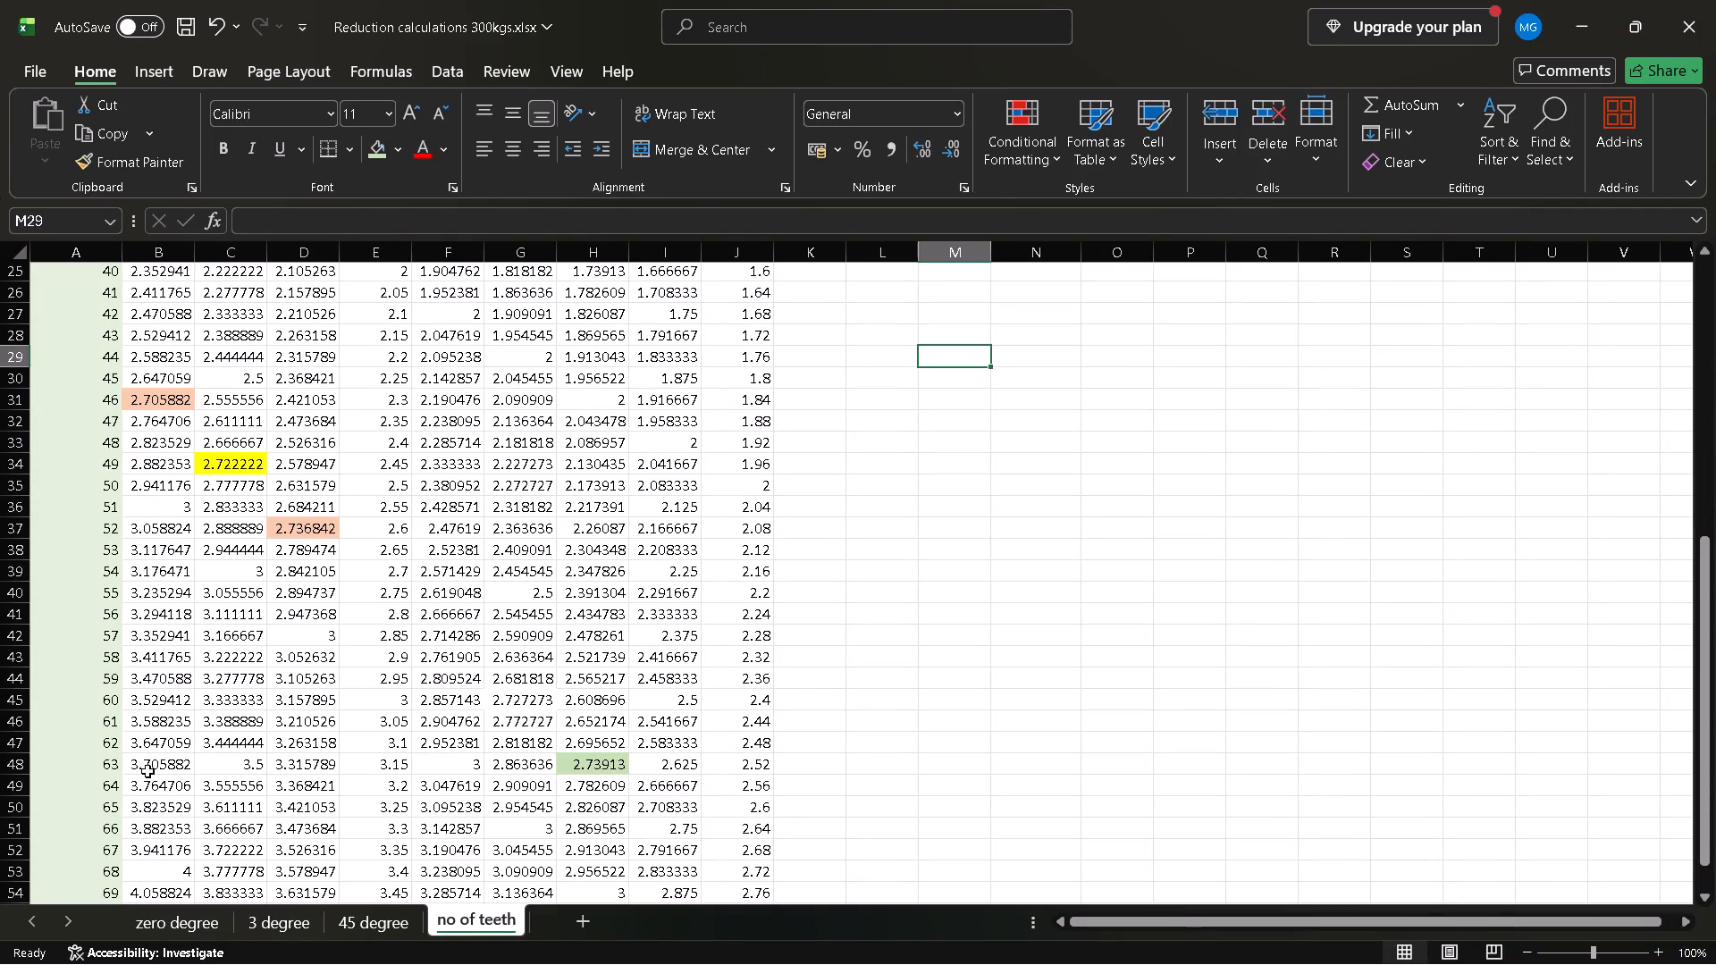
# Apply all borders to the green-highlighted ratio cell H48, for 63 driven and 23 driver teeth.
pyautogui.click(594, 768)
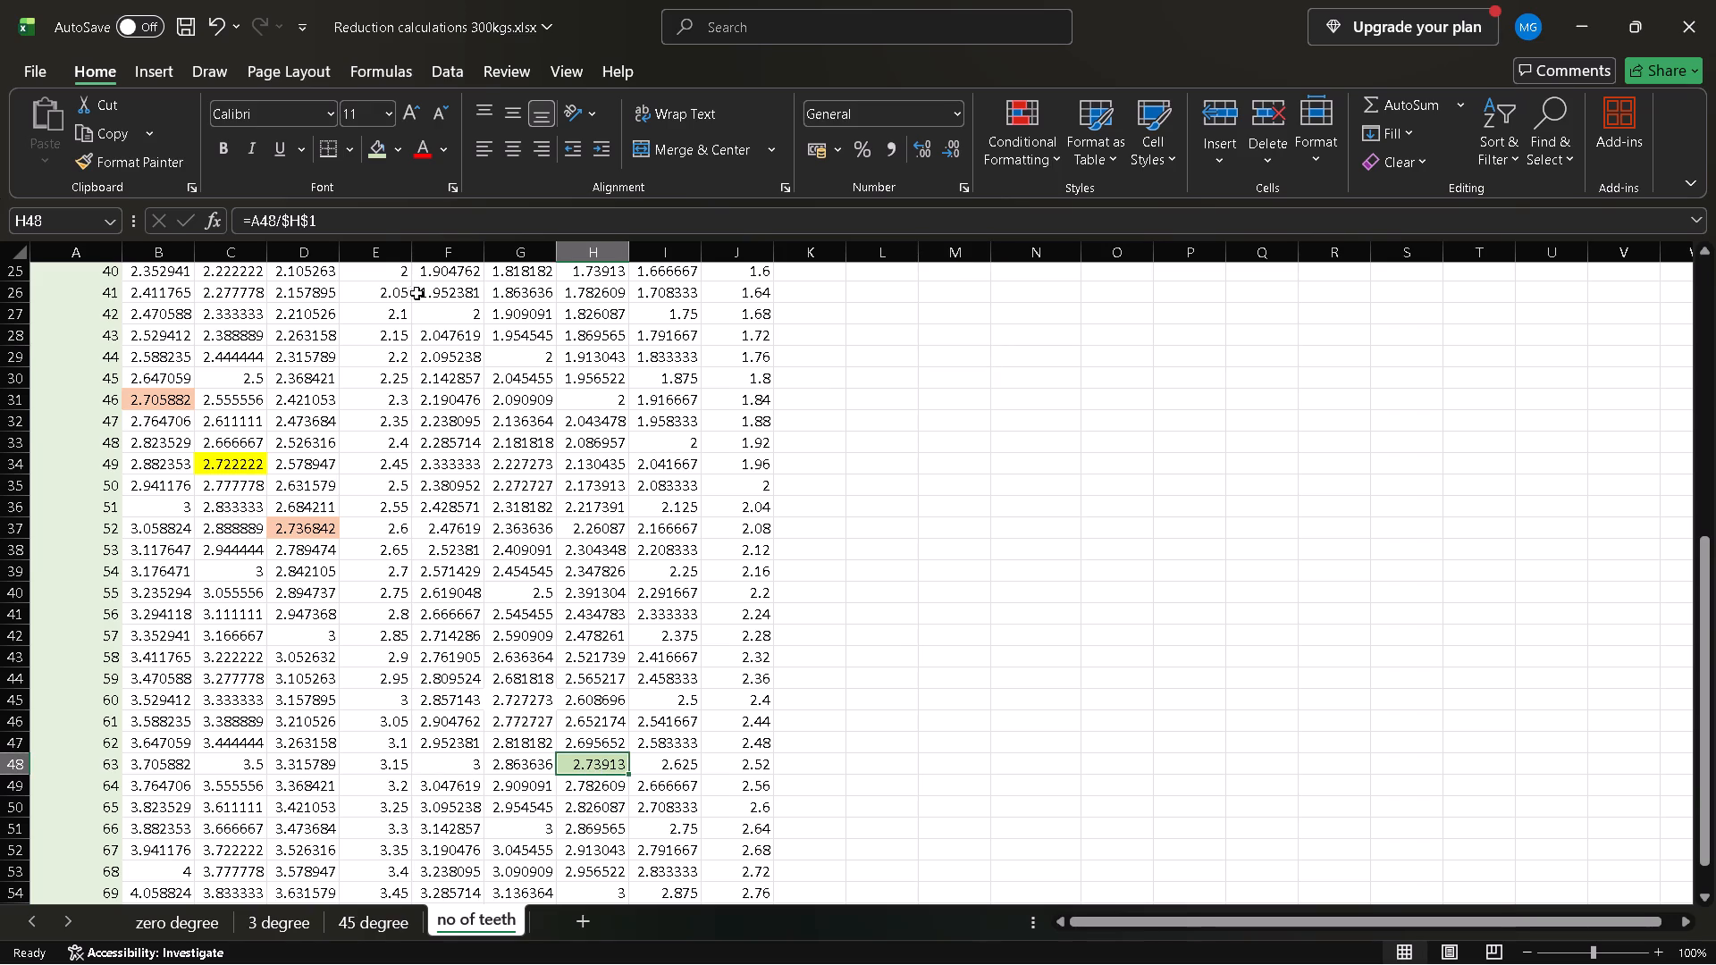
pyautogui.click(349, 151)
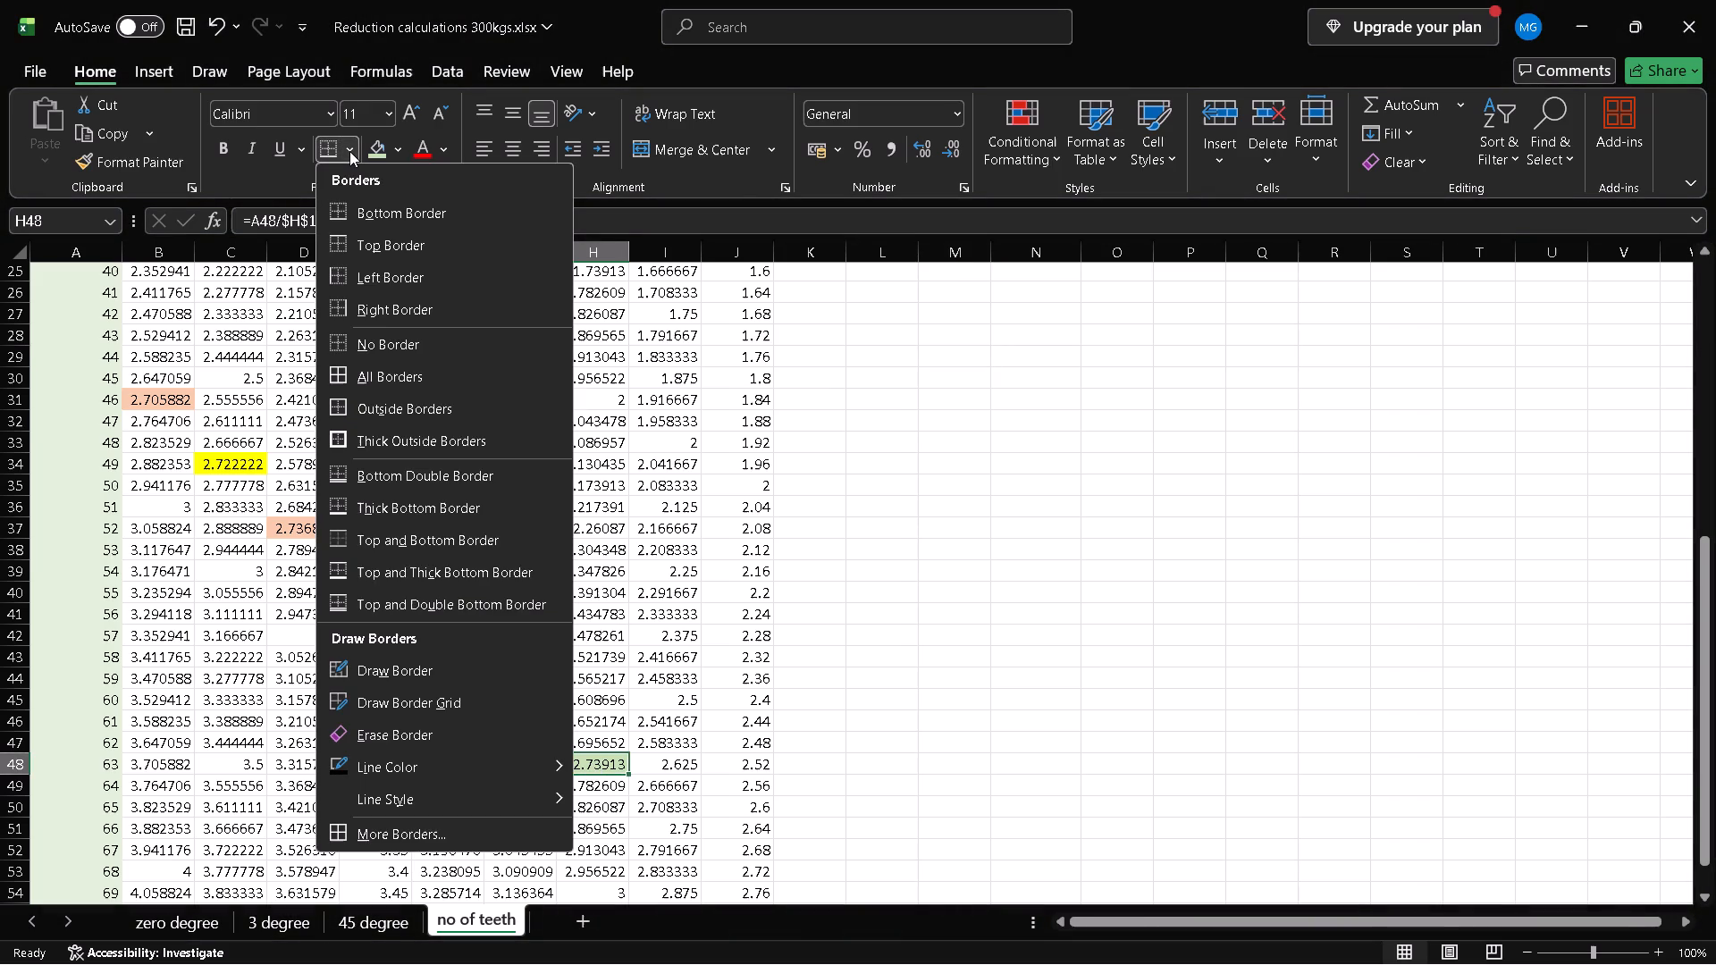
pyautogui.click(436, 373)
pyautogui.click(1003, 585)
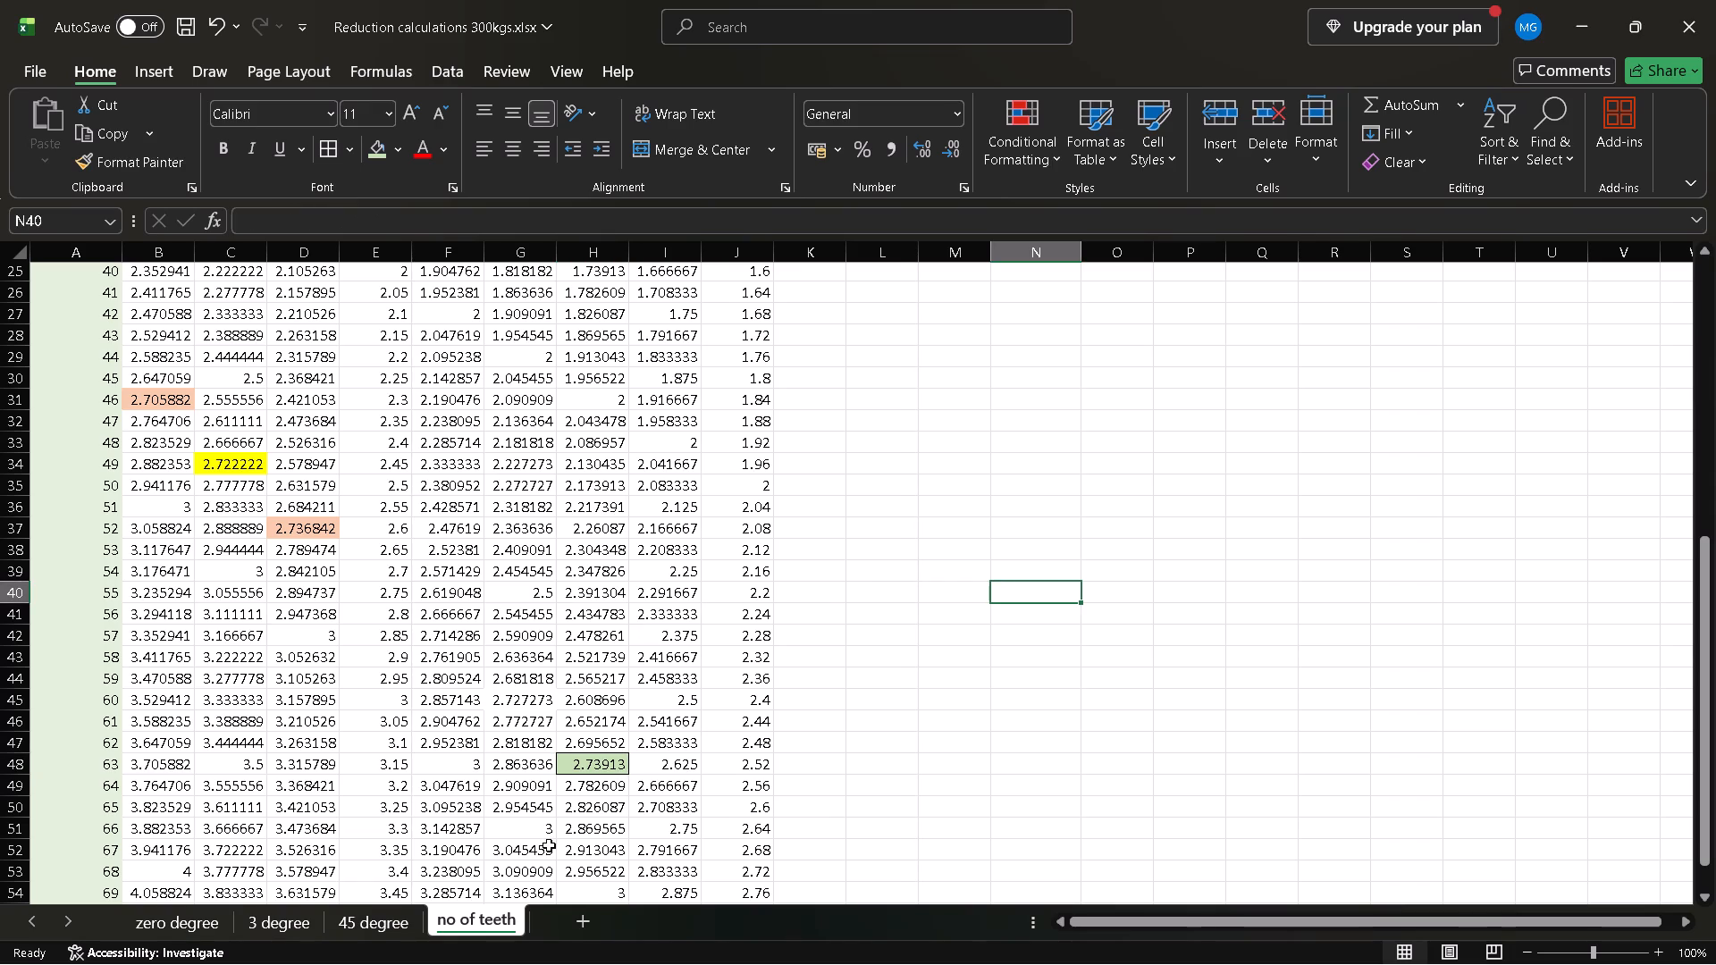
# Examine the 7.5 gear reduction table on the zero degree sheet, including the velocity in kmph at 3600 RPM.
pyautogui.click(214, 938)
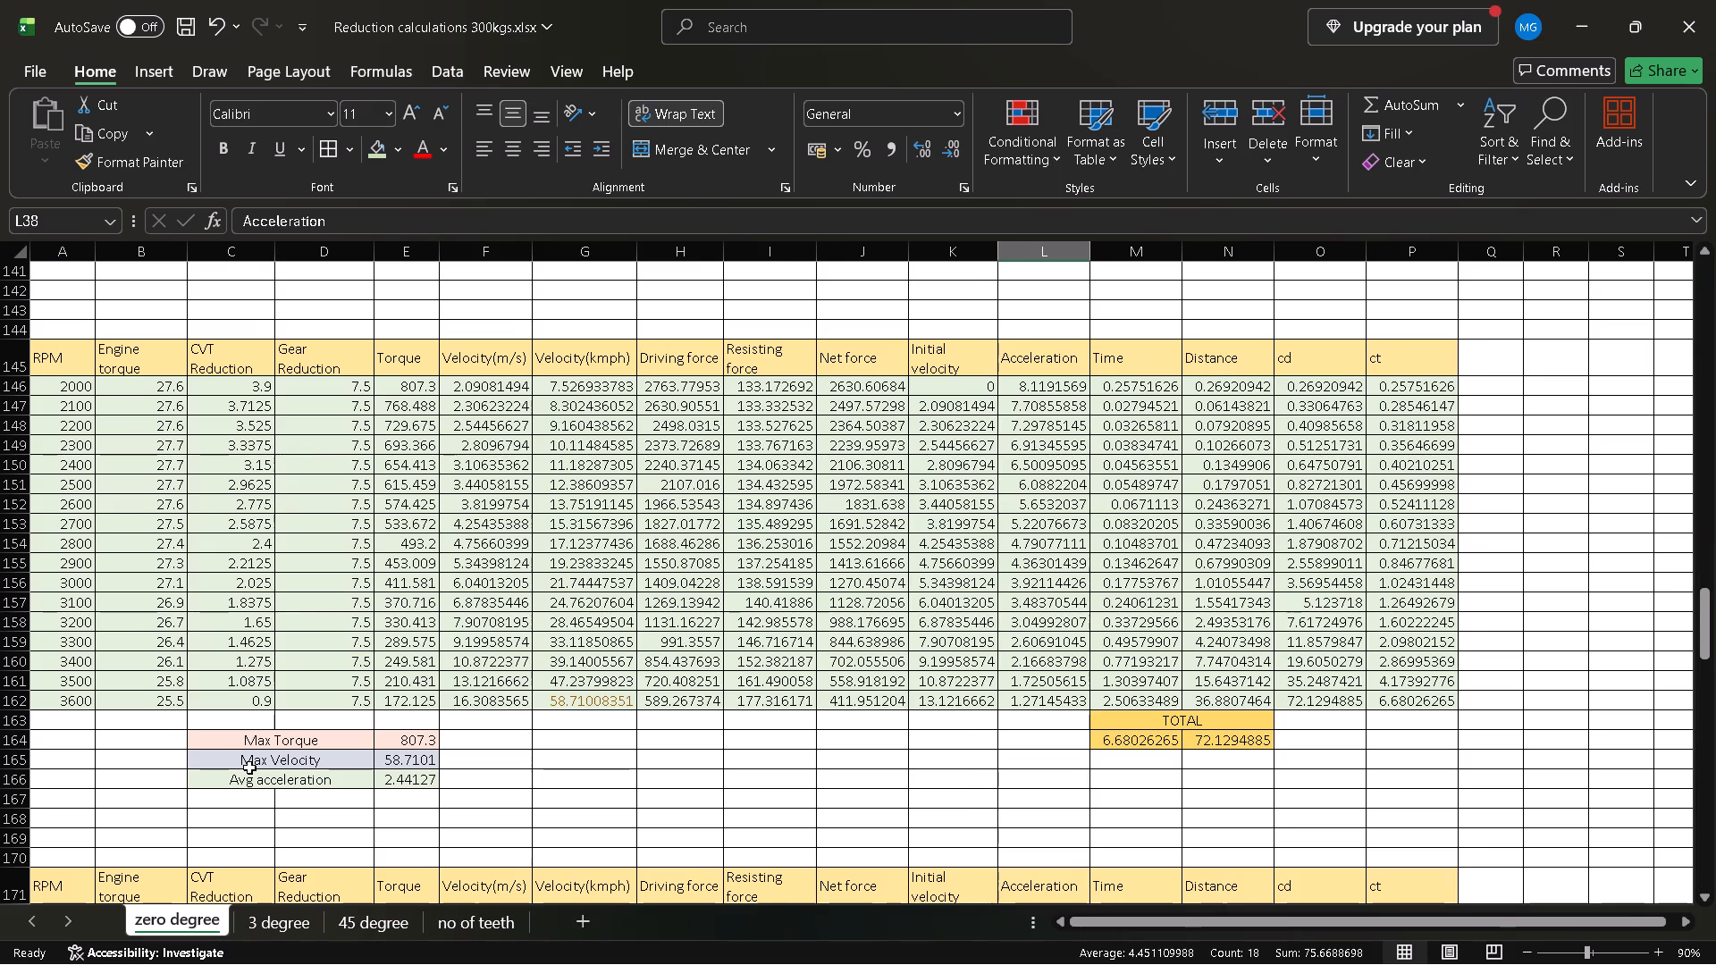
pyautogui.scroll(-1, 249, 768)
pyautogui.scroll(2, 249, 768)
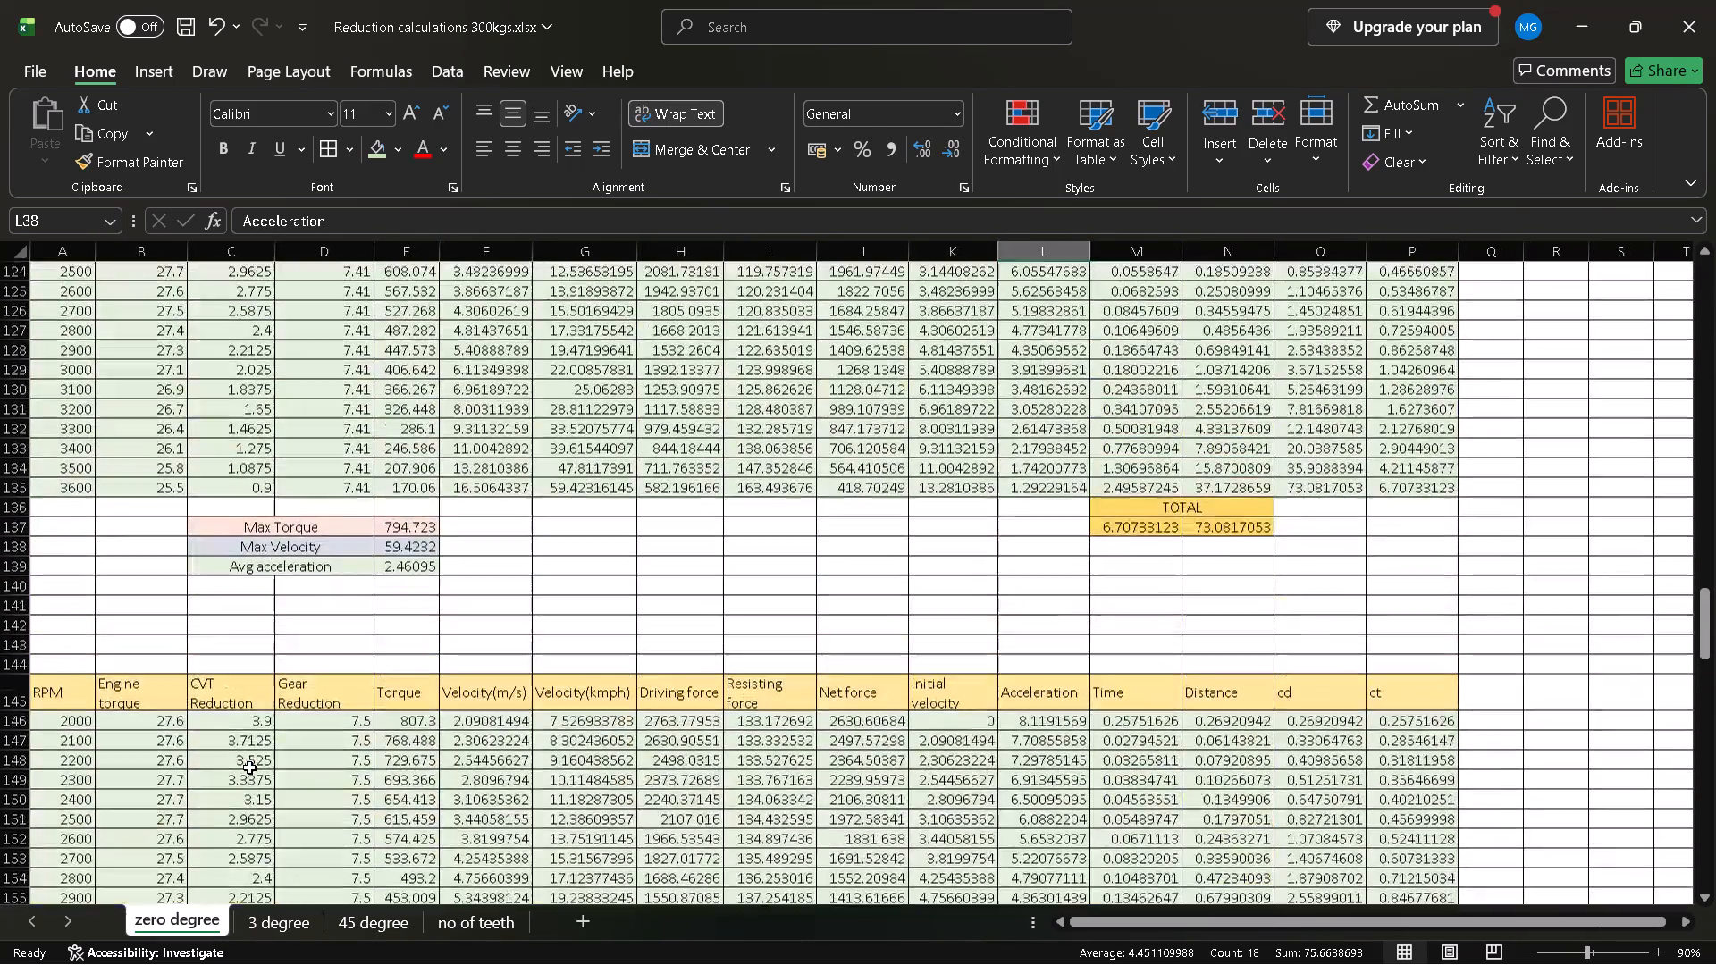
pyautogui.scroll(-1, 249, 768)
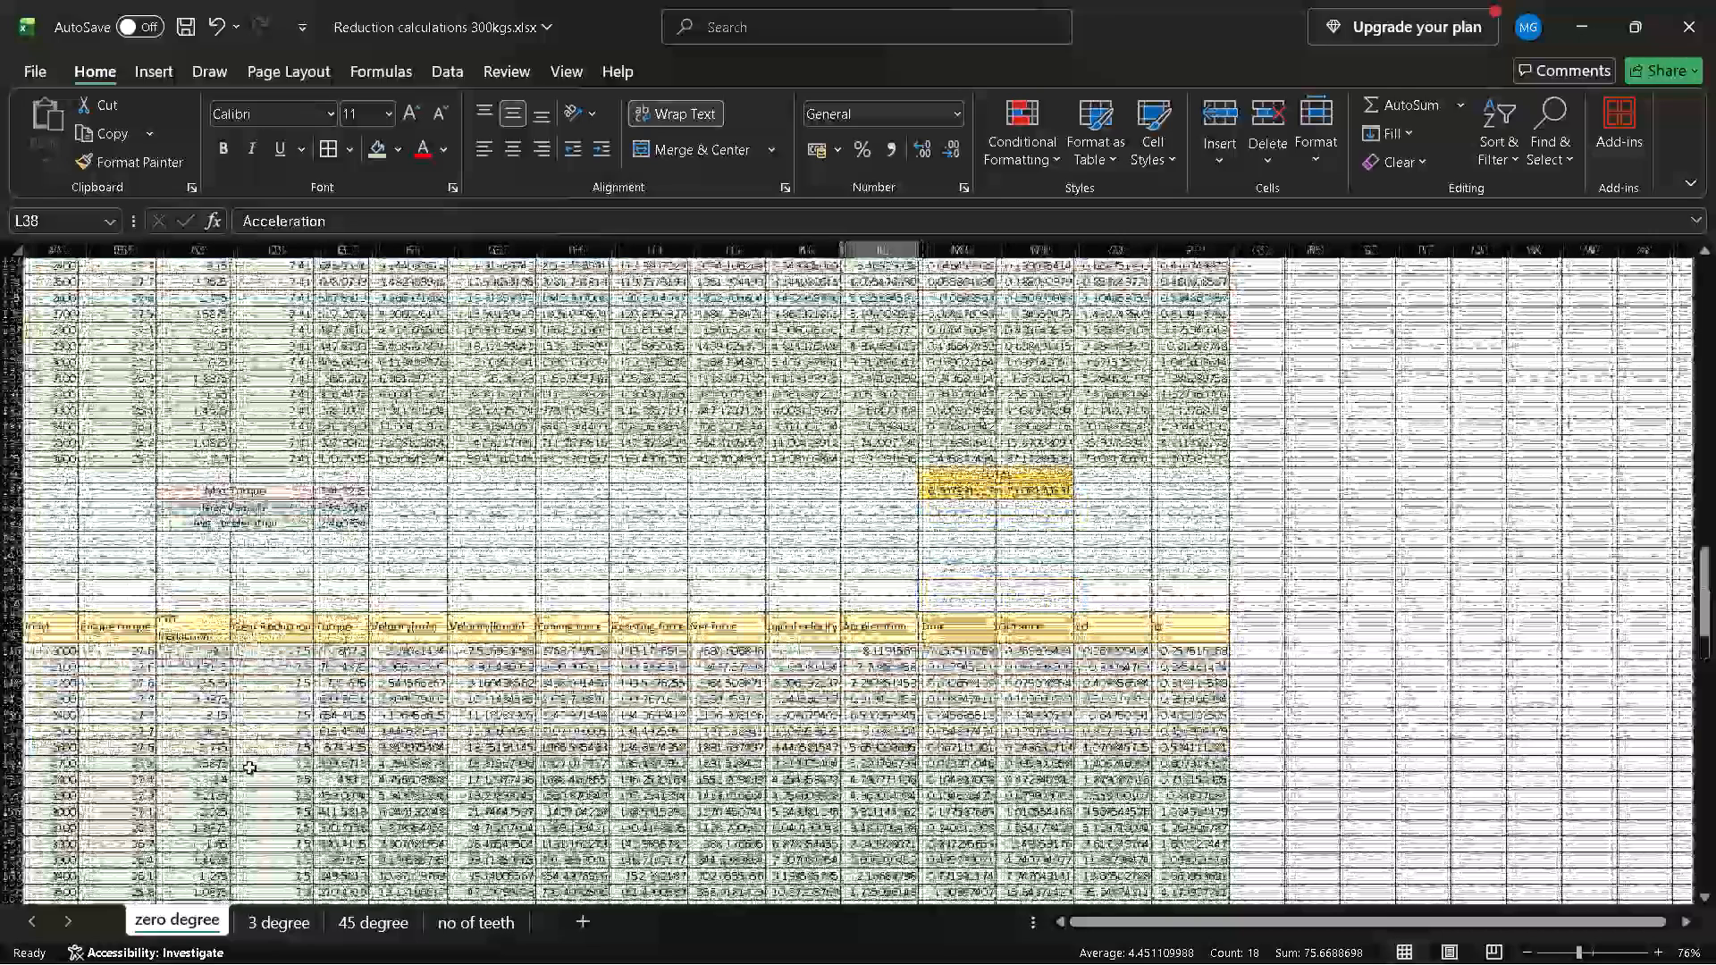
pyautogui.scroll(-1, 249, 768)
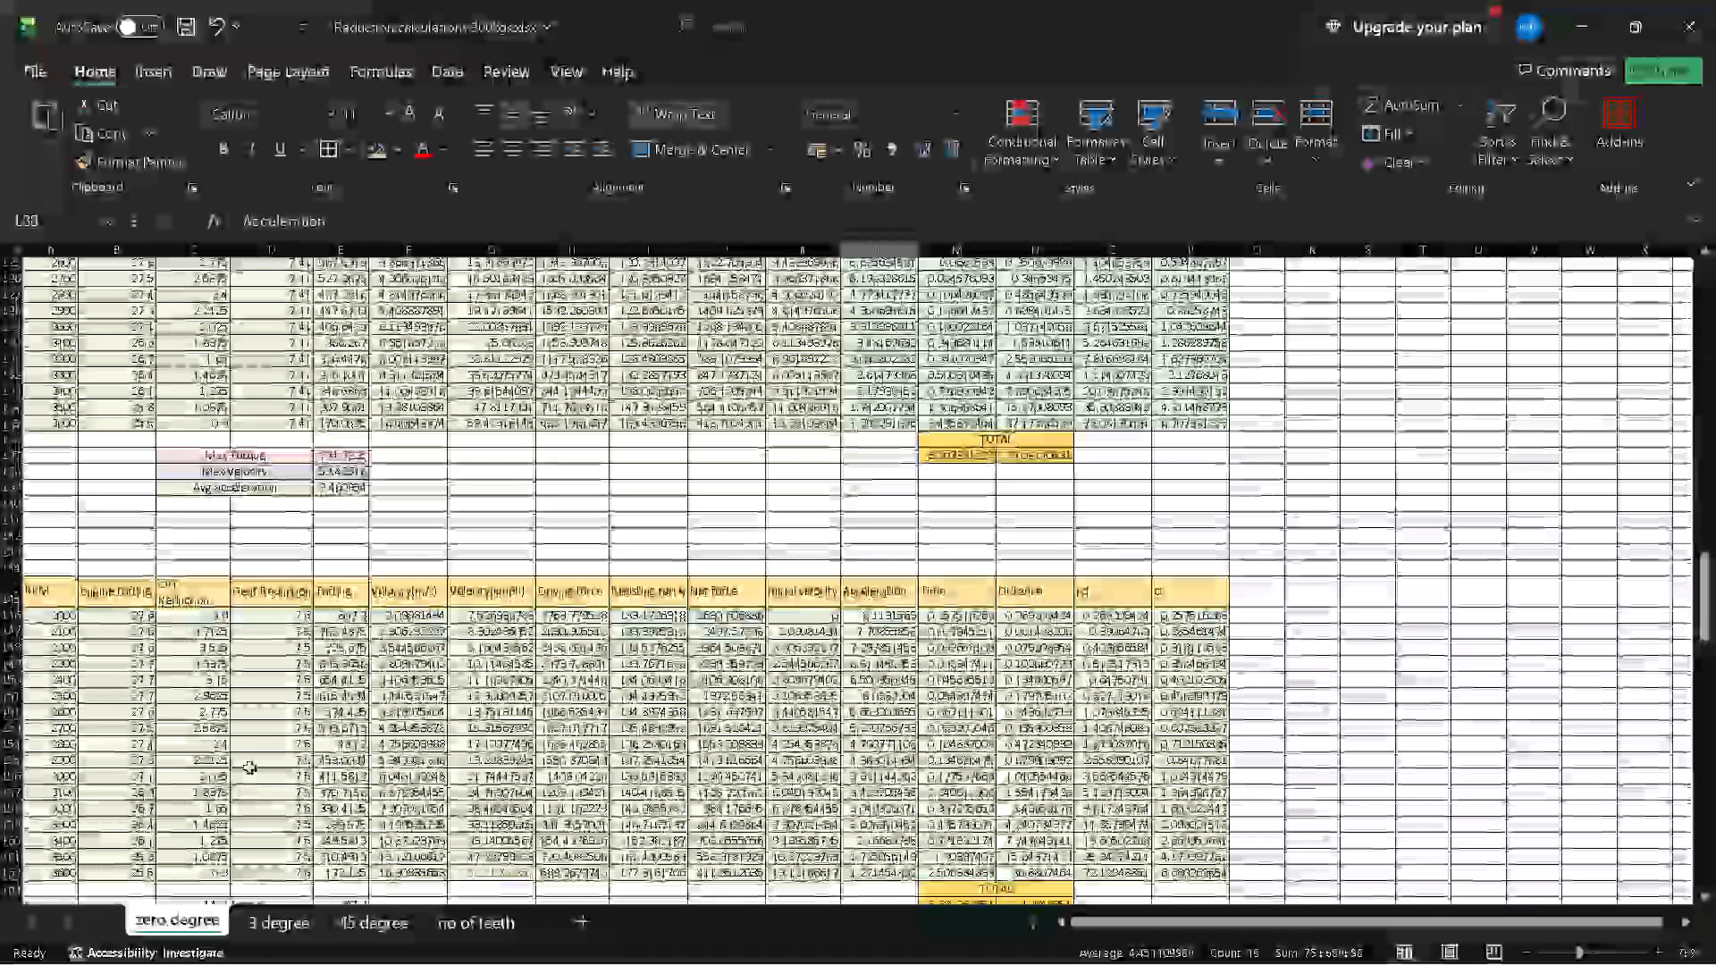
pyautogui.scroll(-1, 249, 768)
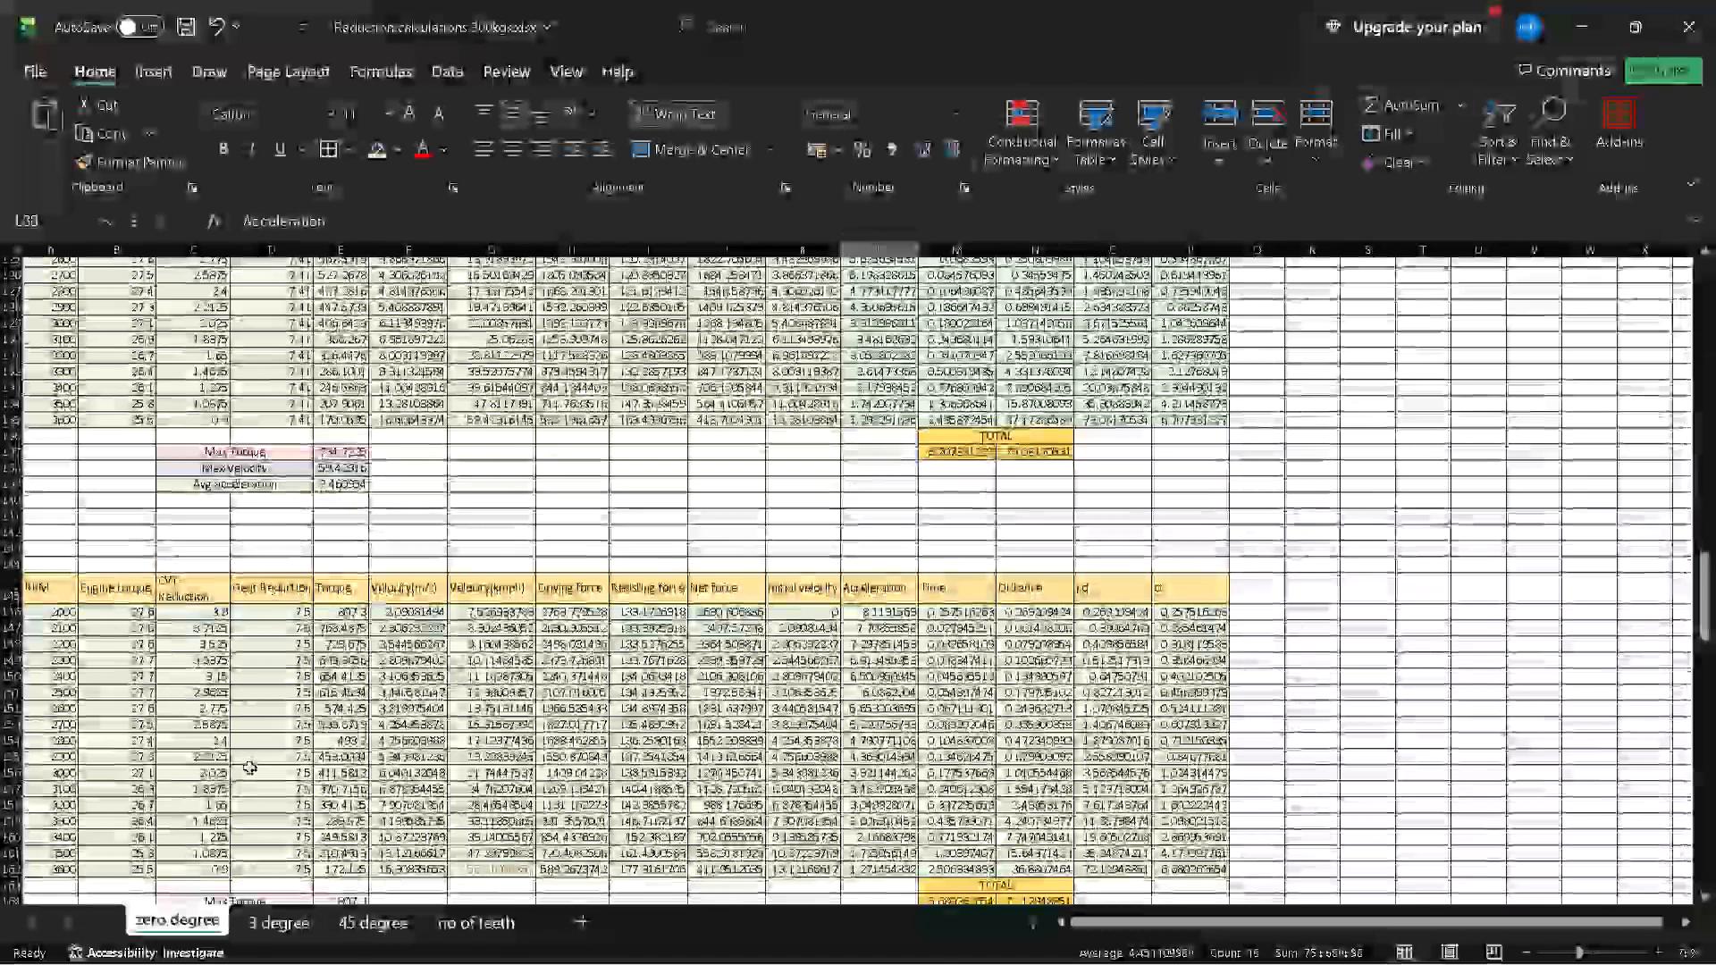
pyautogui.scroll(-1, 249, 768)
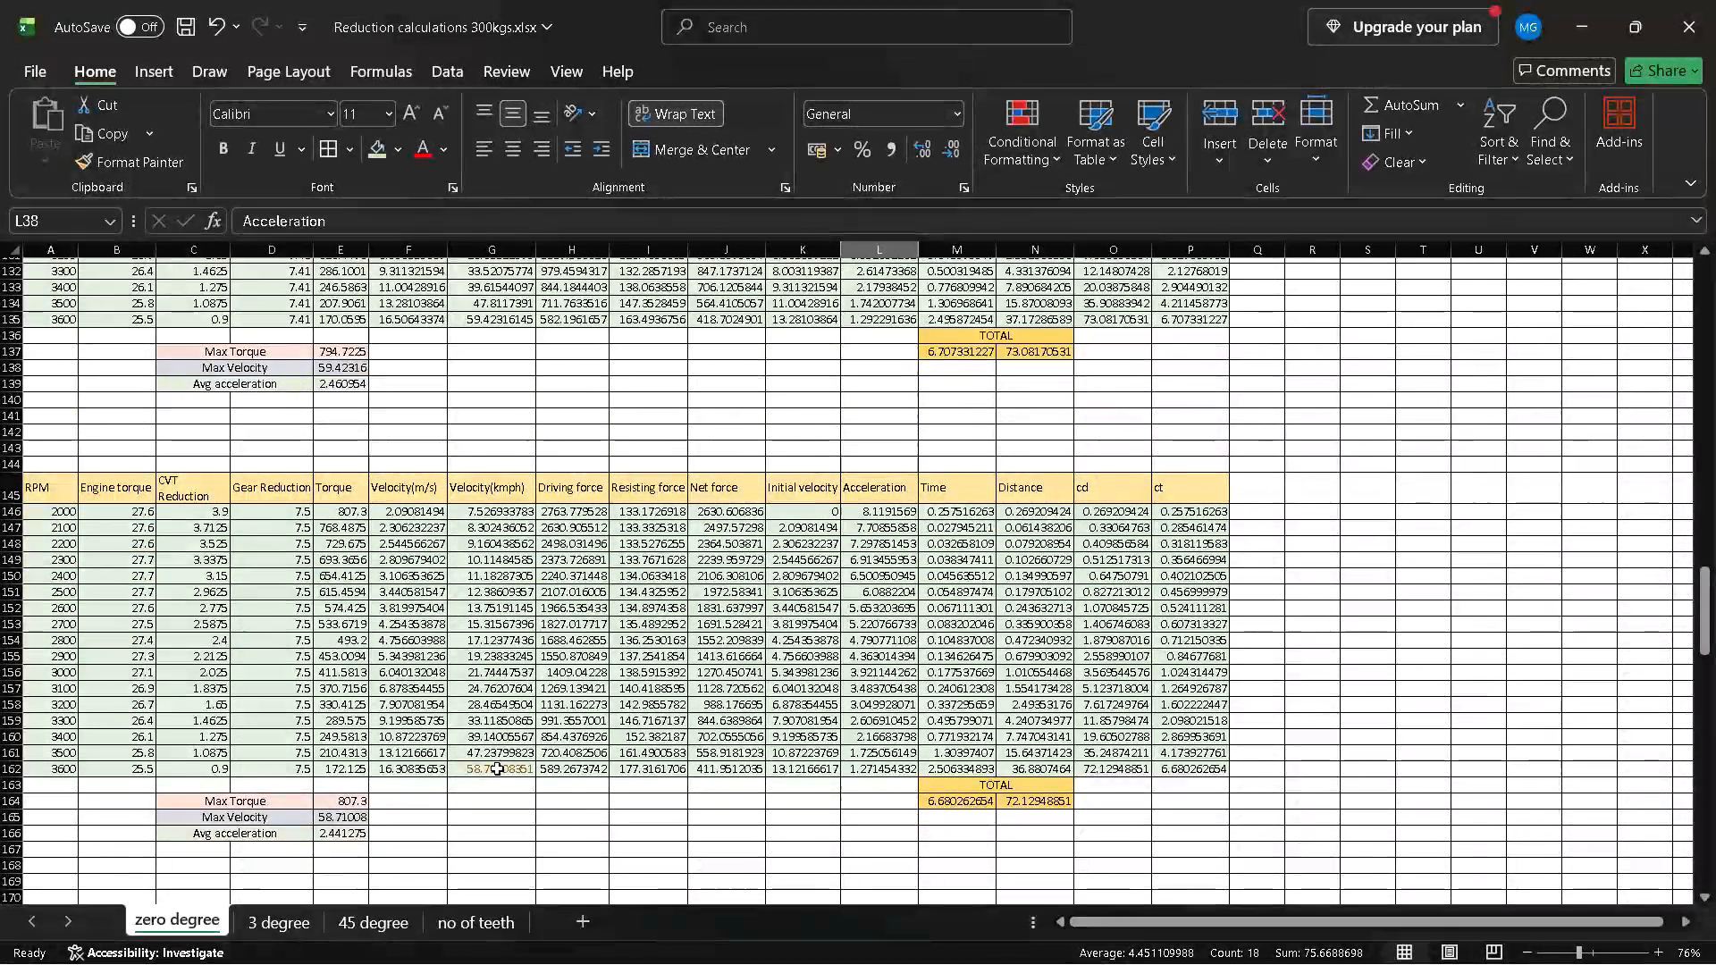
pyautogui.click(497, 768)
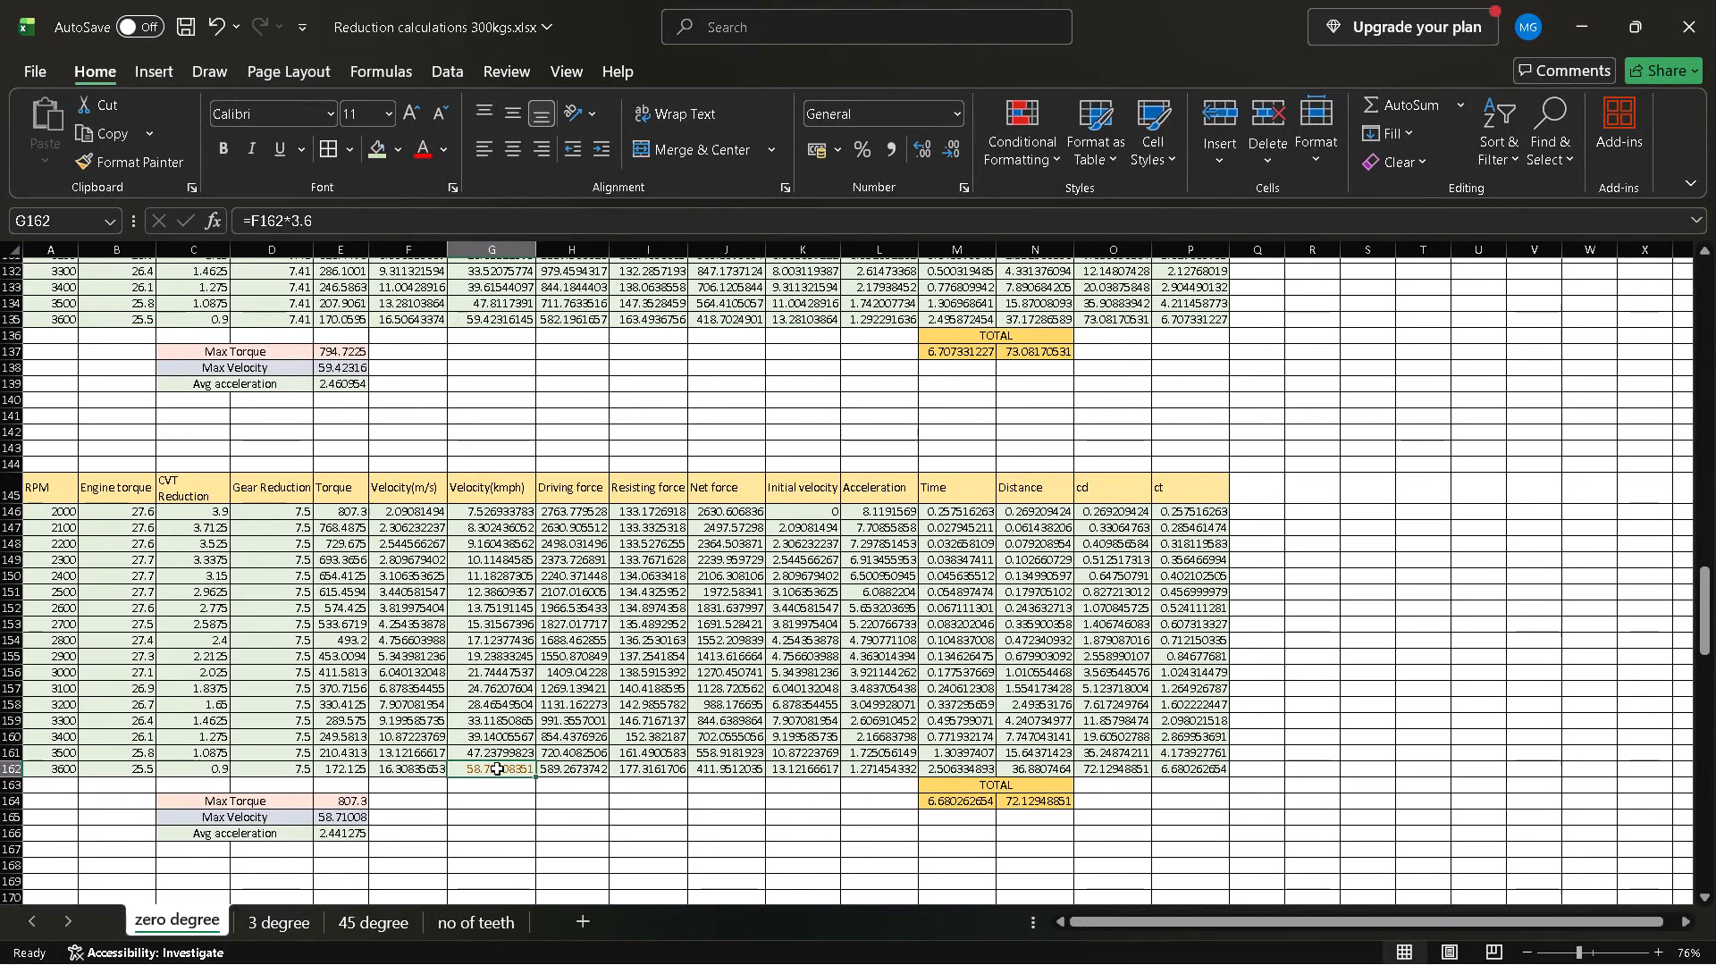
# Return to the no of teeth sheet and examine the ratios around the green-highlighted cell H48 up close.
pyautogui.click(477, 910)
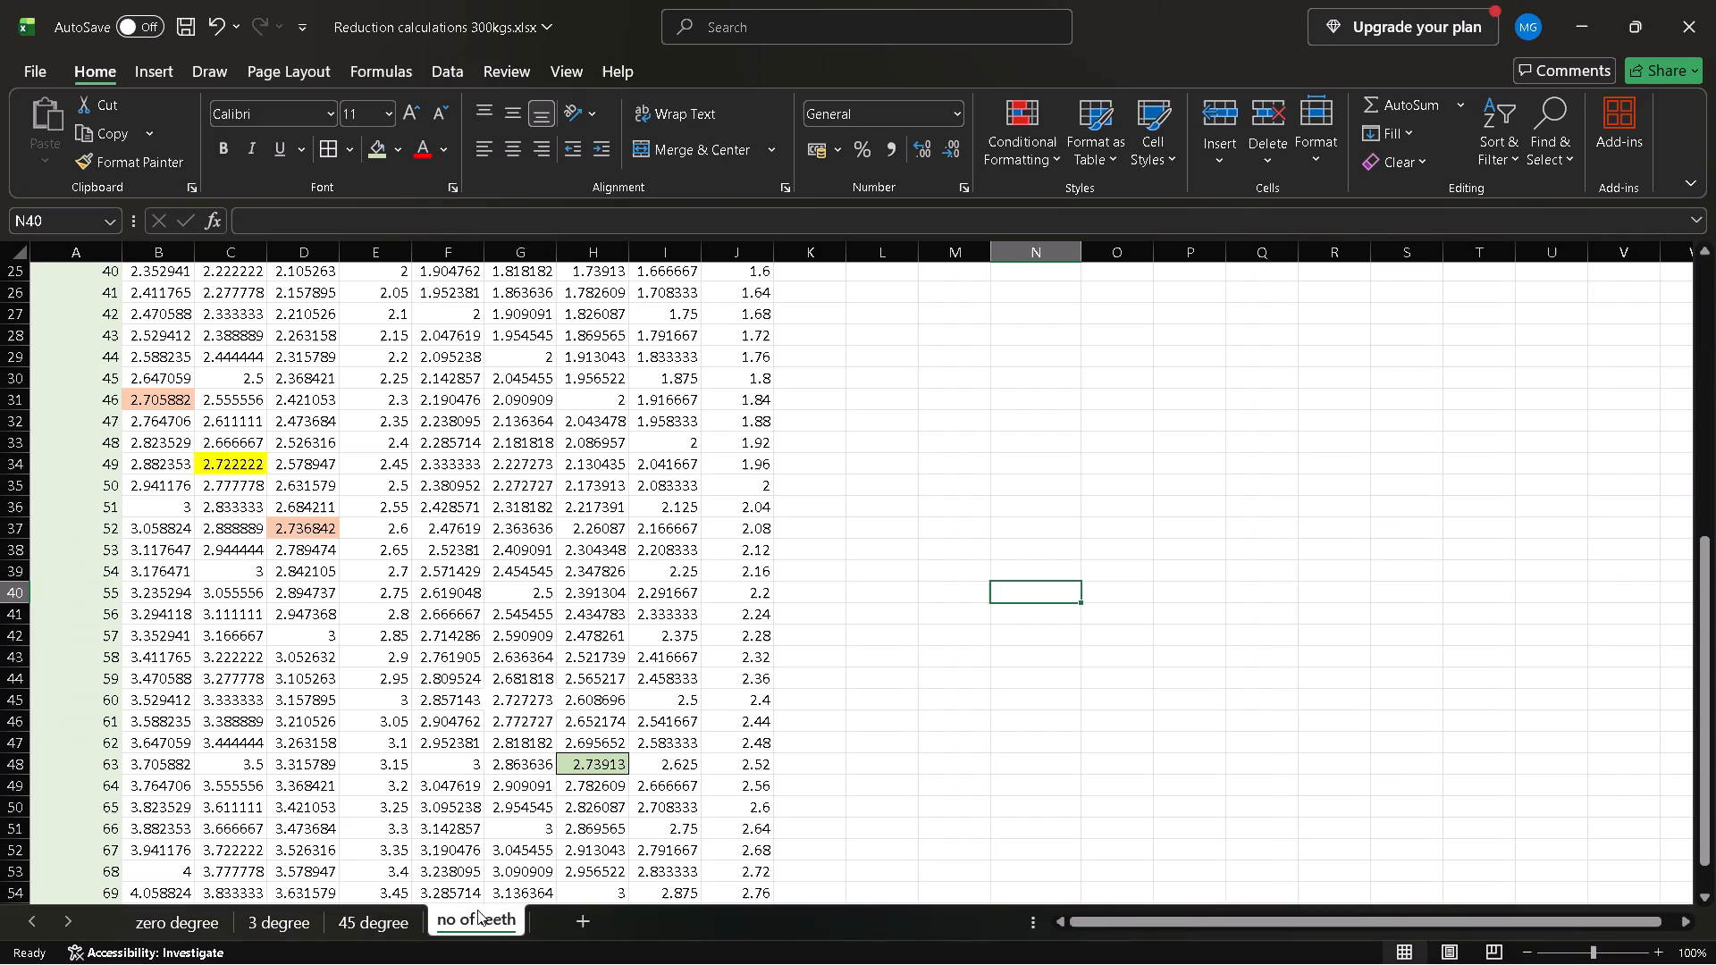
pyautogui.scroll(1, 744, 785)
pyautogui.scroll(-1, 744, 785)
pyautogui.scroll(1, 744, 785)
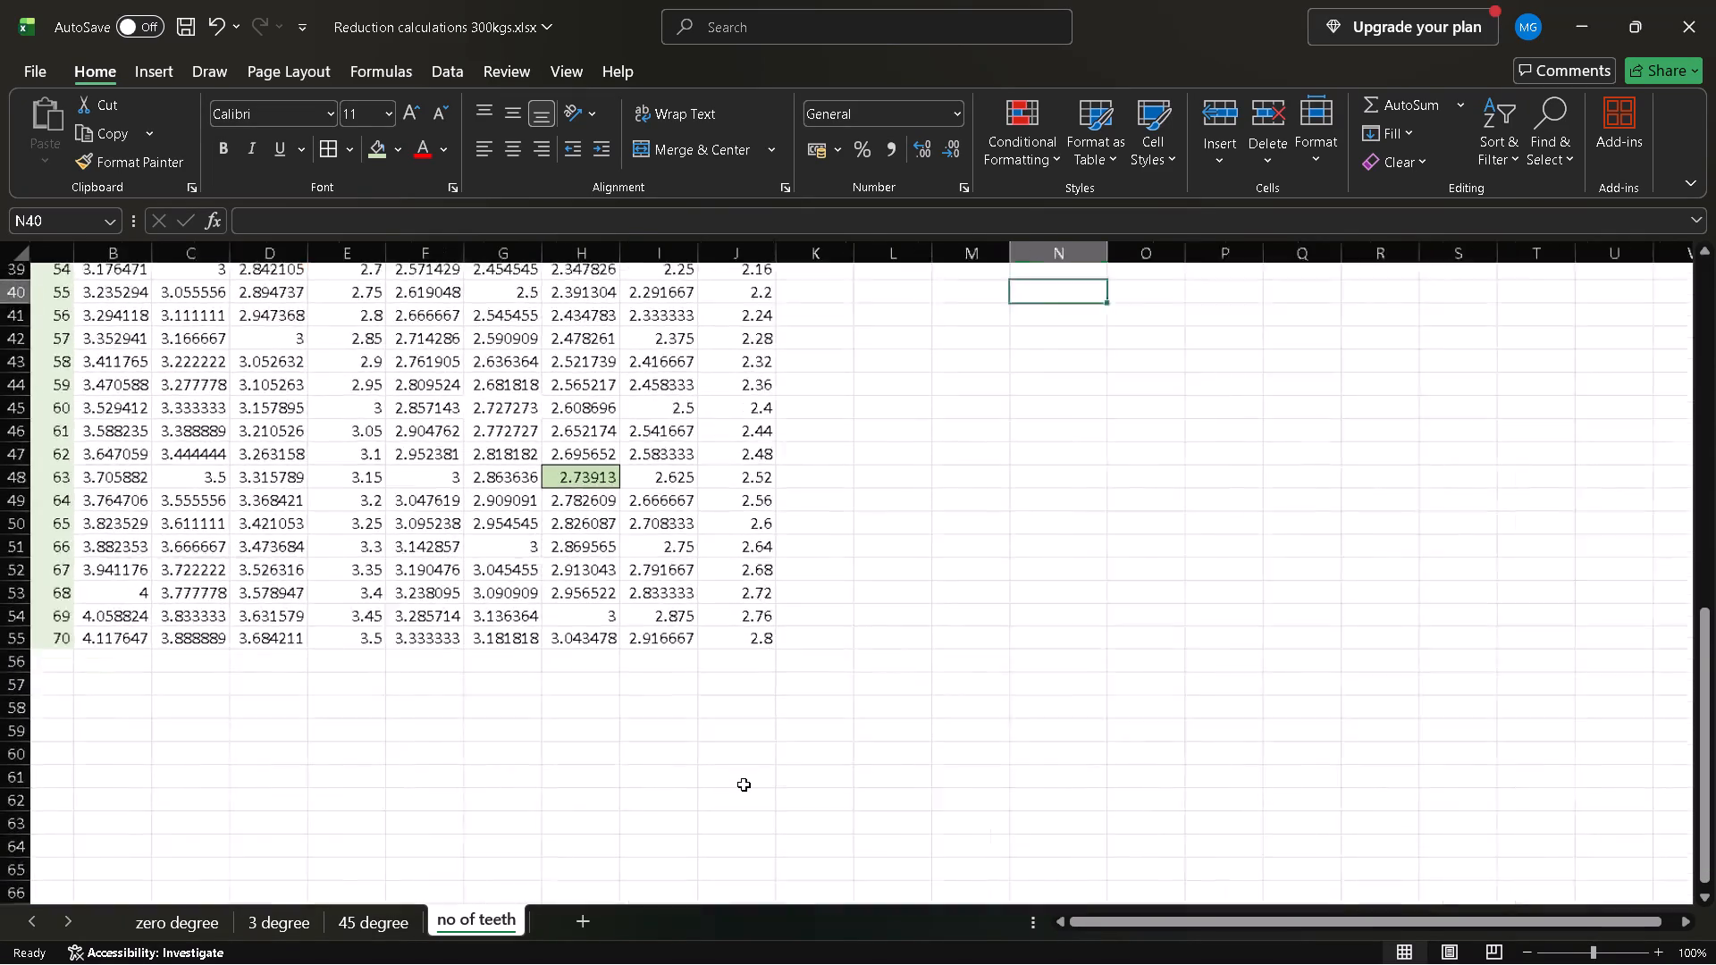
pyautogui.hscroll(1, 744, 785)
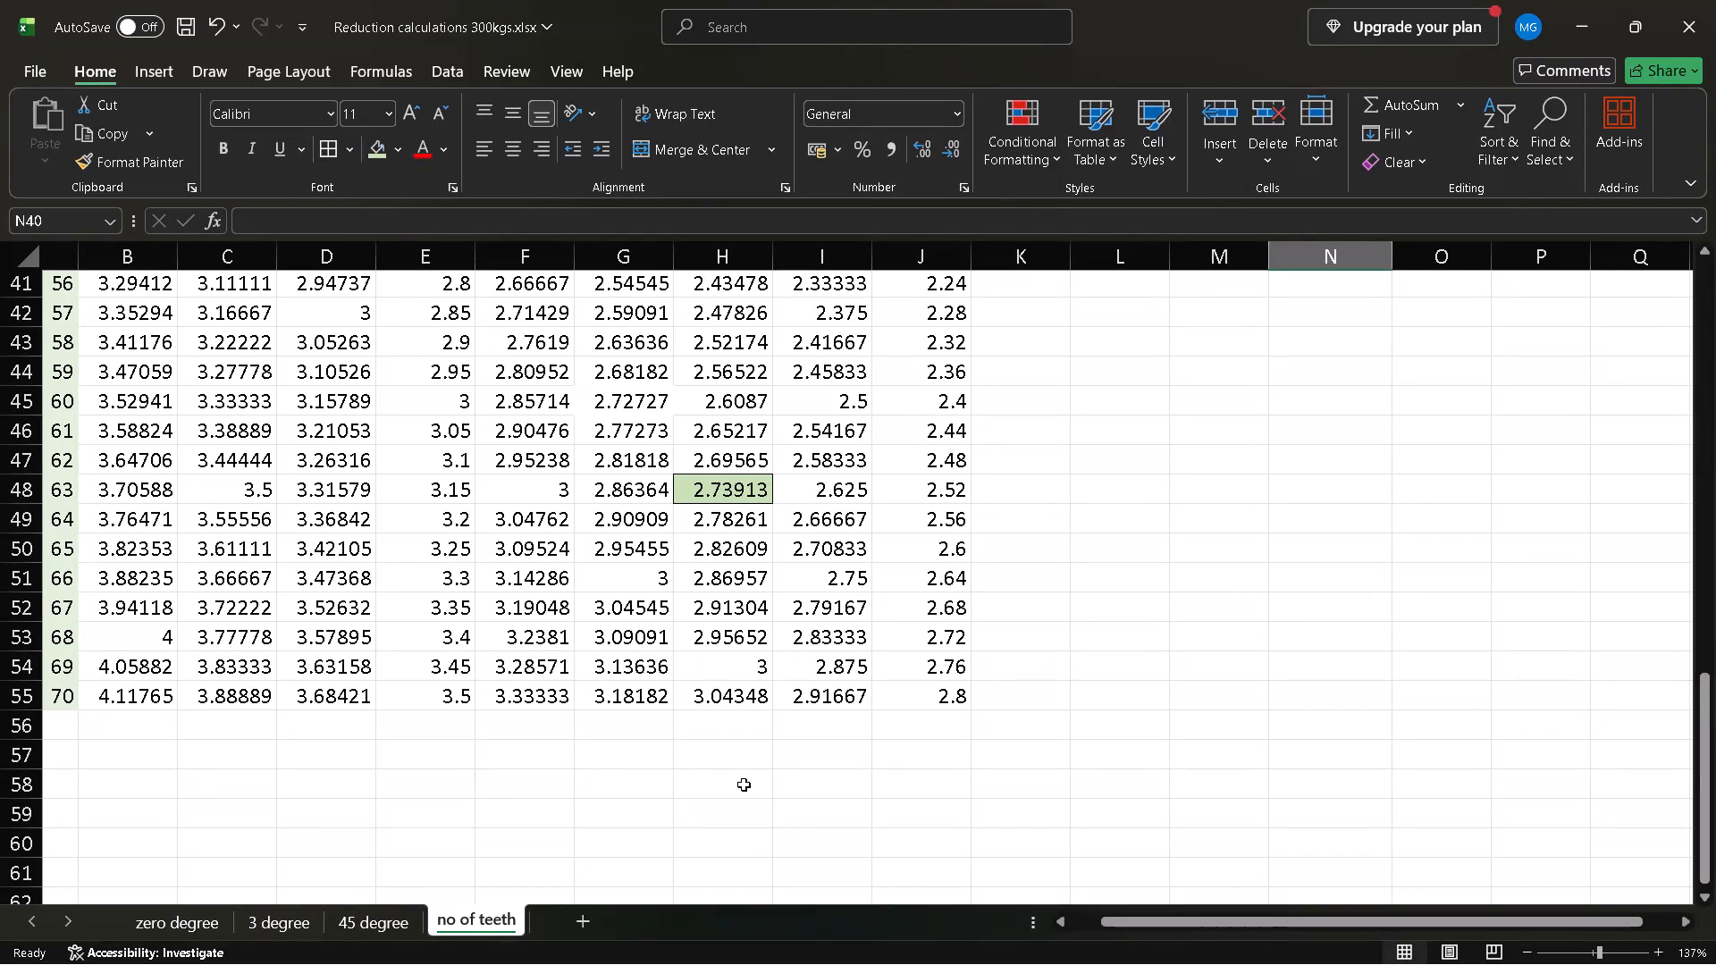
pyautogui.scroll(1, 744, 785)
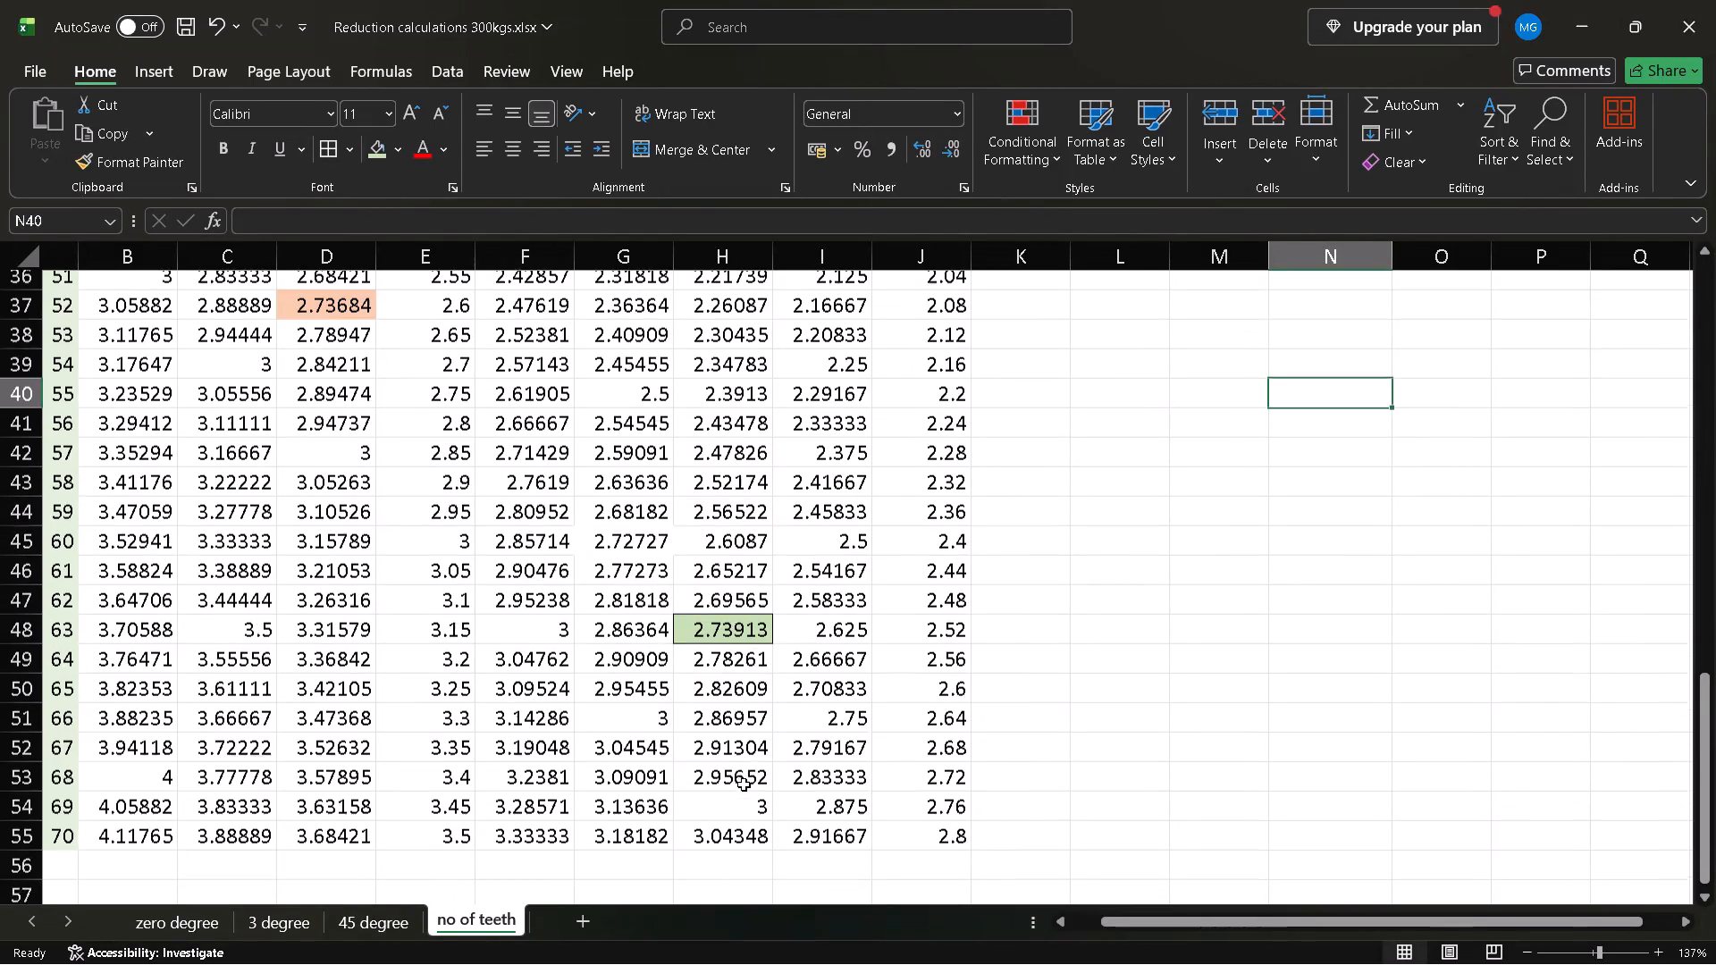
pyautogui.scroll(1, 744, 785)
pyautogui.click(744, 785)
pyautogui.hscroll(1, 744, 785)
pyautogui.scroll(1, 744, 785)
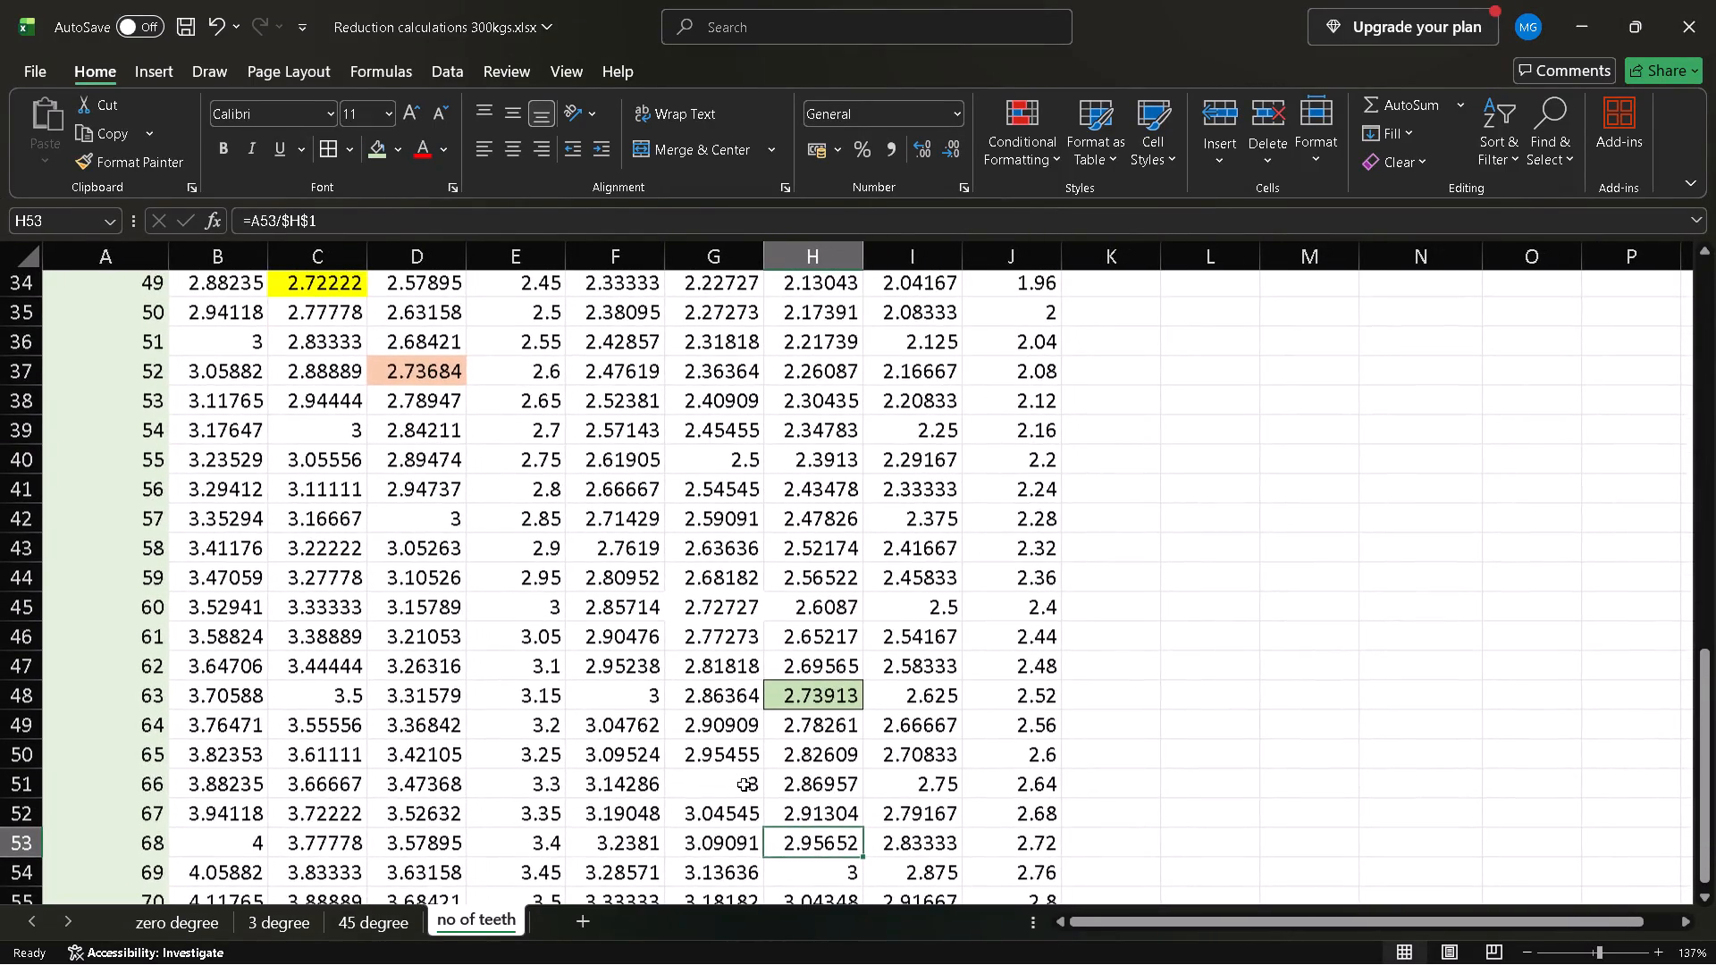
pyautogui.scroll(1, 744, 785)
pyautogui.scroll(-1, 744, 785)
pyautogui.click(744, 785)
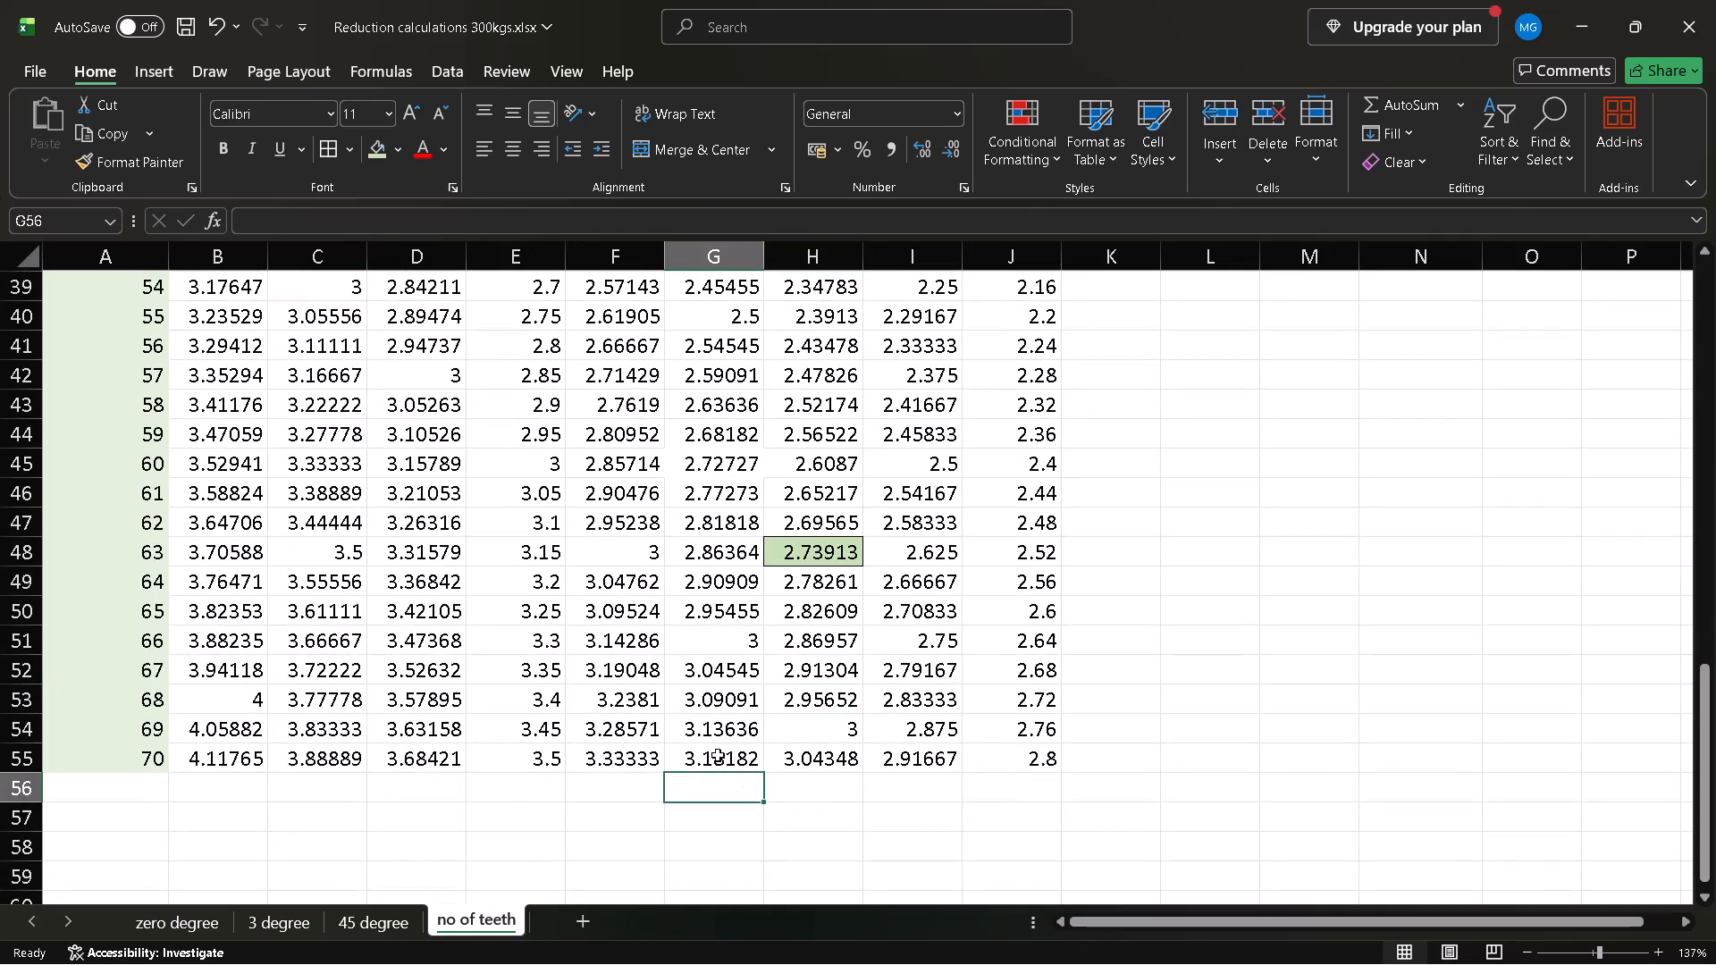
# Save the reduction calculations workbook.
pyautogui.click(716, 754)
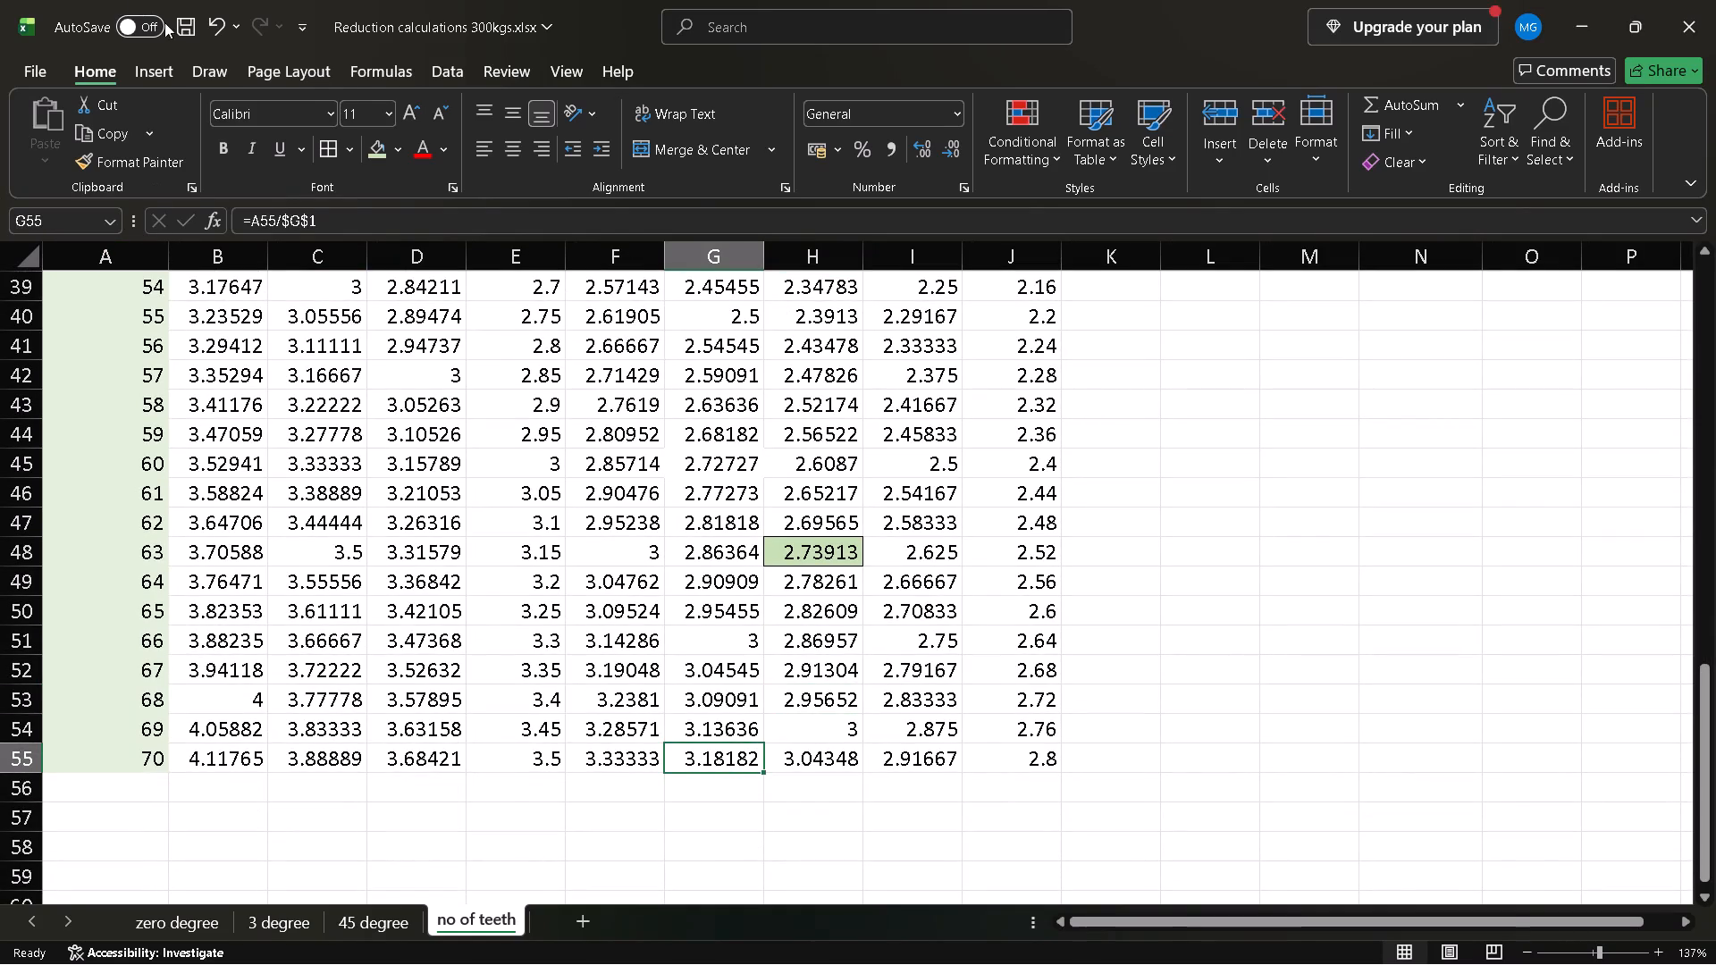
pyautogui.click(182, 22)
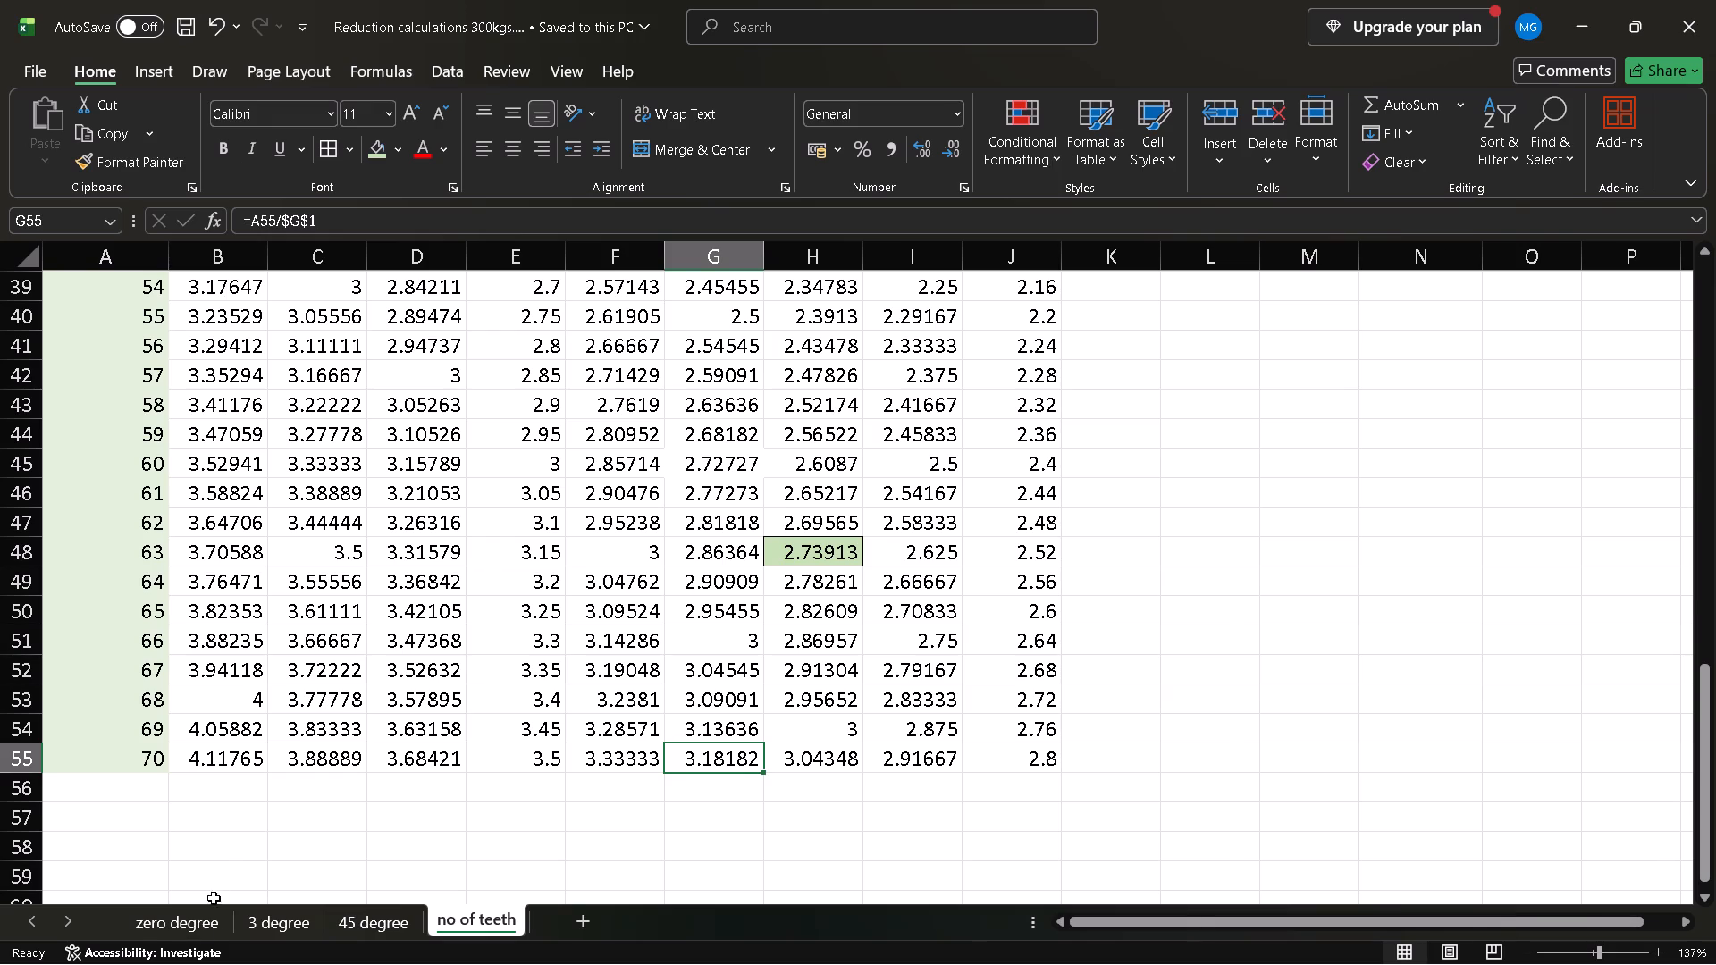
# Compare the 7.5 gear reduction tables on the zero degree and 3 degree sheets, including torque, velocity, acceleration, time and distance.
pyautogui.click(192, 924)
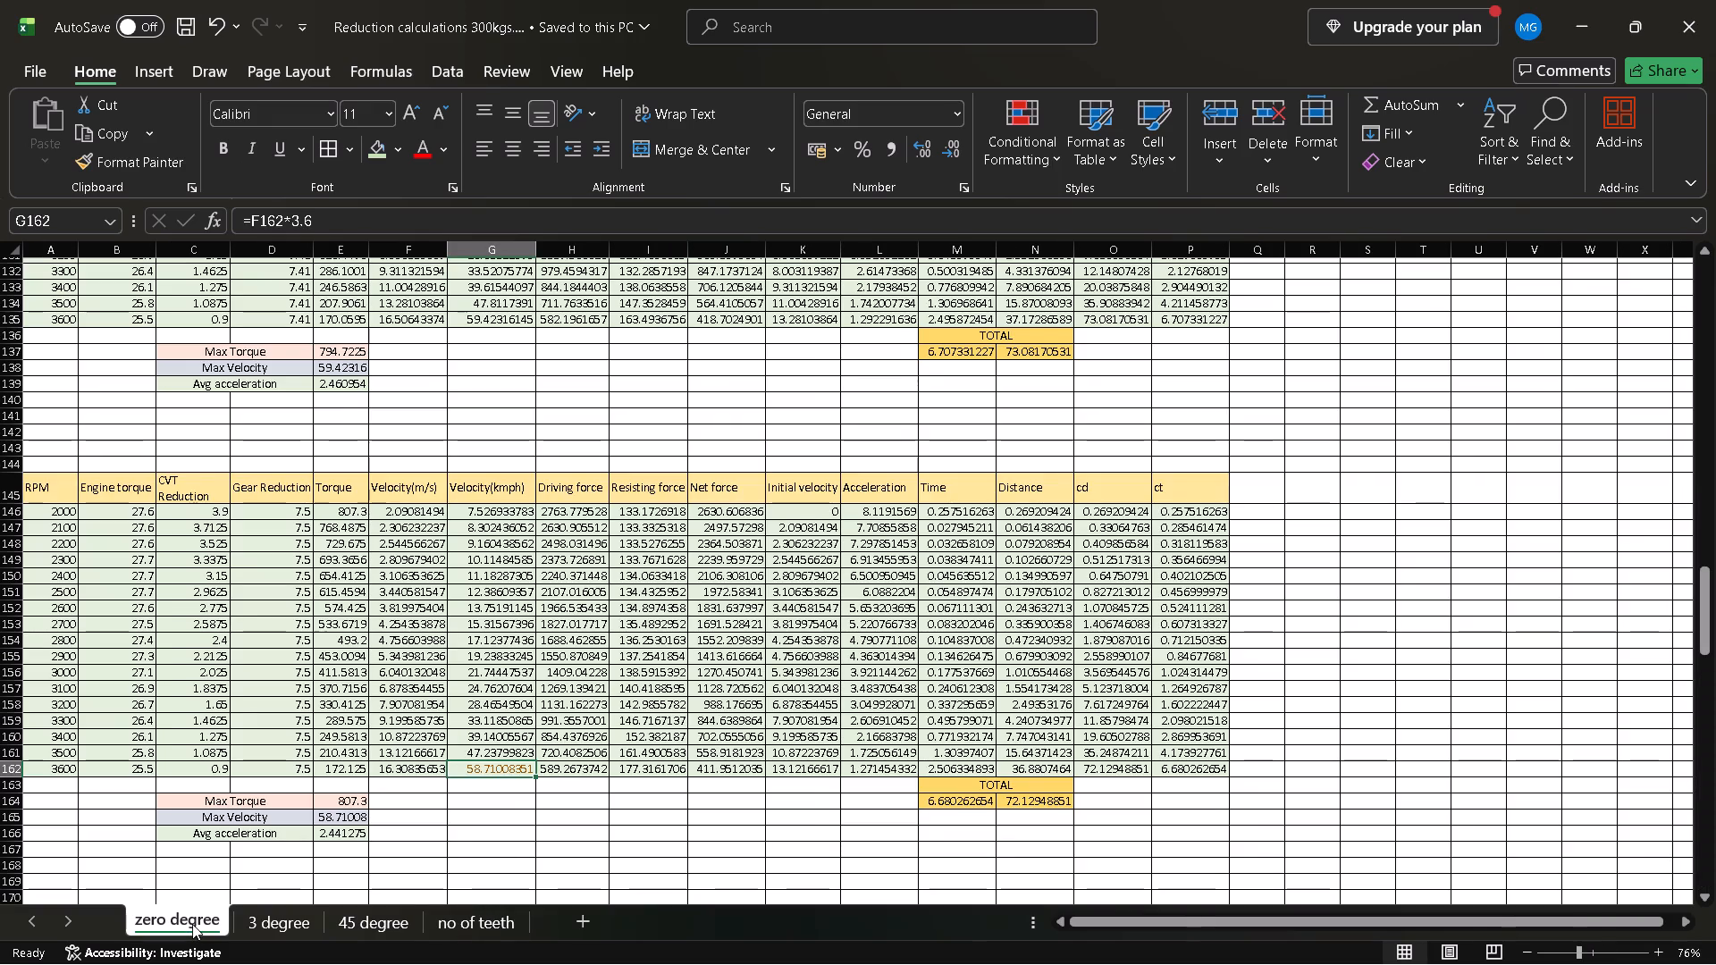
pyautogui.hscroll(1, 232, 844)
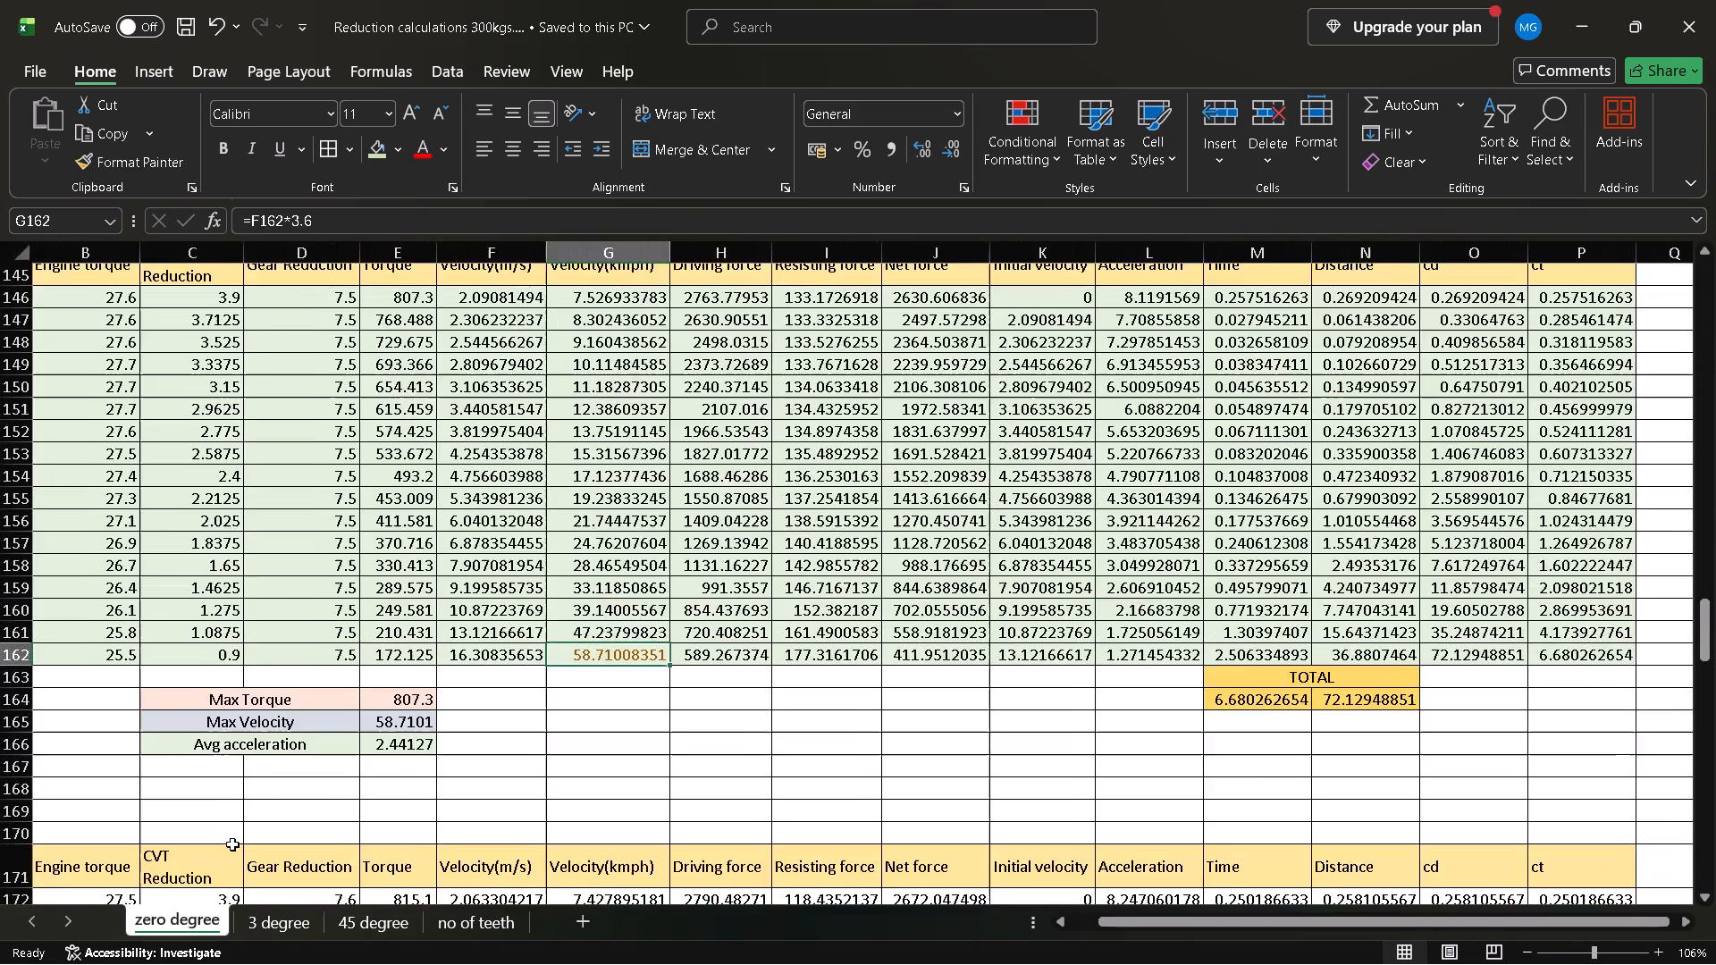
pyautogui.hscroll(1, 232, 844)
pyautogui.scroll(1, 232, 844)
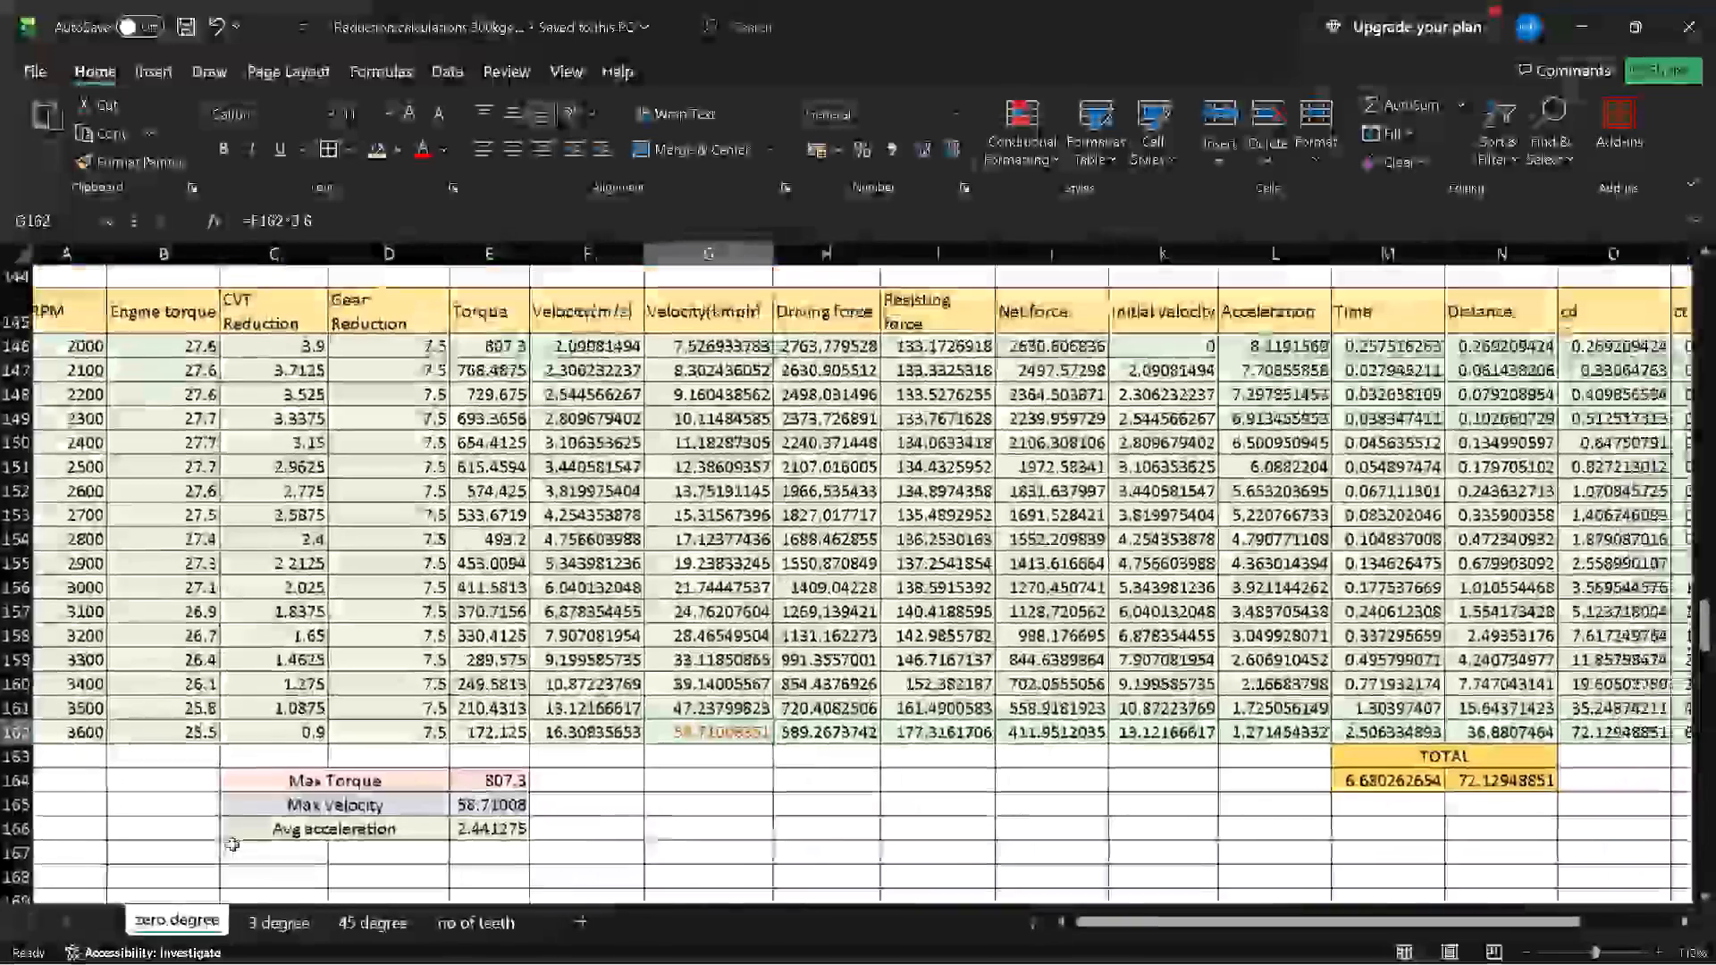
pyautogui.hscroll(1, 232, 844)
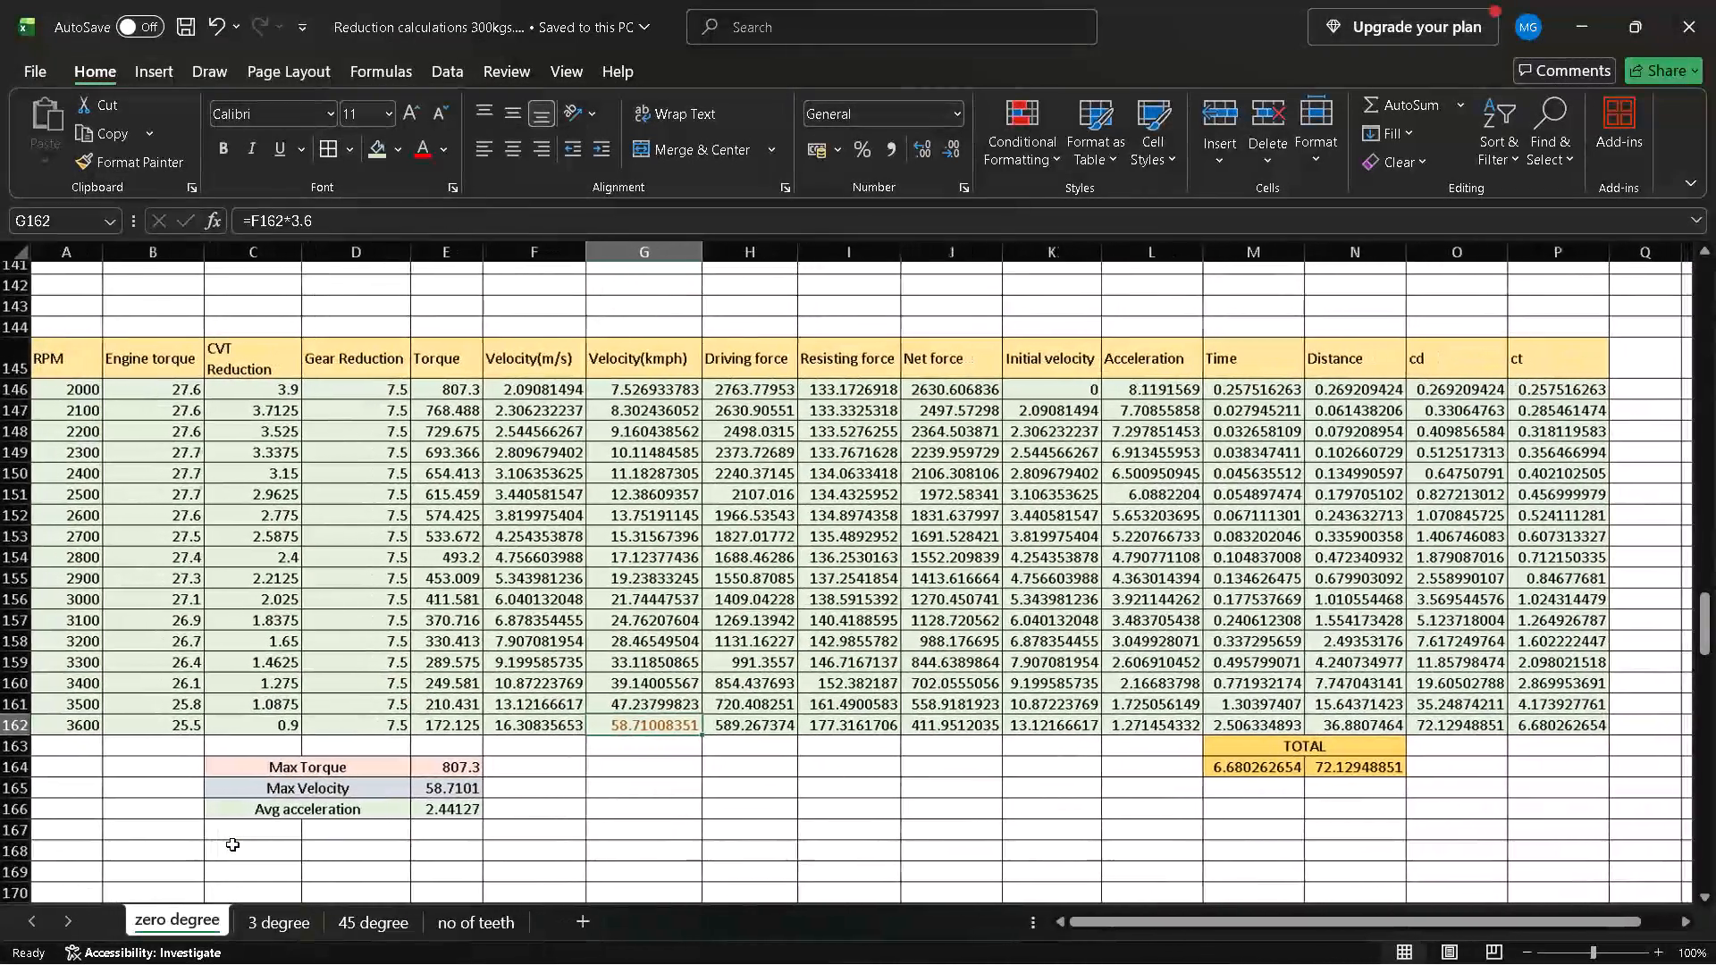
pyautogui.scroll(-1, 232, 844)
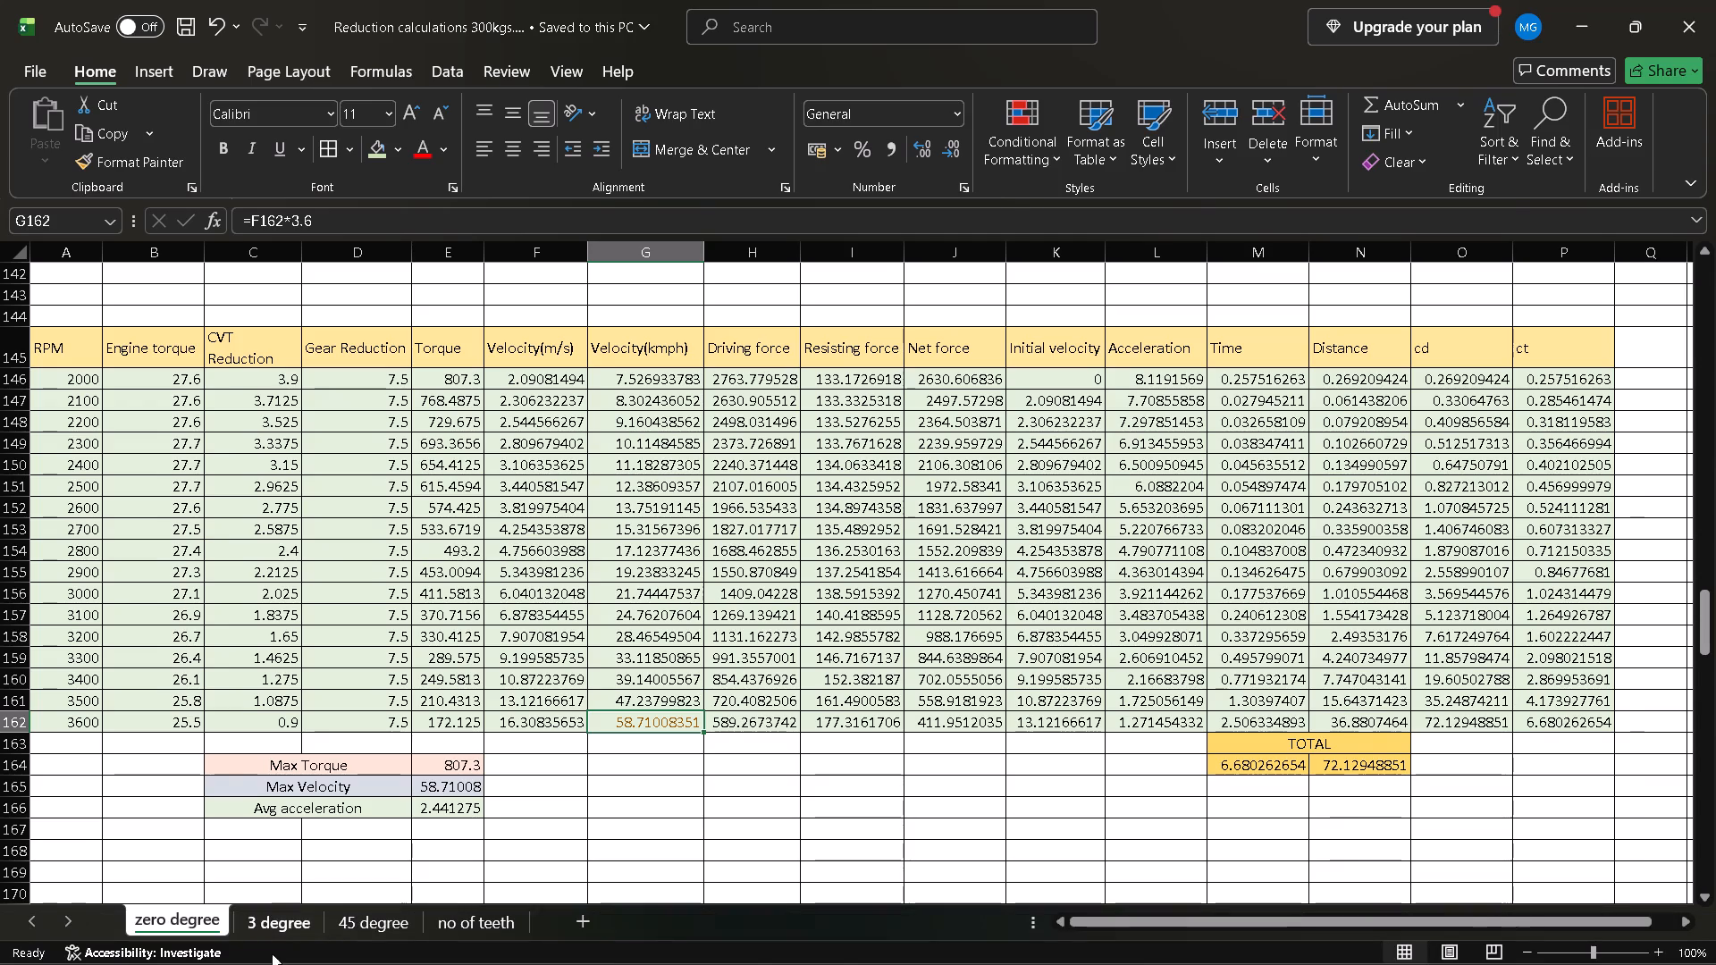
pyautogui.click(263, 909)
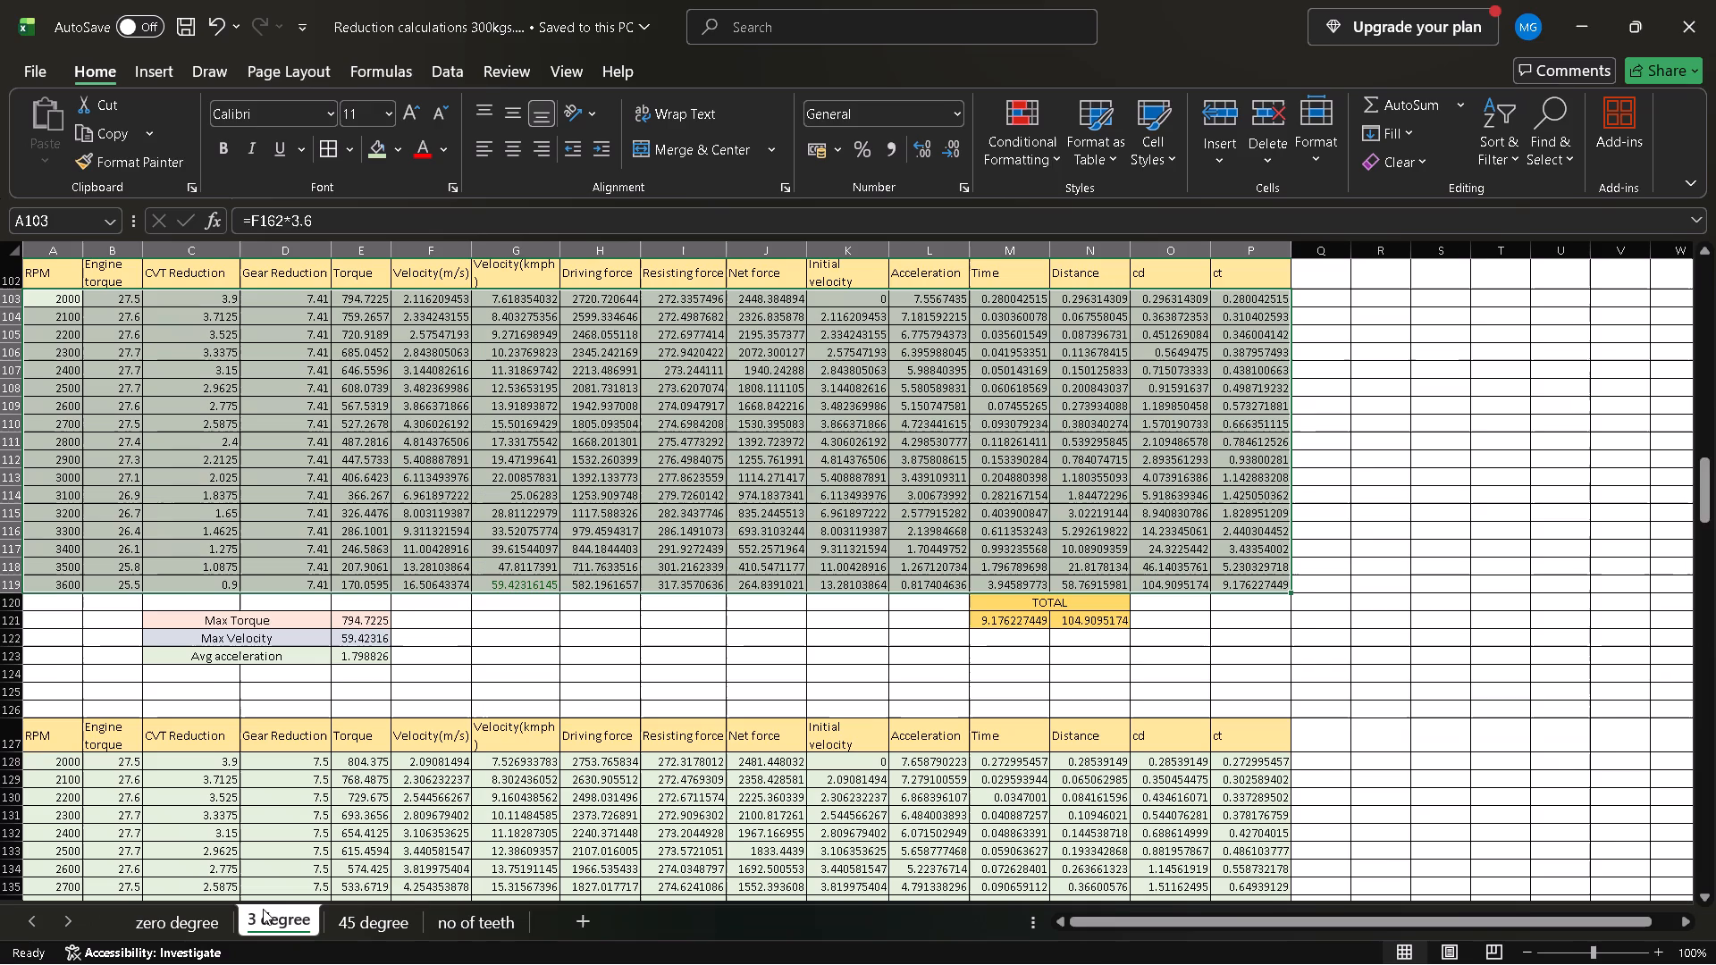
pyautogui.scroll(-2, 332, 711)
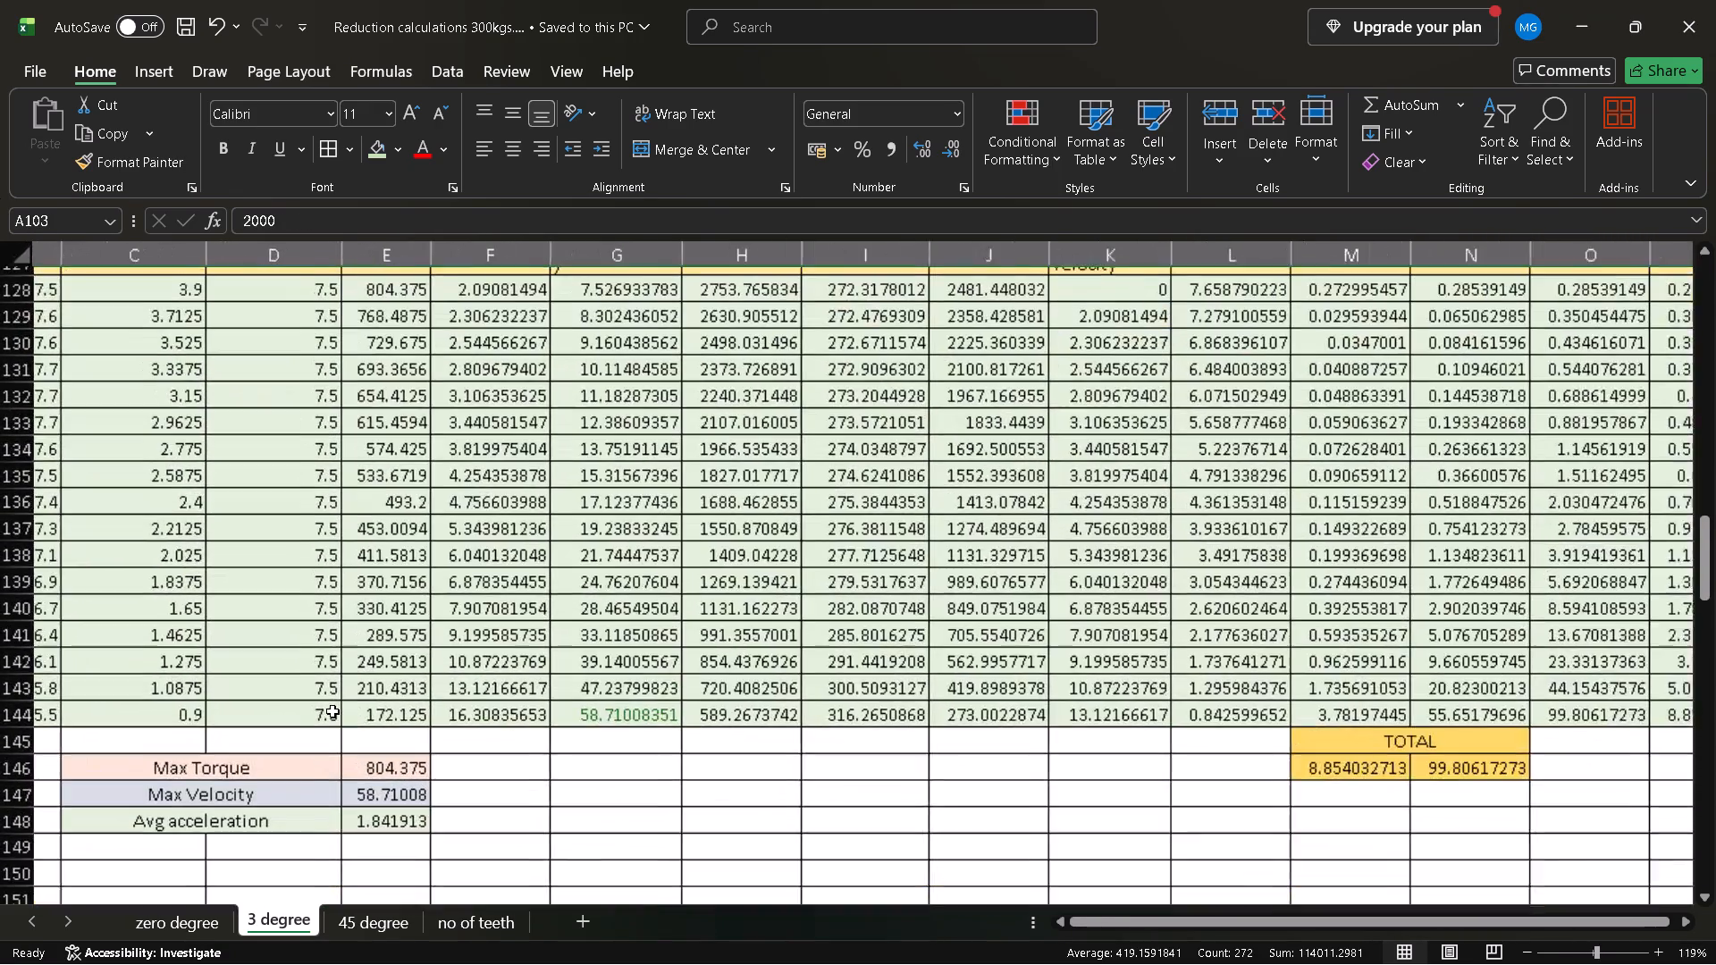
pyautogui.hscroll(1, 332, 711)
pyautogui.scroll(1, 332, 711)
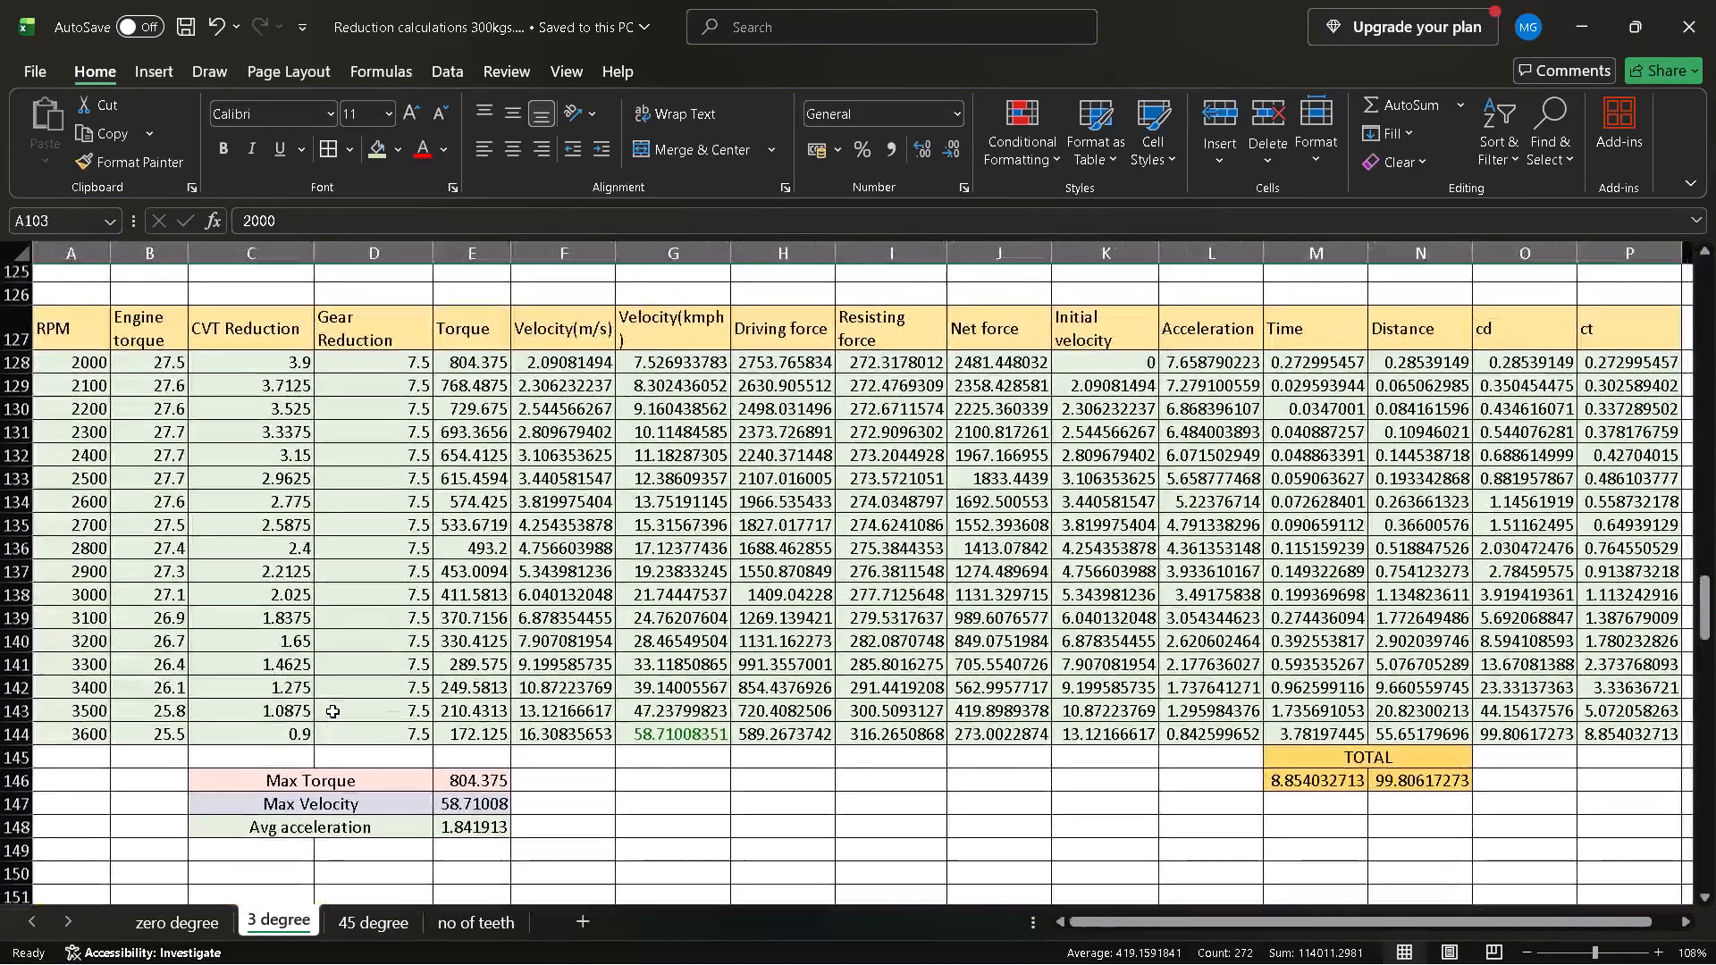
pyautogui.scroll(2, 332, 711)
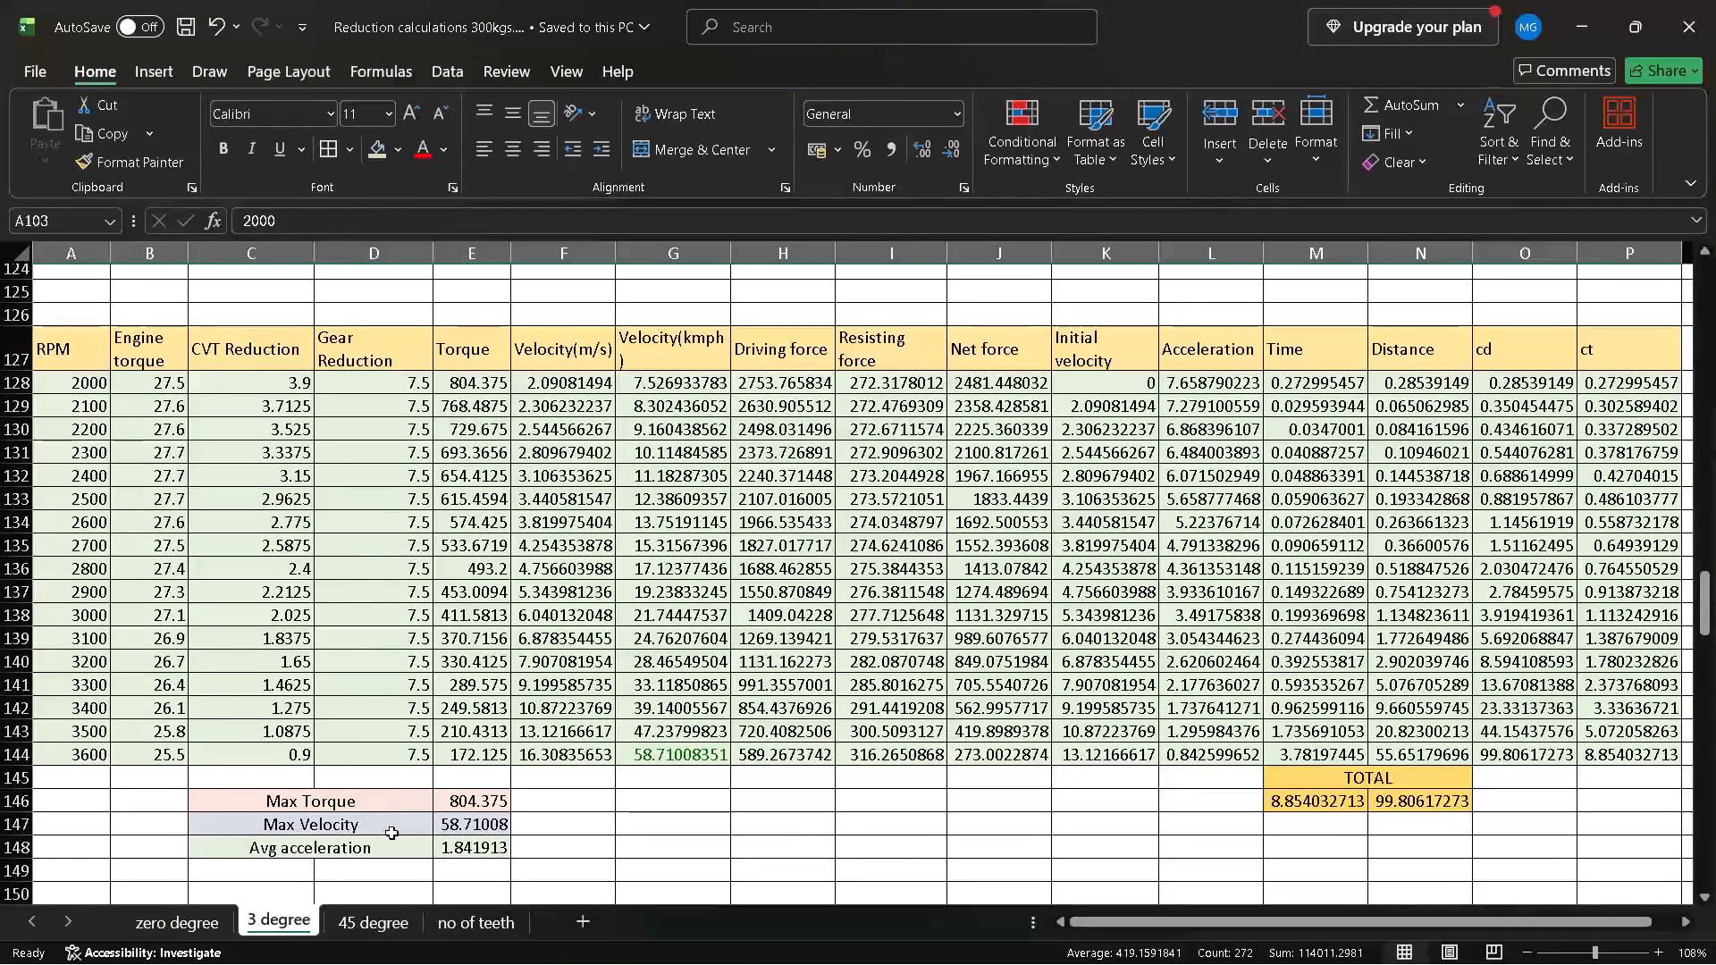
# Examine the 7.41 gear reduction table on the 45 degree sheet, from the 2000 RPM row to its totals.
pyautogui.click(375, 913)
pyautogui.scroll(-1, 375, 913)
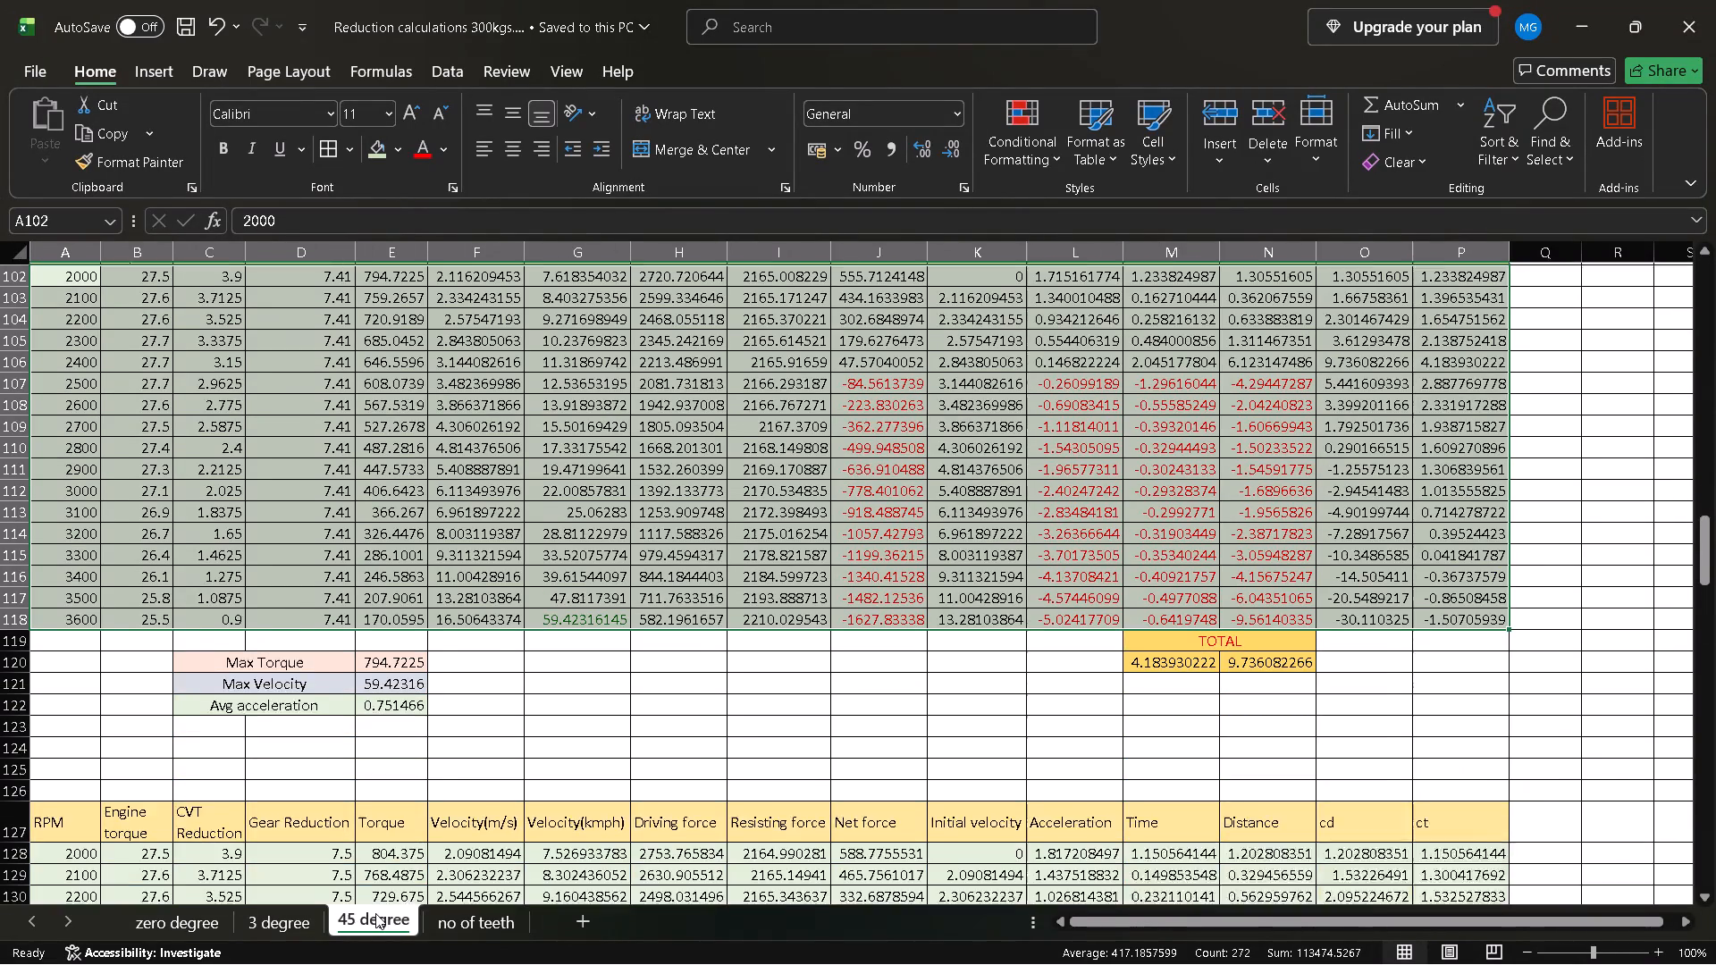
pyautogui.scroll(-1, 375, 913)
pyautogui.scroll(1, 375, 913)
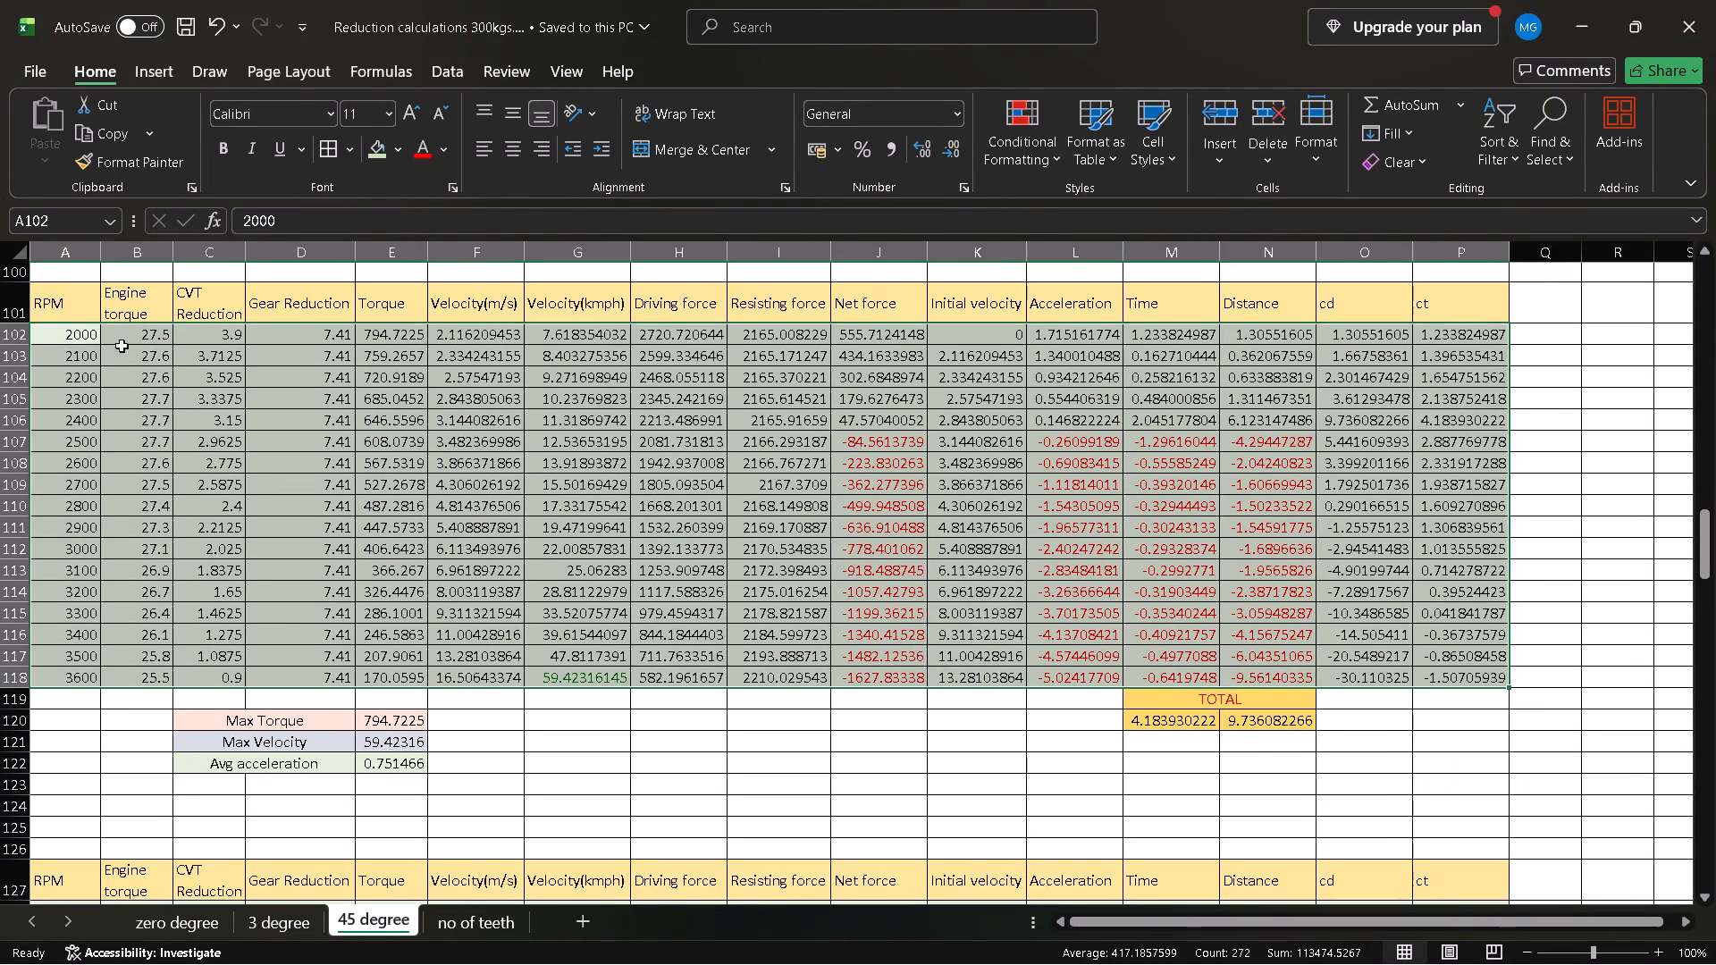
pyautogui.click(72, 334)
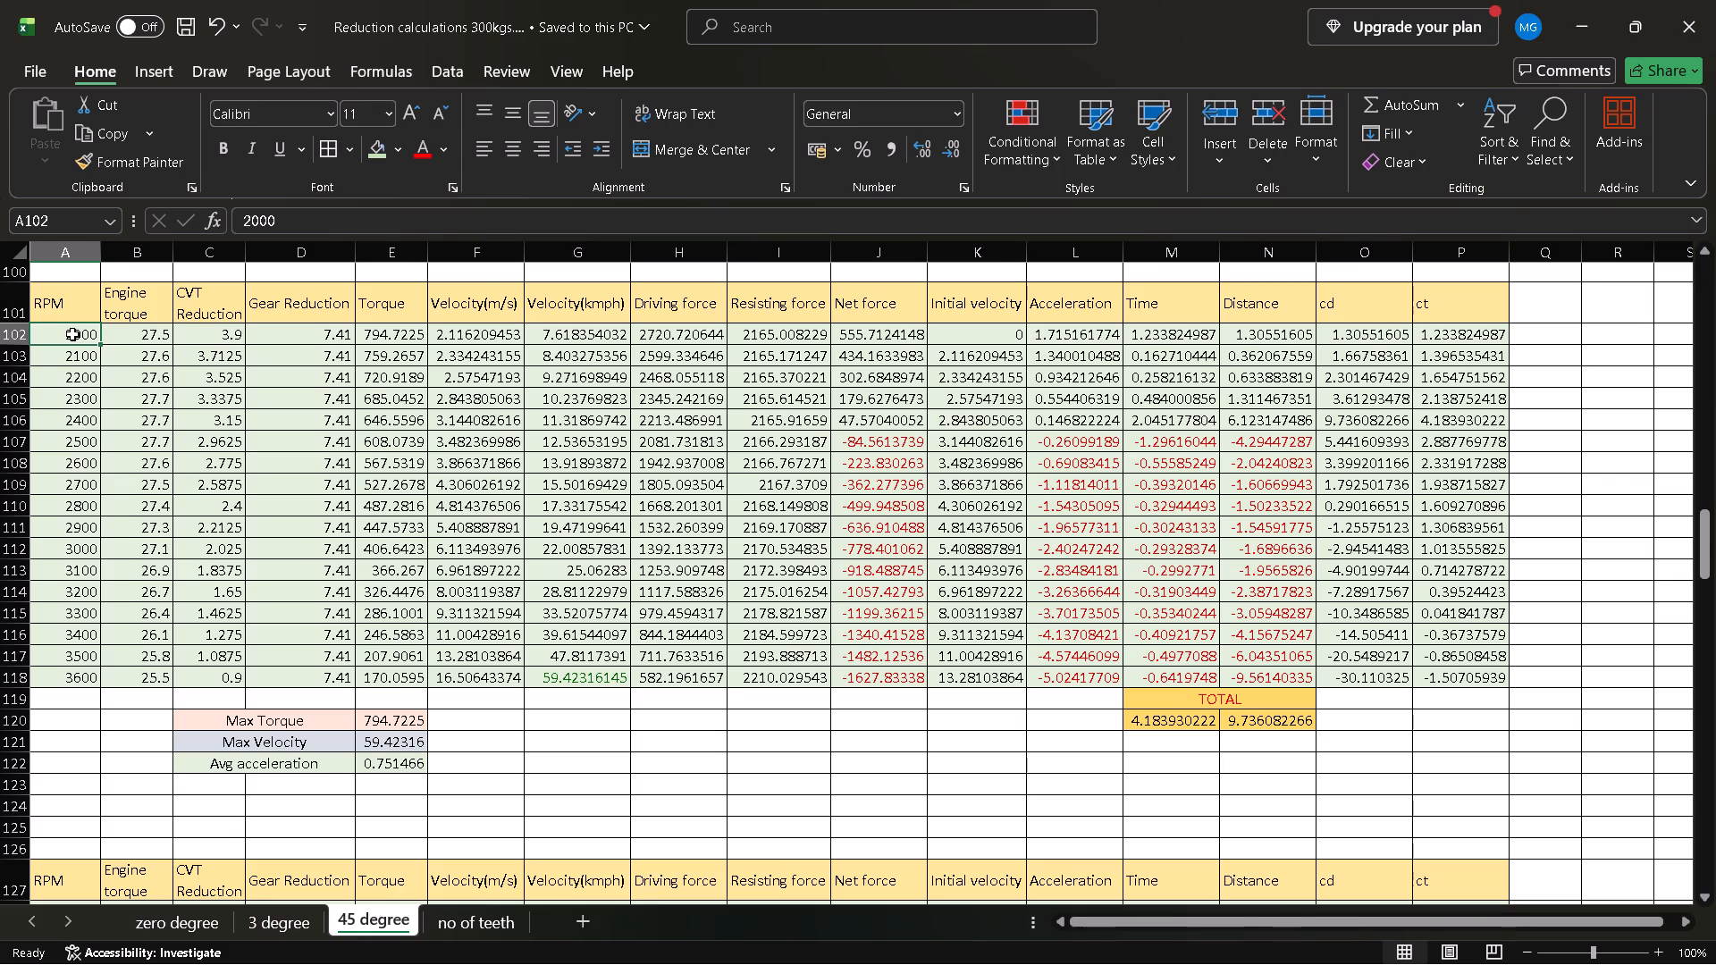
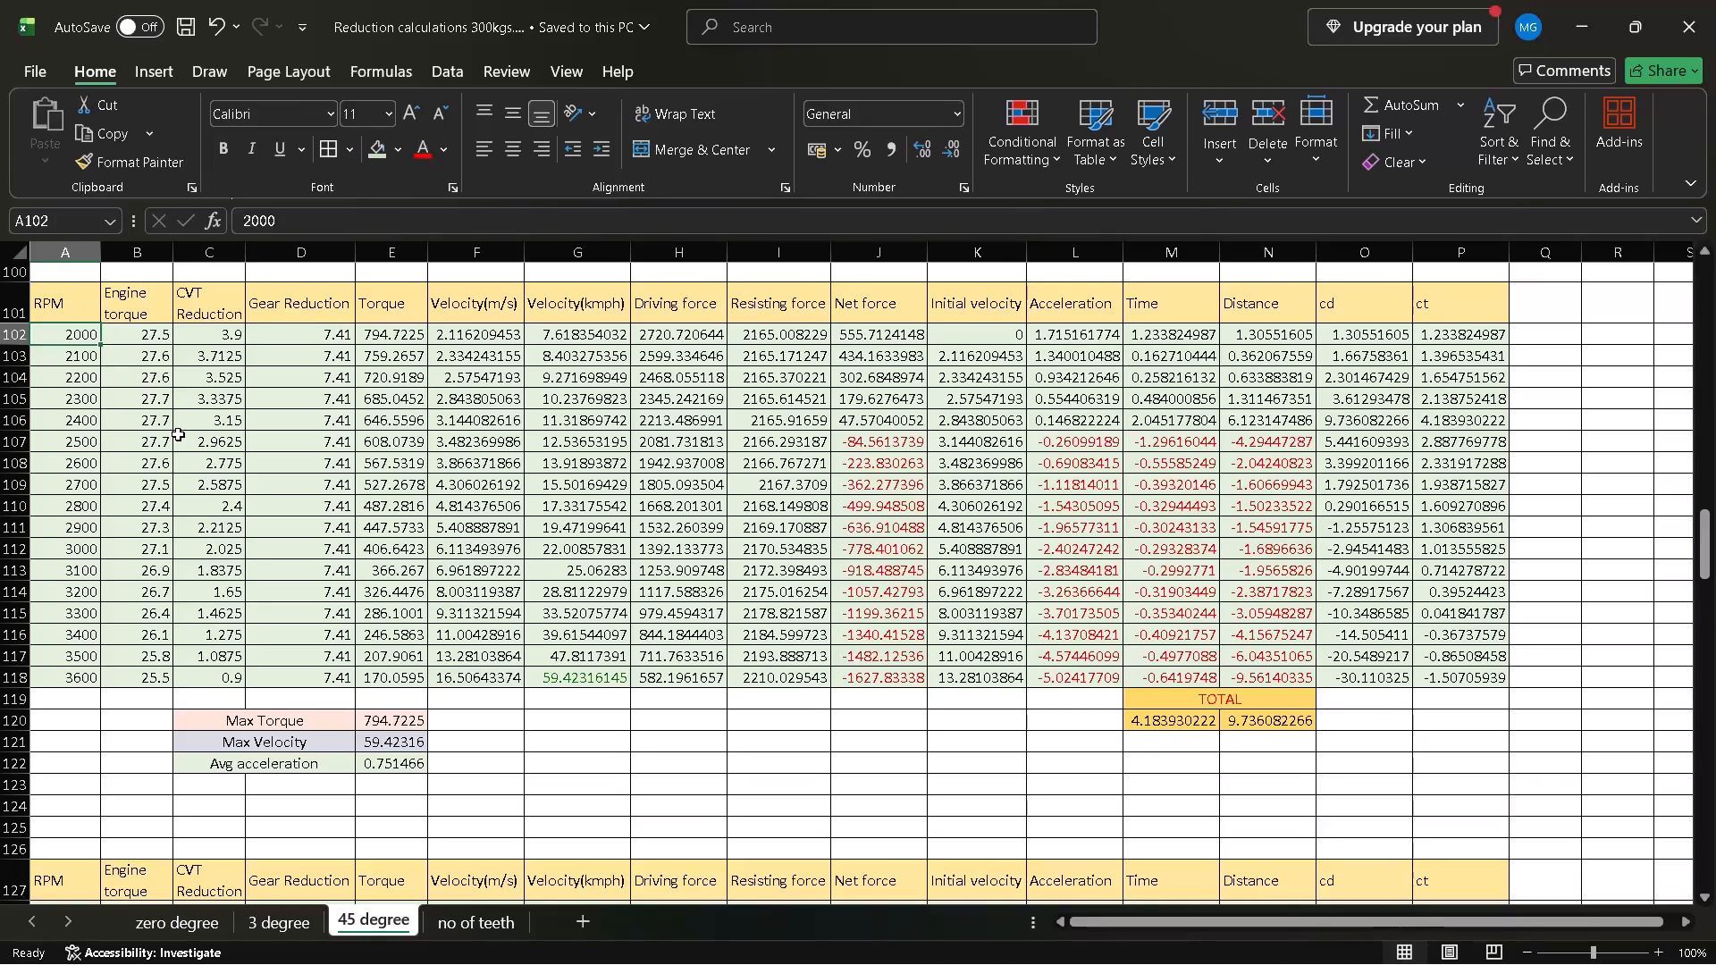
# Review the 7.41 gear reduction table on the 45 degree sheet again, selecting its Engine torque header cell B101.
pyautogui.scroll(2, 185, 444)
pyautogui.scroll(-1, 185, 444)
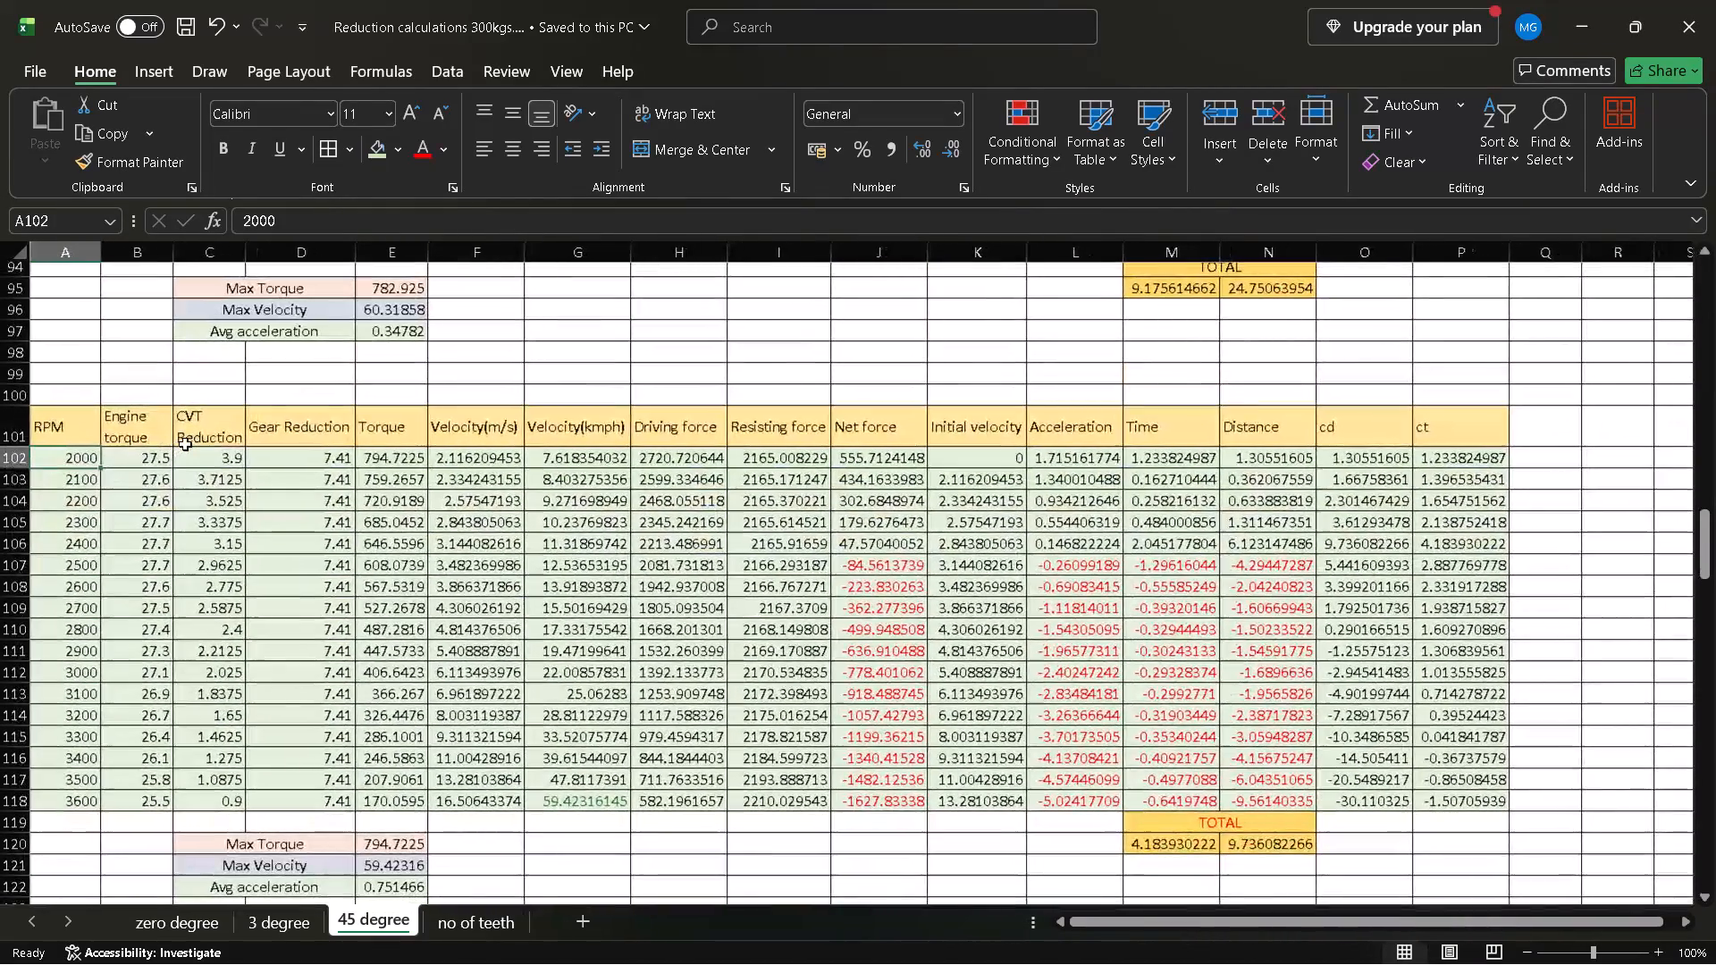
pyautogui.click(110, 410)
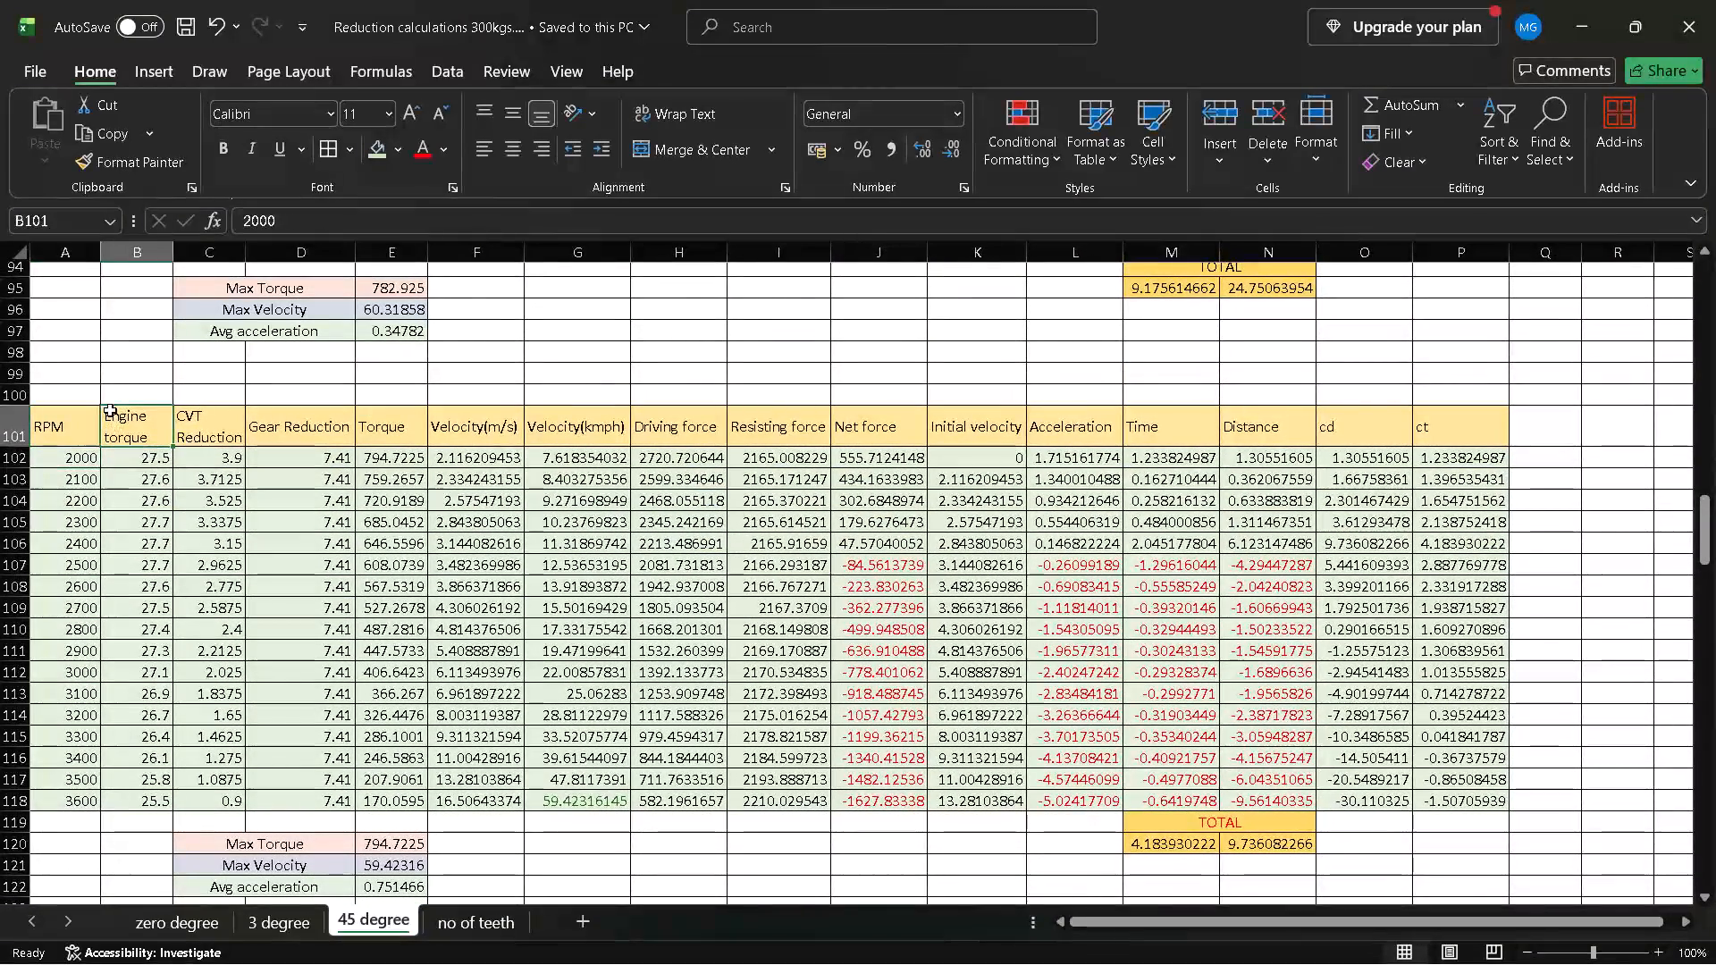
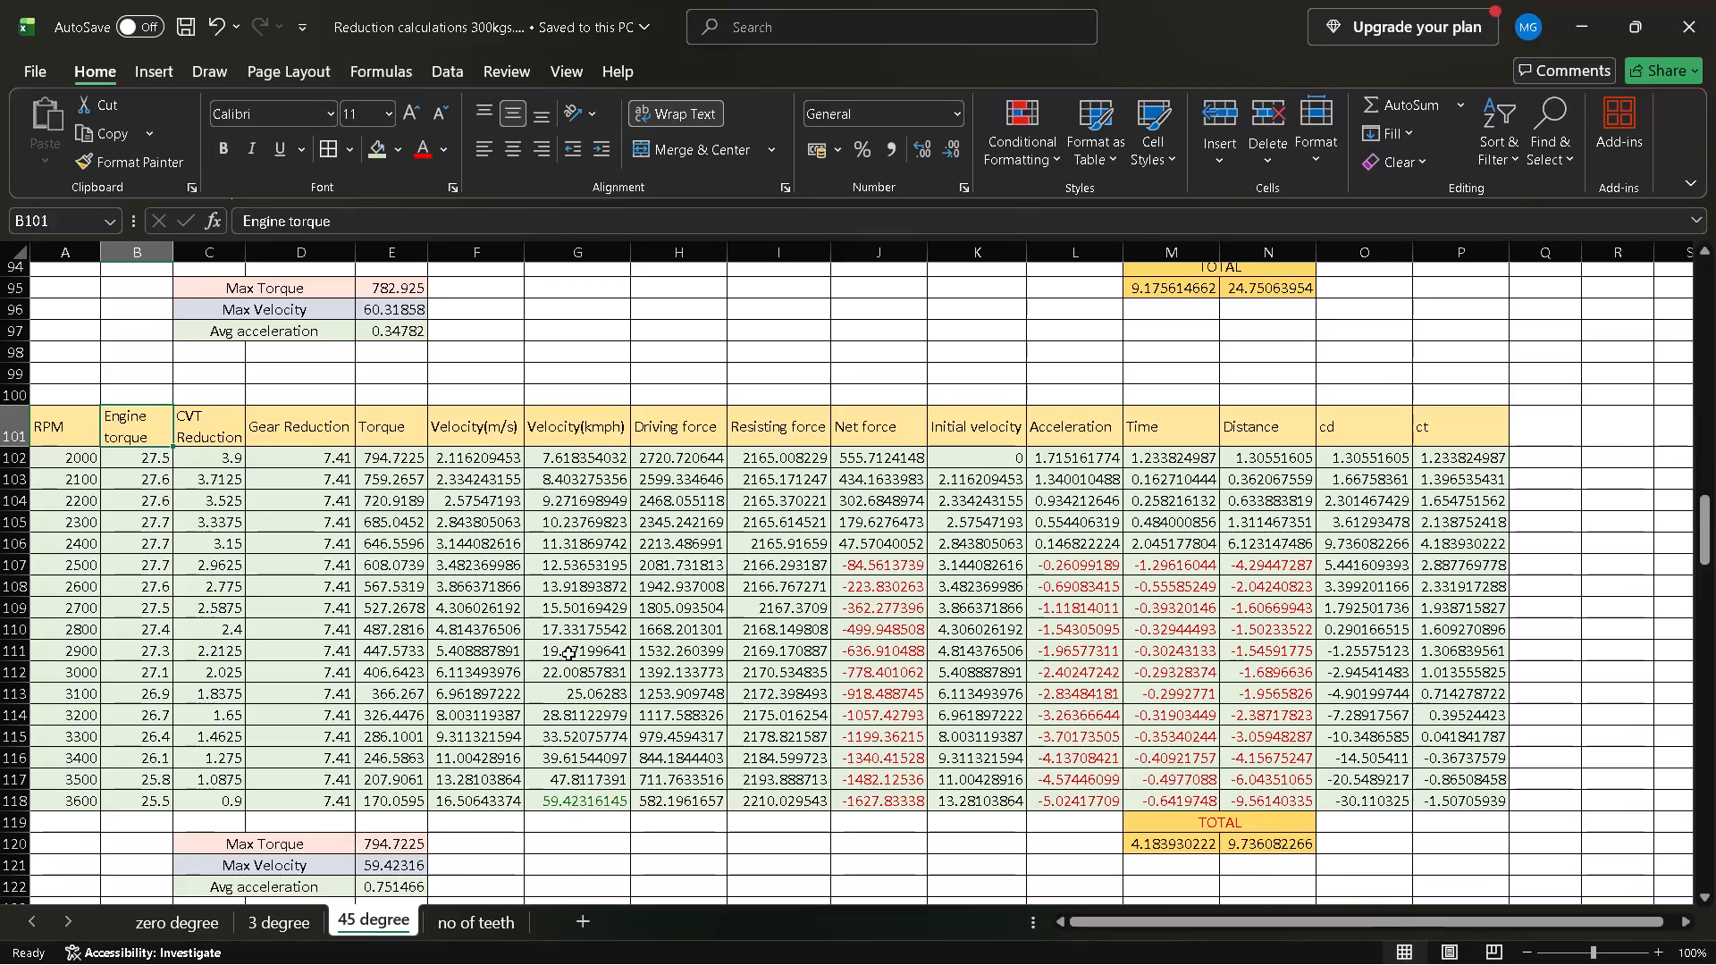
# Review the 7.41, 7.5 and 7.62 gear reduction tables and their summary values on the 45 degree sheet.
pyautogui.scroll(-1, 588, 646)
pyautogui.scroll(1, 588, 646)
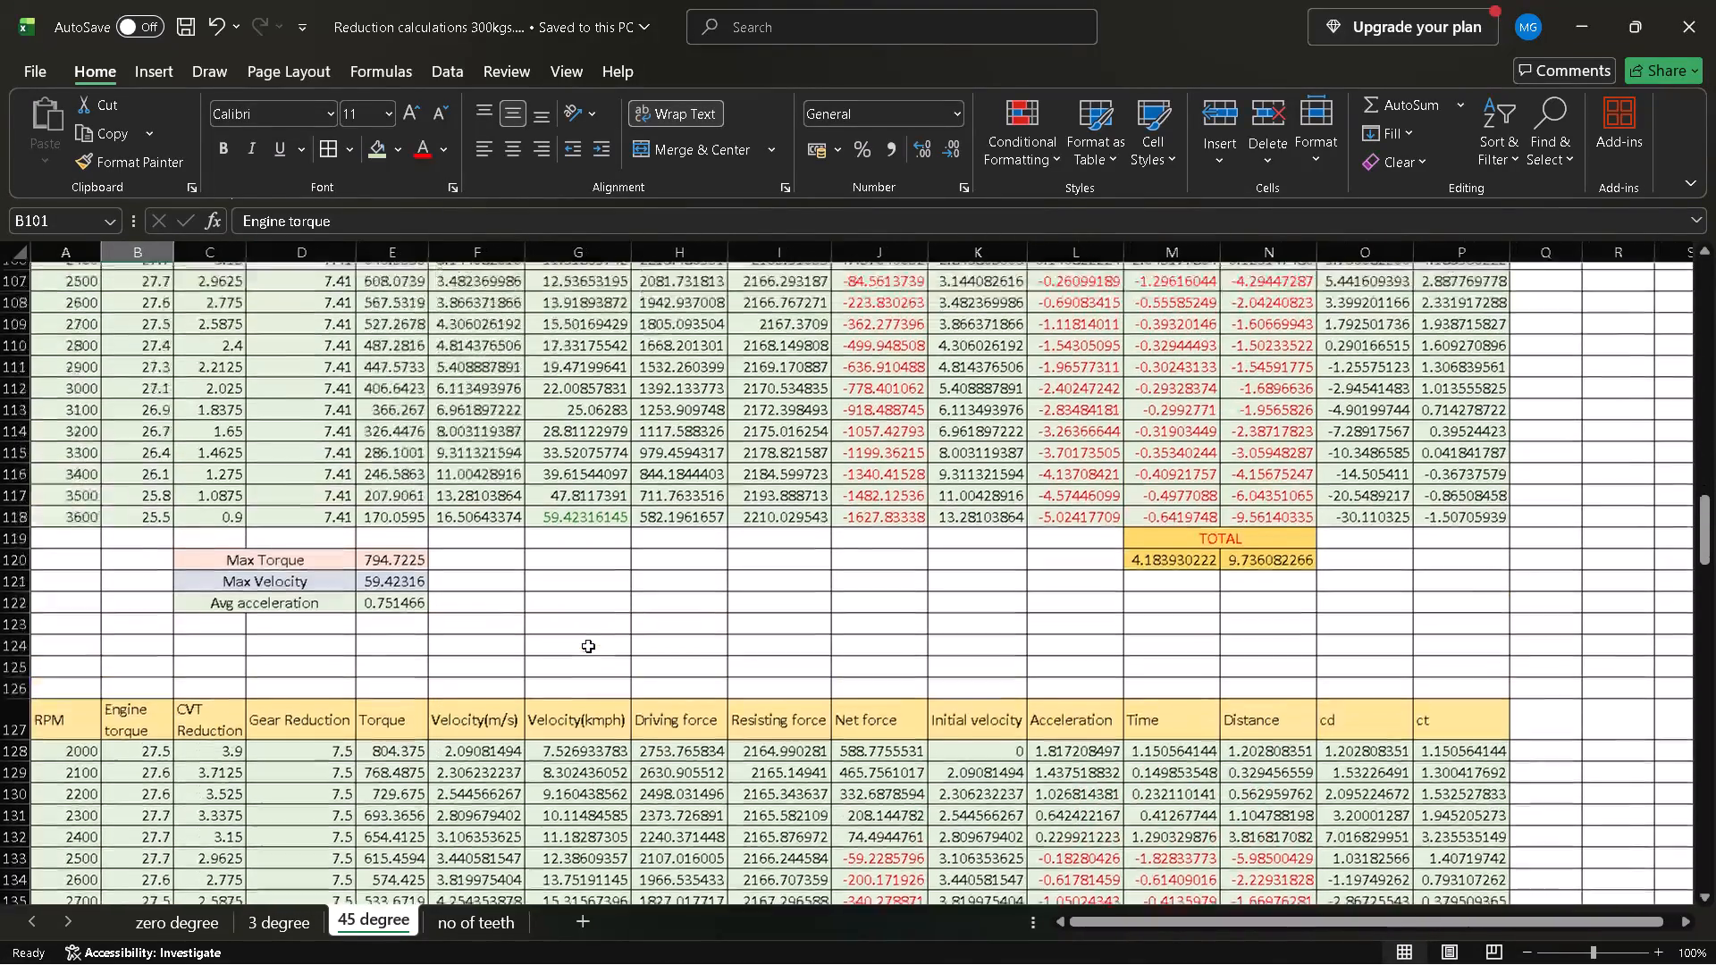
pyautogui.scroll(1, 588, 646)
pyautogui.scroll(-1, 588, 646)
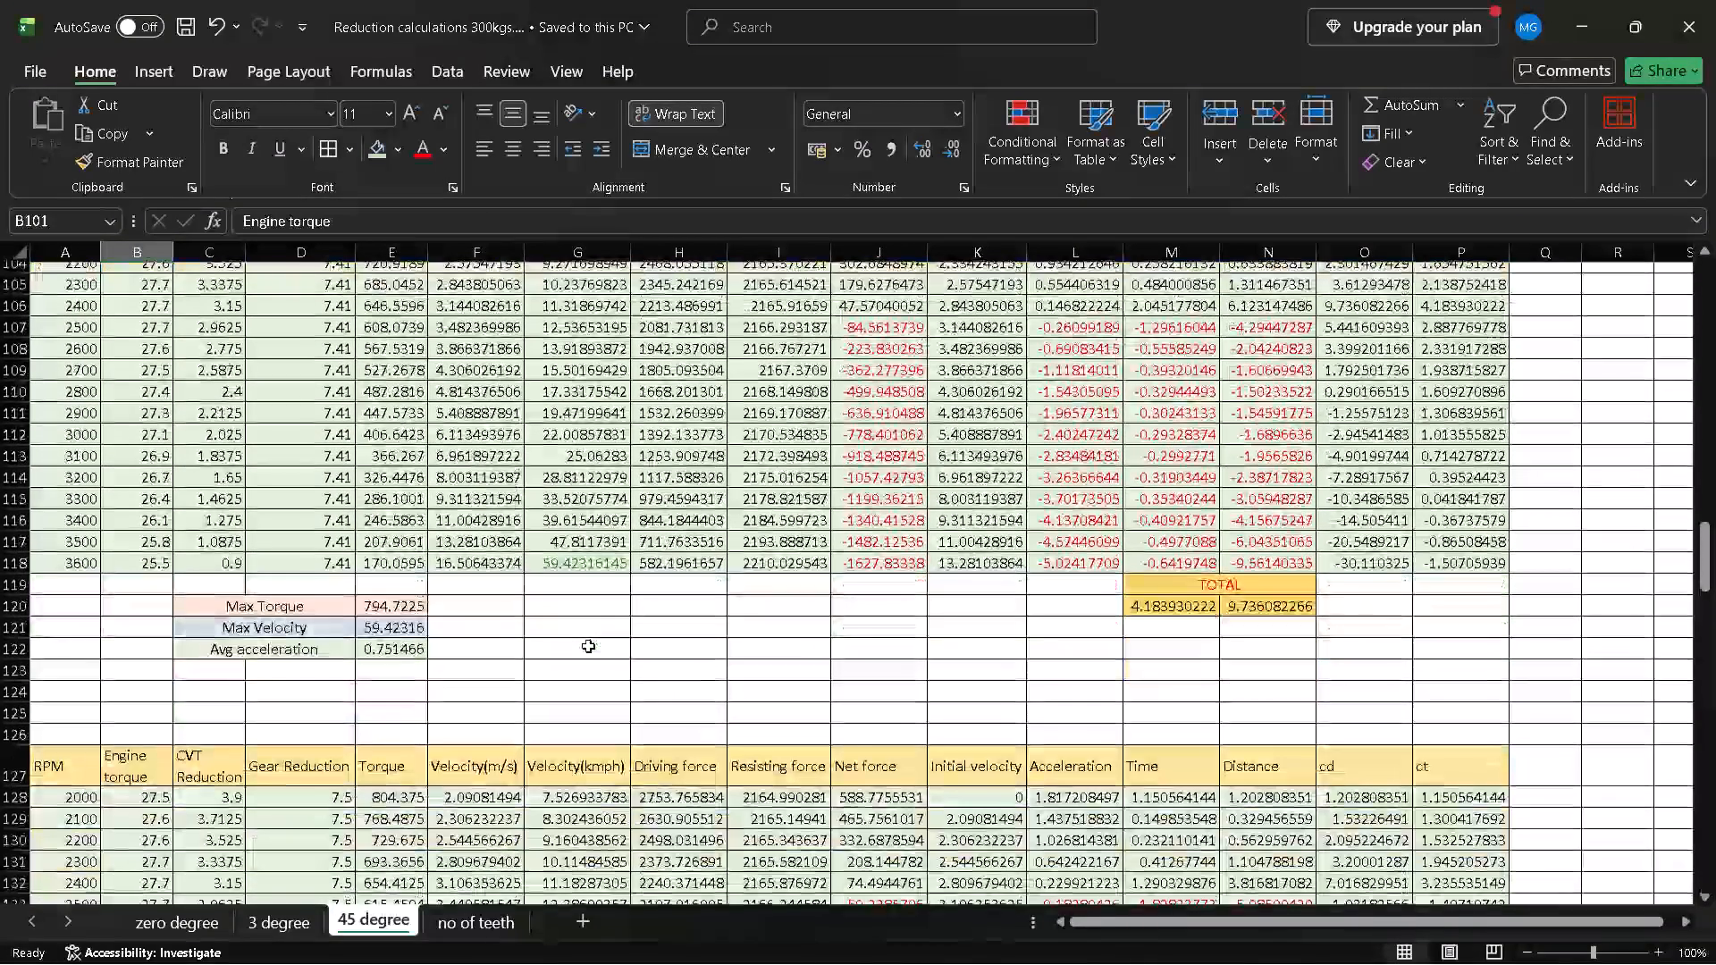
pyautogui.scroll(-3, 588, 646)
pyautogui.scroll(2, 588, 646)
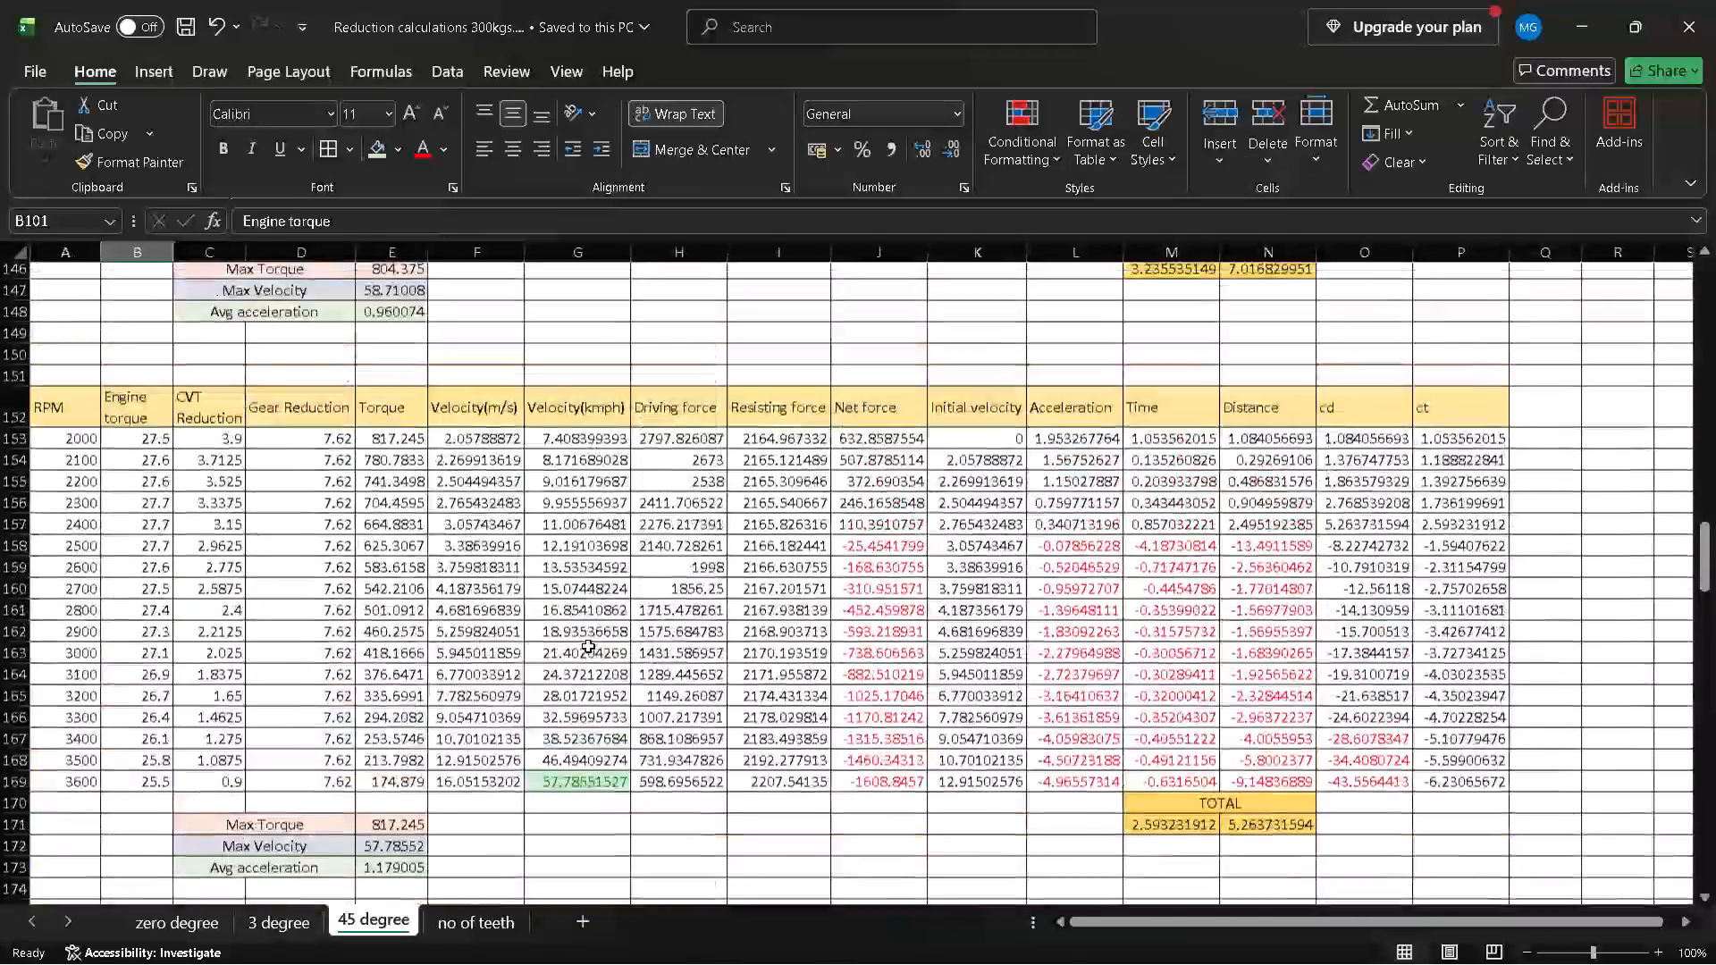
pyautogui.scroll(5, 588, 646)
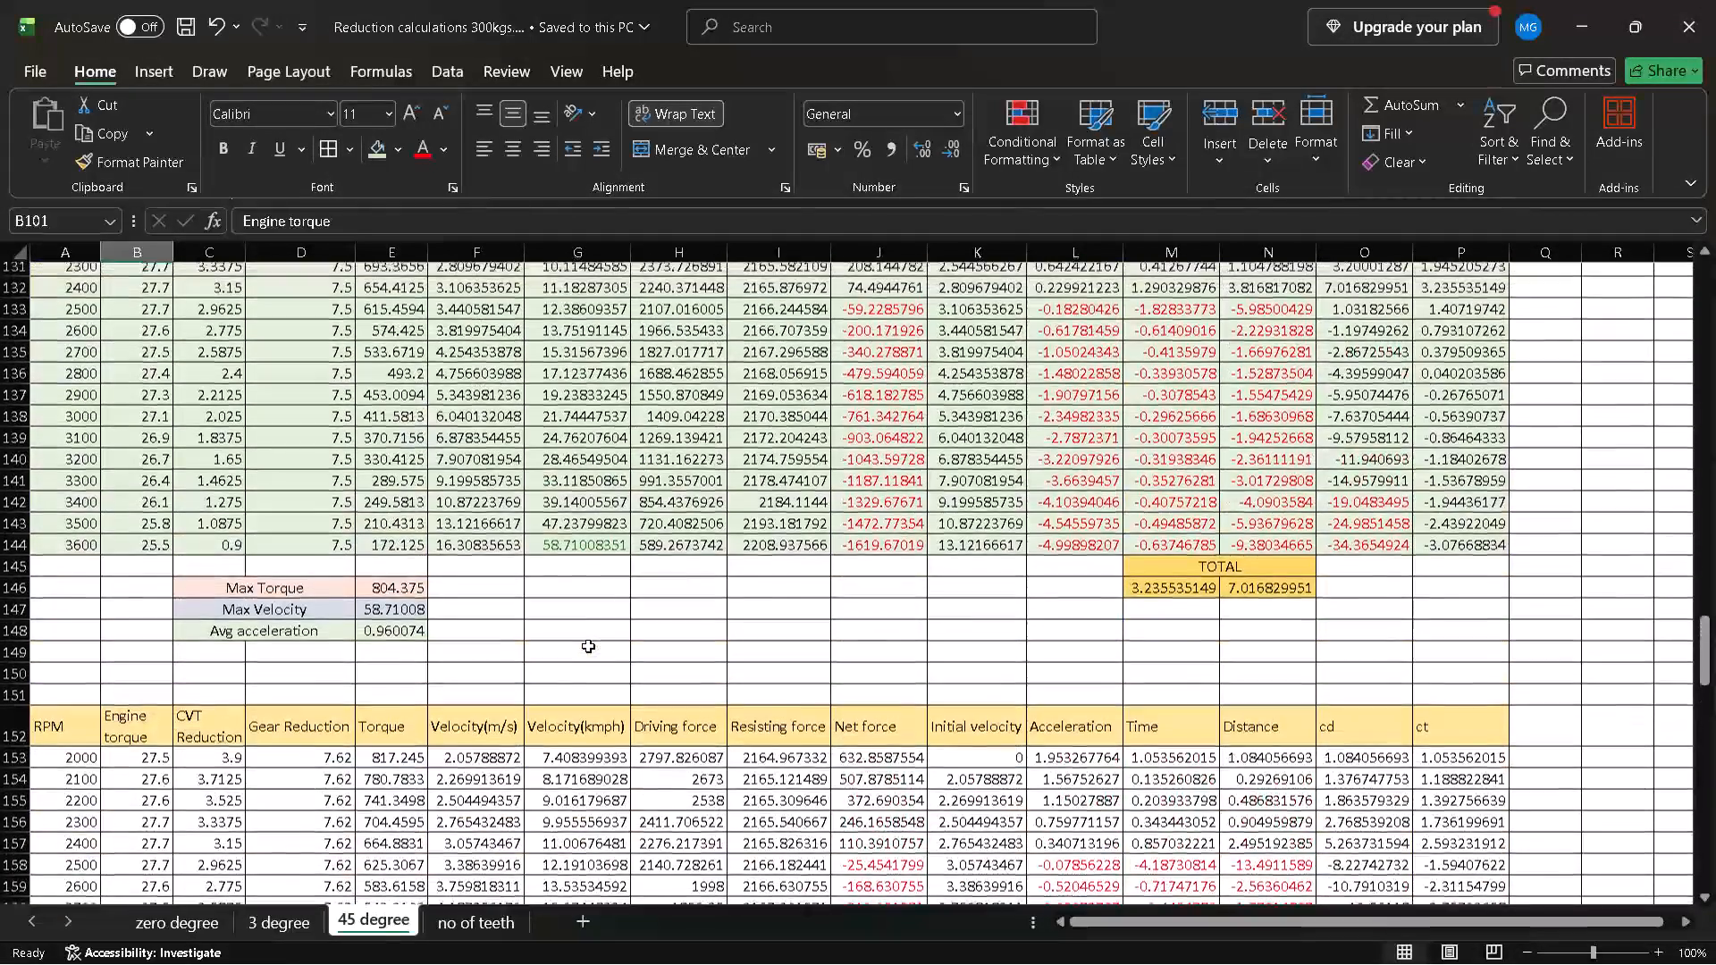
pyautogui.scroll(1, 588, 646)
pyautogui.hscroll(2, 588, 646)
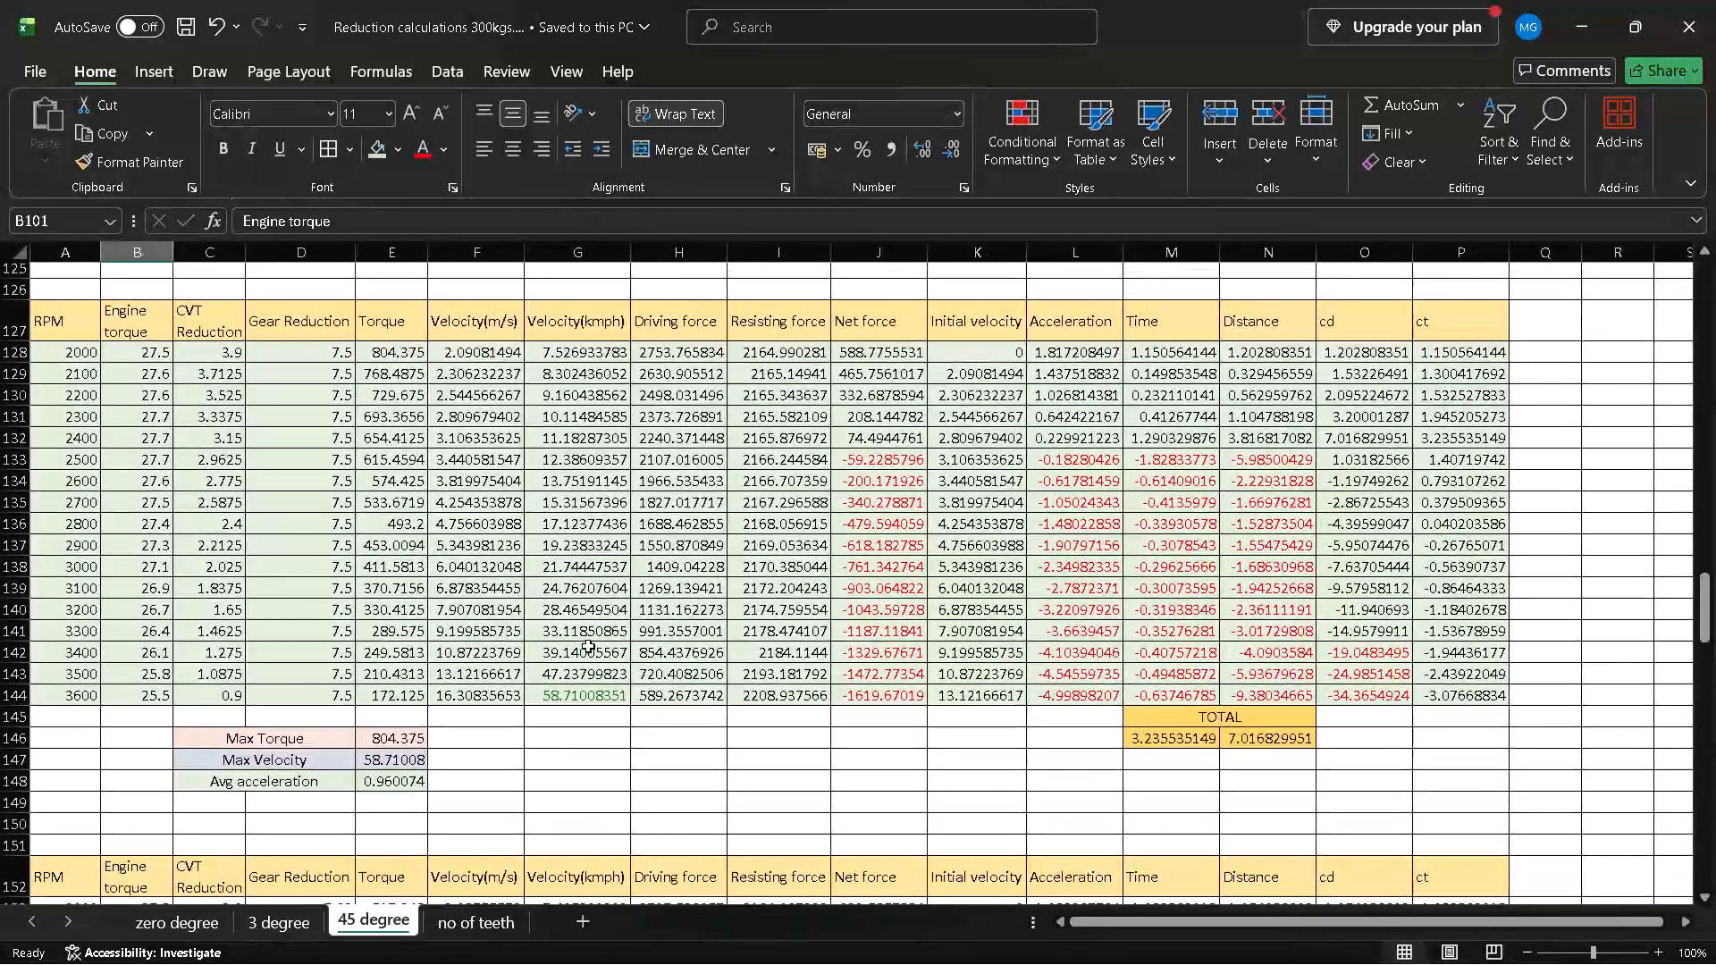
pyautogui.scroll(2, 588, 646)
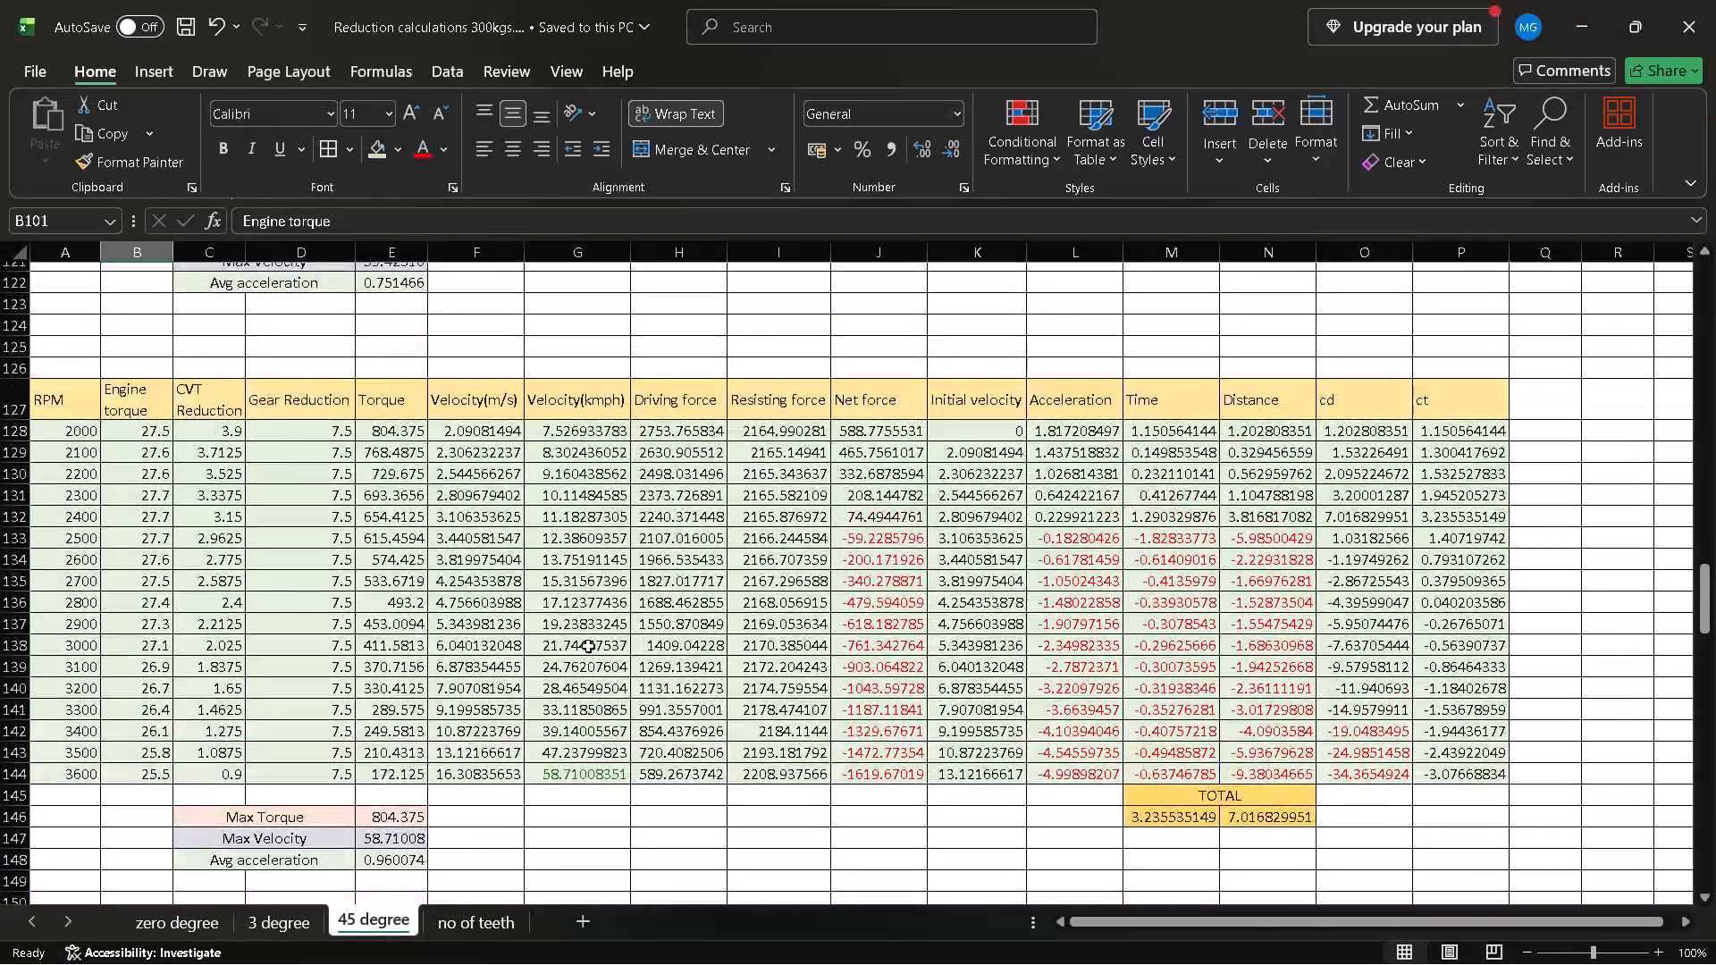
# Copy the 7.5 gear reduction table A127:P144 and insert the copied cells at row 124, above the original table.
pyautogui.scroll(1, 588, 646)
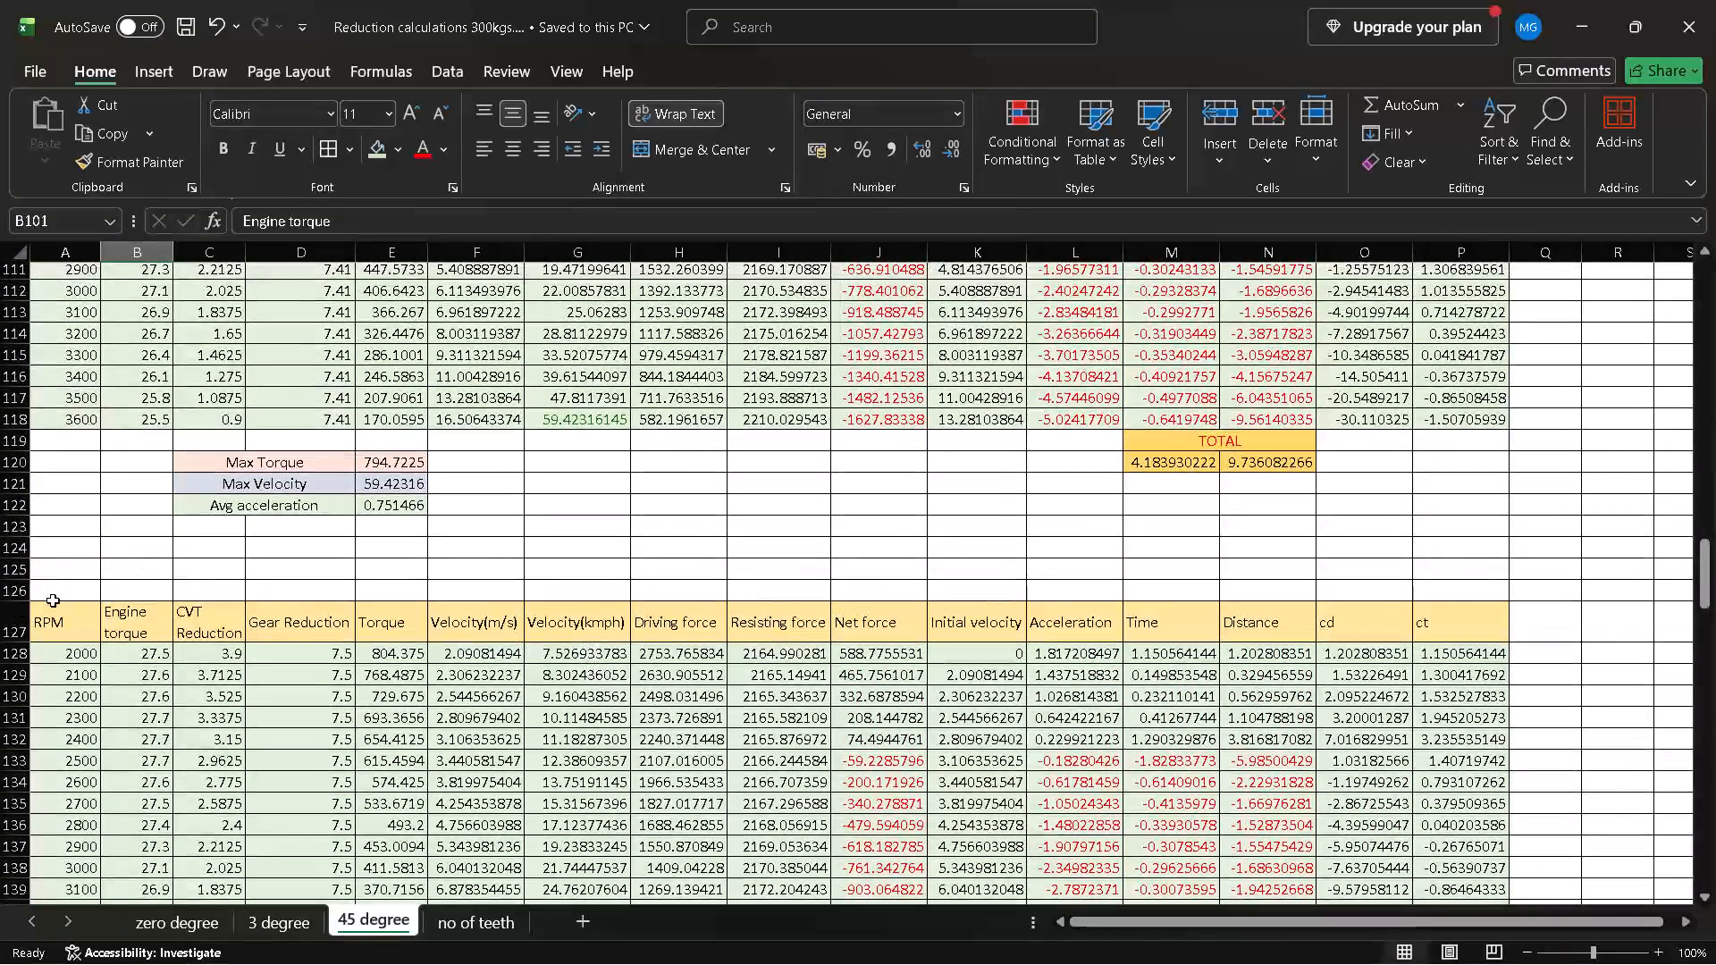
pyautogui.click(71, 613)
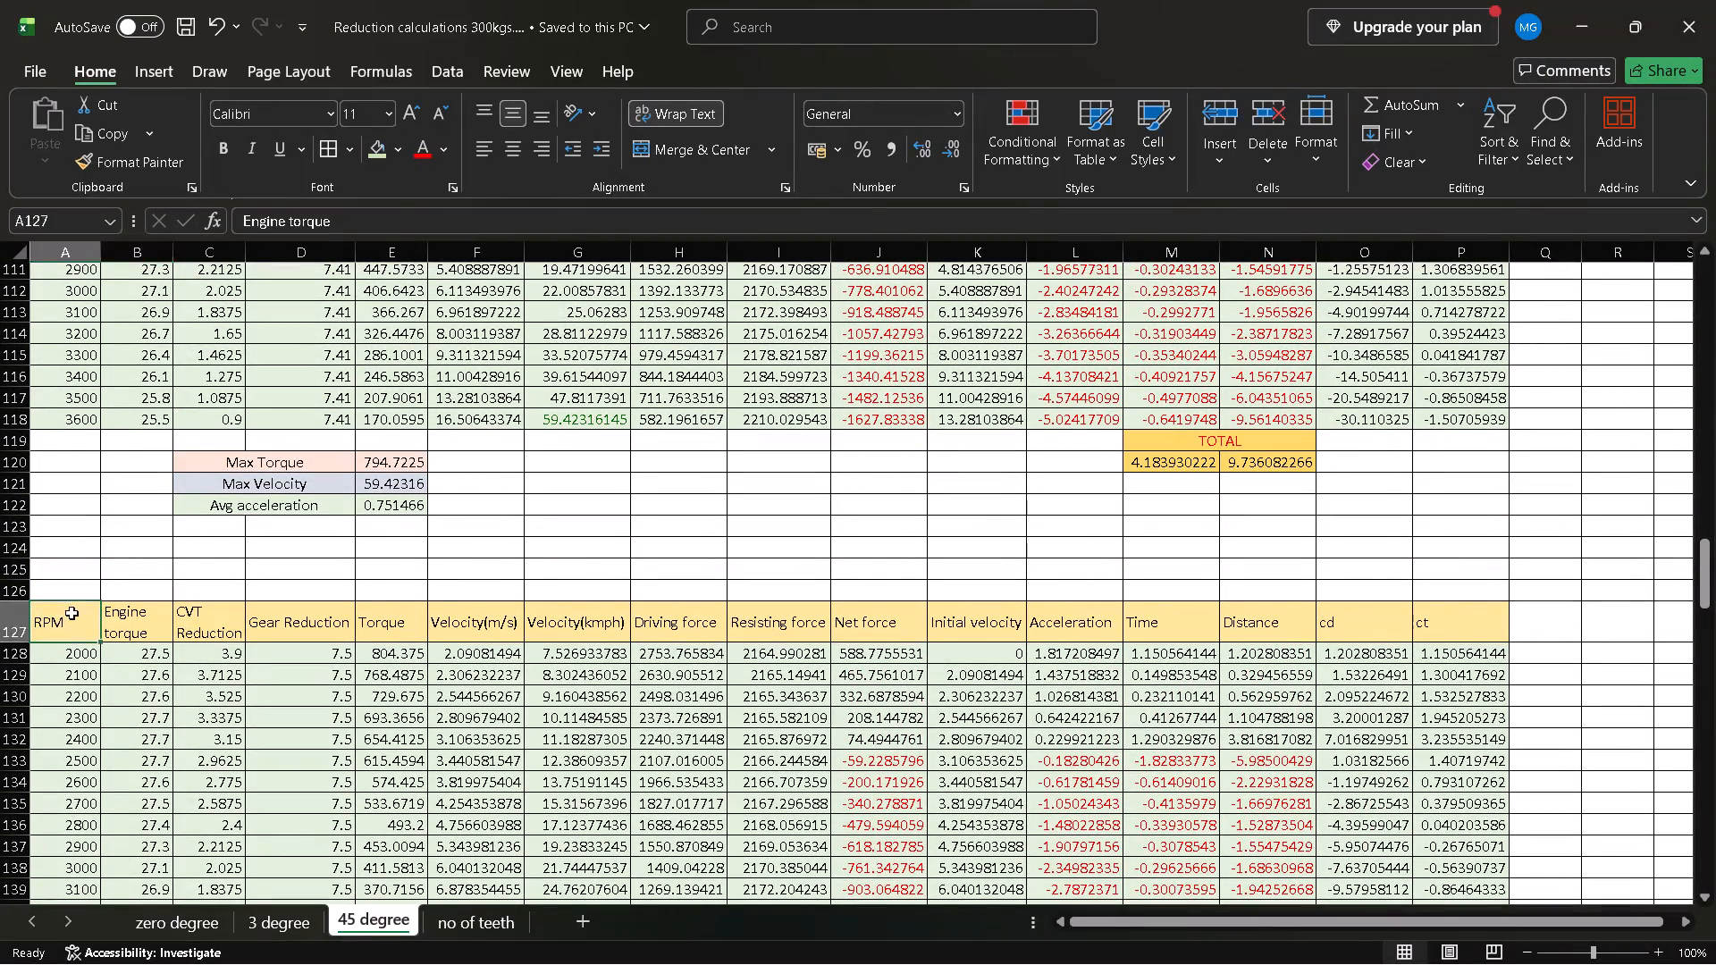
pyautogui.hotkey('ctrl', 'shift', 'Down')
pyautogui.hotkey('ctrl', 'shift', 'Right')
pyautogui.scroll(-1, 71, 613)
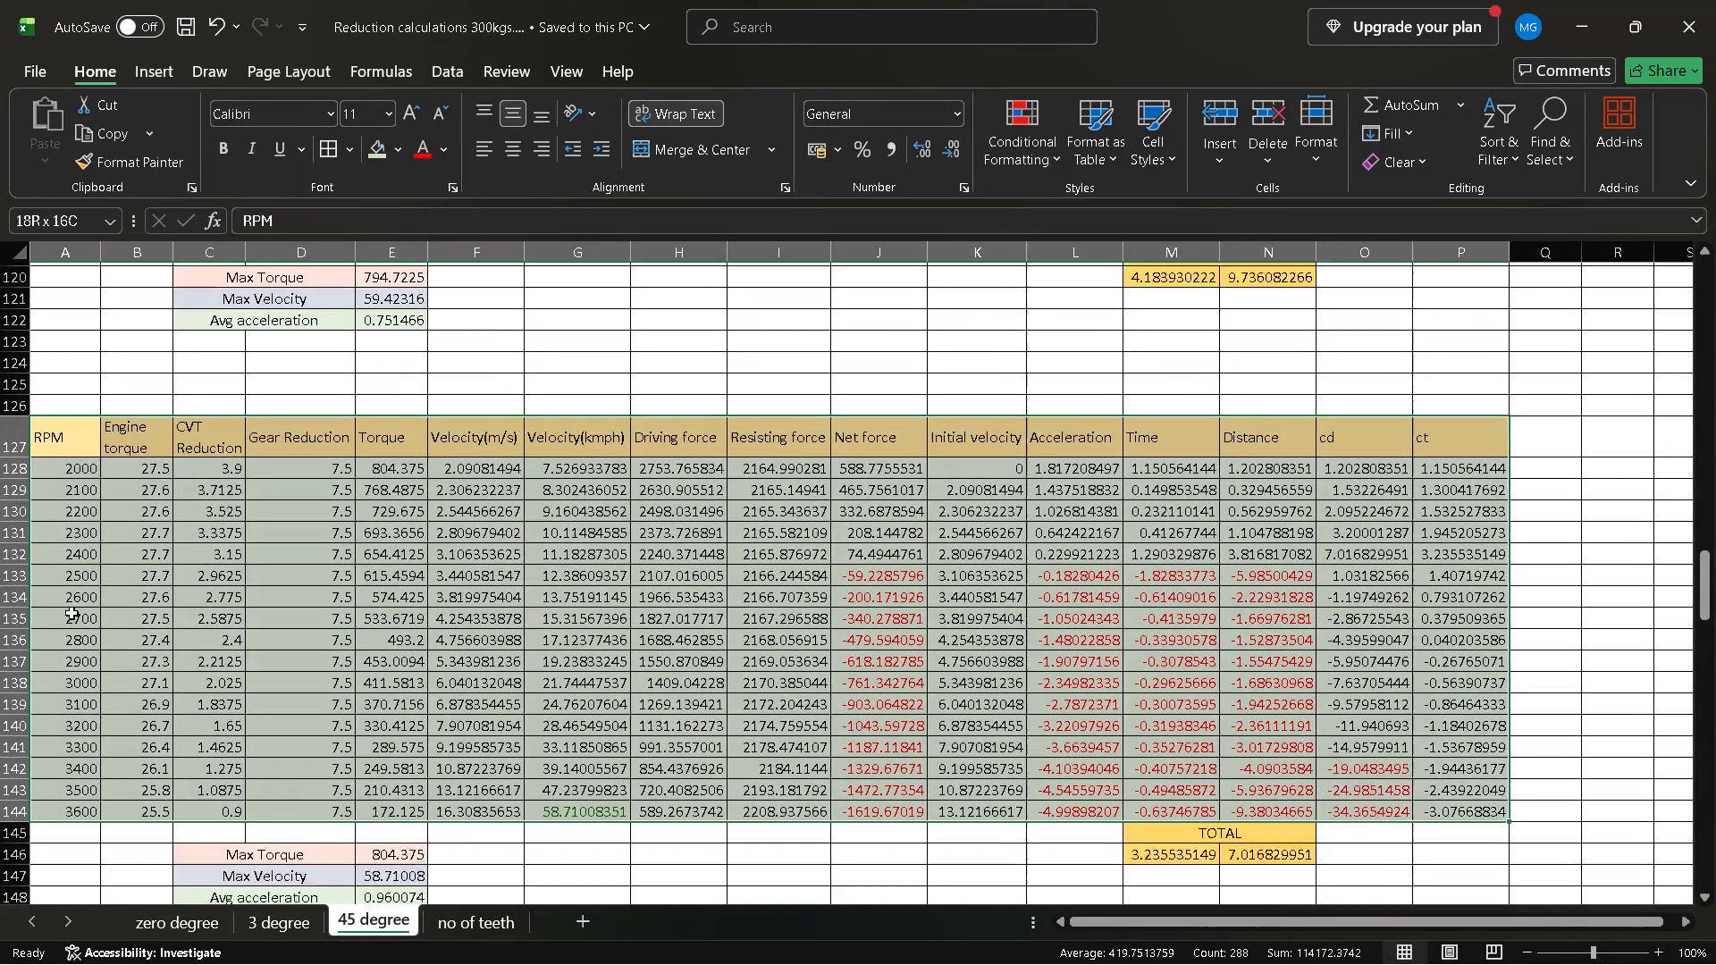
pyautogui.scroll(-1, 71, 613)
pyautogui.hotkey('ctrl', 'c')
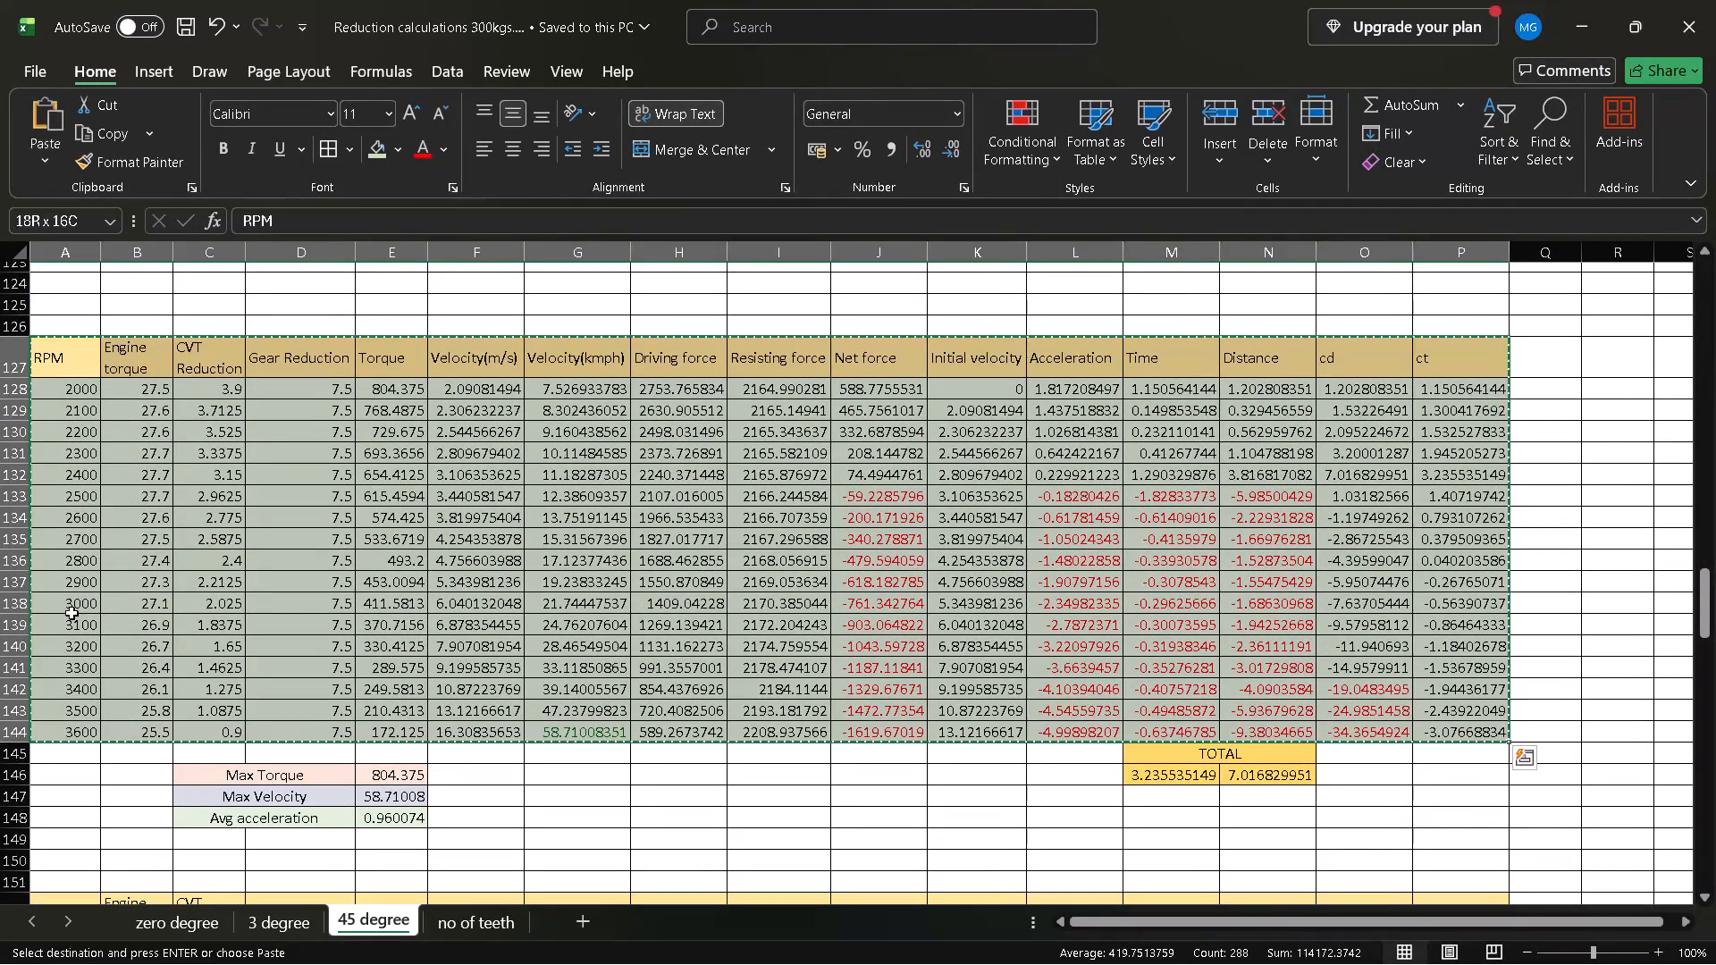
pyautogui.scroll(1, 168, 418)
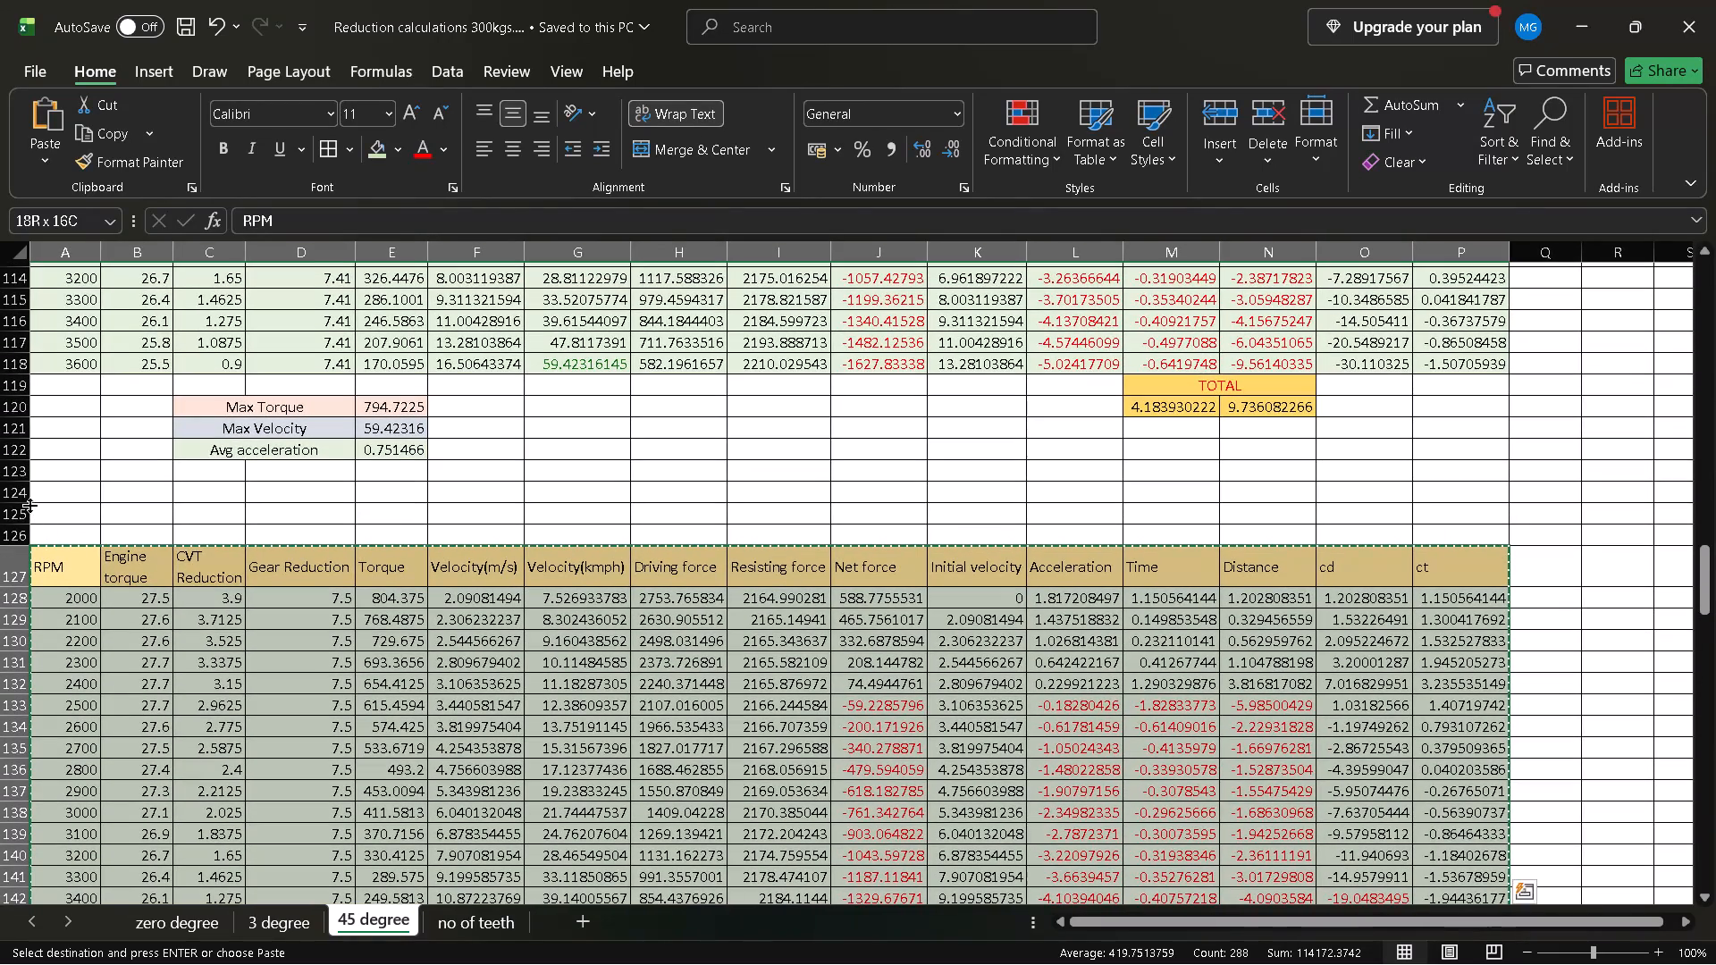
pyautogui.click(21, 495)
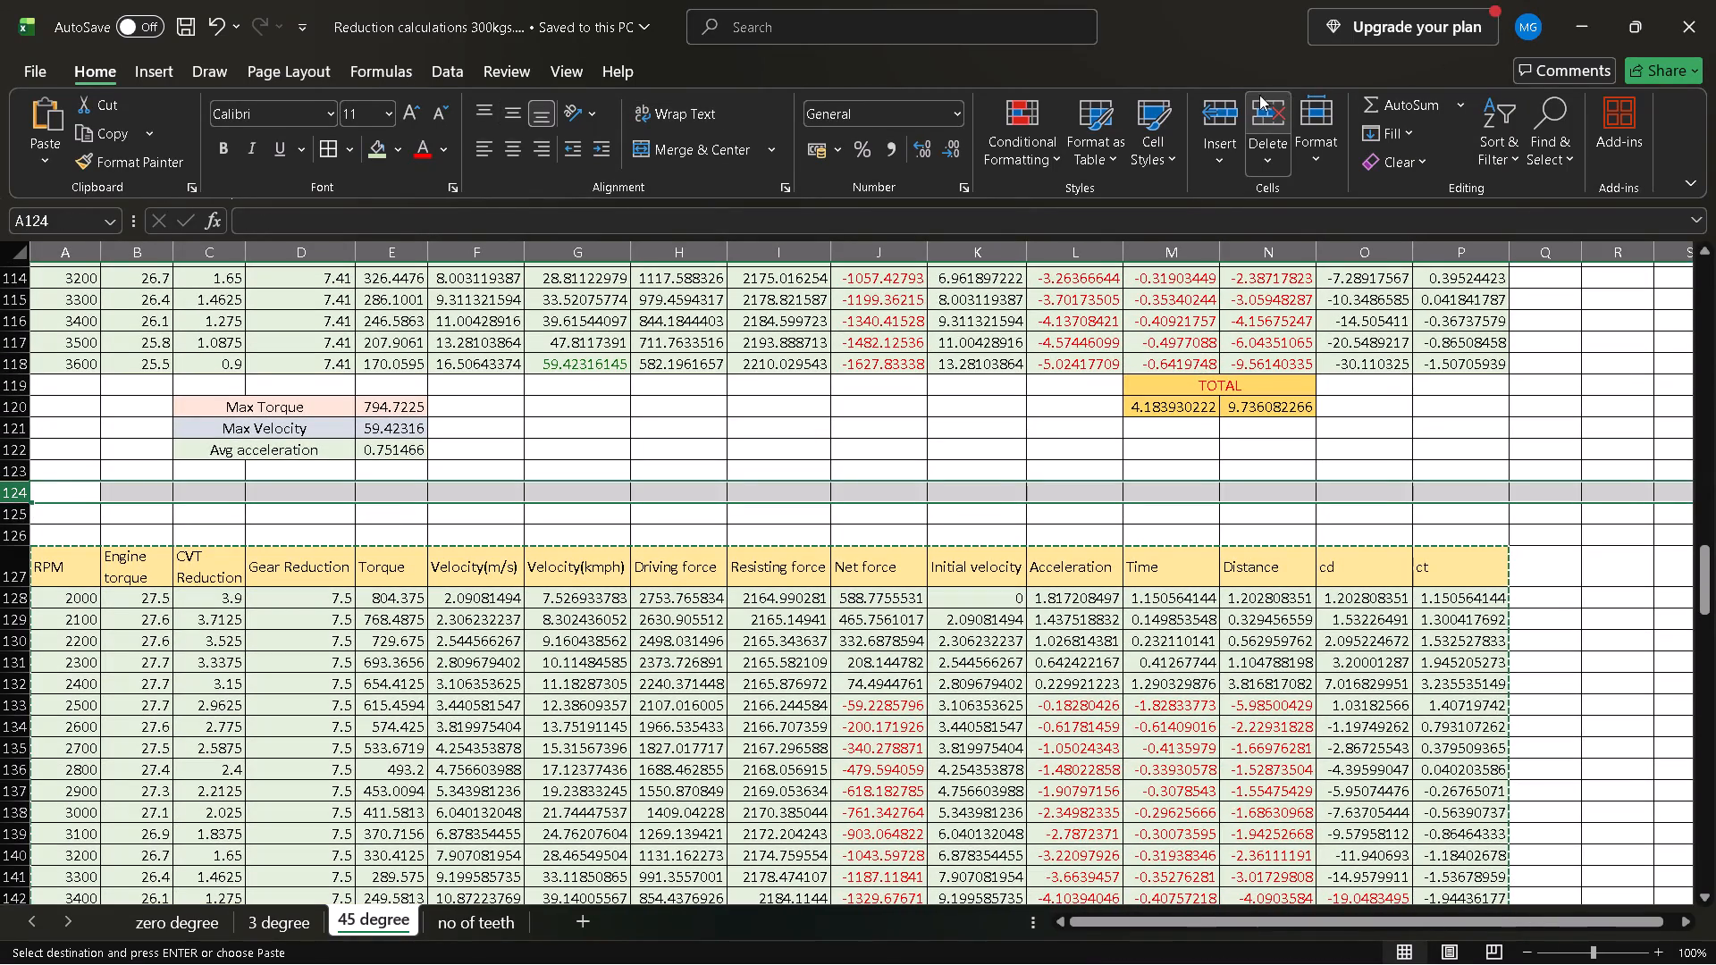
pyautogui.click(1222, 120)
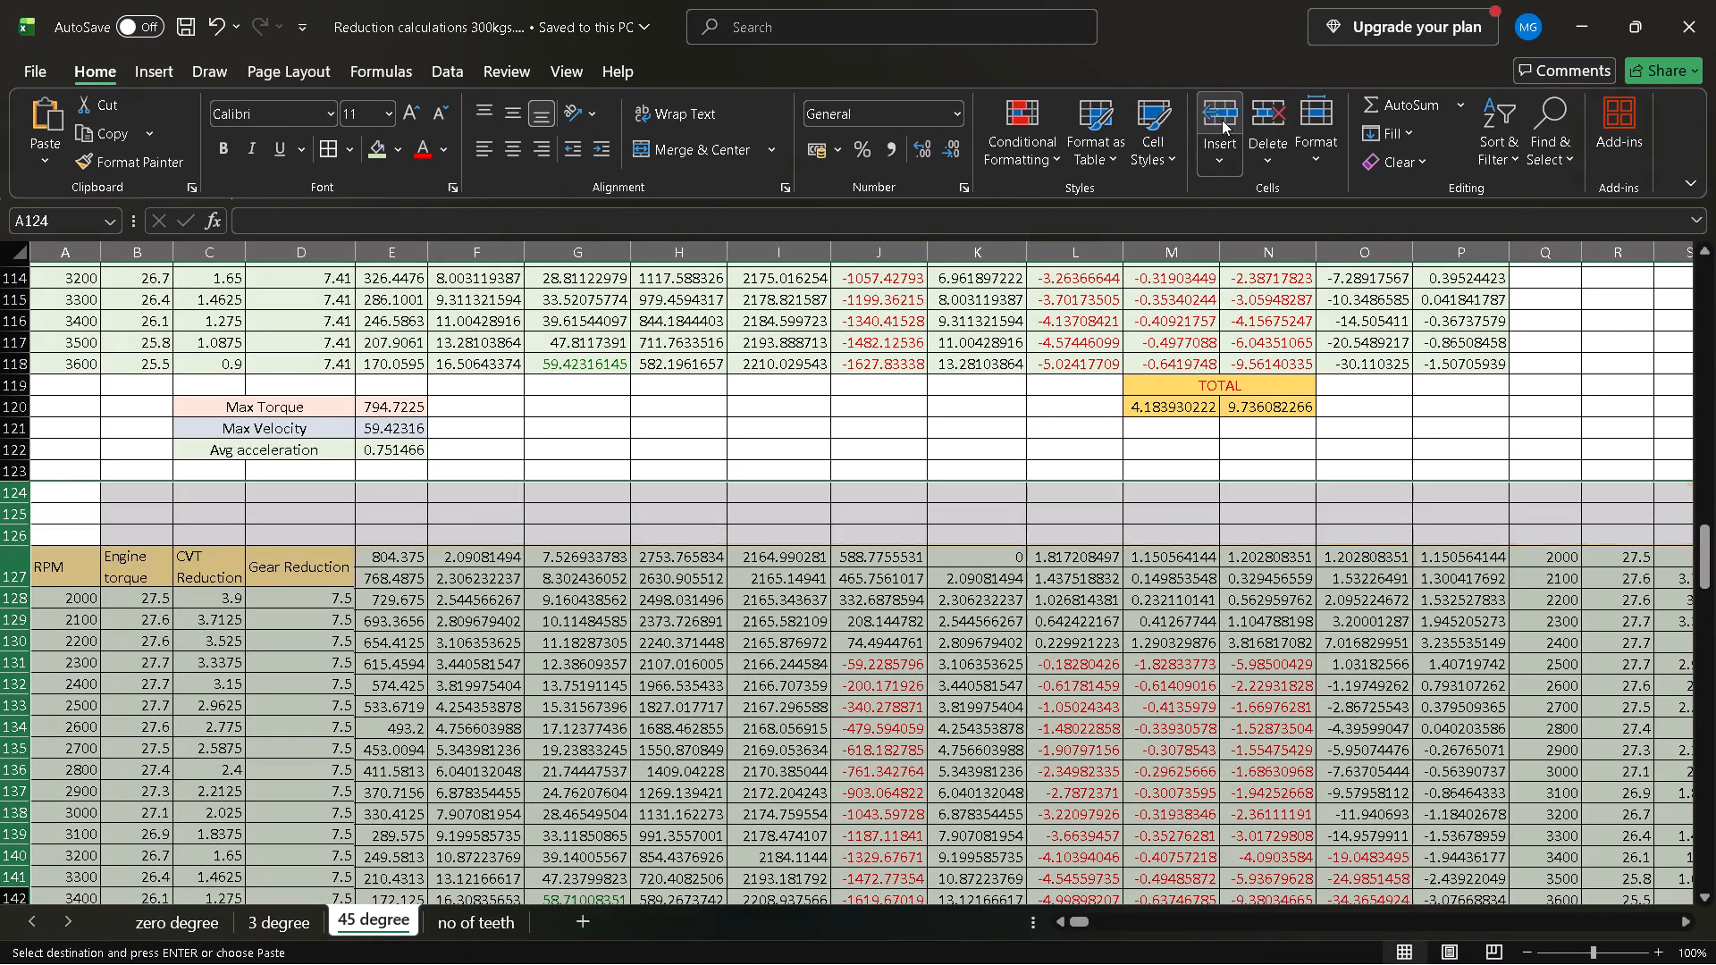
# Examine how far the inserted table copies extend across the columns of rows 124 to 141.
pyautogui.scroll(-4, 1222, 120)
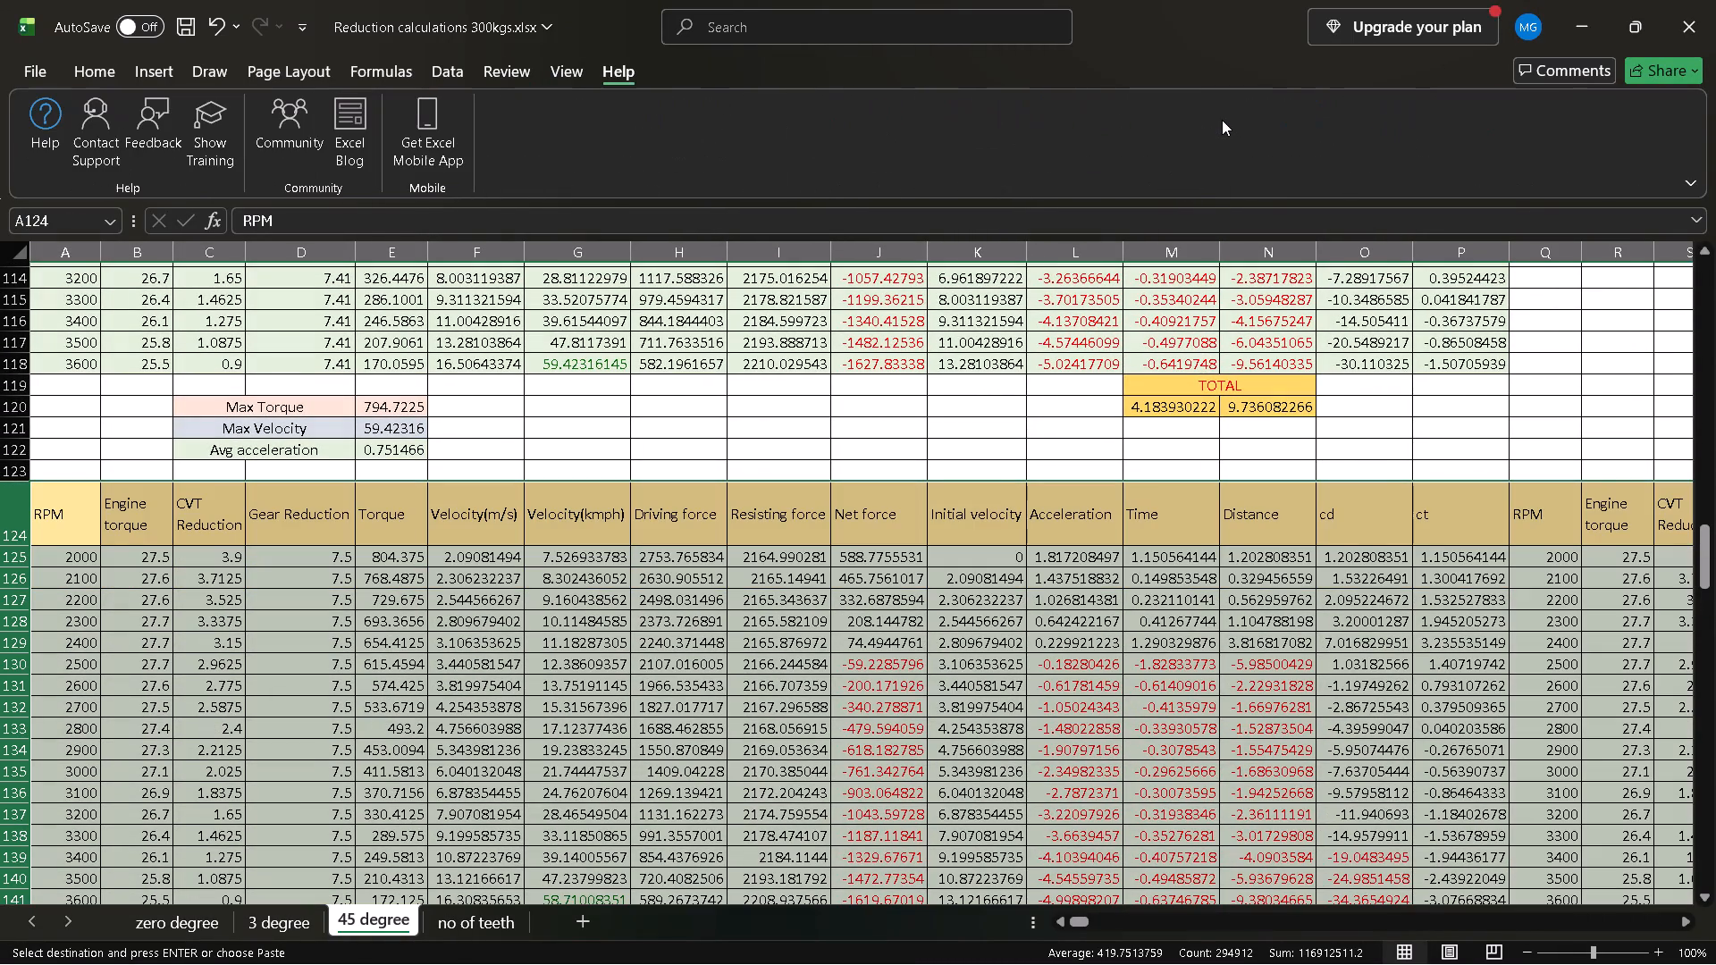
pyautogui.hscroll(1, 1222, 120)
pyautogui.scroll(-1, 1222, 120)
pyautogui.scroll(3, 1222, 120)
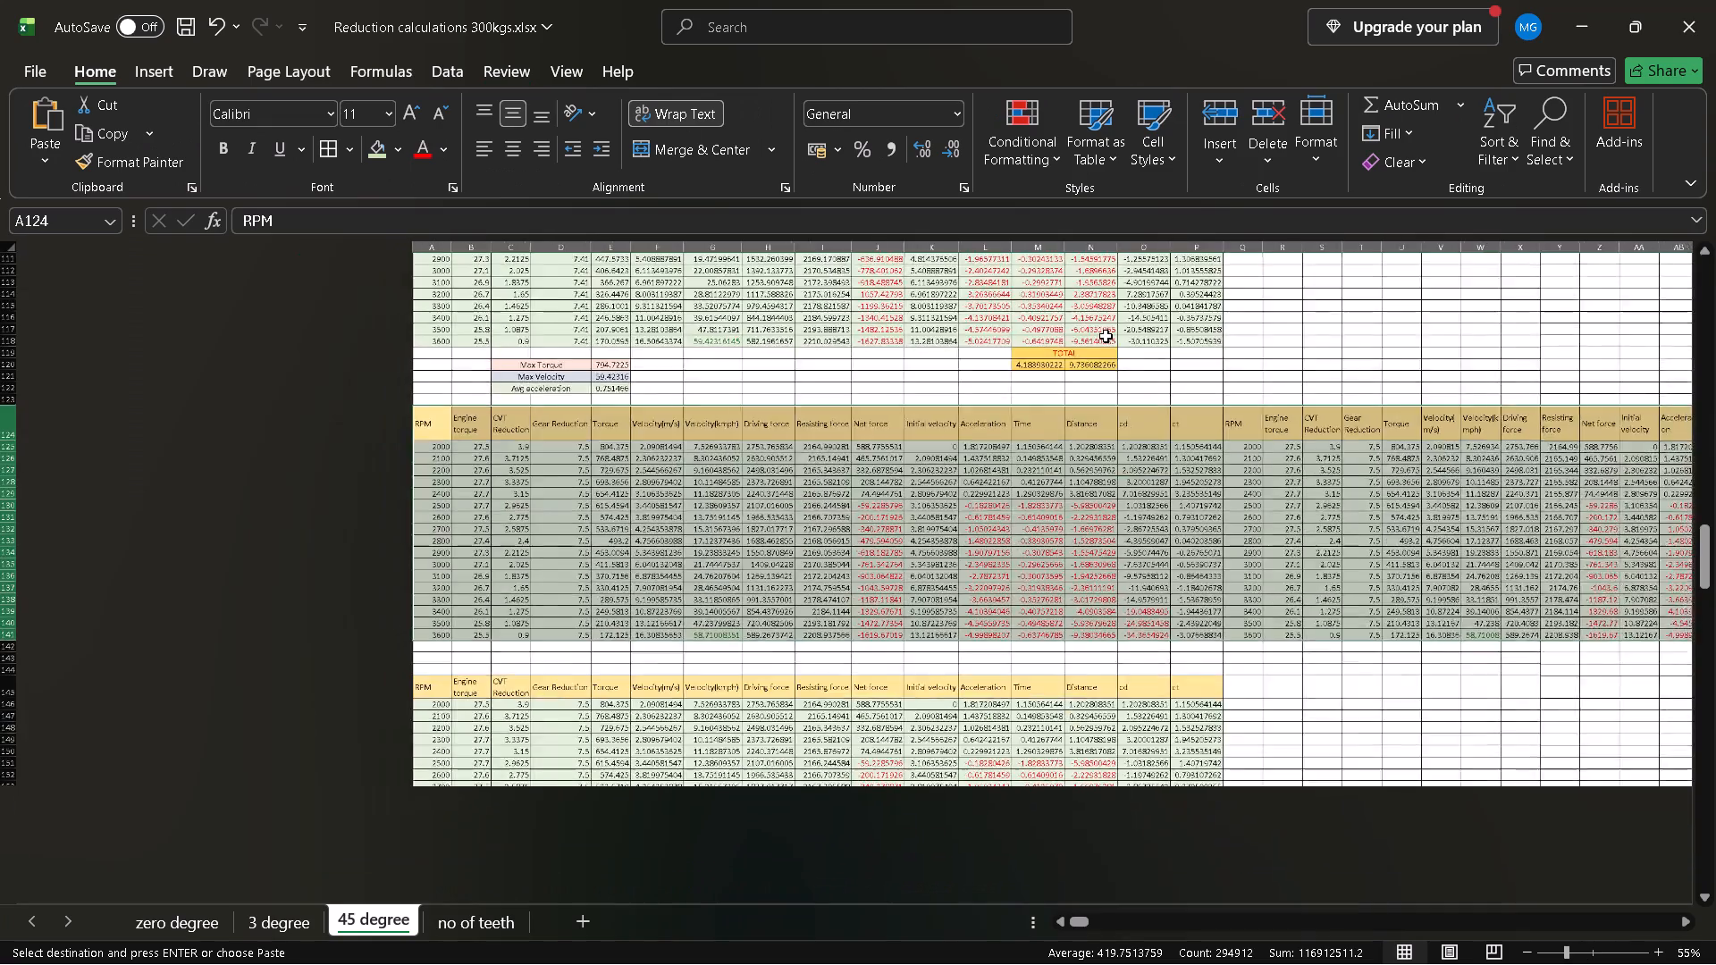
pyautogui.scroll(-2, 1106, 336)
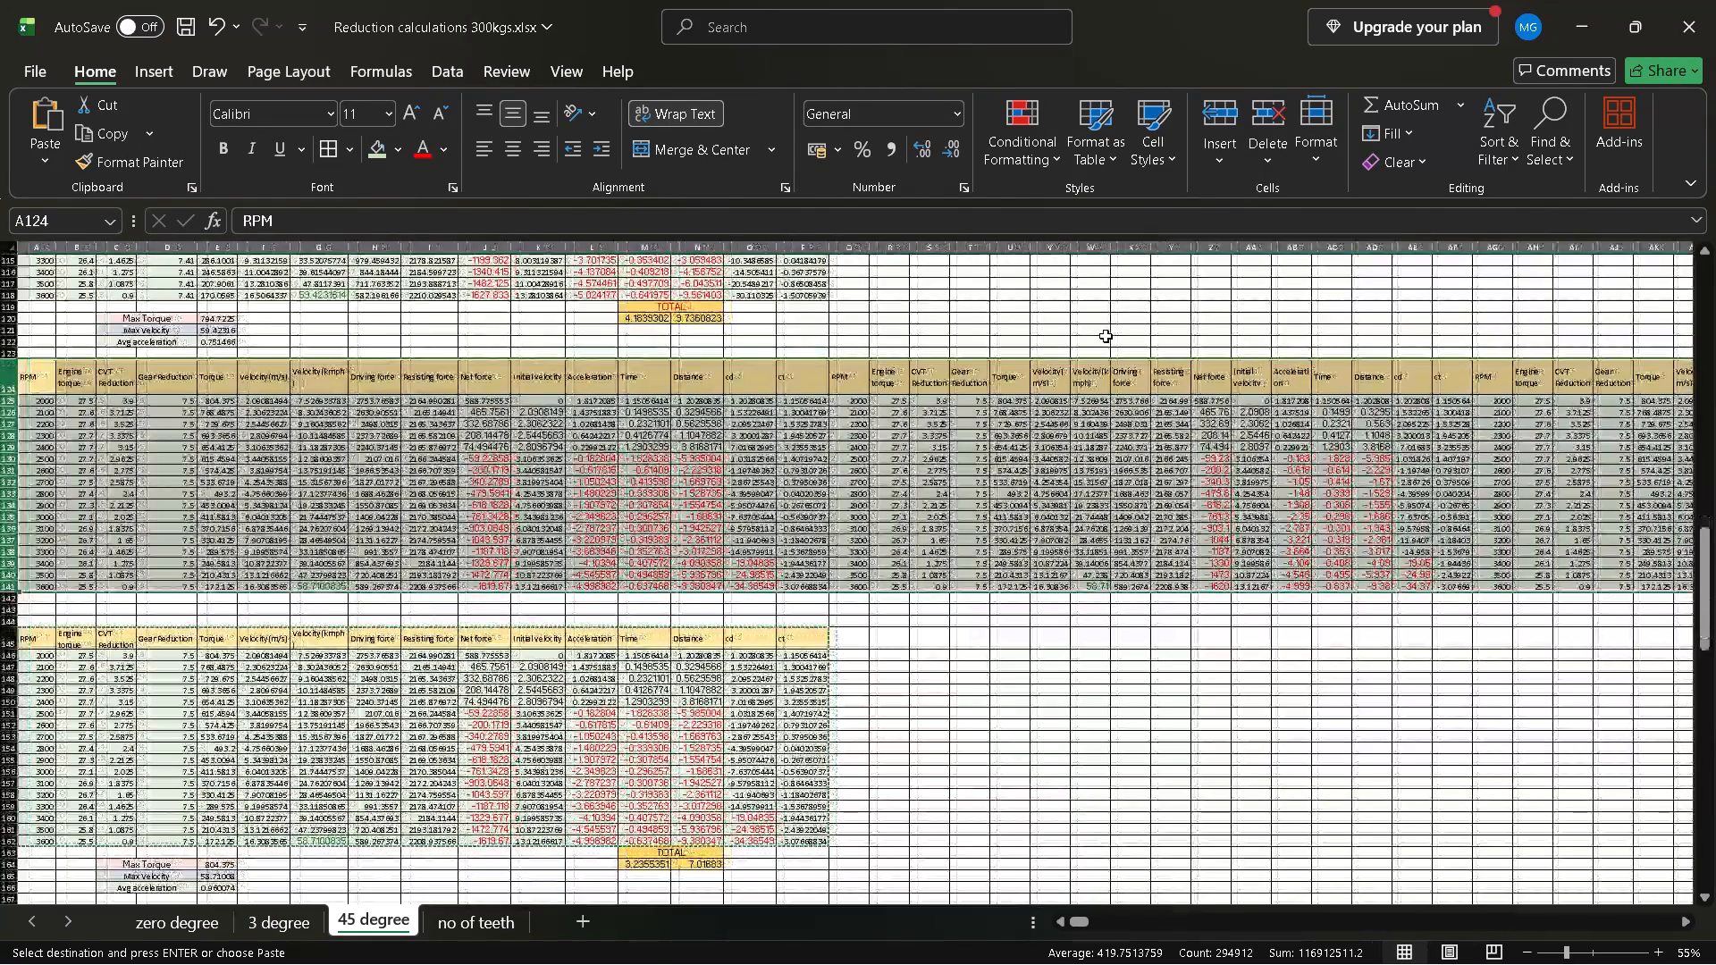
pyautogui.hscroll(-3, 1106, 336)
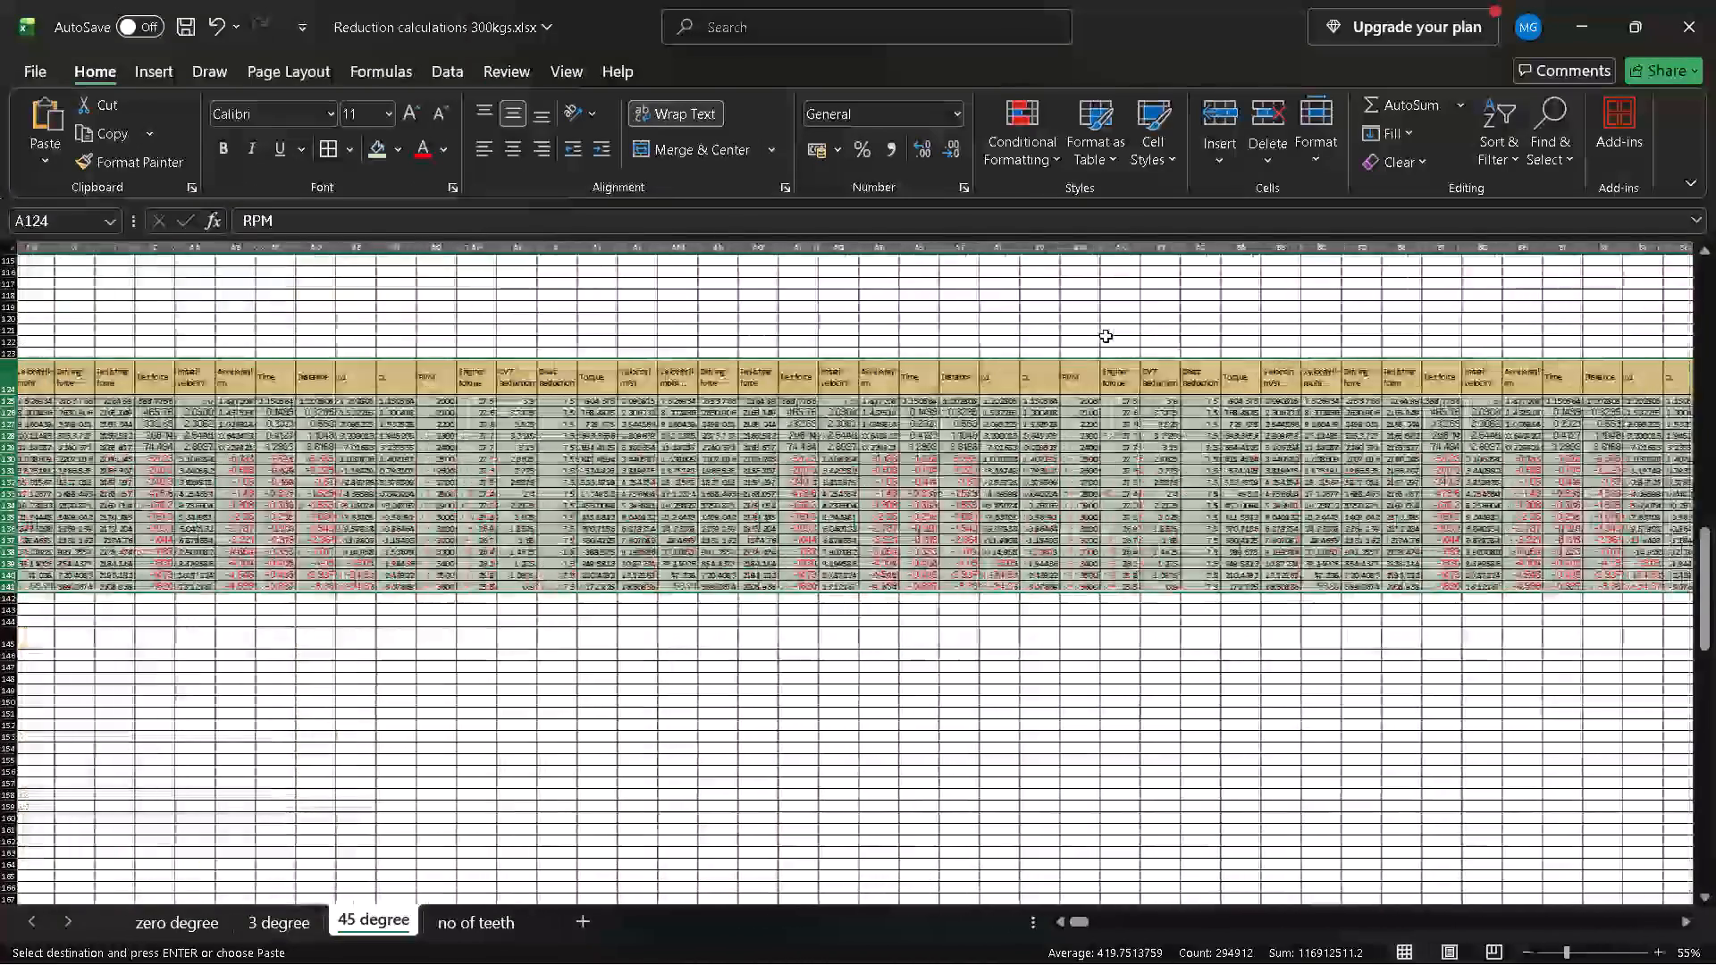
pyautogui.hscroll(-6, 1106, 336)
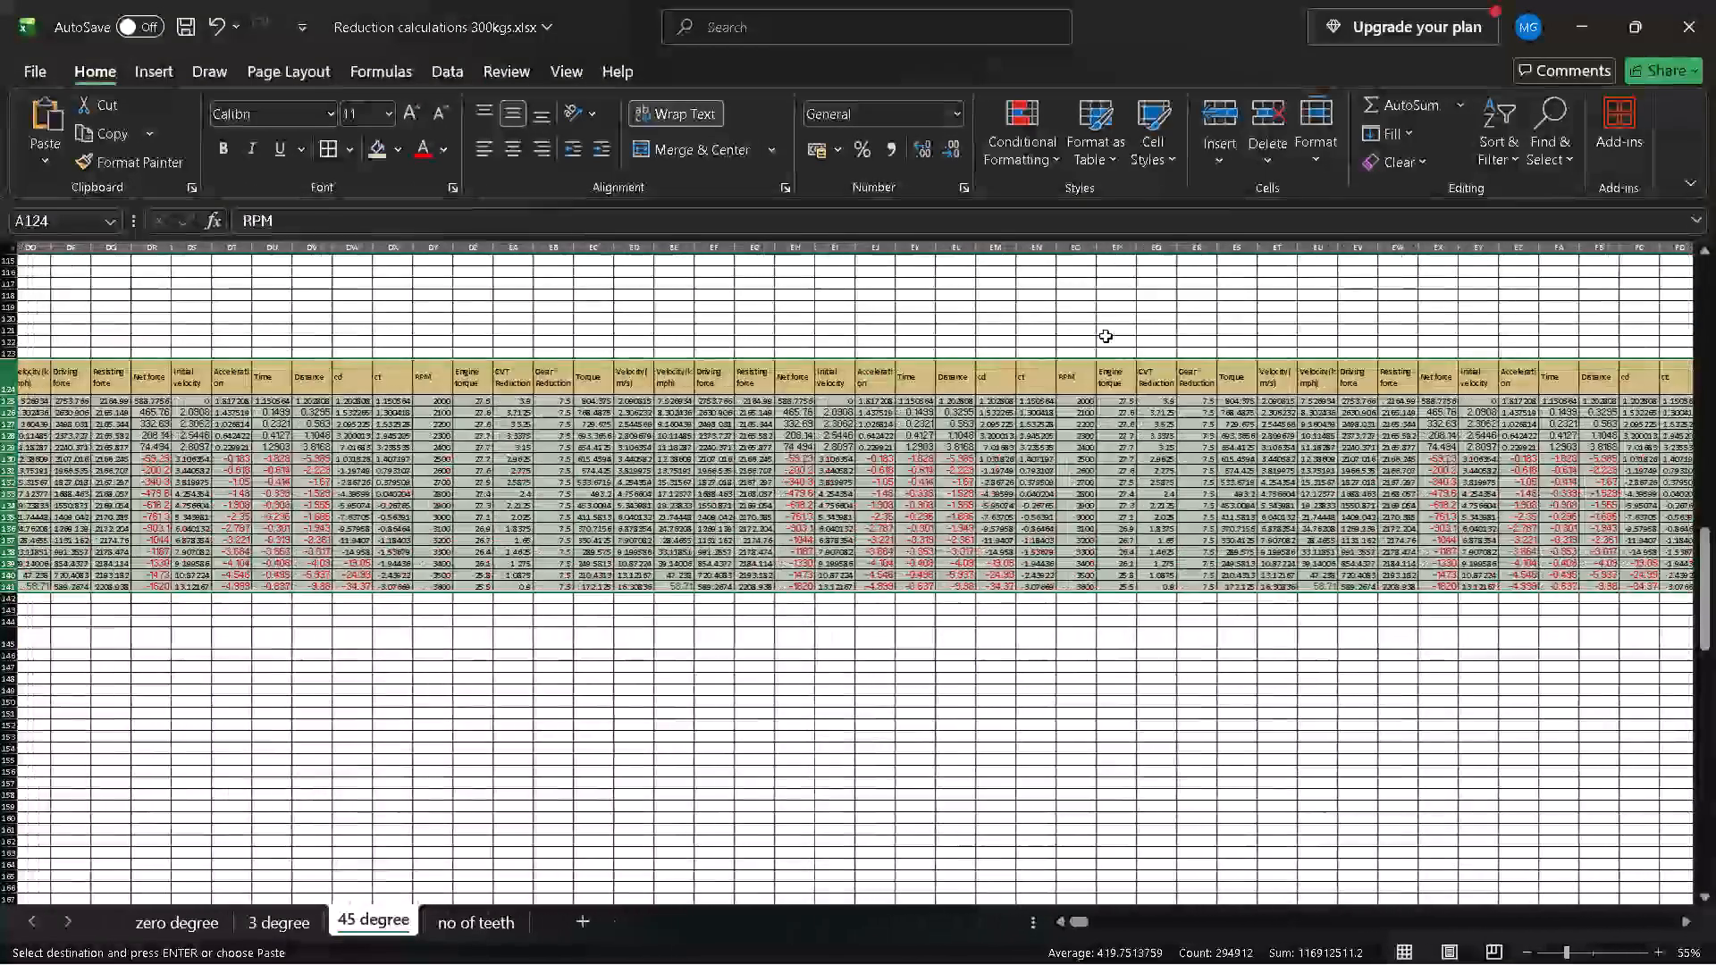
pyautogui.hscroll(-4, 1106, 336)
pyautogui.hscroll(9, 1106, 336)
pyautogui.hscroll(12, 1106, 336)
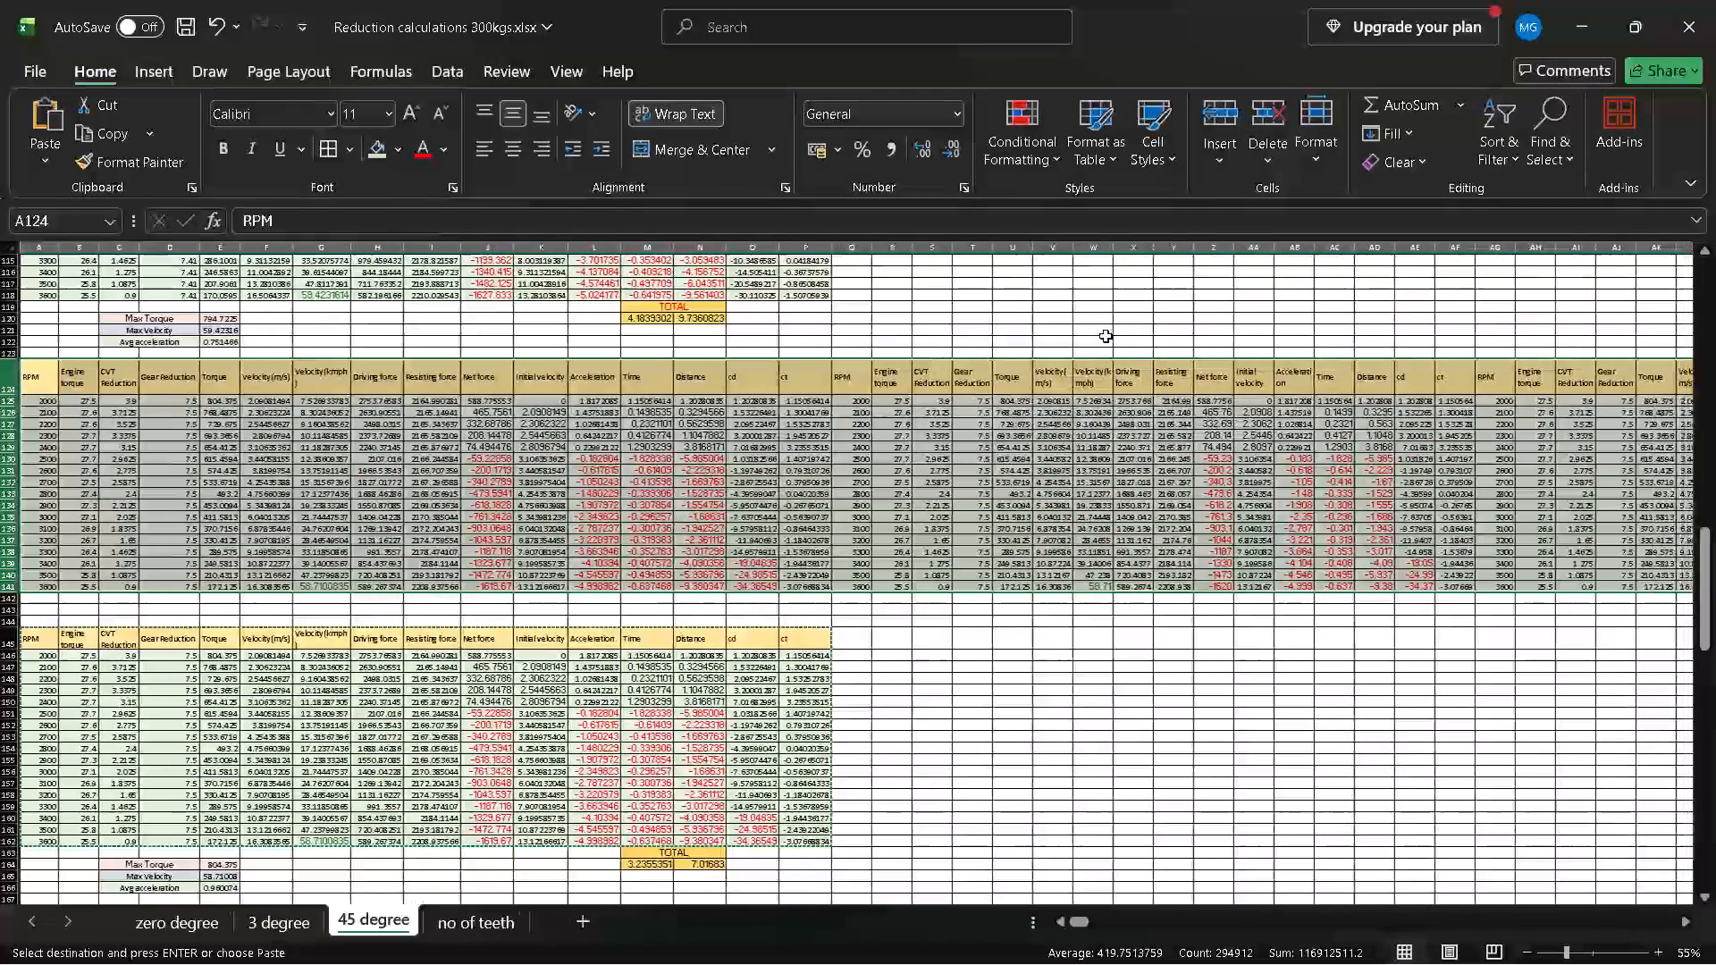
# Clear the contents and formatting of the surplus table copies from Q124 to the sheet's last column, down to row 141.
pyautogui.click(987, 449)
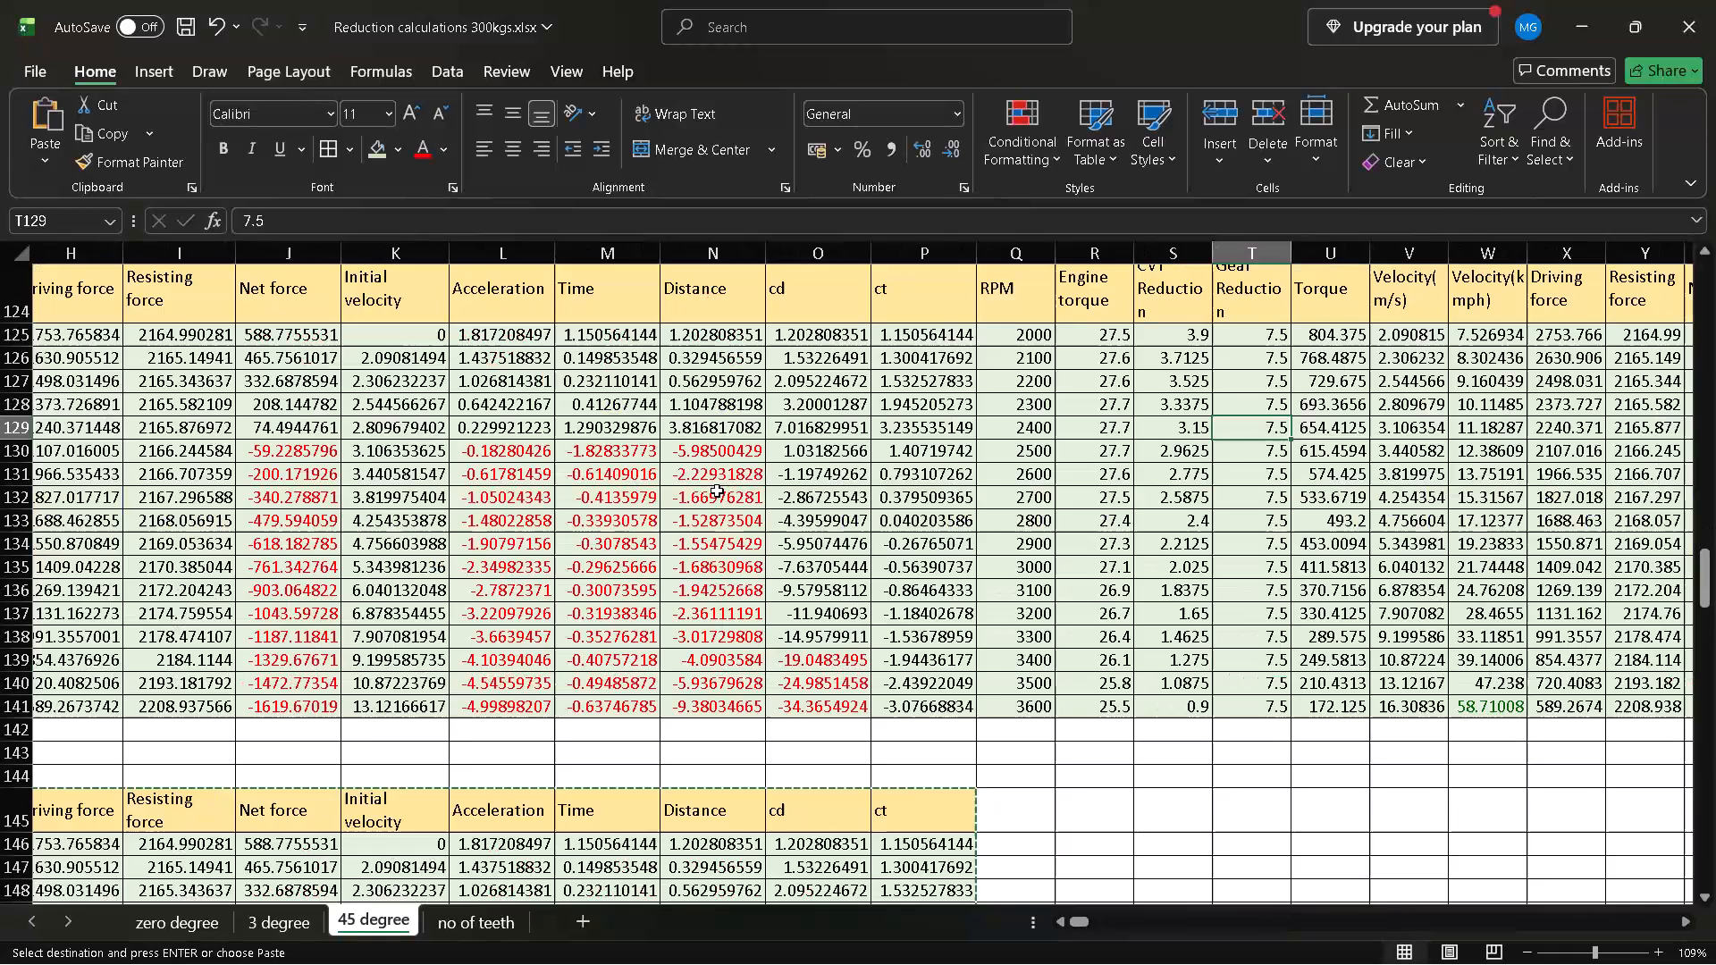
pyautogui.hscroll(-3, 717, 491)
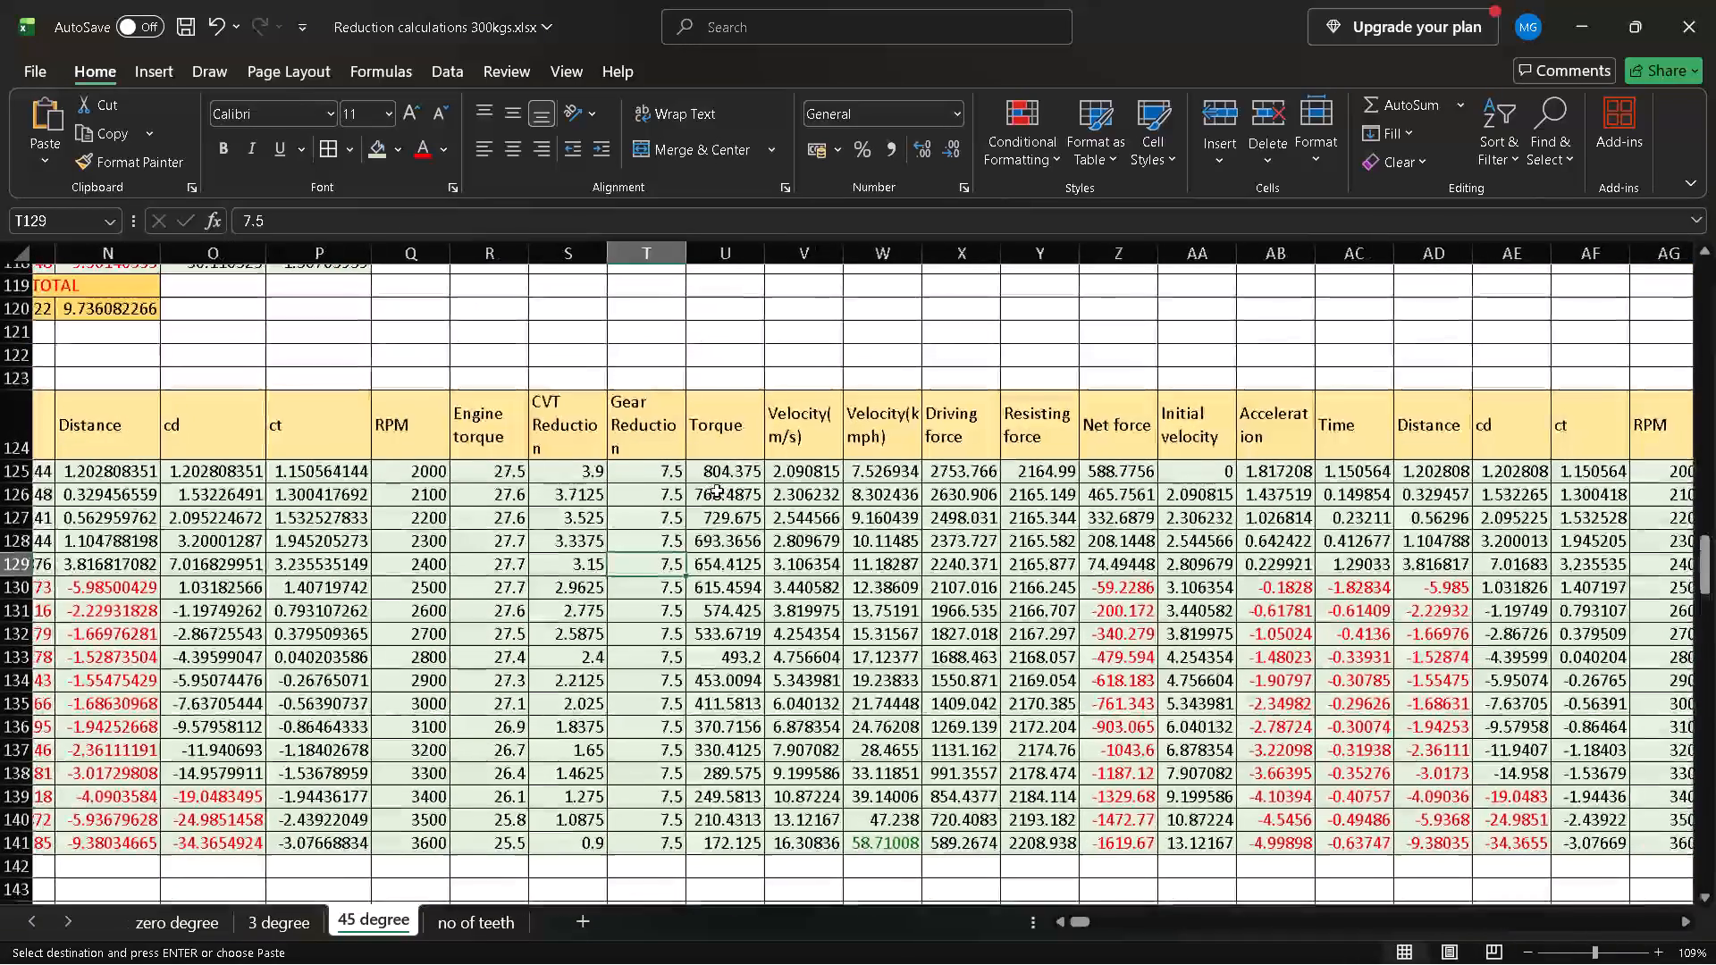
pyautogui.click(469, 440)
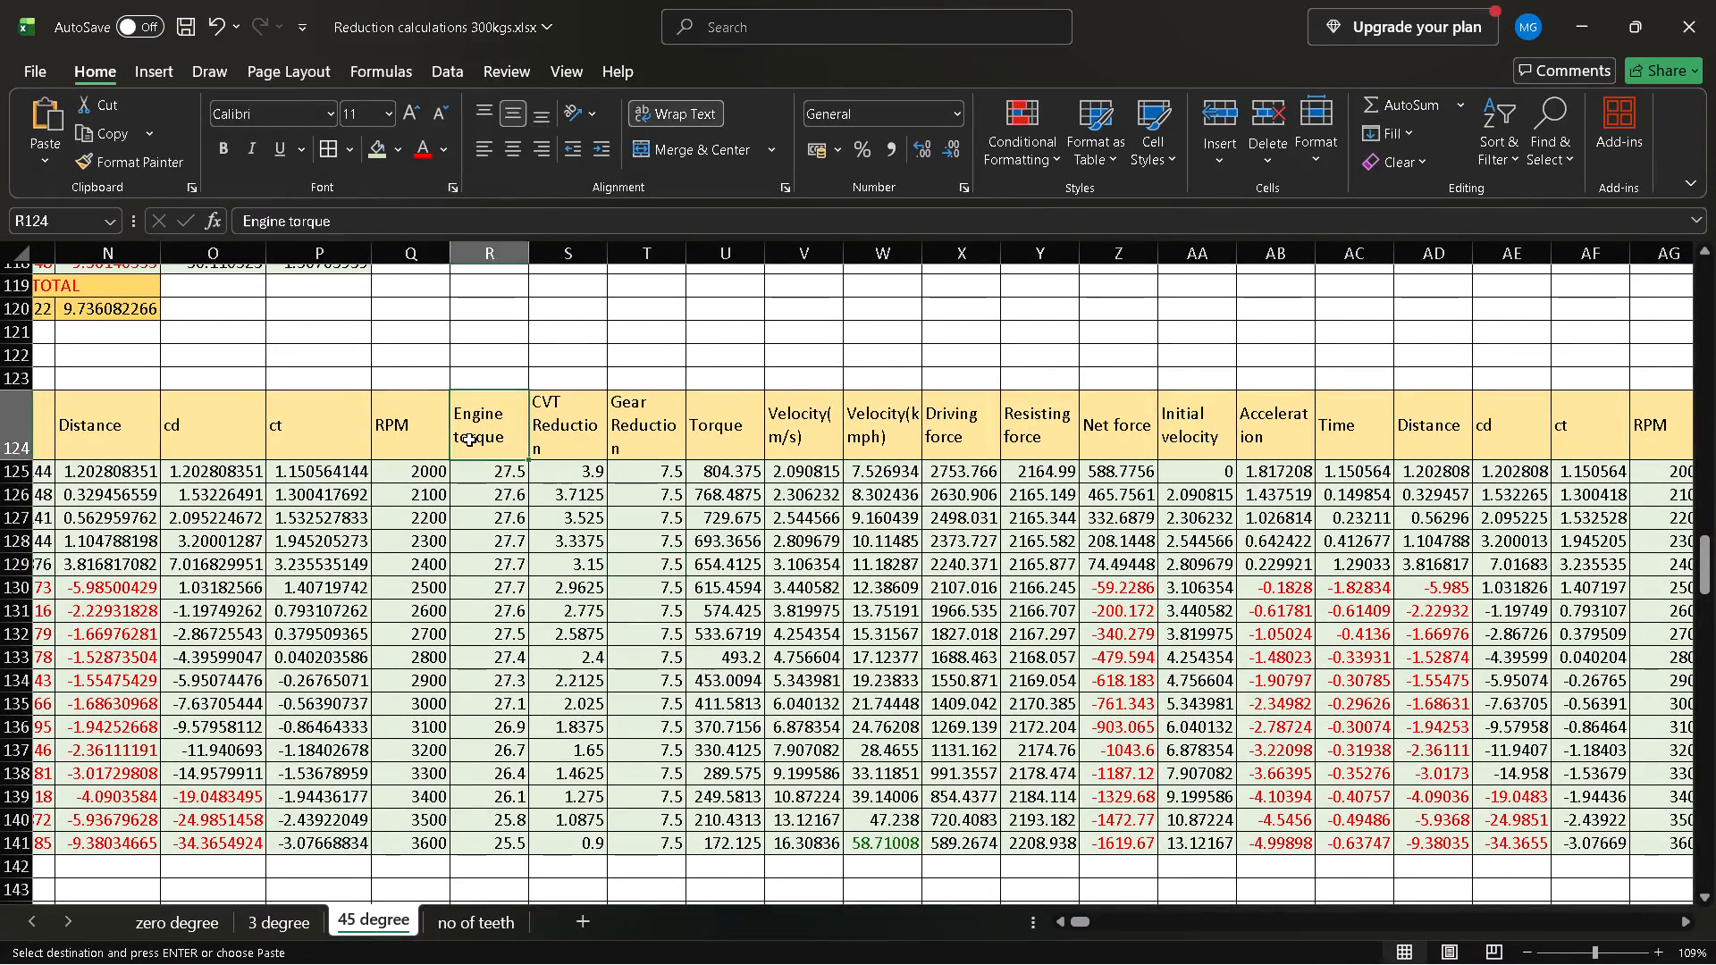
pyautogui.press('Left')
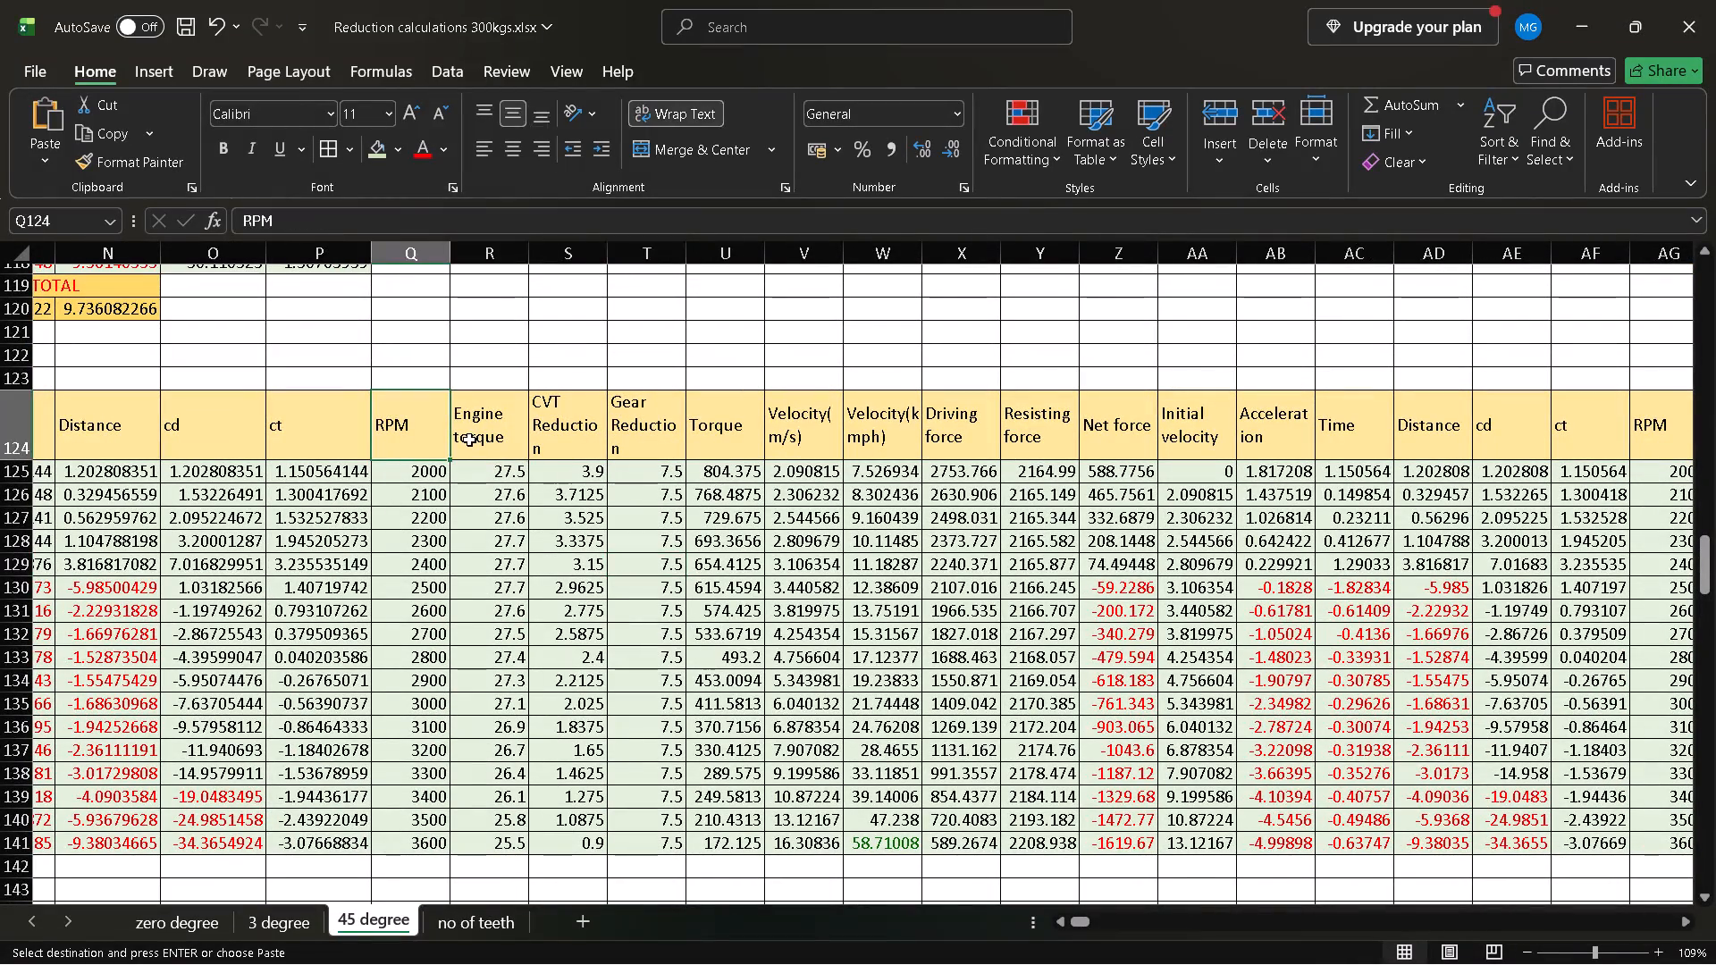
pyautogui.hotkey('ctrl', 'shift', 'Down')
pyautogui.hotkey('ctrl', 'shift', 'Right')
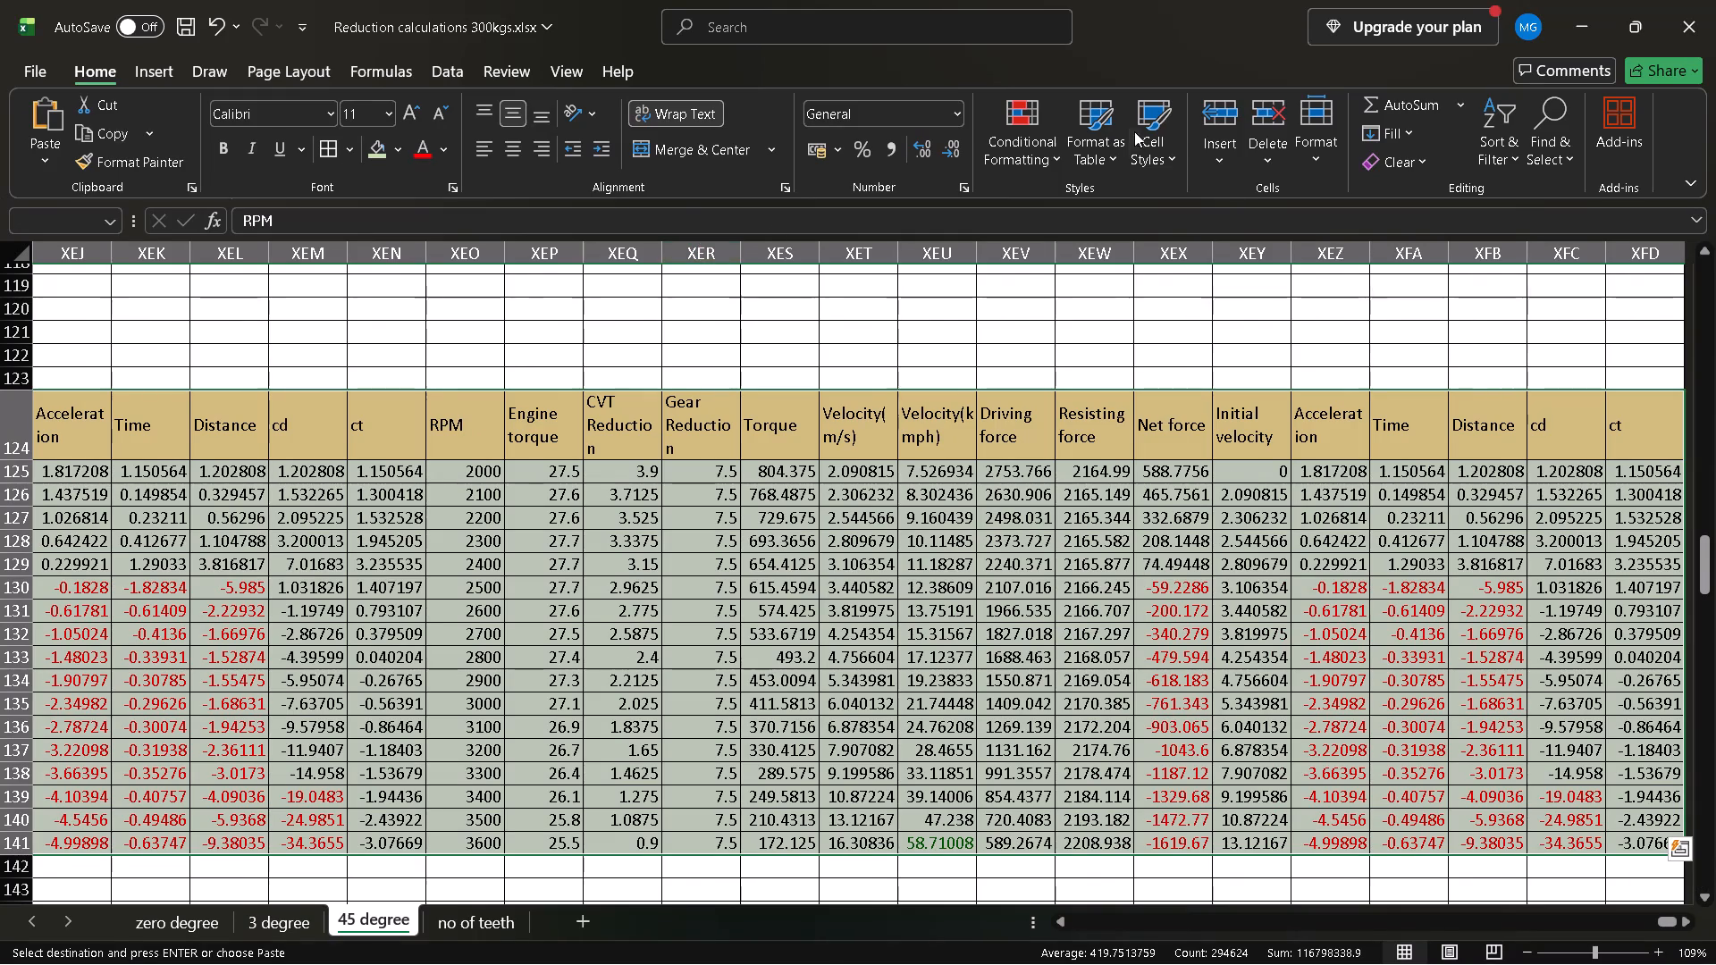
pyautogui.click(1394, 166)
pyautogui.click(1419, 190)
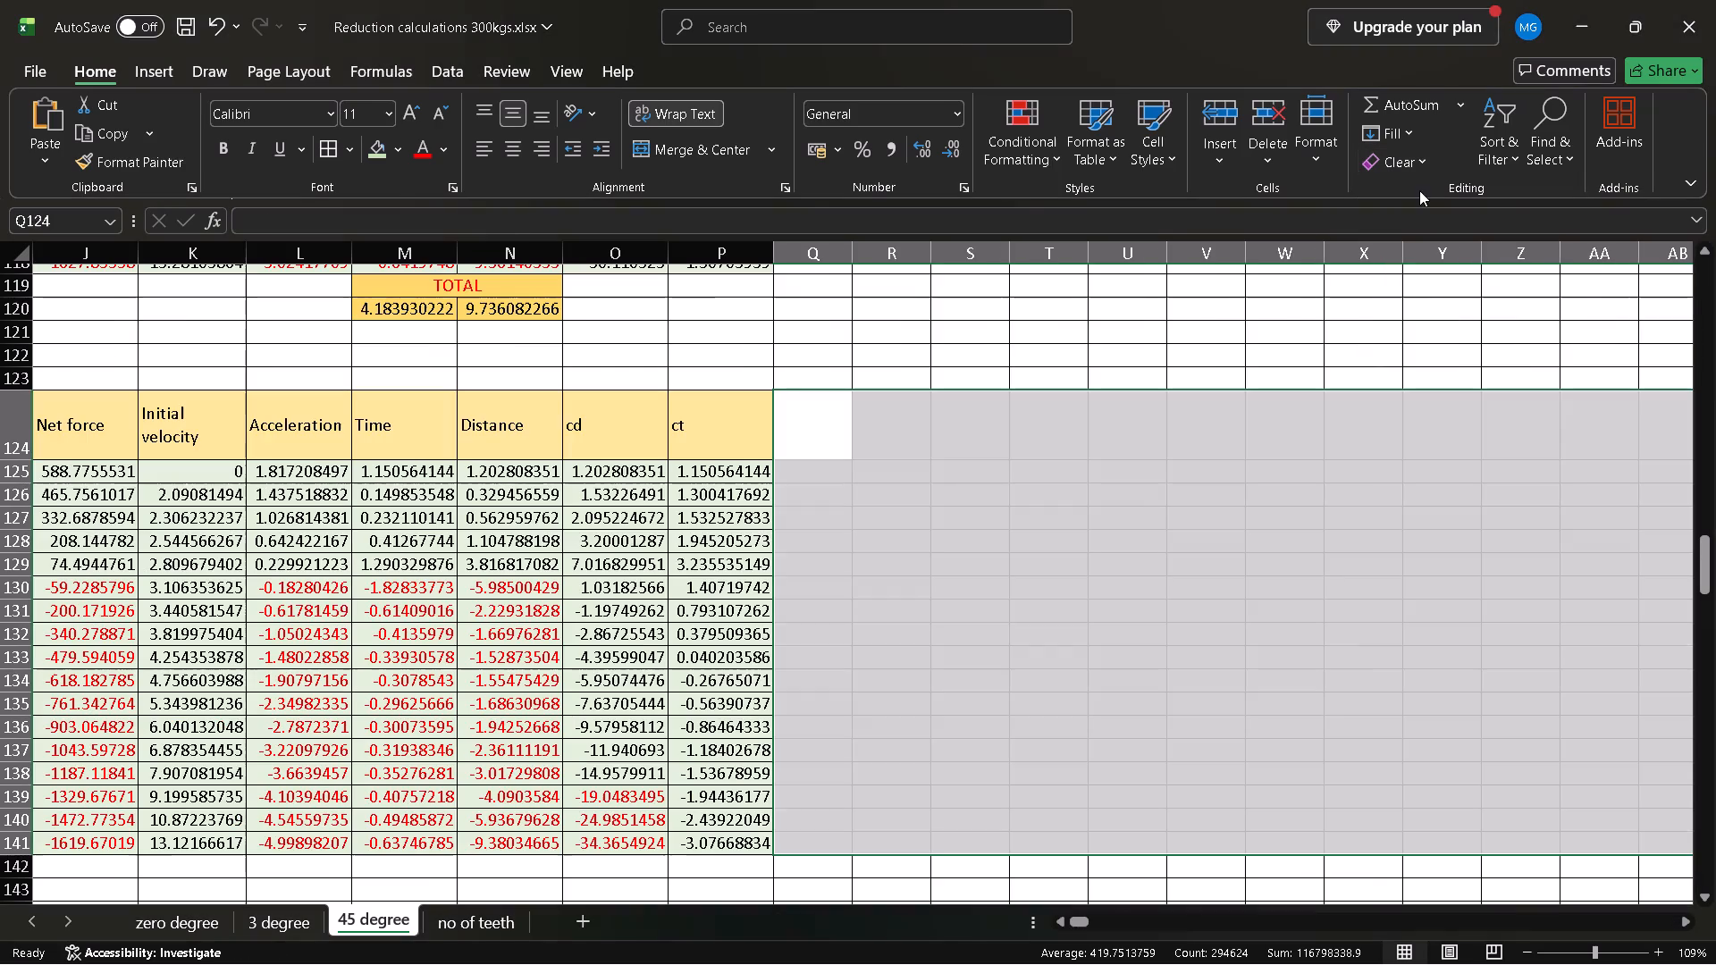
pyautogui.click(1177, 528)
pyautogui.hscroll(2, 1177, 528)
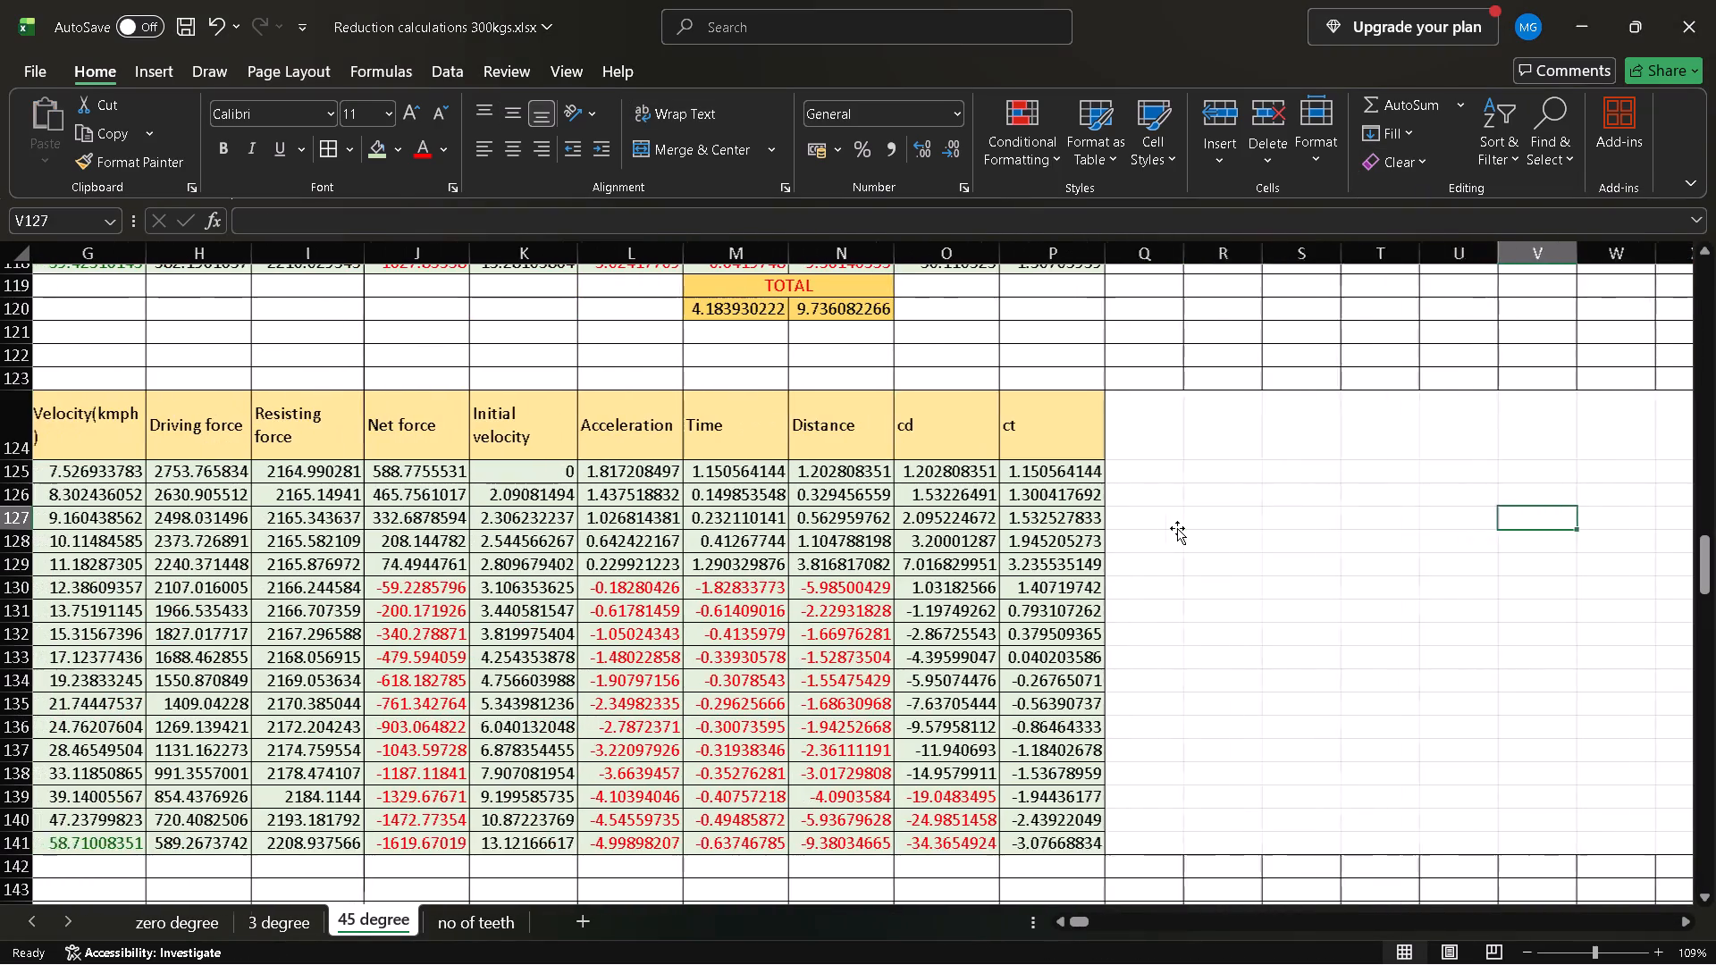
pyautogui.hscroll(-2, 1177, 528)
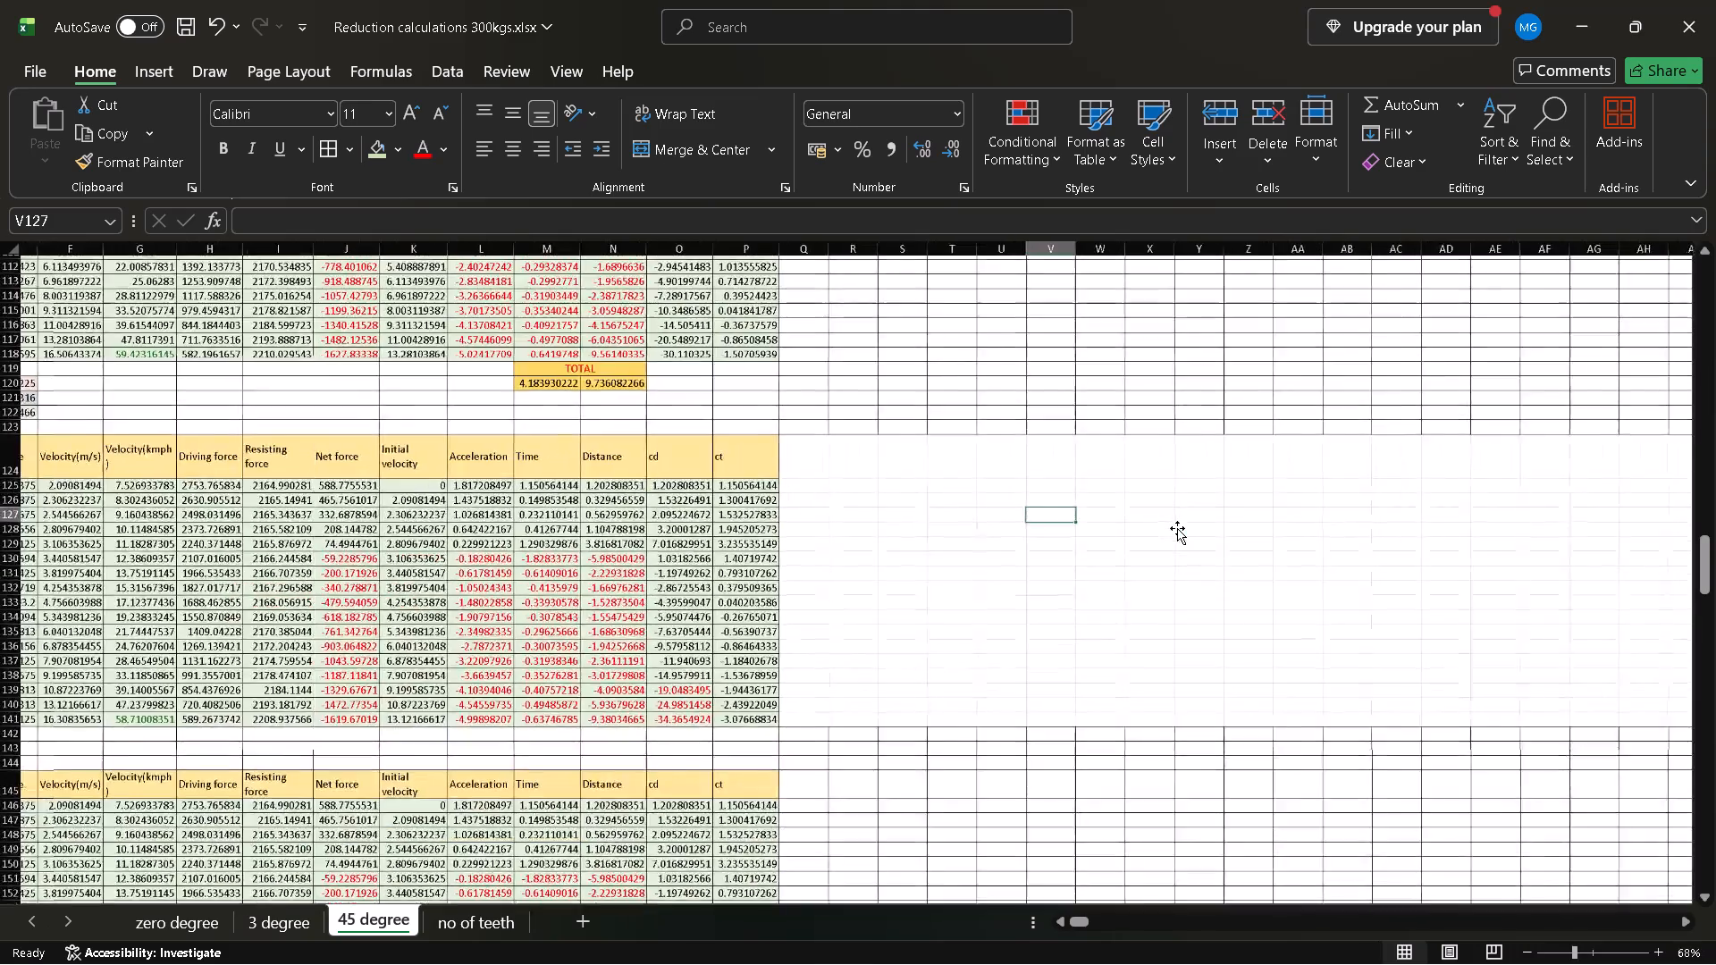
pyautogui.hscroll(4, 1177, 528)
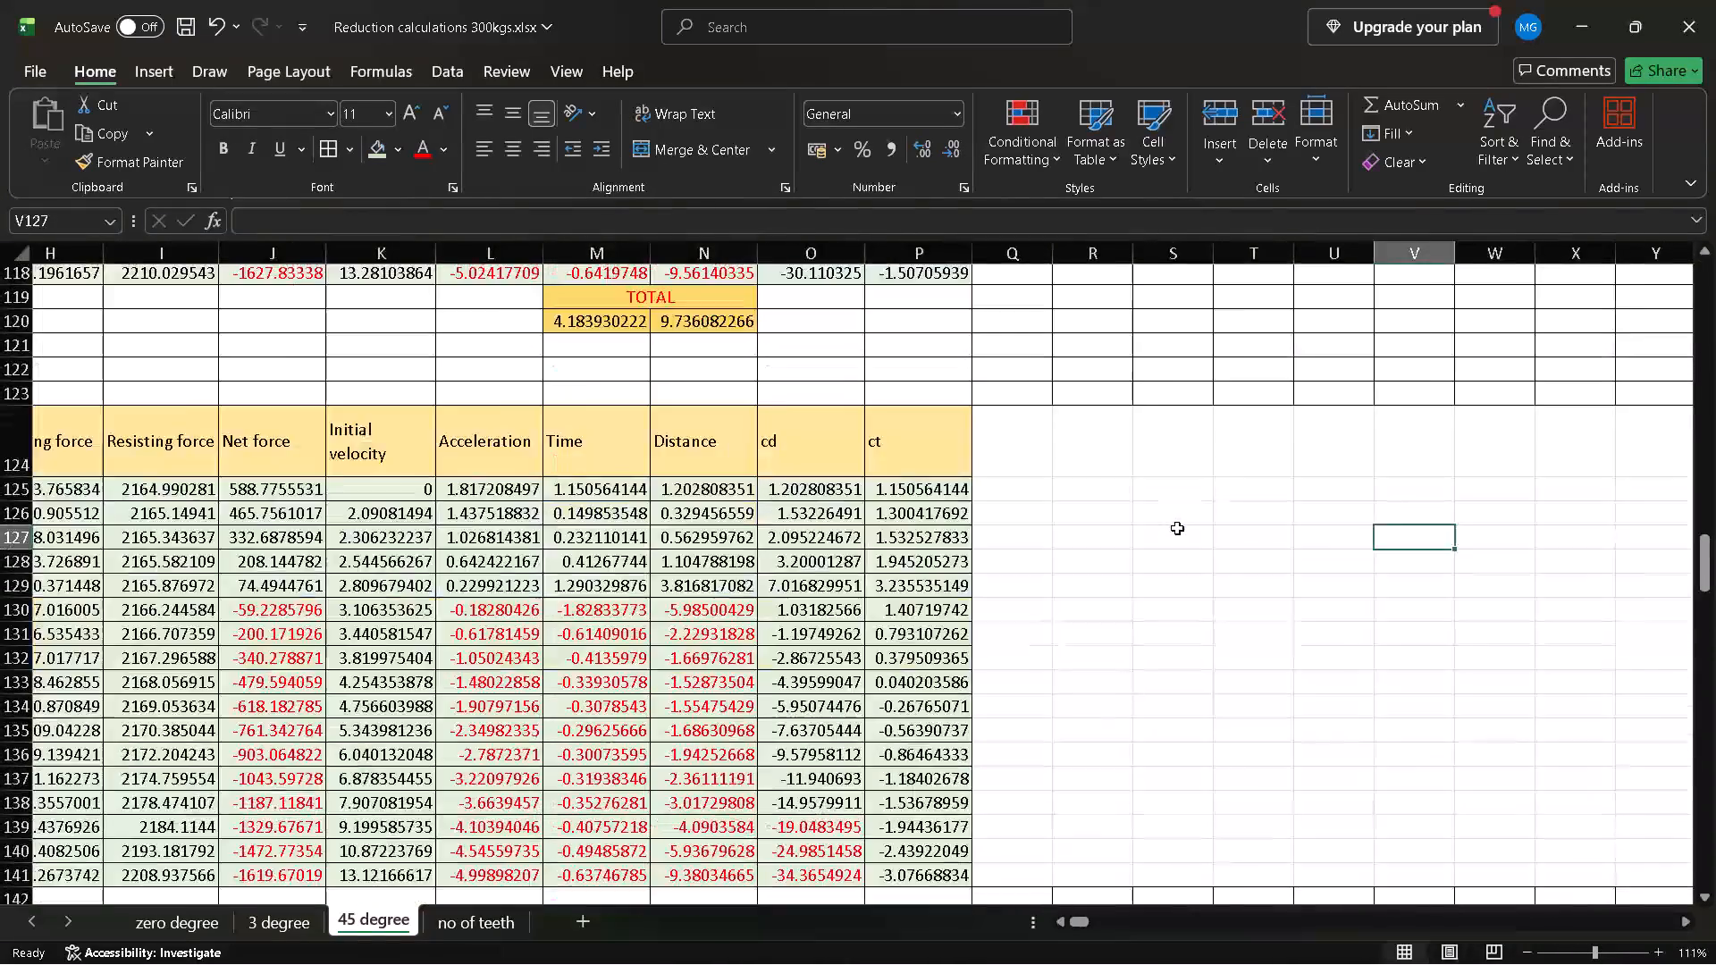
# Set the inserted table's gear reduction to 7.45 in D125 and fill it down through D141.
pyautogui.hscroll(2, 1177, 528)
pyautogui.scroll(-1, 1177, 528)
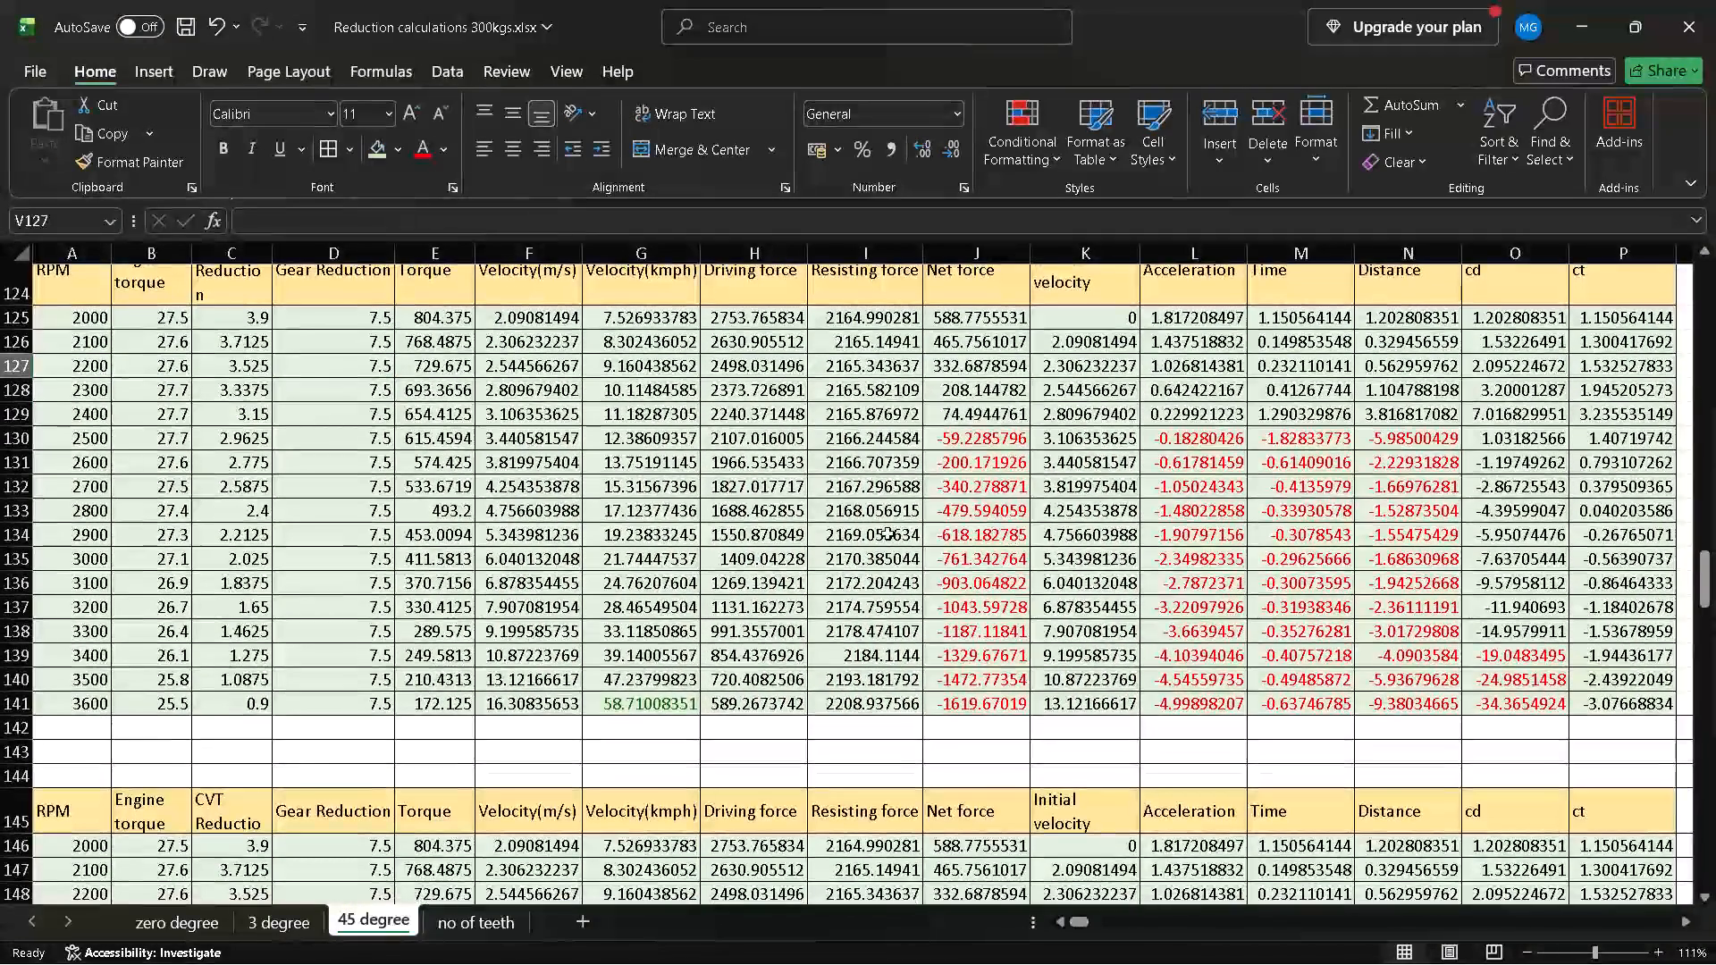
pyautogui.click(358, 324)
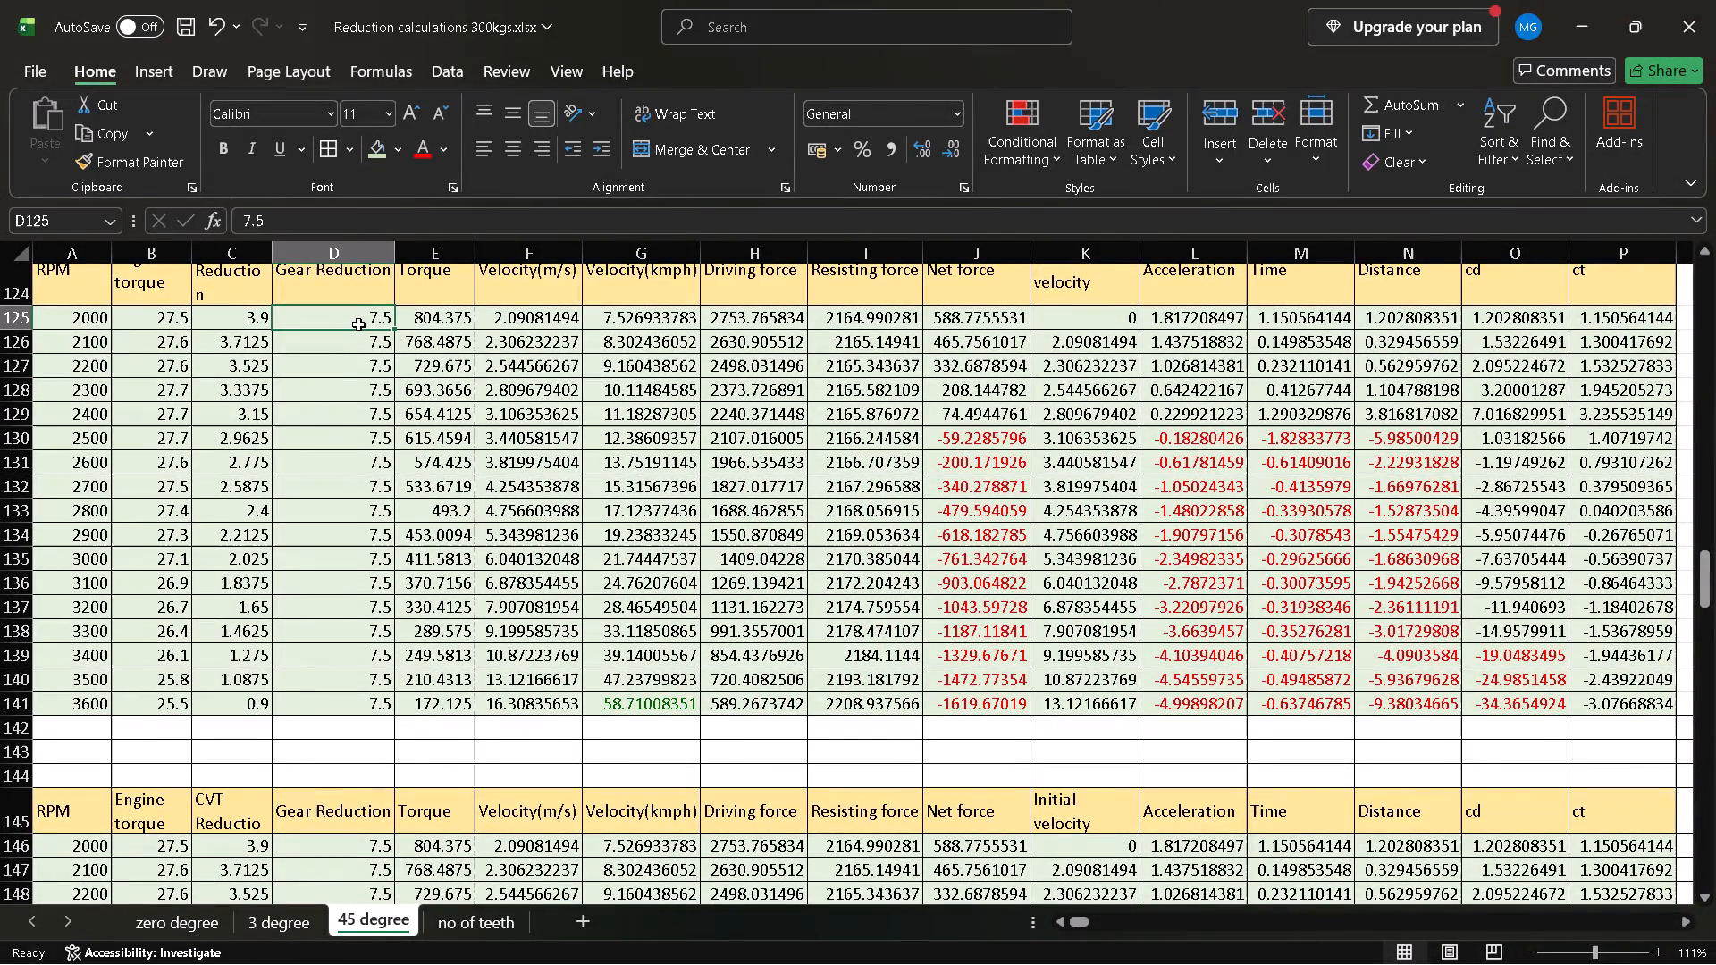
pyautogui.write('7.45')
pyautogui.press('Return')
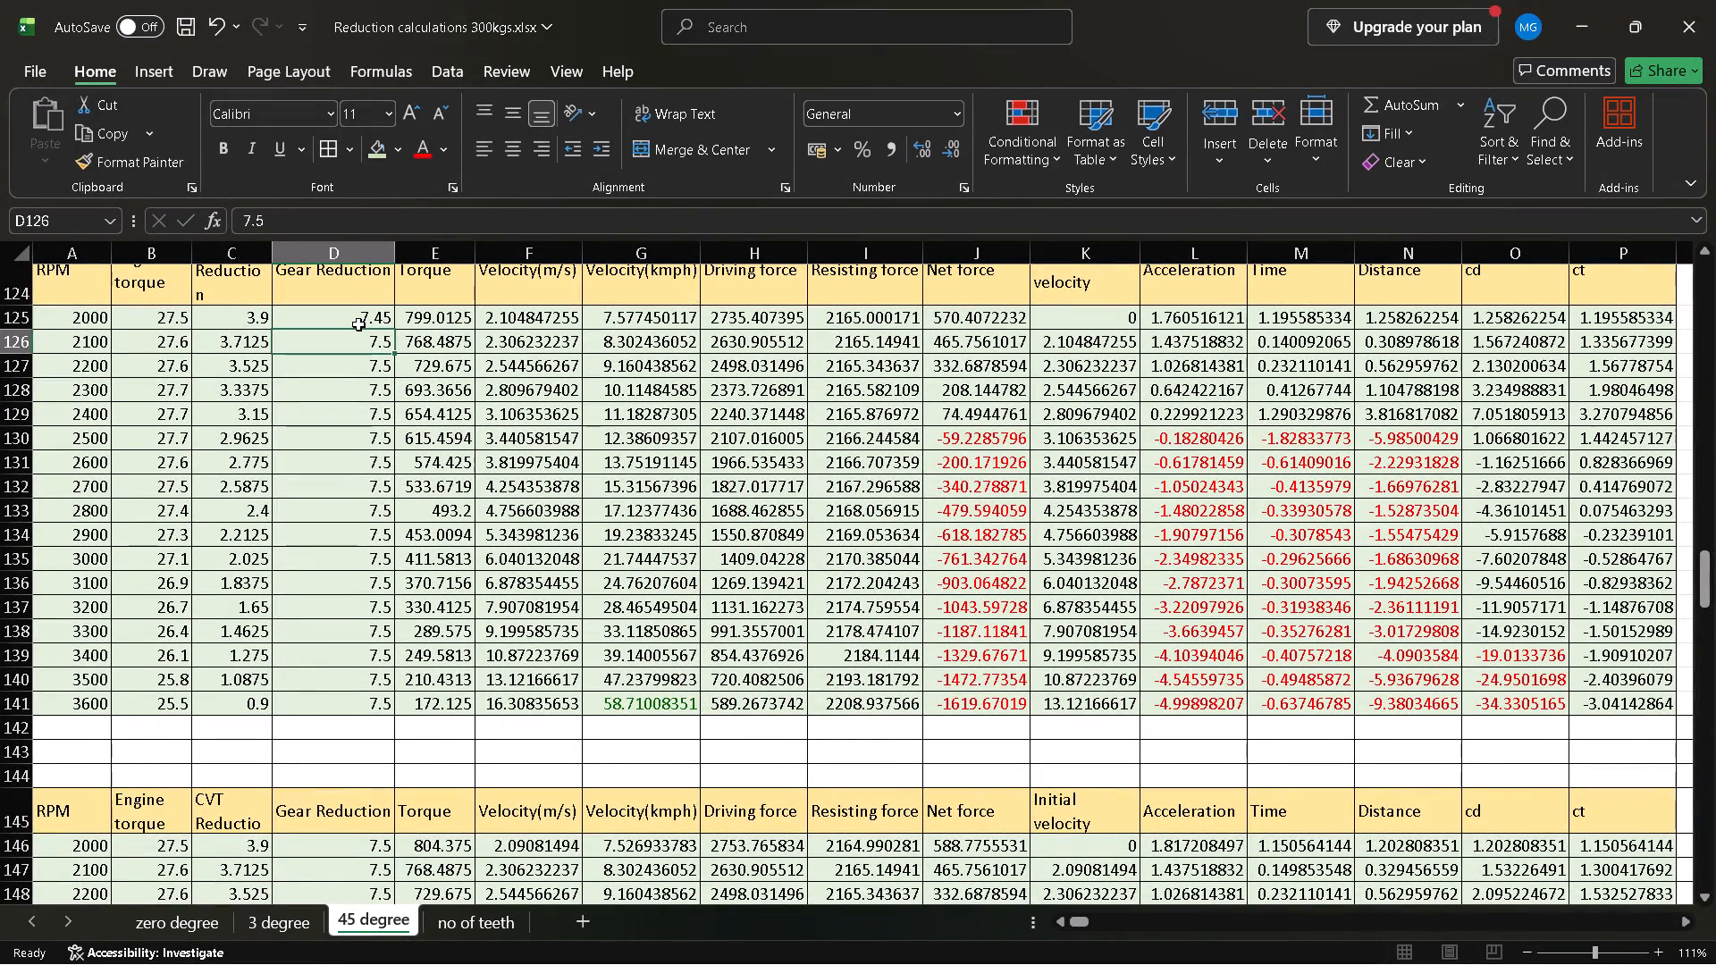
pyautogui.press('Up')
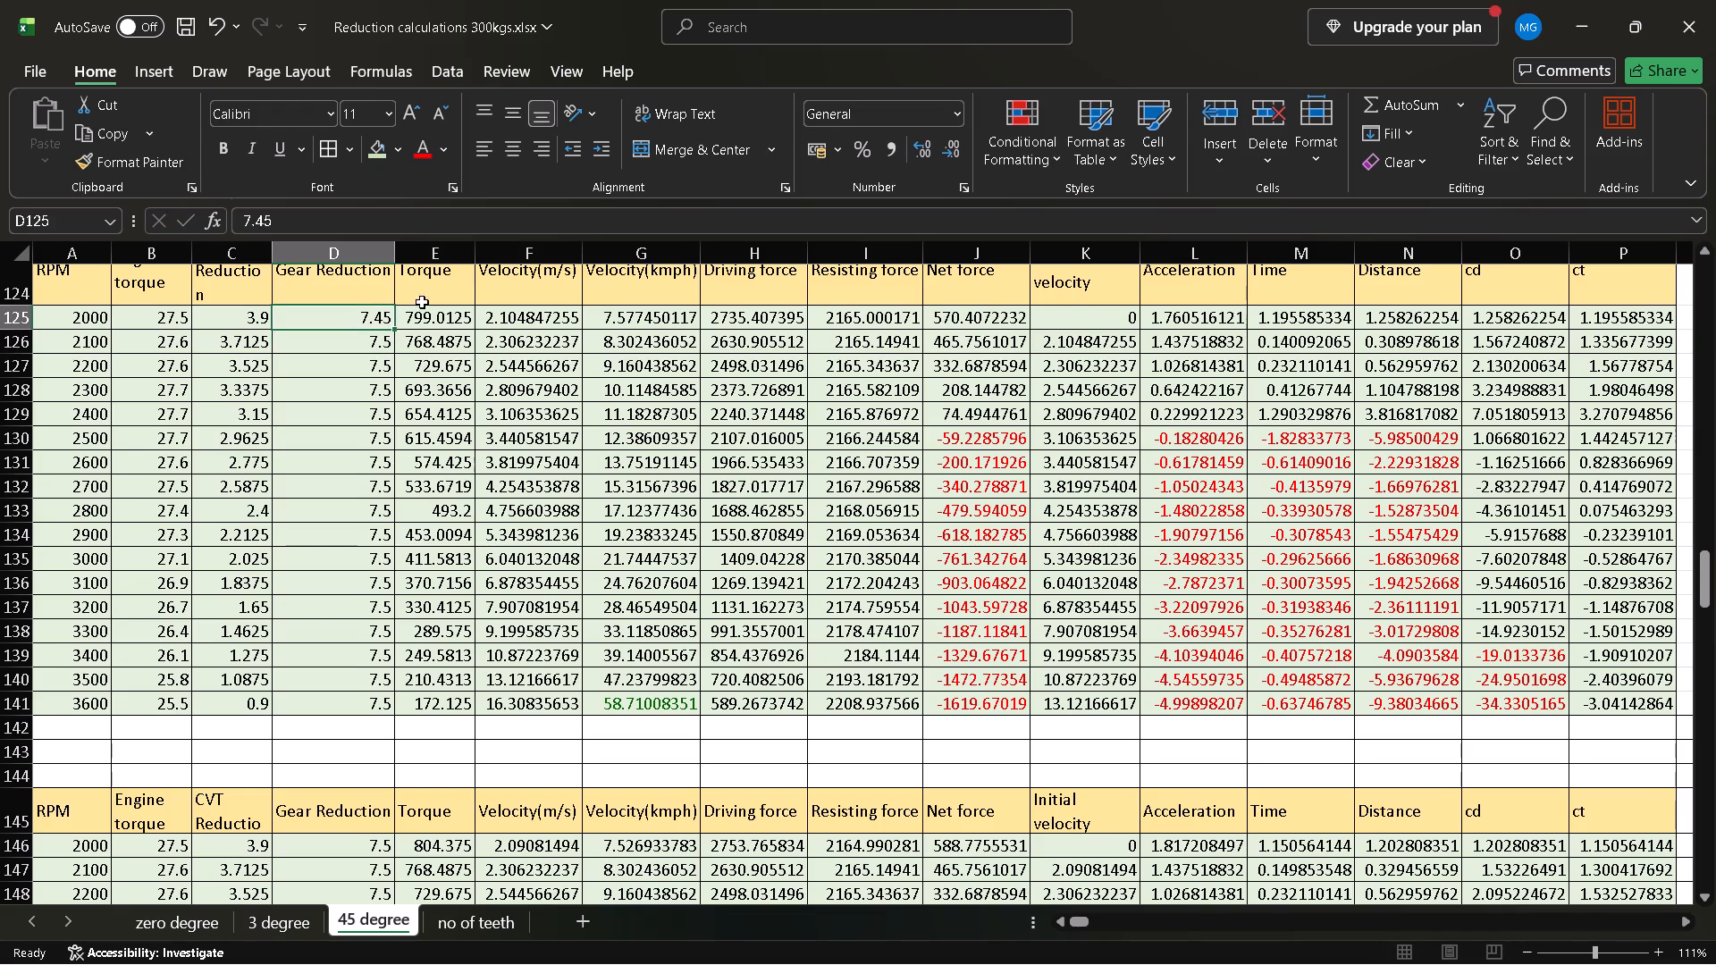
pyautogui.doubleClick(397, 330)
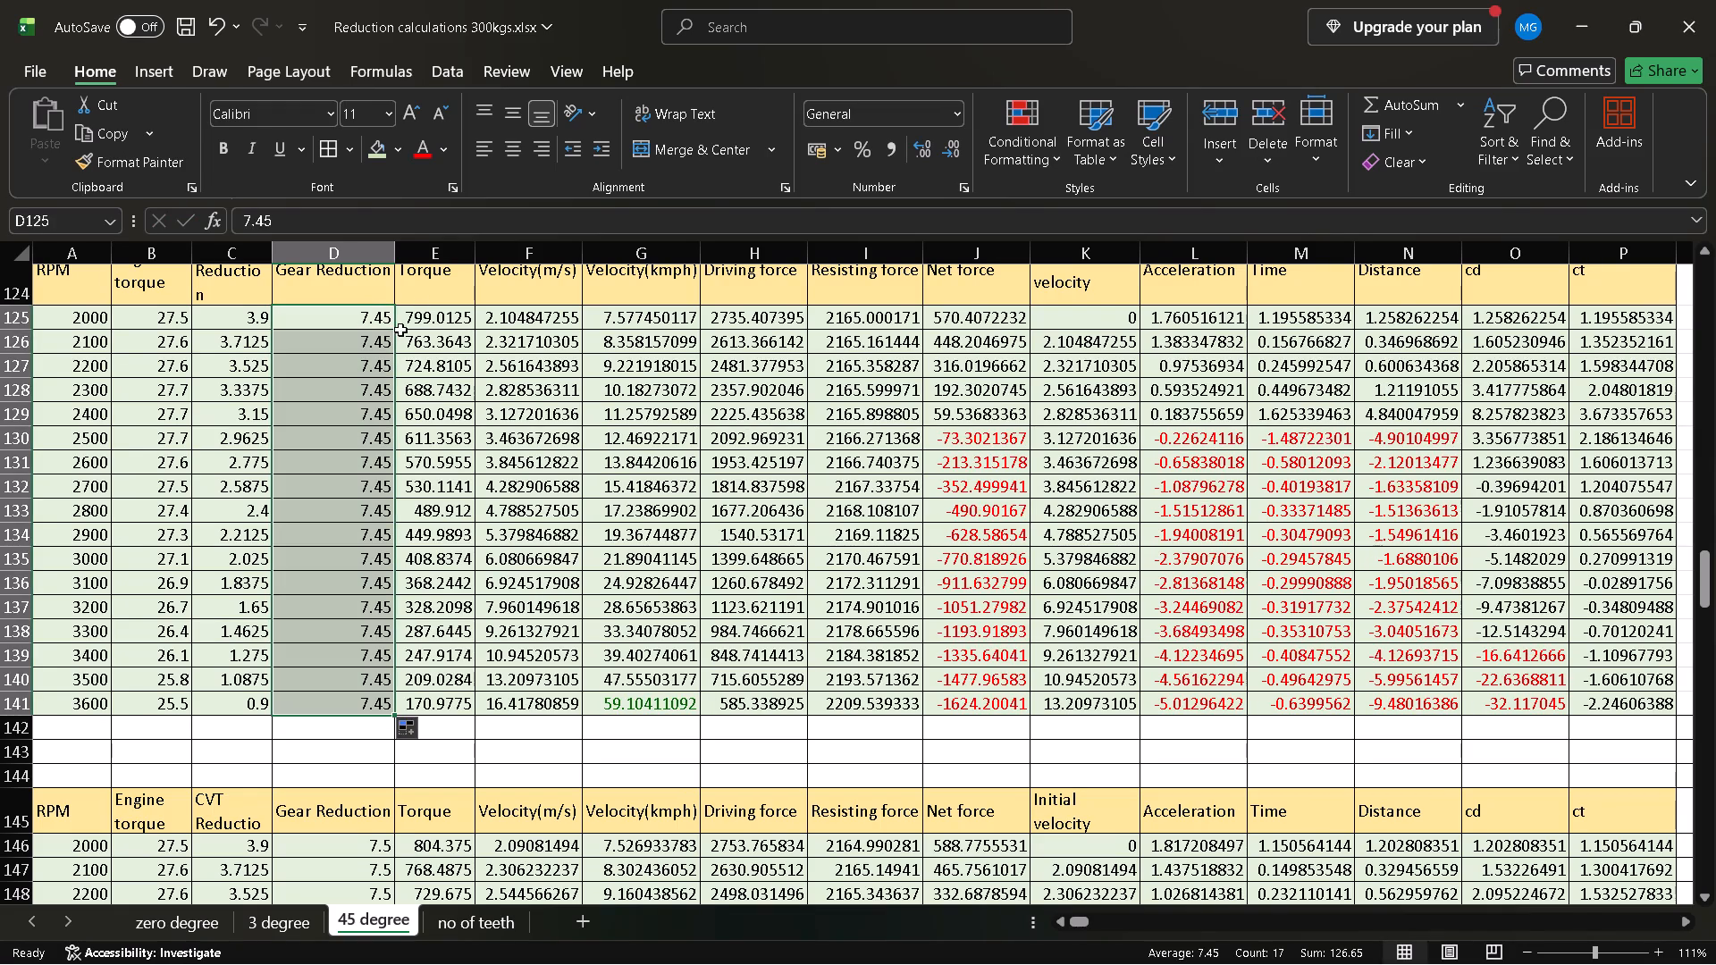
# Examine the 7.45 table against the 7.5 table and the summary rows beneath it on the 45 degree sheet.
pyautogui.hscroll(-1, 533, 384)
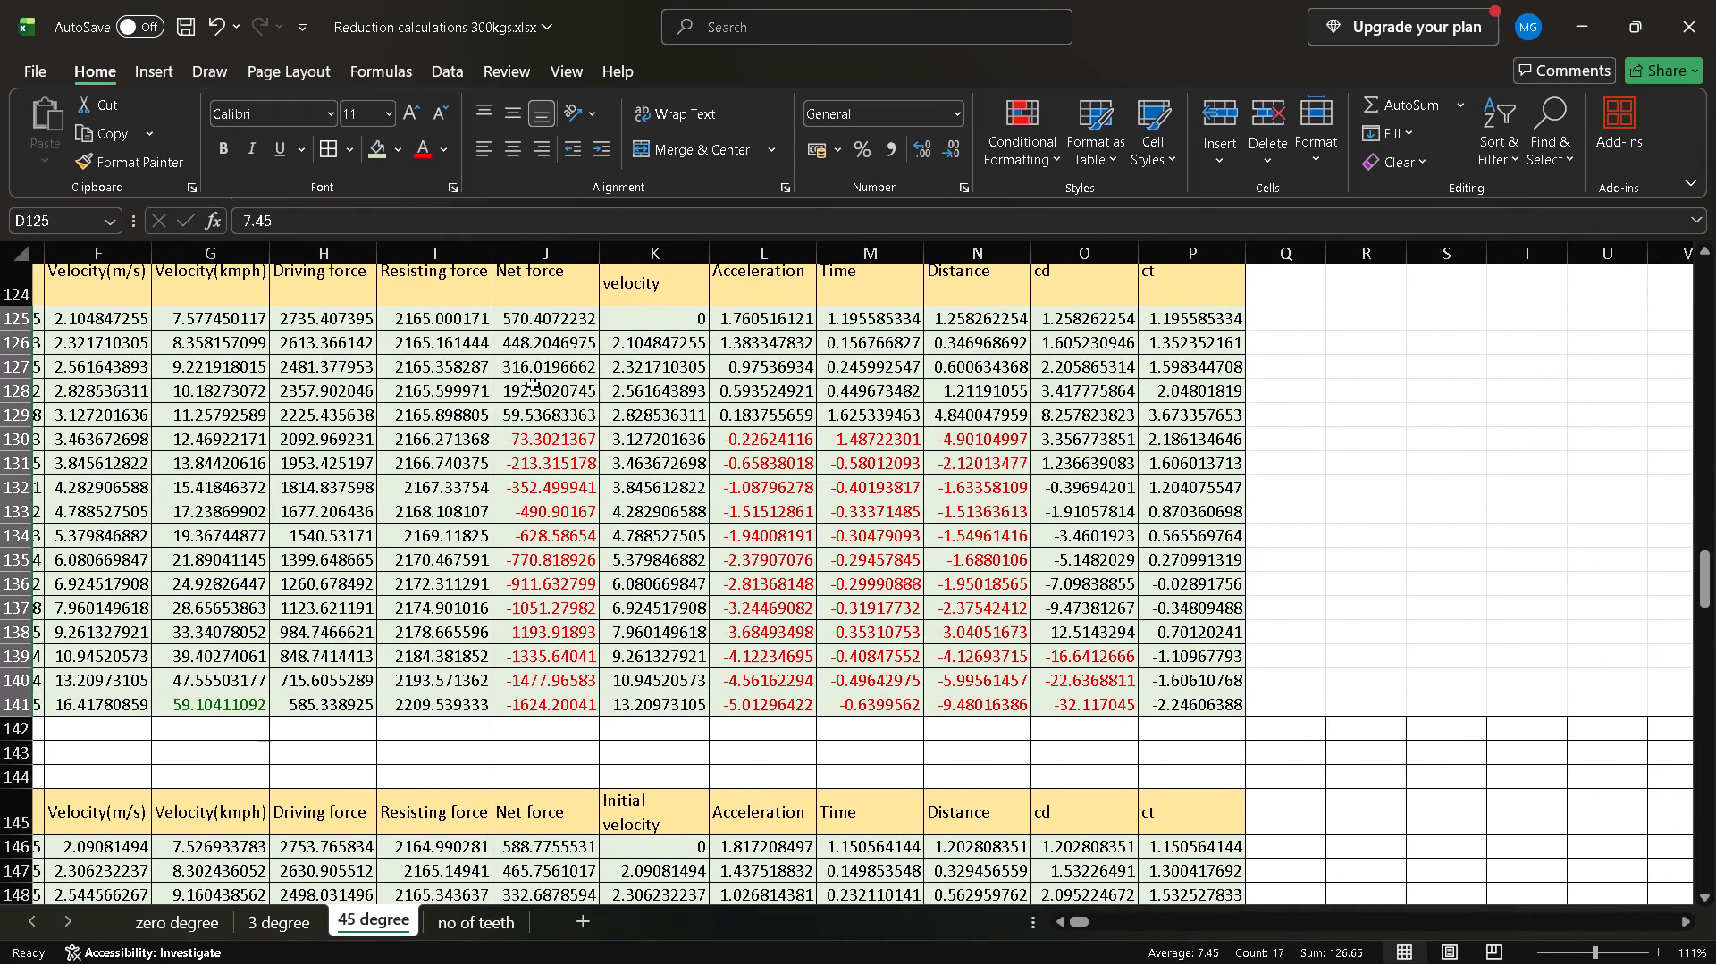
pyautogui.scroll(-1, 533, 384)
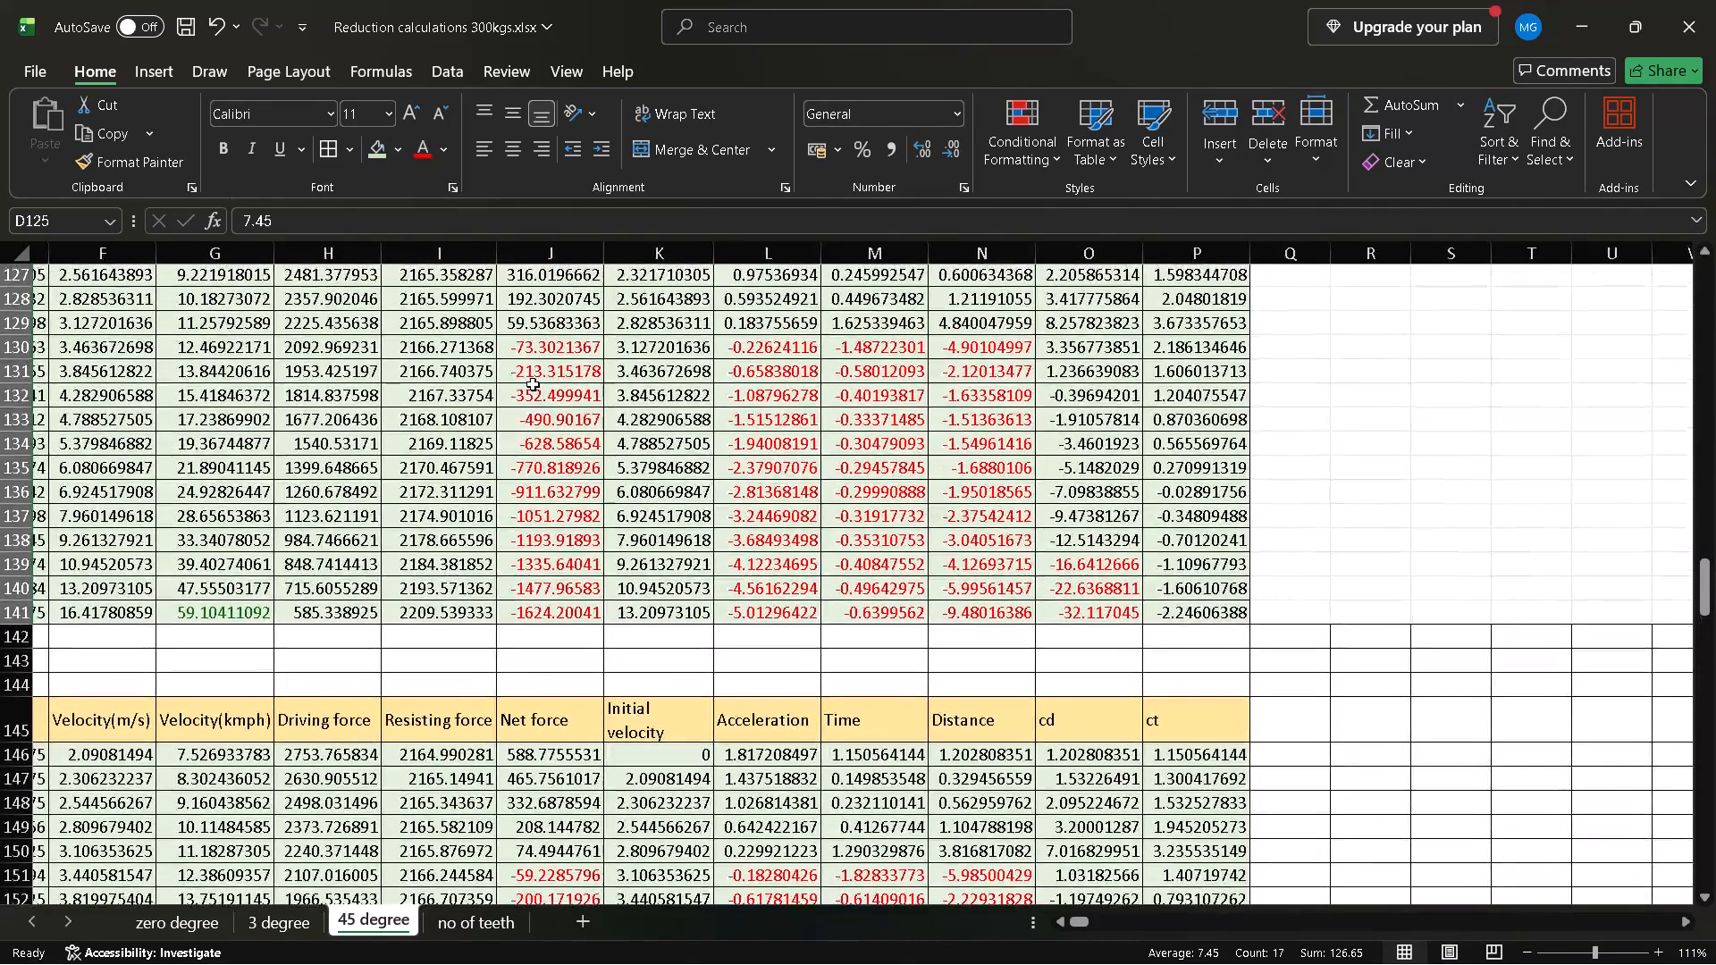
pyautogui.scroll(-1, 533, 384)
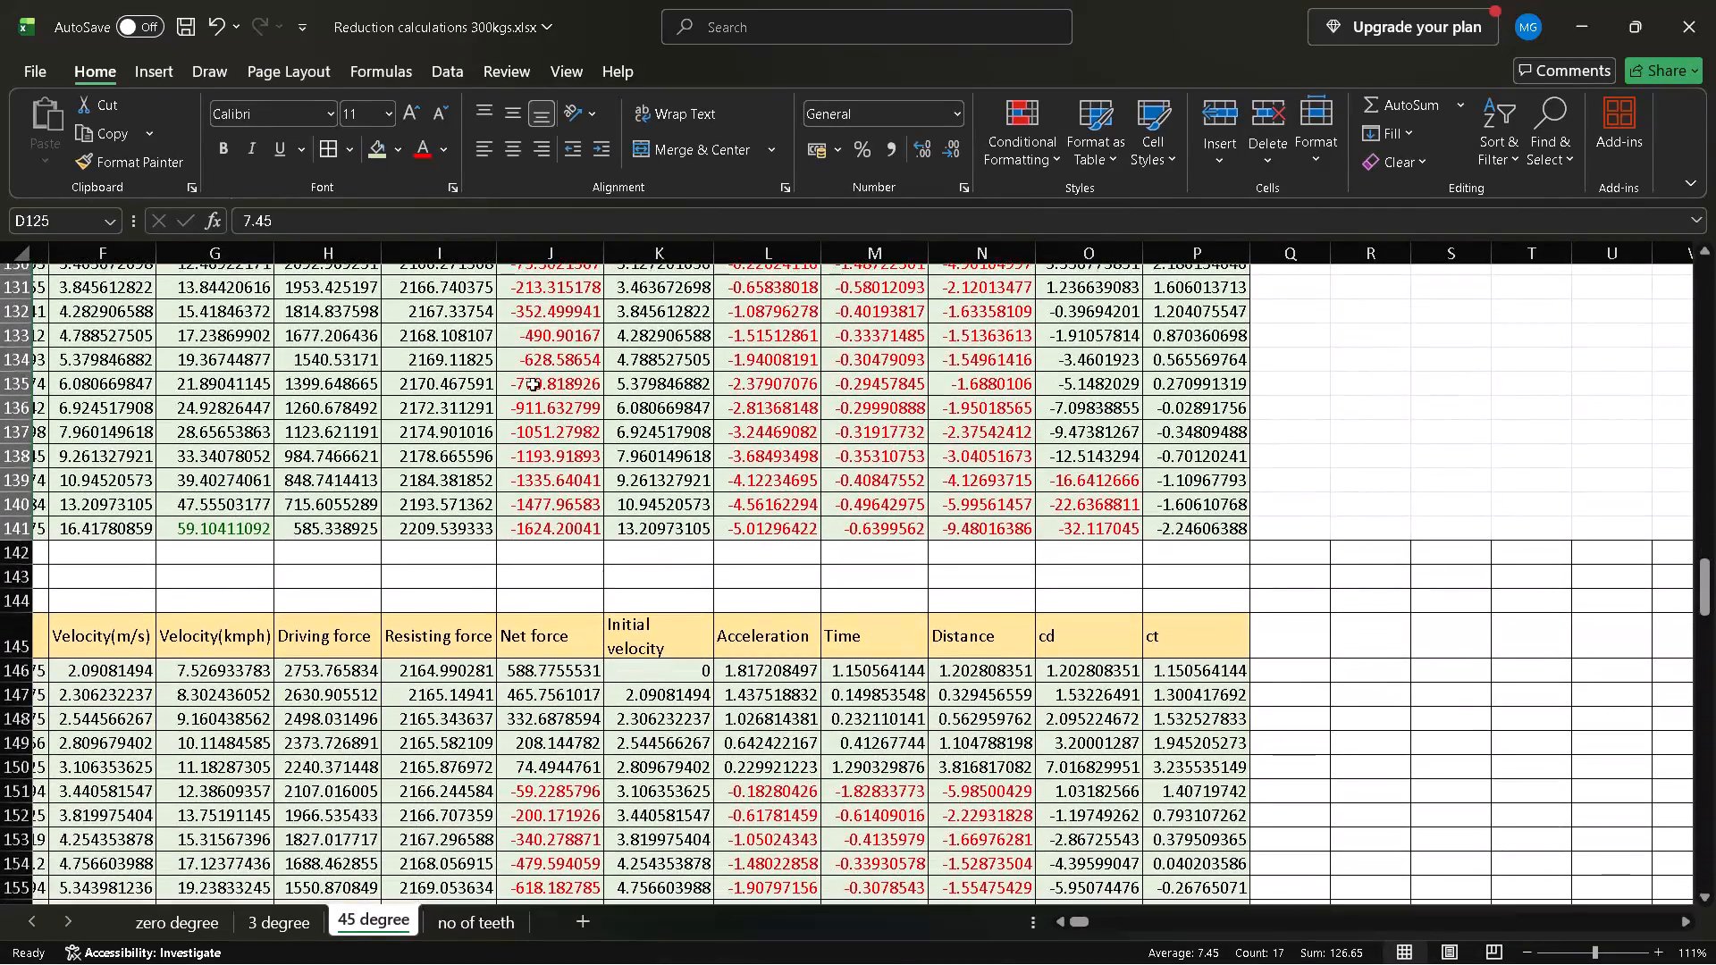
pyautogui.hscroll(2, 533, 384)
pyautogui.scroll(-1, 533, 384)
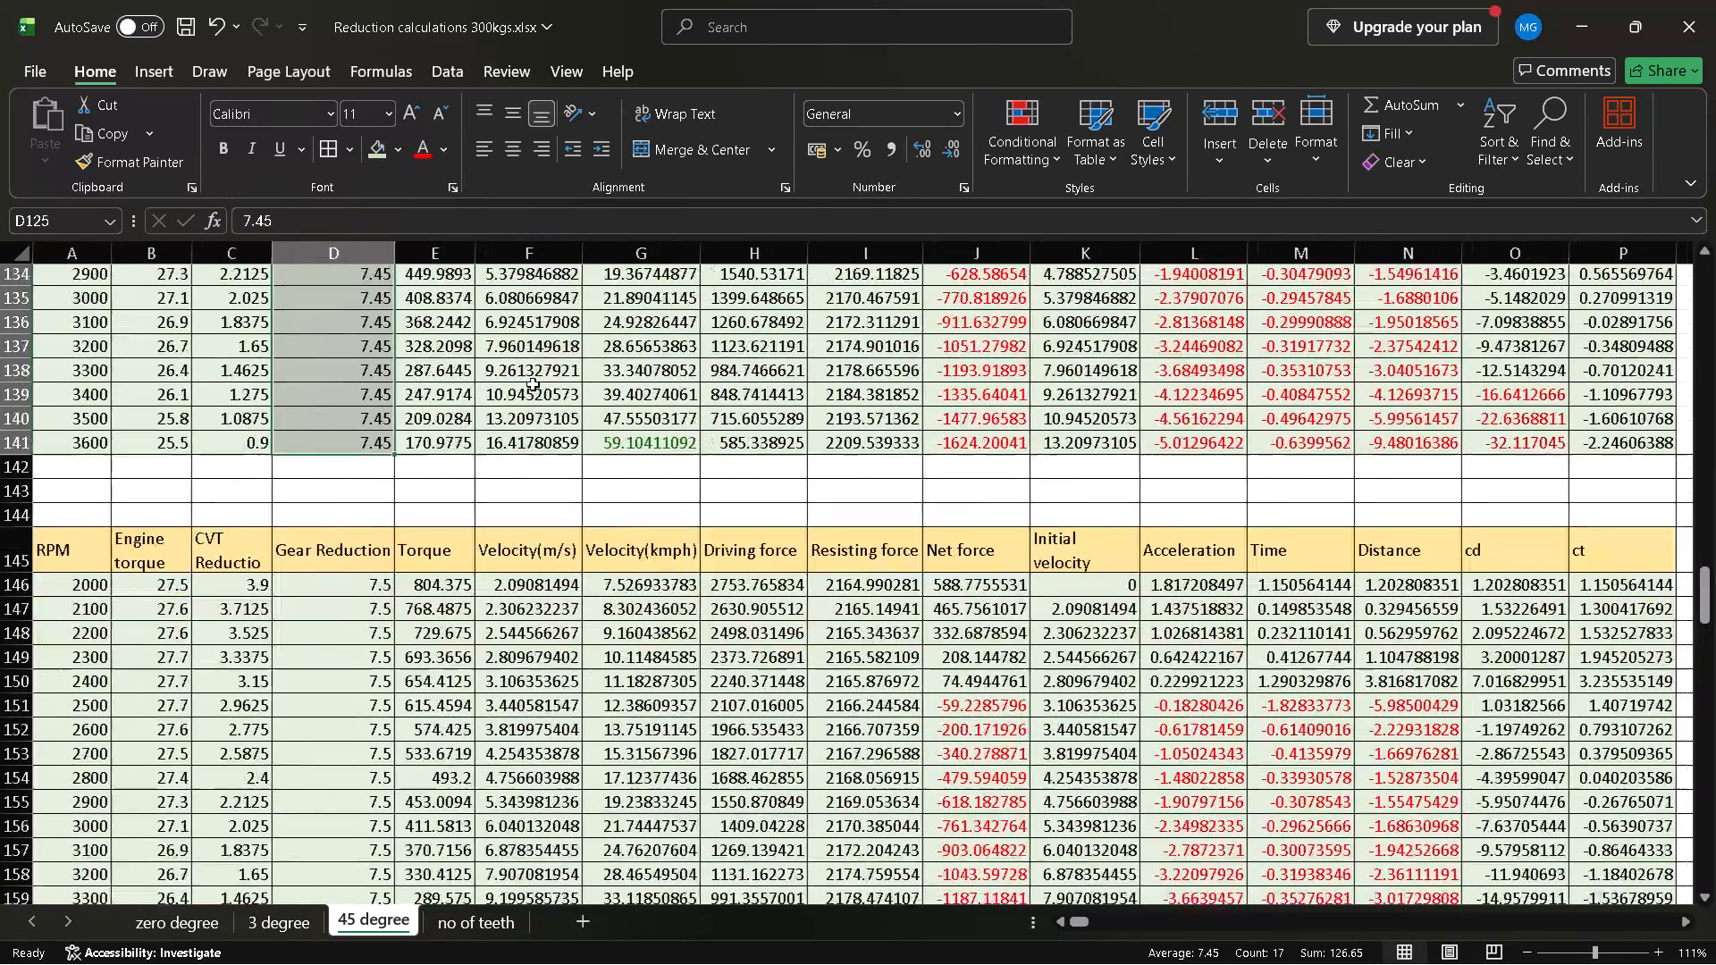
pyautogui.scroll(-1, 533, 384)
pyautogui.scroll(1, 533, 384)
pyautogui.scroll(-1, 533, 384)
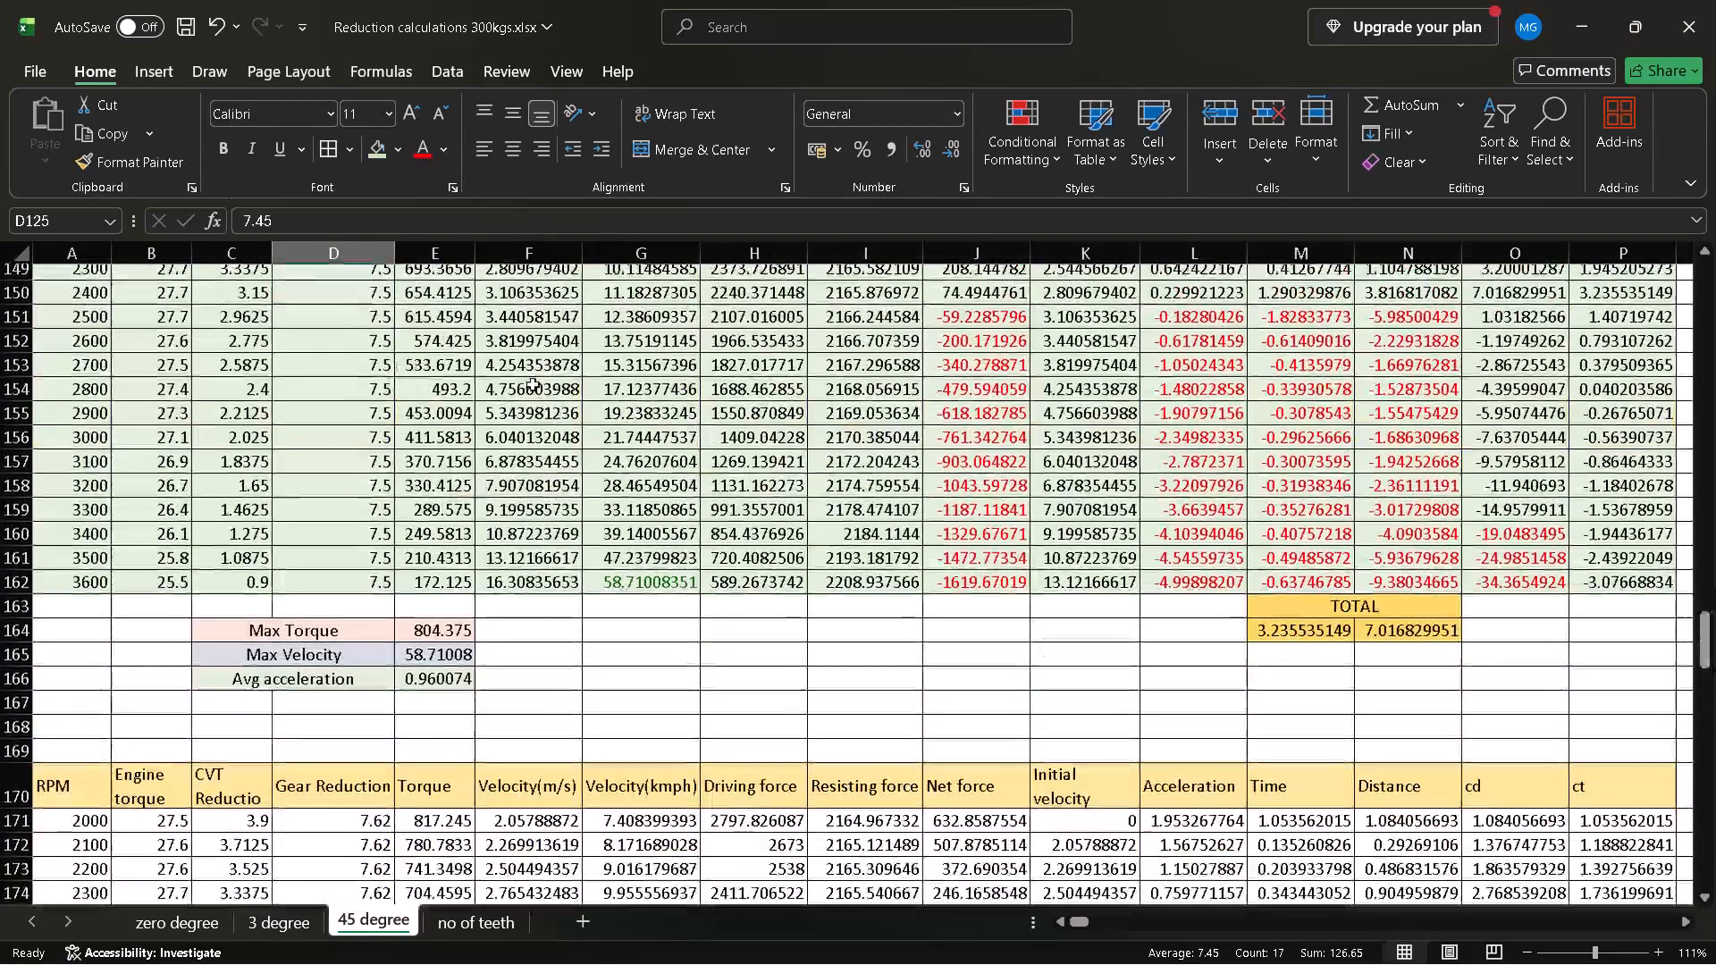
pyautogui.scroll(4, 533, 384)
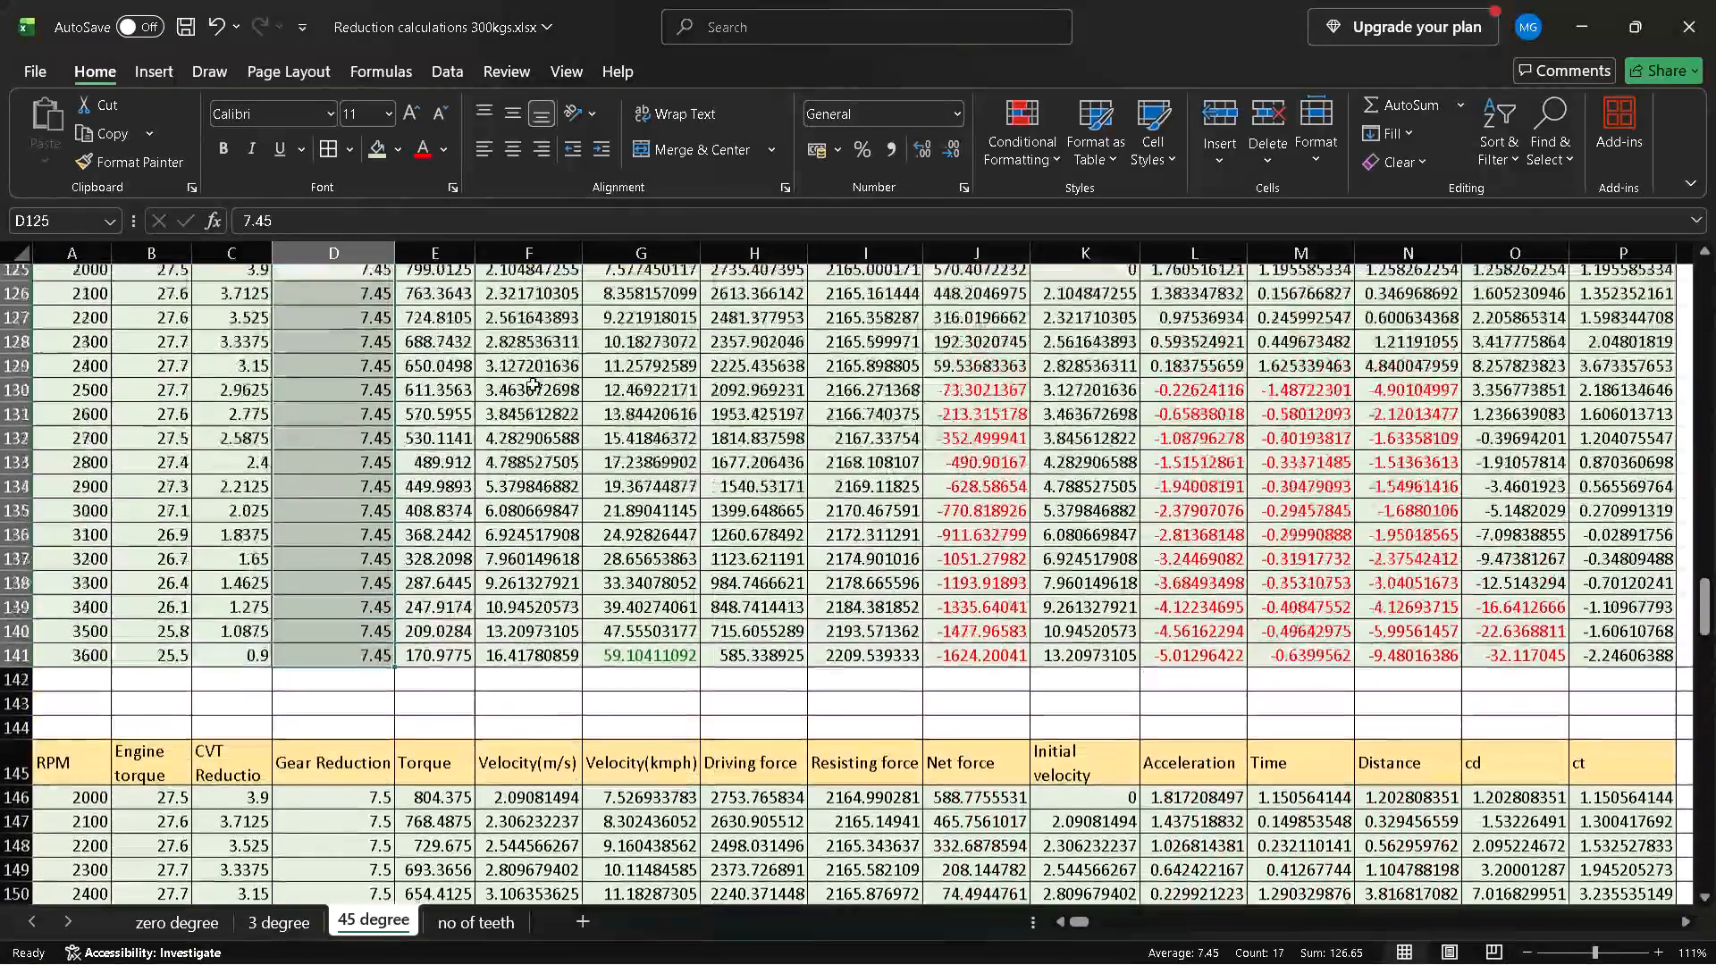
# Copy the 7.5 table's summary rows 163 to 166, covering the totals, max torque, max velocity and average acceleration.
pyautogui.scroll(-3, 533, 384)
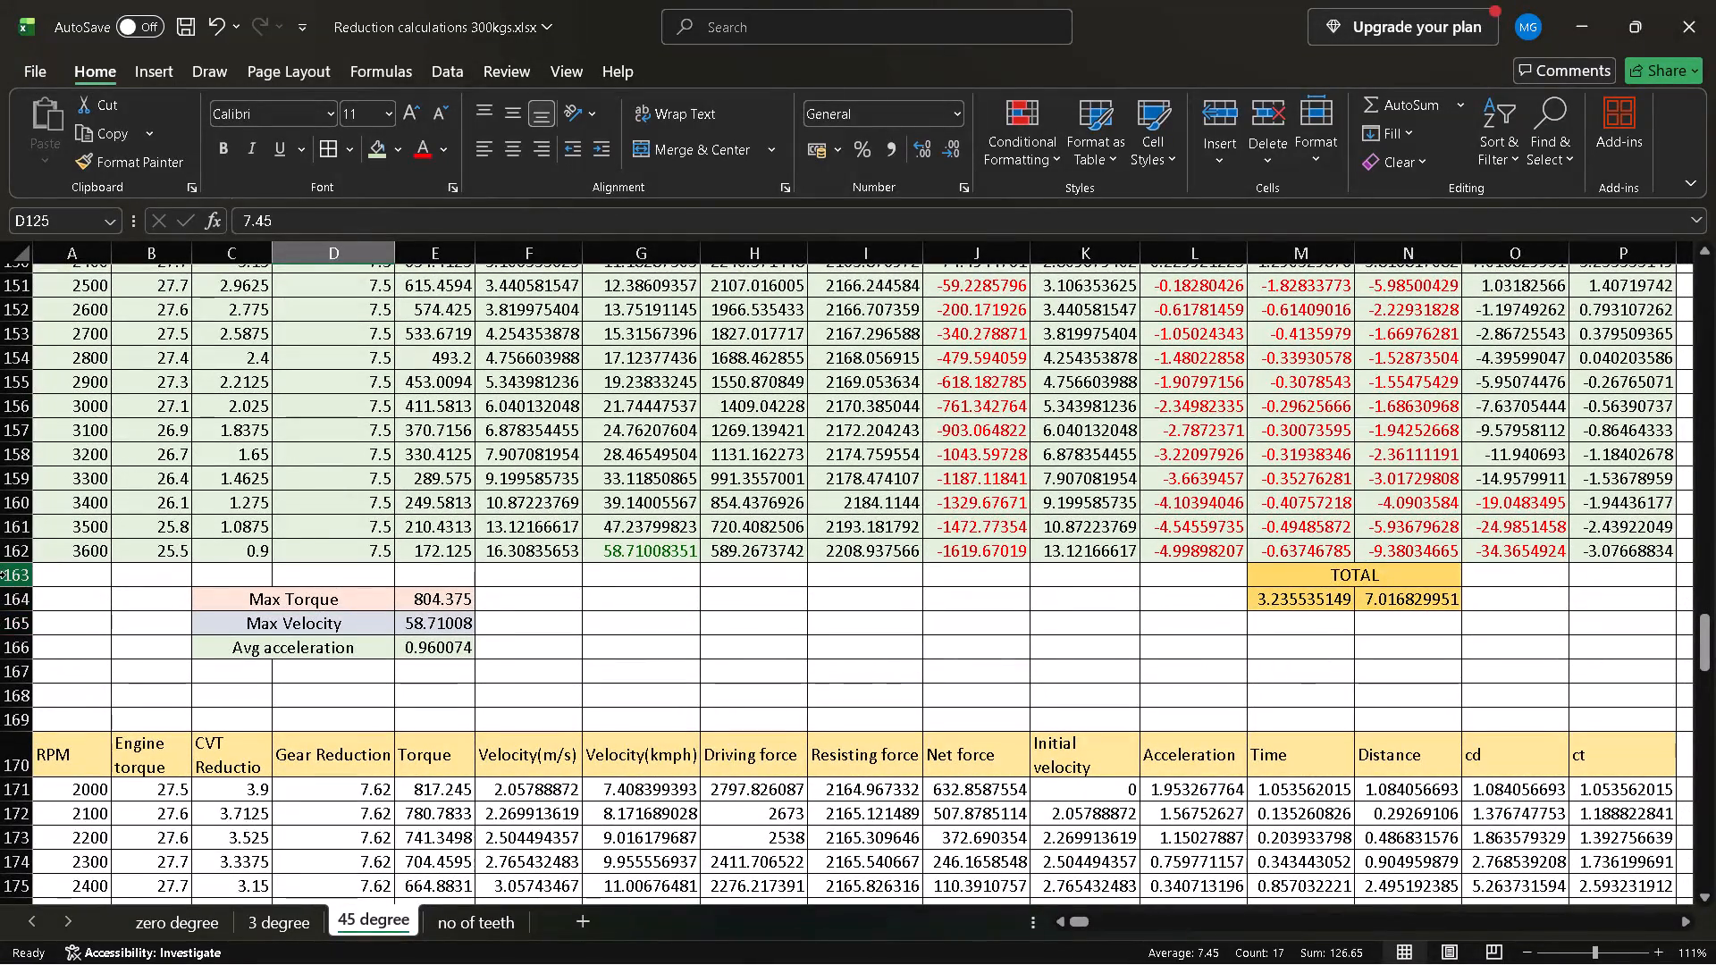
pyautogui.click(5, 575)
pyautogui.hotkey('shift', 'Down')
pyautogui.hotkey('shift', 'Down')
pyautogui.hotkey('shift', 'Down')
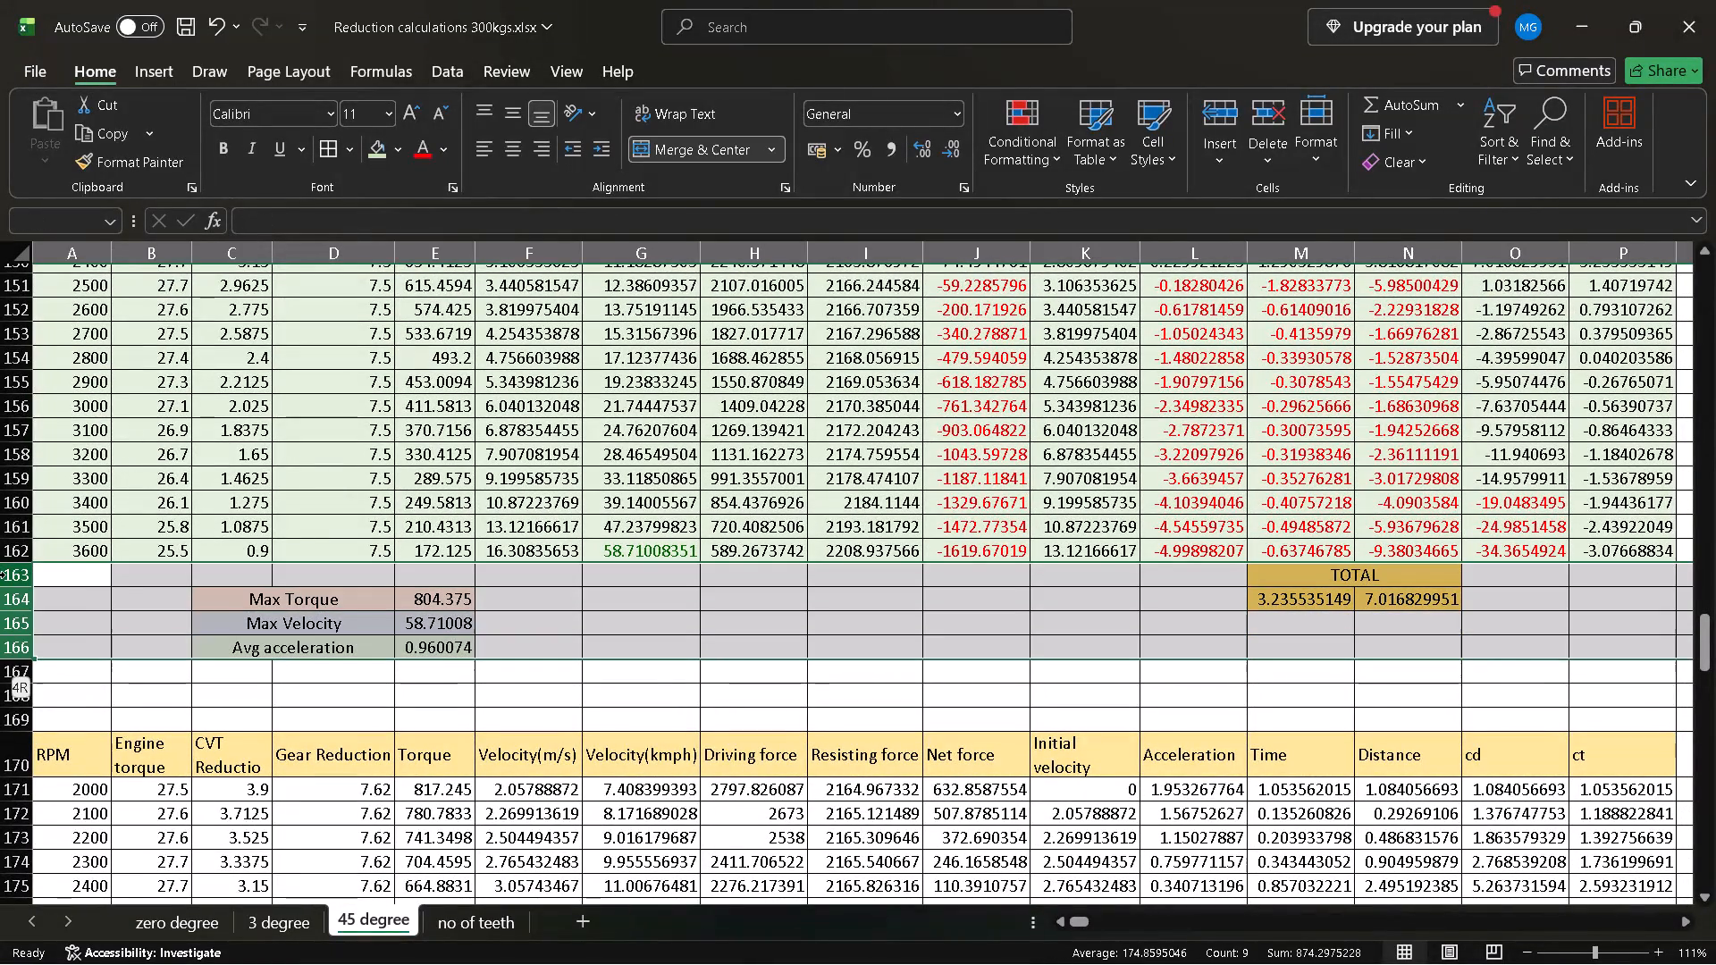
pyautogui.hotkey('ctrl', 'c')
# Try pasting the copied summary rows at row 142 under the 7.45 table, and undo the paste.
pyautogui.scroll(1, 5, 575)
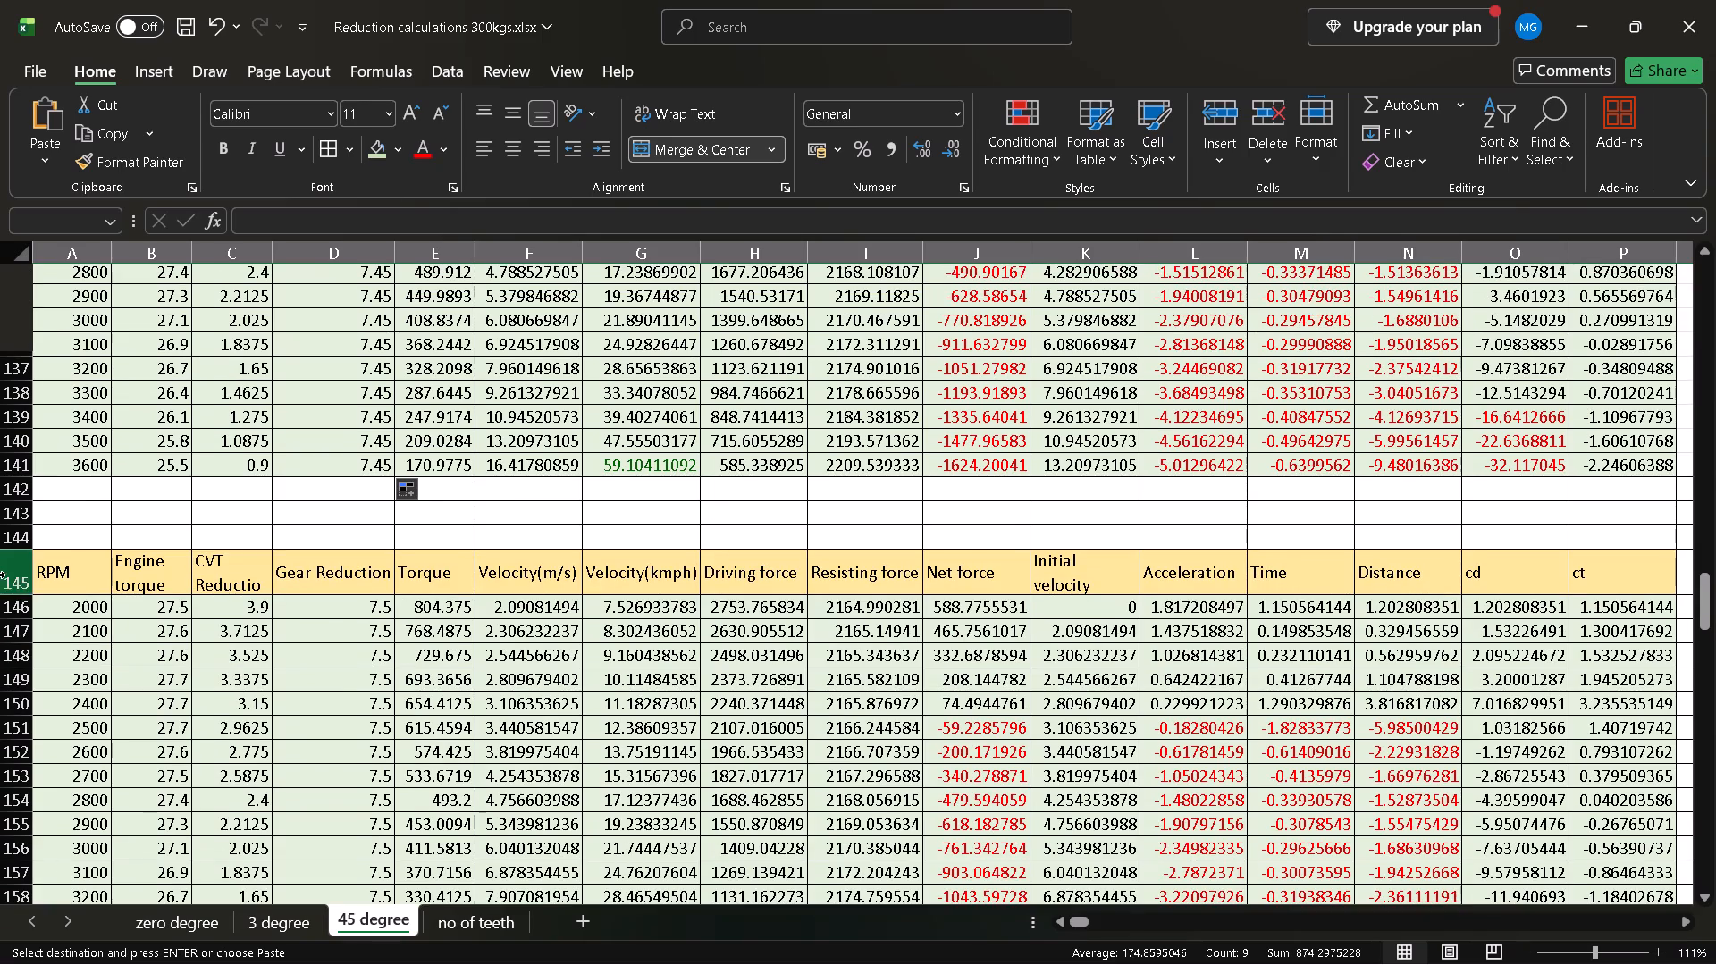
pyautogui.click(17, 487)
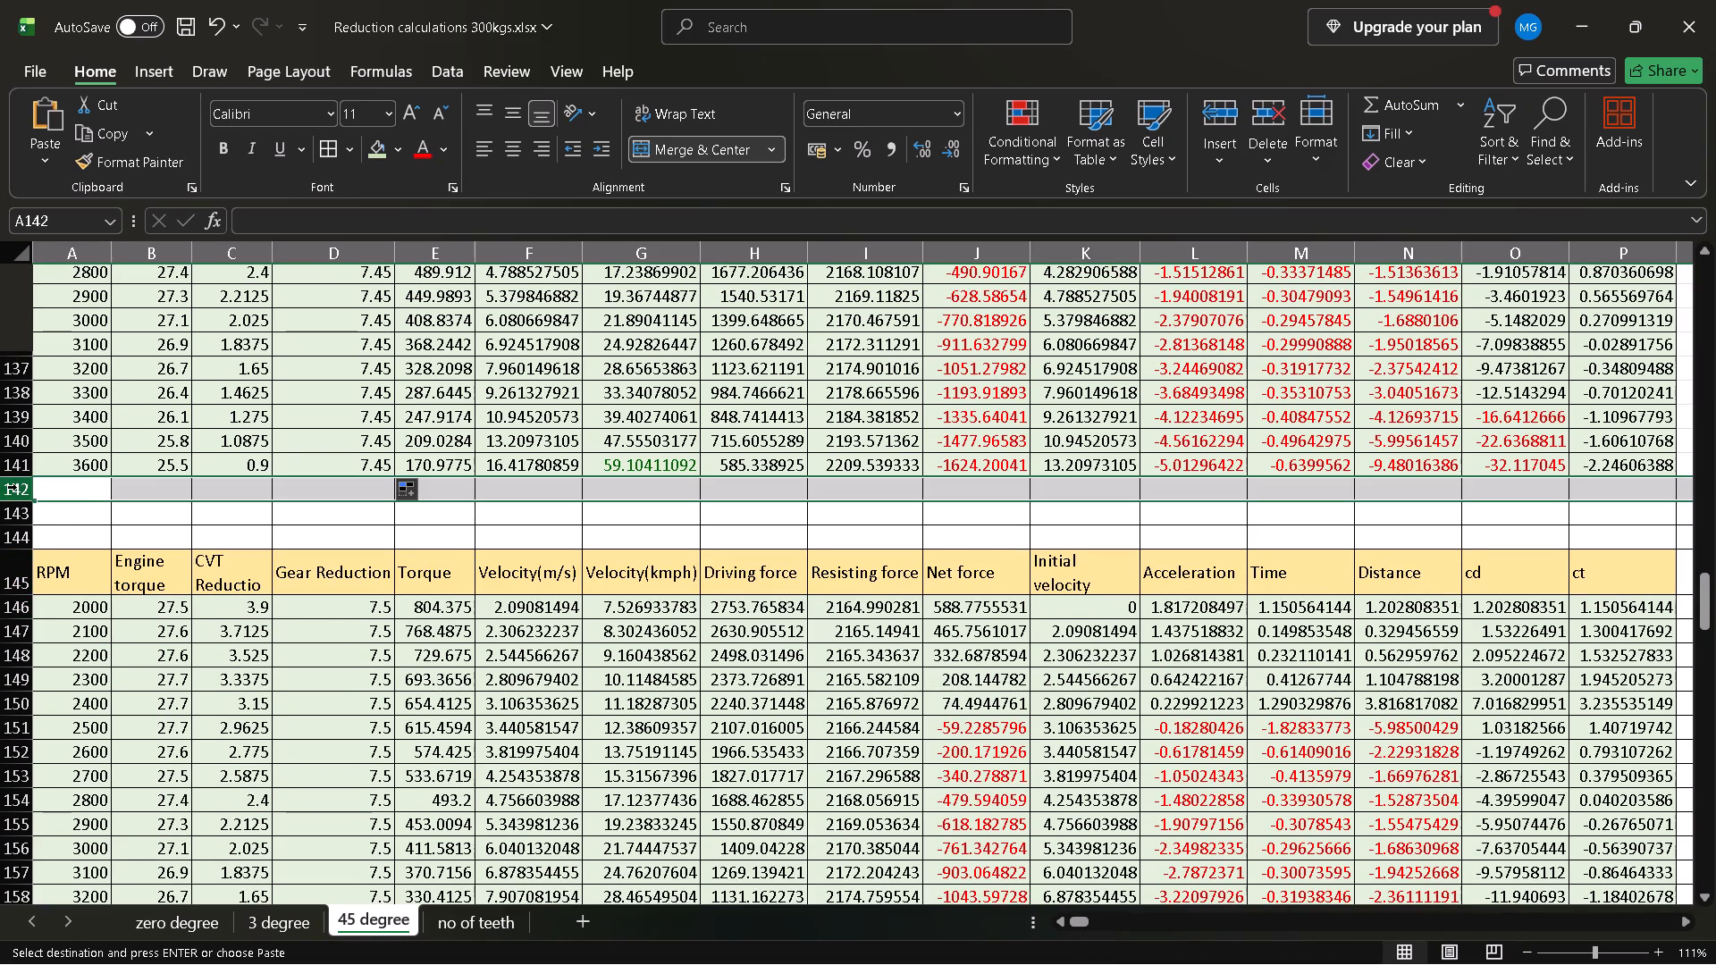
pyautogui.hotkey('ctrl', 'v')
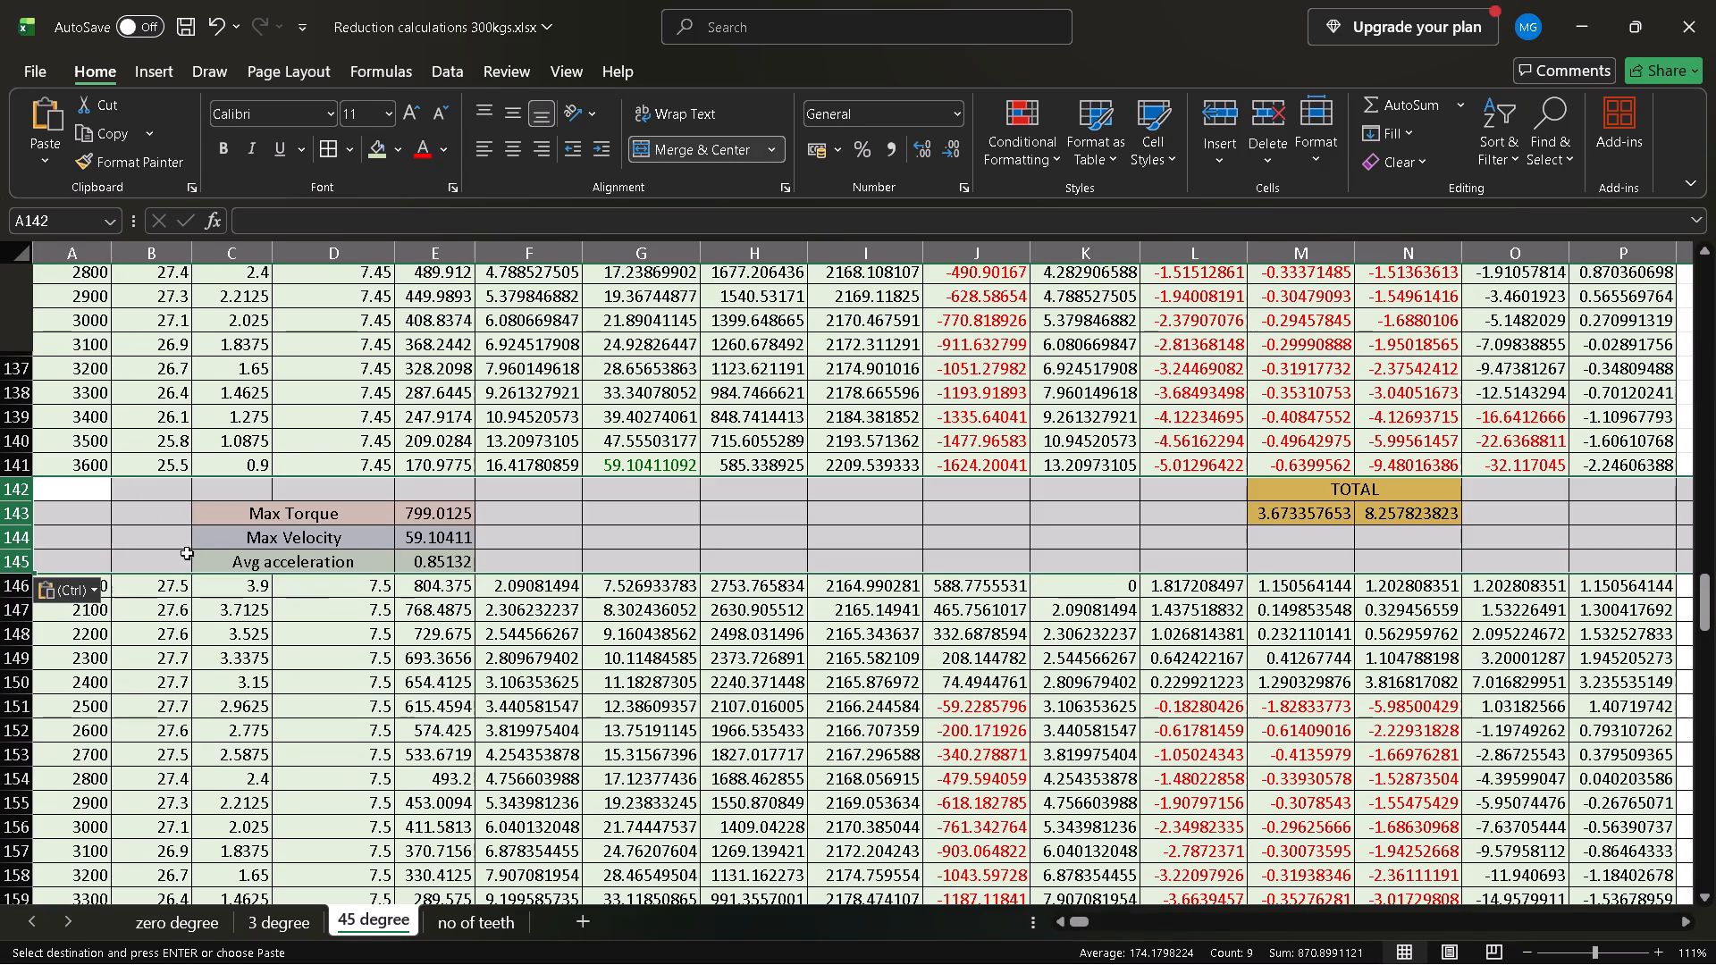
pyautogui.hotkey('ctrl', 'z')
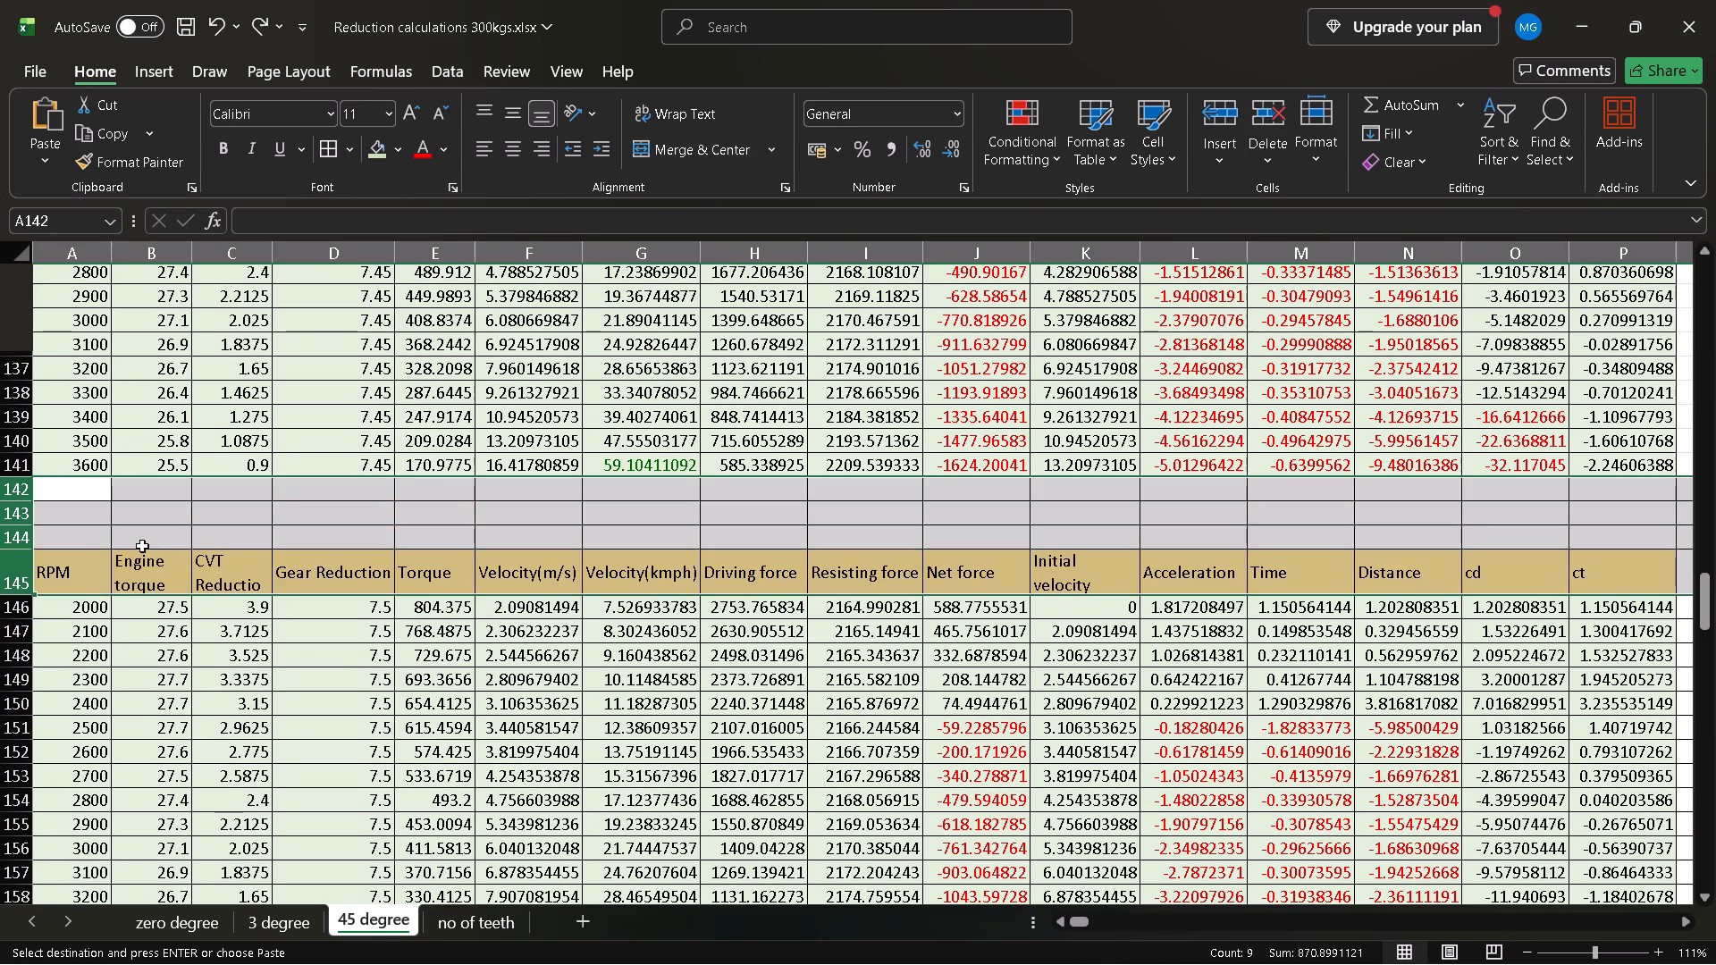
# Insert the copied summary rows at row 142 beneath the 7.45 table, moving the 7.5 table down.
pyautogui.click(26, 489)
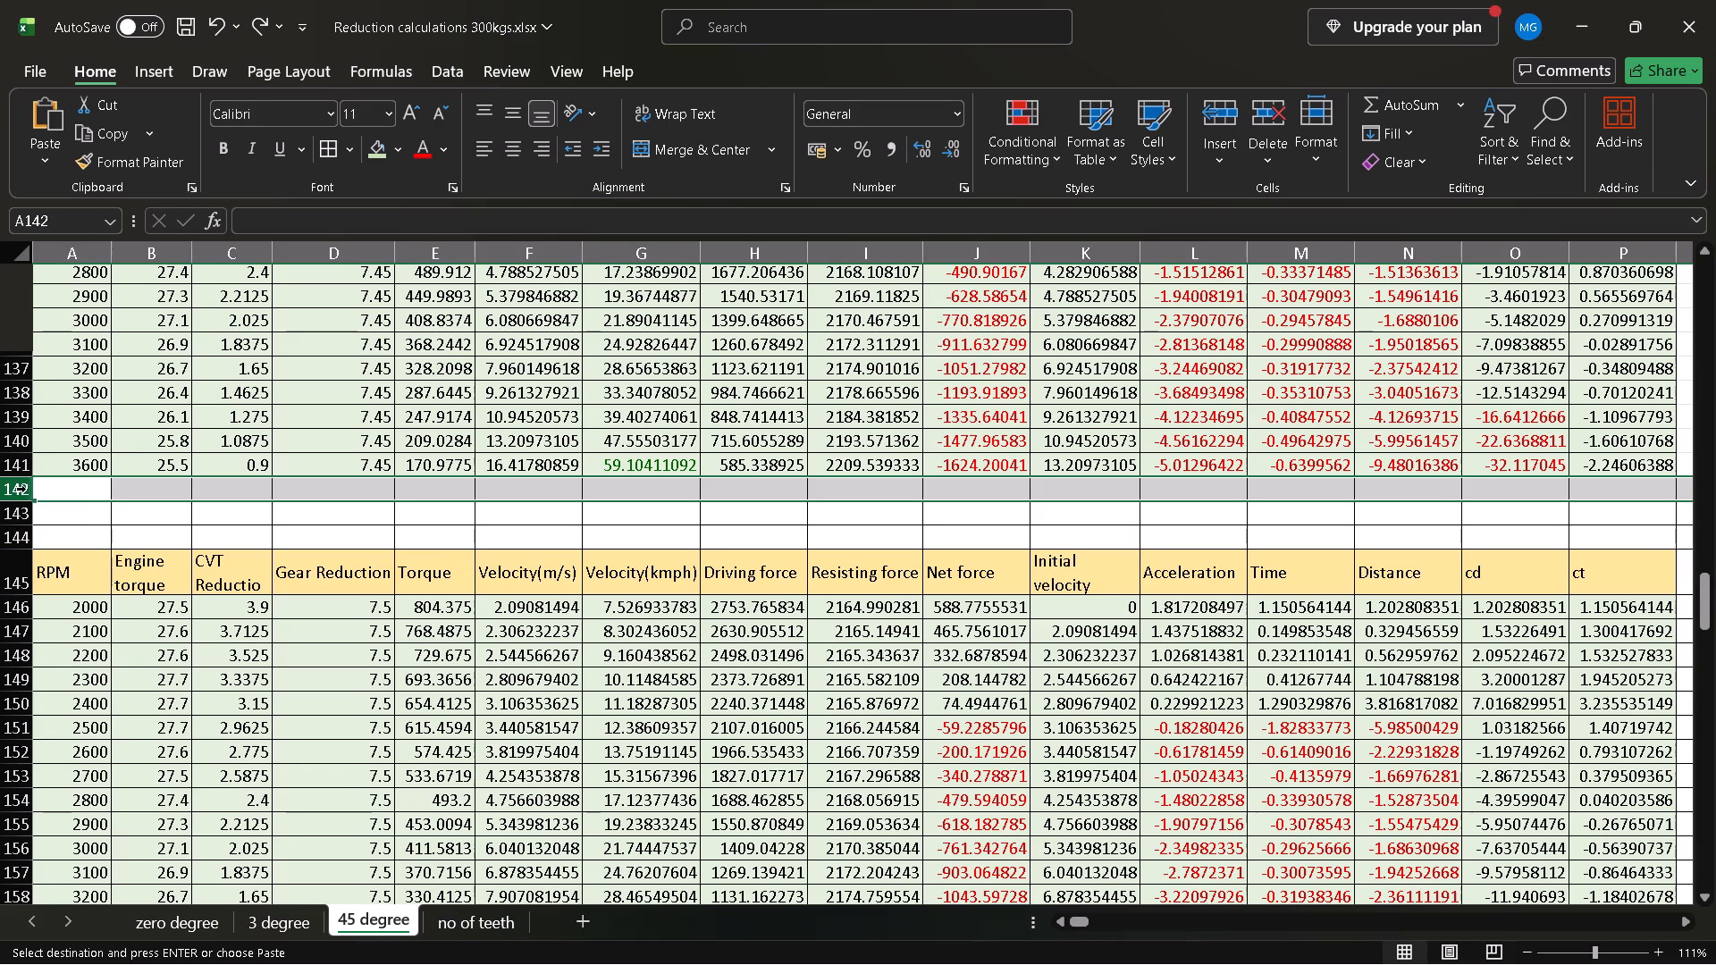
pyautogui.click(1228, 106)
pyautogui.hscroll(-2, 1418, 312)
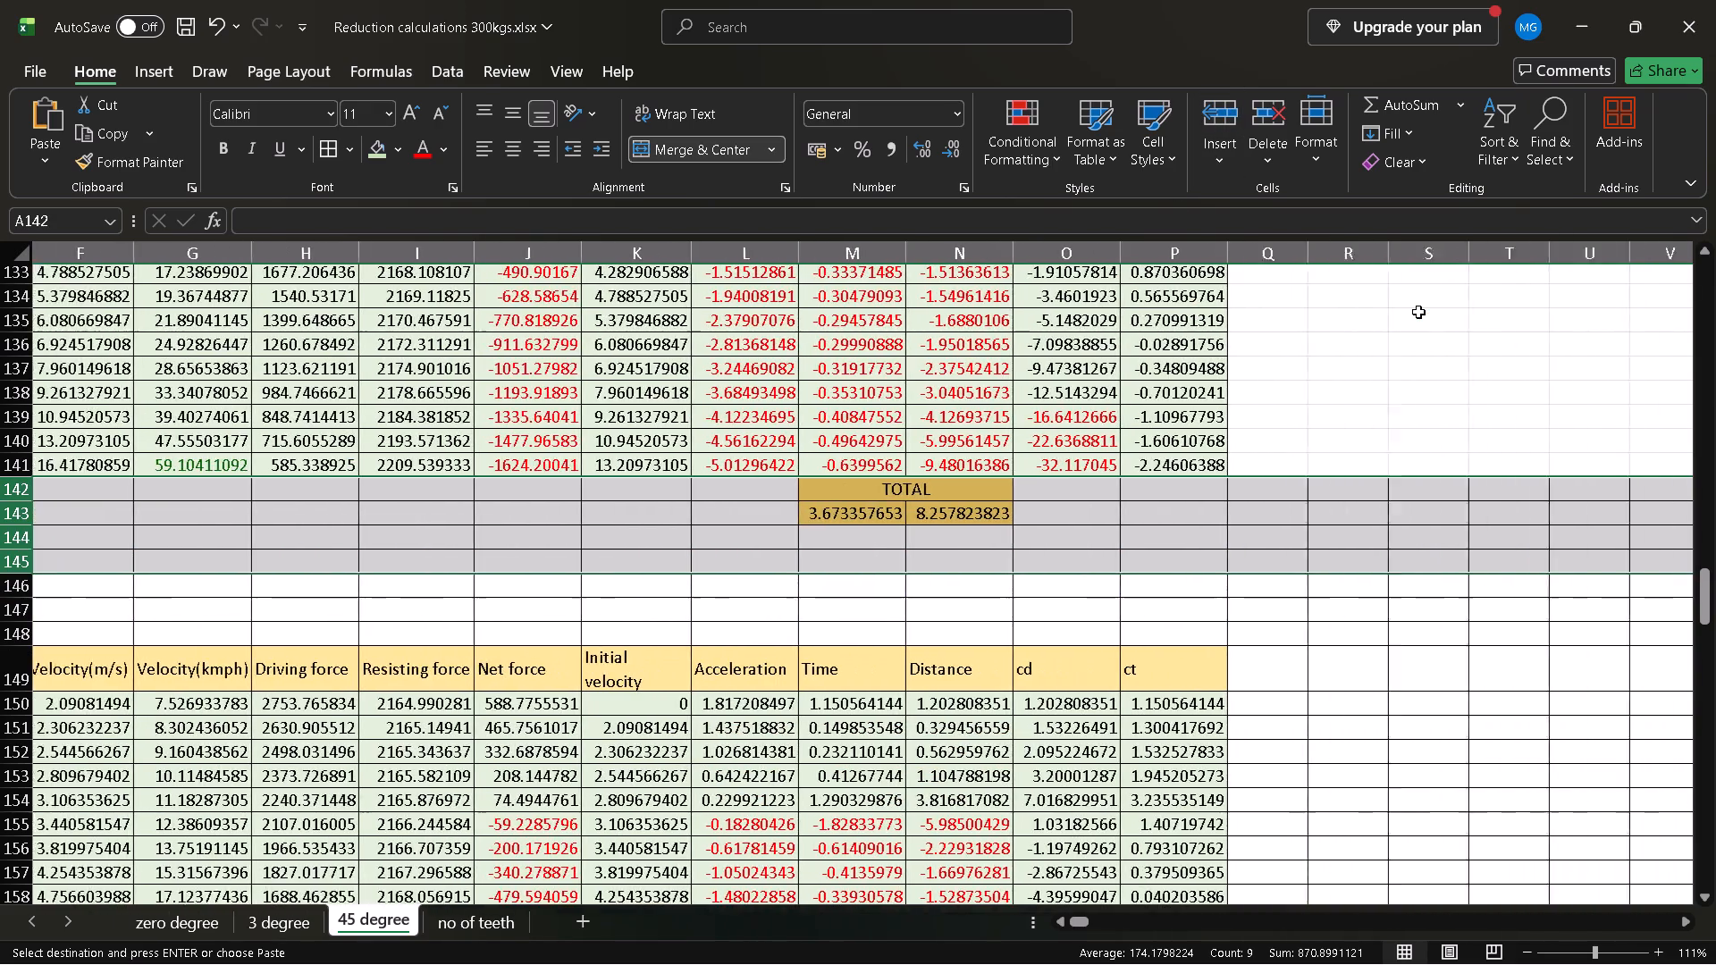
pyautogui.hscroll(-6, 1418, 312)
pyautogui.hscroll(13, 1418, 312)
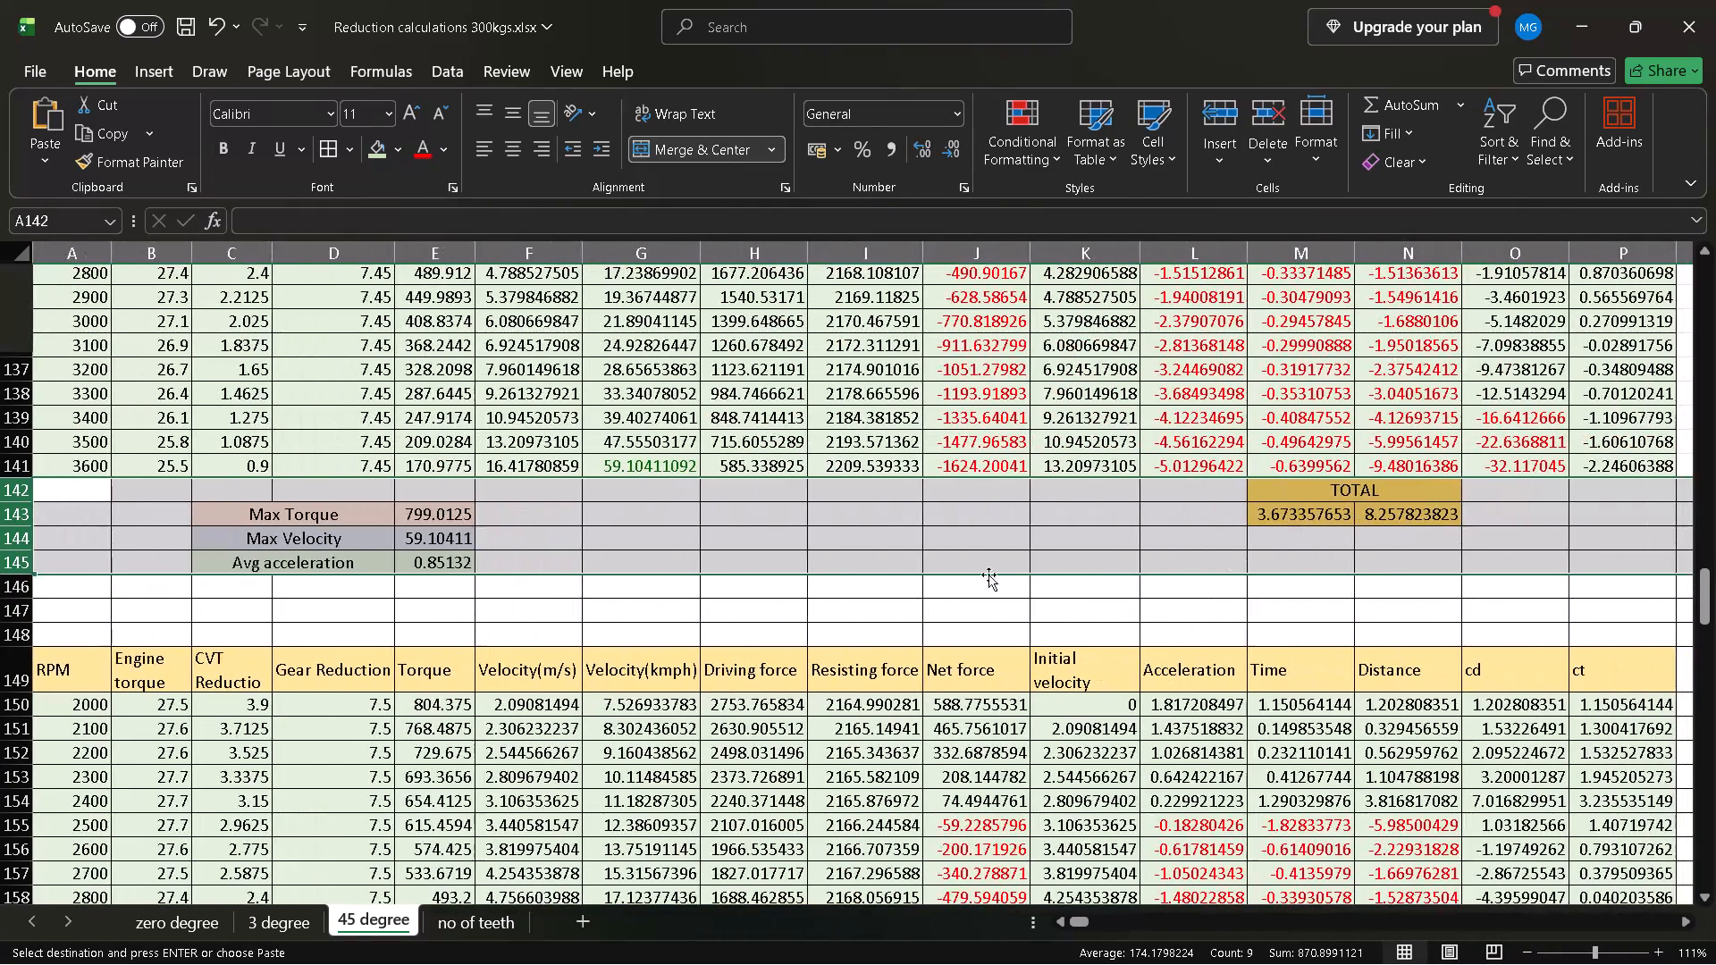
pyautogui.click(975, 572)
pyautogui.click(975, 572)
pyautogui.click(985, 632)
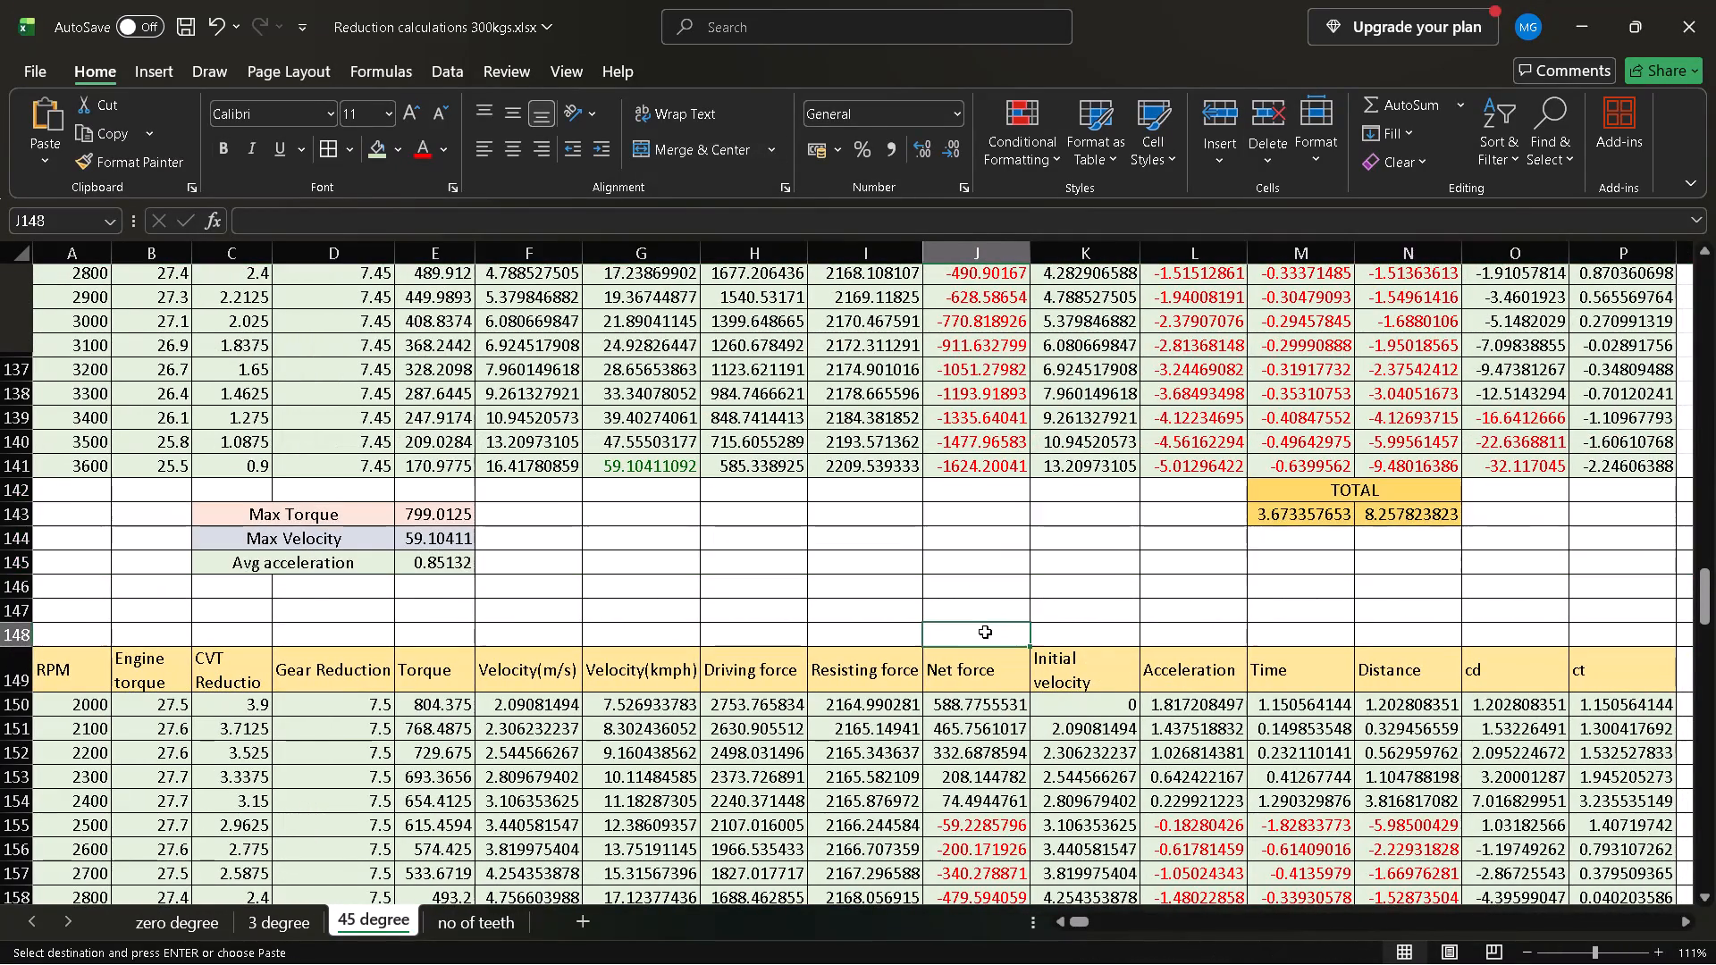
# Compare the totals and summary values of the 7.41, 7.45 and 7.5 tables on the 45 degree sheet.
pyautogui.scroll(3, 985, 632)
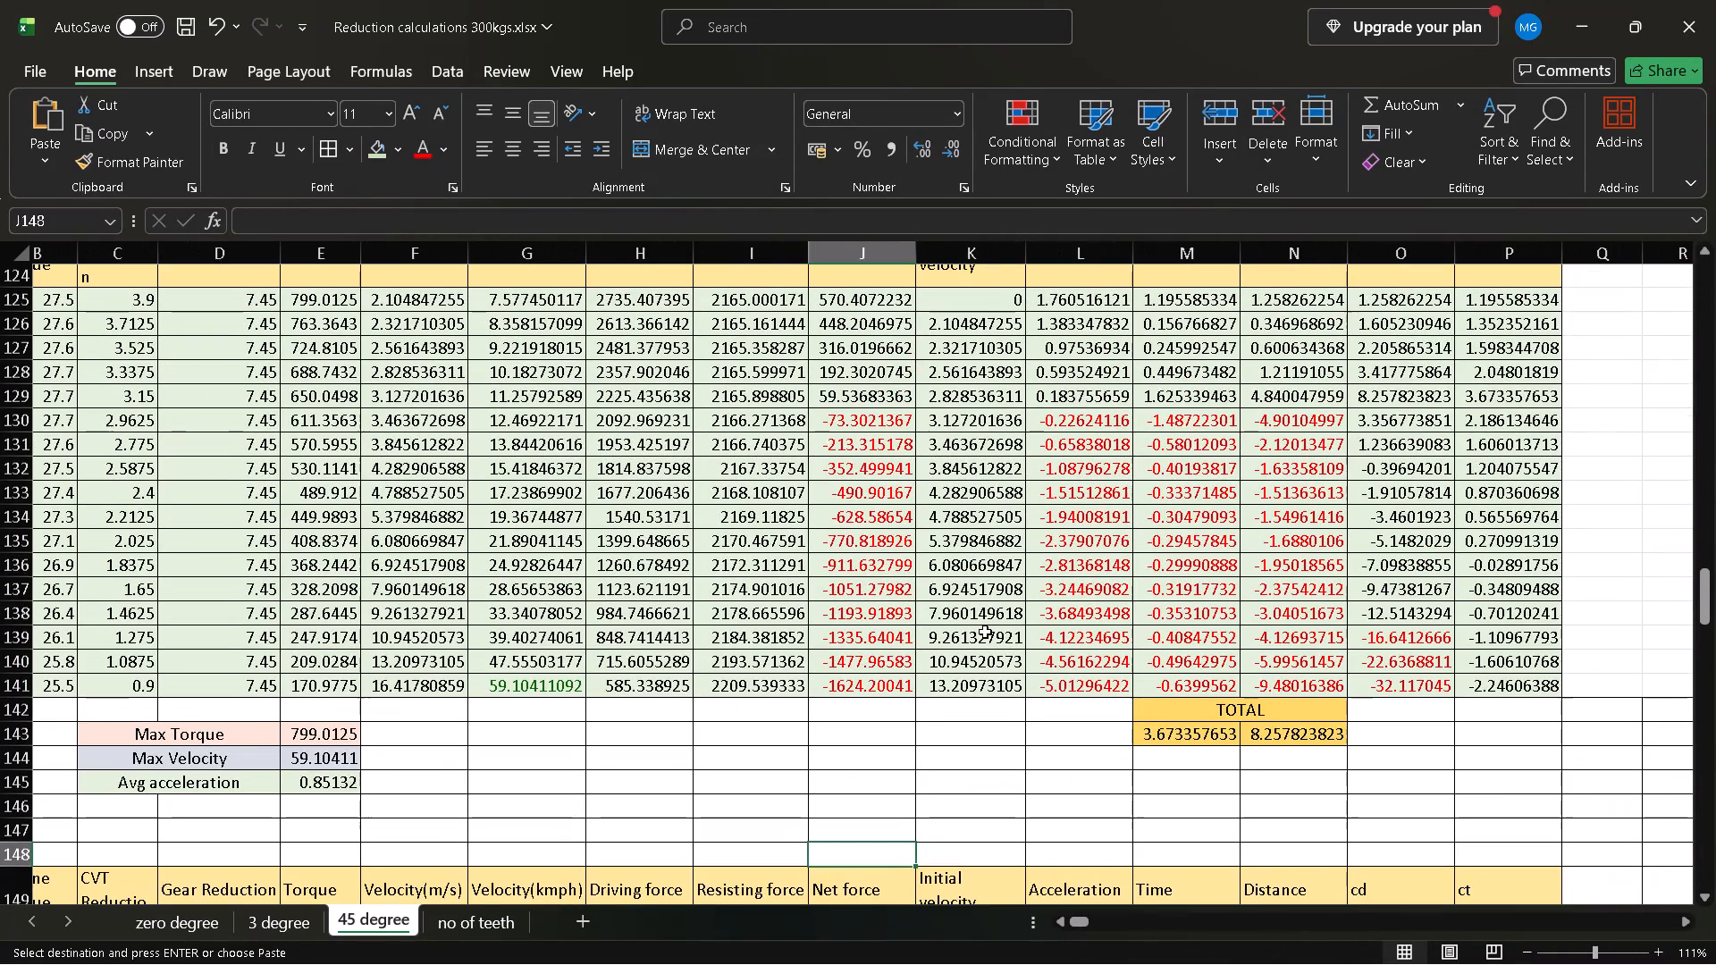
pyautogui.scroll(1, 985, 632)
pyautogui.scroll(-2, 985, 632)
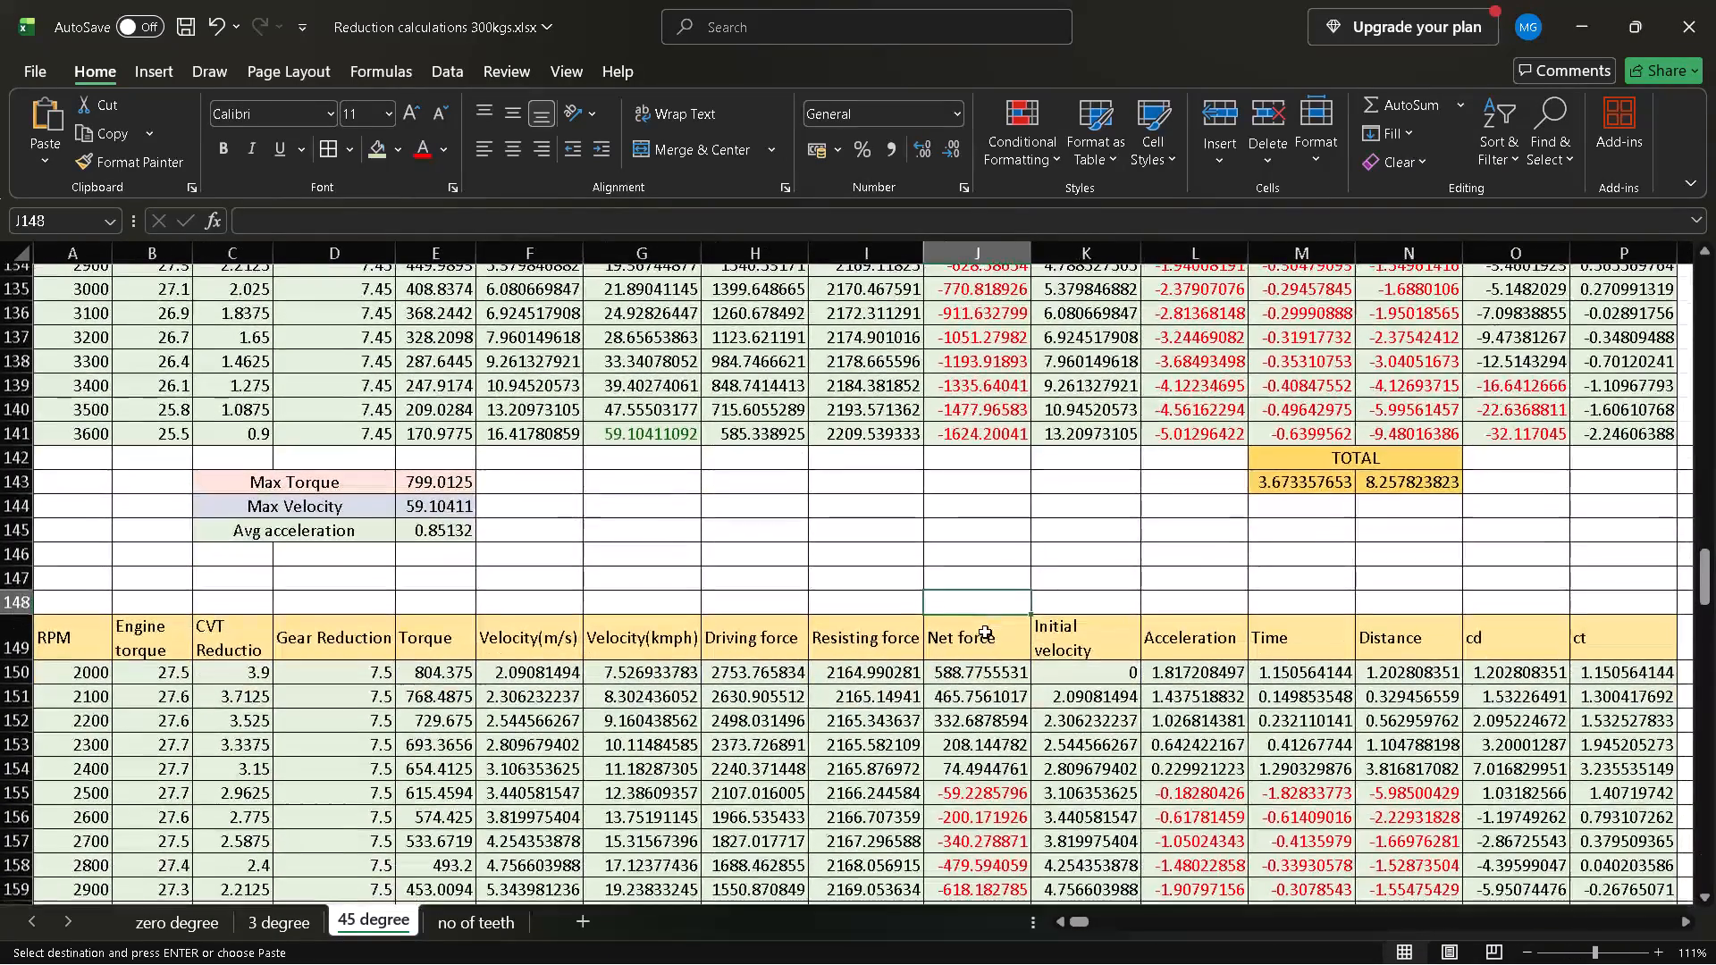
pyautogui.scroll(-5, 985, 632)
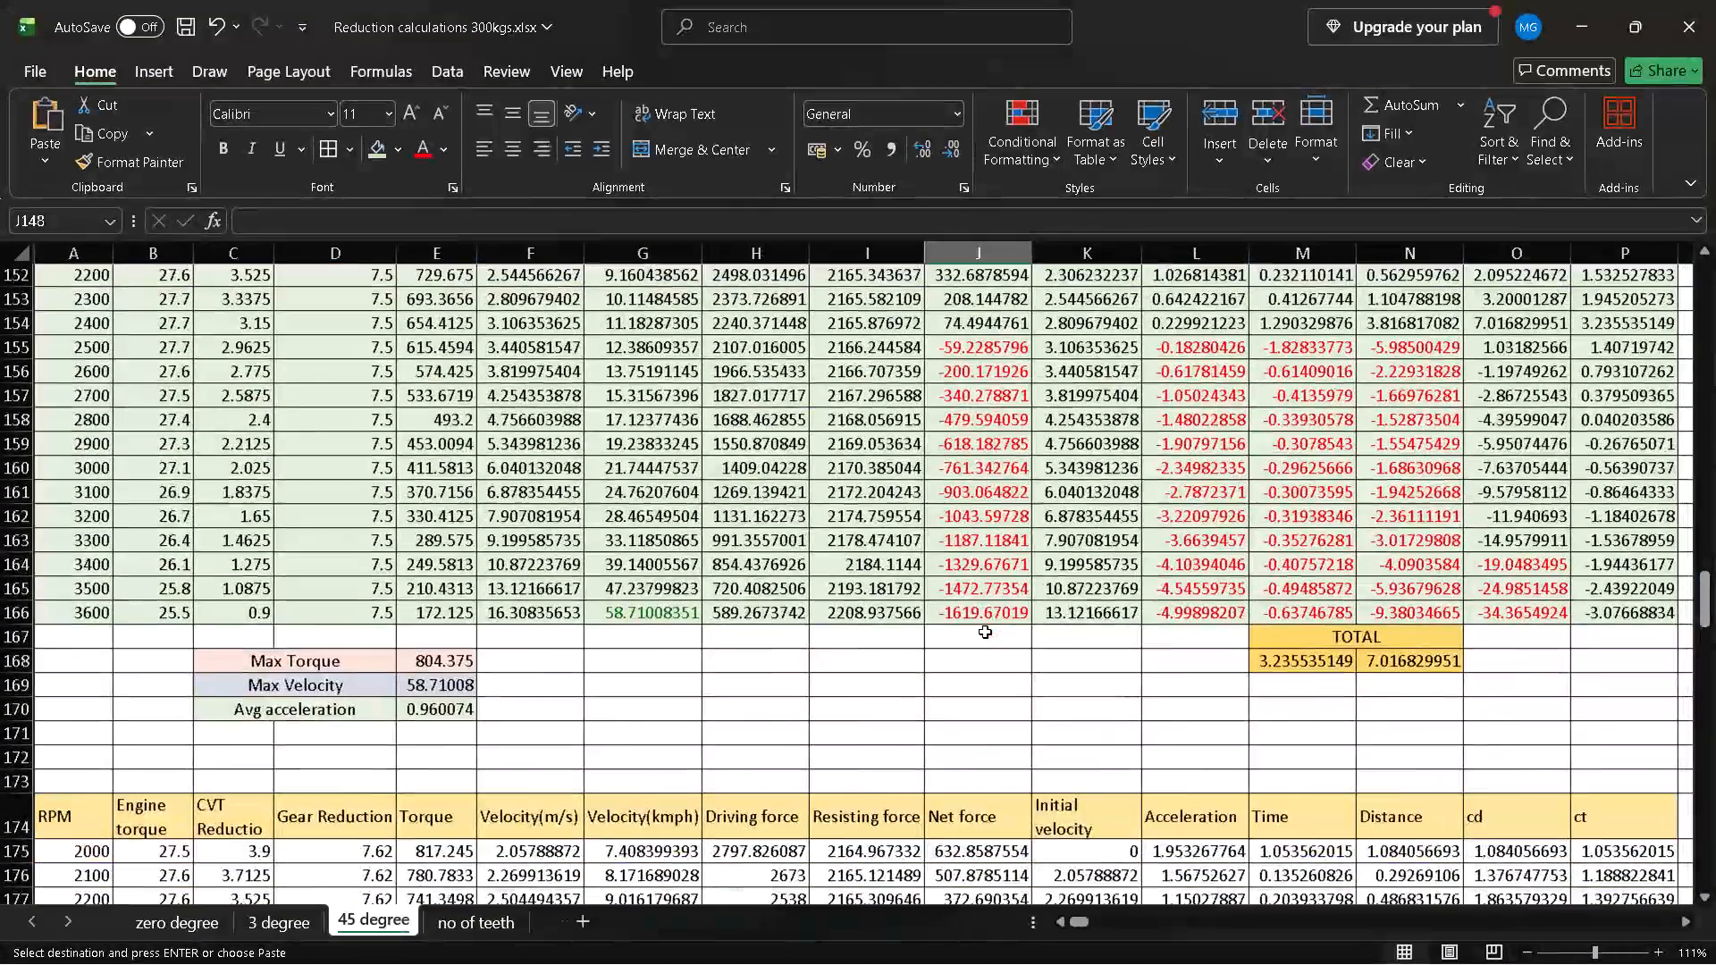
pyautogui.scroll(-1, 985, 632)
pyautogui.scroll(2, 985, 632)
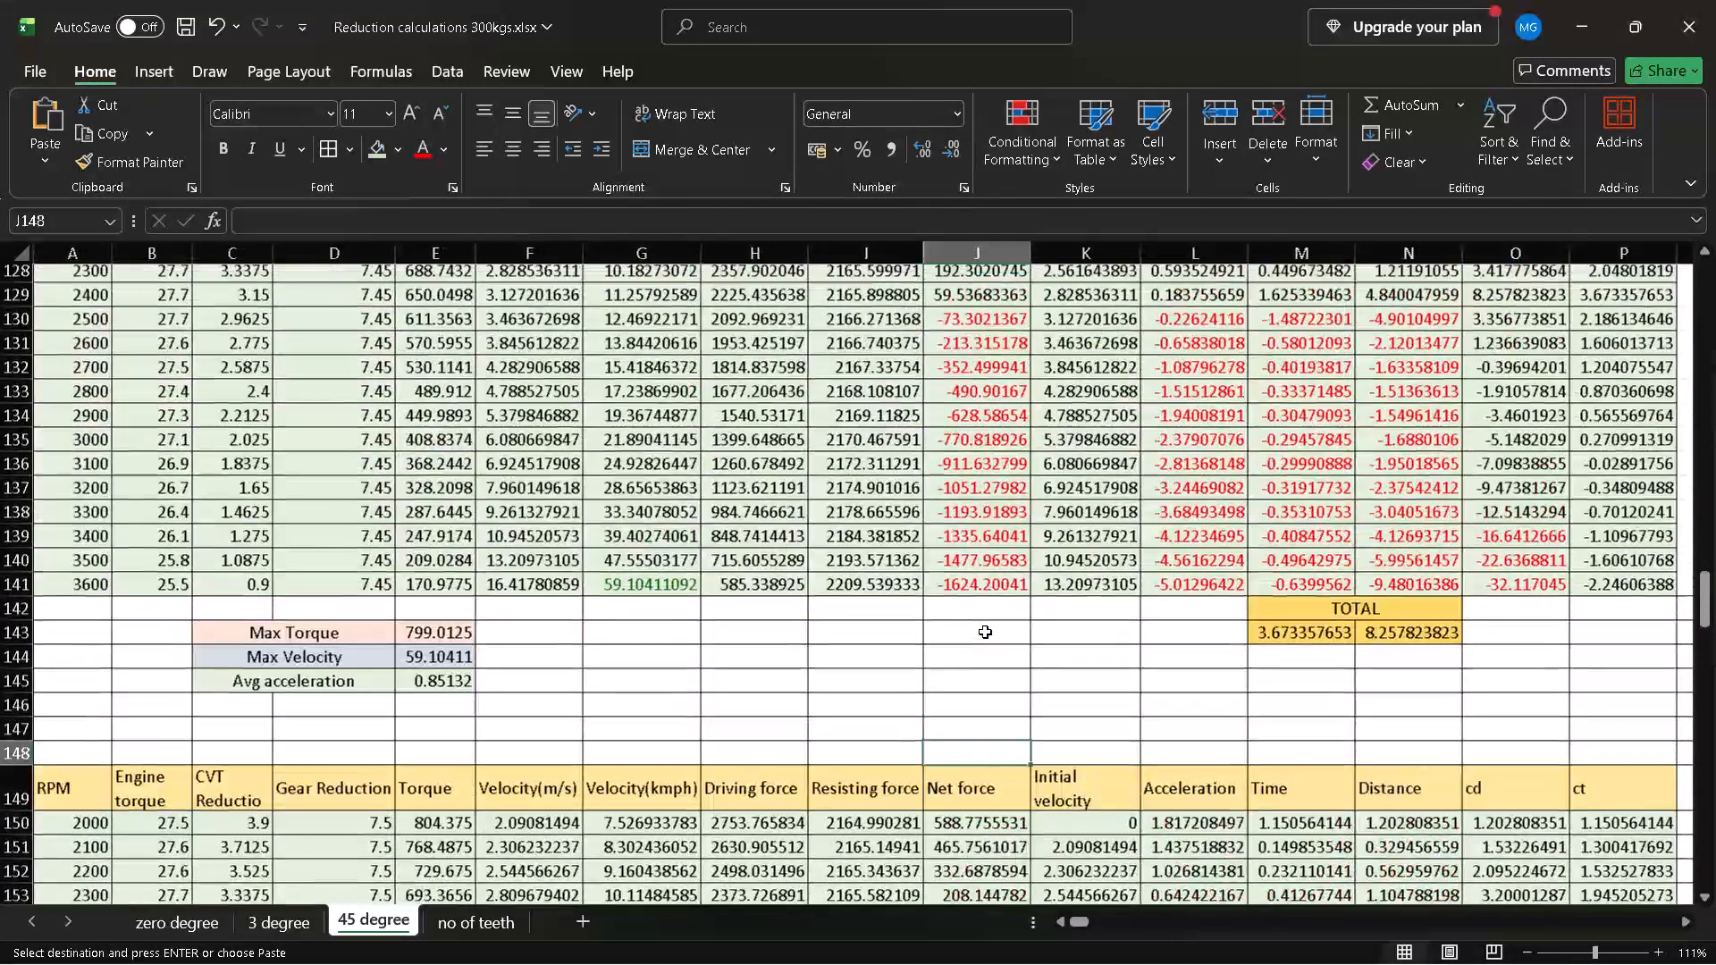
pyautogui.scroll(2, 985, 632)
pyautogui.scroll(-2, 985, 632)
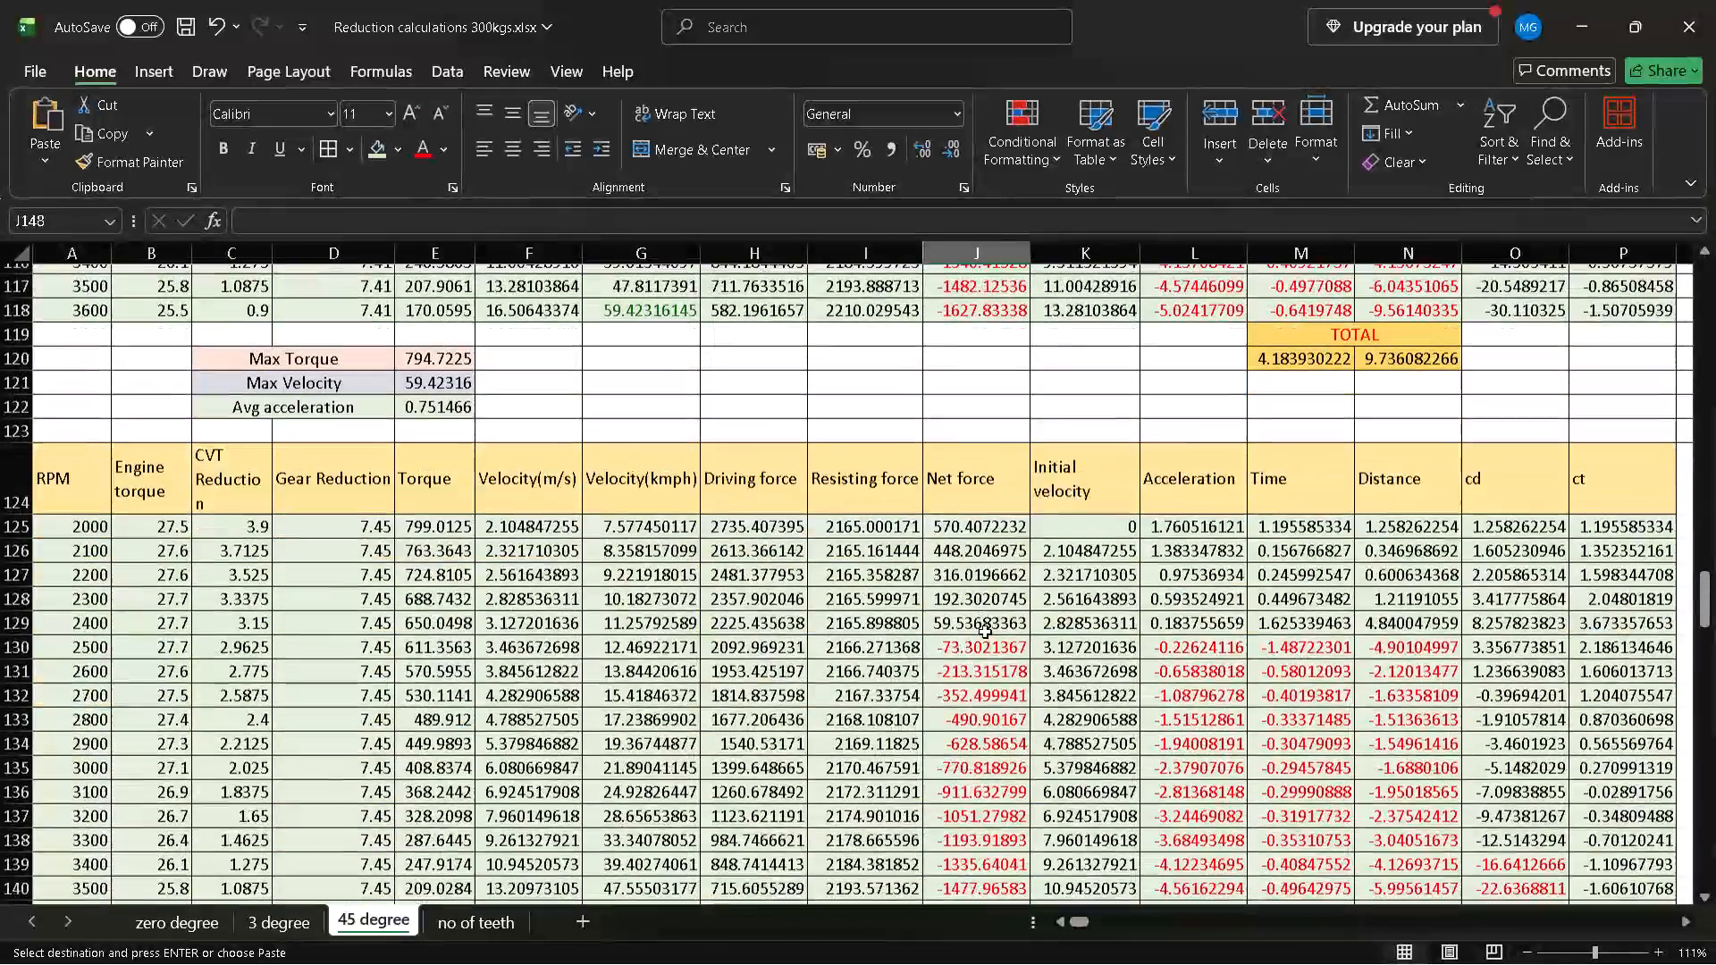
pyautogui.scroll(-1, 985, 632)
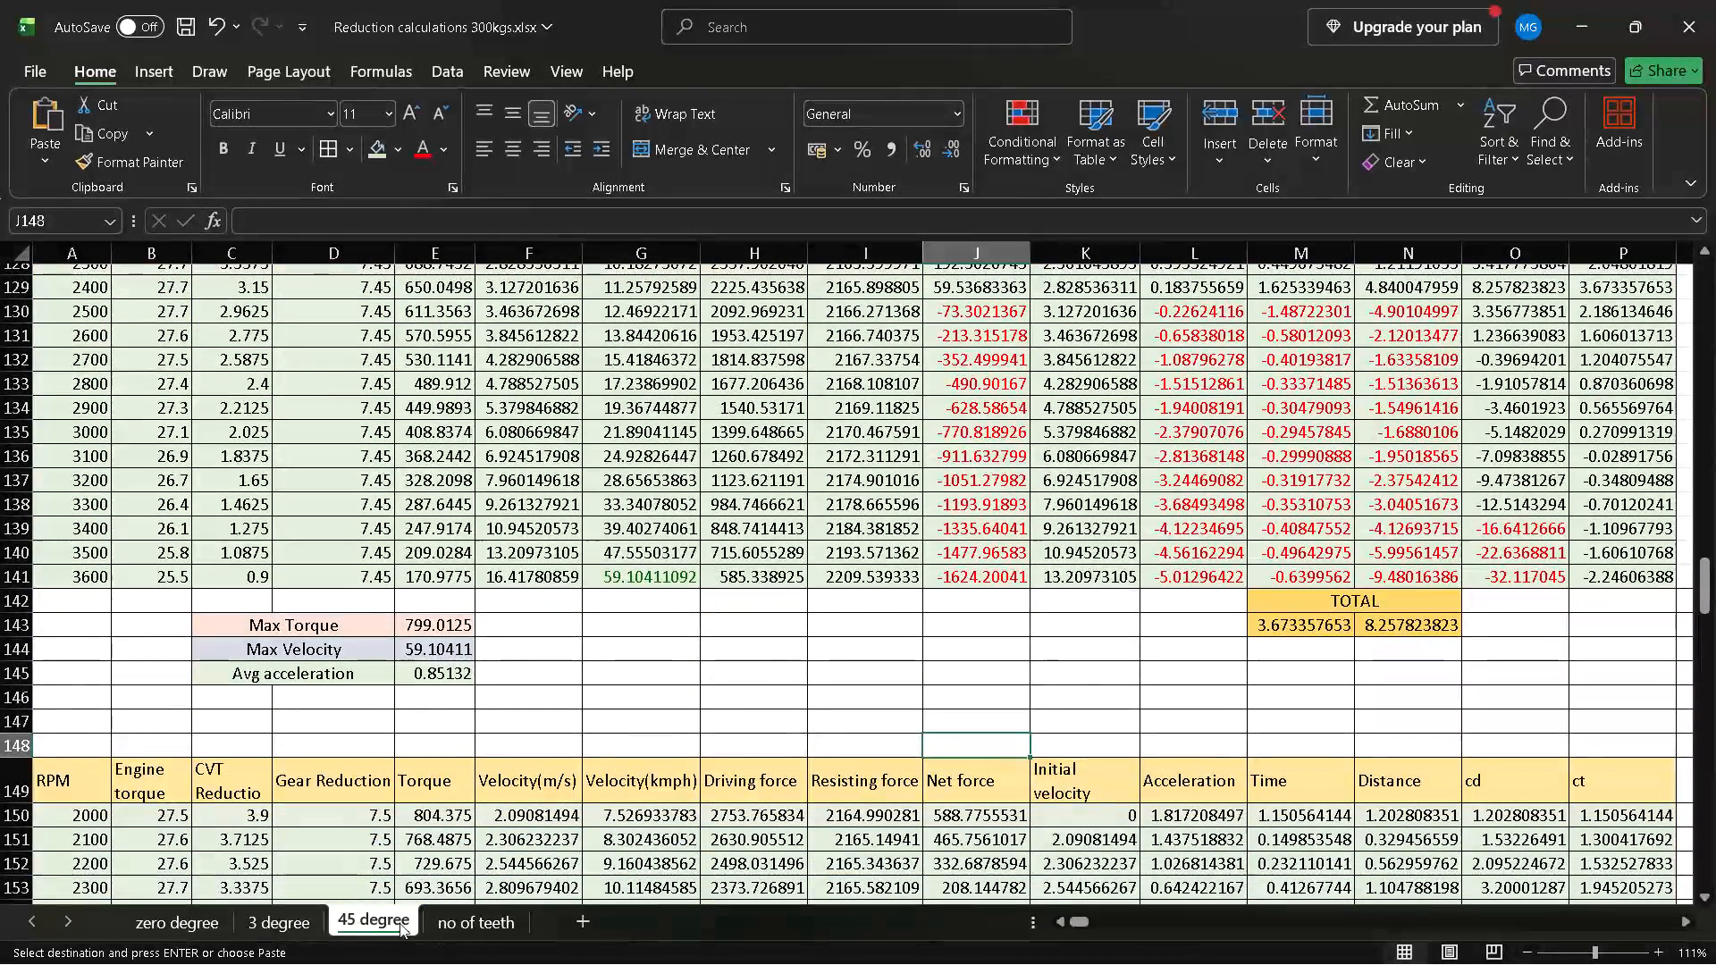
# On the 3 degree sheet, copy the 7.5 gear reduction table with its summary block, rows 127 to 148.
pyautogui.click(308, 921)
pyautogui.scroll(-1, 377, 746)
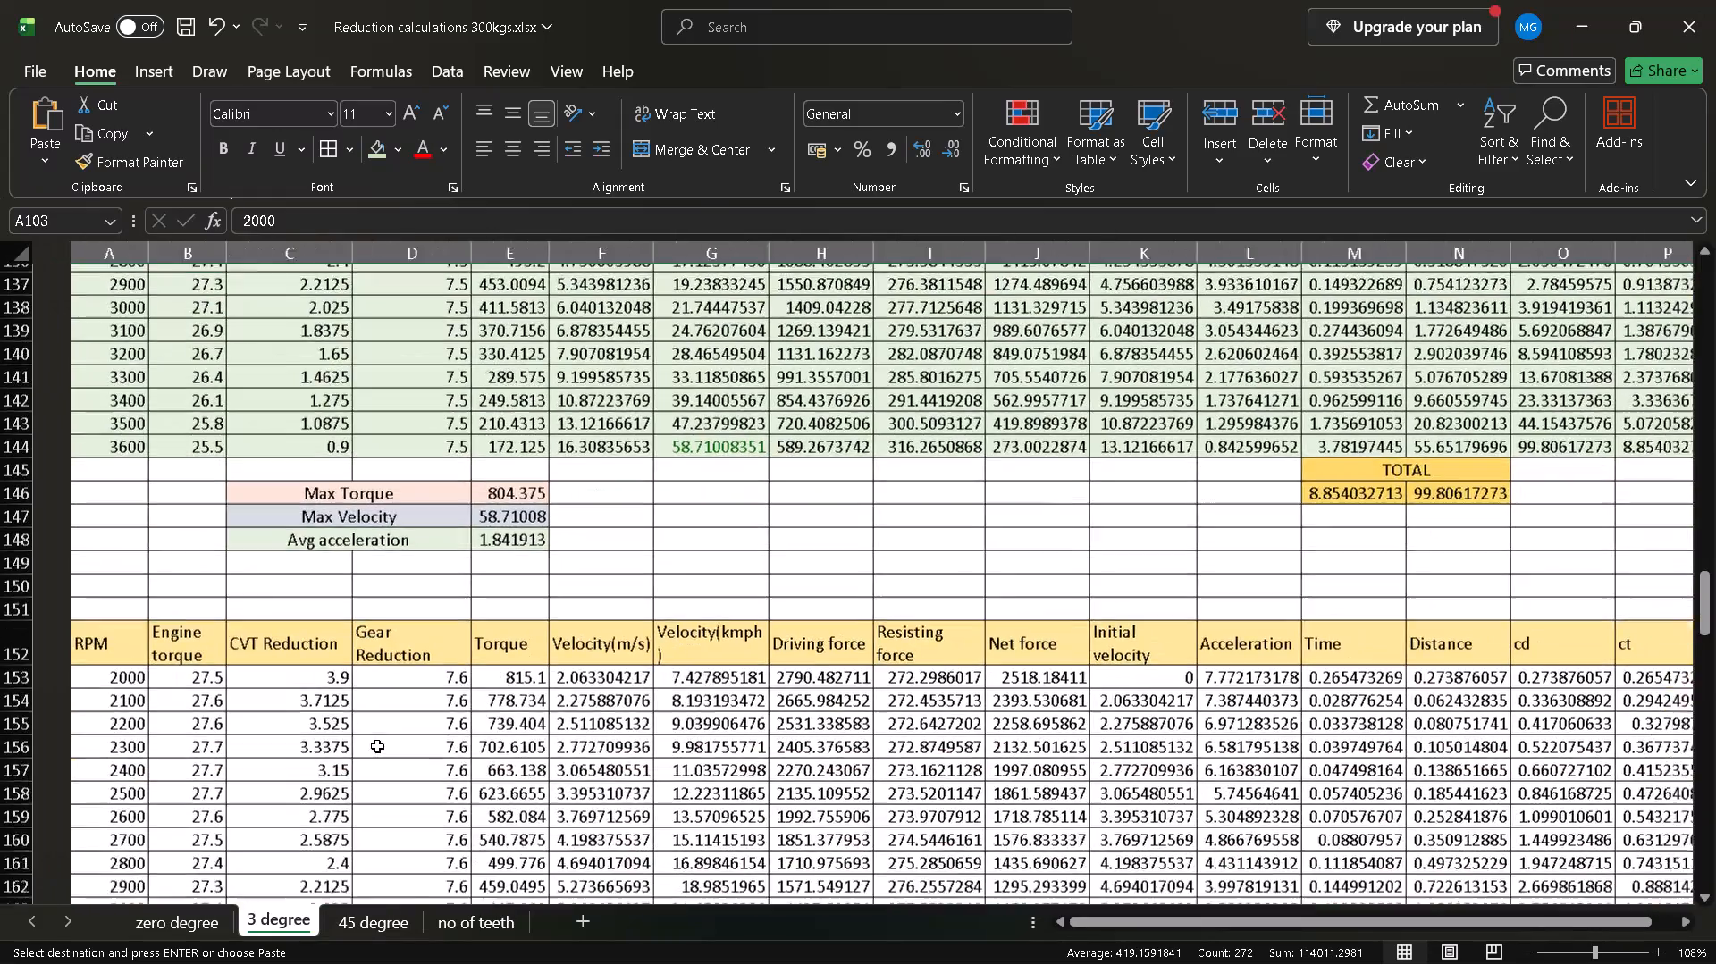
pyautogui.scroll(-1, 377, 746)
pyautogui.scroll(1, 377, 746)
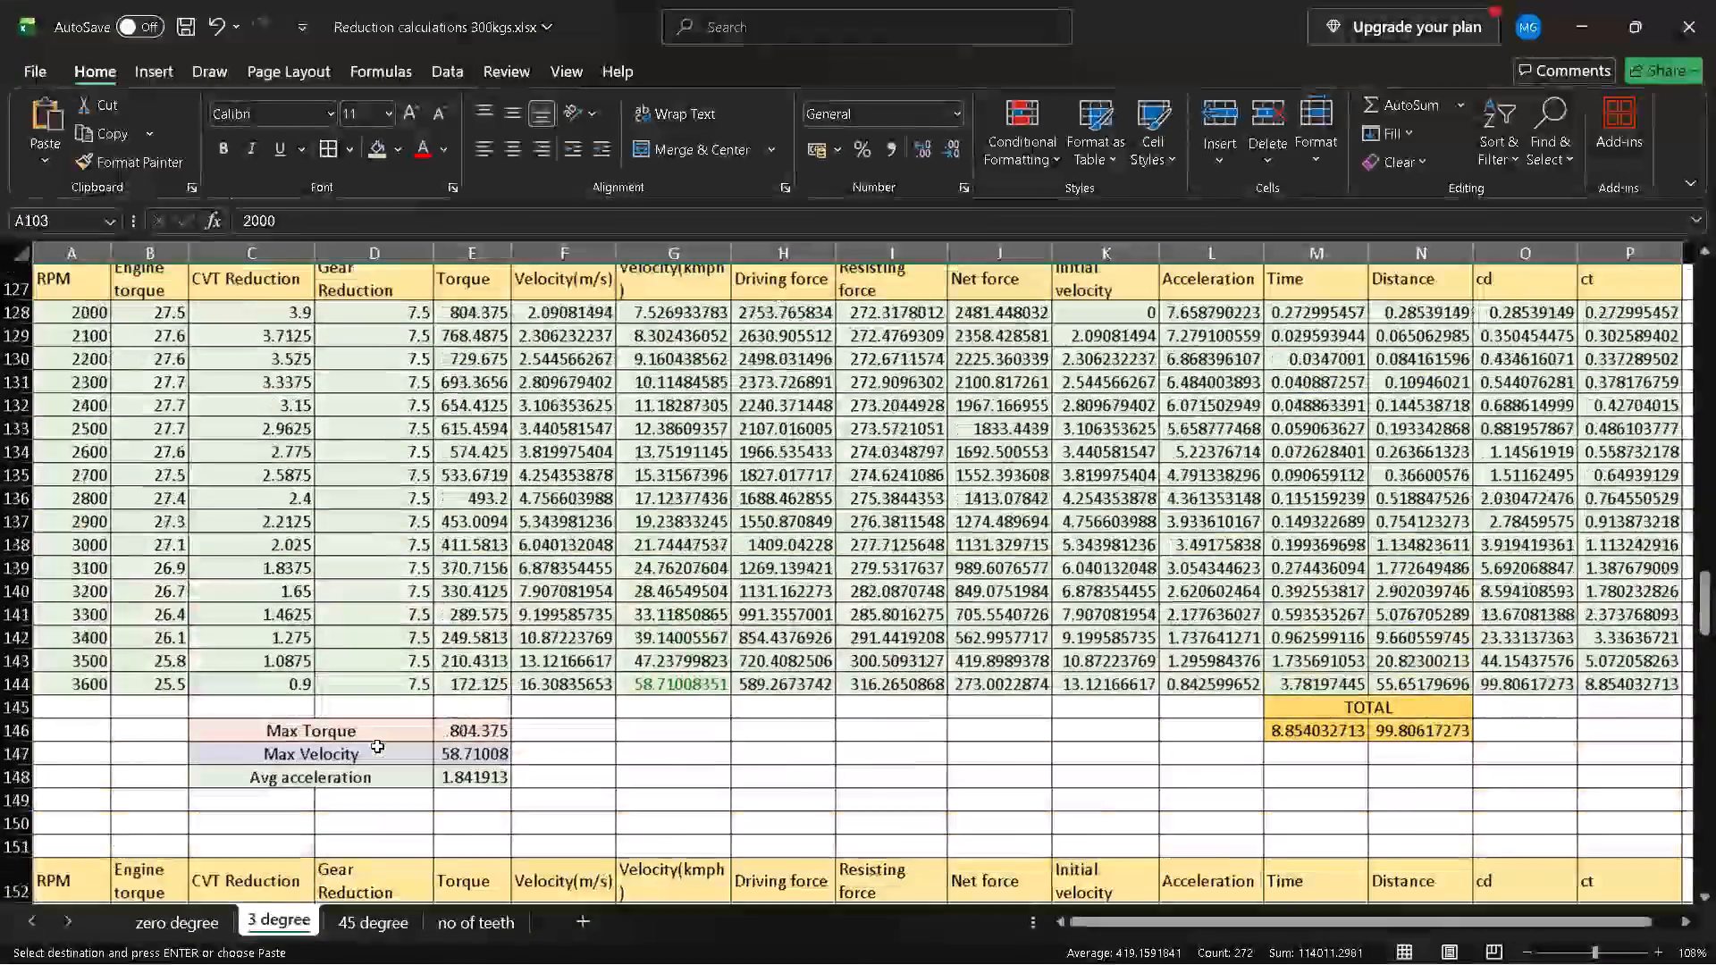
pyautogui.scroll(1, 377, 746)
pyautogui.scroll(-1, 377, 746)
pyautogui.scroll(3, 377, 746)
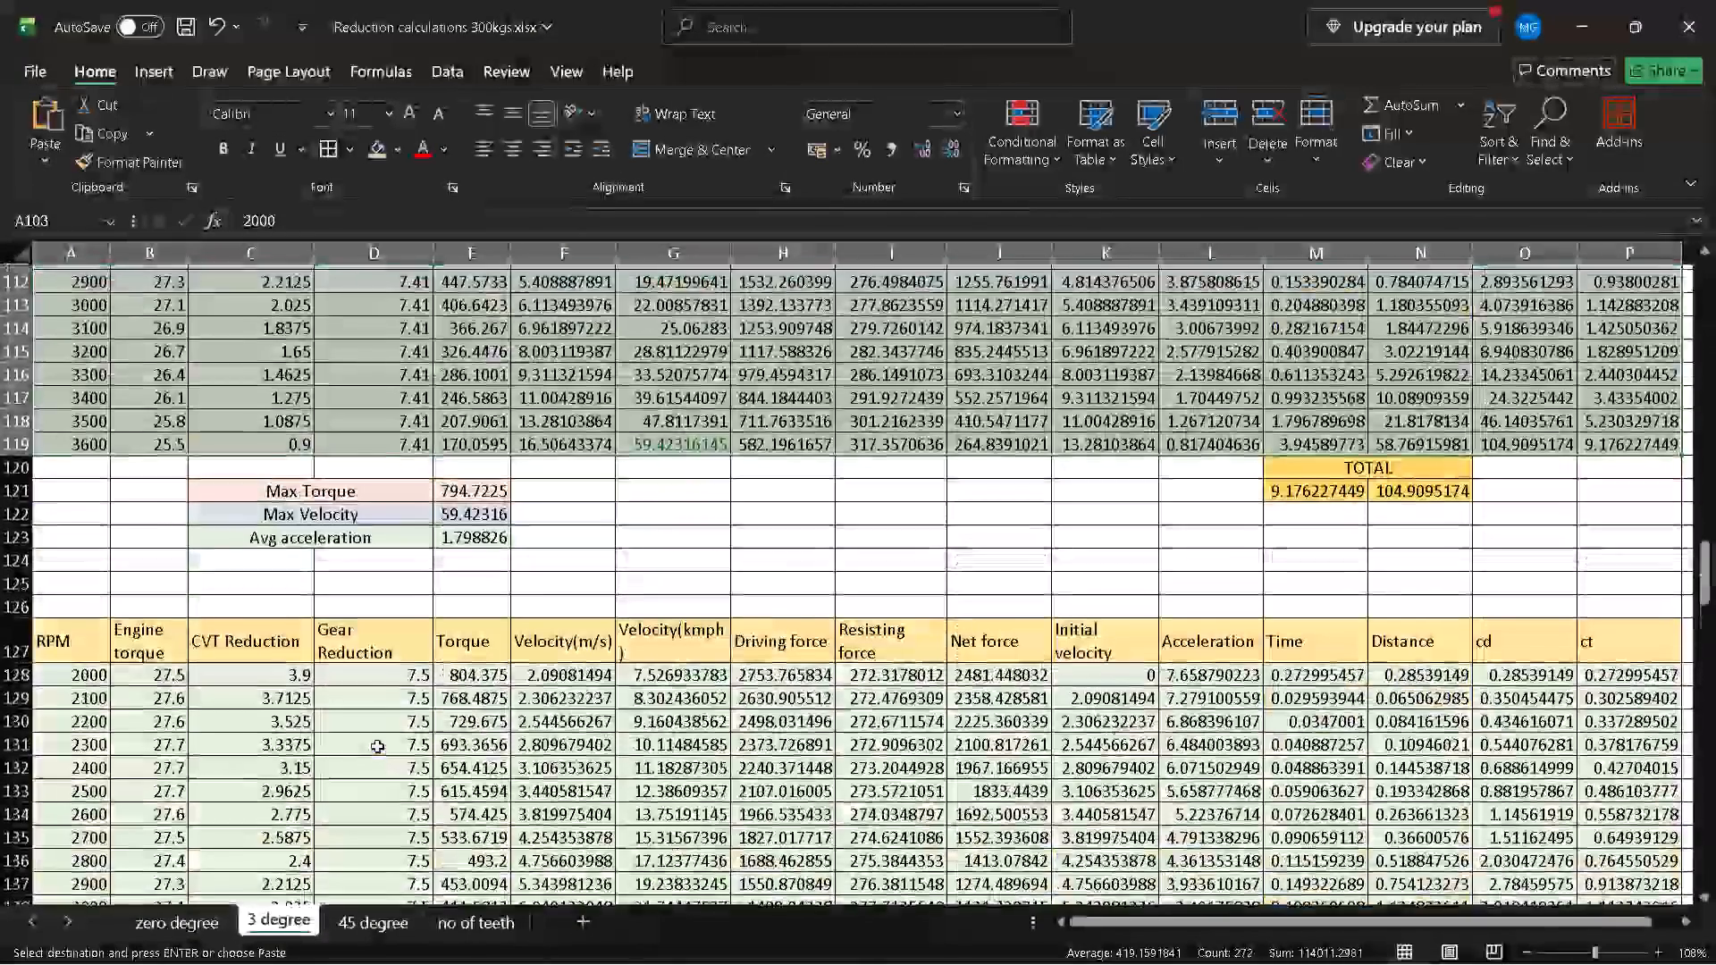
pyautogui.scroll(-1, 377, 746)
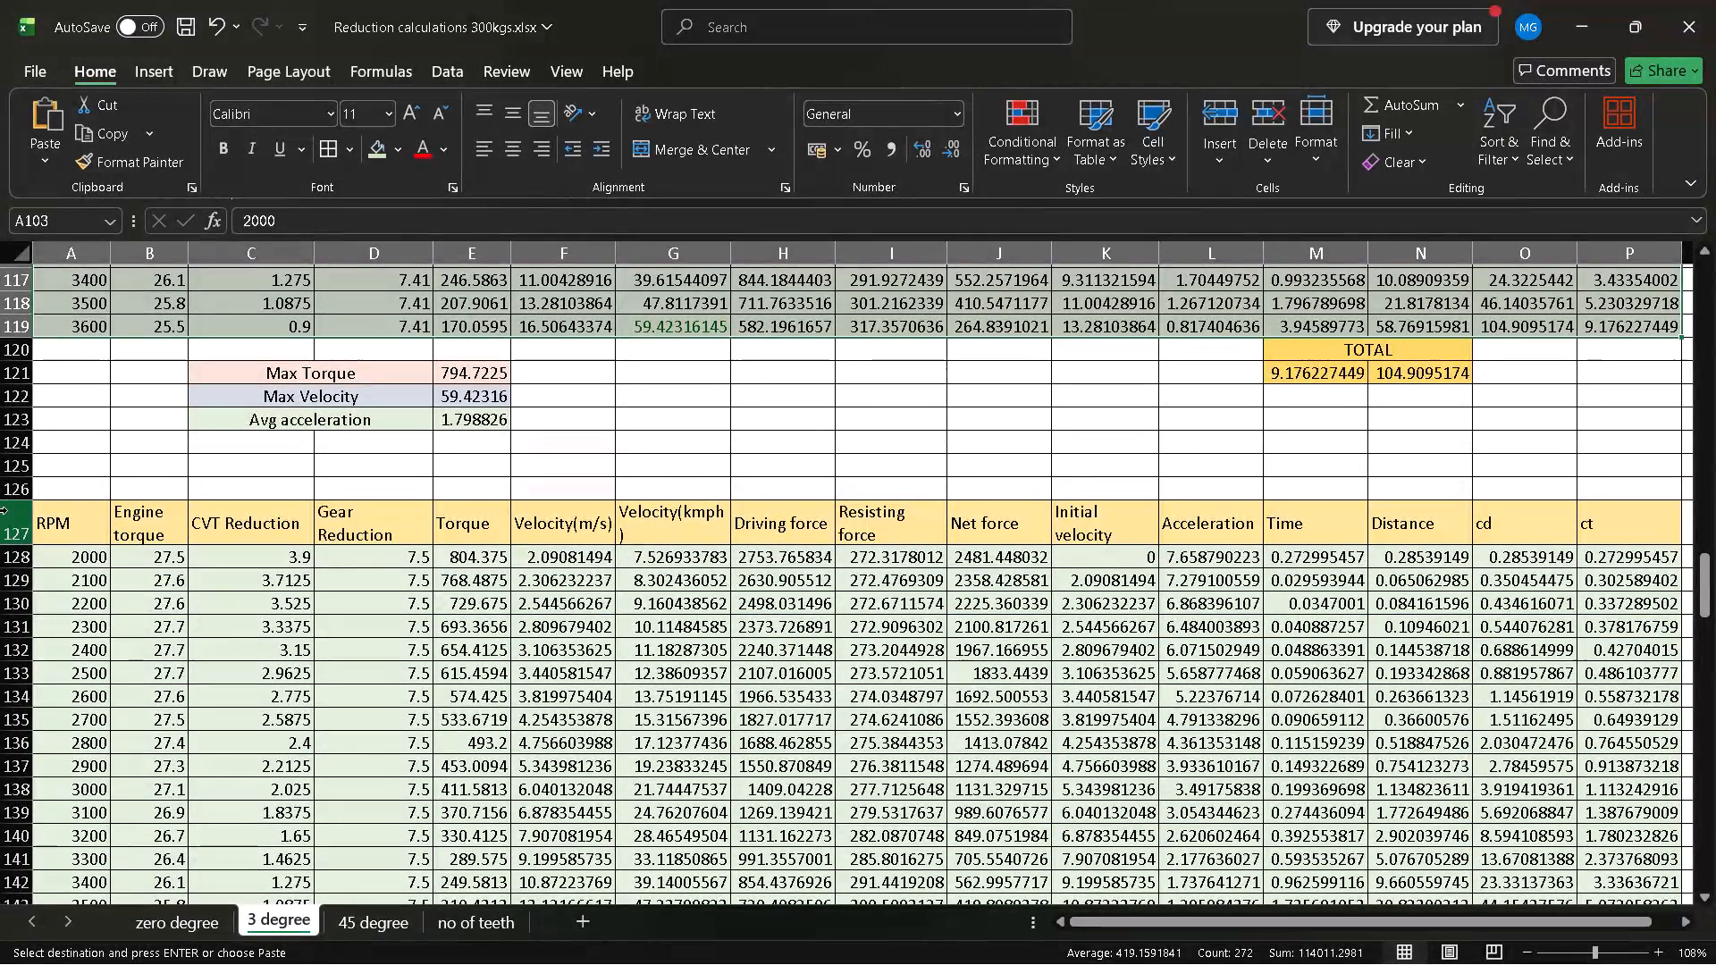
pyautogui.click(8, 512)
pyautogui.hotkey('shift', 'Down')
pyautogui.hotkey('shift', 'Down')
pyautogui.hotkey('shift', 'Down')
pyautogui.hotkey('shift', 'Down')
pyautogui.hotkey('shift', 'Down')
pyautogui.hotkey('shift', 'Down')
pyautogui.hotkey('shift', 'Down')
pyautogui.hotkey('shift', 'Down')
pyautogui.hotkey('shift', 'Down')
pyautogui.hotkey('shift', 'Down')
pyautogui.hotkey('shift', 'Down')
pyautogui.hotkey('shift', 'Down')
pyautogui.hotkey('shift', 'Down')
pyautogui.hotkey('shift', 'Down')
pyautogui.hotkey('shift', 'Down')
pyautogui.hotkey('shift', 'Down')
pyautogui.hotkey('shift', 'Down')
pyautogui.hotkey('shift', 'Down')
pyautogui.hotkey('shift', 'Down')
pyautogui.hotkey('shift', 'Down')
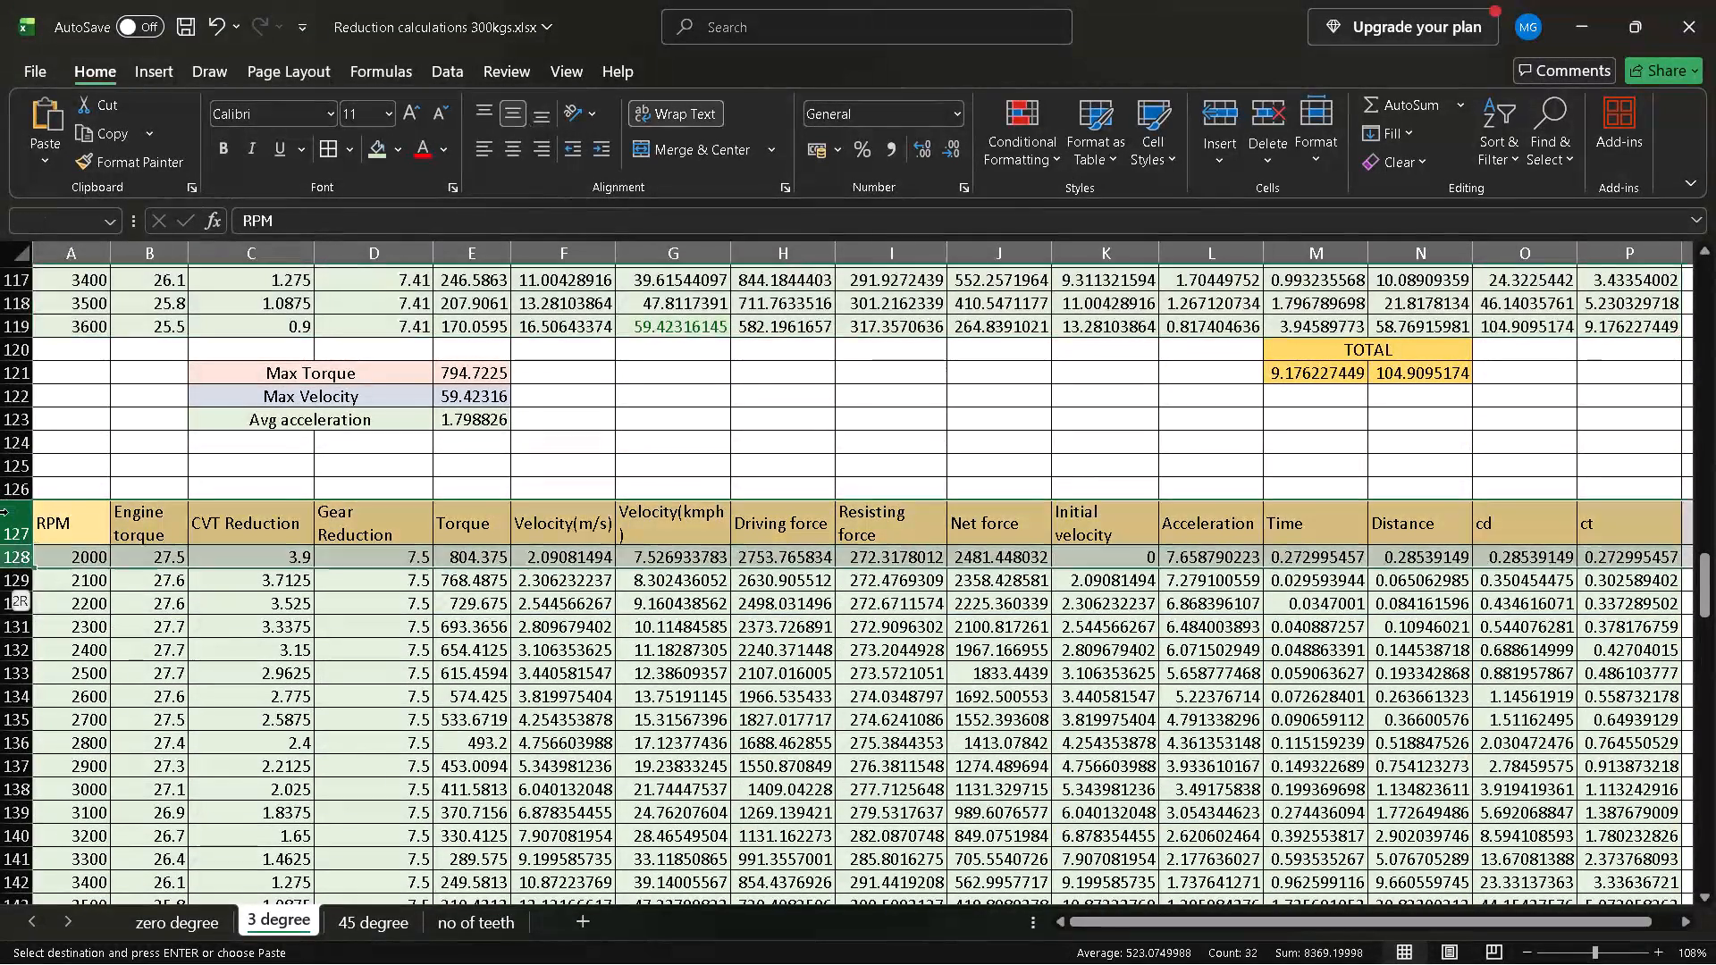
pyautogui.hotkey('shift', 'Down')
pyautogui.hotkey('shift', 'Up')
pyautogui.hotkey('shift', 'Up')
pyautogui.hotkey('shift', 'Up')
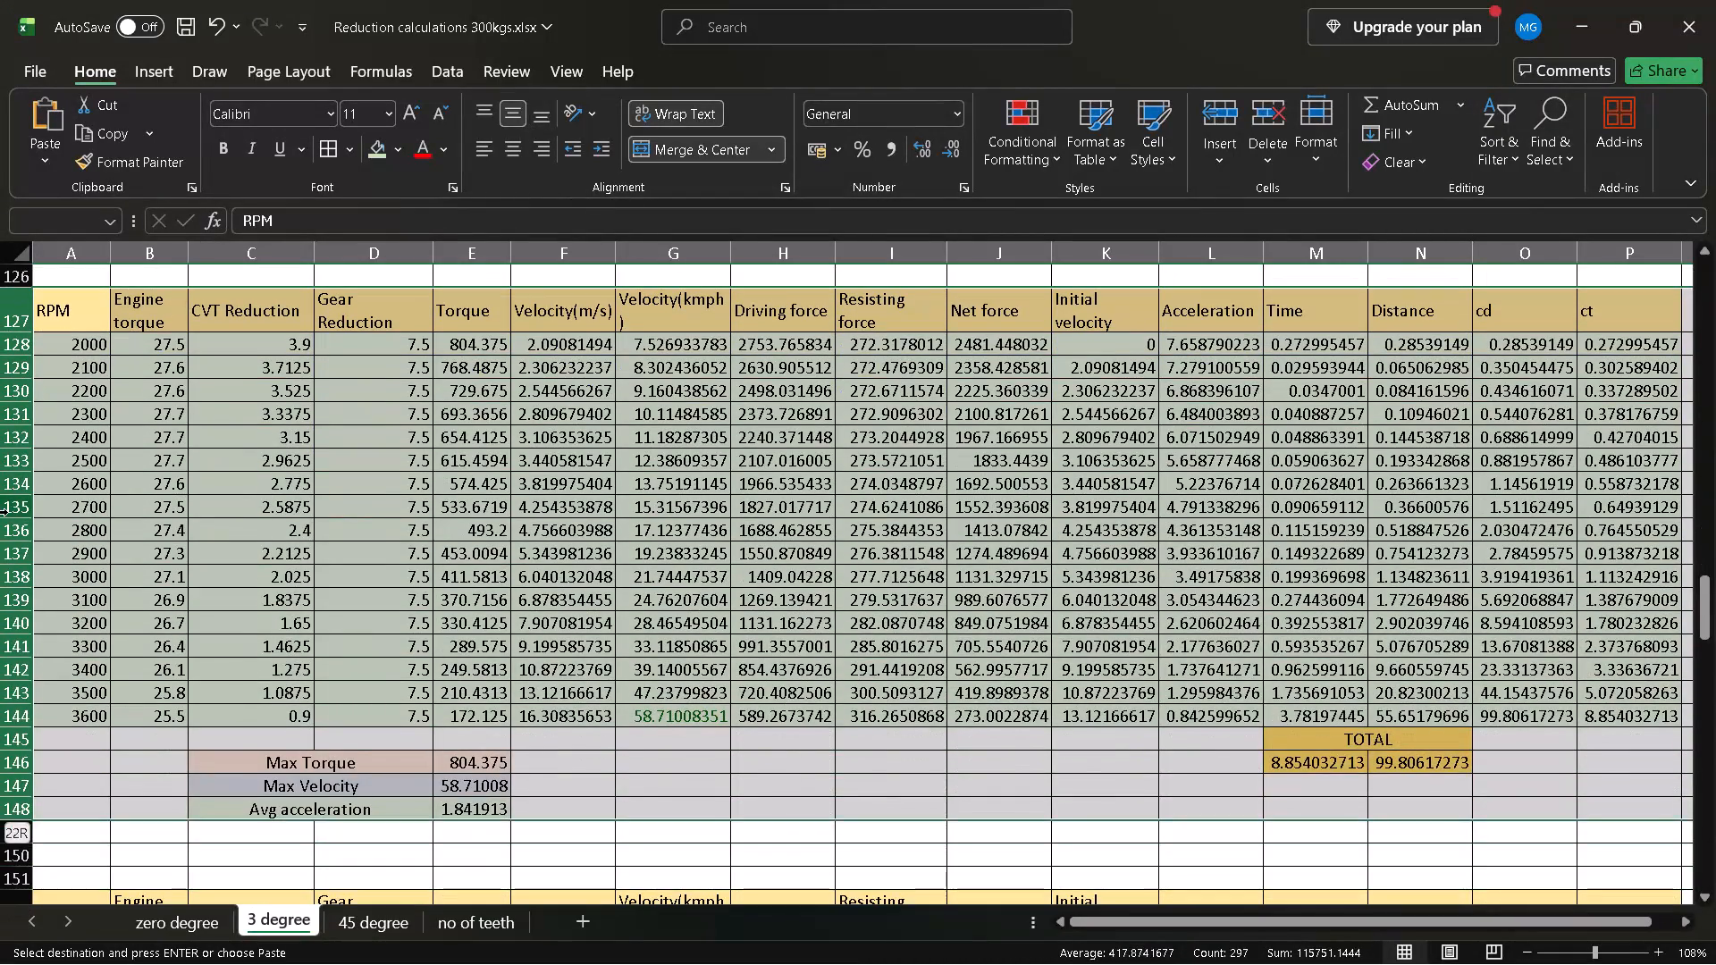
pyautogui.hotkey('ctrl', 'c')
# Insert the copied 7.5 table rows at row 125, beneath the 7.41 table's summary block.
pyautogui.scroll(1, 8, 512)
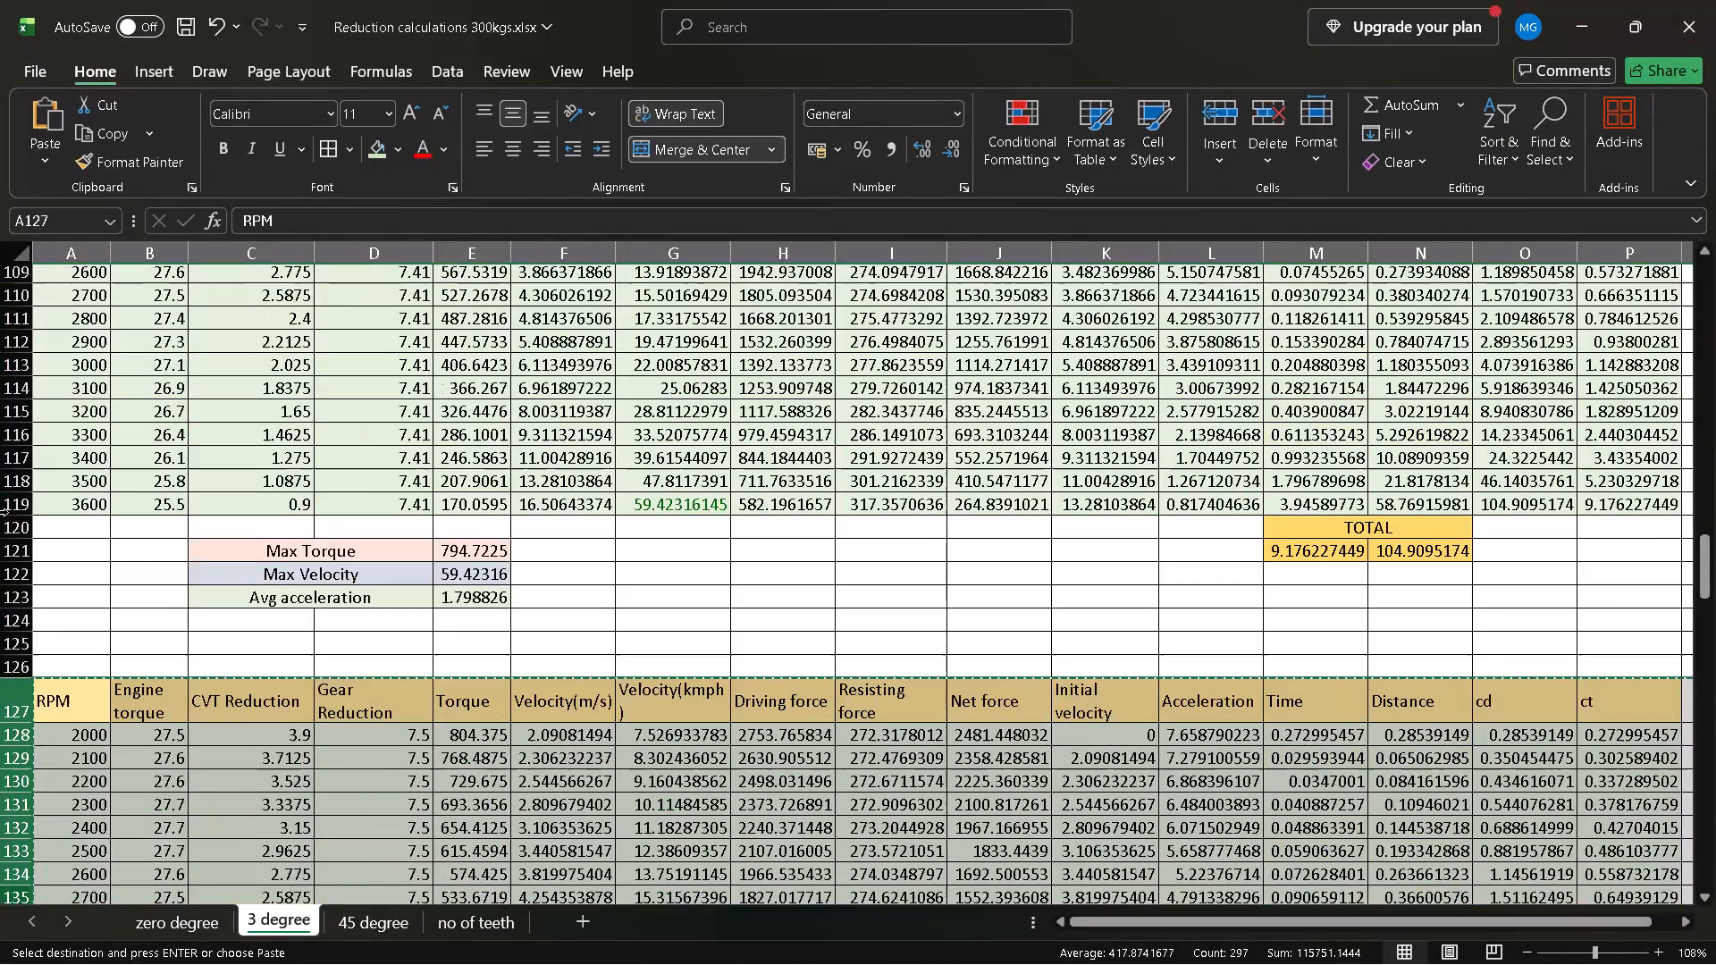
pyautogui.scroll(1, 8, 512)
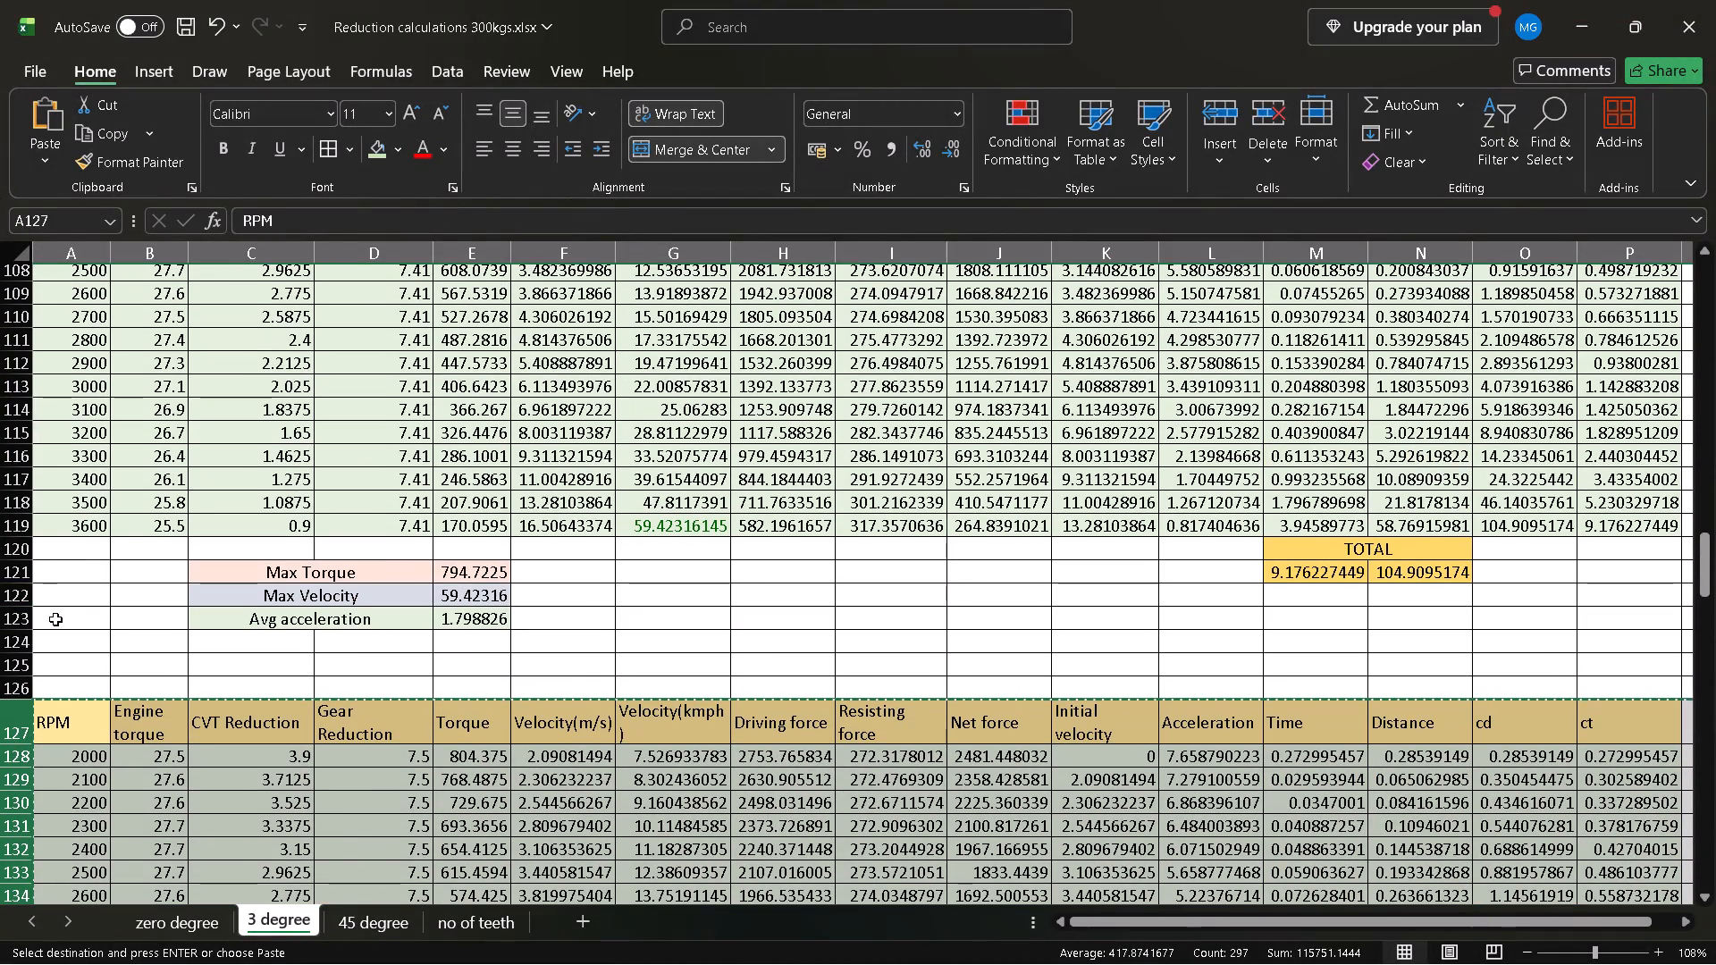
pyautogui.click(19, 665)
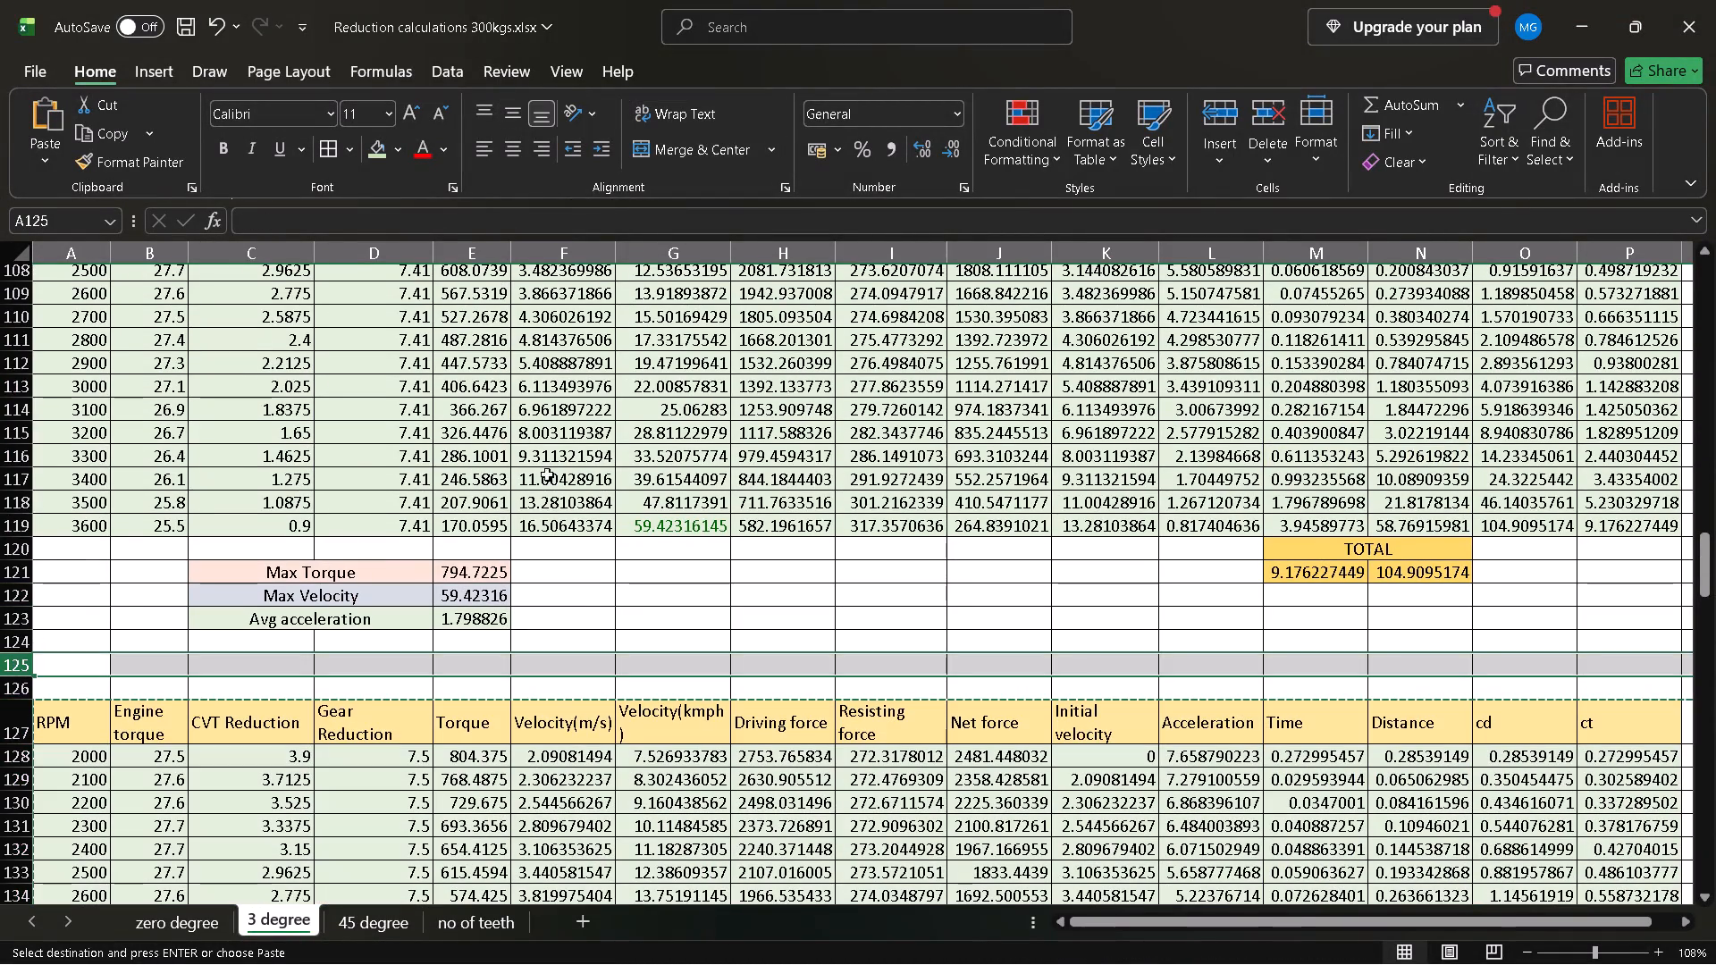
pyautogui.click(1226, 122)
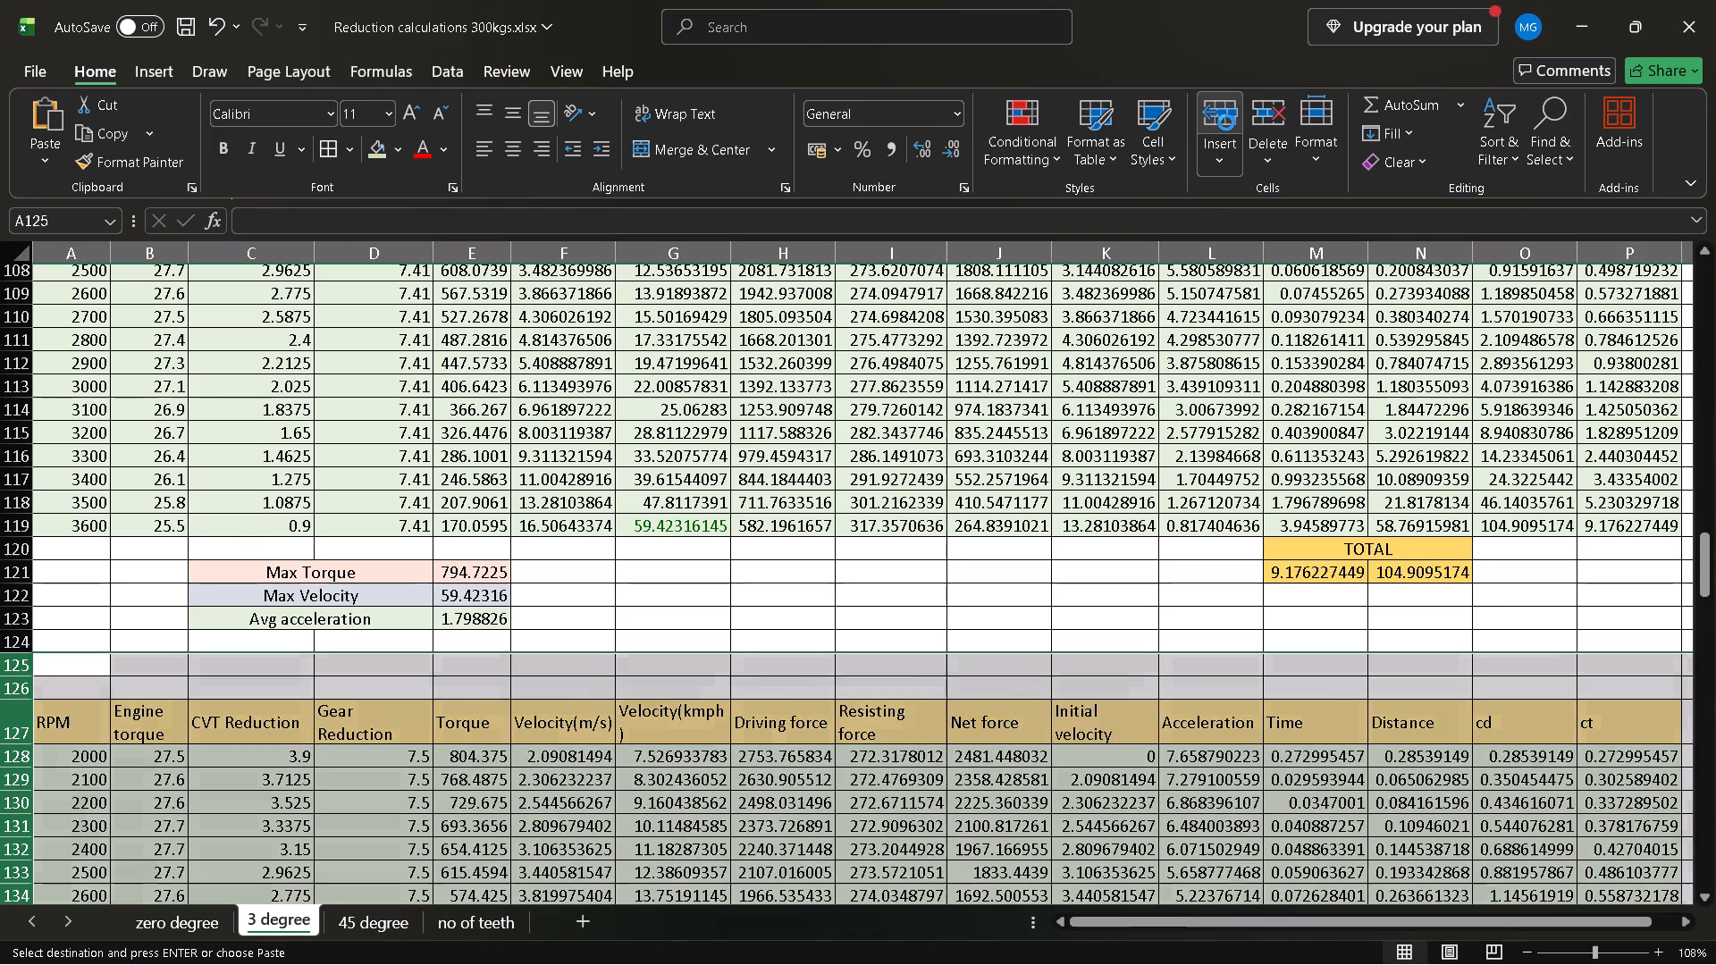
pyautogui.scroll(-2, 1155, 474)
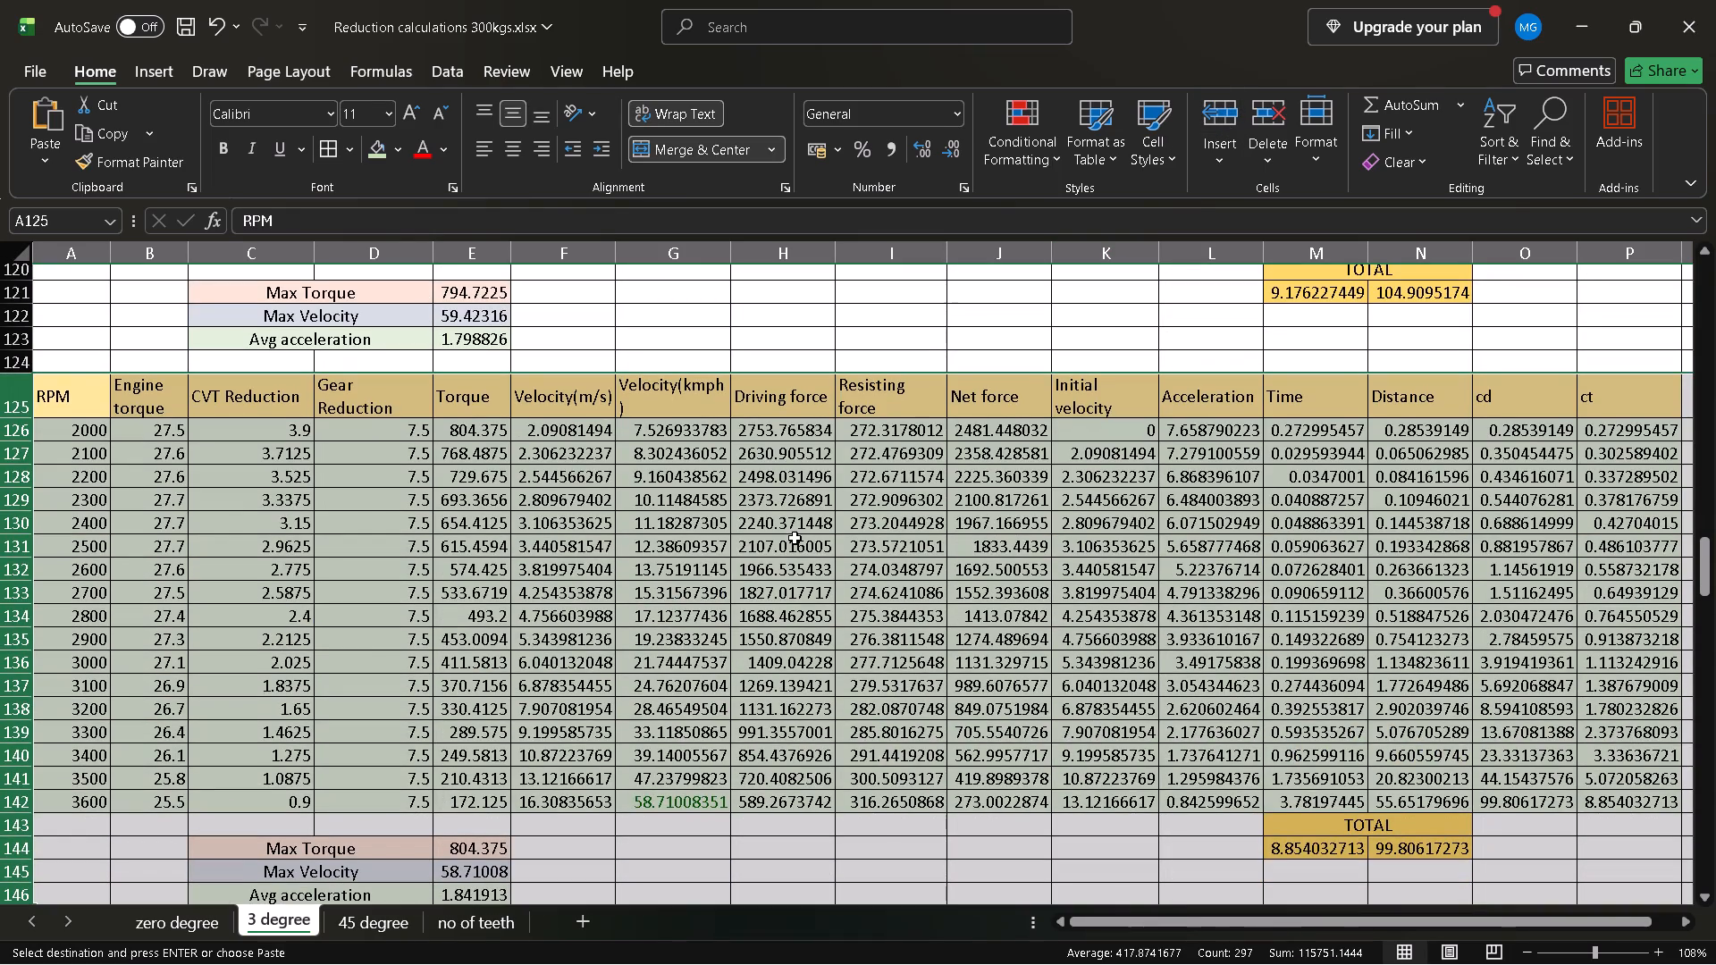
pyautogui.click(433, 425)
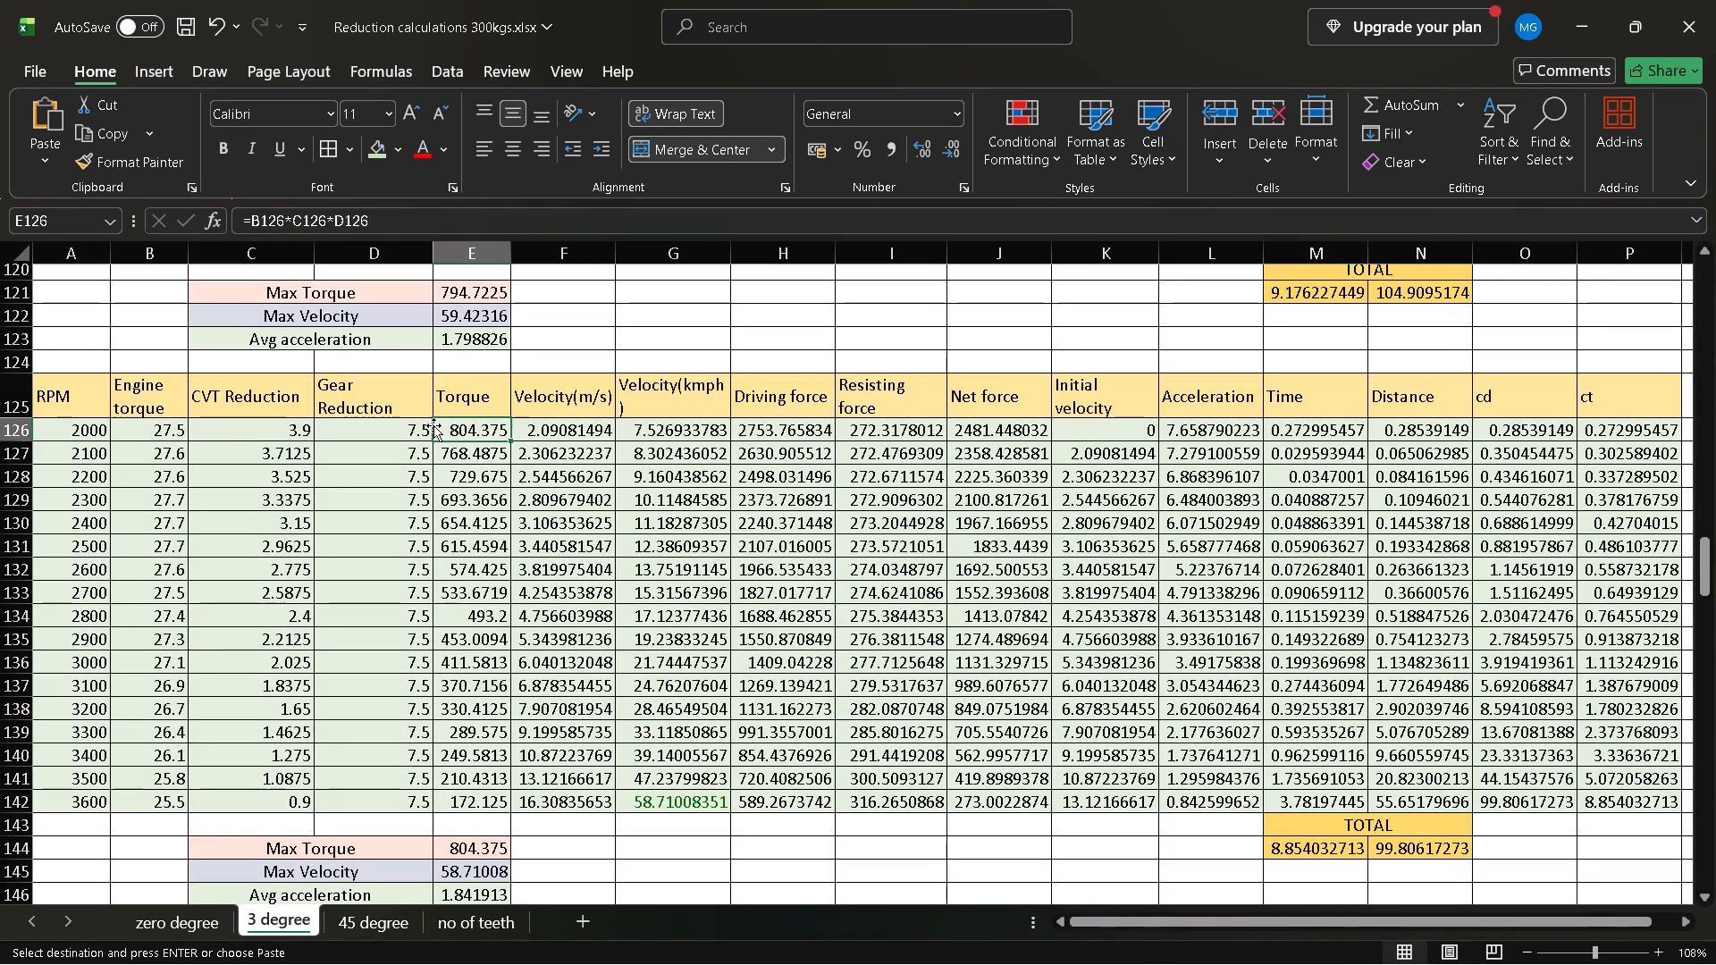
# Set the Gear Reduction to 7.45 for every RPM row of the inserted table, rows 126 to 142.
pyautogui.click(426, 425)
pyautogui.press('4')
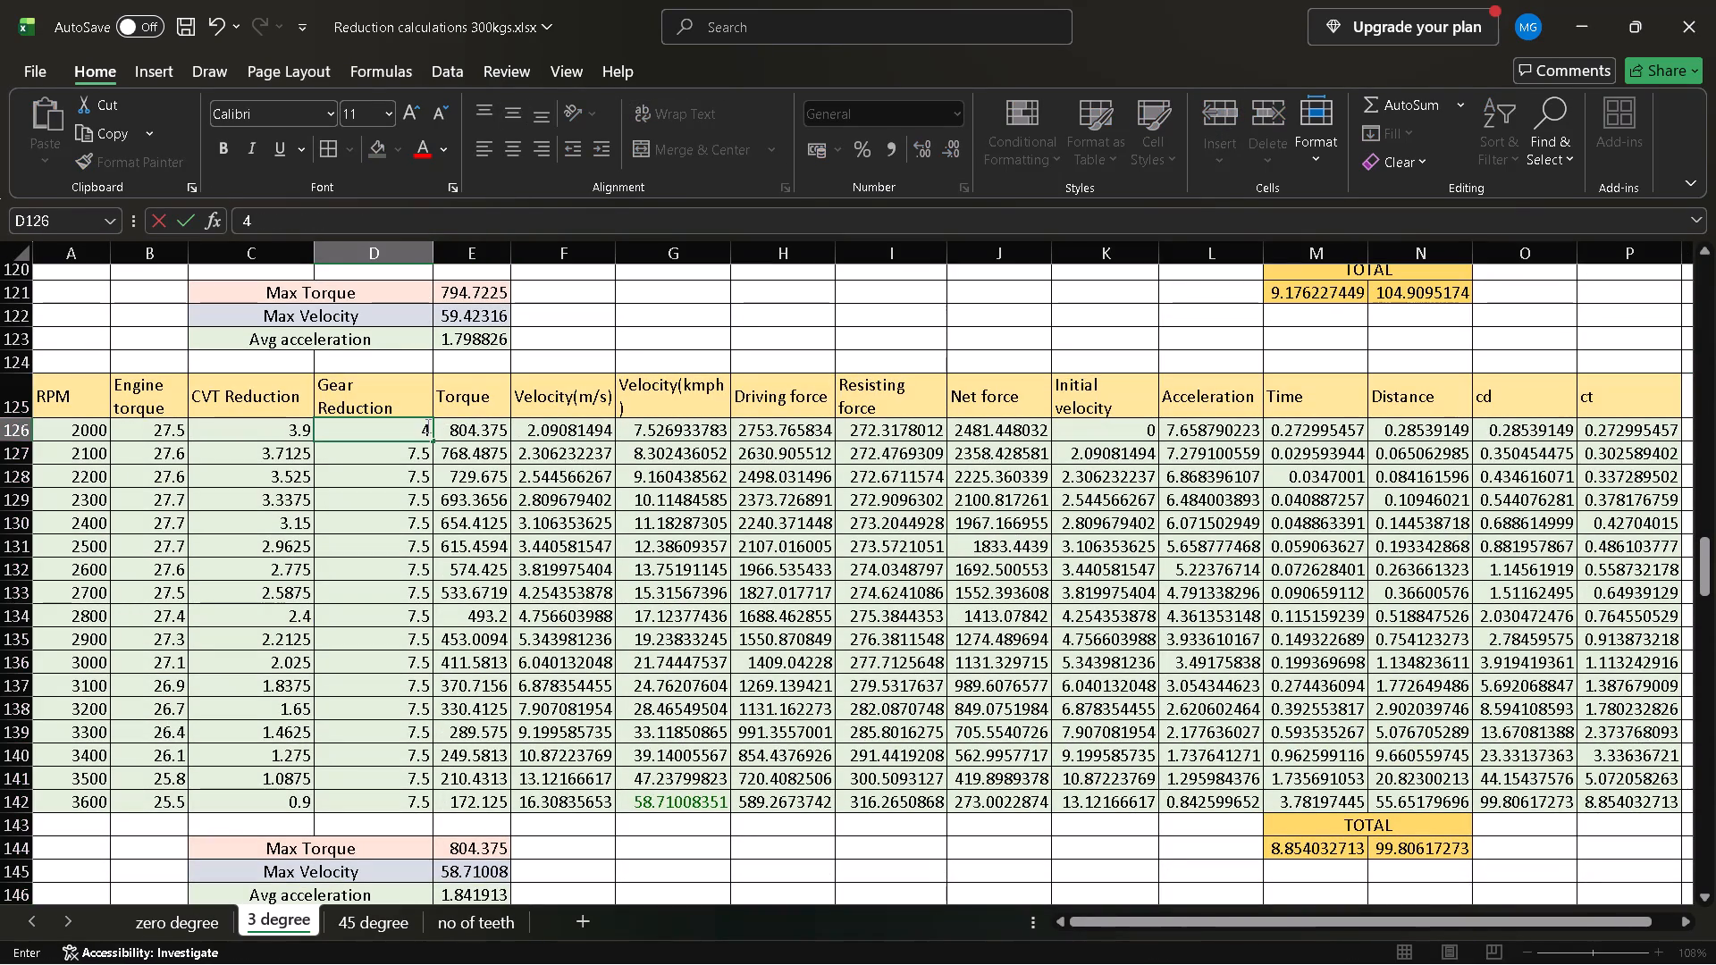
pyautogui.press('BackSpace')
pyautogui.write('7.45')
pyautogui.press('Return')
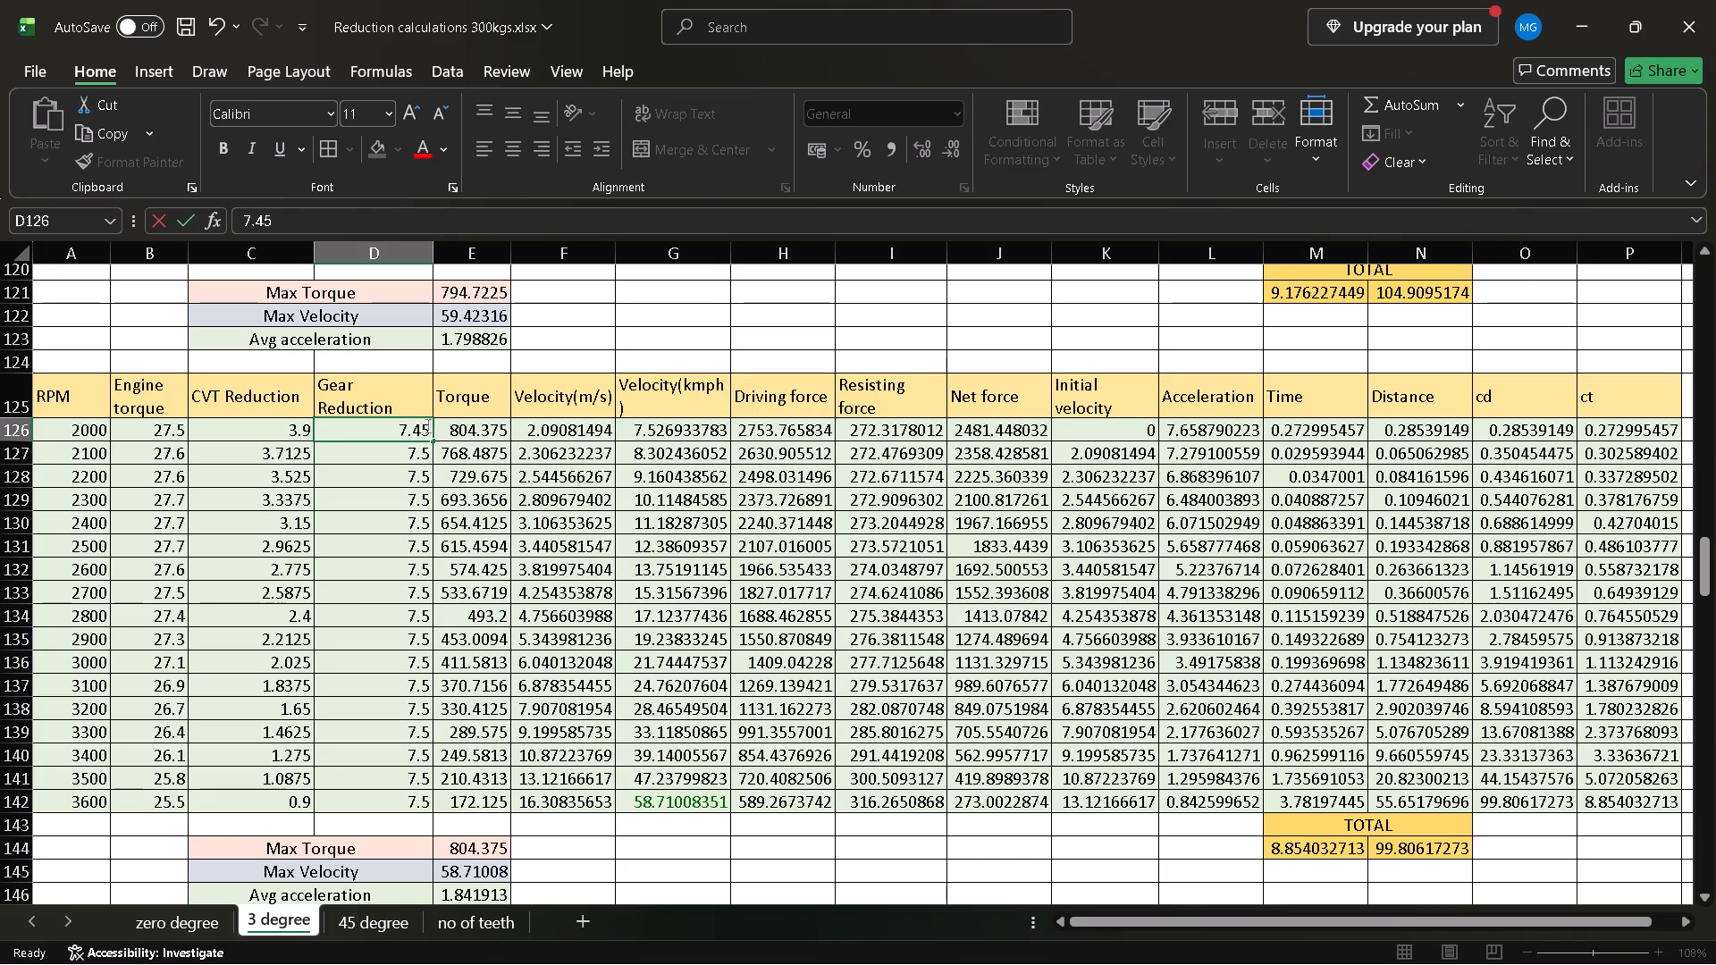
pyautogui.click(426, 425)
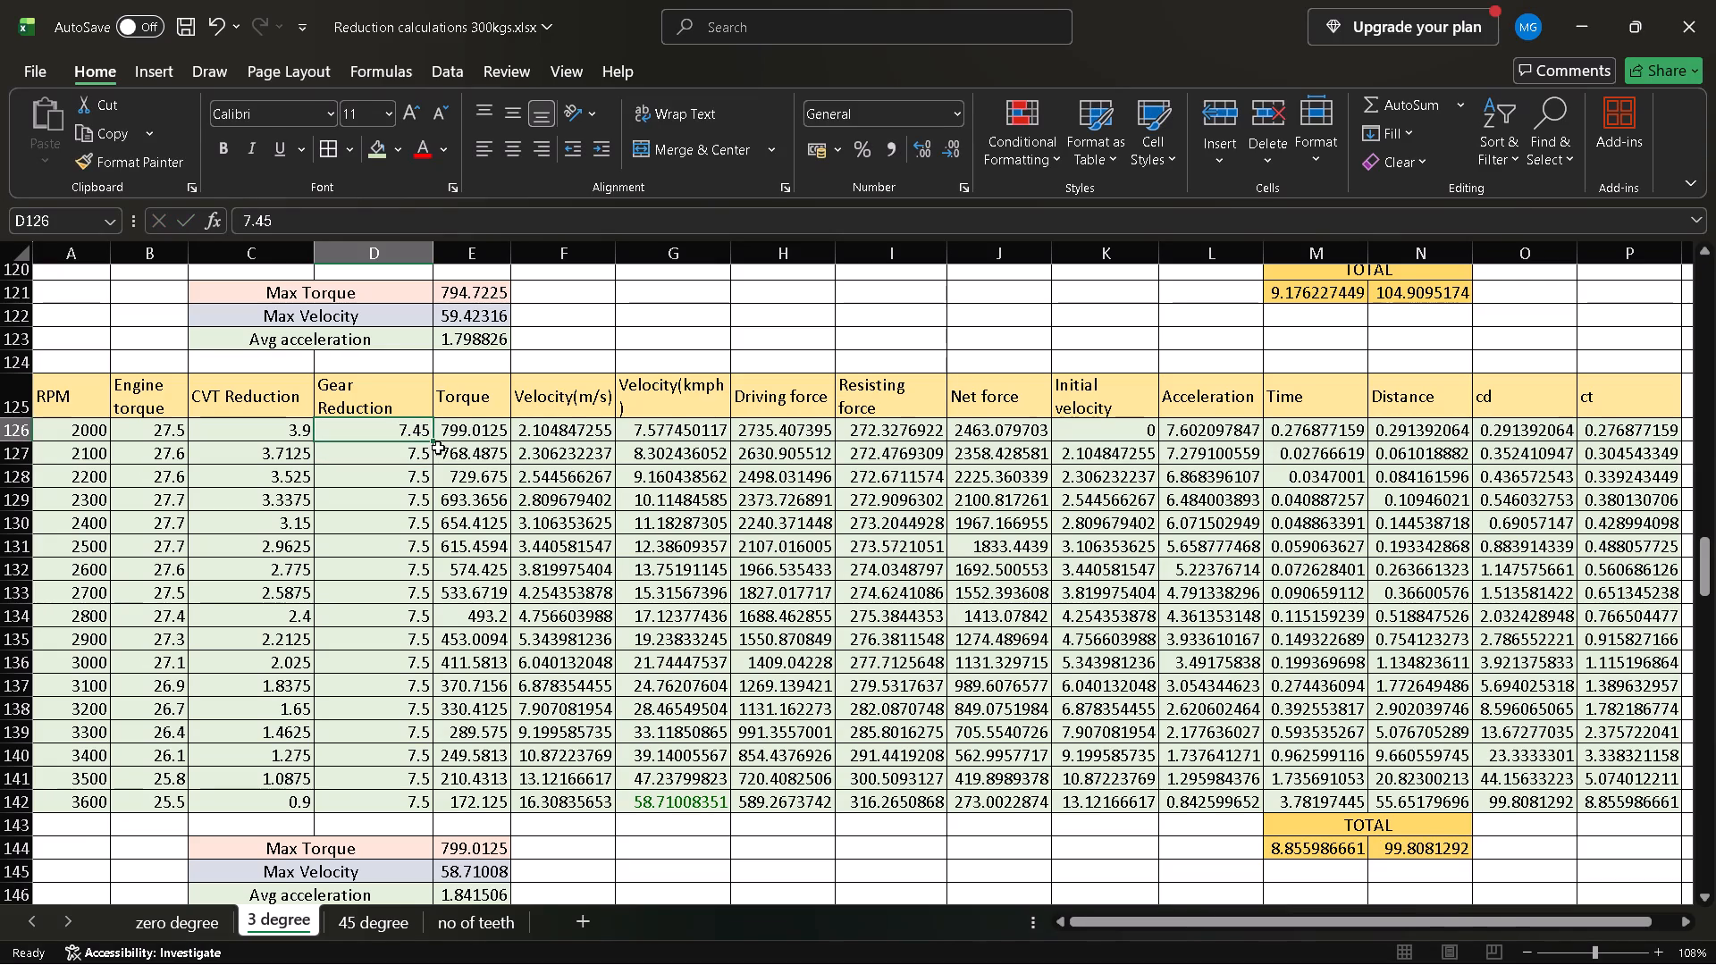
pyautogui.doubleClick(434, 441)
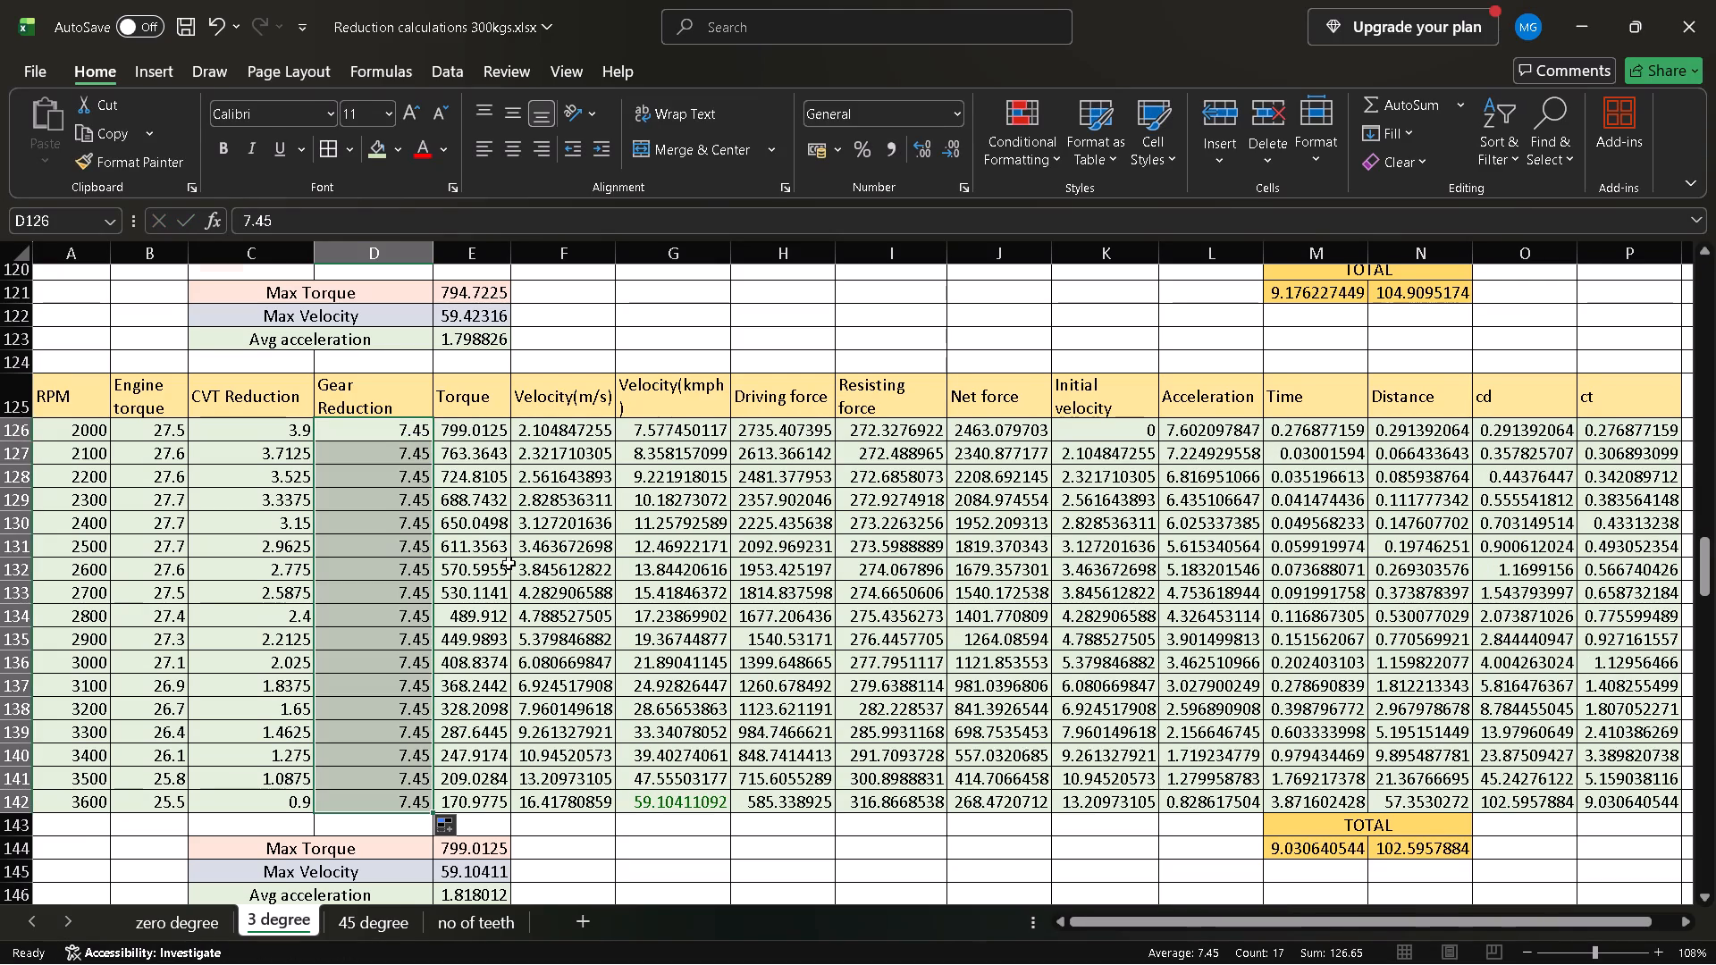
# Compare the totals and summary values of the 7.41, 7.45 and 7.5 tables on the 3 degree sheet.
pyautogui.scroll(-3, 509, 563)
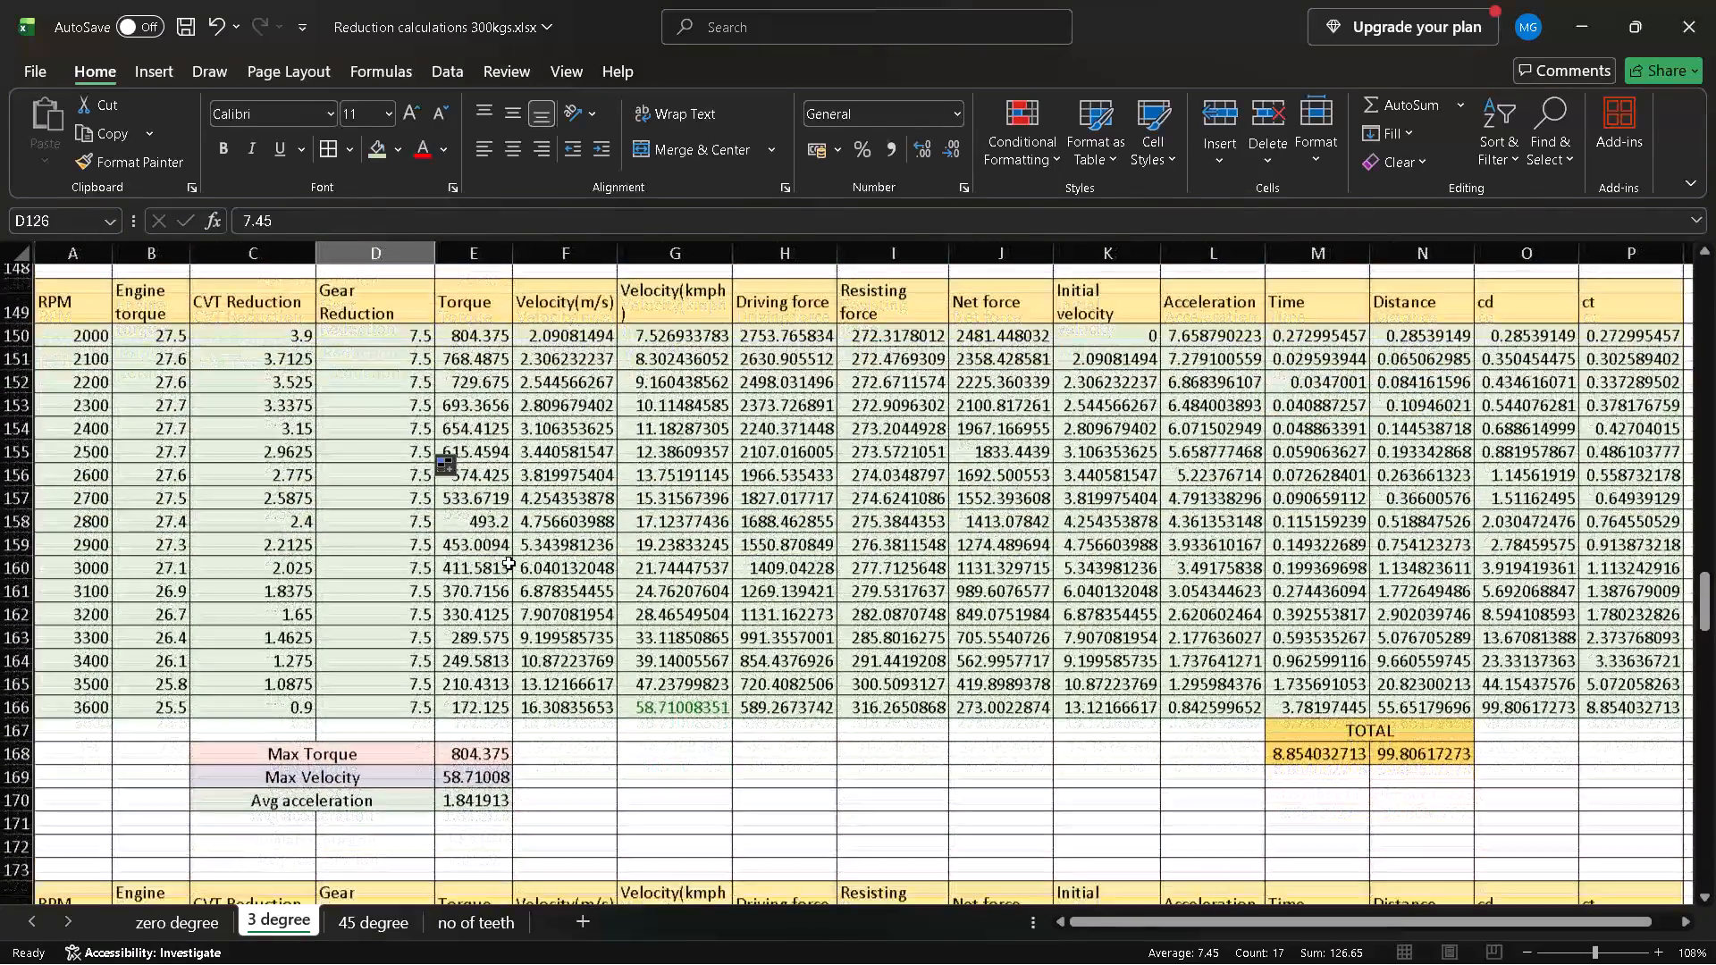
pyautogui.scroll(1, 509, 563)
pyautogui.hscroll(1, 509, 563)
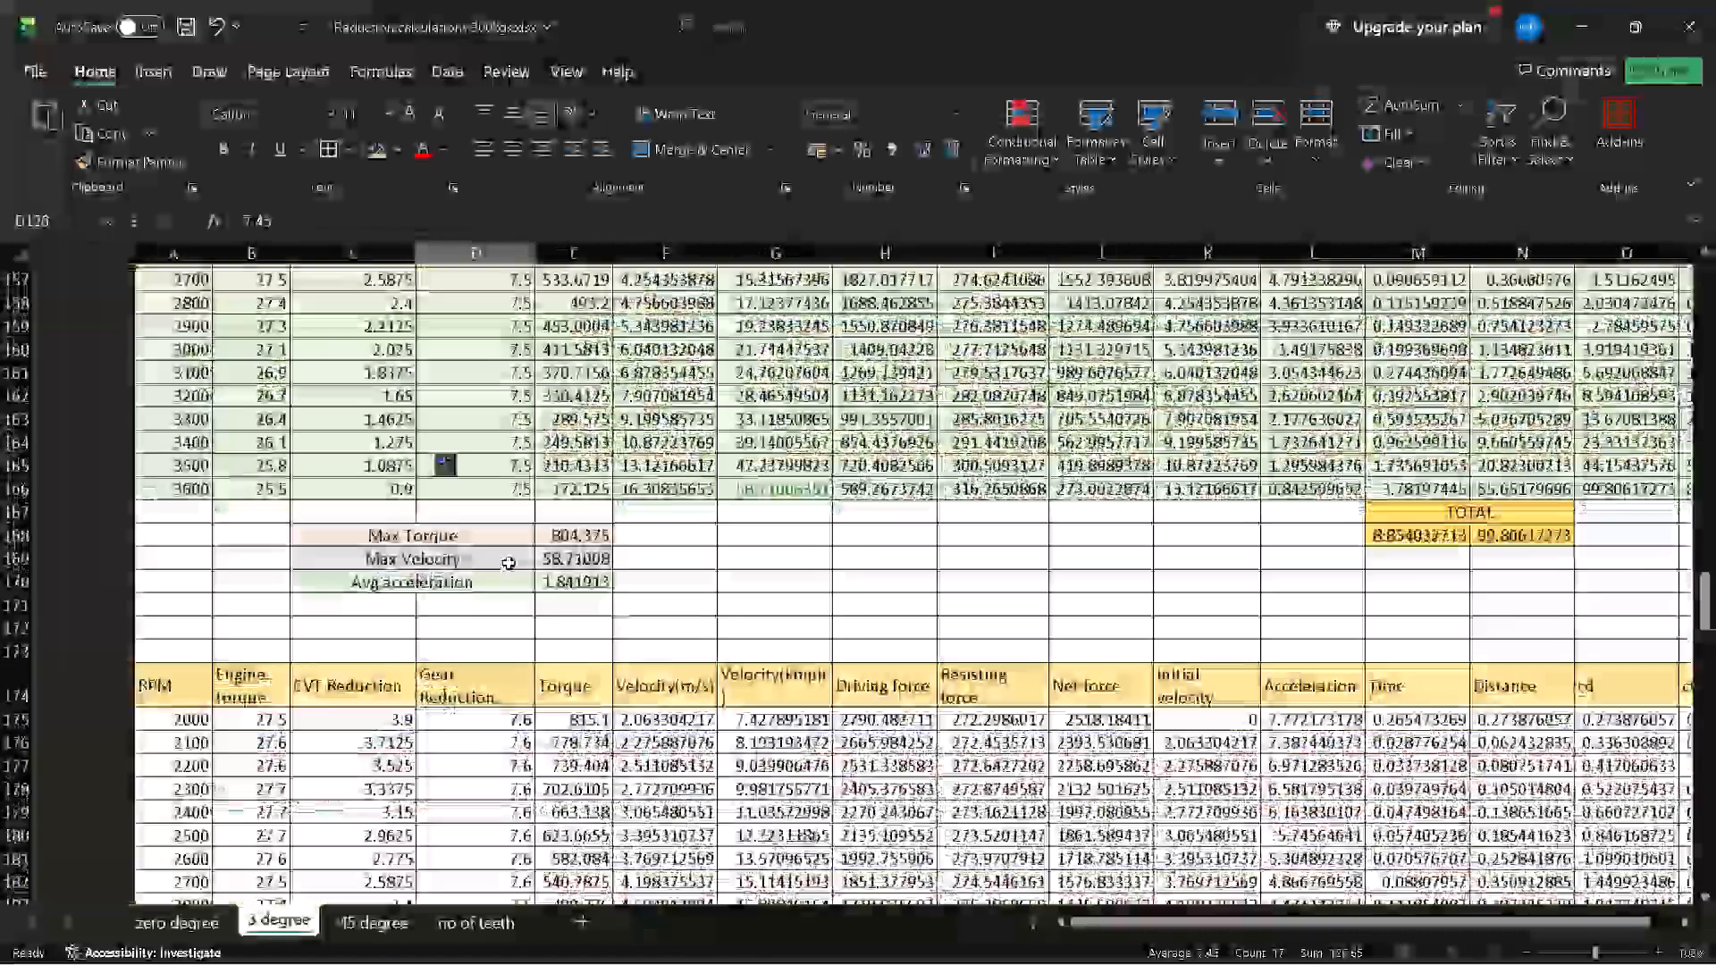
pyautogui.scroll(1, 509, 563)
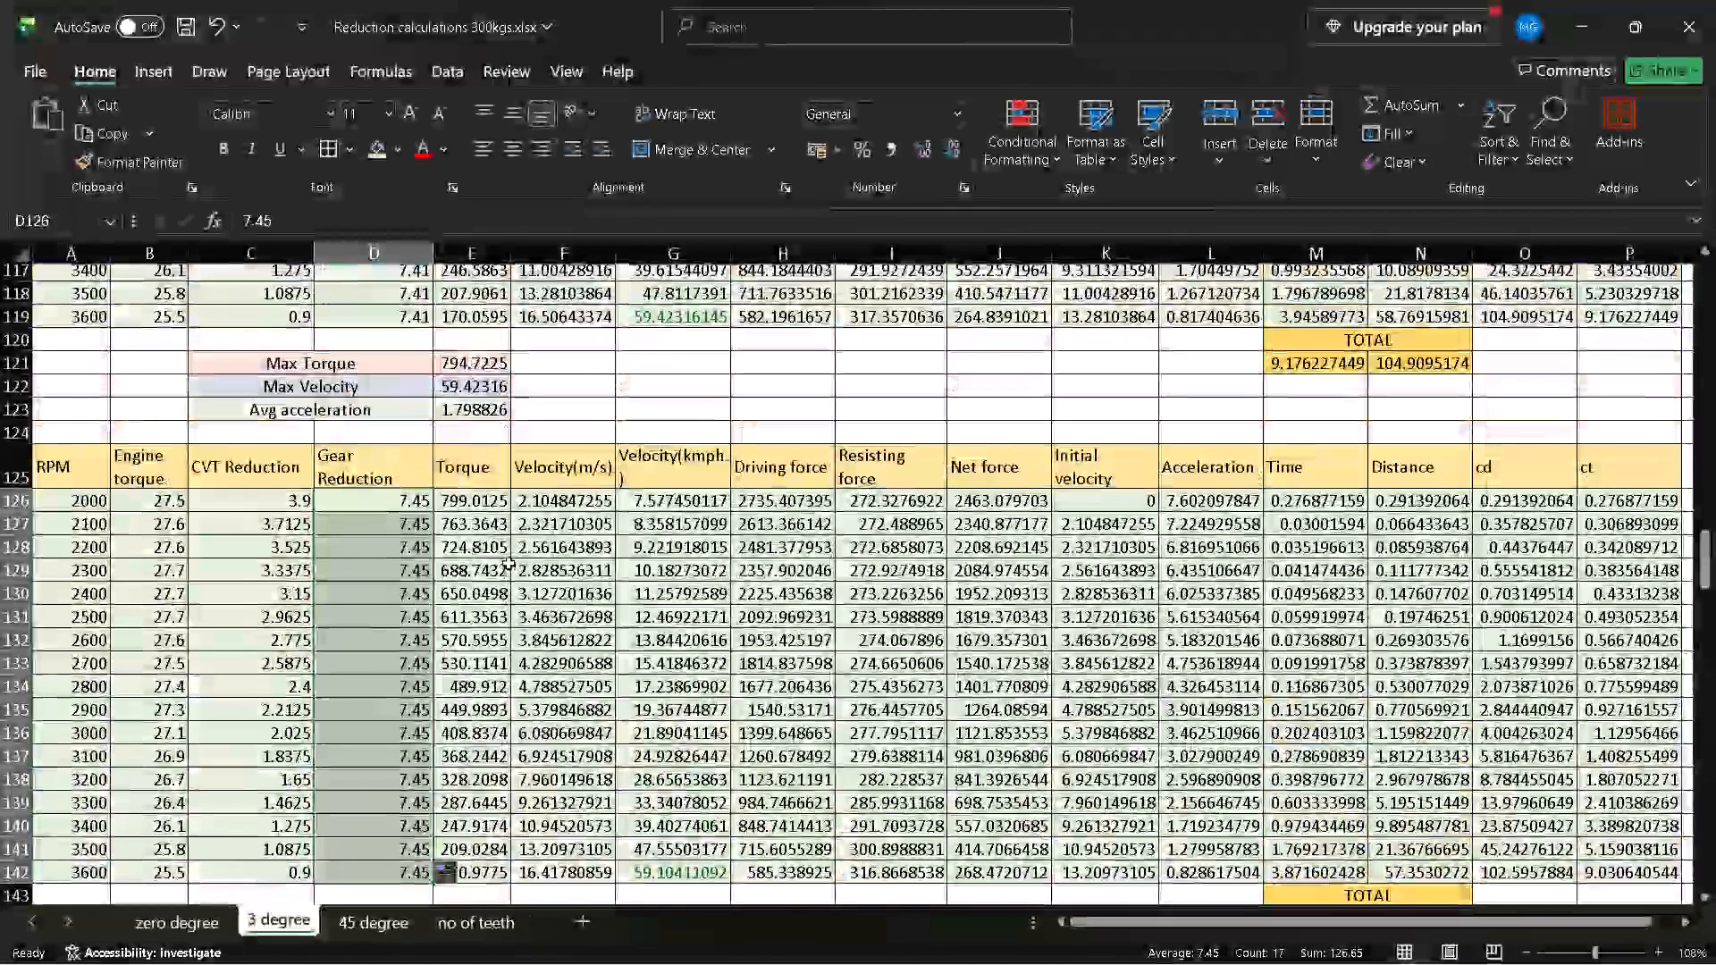
pyautogui.scroll(1, 509, 563)
pyautogui.scroll(-2, 509, 563)
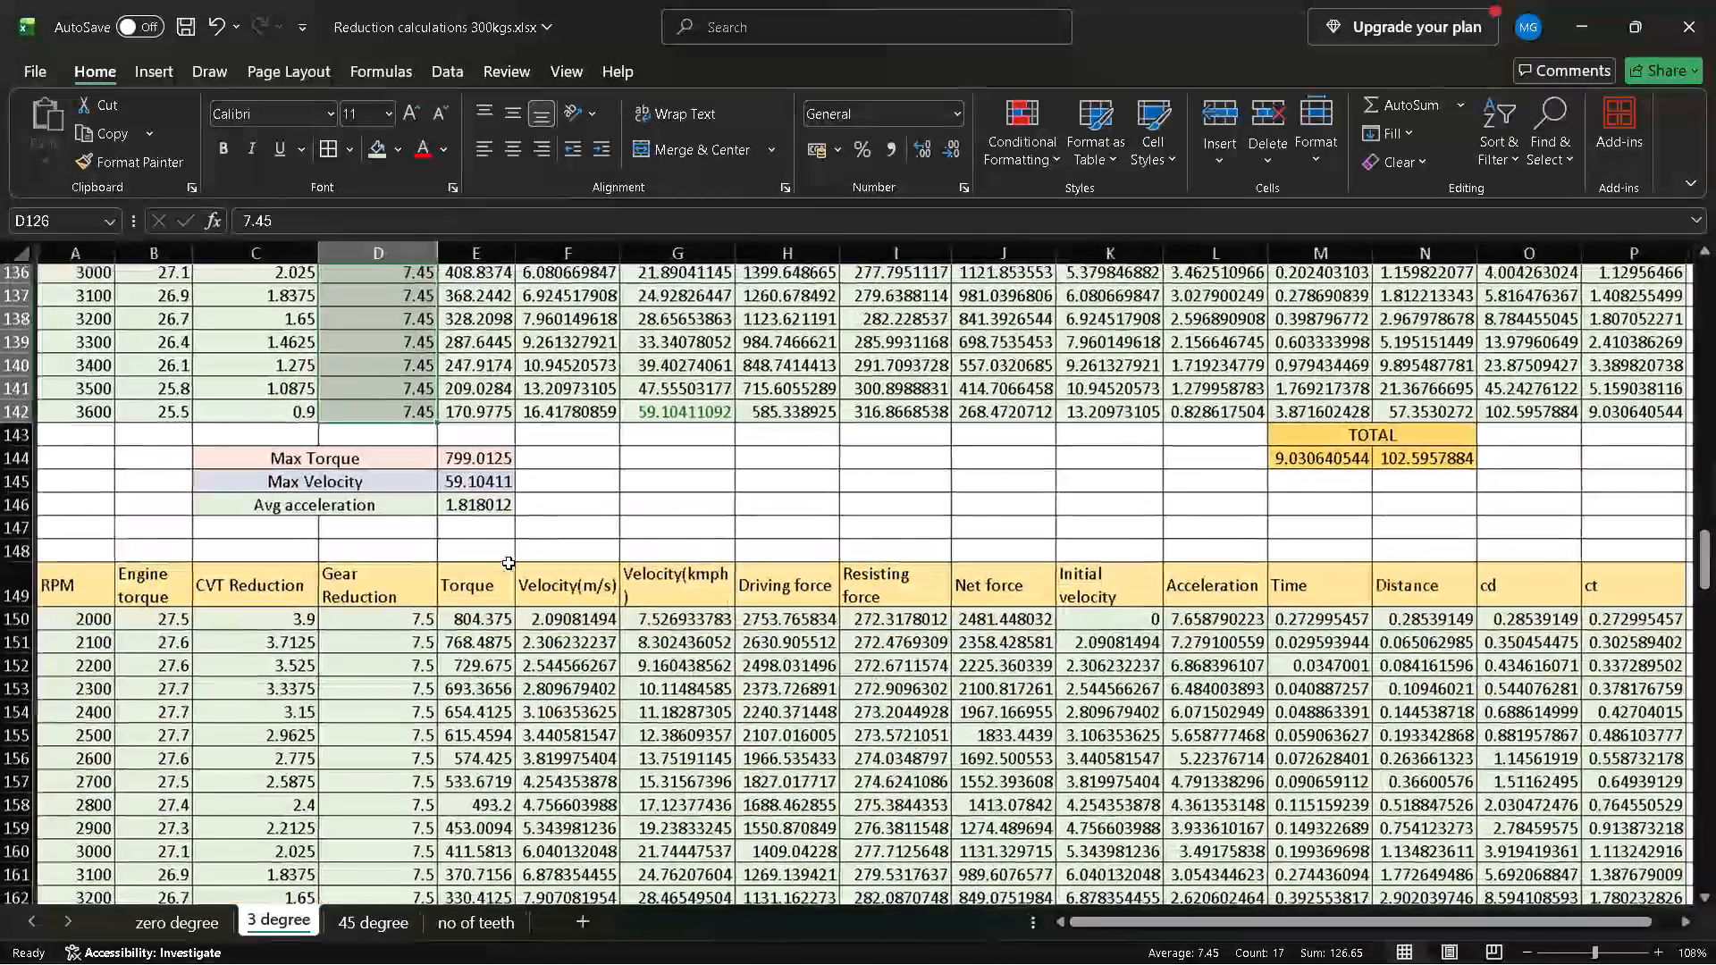
pyautogui.scroll(-2, 509, 563)
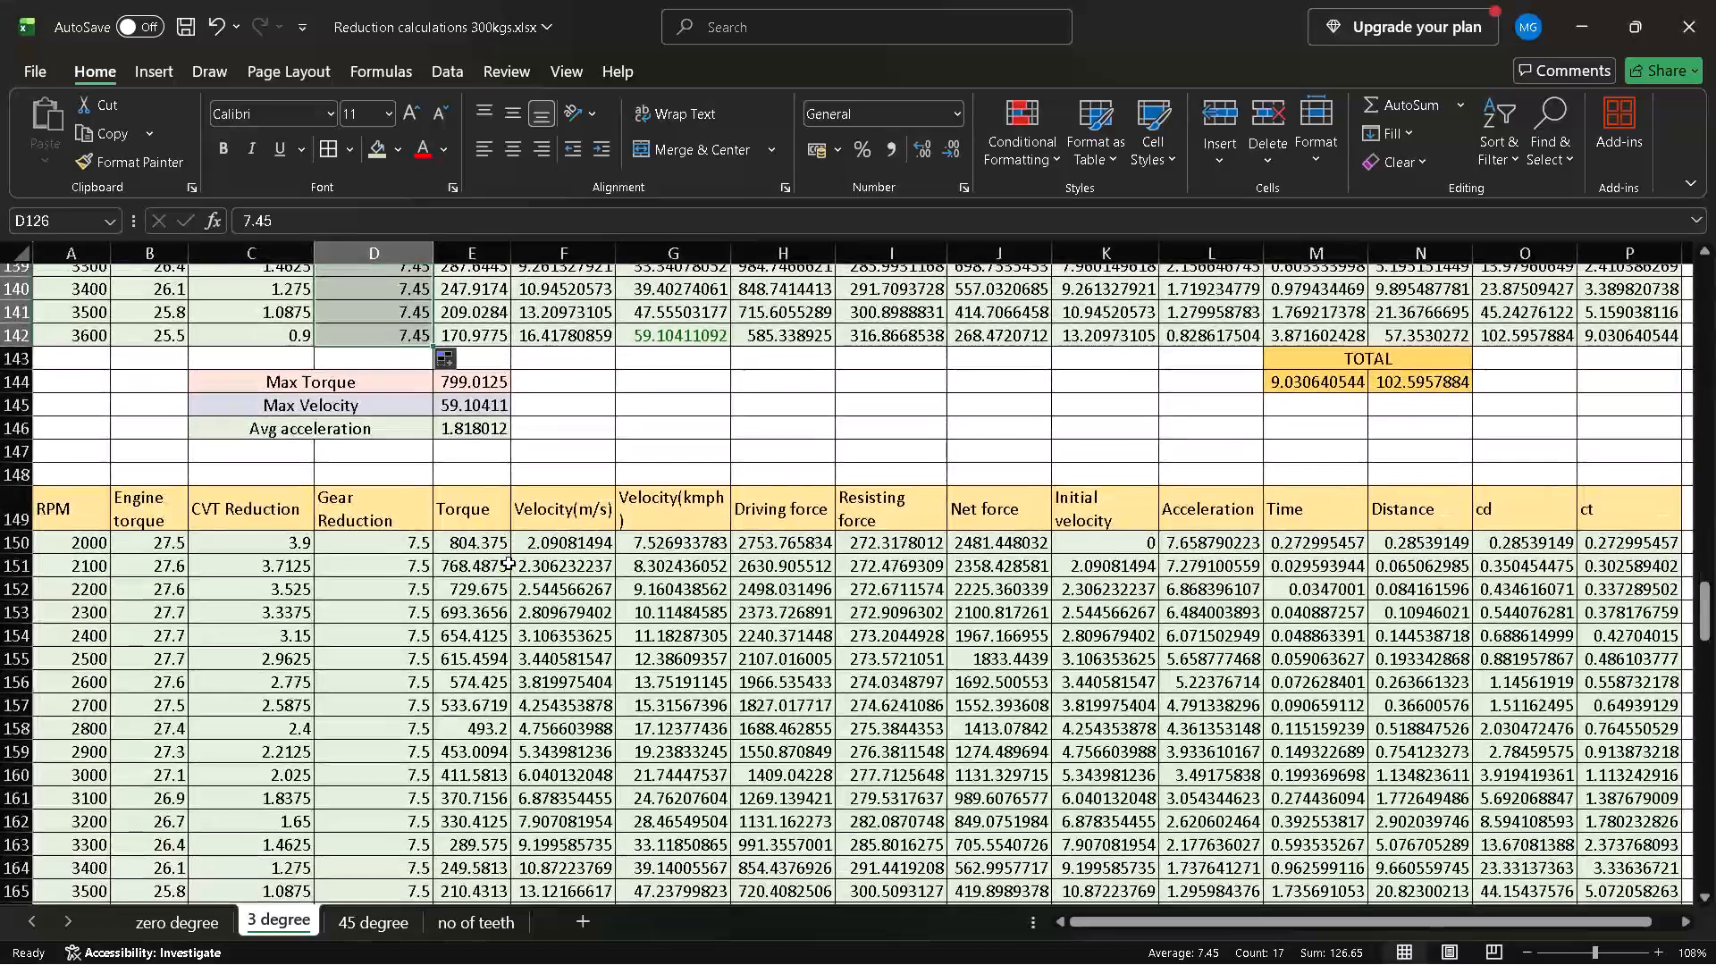
pyautogui.scroll(1, 836, 659)
pyautogui.hscroll(1, 836, 659)
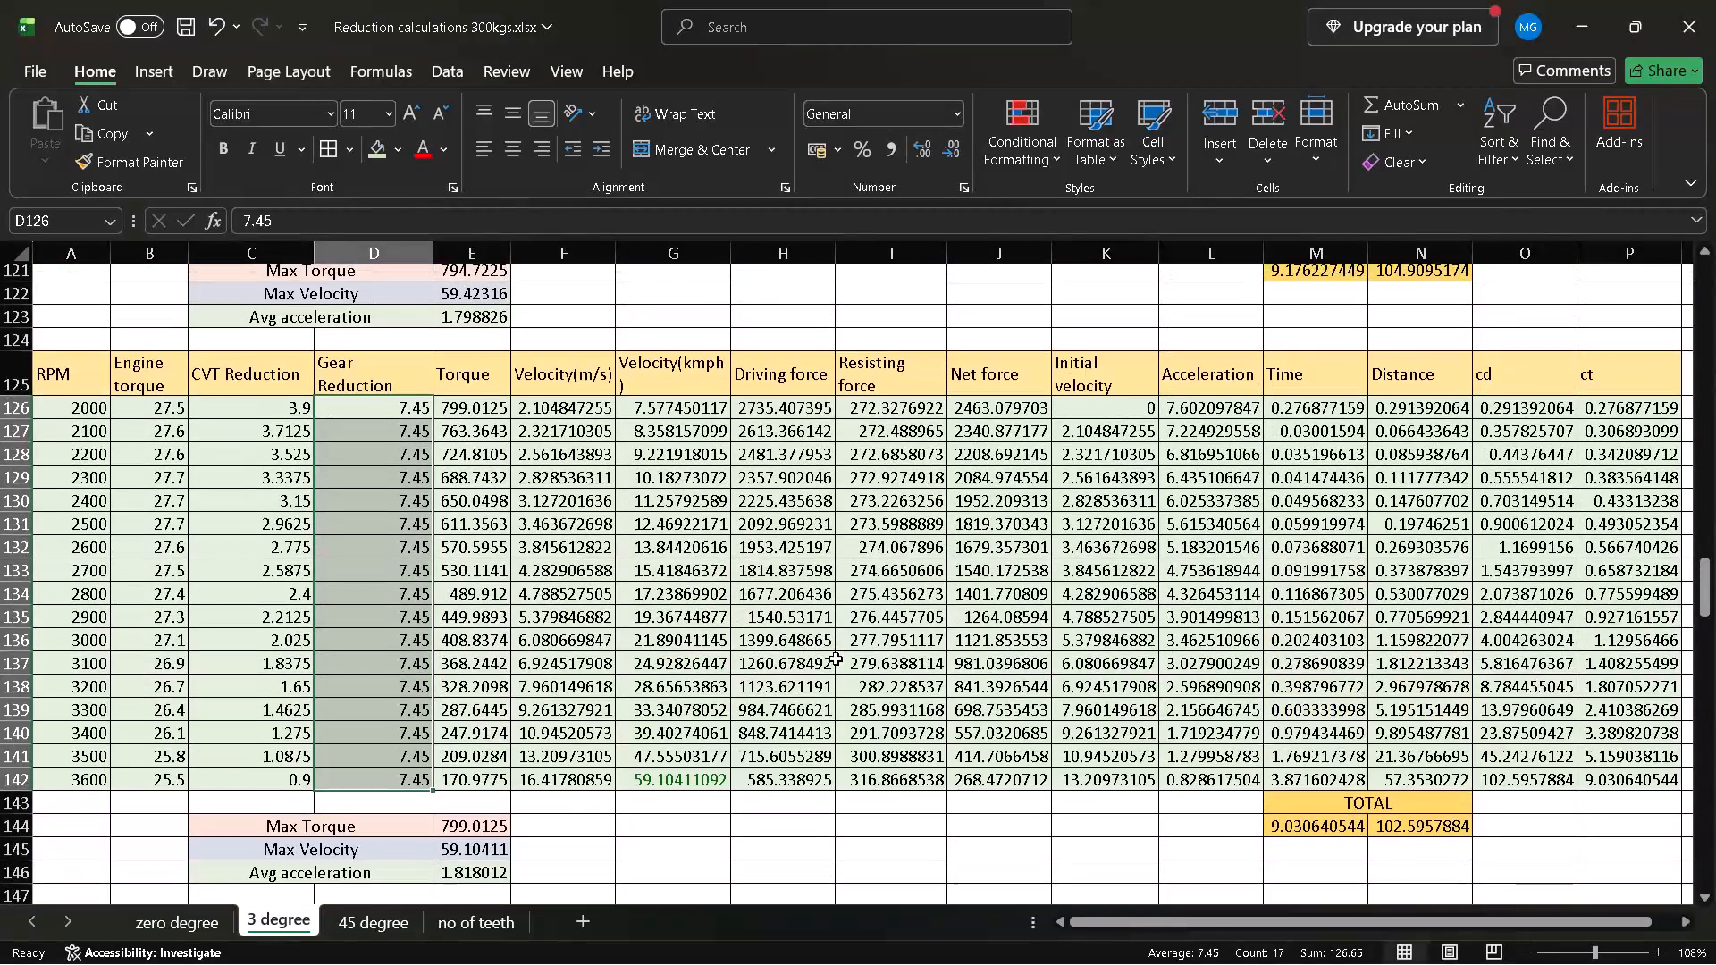
pyautogui.hscroll(1, 836, 659)
pyautogui.scroll(-1, 836, 659)
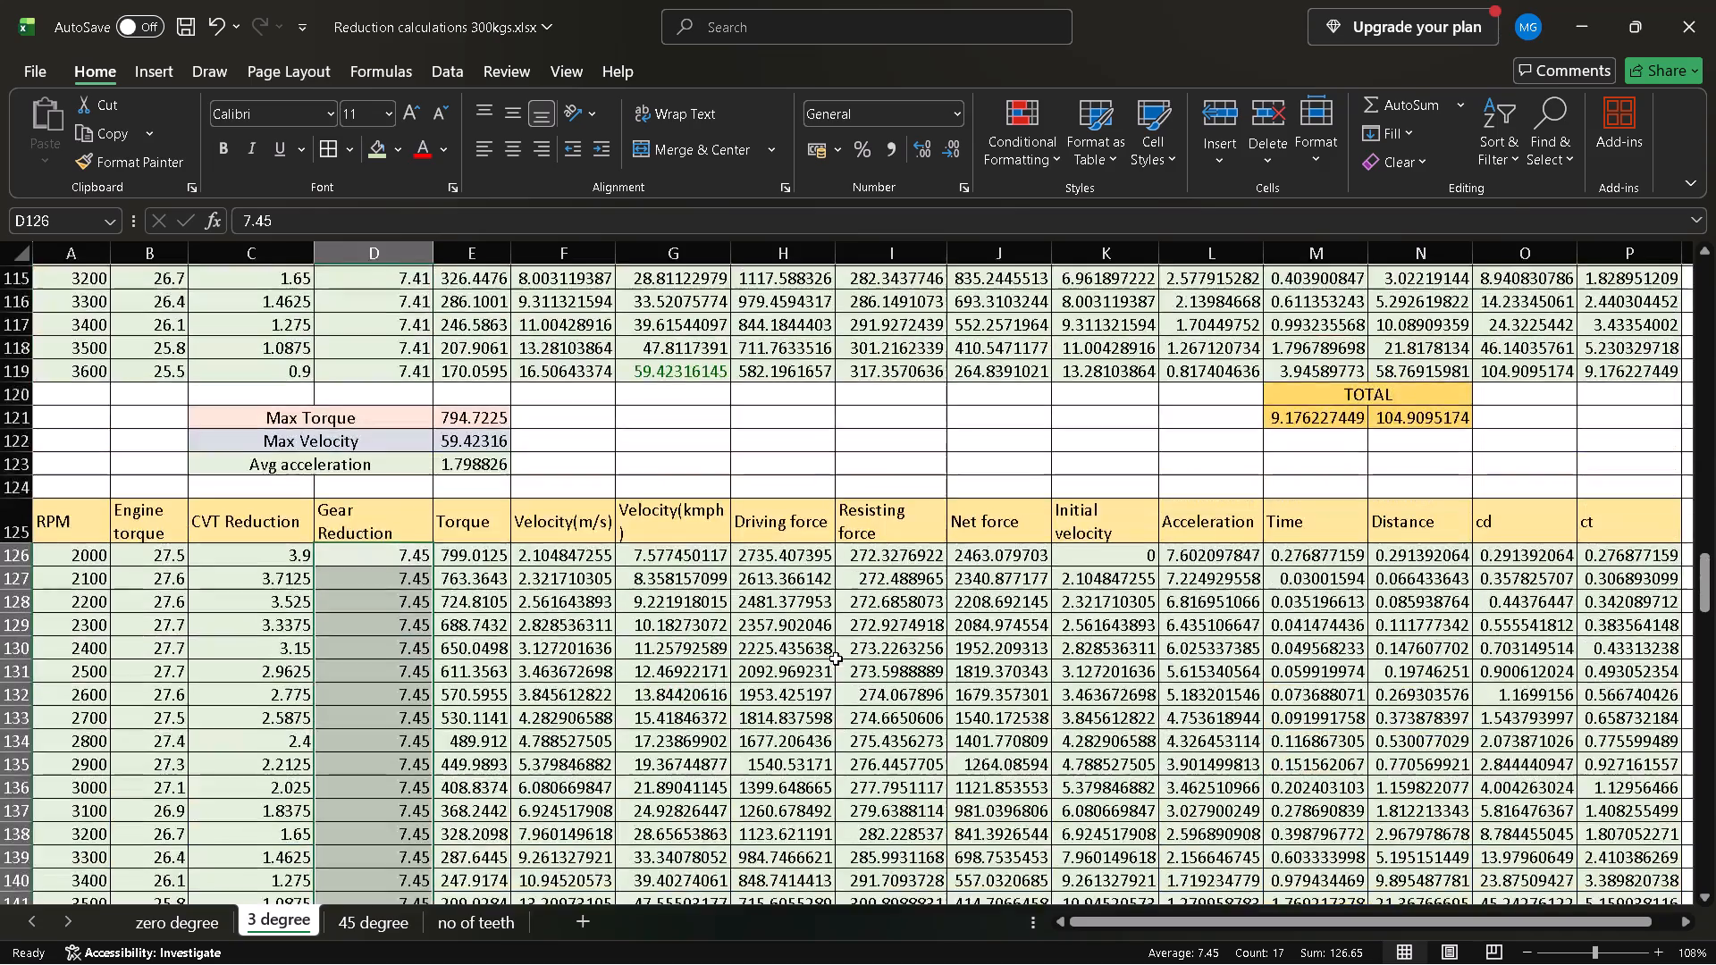
pyautogui.scroll(-1, 836, 659)
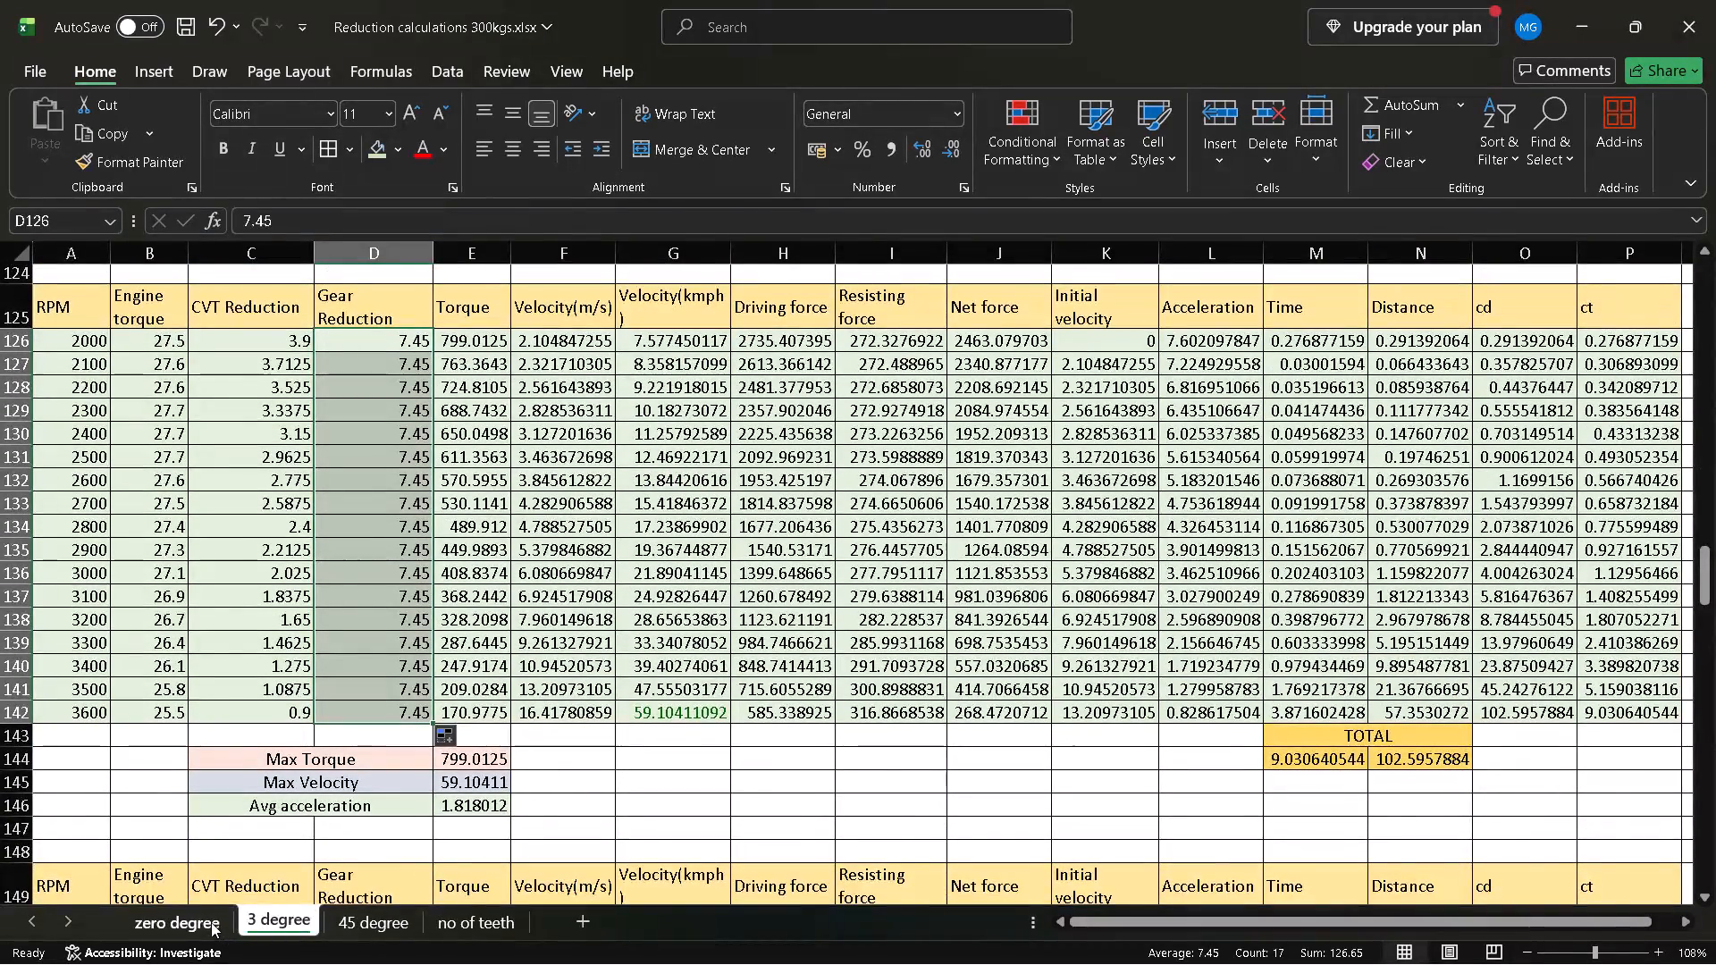
# On the zero degree sheet, copy the 7.5 gear reduction table with its summary block, rows 145 to 166.
pyautogui.click(211, 922)
pyautogui.scroll(1, 357, 927)
pyautogui.scroll(-1, 357, 927)
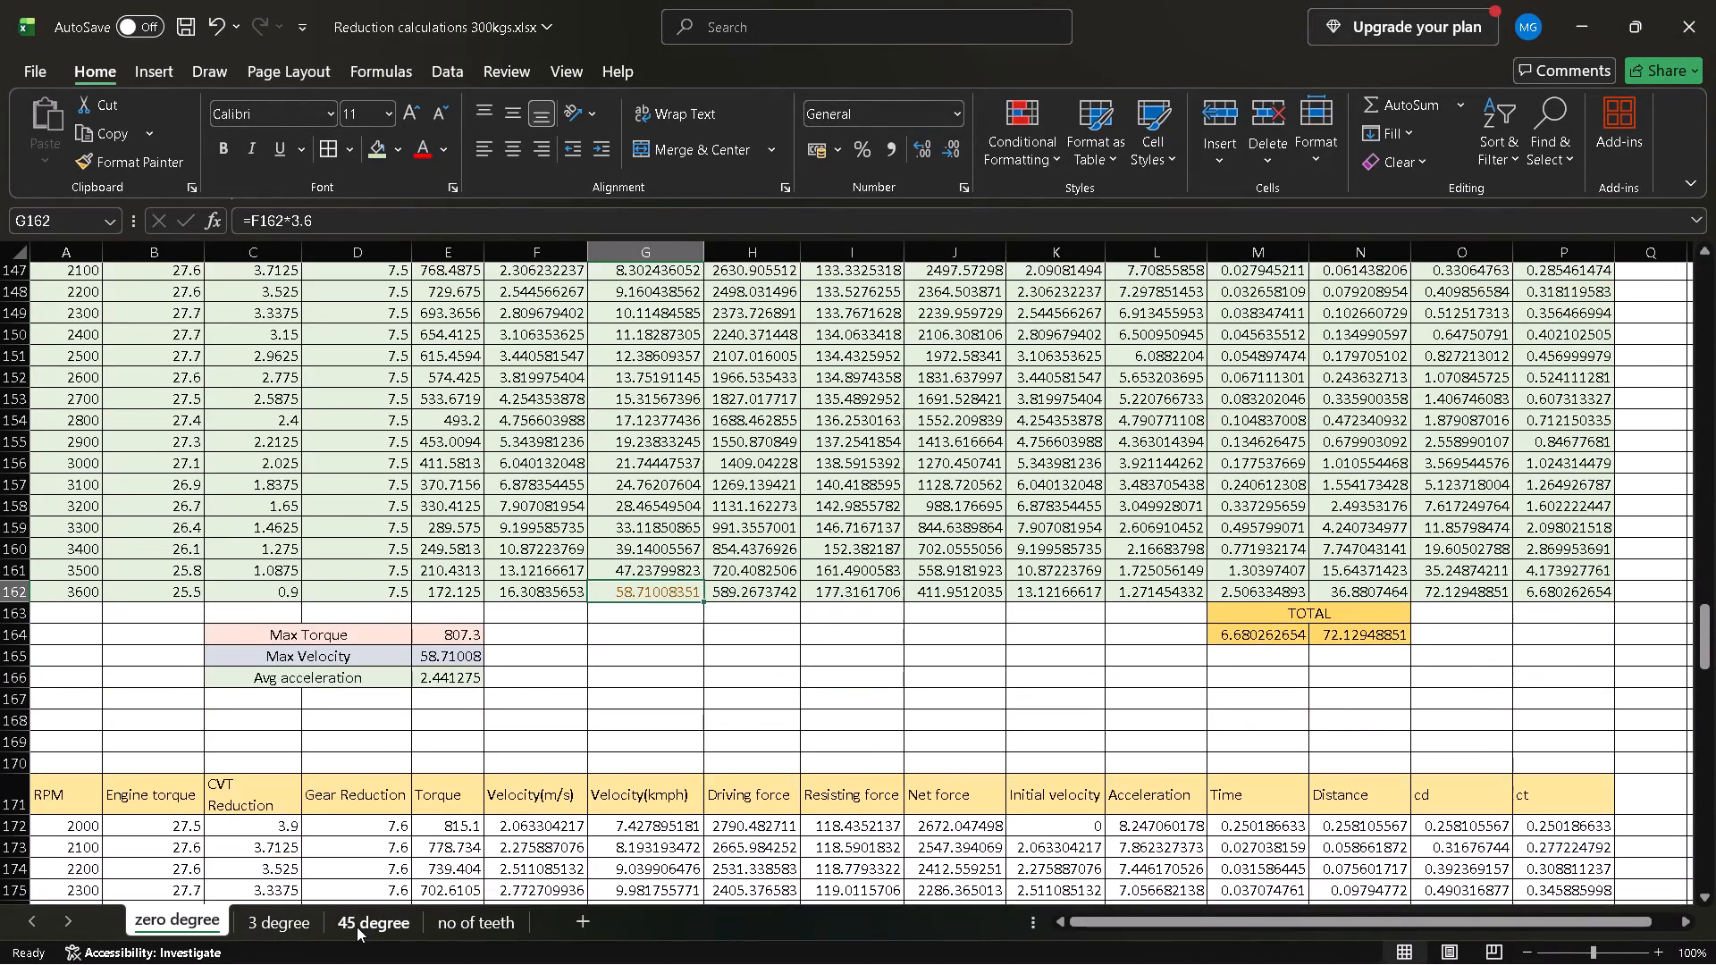
pyautogui.scroll(1, 357, 927)
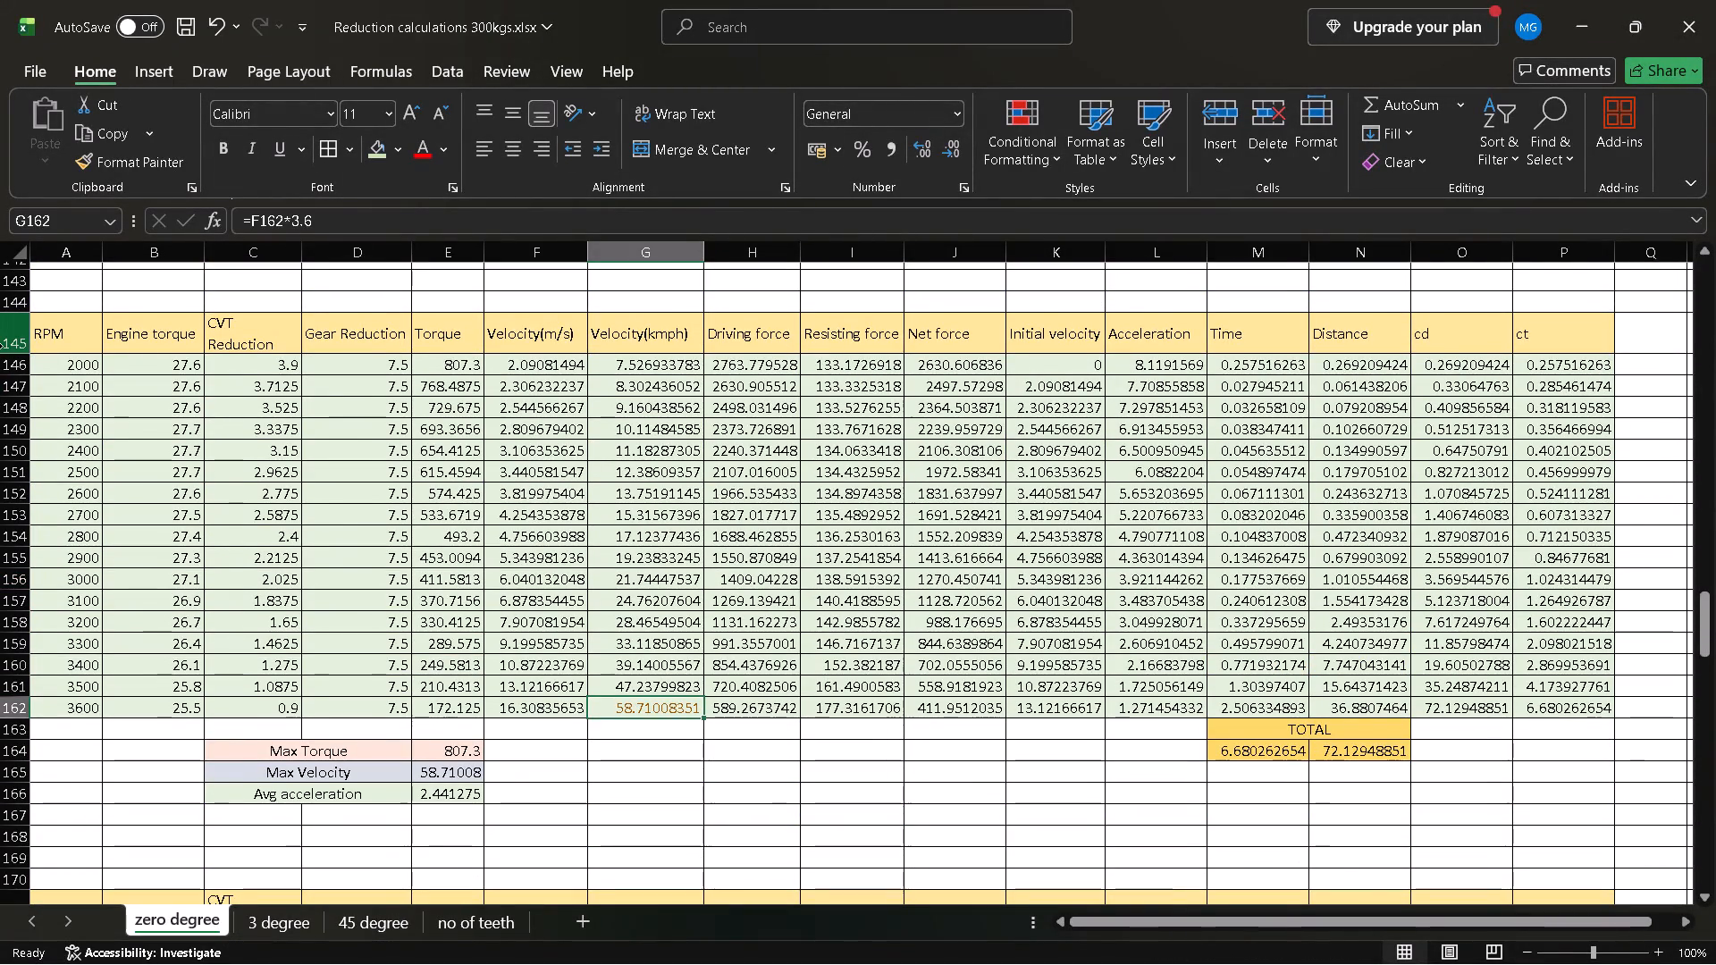
pyautogui.click(3, 346)
pyautogui.hotkey('shift', 'Down')
pyautogui.hotkey('shift', 'Down')
pyautogui.hotkey('shift', 'Down')
pyautogui.hotkey('shift', 'Down')
pyautogui.hotkey('shift', 'Down')
pyautogui.hotkey('shift', 'Down')
pyautogui.hotkey('shift', 'Down')
pyautogui.hotkey('shift', 'Down')
pyautogui.hotkey('shift', 'Down')
pyautogui.hotkey('shift', 'Down')
pyautogui.hotkey('shift', 'Down')
pyautogui.hotkey('shift', 'Down')
pyautogui.hotkey('shift', 'Down')
pyautogui.hotkey('shift', 'Down')
pyautogui.hotkey('shift', 'Down')
pyautogui.hotkey('shift', 'Down')
pyautogui.hotkey('shift', 'Down')
pyautogui.hotkey('shift', 'Down')
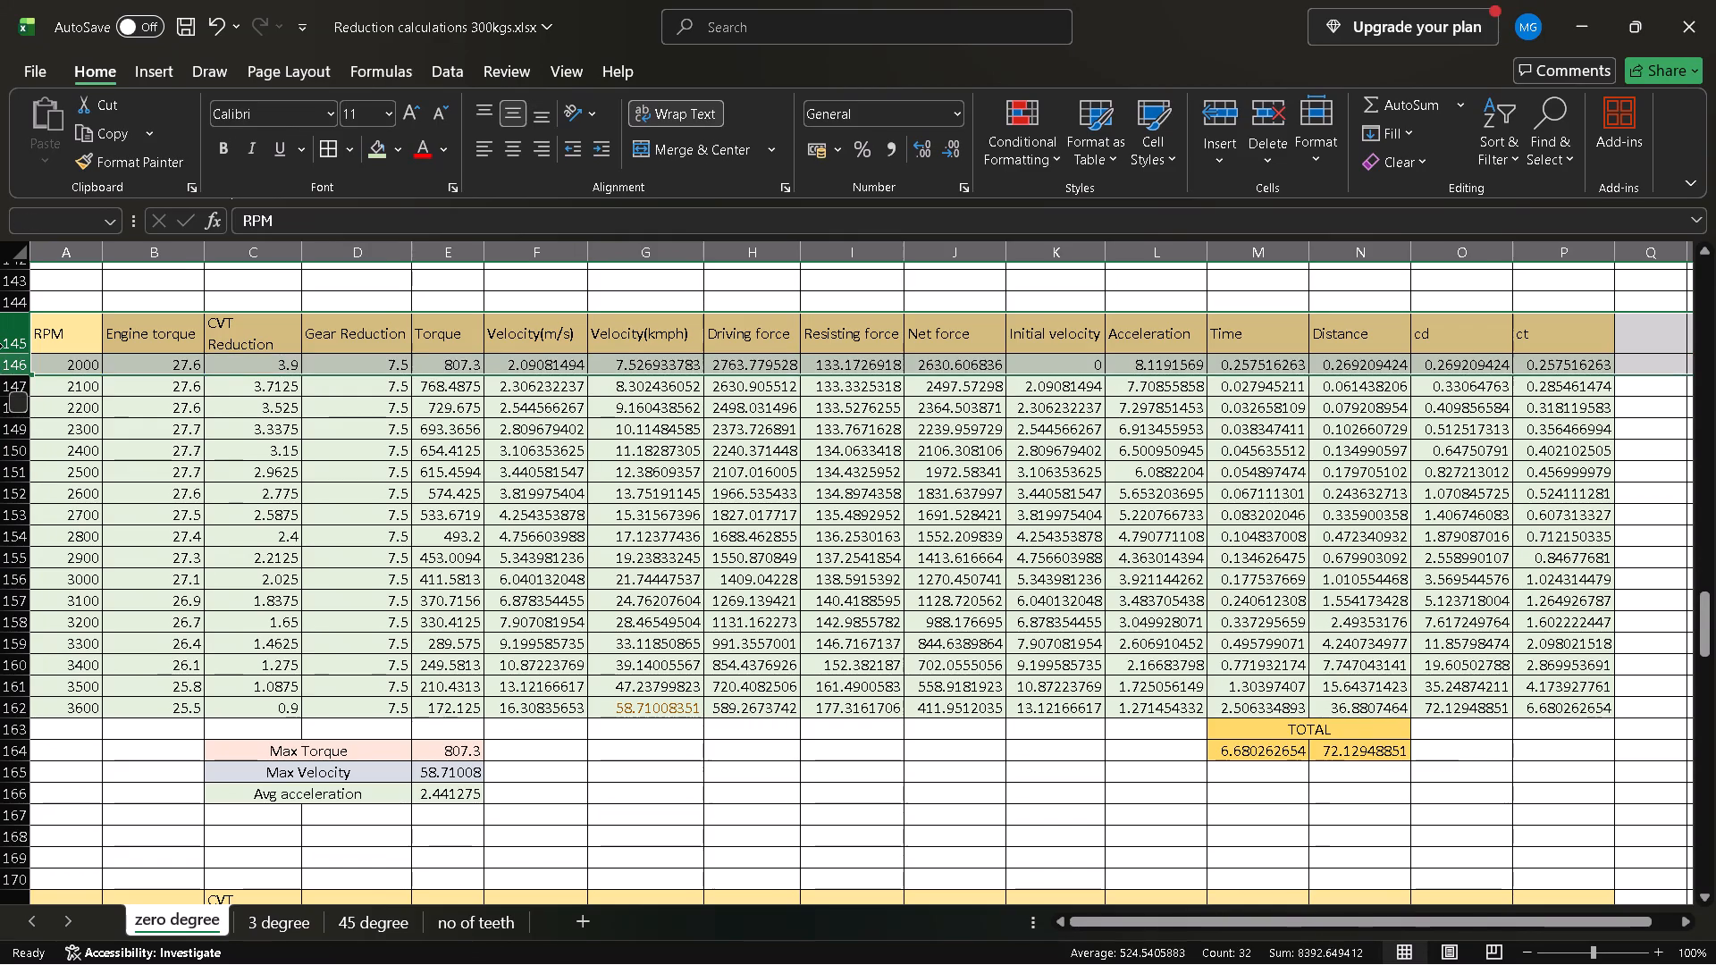
pyautogui.hotkey('shift', 'Down')
pyautogui.hotkey('shift', 'Down')
pyautogui.hotkey('shift', 'Down')
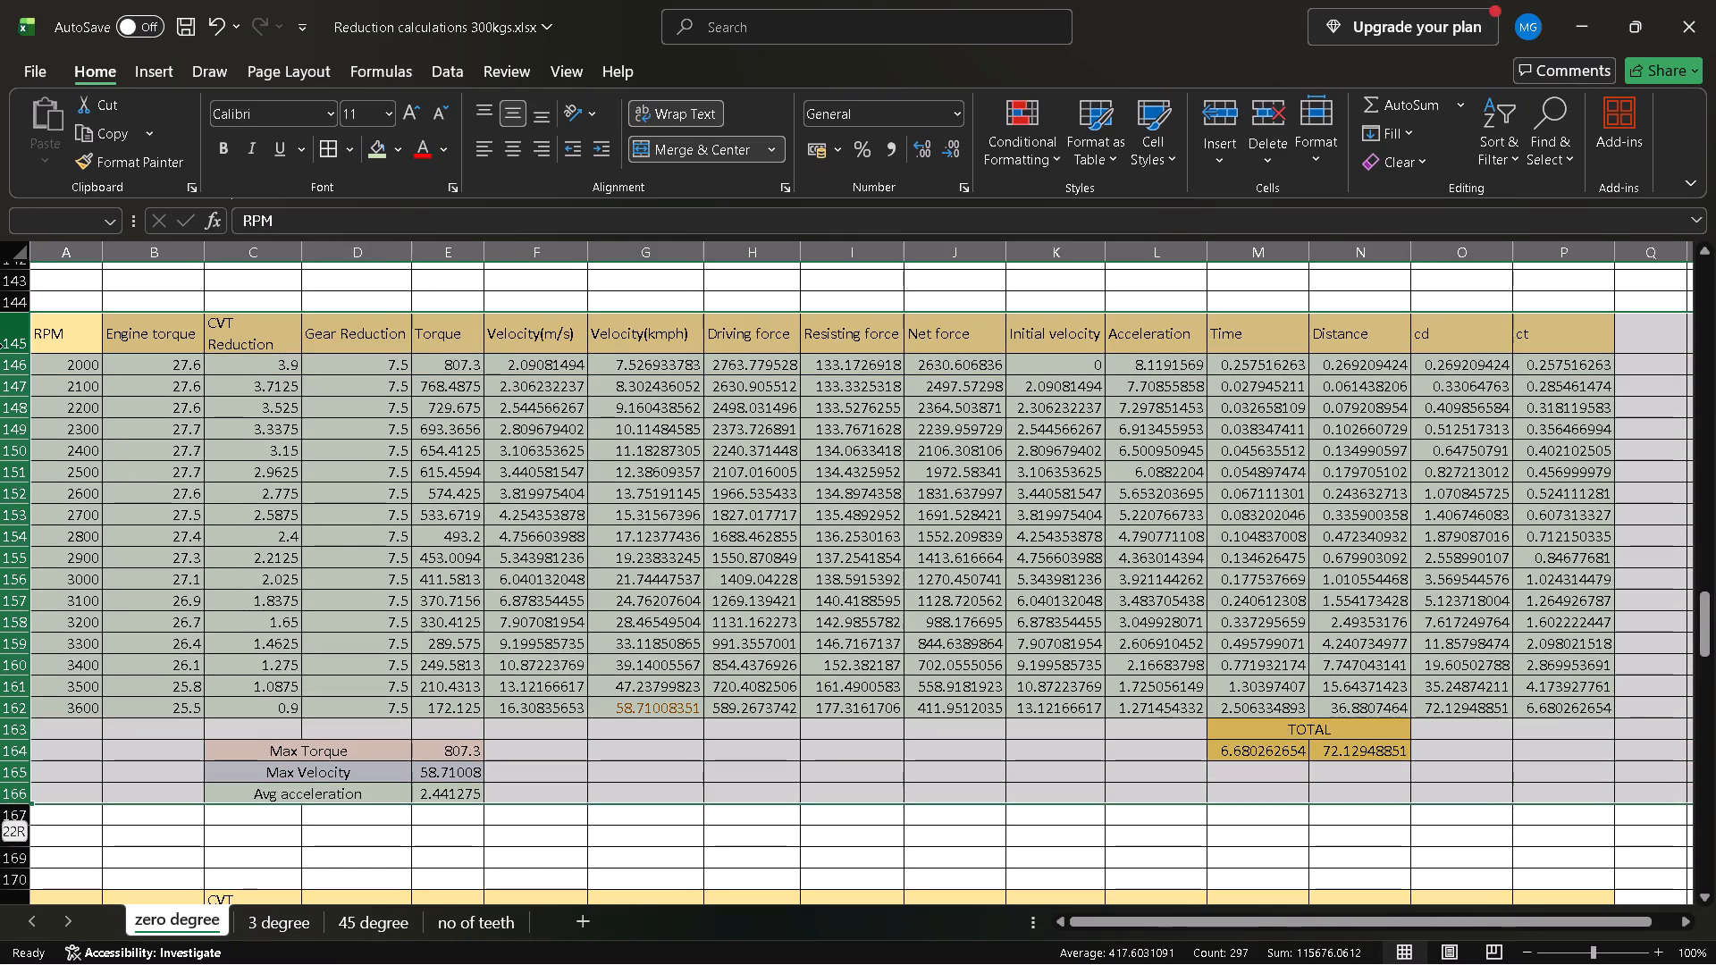
pyautogui.hotkey('ctrl', 'c')
# Delete blank rows 141 and 142 between the 7.41 summary block and the 7.5 table.
pyautogui.scroll(1, 3, 346)
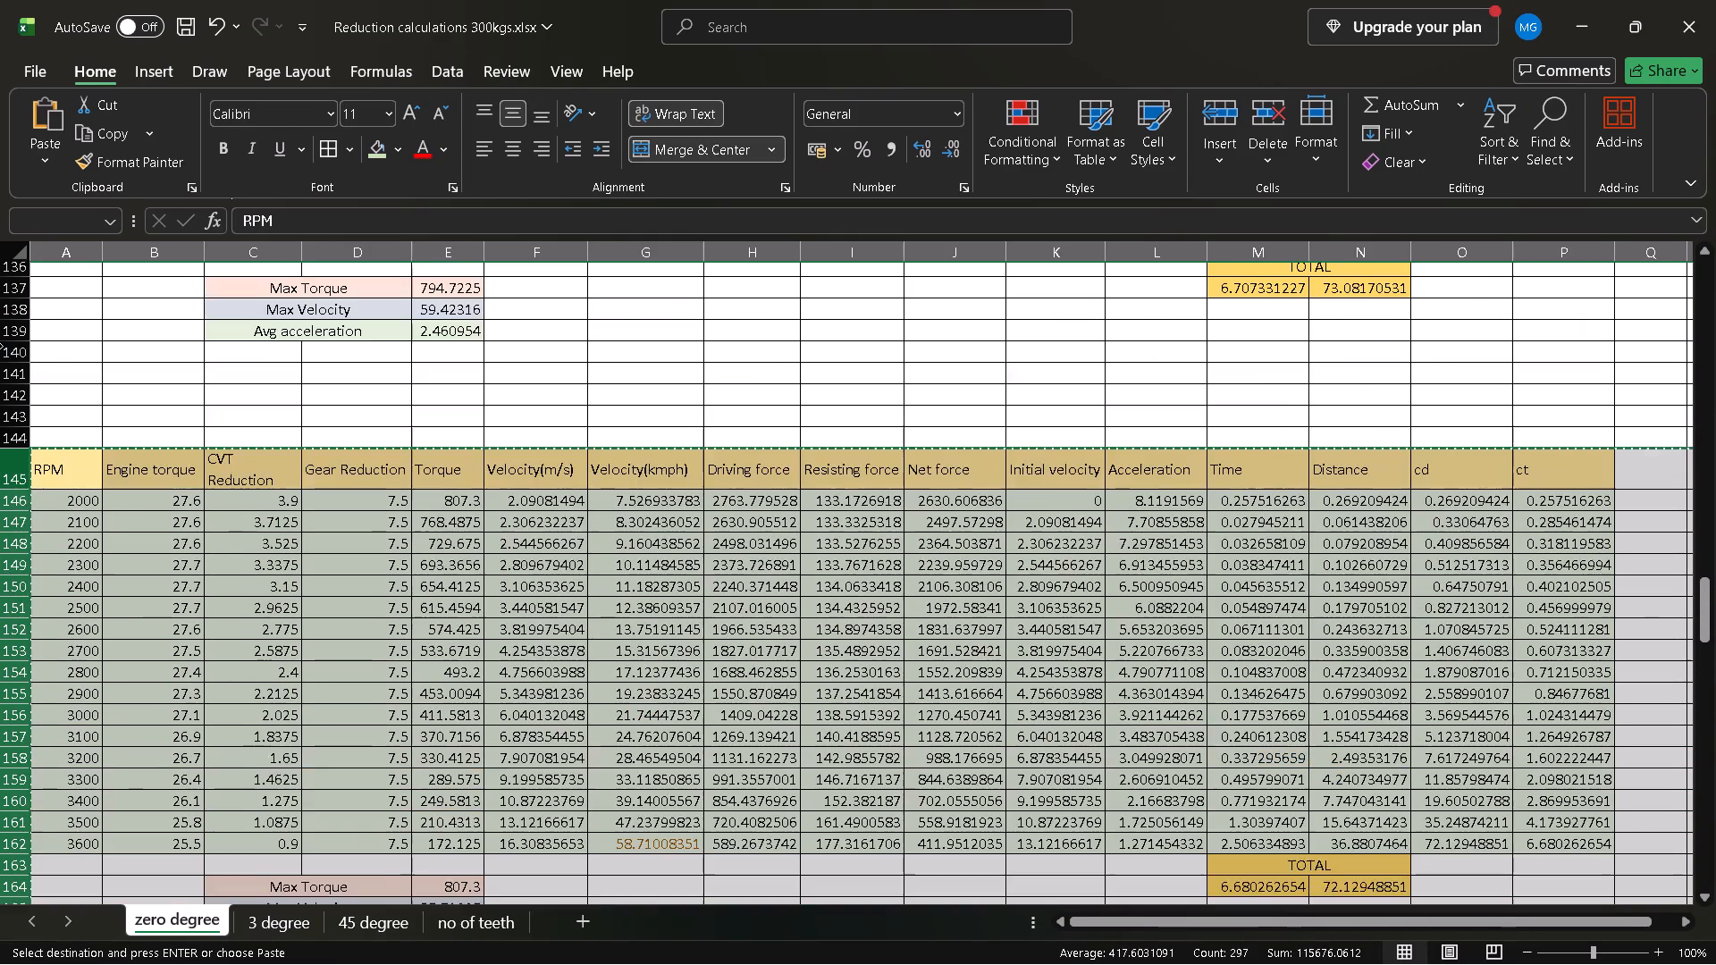
pyautogui.scroll(1, 3, 346)
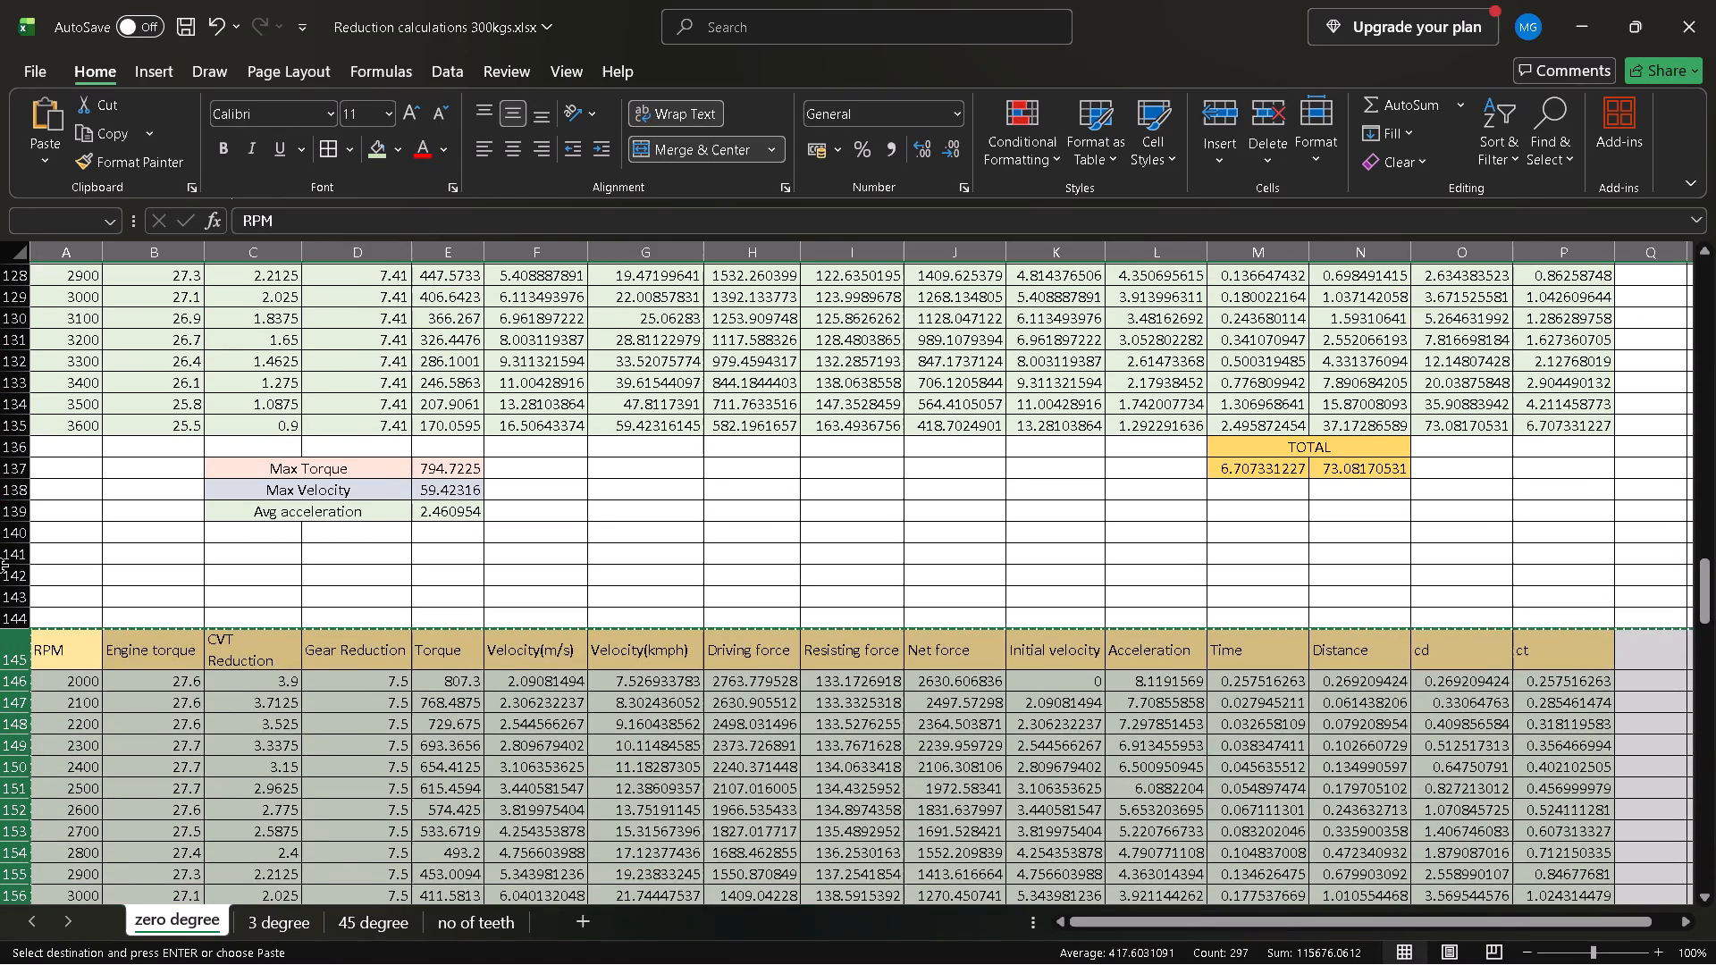
pyautogui.click(14, 591)
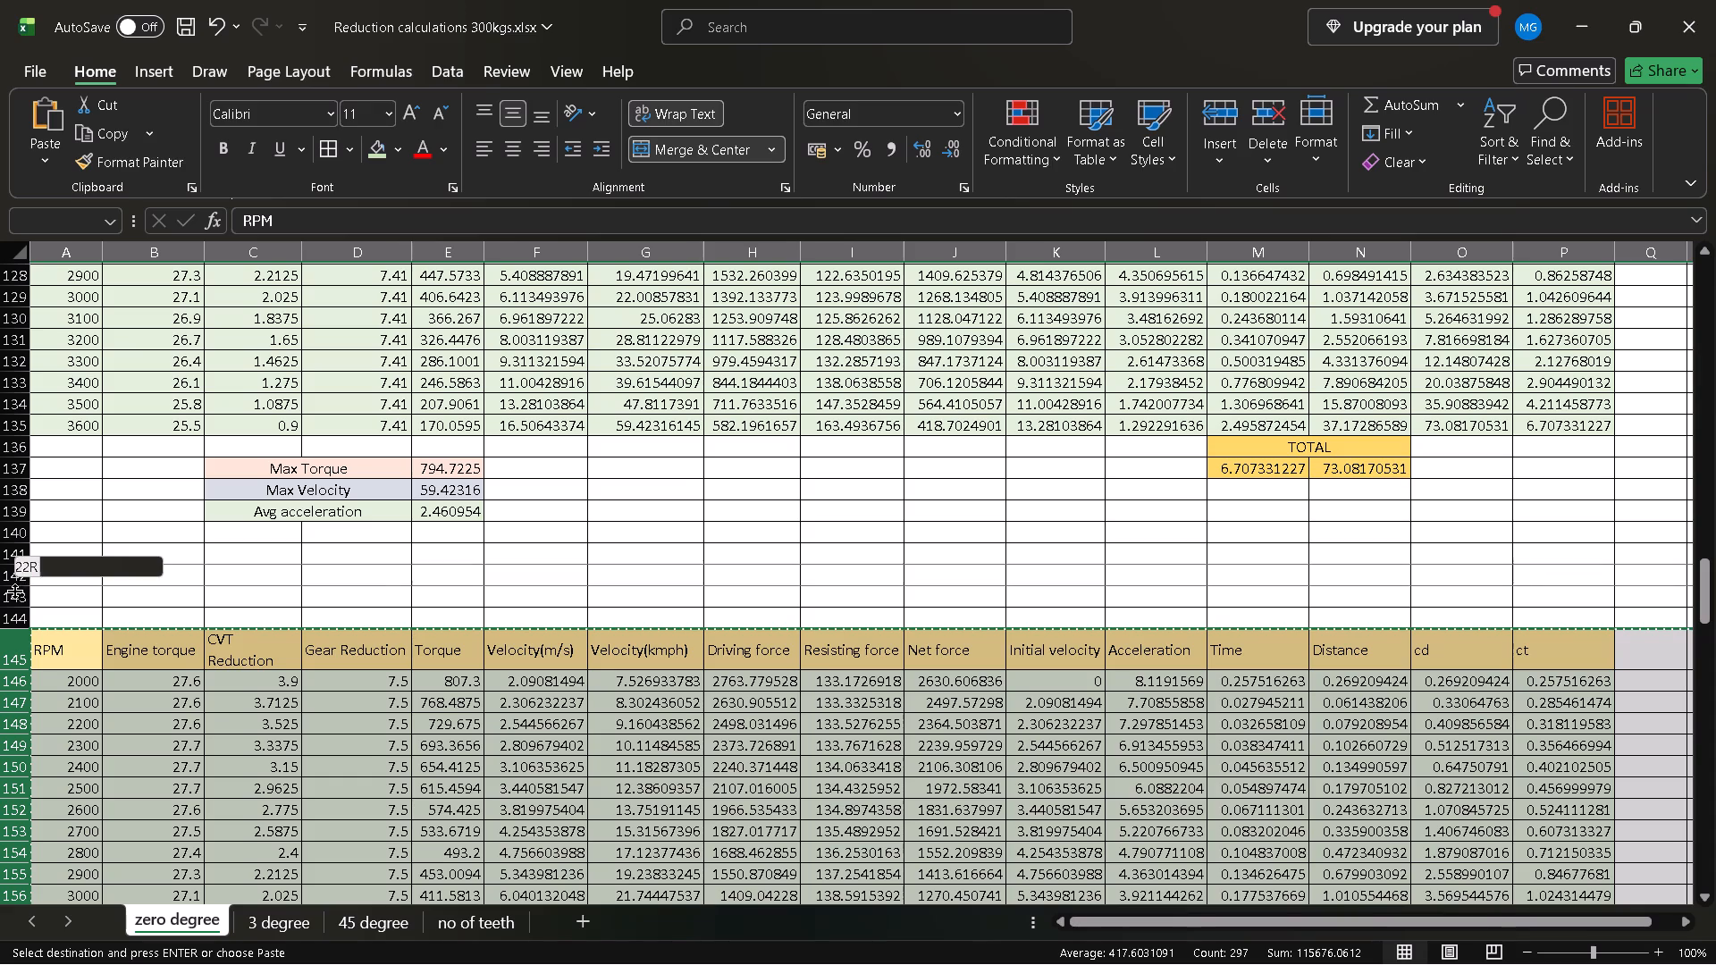
pyautogui.click(14, 581)
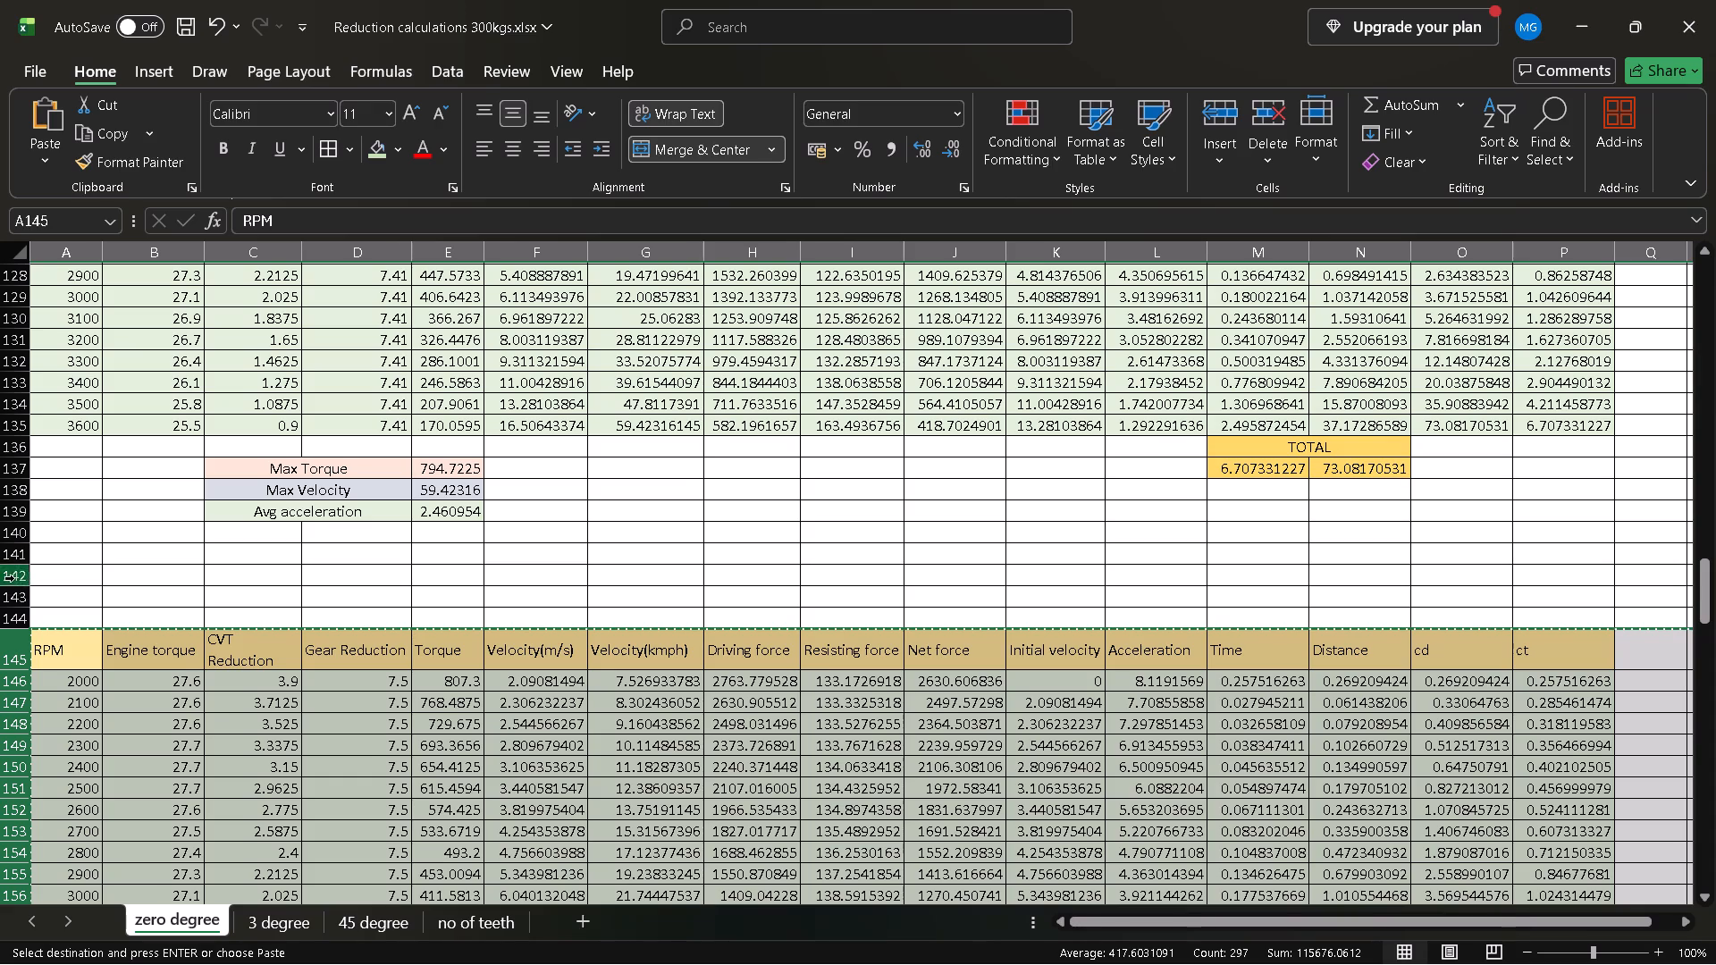
pyautogui.click(15, 573)
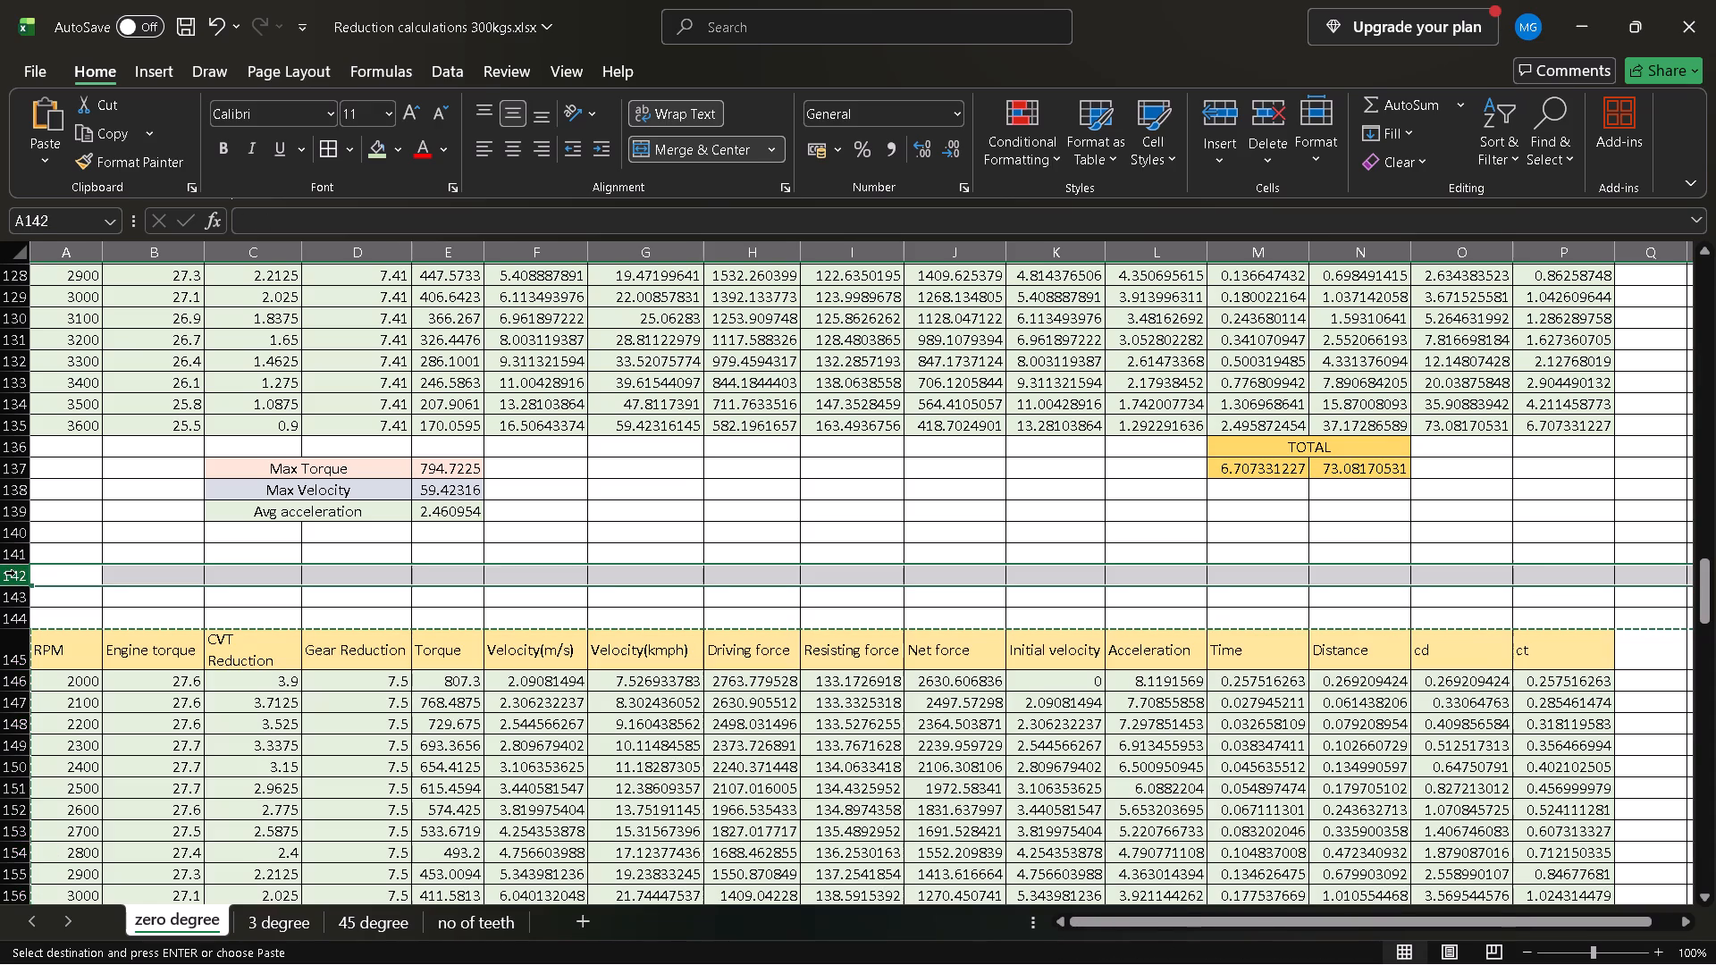
pyautogui.hotkey('shift', 'Up')
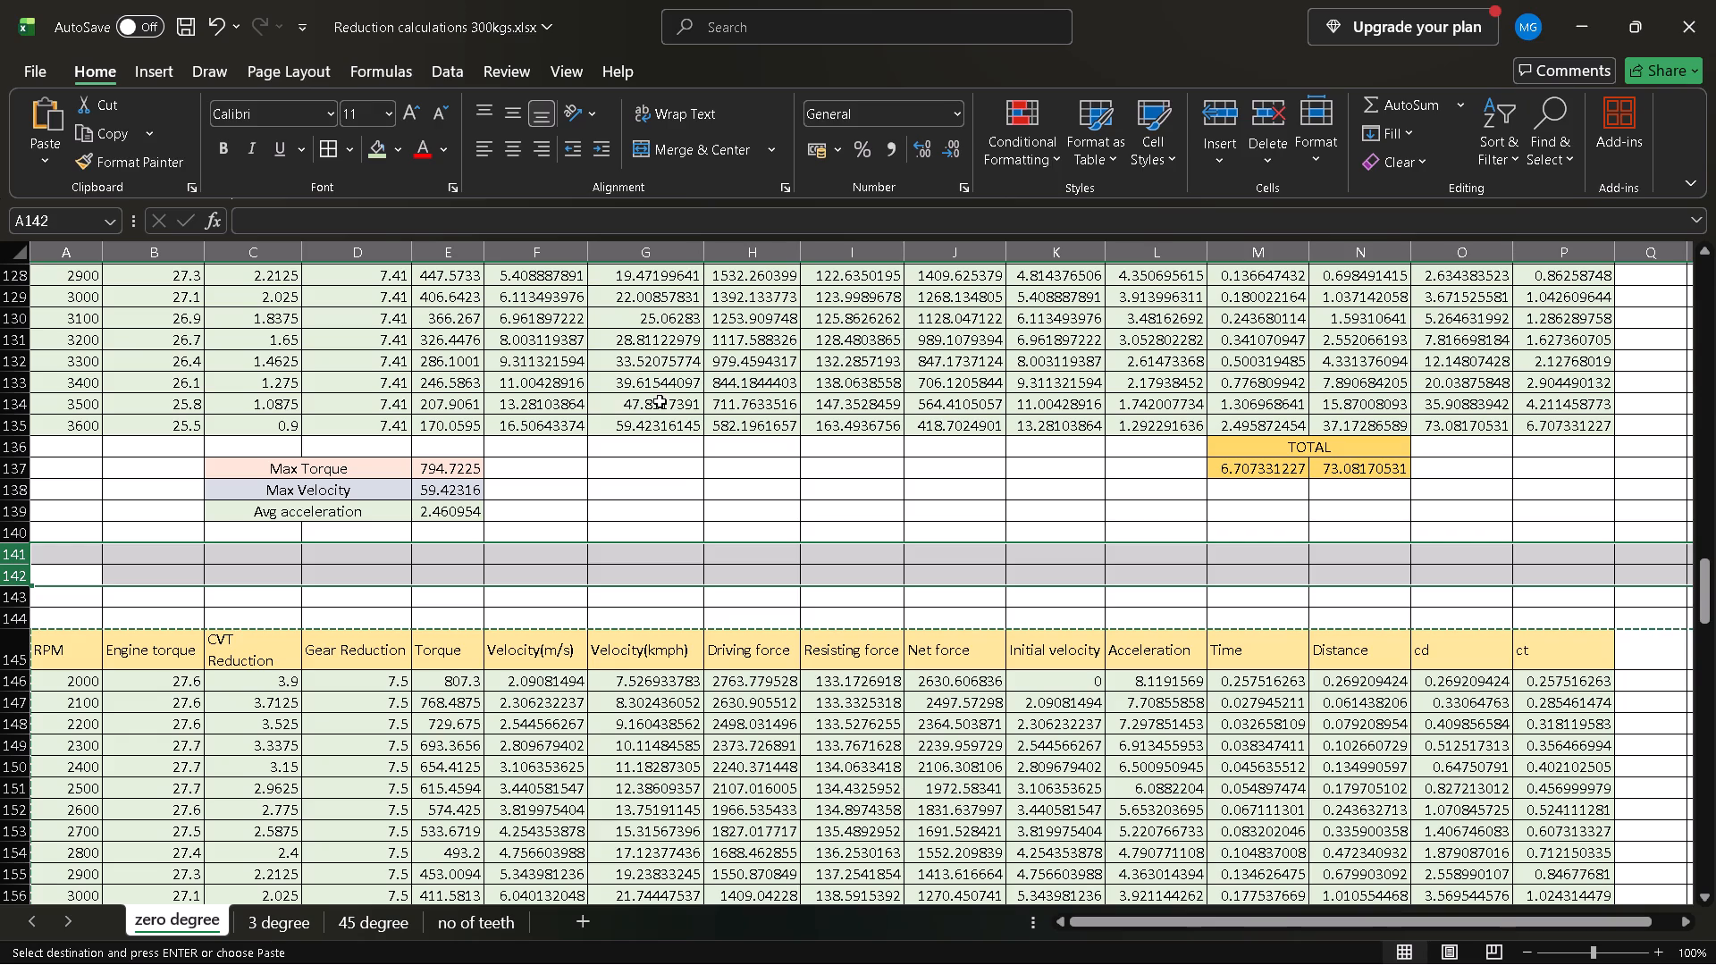
pyautogui.click(1246, 122)
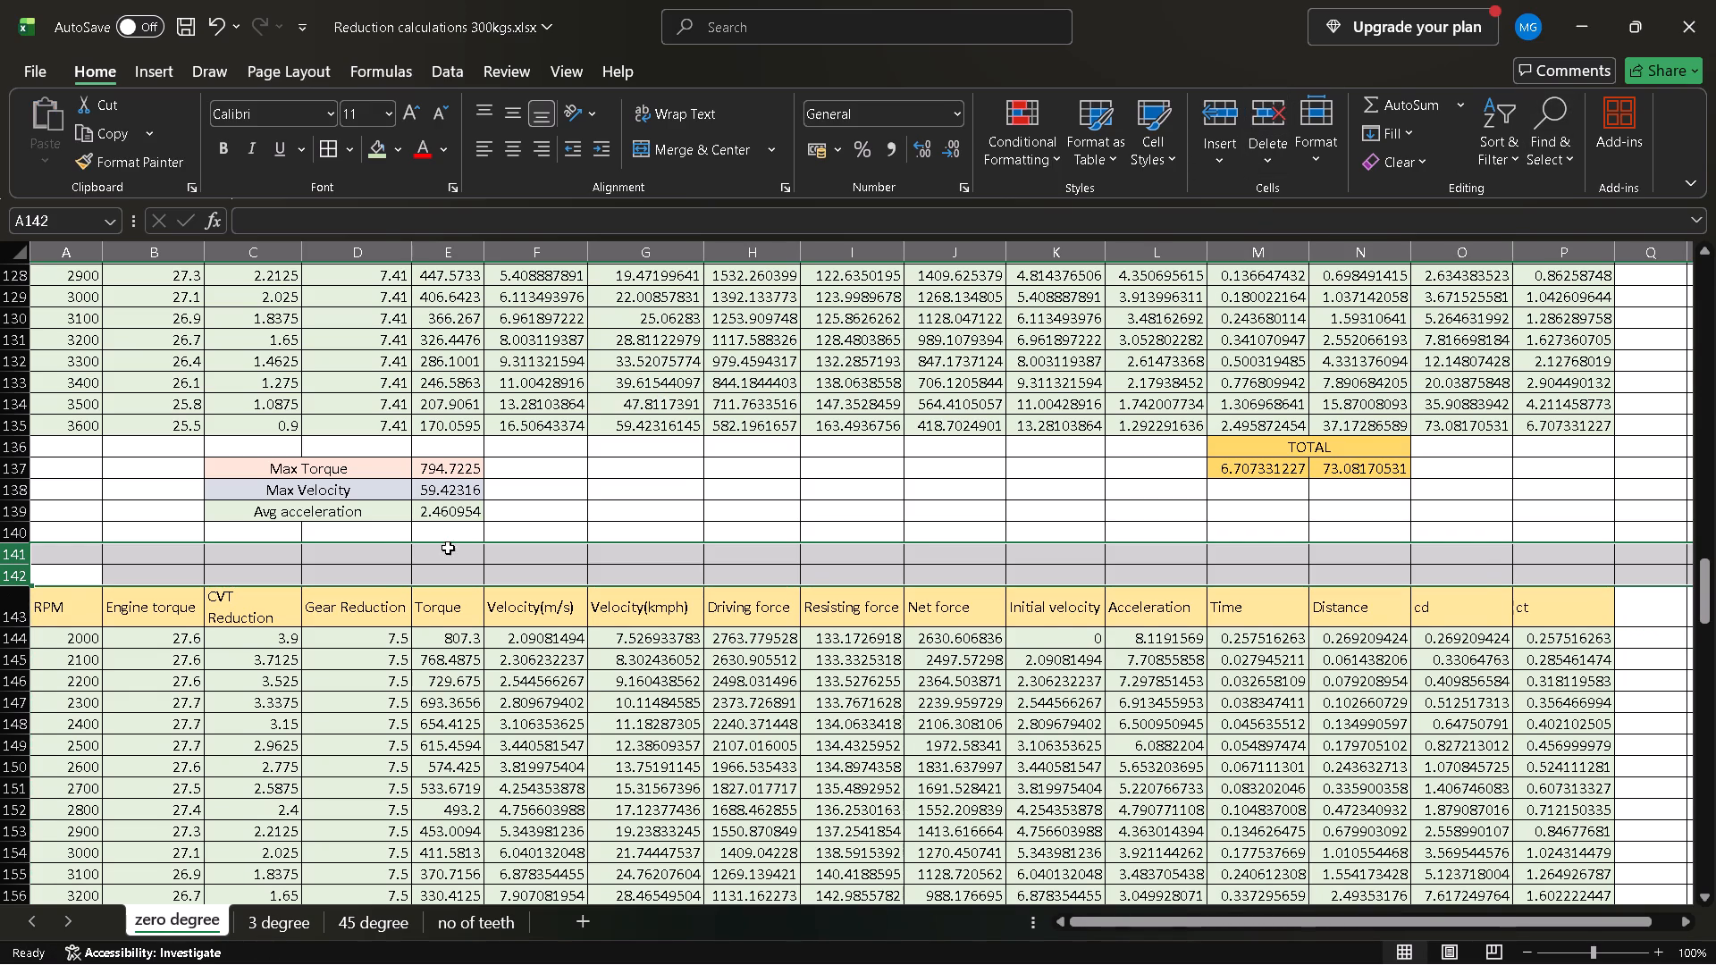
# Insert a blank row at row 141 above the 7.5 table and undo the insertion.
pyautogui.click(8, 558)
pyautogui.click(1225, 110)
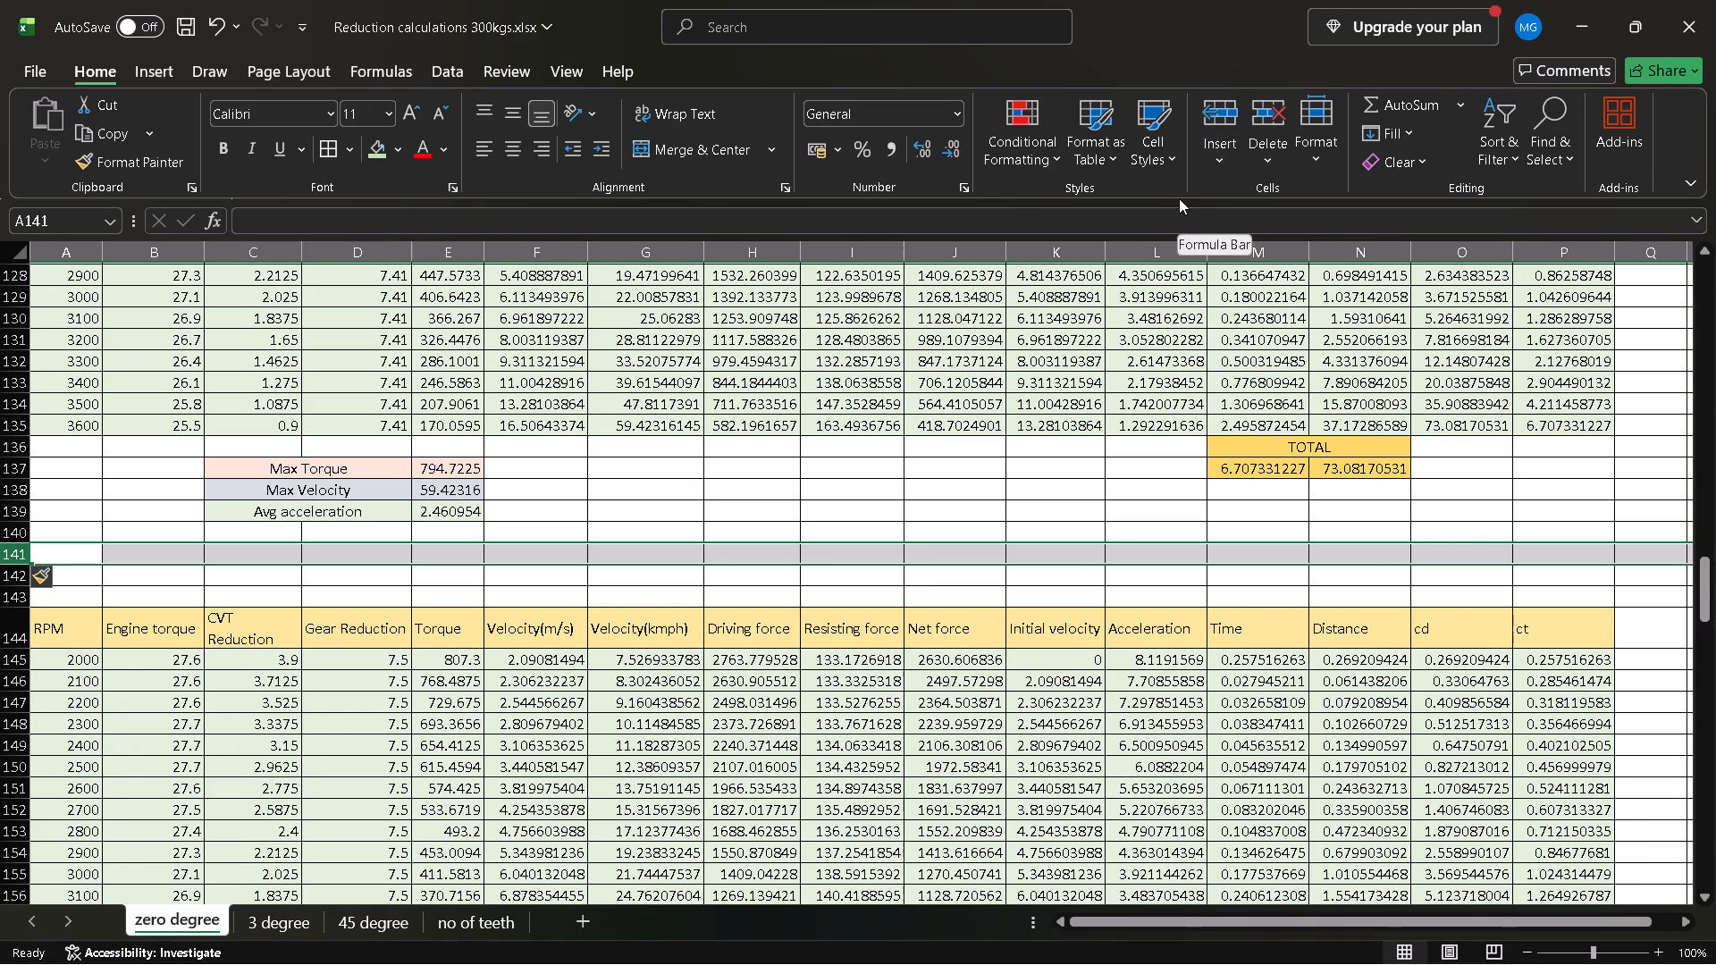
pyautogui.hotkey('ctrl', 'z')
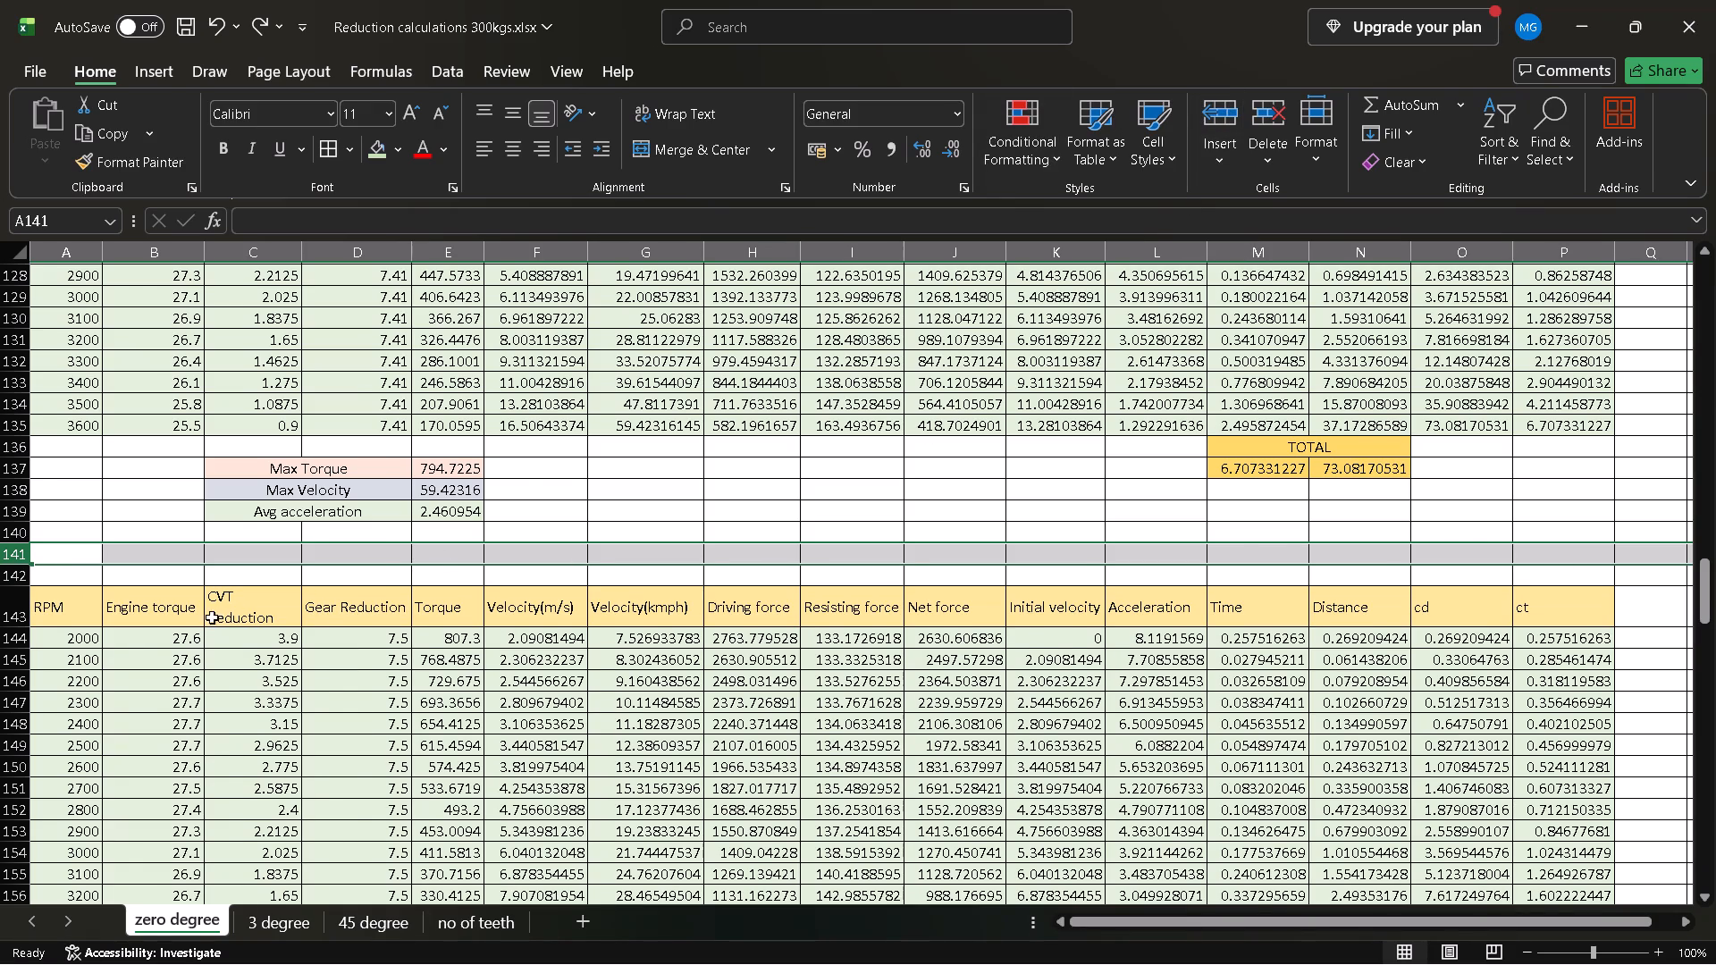
# Copy the 7.5 gear reduction table with its summary block as the cell range A143 to P164.
pyautogui.hscroll(-1, 176, 610)
pyautogui.hscroll(2, 273, 607)
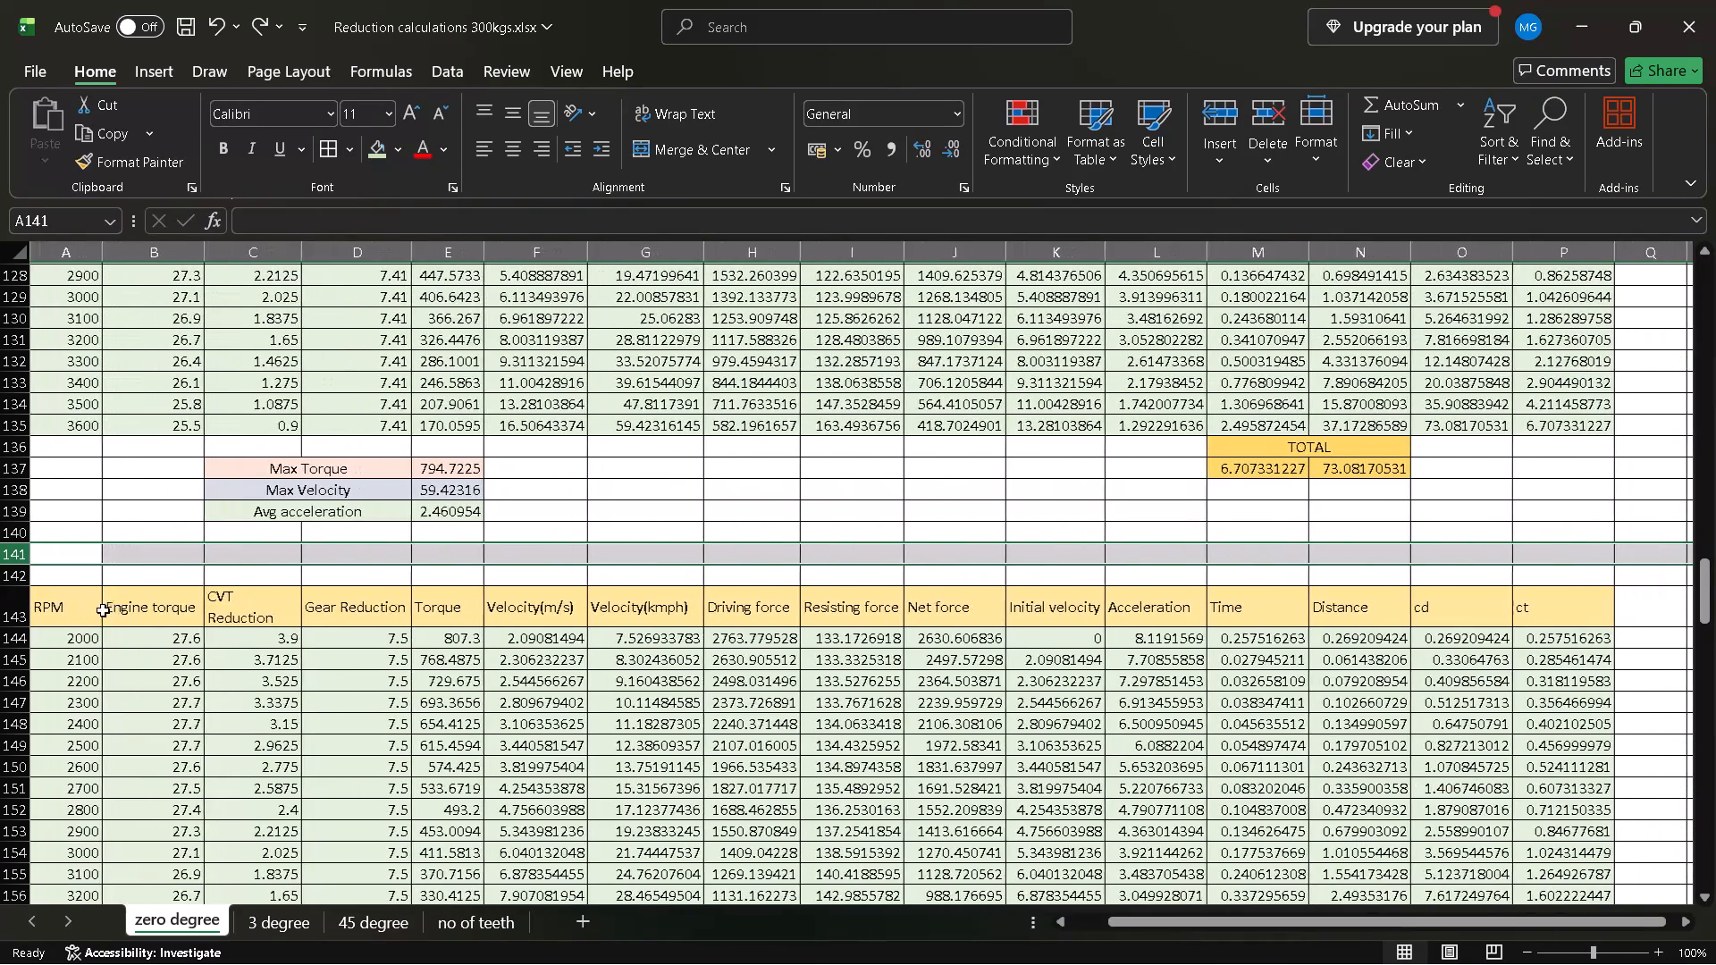
pyautogui.click(94, 609)
pyautogui.hotkey('shift', 'Down')
pyautogui.hotkey('shift', 'Down')
pyautogui.hotkey('shift', 'Down')
pyautogui.hotkey('shift', 'Down')
pyautogui.hotkey('shift', 'Down')
pyautogui.hotkey('shift', 'Down')
pyautogui.hotkey('shift', 'Down')
pyautogui.hotkey('shift', 'Down')
pyautogui.hotkey('shift', 'Down')
pyautogui.hotkey('shift', 'Down')
pyautogui.hotkey('shift', 'Down')
pyautogui.hotkey('shift', 'Down')
pyautogui.hotkey('shift', 'Down')
pyautogui.hotkey('shift', 'Down')
pyautogui.hotkey('shift', 'Down')
pyautogui.hotkey('shift', 'Down')
pyautogui.hotkey('shift', 'Down')
pyautogui.hotkey('shift', 'Down')
pyautogui.hotkey('shift', 'Down')
pyautogui.hotkey('shift', 'Down')
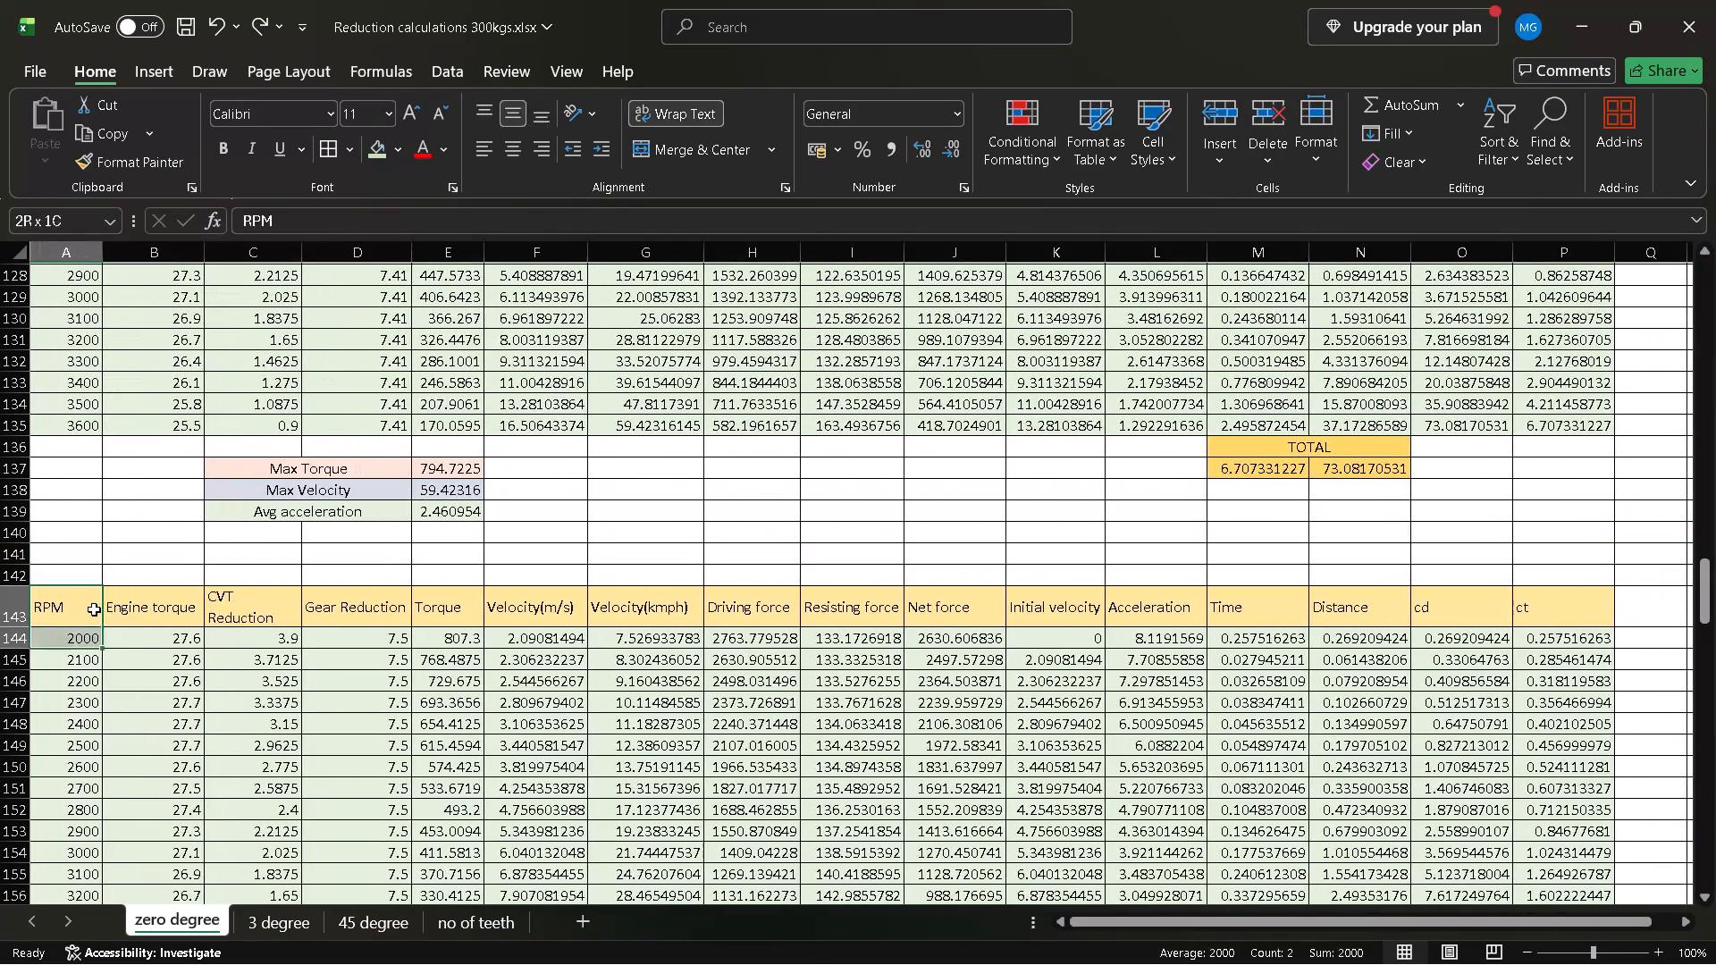
pyautogui.hotkey('shift', 'Down')
pyautogui.hotkey('shift', 'Up')
pyautogui.hotkey('shift', 'Up')
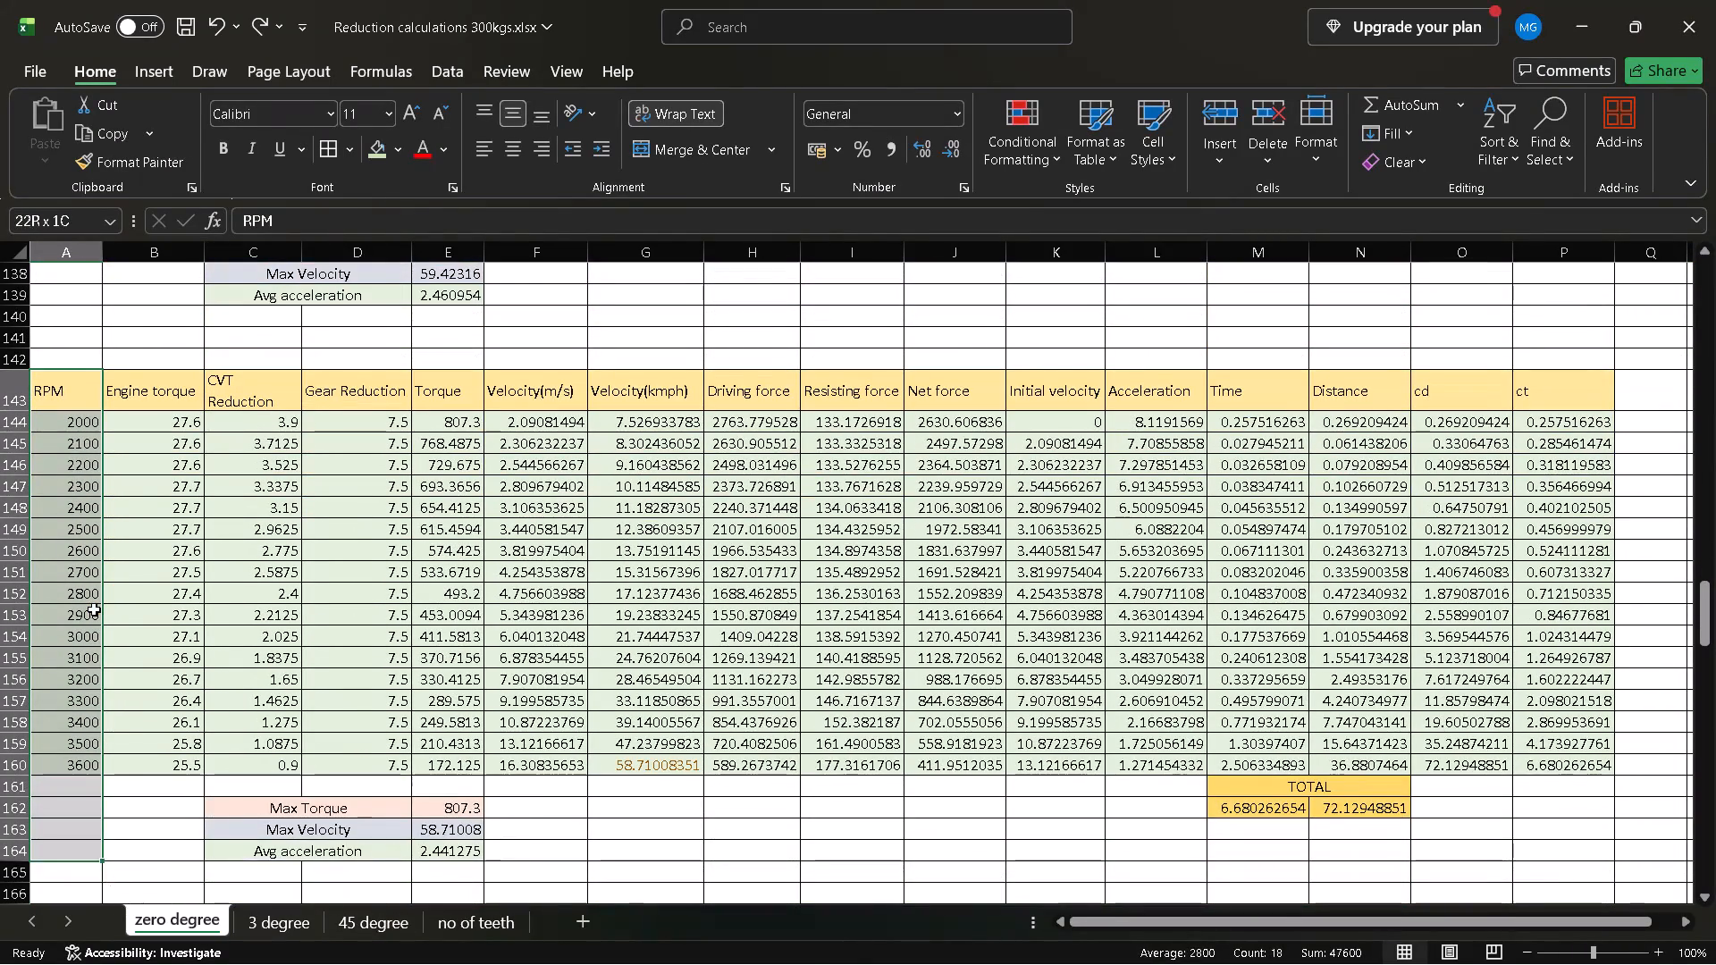
pyautogui.hotkey('shift', 'Right')
pyautogui.hotkey('shift', 'Right')
pyautogui.hotkey('shift', 'Right')
pyautogui.hotkey('shift', 'Right')
pyautogui.hotkey('shift', 'Right')
pyautogui.hotkey('shift', 'Right')
pyautogui.hotkey('shift', 'Right')
pyautogui.hotkey('shift', 'Right')
pyautogui.hotkey('shift', 'Right')
pyautogui.hotkey('shift', 'Right')
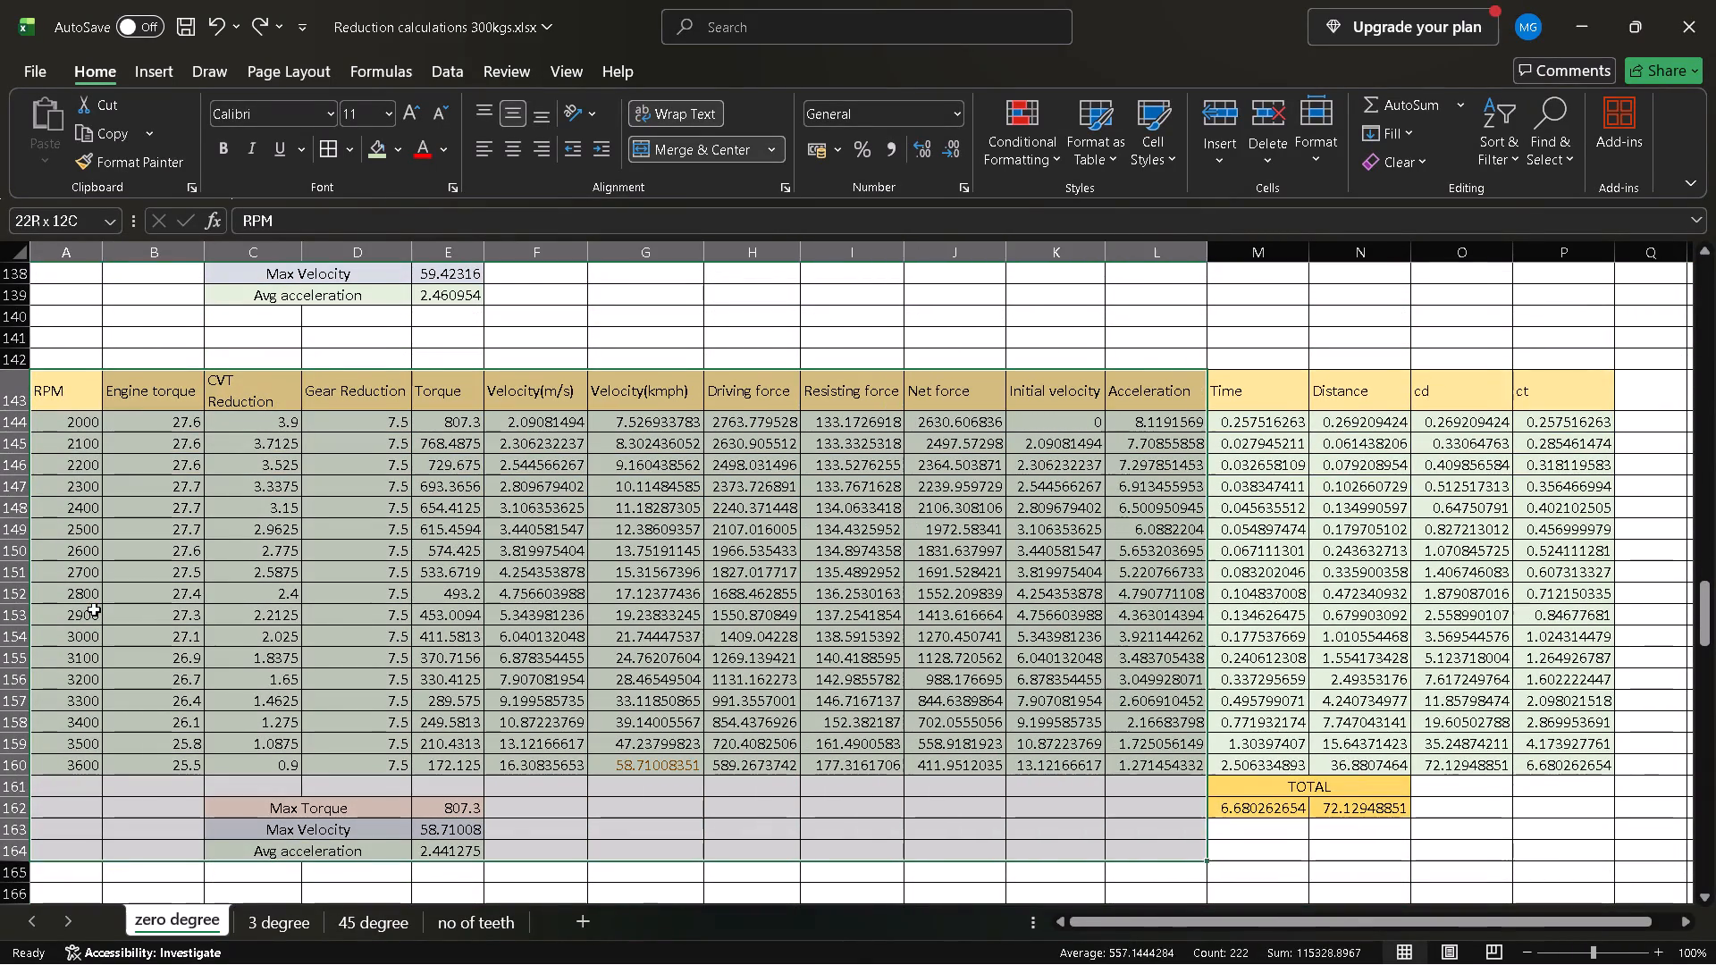
pyautogui.hotkey('shift', 'Right')
pyautogui.hotkey('shift', 'Right')
pyautogui.hotkey('shift', 'Right')
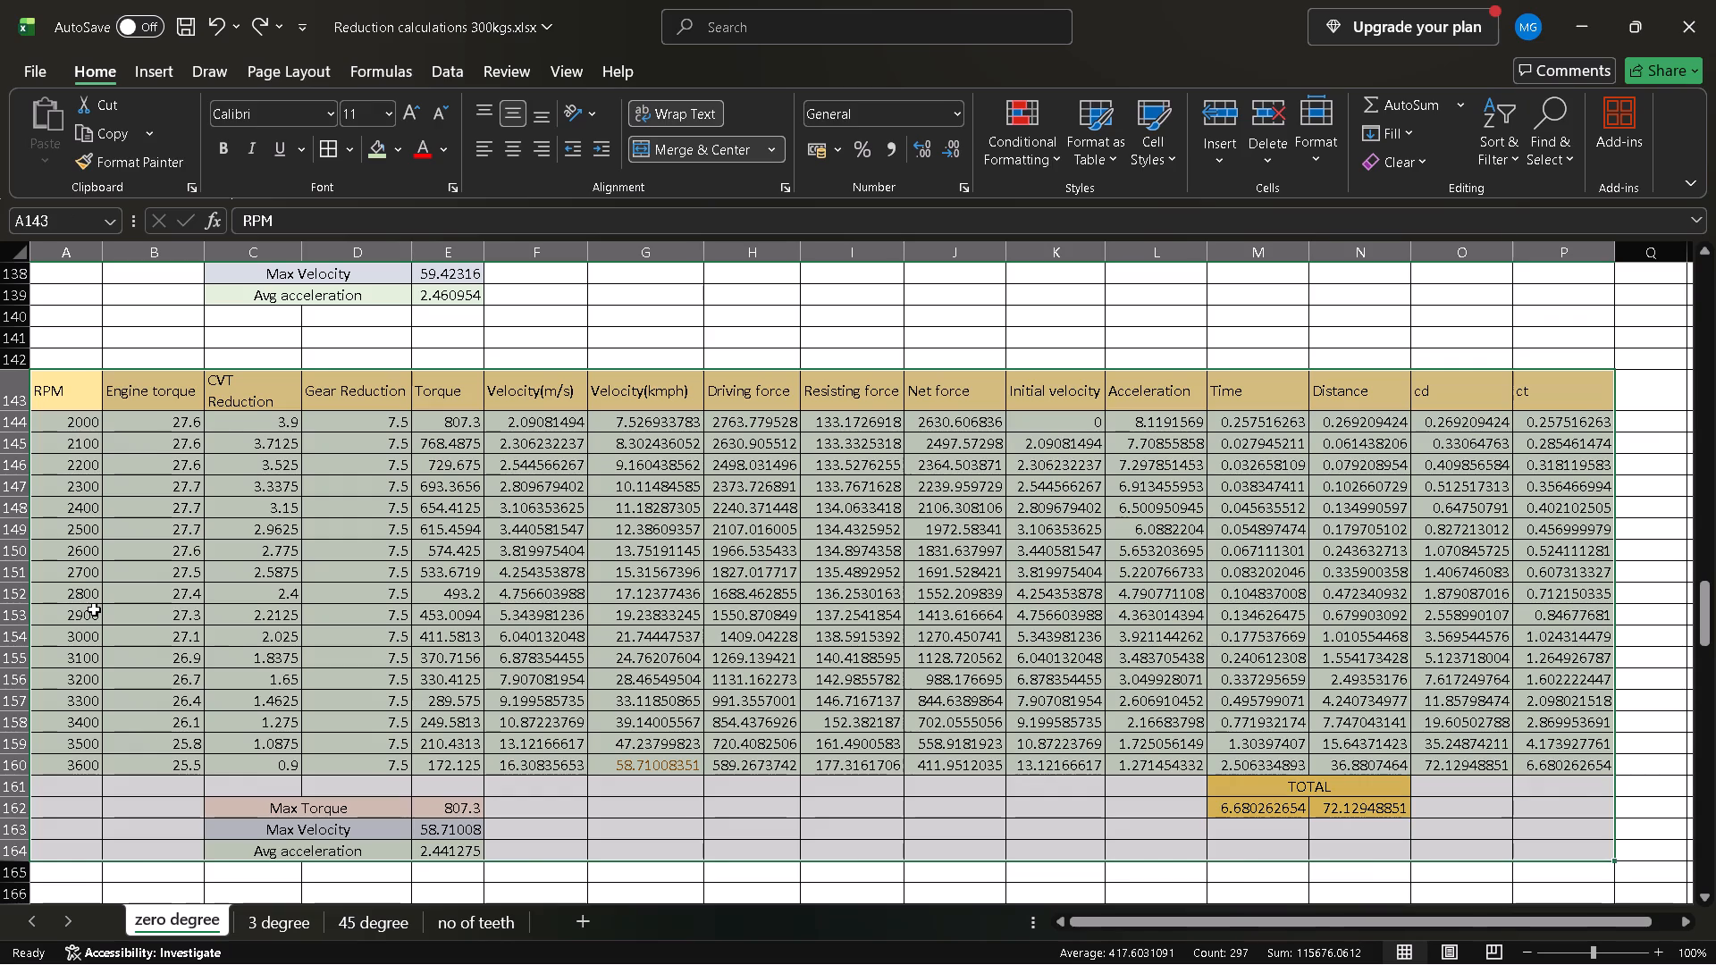
pyautogui.hotkey('ctrl', 'c')
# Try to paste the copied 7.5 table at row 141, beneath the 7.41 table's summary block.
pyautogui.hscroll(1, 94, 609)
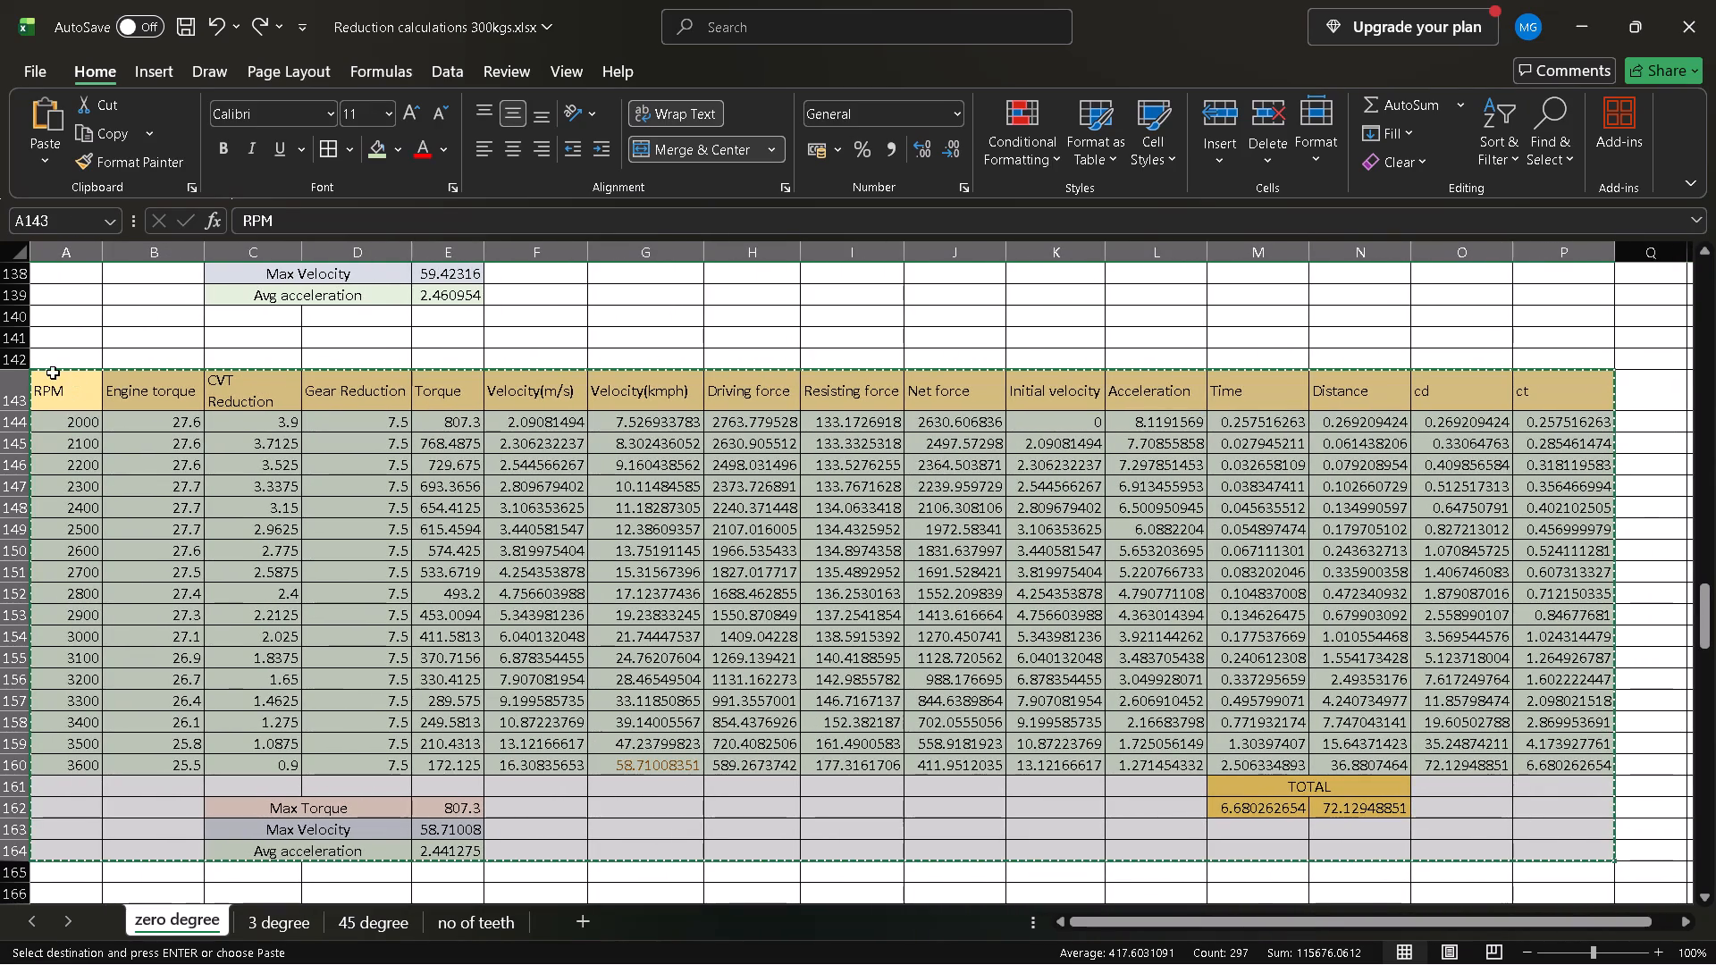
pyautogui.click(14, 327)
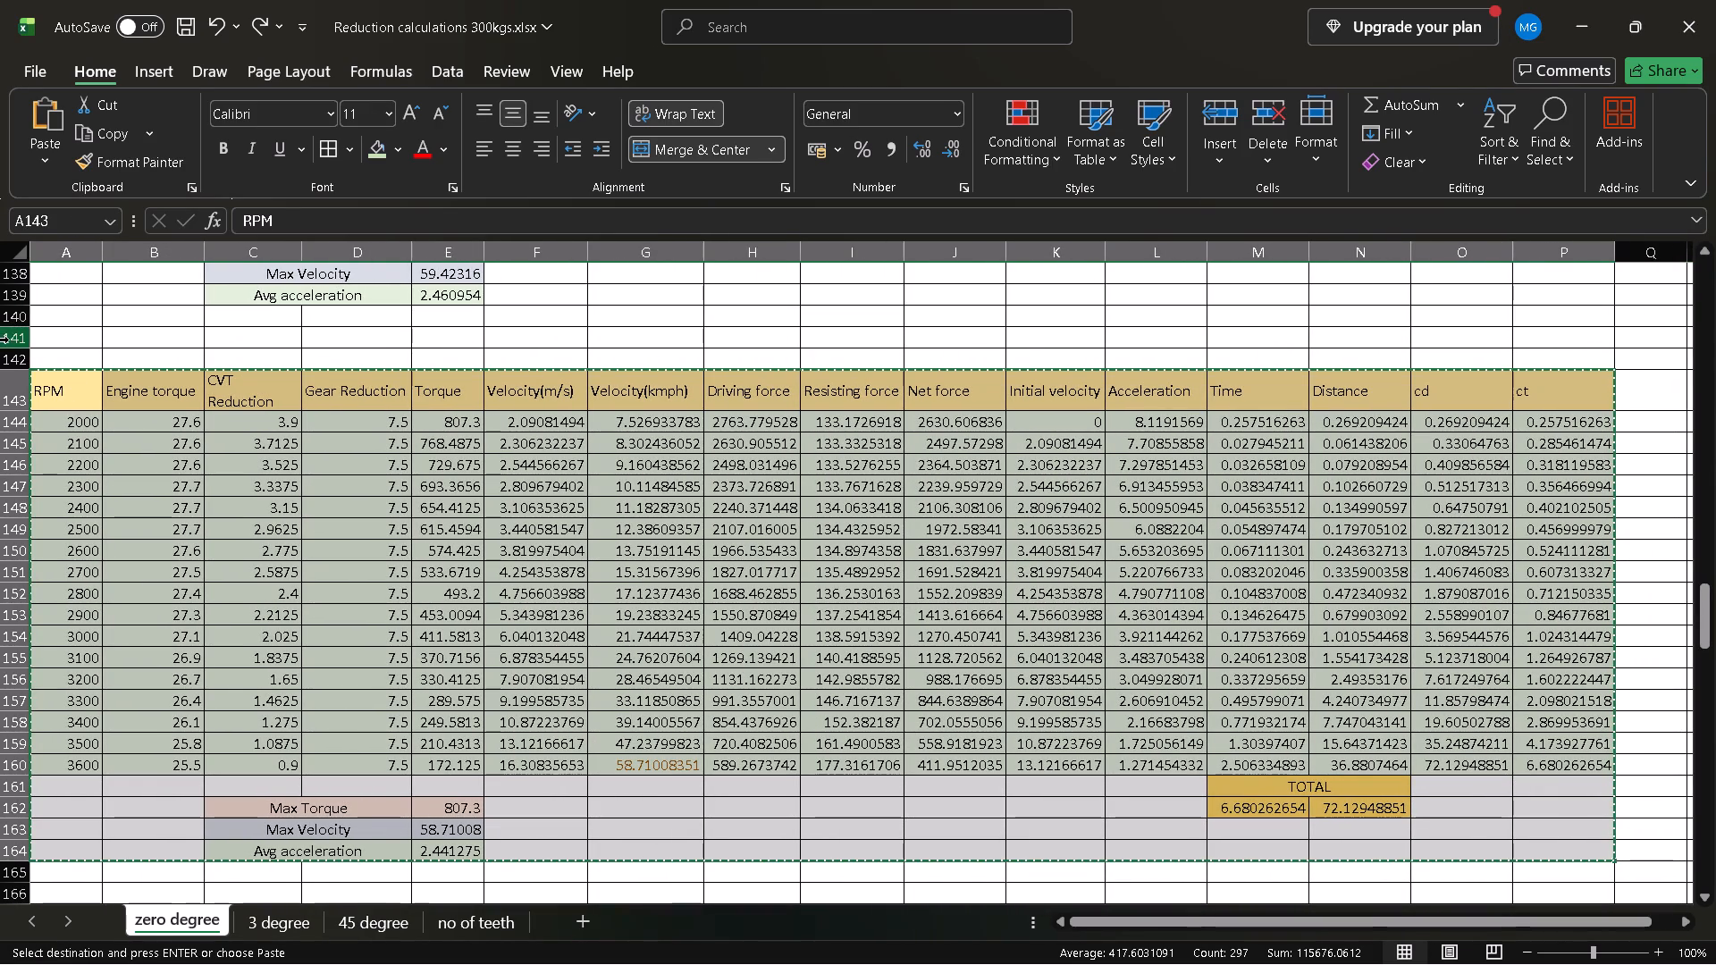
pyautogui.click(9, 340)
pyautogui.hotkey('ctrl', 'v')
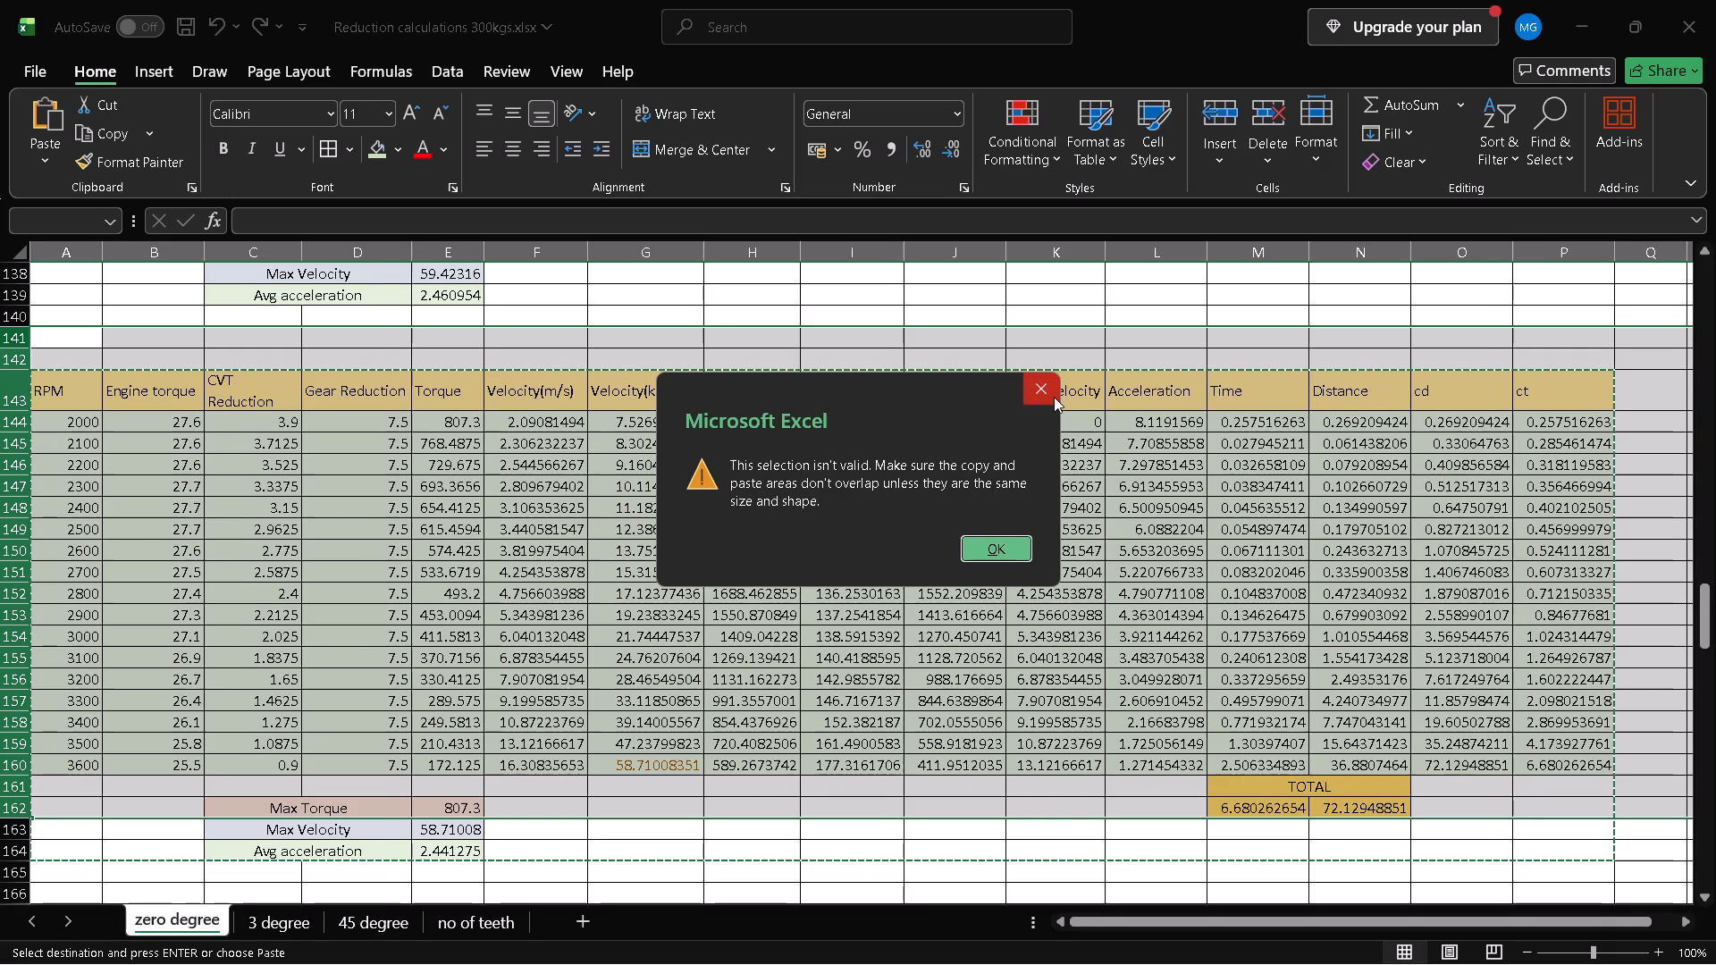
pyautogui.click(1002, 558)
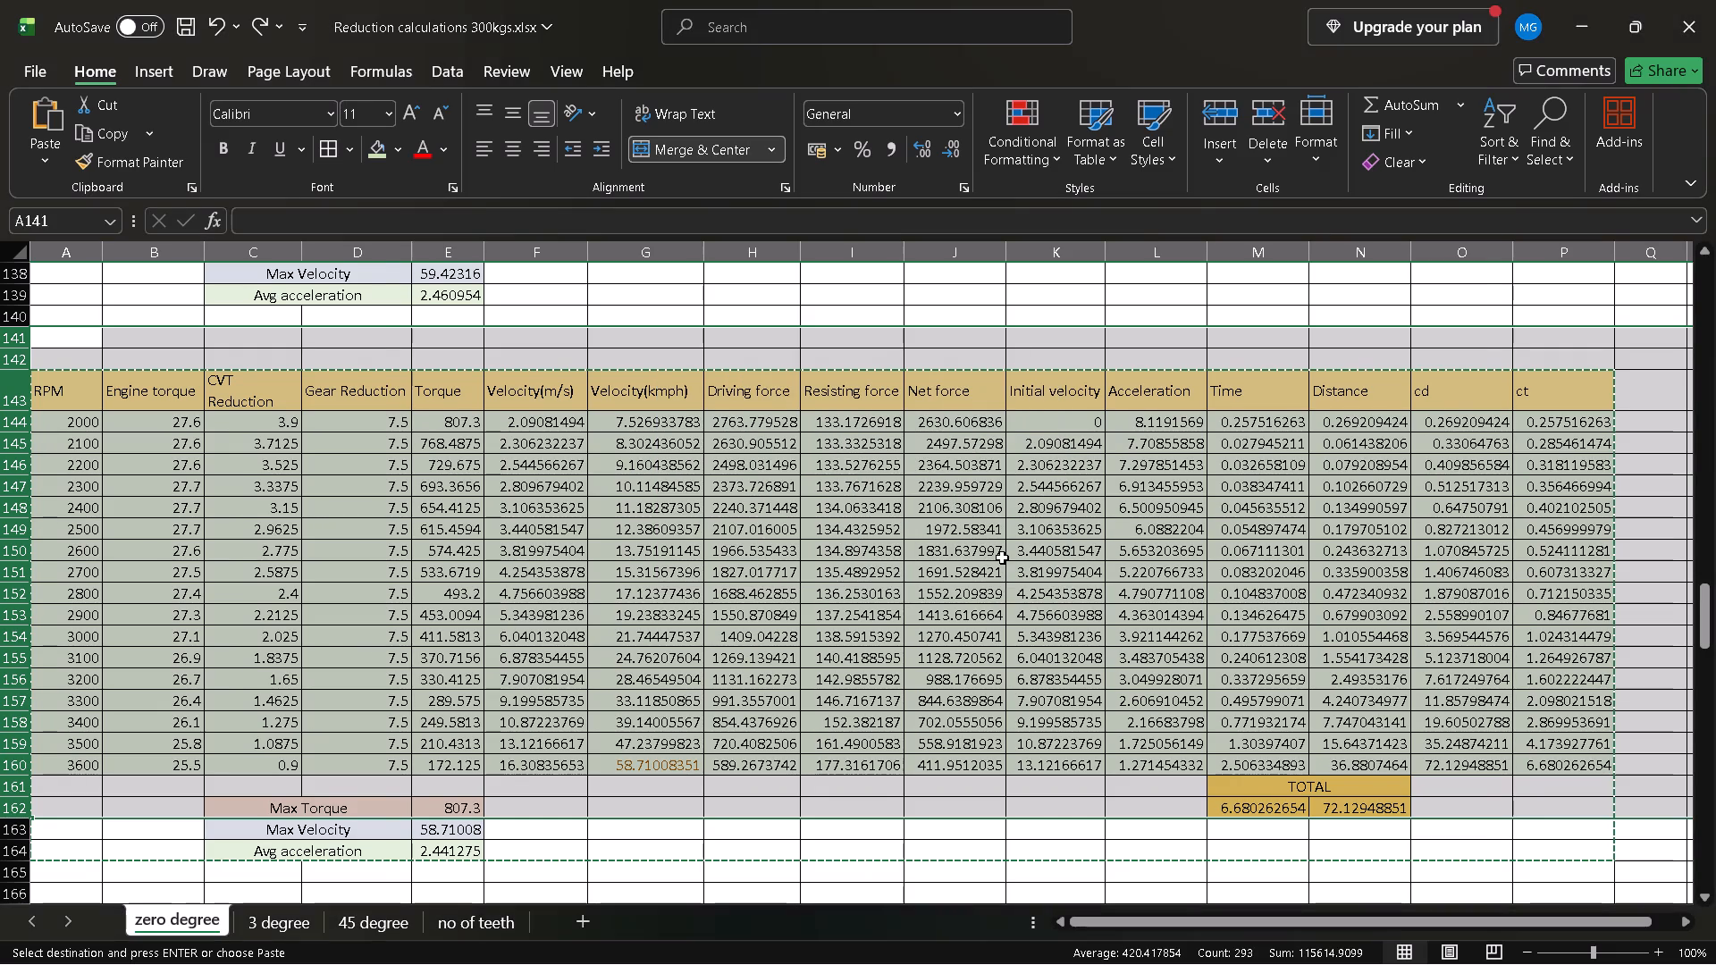
# Insert the copied 7.5 table with its summary block at row 141, beneath the 7.41 table.
pyautogui.scroll(1, 1002, 558)
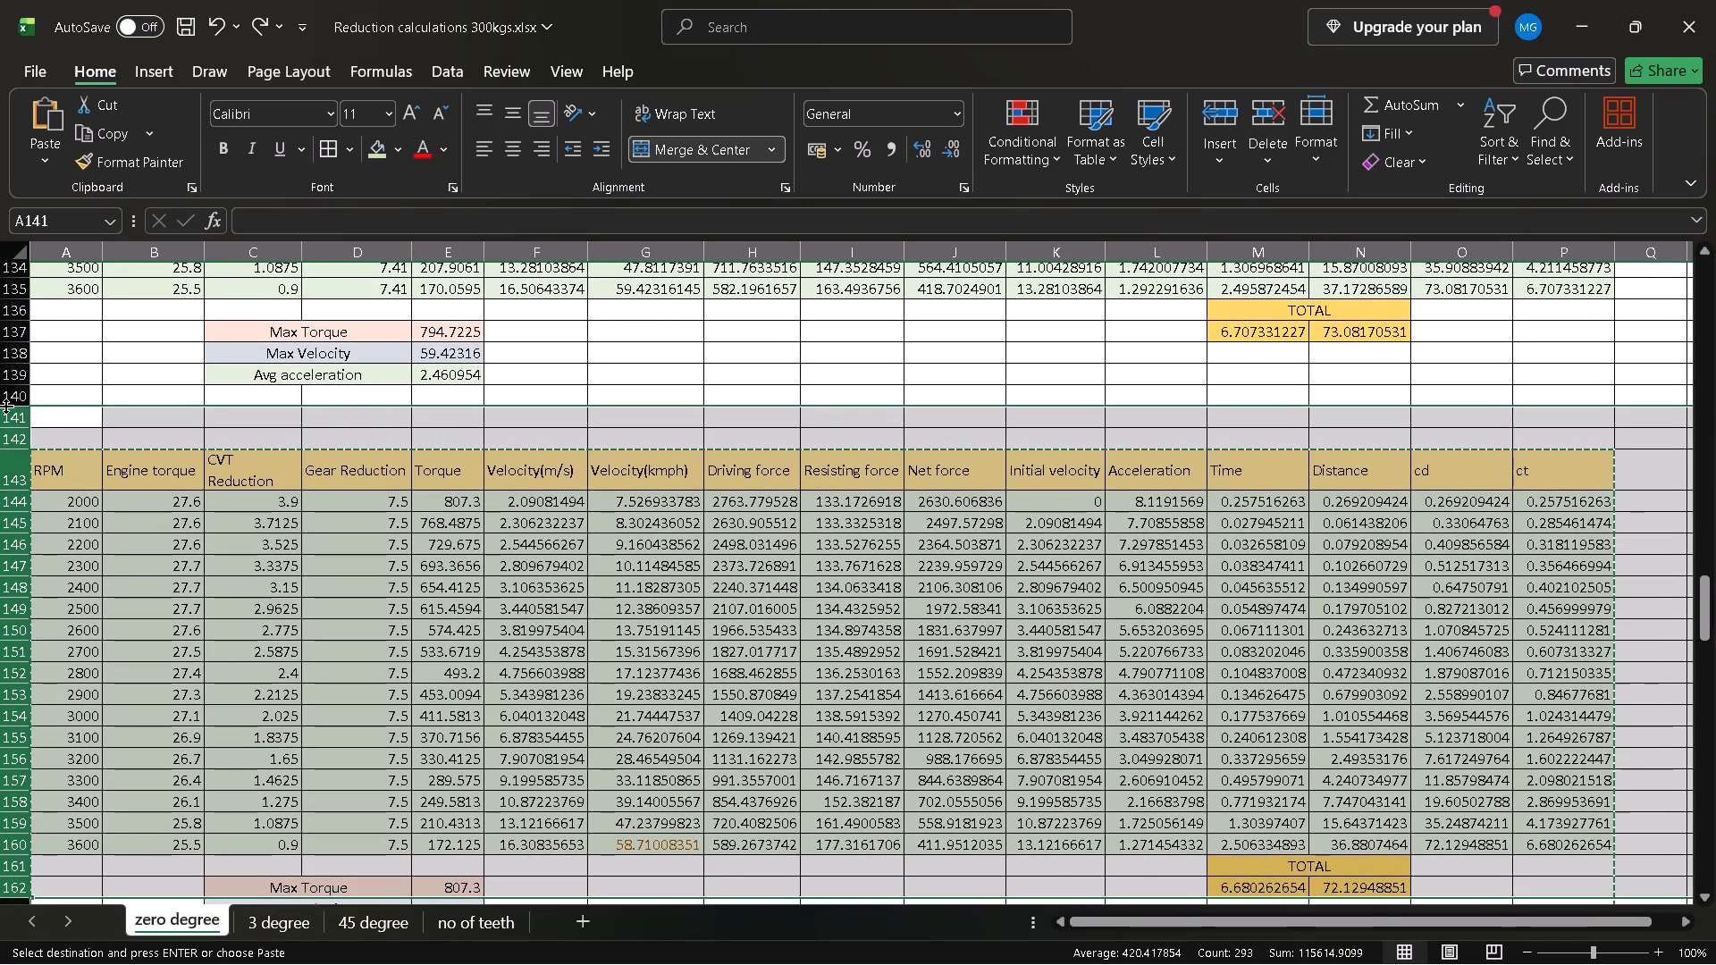
pyautogui.click(9, 413)
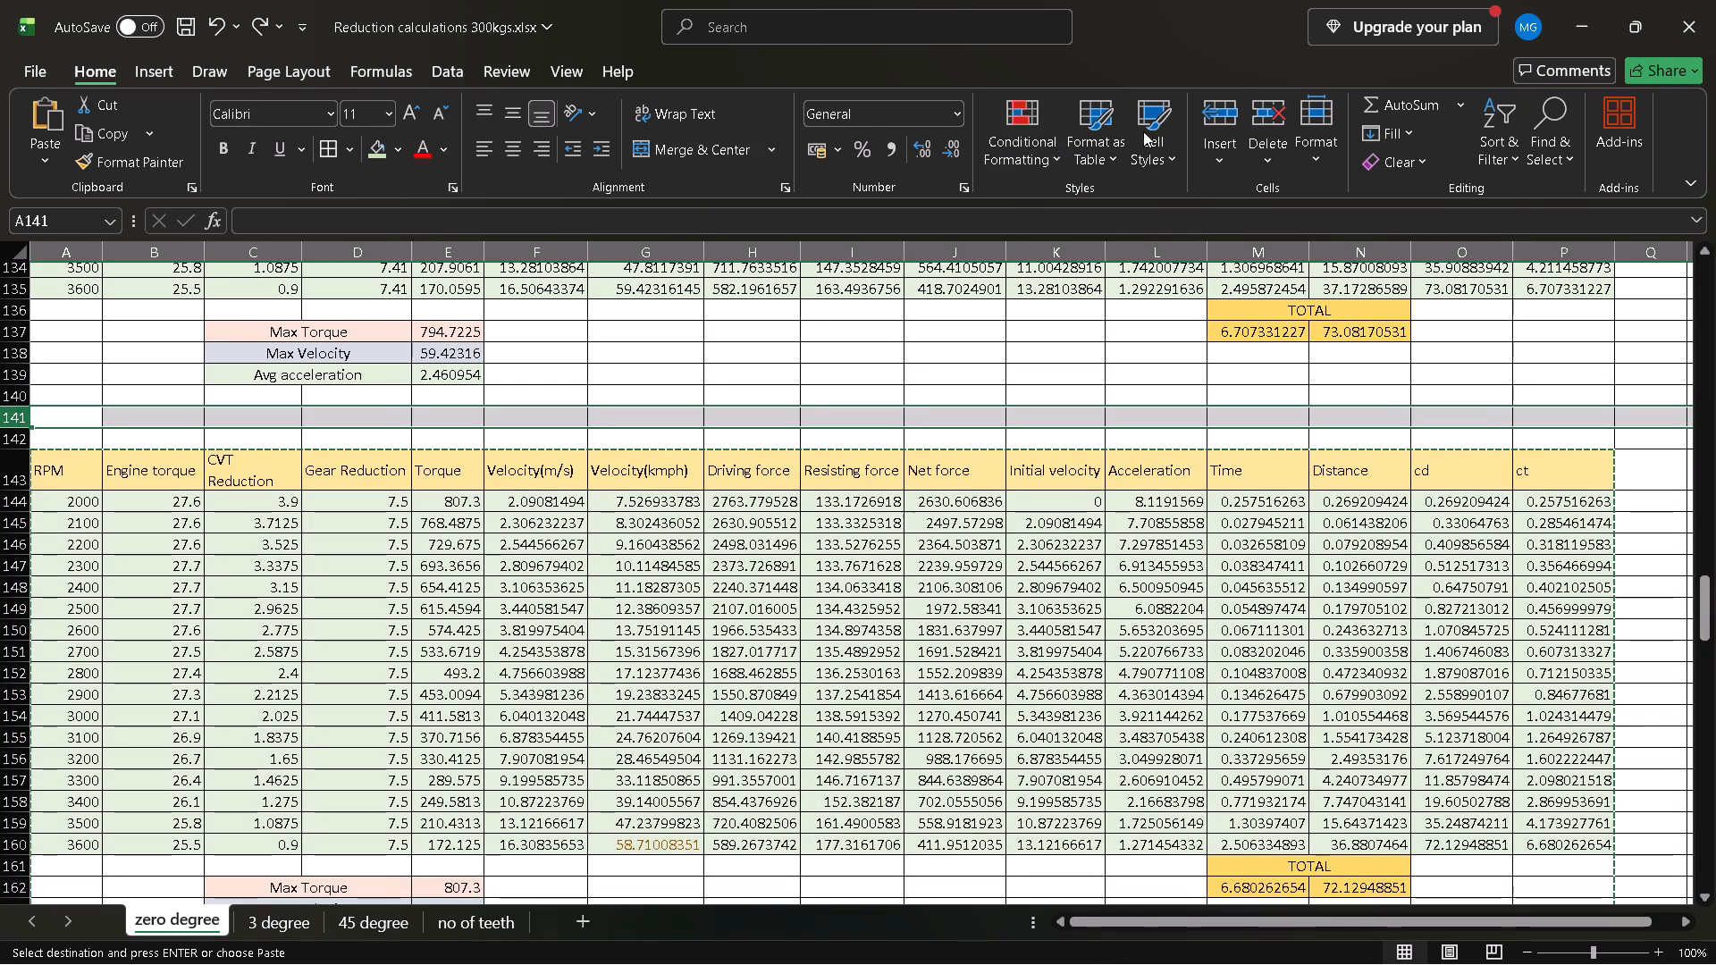
pyautogui.click(1216, 114)
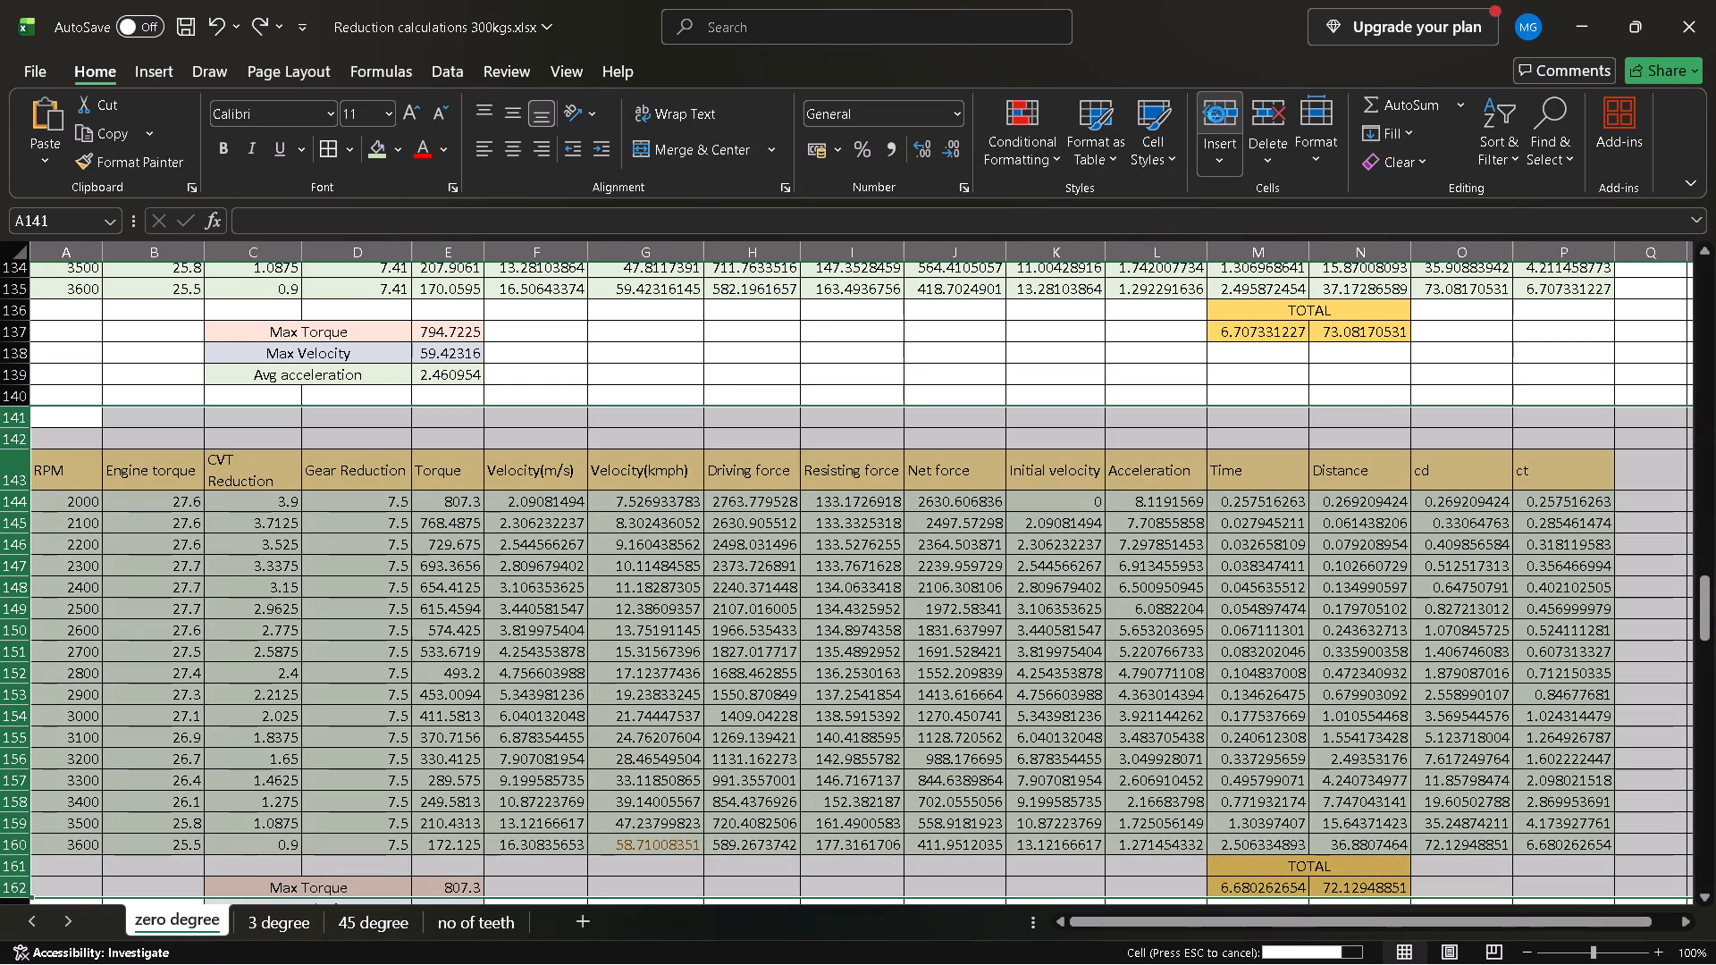
# Examine the table inserted at row 141 against the 7.41, 7.5 and 7.6 tables around it.
pyautogui.scroll(-2, 1097, 359)
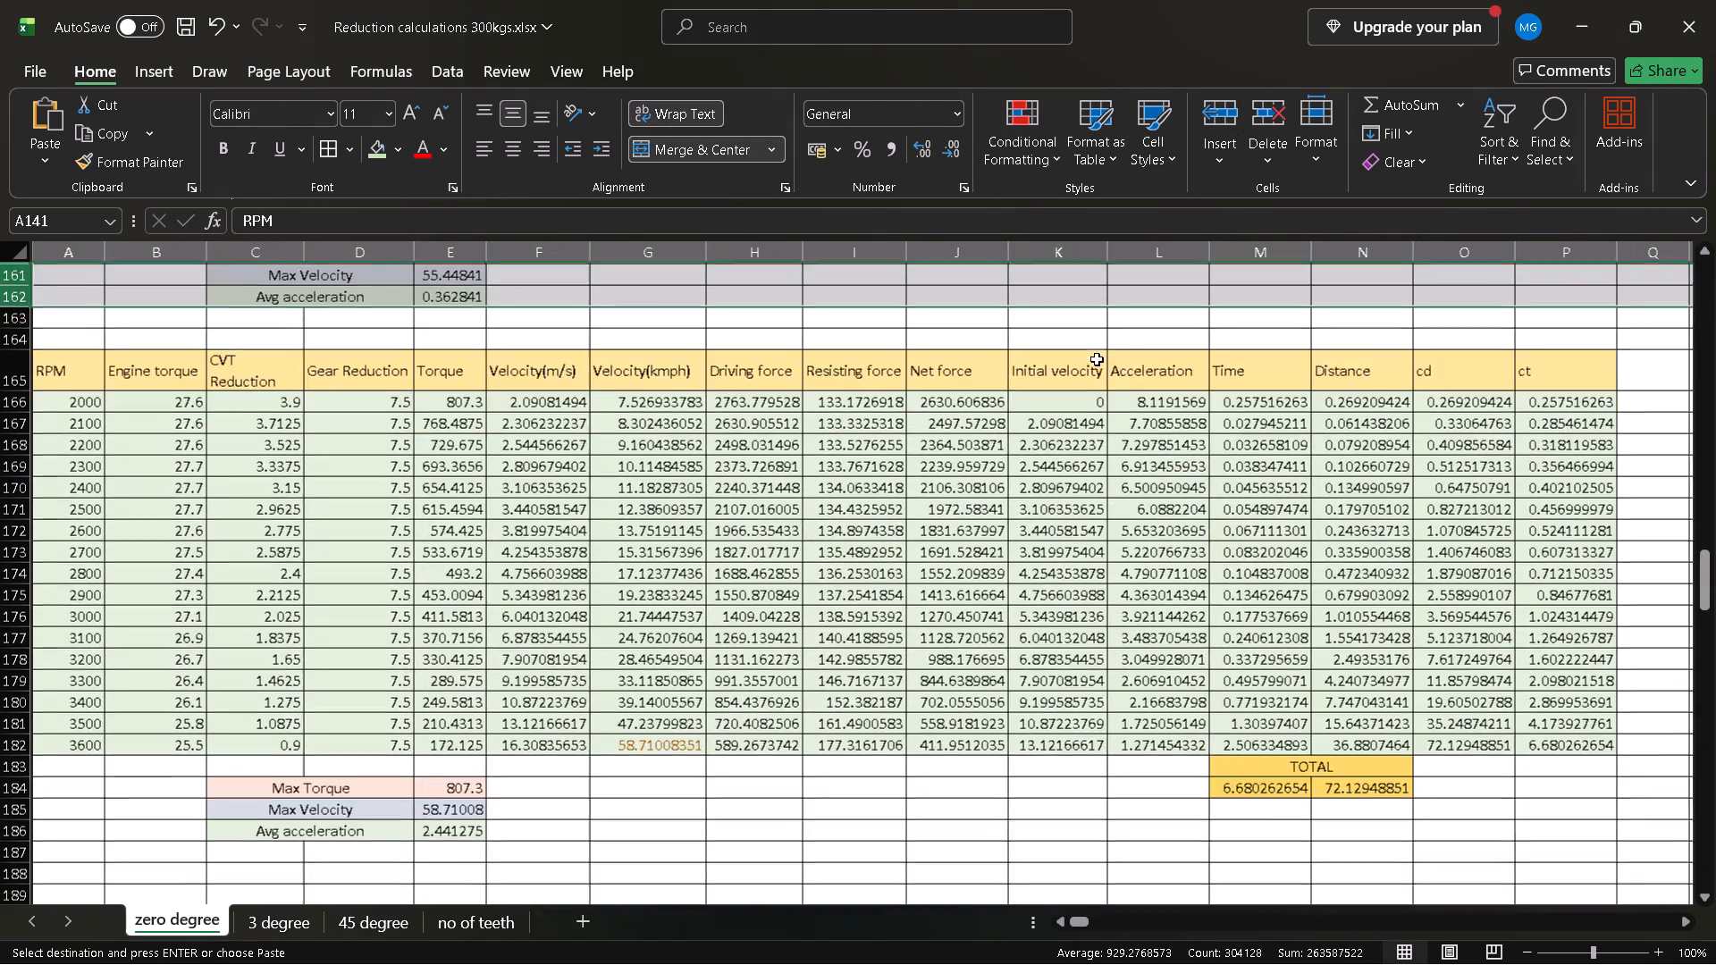
pyautogui.scroll(1, 1097, 359)
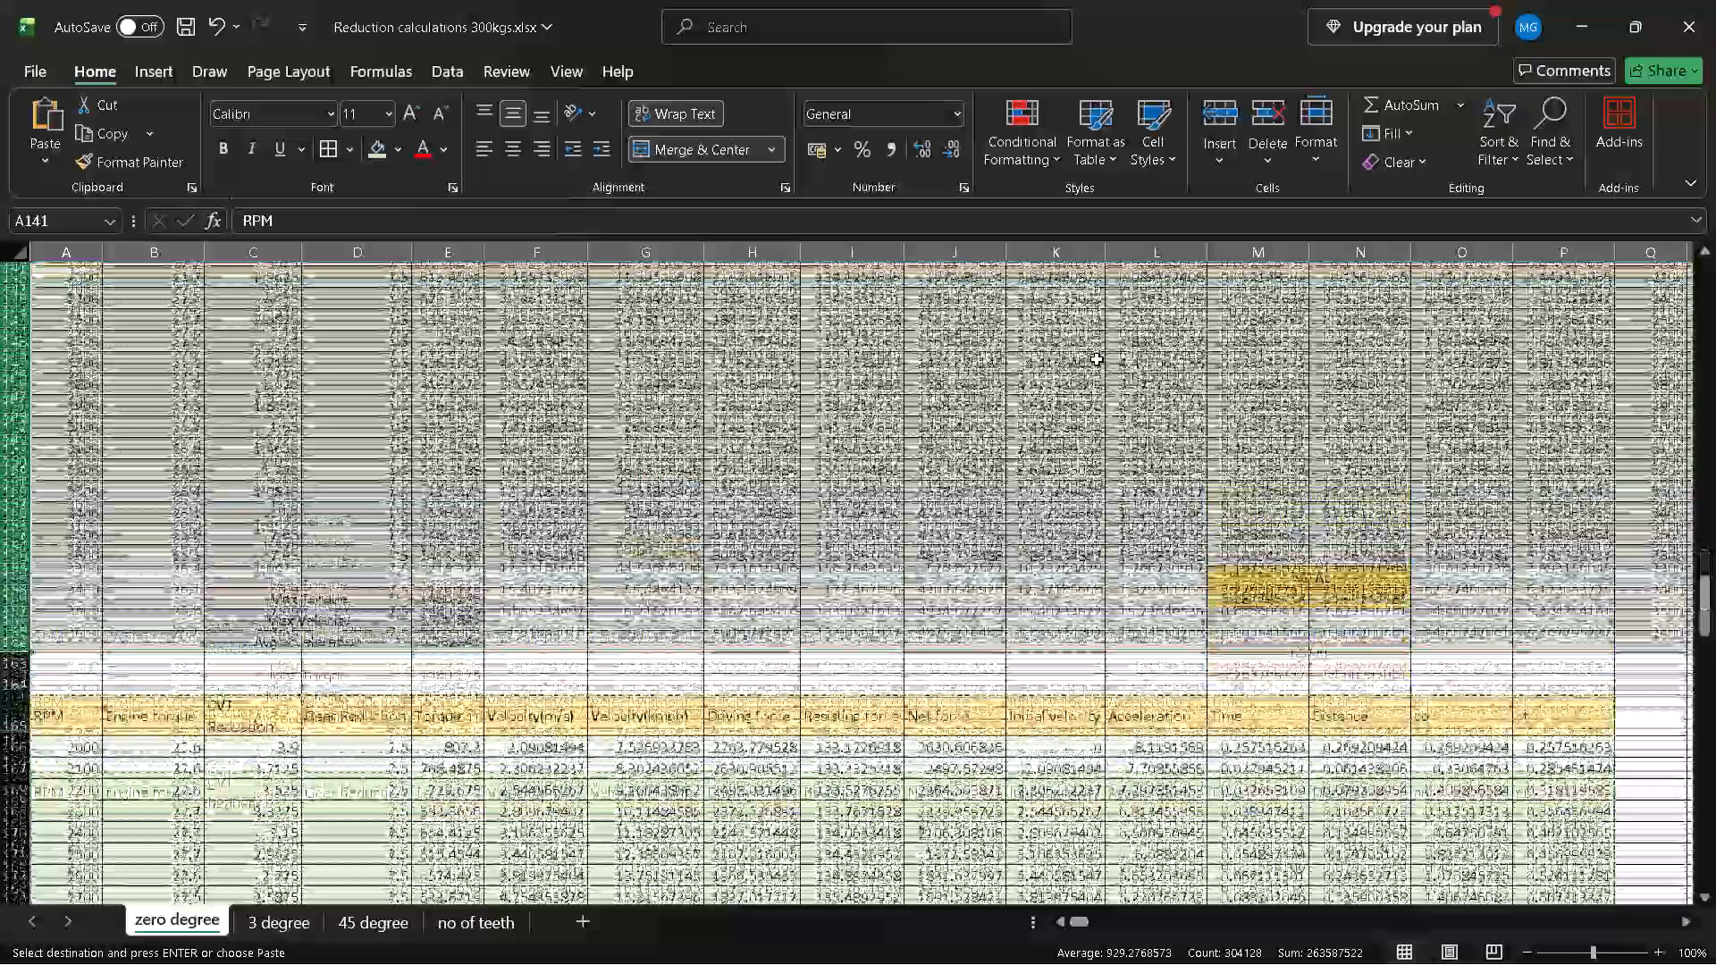
pyautogui.scroll(-2, 1099, 389)
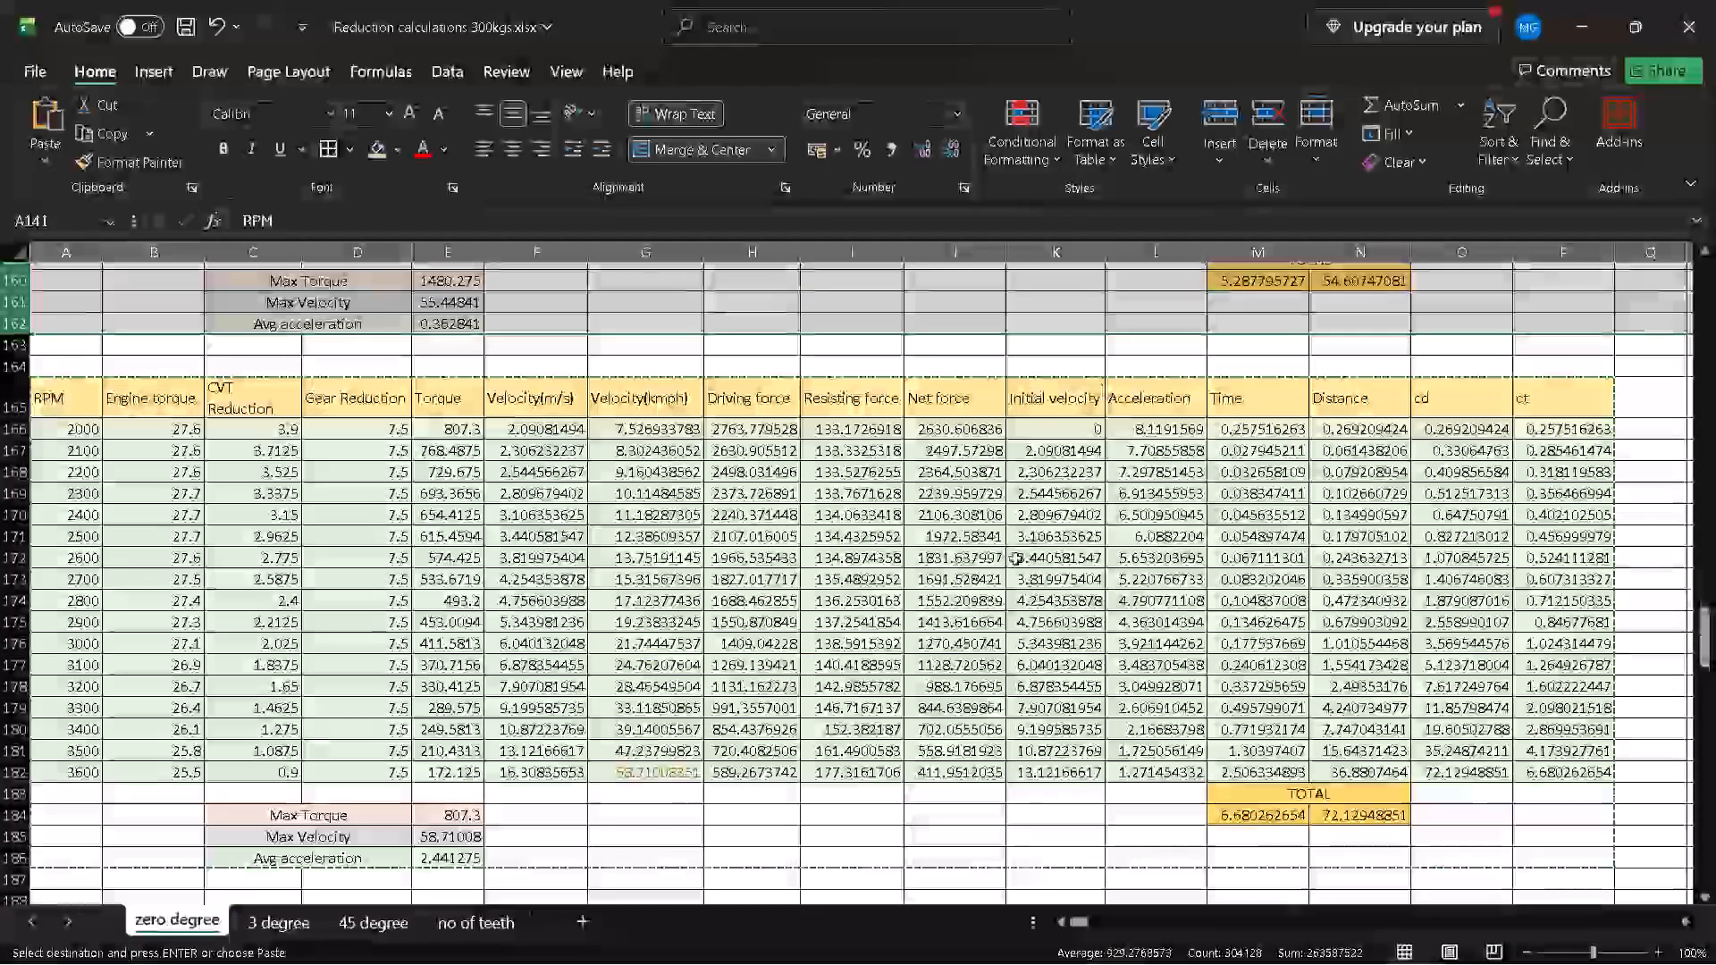
pyautogui.scroll(2, 1014, 558)
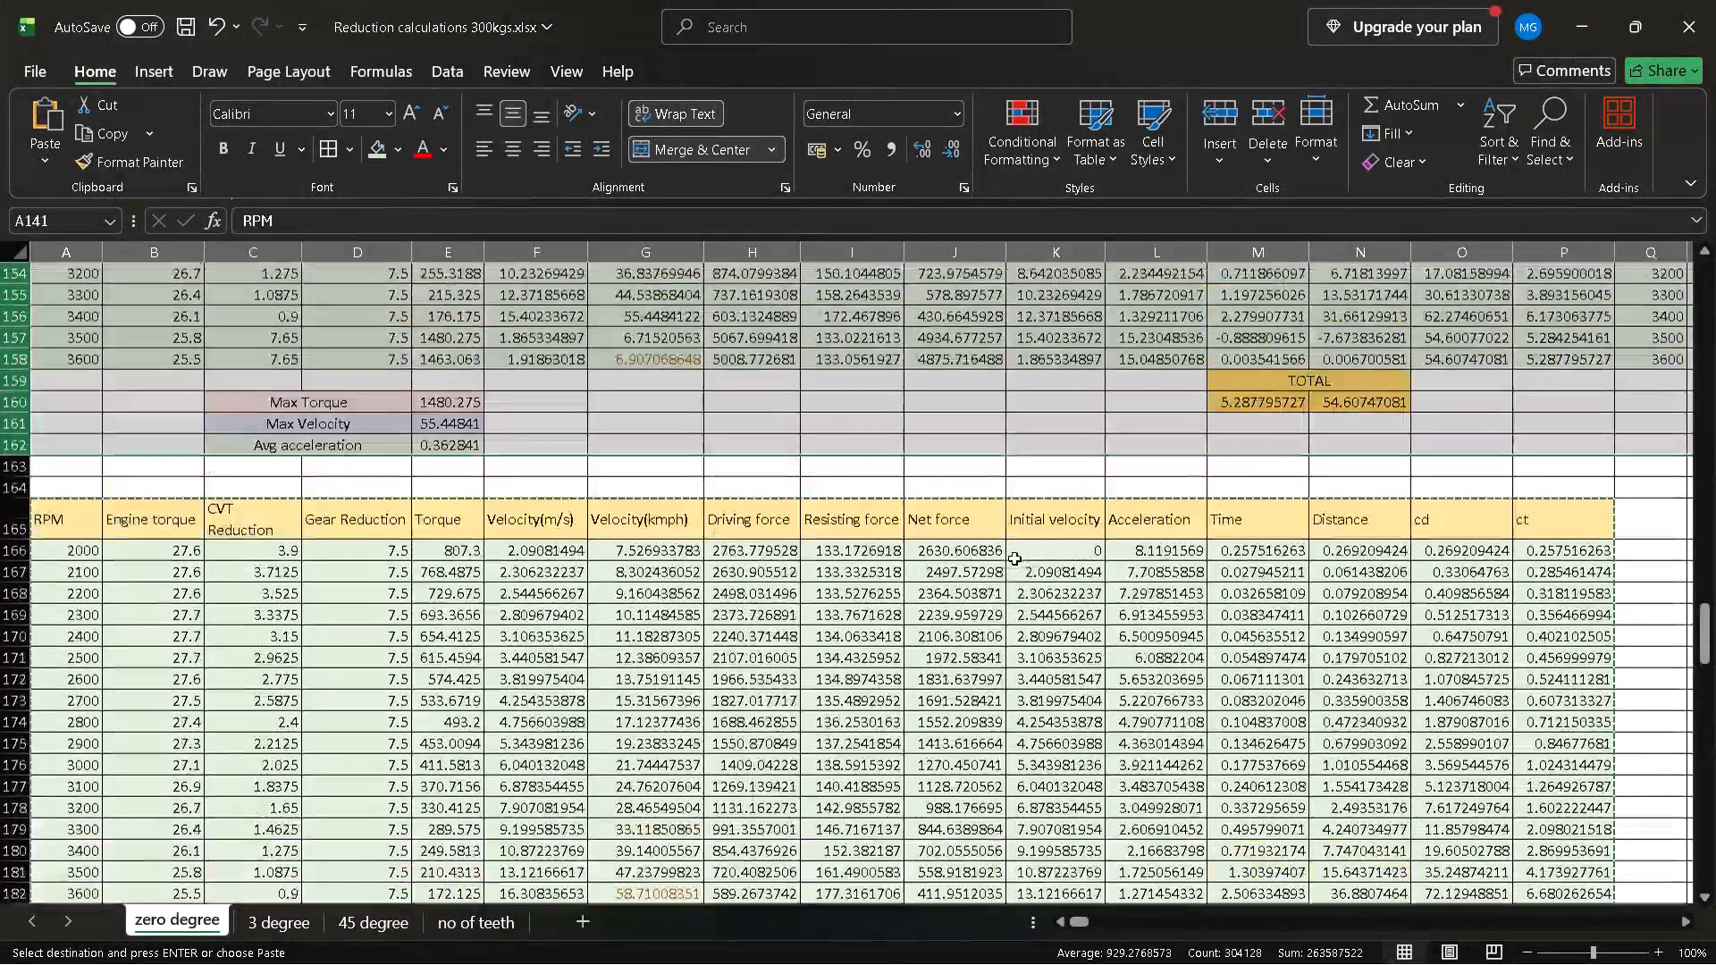
pyautogui.scroll(1, 1014, 558)
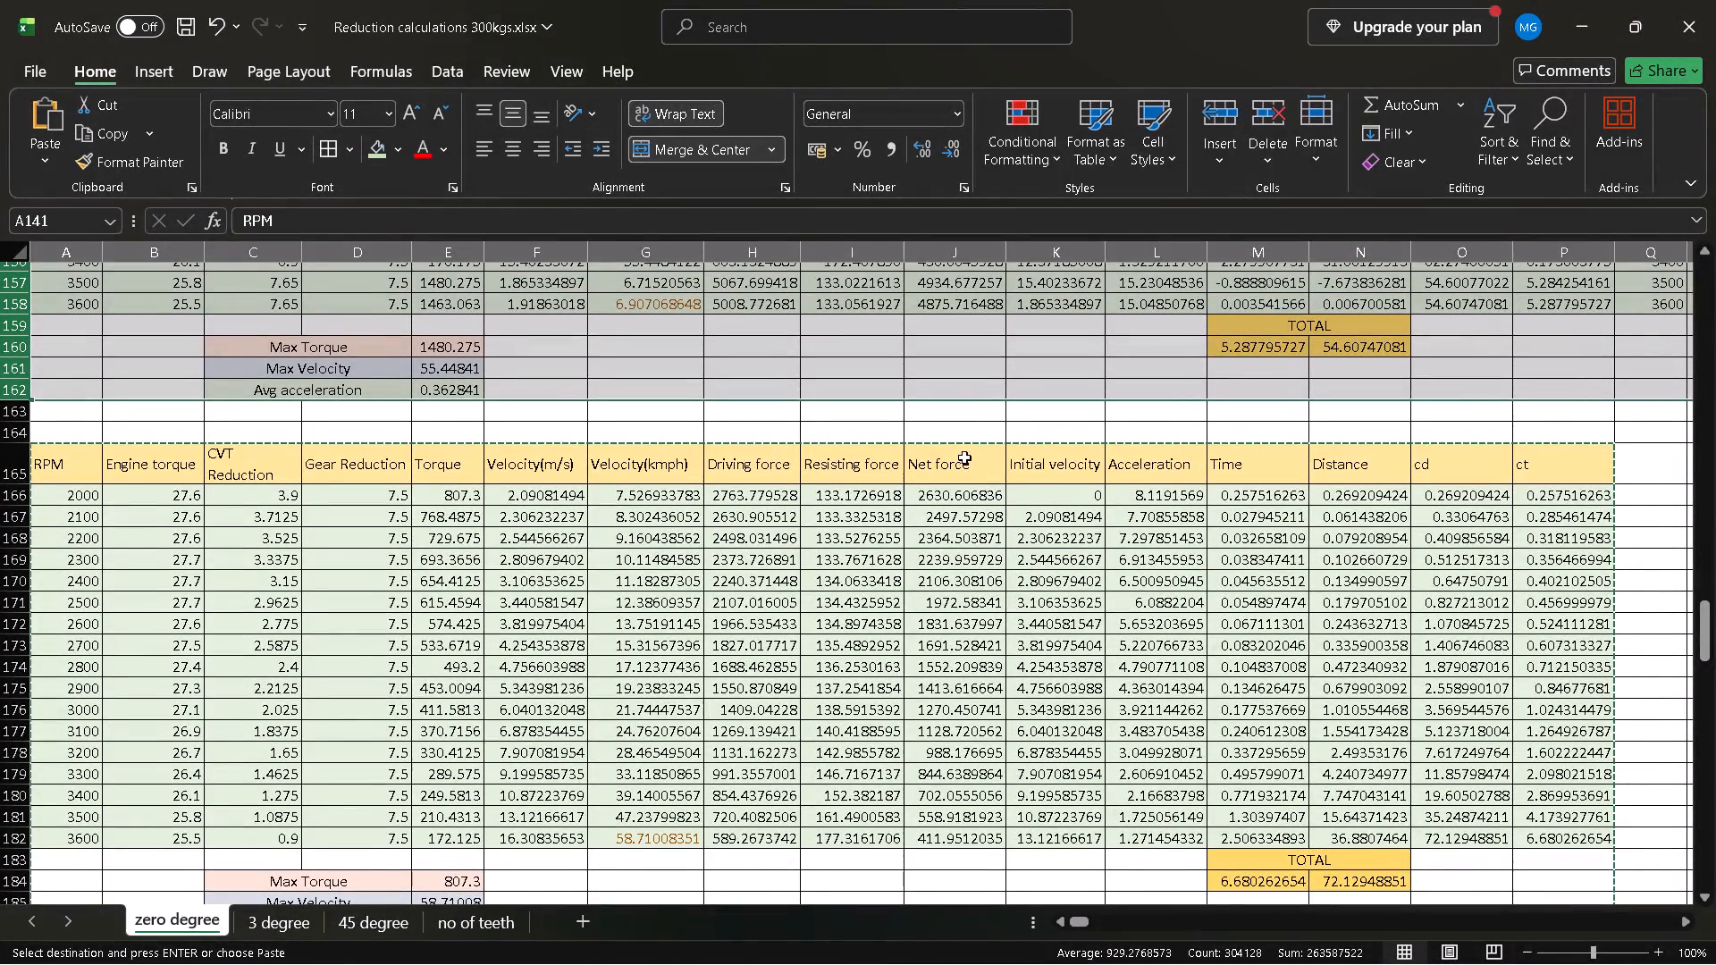
pyautogui.click(966, 415)
pyautogui.scroll(-1, 966, 415)
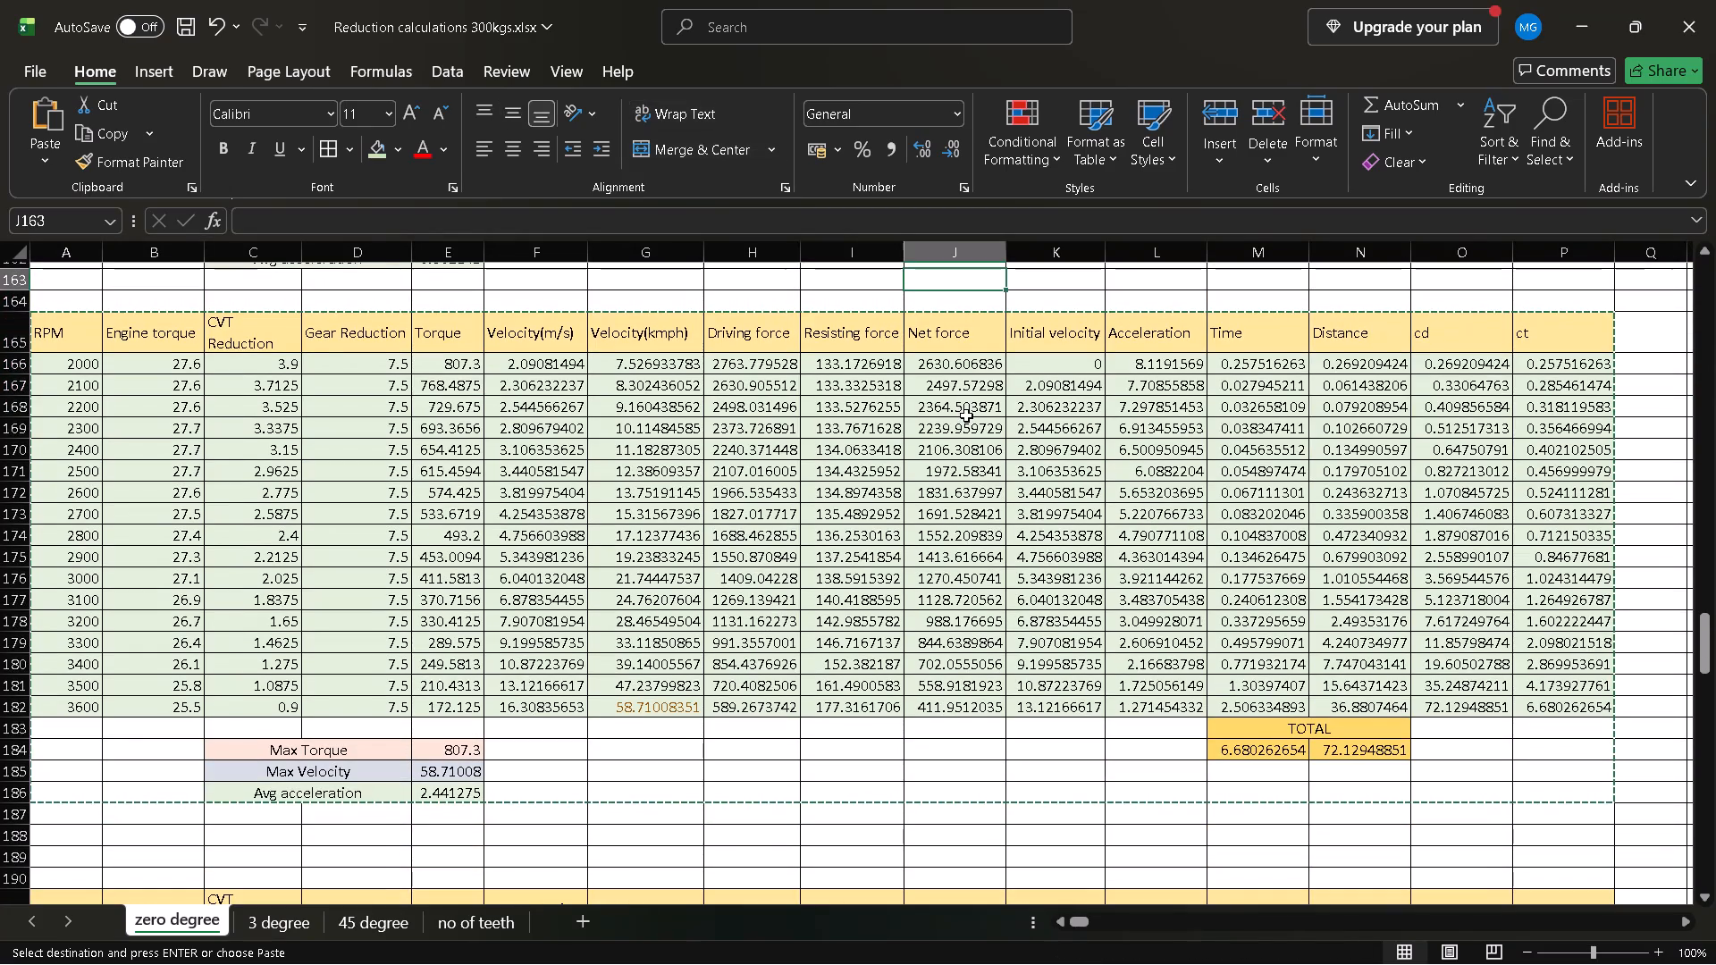
pyautogui.scroll(3, 966, 415)
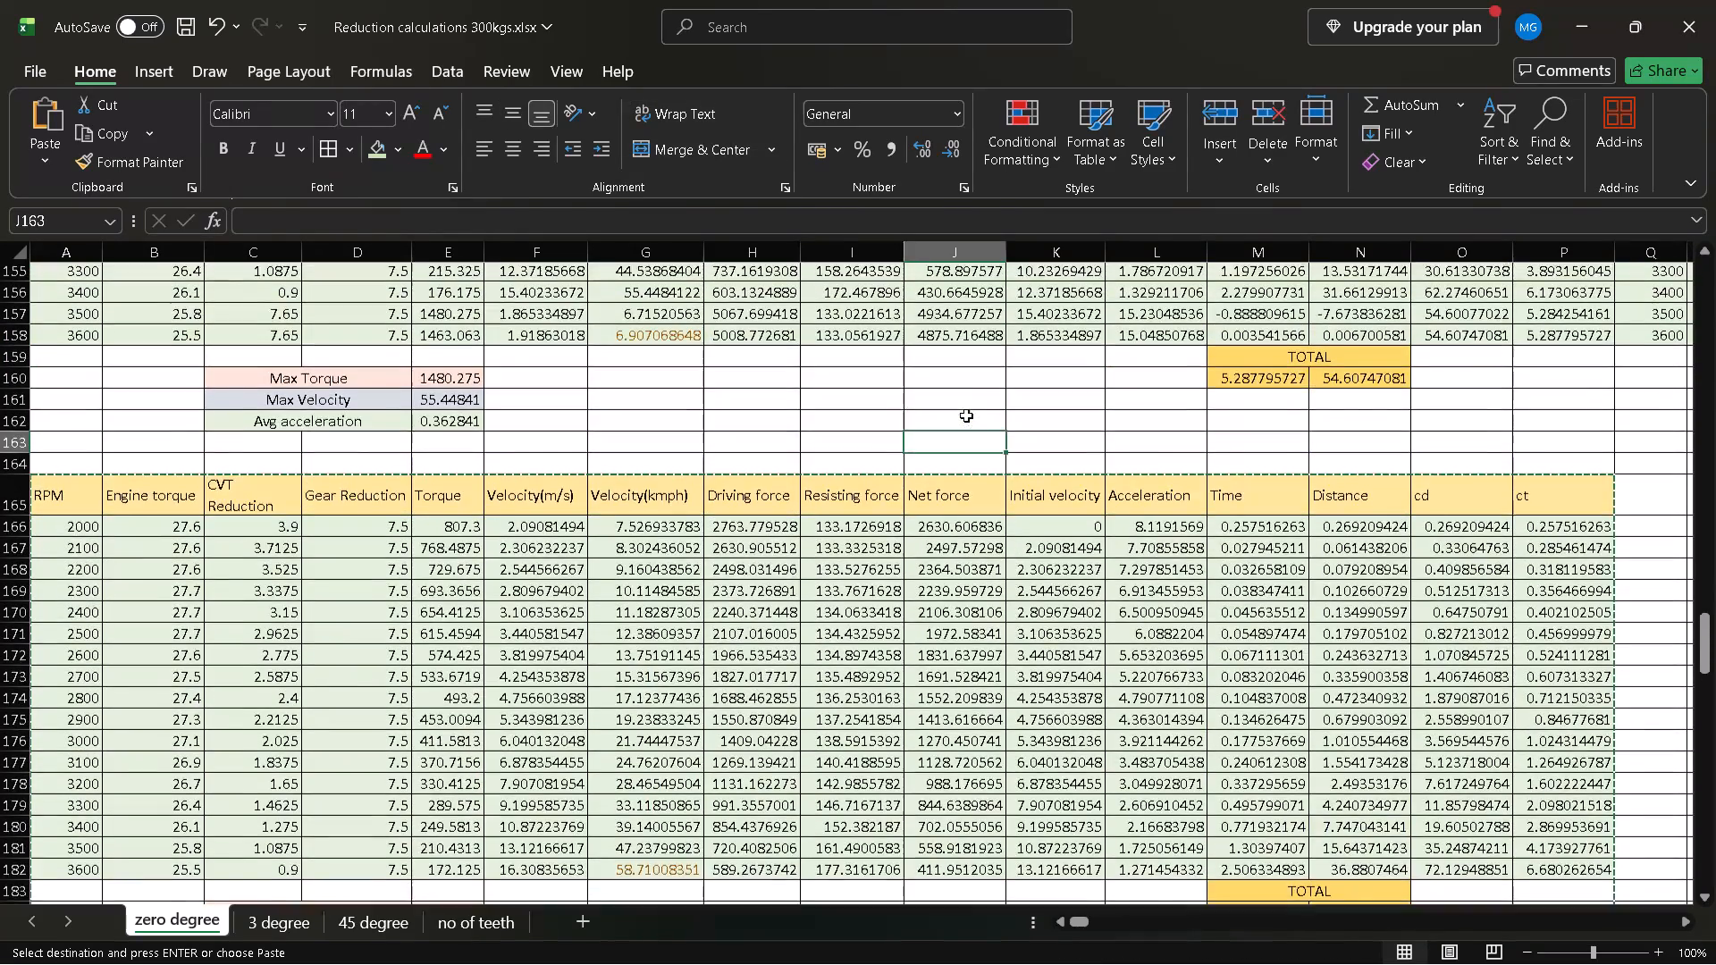
pyautogui.scroll(3, 966, 415)
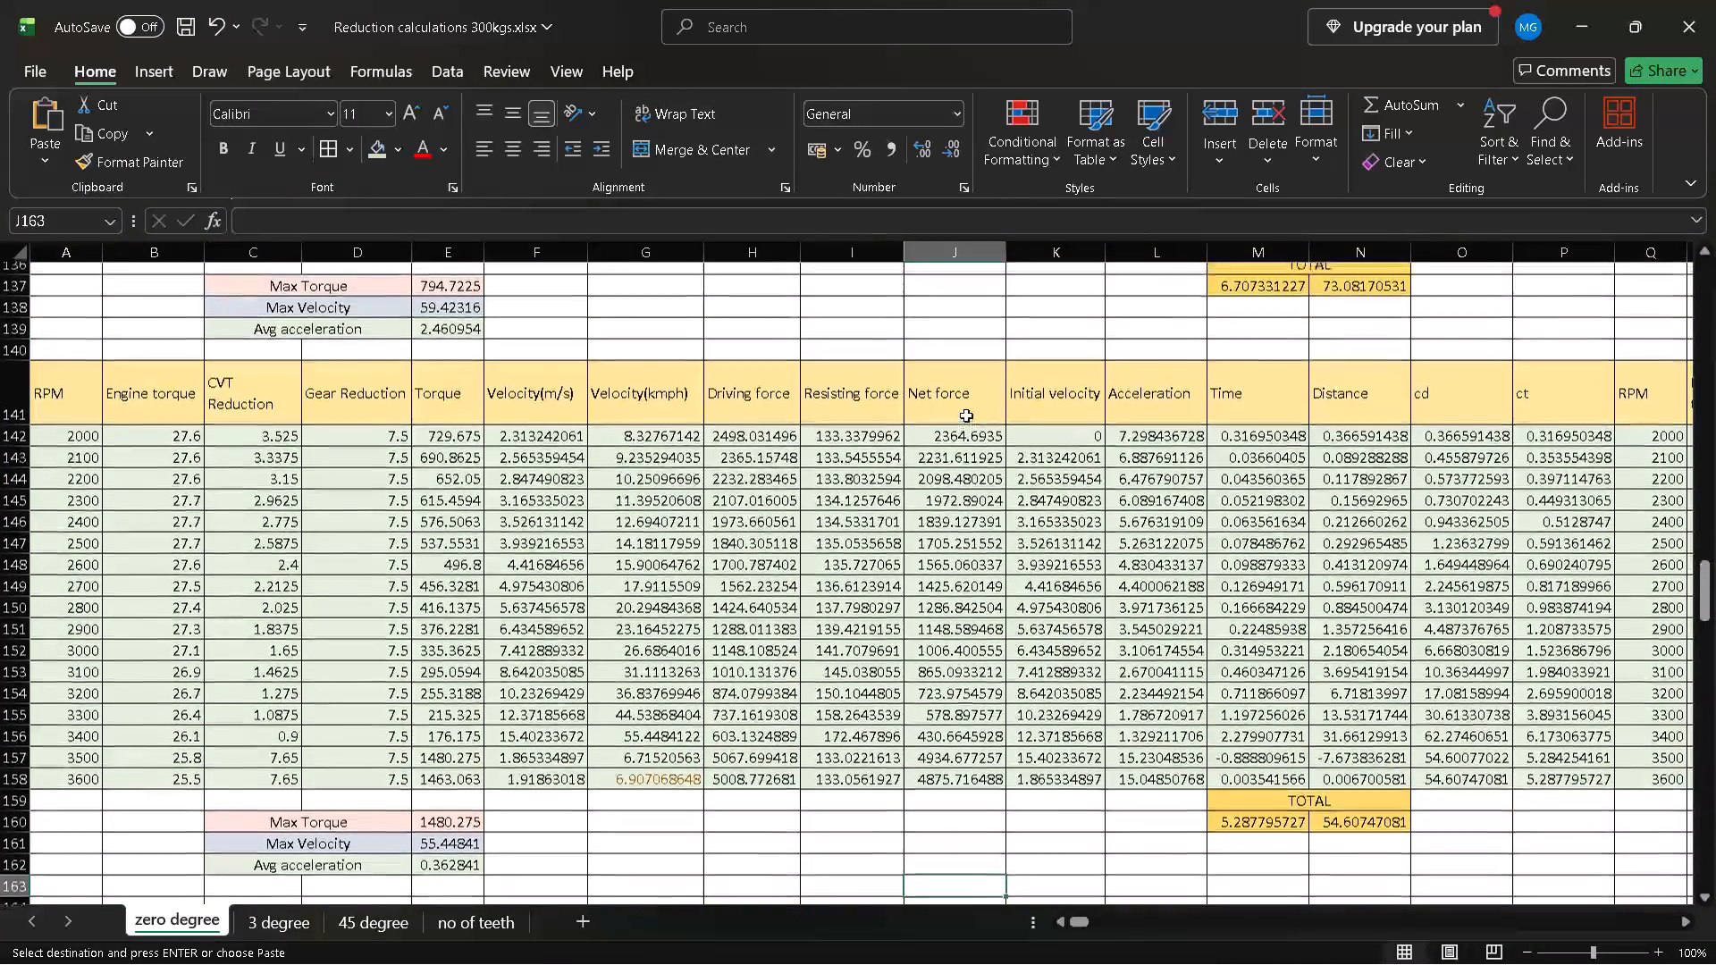
pyautogui.hscroll(1, 966, 415)
pyautogui.hscroll(-1, 966, 415)
pyautogui.scroll(1, 966, 415)
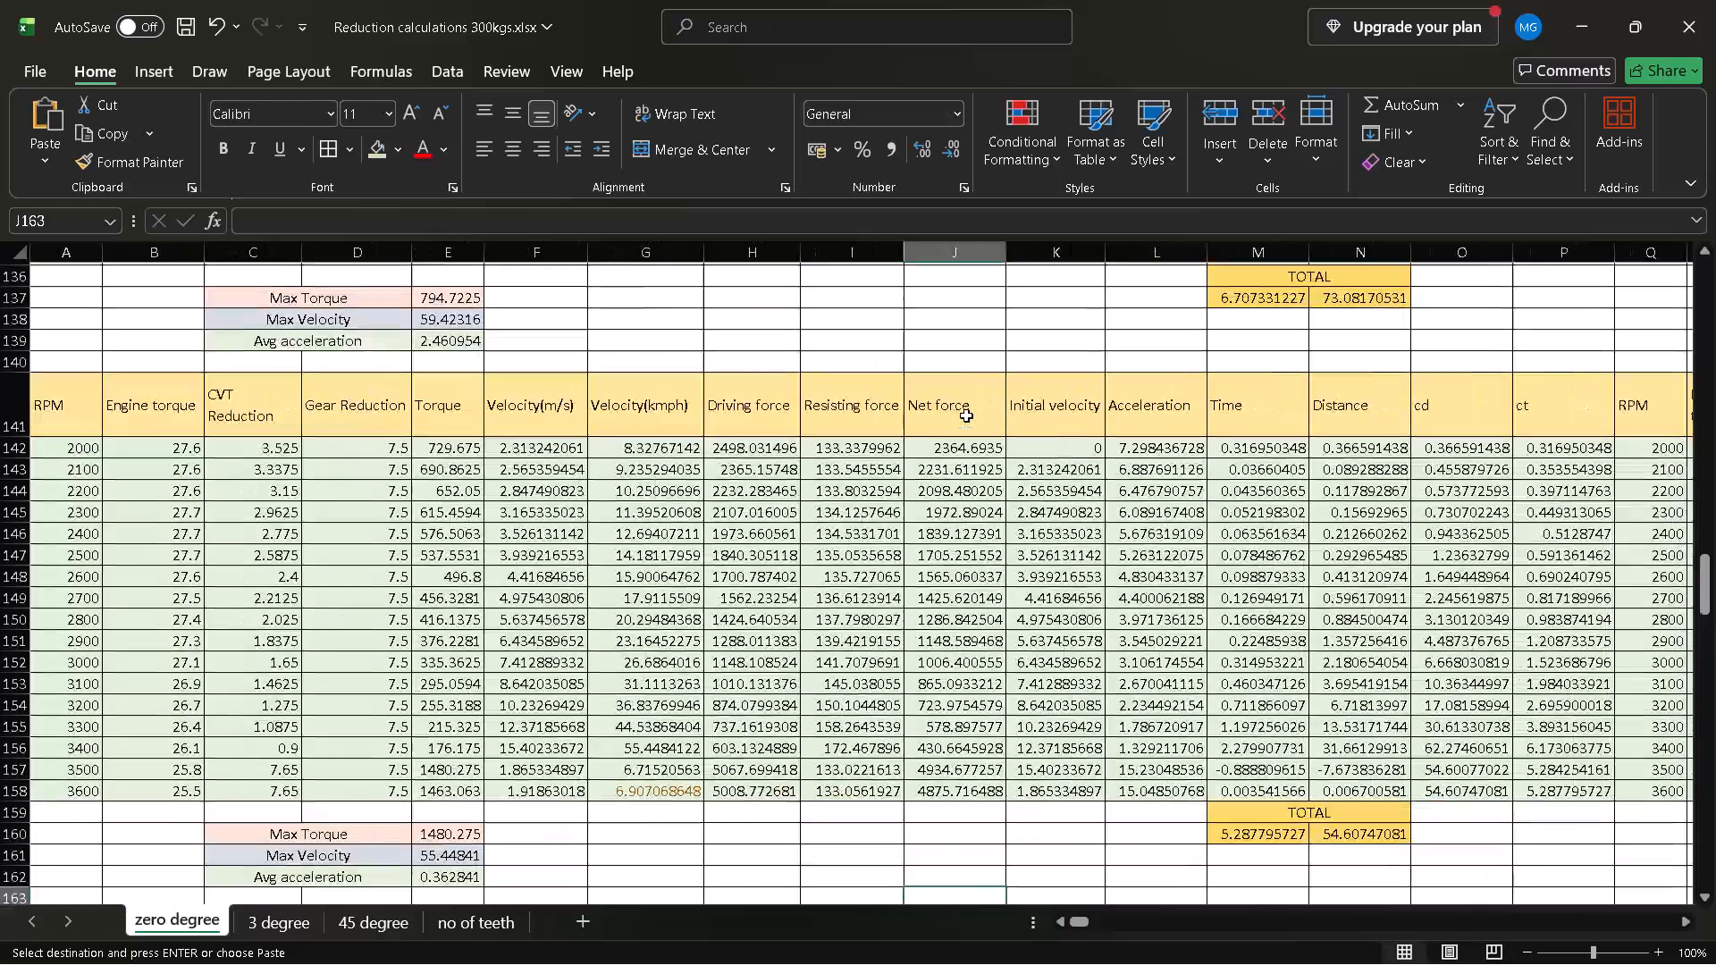
pyautogui.scroll(4, 966, 415)
pyautogui.scroll(-1, 966, 415)
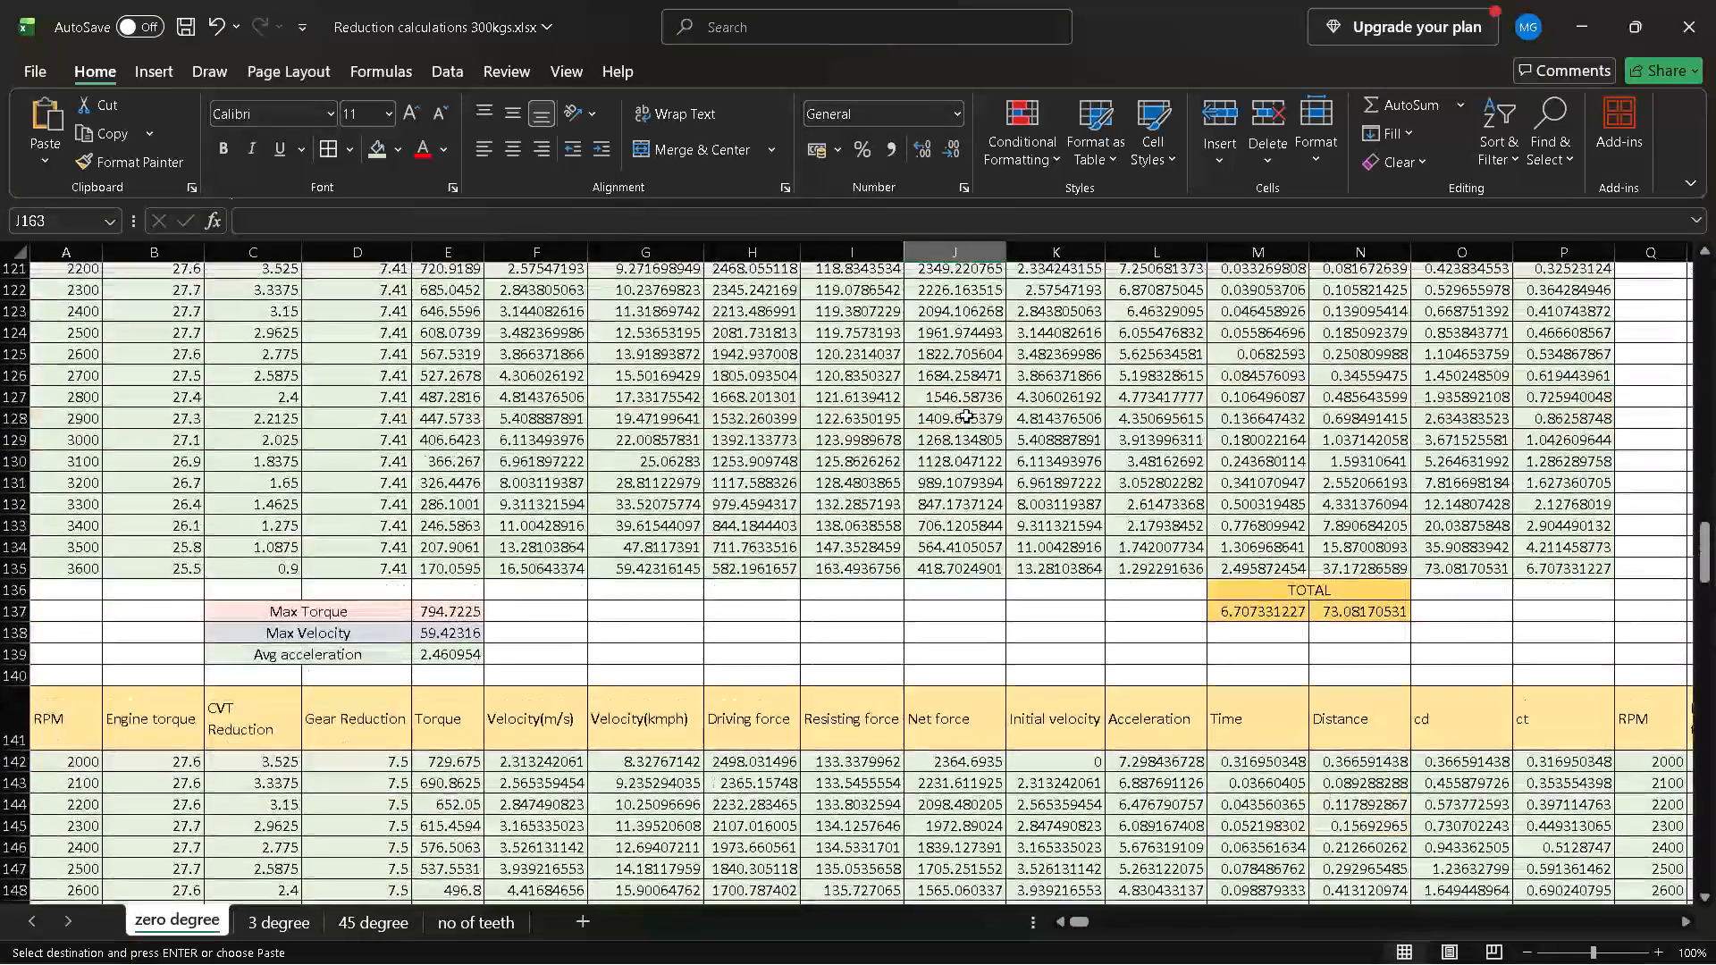
pyautogui.scroll(-2, 966, 415)
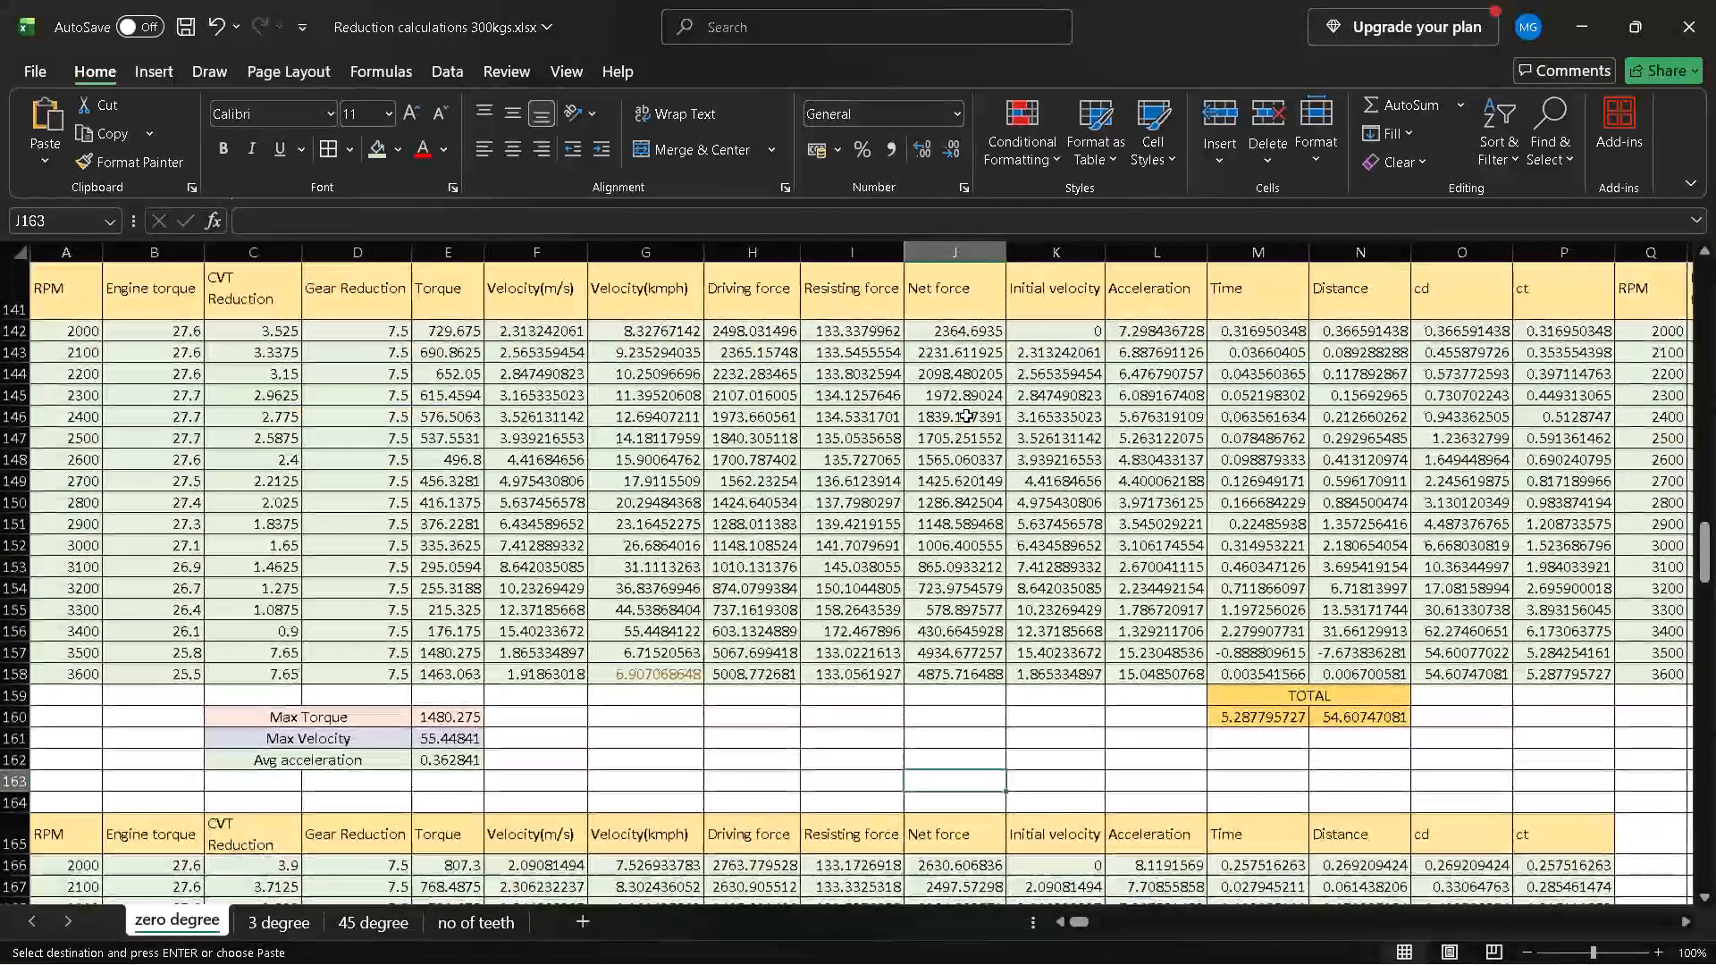
pyautogui.scroll(-3, 966, 415)
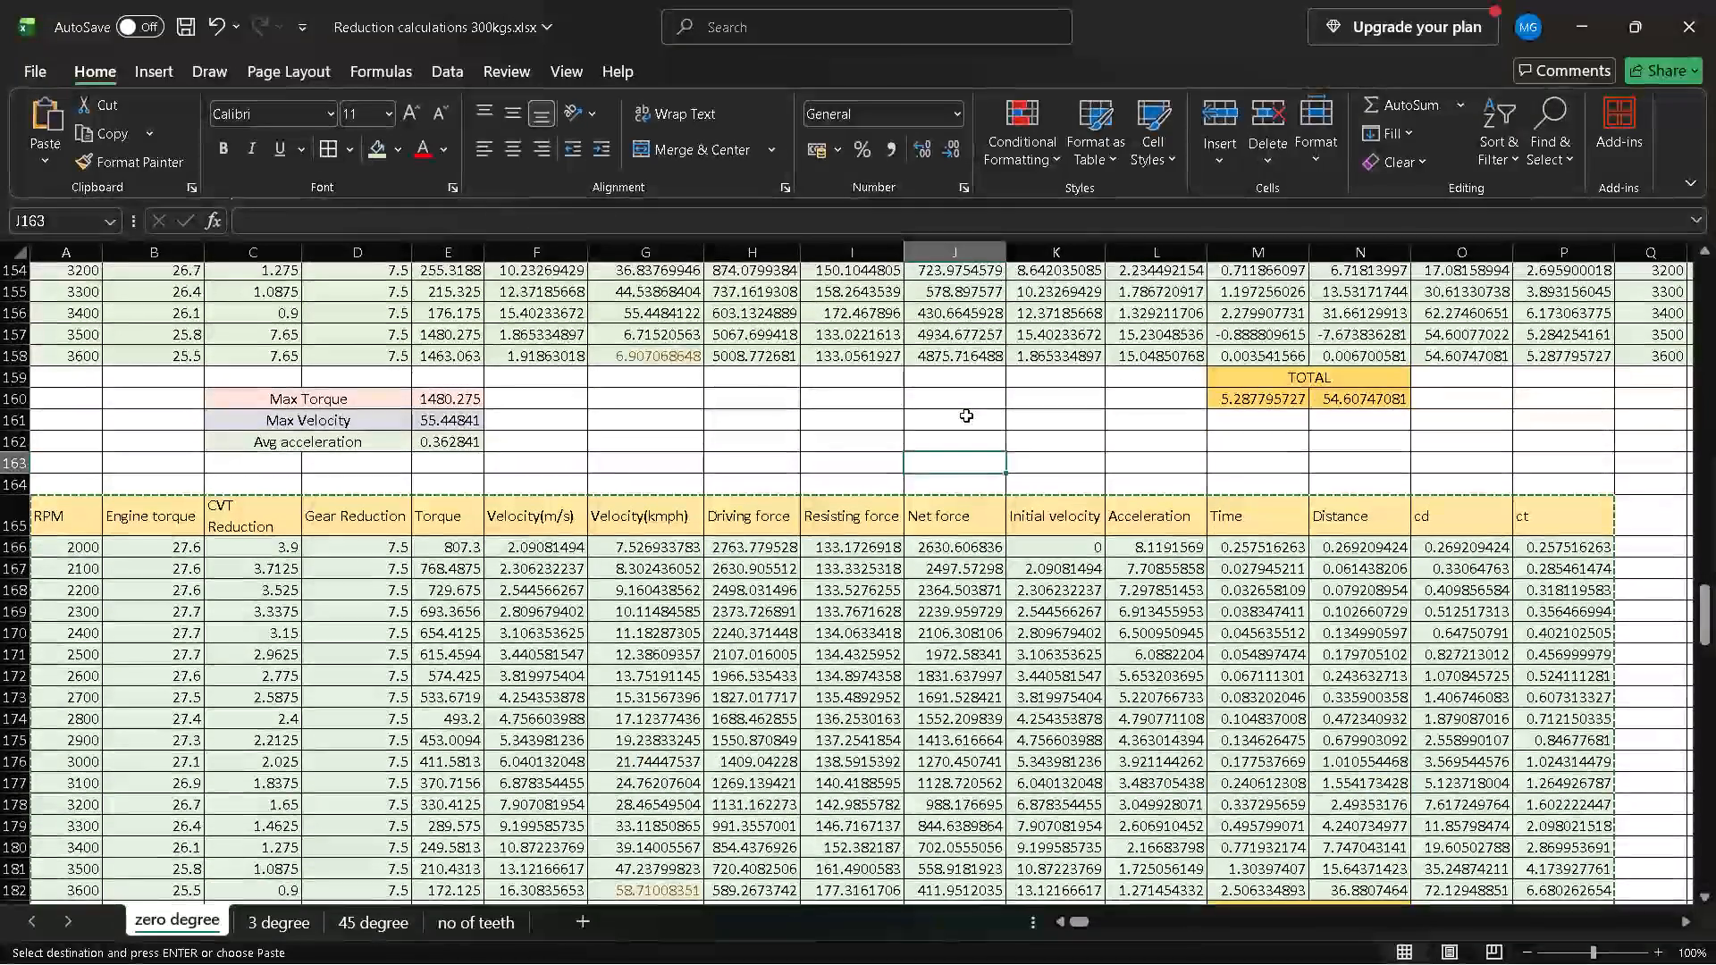
pyautogui.scroll(-1, 966, 415)
pyautogui.scroll(1, 727, 441)
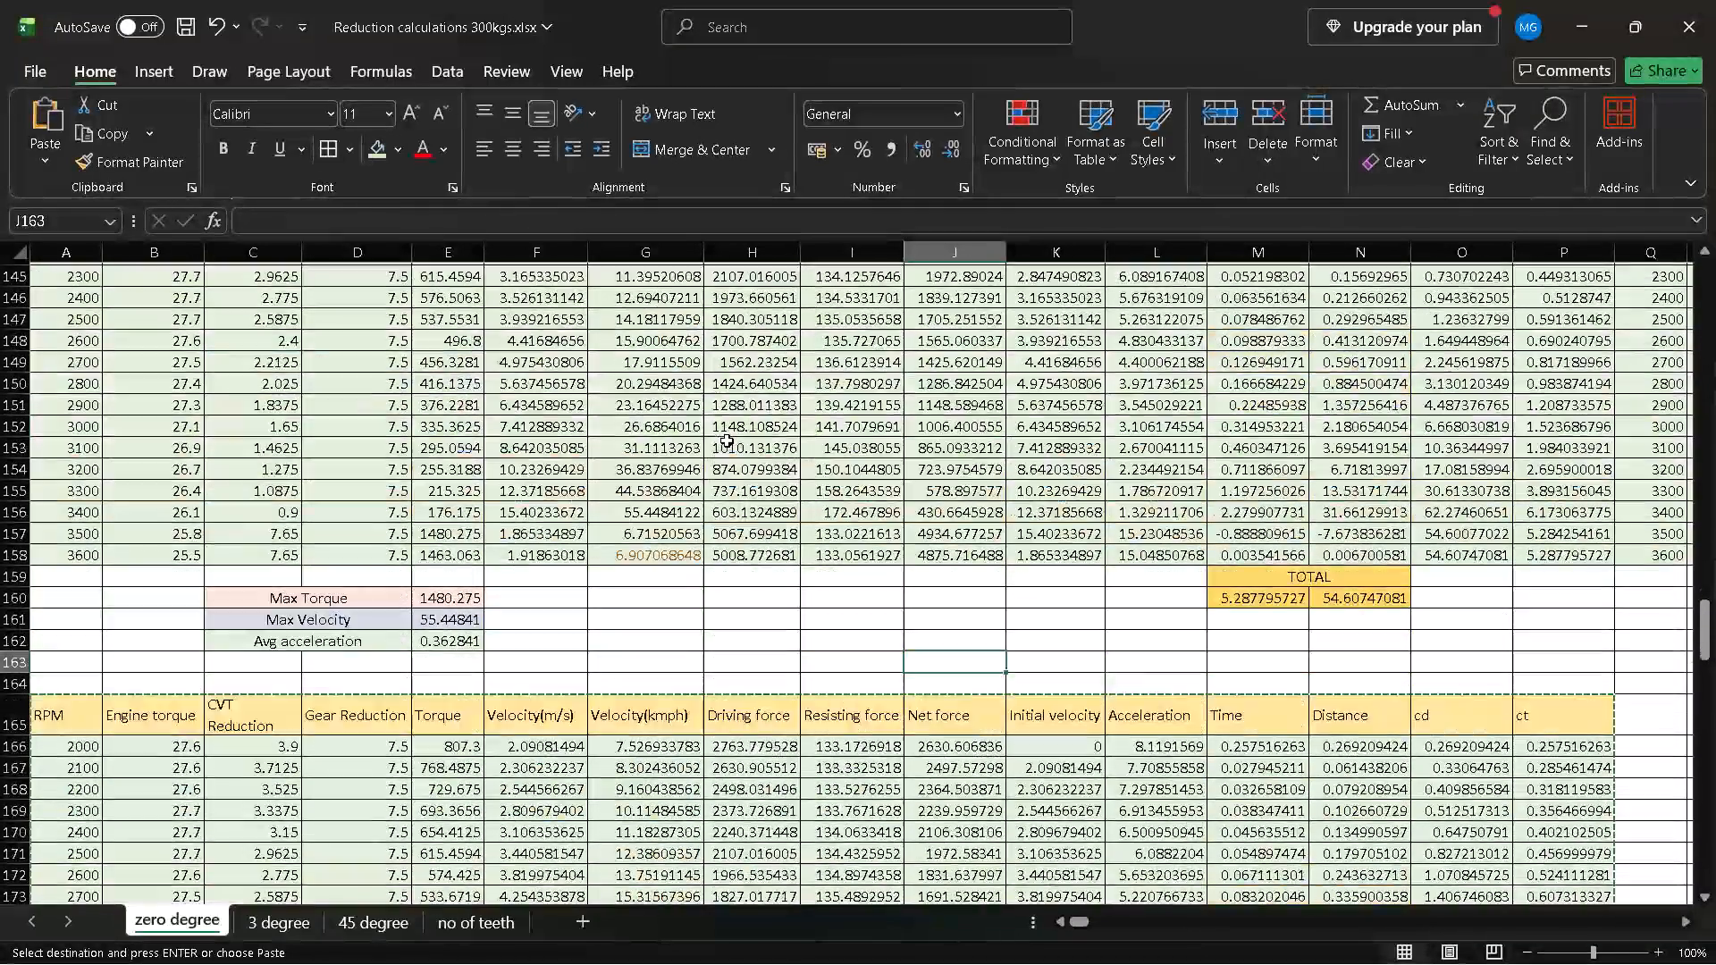
pyautogui.scroll(1, 727, 441)
pyautogui.scroll(-1, 727, 441)
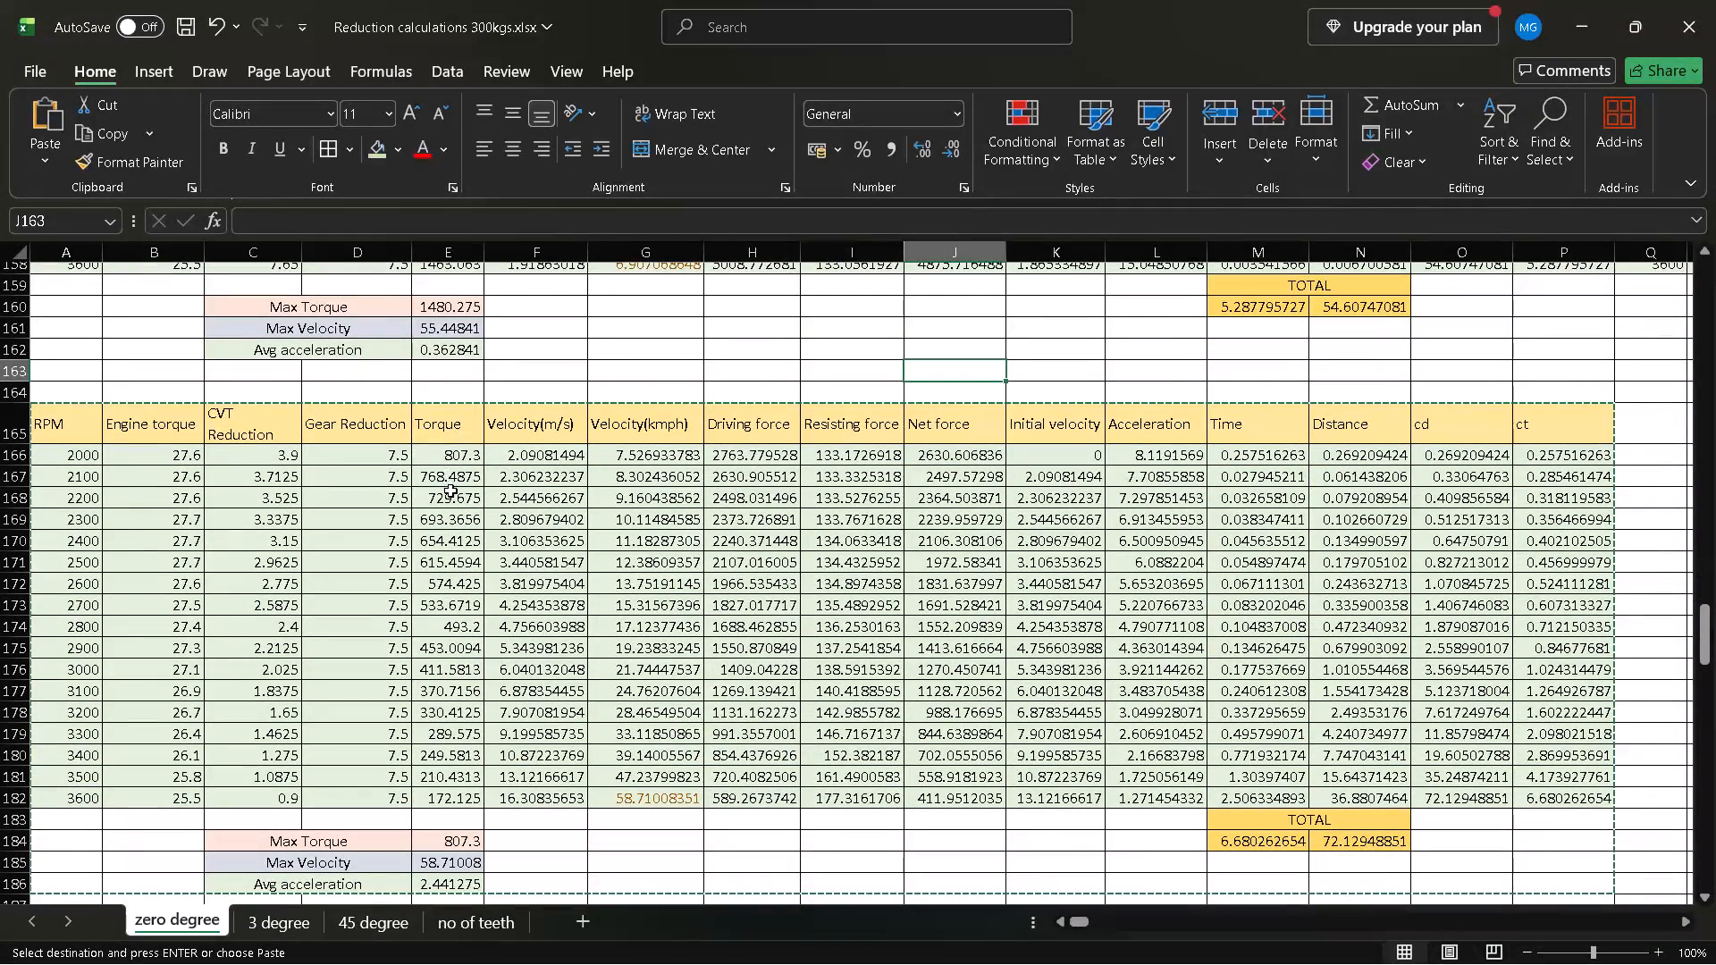
pyautogui.scroll(-2, 491, 636)
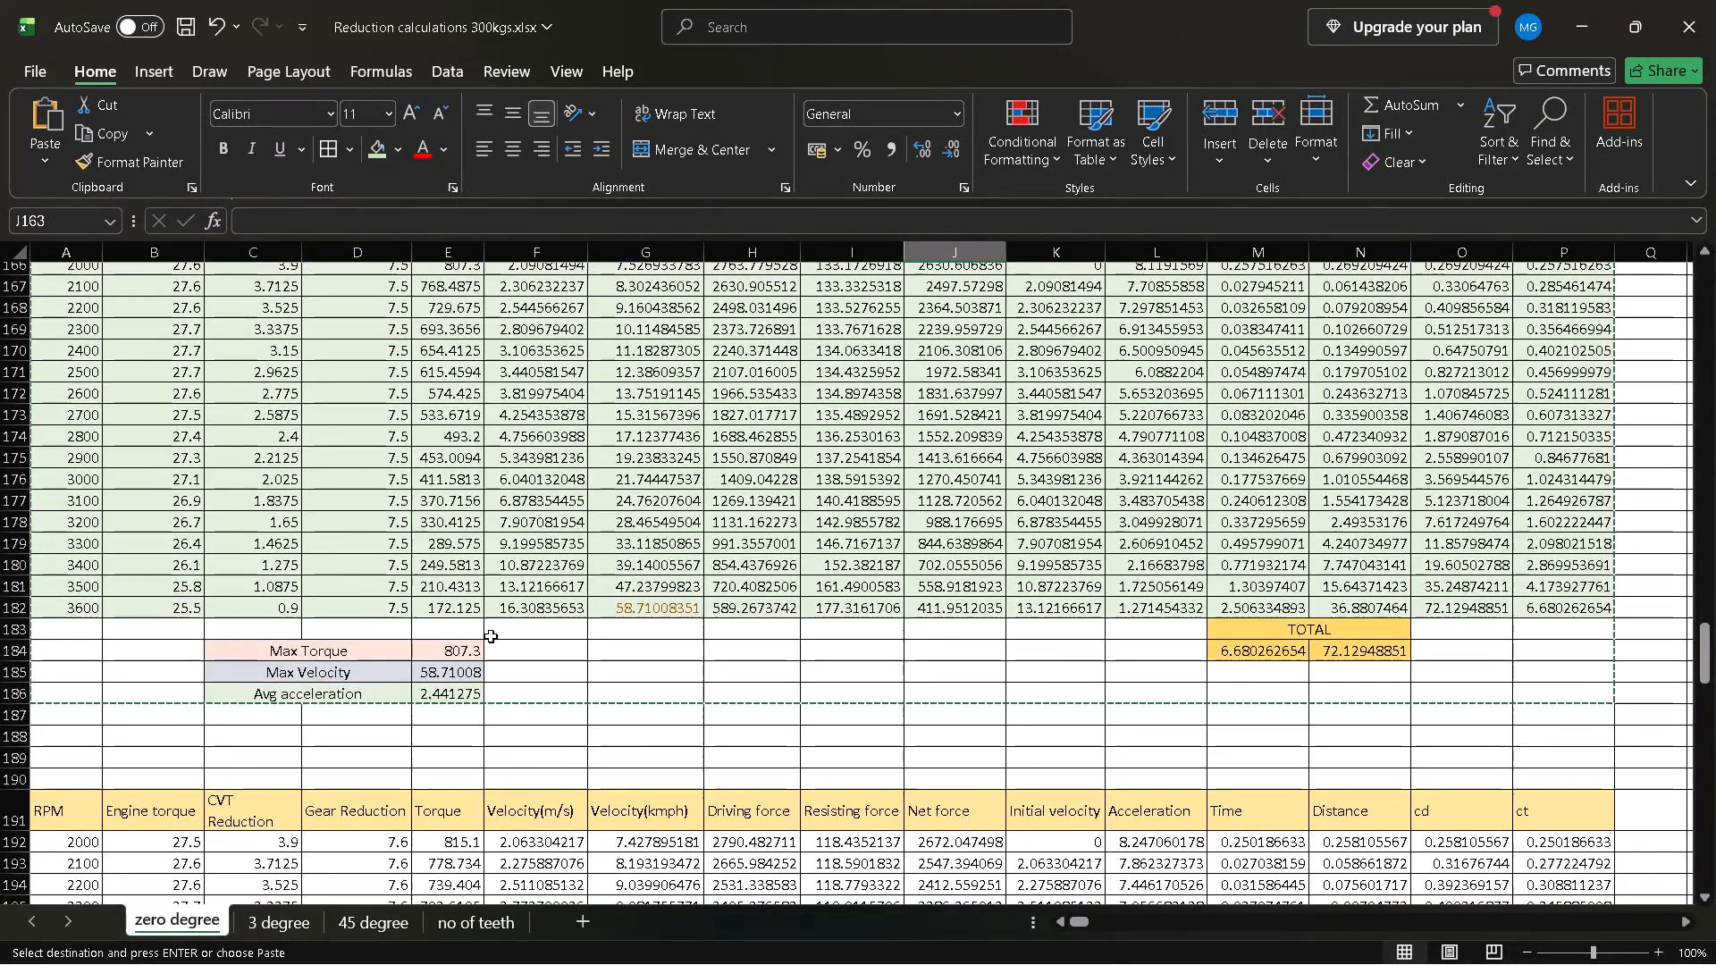
pyautogui.scroll(-2, 491, 636)
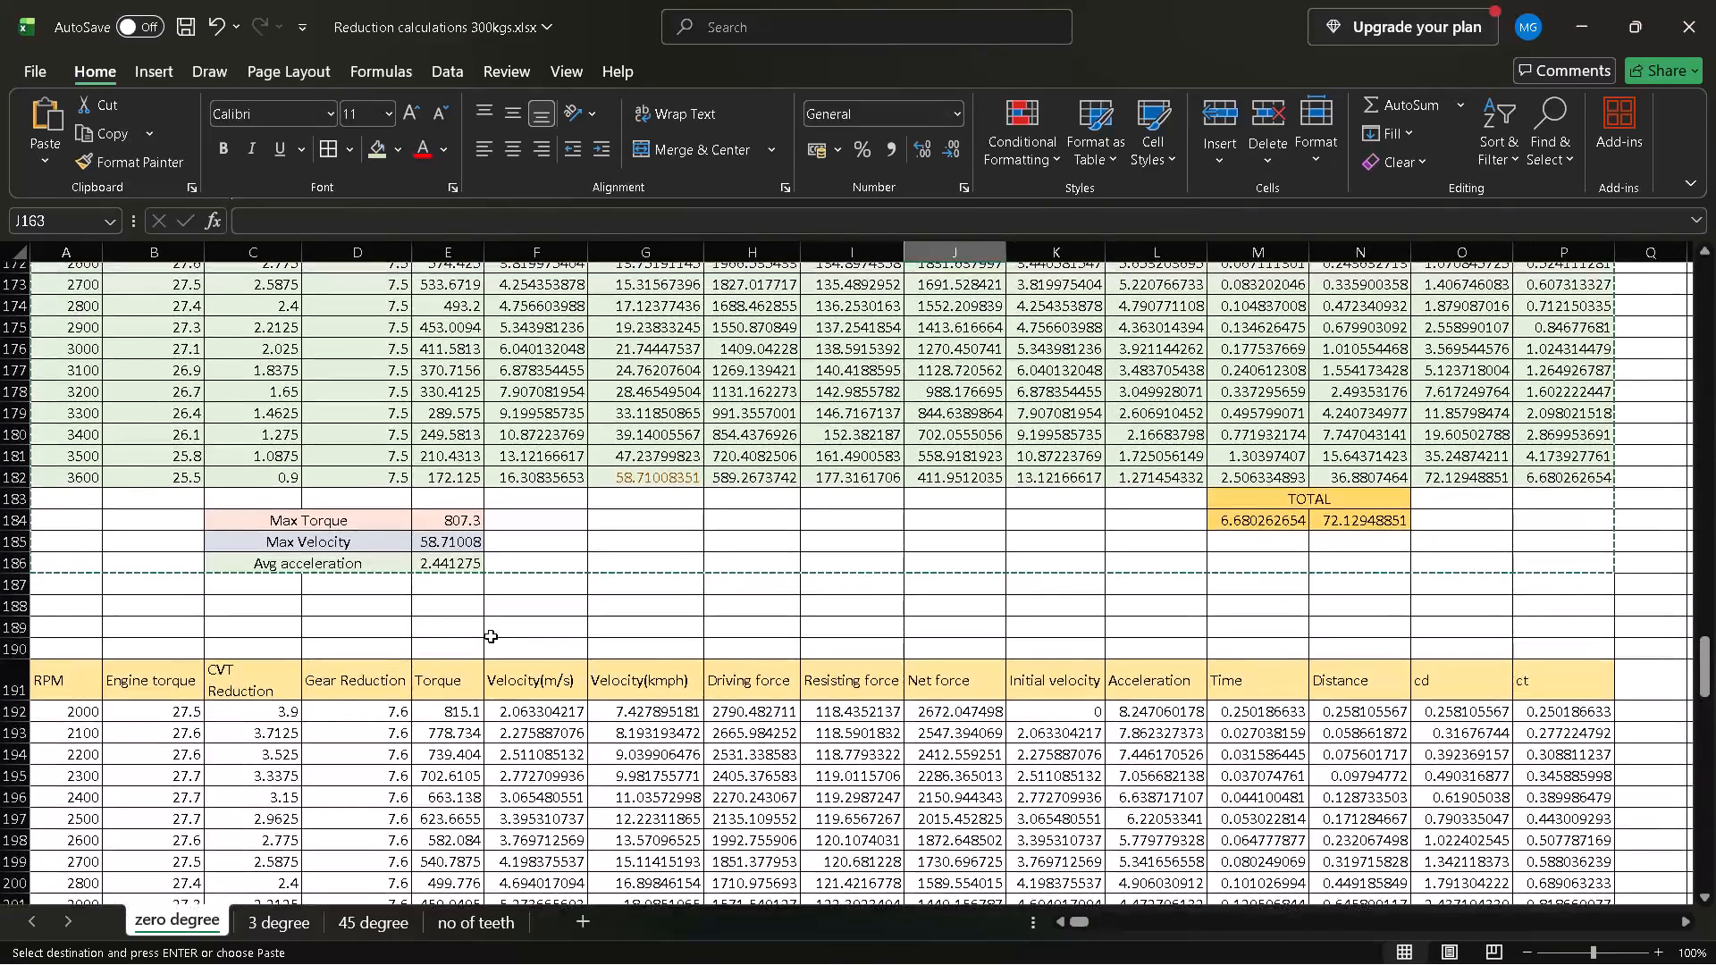
pyautogui.scroll(-1, 491, 636)
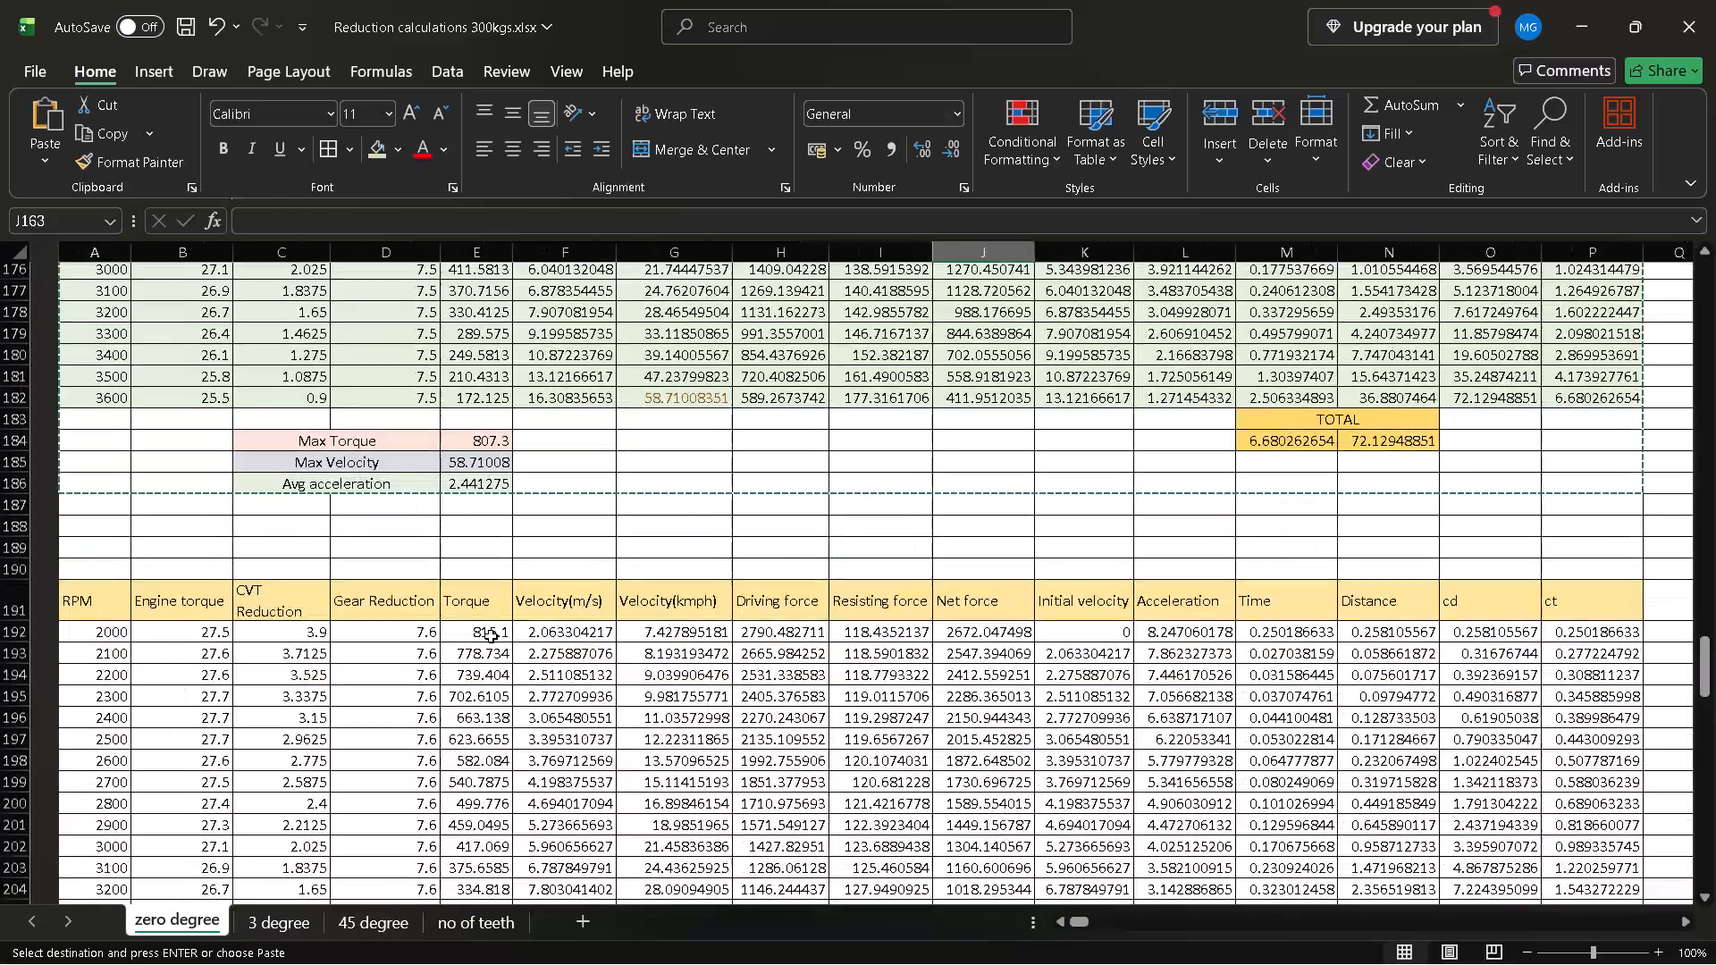
pyautogui.scroll(-1, 491, 636)
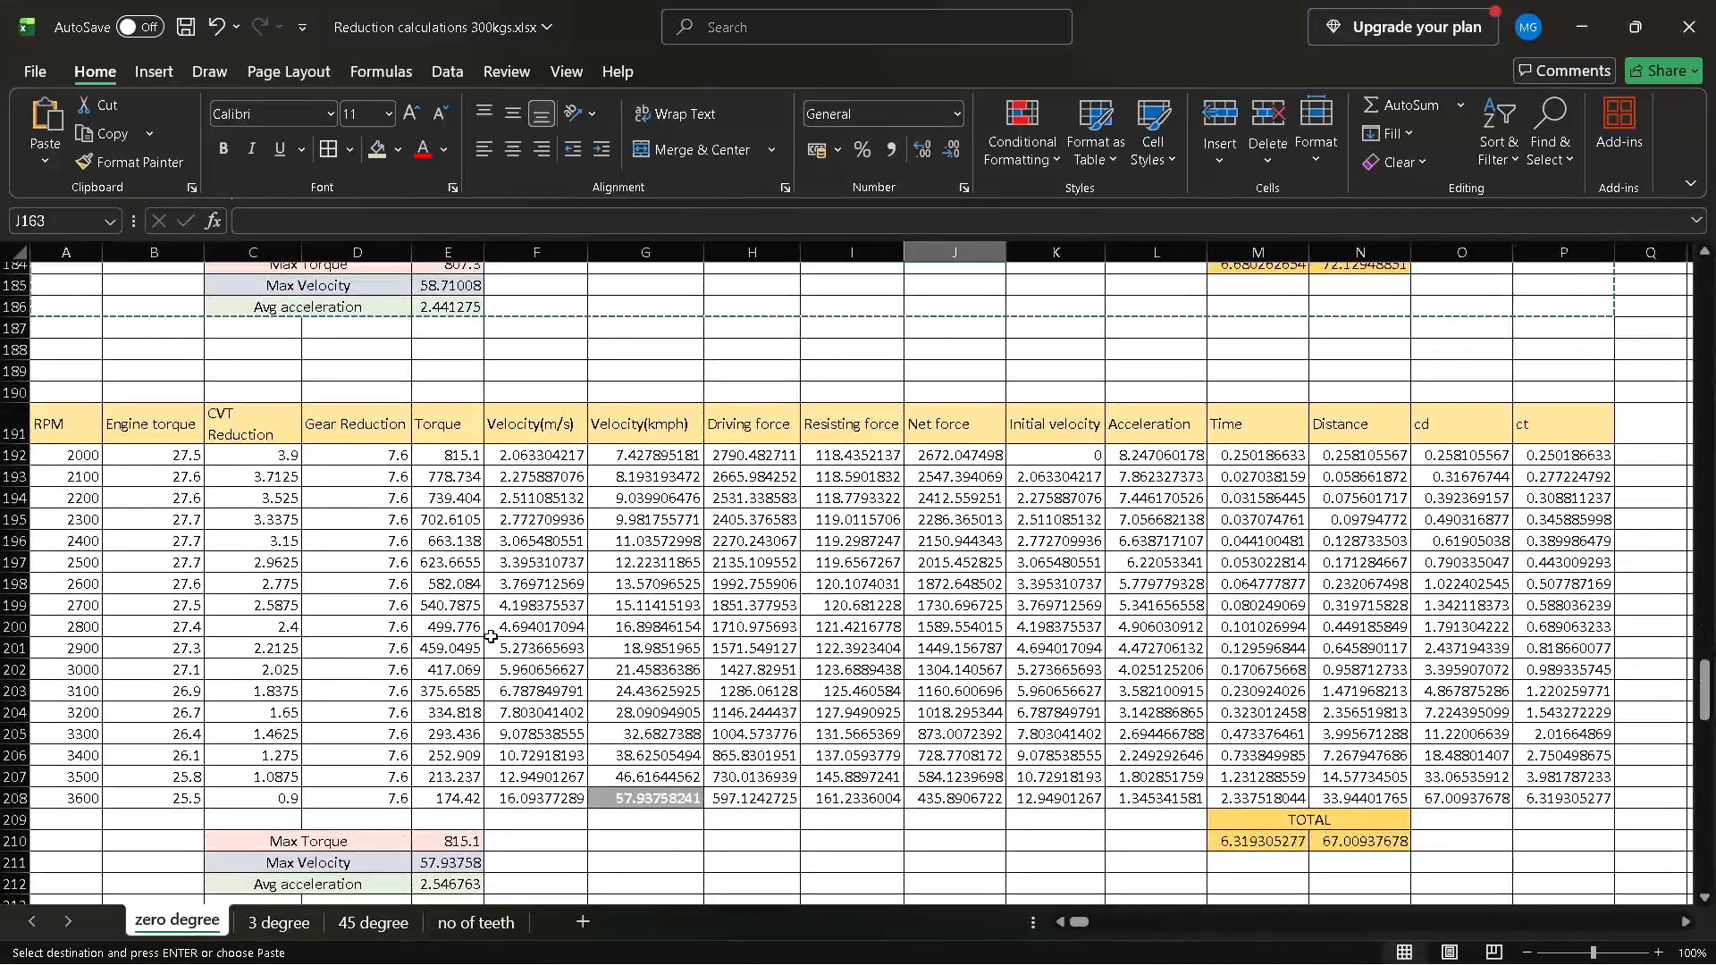
pyautogui.scroll(1, 491, 636)
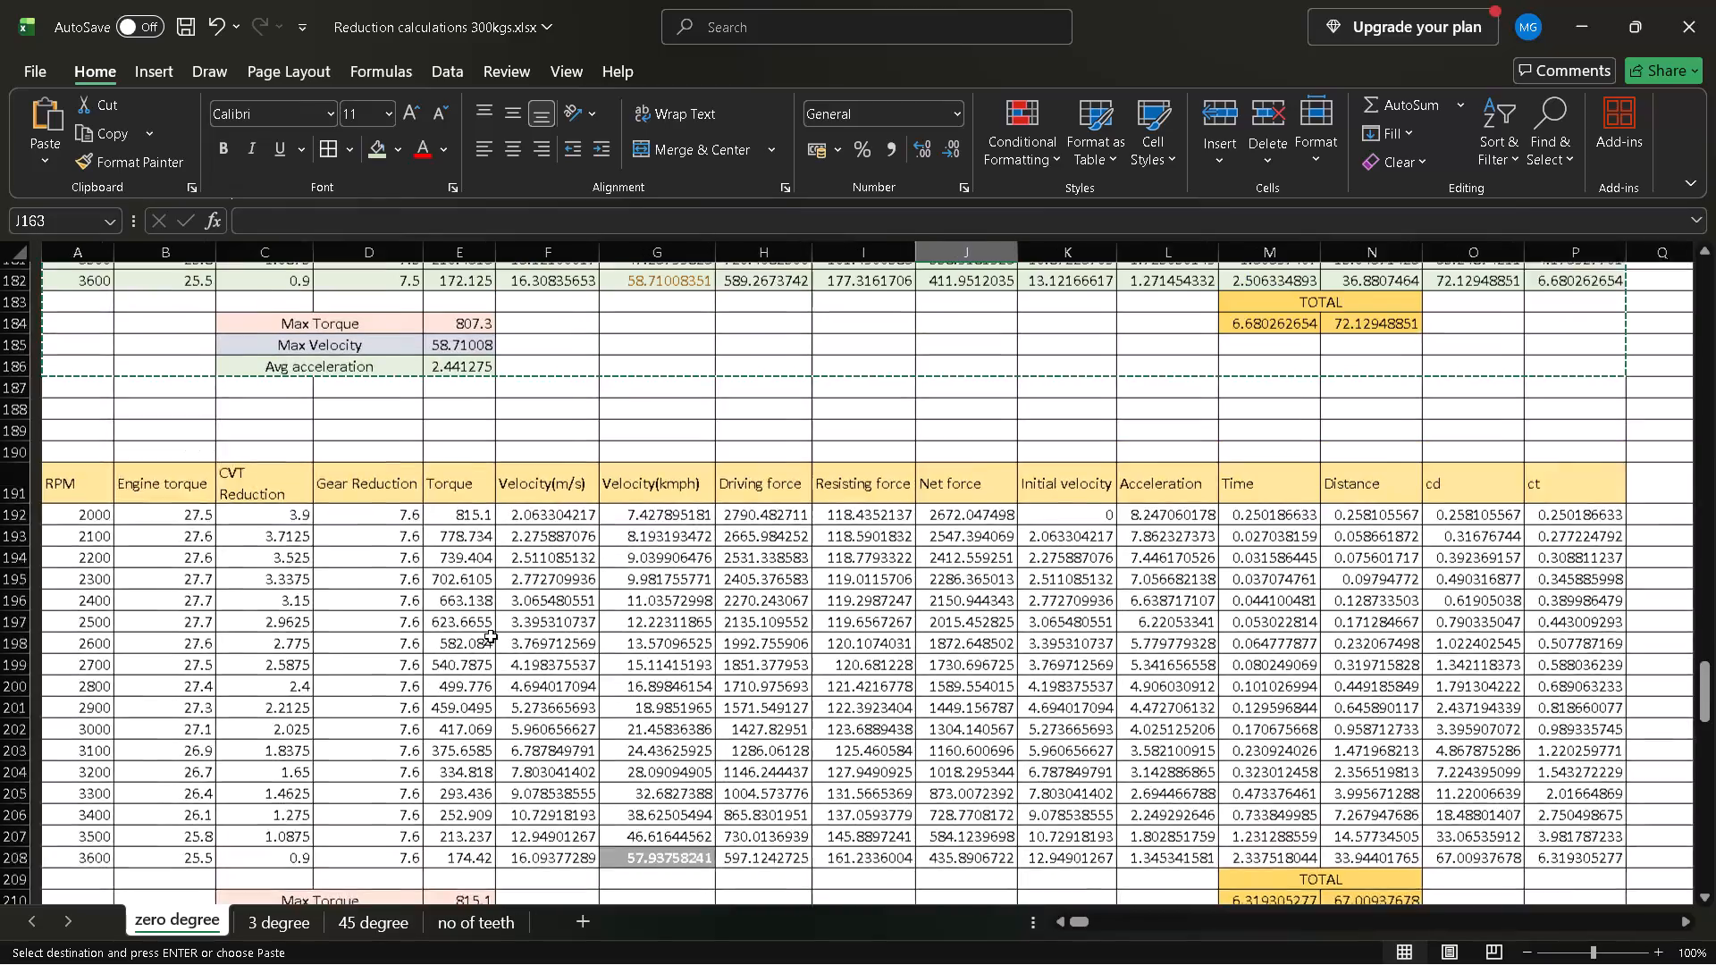
pyautogui.scroll(2, 491, 636)
pyautogui.scroll(-2, 491, 636)
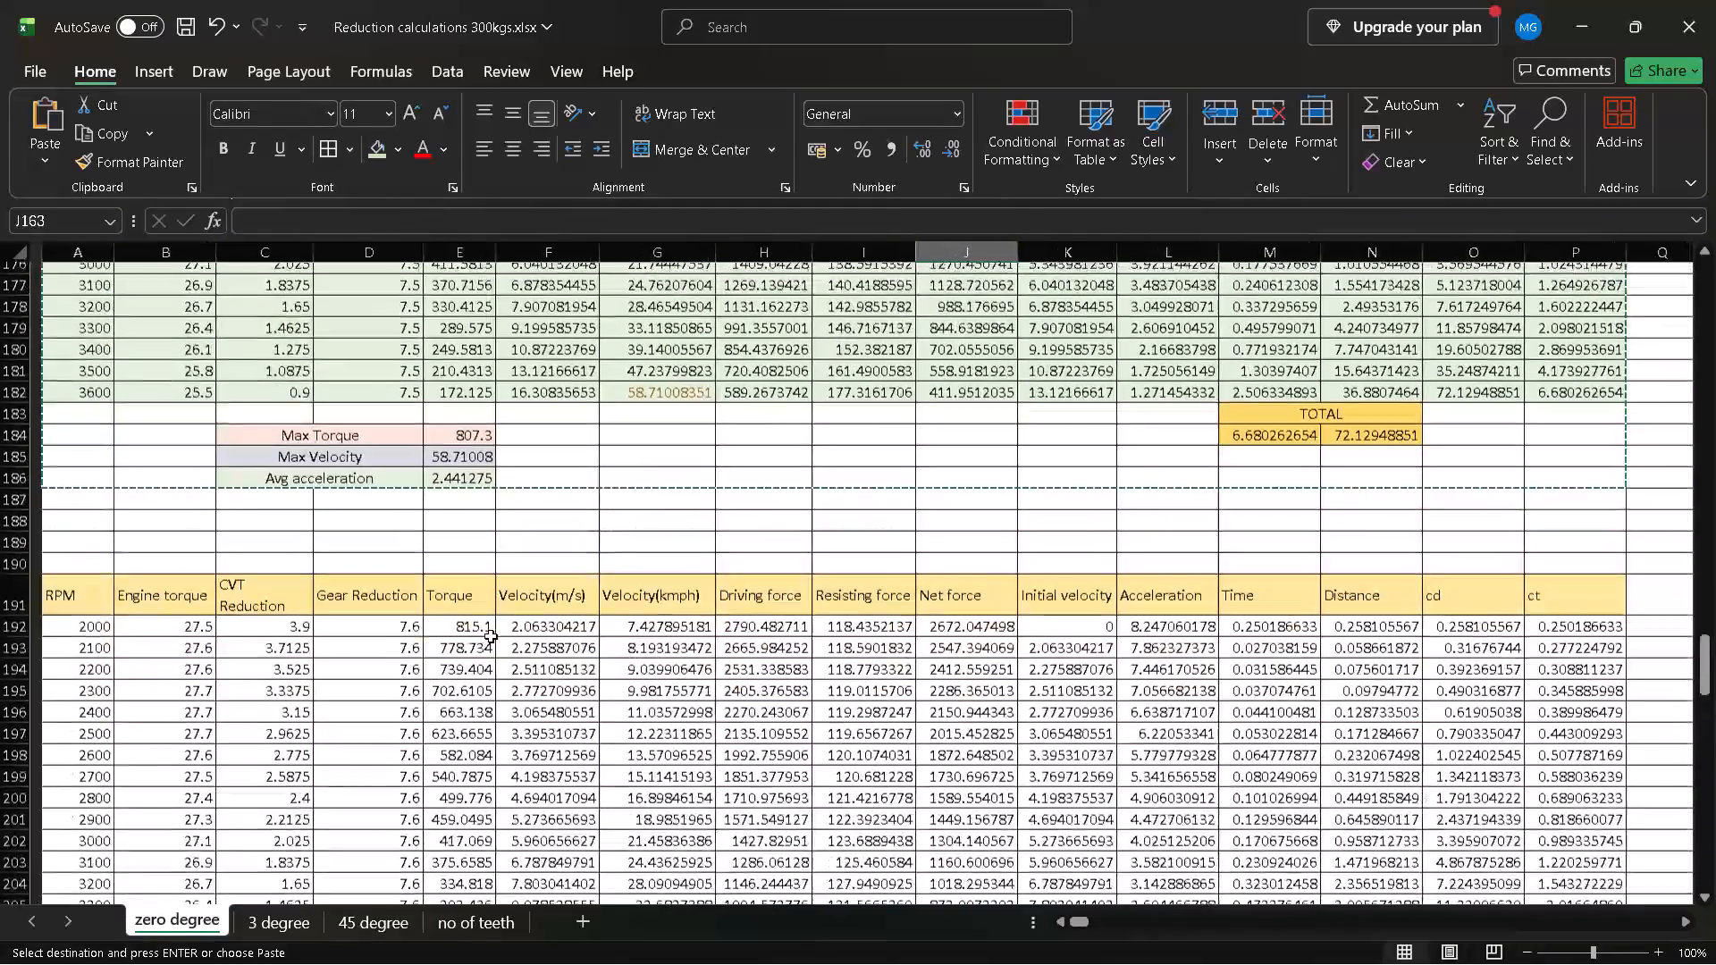
pyautogui.scroll(-1, 491, 636)
pyautogui.hscroll(-1, 491, 636)
pyautogui.hscroll(2, 527, 631)
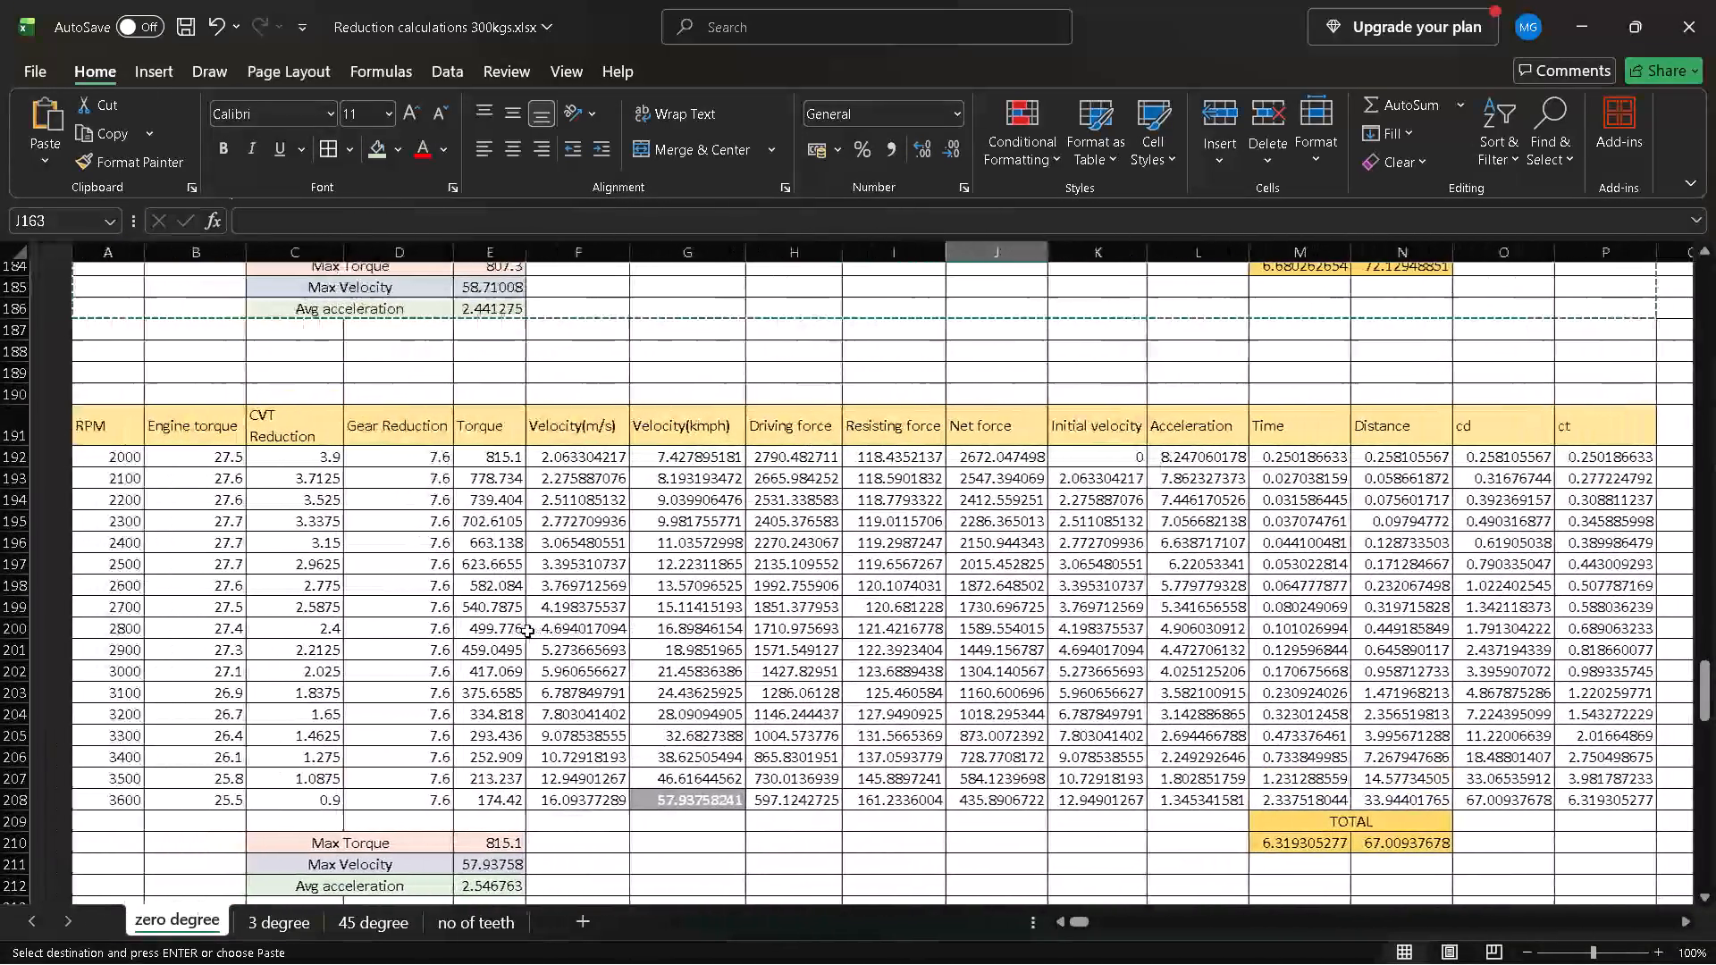
# Fill the data cells A192 to P208 of the 7.6 gear reduction table with green.
pyautogui.click(67, 465)
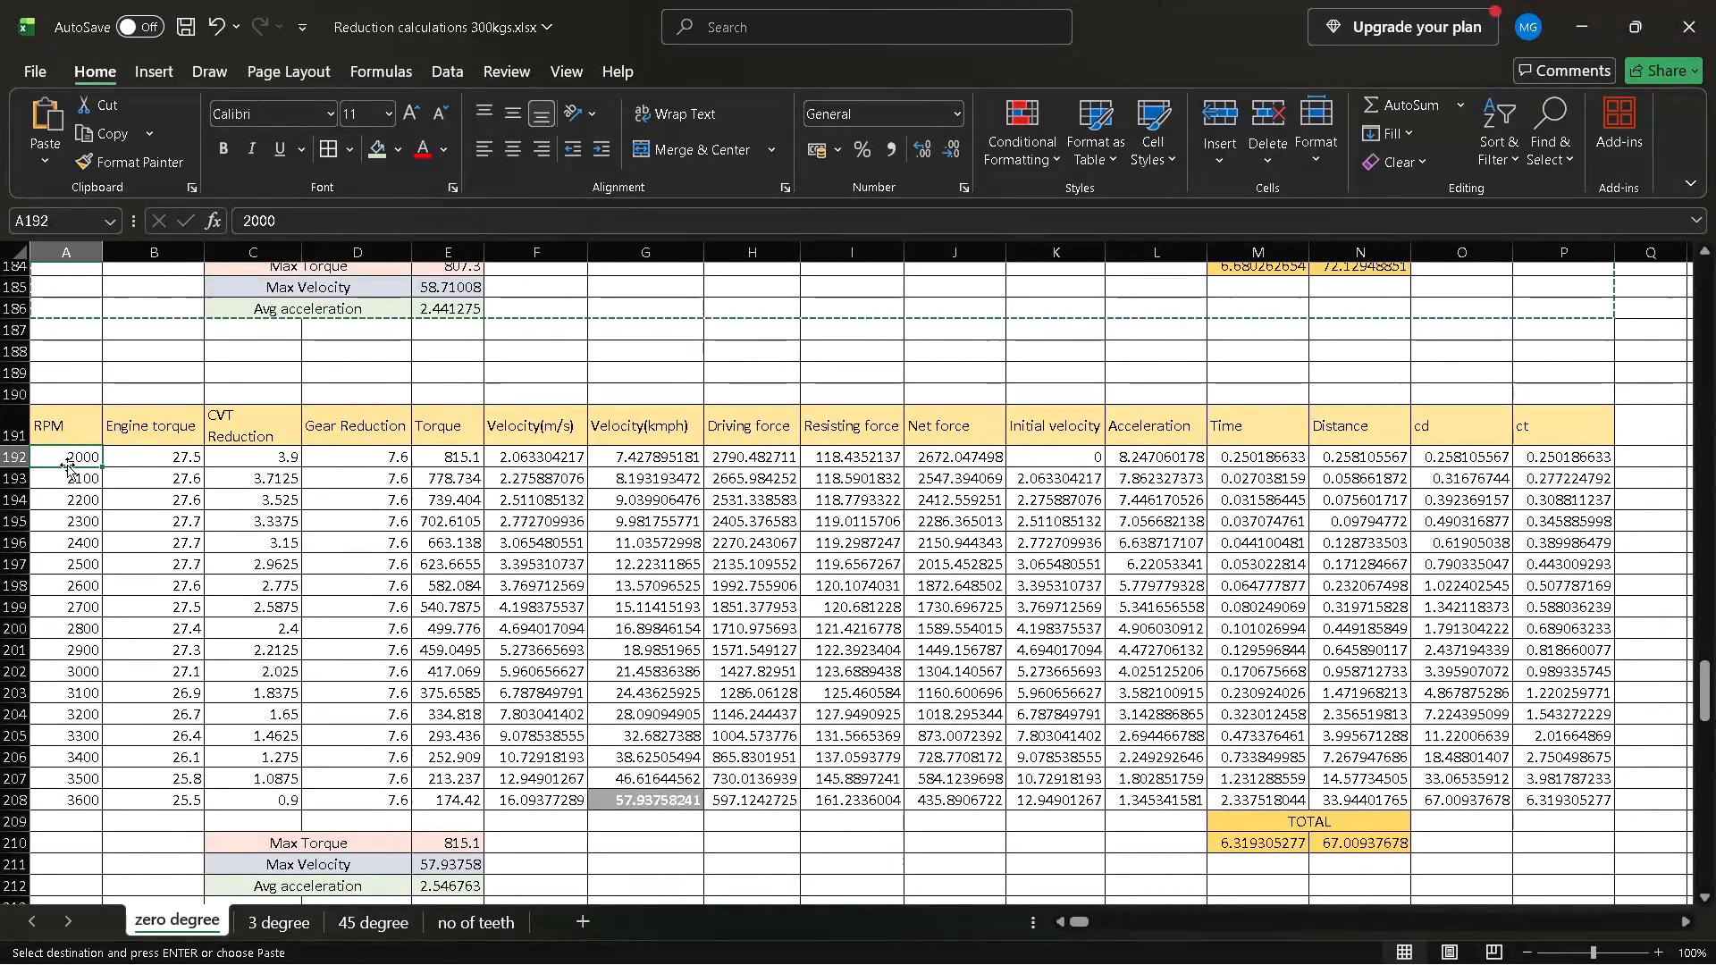
pyautogui.hotkey('shift', 'Down')
pyautogui.hotkey('shift', 'Down')
pyautogui.hotkey('shift', 'Down')
pyautogui.hotkey('shift', 'Down')
pyautogui.hotkey('shift', 'Down')
pyautogui.hotkey('shift', 'Down')
pyautogui.hotkey('shift', 'Down')
pyautogui.hotkey('shift', 'Down')
pyautogui.hotkey('shift', 'Down')
pyautogui.hotkey('shift', 'Down')
pyautogui.hotkey('shift', 'Down')
pyautogui.hotkey('shift', 'Down')
pyautogui.hotkey('shift', 'Down')
pyautogui.hotkey('shift', 'Down')
pyautogui.hotkey('shift', 'Down')
pyautogui.hotkey('shift', 'Down')
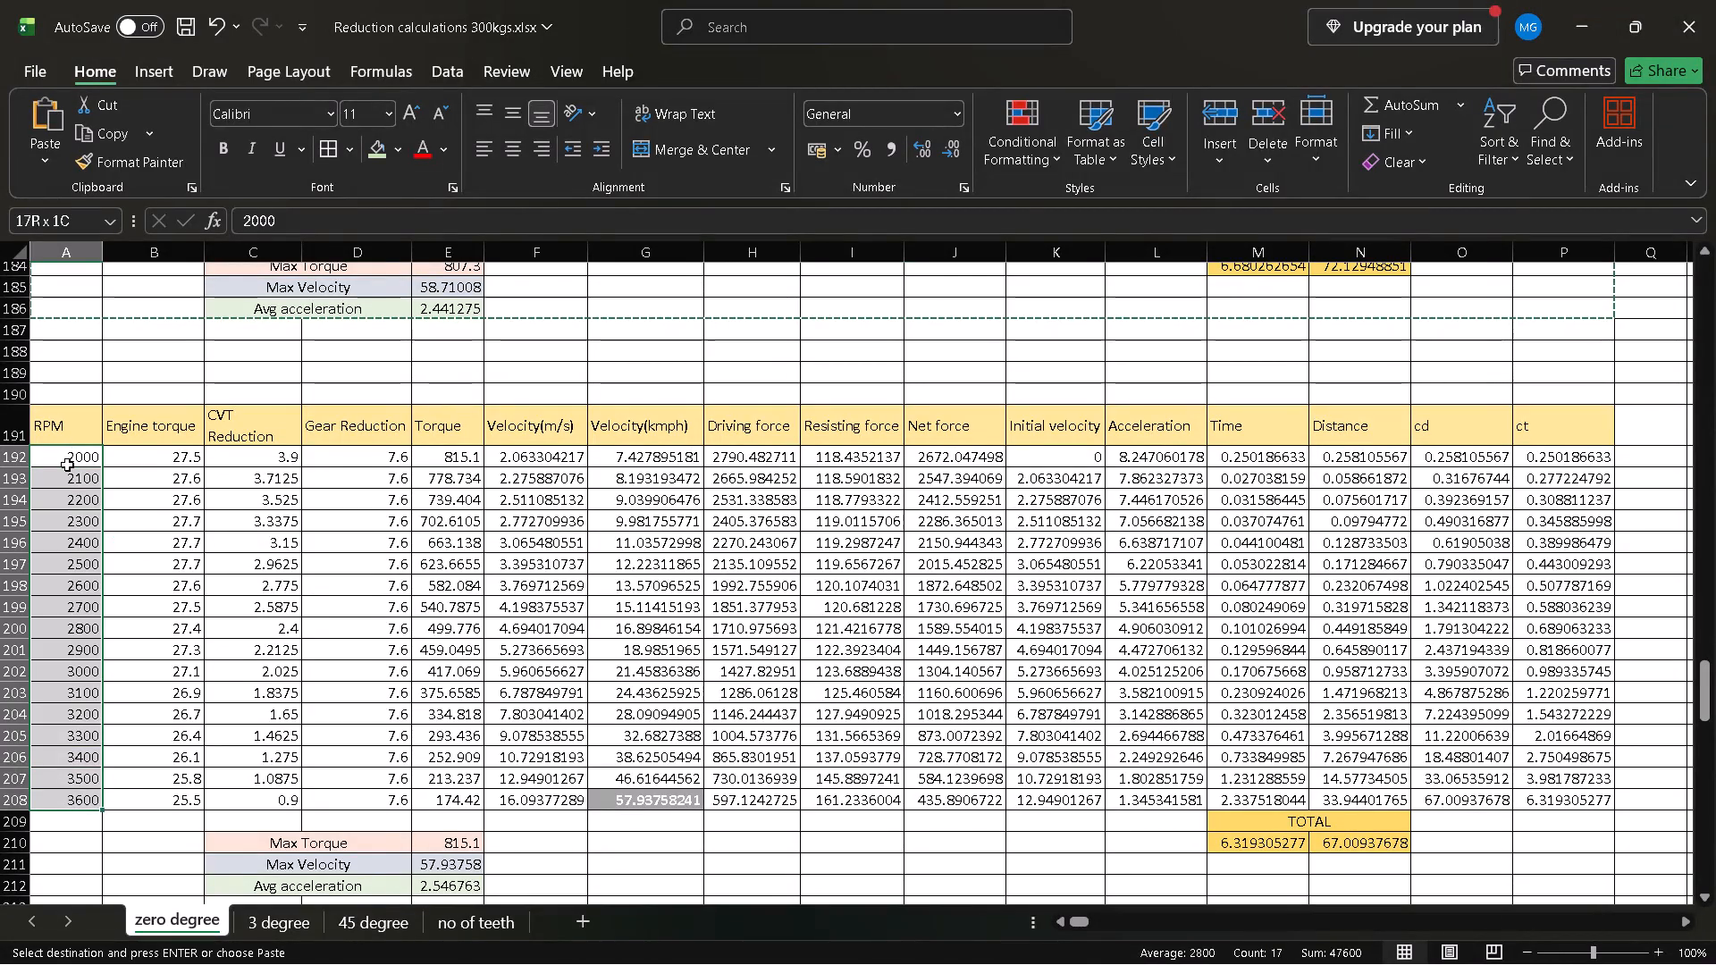
pyautogui.hotkey('shift', 'Right')
pyautogui.hotkey('shift', 'Right')
pyautogui.hotkey('shift', 'Right')
pyautogui.hotkey('shift', 'Right')
pyautogui.hotkey('shift', 'Right')
pyautogui.hotkey('shift', 'Right')
pyautogui.hotkey('shift', 'Right')
pyautogui.hotkey('shift', 'Right')
pyautogui.hotkey('shift', 'Right')
pyautogui.hotkey('shift', 'Right')
pyautogui.hotkey('shift', 'Right')
pyautogui.hotkey('shift', 'Right')
pyautogui.hotkey('shift', 'Right')
pyautogui.hotkey('shift', 'Right')
pyautogui.hotkey('shift', 'Right')
pyautogui.hotkey('shift', 'Right')
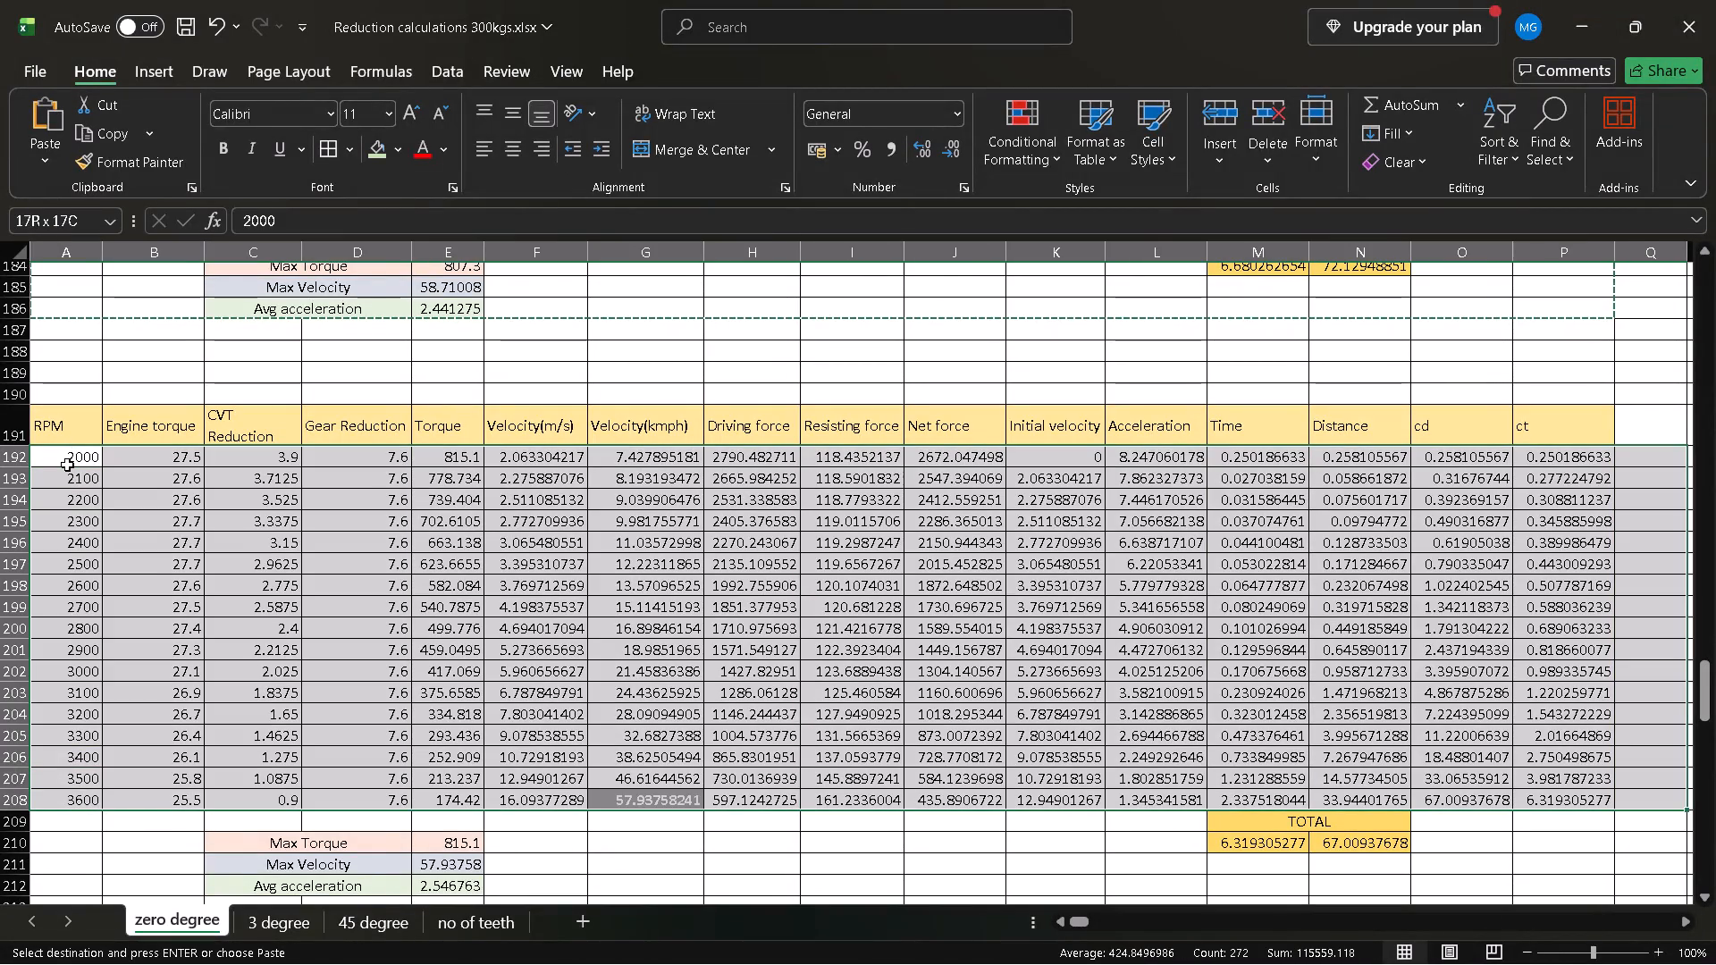
pyautogui.hotkey('shift', 'Left')
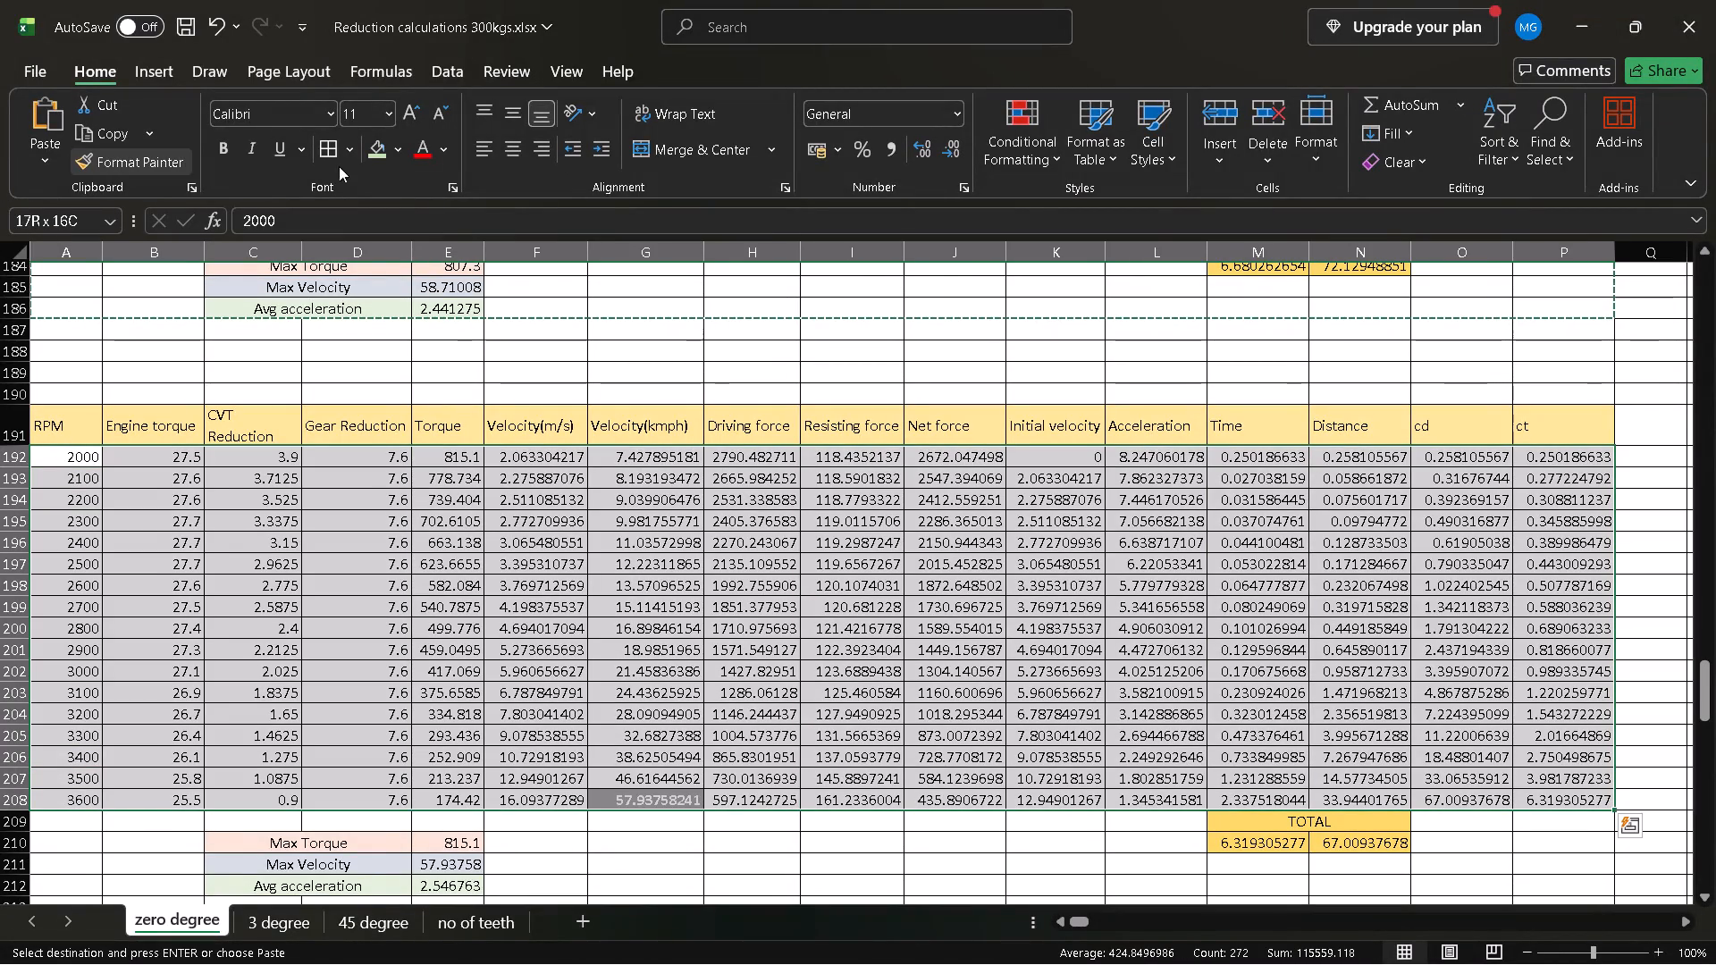
pyautogui.click(368, 159)
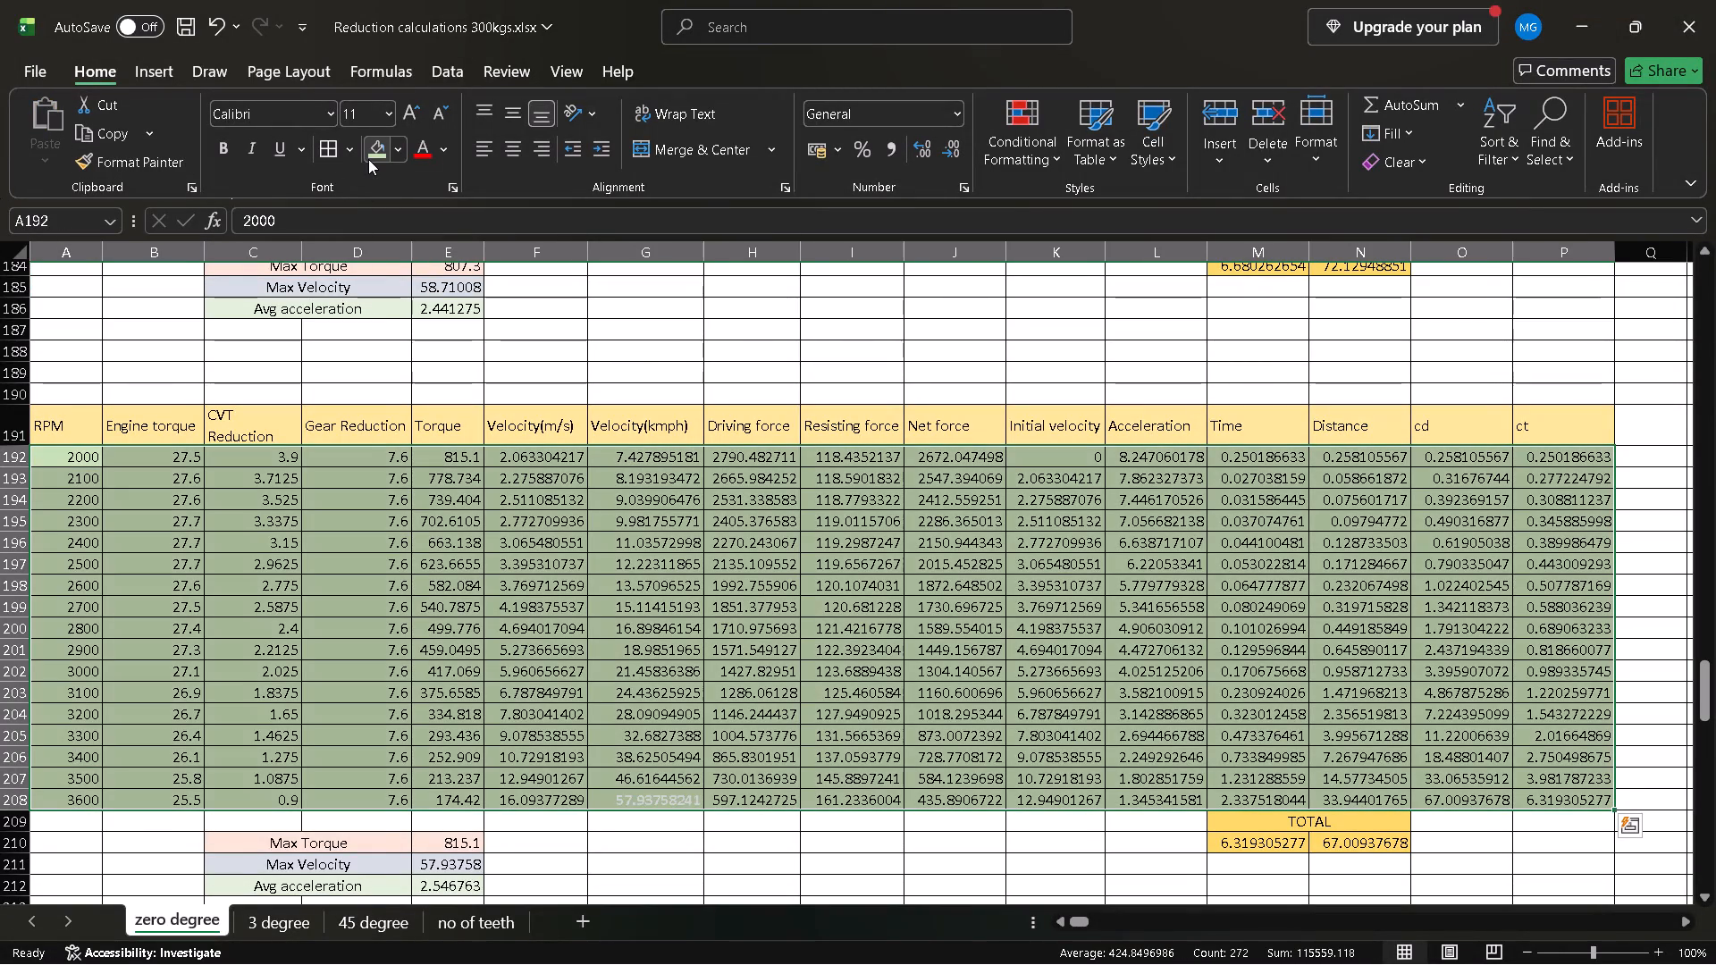
pyautogui.click(528, 399)
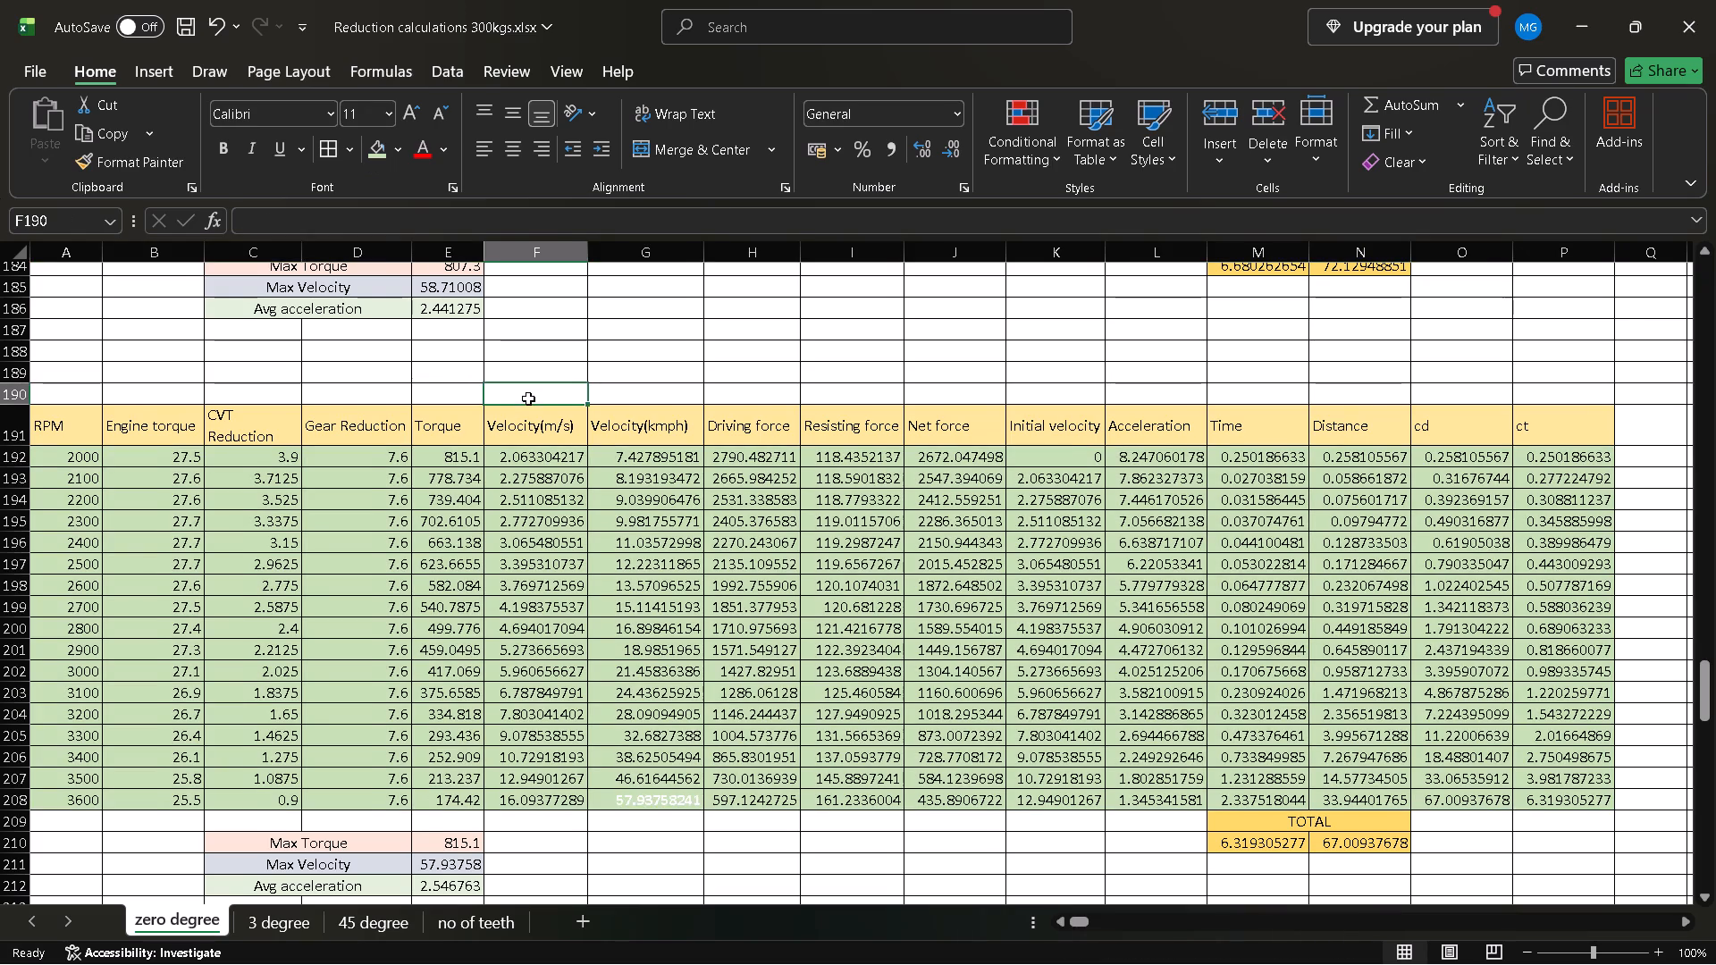
# Set the gear reduction in D192 to 7.45 and fill it down through D208.
pyautogui.scroll(1, 528, 399)
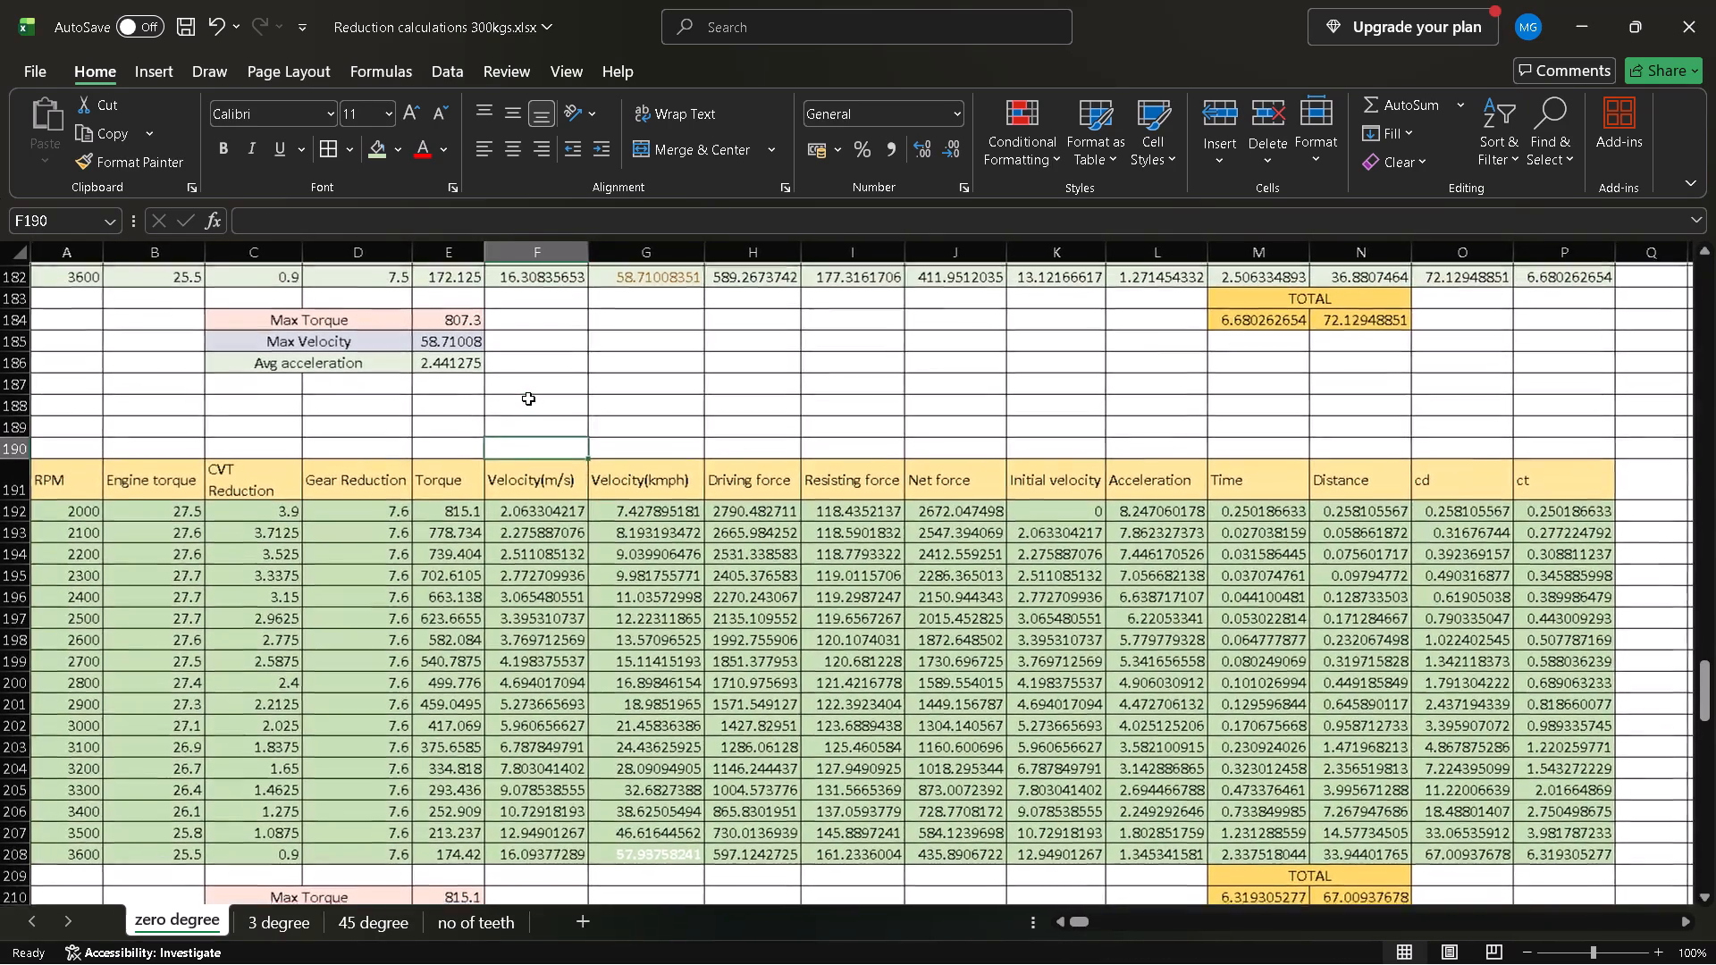
pyautogui.hscroll(1, 528, 399)
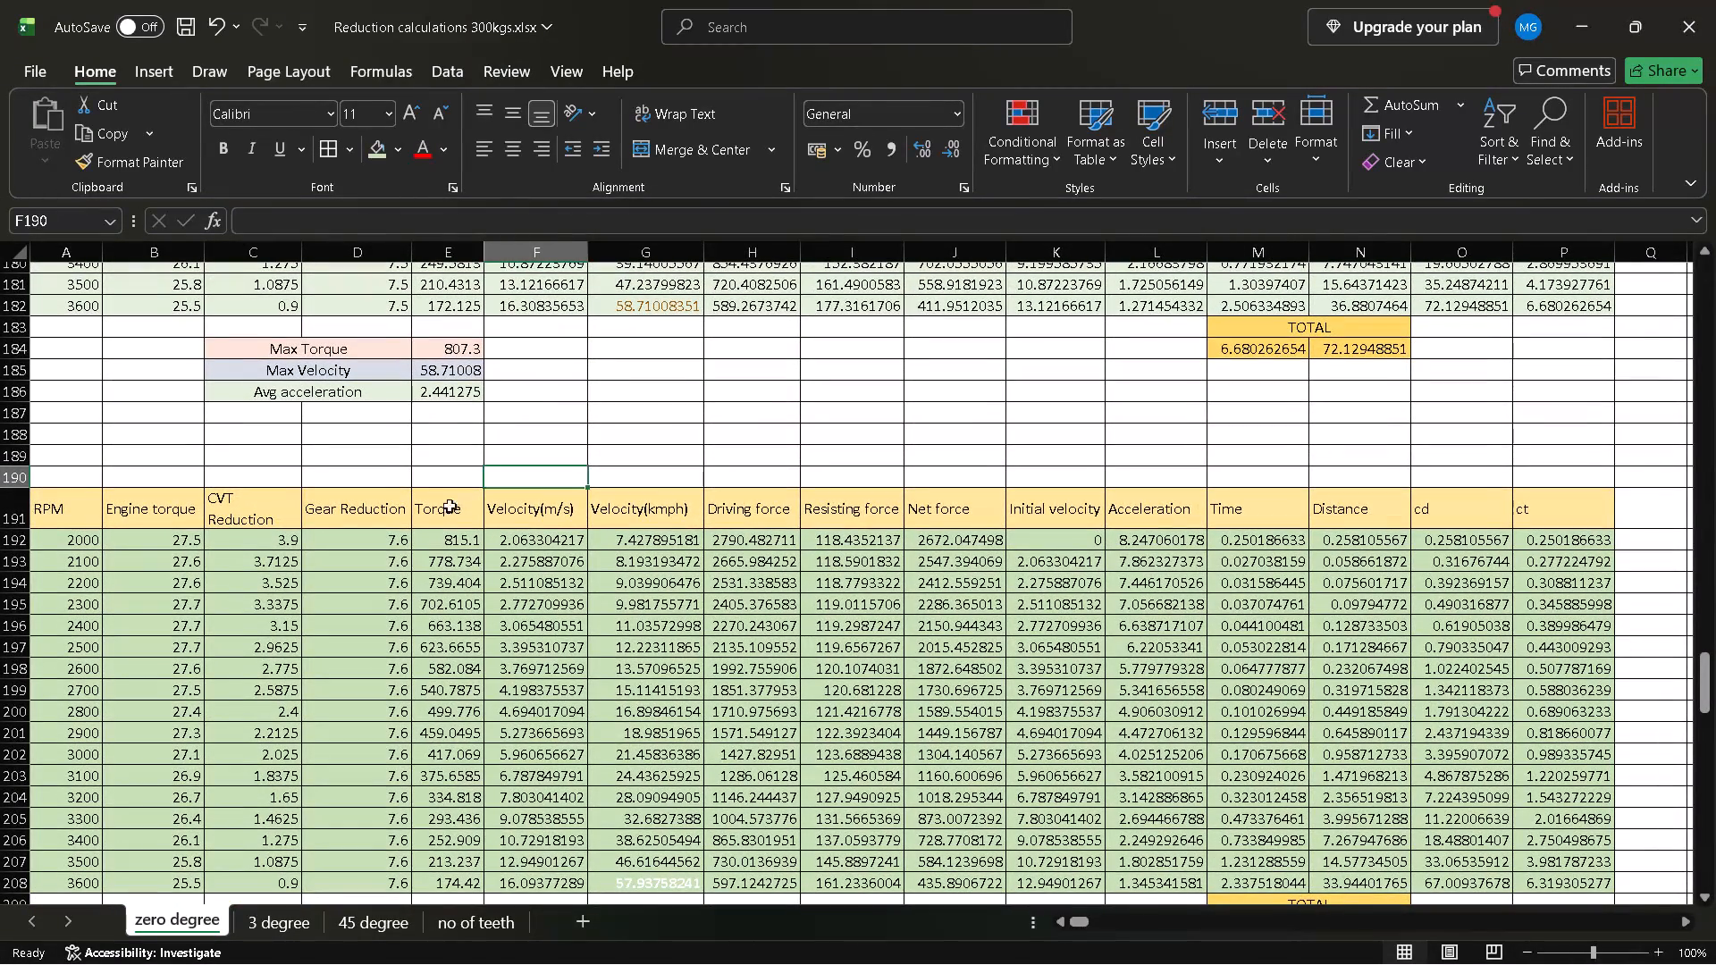
pyautogui.click(398, 537)
pyautogui.write('7.45')
pyautogui.press('Return')
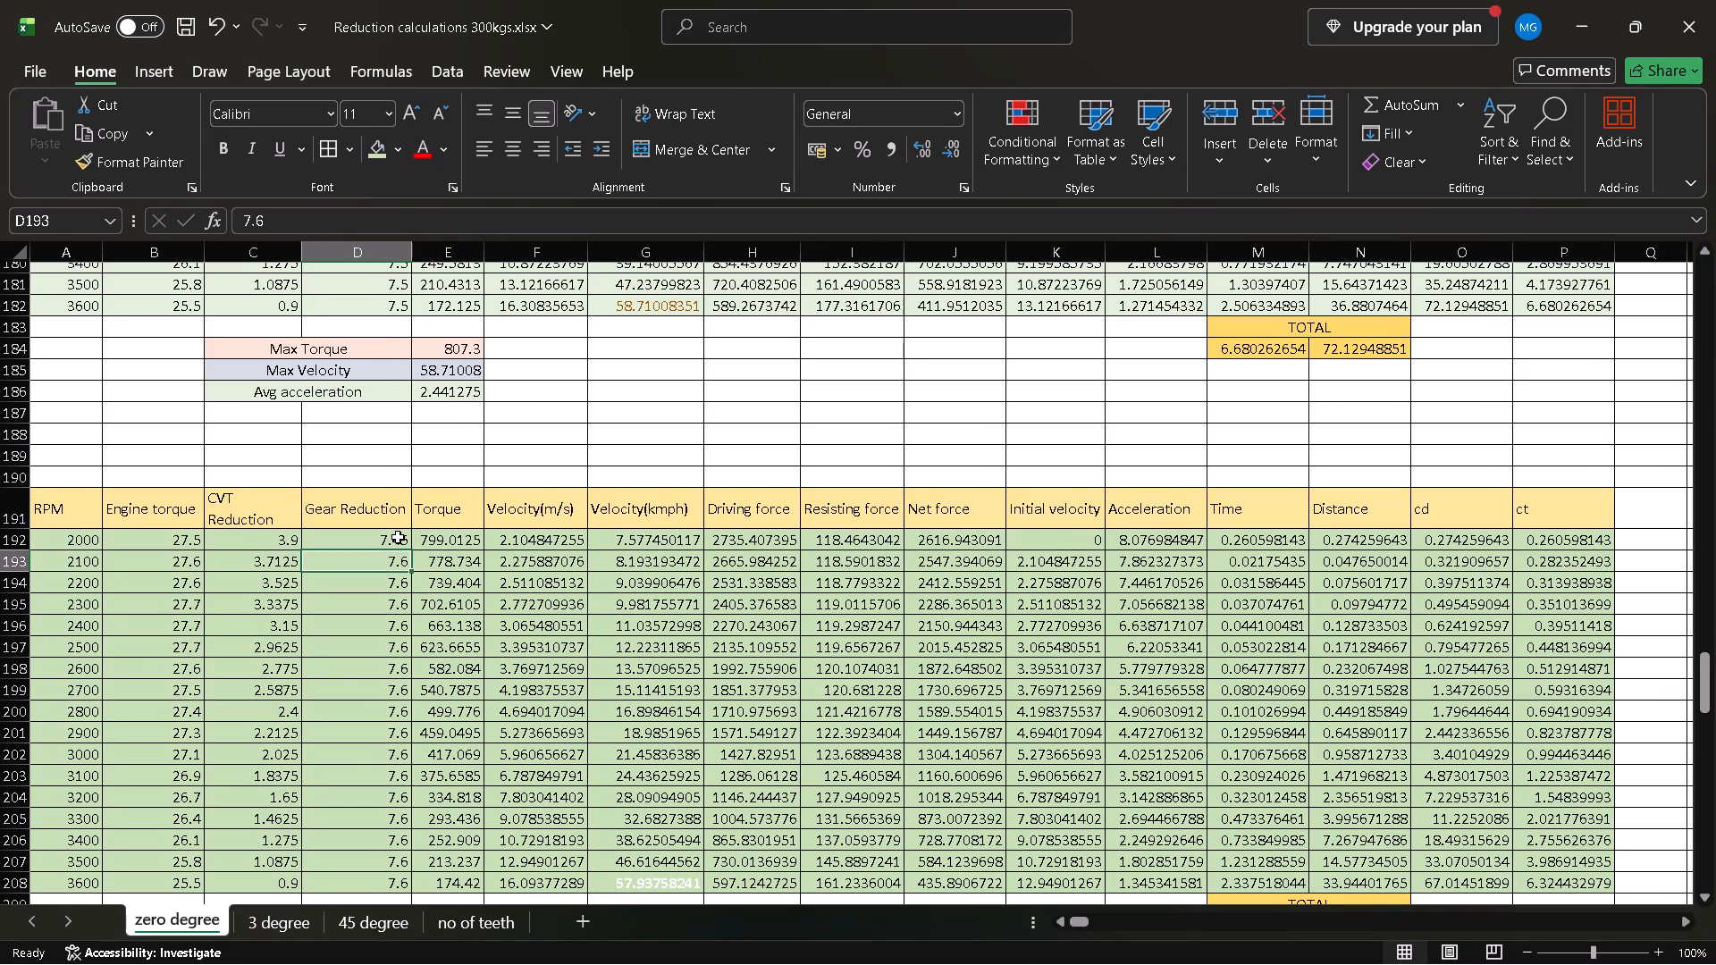
pyautogui.press('Up')
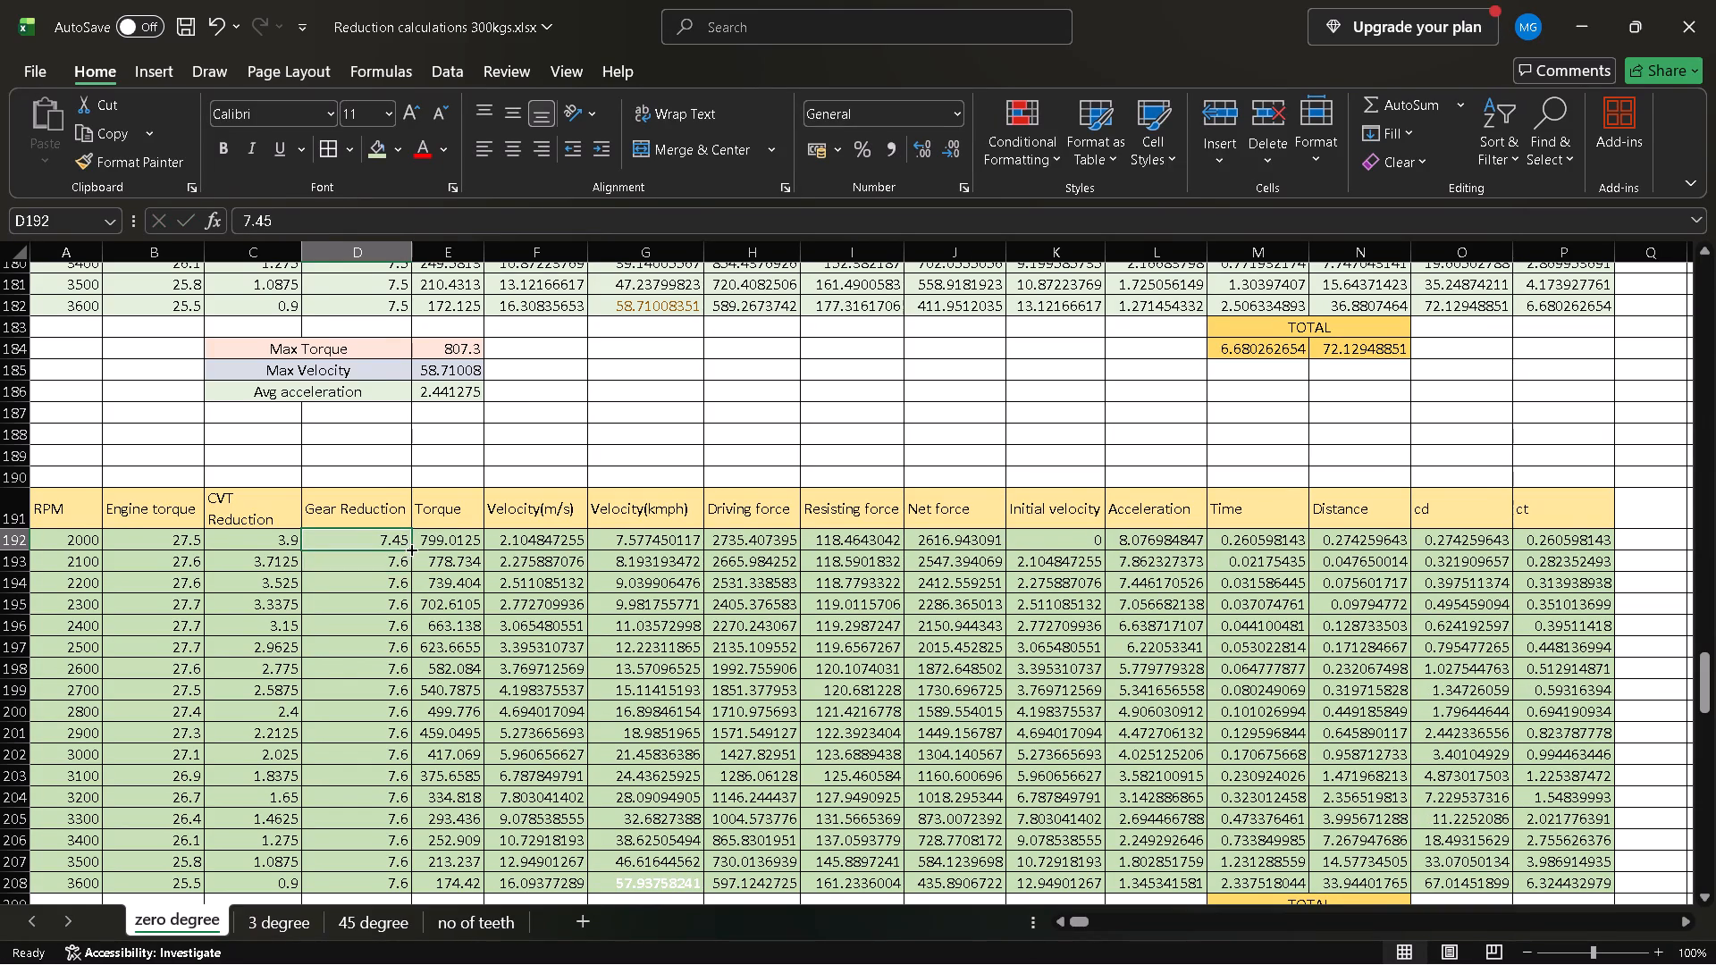
pyautogui.doubleClick(411, 549)
pyautogui.scroll(-1, 544, 600)
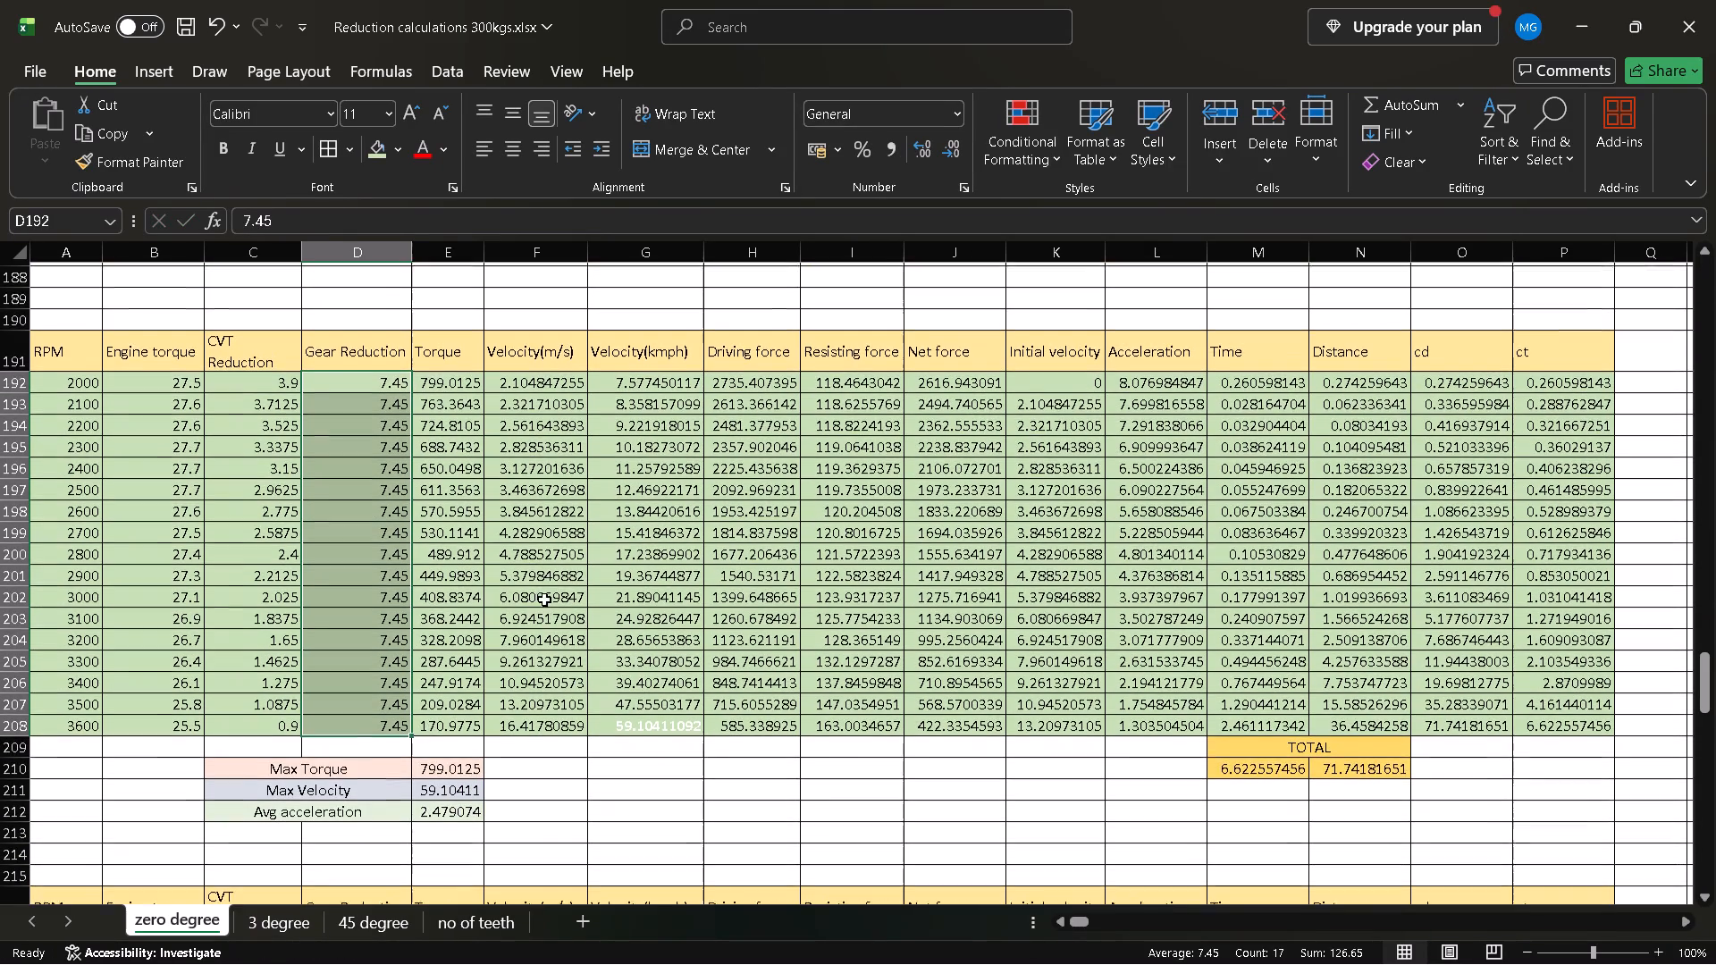
# Examine the 7.45 reduction table against the 7.41, 7.5 and 7.7 tables above and below it.
pyautogui.scroll(-1, 544, 600)
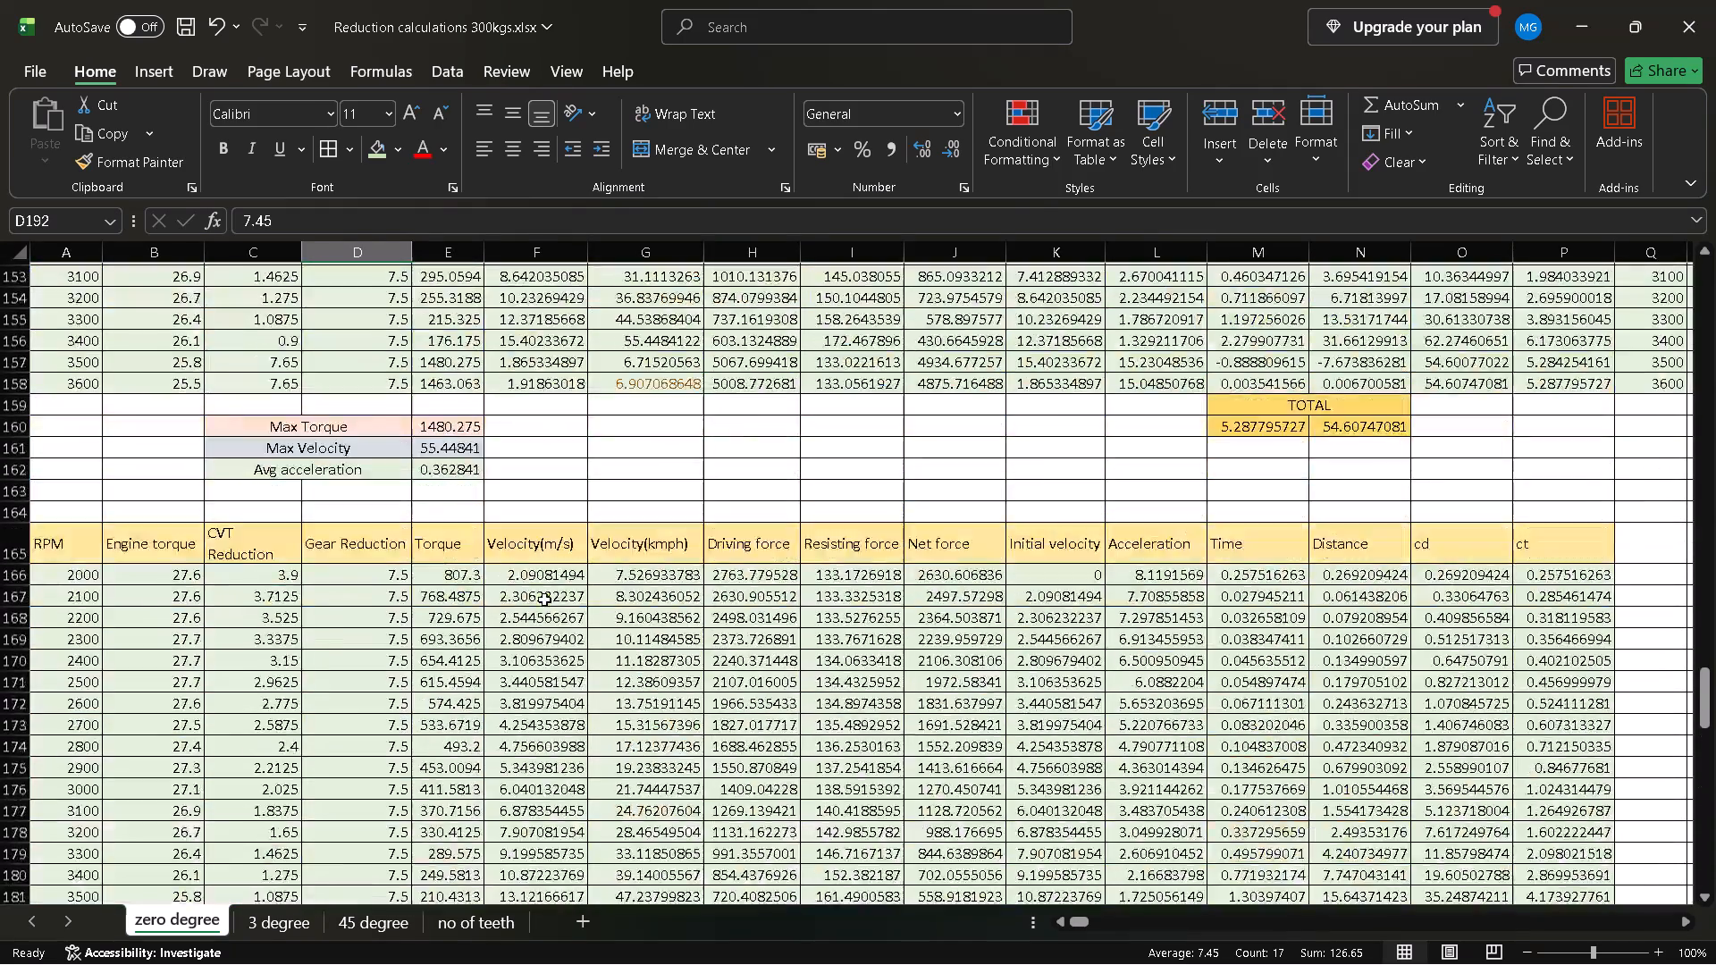
pyautogui.scroll(-4, 544, 600)
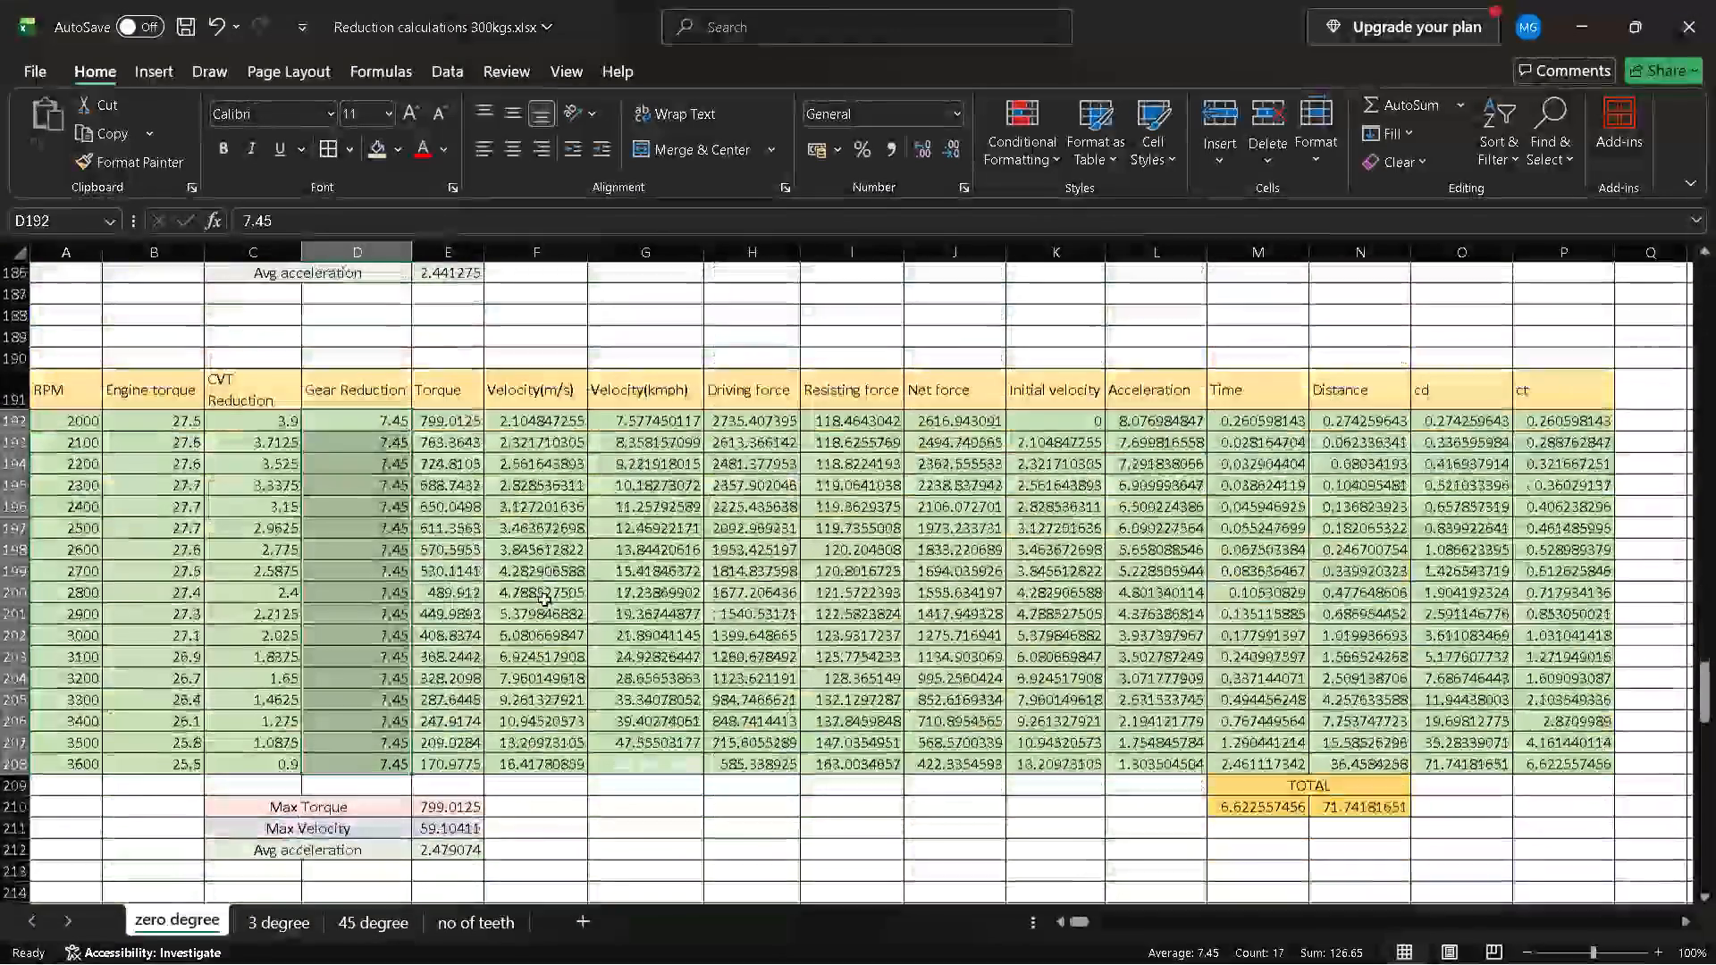
pyautogui.scroll(-4, 544, 600)
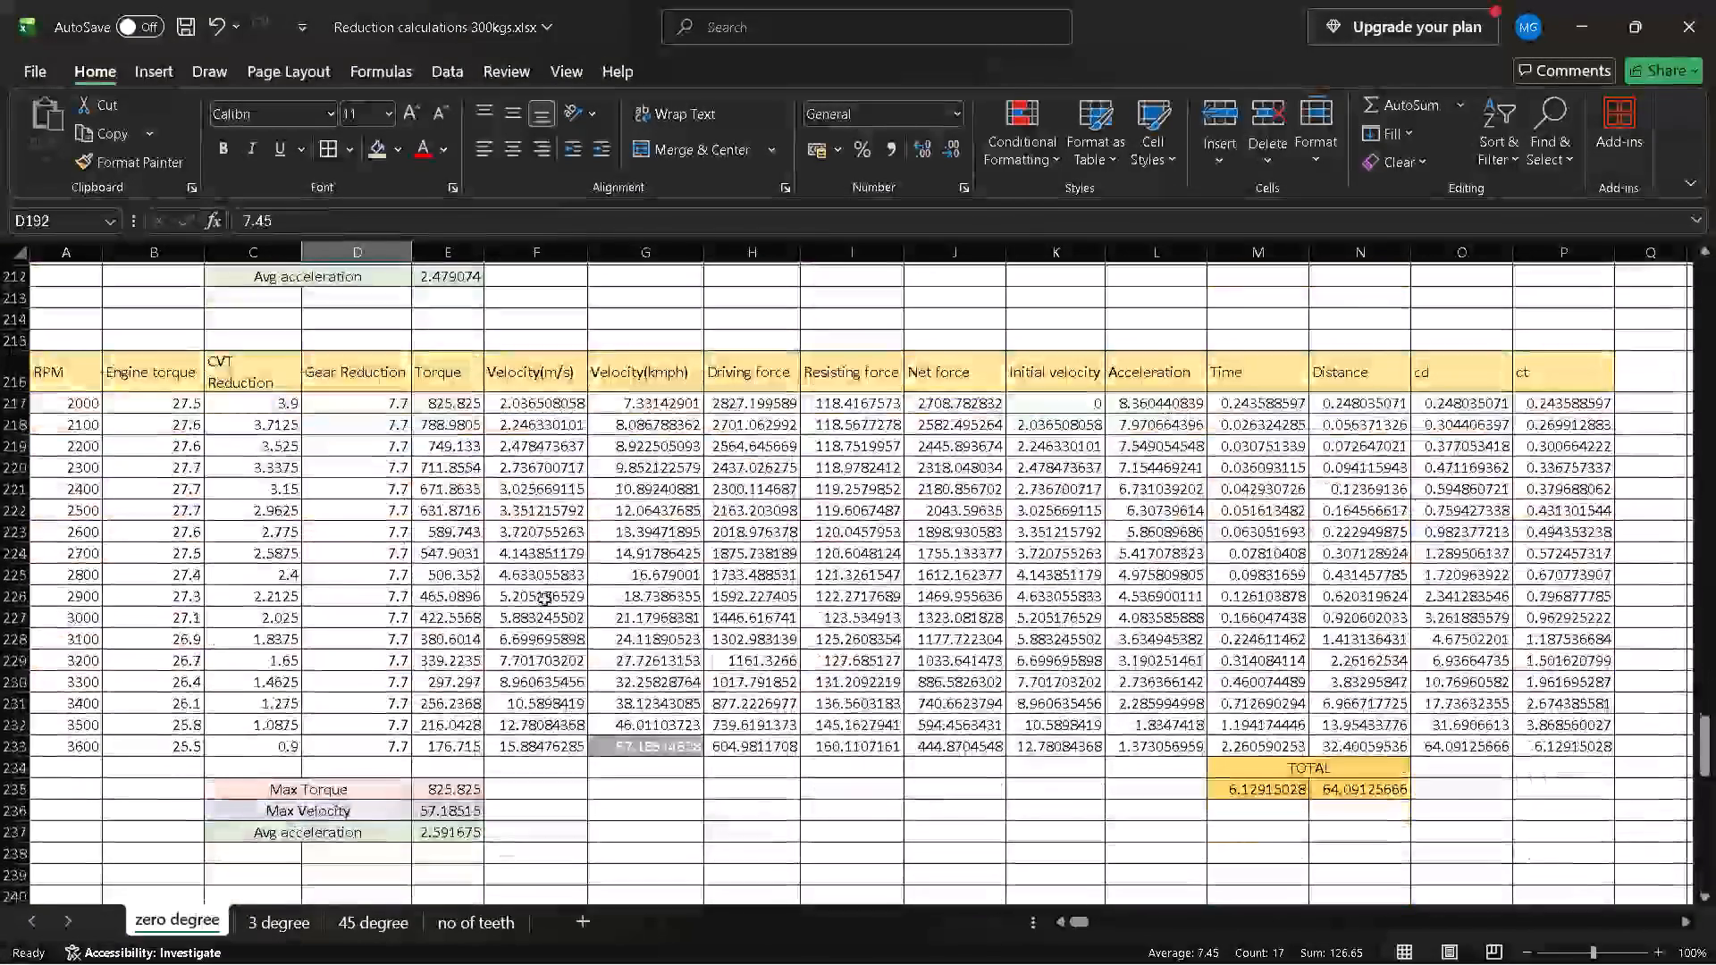
pyautogui.scroll(-1, 544, 600)
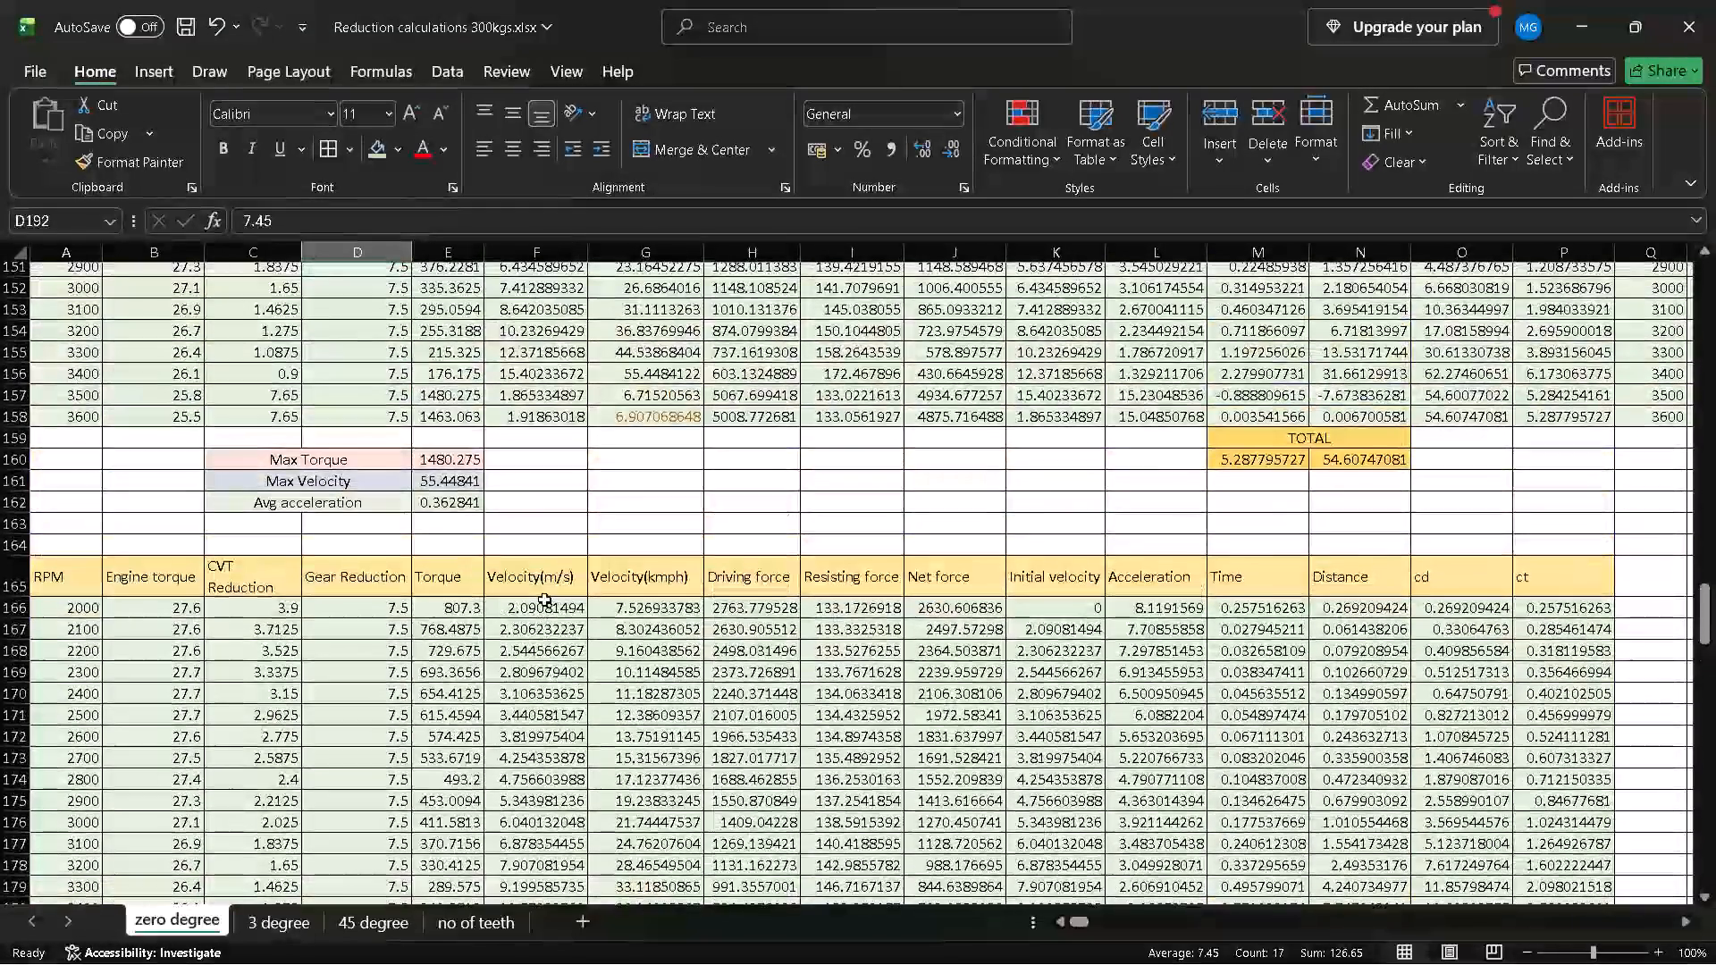
pyautogui.scroll(-1, 544, 600)
pyautogui.scroll(2, 544, 600)
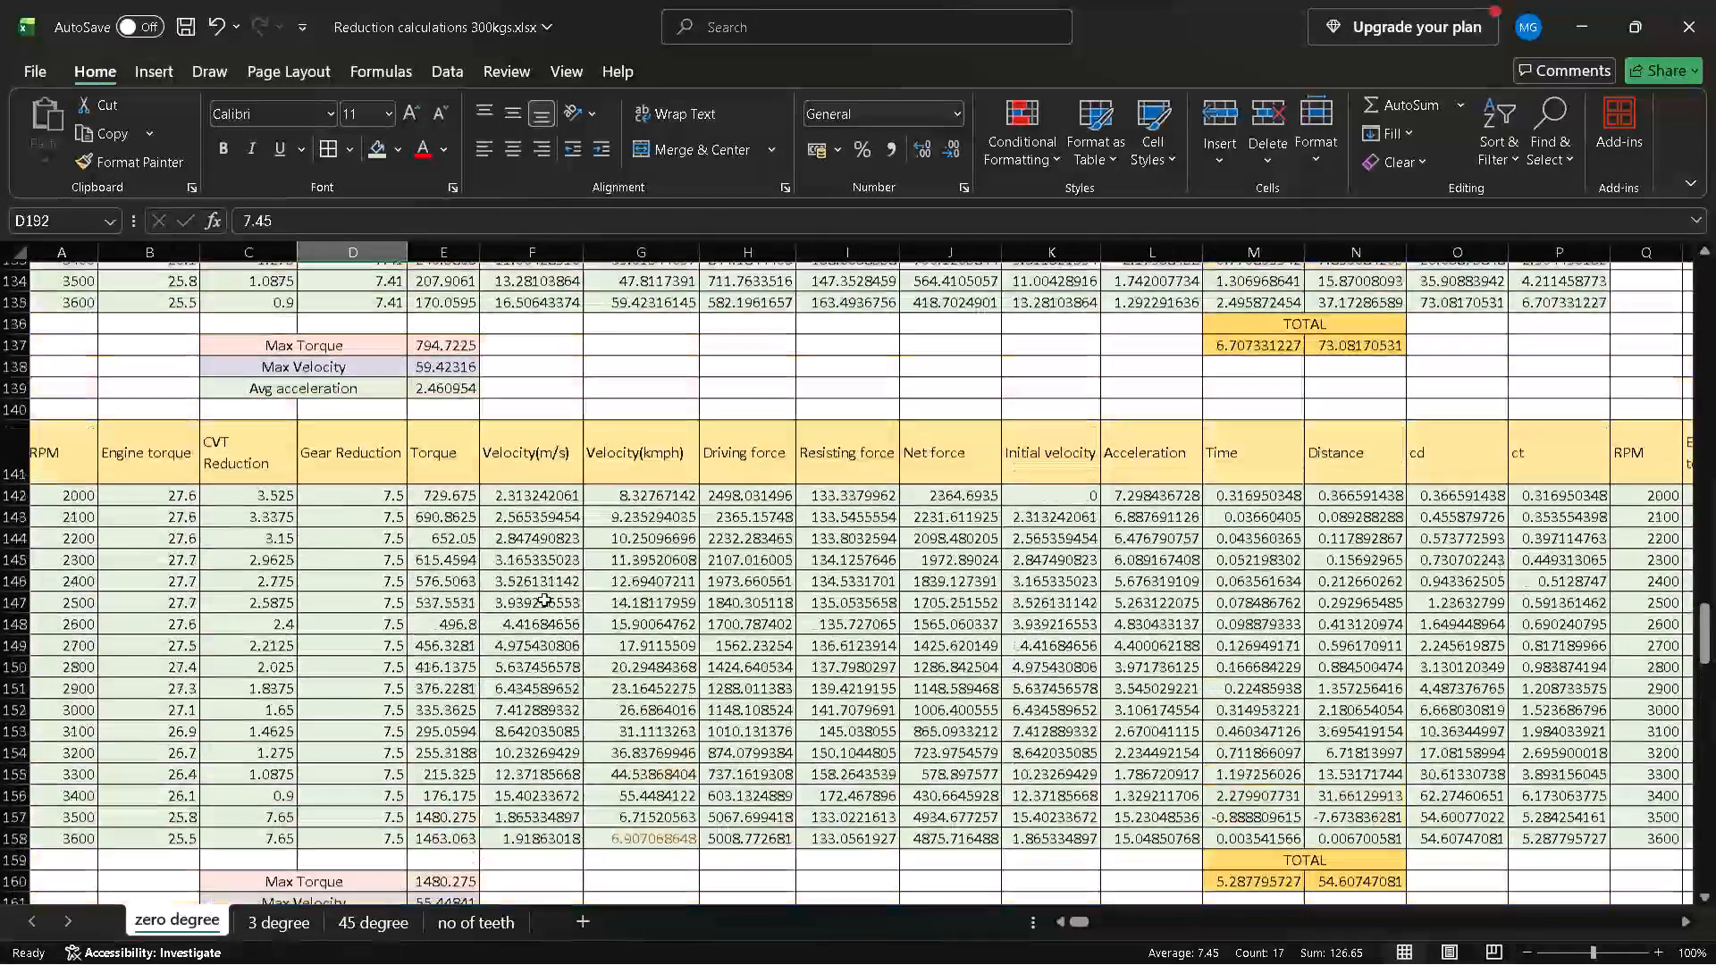
pyautogui.scroll(2, 544, 600)
pyautogui.scroll(-2, 544, 600)
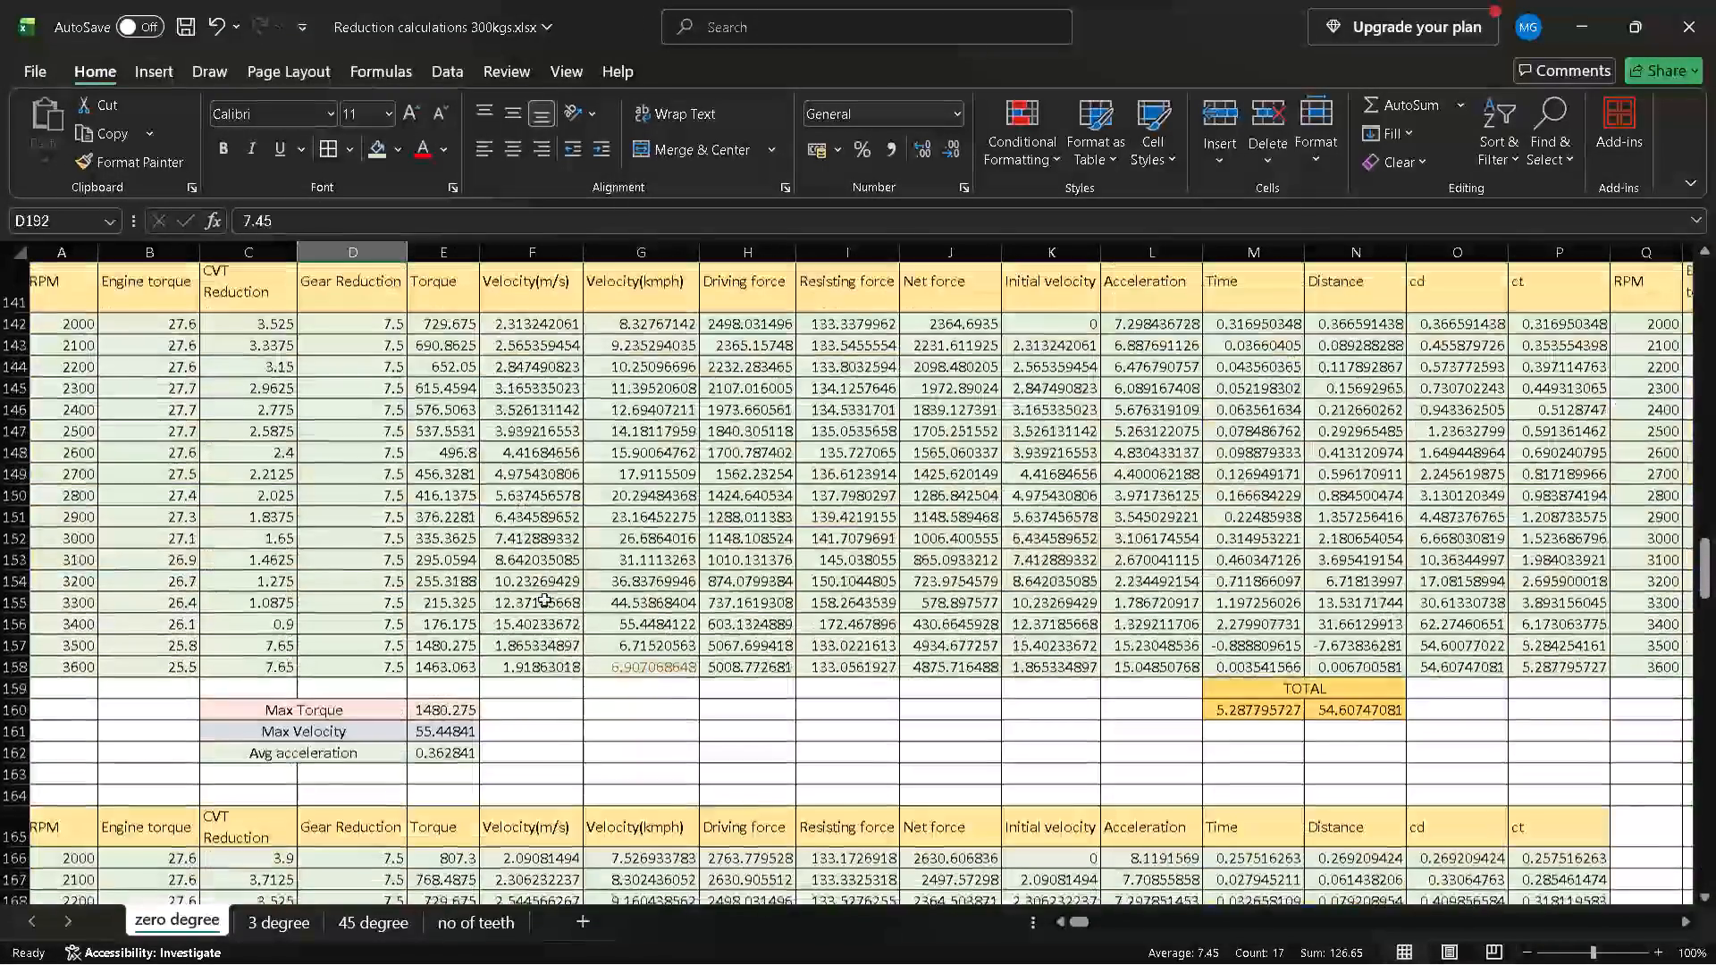
# Clear all contents and formatting from the repeated table copies in rows 141 to 158, from column Q to the last column.
pyautogui.scroll(-2, 544, 600)
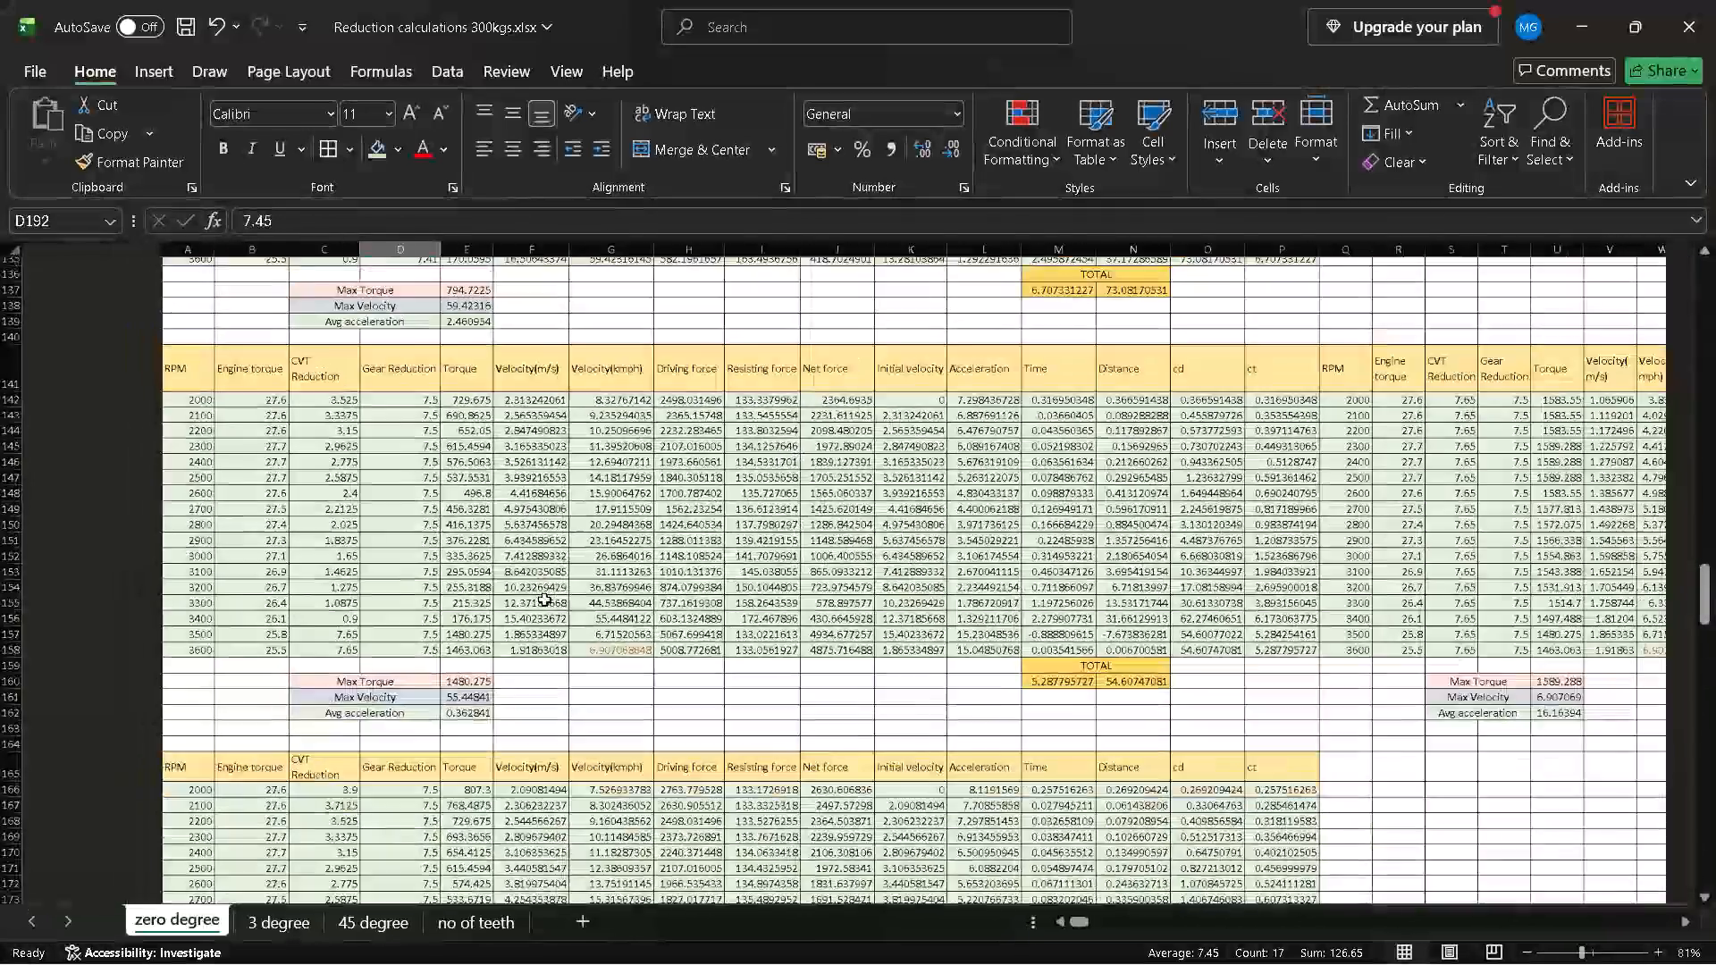
pyautogui.scroll(-1, 544, 600)
pyautogui.scroll(1, 544, 600)
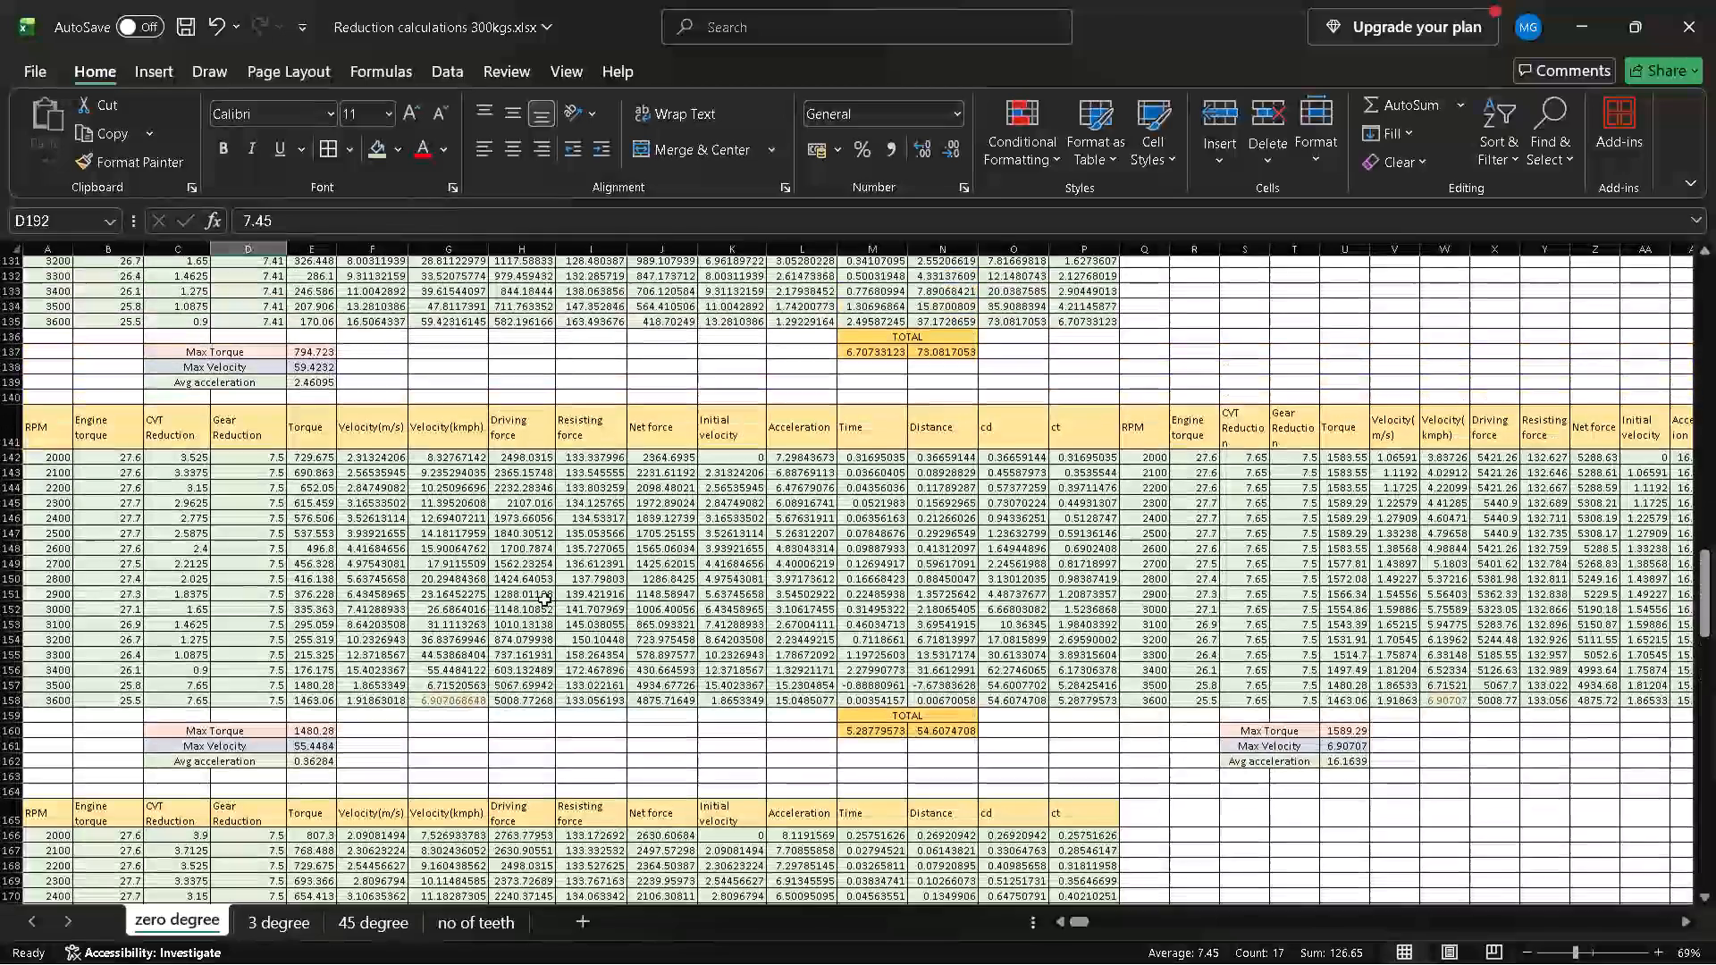
pyautogui.scroll(1, 544, 600)
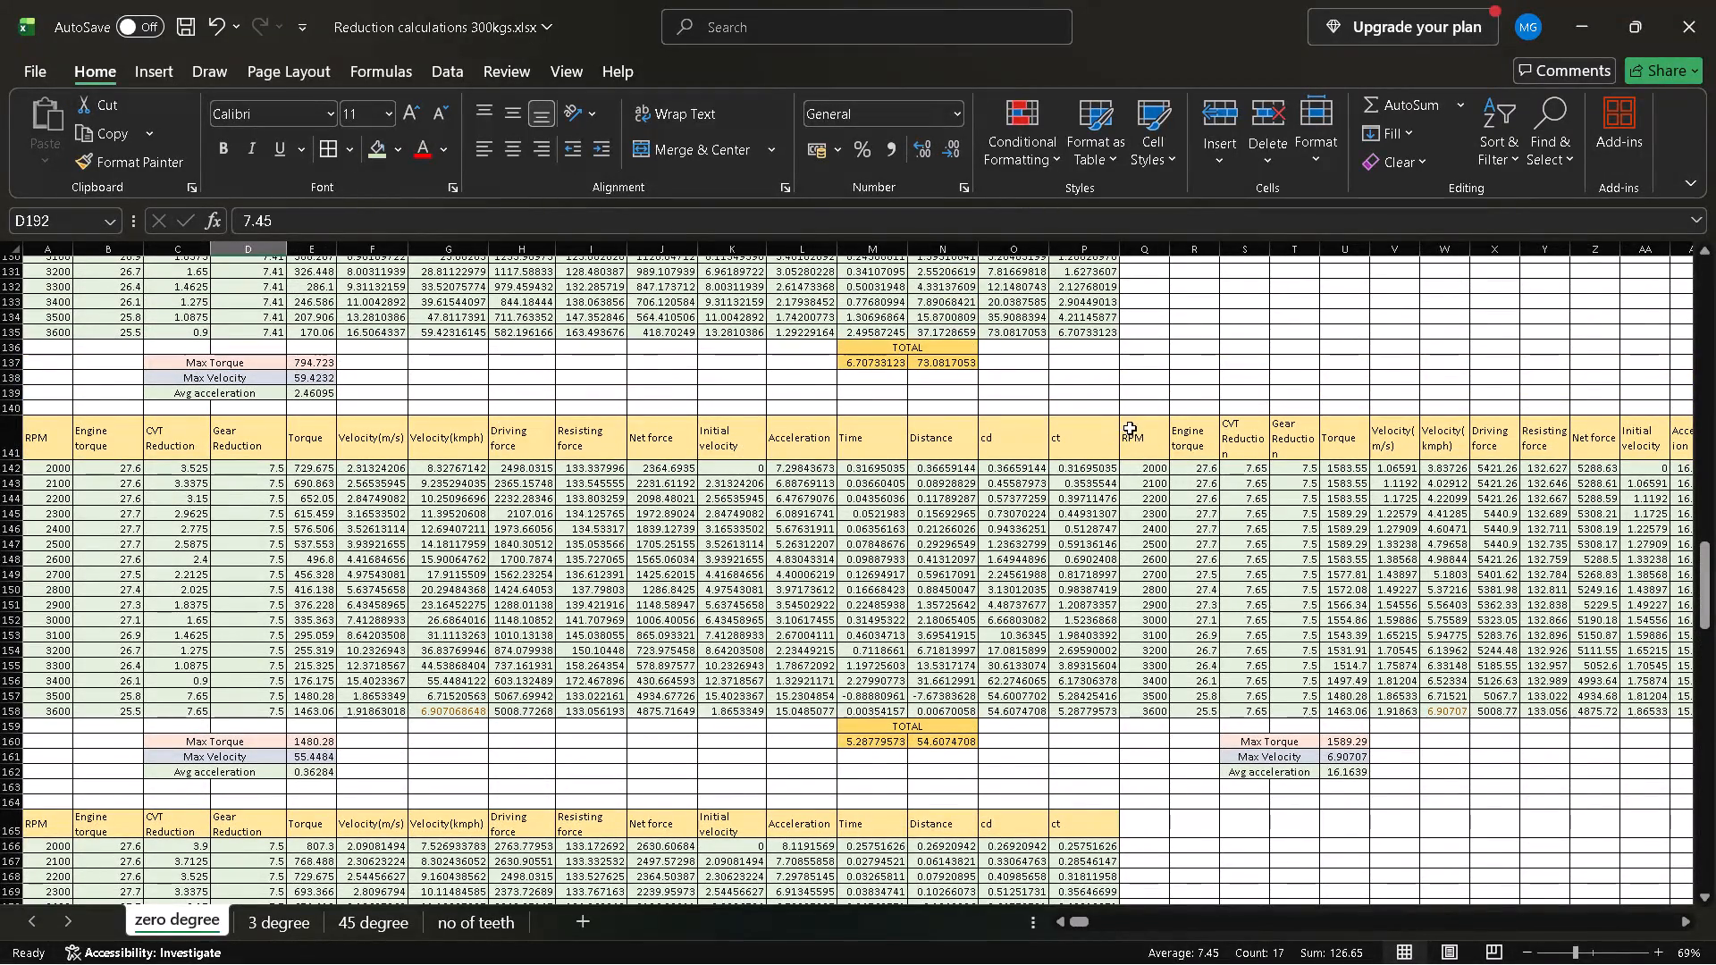
pyautogui.click(1136, 434)
pyautogui.hotkey('ctrl', 'shift', 'Down')
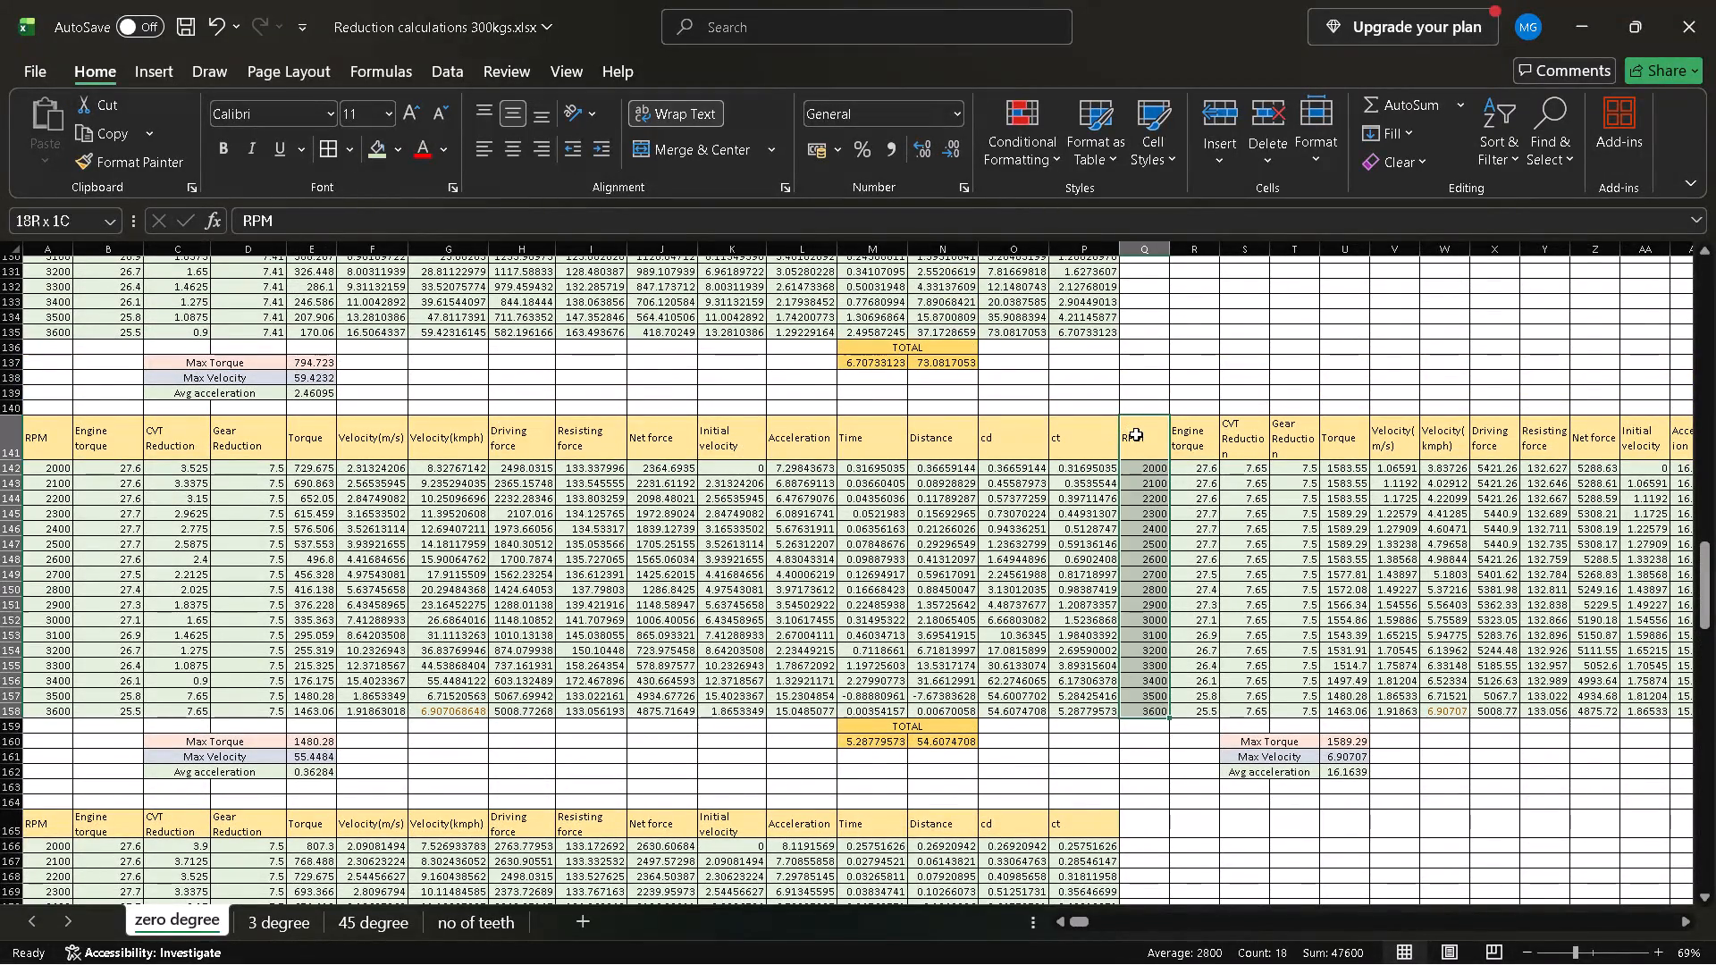
pyautogui.hotkey('ctrl', 'shift', 'Right')
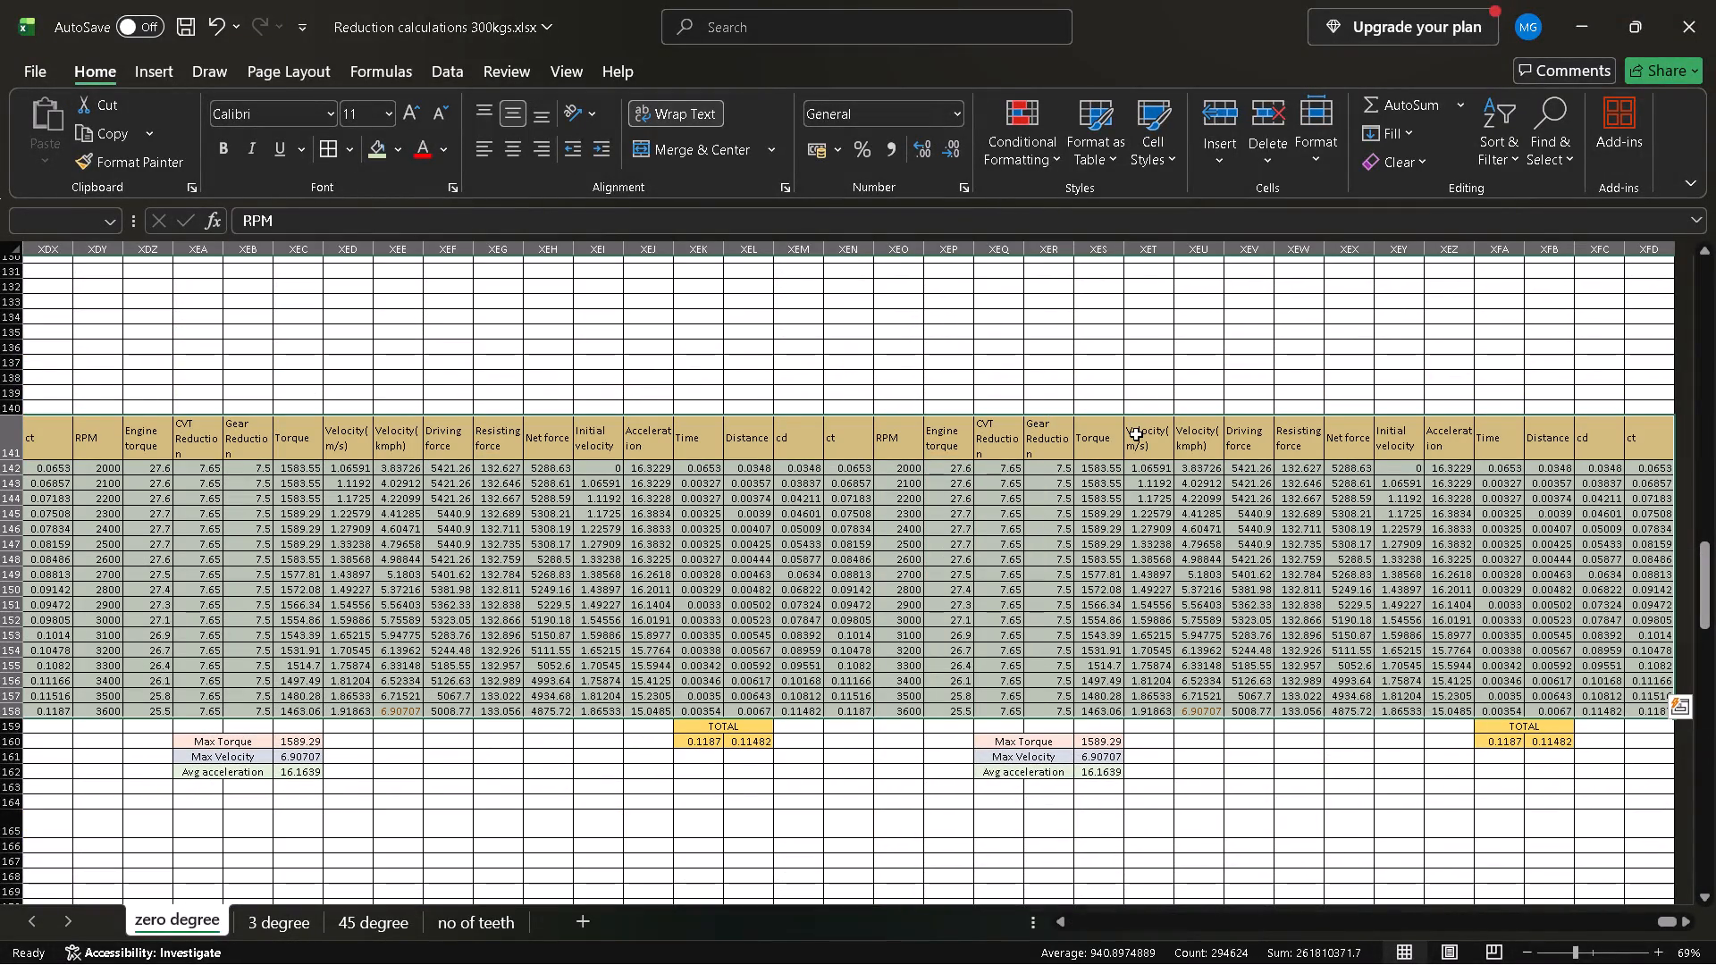
pyautogui.click(1383, 164)
pyautogui.click(1407, 197)
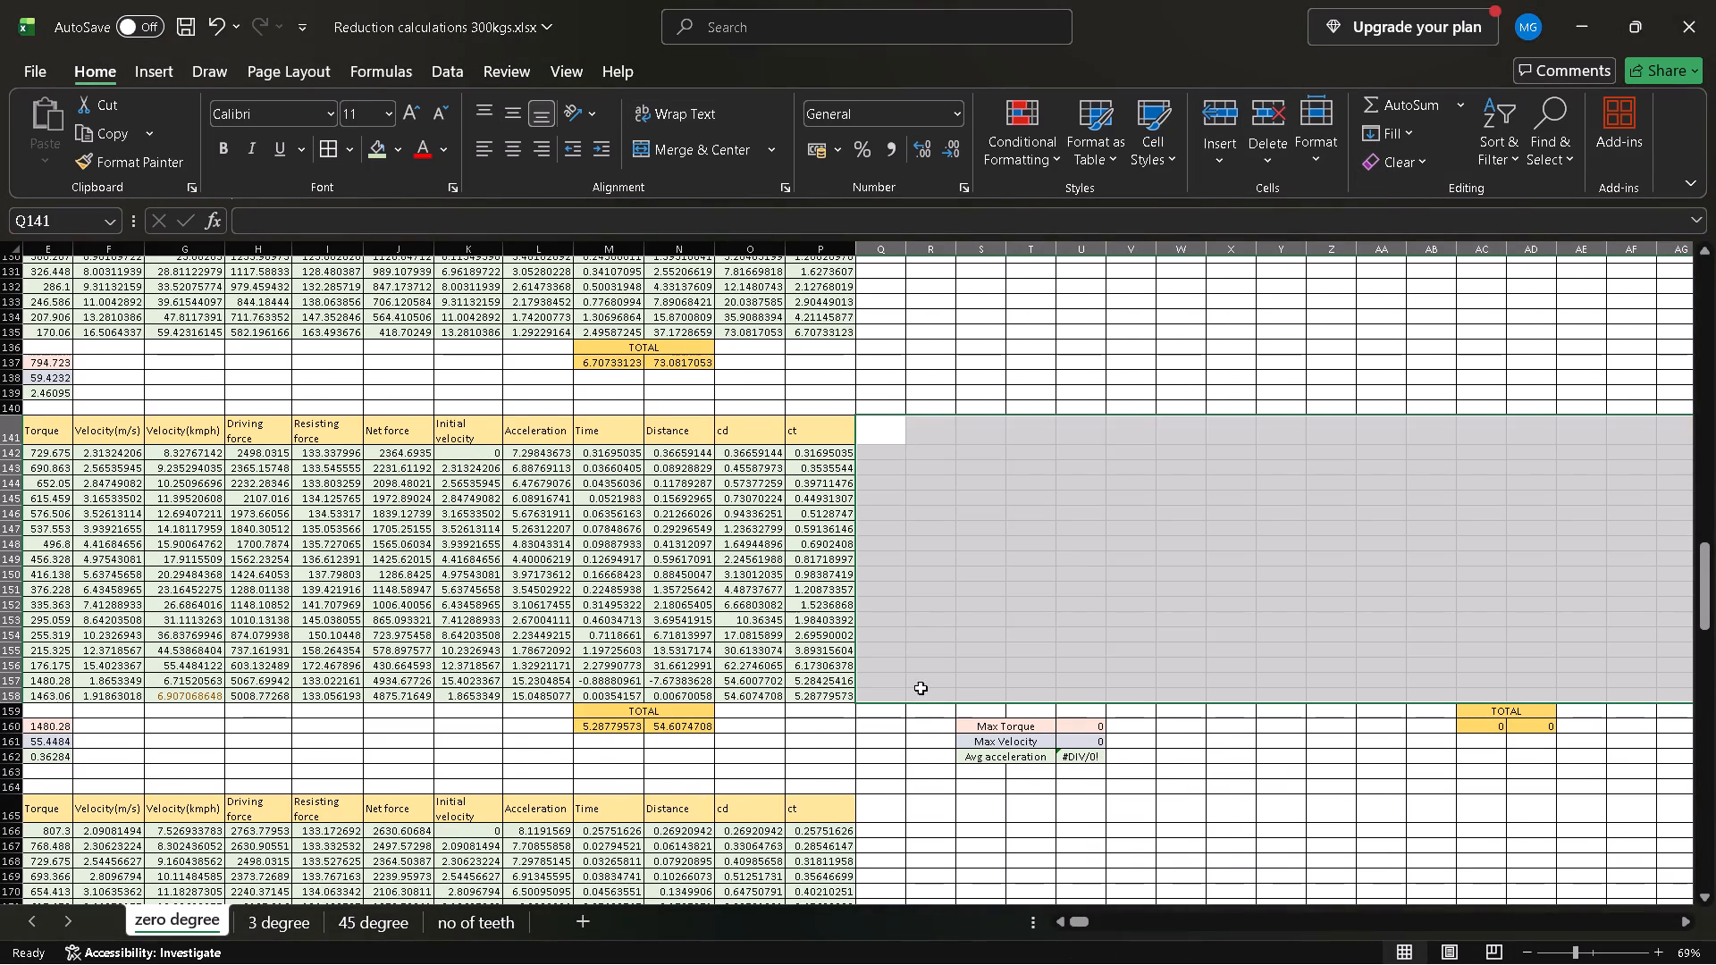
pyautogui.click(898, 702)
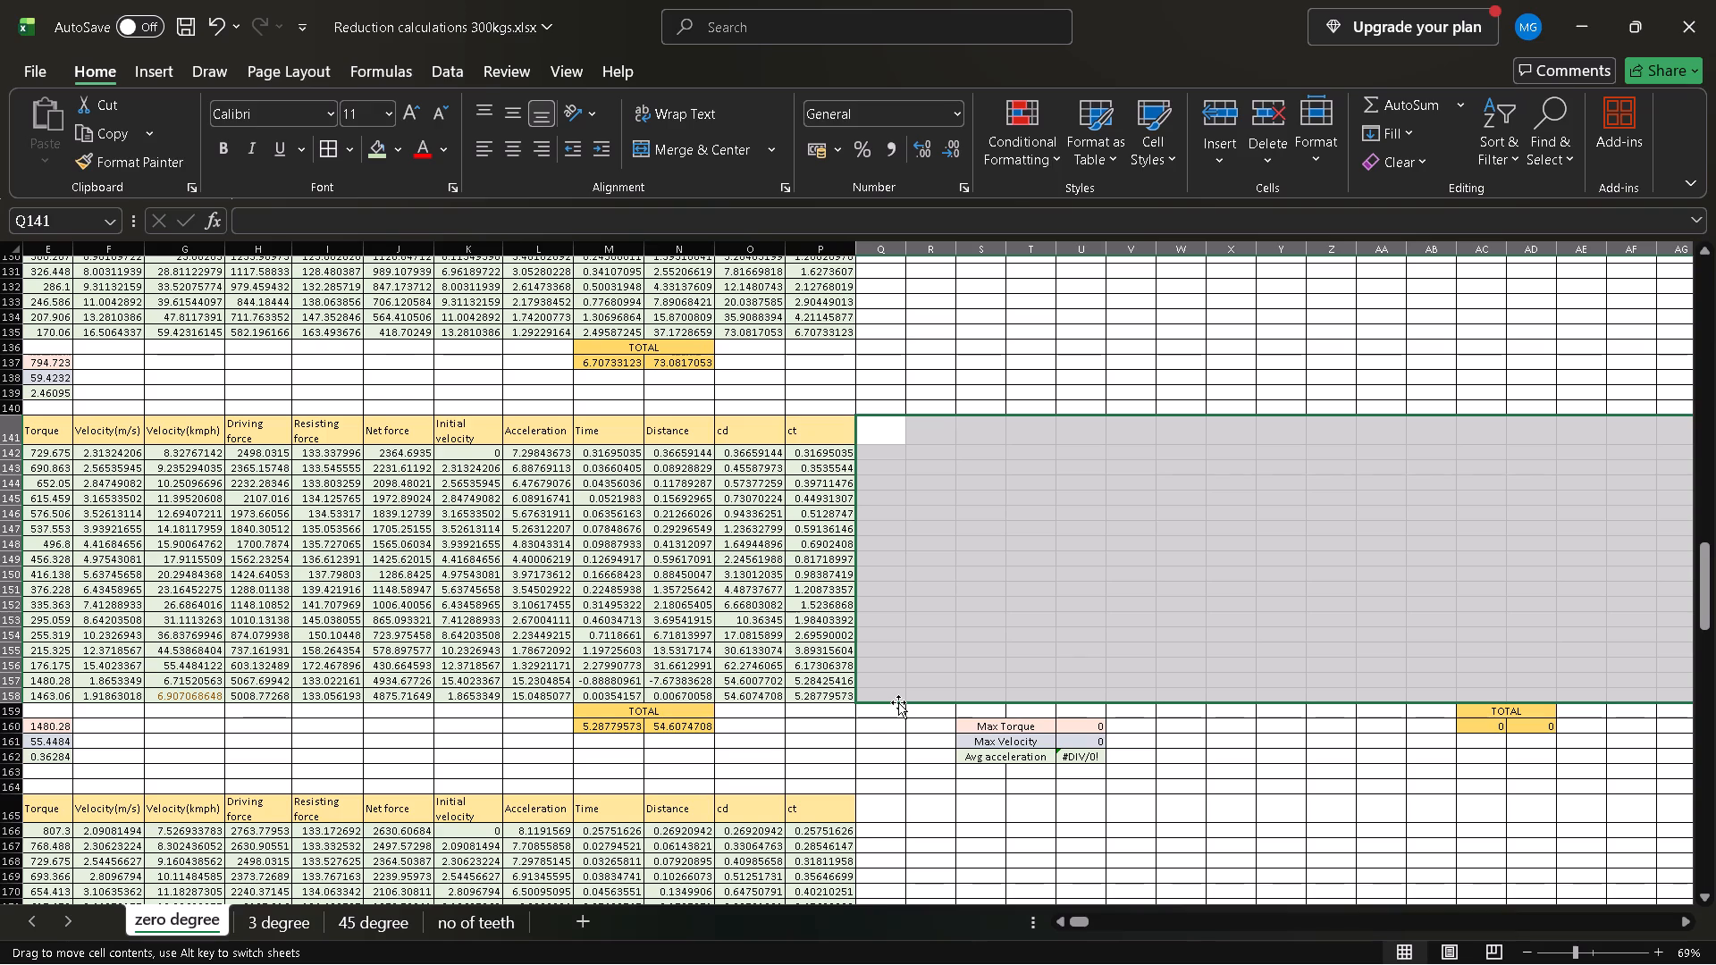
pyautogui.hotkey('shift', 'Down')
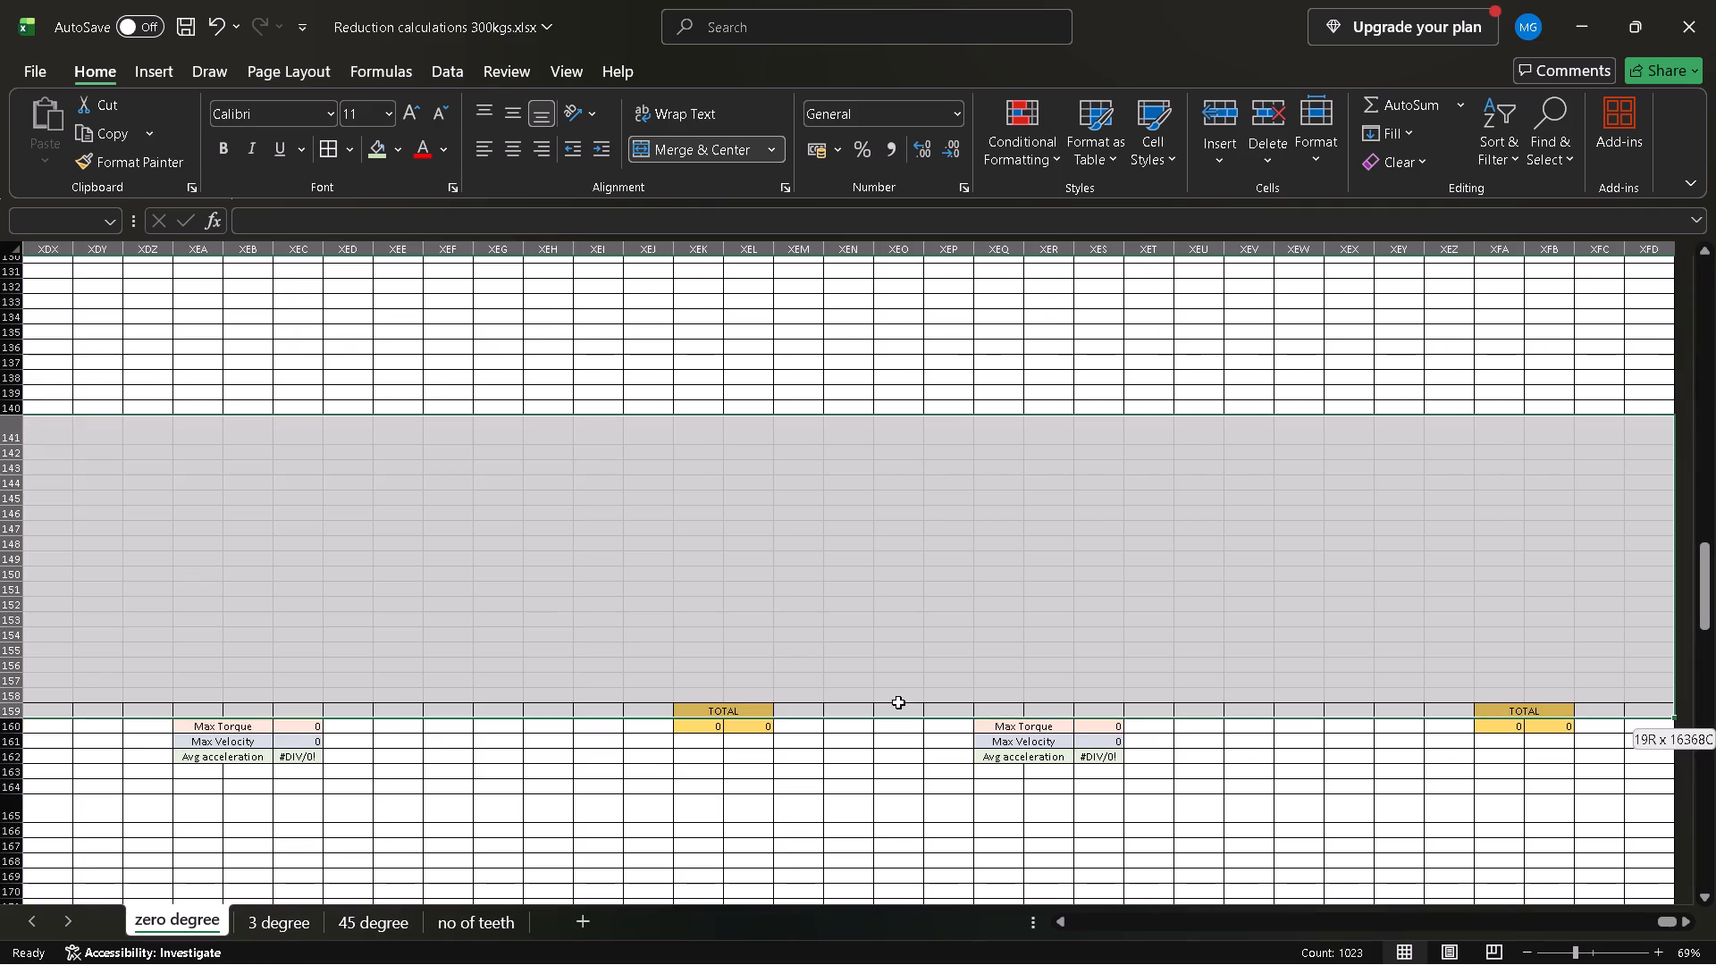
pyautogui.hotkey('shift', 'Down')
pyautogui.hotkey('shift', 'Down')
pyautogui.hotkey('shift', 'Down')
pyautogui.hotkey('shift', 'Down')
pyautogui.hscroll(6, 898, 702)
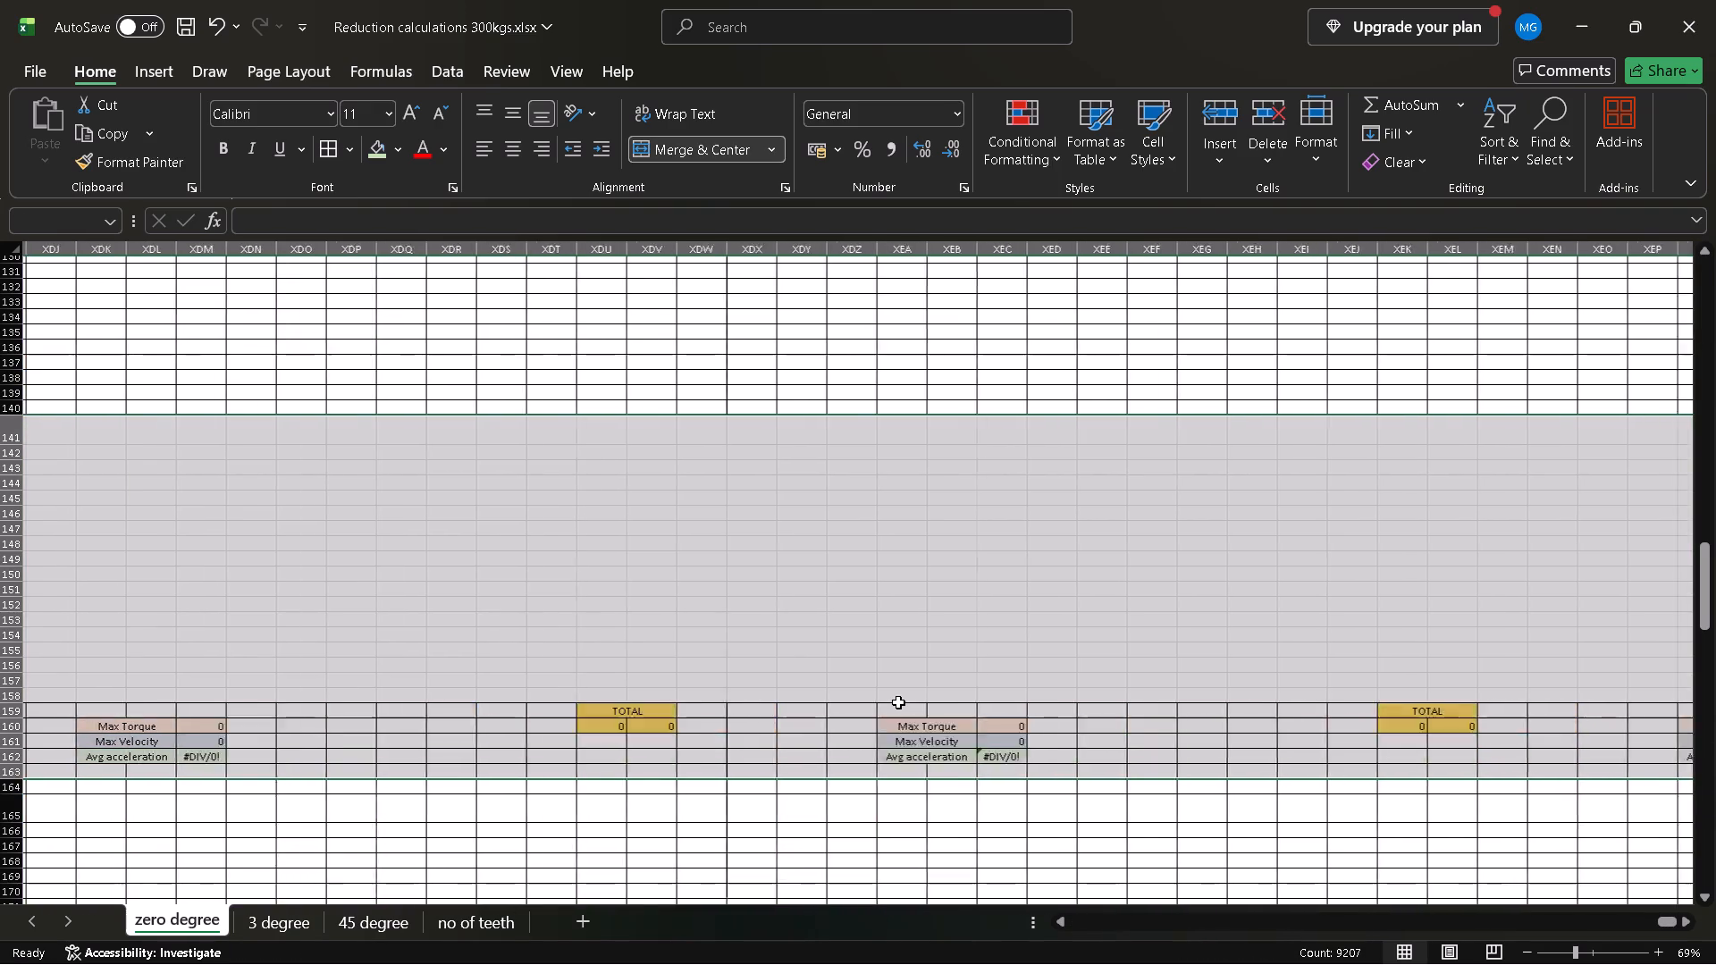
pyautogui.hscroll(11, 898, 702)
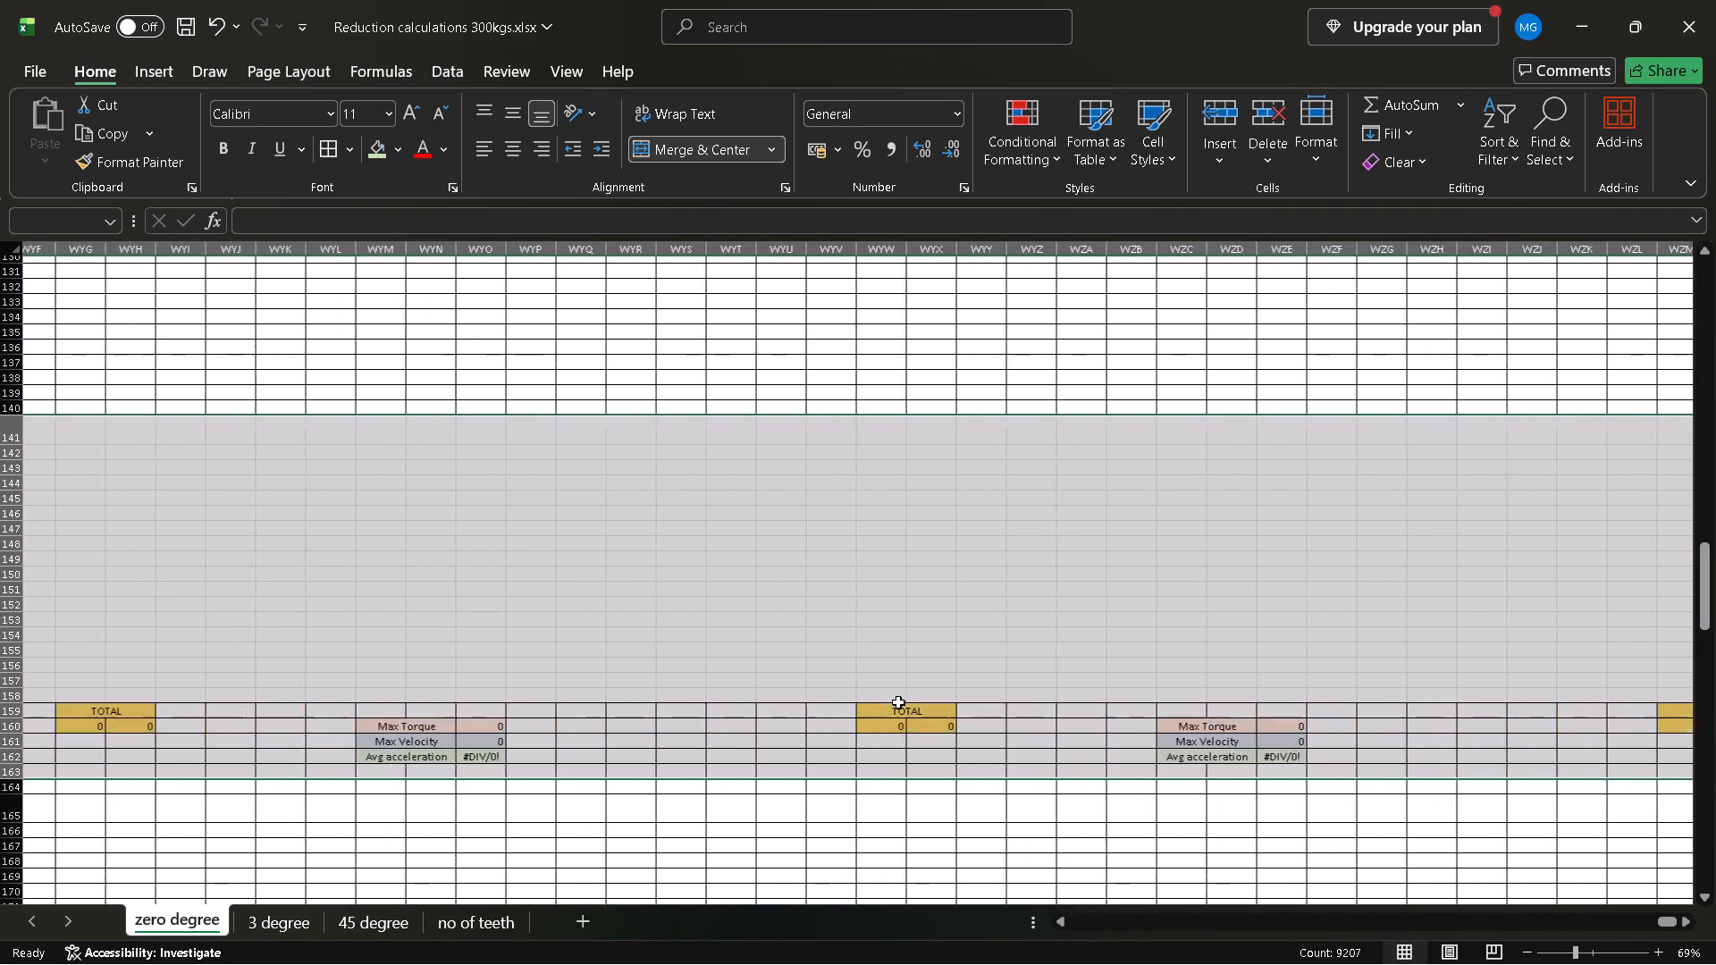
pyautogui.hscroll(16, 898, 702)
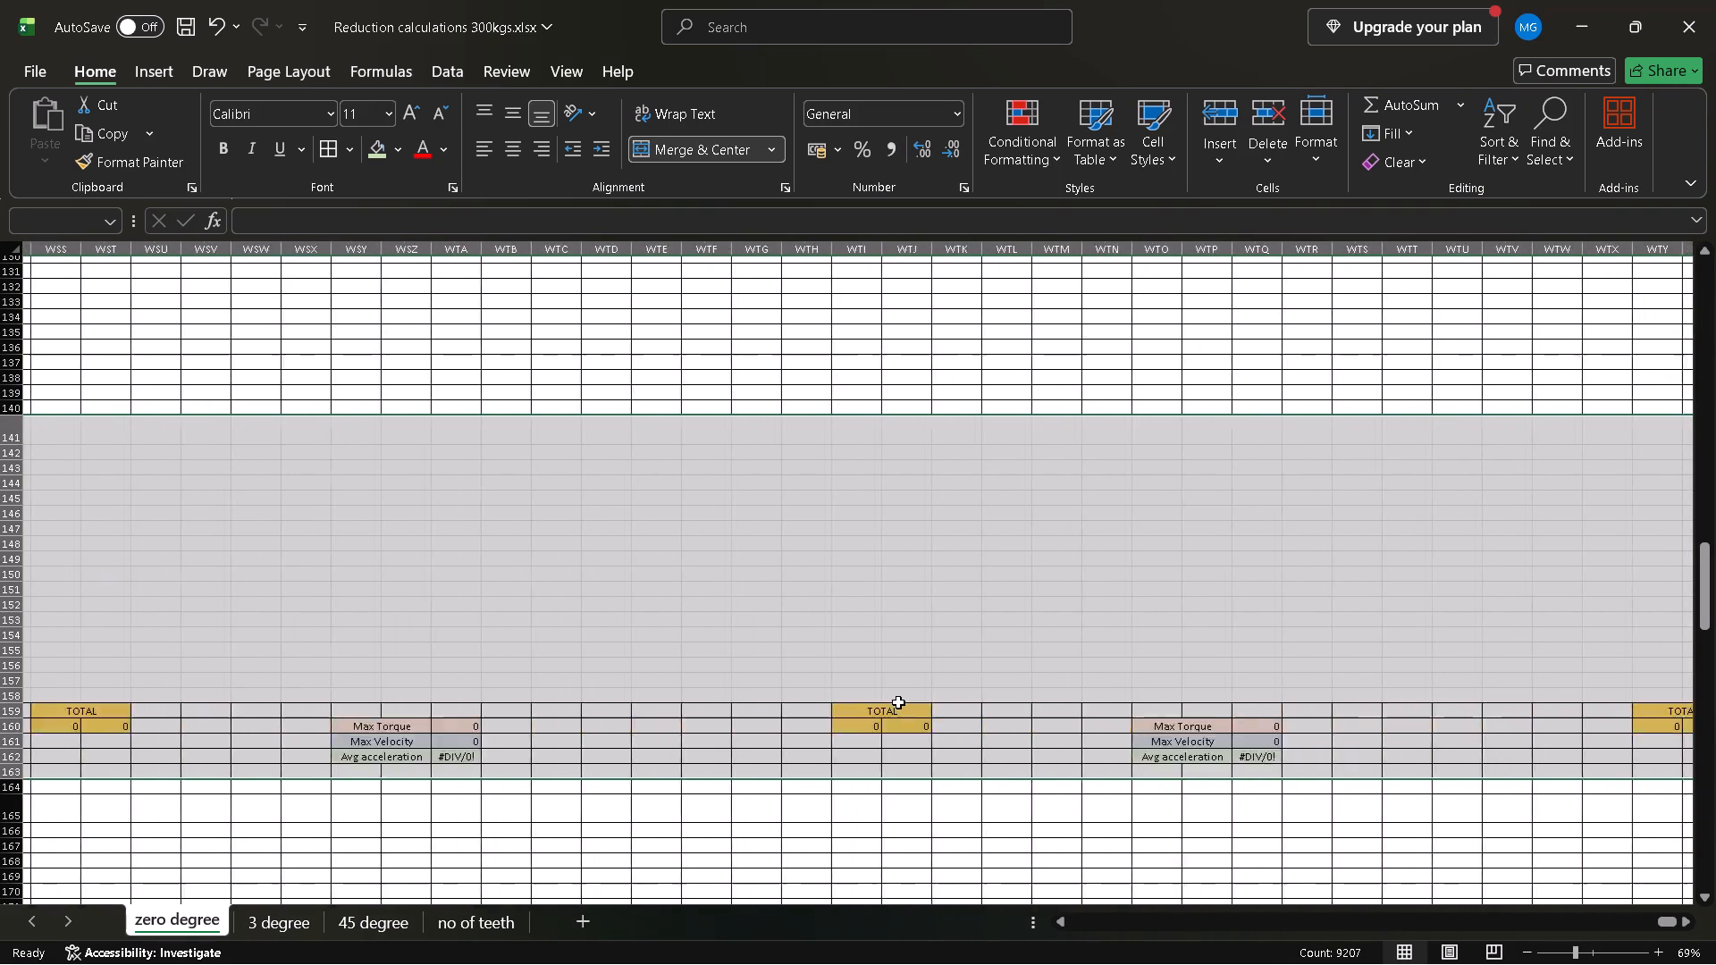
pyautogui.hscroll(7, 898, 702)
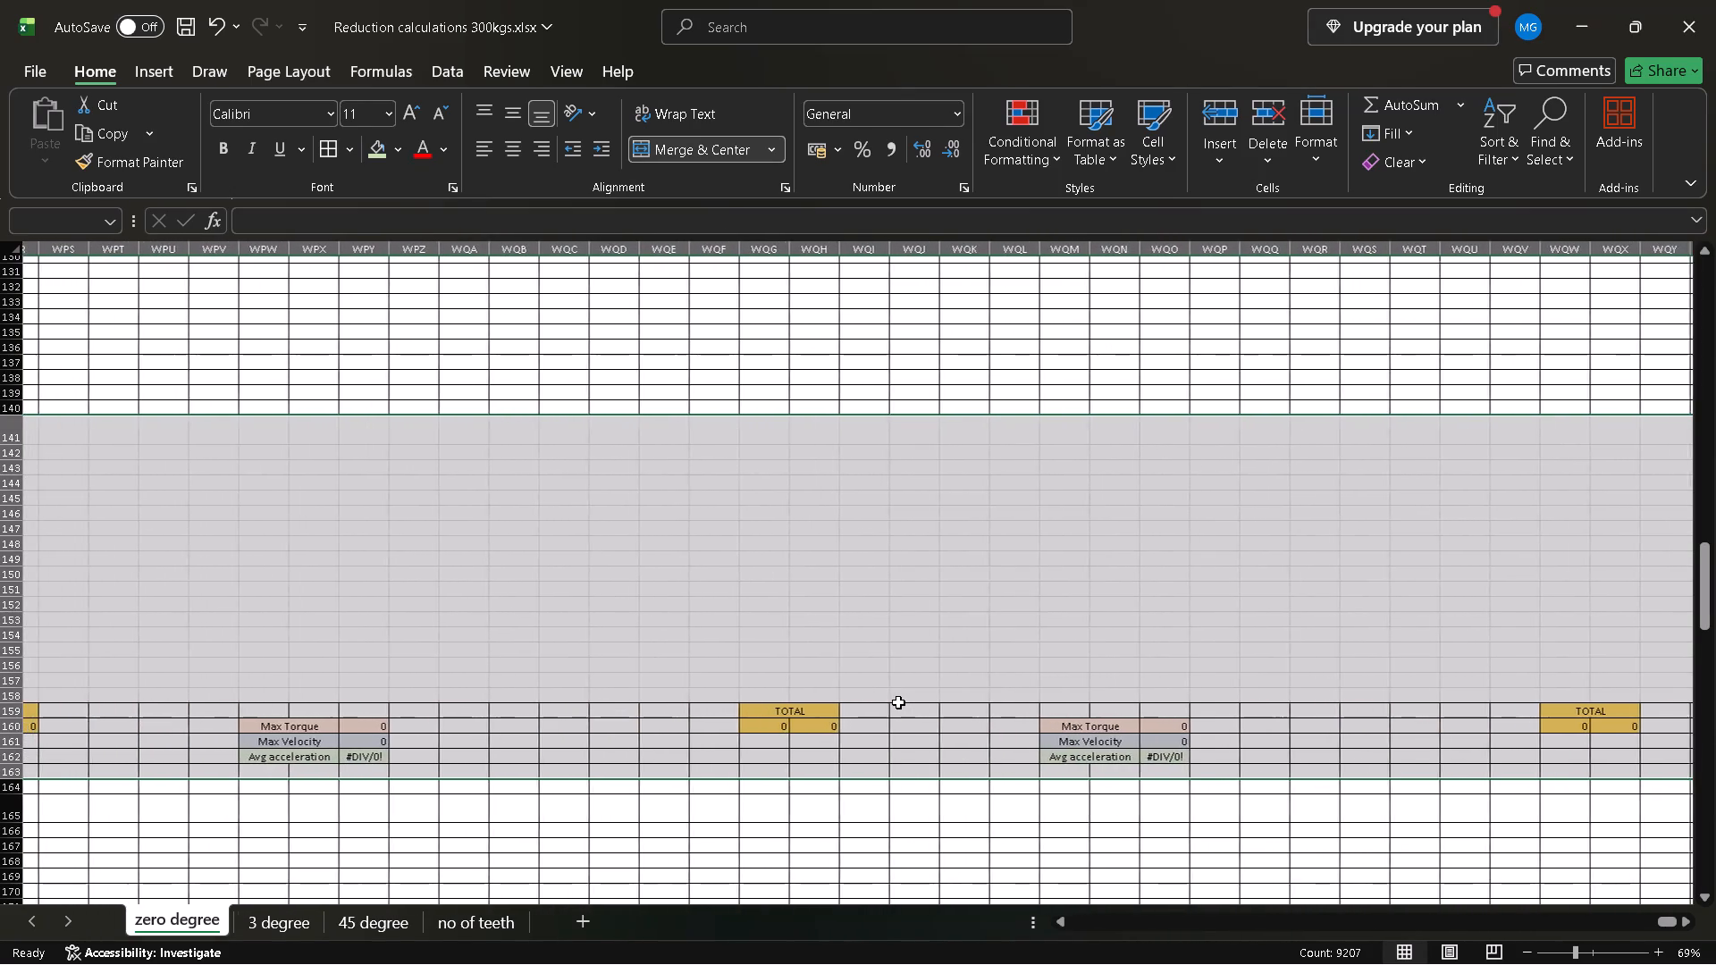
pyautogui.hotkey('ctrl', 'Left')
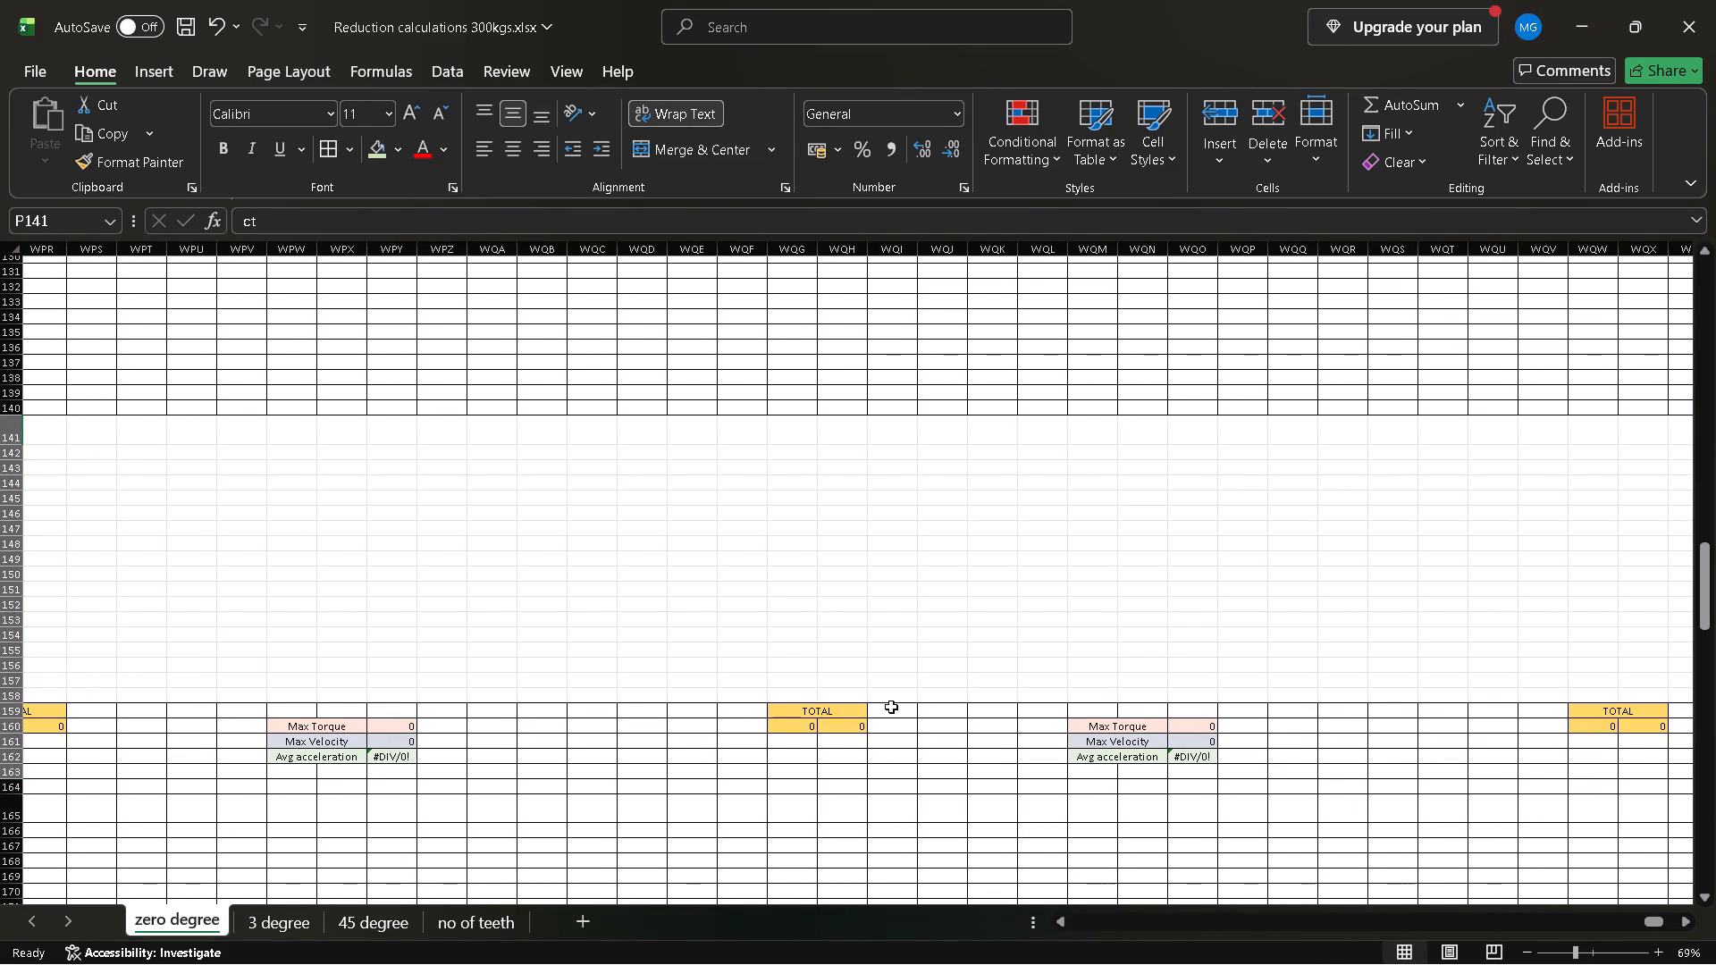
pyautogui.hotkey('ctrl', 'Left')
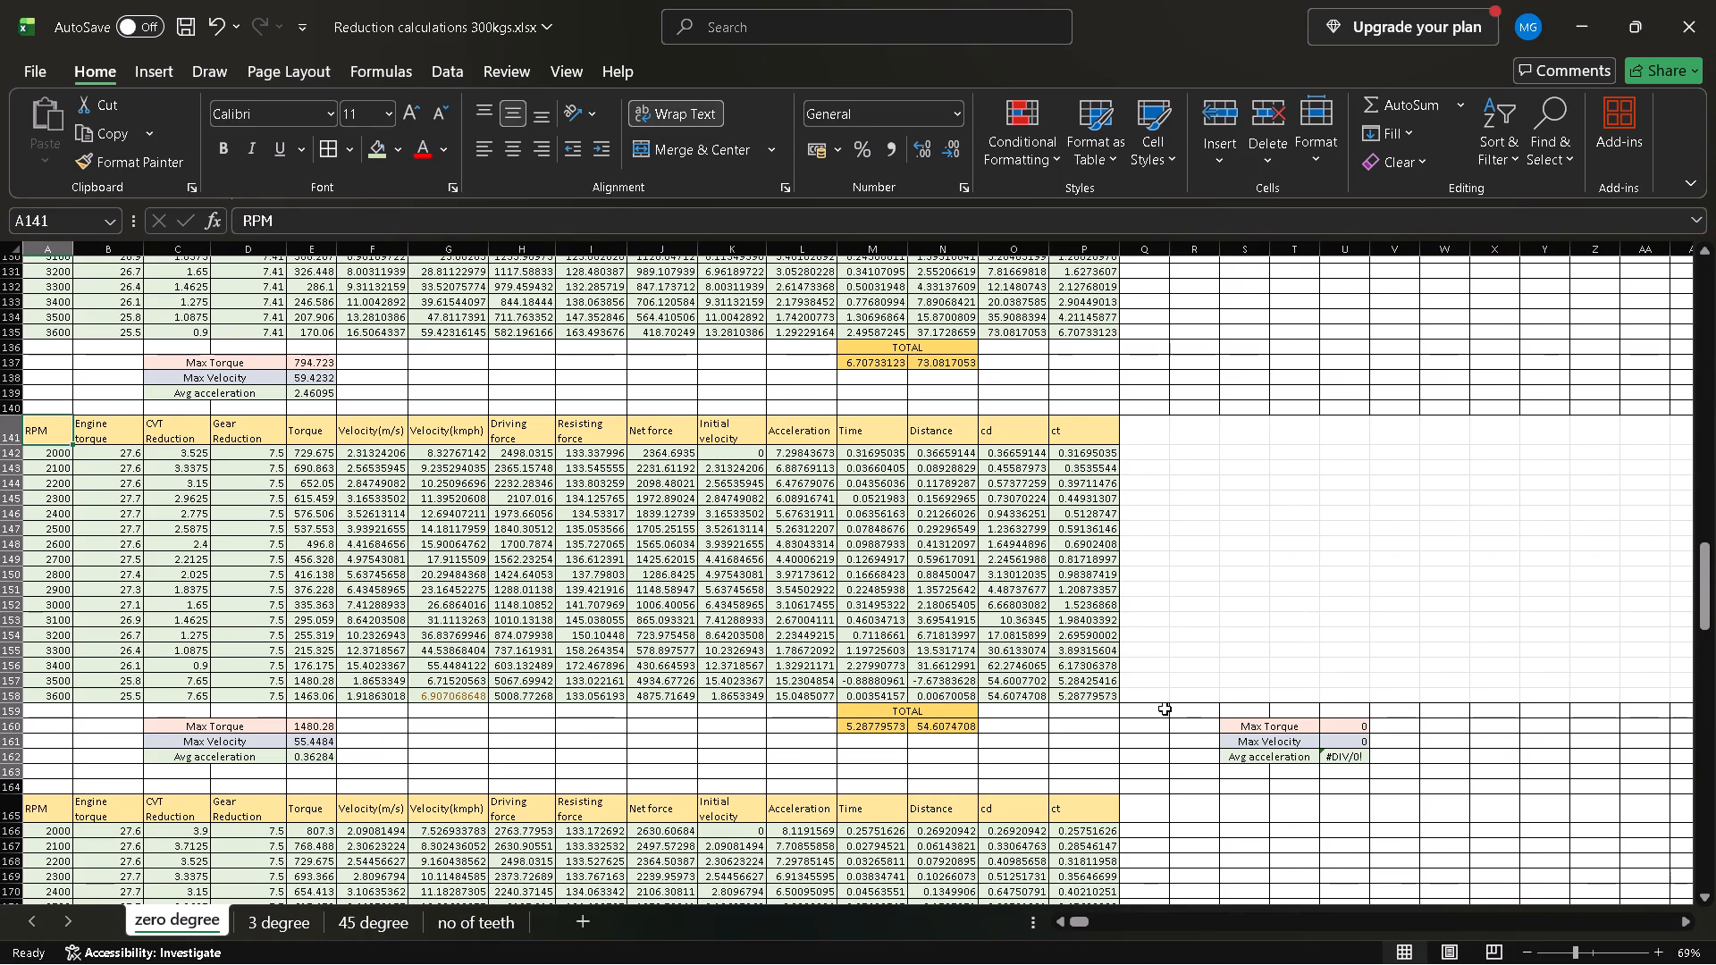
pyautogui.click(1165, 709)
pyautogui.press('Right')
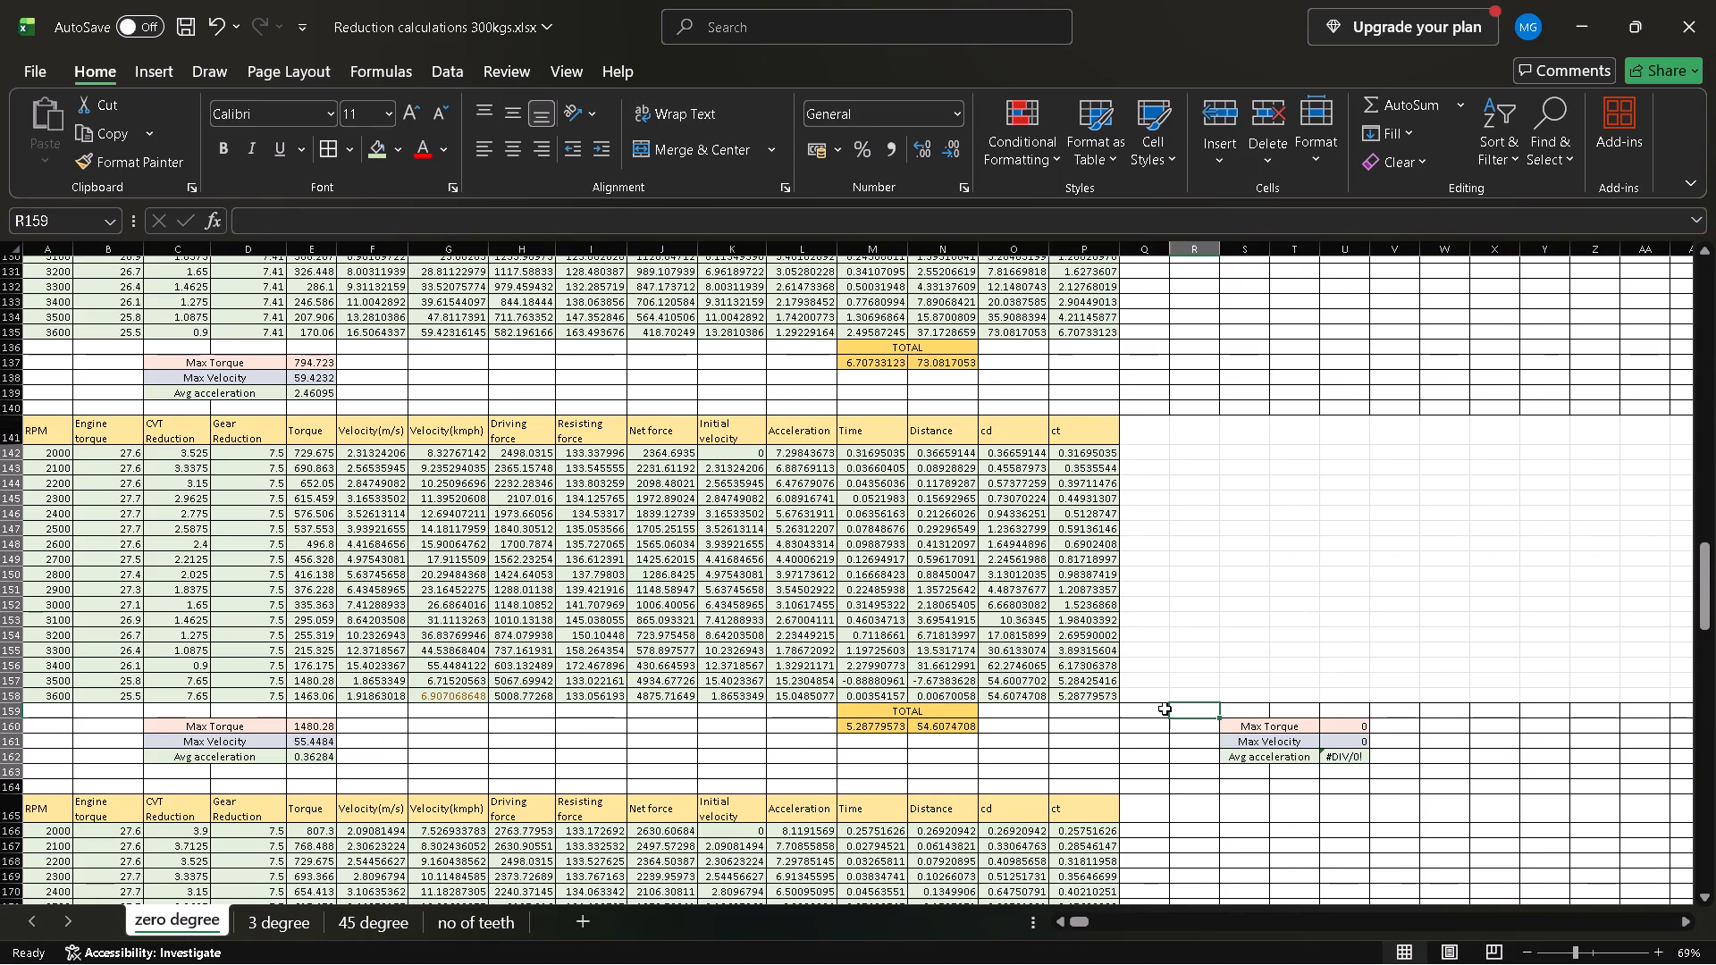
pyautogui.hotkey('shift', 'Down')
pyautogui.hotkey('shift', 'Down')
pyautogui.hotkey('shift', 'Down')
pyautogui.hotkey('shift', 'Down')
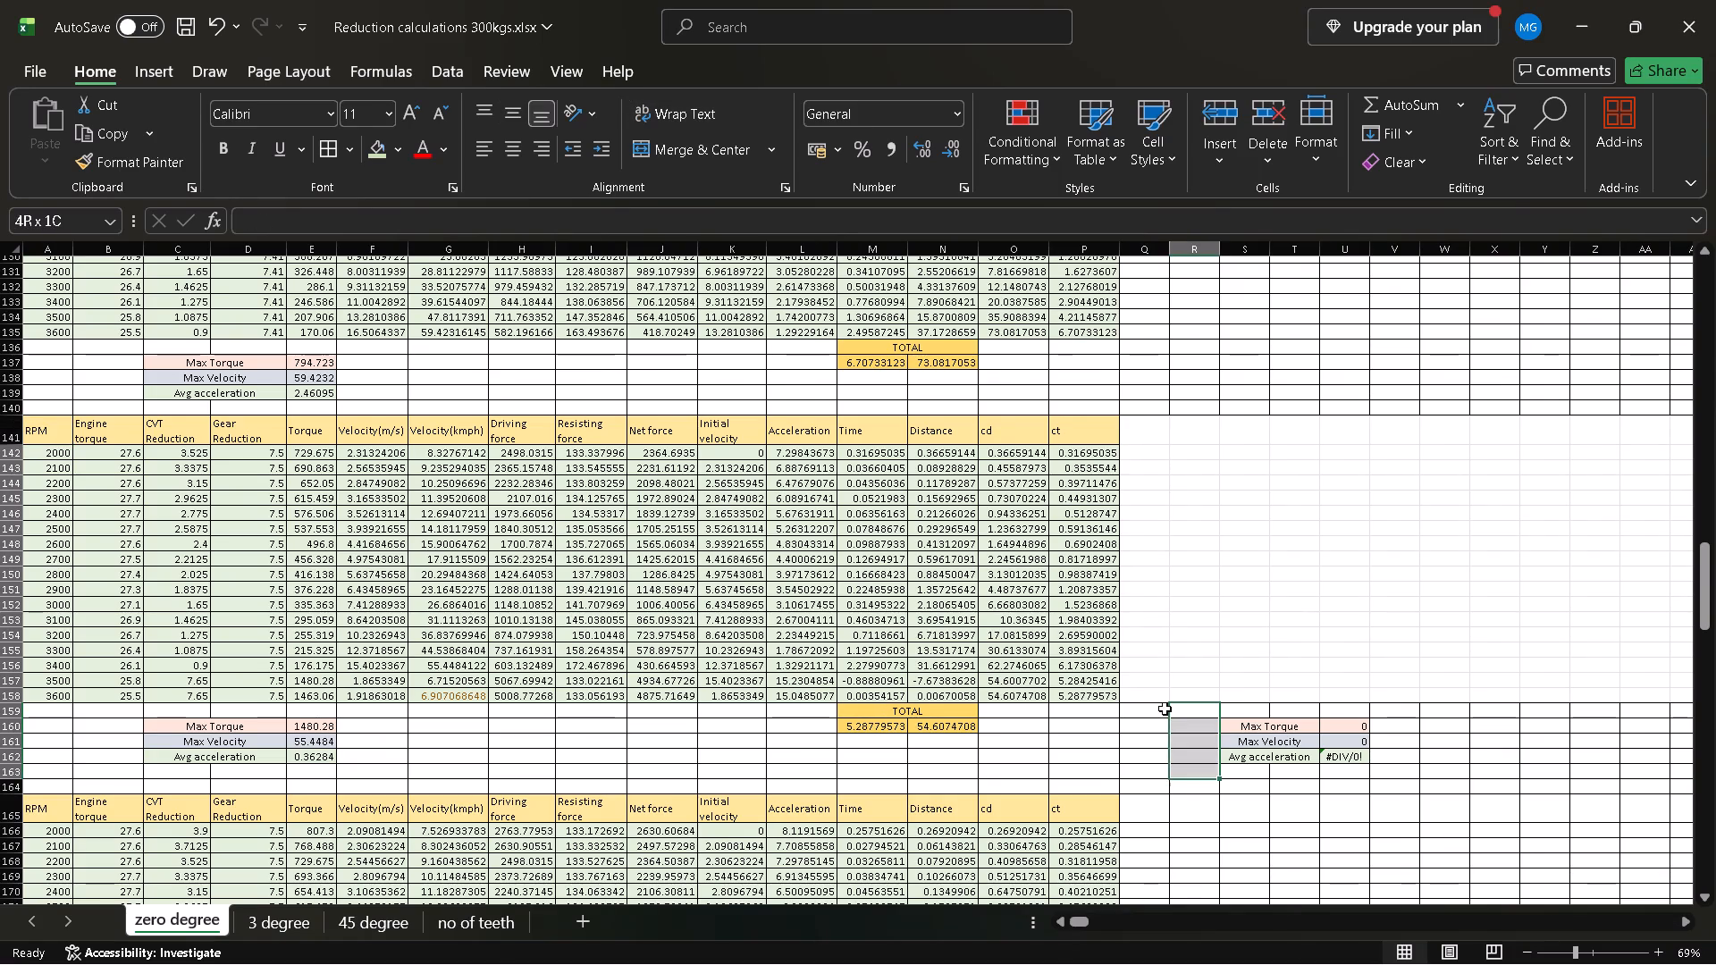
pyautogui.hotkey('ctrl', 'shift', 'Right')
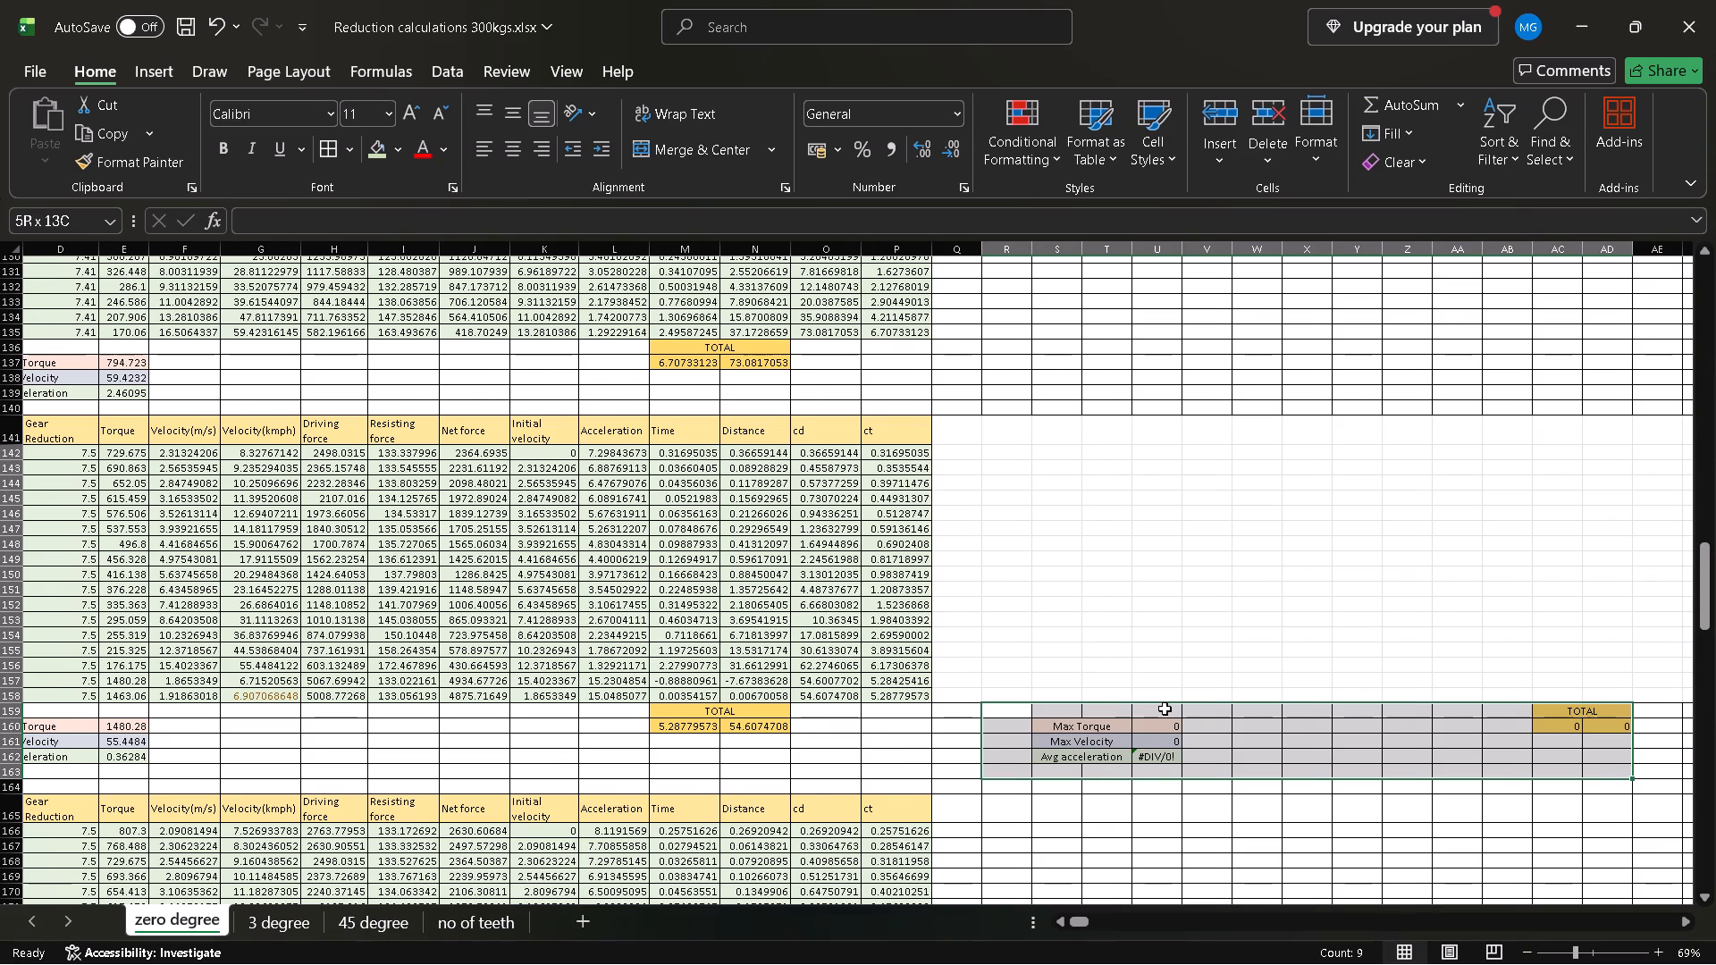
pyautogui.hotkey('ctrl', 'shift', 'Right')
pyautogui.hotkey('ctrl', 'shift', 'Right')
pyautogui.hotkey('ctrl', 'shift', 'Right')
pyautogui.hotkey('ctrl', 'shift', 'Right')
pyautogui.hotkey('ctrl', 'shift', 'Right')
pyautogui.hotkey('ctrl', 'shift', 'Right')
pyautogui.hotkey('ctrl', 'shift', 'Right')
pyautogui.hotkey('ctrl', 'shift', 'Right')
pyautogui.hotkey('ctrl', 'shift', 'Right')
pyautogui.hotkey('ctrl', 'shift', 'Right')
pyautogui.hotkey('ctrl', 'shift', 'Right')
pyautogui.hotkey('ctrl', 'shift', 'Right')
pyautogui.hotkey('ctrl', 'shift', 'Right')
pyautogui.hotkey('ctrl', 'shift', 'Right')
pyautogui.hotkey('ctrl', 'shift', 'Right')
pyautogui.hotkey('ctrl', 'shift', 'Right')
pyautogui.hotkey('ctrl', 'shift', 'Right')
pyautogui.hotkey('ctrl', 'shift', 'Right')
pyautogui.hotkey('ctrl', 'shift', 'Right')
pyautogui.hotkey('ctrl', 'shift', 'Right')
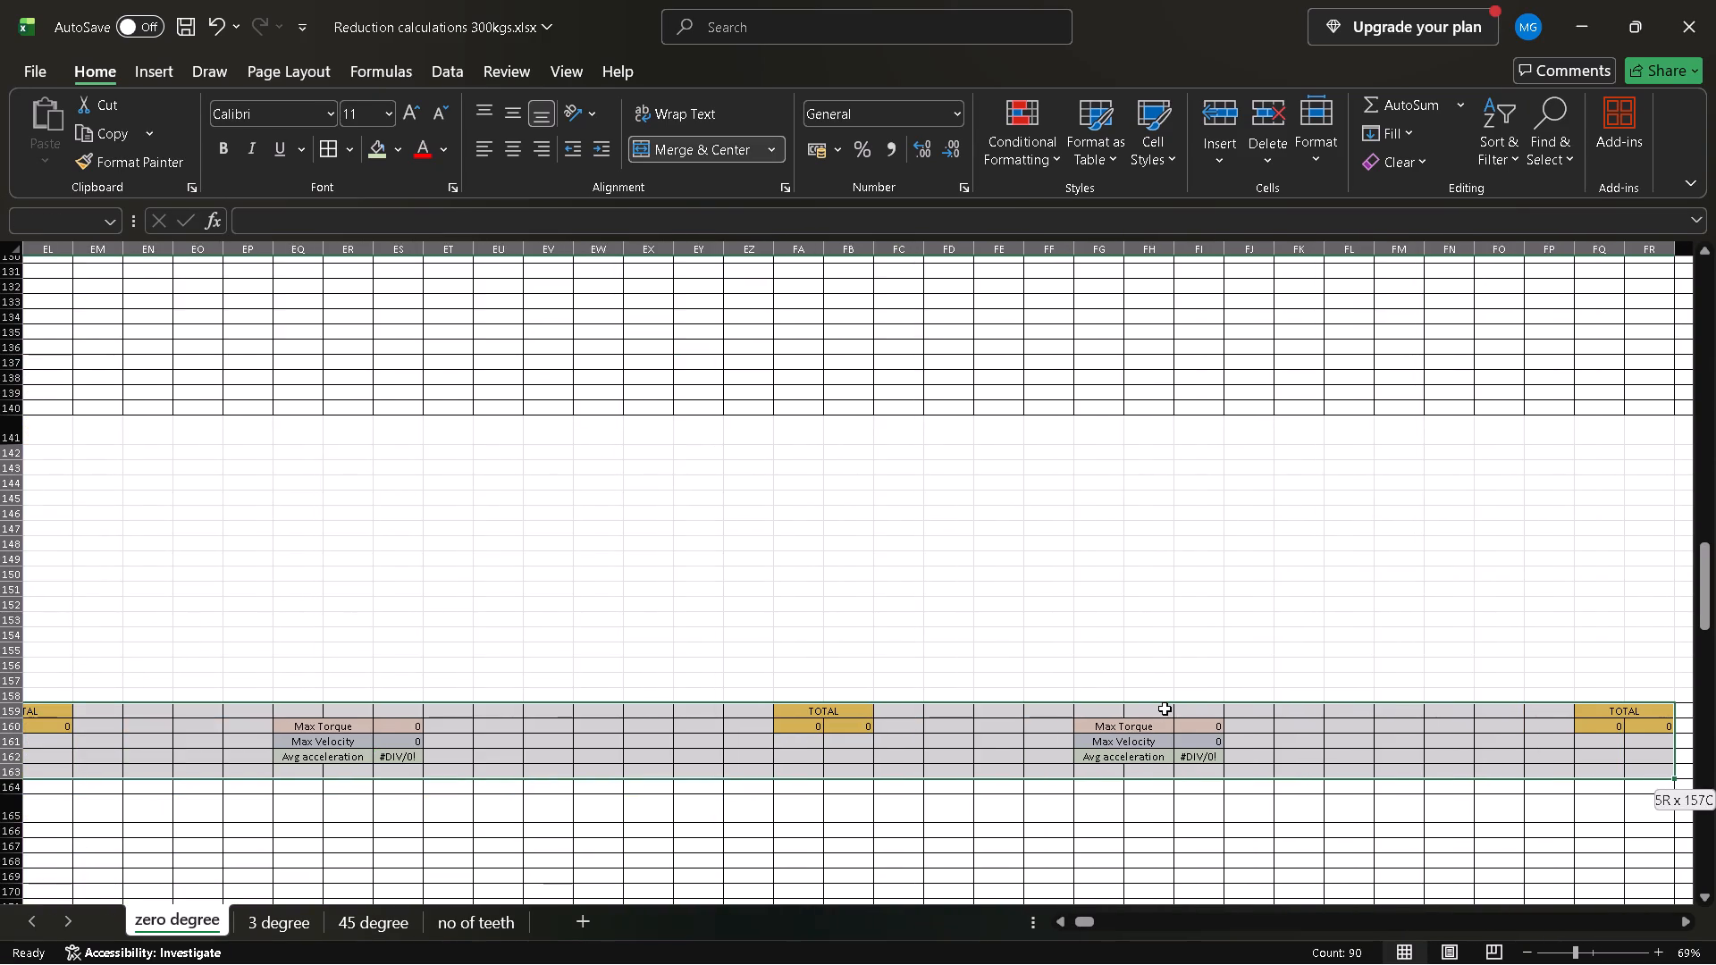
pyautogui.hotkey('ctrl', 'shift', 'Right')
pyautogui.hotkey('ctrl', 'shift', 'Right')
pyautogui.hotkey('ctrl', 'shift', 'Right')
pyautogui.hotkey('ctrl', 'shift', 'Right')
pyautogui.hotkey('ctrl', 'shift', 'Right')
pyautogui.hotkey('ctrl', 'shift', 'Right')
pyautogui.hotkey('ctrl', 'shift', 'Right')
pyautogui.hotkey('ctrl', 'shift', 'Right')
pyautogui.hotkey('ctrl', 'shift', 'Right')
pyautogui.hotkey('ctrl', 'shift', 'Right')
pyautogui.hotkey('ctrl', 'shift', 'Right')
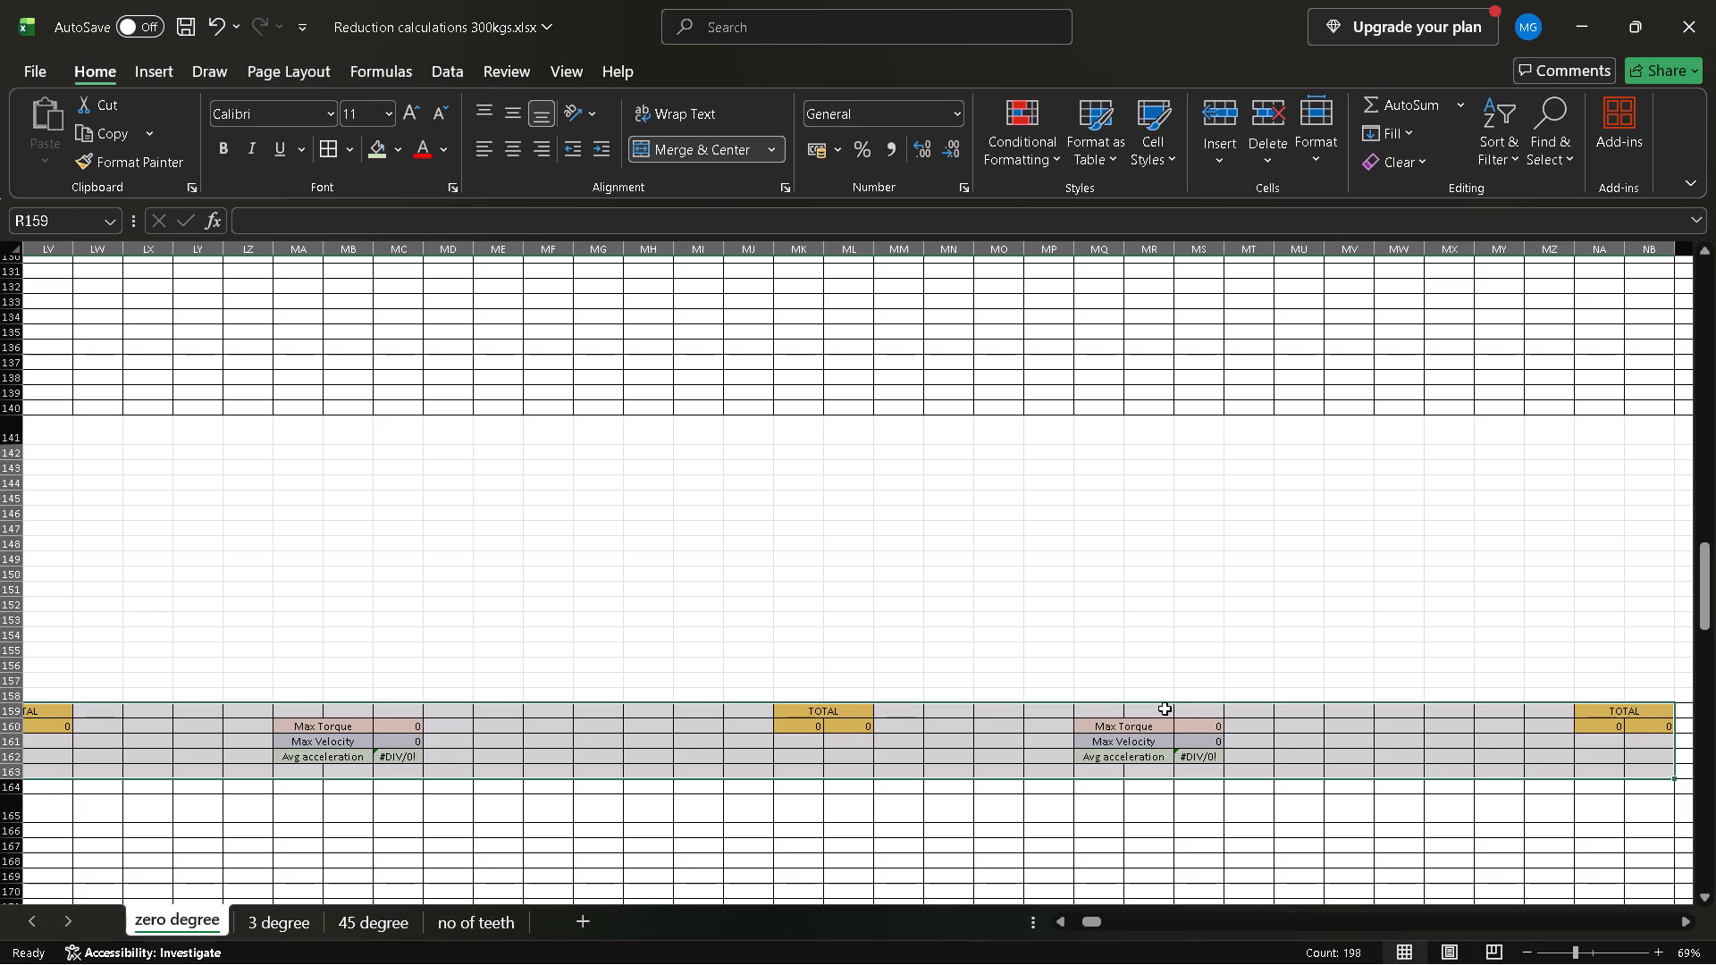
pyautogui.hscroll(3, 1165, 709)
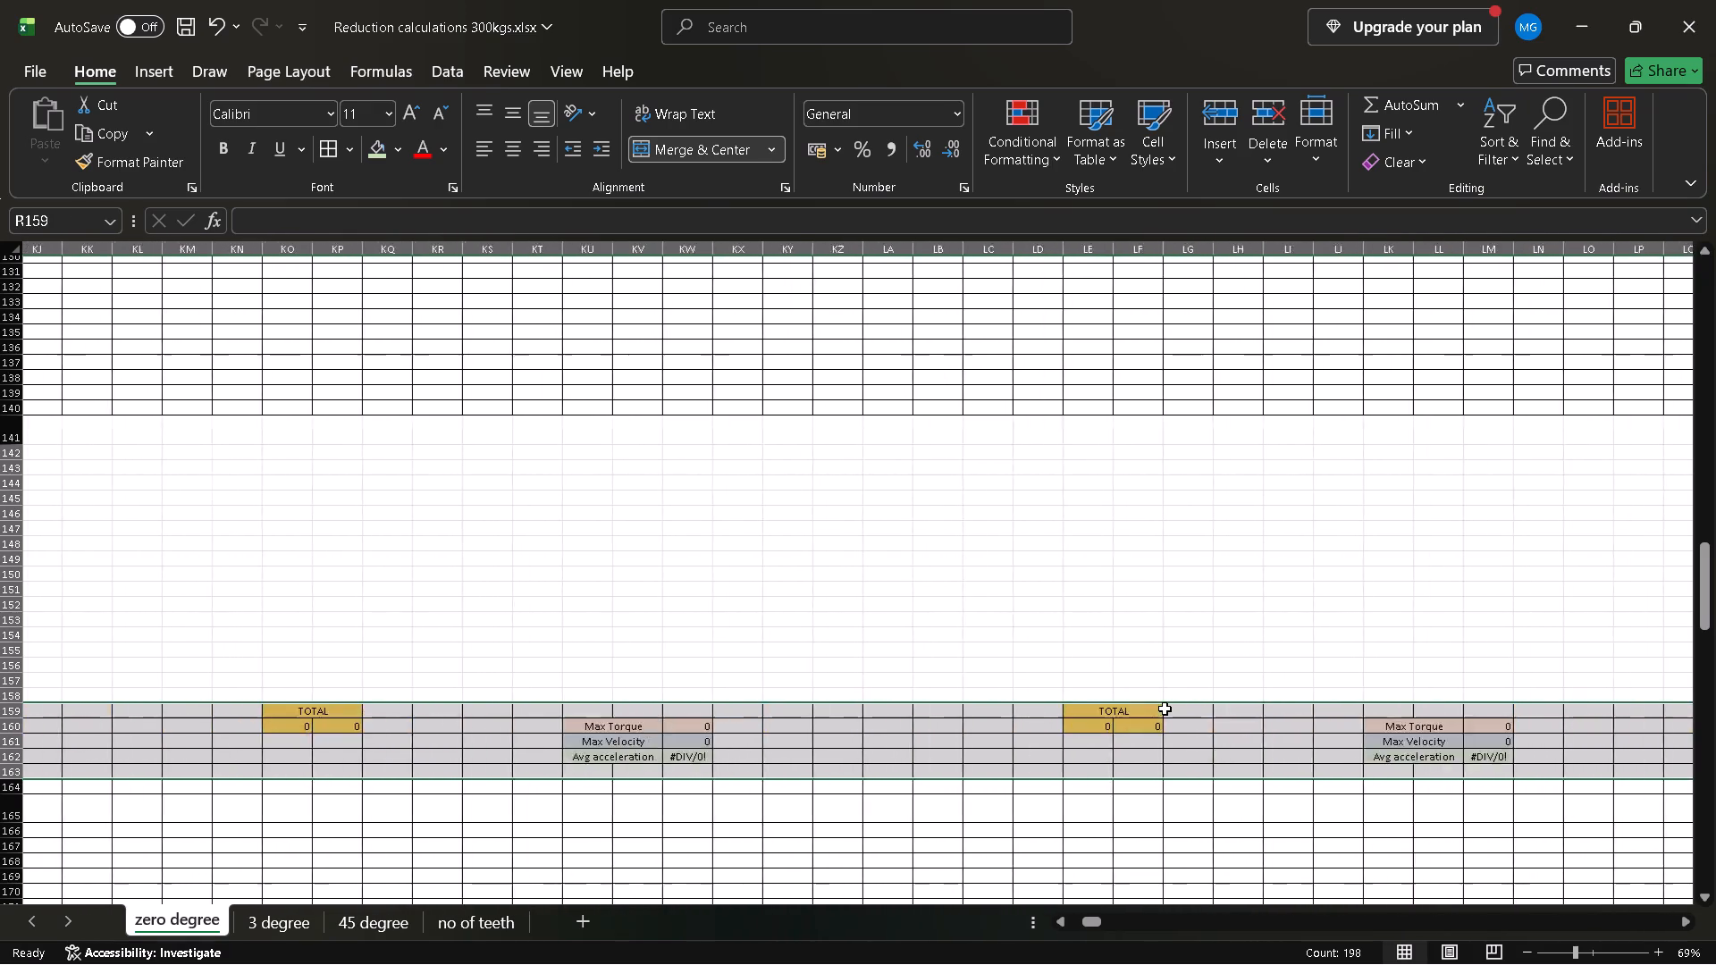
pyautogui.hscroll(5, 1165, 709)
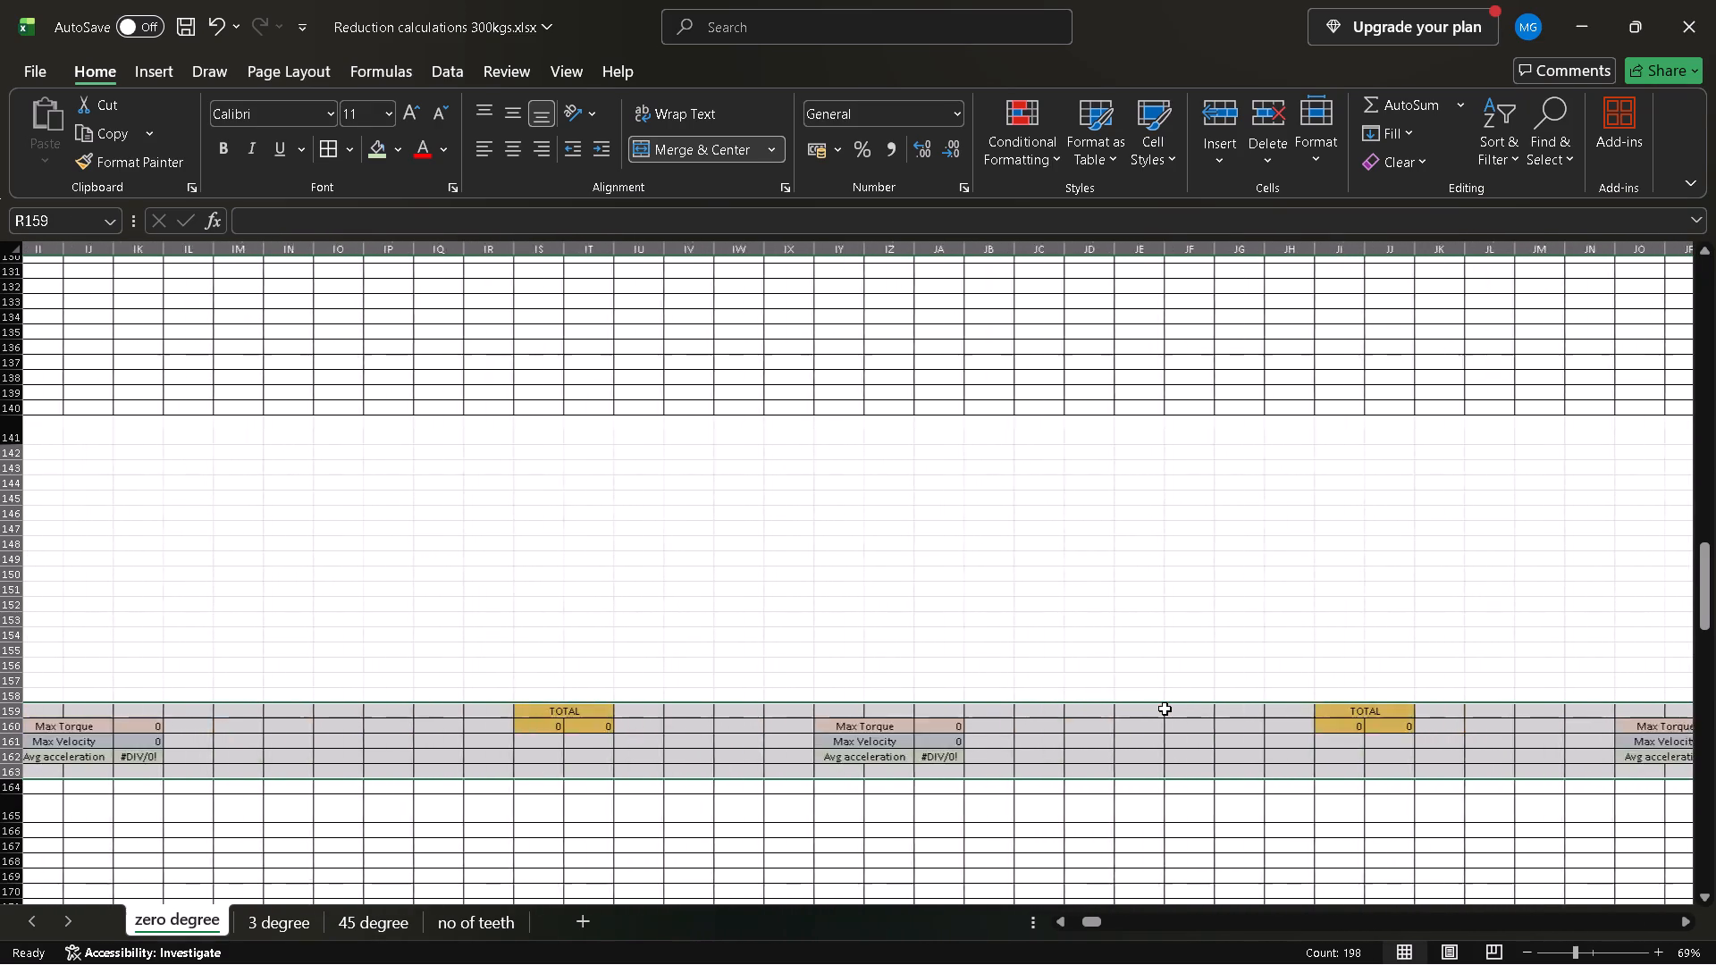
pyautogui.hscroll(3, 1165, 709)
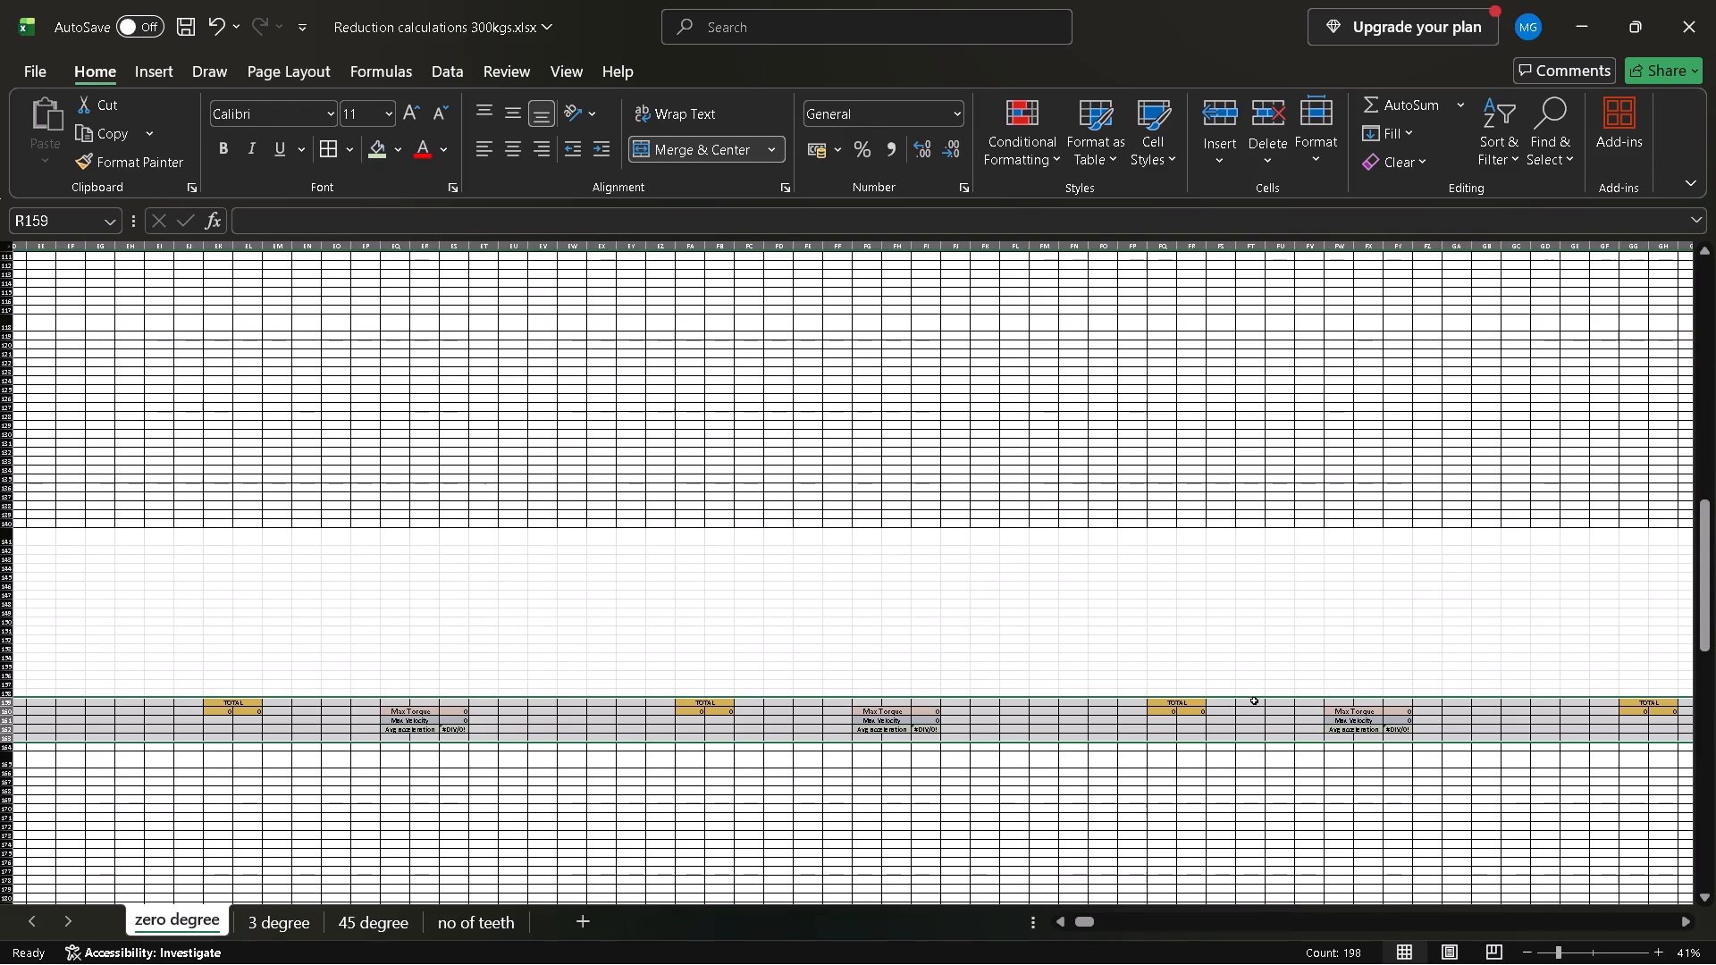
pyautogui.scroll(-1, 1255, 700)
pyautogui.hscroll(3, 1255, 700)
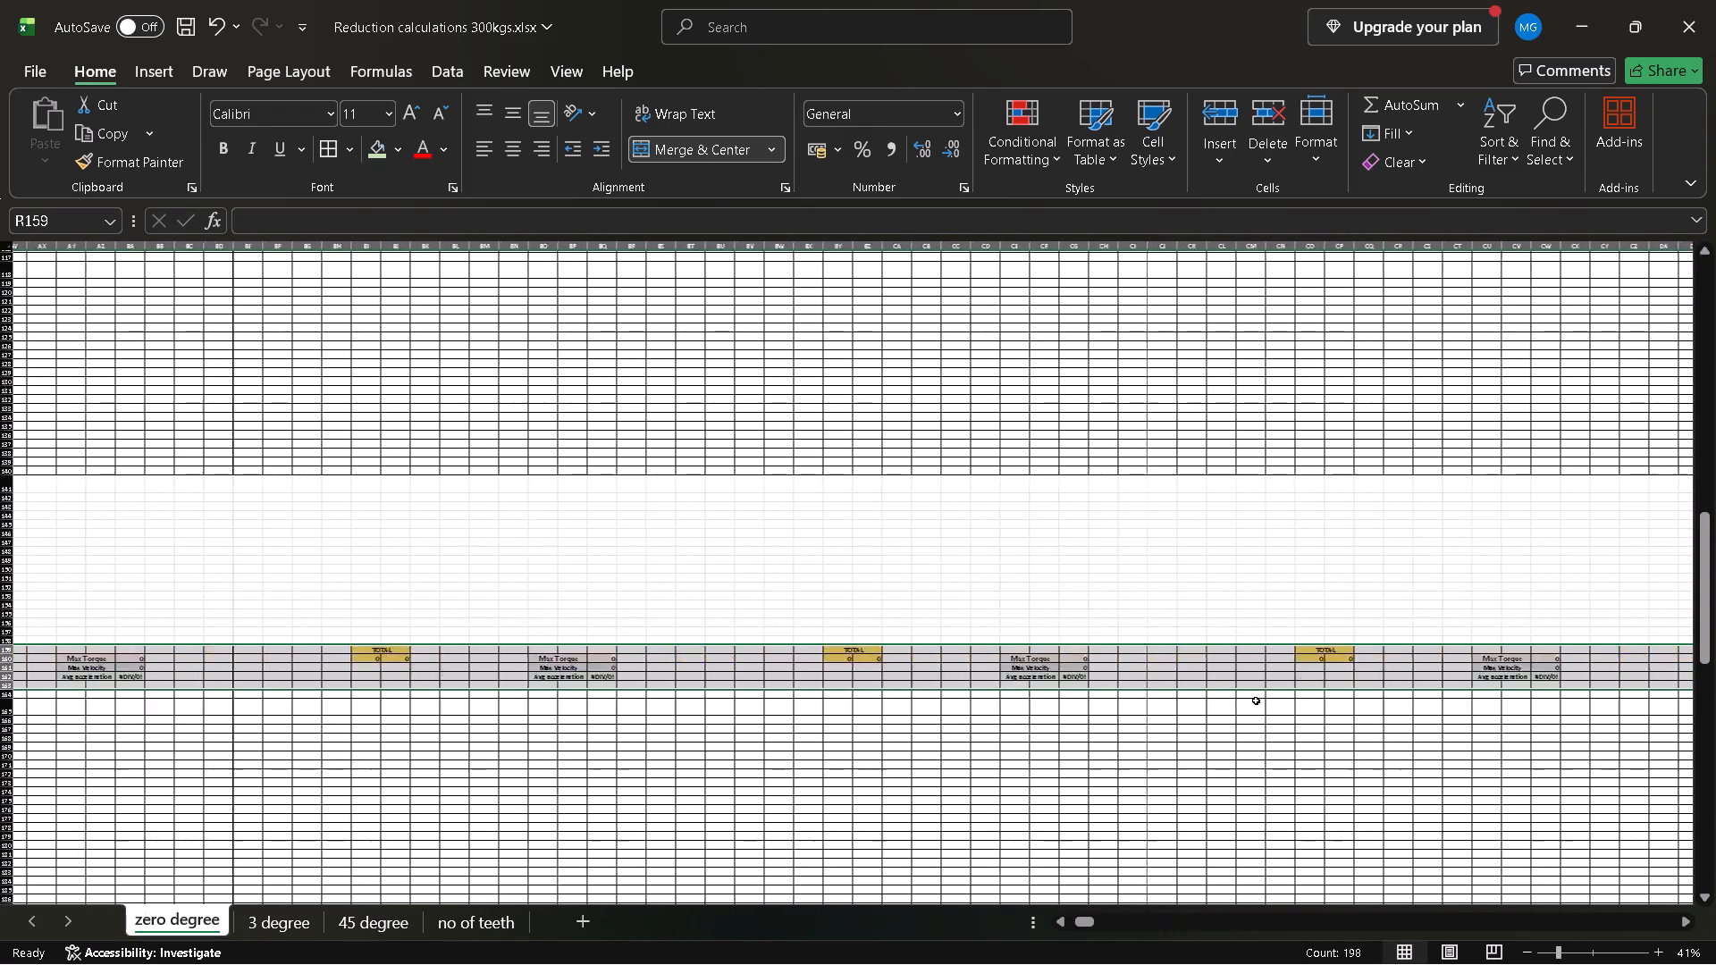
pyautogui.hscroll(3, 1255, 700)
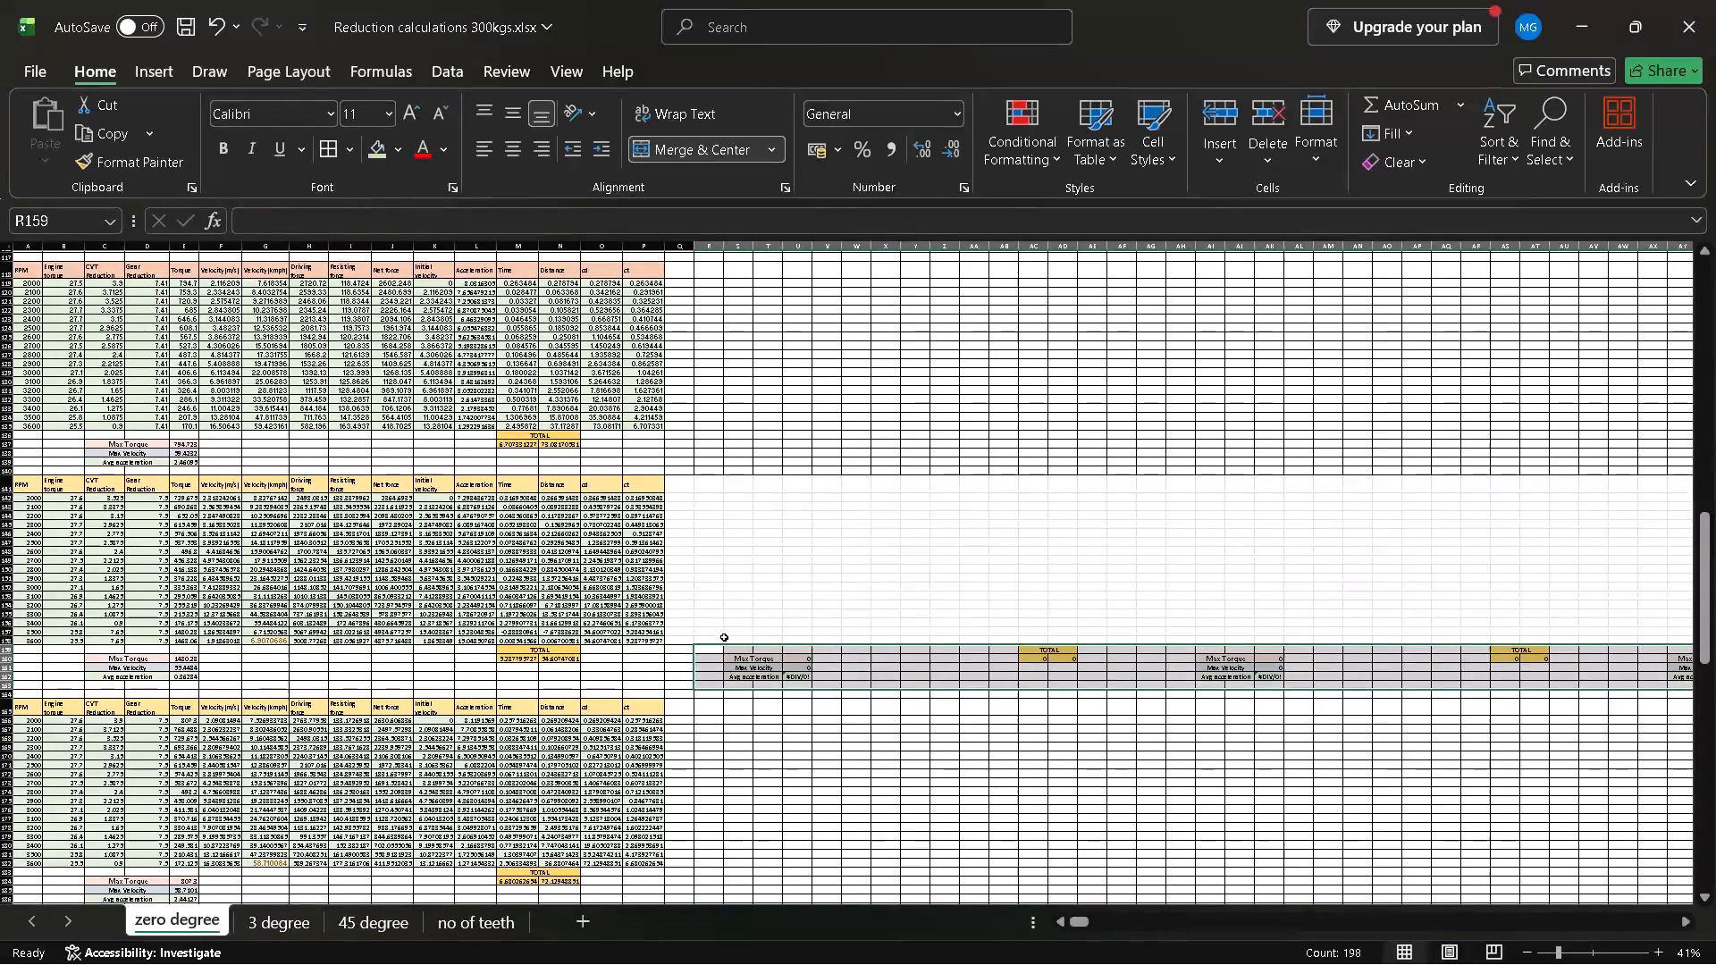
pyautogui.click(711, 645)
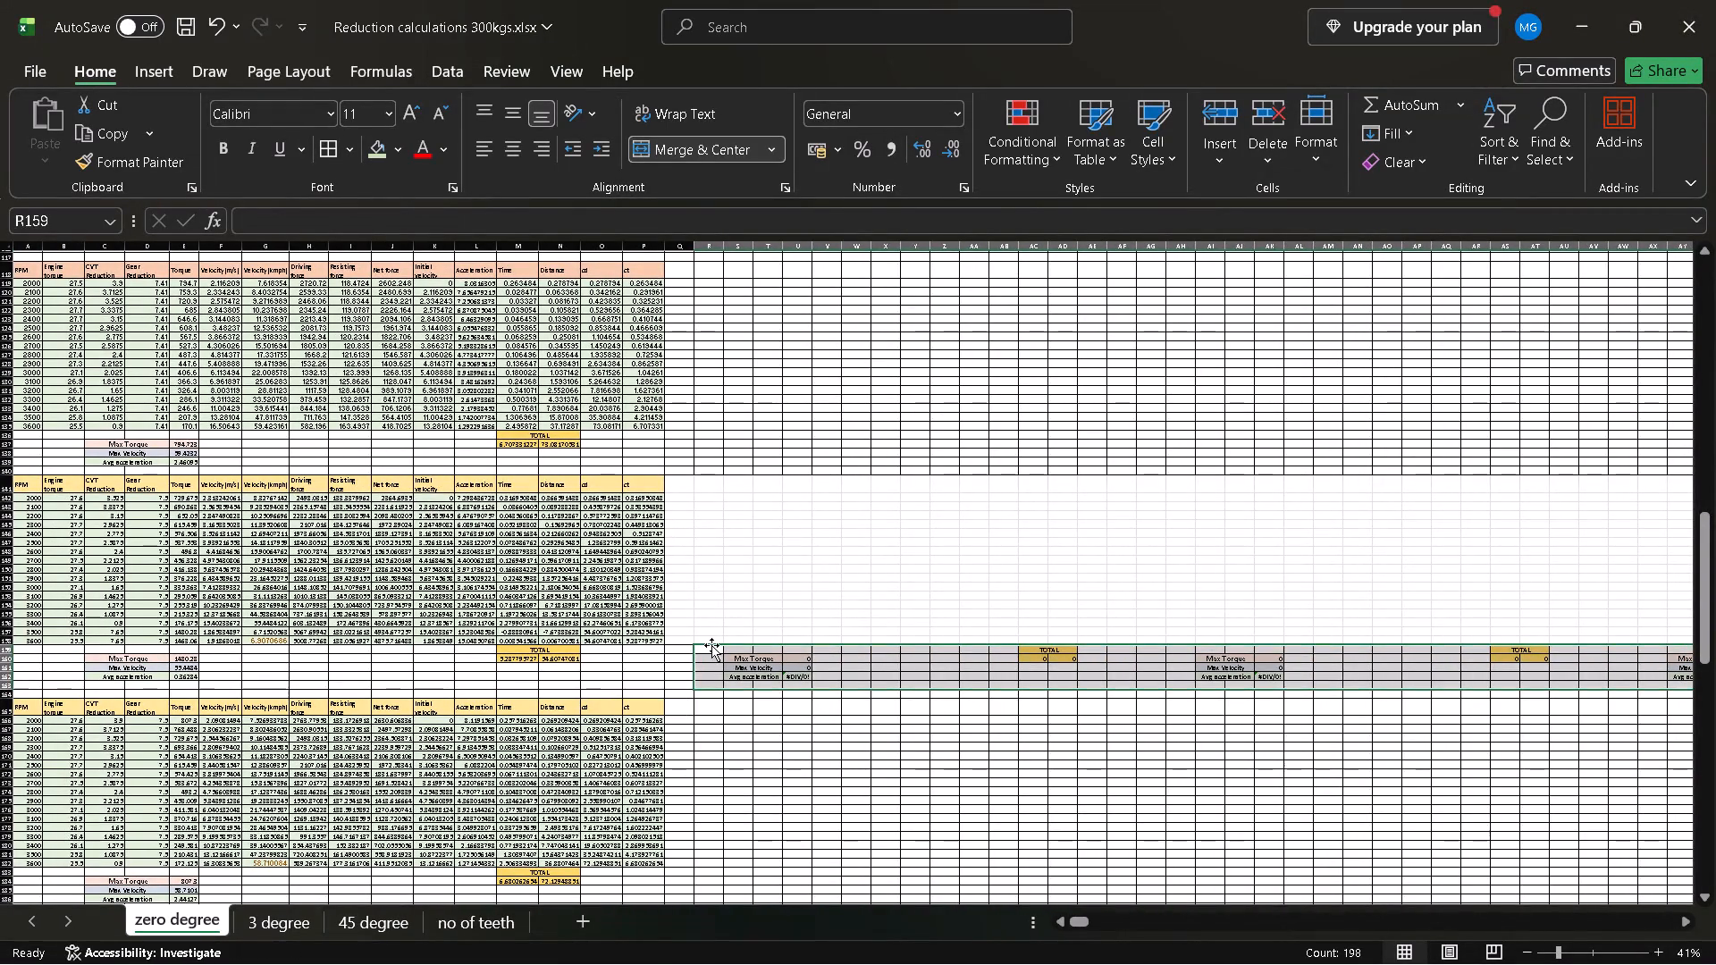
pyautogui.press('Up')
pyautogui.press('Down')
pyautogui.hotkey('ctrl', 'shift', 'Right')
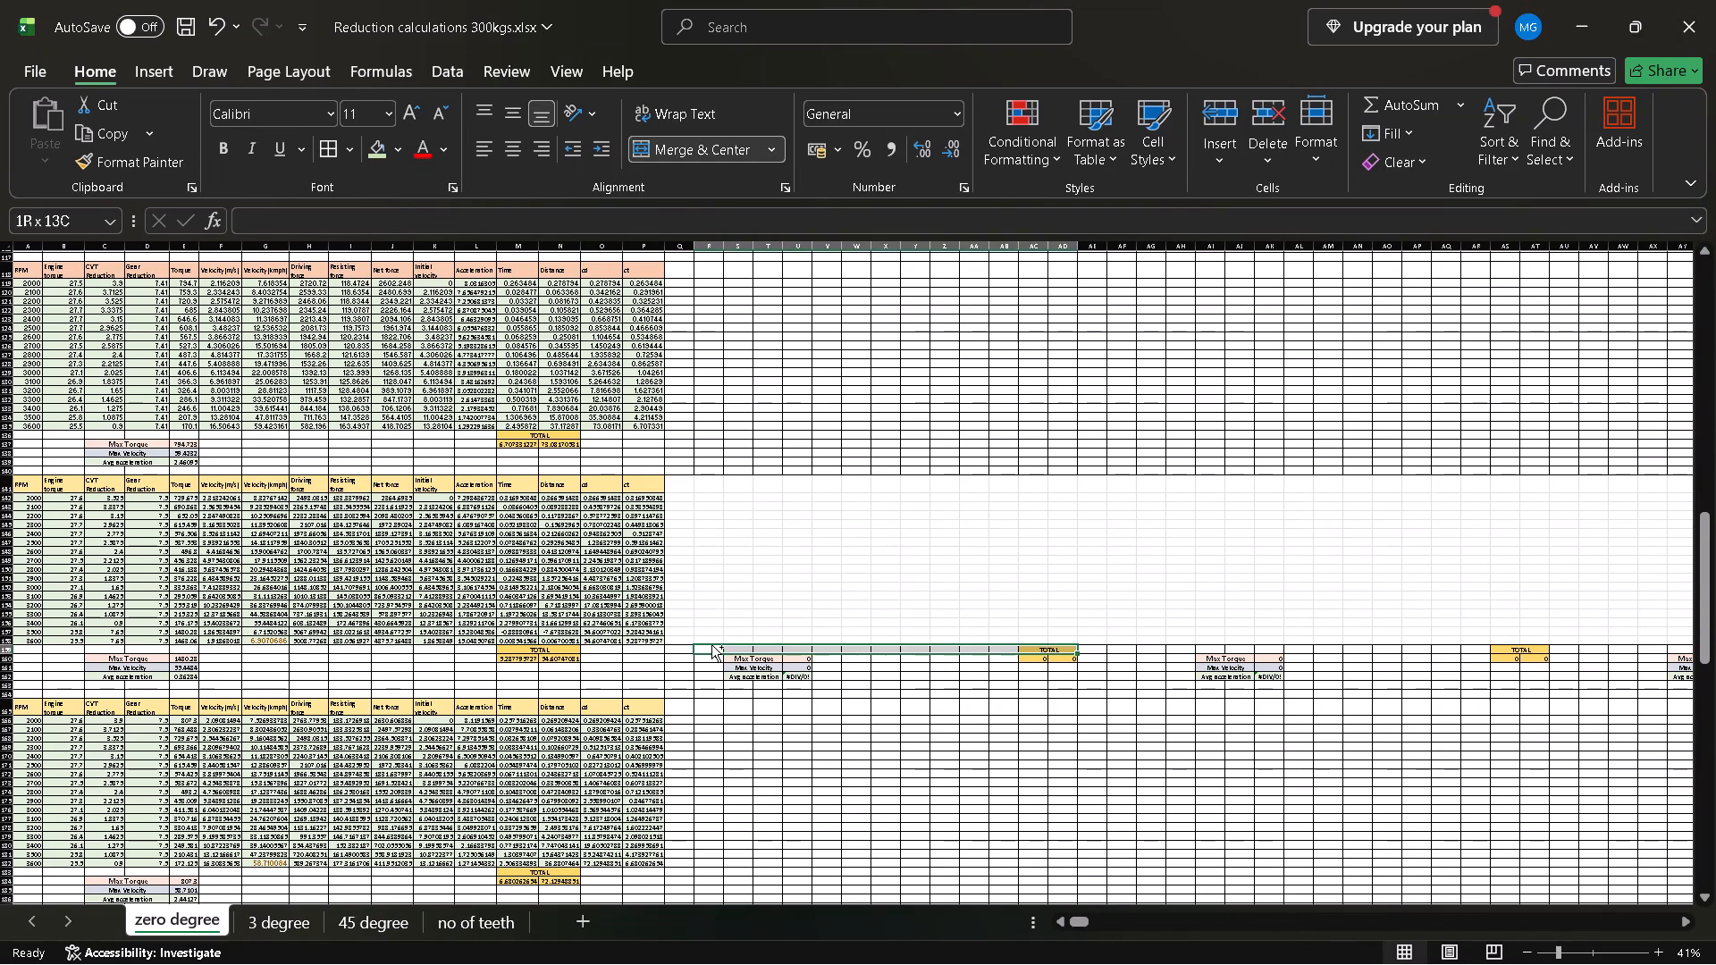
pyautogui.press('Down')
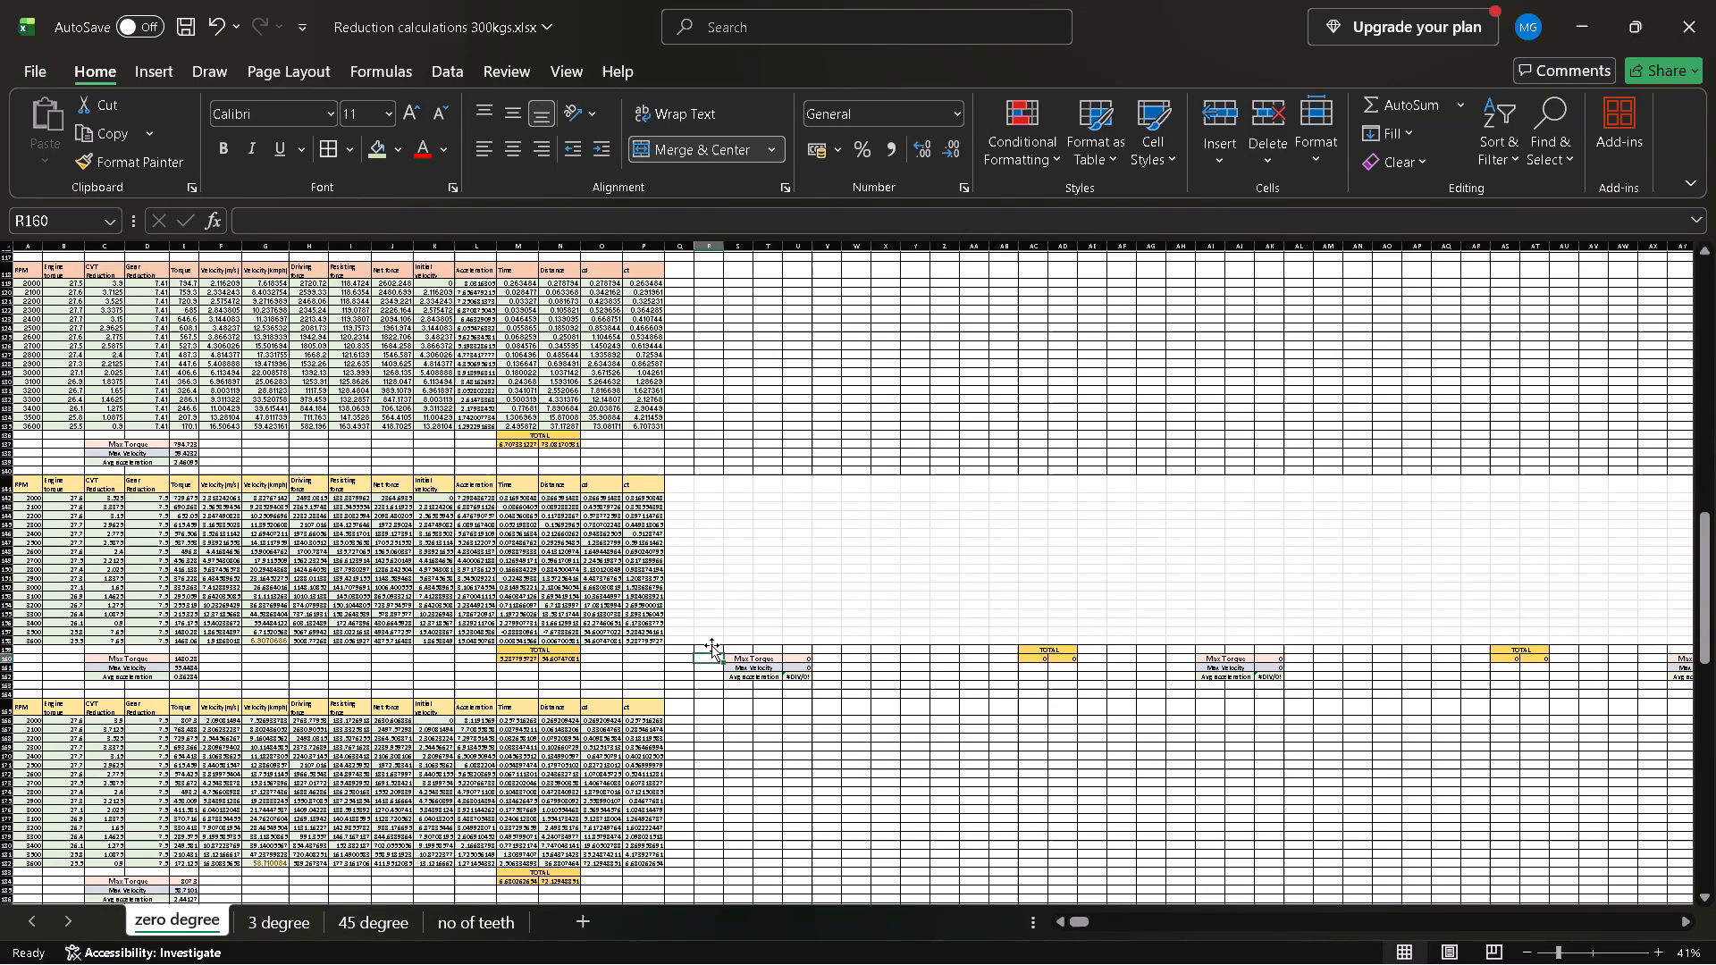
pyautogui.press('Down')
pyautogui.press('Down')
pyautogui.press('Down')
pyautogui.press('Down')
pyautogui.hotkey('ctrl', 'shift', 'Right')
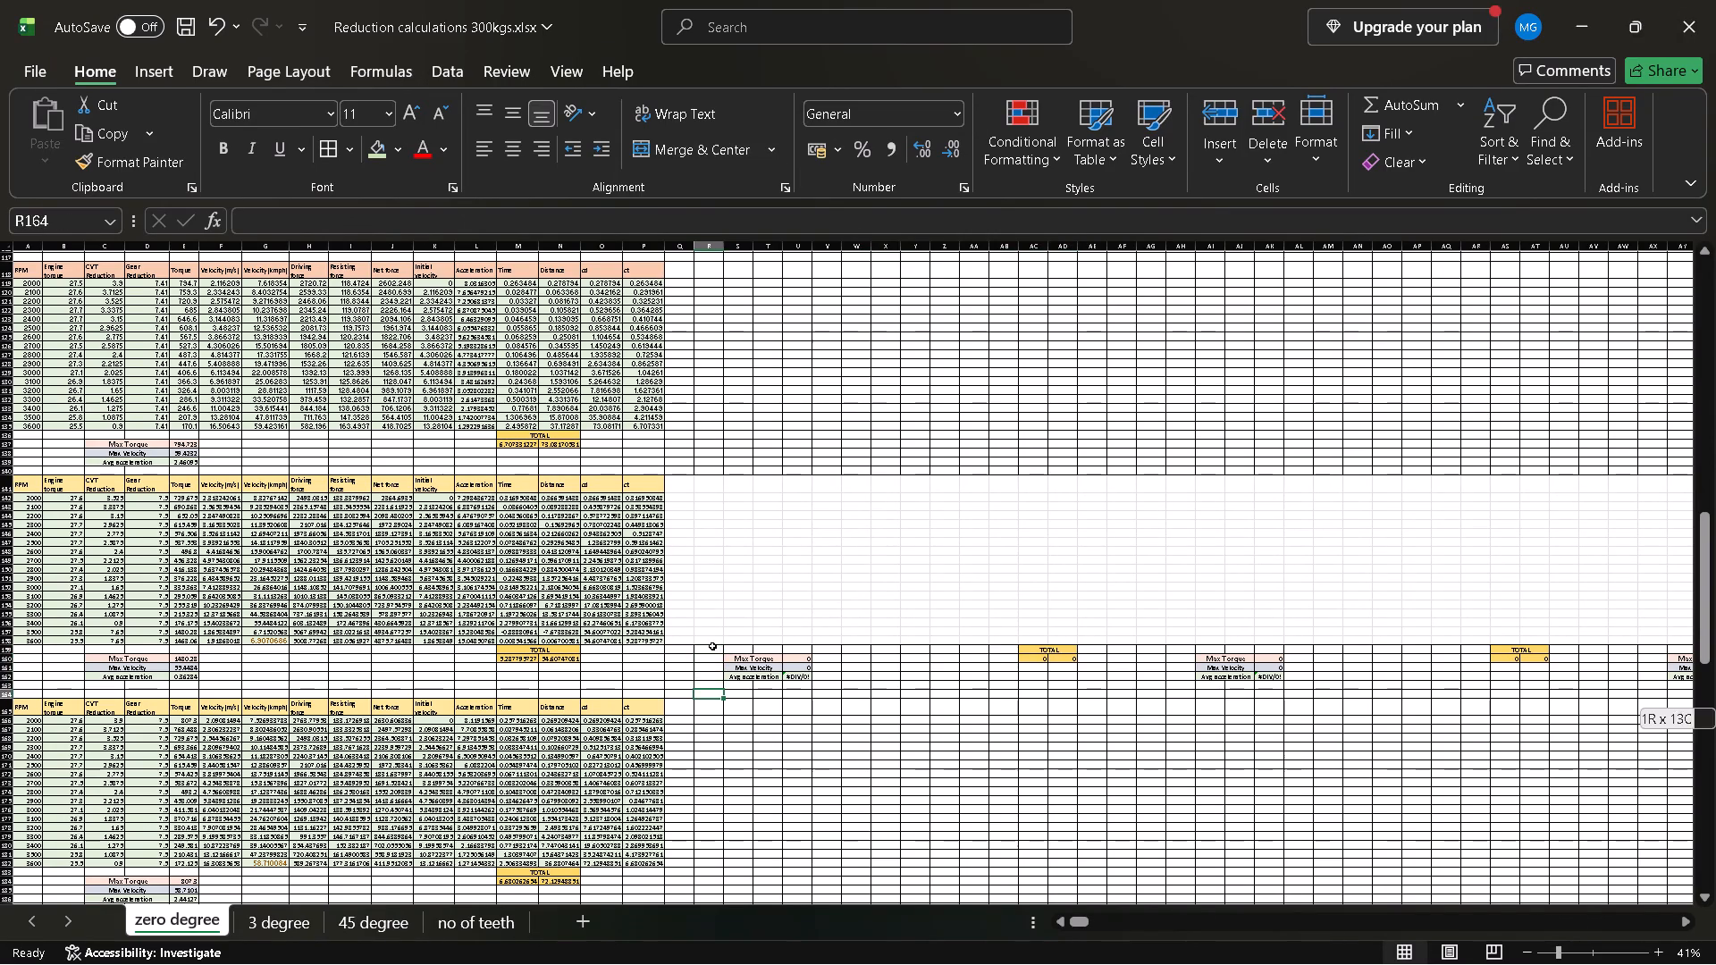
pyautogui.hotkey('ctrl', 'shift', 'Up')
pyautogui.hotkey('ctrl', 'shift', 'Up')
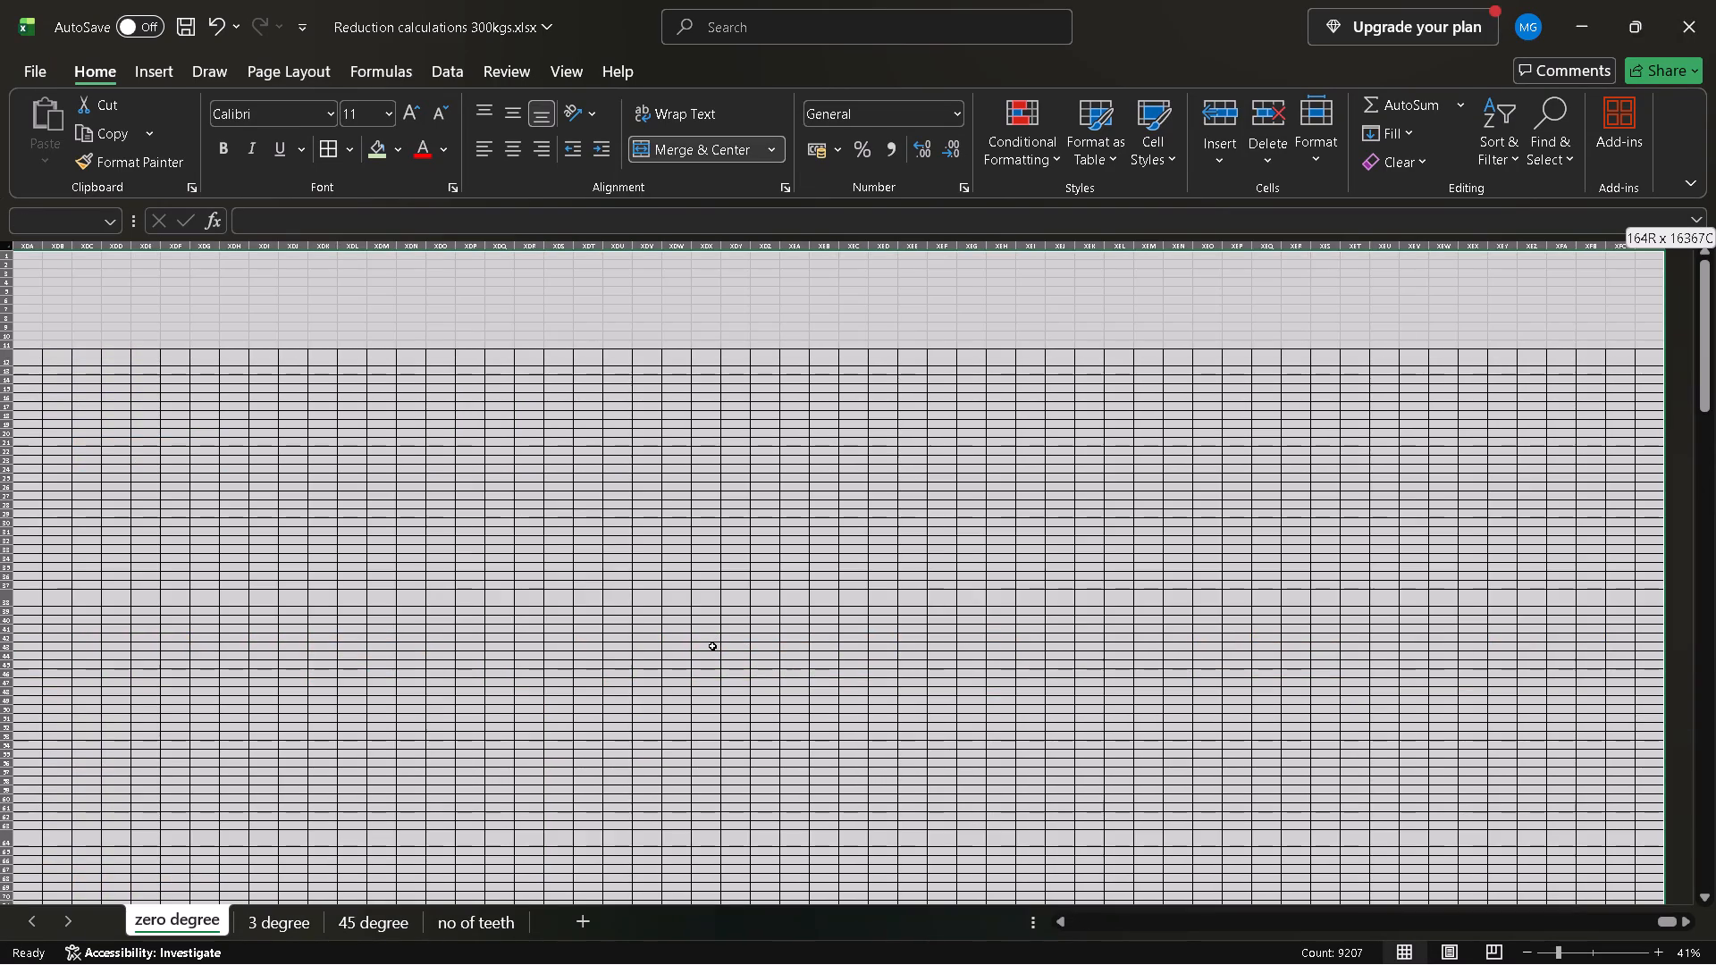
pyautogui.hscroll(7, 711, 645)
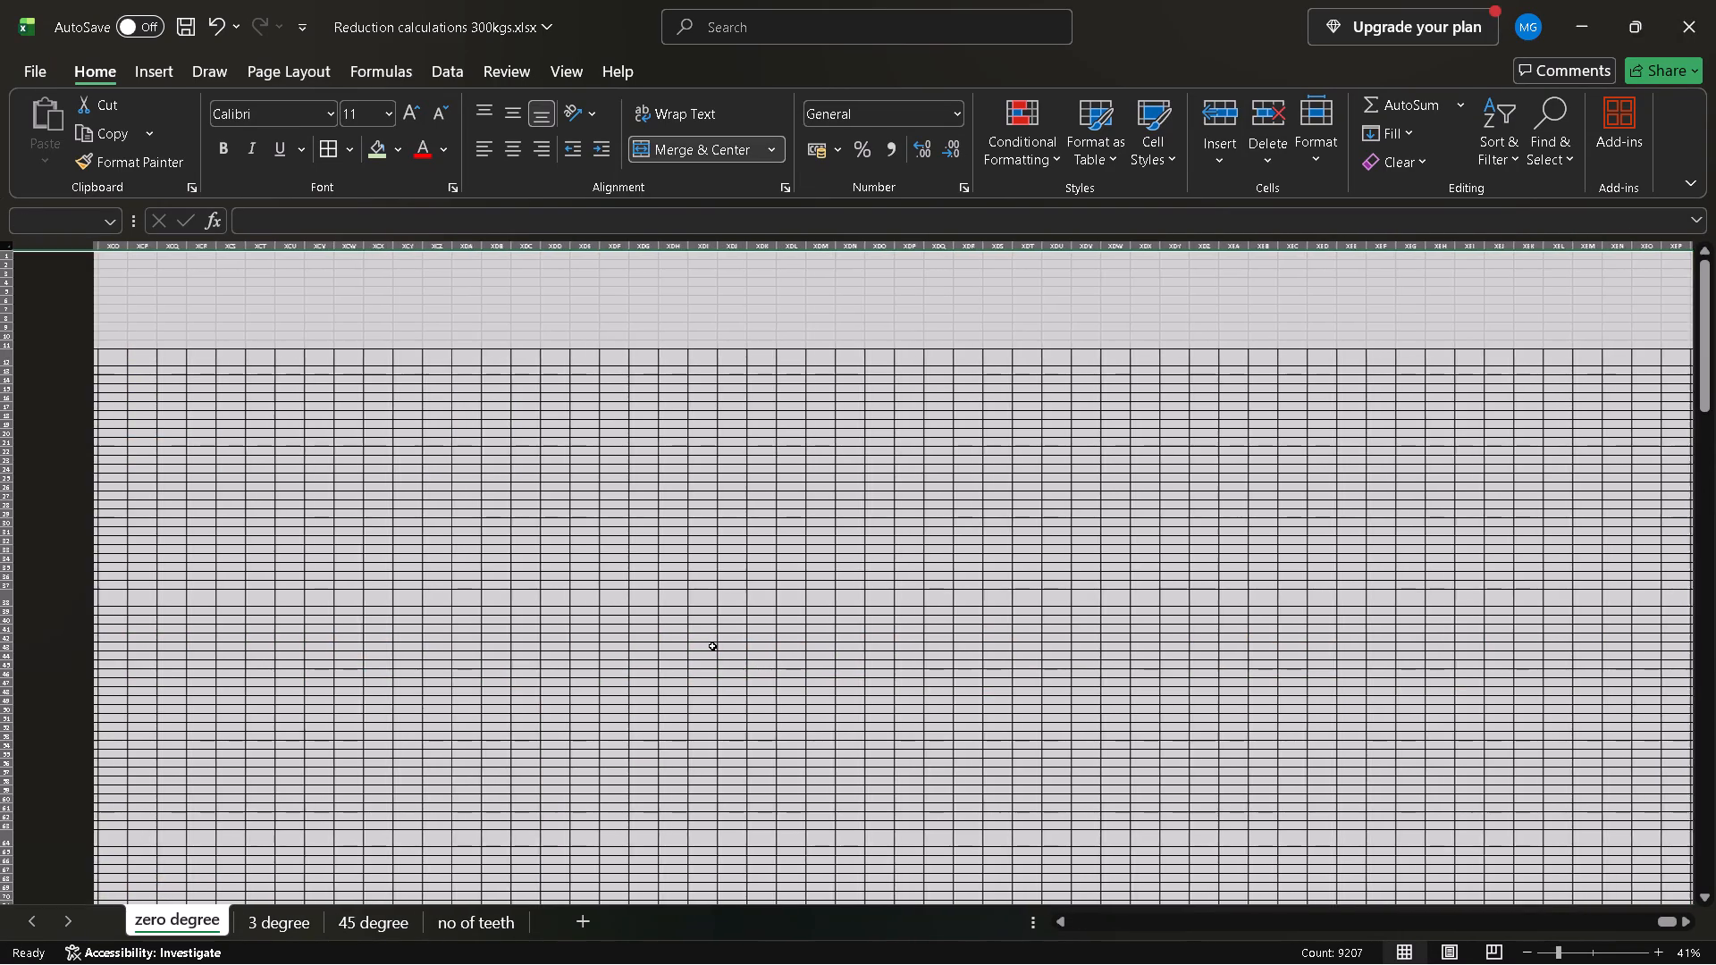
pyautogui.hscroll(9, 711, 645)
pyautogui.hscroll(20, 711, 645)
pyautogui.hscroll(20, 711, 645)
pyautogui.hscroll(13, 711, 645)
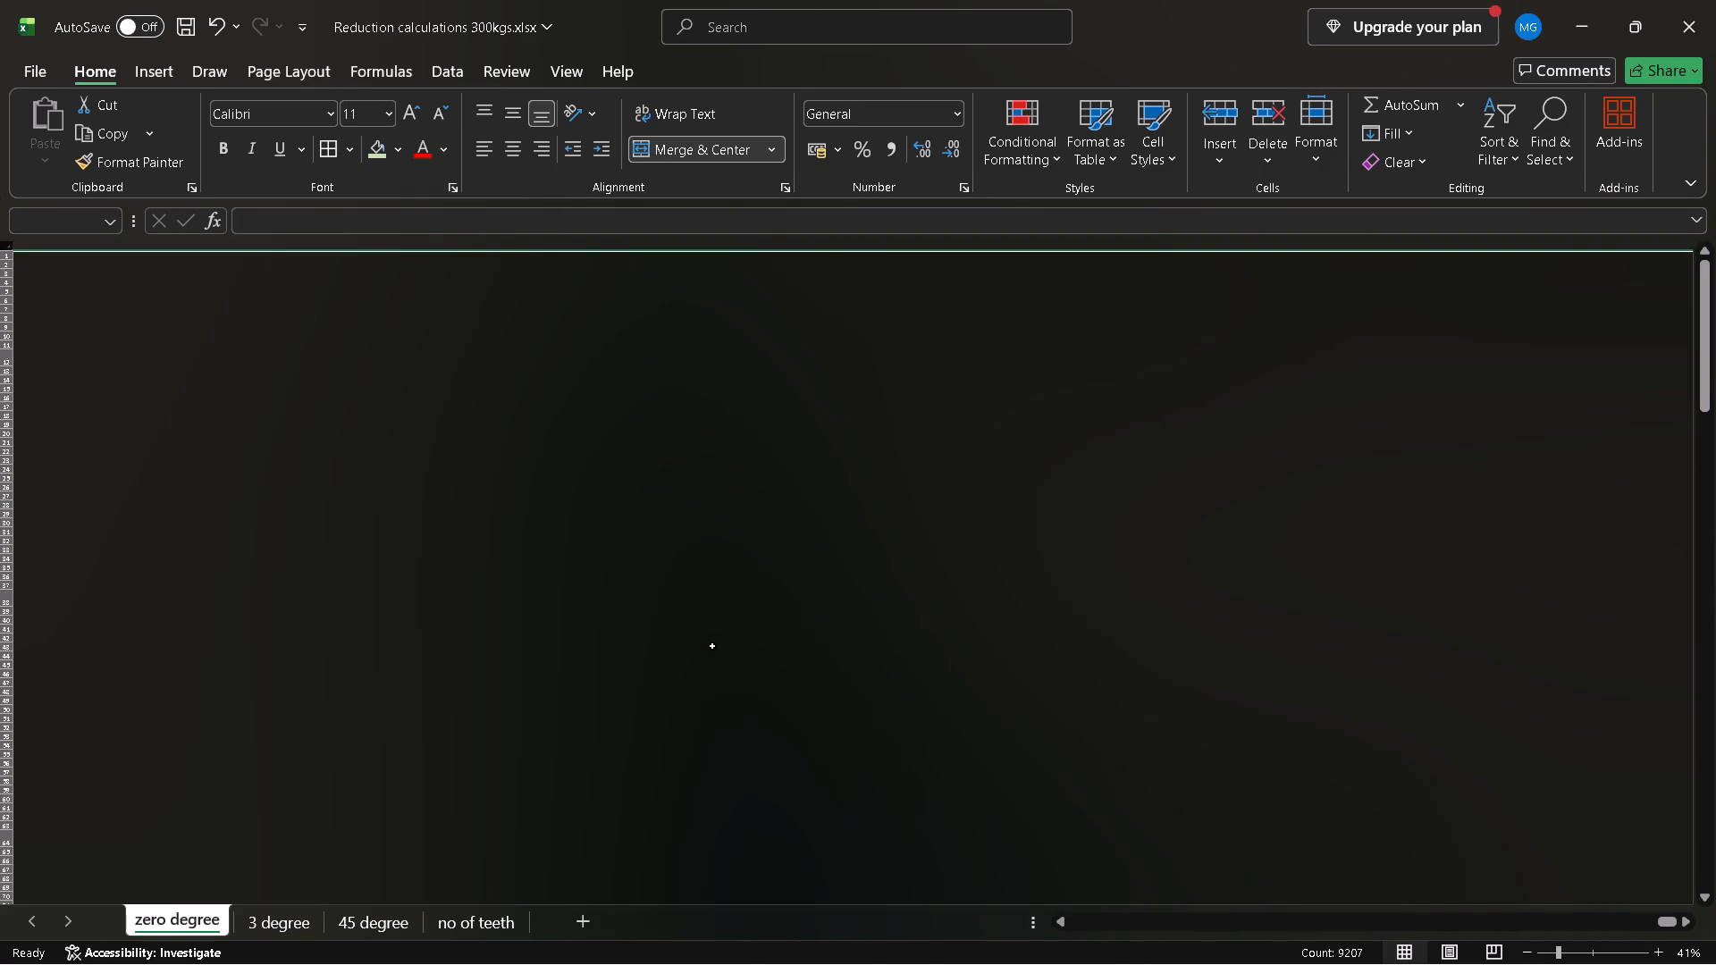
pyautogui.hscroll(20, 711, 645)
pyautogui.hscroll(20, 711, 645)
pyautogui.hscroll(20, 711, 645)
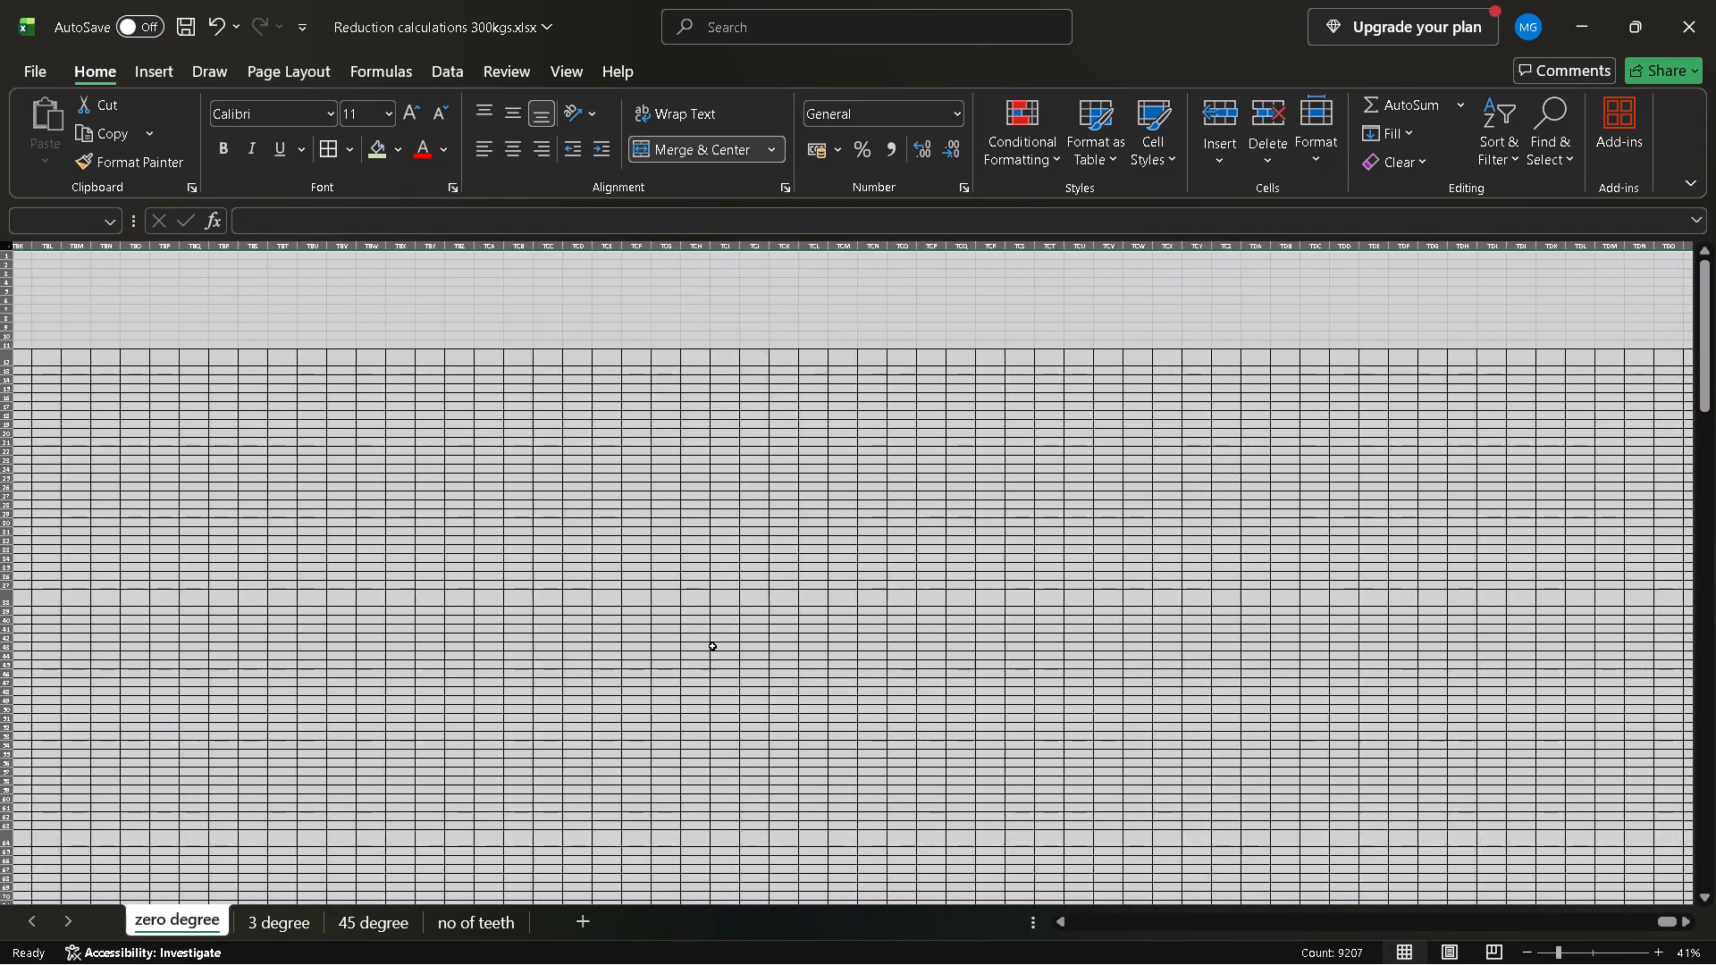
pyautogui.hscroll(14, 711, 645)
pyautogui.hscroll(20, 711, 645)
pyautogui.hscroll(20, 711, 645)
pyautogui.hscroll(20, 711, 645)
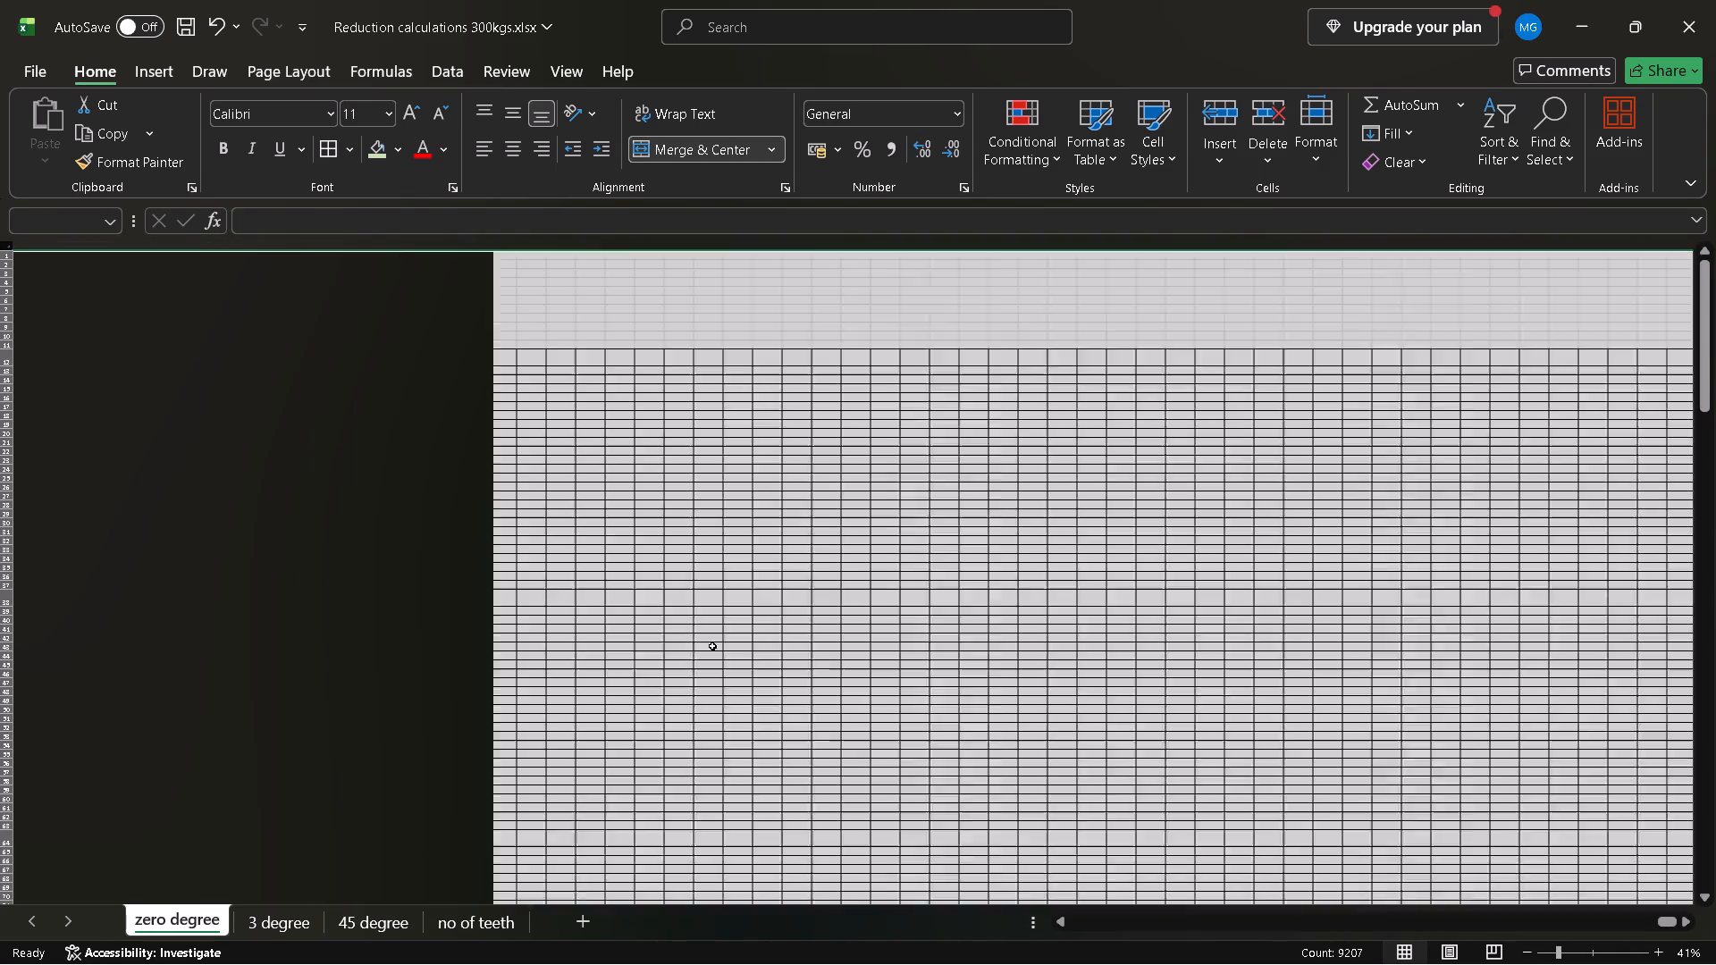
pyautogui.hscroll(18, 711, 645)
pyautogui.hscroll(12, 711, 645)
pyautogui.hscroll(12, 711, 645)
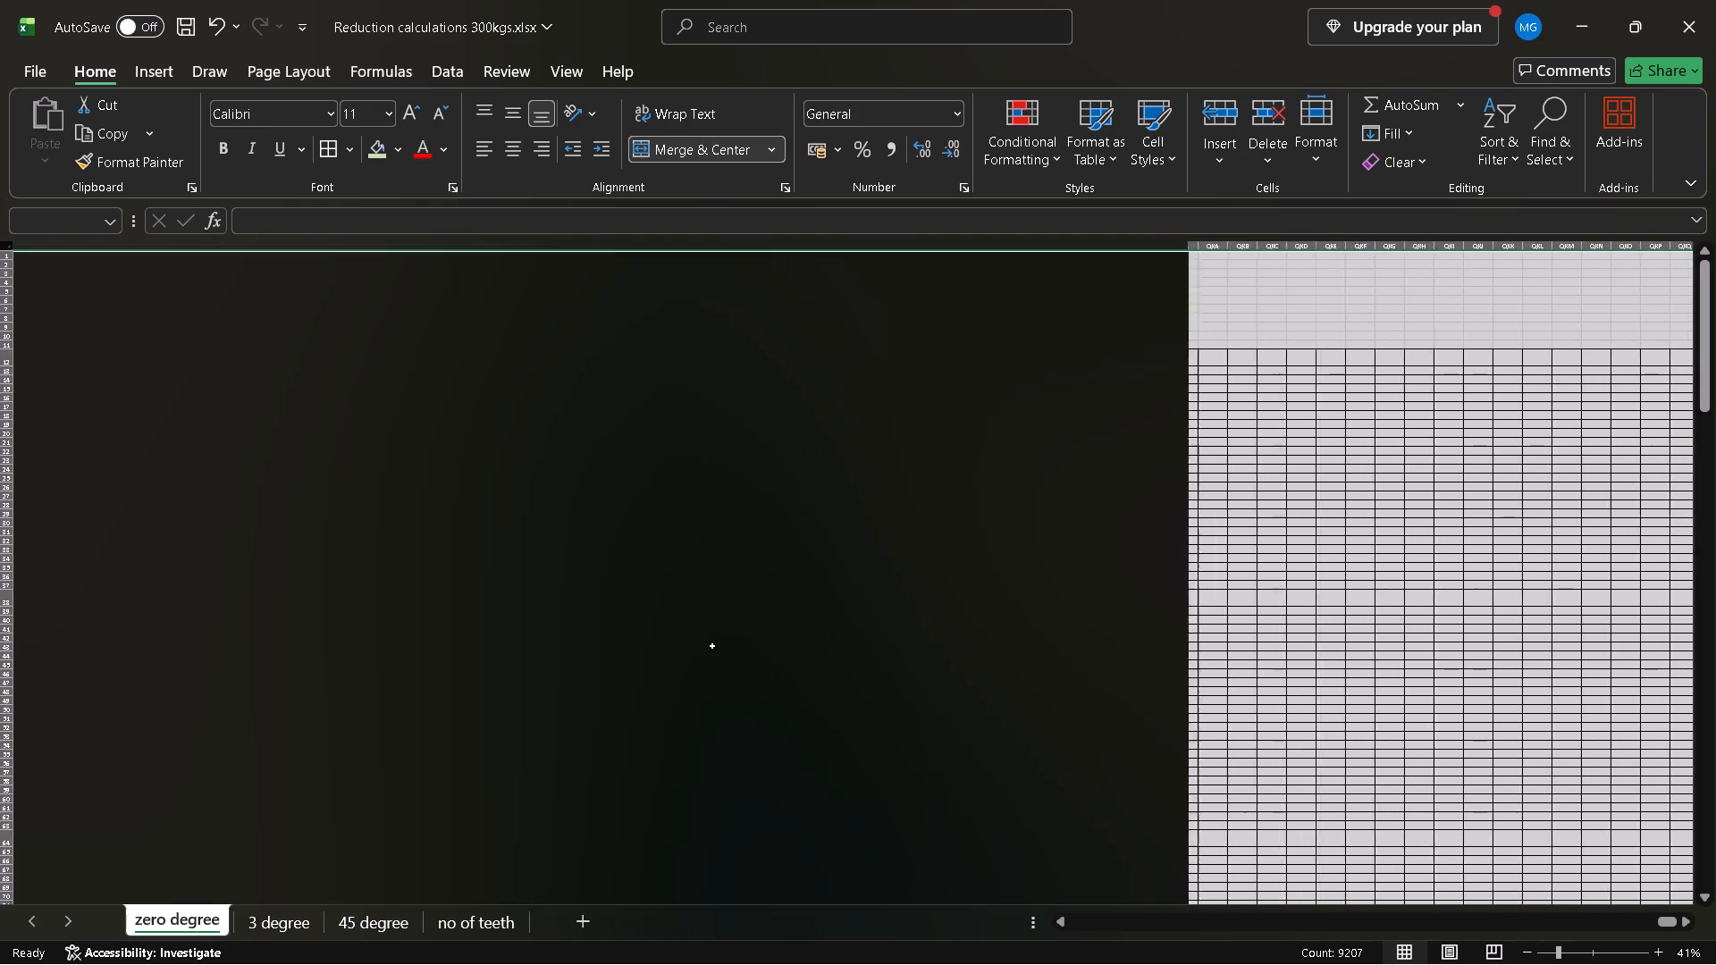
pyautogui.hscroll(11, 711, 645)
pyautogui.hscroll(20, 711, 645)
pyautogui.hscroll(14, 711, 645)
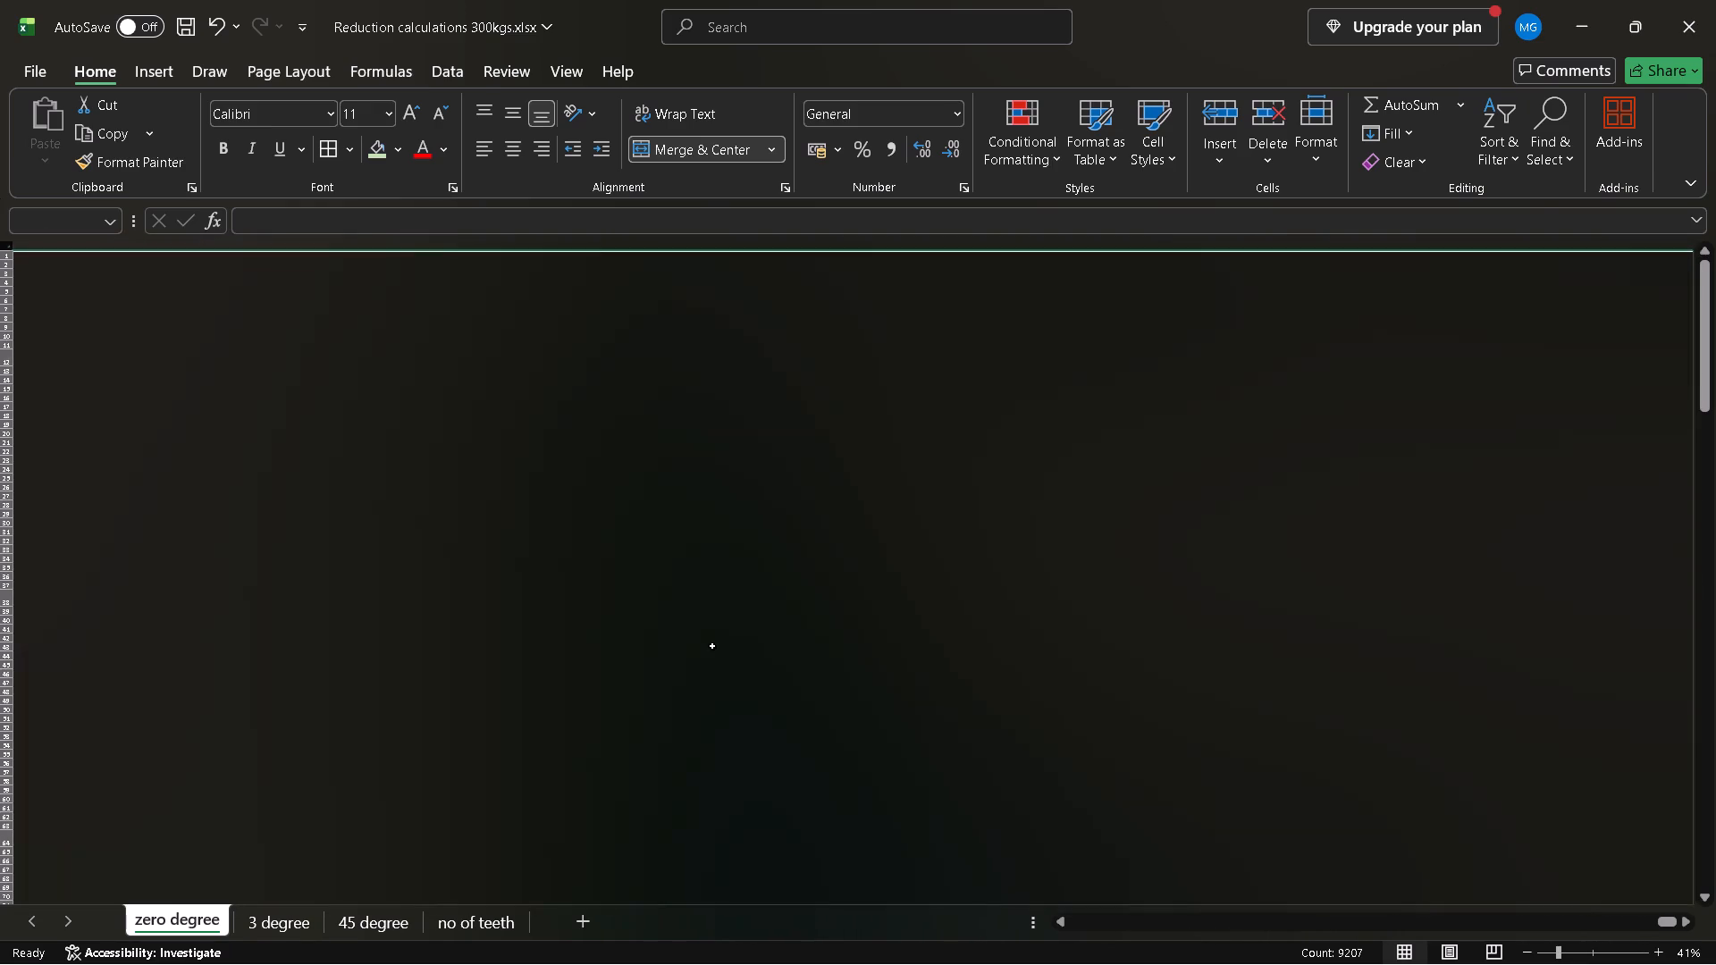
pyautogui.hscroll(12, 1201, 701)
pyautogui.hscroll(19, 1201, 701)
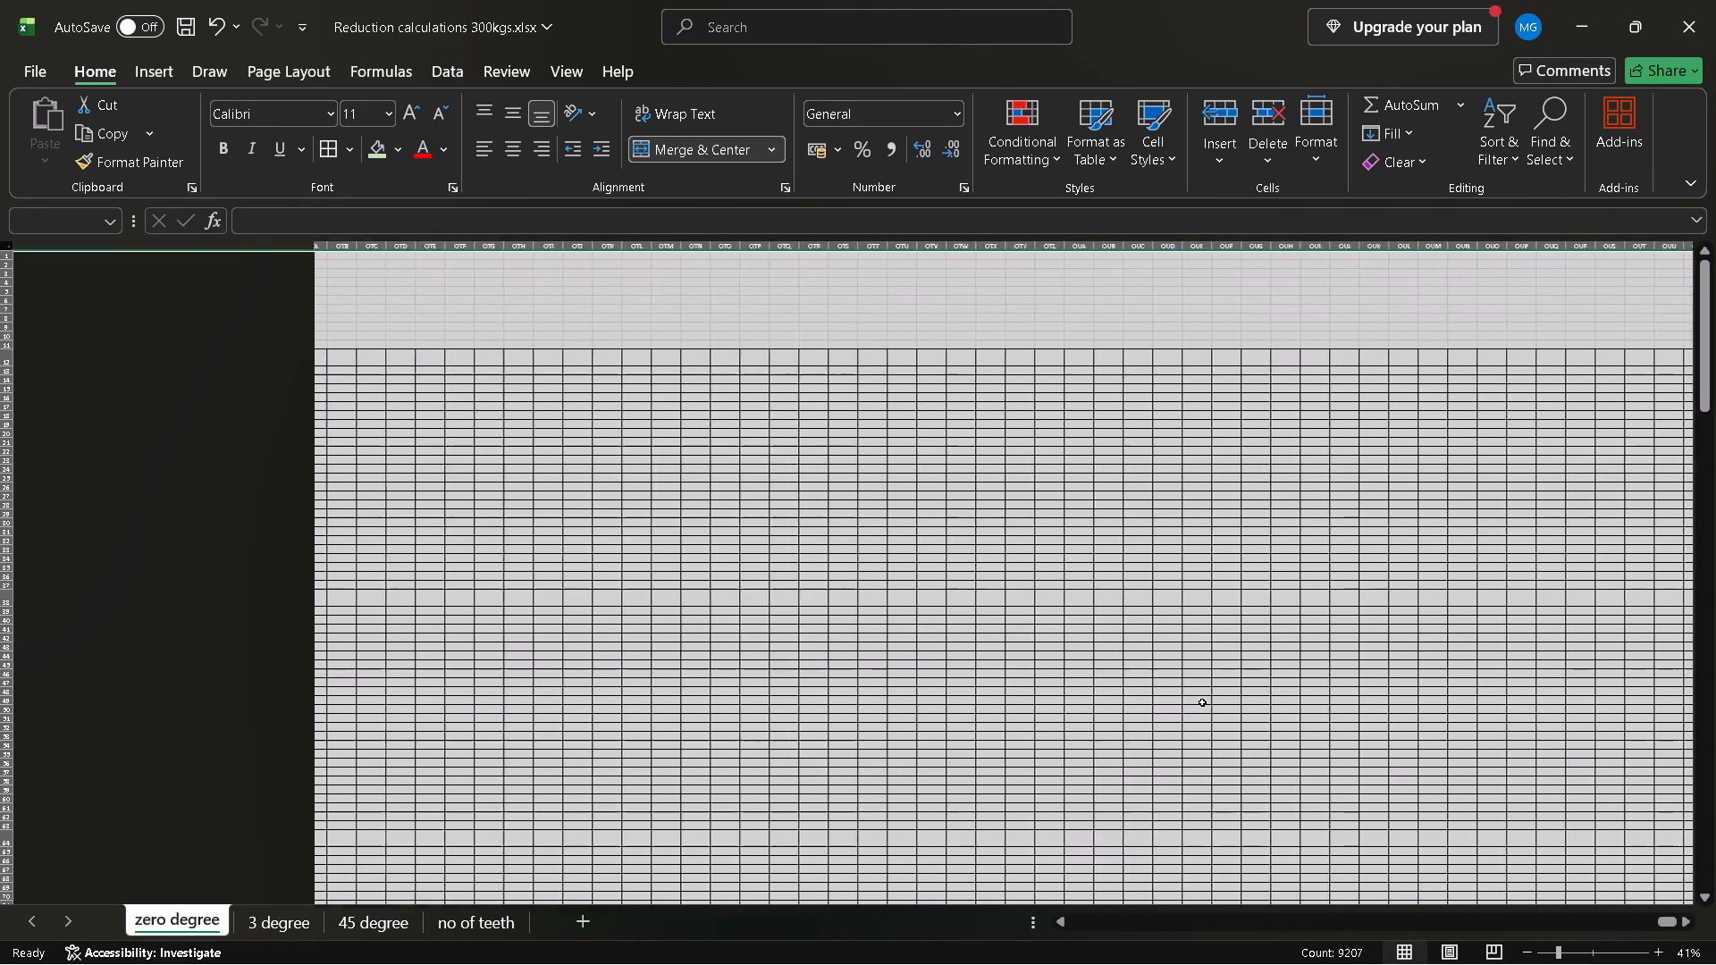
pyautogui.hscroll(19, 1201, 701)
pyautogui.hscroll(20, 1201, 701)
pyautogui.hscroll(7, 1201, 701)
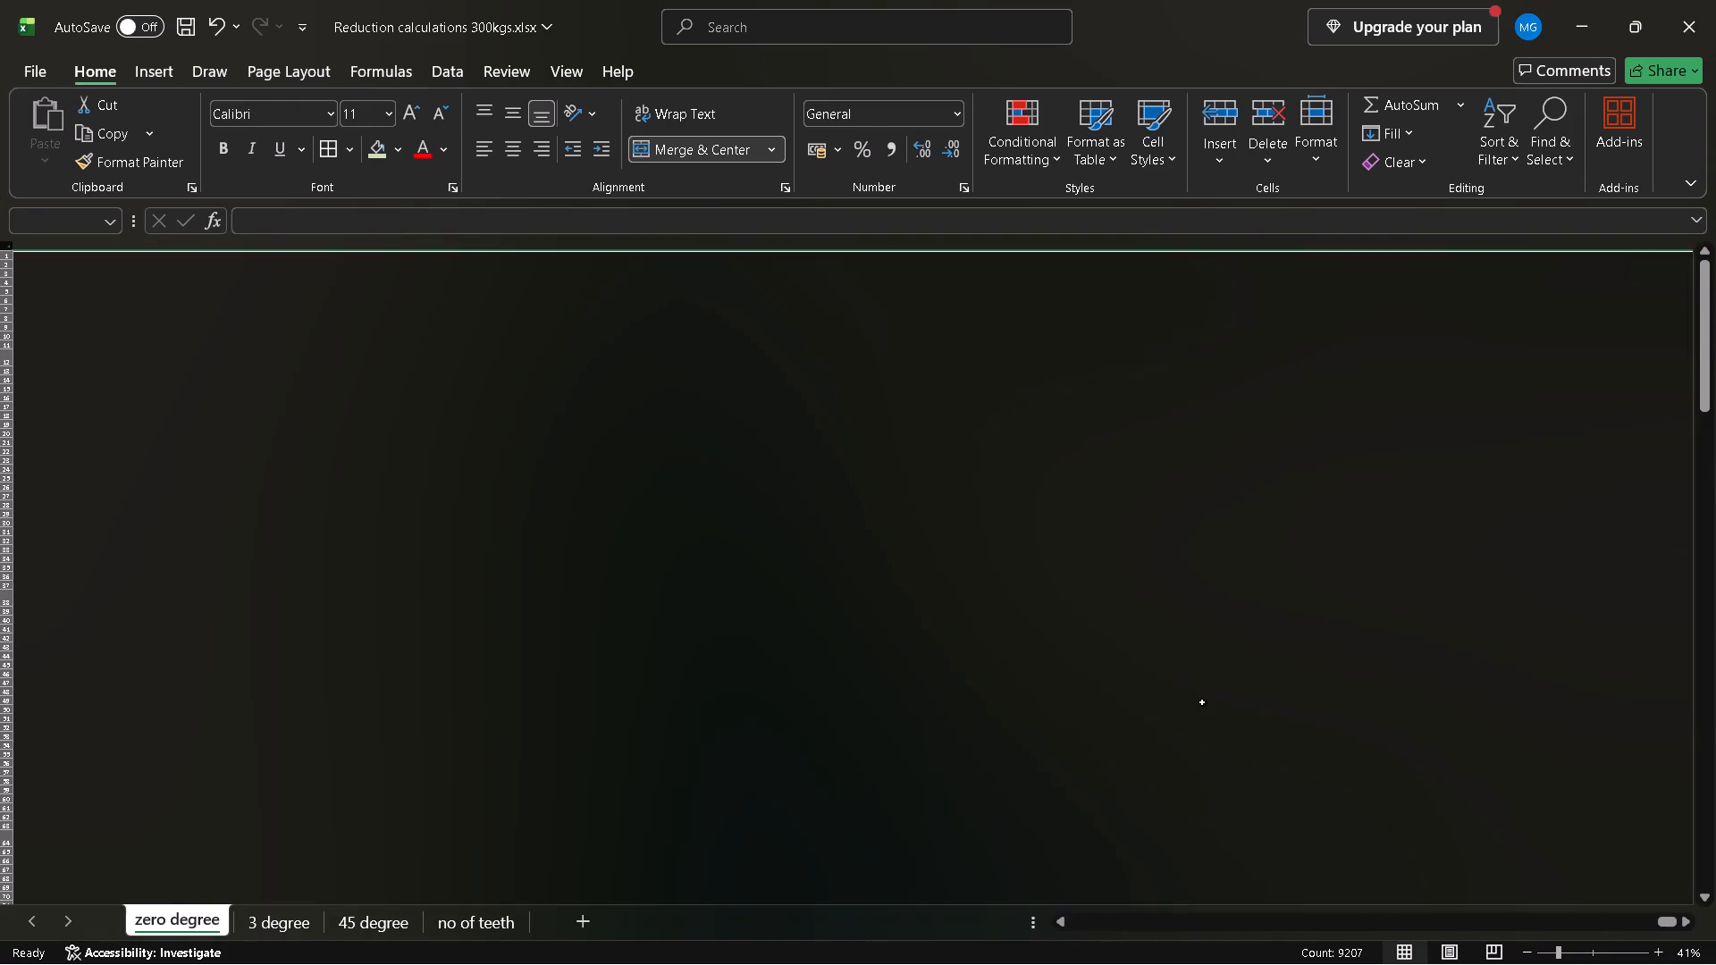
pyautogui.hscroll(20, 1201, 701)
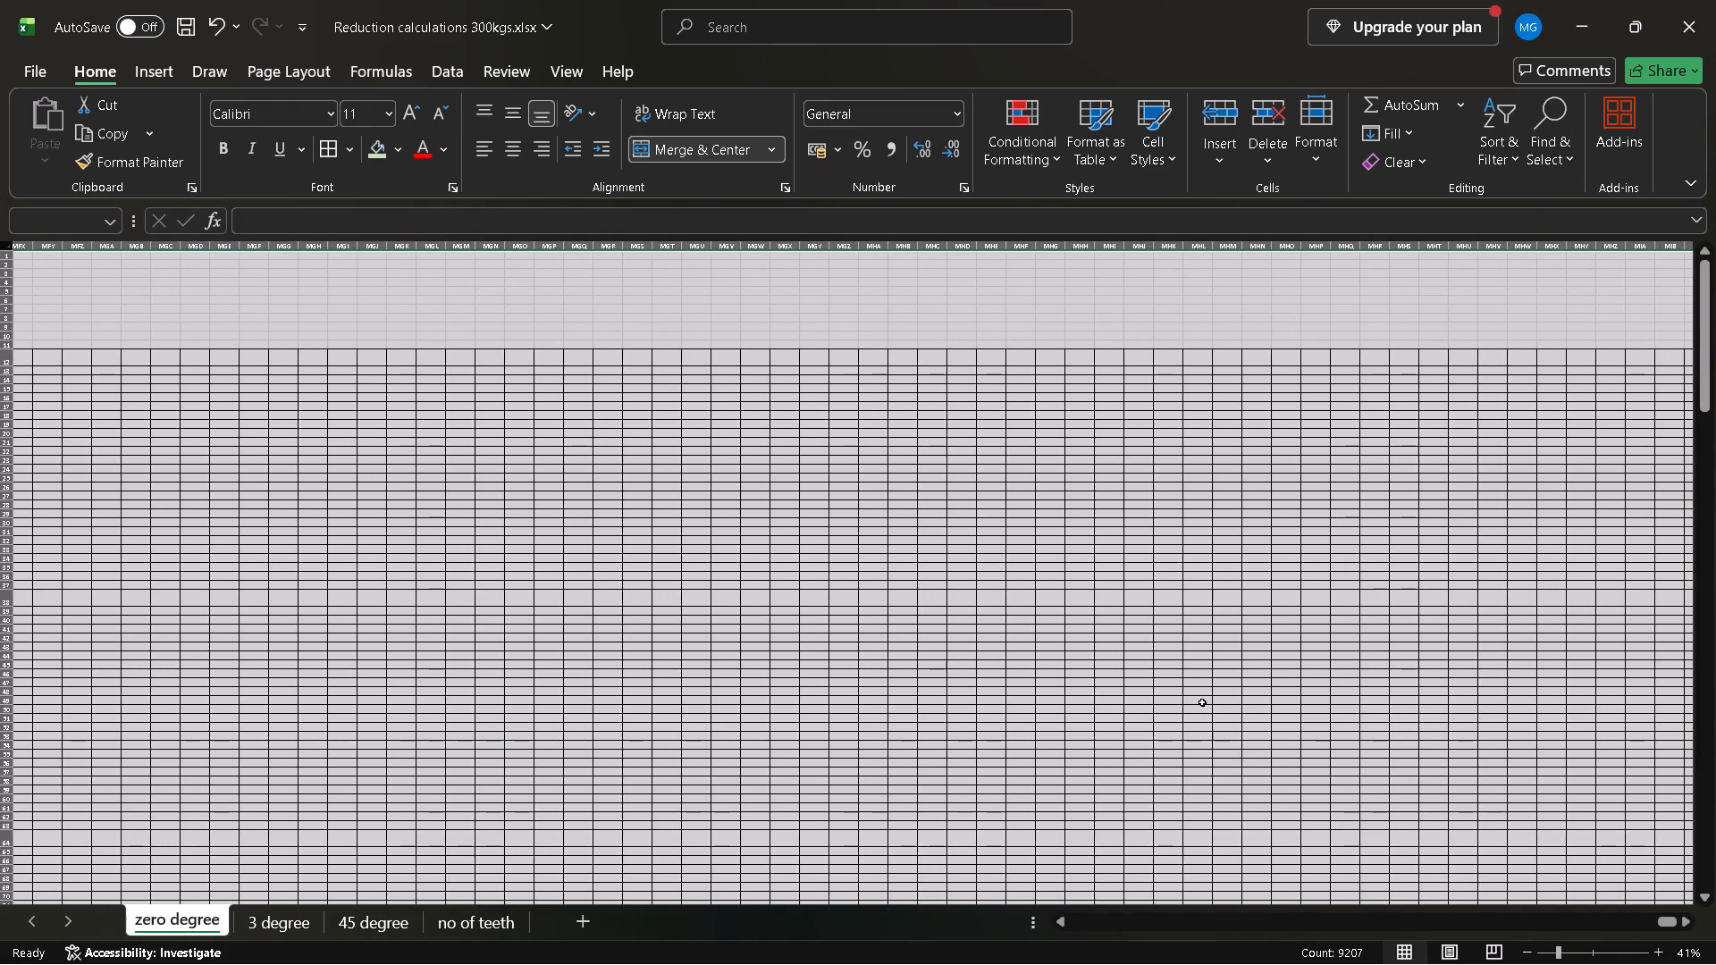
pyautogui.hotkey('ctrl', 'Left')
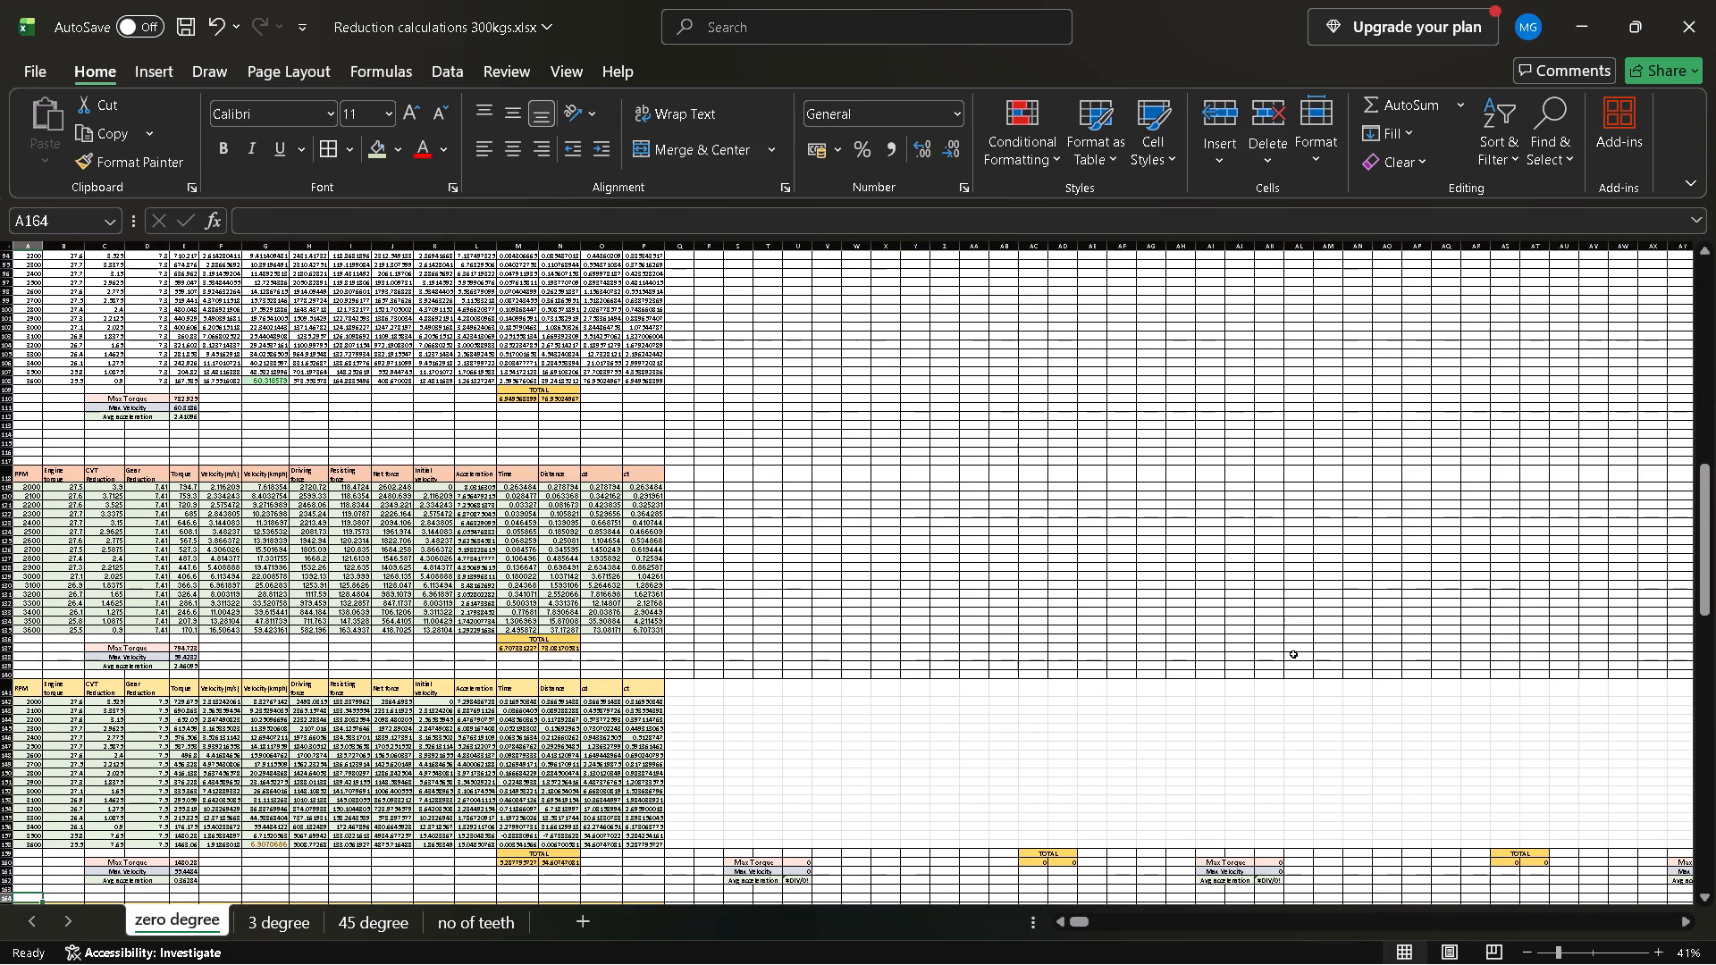
# Clear all contents and formatting from the repeated summary copies in rows 159 to 163, from column R to the last column.
pyautogui.scroll(-2, 1292, 653)
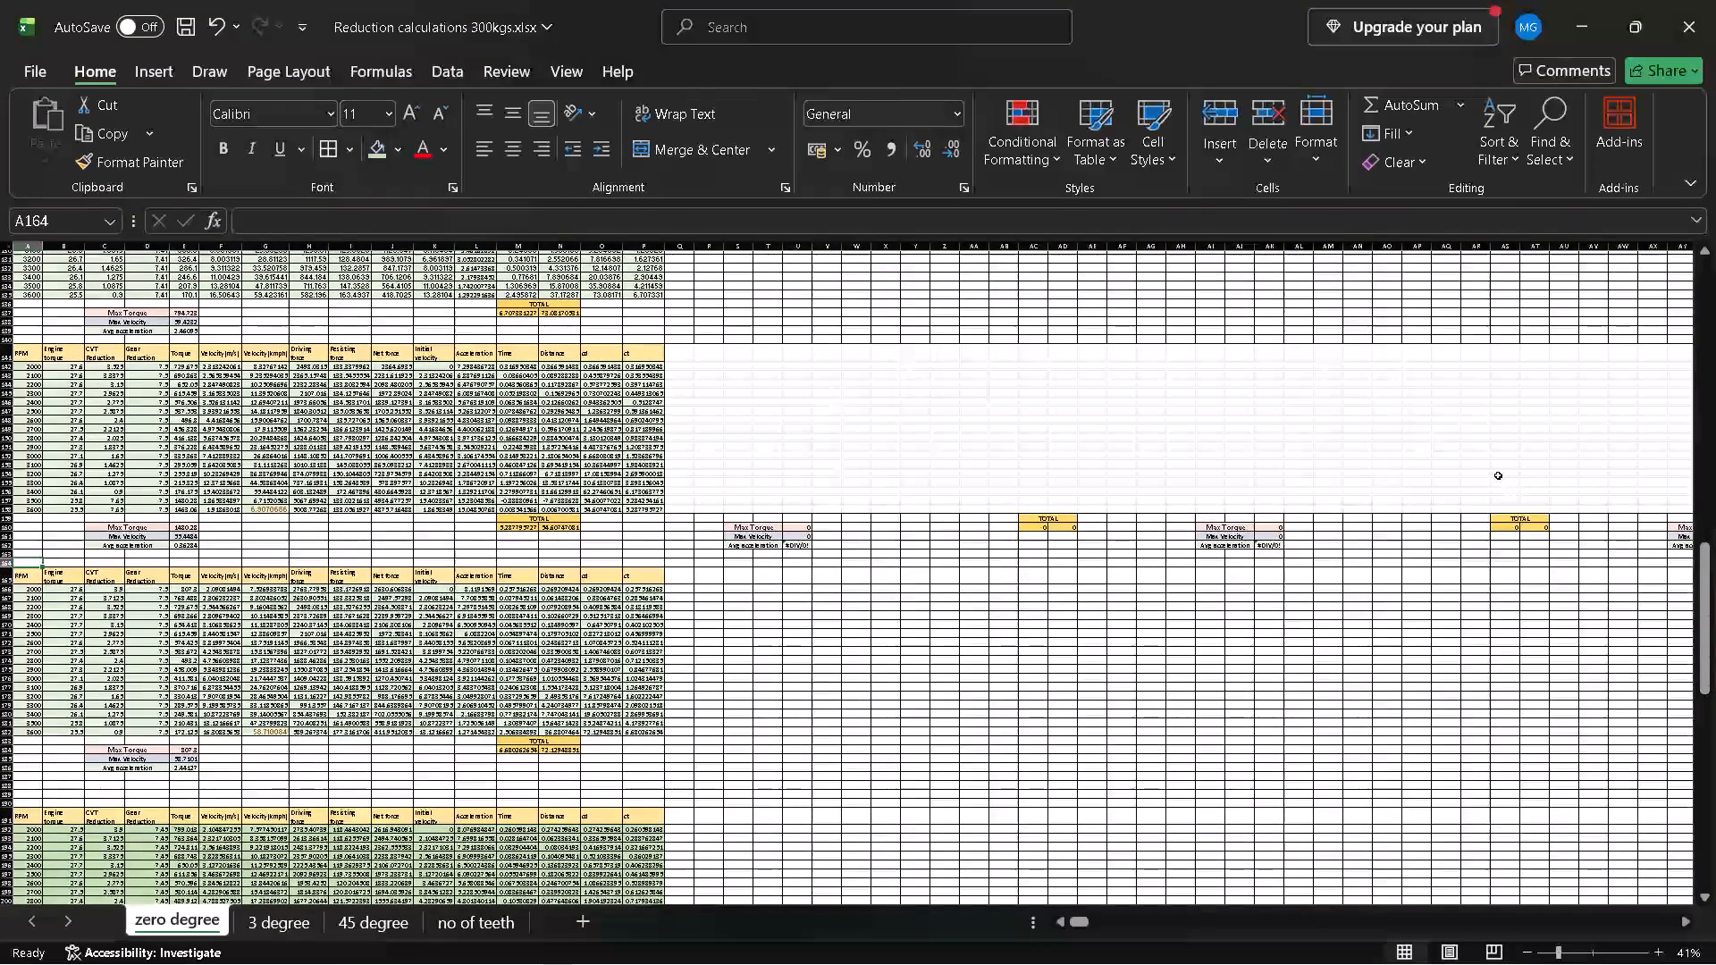
pyautogui.click(704, 553)
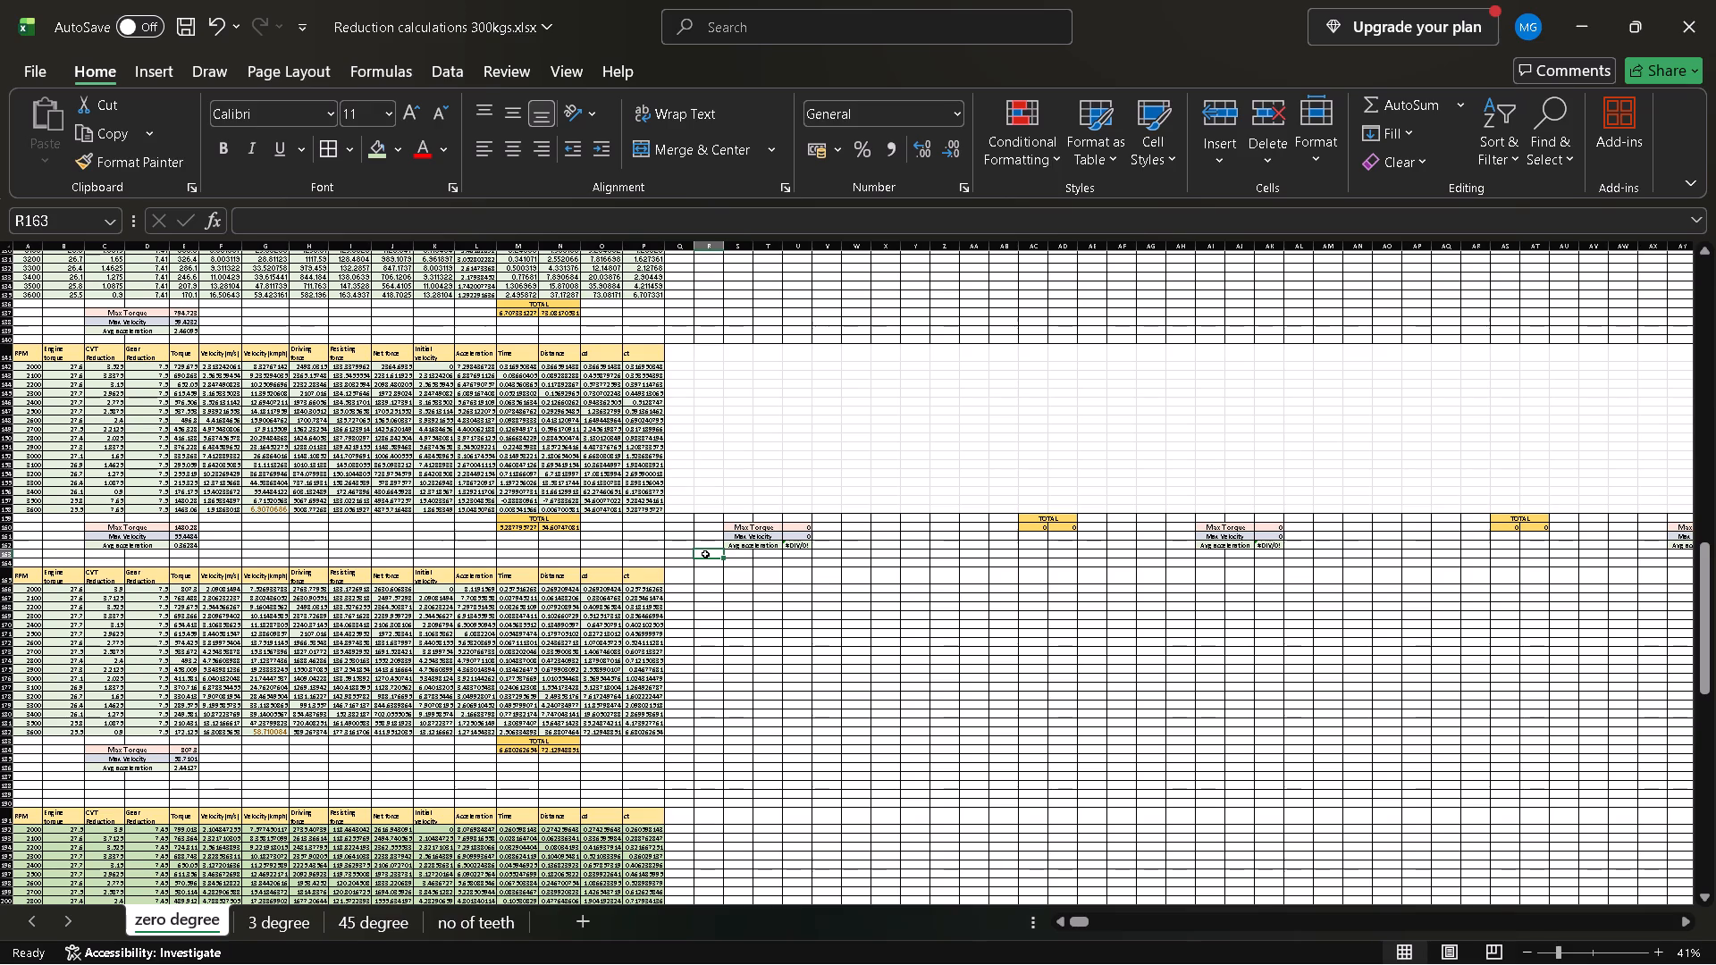
pyautogui.hotkey('ctrl', 'shift', 'Right')
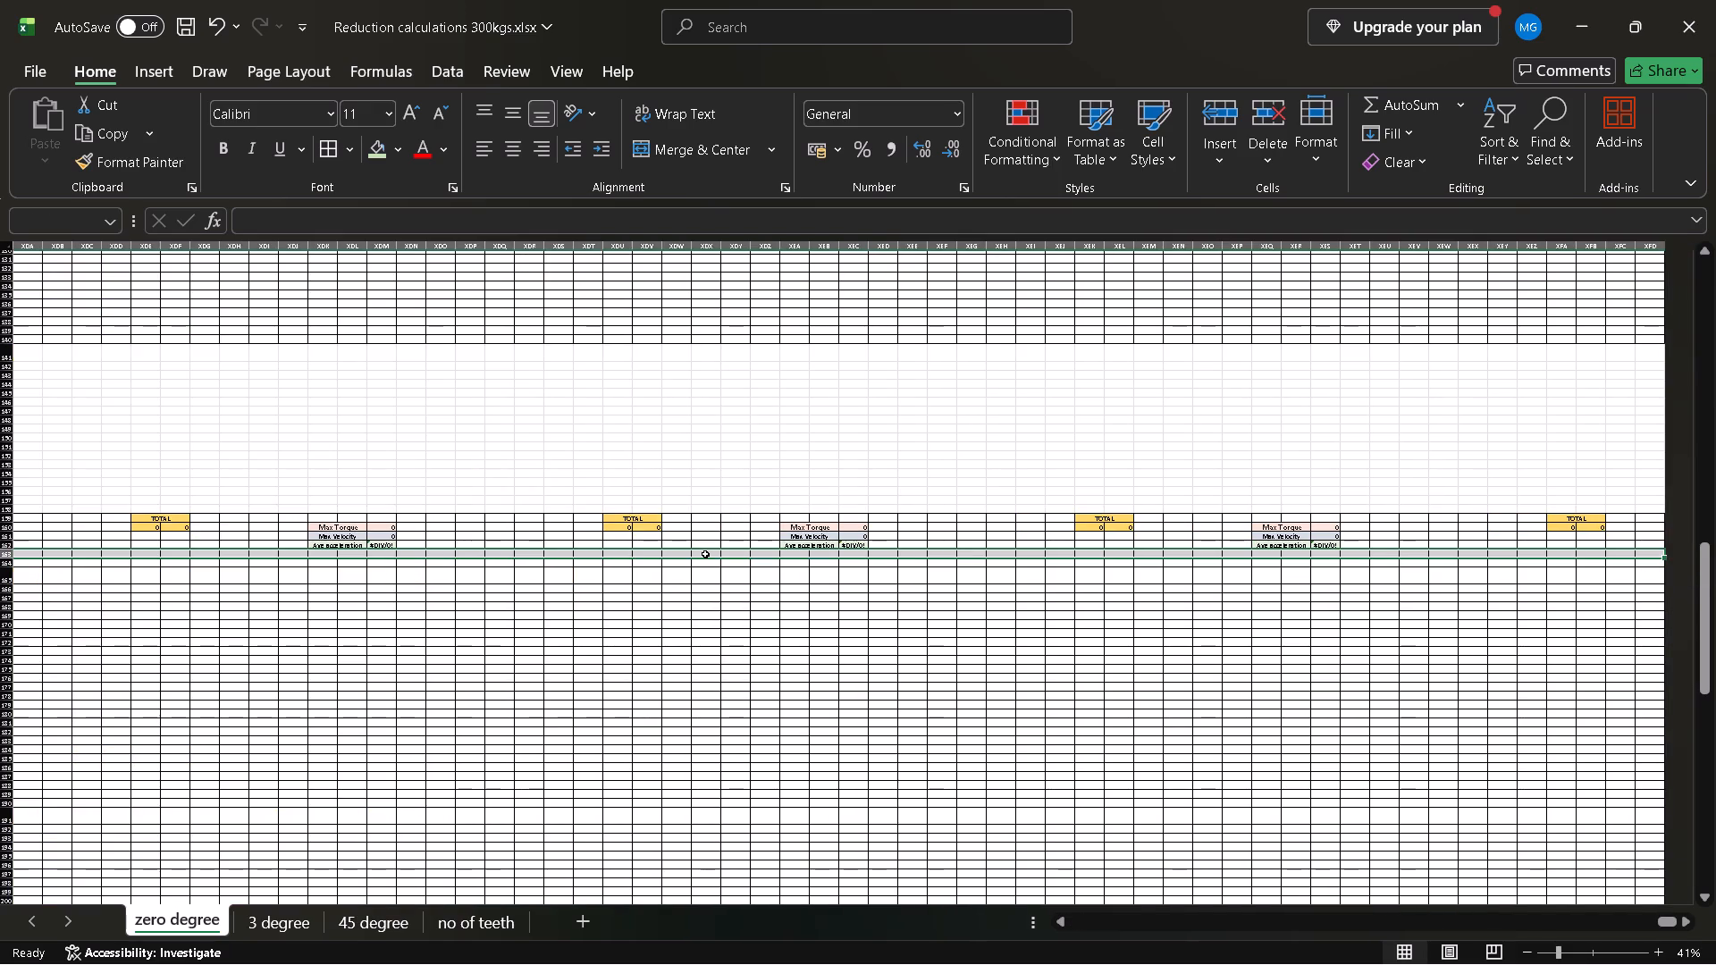
pyautogui.hotkey('shift', 'Up')
pyautogui.hotkey('shift', 'Up')
pyautogui.hotkey('shift', 'Up')
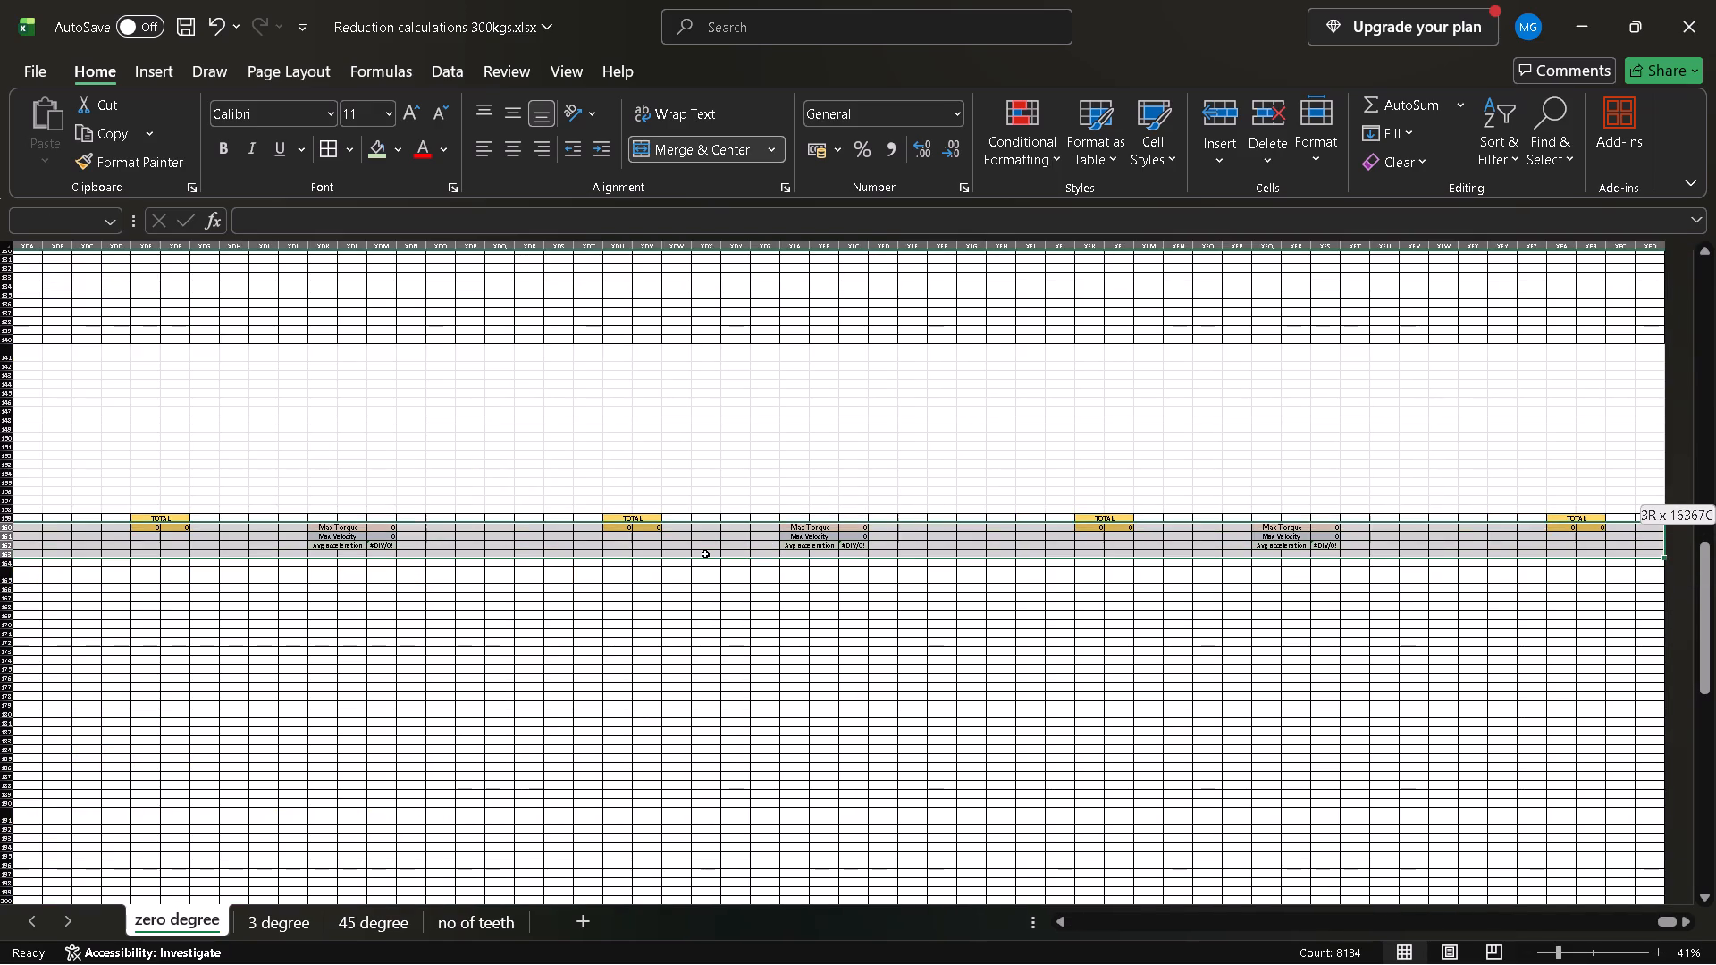
pyautogui.hotkey('shift', 'Up')
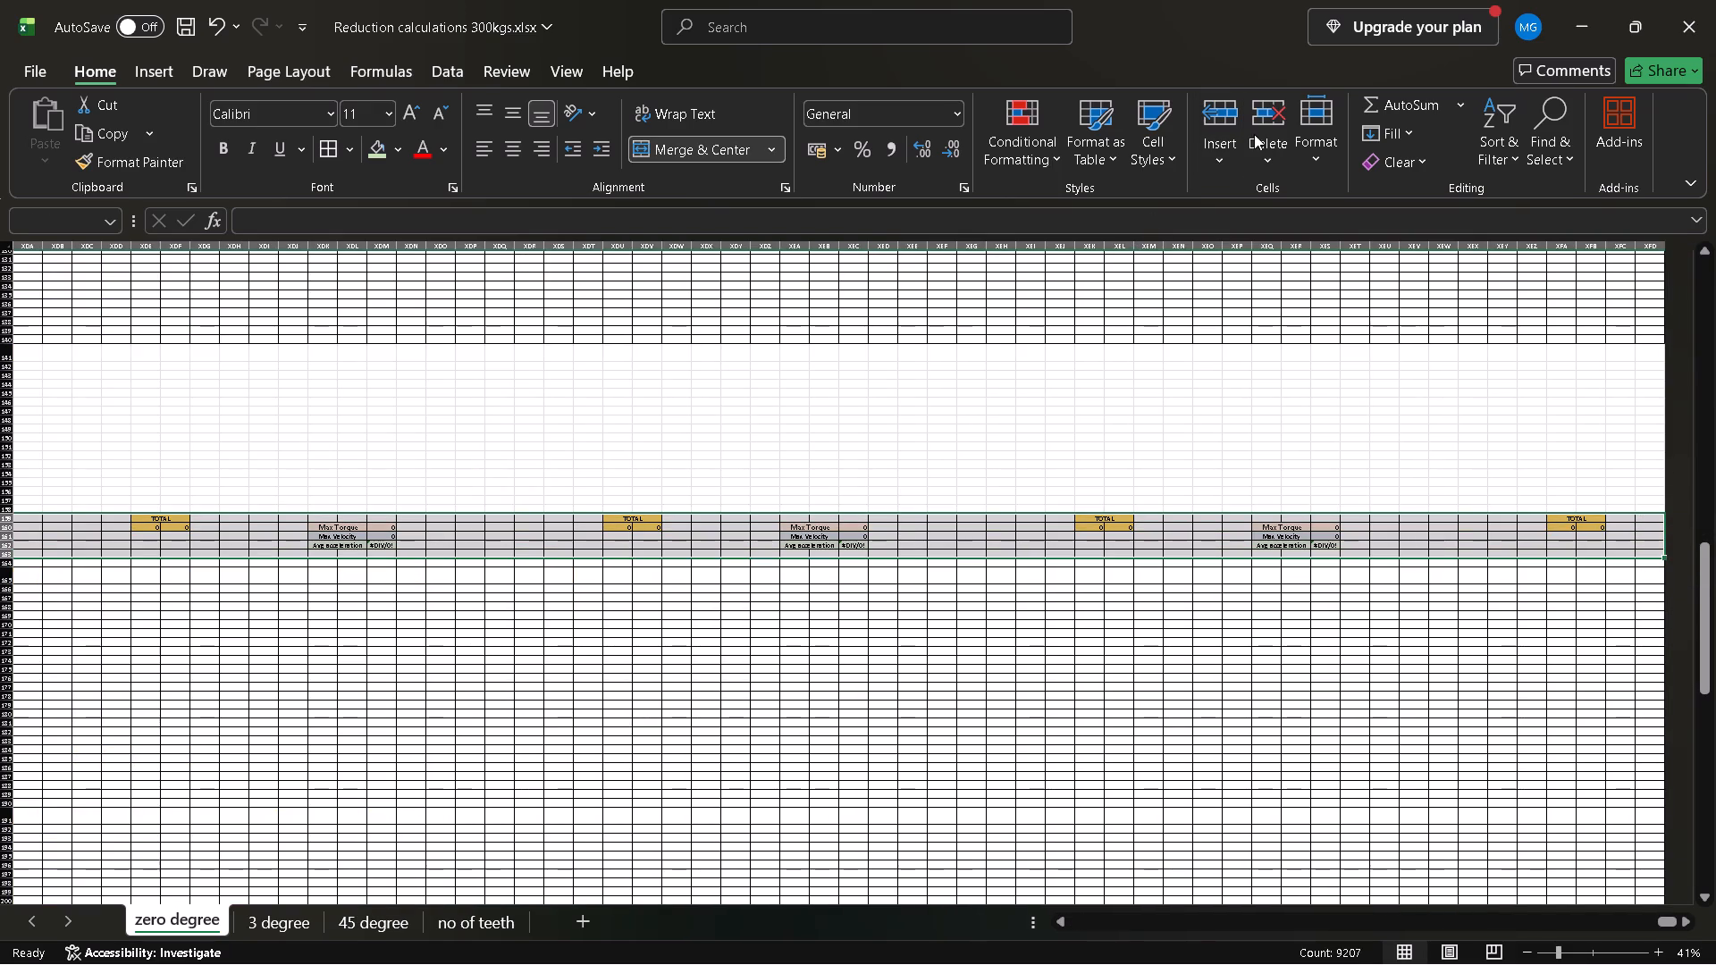
pyautogui.click(1401, 160)
pyautogui.click(1407, 187)
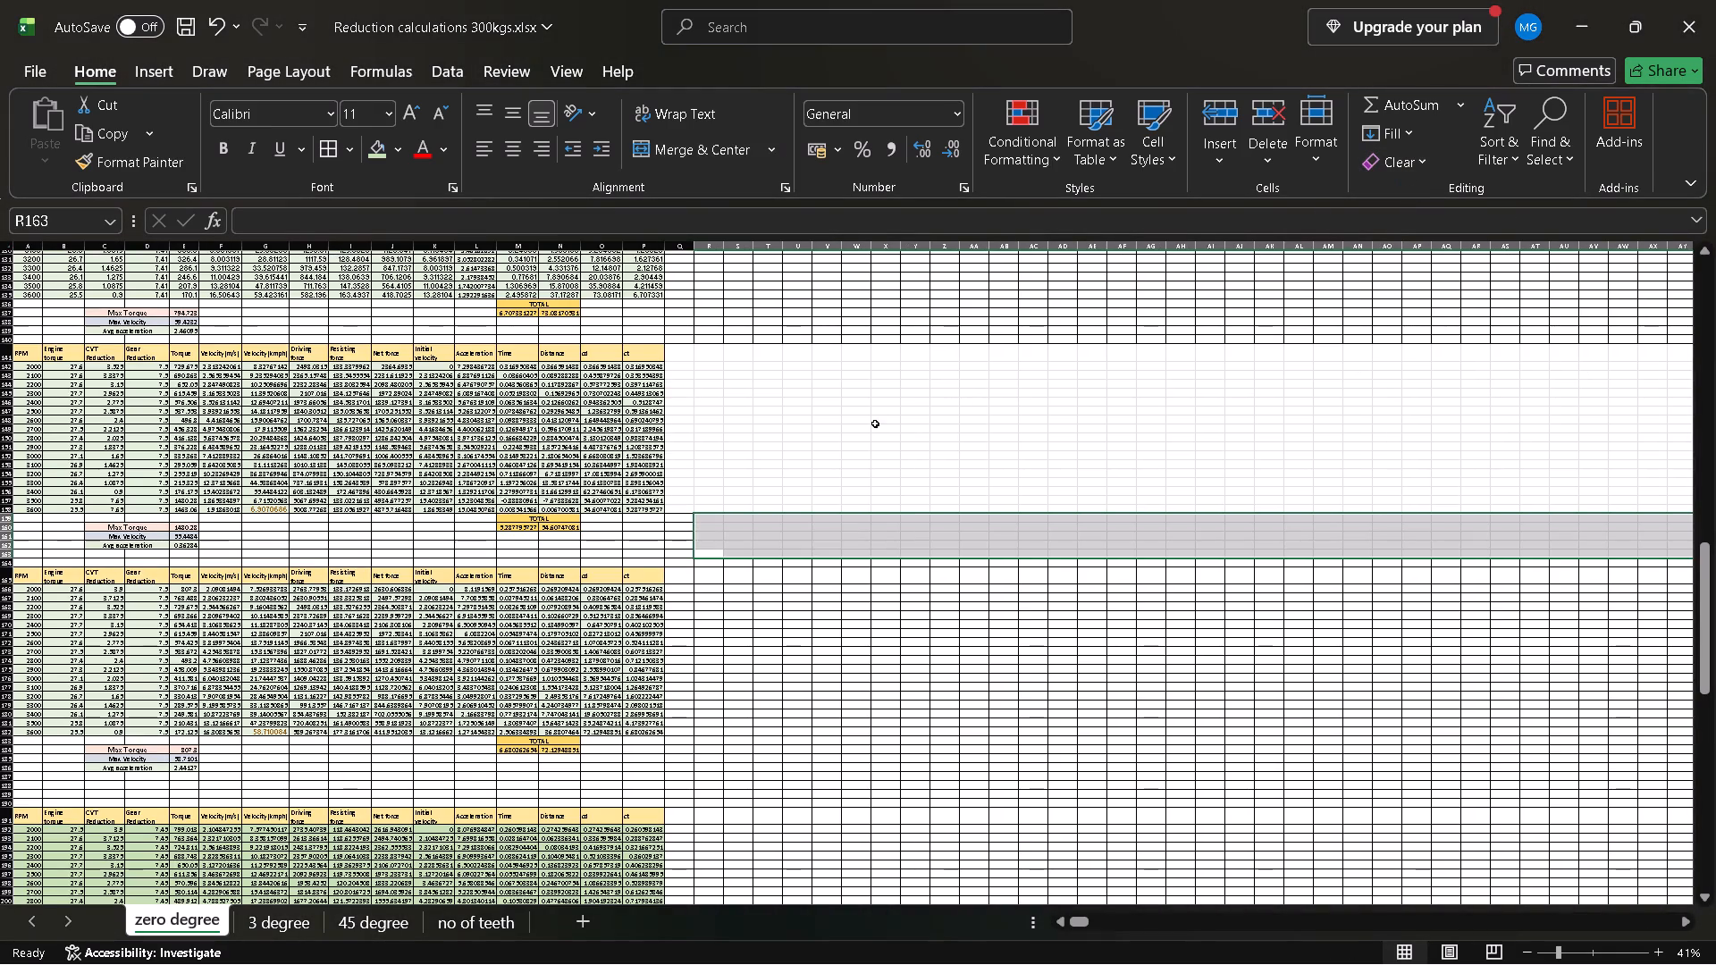
# Examine the cleared area beside the row 141 table and the reduction tables above and below it.
pyautogui.click(854, 425)
pyautogui.hscroll(6, 854, 425)
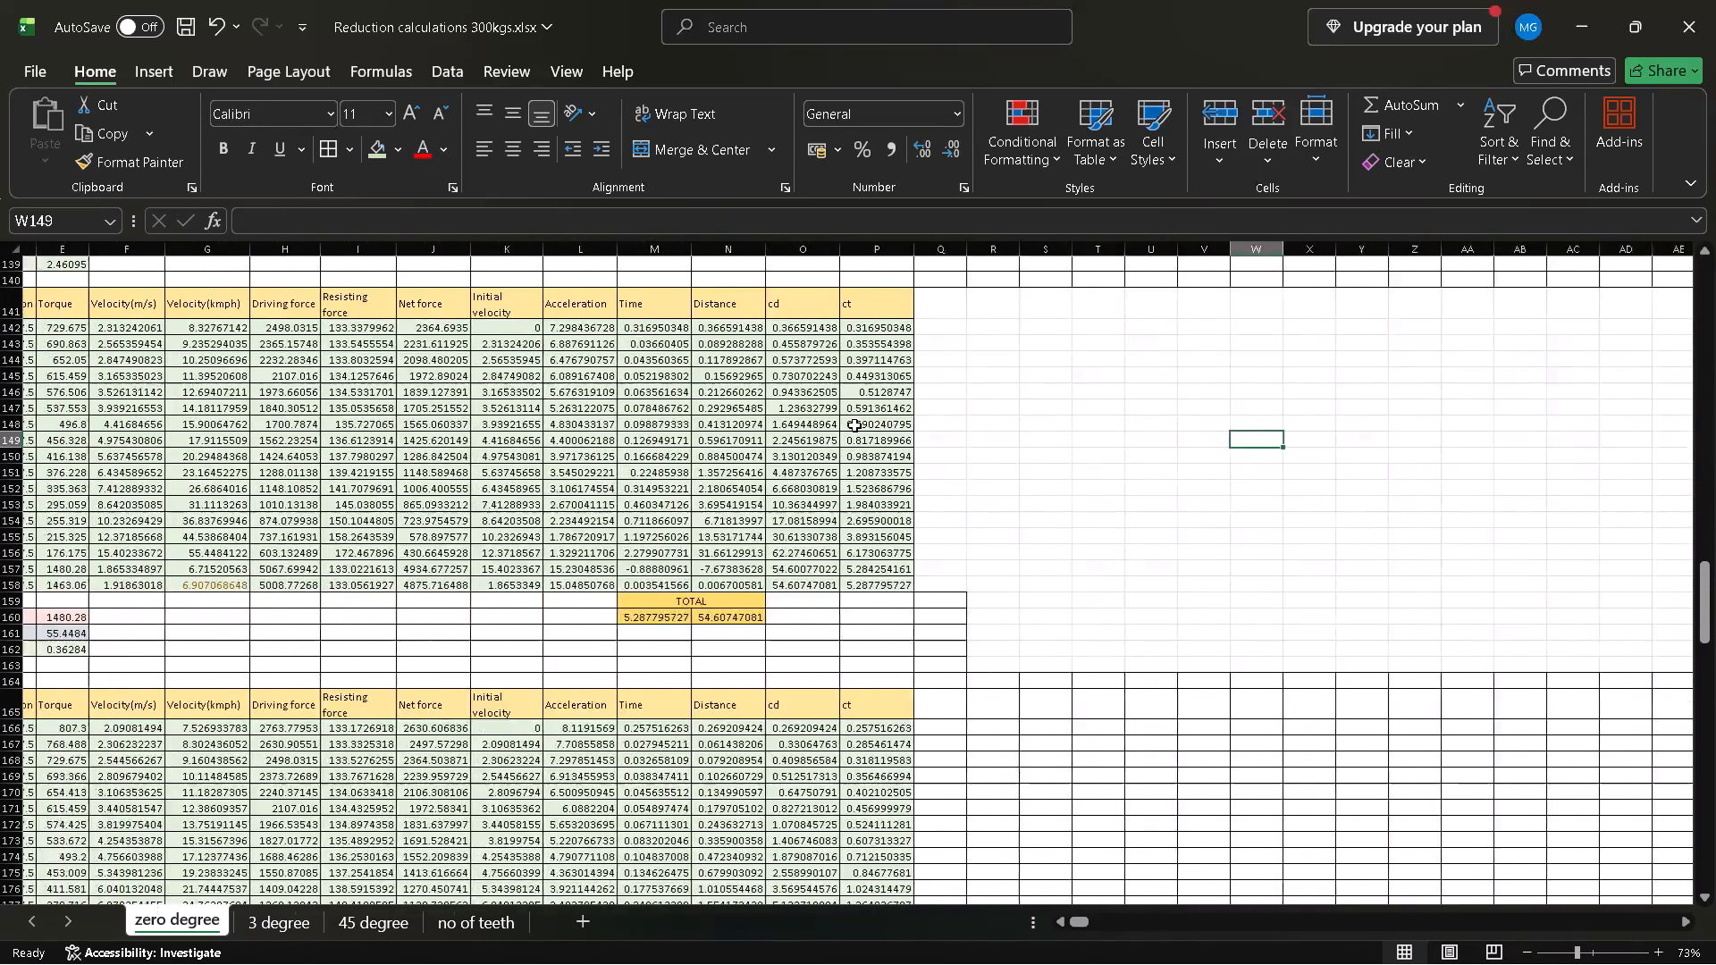
pyautogui.scroll(1, 854, 425)
pyautogui.hscroll(1, 854, 425)
pyautogui.scroll(-1, 854, 425)
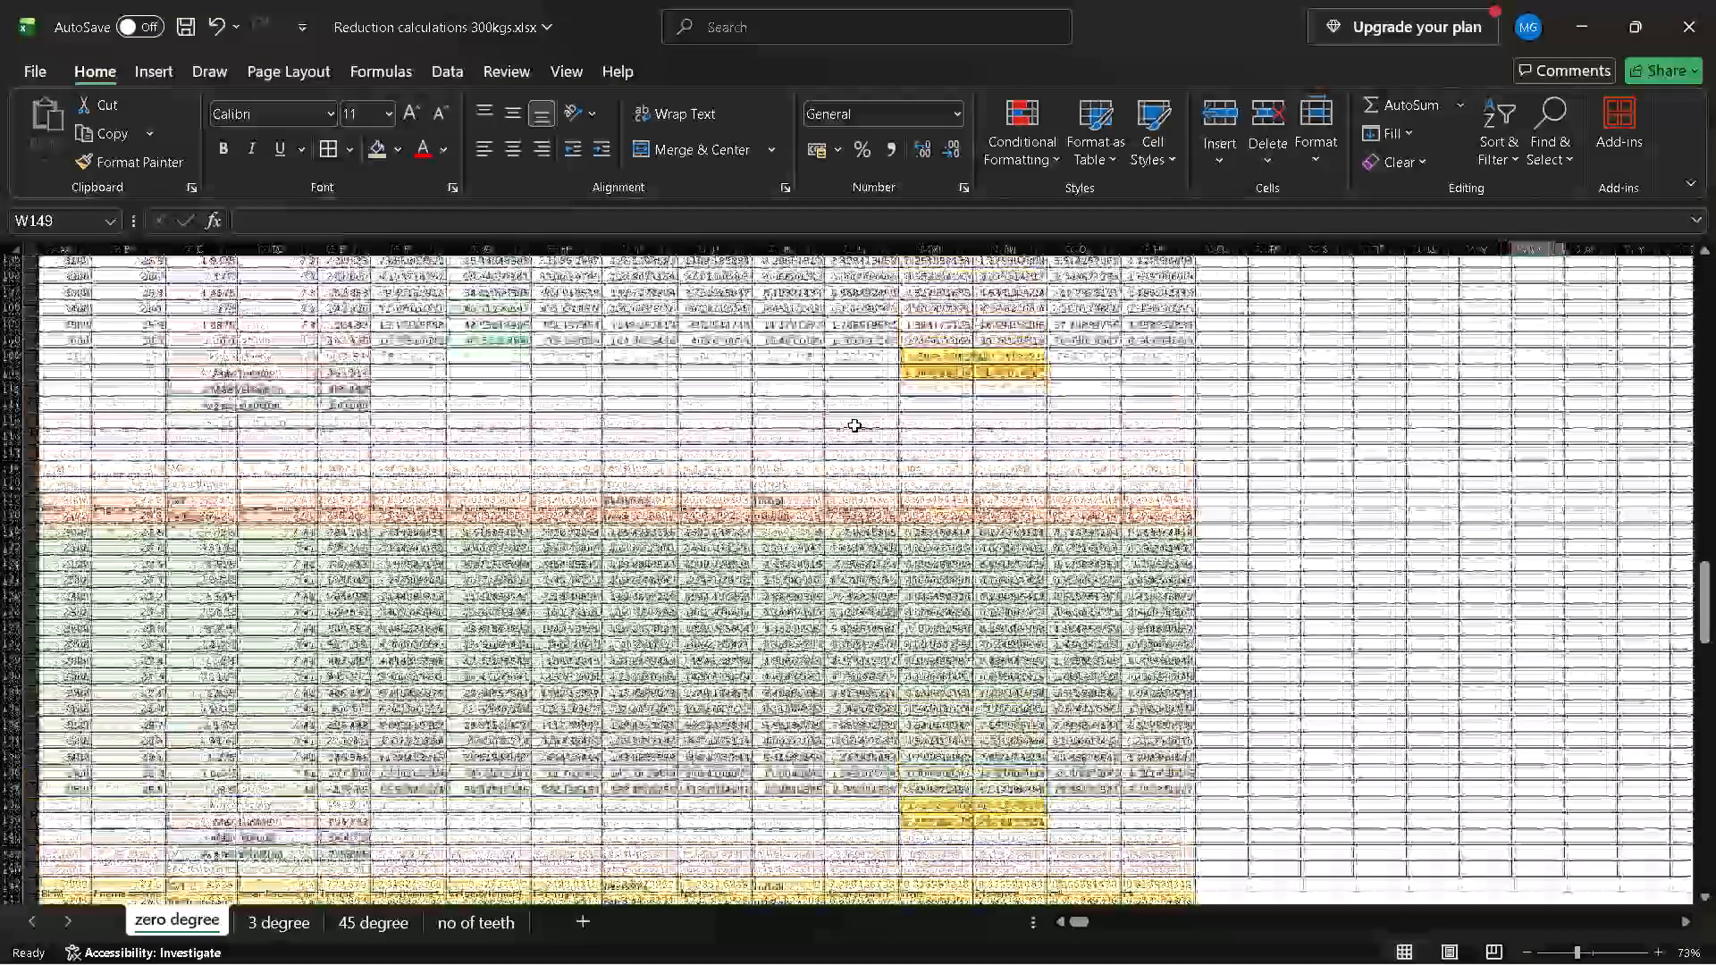
pyautogui.scroll(-3, 854, 425)
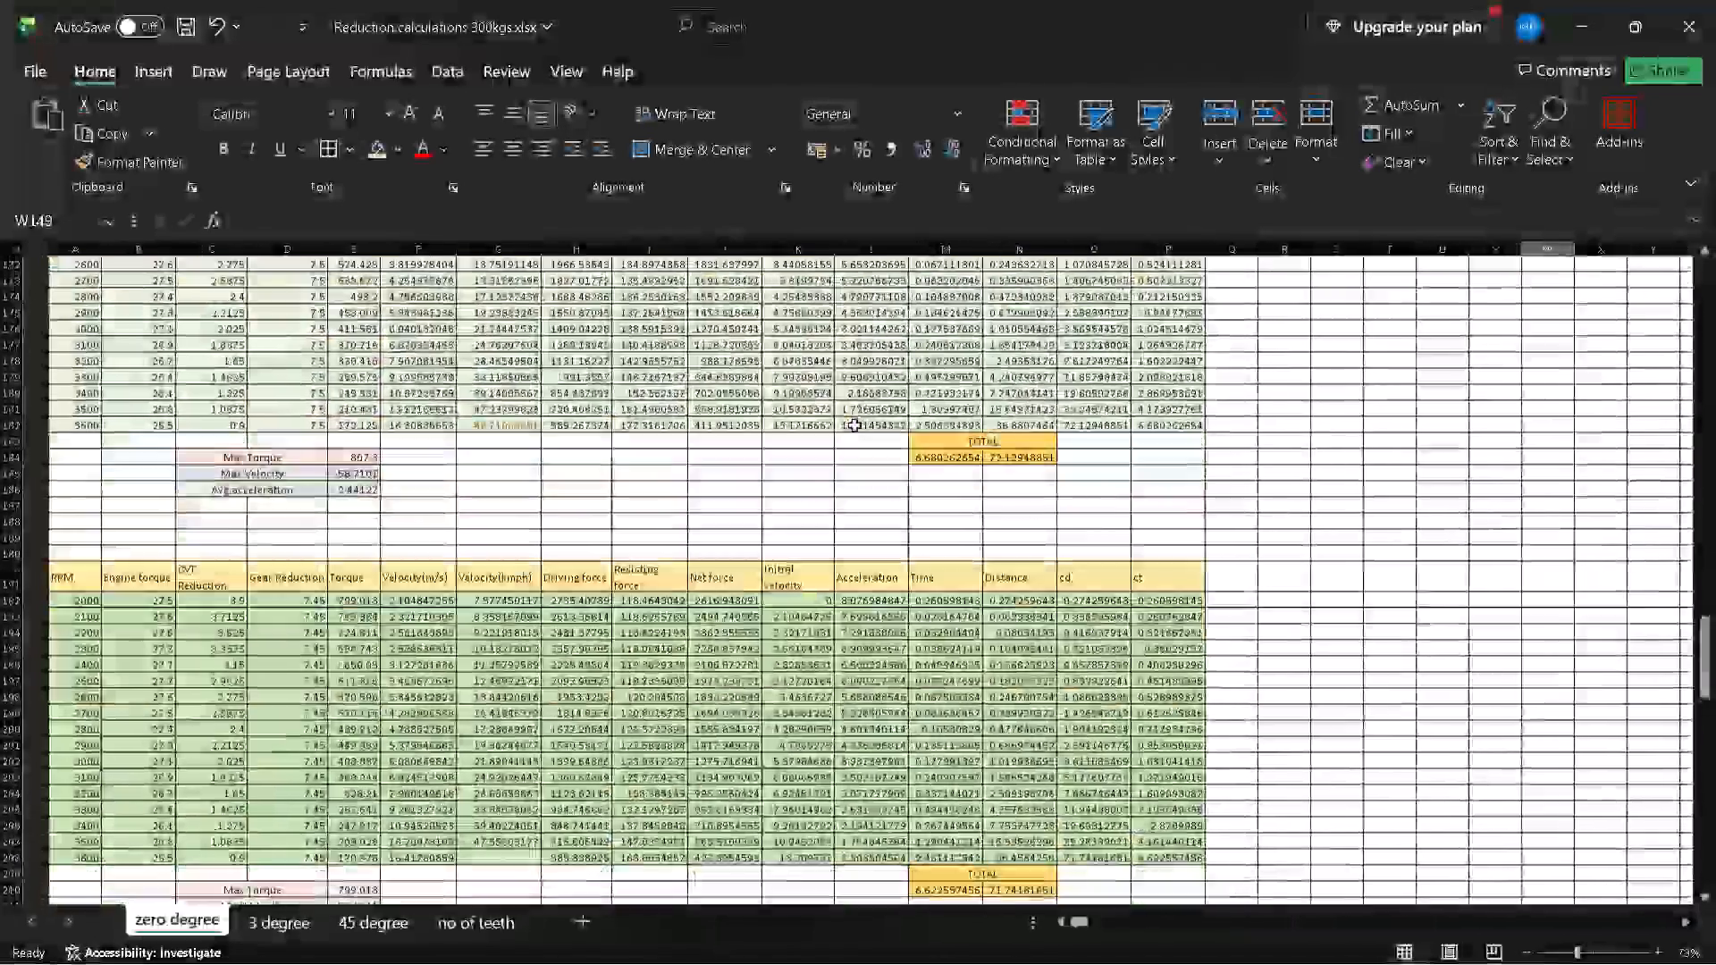
pyautogui.scroll(-1, 854, 425)
pyautogui.hscroll(1, 854, 425)
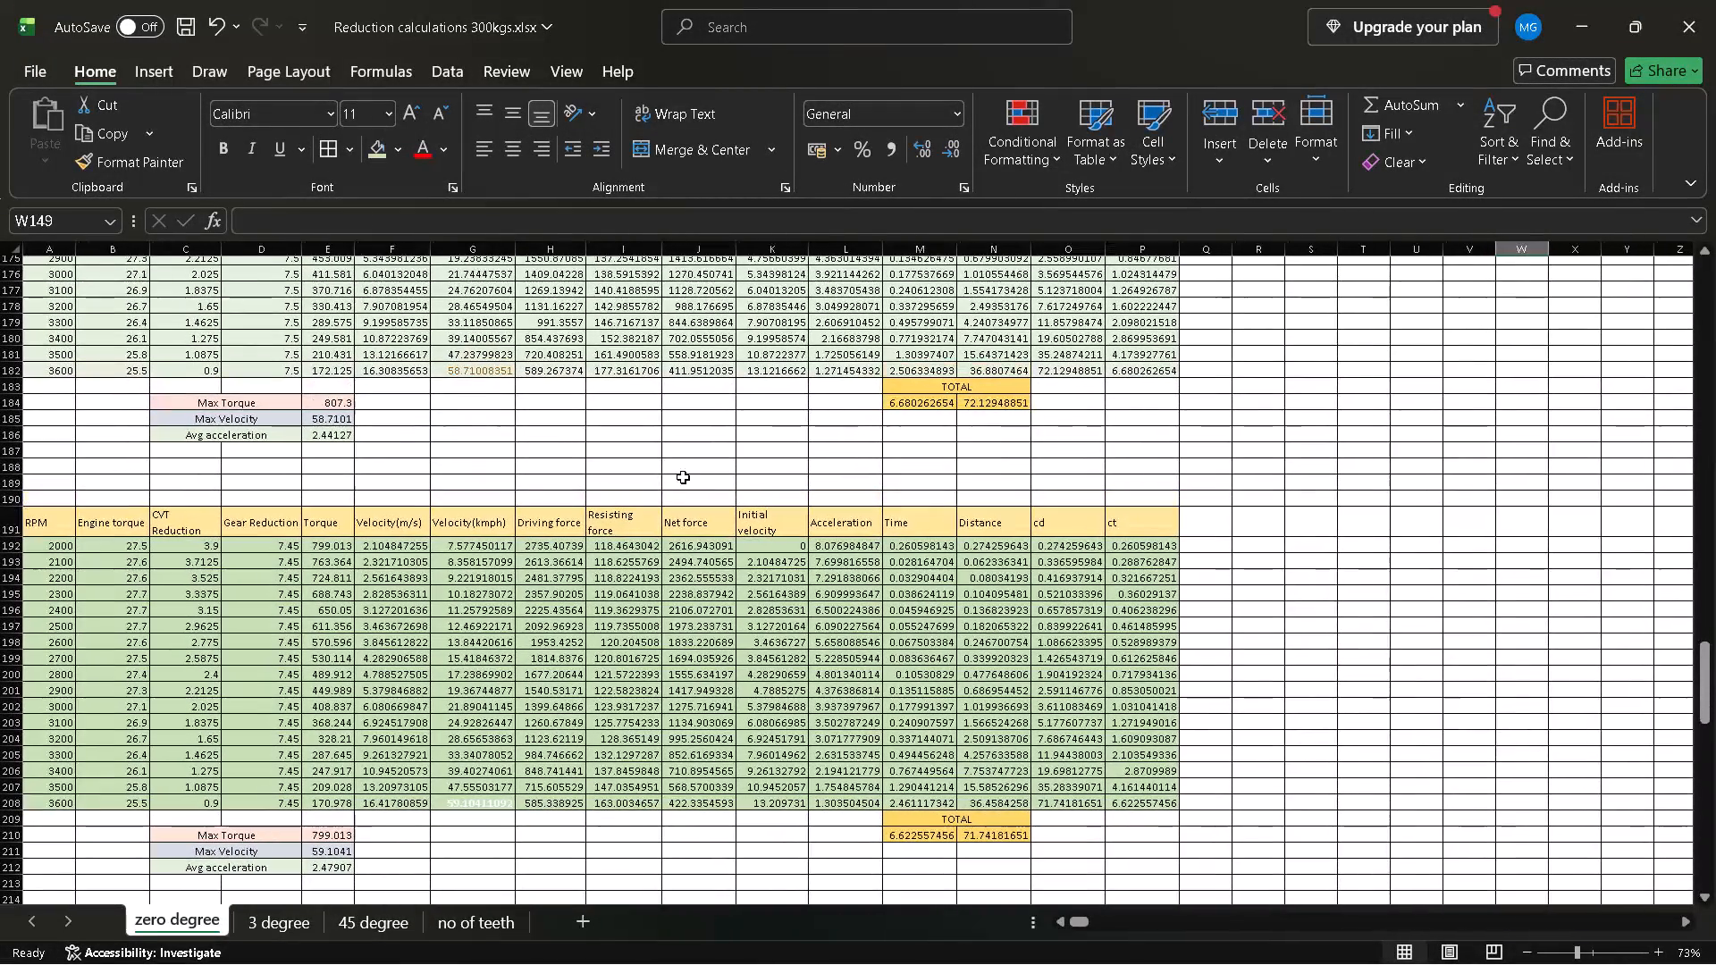
# Delete rows 190 to 213, which hold the 7.45 gear reduction table and its summary.
pyautogui.click(22, 498)
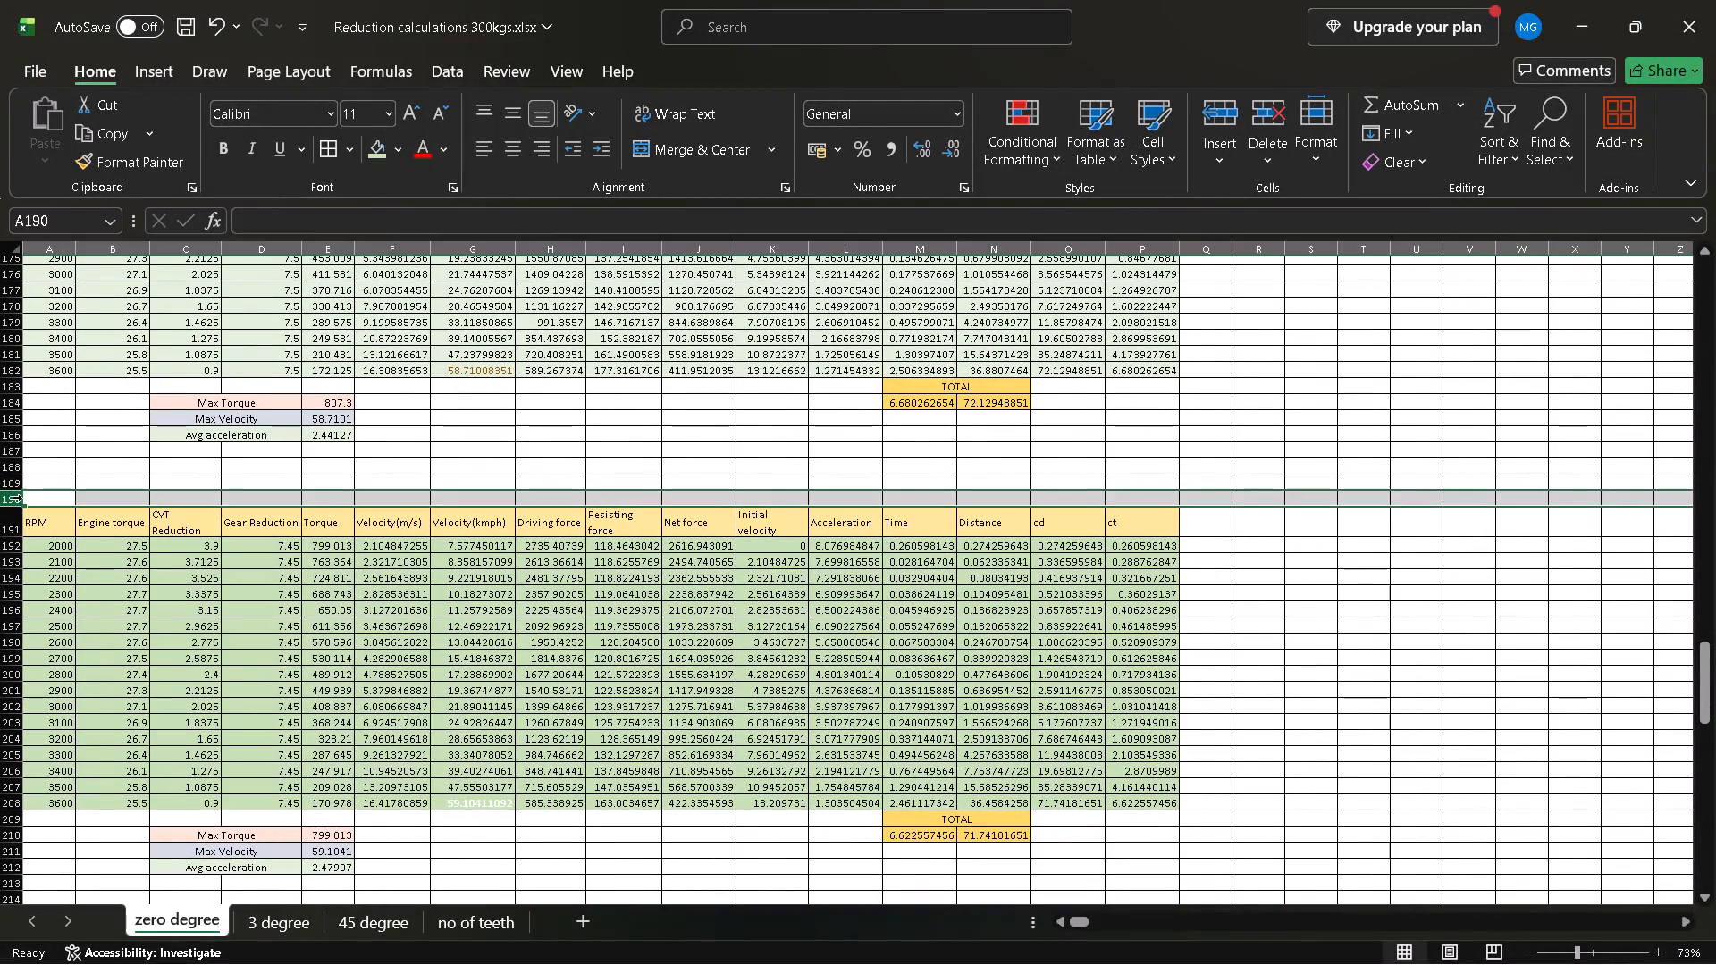
pyautogui.hotkey('shift', 'Down')
pyautogui.hotkey('shift', 'Down')
pyautogui.hotkey('shift', 'Down')
pyautogui.hotkey('shift', 'Down')
pyautogui.hotkey('shift', 'Down')
pyautogui.hotkey('shift', 'Down')
pyautogui.hotkey('shift', 'Down')
pyautogui.hotkey('shift', 'Down')
pyautogui.hotkey('shift', 'Down')
pyautogui.hotkey('shift', 'Down')
pyautogui.hotkey('shift', 'Down')
pyautogui.hotkey('shift', 'Down')
pyautogui.hotkey('shift', 'Down')
pyautogui.hotkey('shift', 'Down')
pyautogui.hotkey('shift', 'Down')
pyautogui.hotkey('shift', 'Down')
pyautogui.hotkey('shift', 'Down')
pyautogui.hotkey('shift', 'Down')
pyautogui.hotkey('shift', 'Down')
pyautogui.hotkey('shift', 'Down')
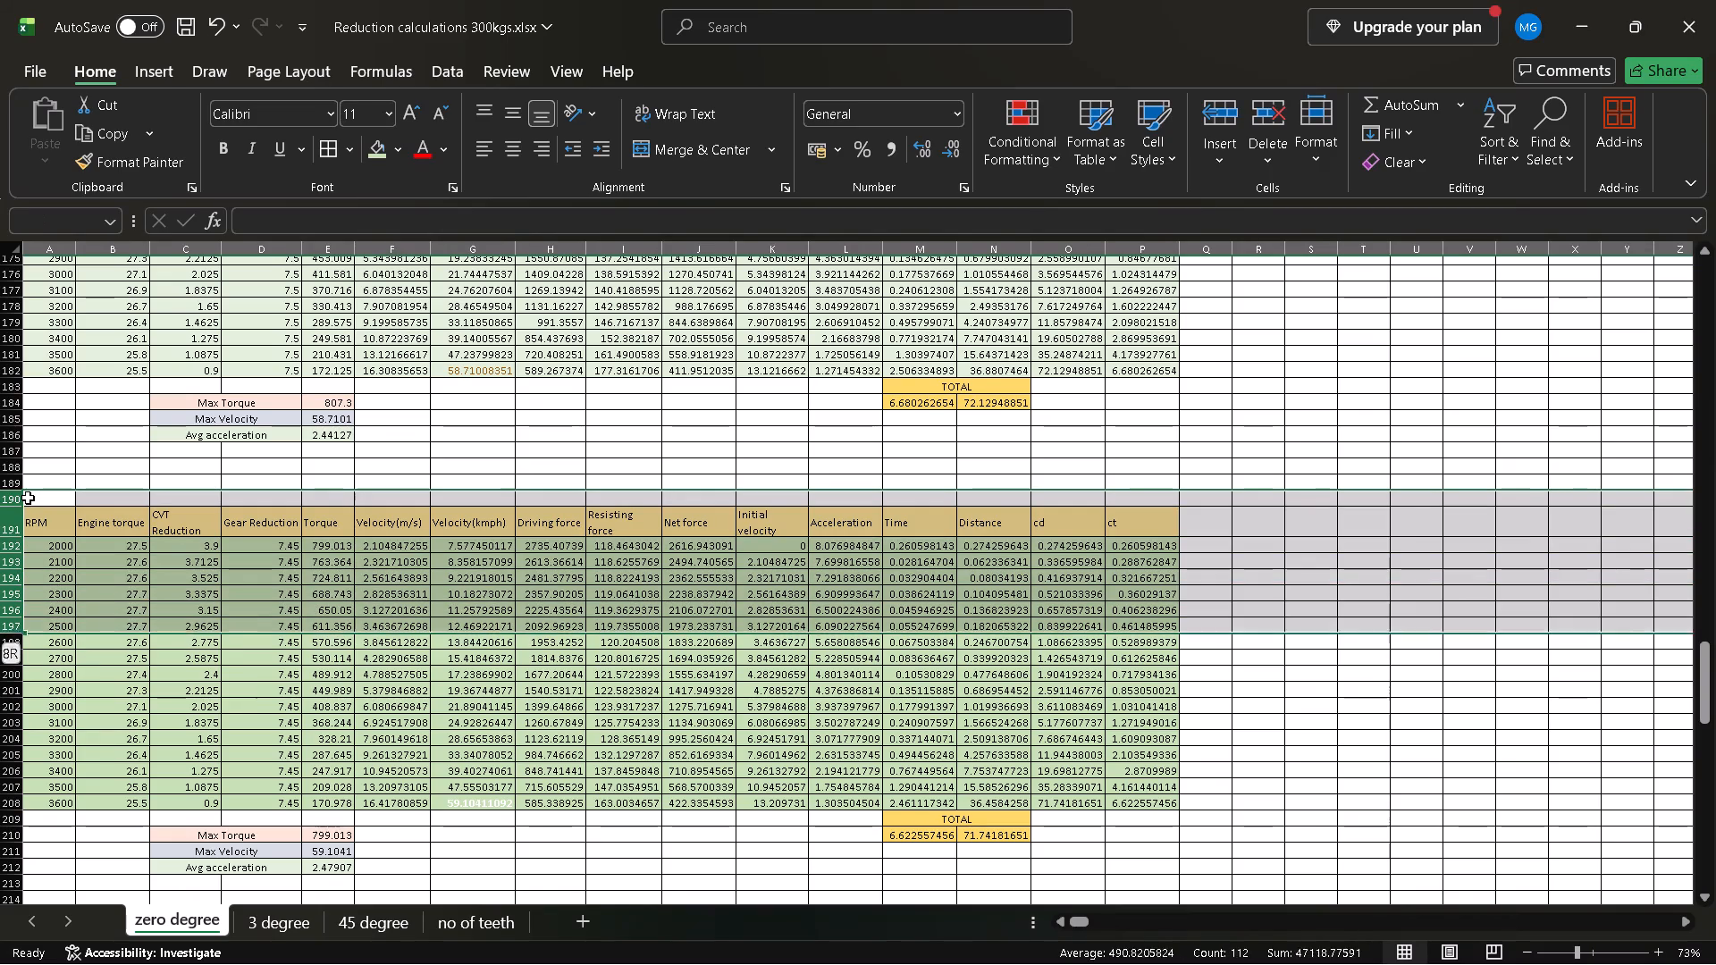
pyautogui.hotkey('shift', 'Down')
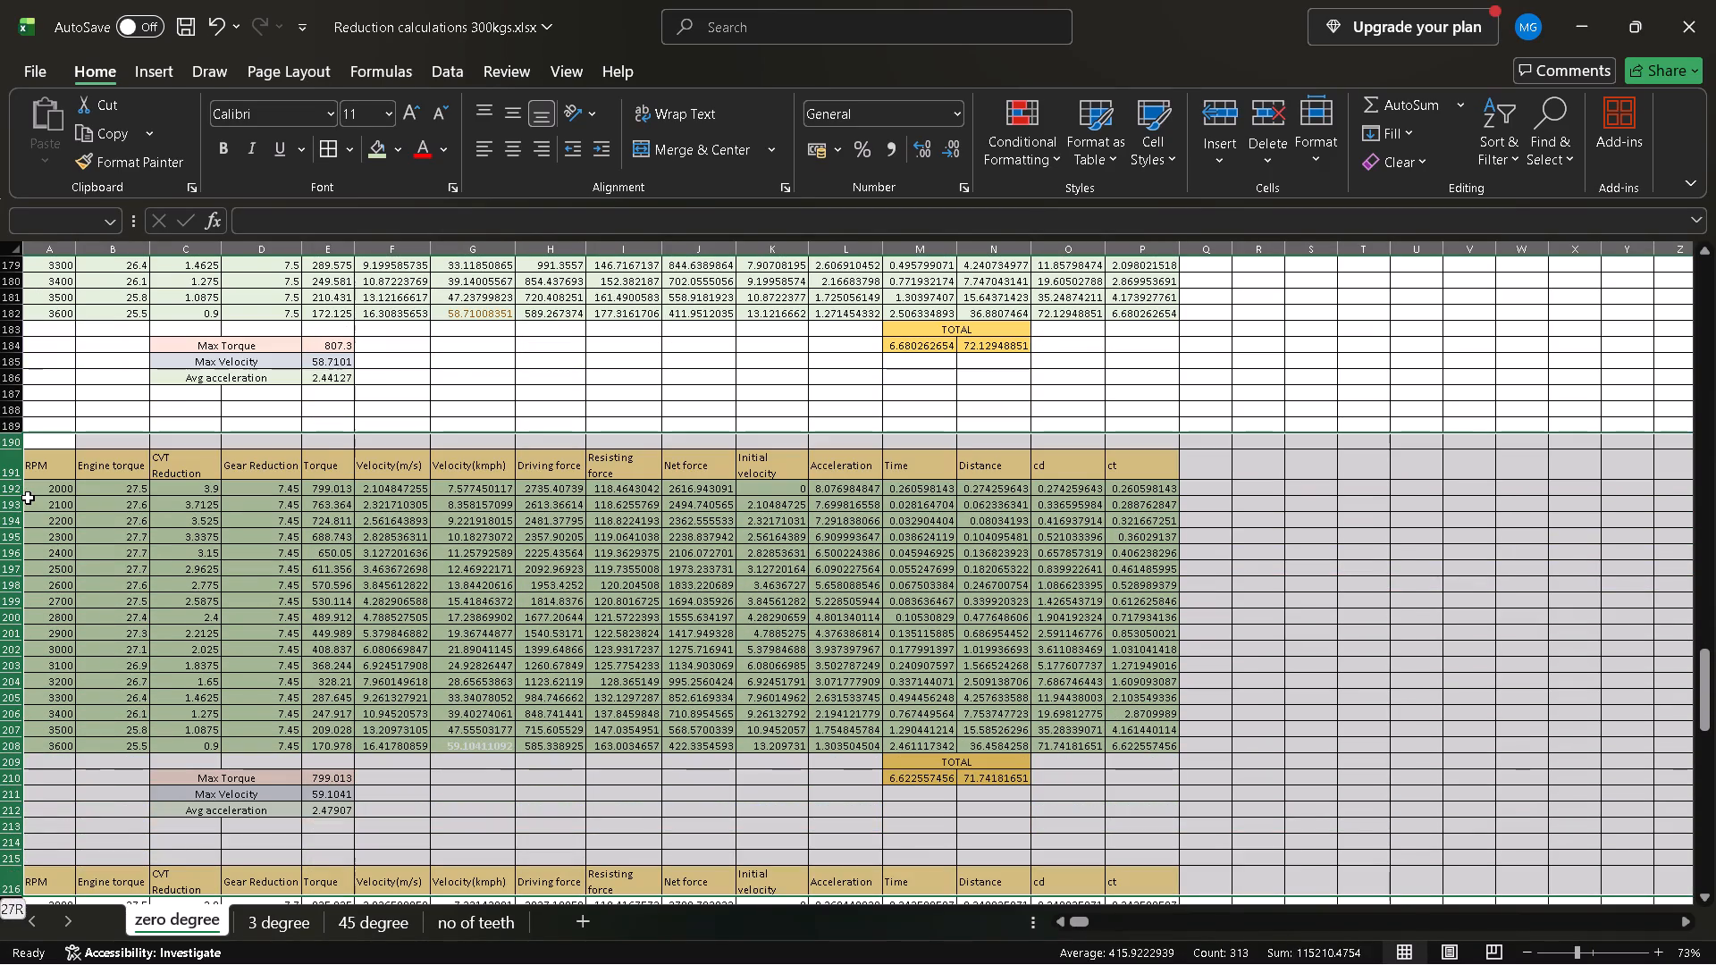
pyautogui.hotkey('shift', 'Up')
pyautogui.hotkey('shift', 'Up')
pyautogui.hotkey('shift', 'Up')
pyautogui.hotkey('shift', 'Up')
pyautogui.hotkey('shift', 'Down')
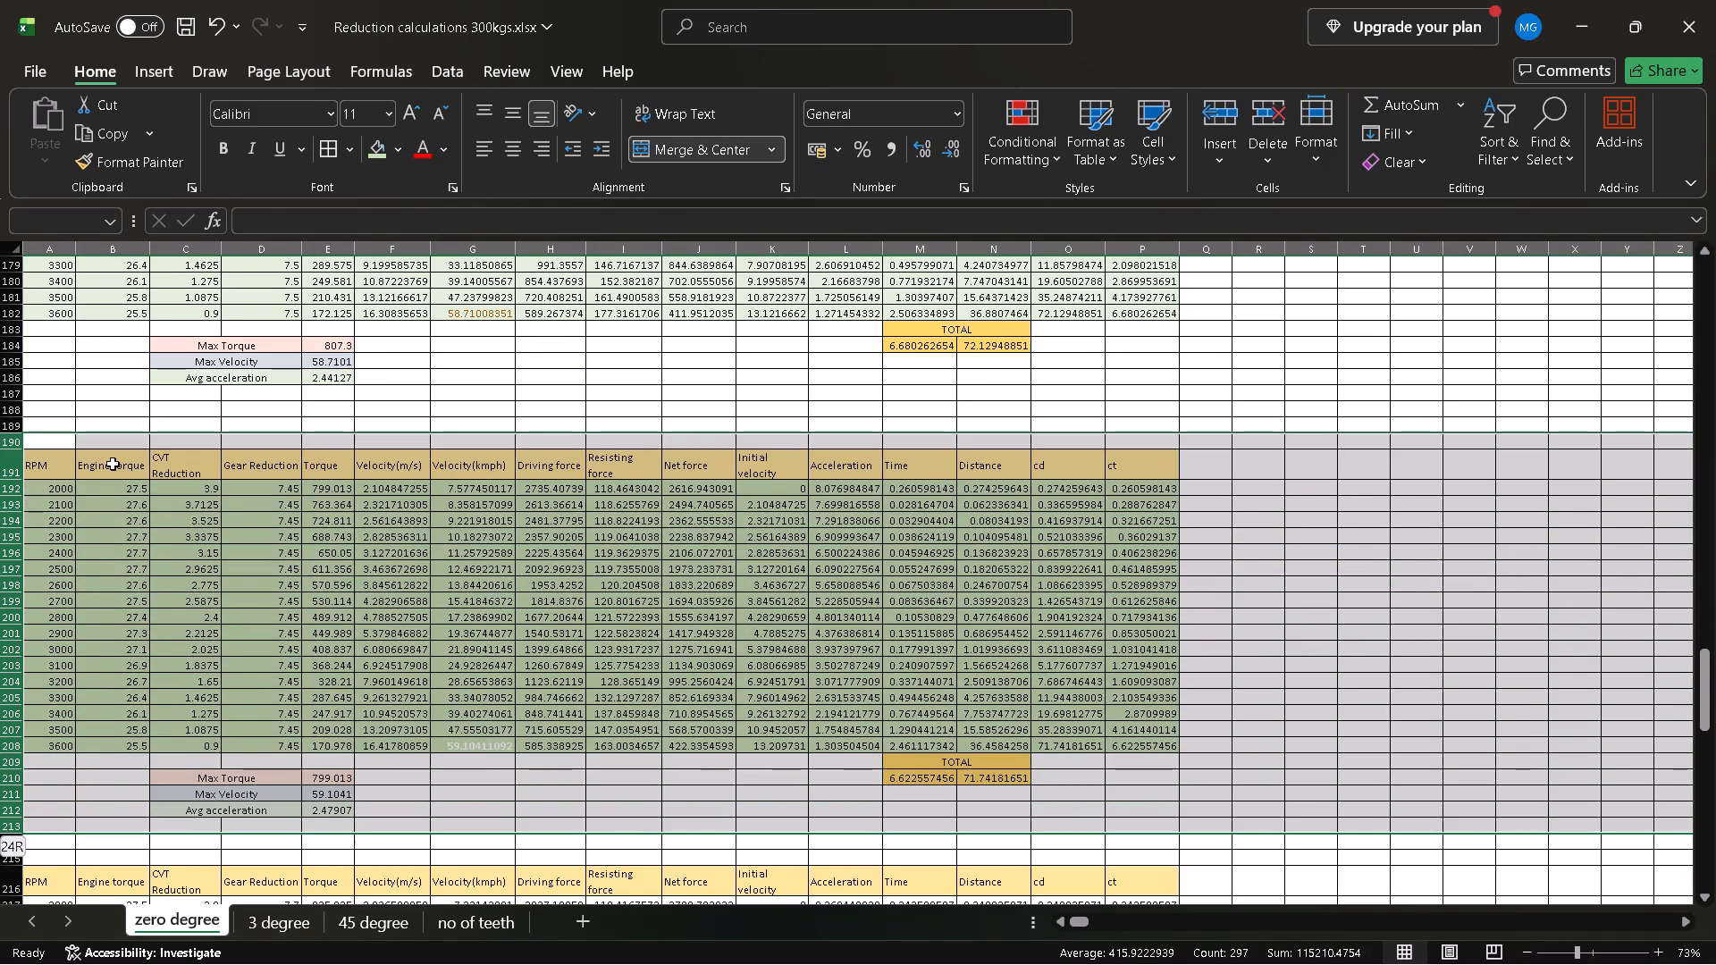
pyautogui.click(1271, 124)
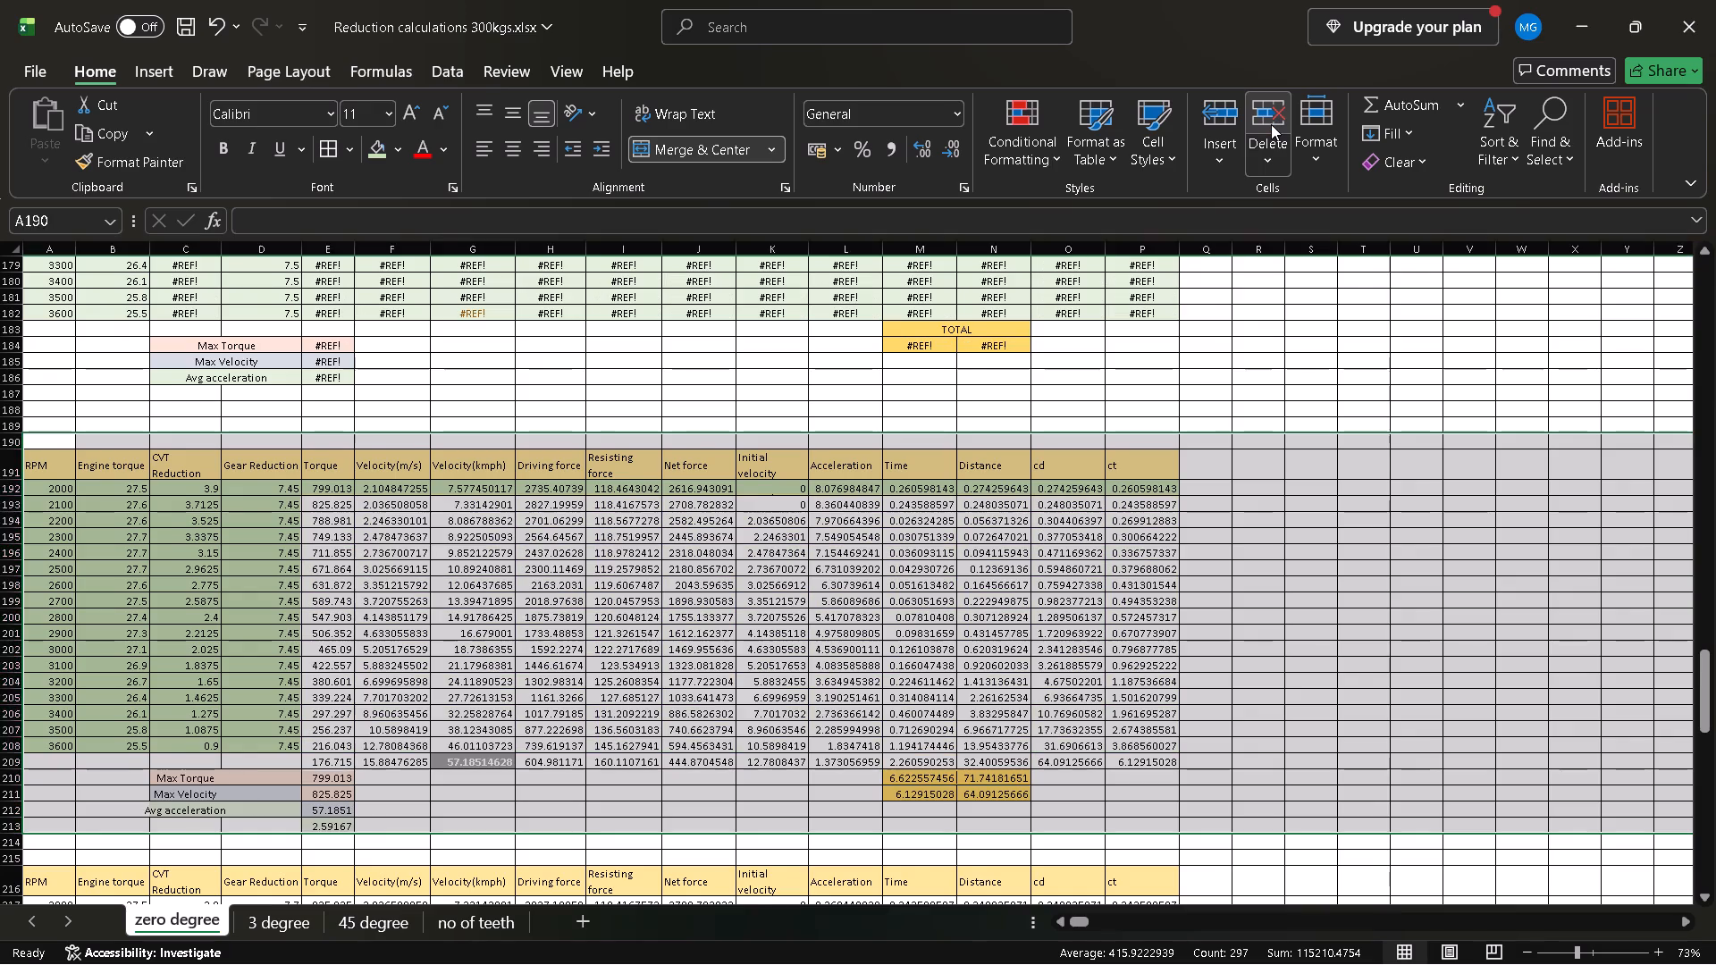
pyautogui.click(712, 389)
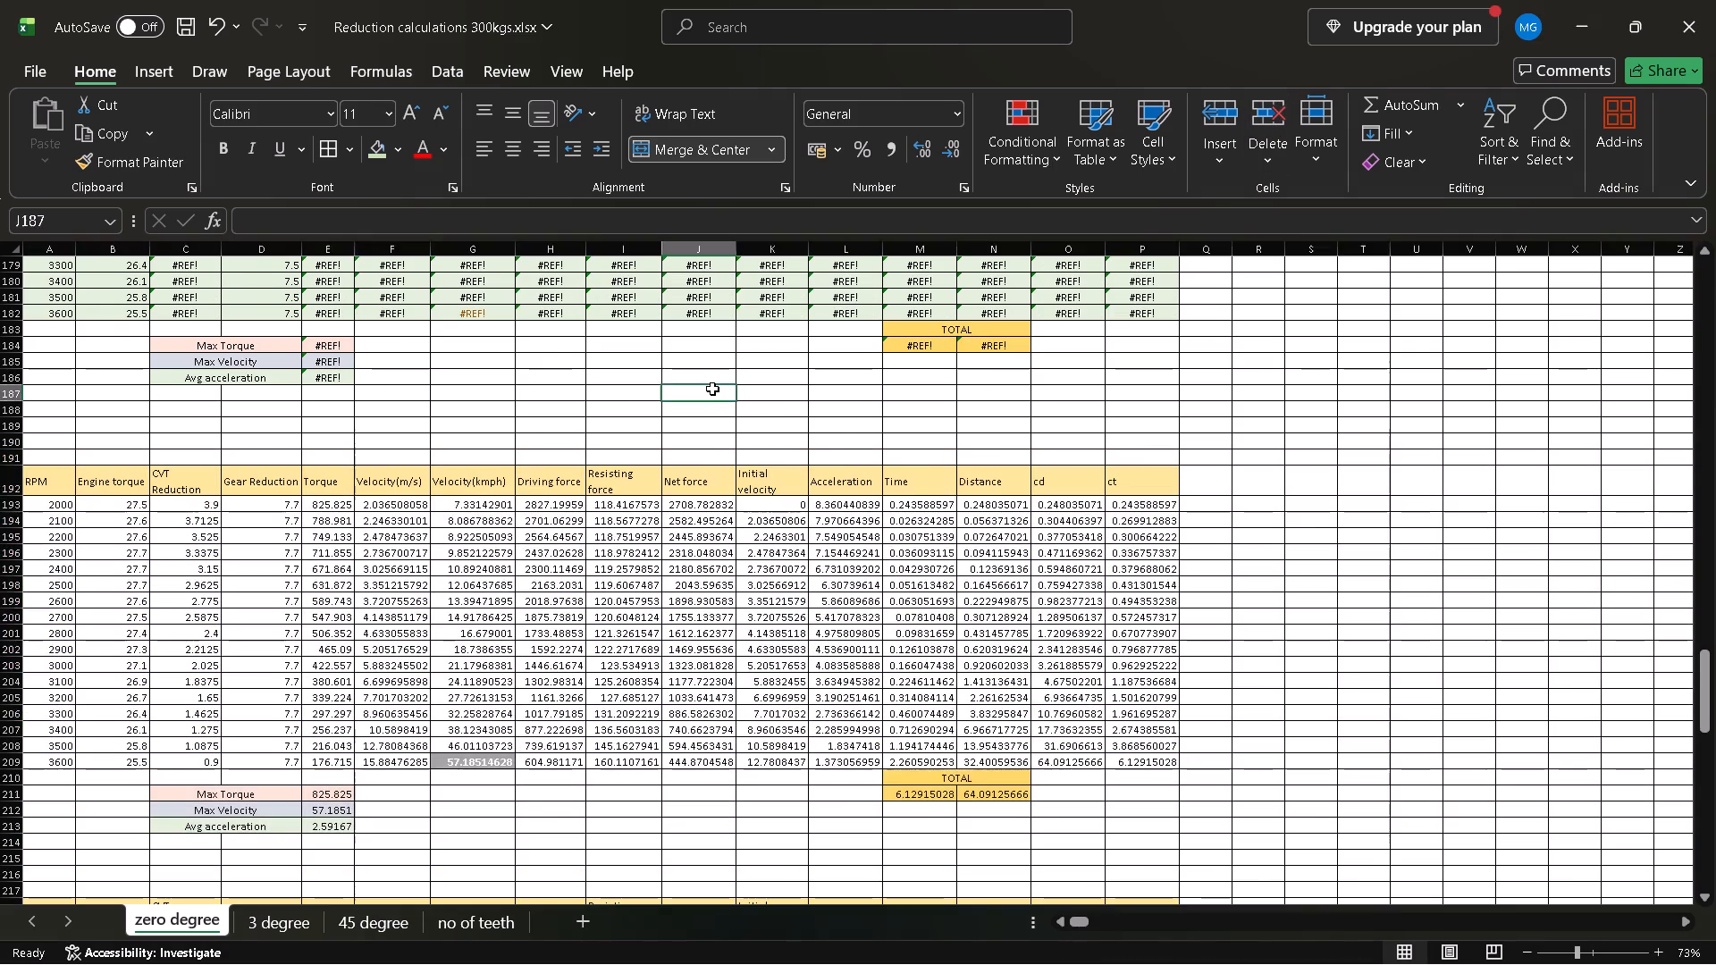
# Replace the broken reference in the CVT reduction formula in C166 with A166, giving =3.9-((3*(A166-2000))/(3600-2000)).
pyautogui.scroll(4, 712, 389)
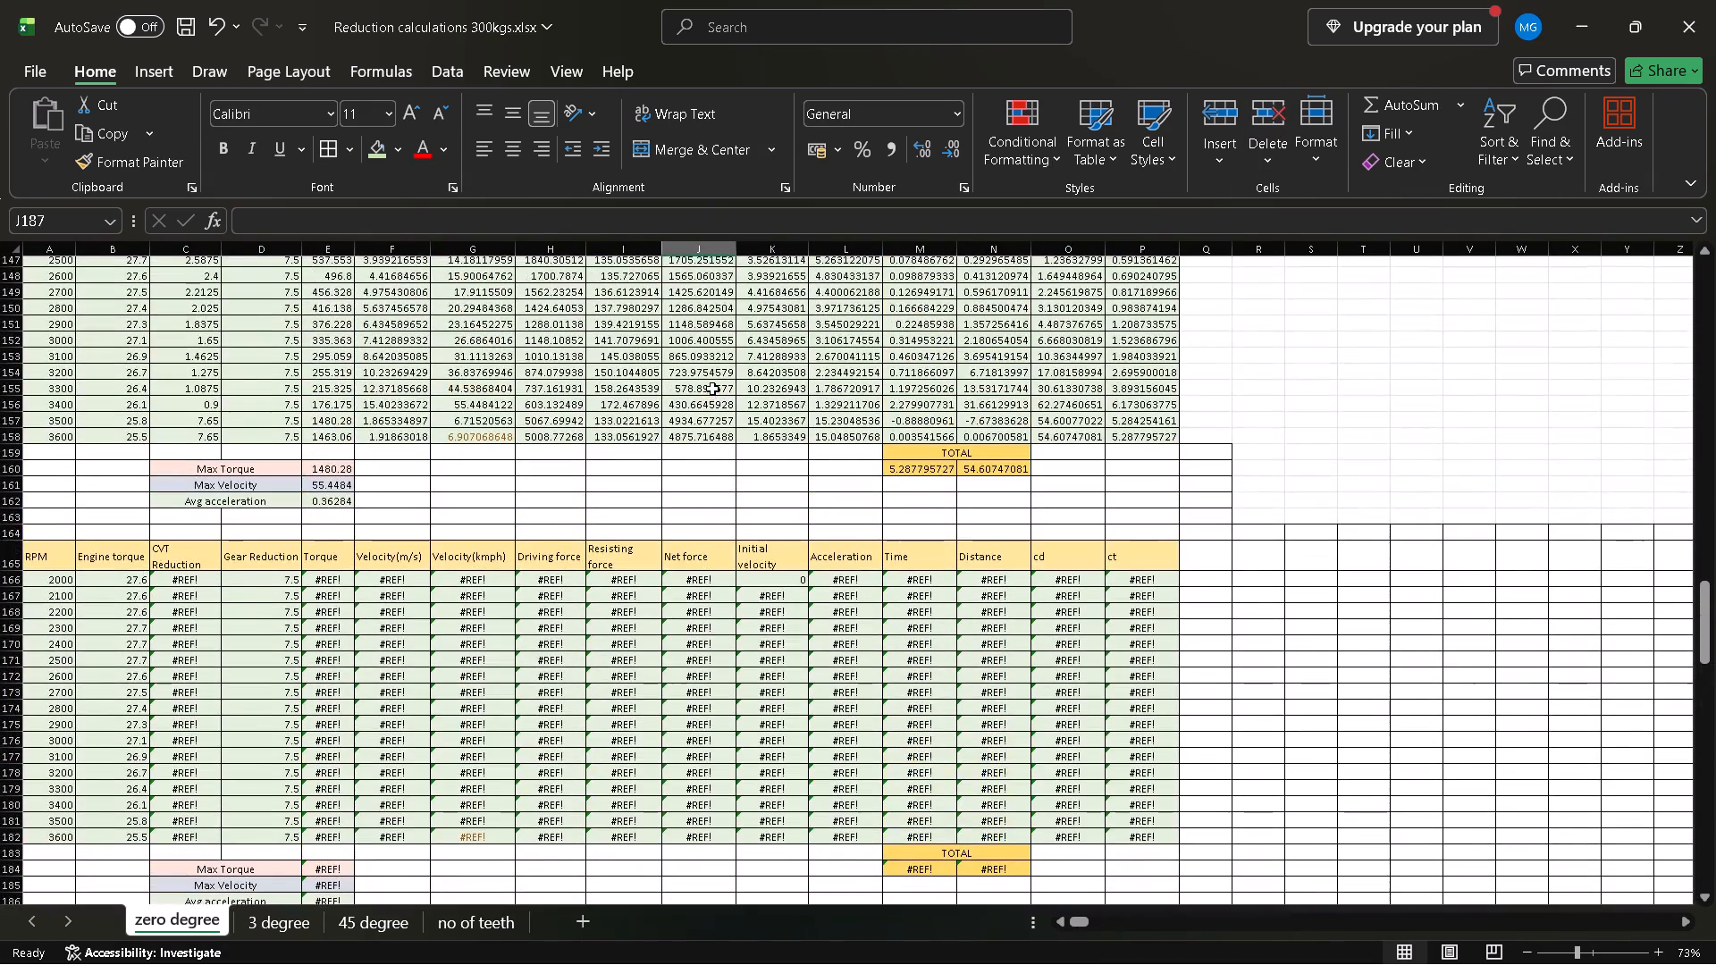
pyautogui.moveTo(152, 669); pyautogui.dragTo(322, 584)
pyautogui.click(322, 584)
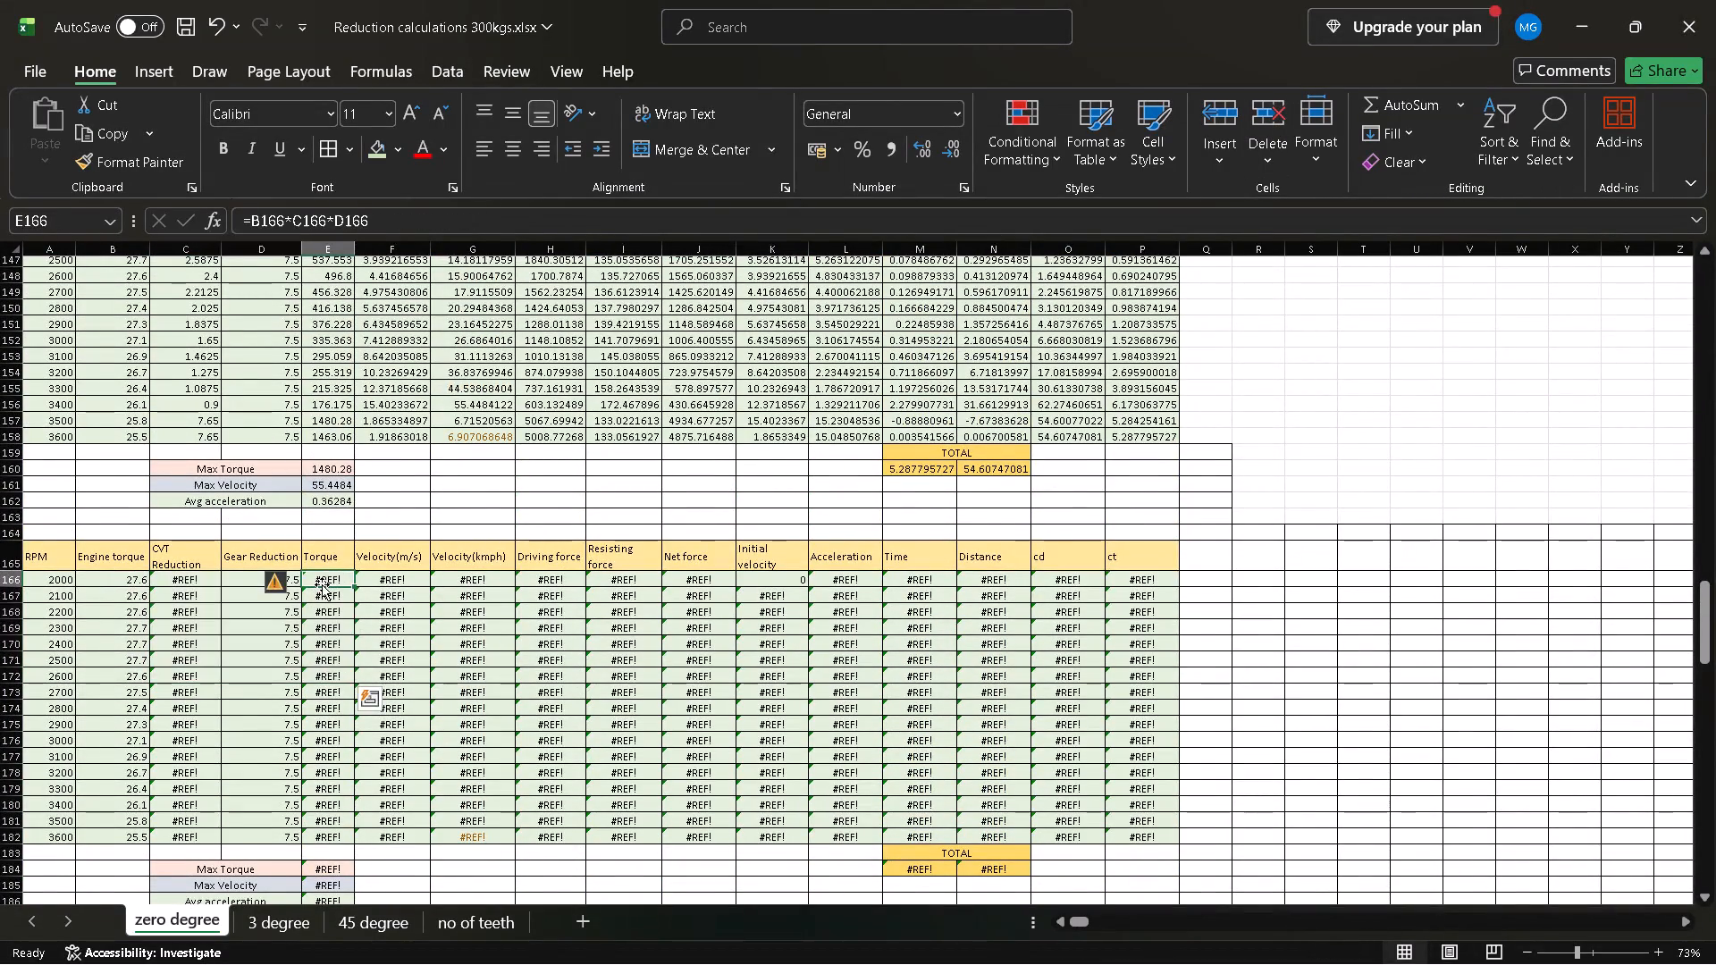
pyautogui.doubleClick(191, 577)
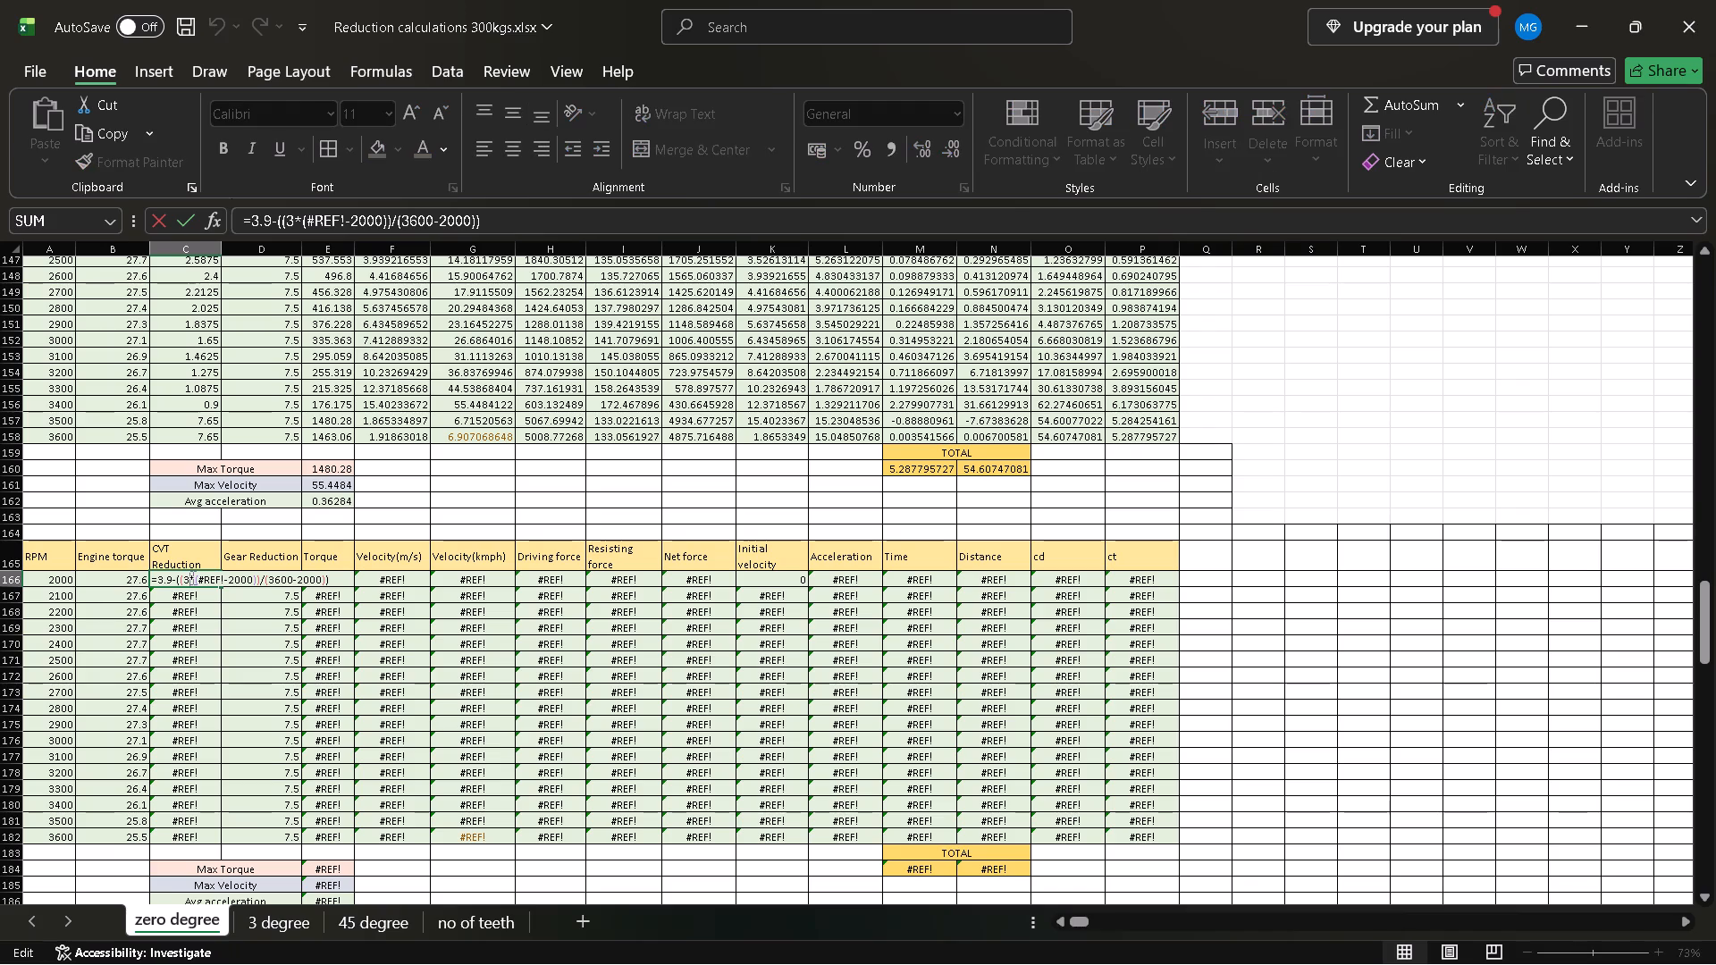
pyautogui.click(341, 222)
pyautogui.press('Right')
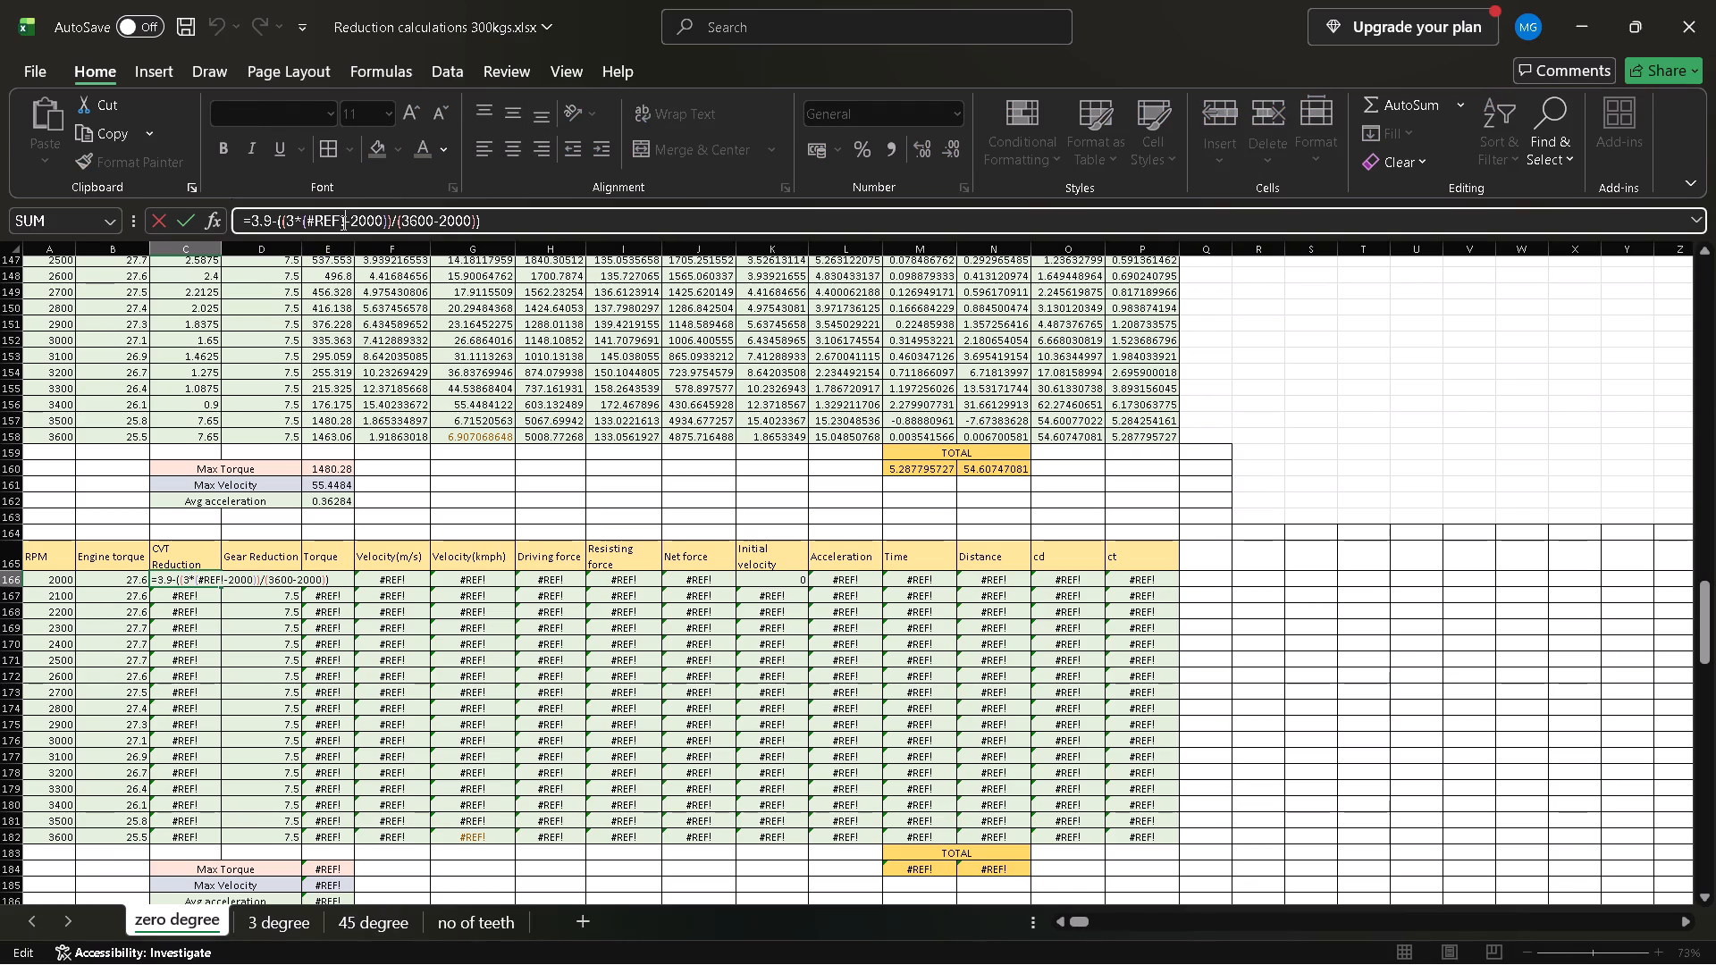
pyautogui.press('BackSpace')
pyautogui.press('BackSpace')
pyautogui.press('BackSpace')
pyautogui.press('BackSpace')
pyautogui.press('BackSpace')
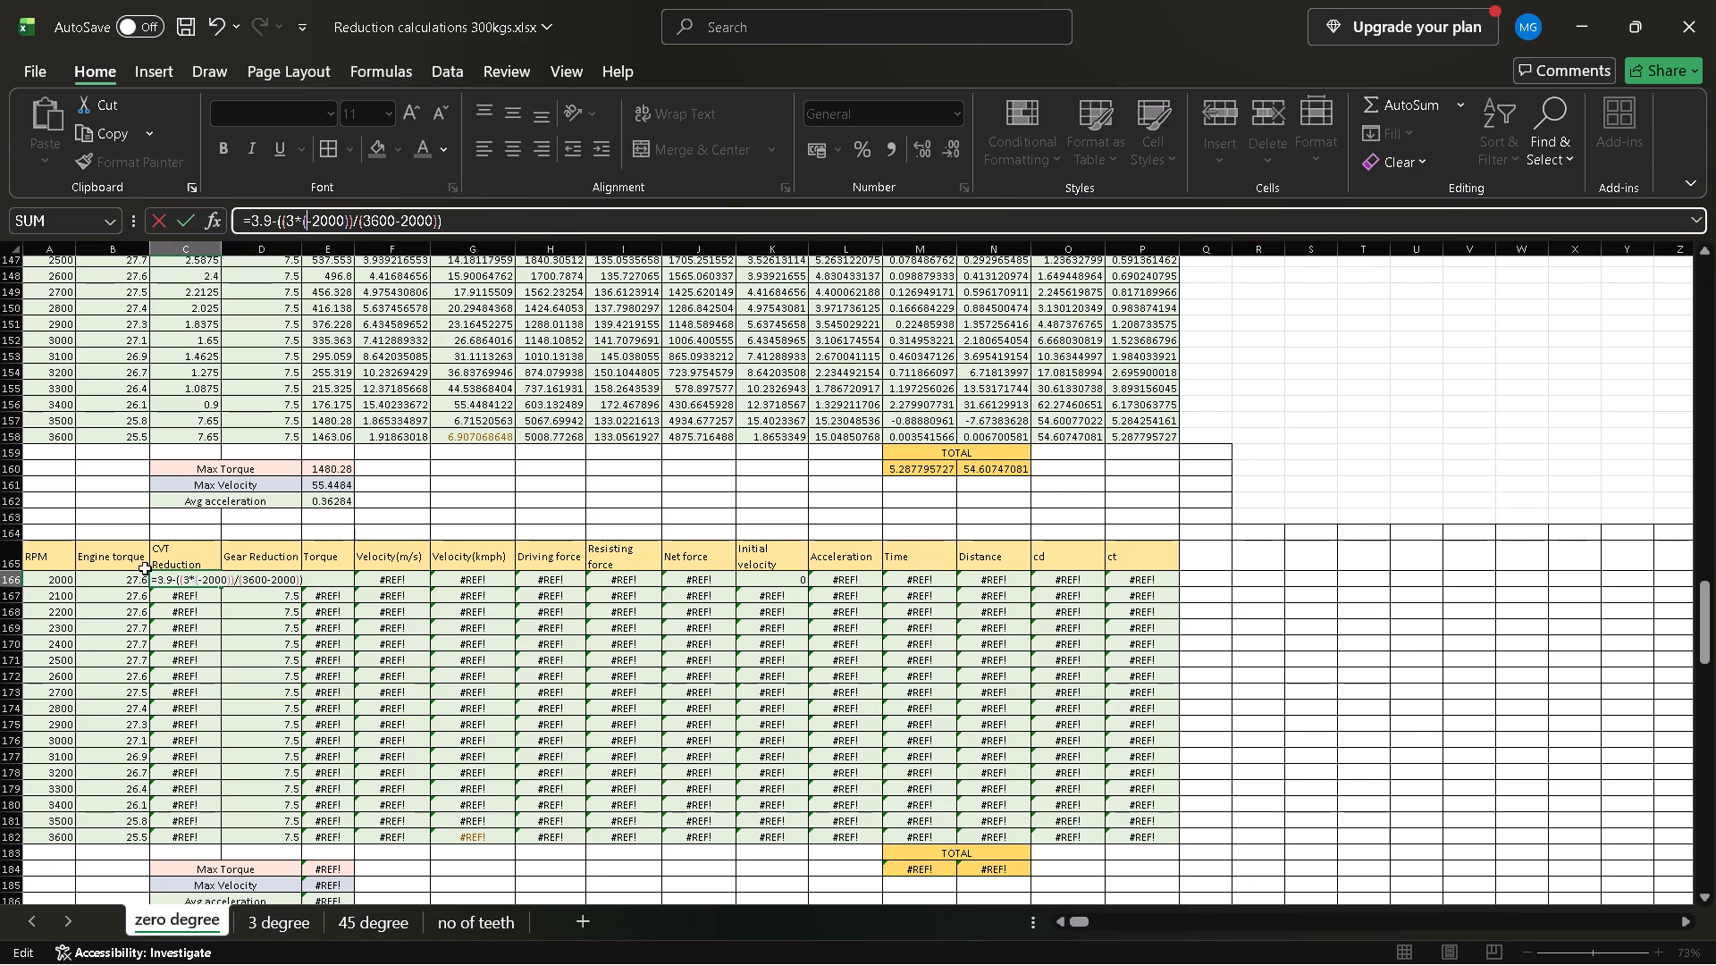
pyautogui.click(62, 578)
pyautogui.press('Return')
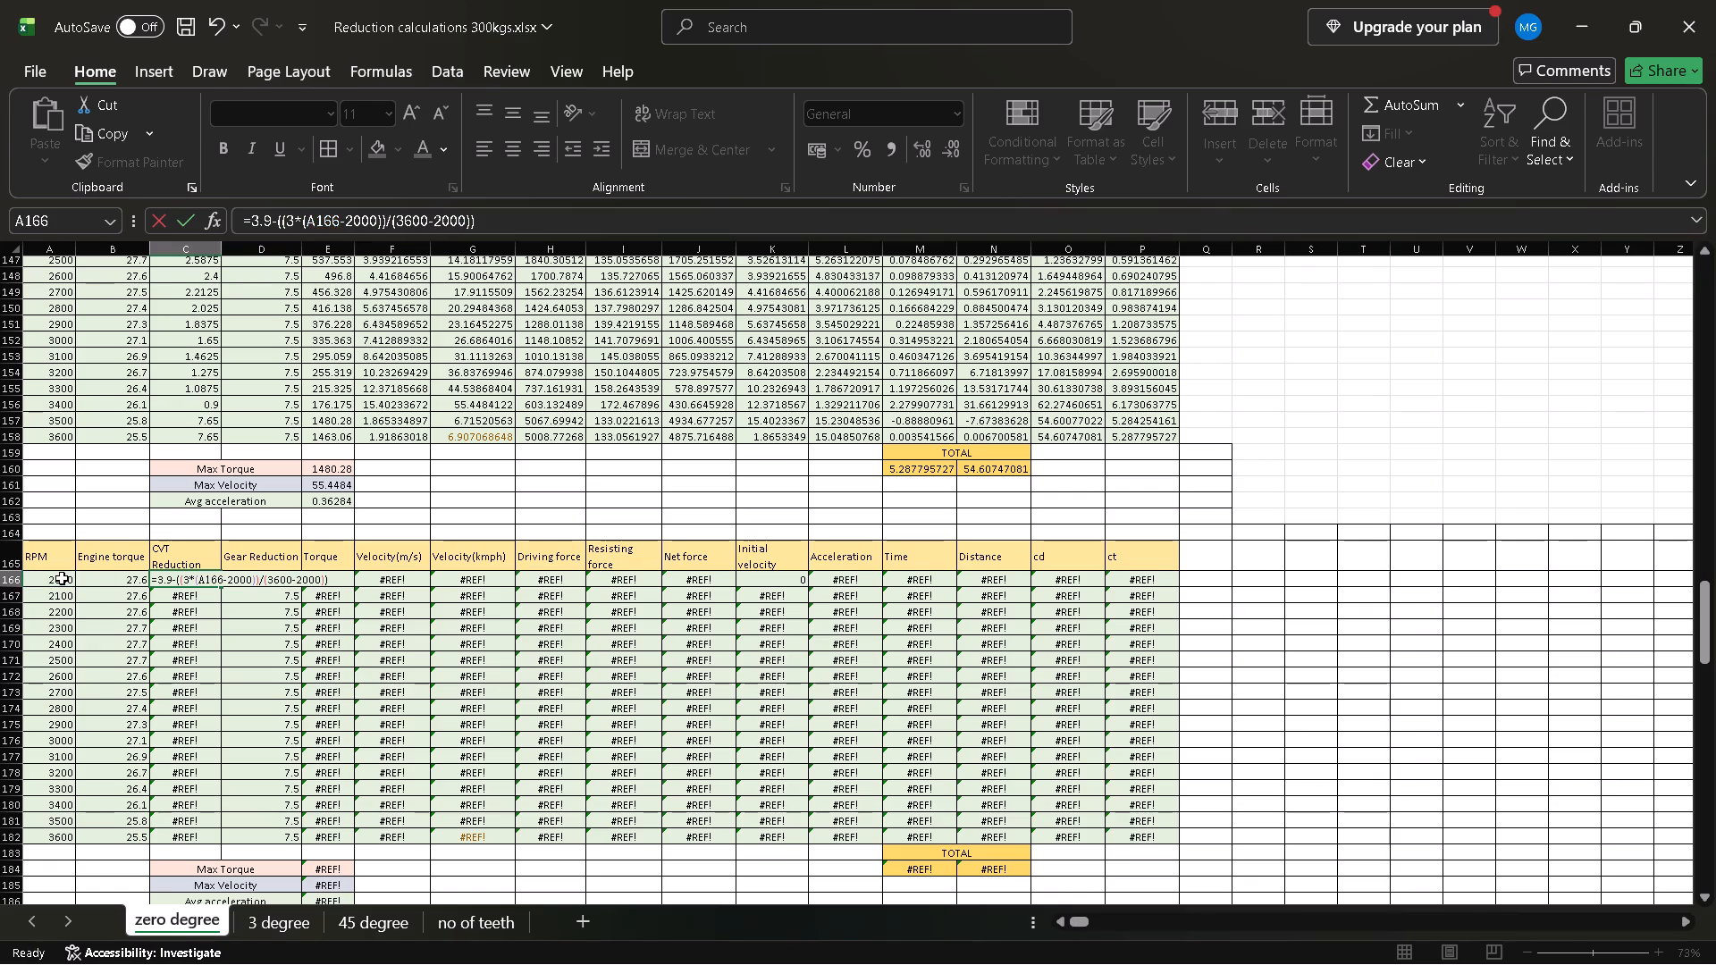
# Fill the corrected CVT reduction formula from C166 down to C182, the 3600 RPM row.
pyautogui.press('Up')
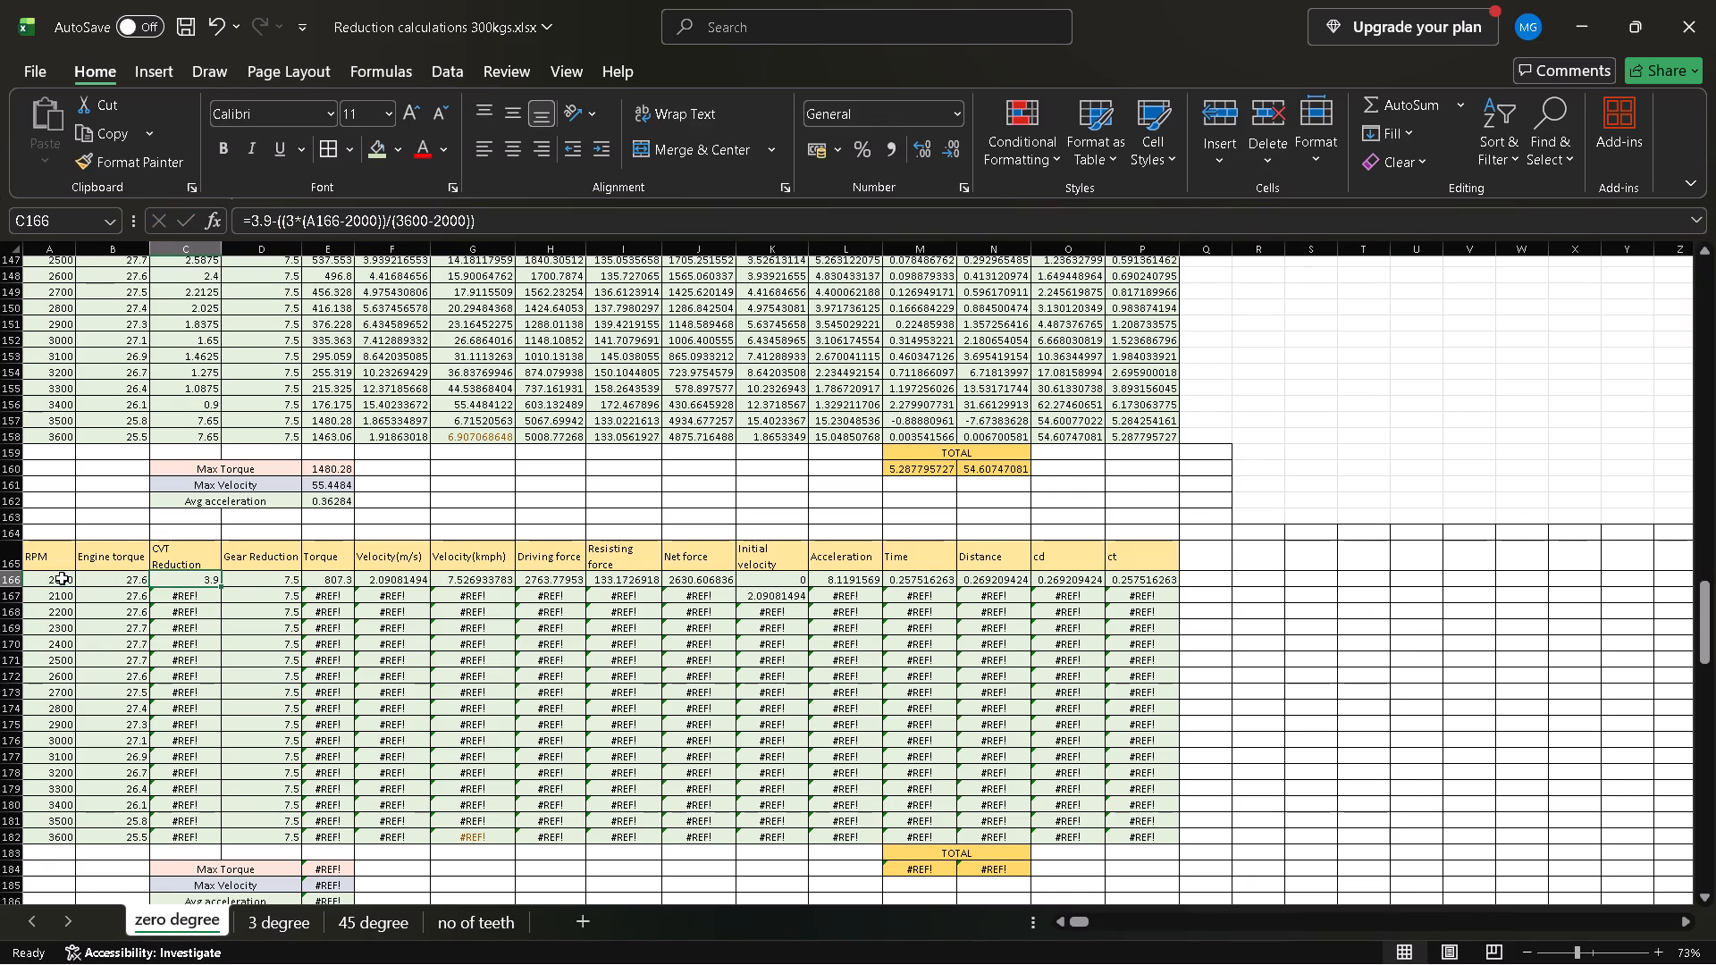
pyautogui.doubleClick(217, 586)
# Set the gear reduction in D142 to 7.45 and fill it down to D158 in the row 141 table.
pyautogui.scroll(2, 316, 733)
pyautogui.scroll(1, 277, 574)
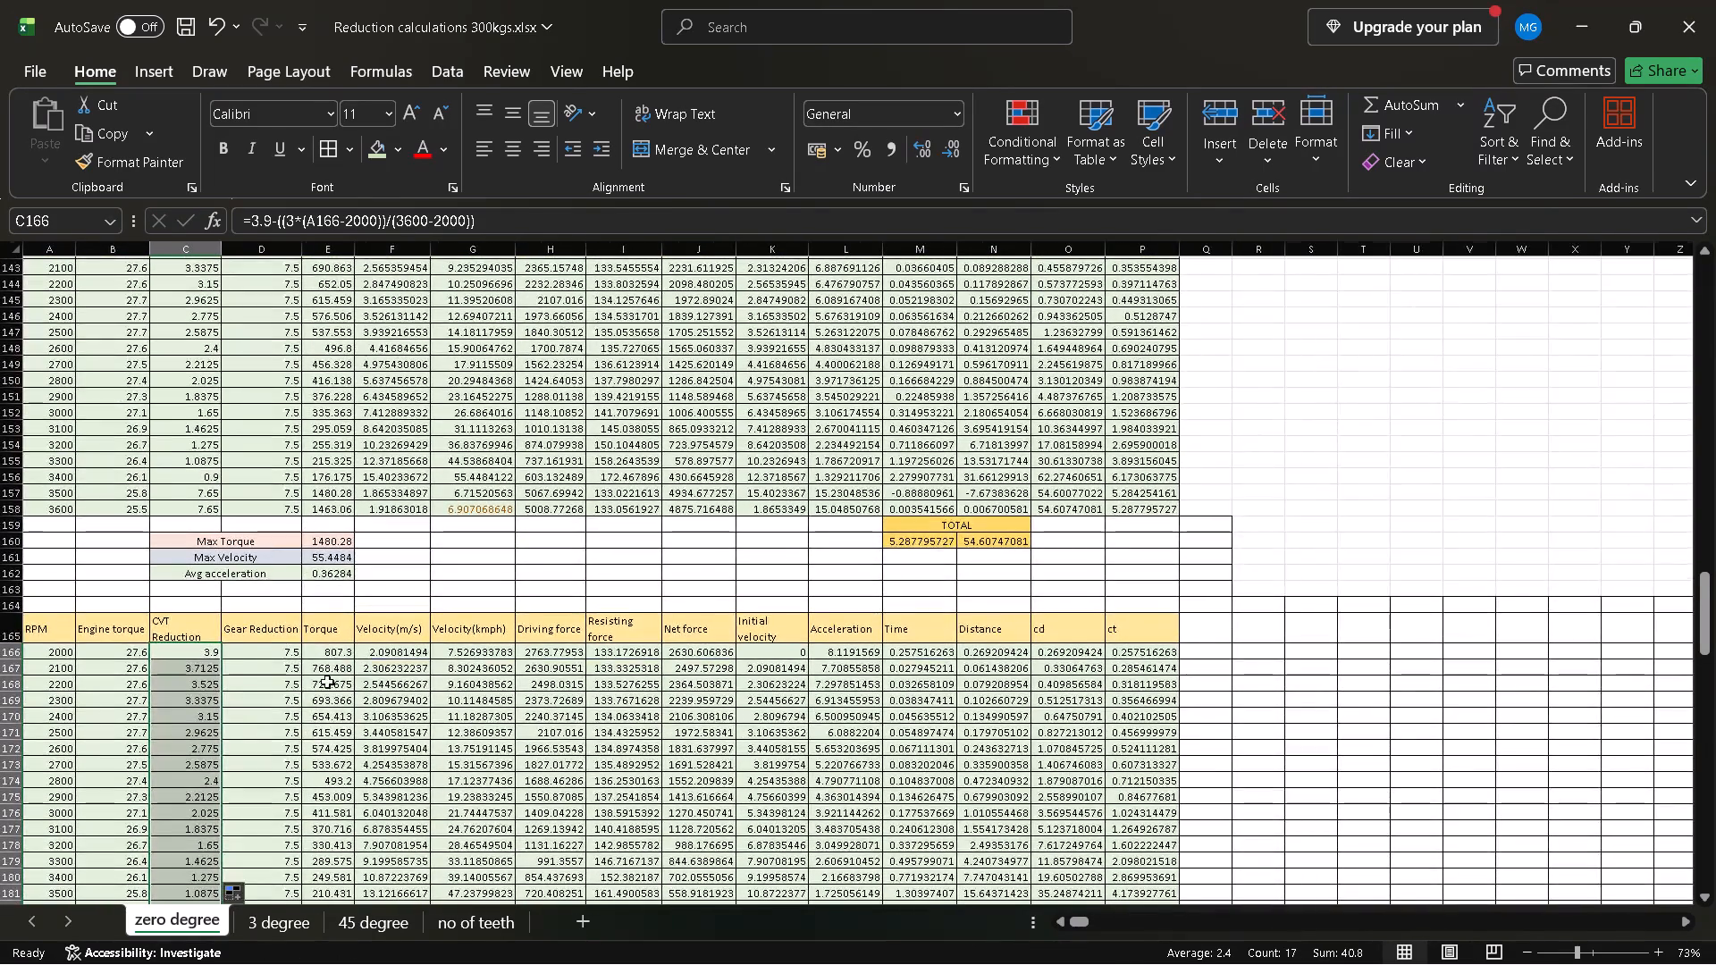
pyautogui.scroll(2, 327, 682)
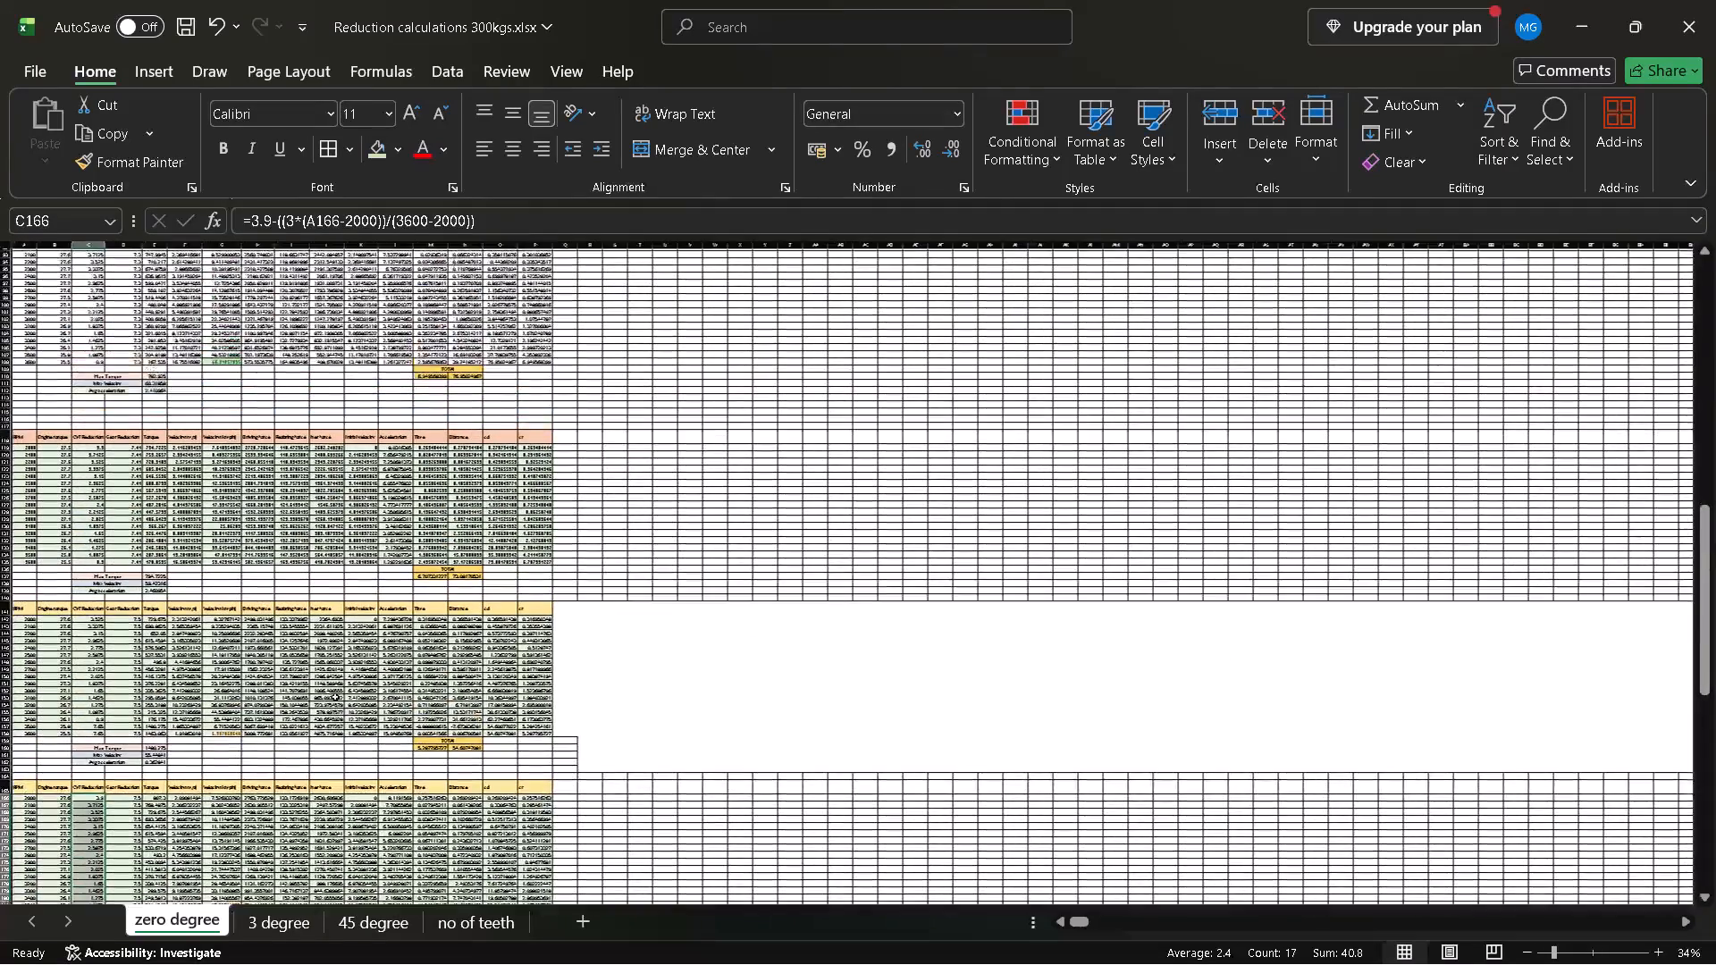
pyautogui.click(300, 695)
pyautogui.scroll(-1, 300, 695)
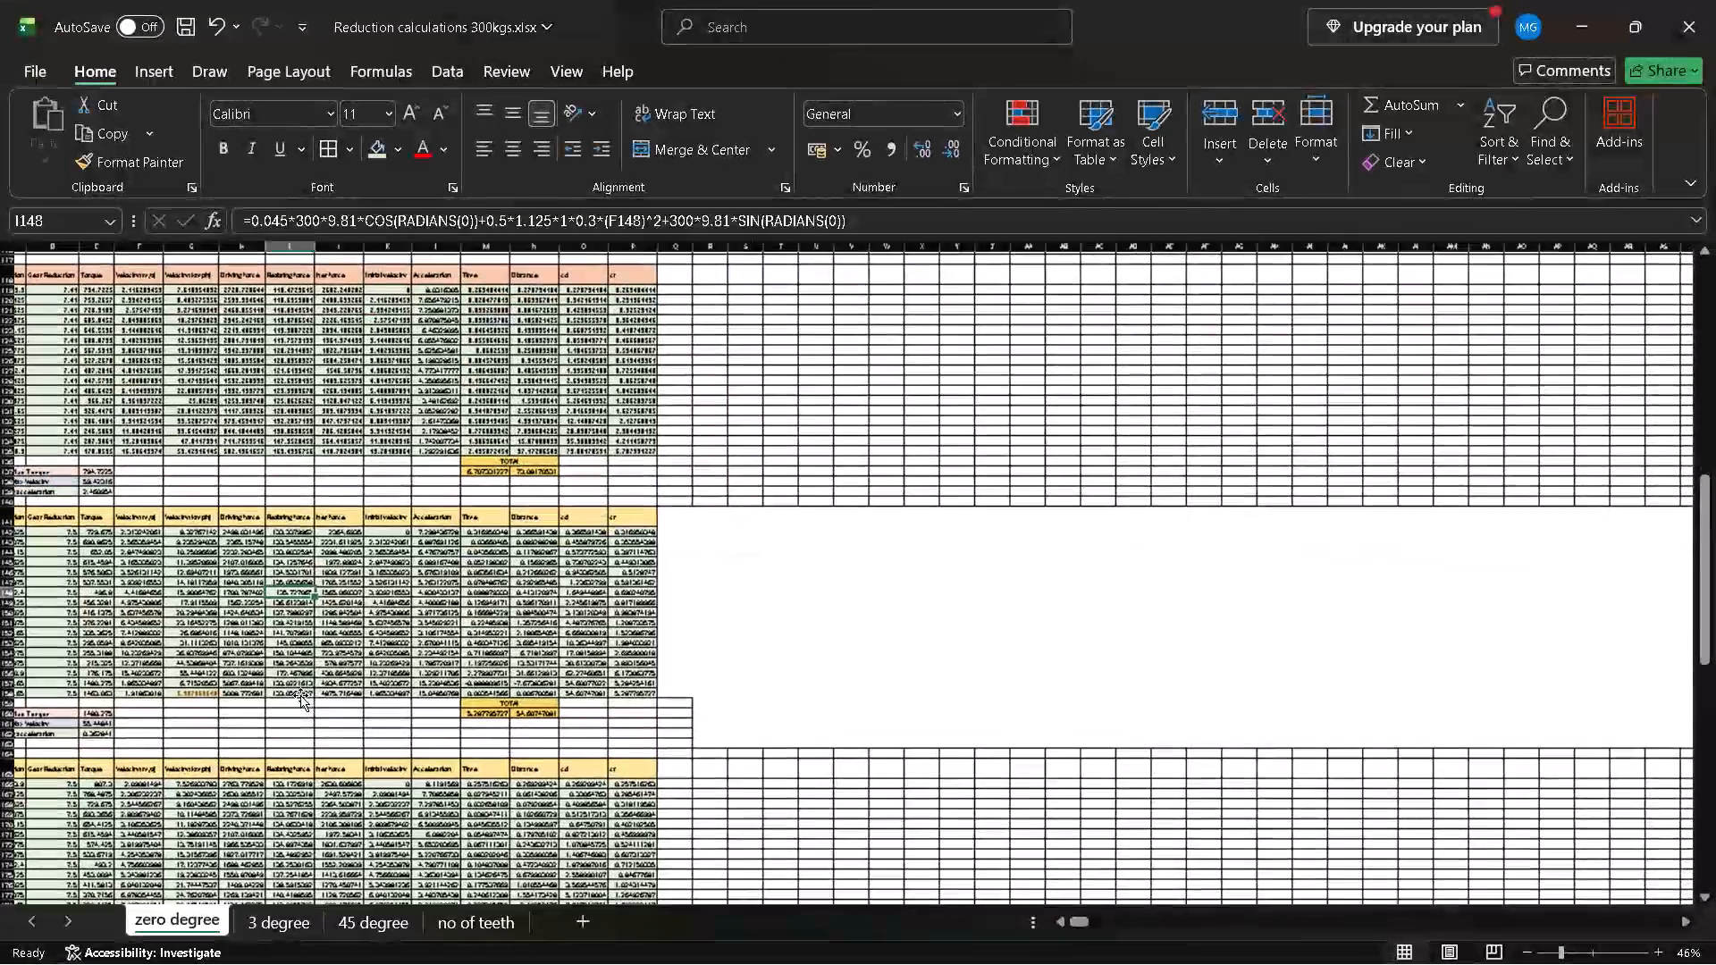
pyautogui.hscroll(6, 300, 695)
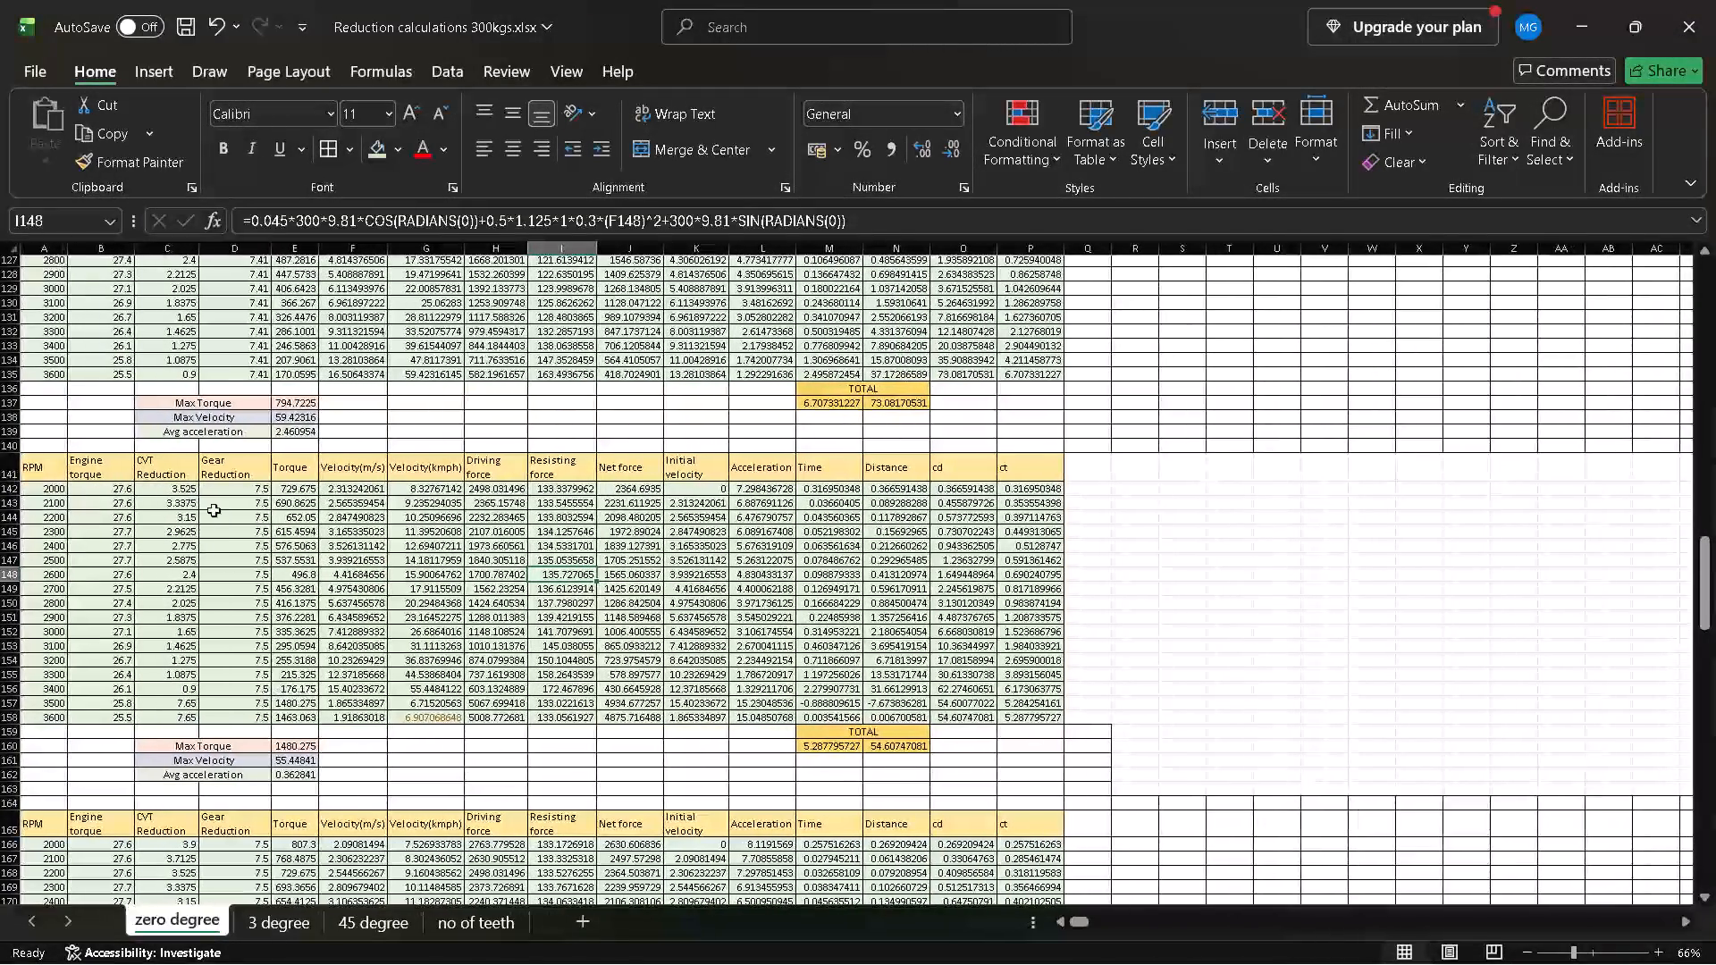
pyautogui.click(222, 487)
pyautogui.write('7.45')
pyautogui.press('Return')
pyautogui.press('Up')
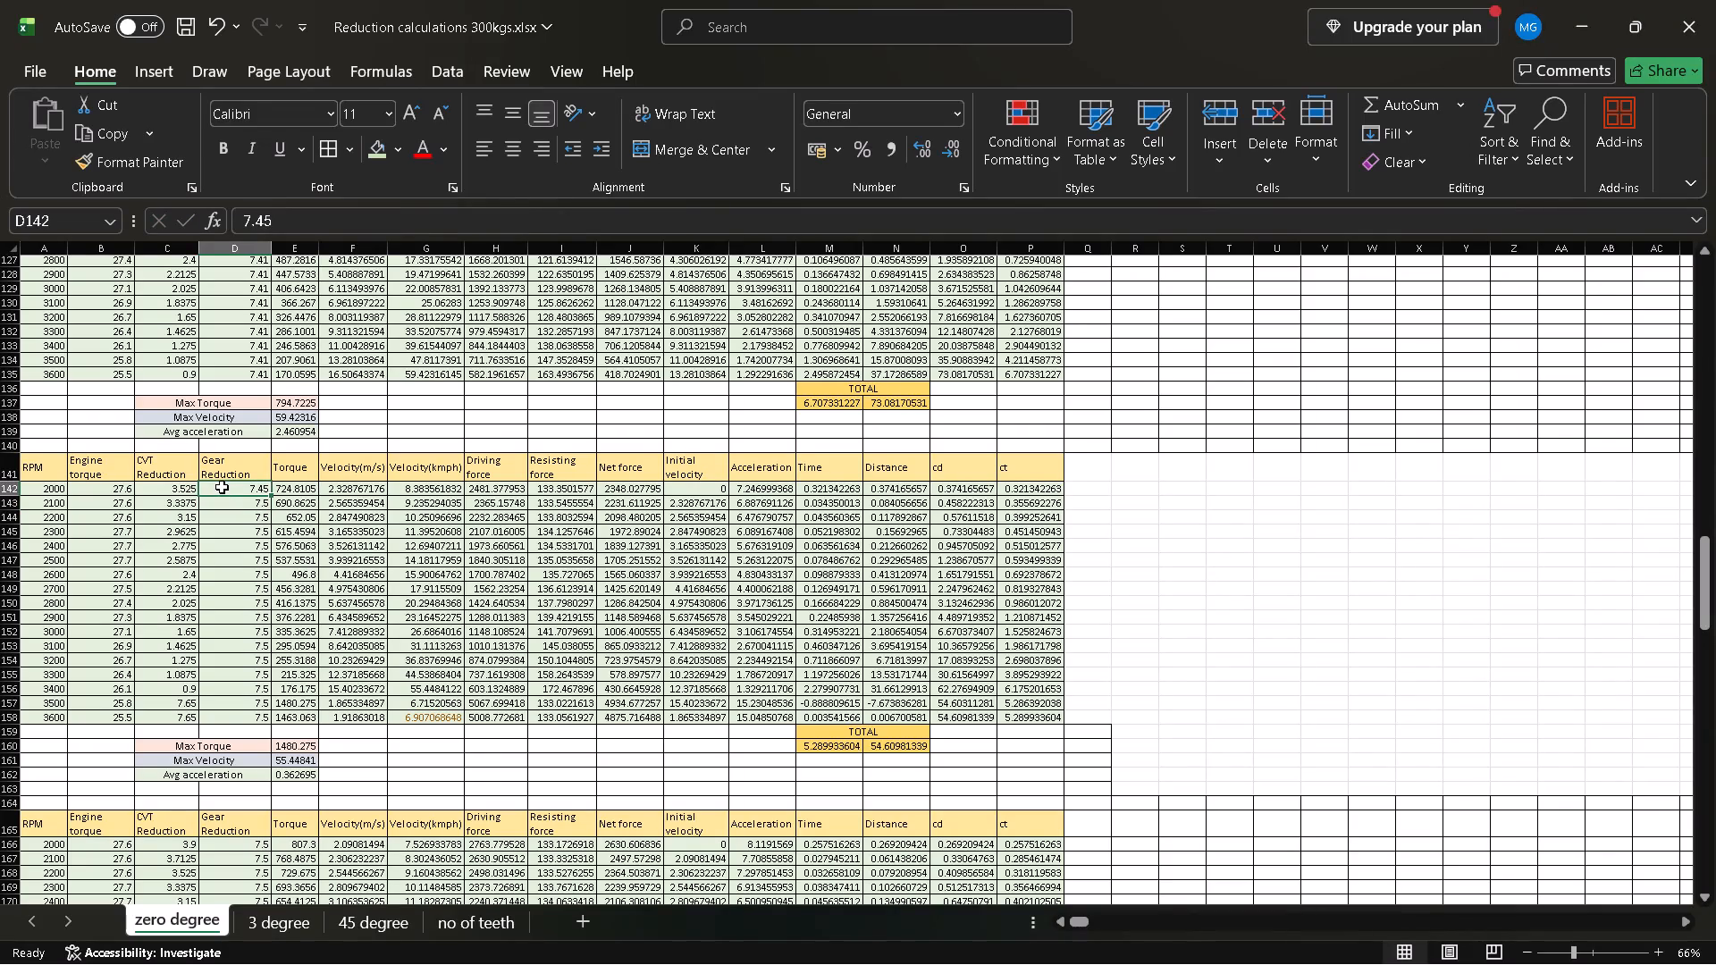
pyautogui.doubleClick(269, 492)
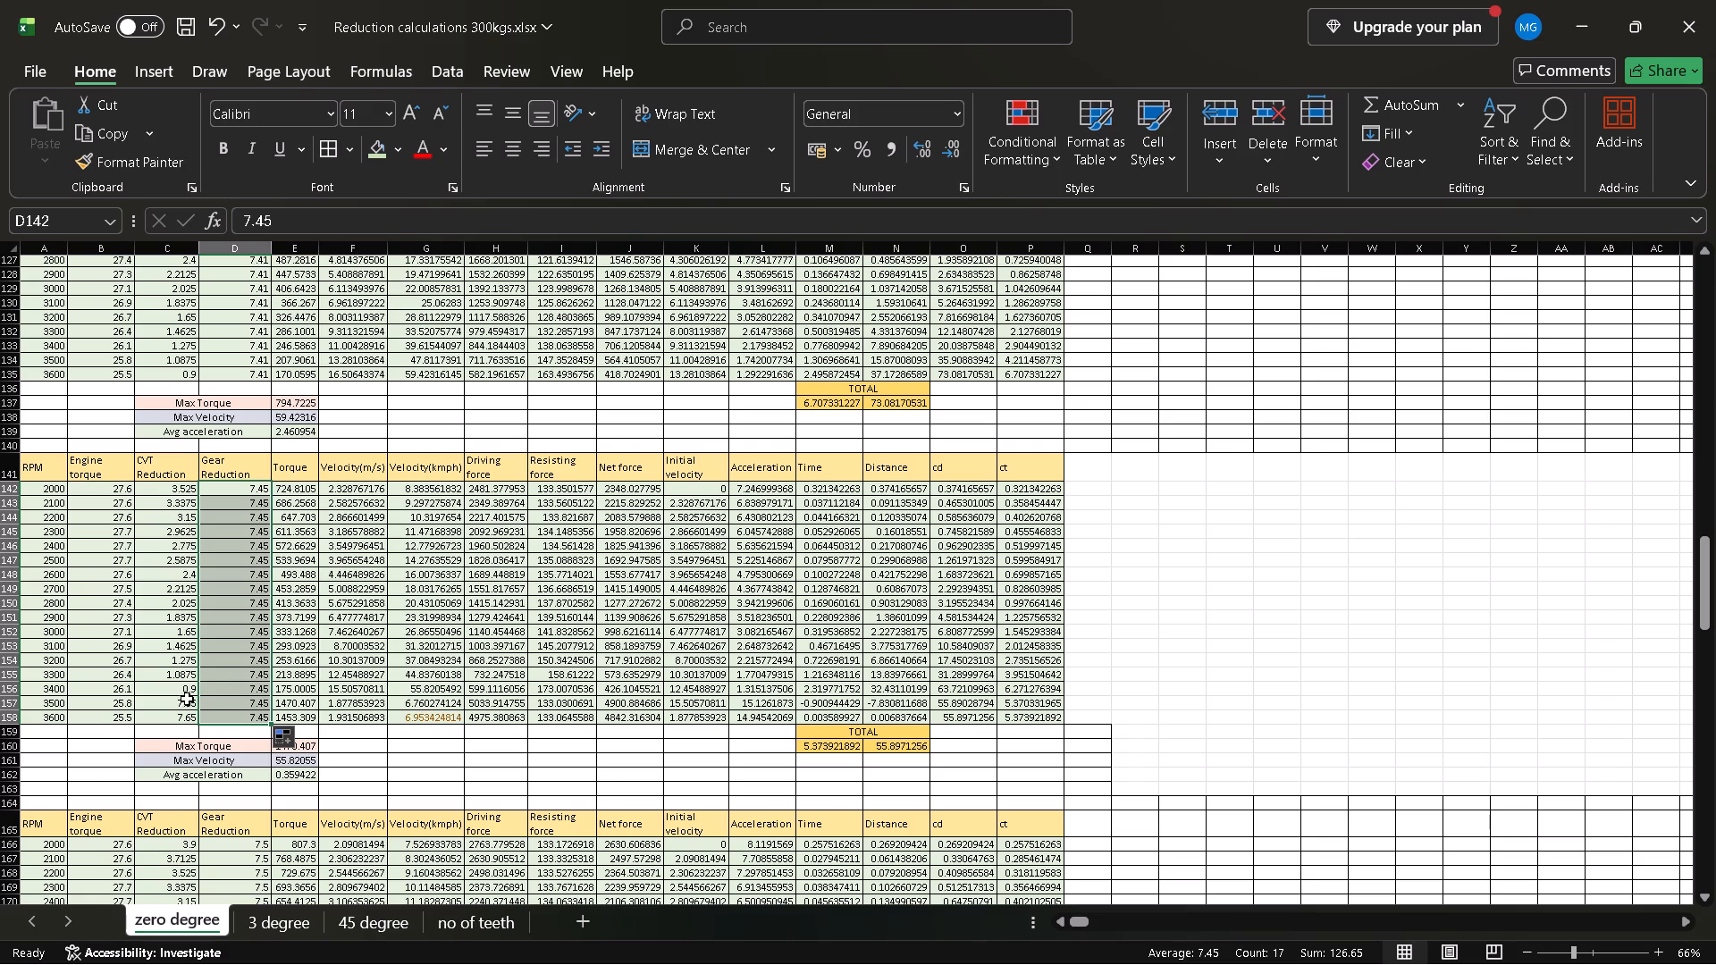
# Correct the CVT reduction formula in C142 to =3.9-((3*(A142-2000))/(3600-2000)) and fill it down to C158.
pyautogui.moveTo(181, 706); pyautogui.dragTo(164, 533)
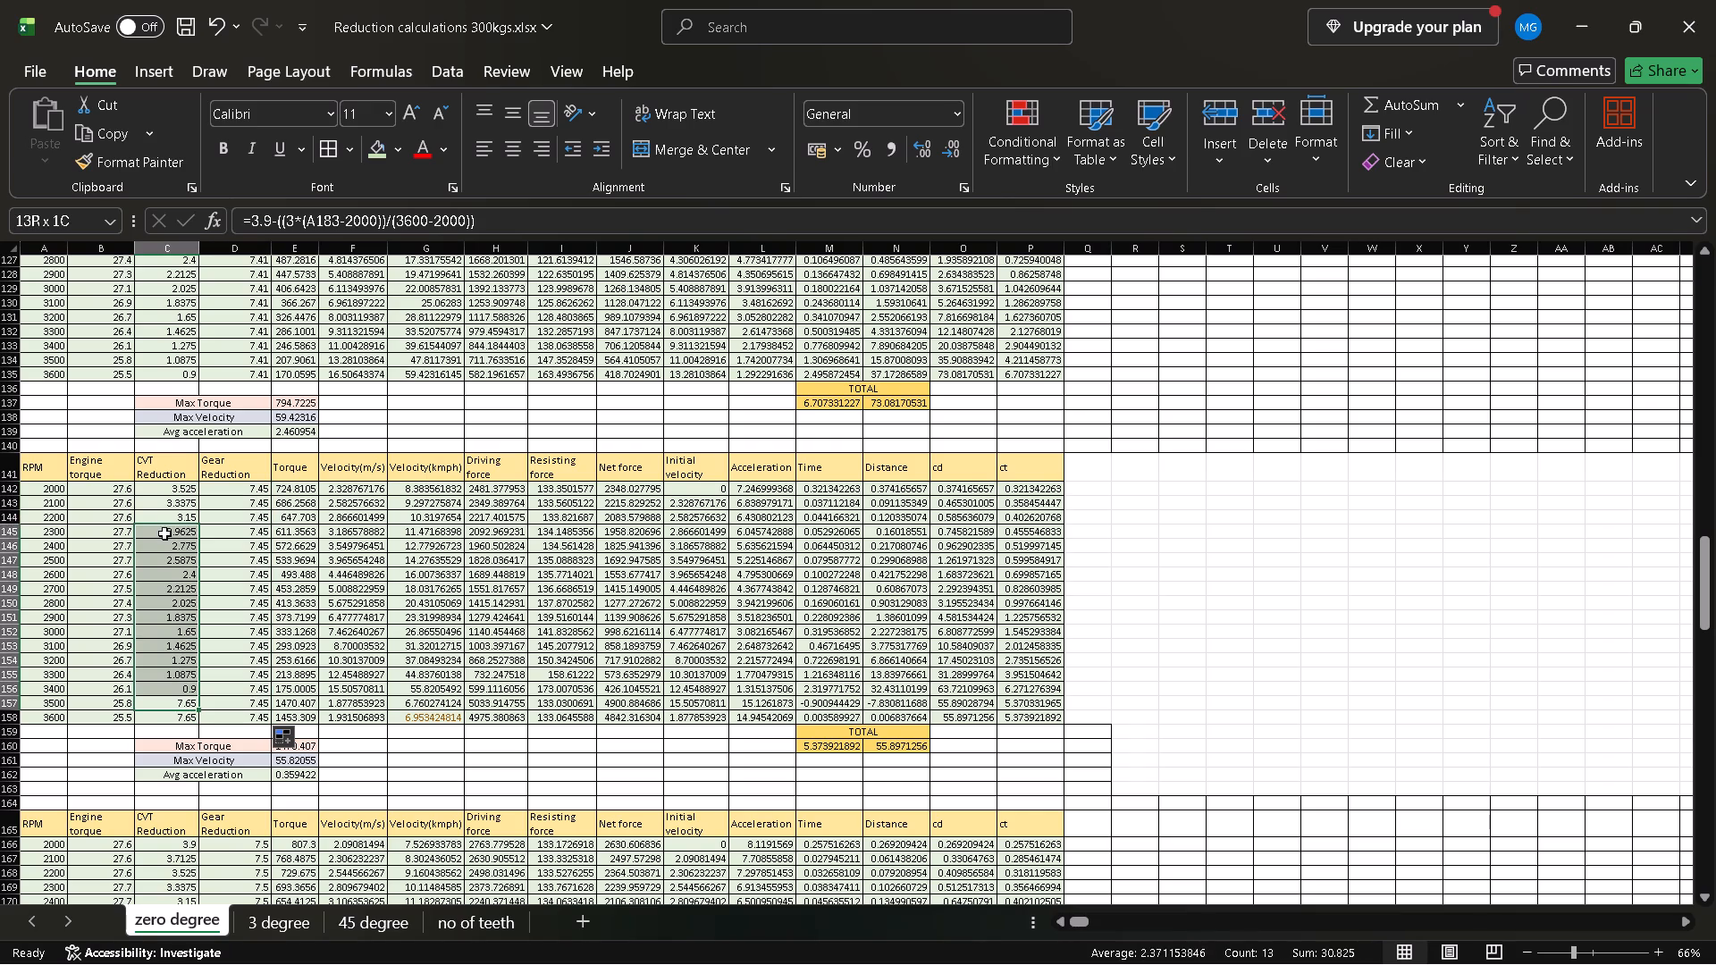
pyautogui.moveTo(164, 533); pyautogui.dragTo(173, 486)
pyautogui.doubleClick(173, 486)
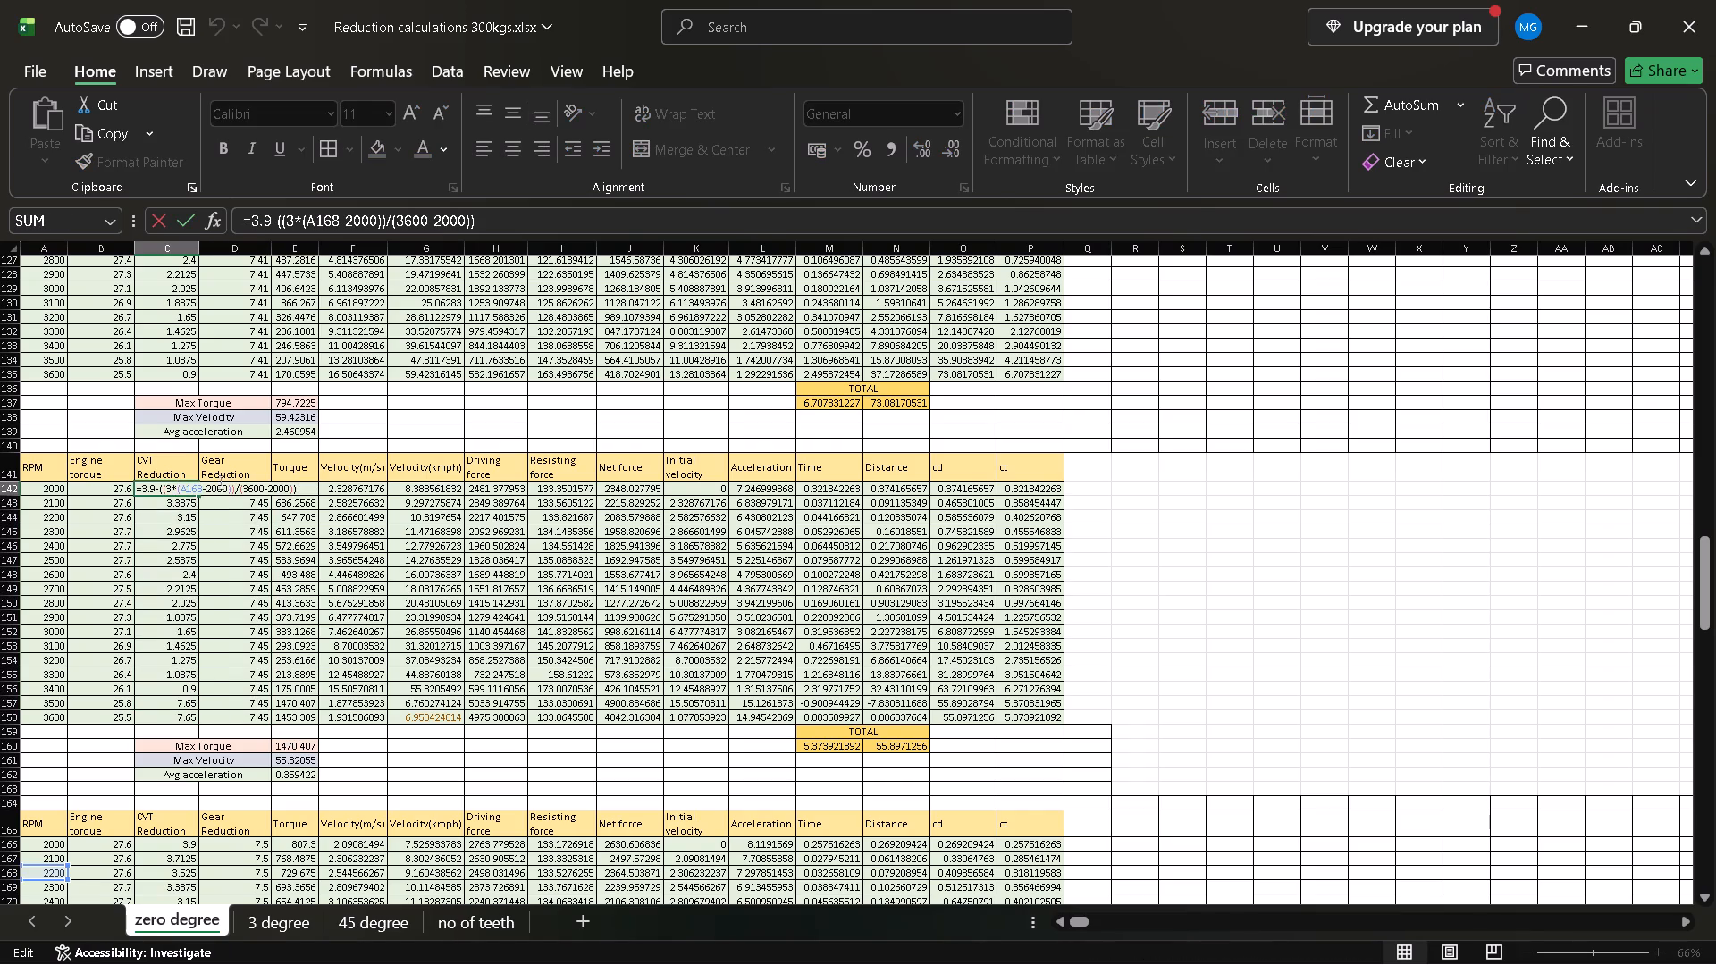
pyautogui.doubleClick(198, 485)
pyautogui.press('BackSpace')
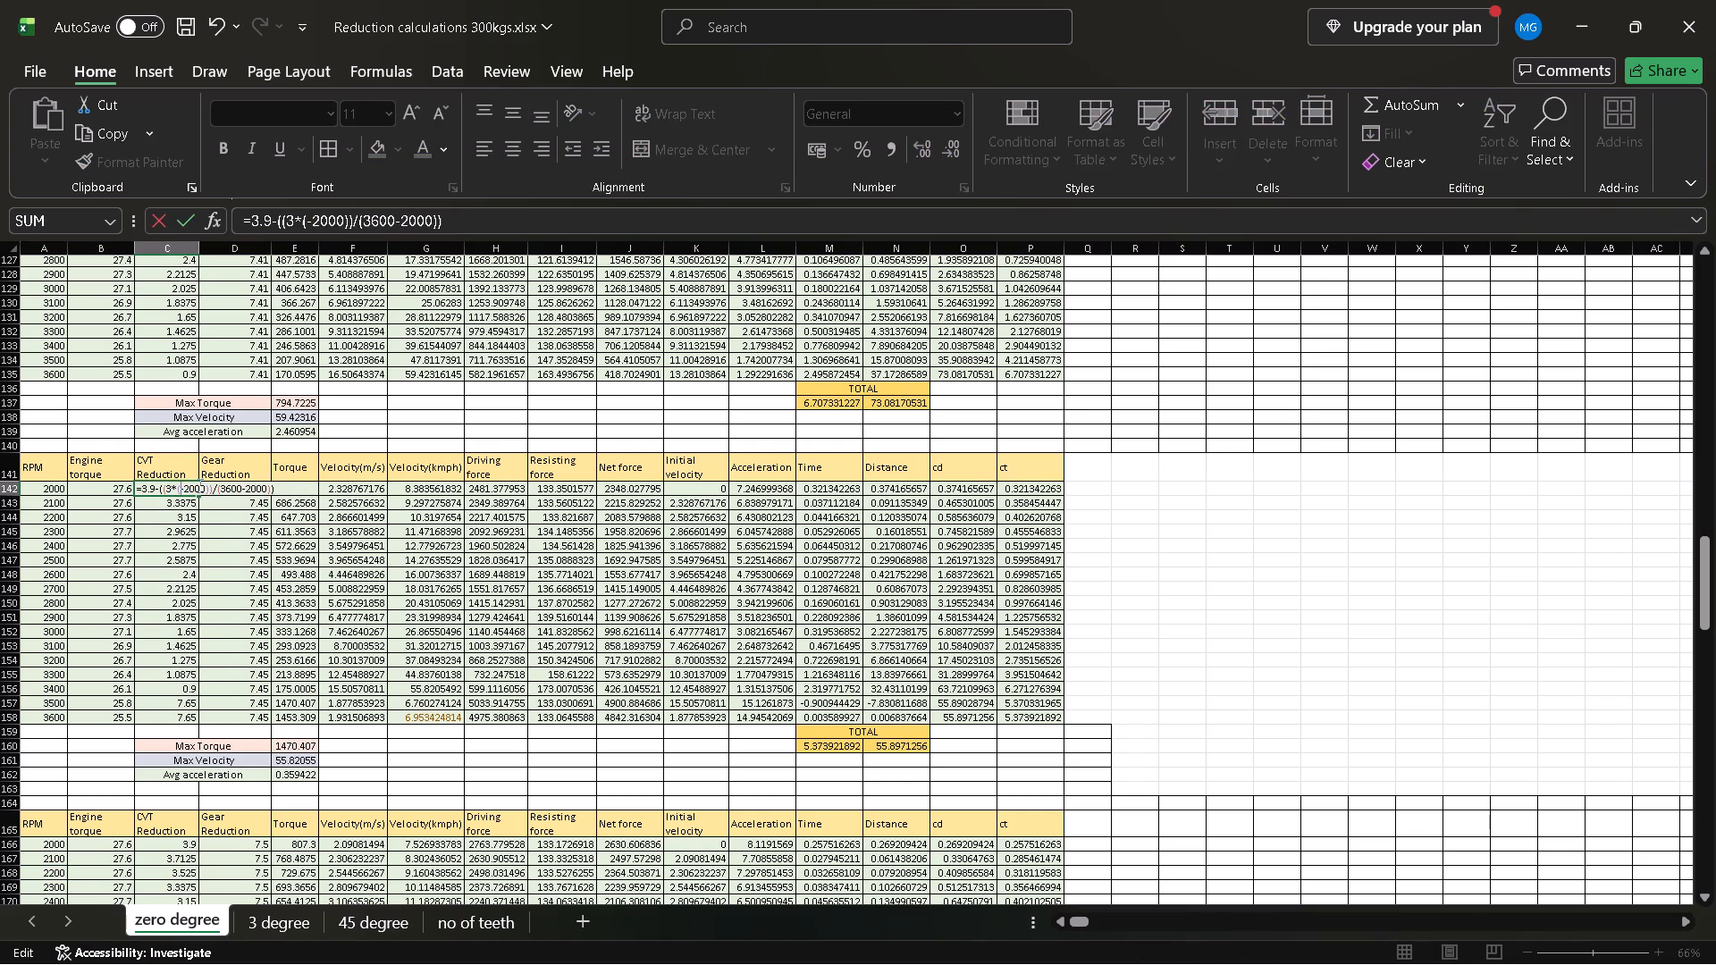
pyautogui.press('BackSpace')
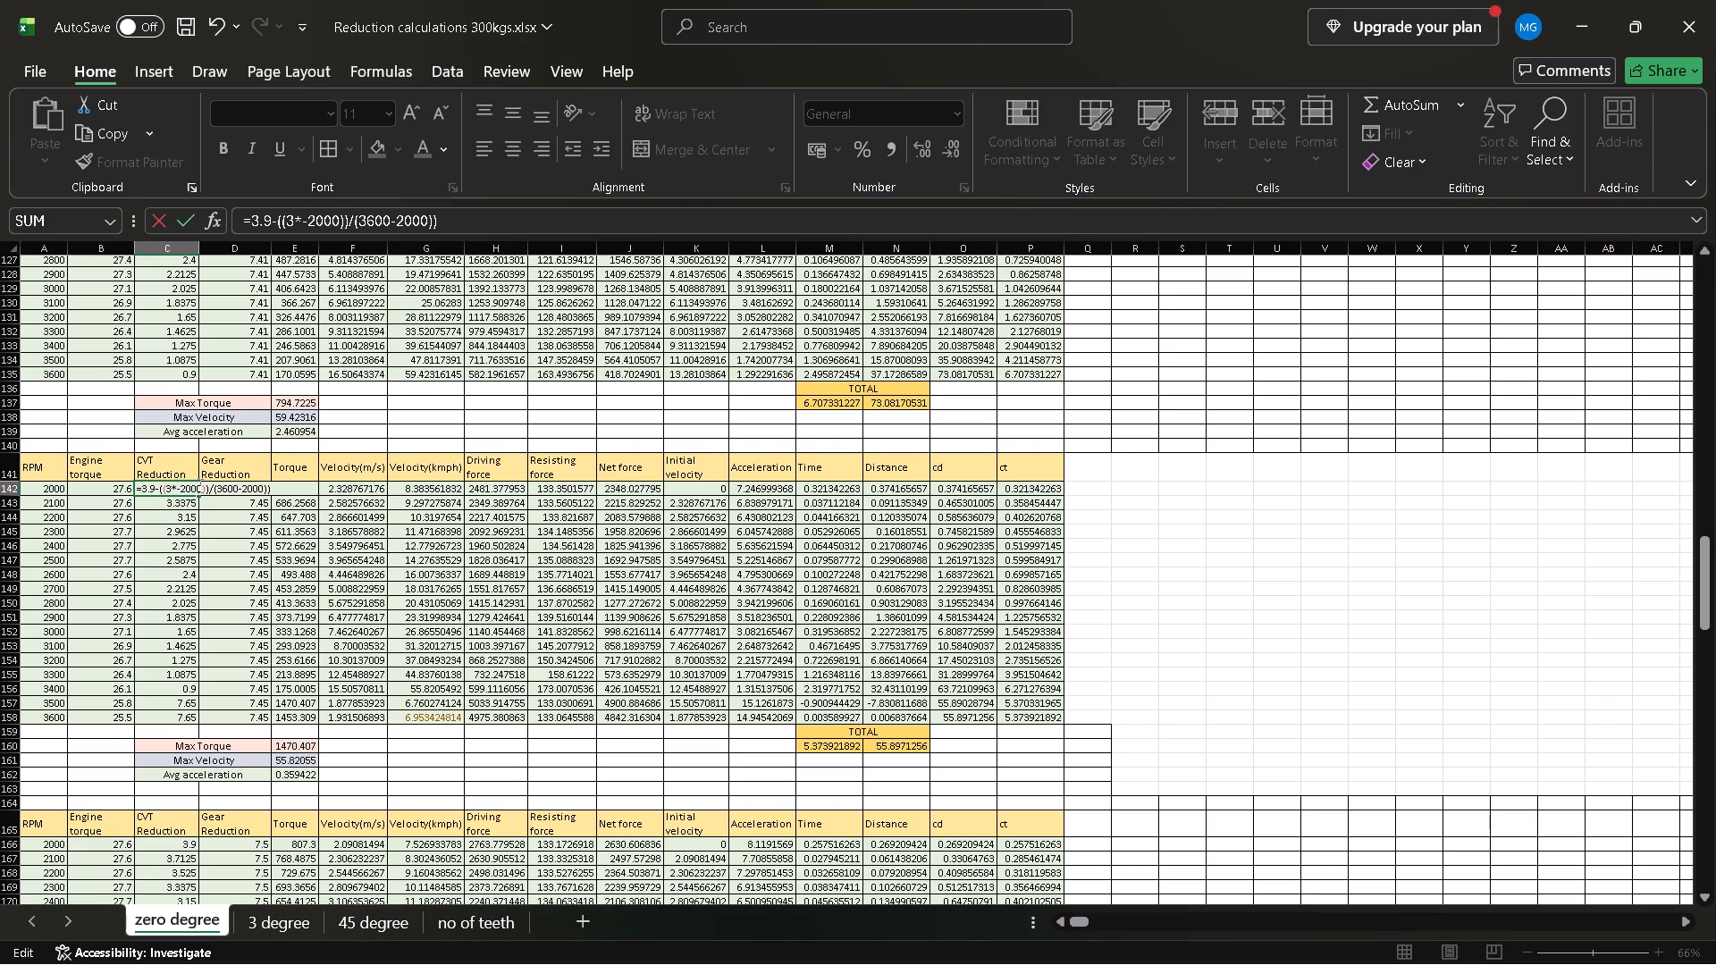
pyautogui.hotkey('shift', '(')
pyautogui.click(50, 490)
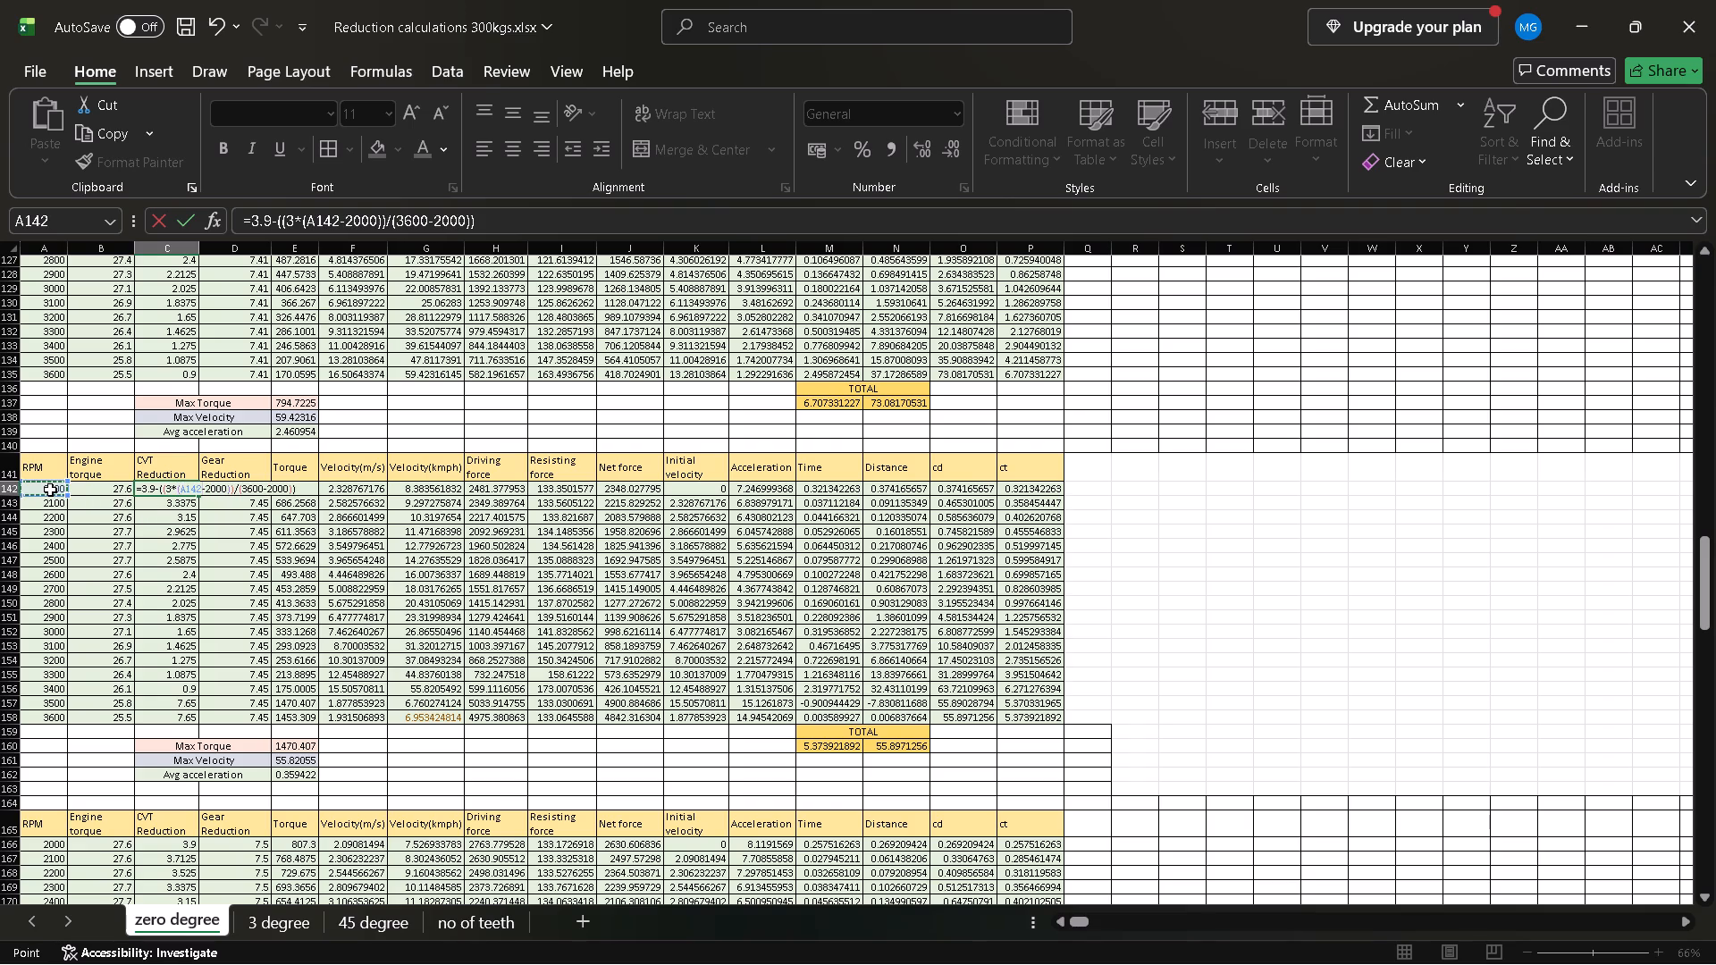
pyautogui.press('Return')
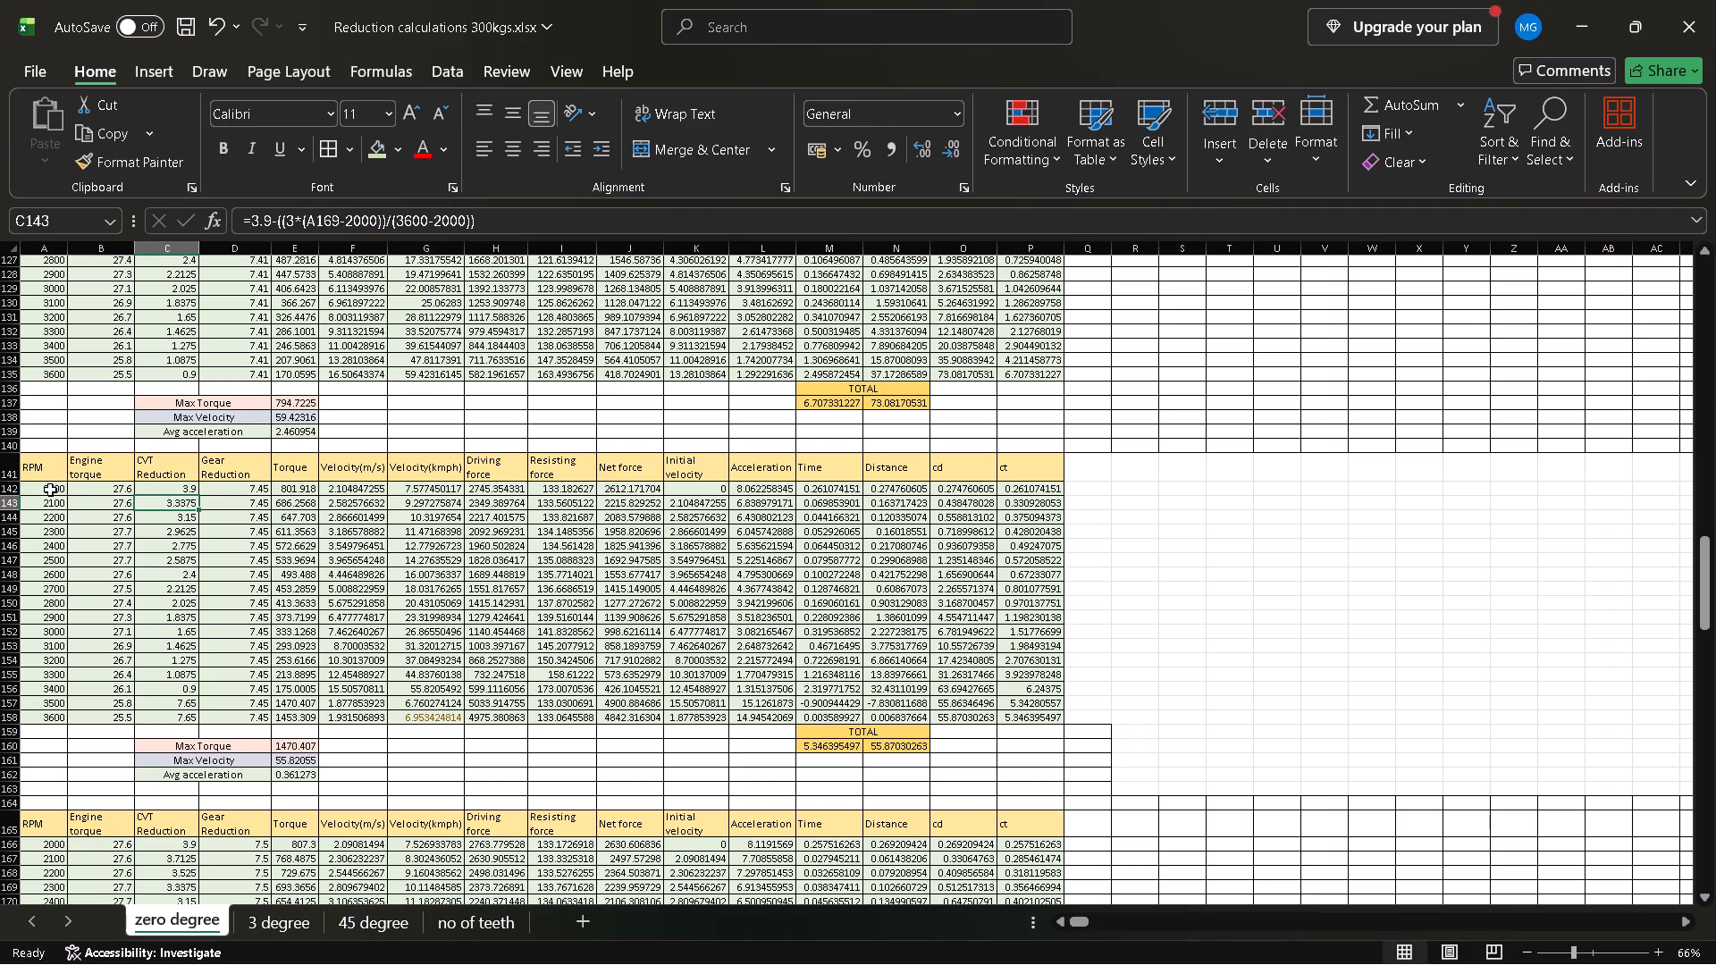
pyautogui.click(158, 488)
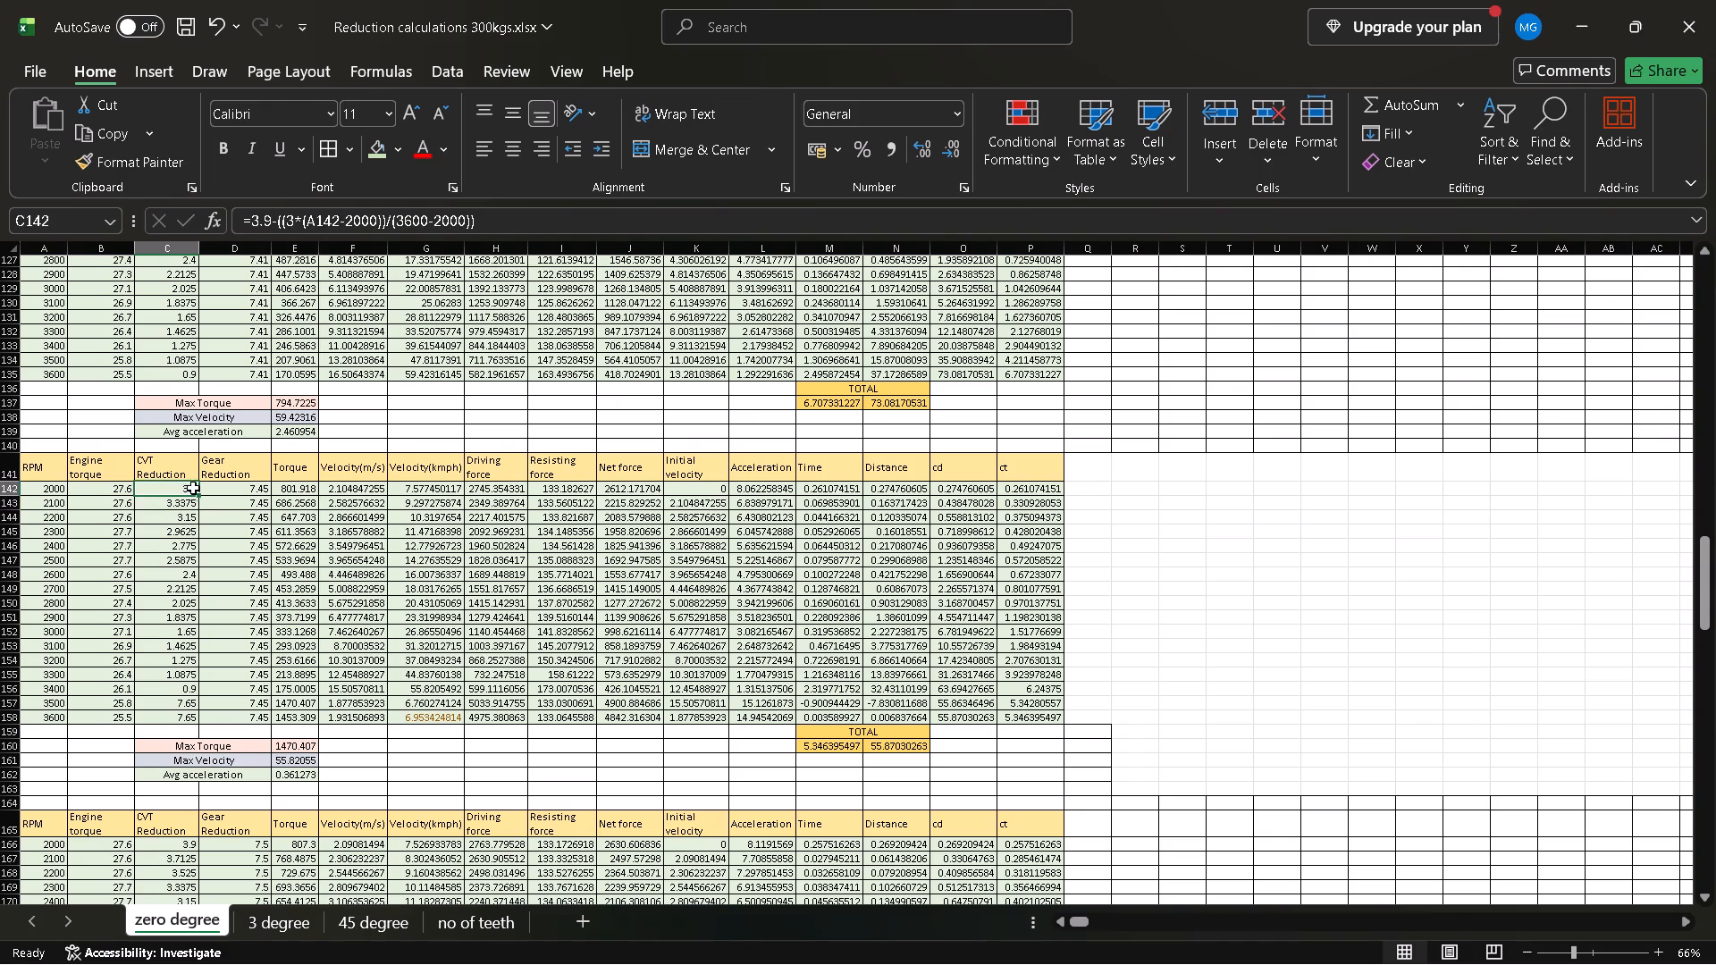
pyautogui.doubleClick(200, 498)
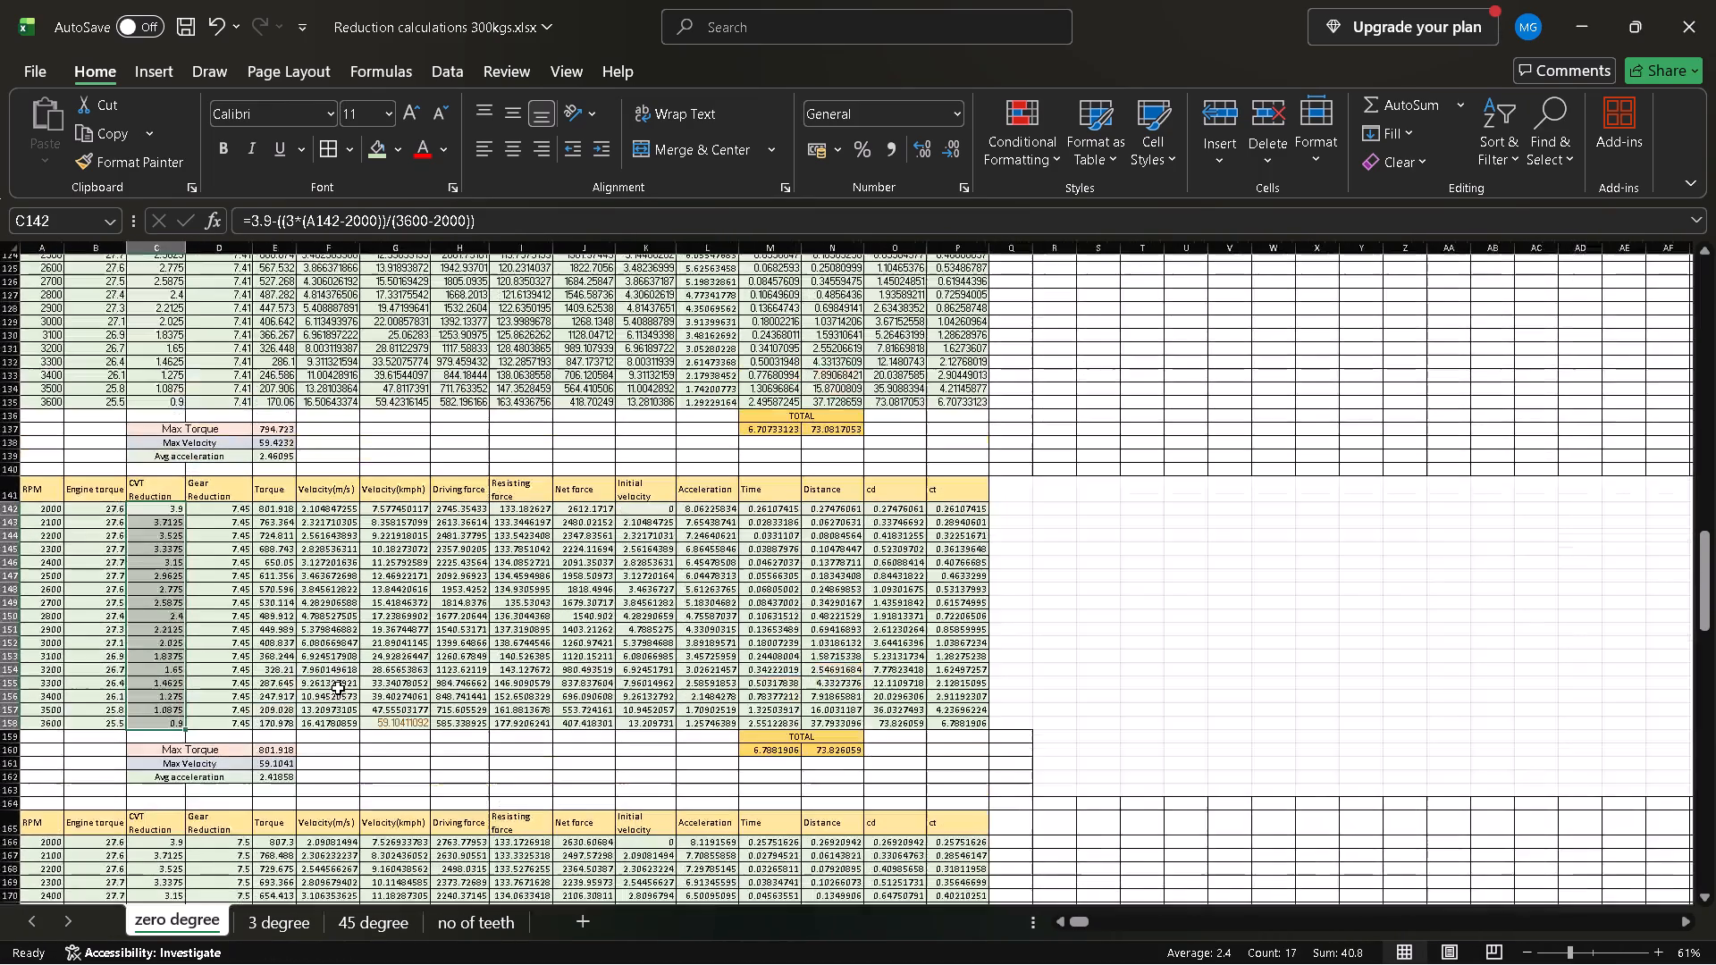
# Compare the zero degree sheet's 7.45 and 7.5 tables with the 7.45 tables on the 3 degree and 45 degree sheets.
pyautogui.scroll(2, 338, 688)
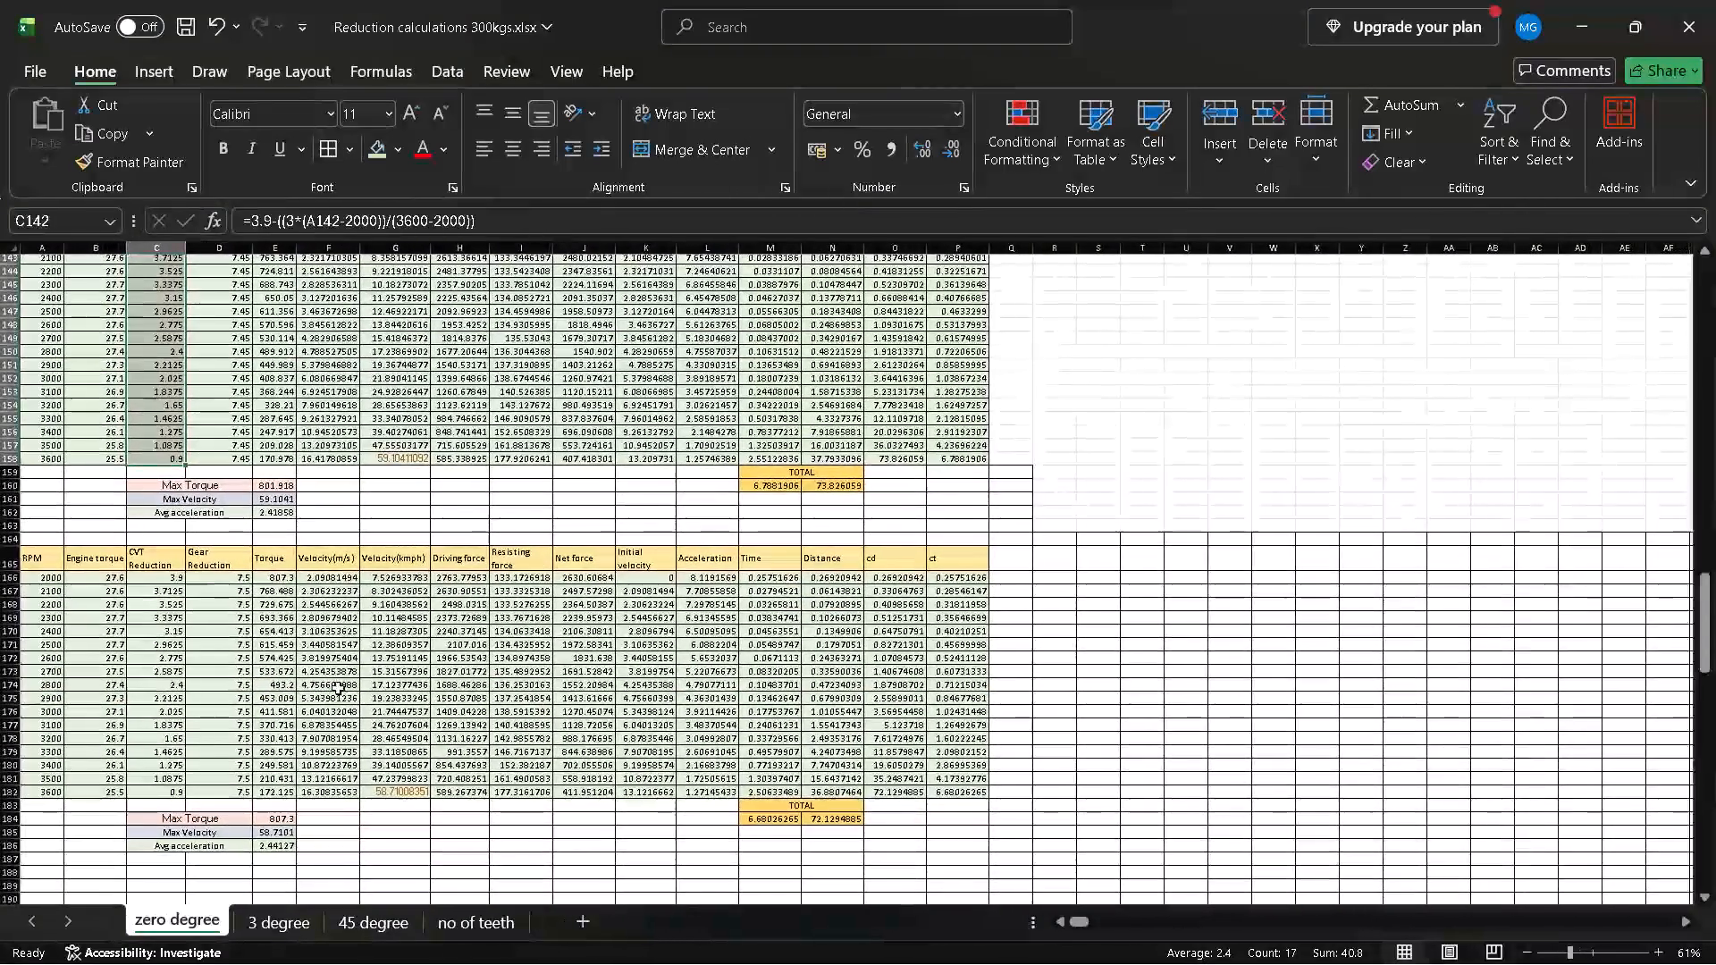
pyautogui.hscroll(1, 338, 688)
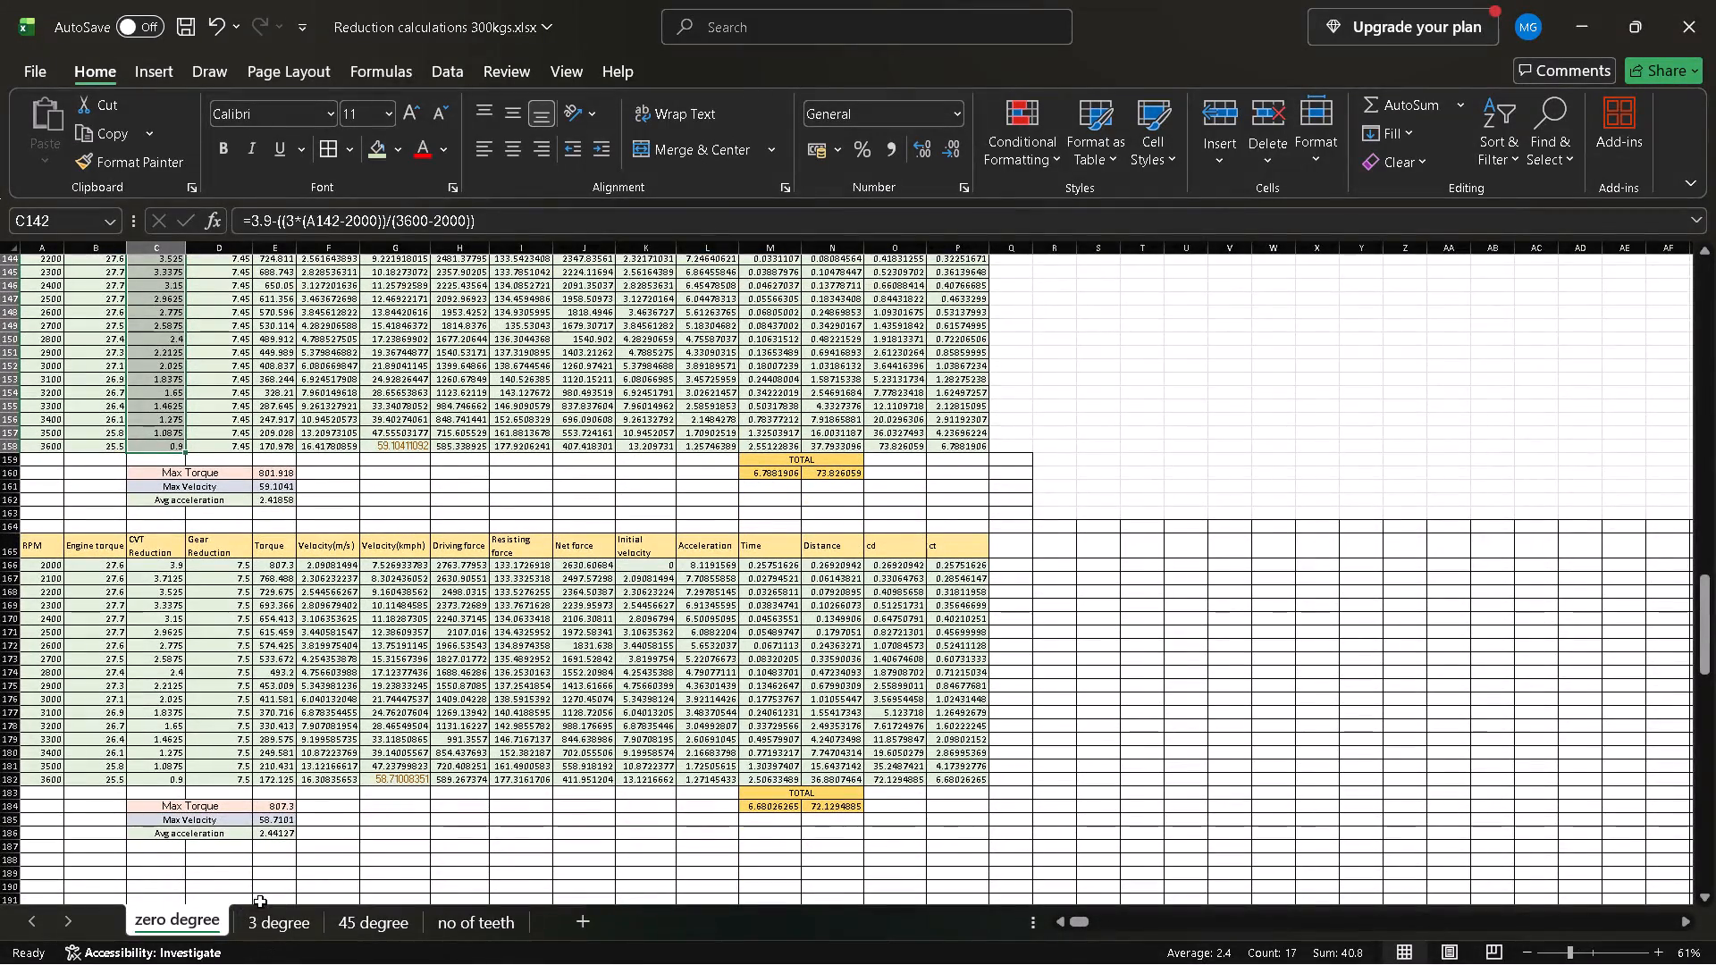
pyautogui.click(260, 909)
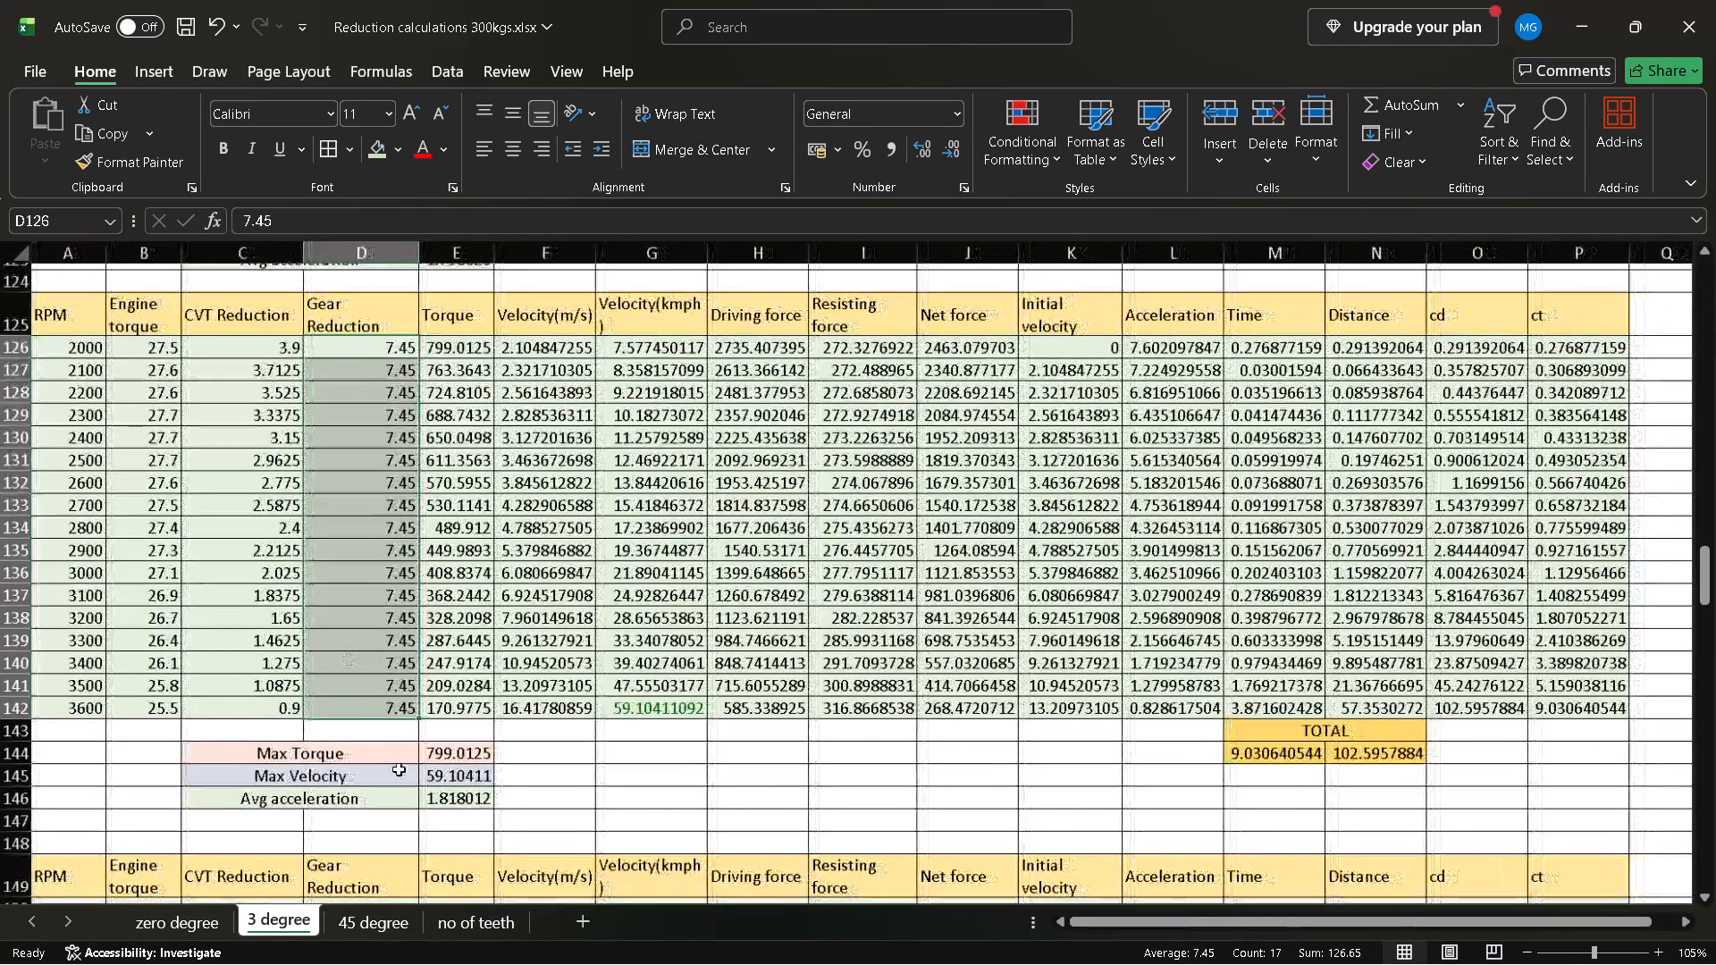
pyautogui.click(374, 926)
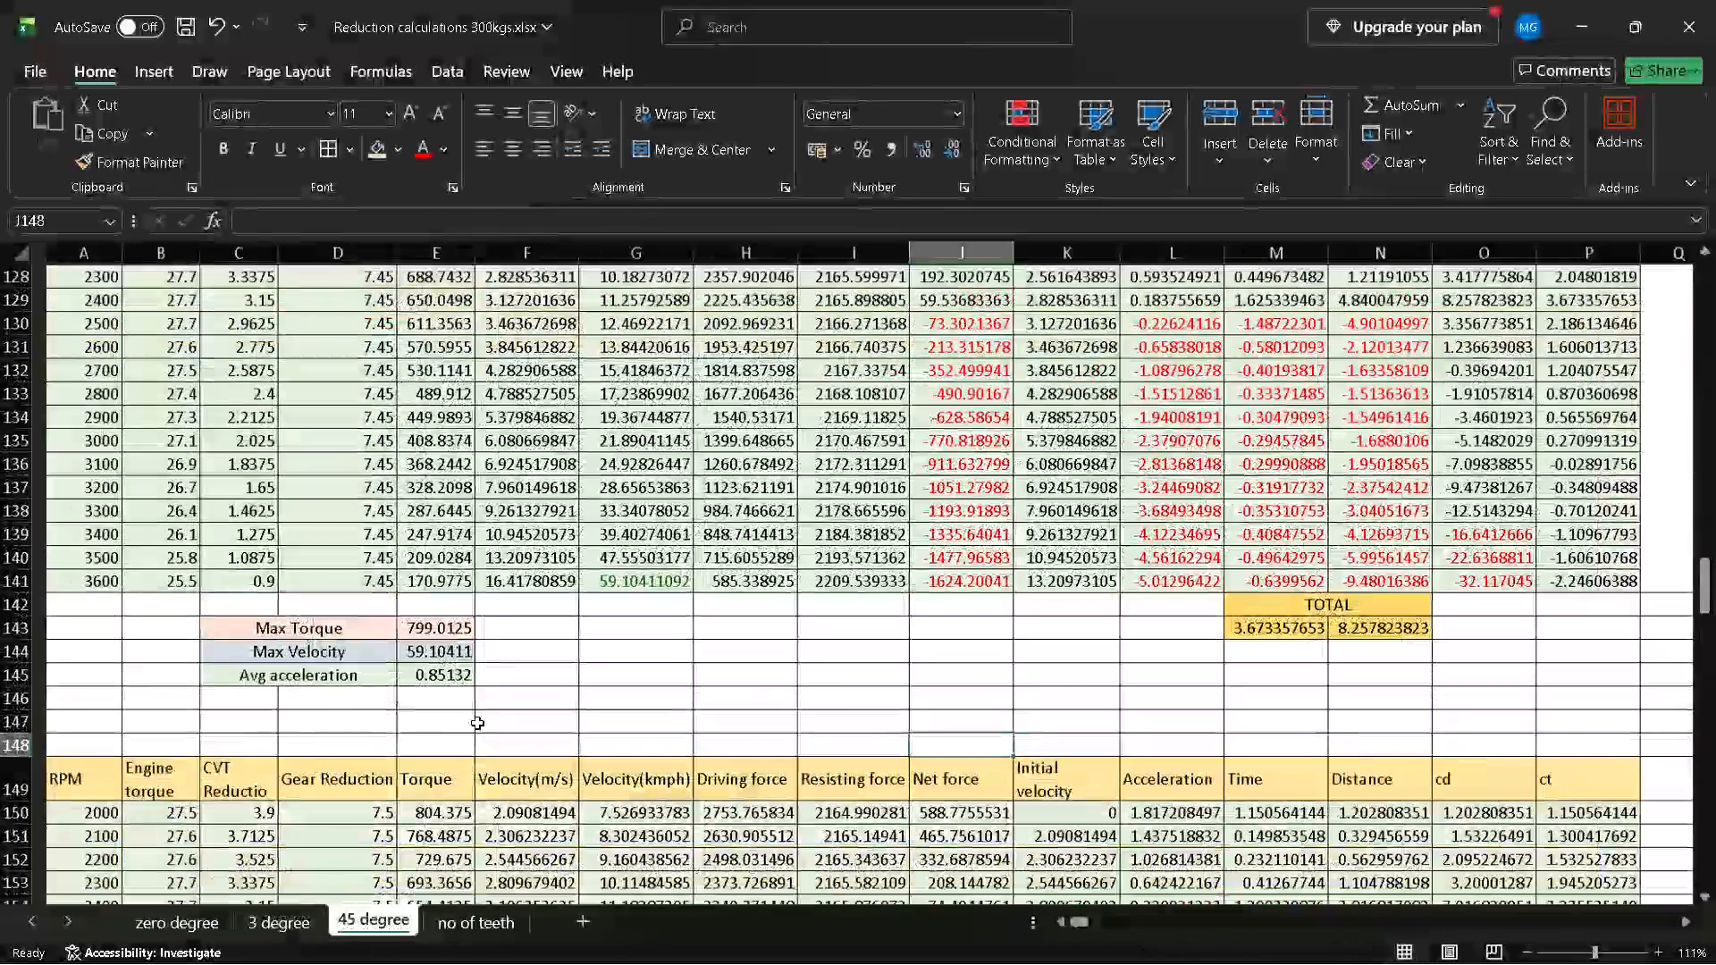
pyautogui.scroll(1, 477, 723)
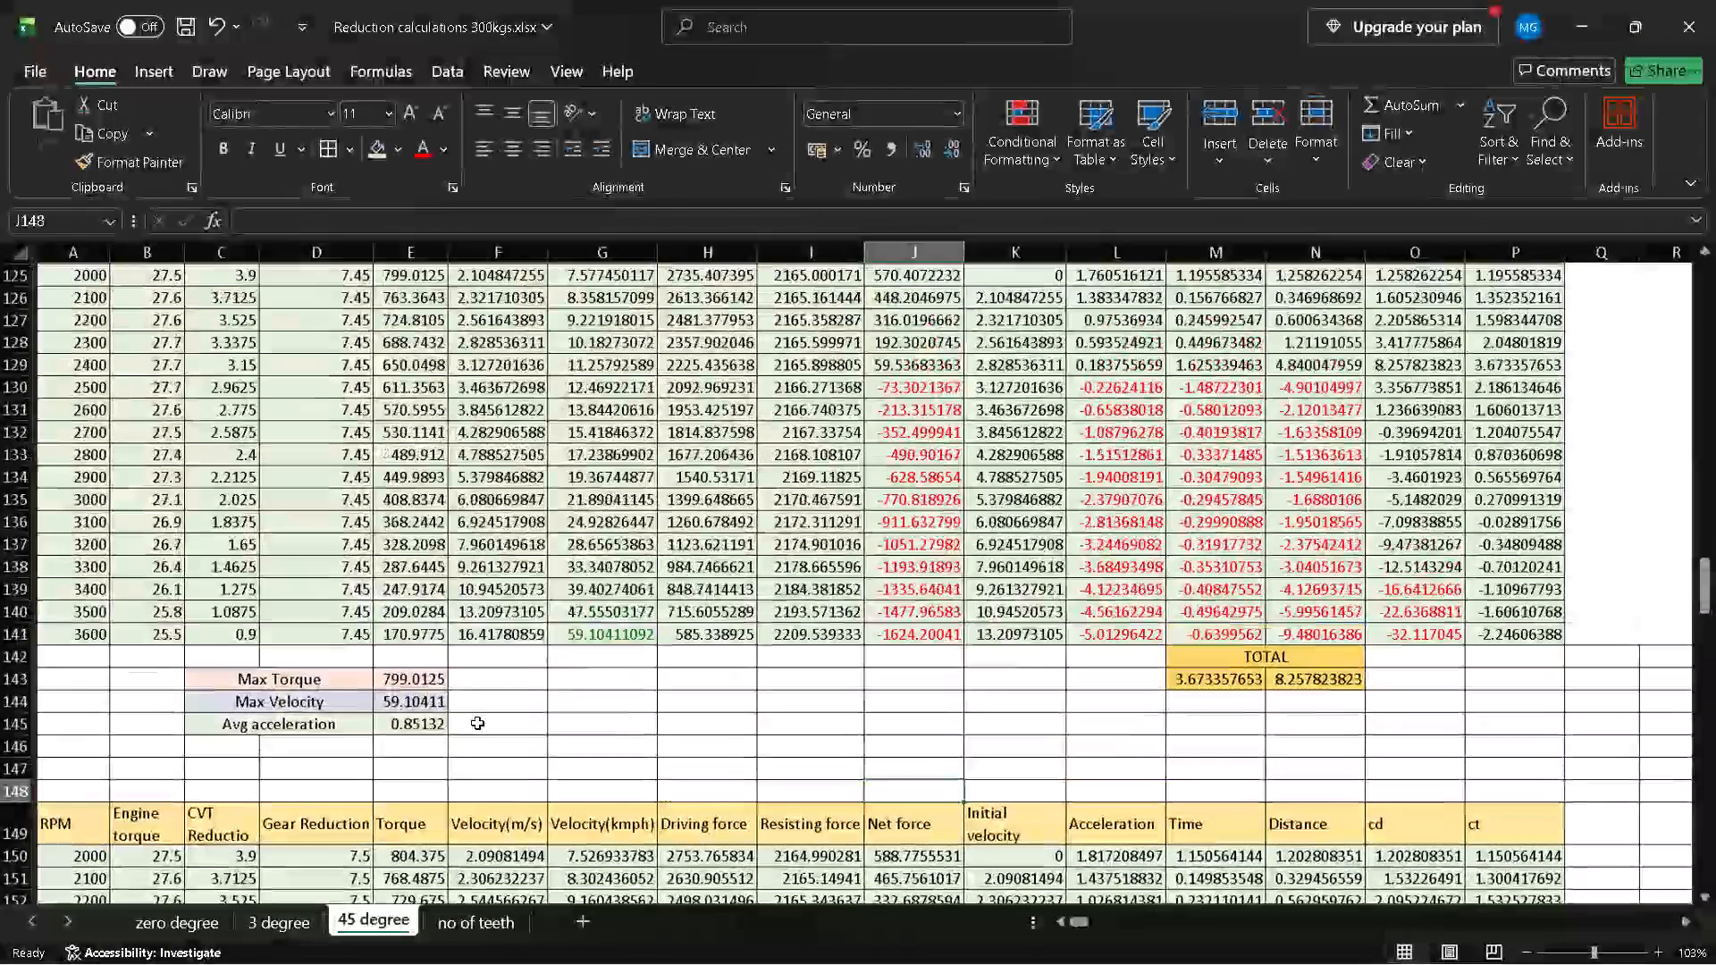
pyautogui.scroll(2, 477, 723)
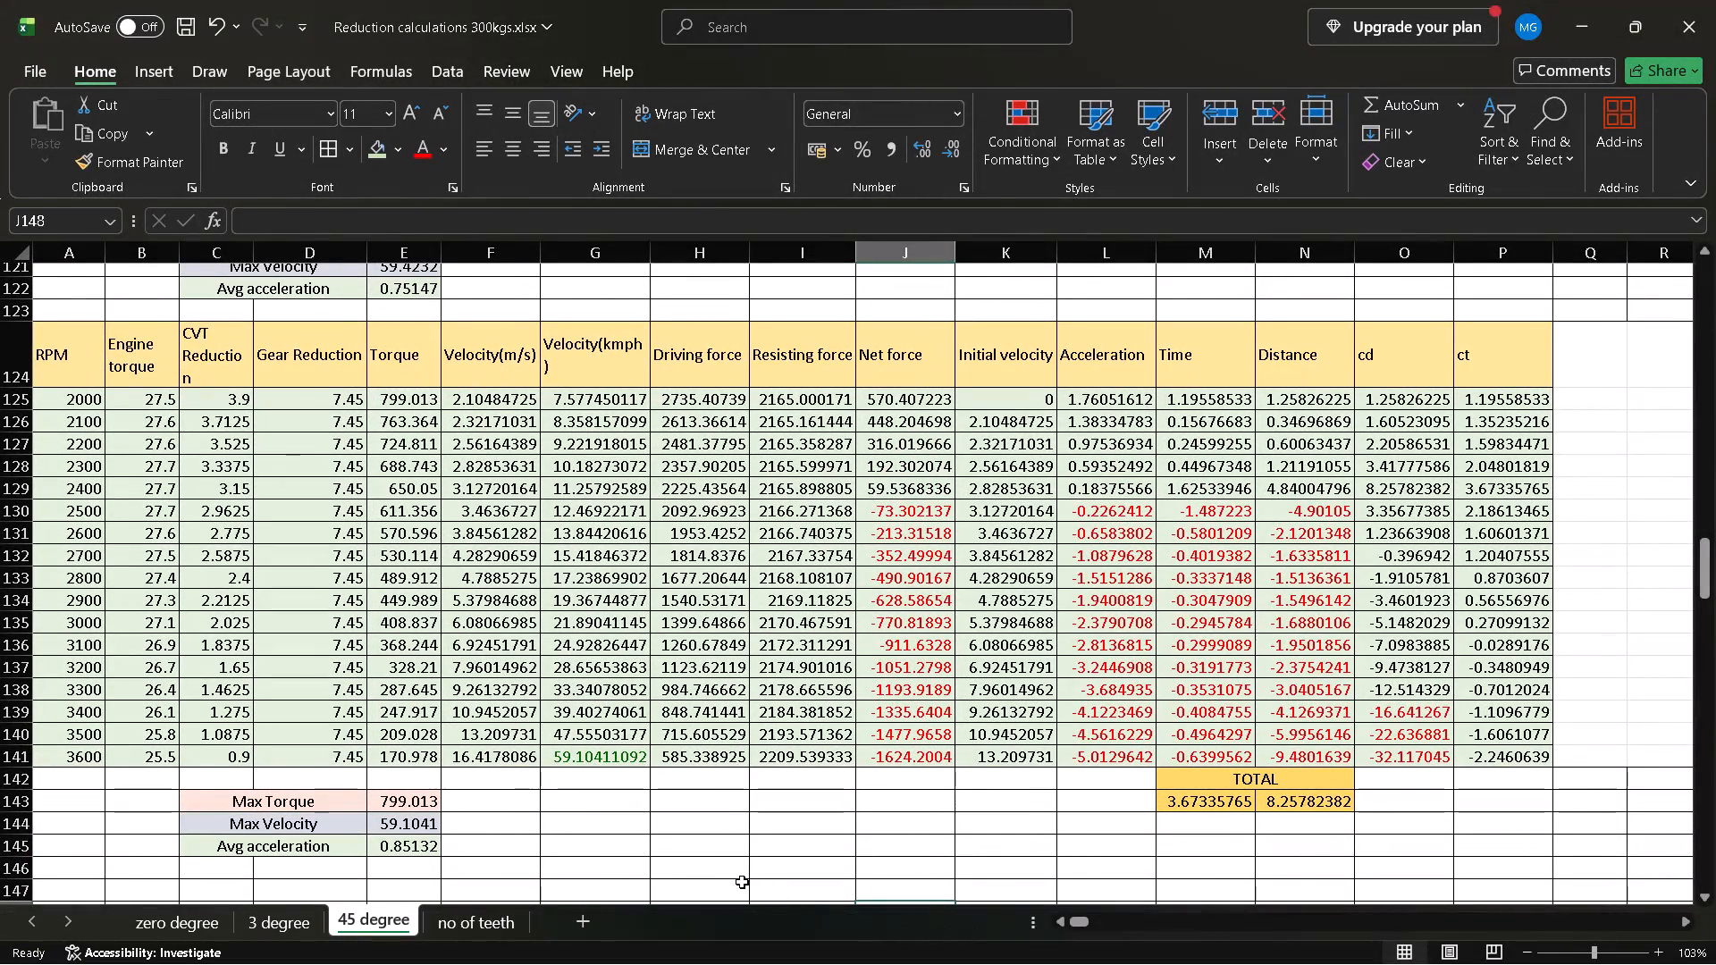
# Return to the zero degree sheet and save the workbook.
pyautogui.click(165, 916)
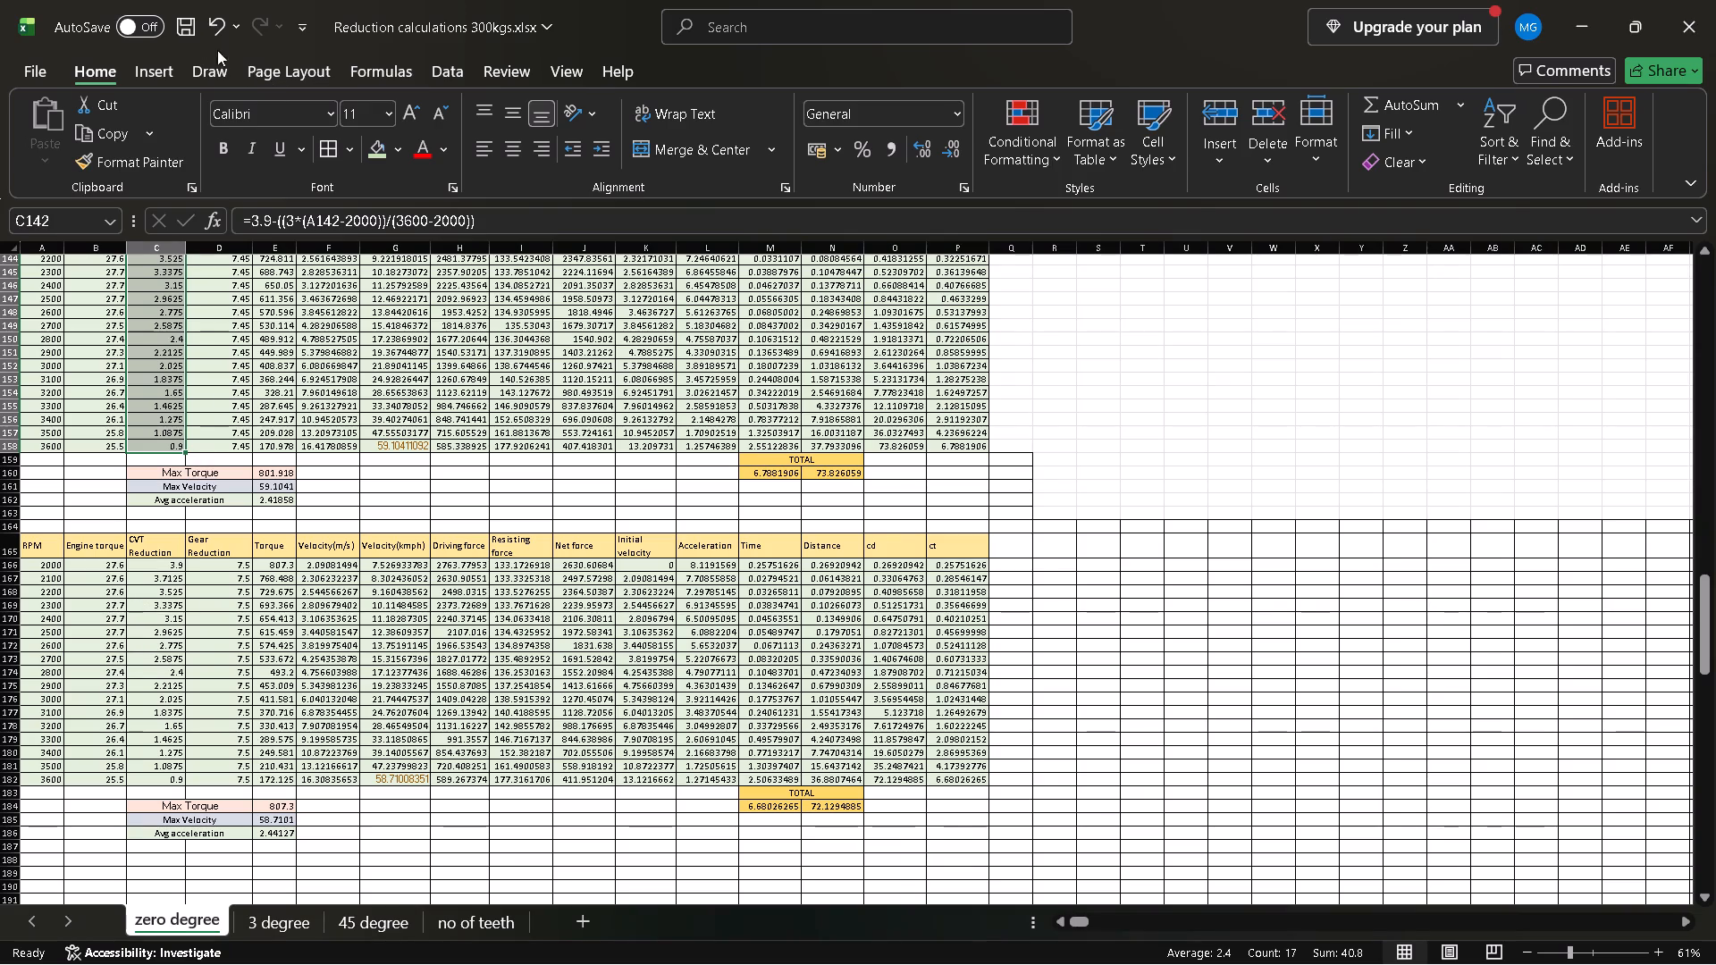
pyautogui.click(189, 29)
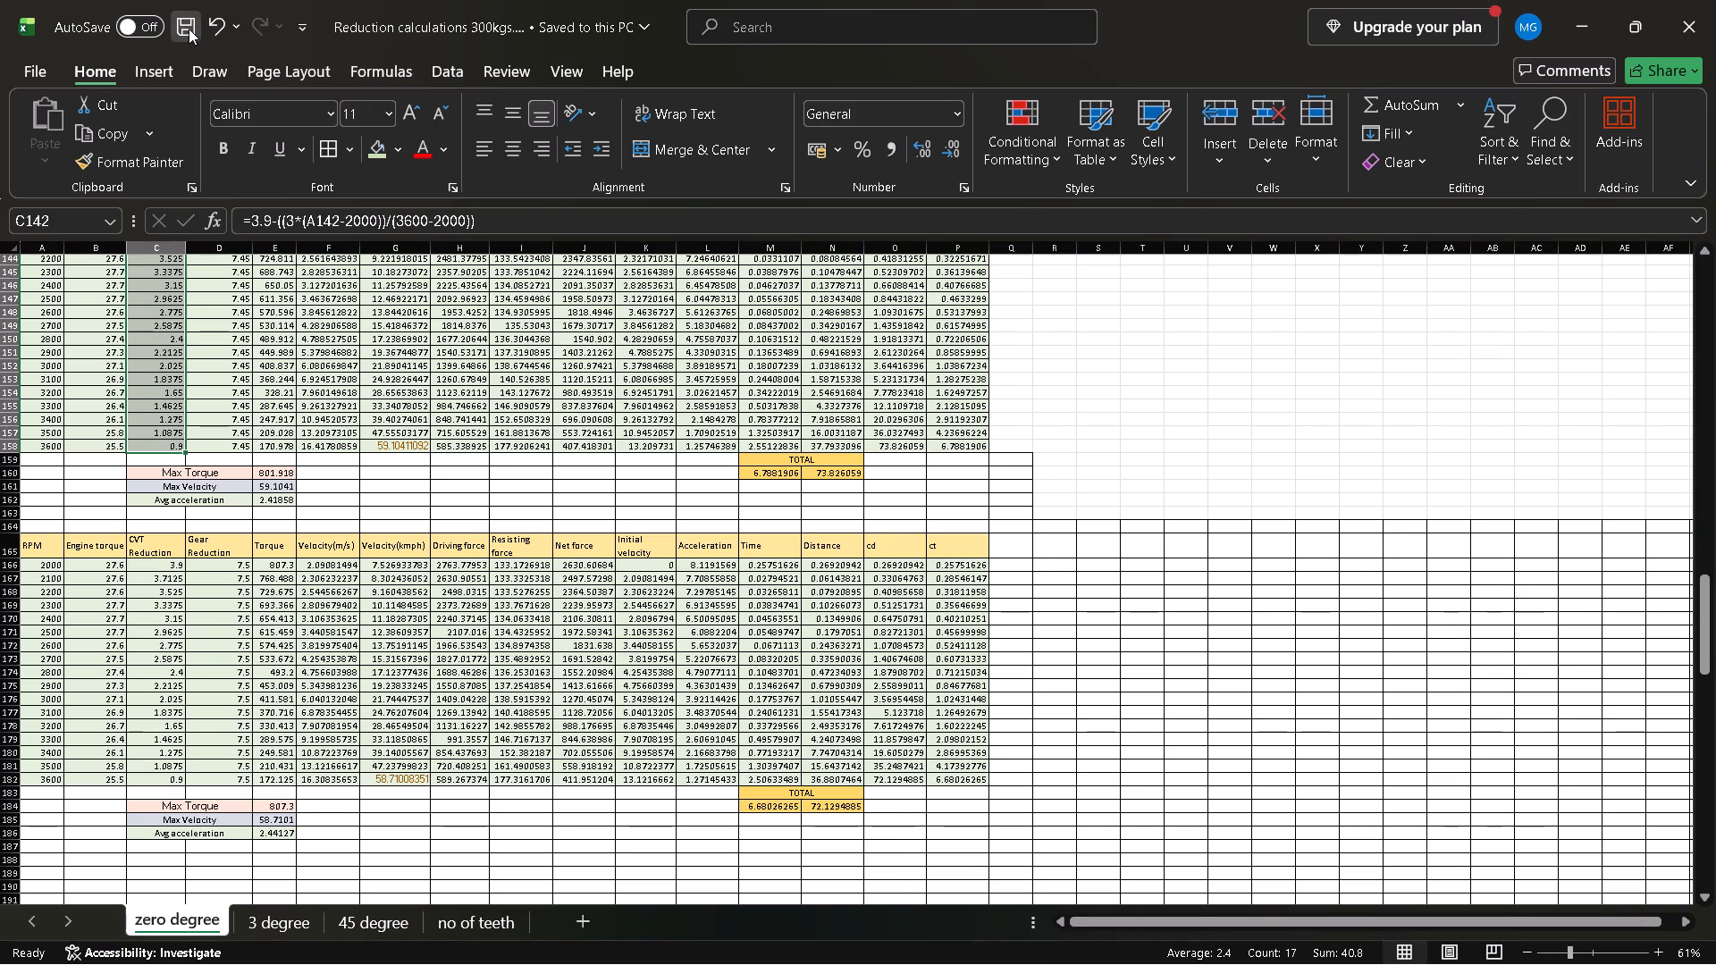
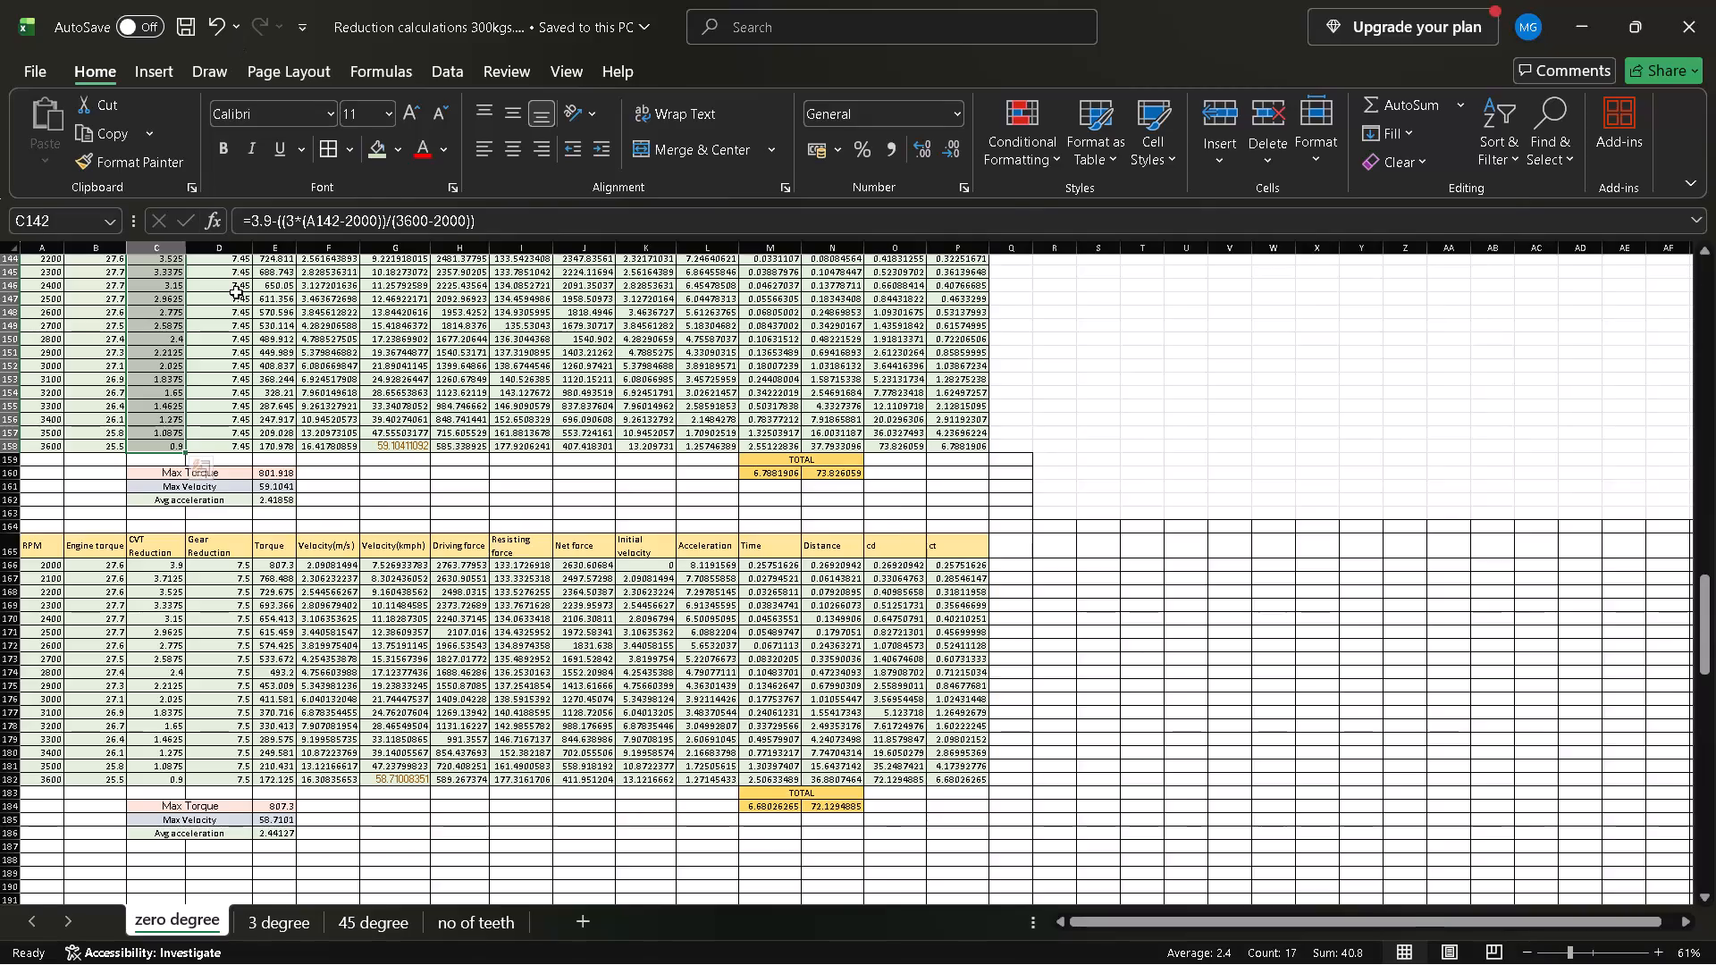
# Examine the zero degree sheet's 7.45 gear reduction table in rows 141 to 162 up close, including the gear reduction value in D142.
pyautogui.scroll(2, 240, 298)
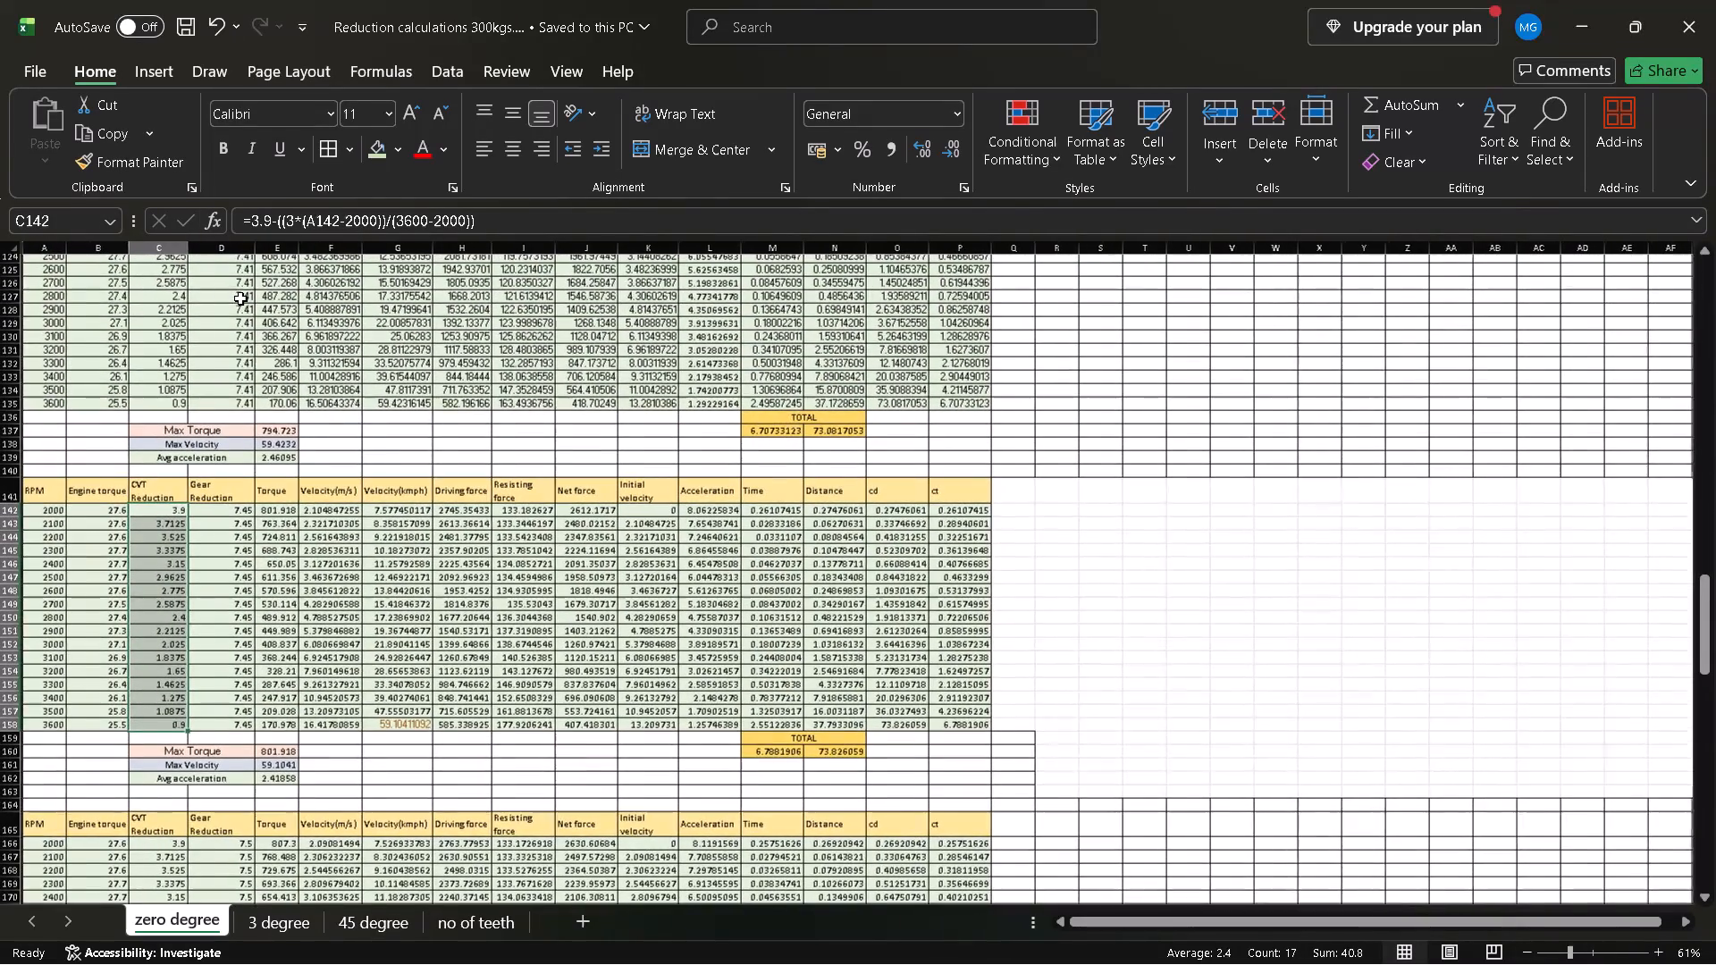
pyautogui.click(1157, 602)
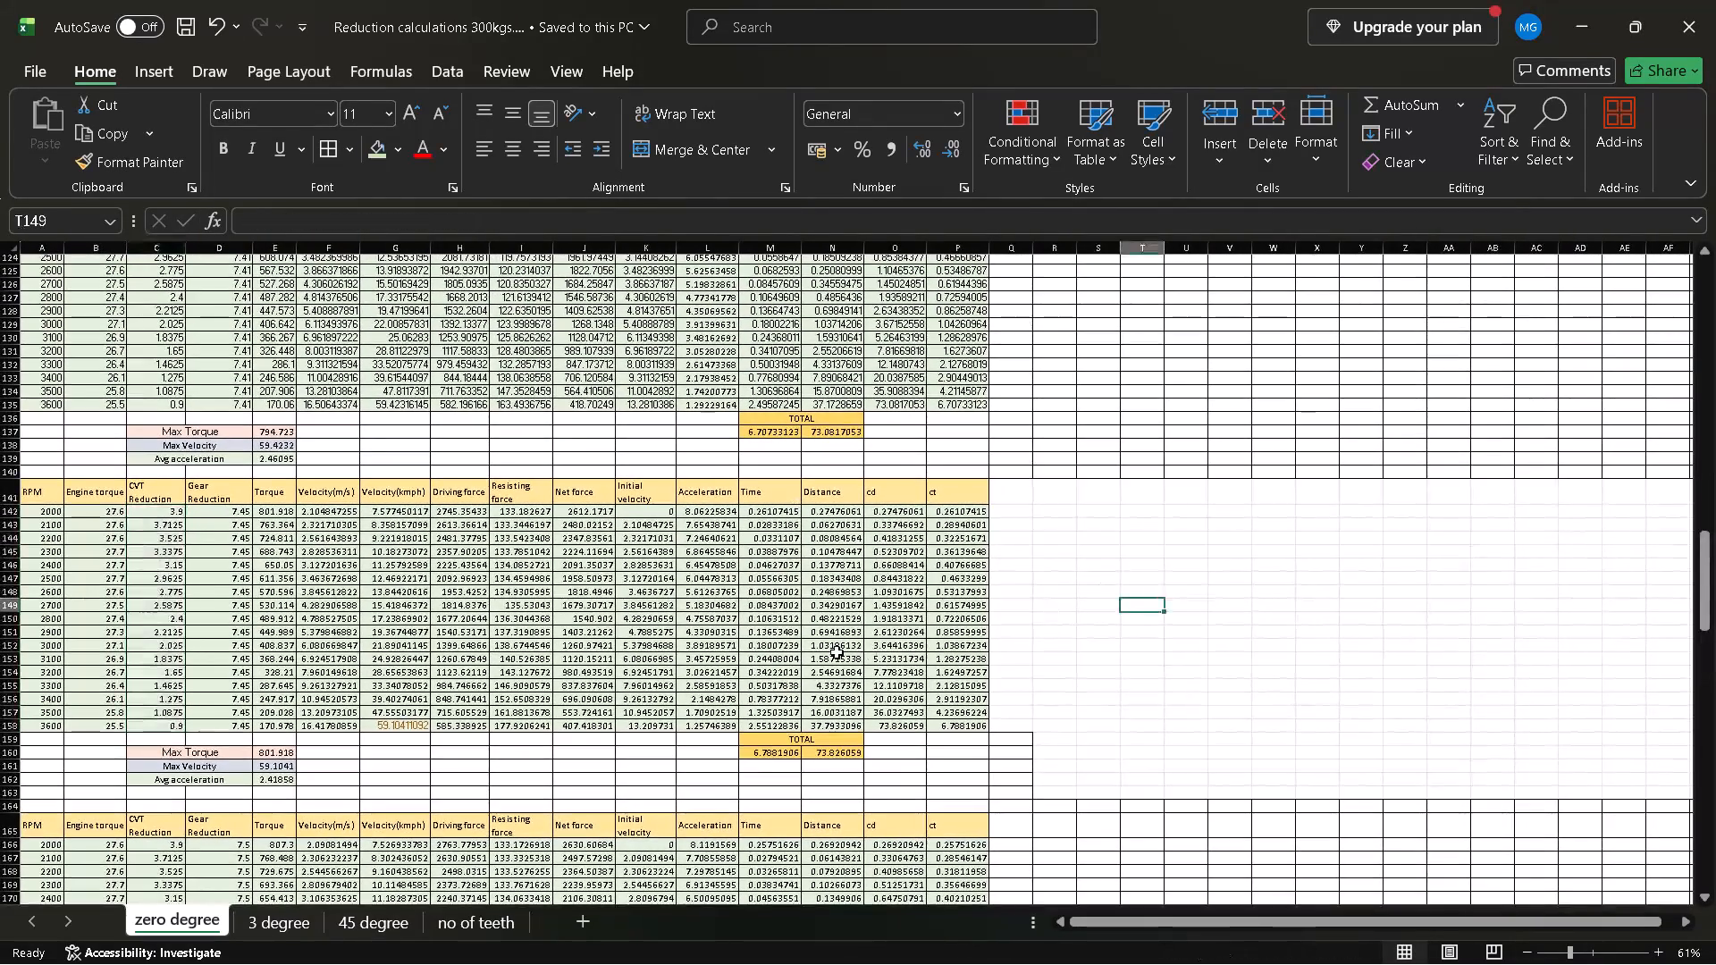
pyautogui.hscroll(2, 830, 648)
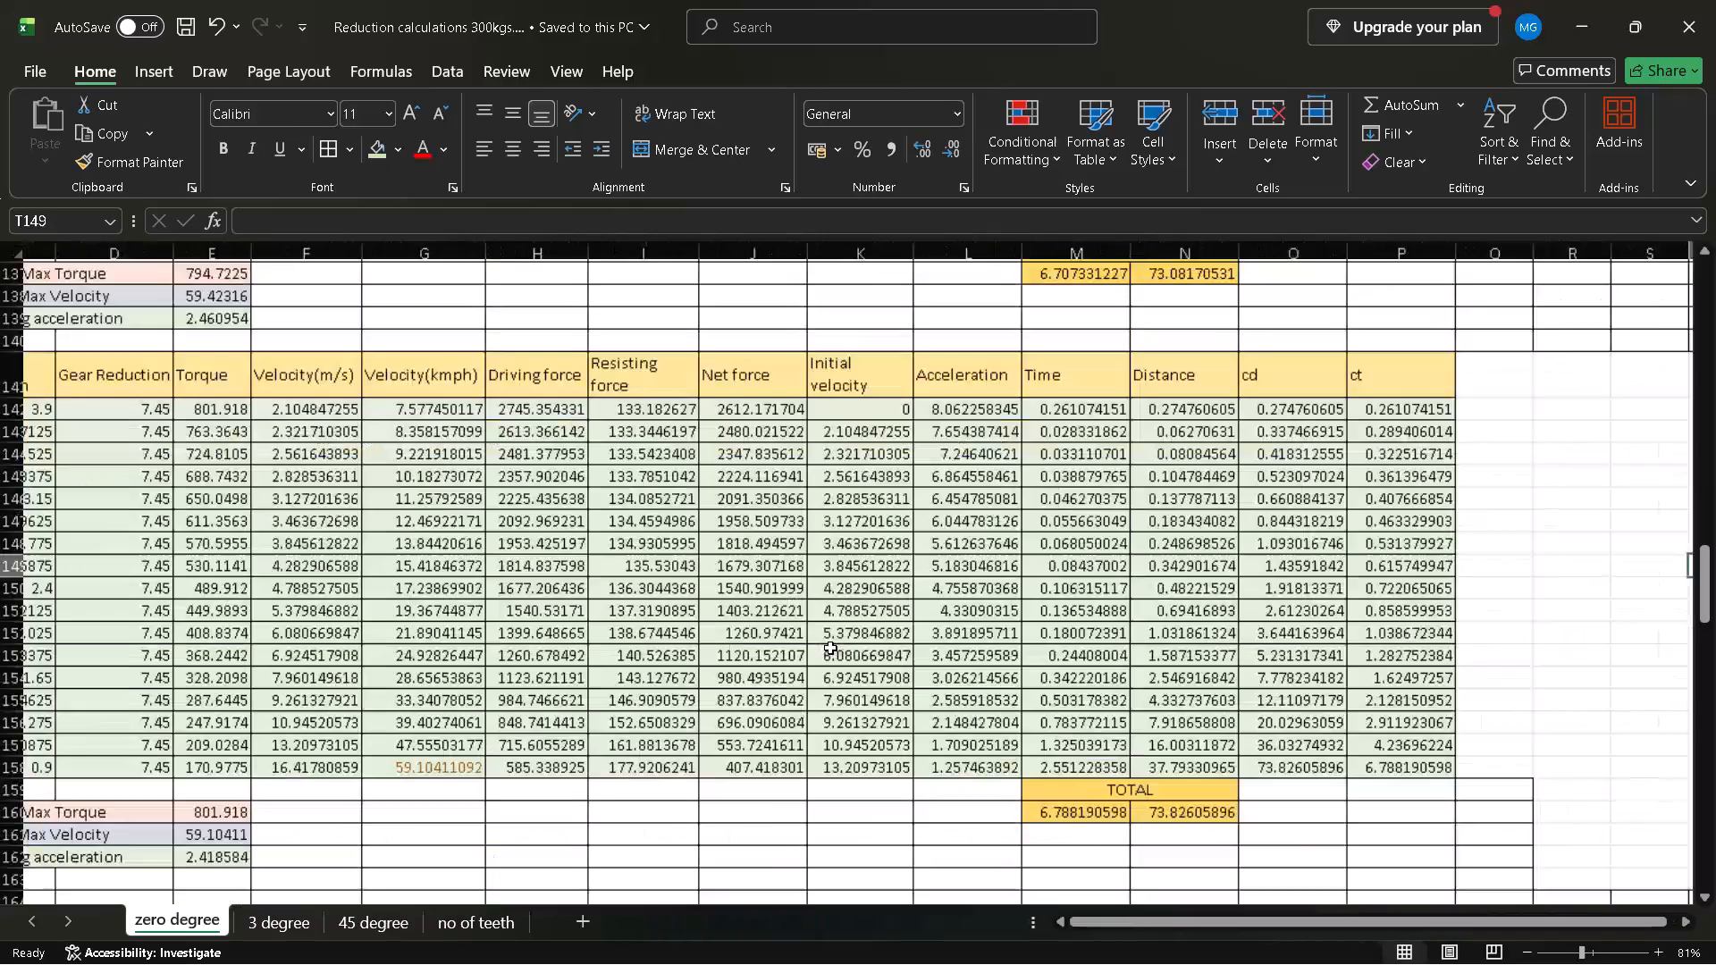
pyautogui.hscroll(2, 830, 648)
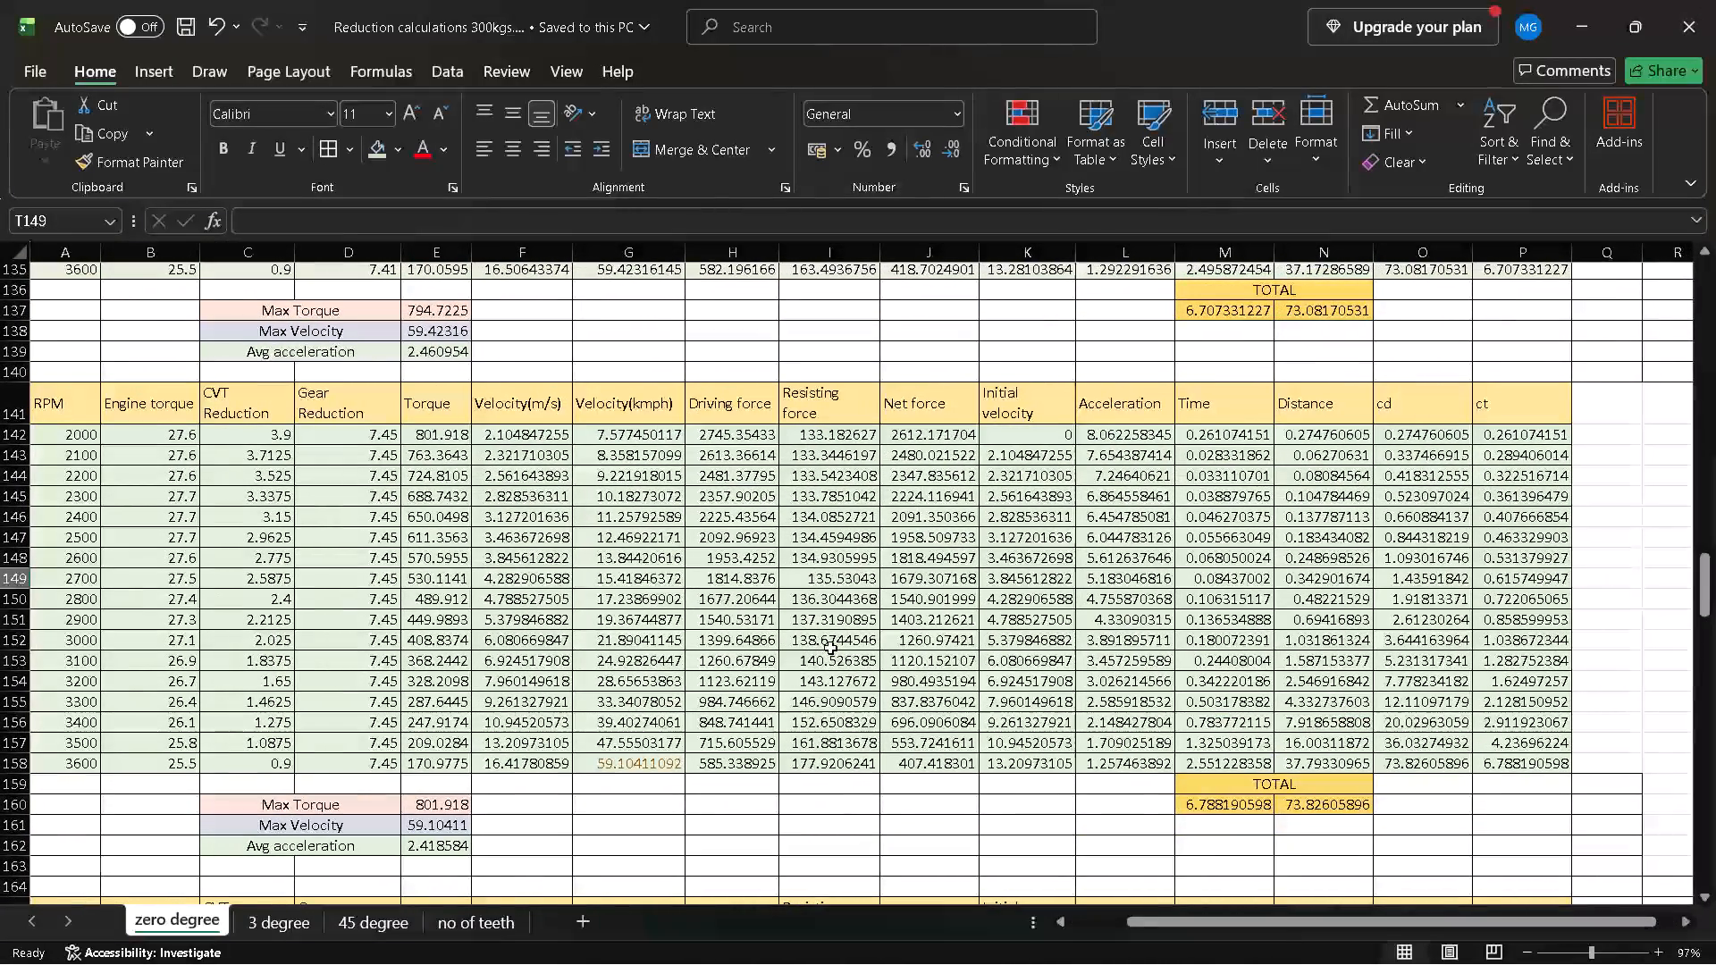
pyautogui.scroll(-1, 830, 648)
pyautogui.scroll(1, 829, 648)
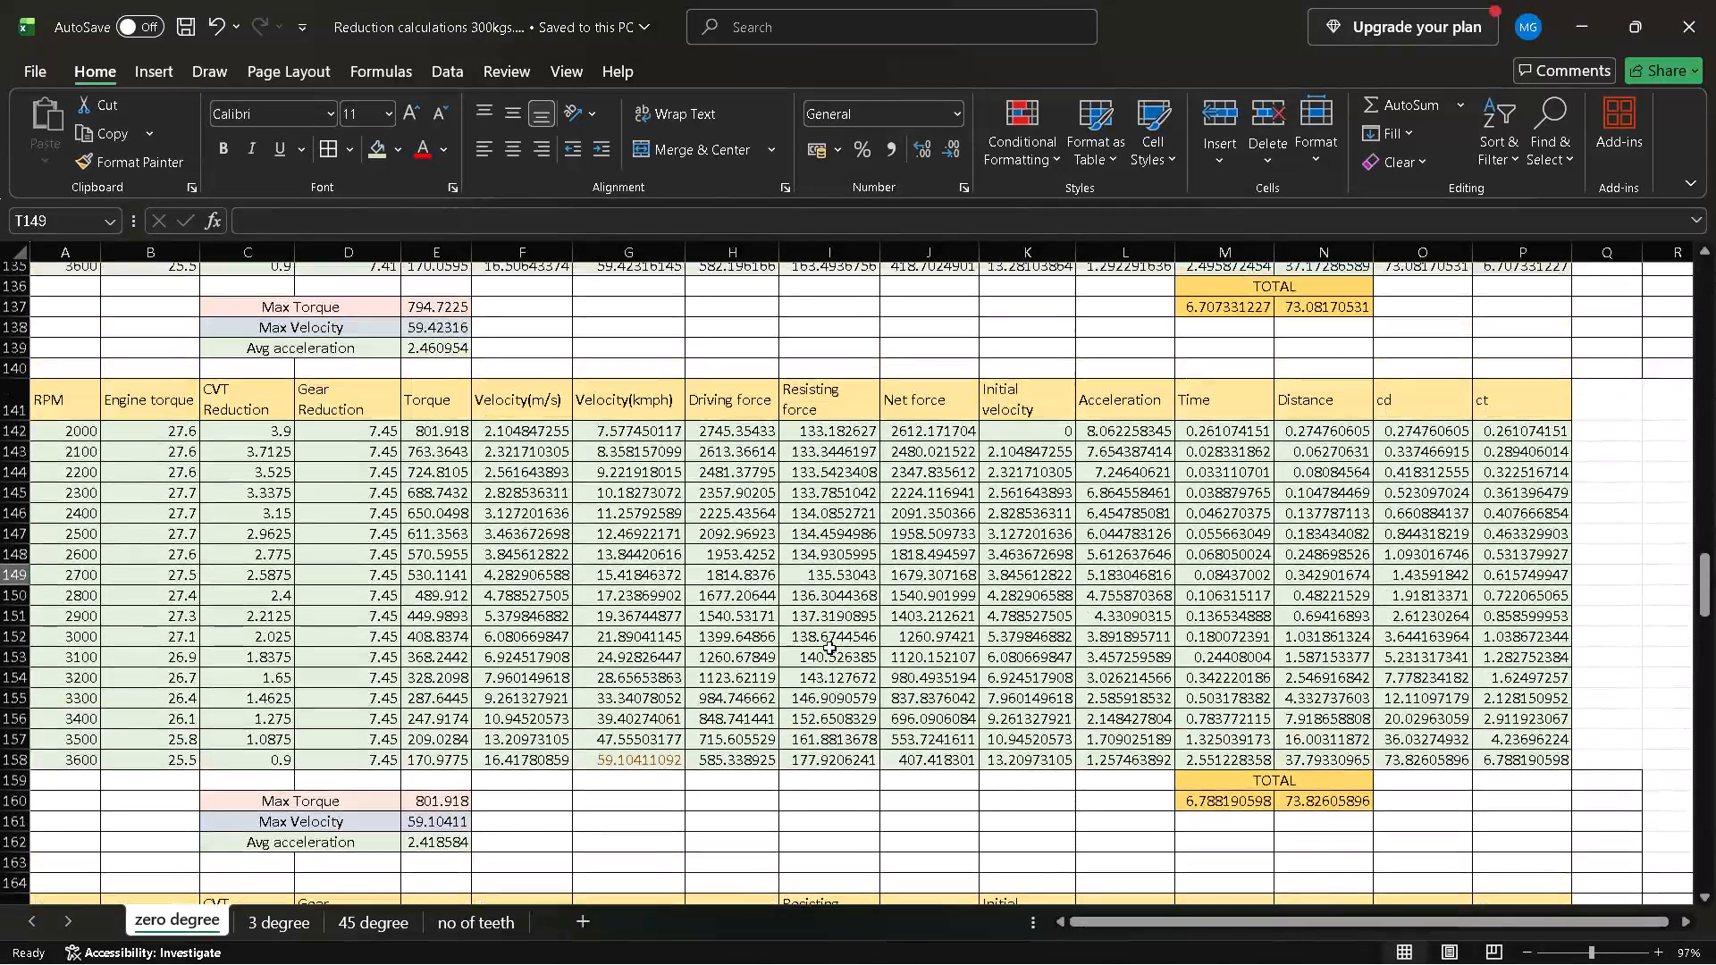
pyautogui.scroll(1, 829, 648)
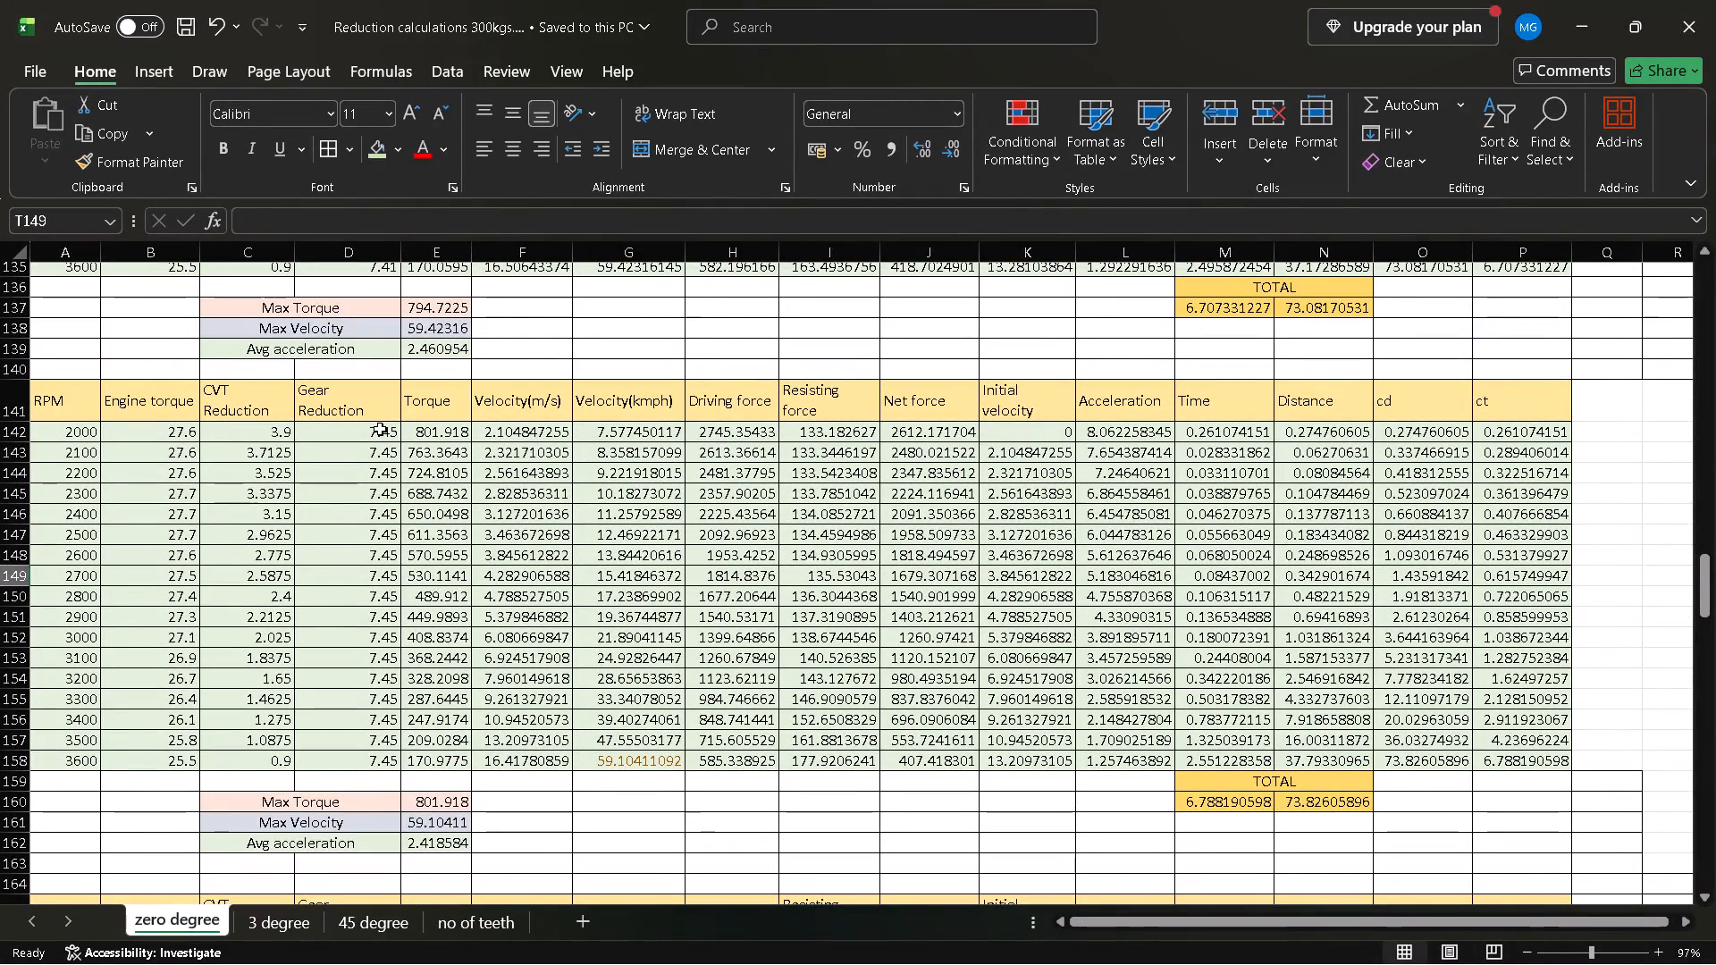
pyautogui.click(380, 429)
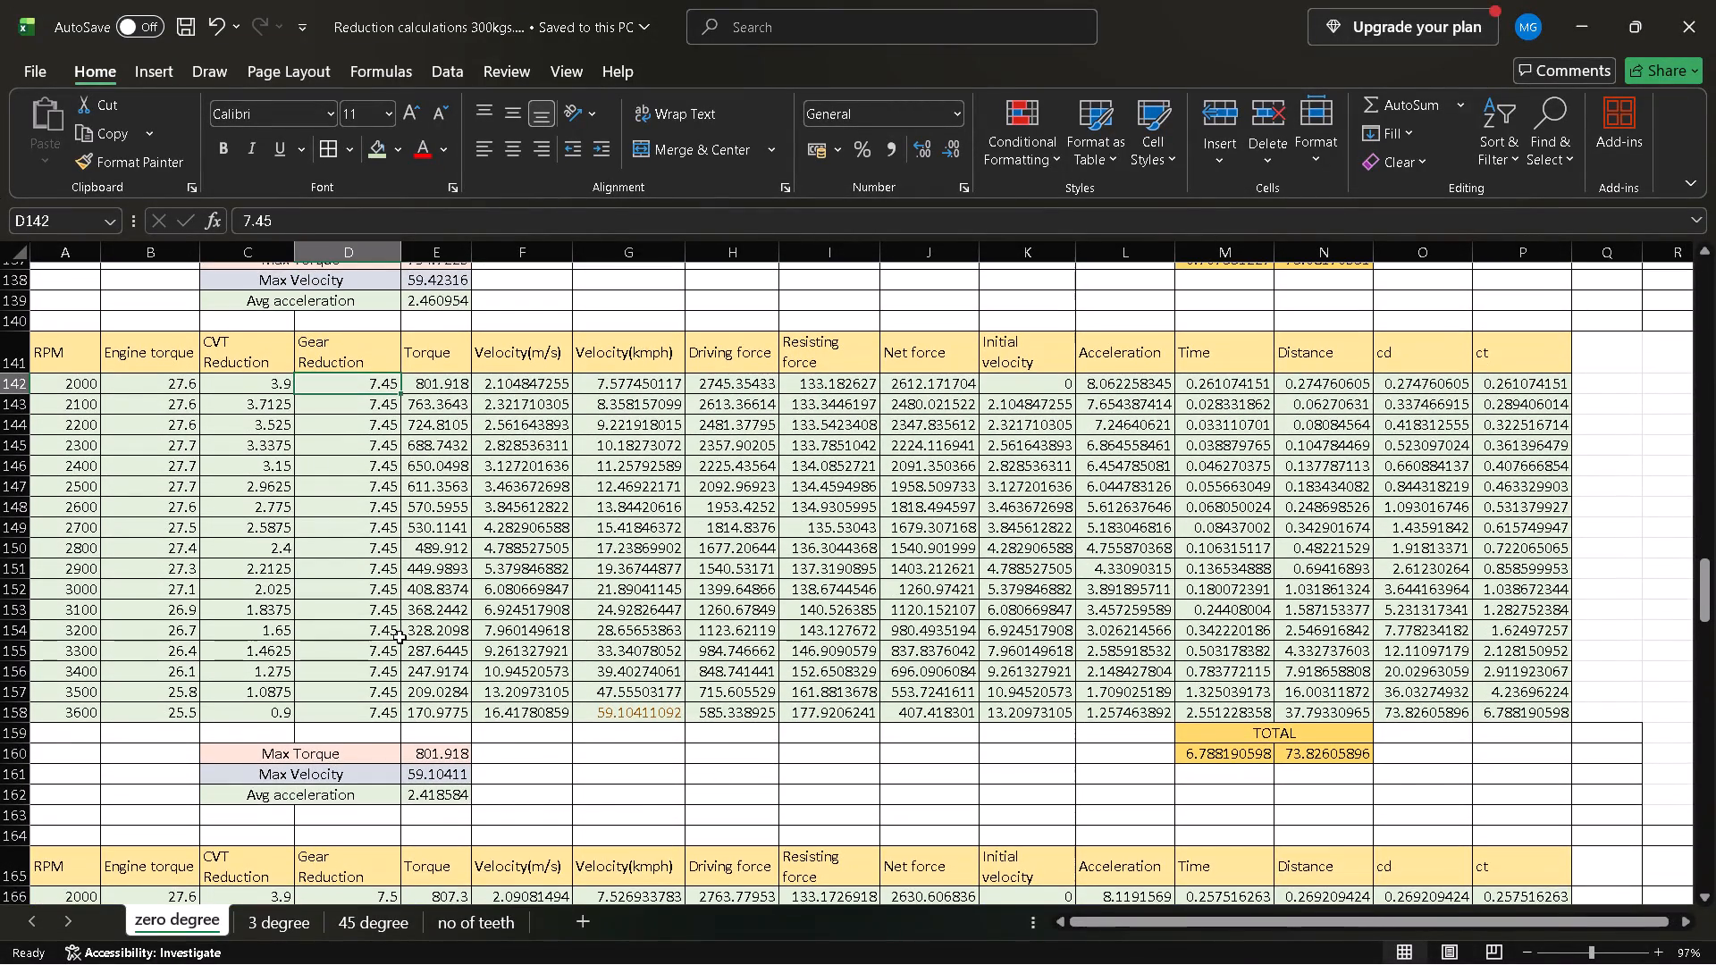